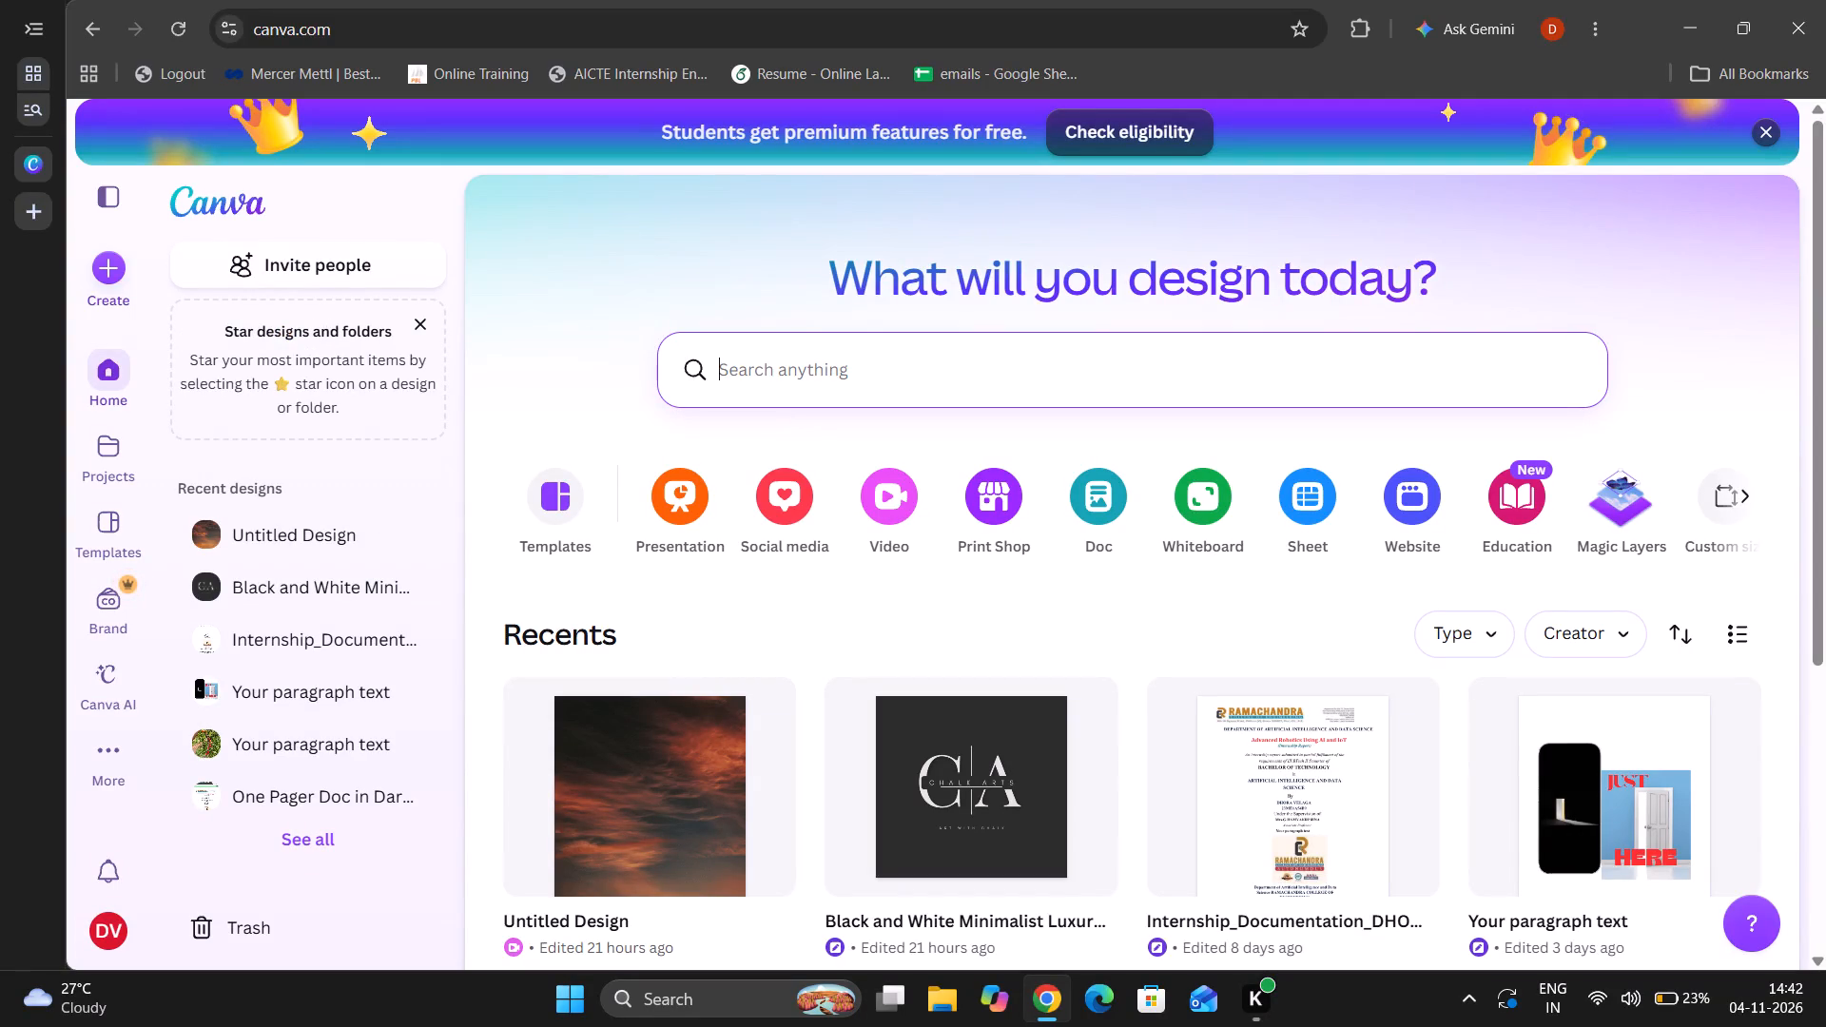
# Search the designs for "instagram reel" using the suggested query and skim the resulting templates.
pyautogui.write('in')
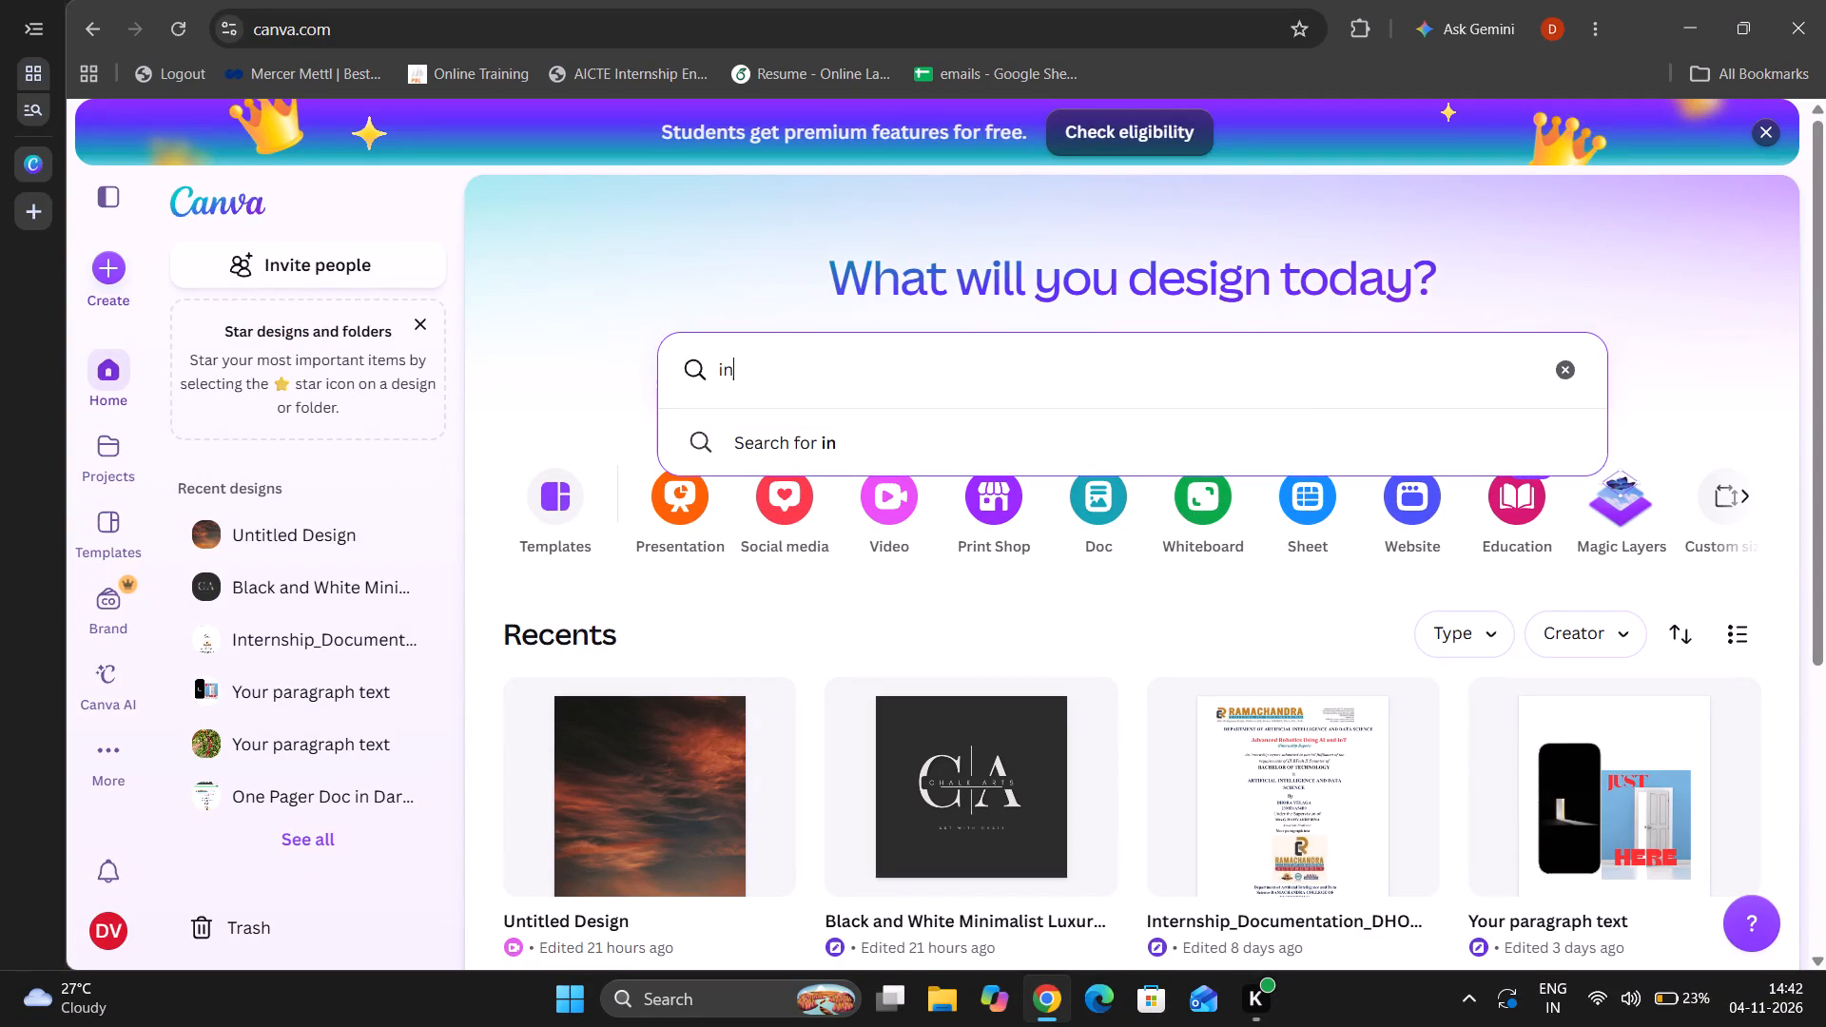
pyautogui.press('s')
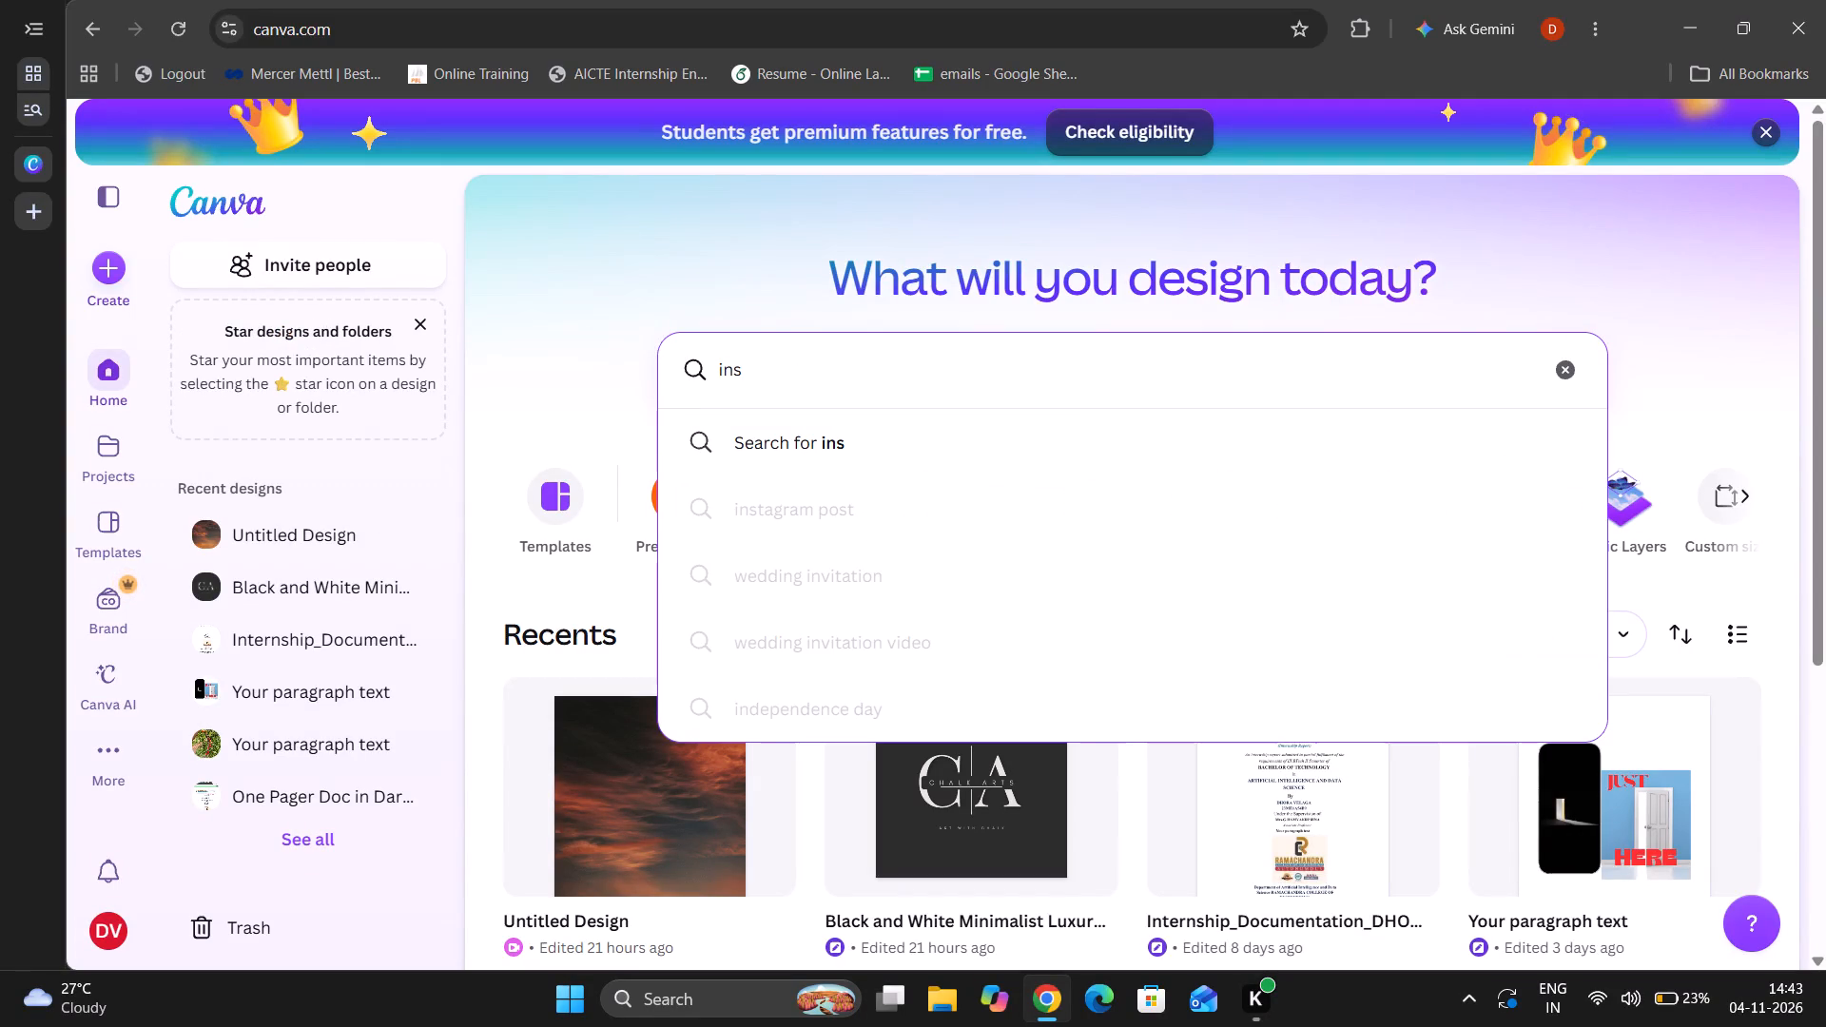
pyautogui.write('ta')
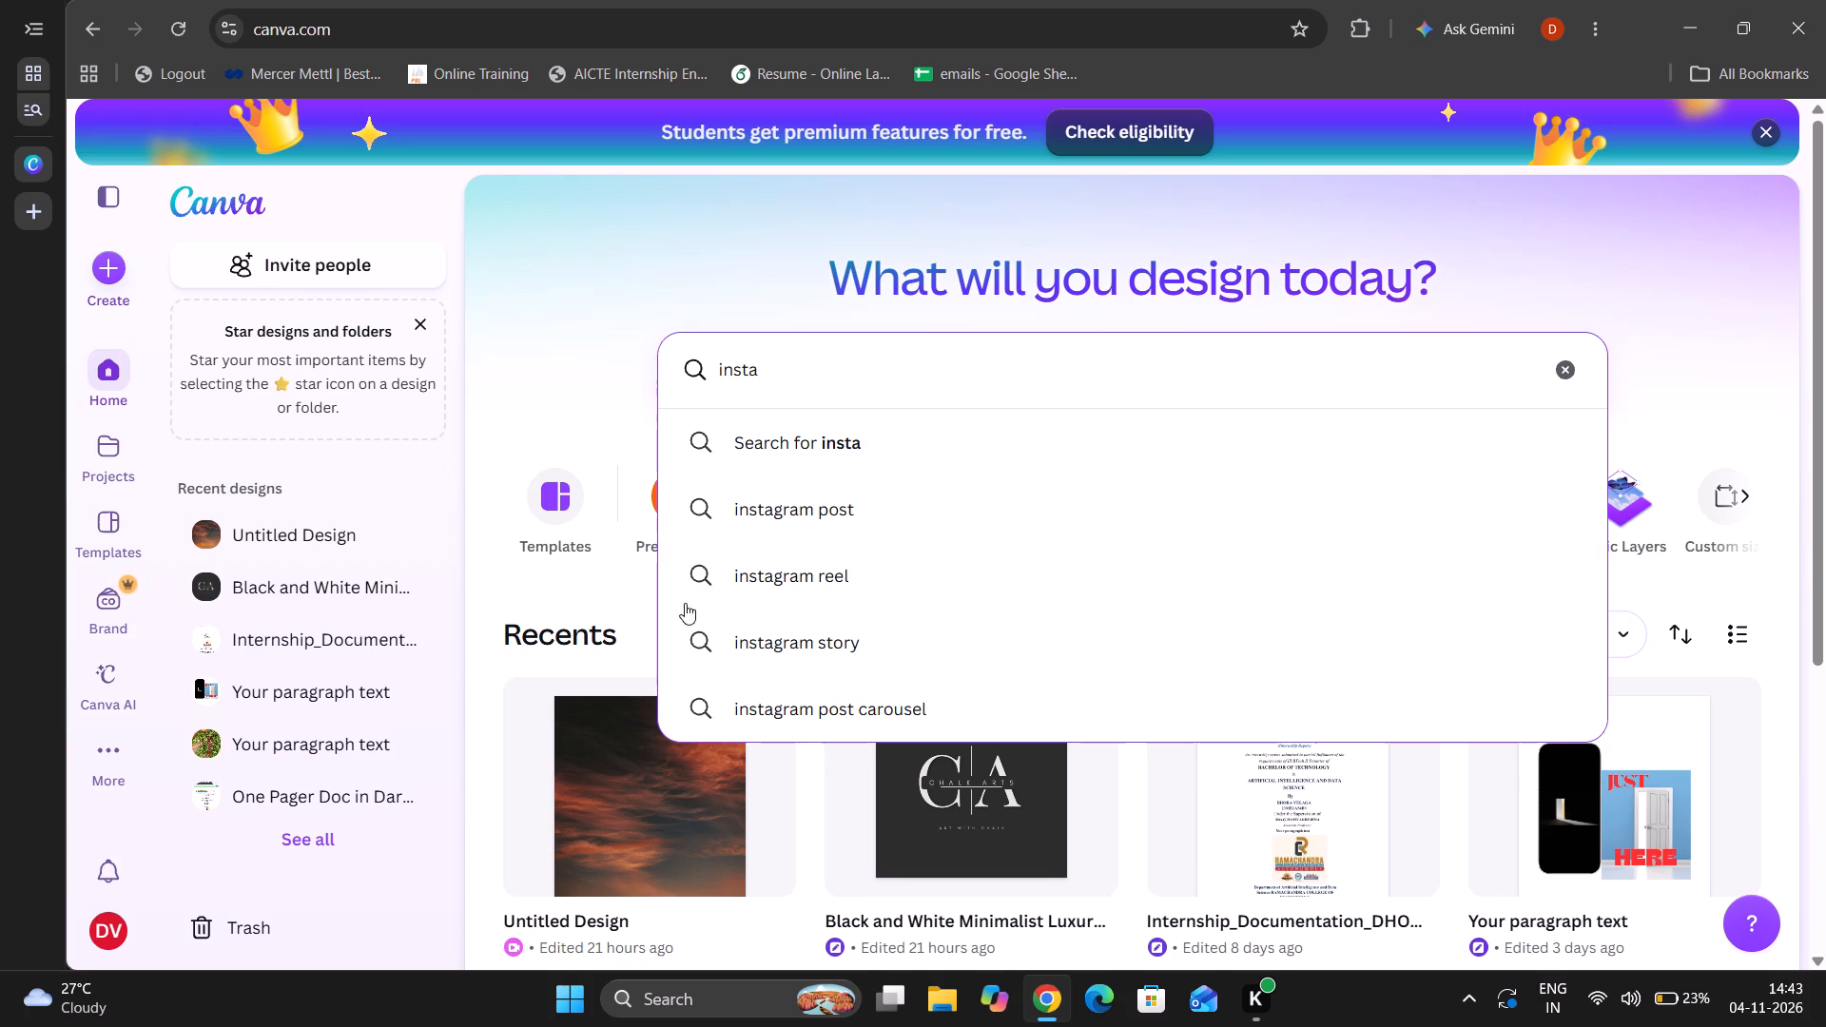
pyautogui.click(781, 566)
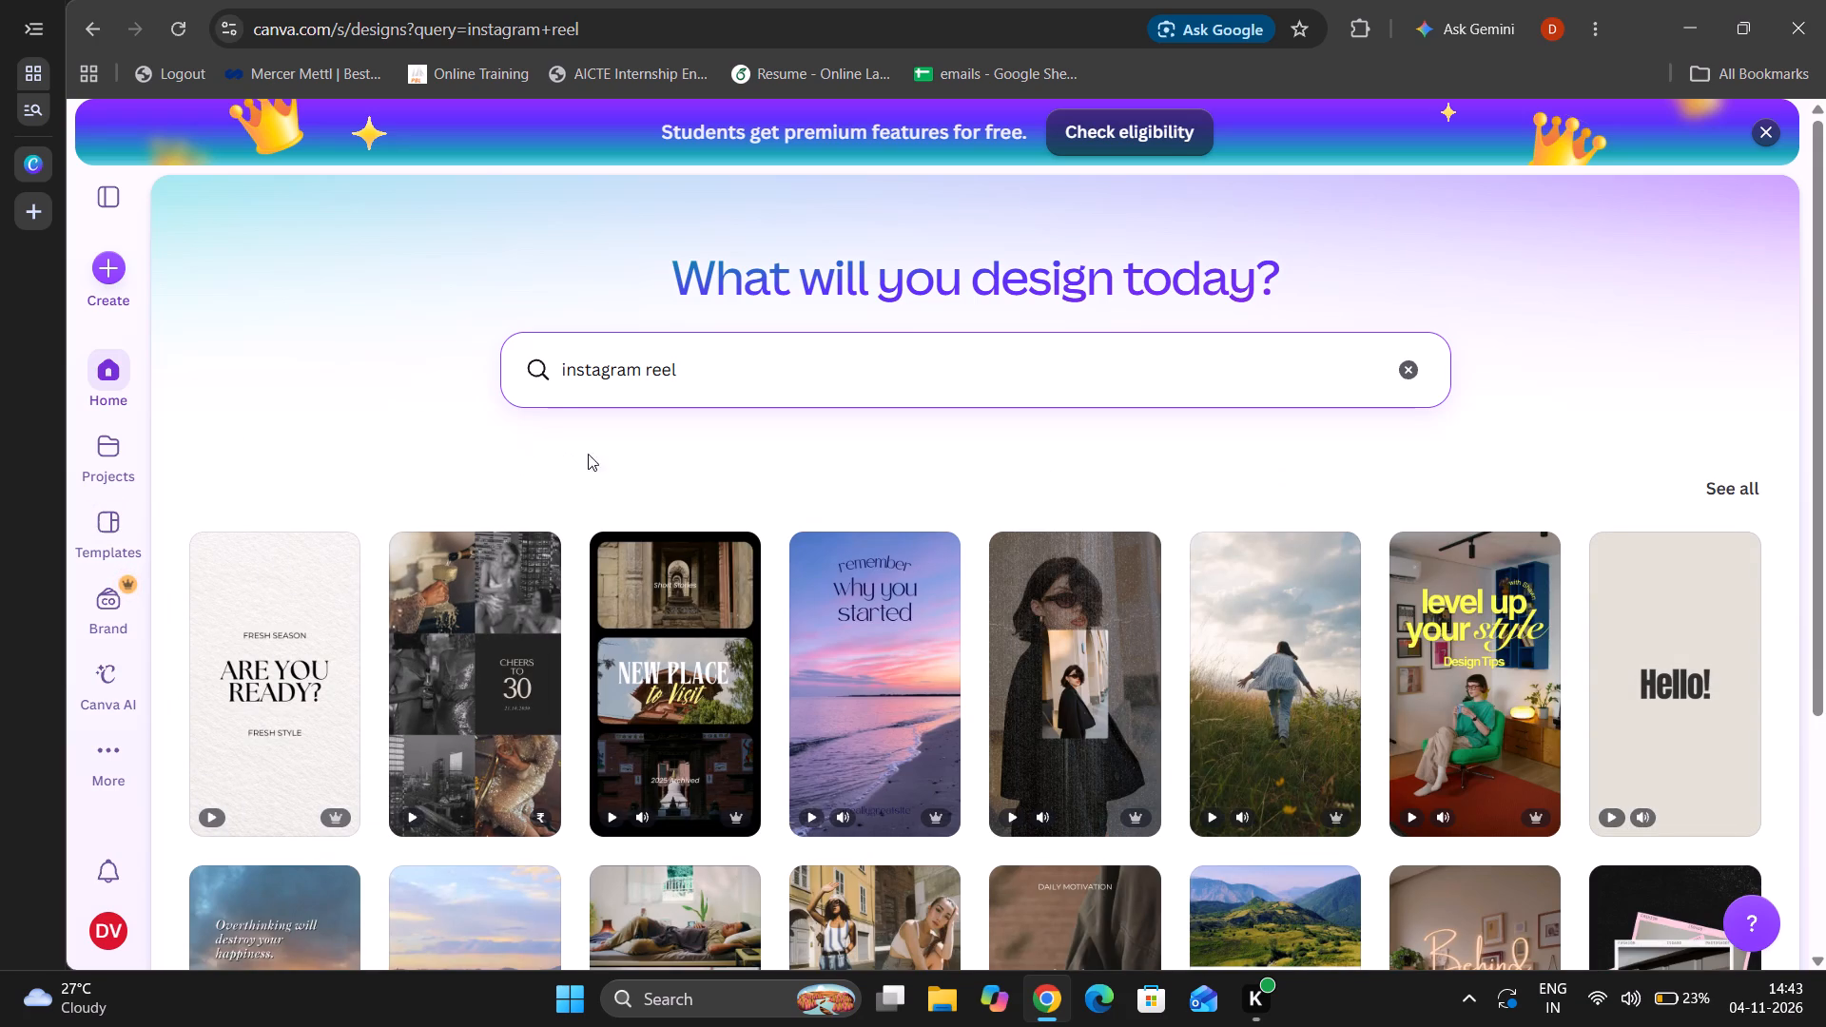
pyautogui.scroll(-5, 437, 473)
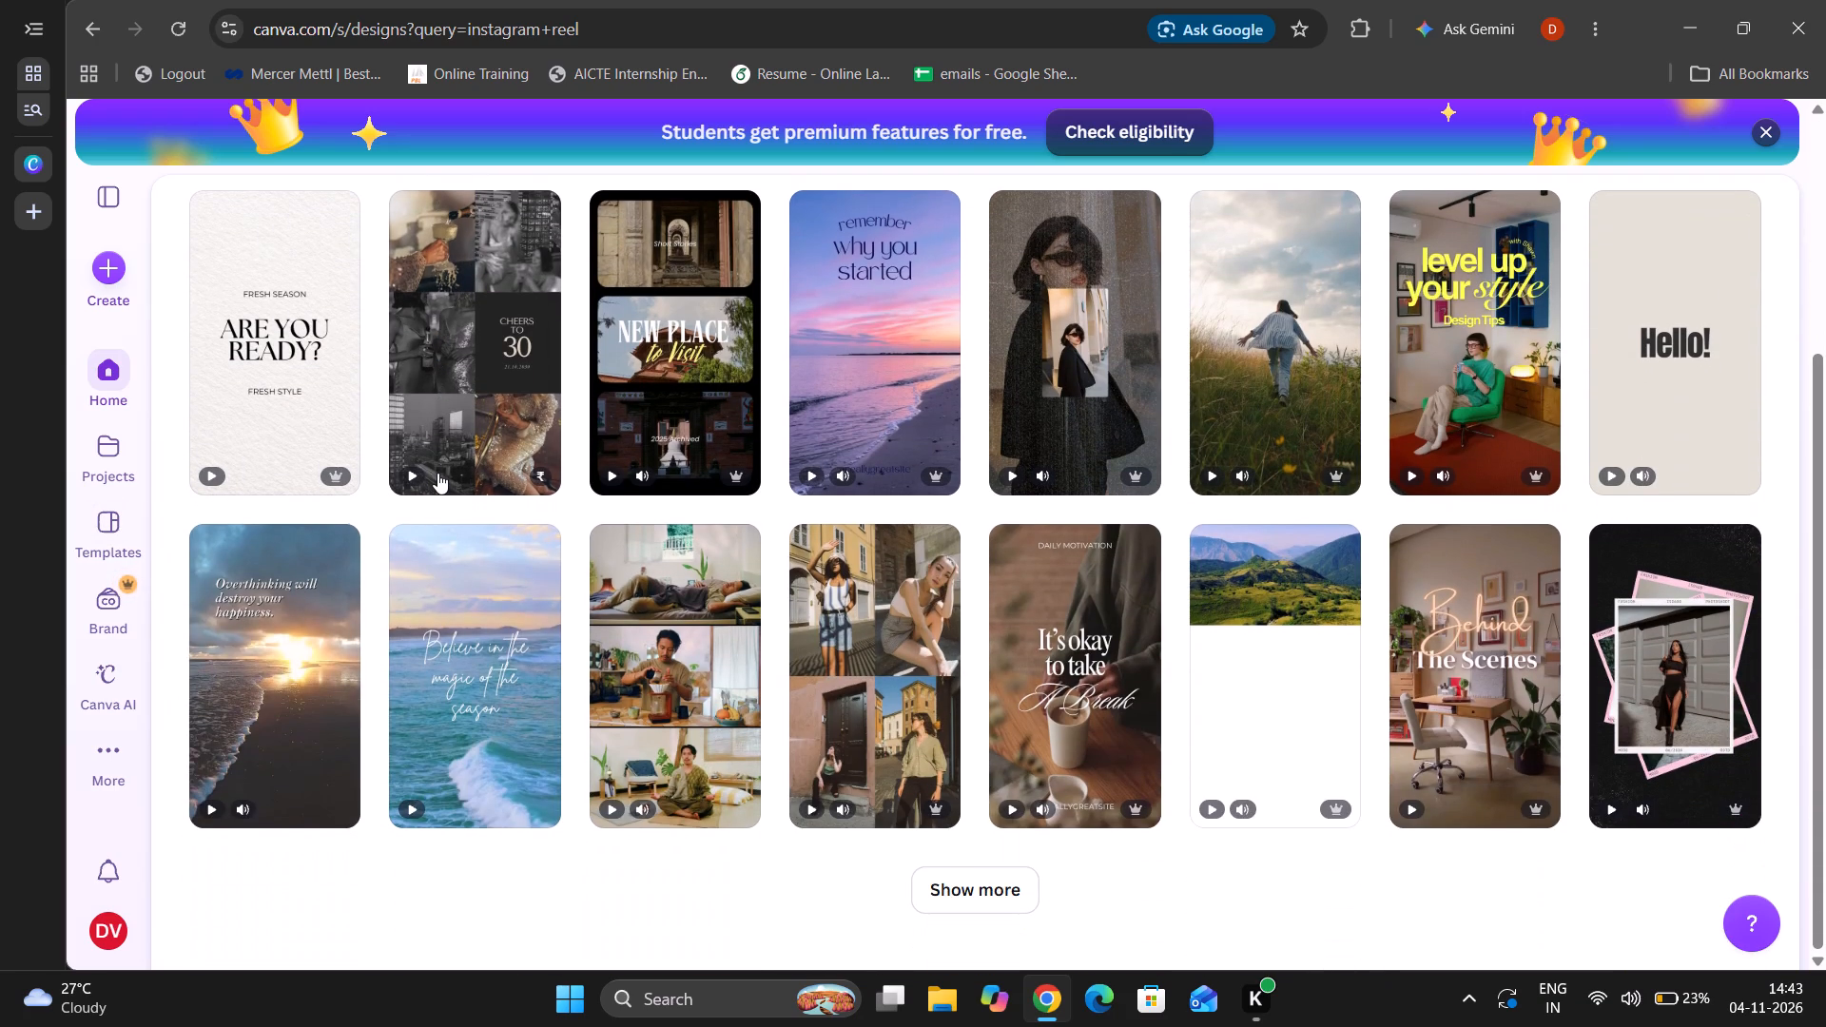
pyautogui.scroll(-2, 437, 473)
pyautogui.scroll(6, 437, 473)
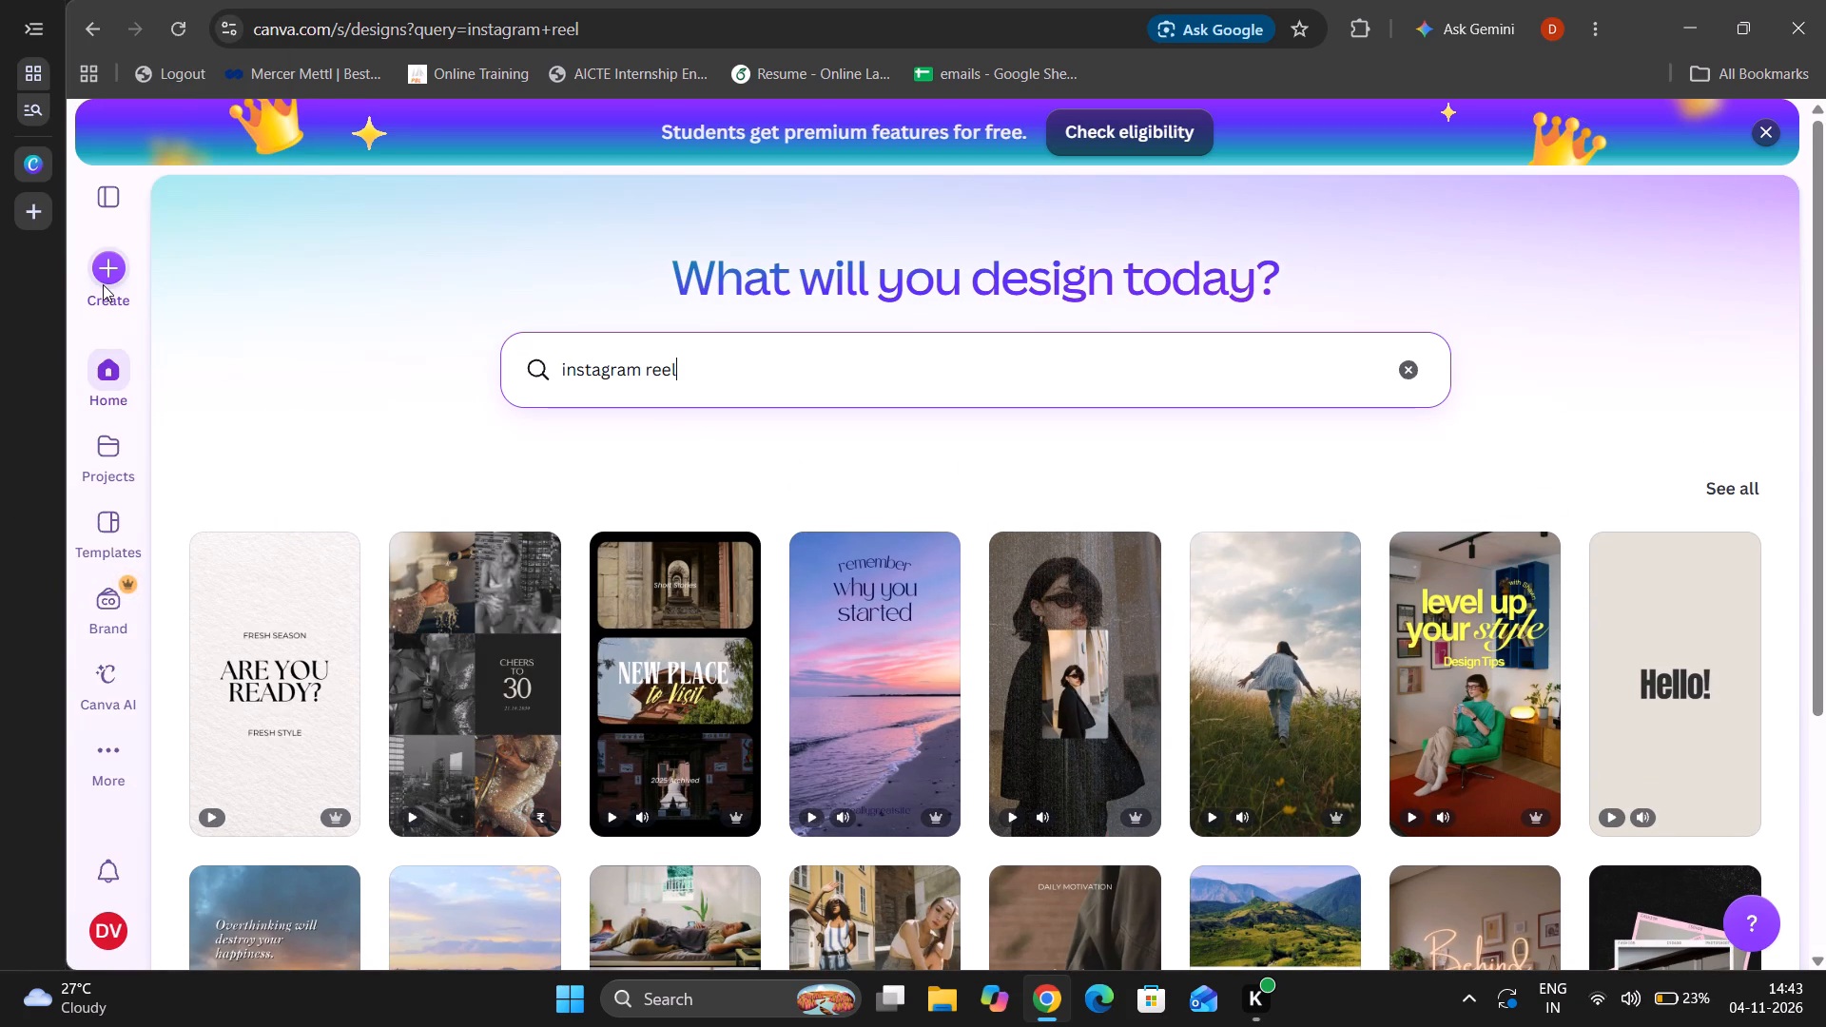
# Browse the Instagram formats among the social media options for creating a new design, and close the chooser.
pyautogui.click(103, 284)
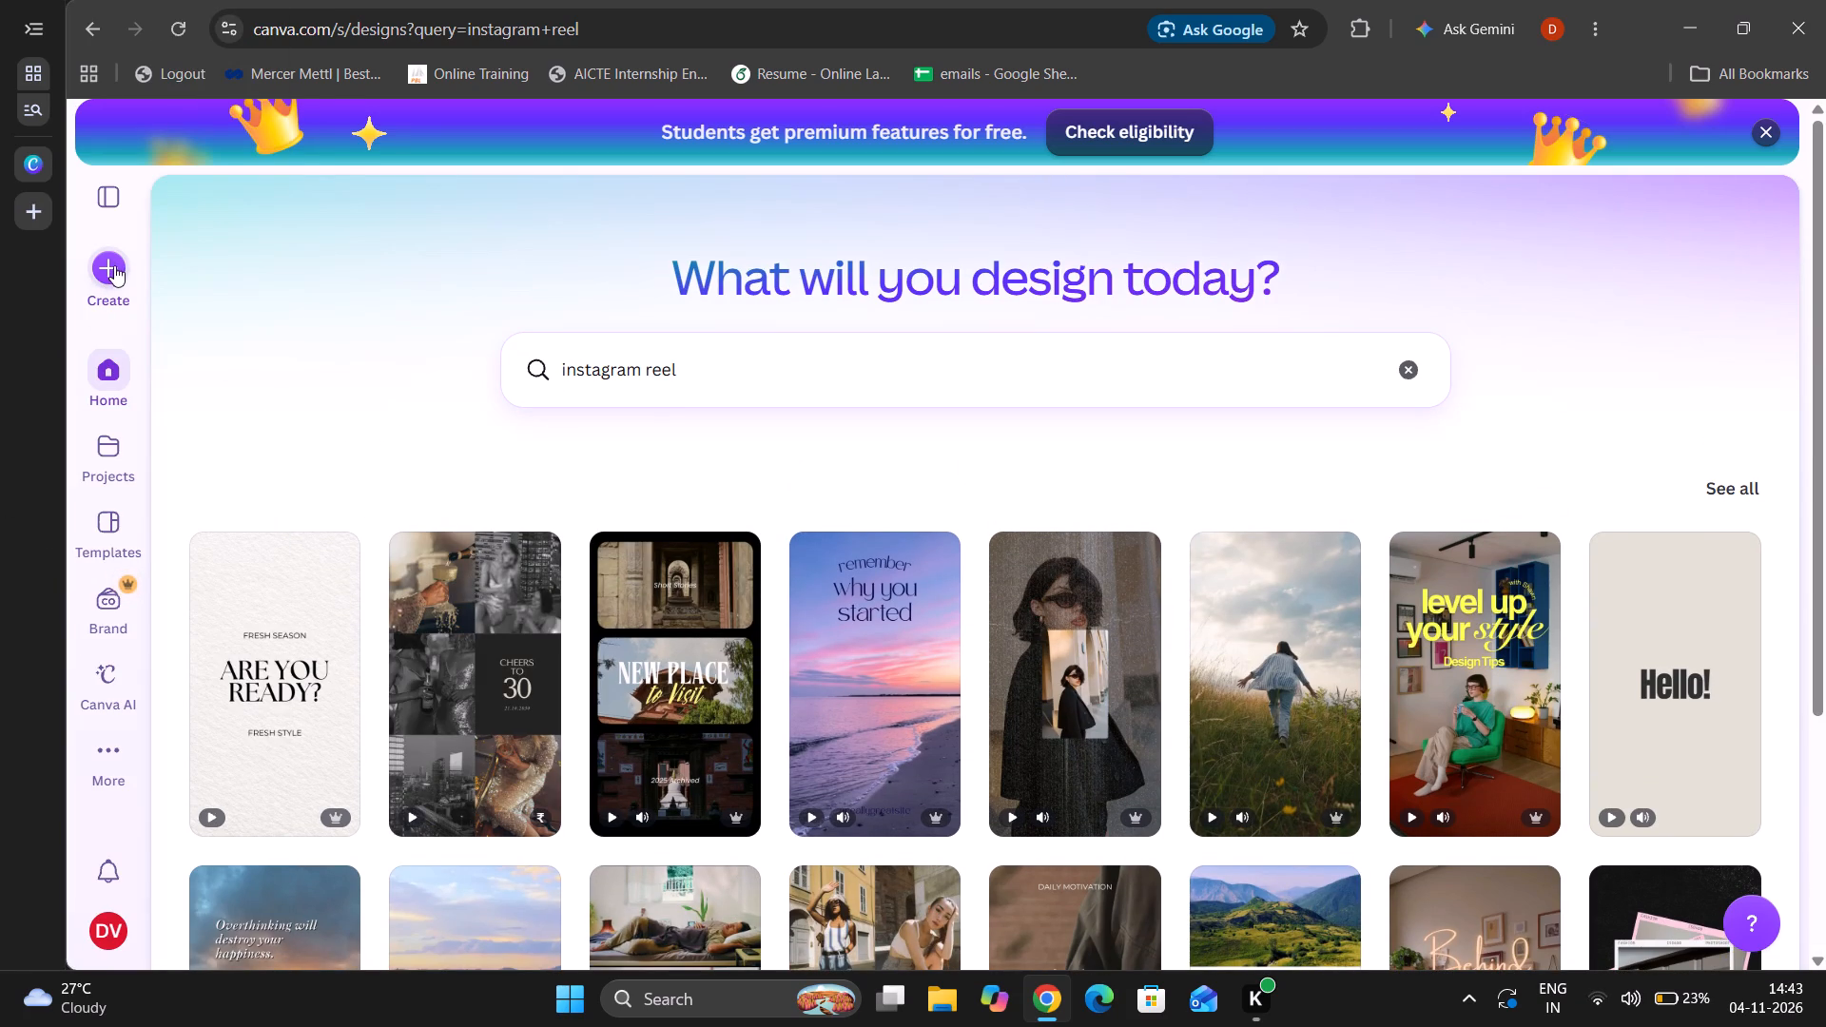
pyautogui.click(114, 267)
pyautogui.scroll(-2, 355, 437)
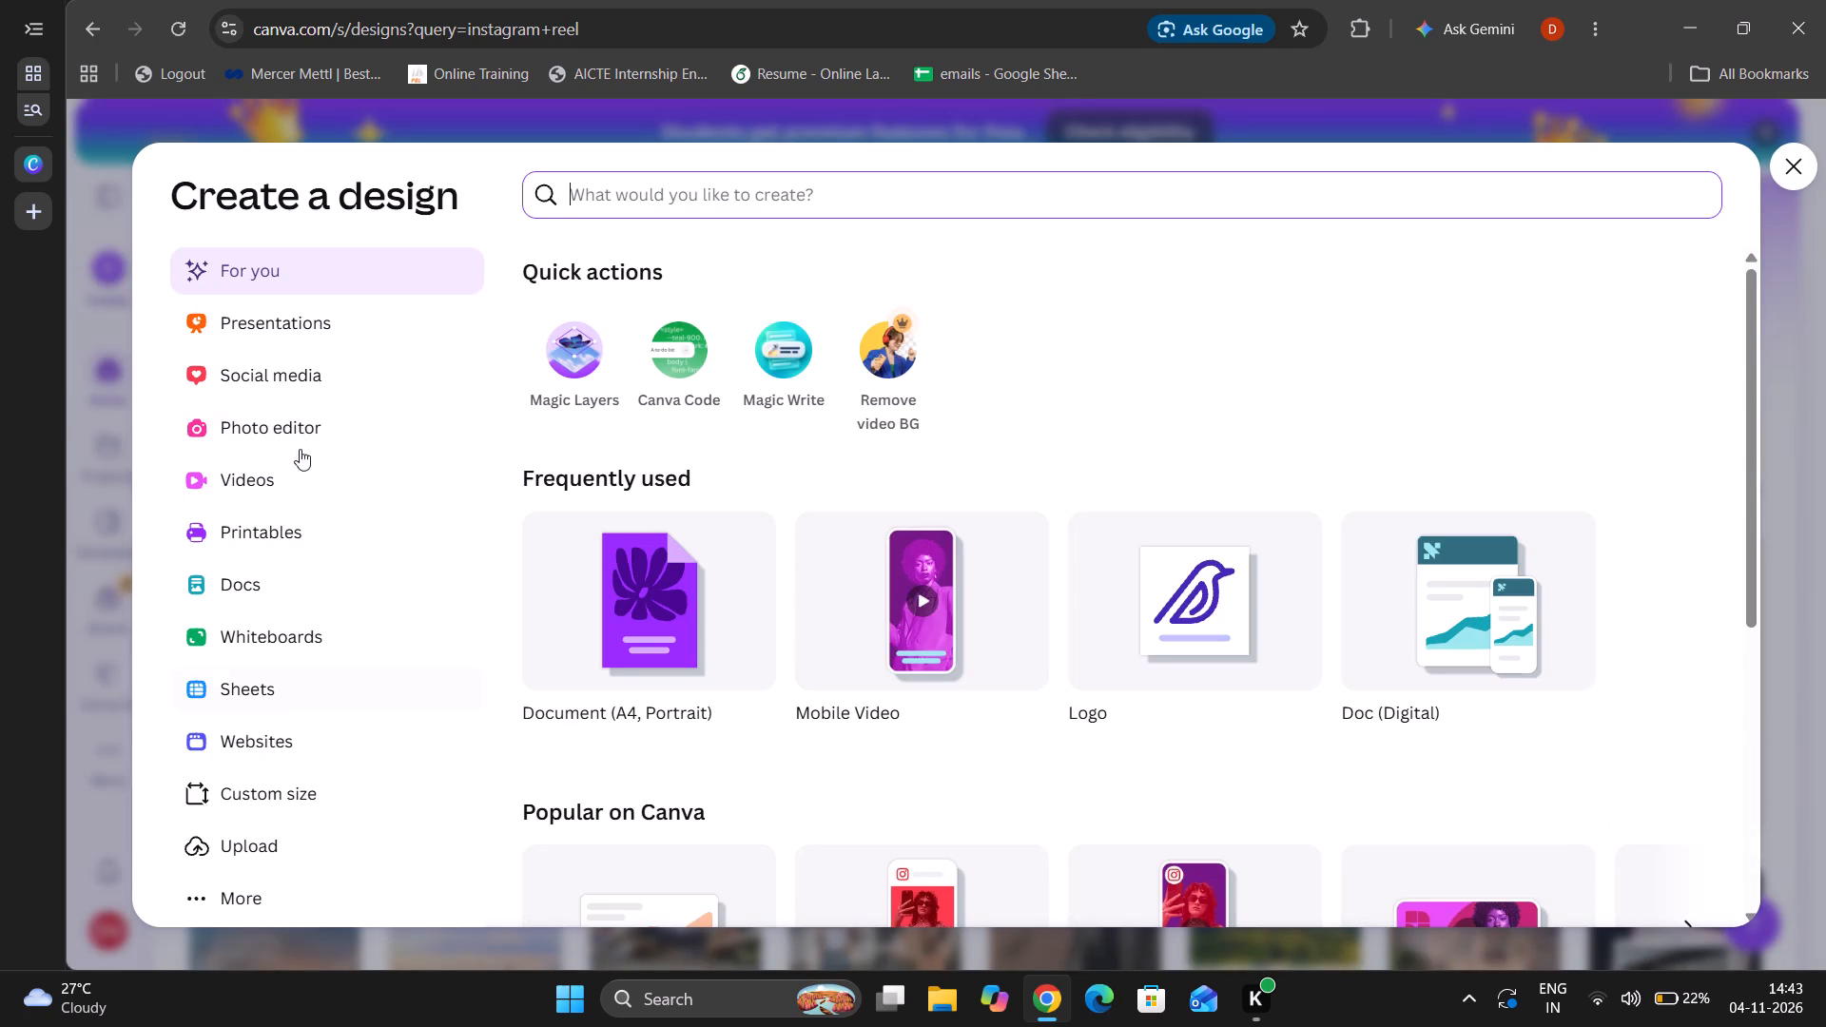
pyautogui.scroll(-4, 347, 569)
pyautogui.scroll(2, 347, 569)
pyautogui.click(326, 377)
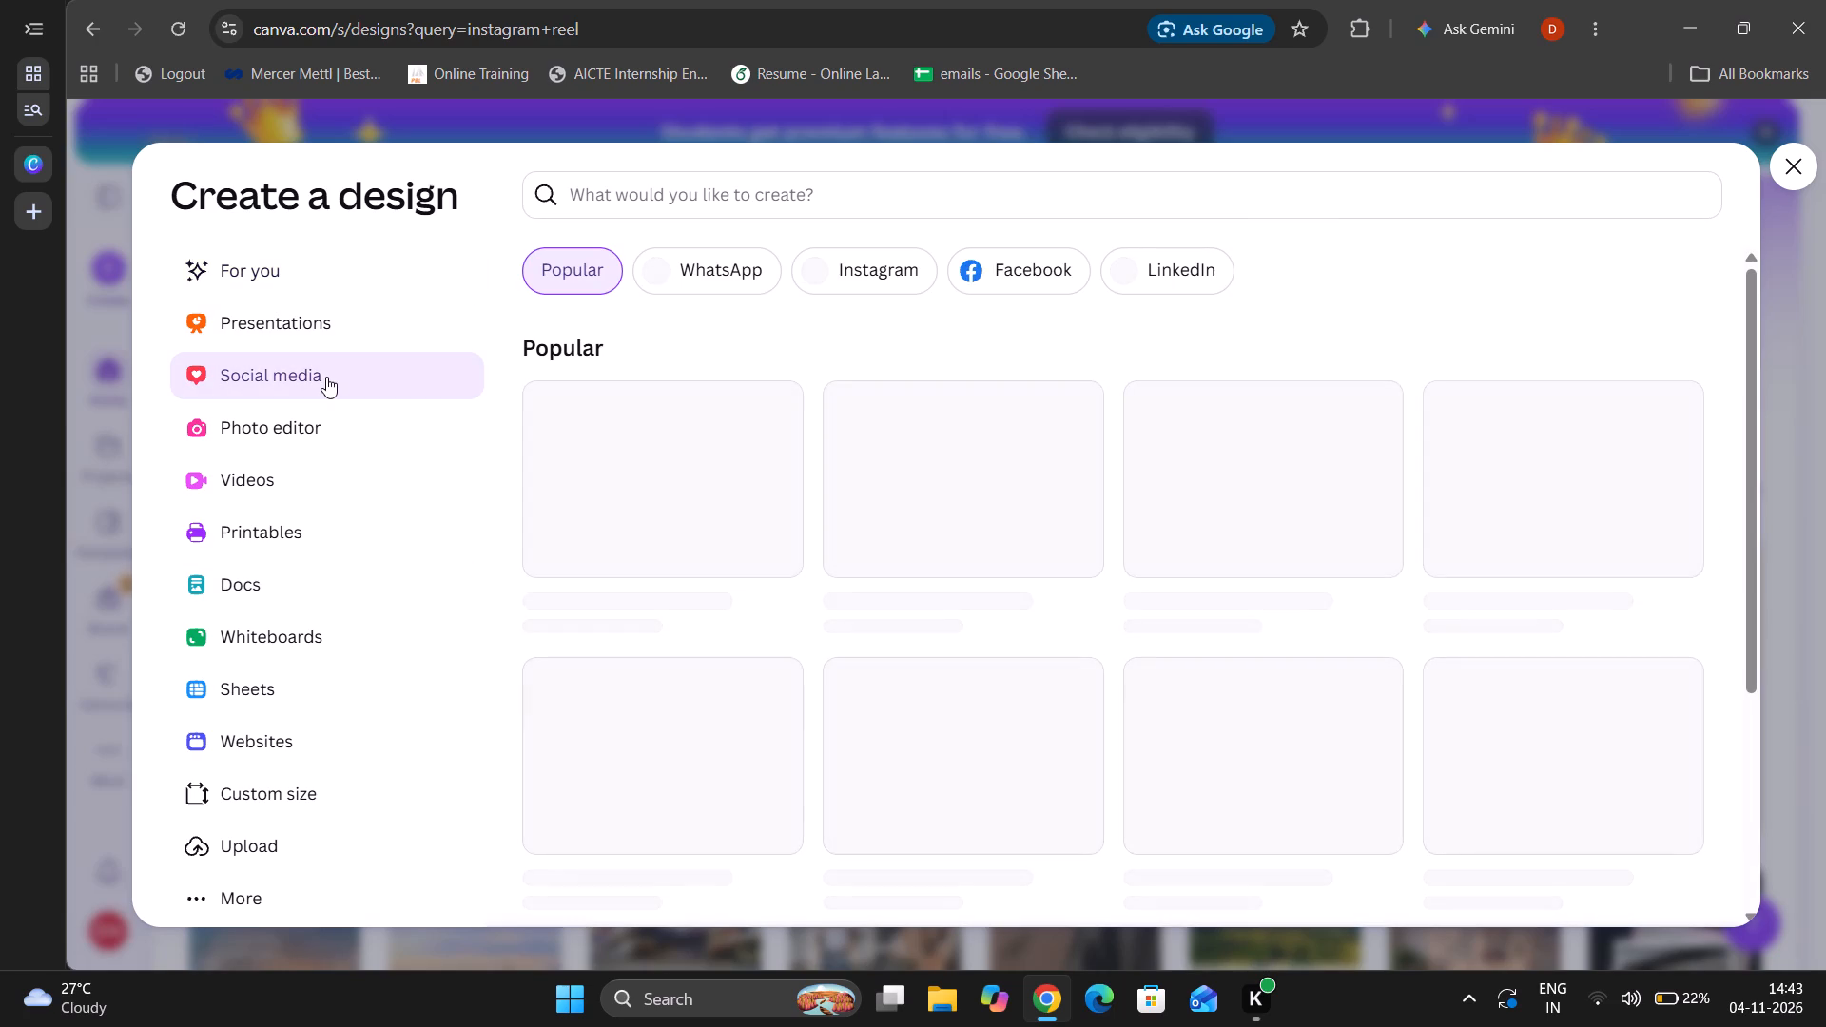
pyautogui.click(852, 283)
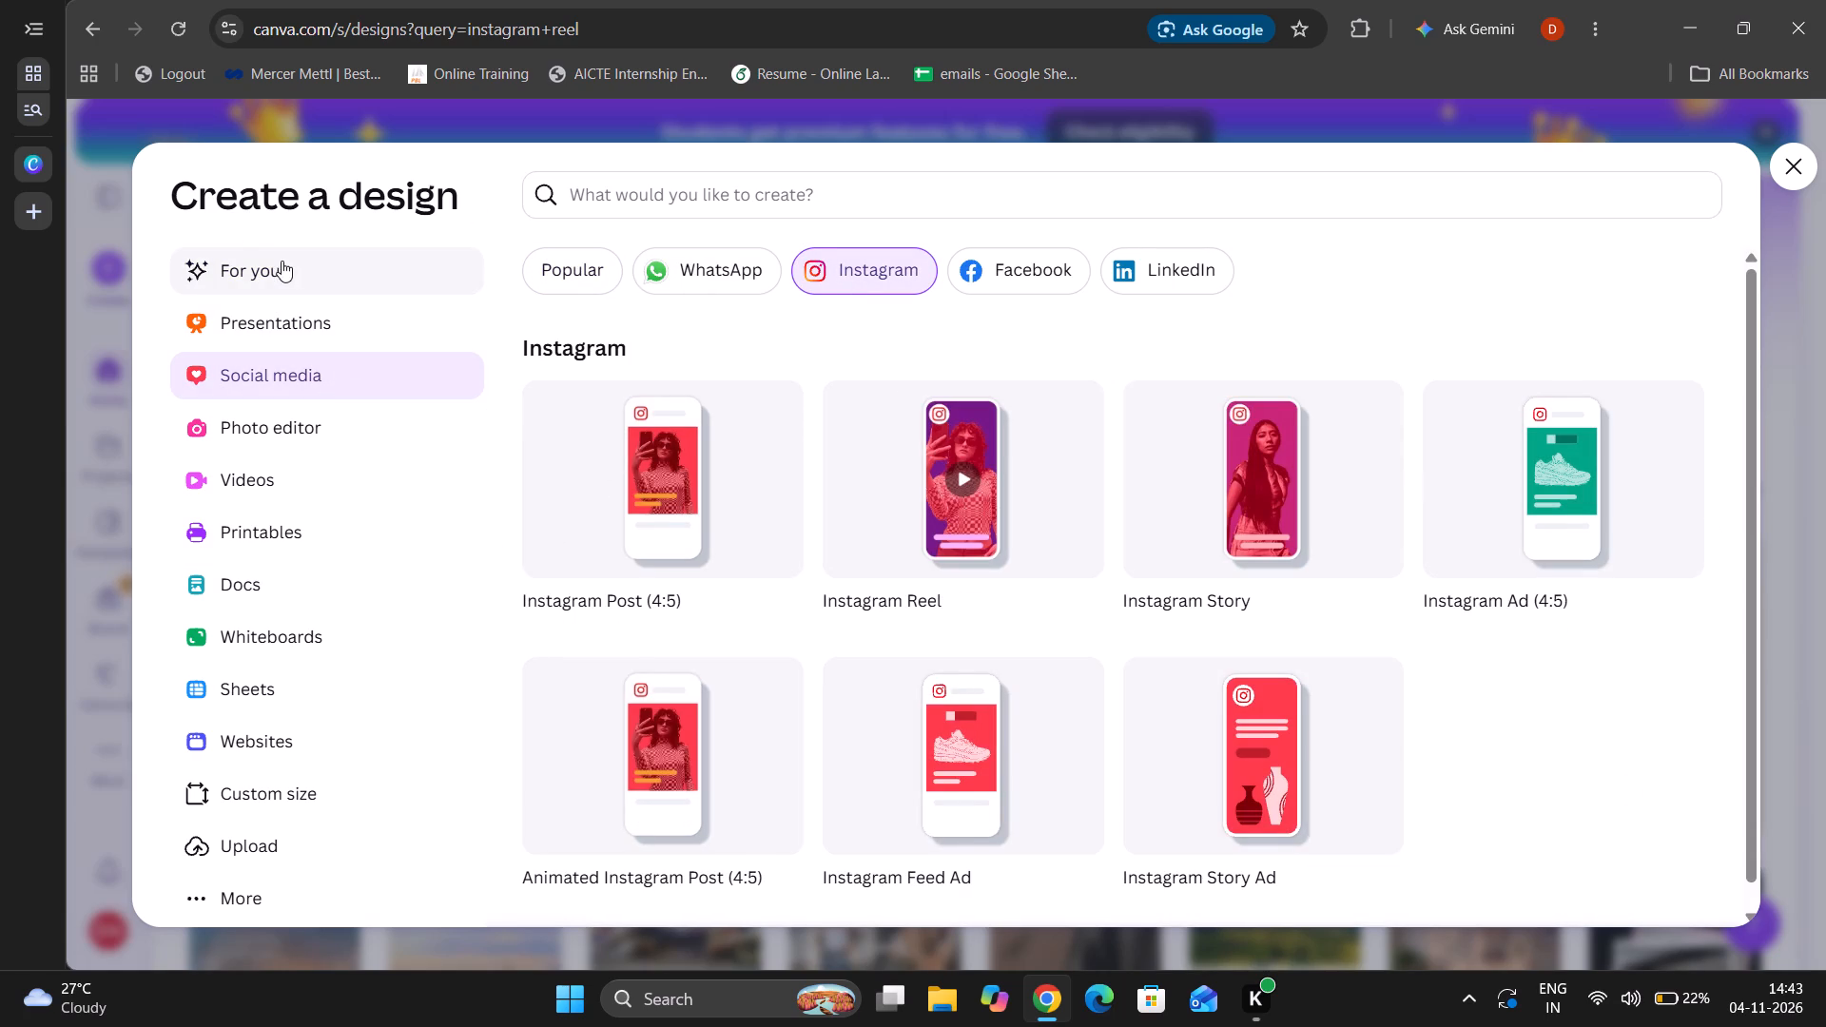
pyautogui.click(1800, 167)
# Open the preview of the sunset beach template "White Simple Clean Motivational Quotes Instagram Reel Video" from the search results.
pyautogui.scroll(-1, 1000, 697)
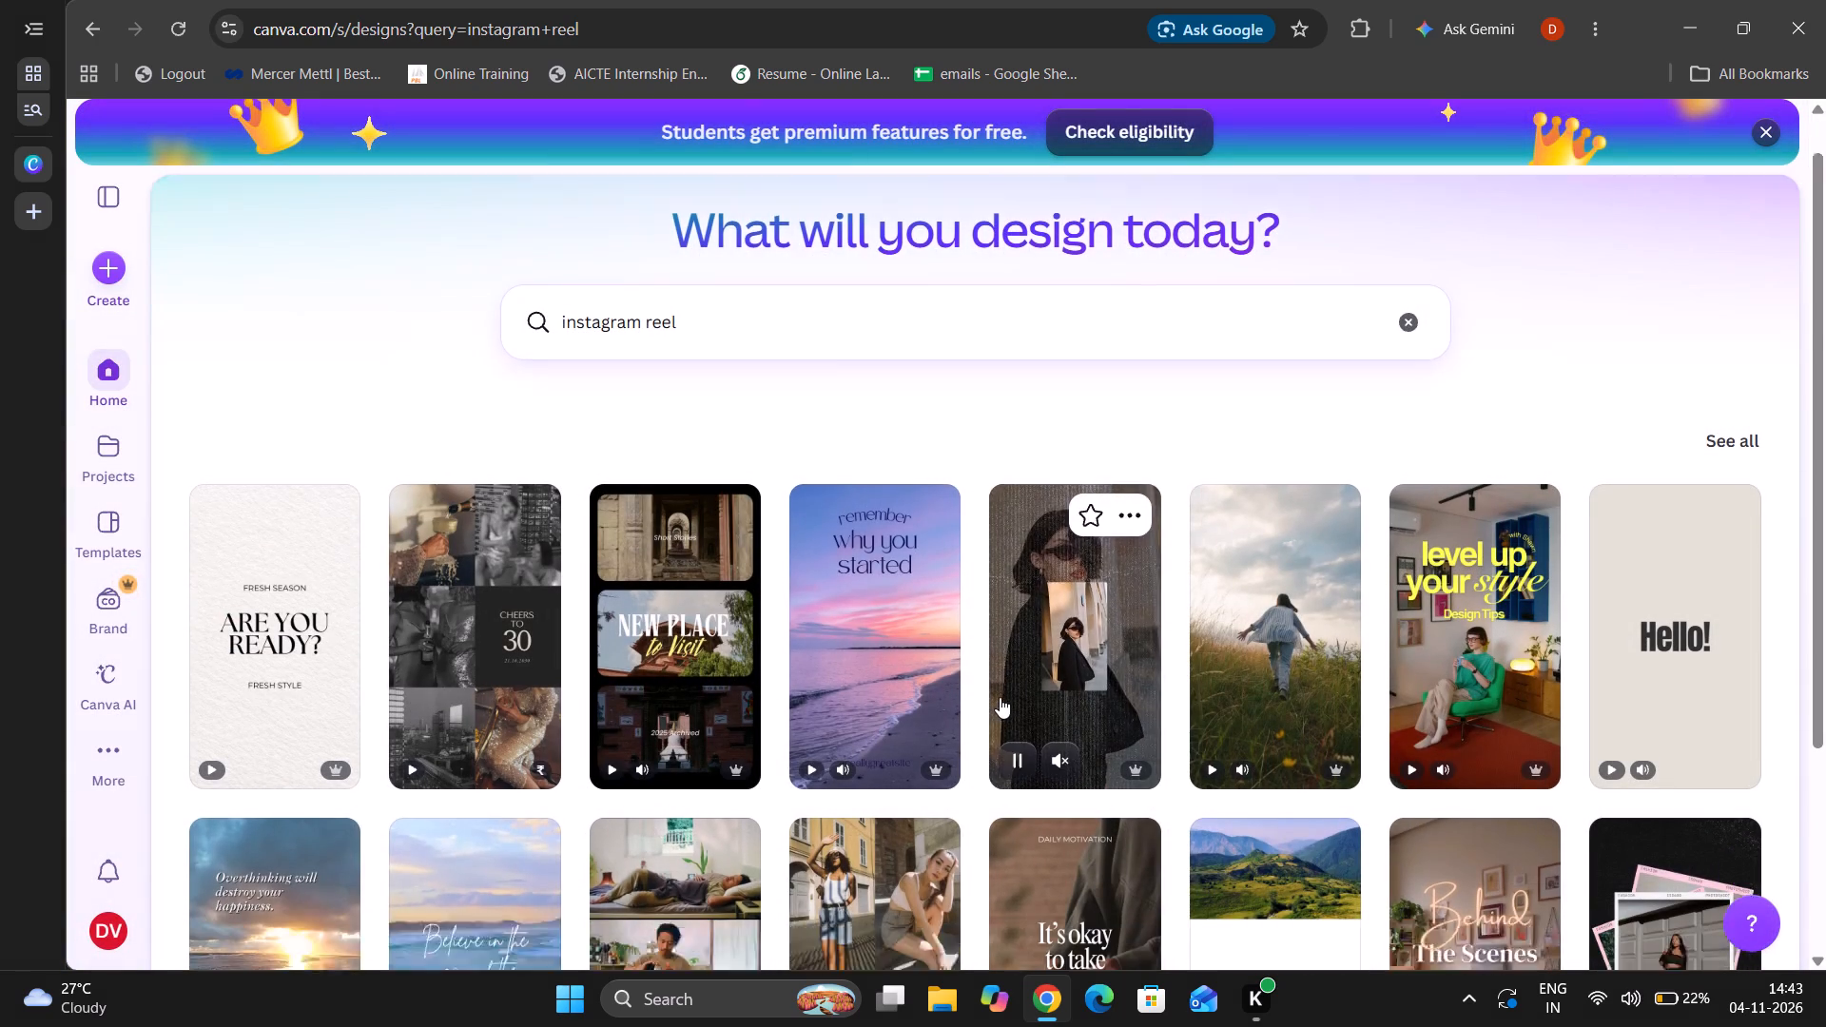
pyautogui.scroll(-2, 1000, 697)
pyautogui.hscroll(1, 1352, 253)
pyautogui.scroll(7, 1352, 253)
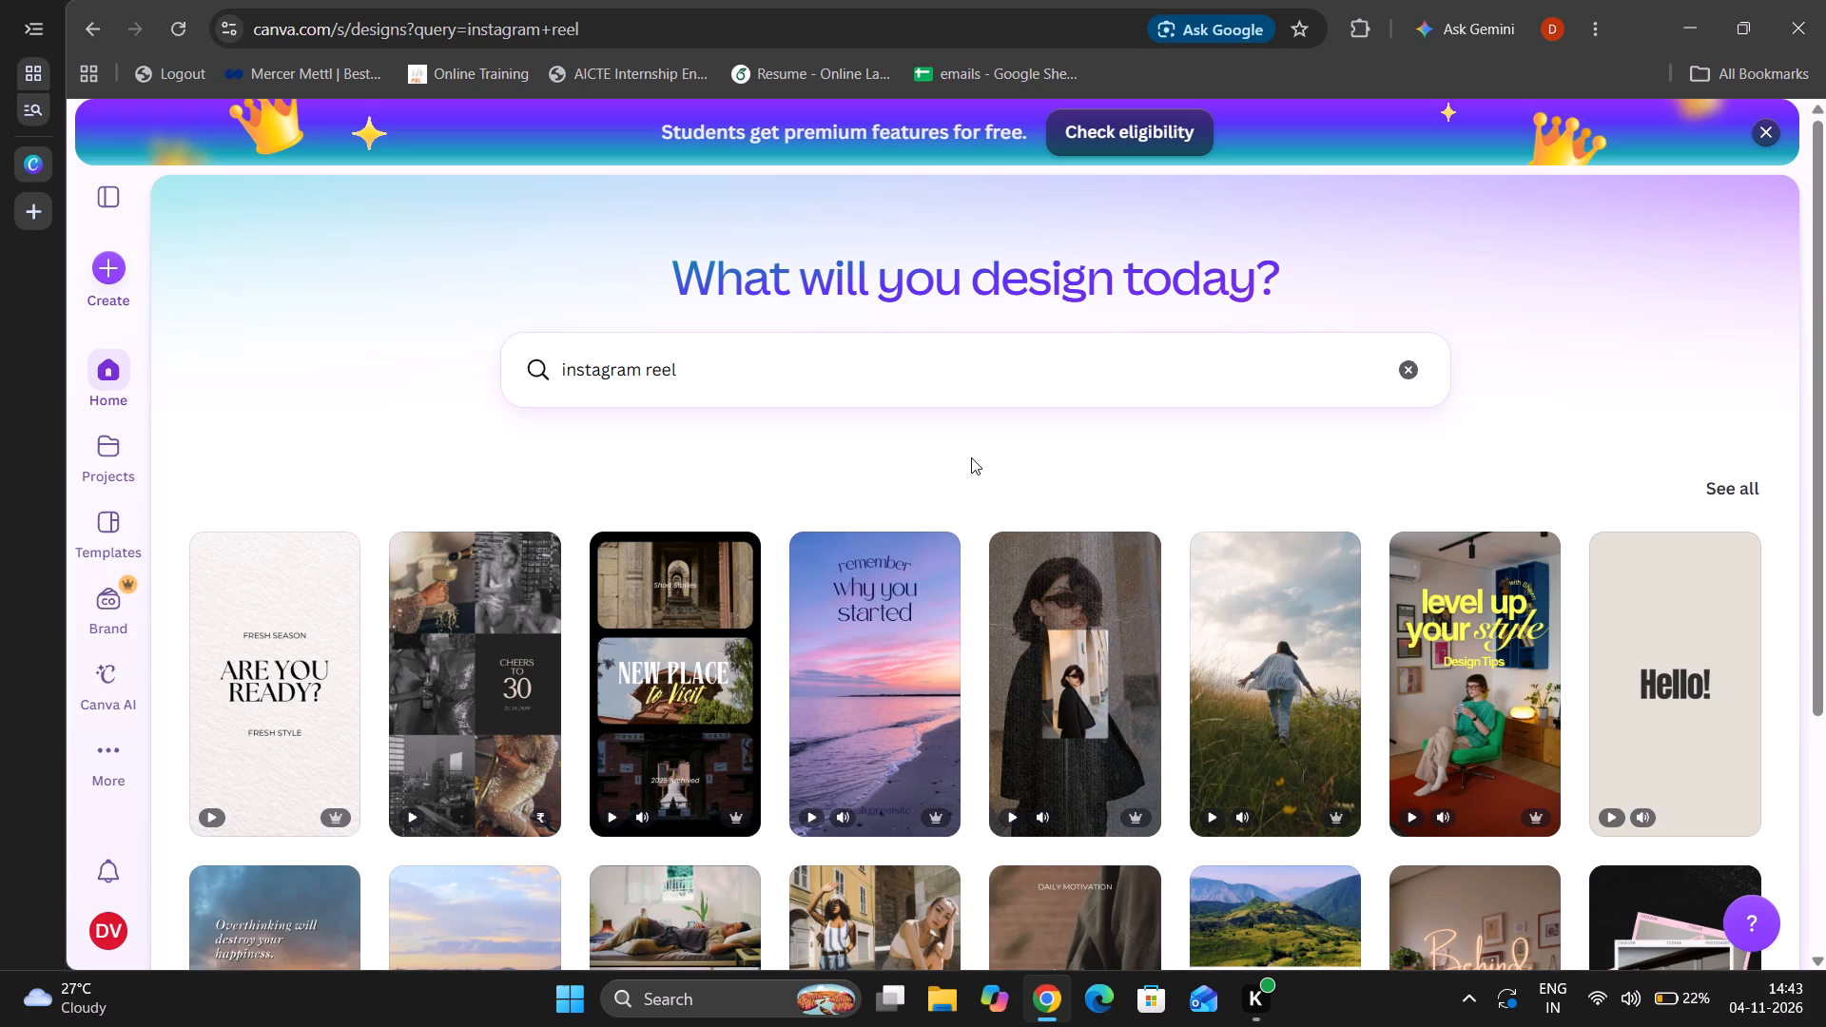
pyautogui.scroll(-4, 984, 422)
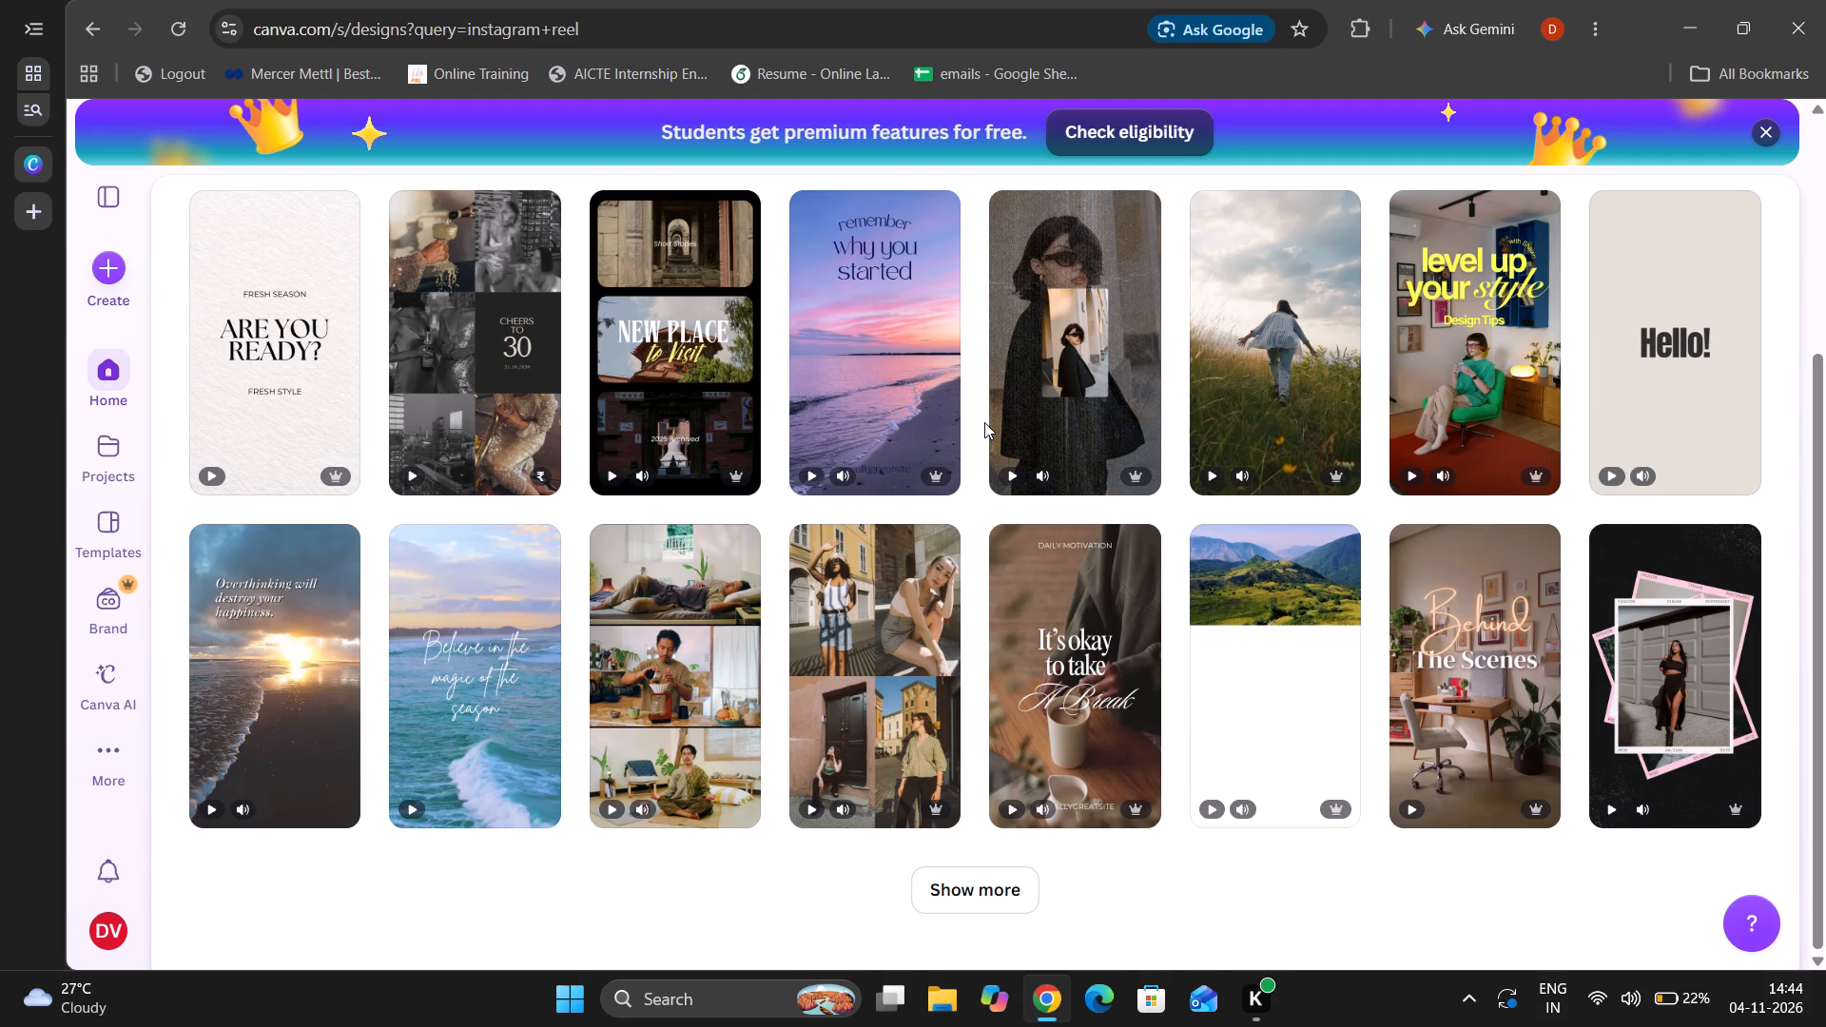
pyautogui.click(286, 722)
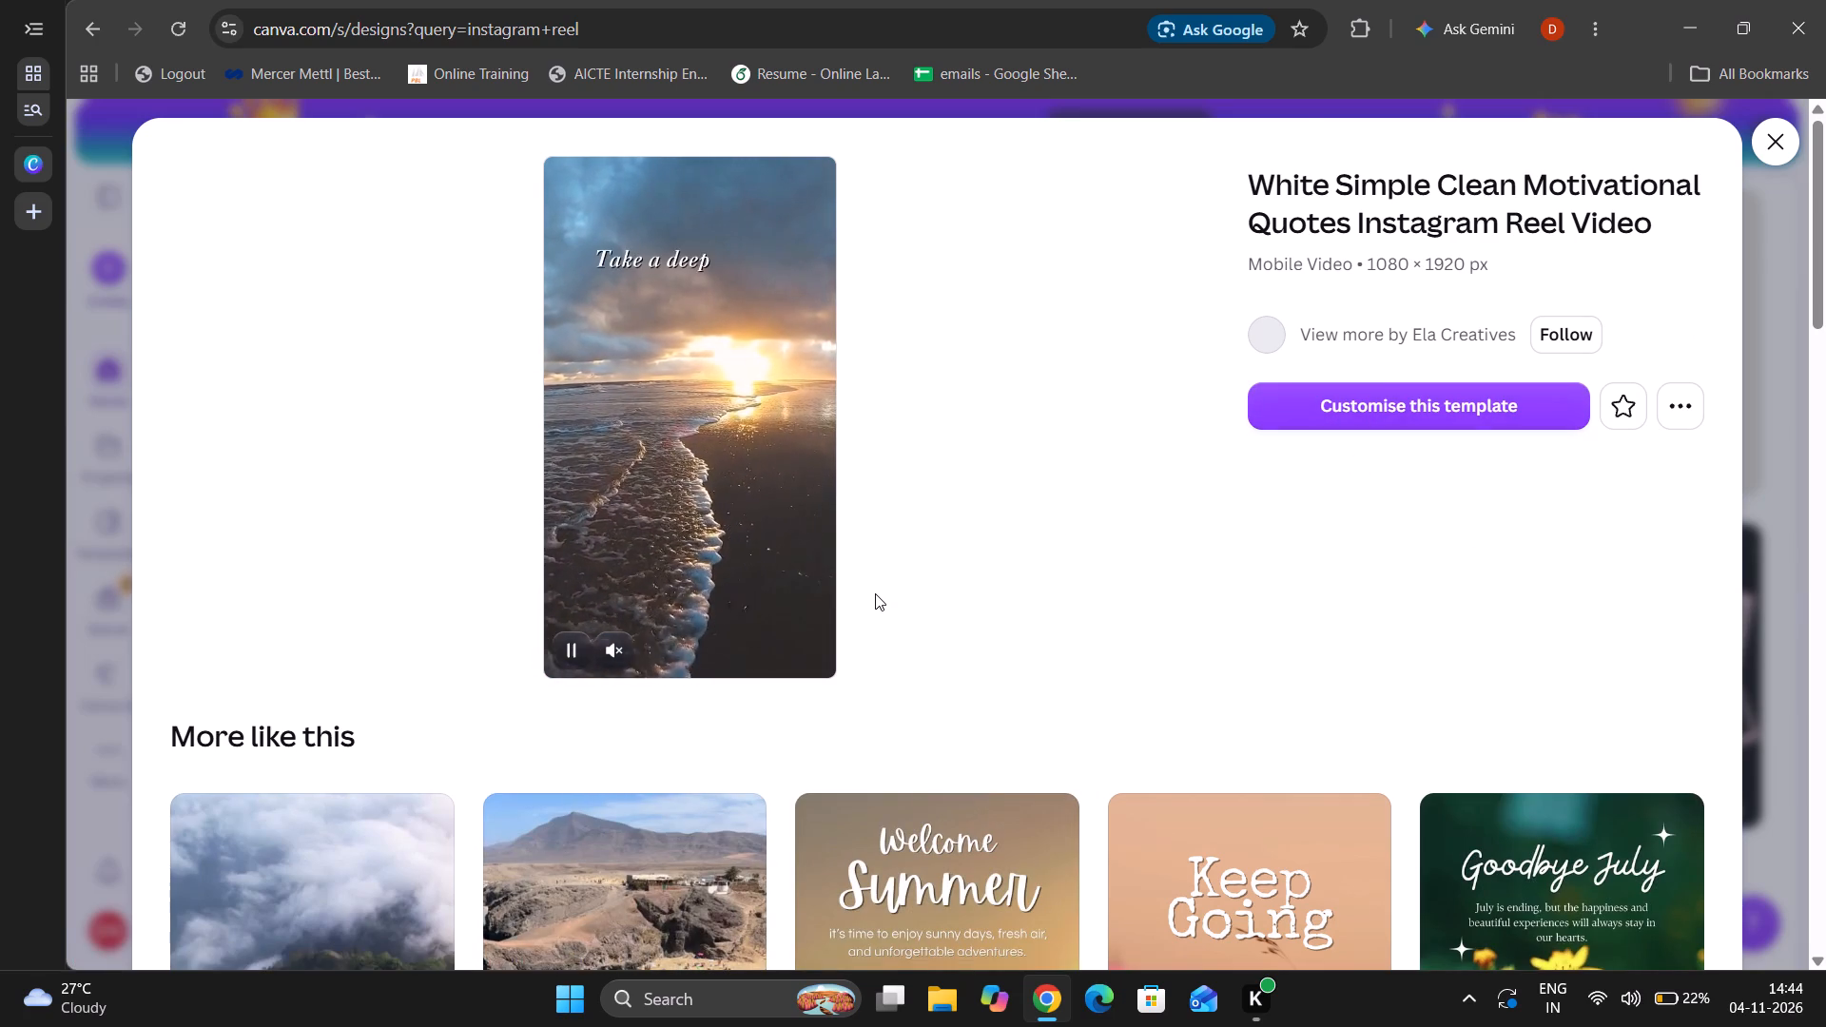
pyautogui.scroll(-4, 875, 593)
pyautogui.scroll(3, 875, 593)
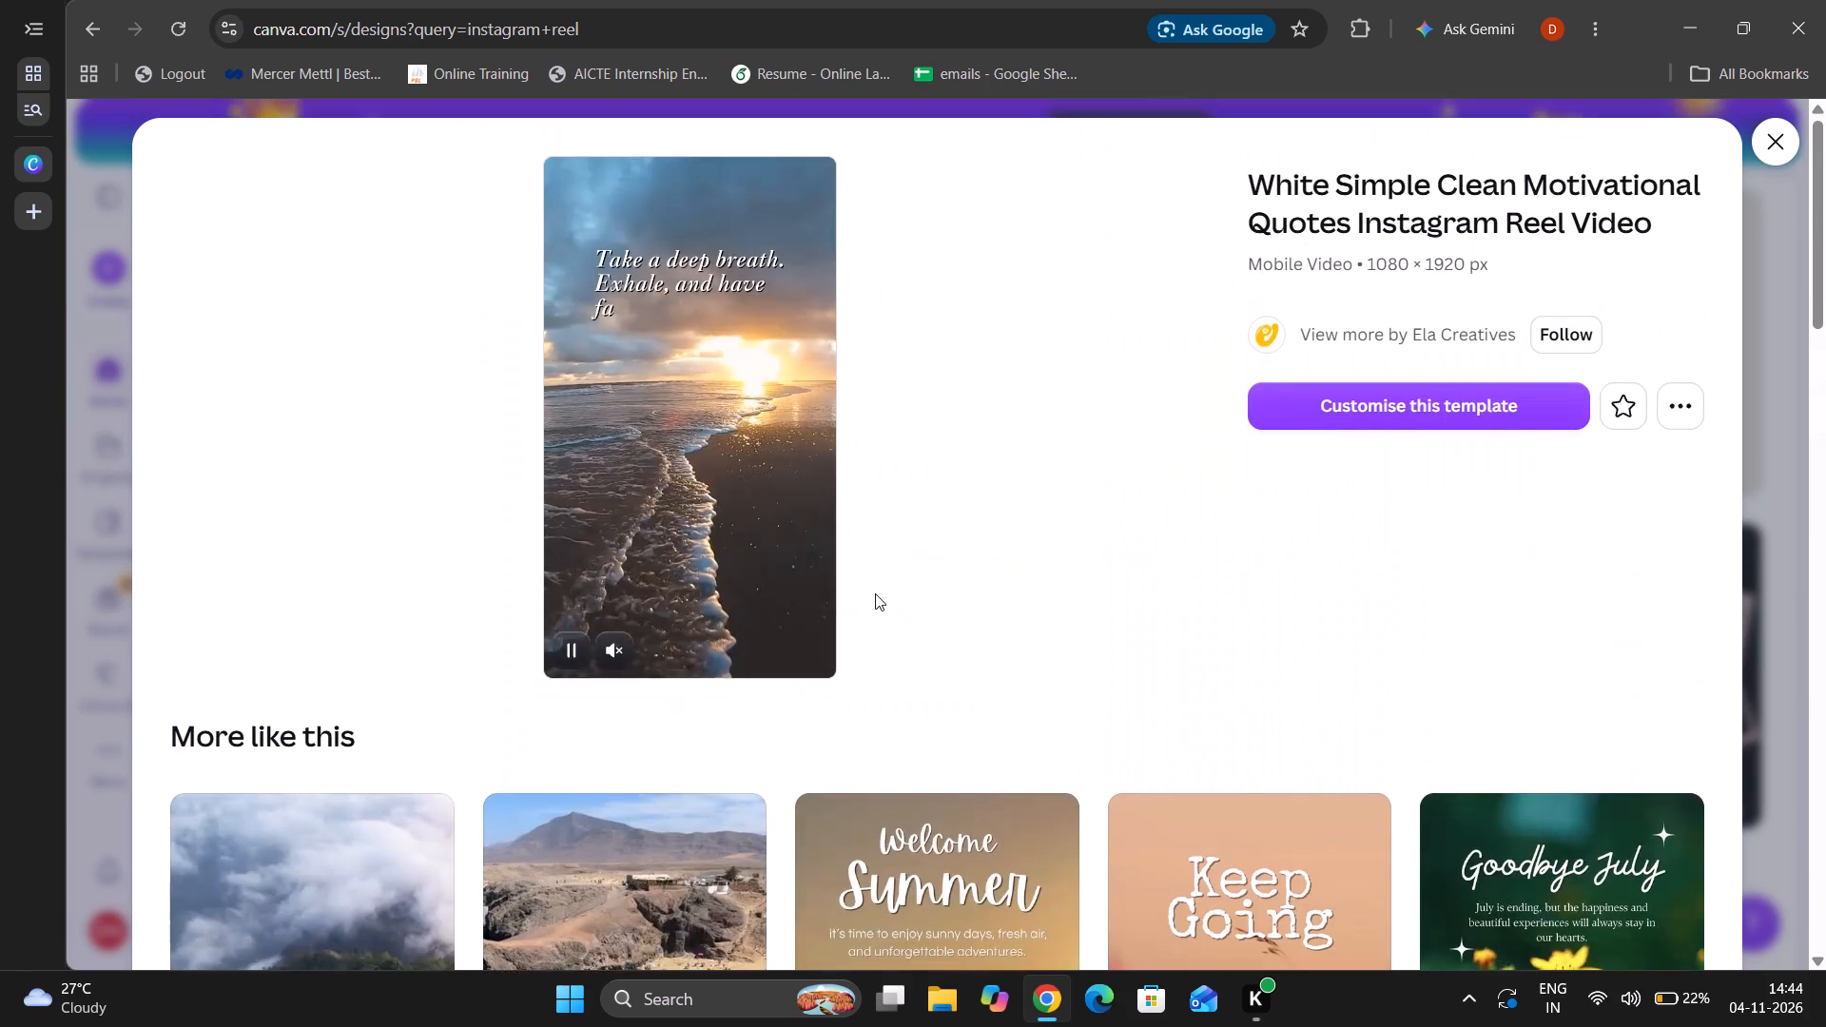
# Close the motivational quotes reel template preview and go back to the home page.
pyautogui.click(1779, 151)
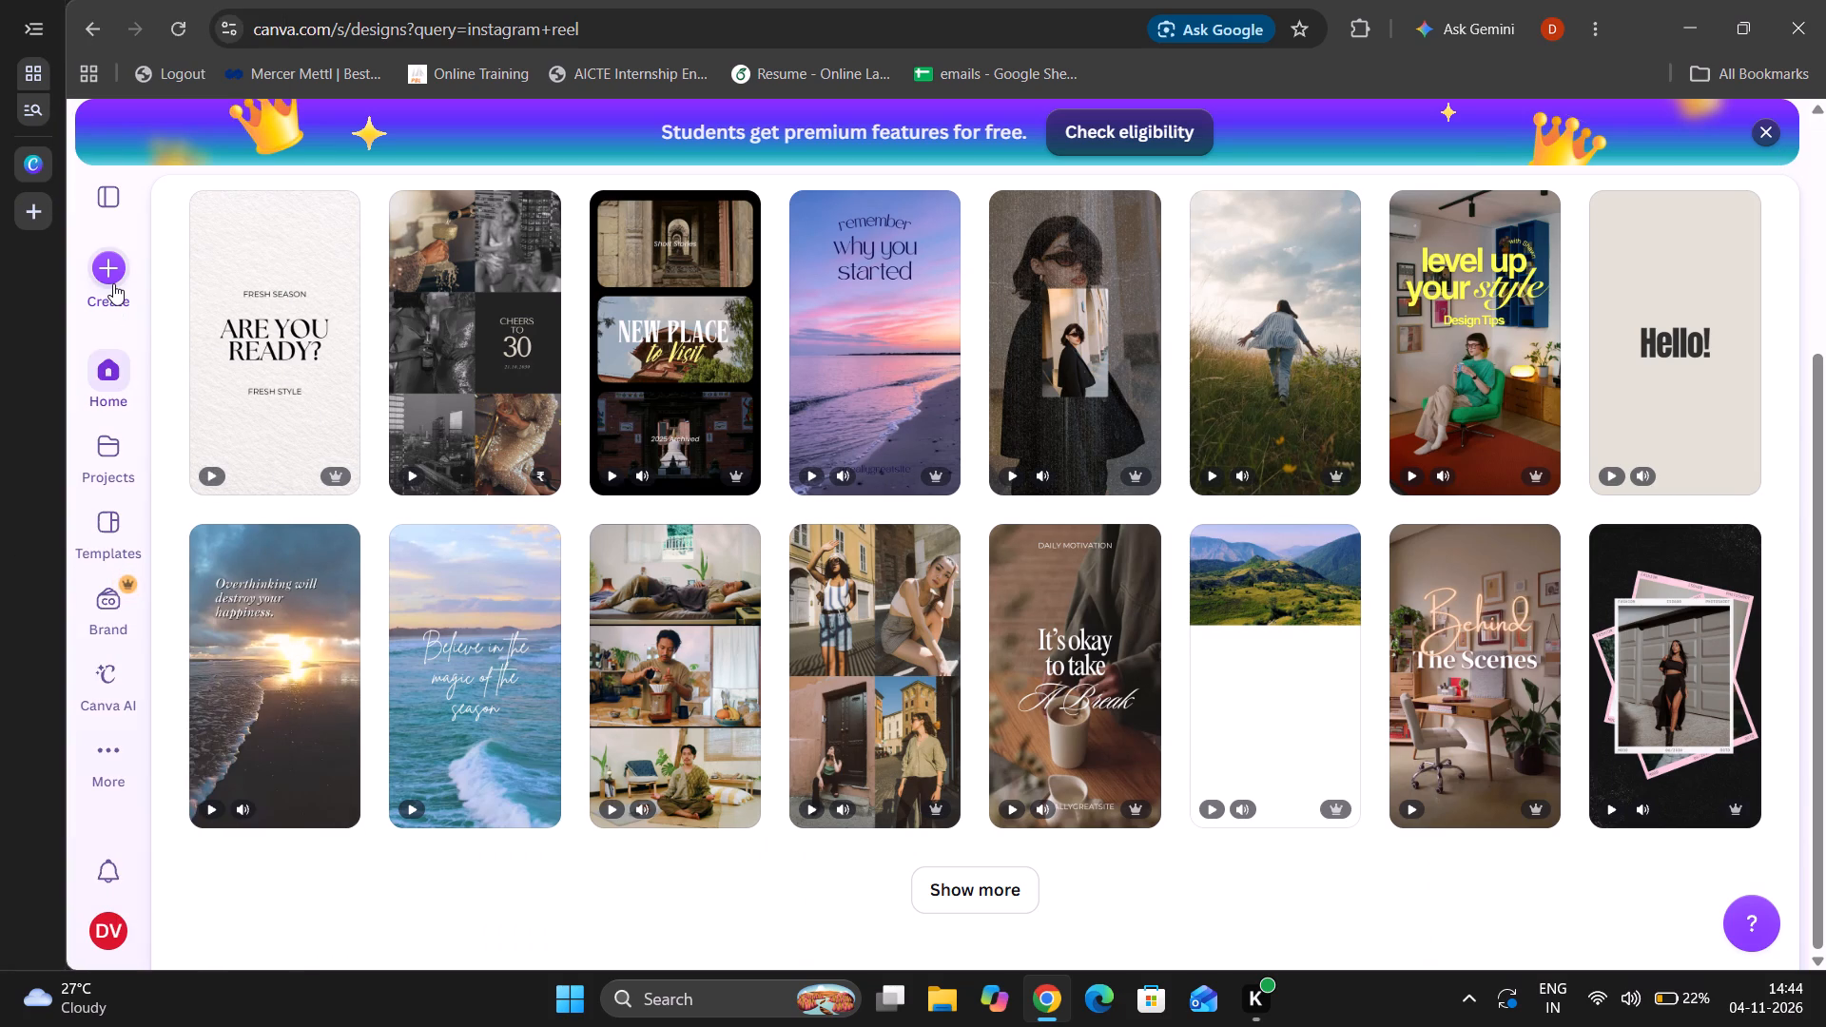
pyautogui.click(113, 283)
pyautogui.tripleClick(113, 283)
pyautogui.click(118, 367)
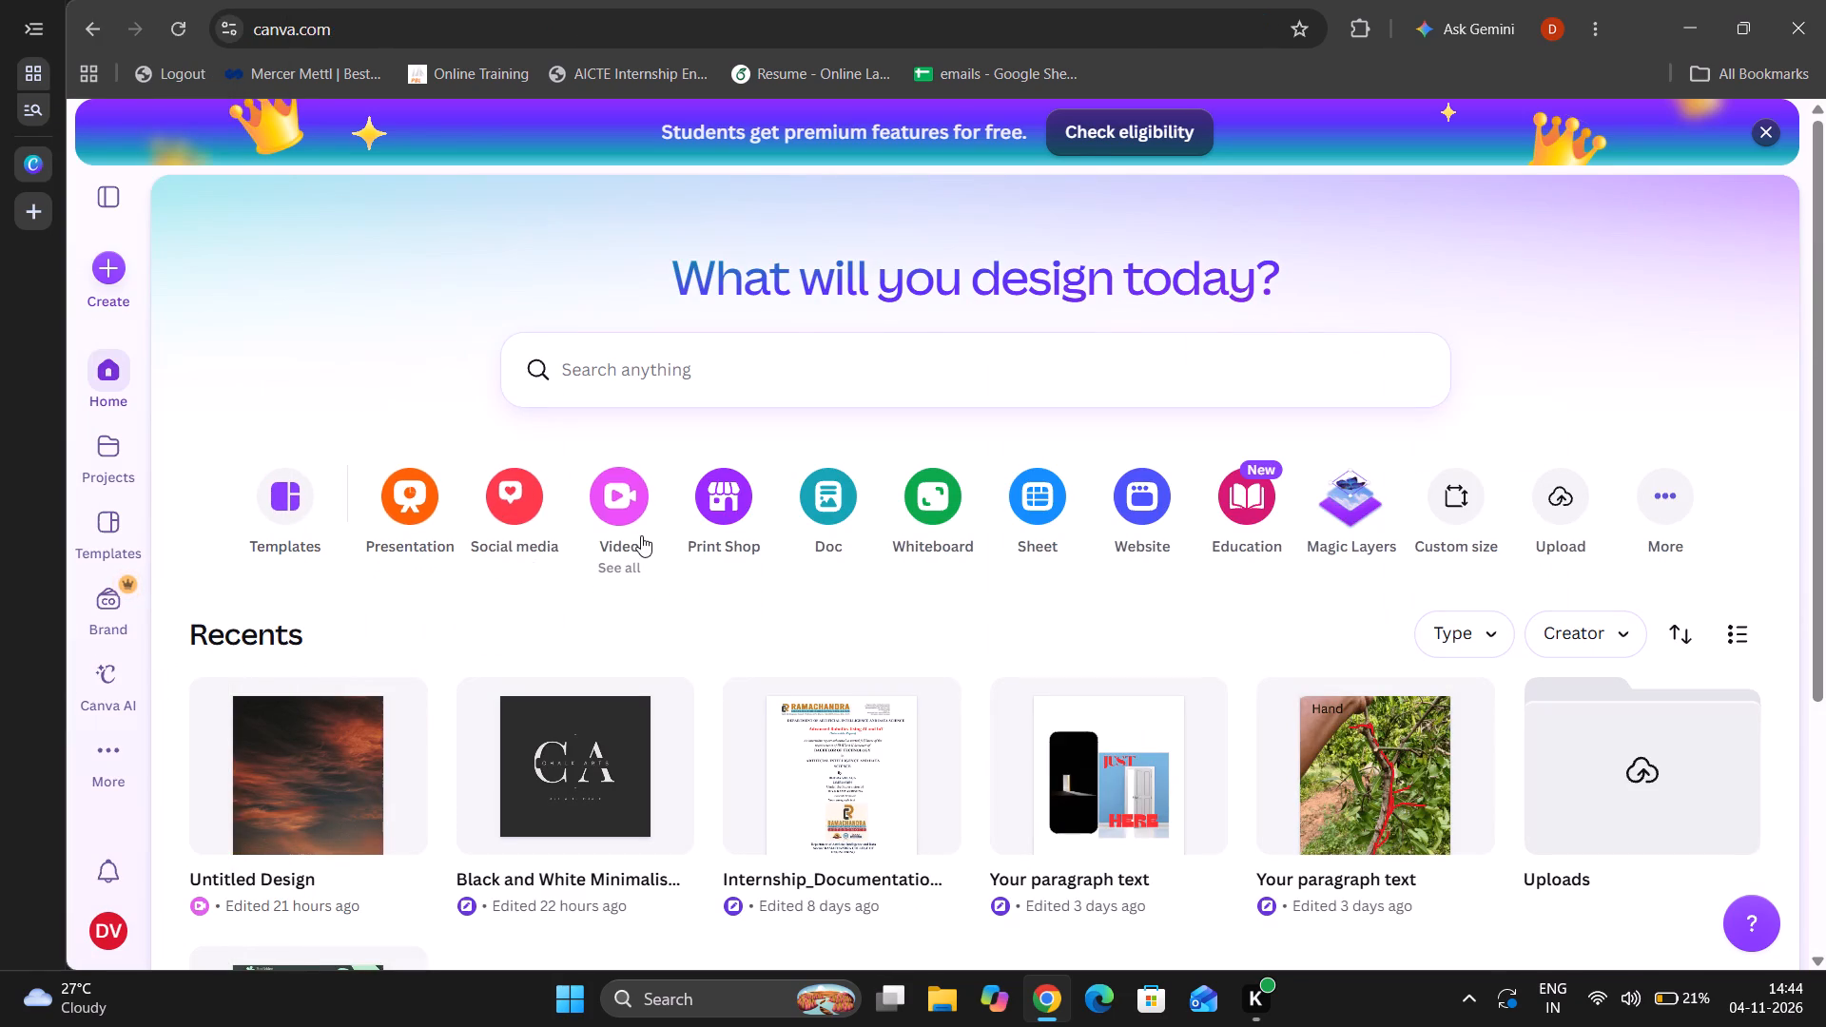
# Upload the sunset JPEG image from the Downloads folder.
pyautogui.click(641, 535)
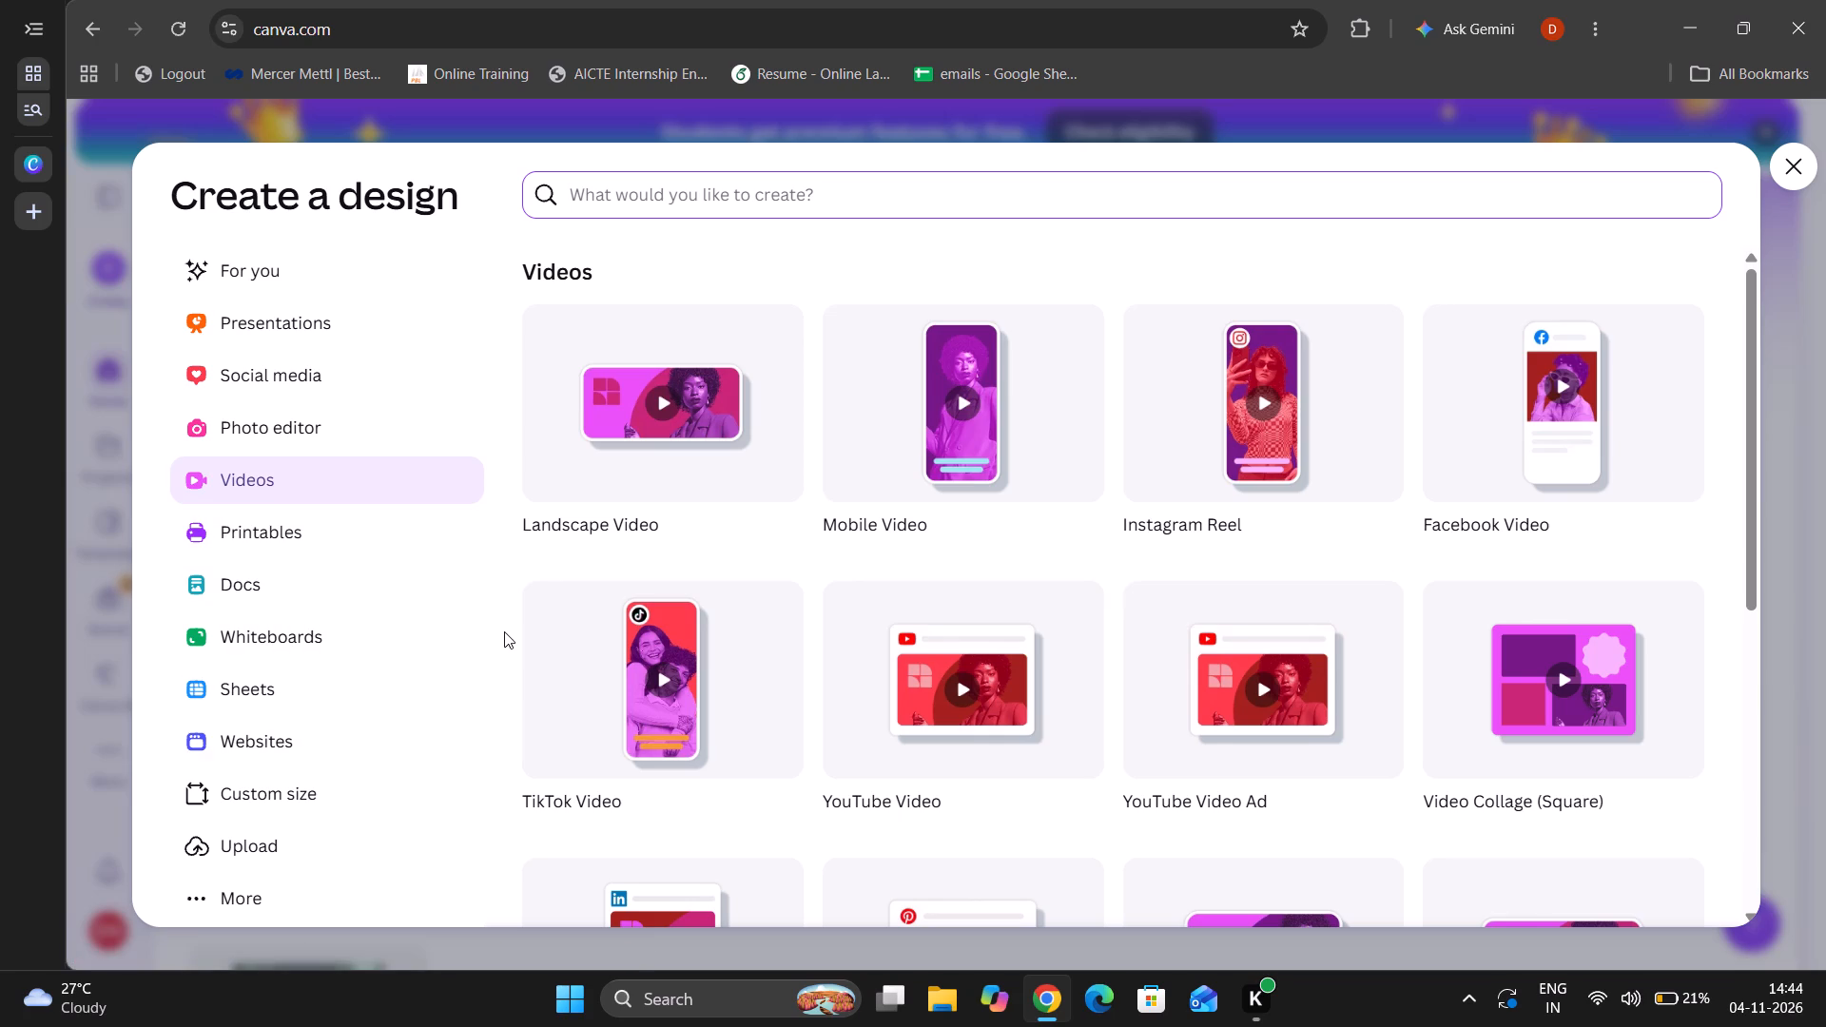
pyautogui.click(256, 843)
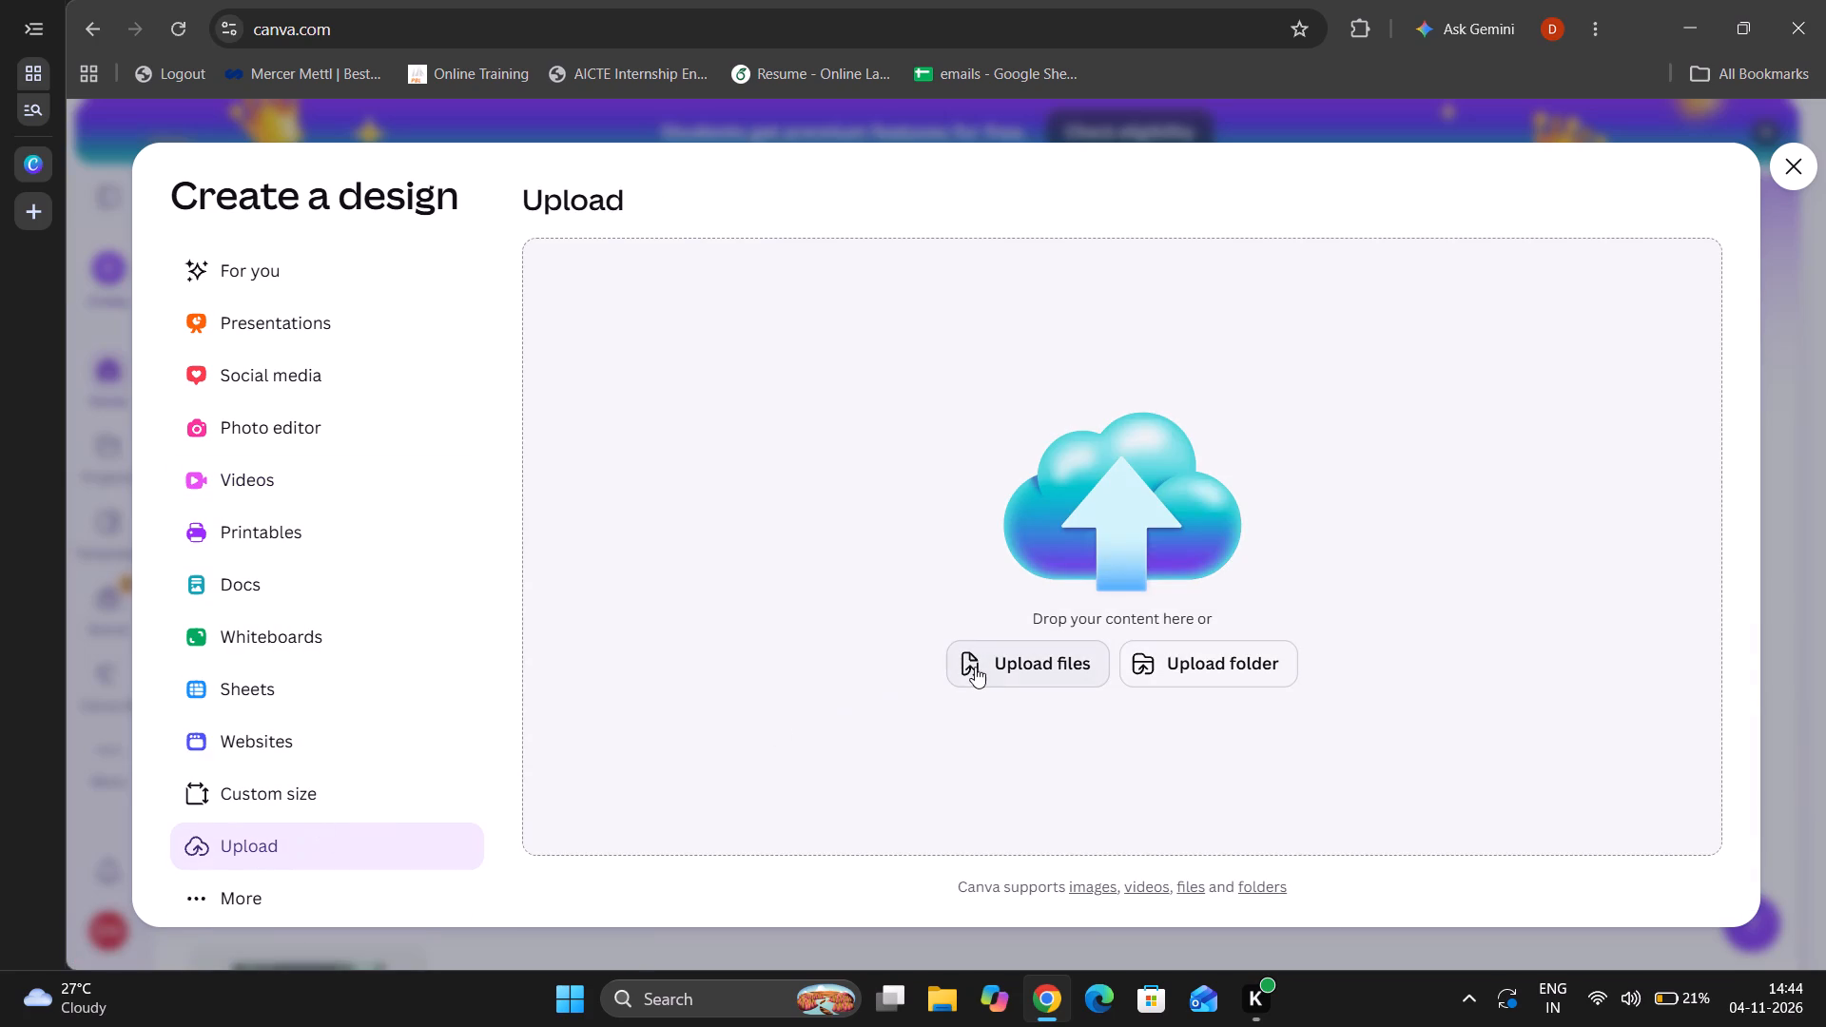
pyautogui.click(1032, 665)
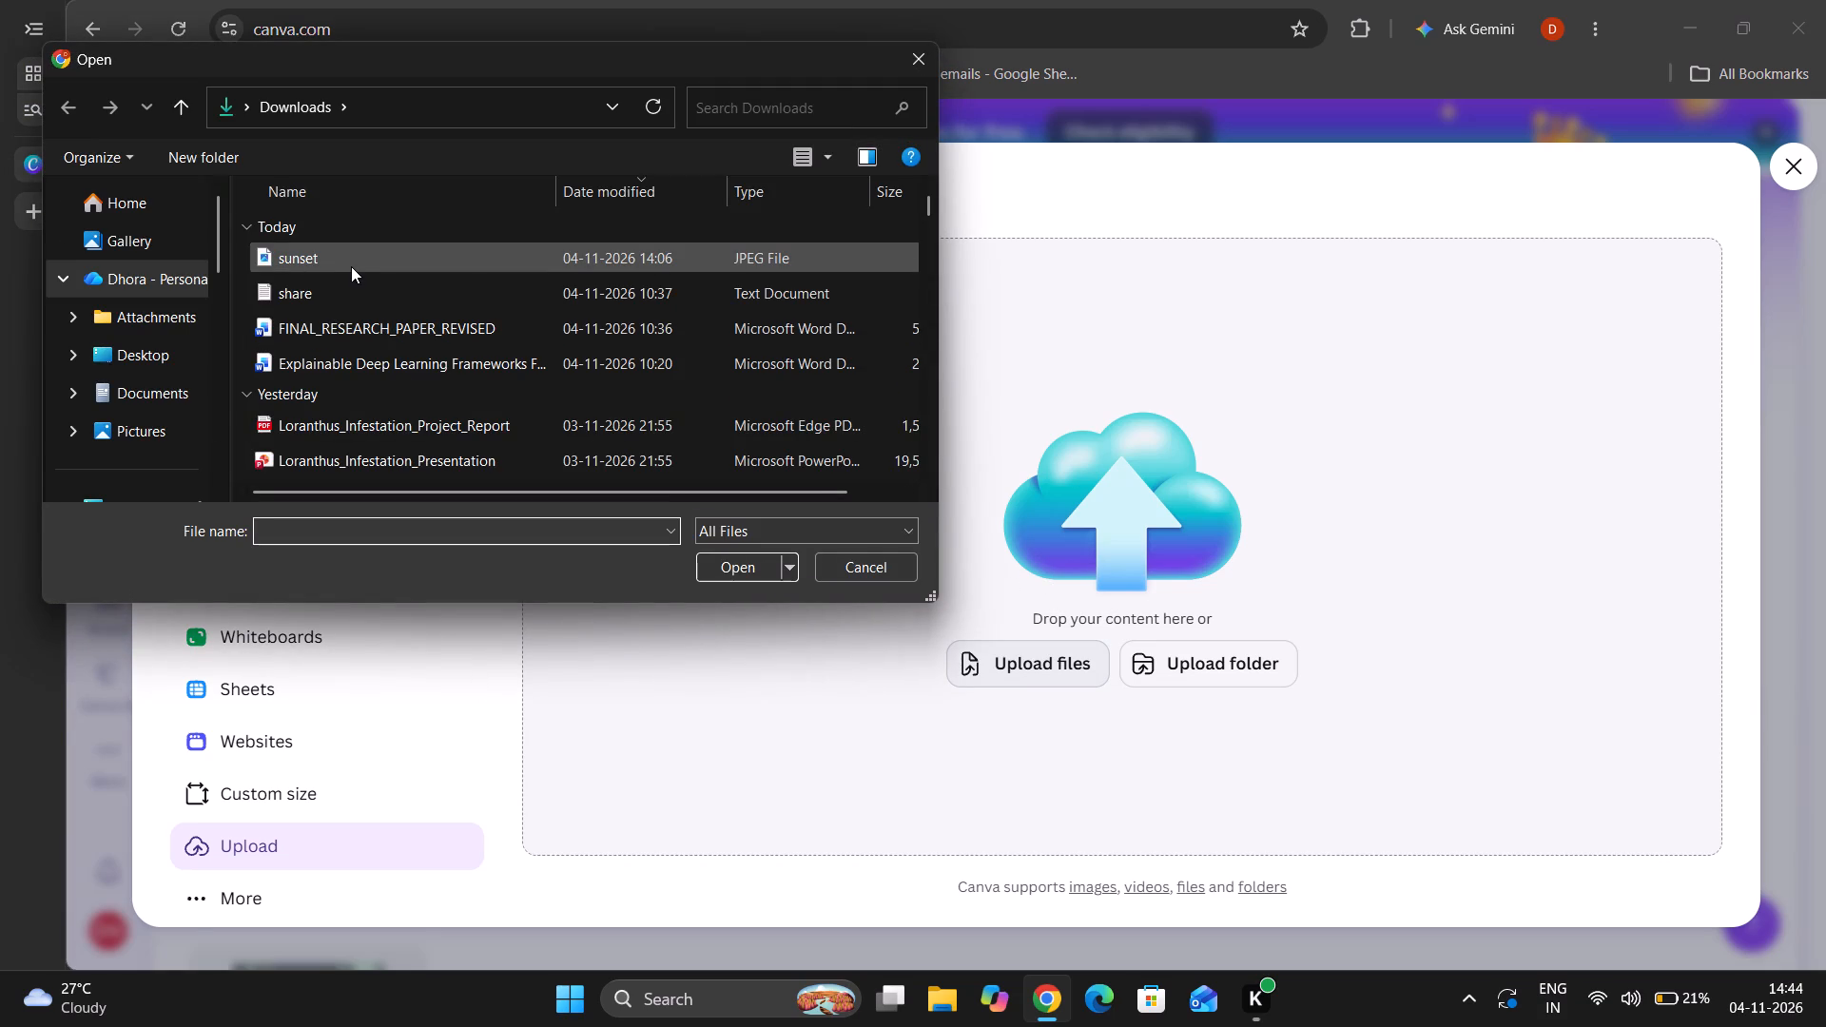
pyautogui.click(352, 265)
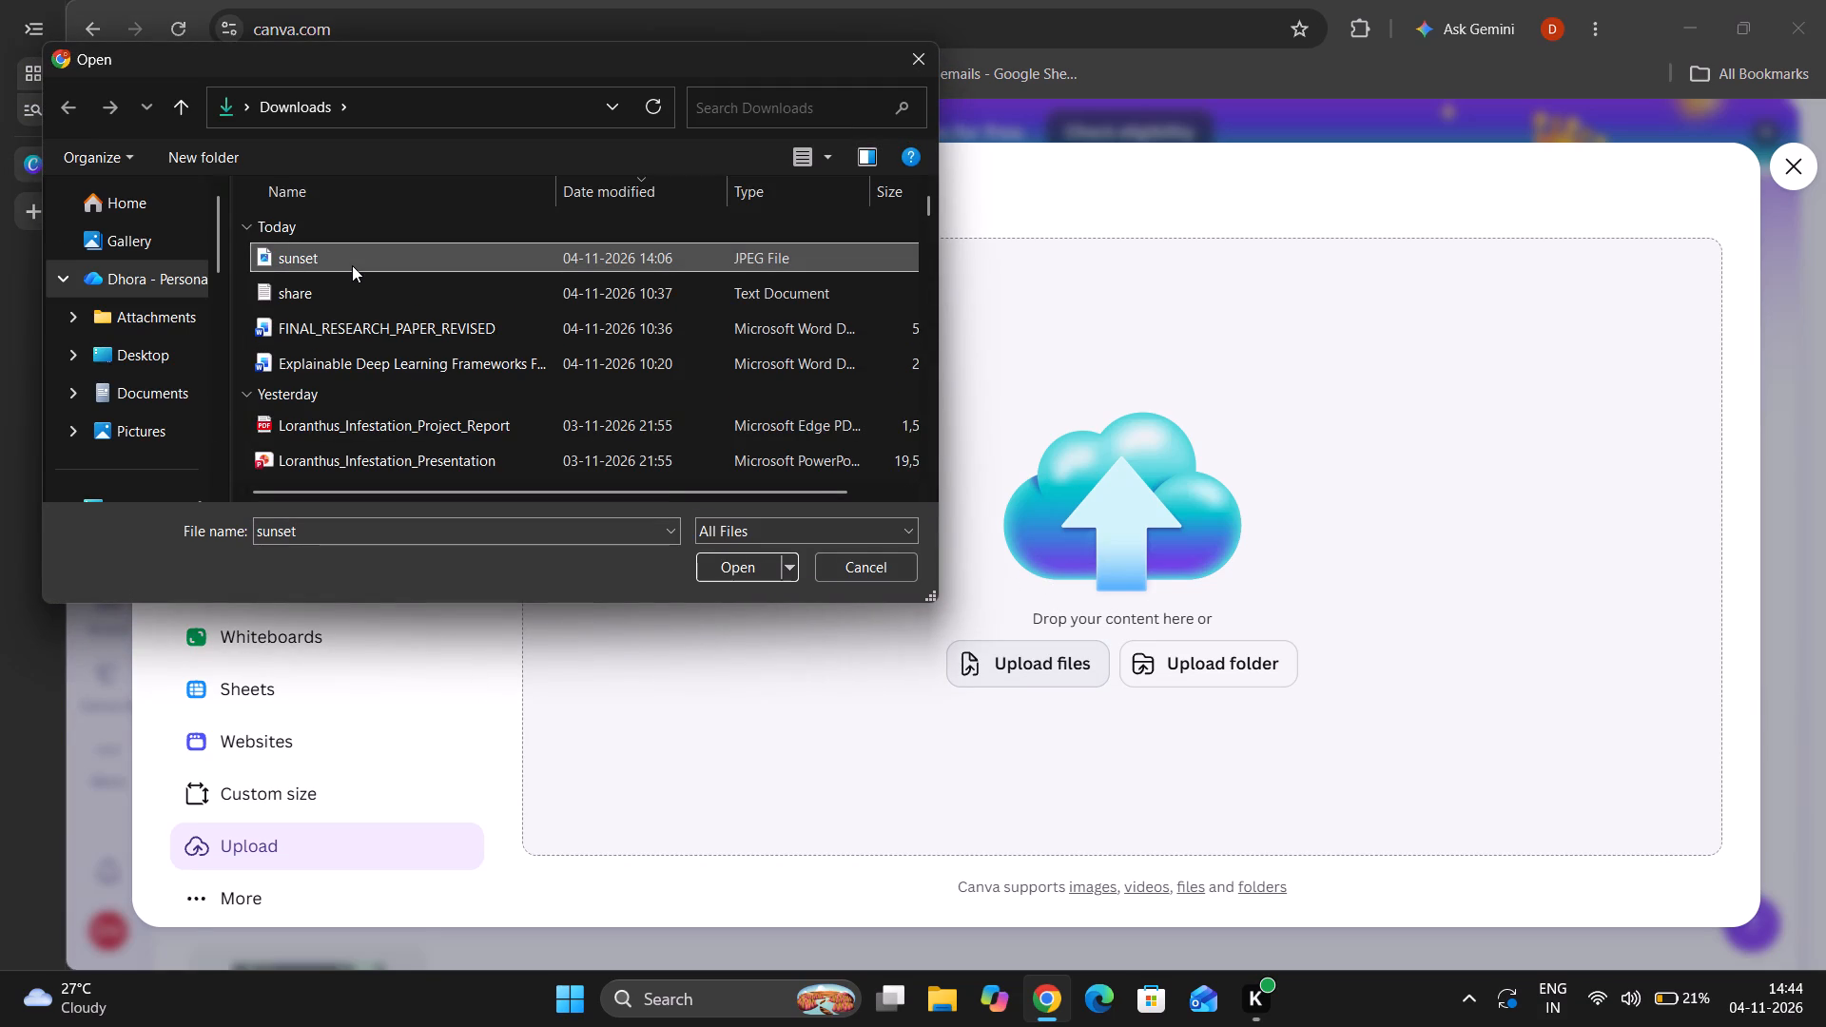
pyautogui.click(787, 567)
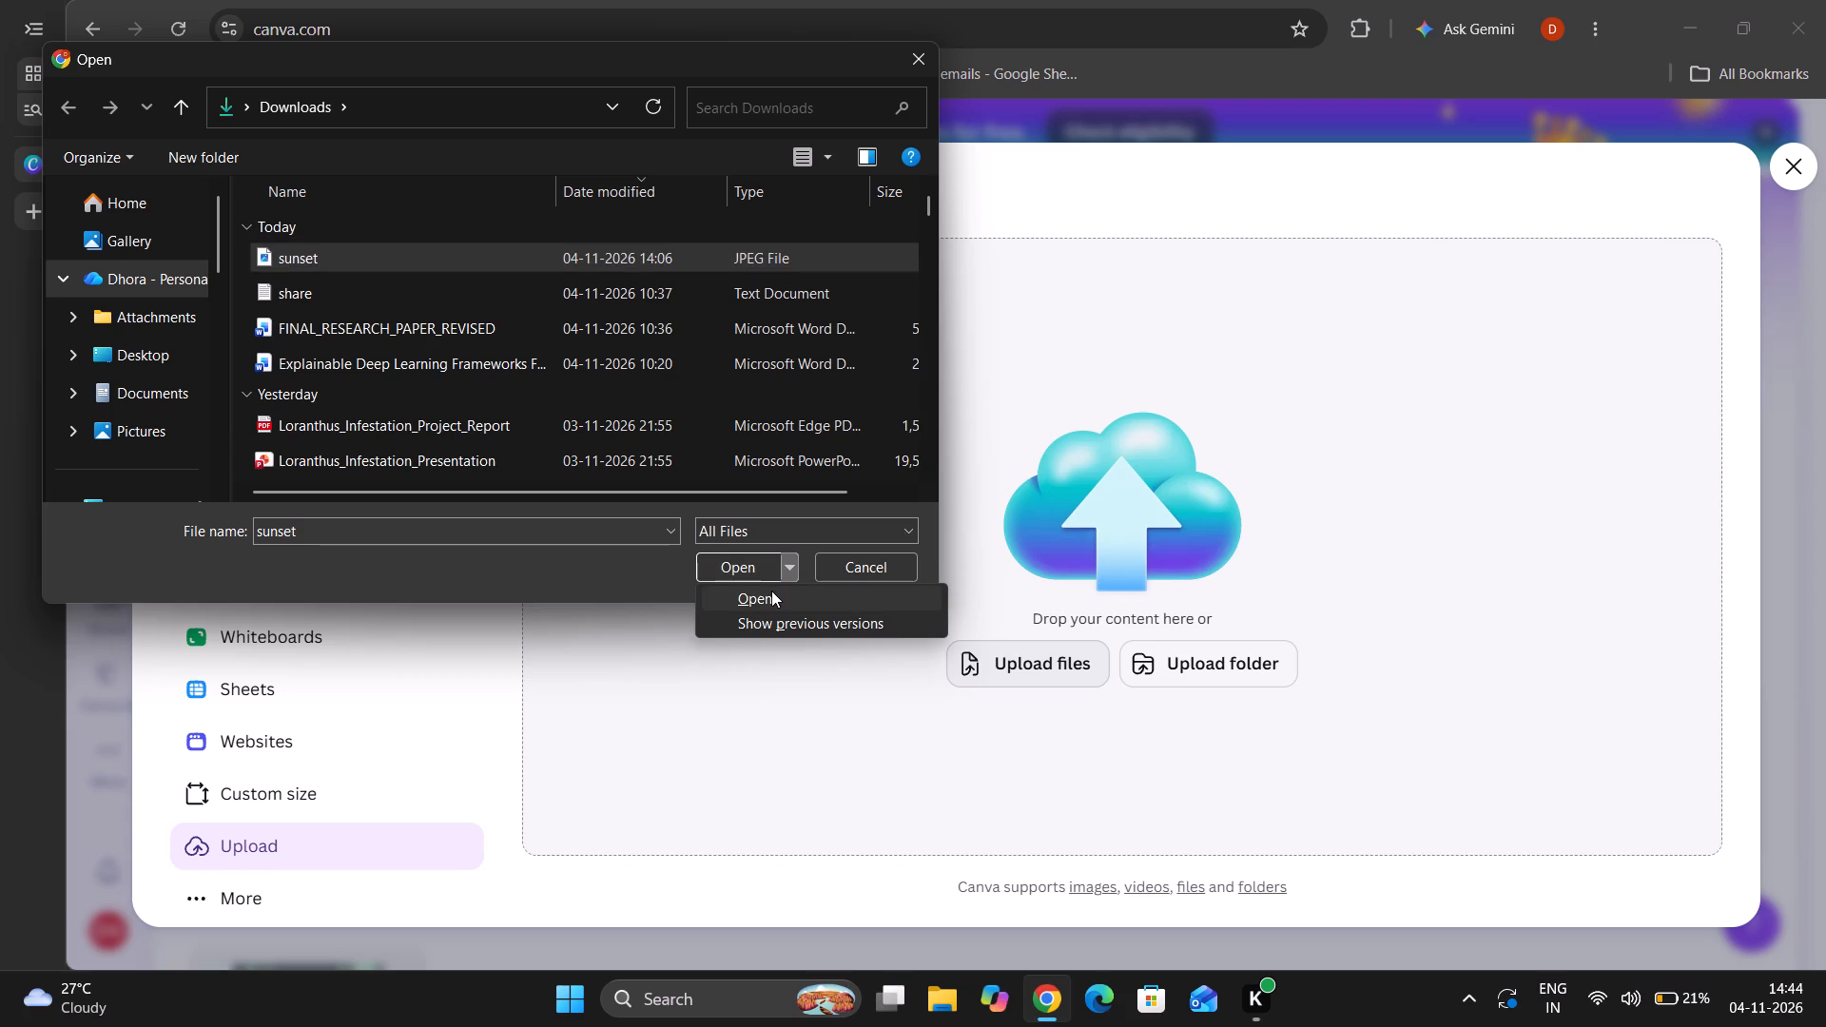
pyautogui.click(771, 591)
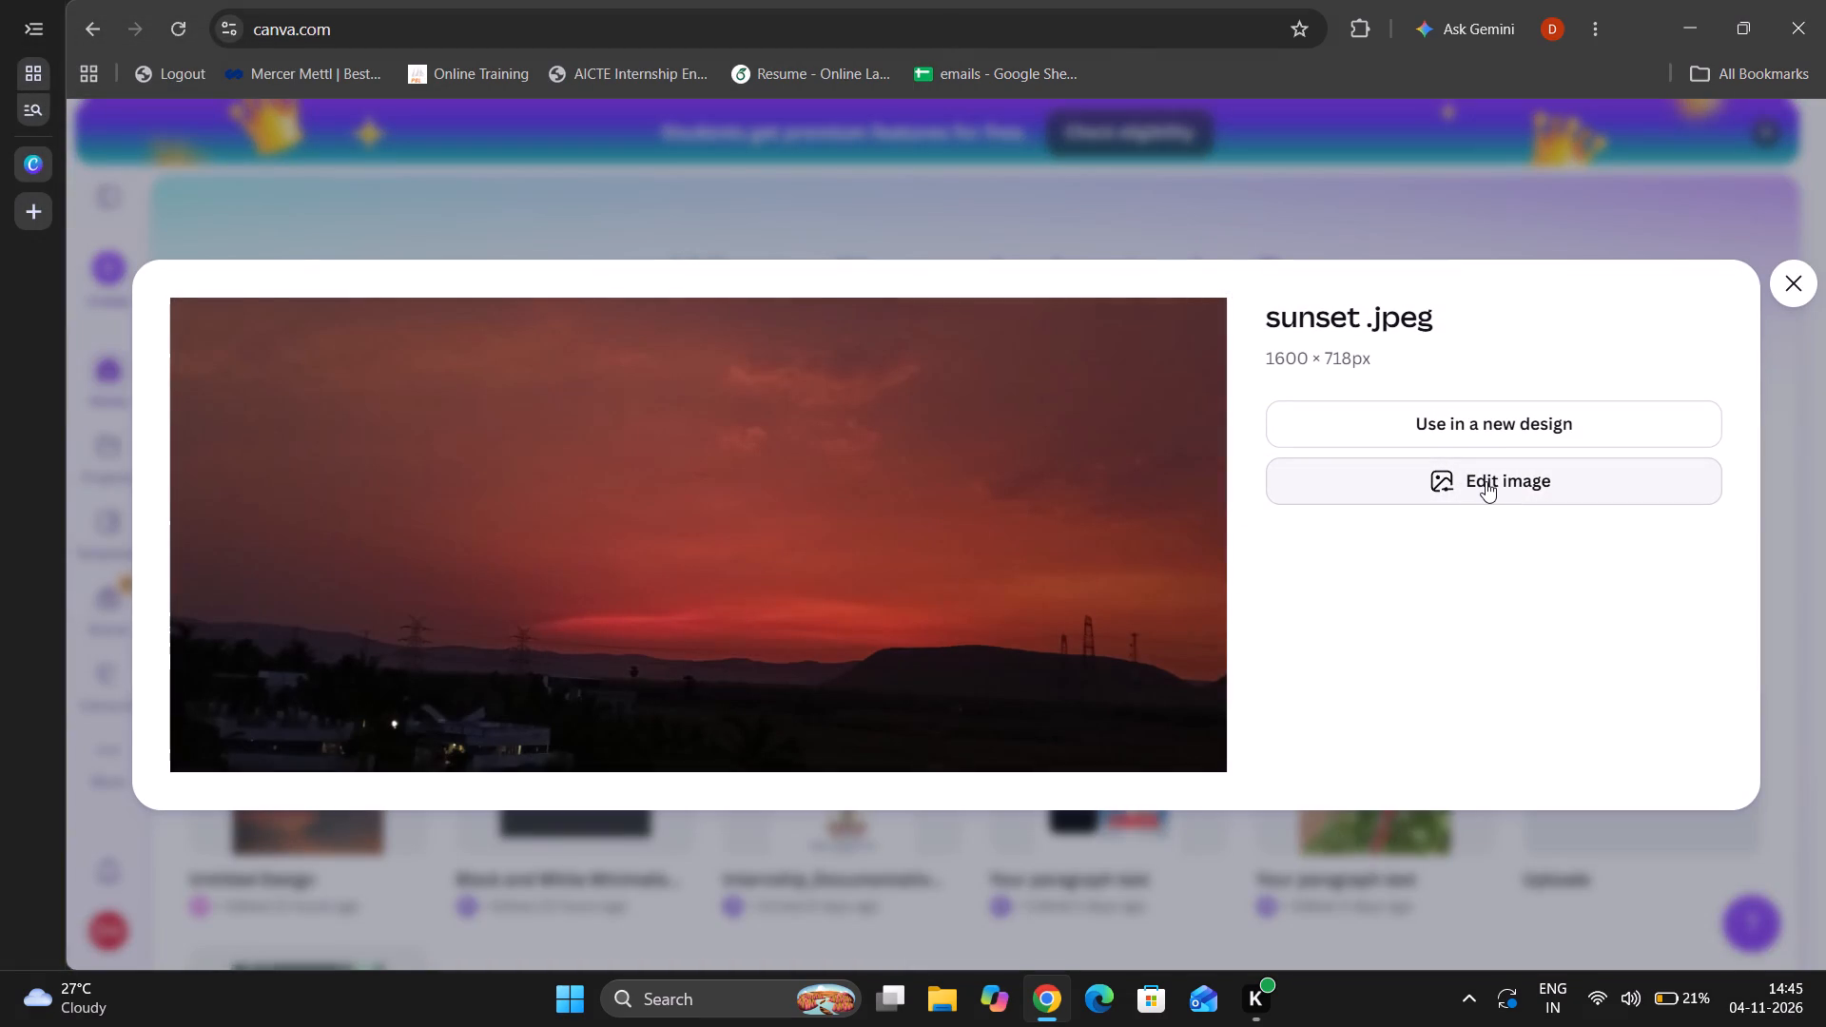
# Open the uploaded sunset image for editing, examine the available tools, filters and shadows, and close the image editor.
pyautogui.click(1486, 481)
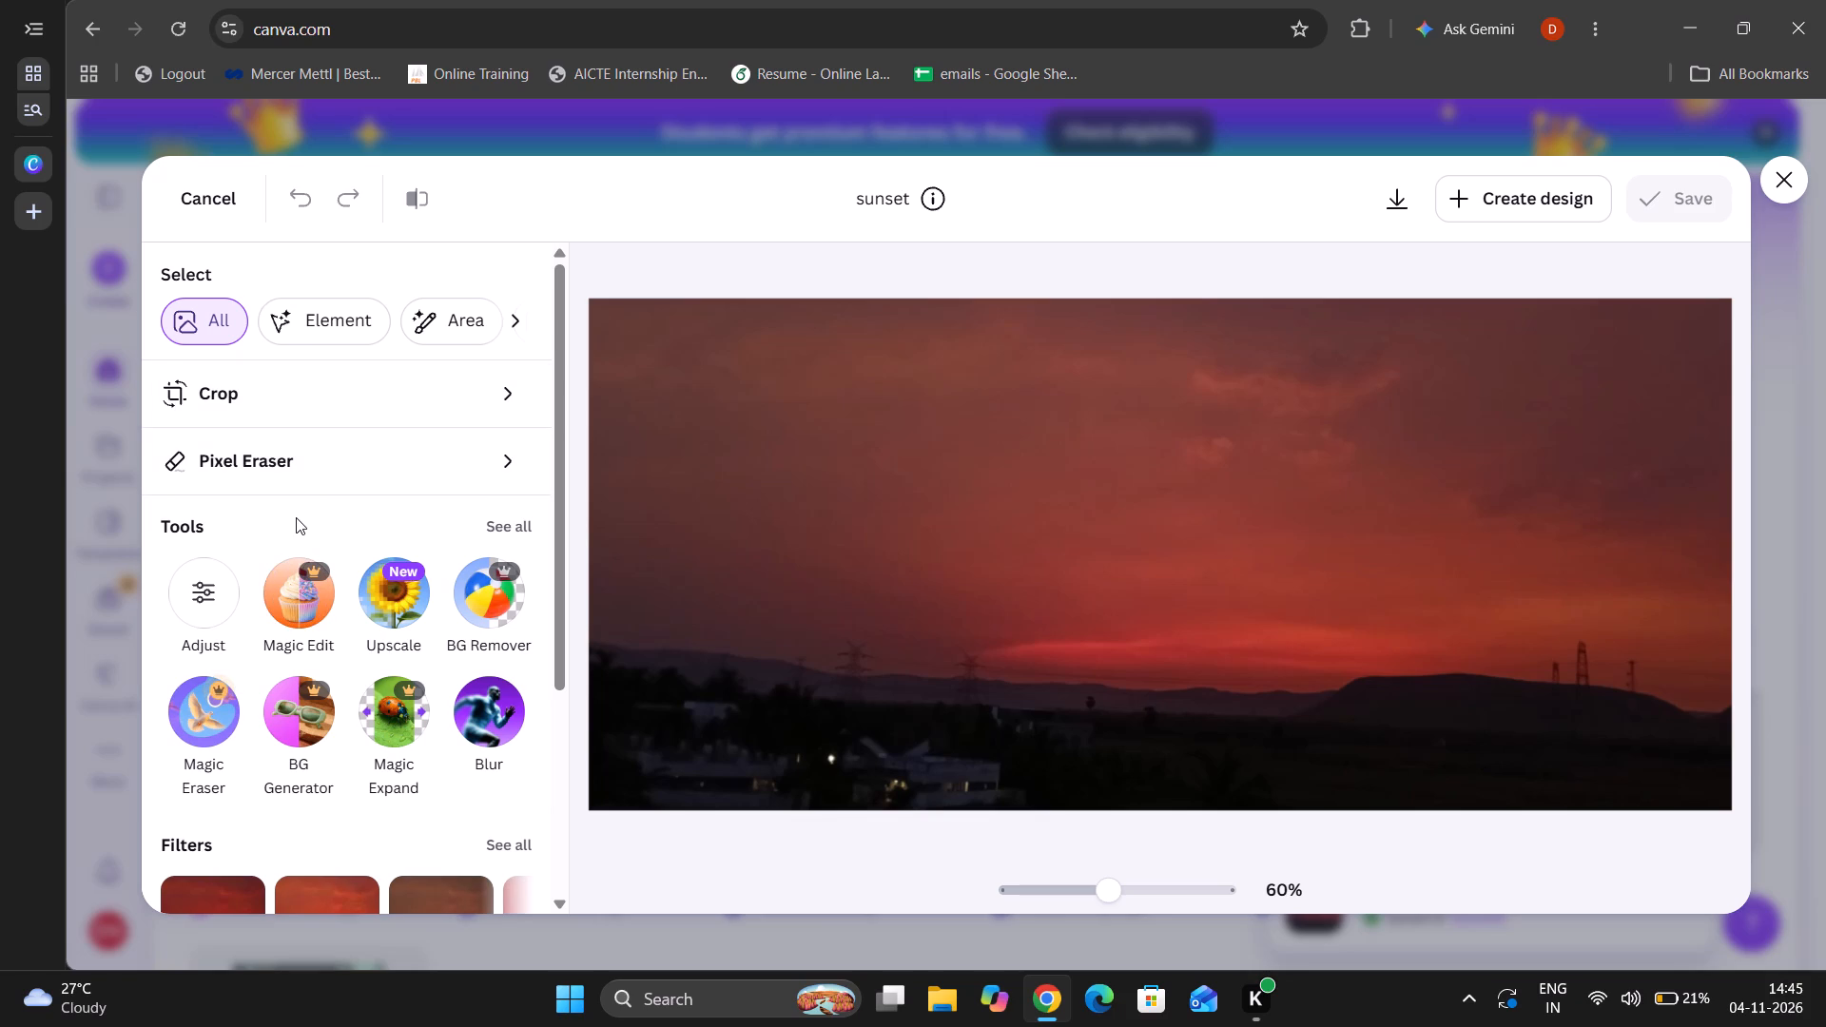
pyautogui.scroll(-5, 296, 517)
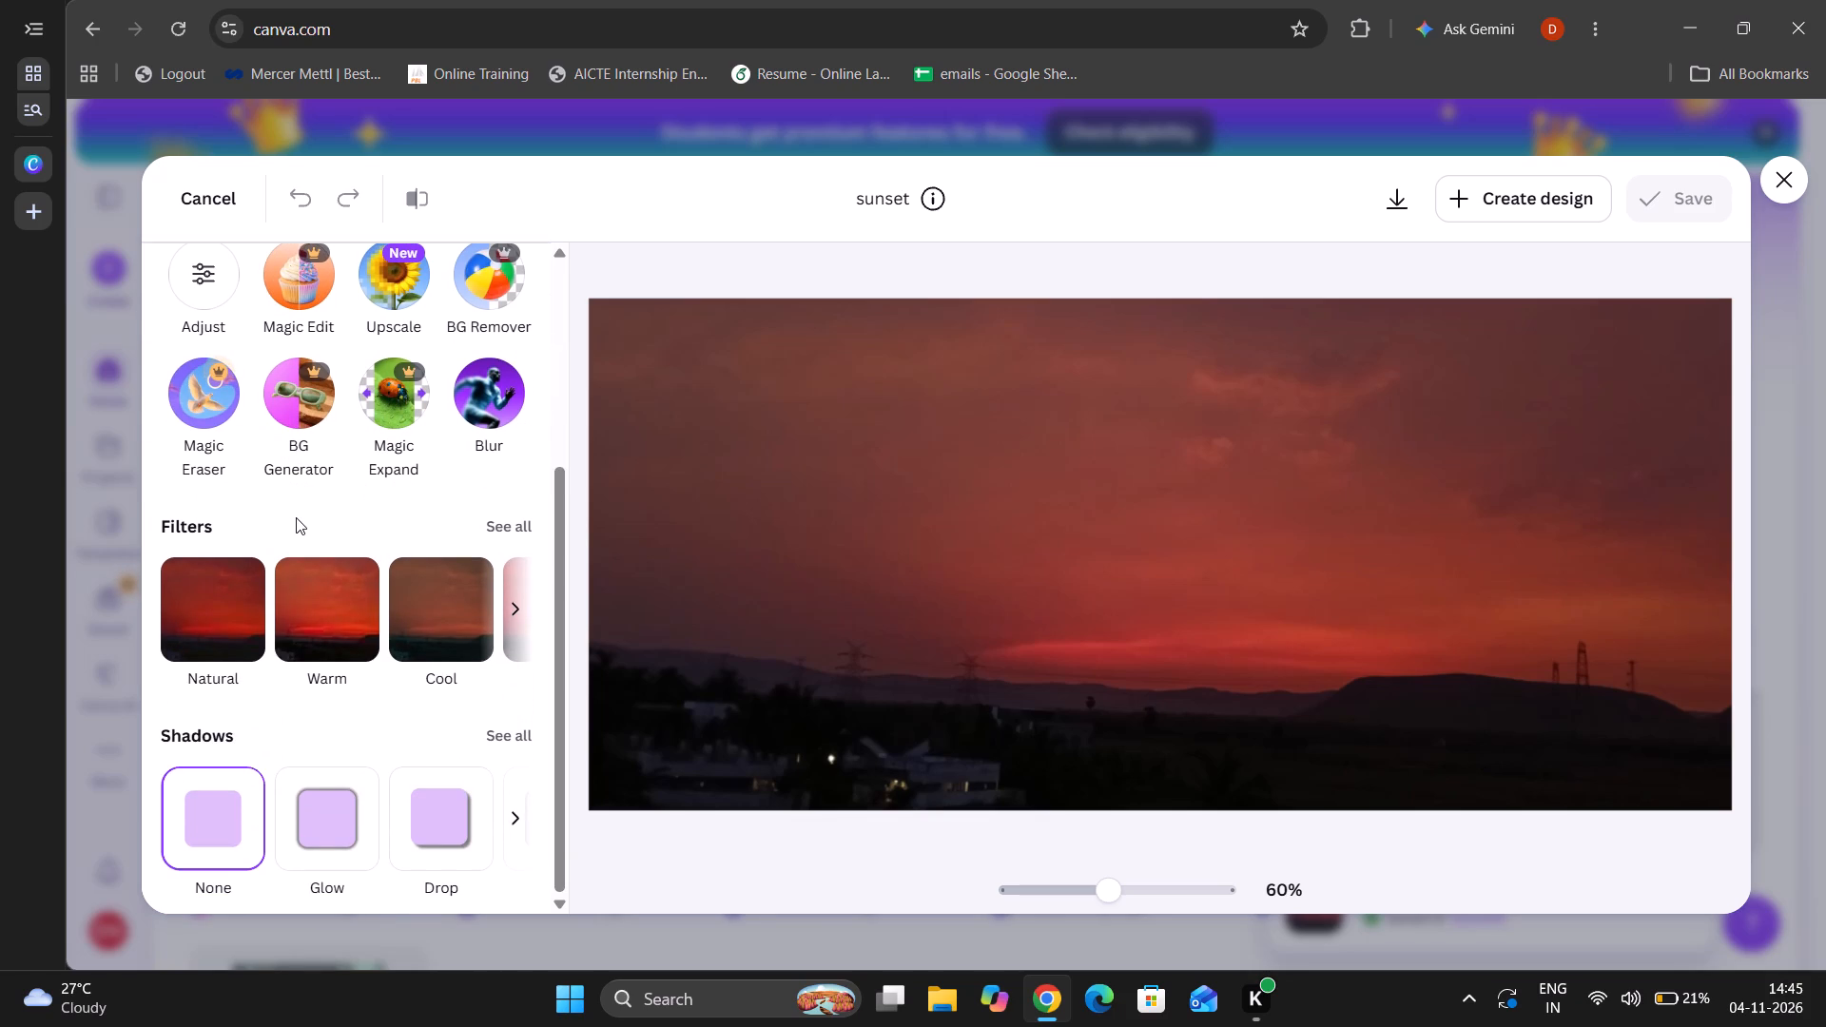
pyautogui.scroll(6, 296, 517)
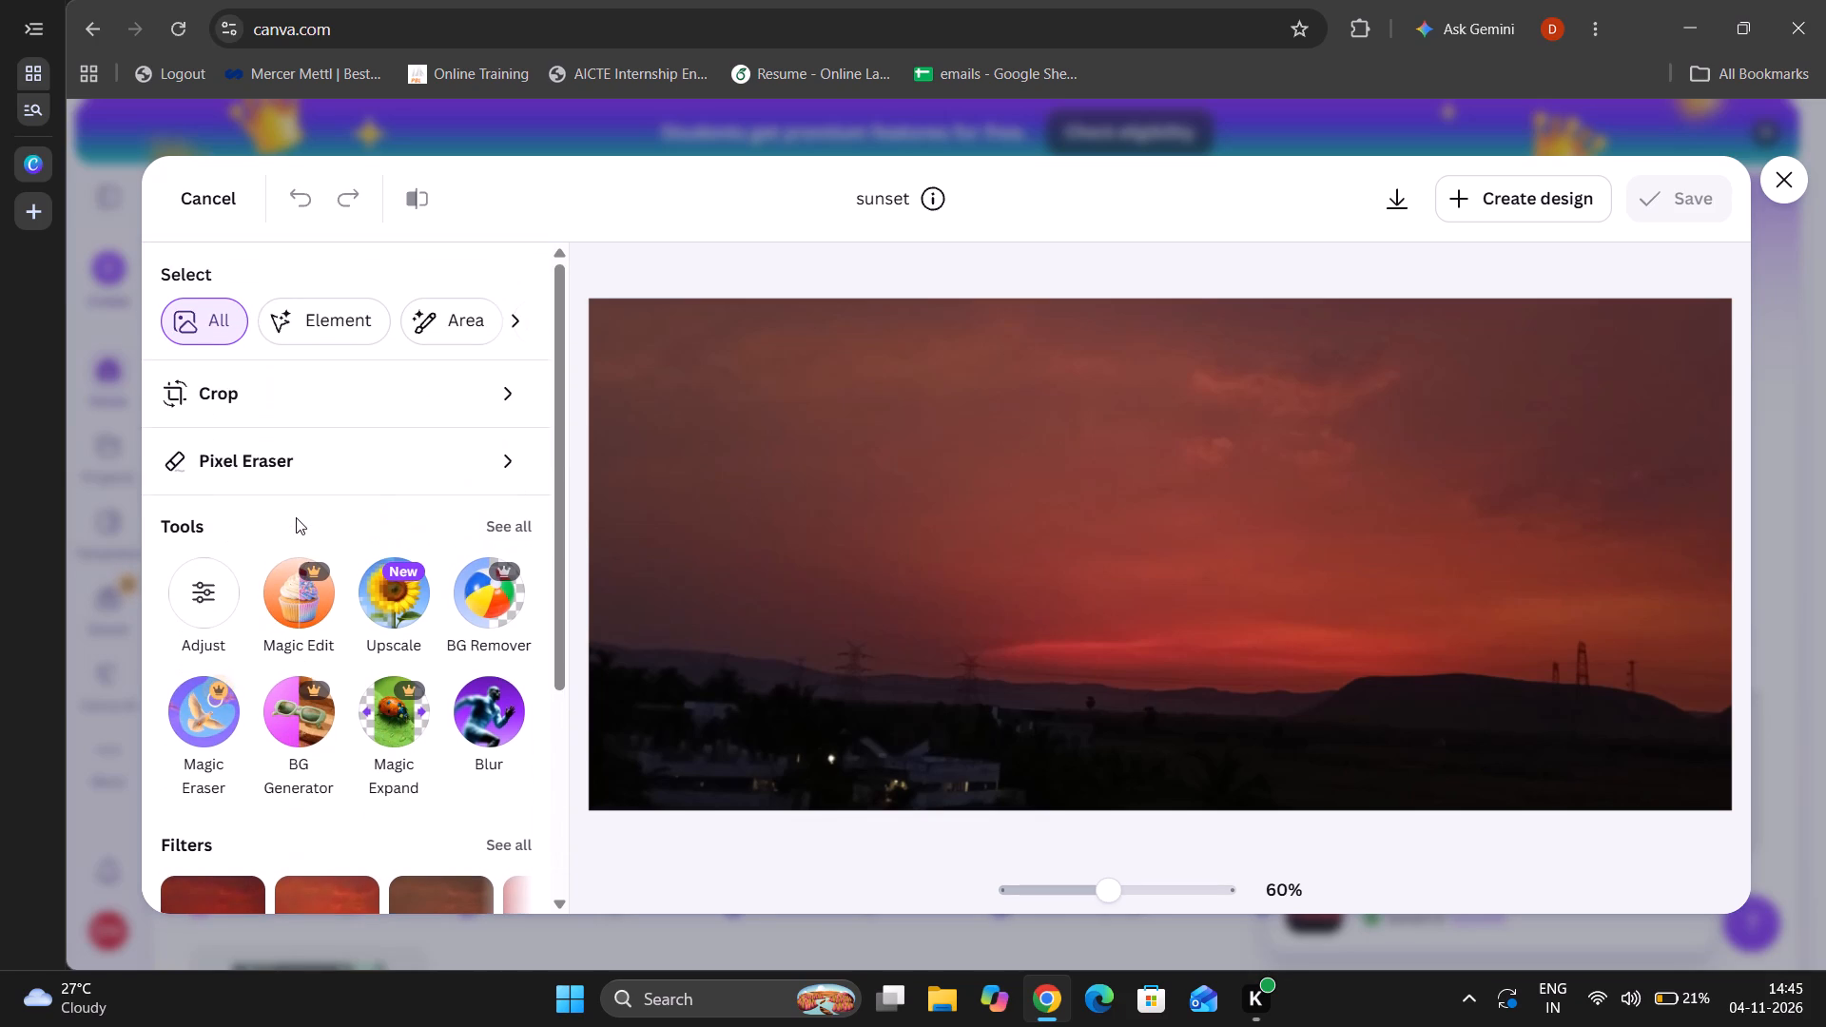
pyautogui.scroll(1, 296, 517)
pyautogui.scroll(-5, 311, 486)
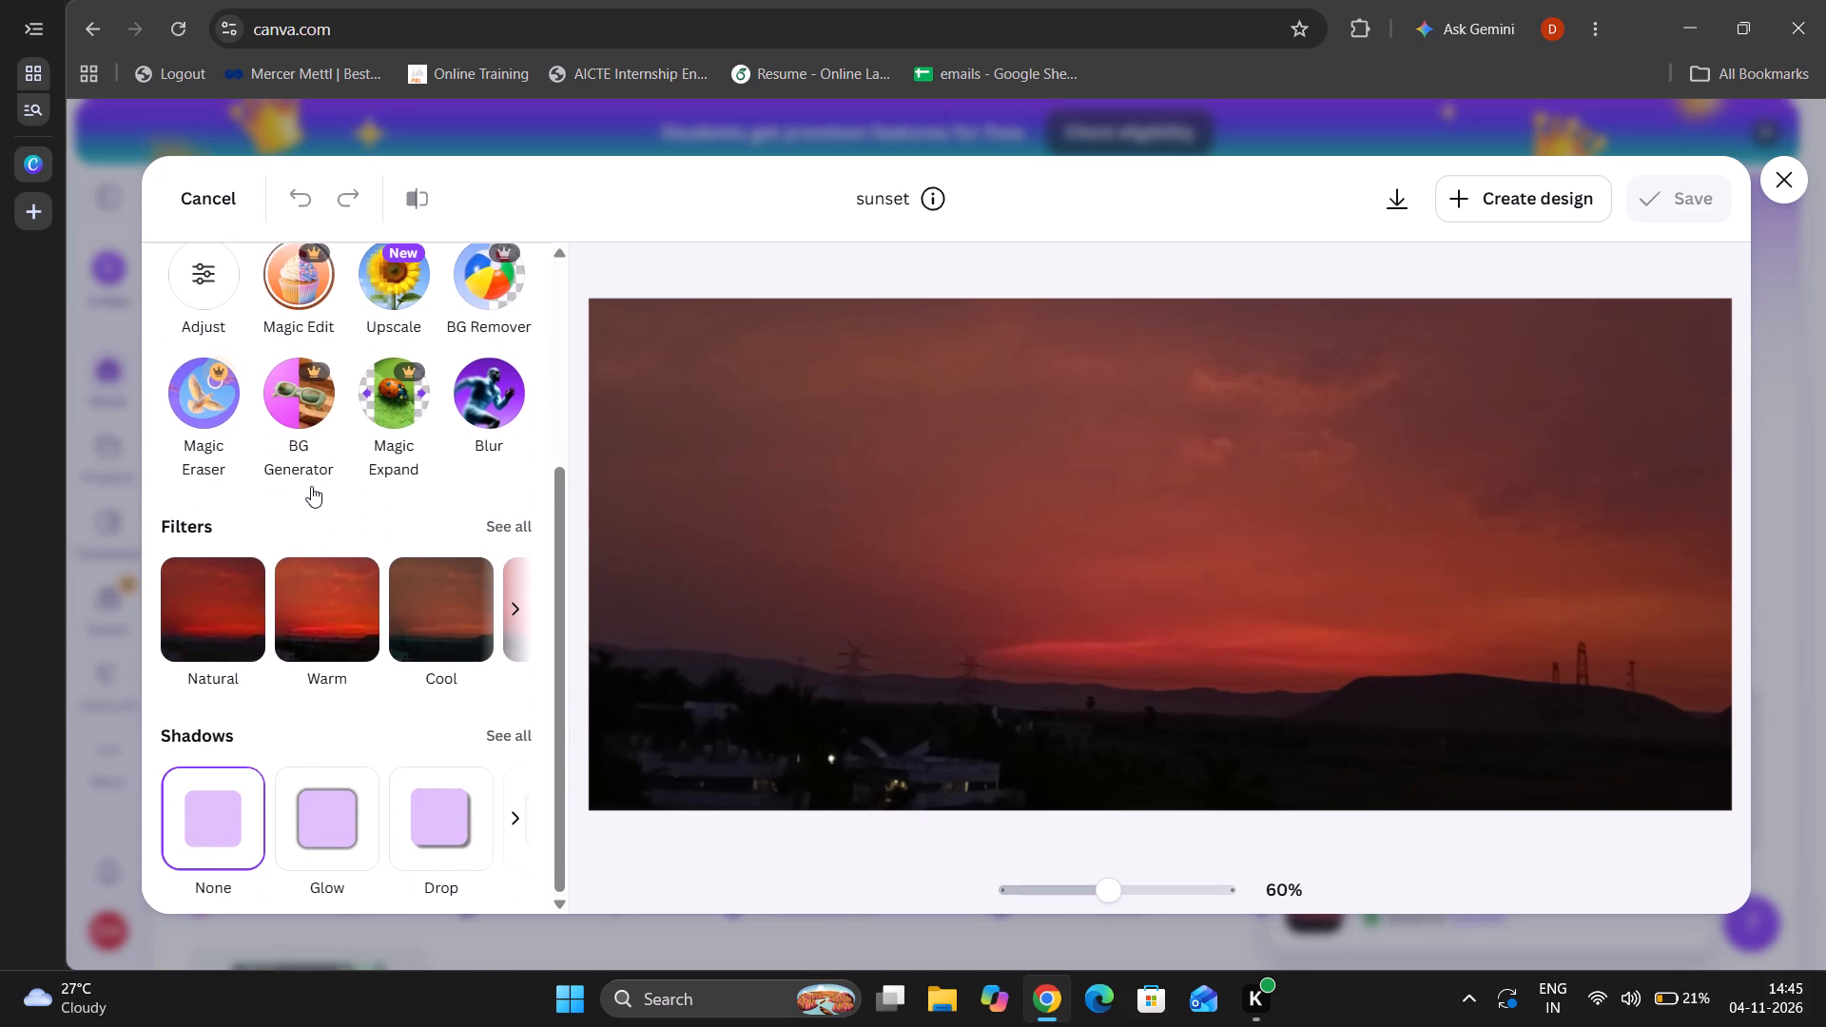
pyautogui.scroll(-1, 311, 486)
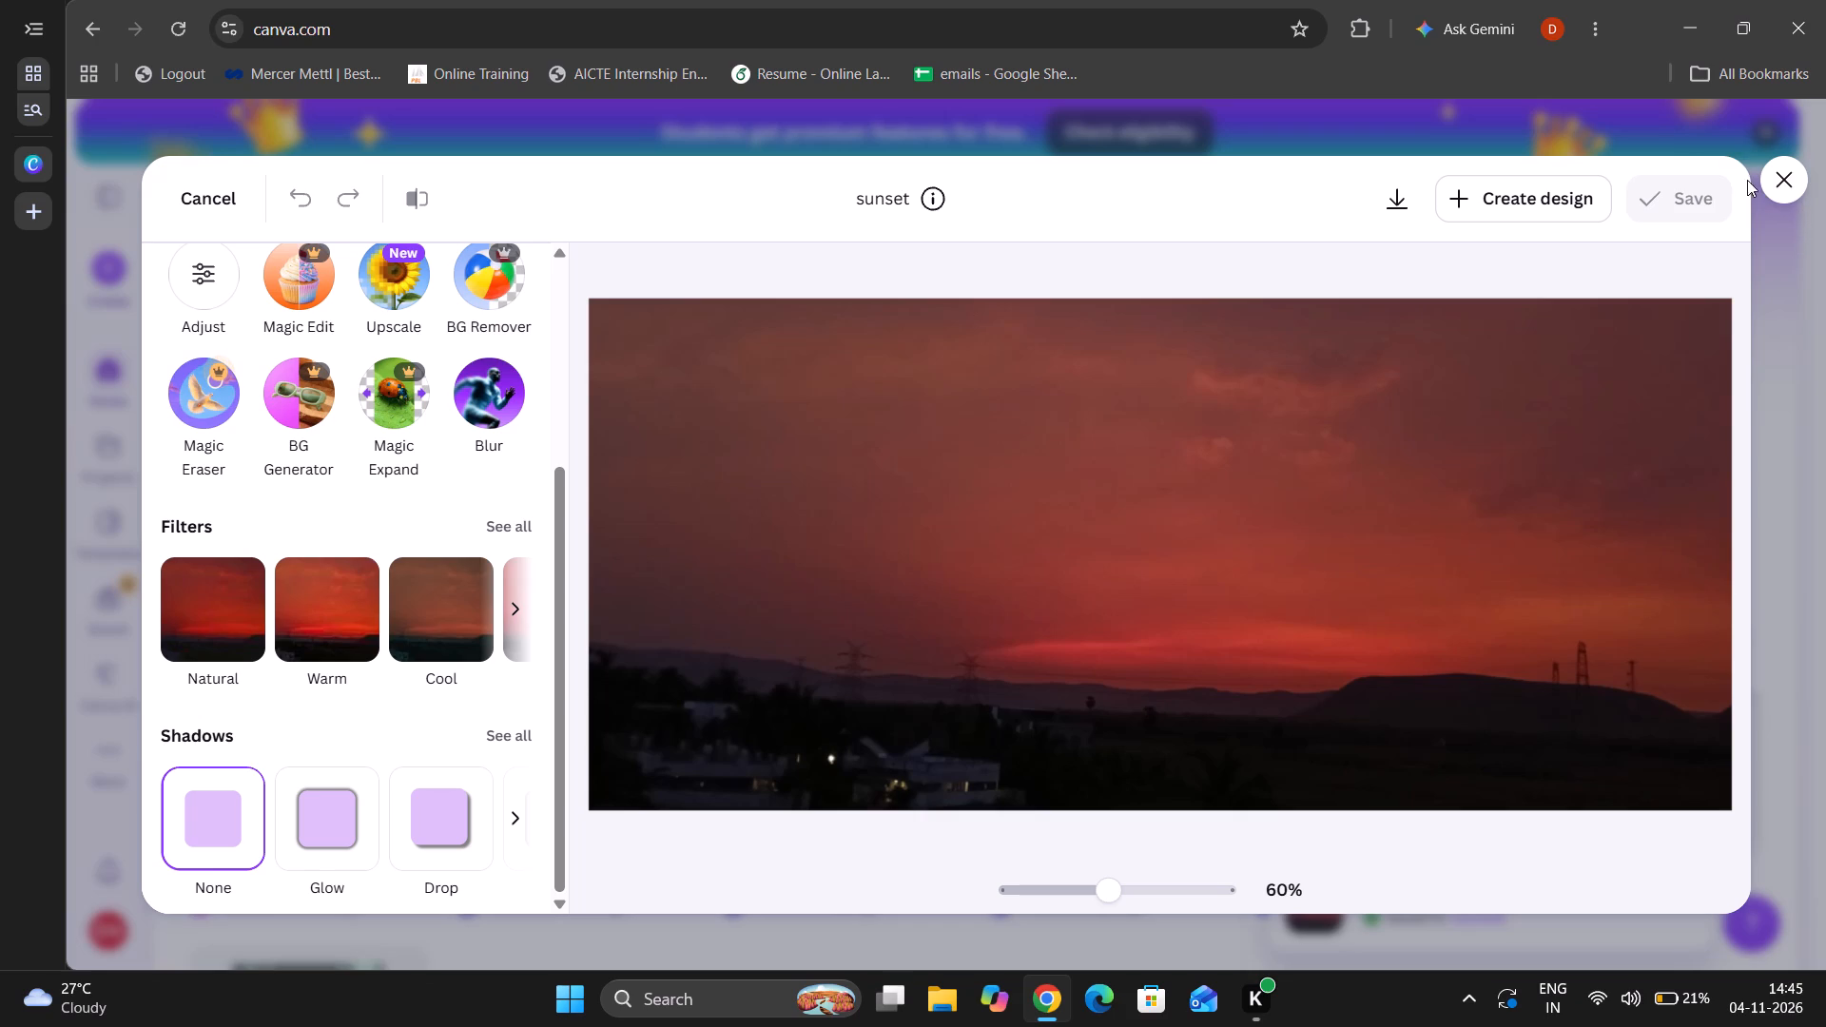
pyautogui.click(1783, 176)
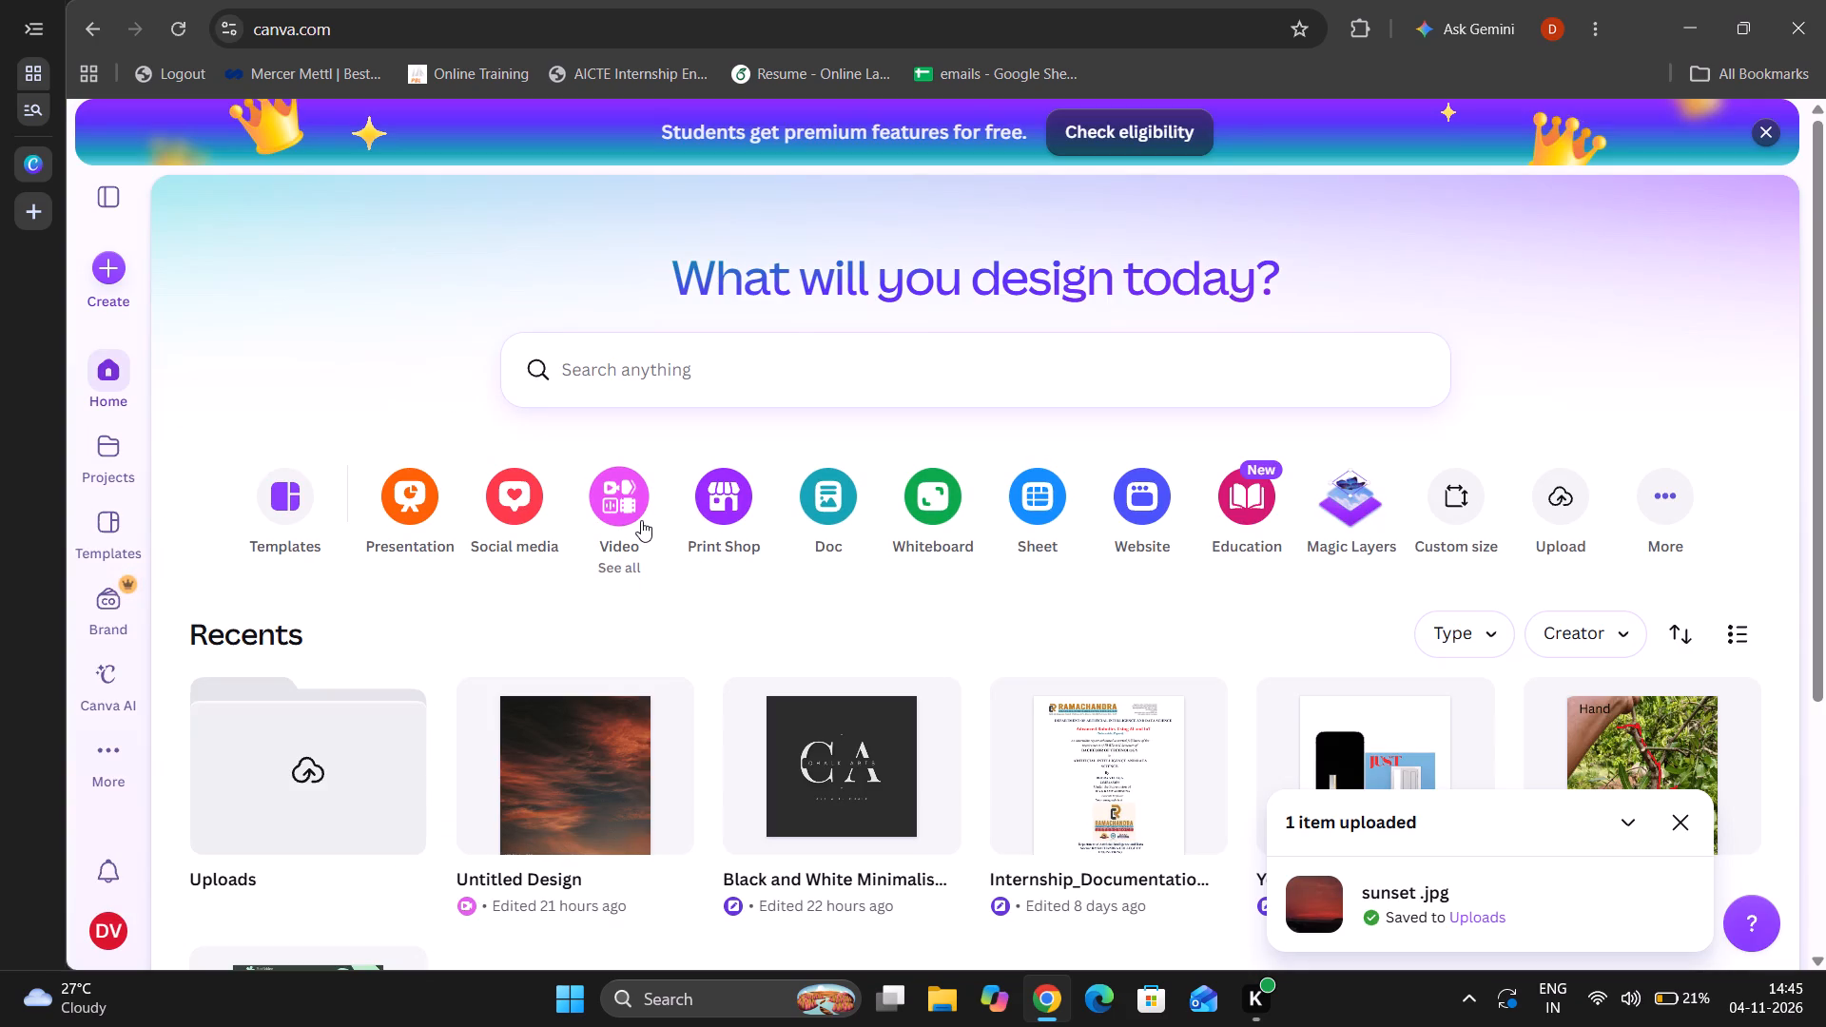
# Start another file upload by opening the file picker for a new design.
pyautogui.click(641, 520)
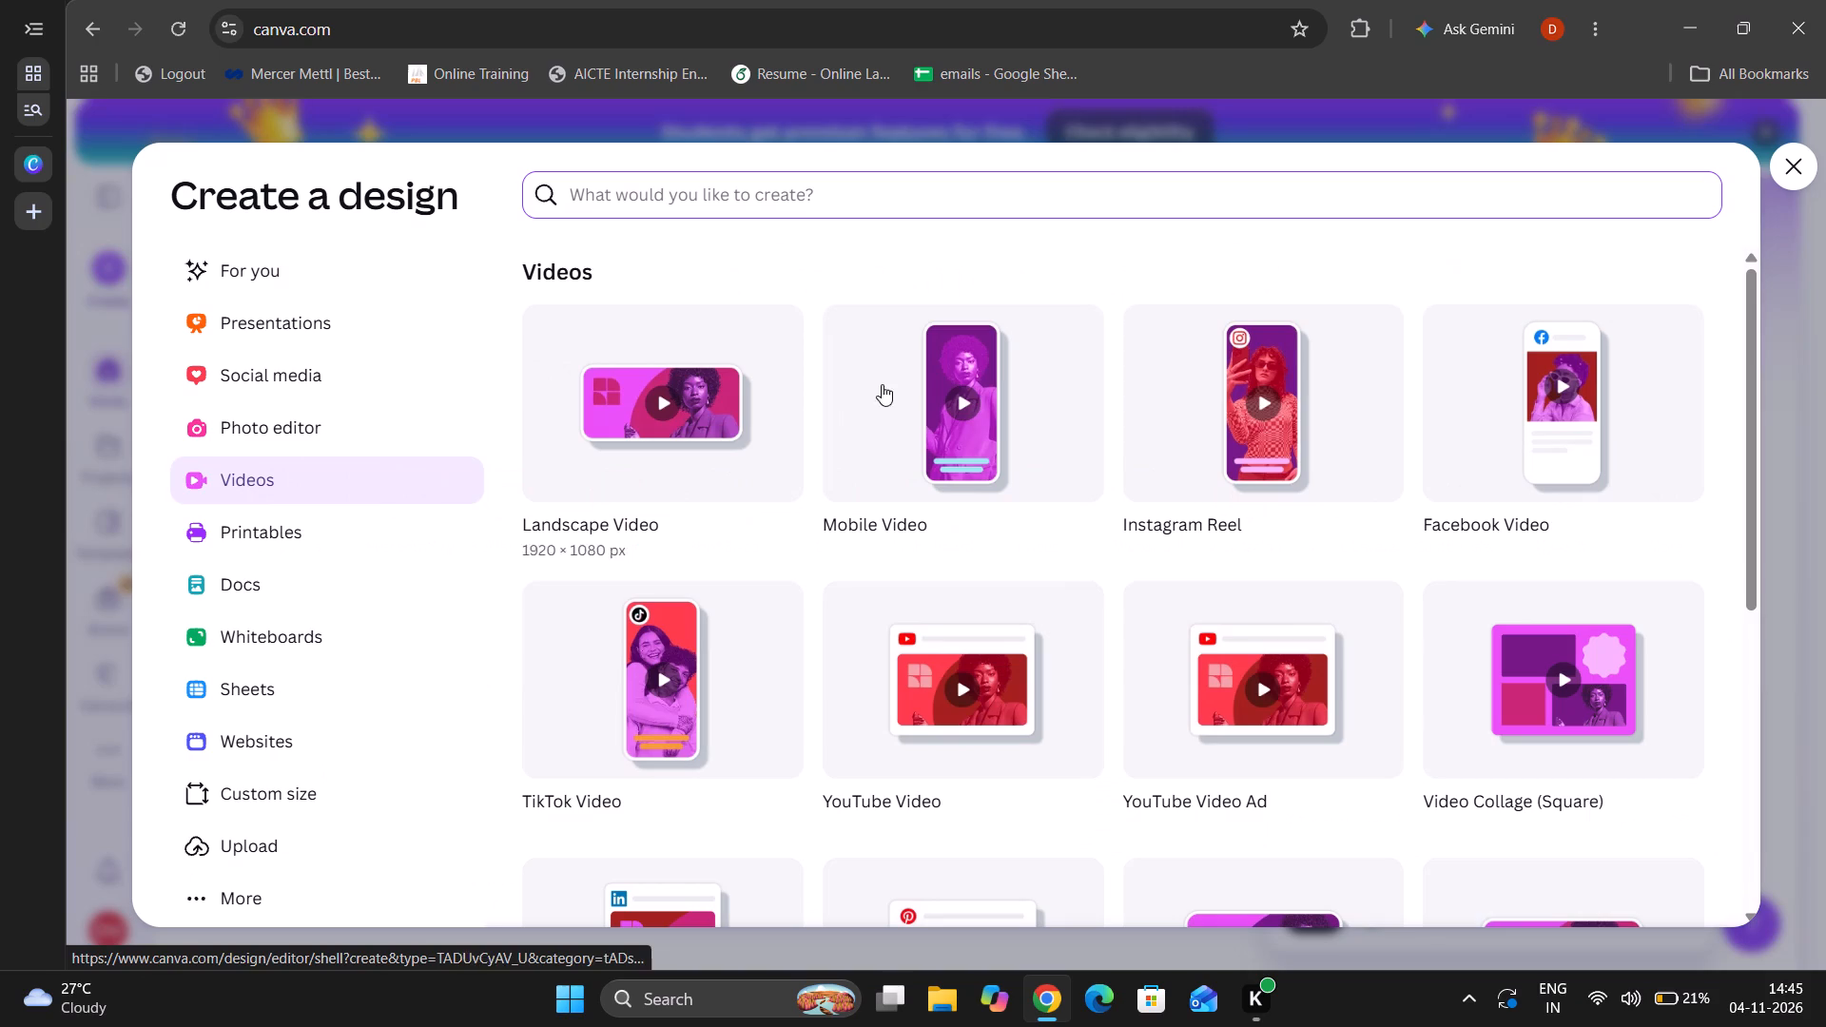
pyautogui.click(313, 481)
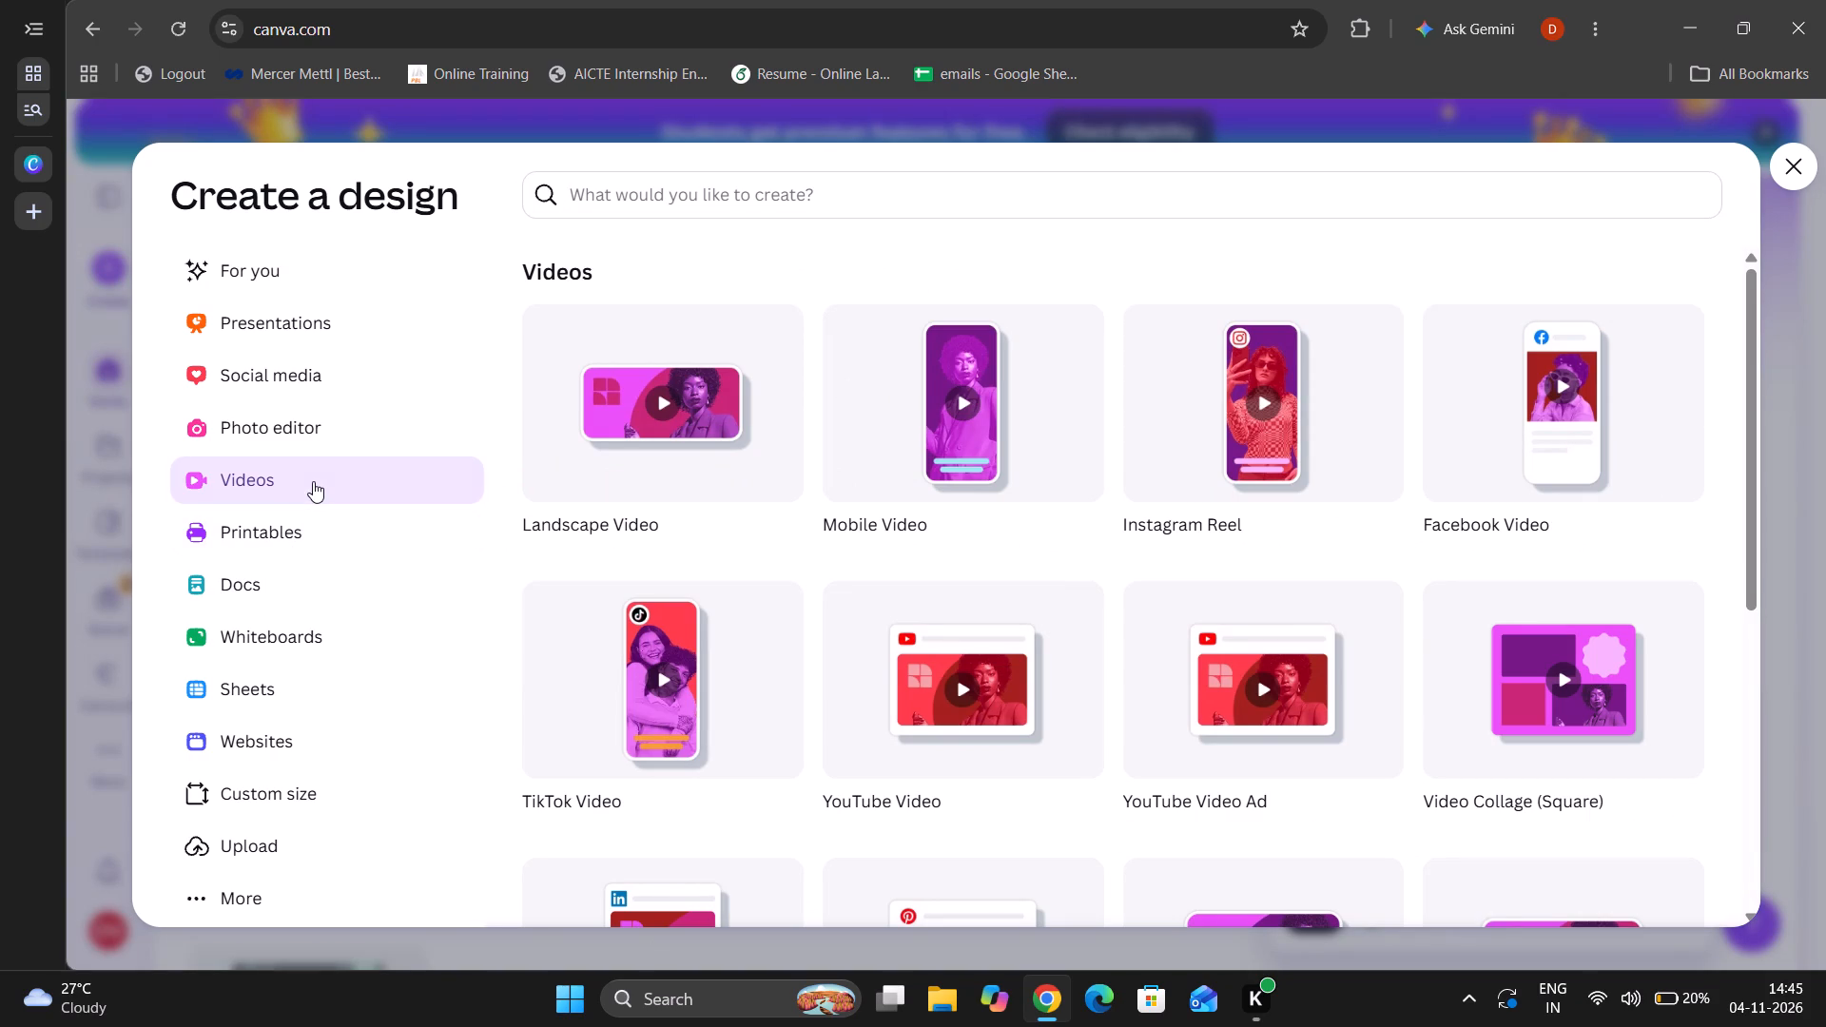
pyautogui.click(251, 838)
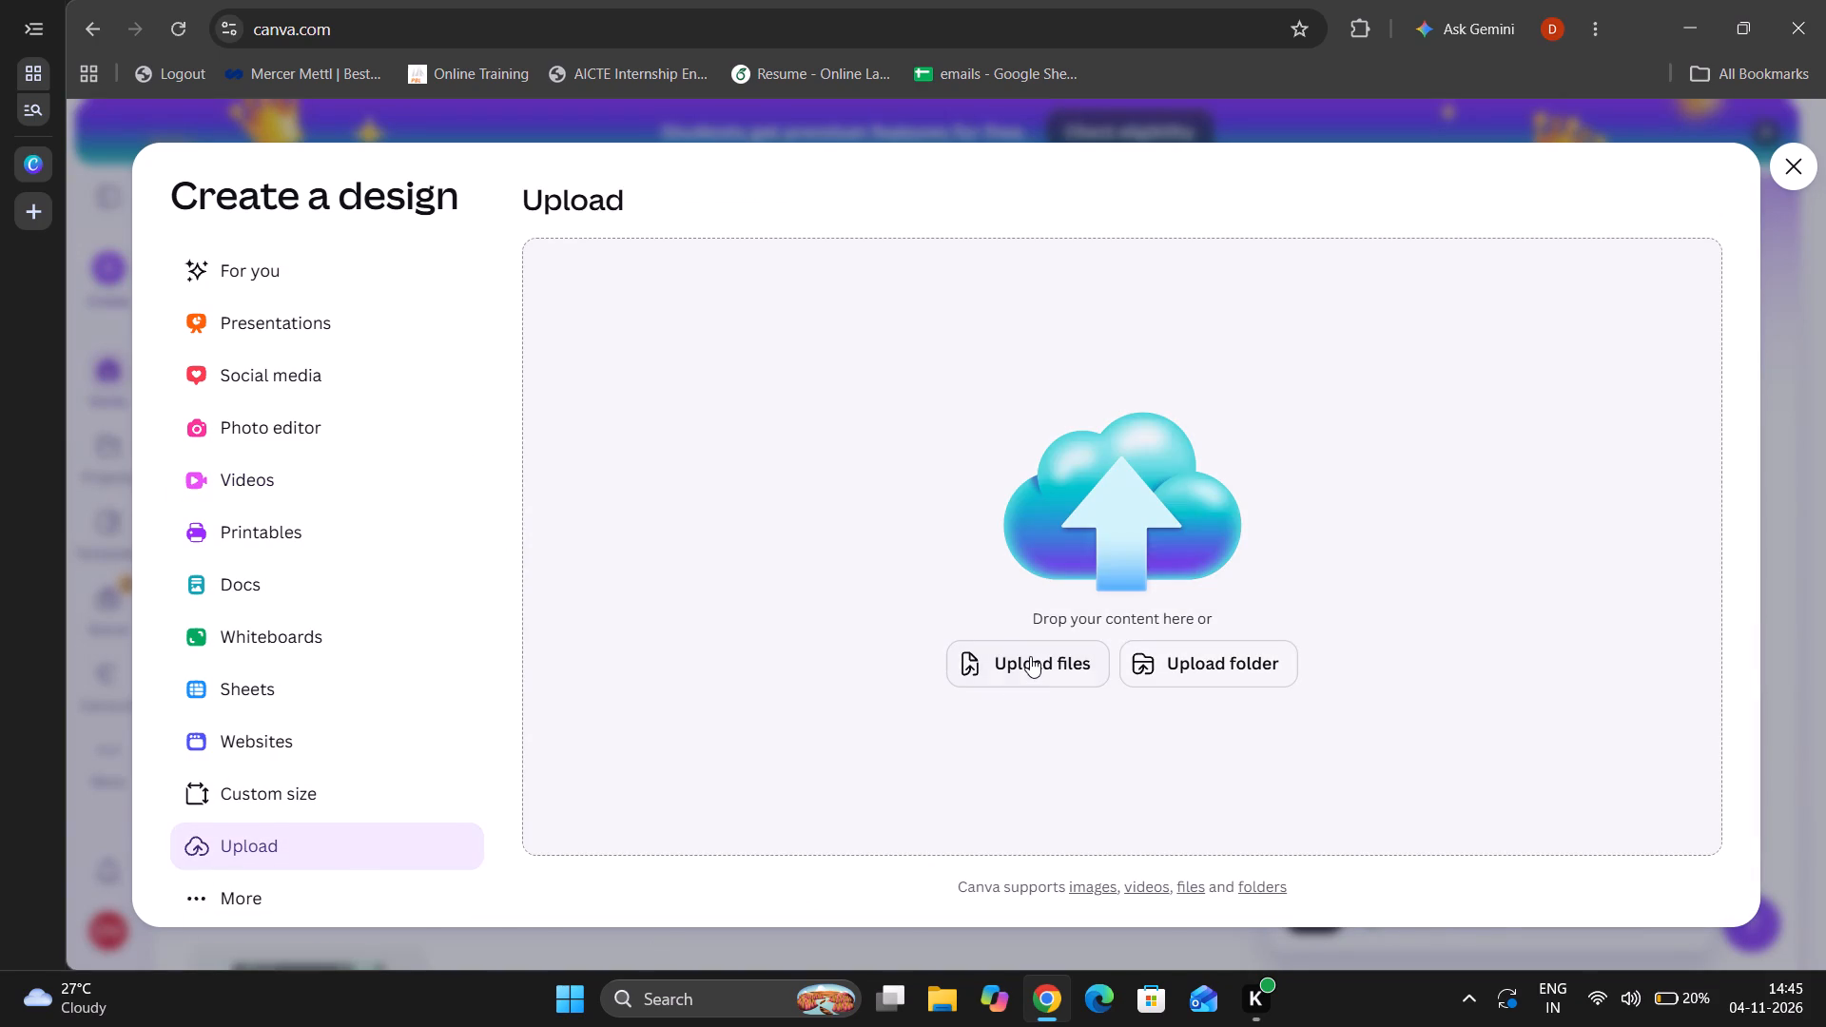
pyautogui.click(1031, 656)
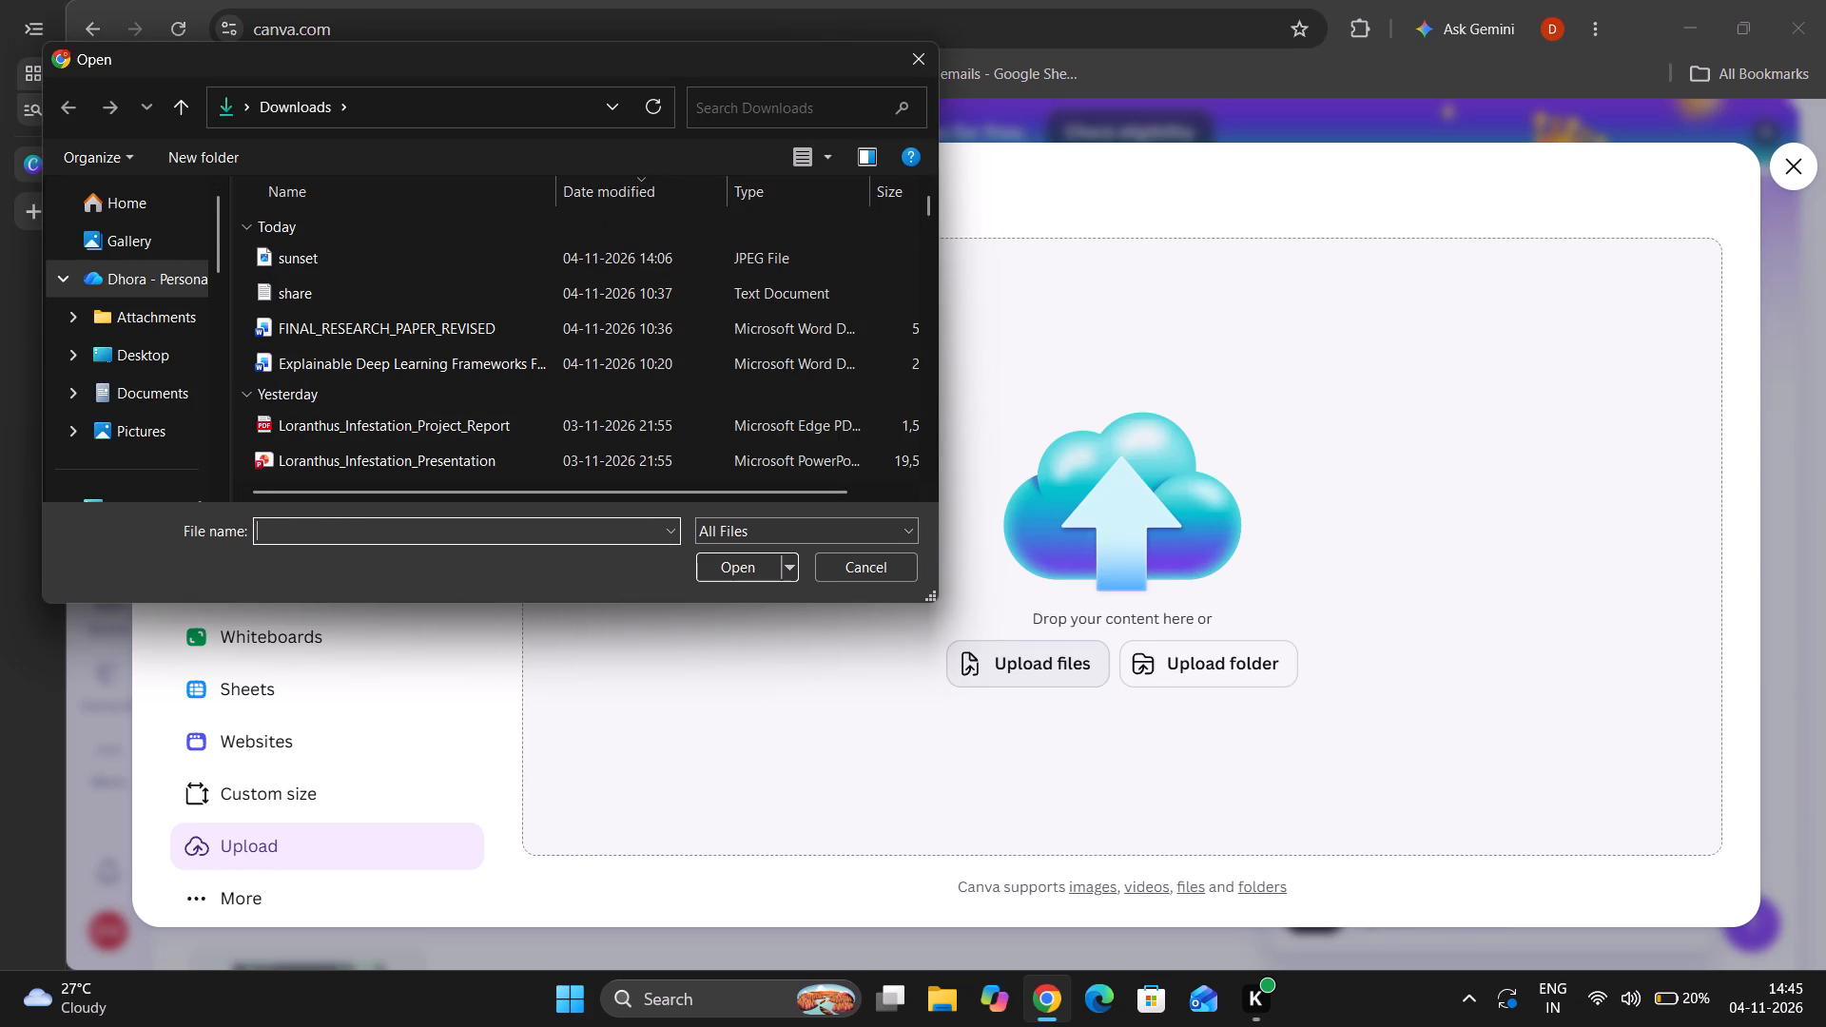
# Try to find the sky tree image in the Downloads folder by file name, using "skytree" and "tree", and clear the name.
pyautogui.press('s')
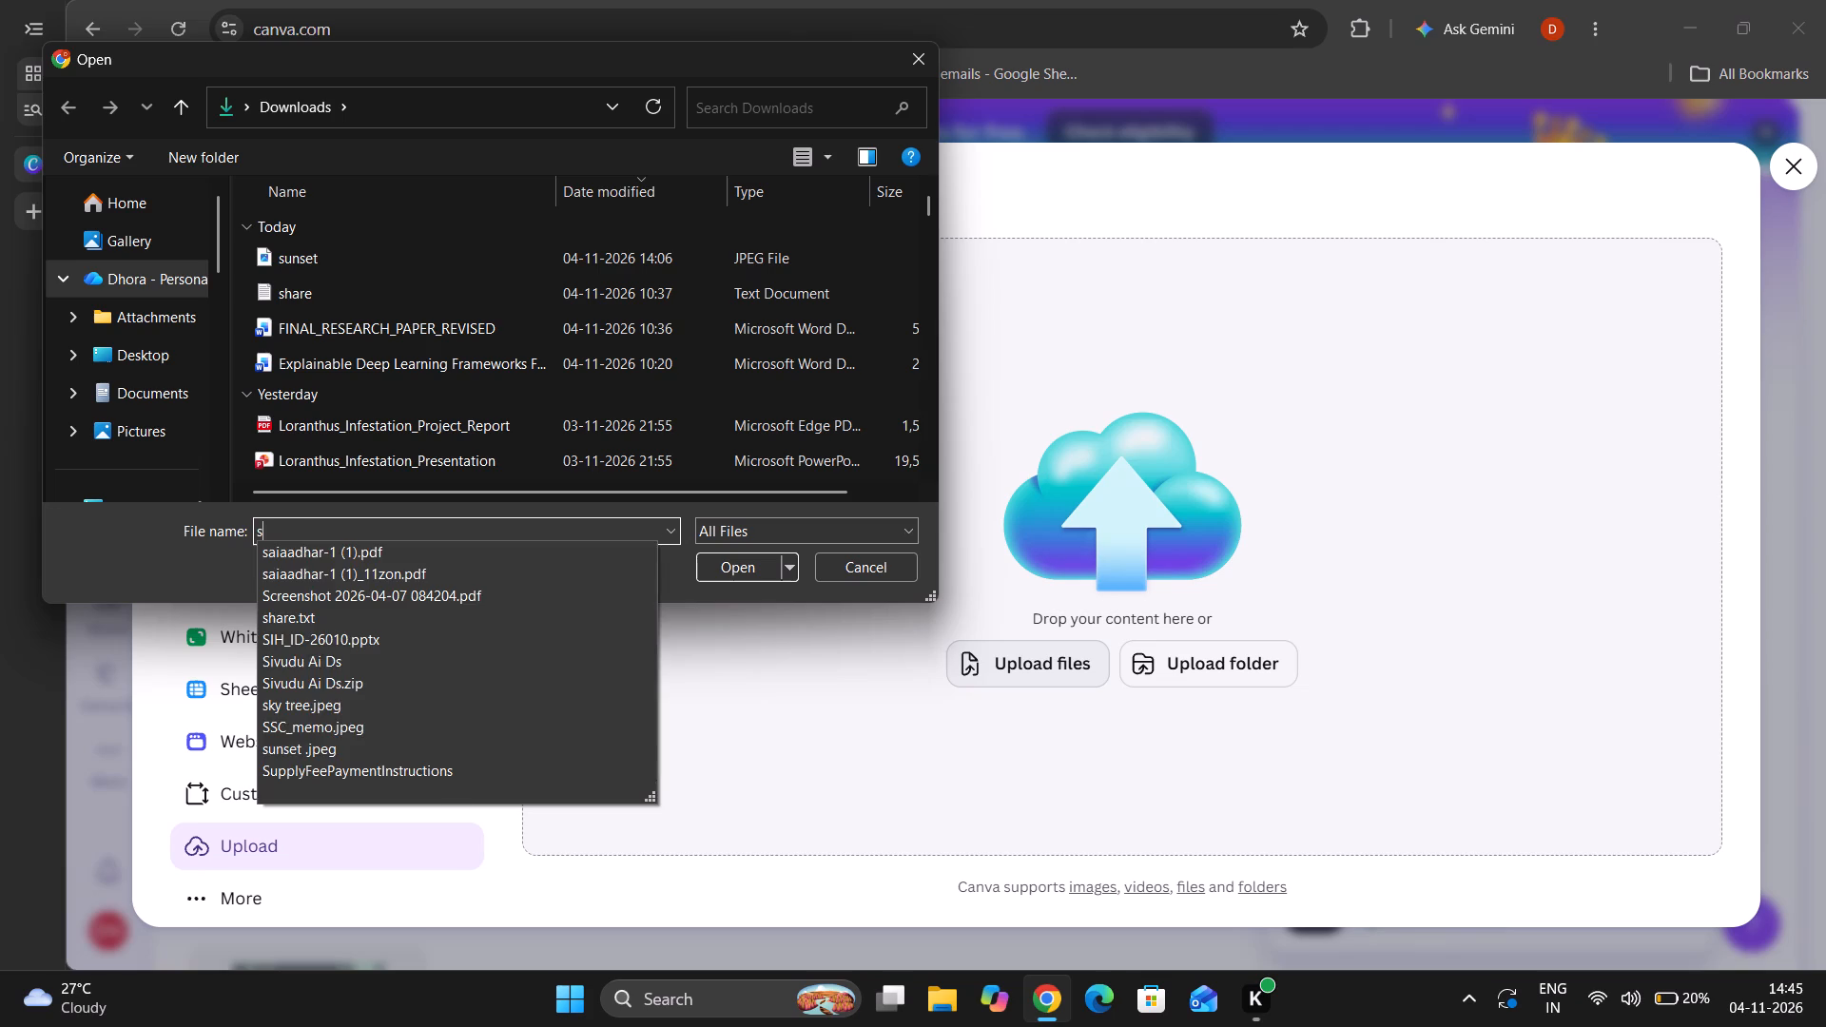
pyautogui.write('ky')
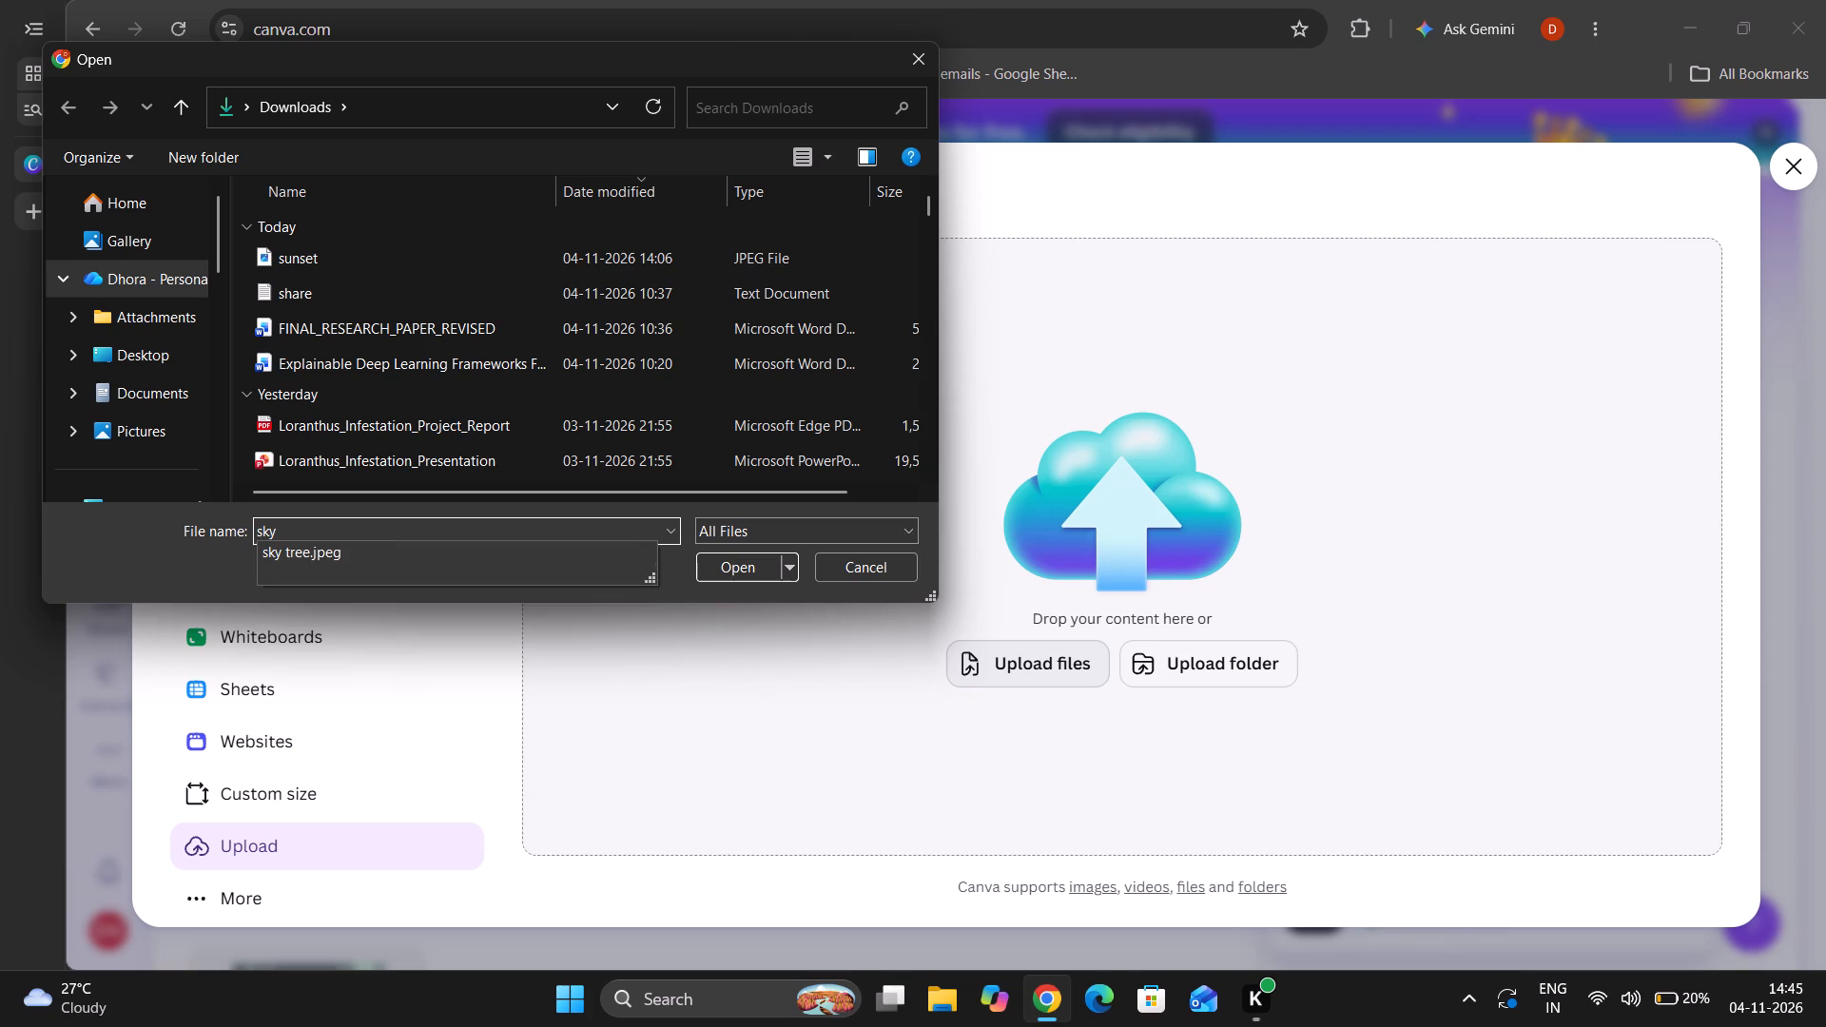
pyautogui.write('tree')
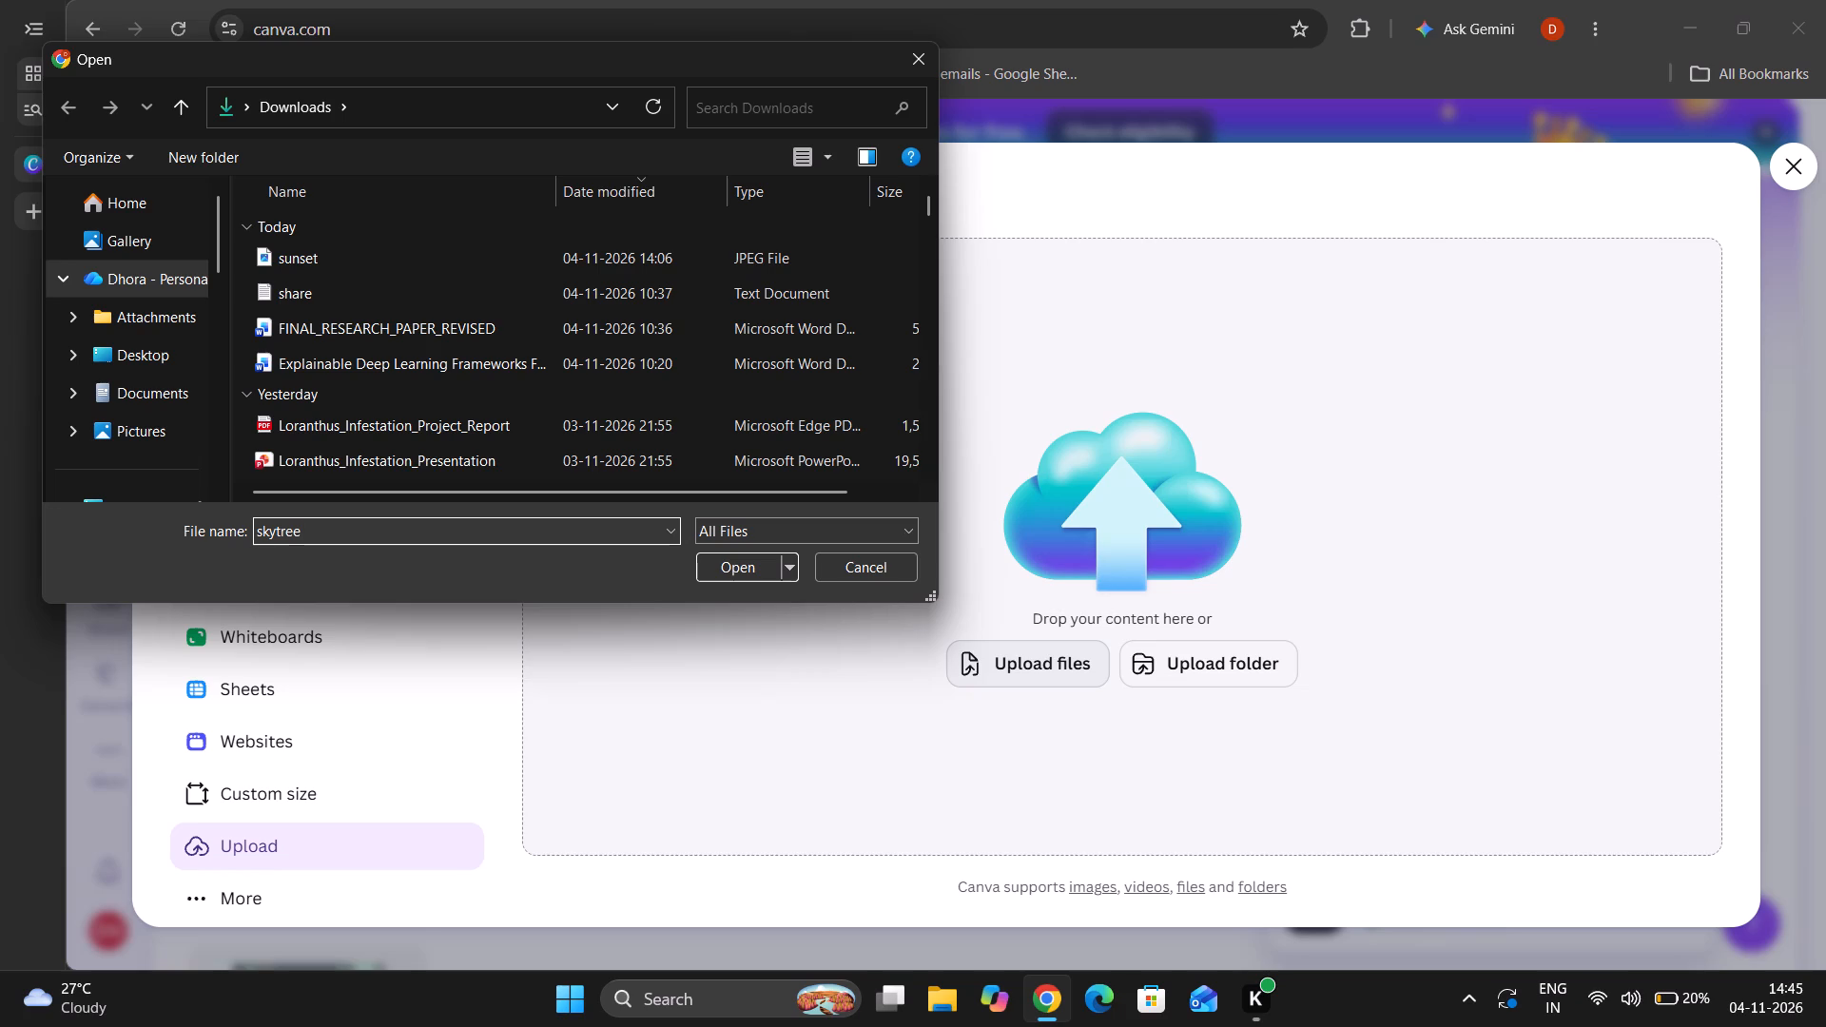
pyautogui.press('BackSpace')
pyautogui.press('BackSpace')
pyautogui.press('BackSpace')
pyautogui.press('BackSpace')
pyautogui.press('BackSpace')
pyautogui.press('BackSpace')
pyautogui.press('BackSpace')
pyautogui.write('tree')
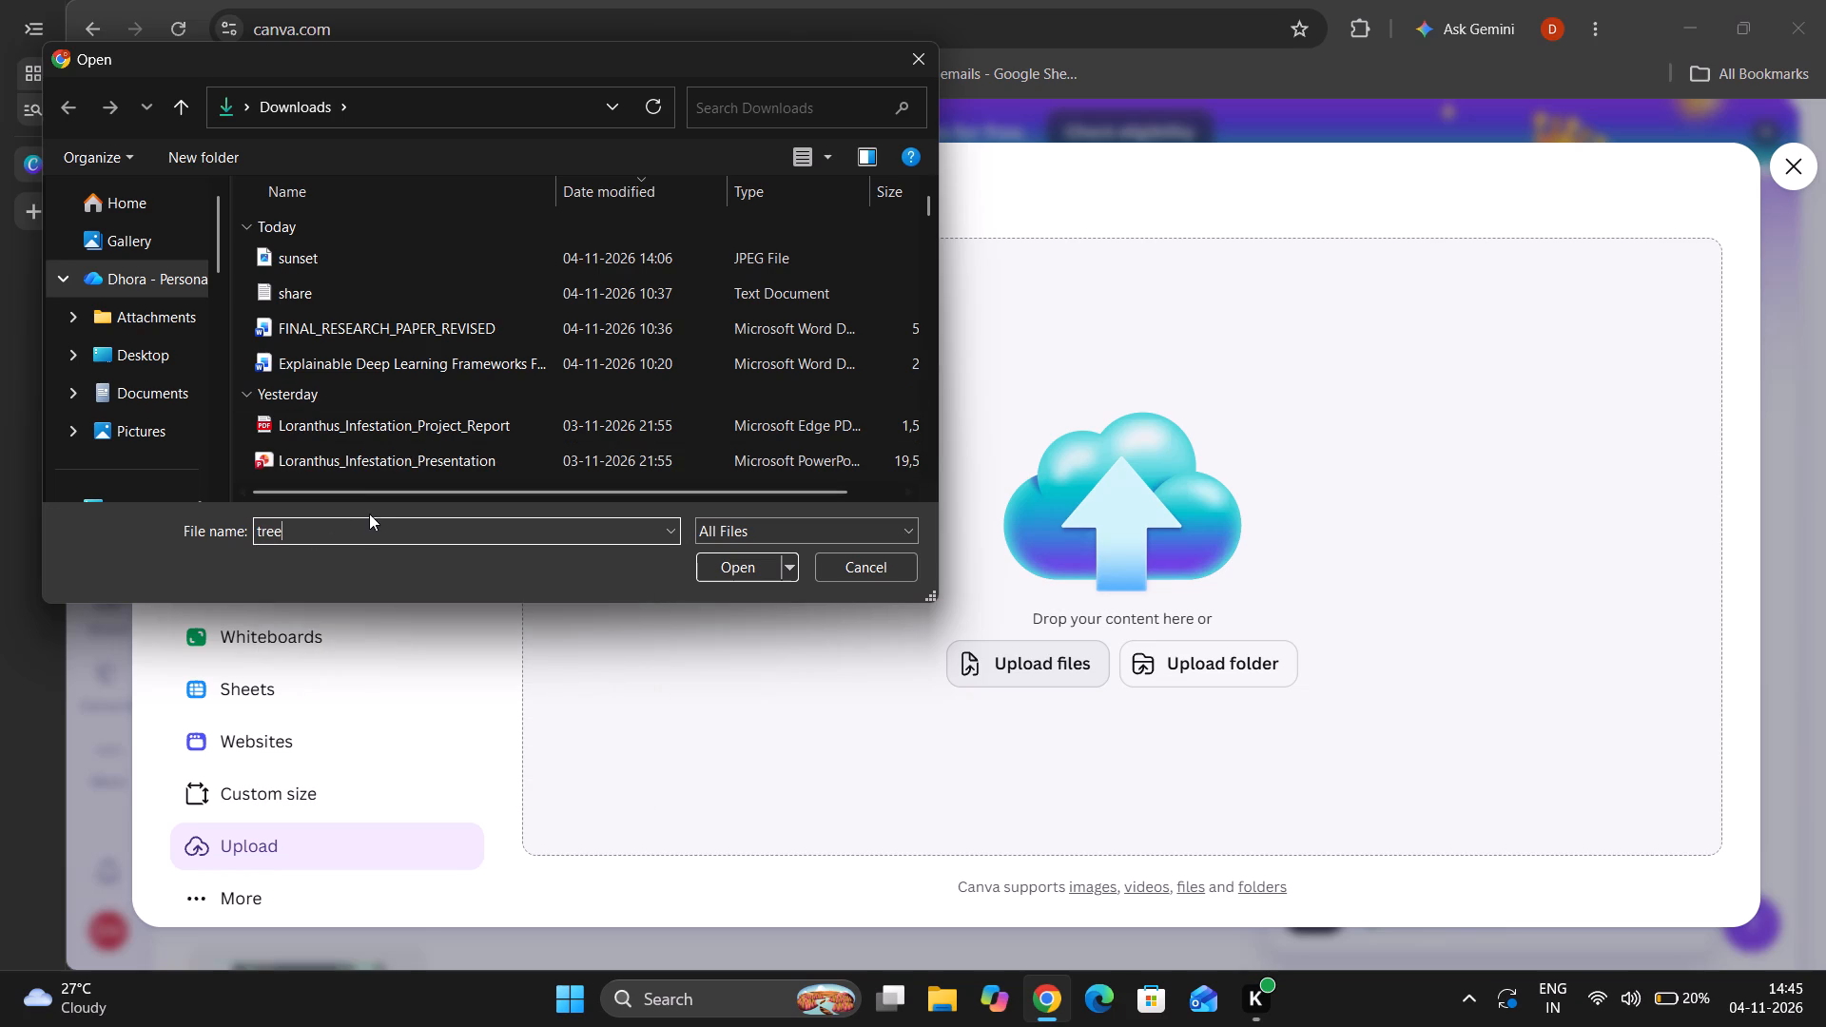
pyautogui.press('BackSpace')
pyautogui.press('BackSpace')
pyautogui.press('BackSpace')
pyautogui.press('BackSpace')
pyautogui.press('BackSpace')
# Look through the Downloads and Pictures folders for the sky tree image.
pyautogui.scroll(-2, 441, 341)
pyautogui.scroll(1, 441, 341)
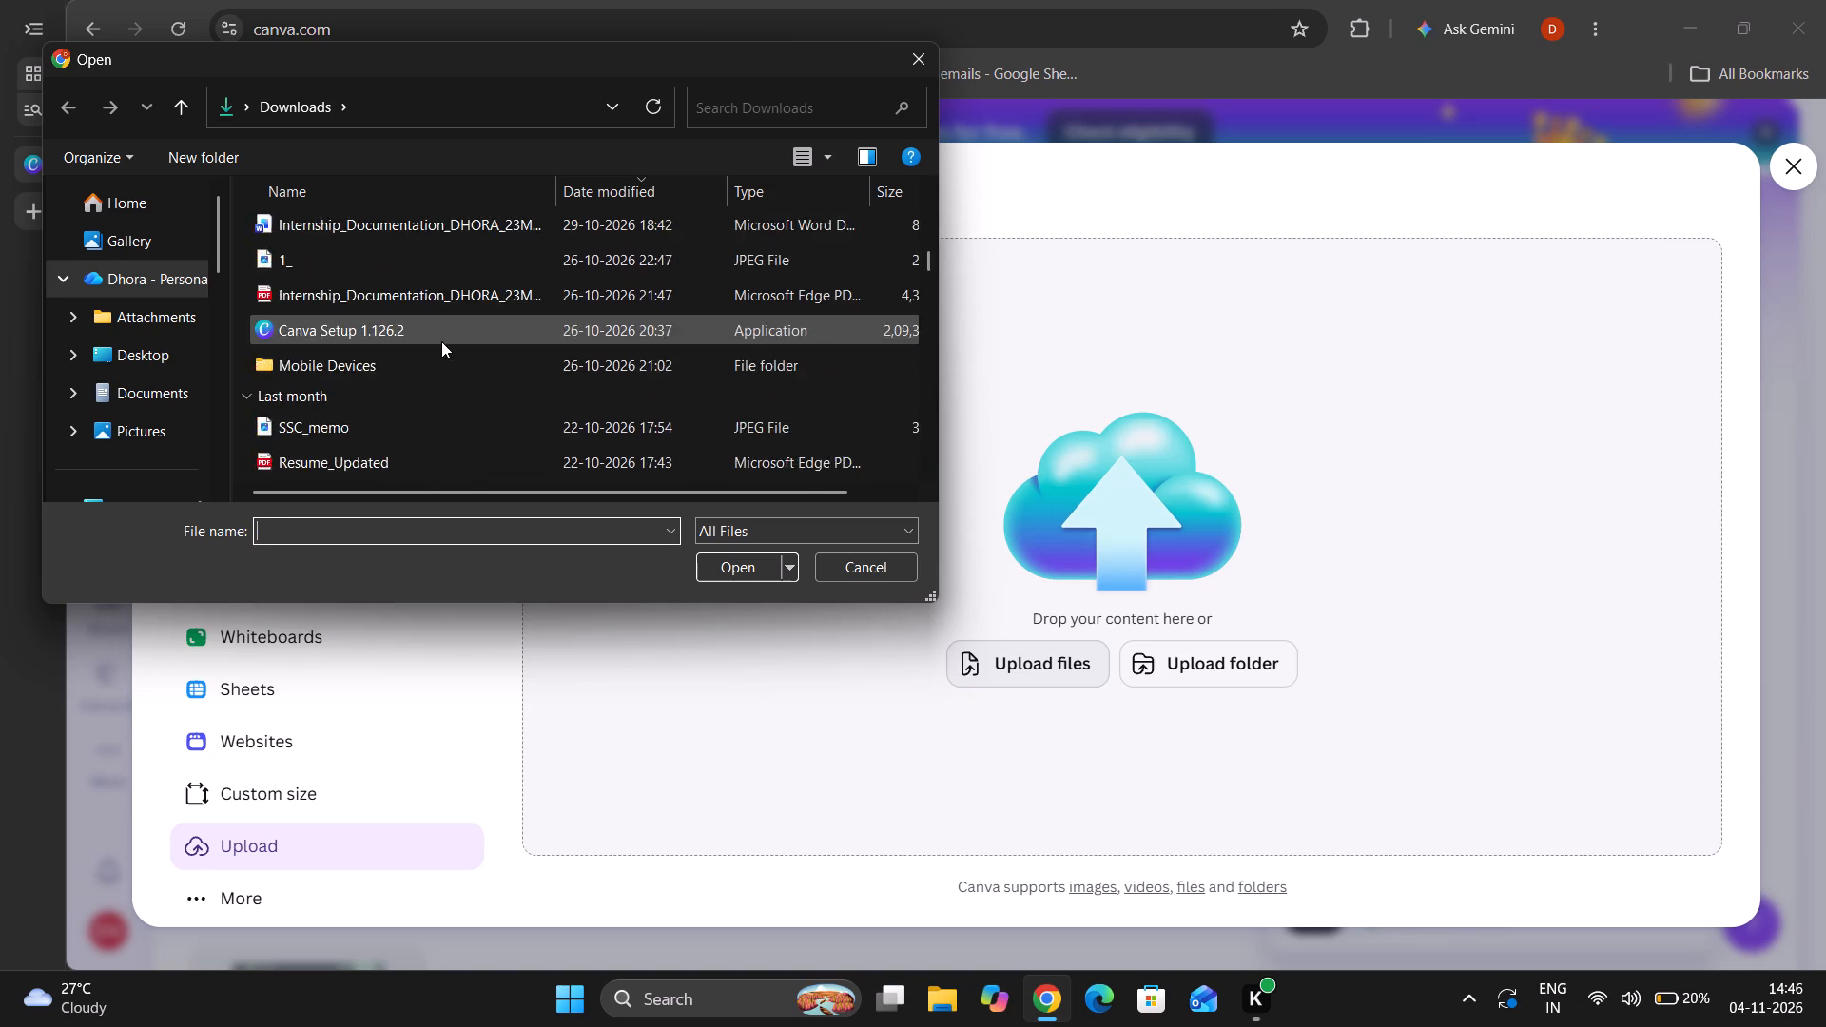
pyautogui.scroll(1, 441, 341)
pyautogui.click(168, 432)
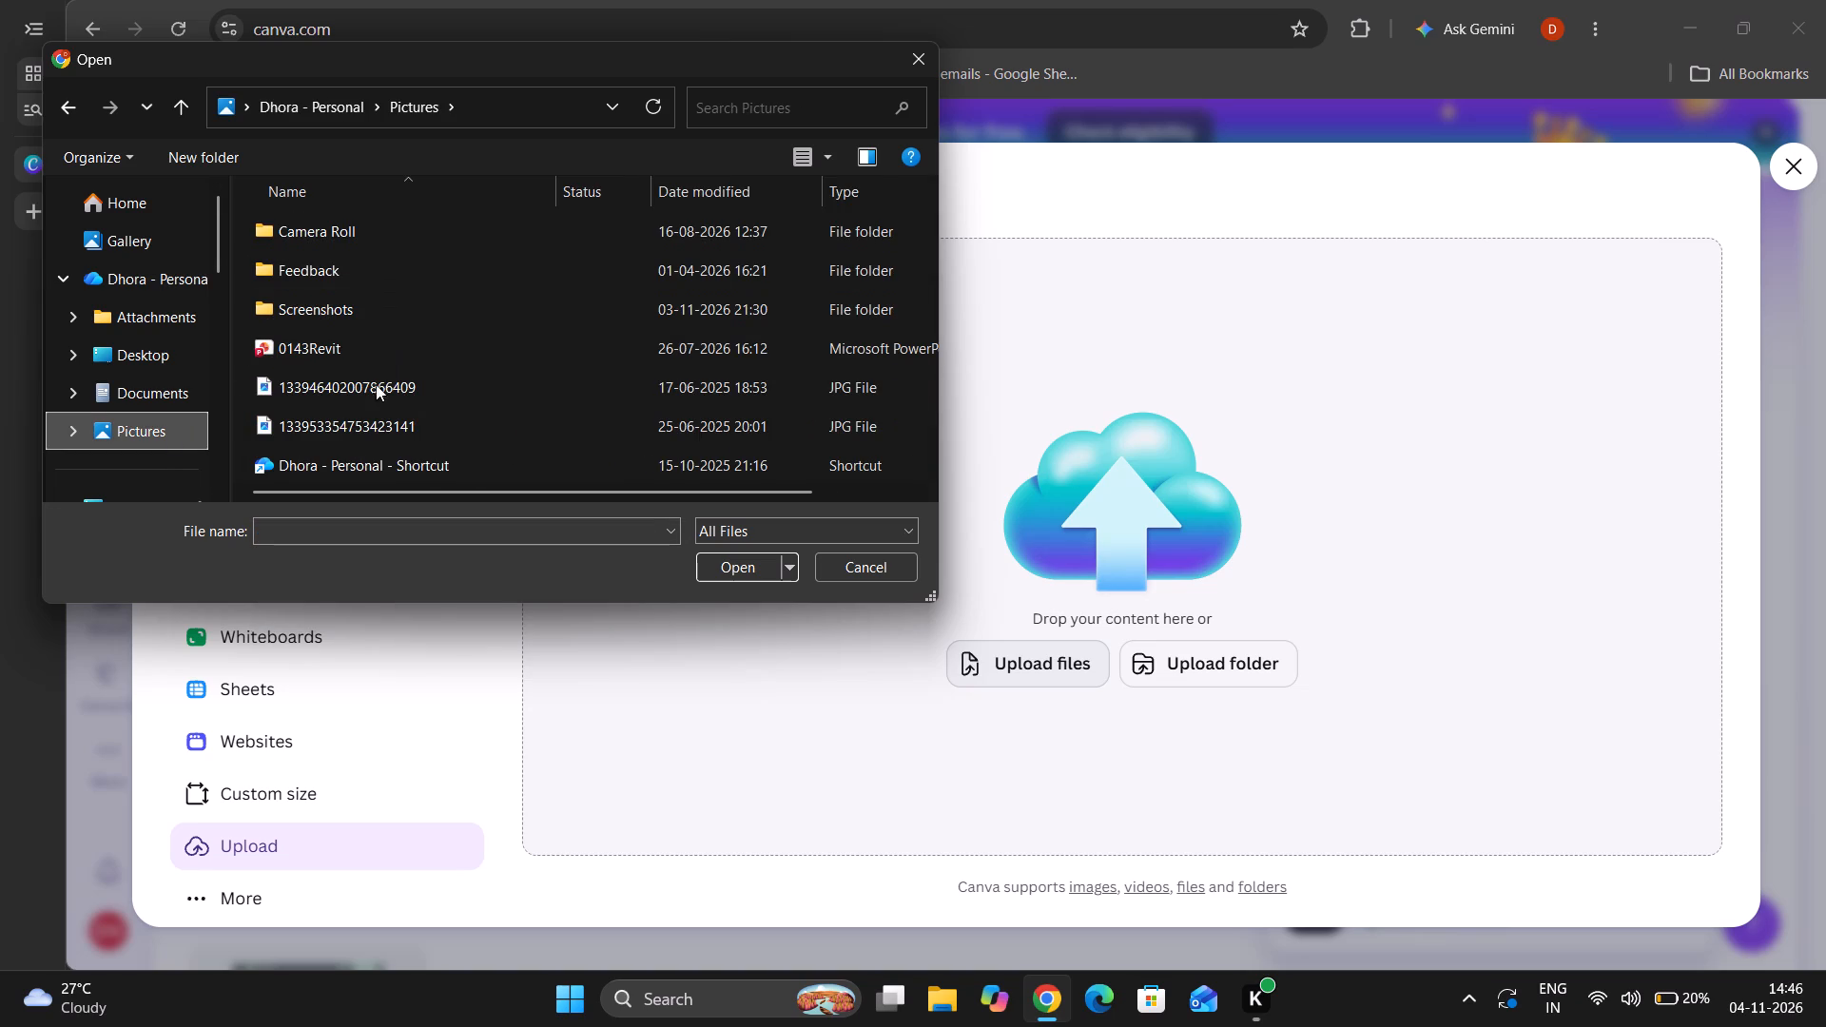
pyautogui.scroll(-2, 374, 391)
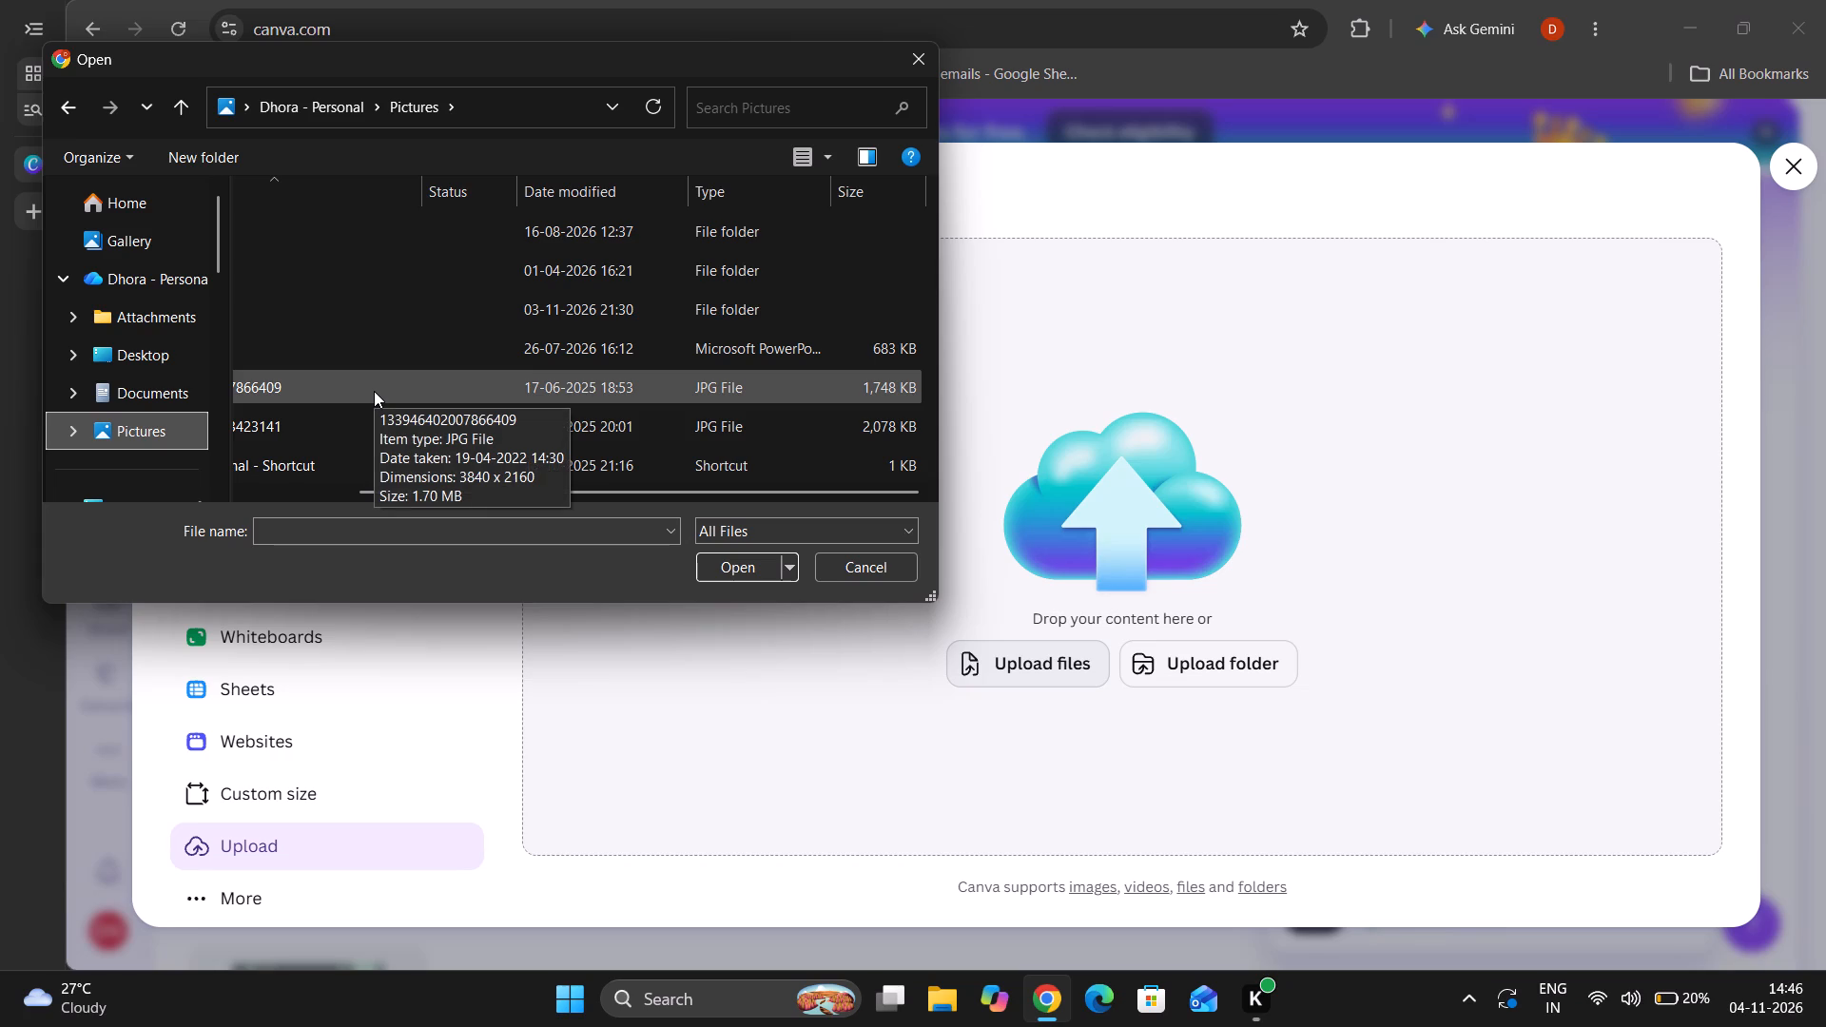
pyautogui.scroll(-1, 374, 391)
pyautogui.moveTo(398, 494); pyautogui.dragTo(239, 503)
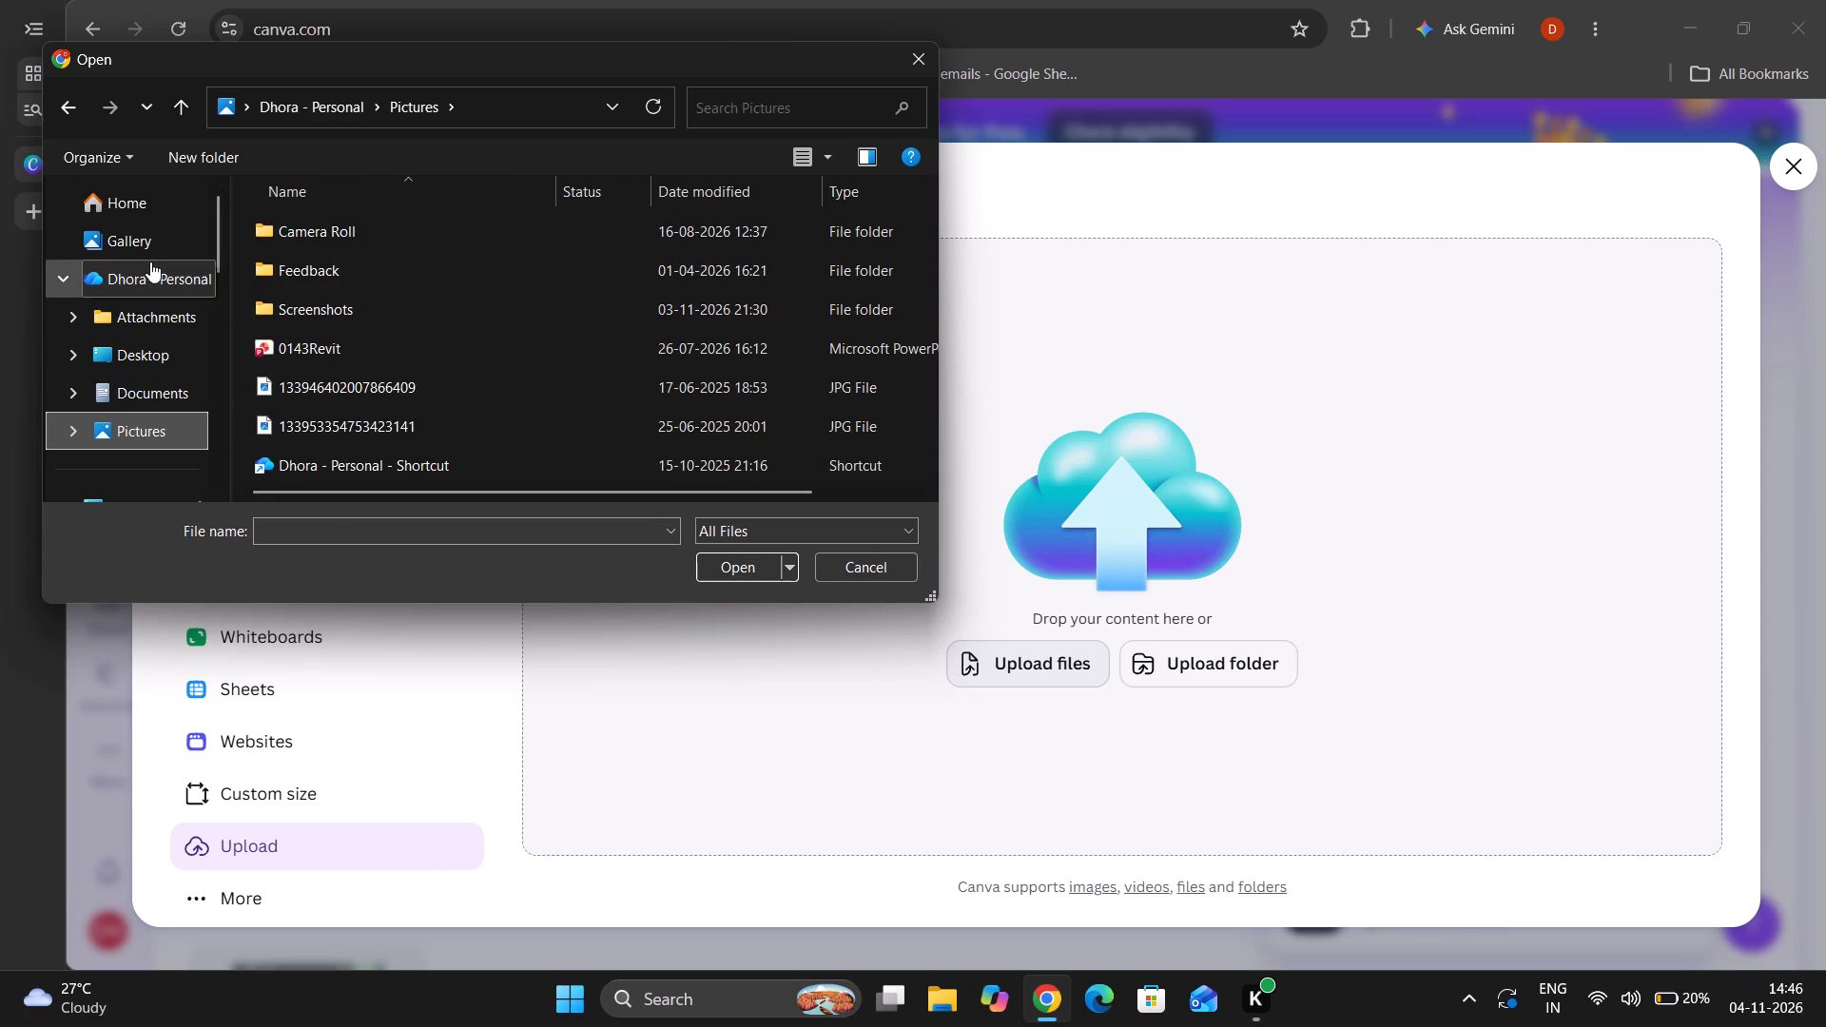
# Browse the Gallery thumbnails for the sky tree image.
pyautogui.click(157, 227)
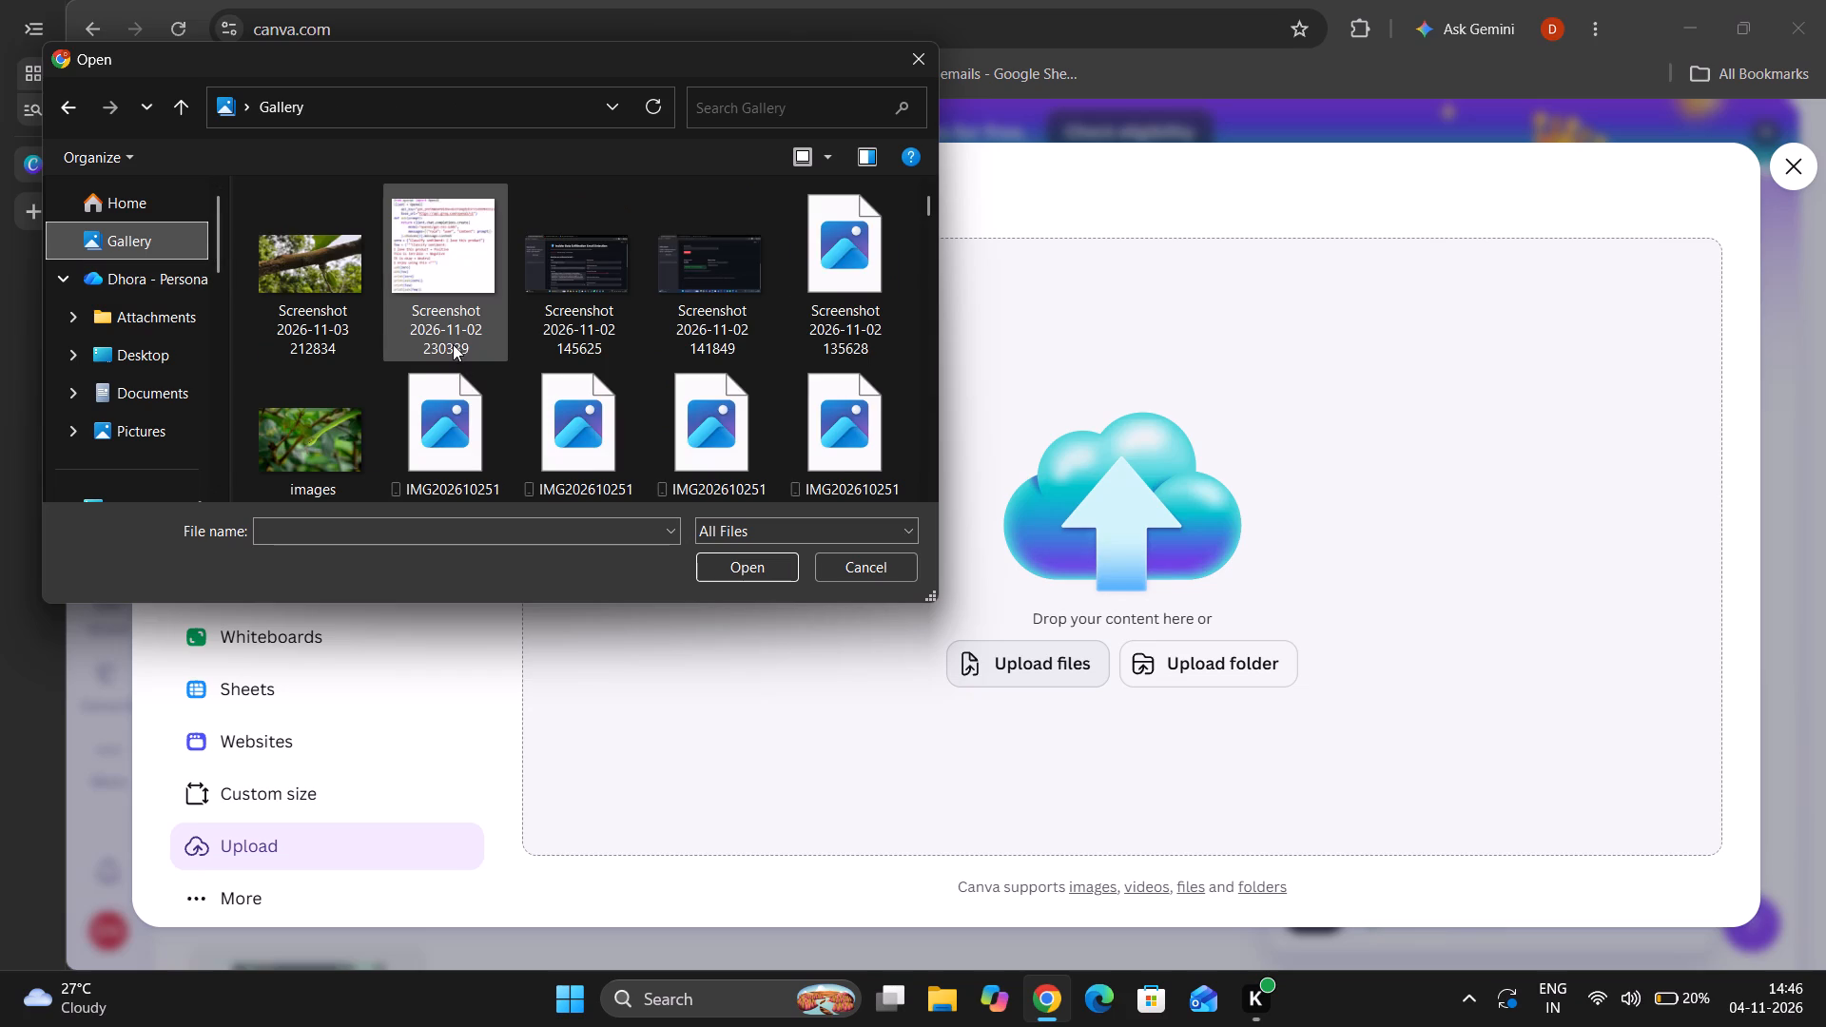
pyautogui.click(168, 229)
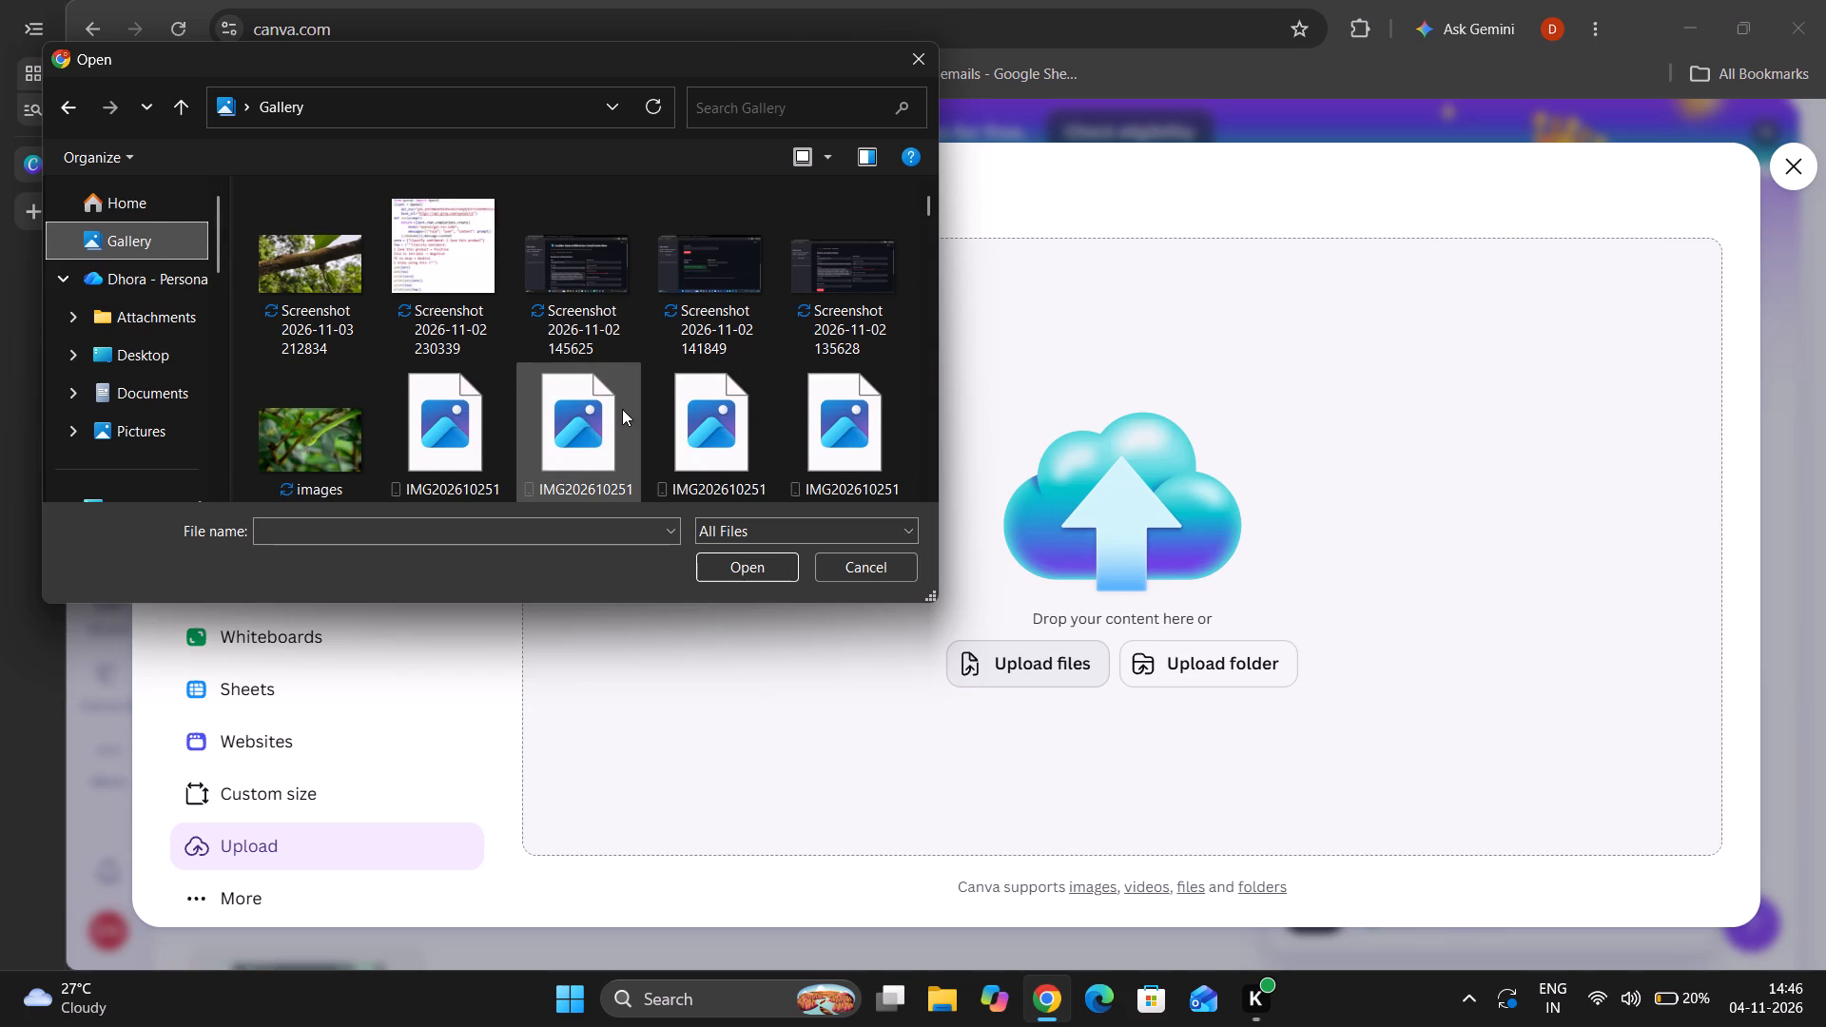
pyautogui.scroll(-4, 622, 409)
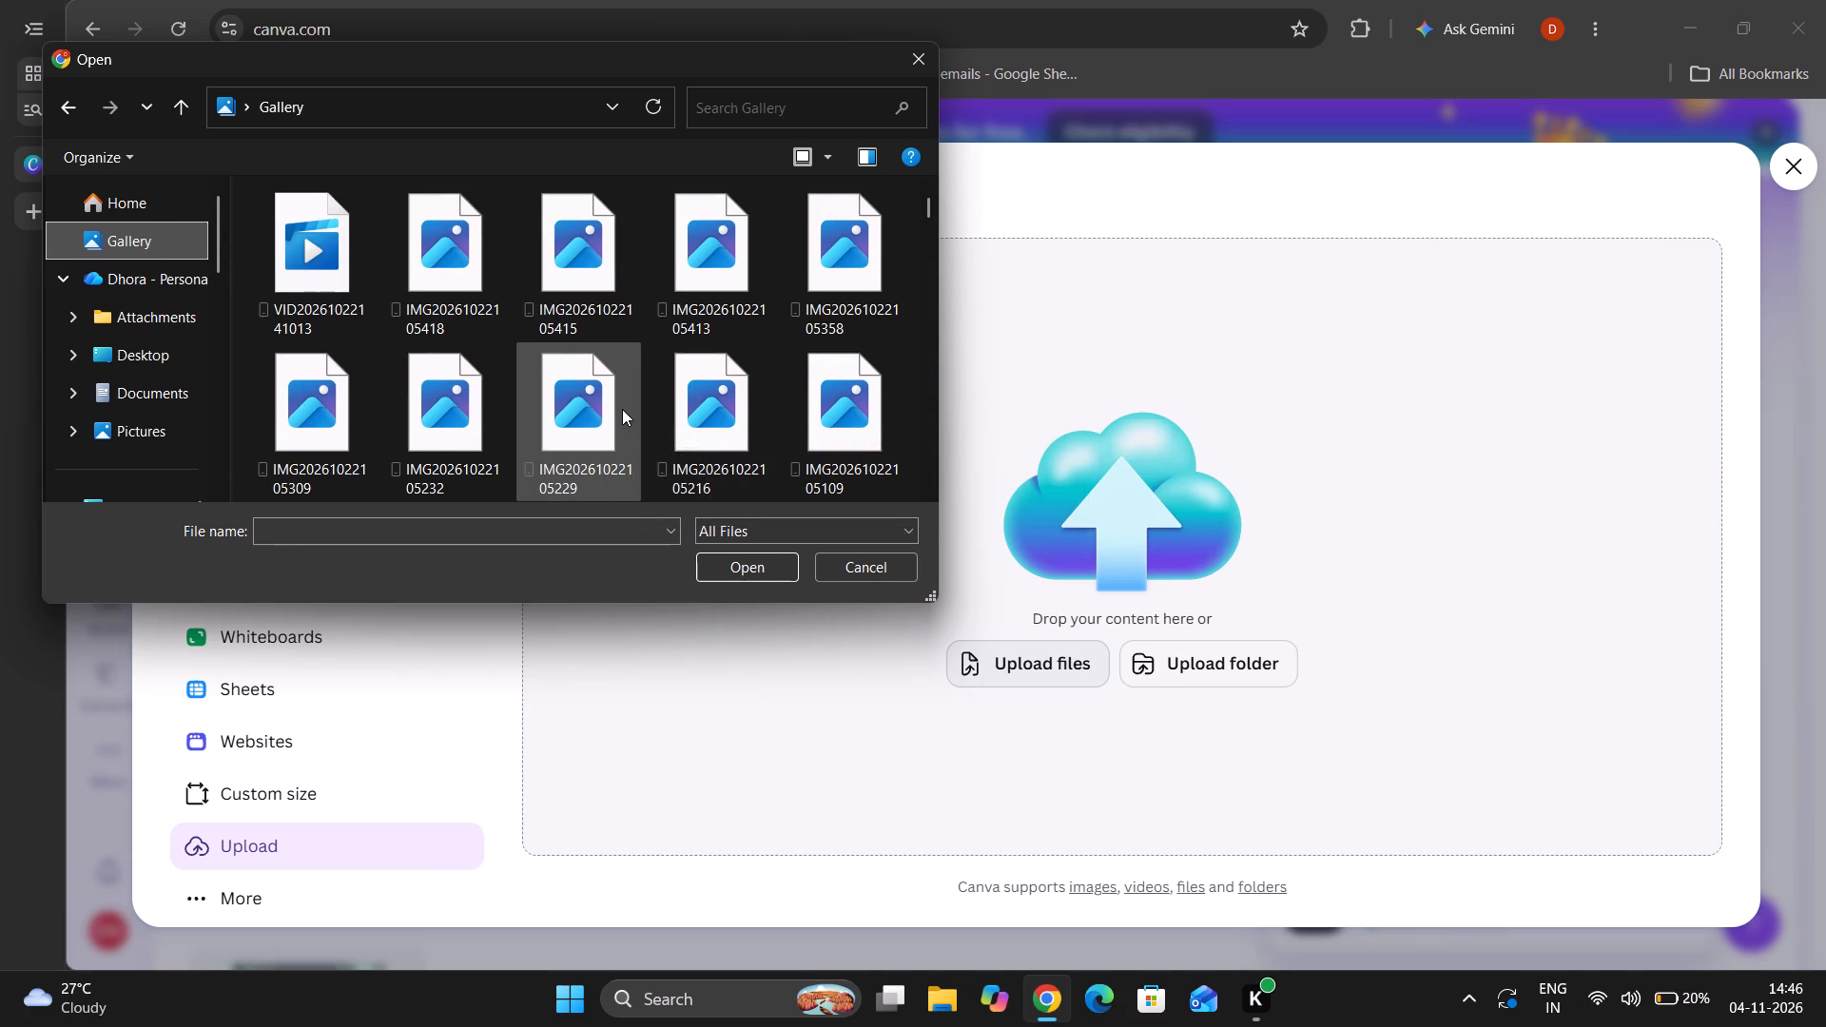
pyautogui.scroll(-4, 622, 409)
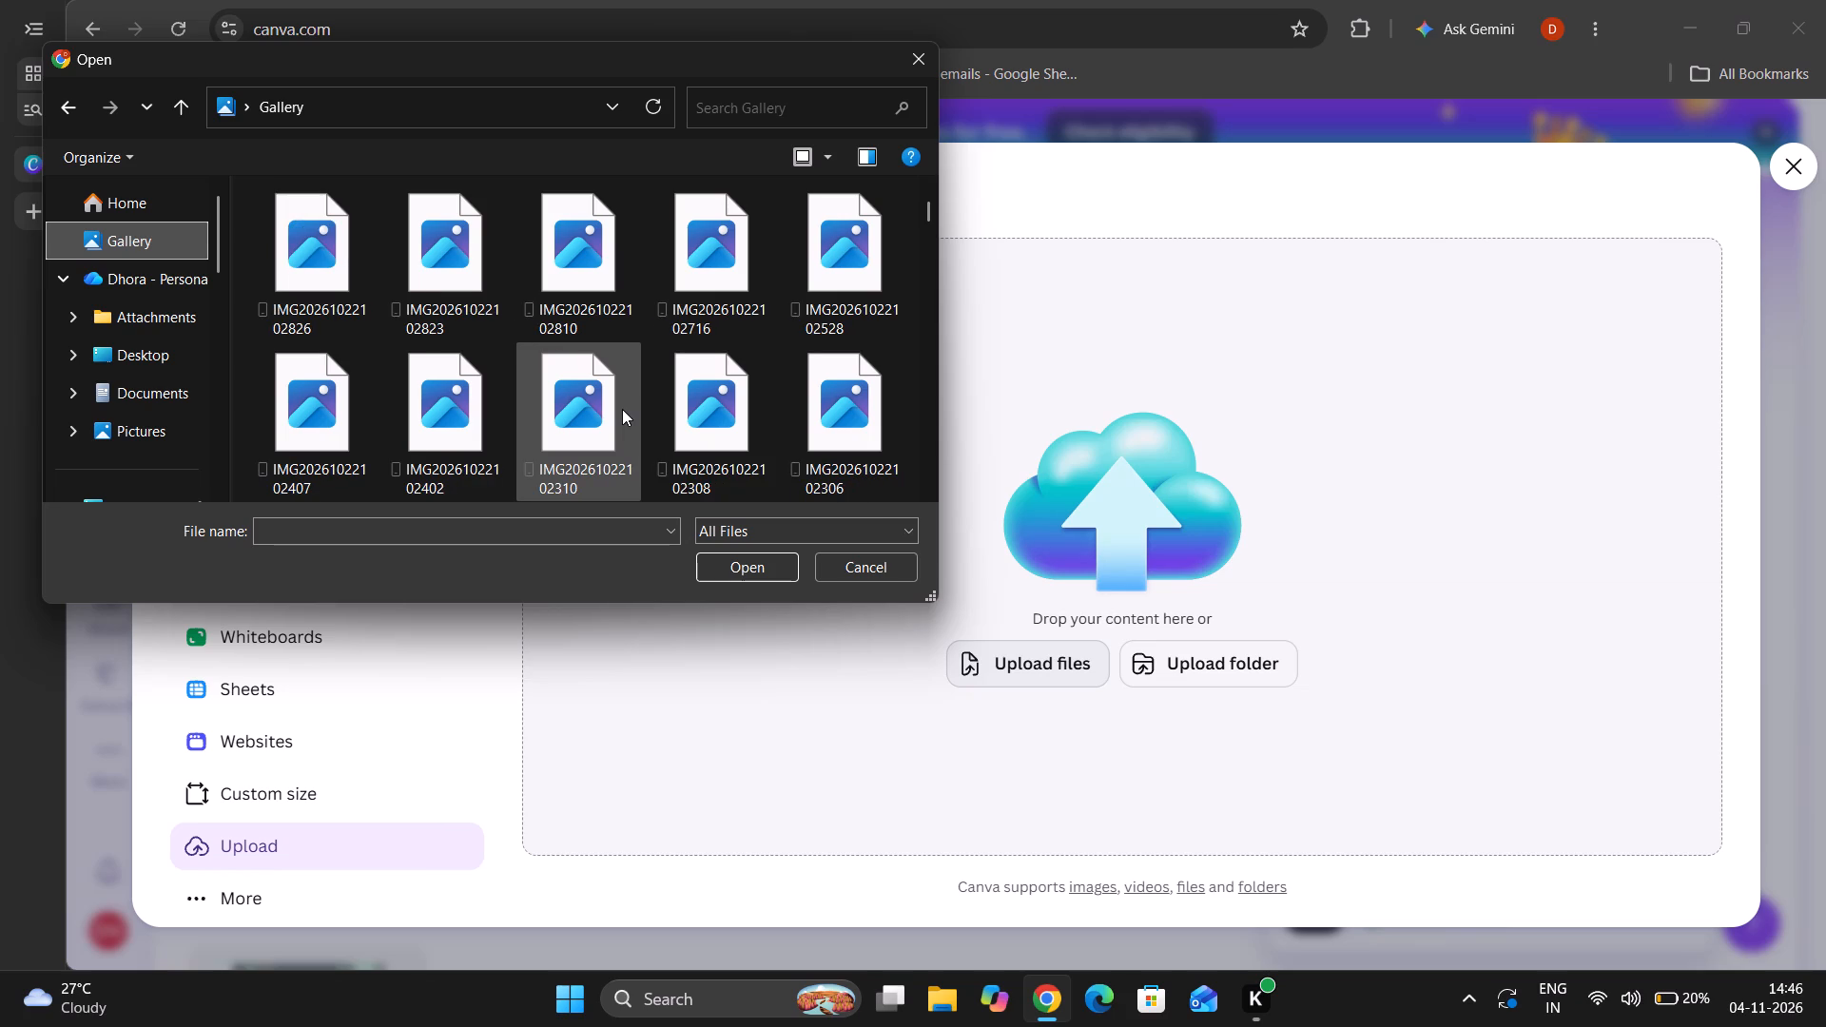
pyautogui.scroll(-1, 622, 409)
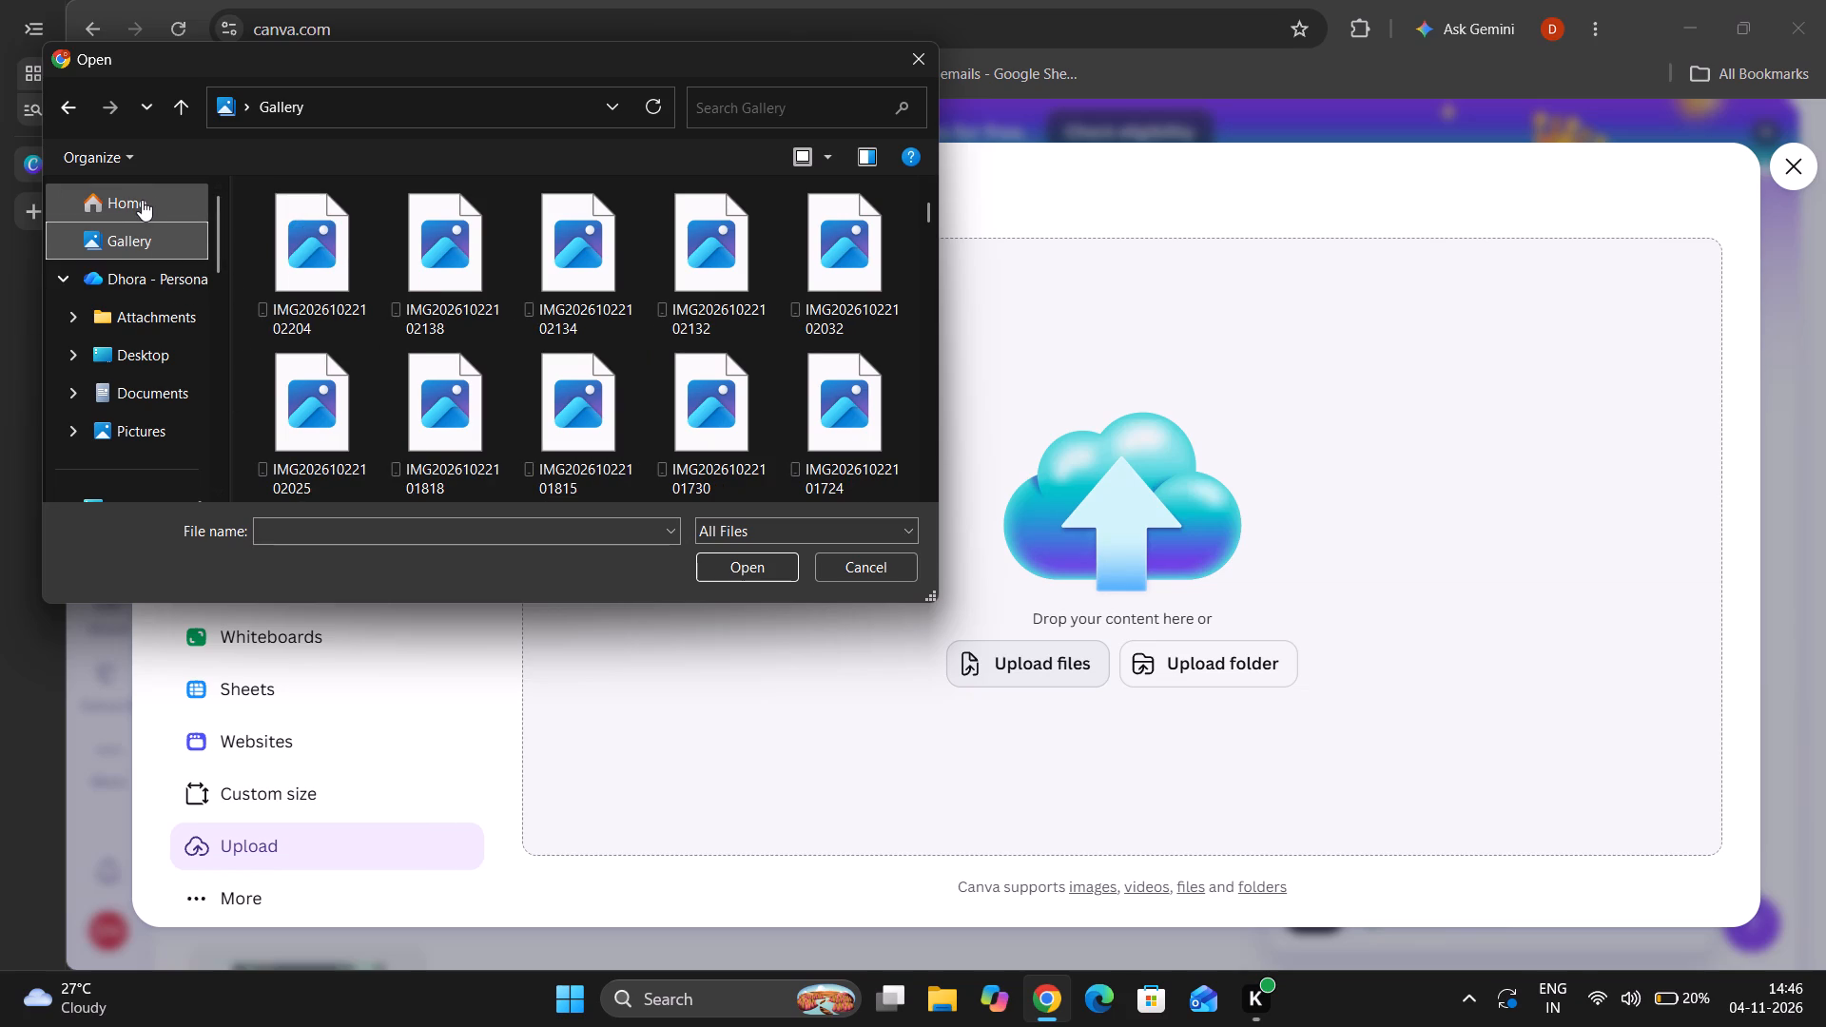
# Check the Pictures folder, the Desktop folder and the Gallery again for the sky tree image.
pyautogui.click(142, 200)
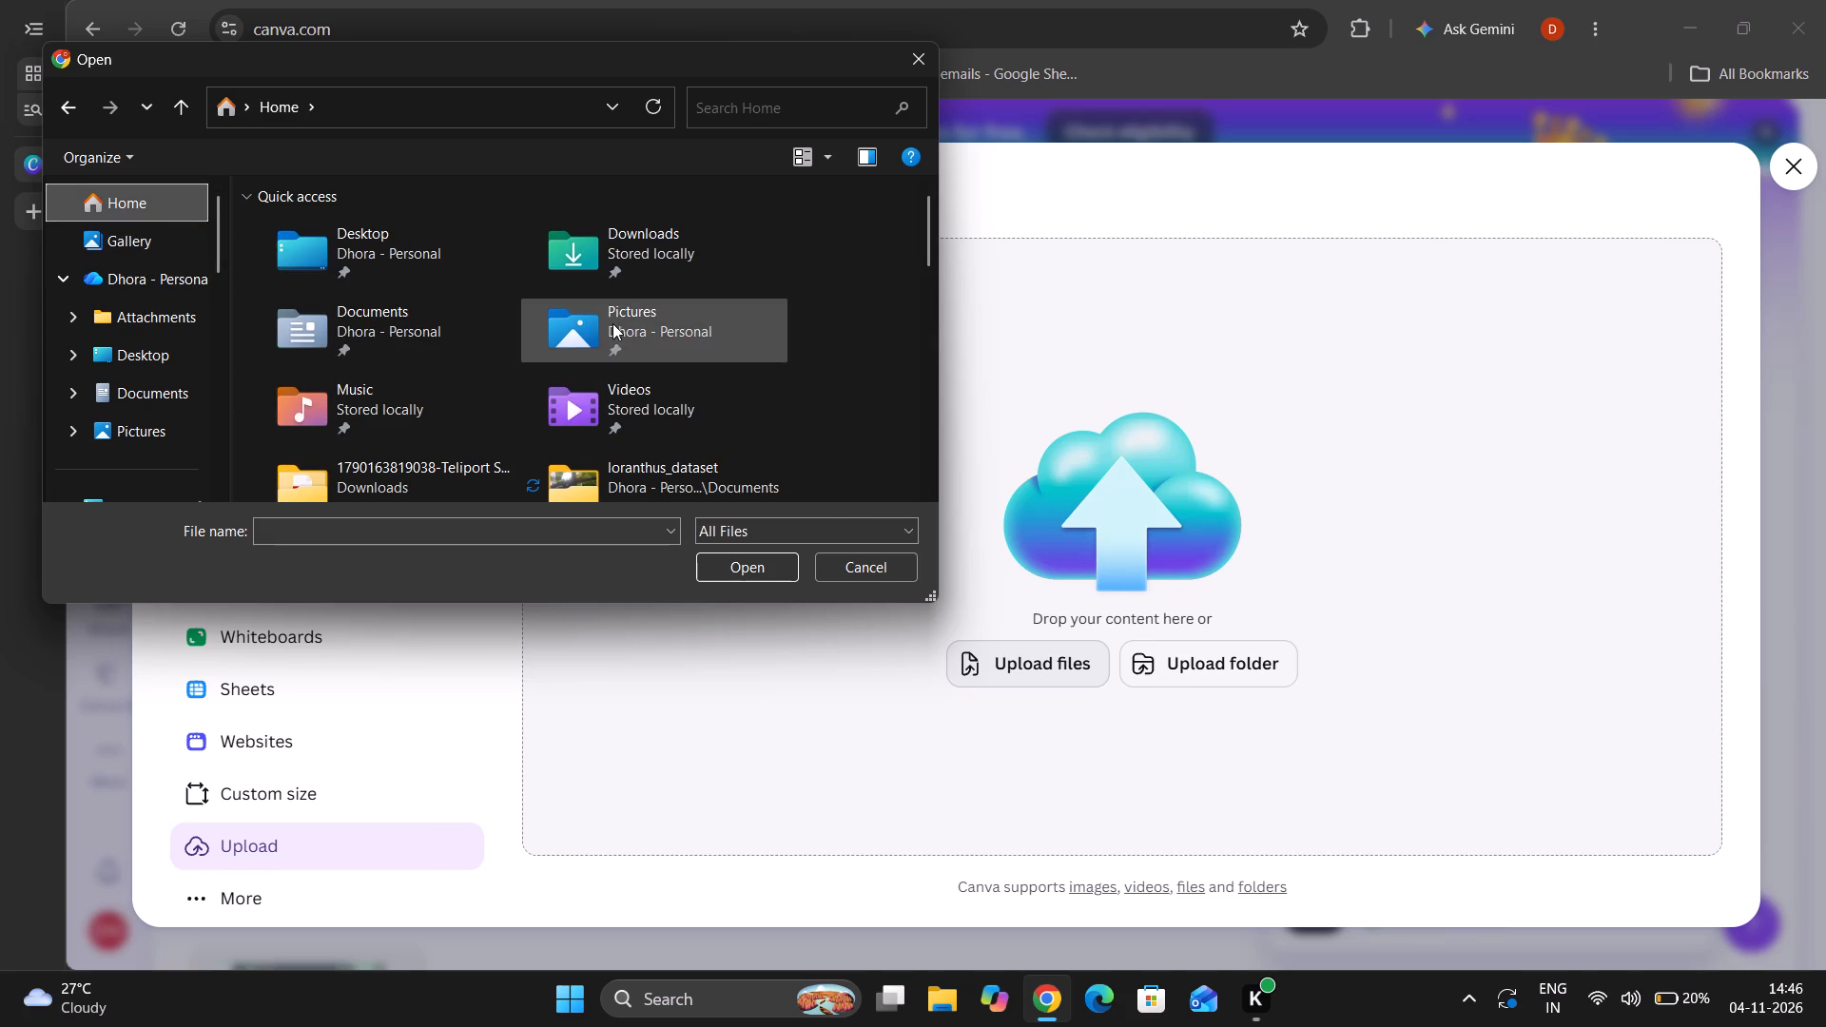
pyautogui.doubleClick(615, 323)
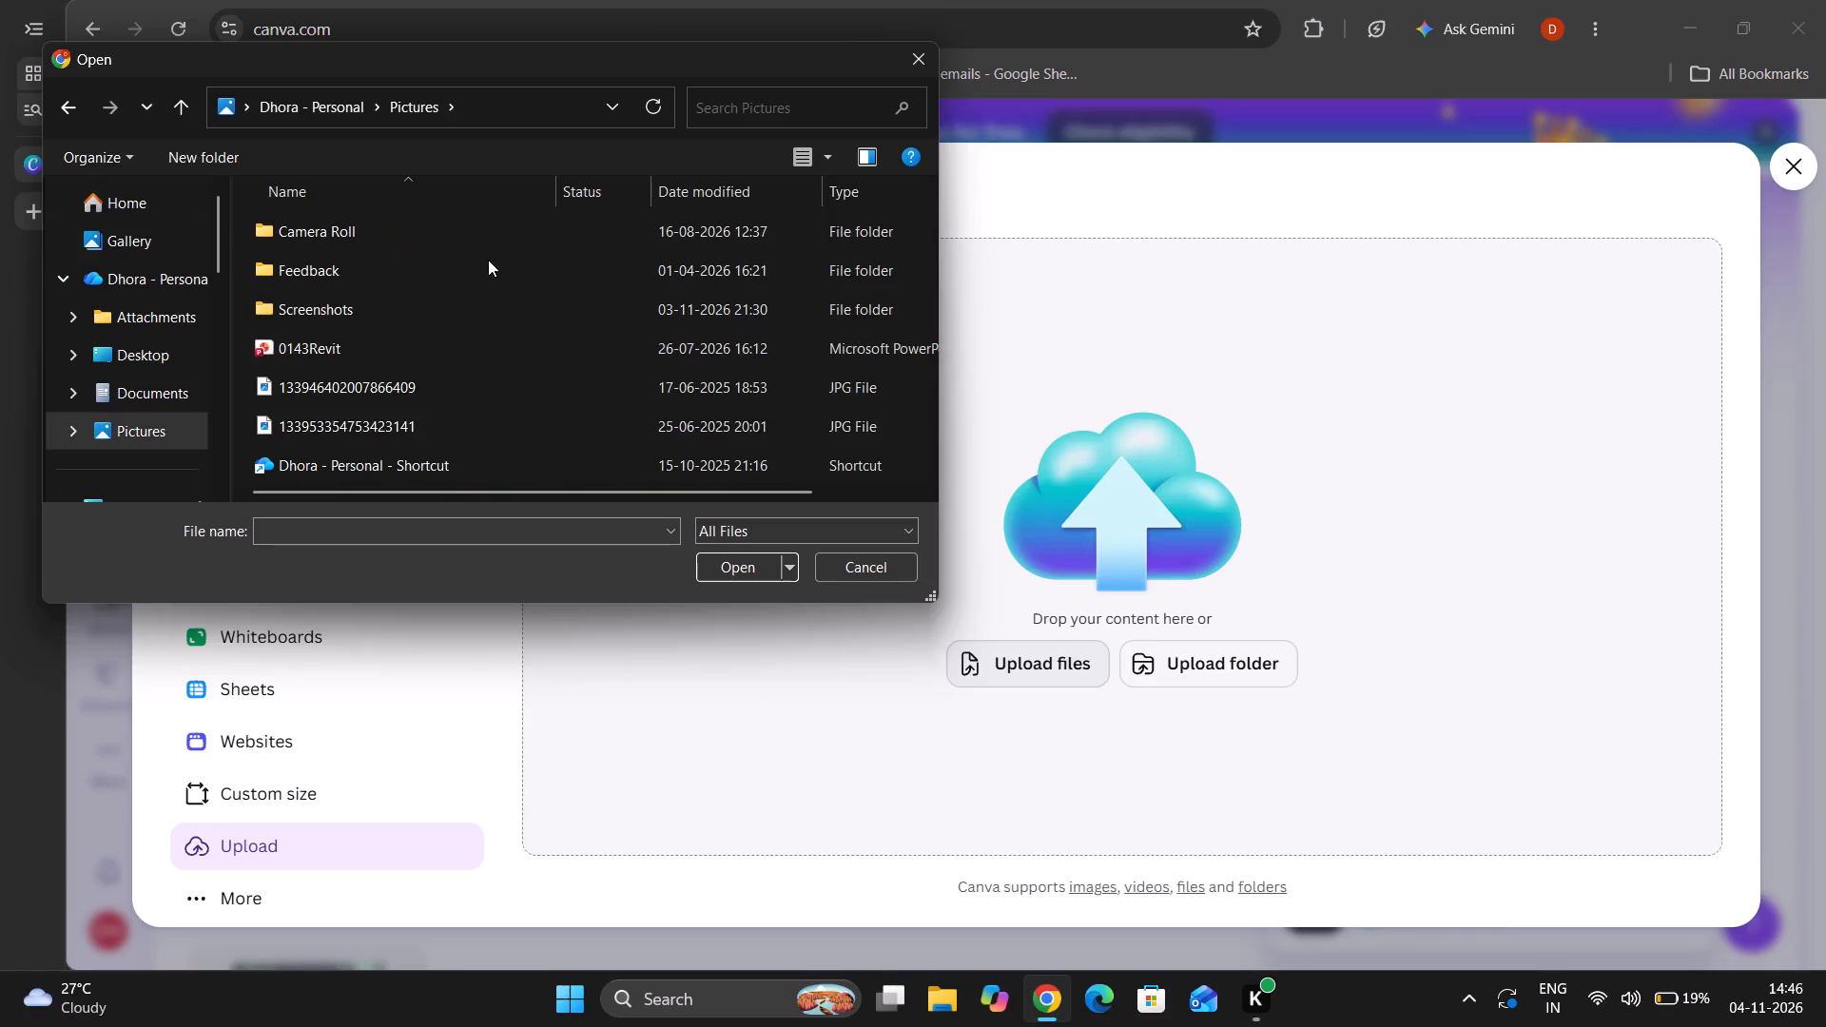
pyautogui.scroll(-3, 450, 387)
pyautogui.scroll(4, 450, 387)
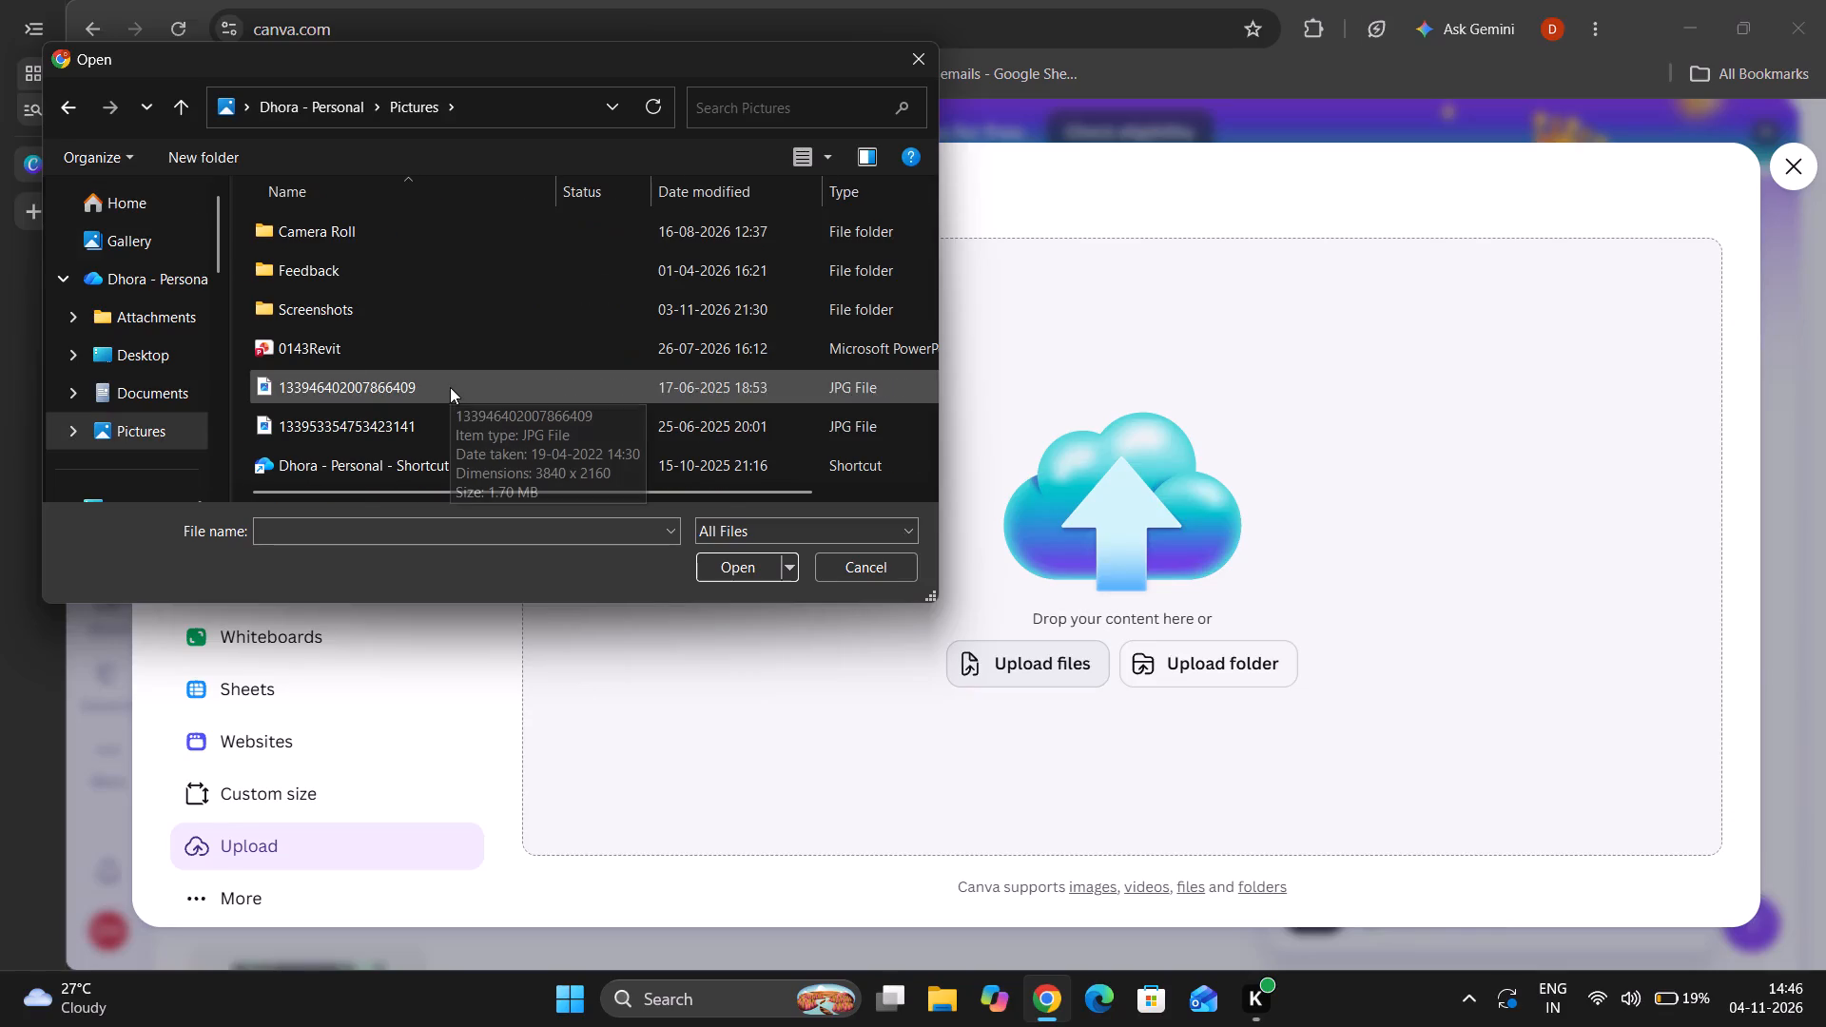
pyautogui.doubleClick(157, 355)
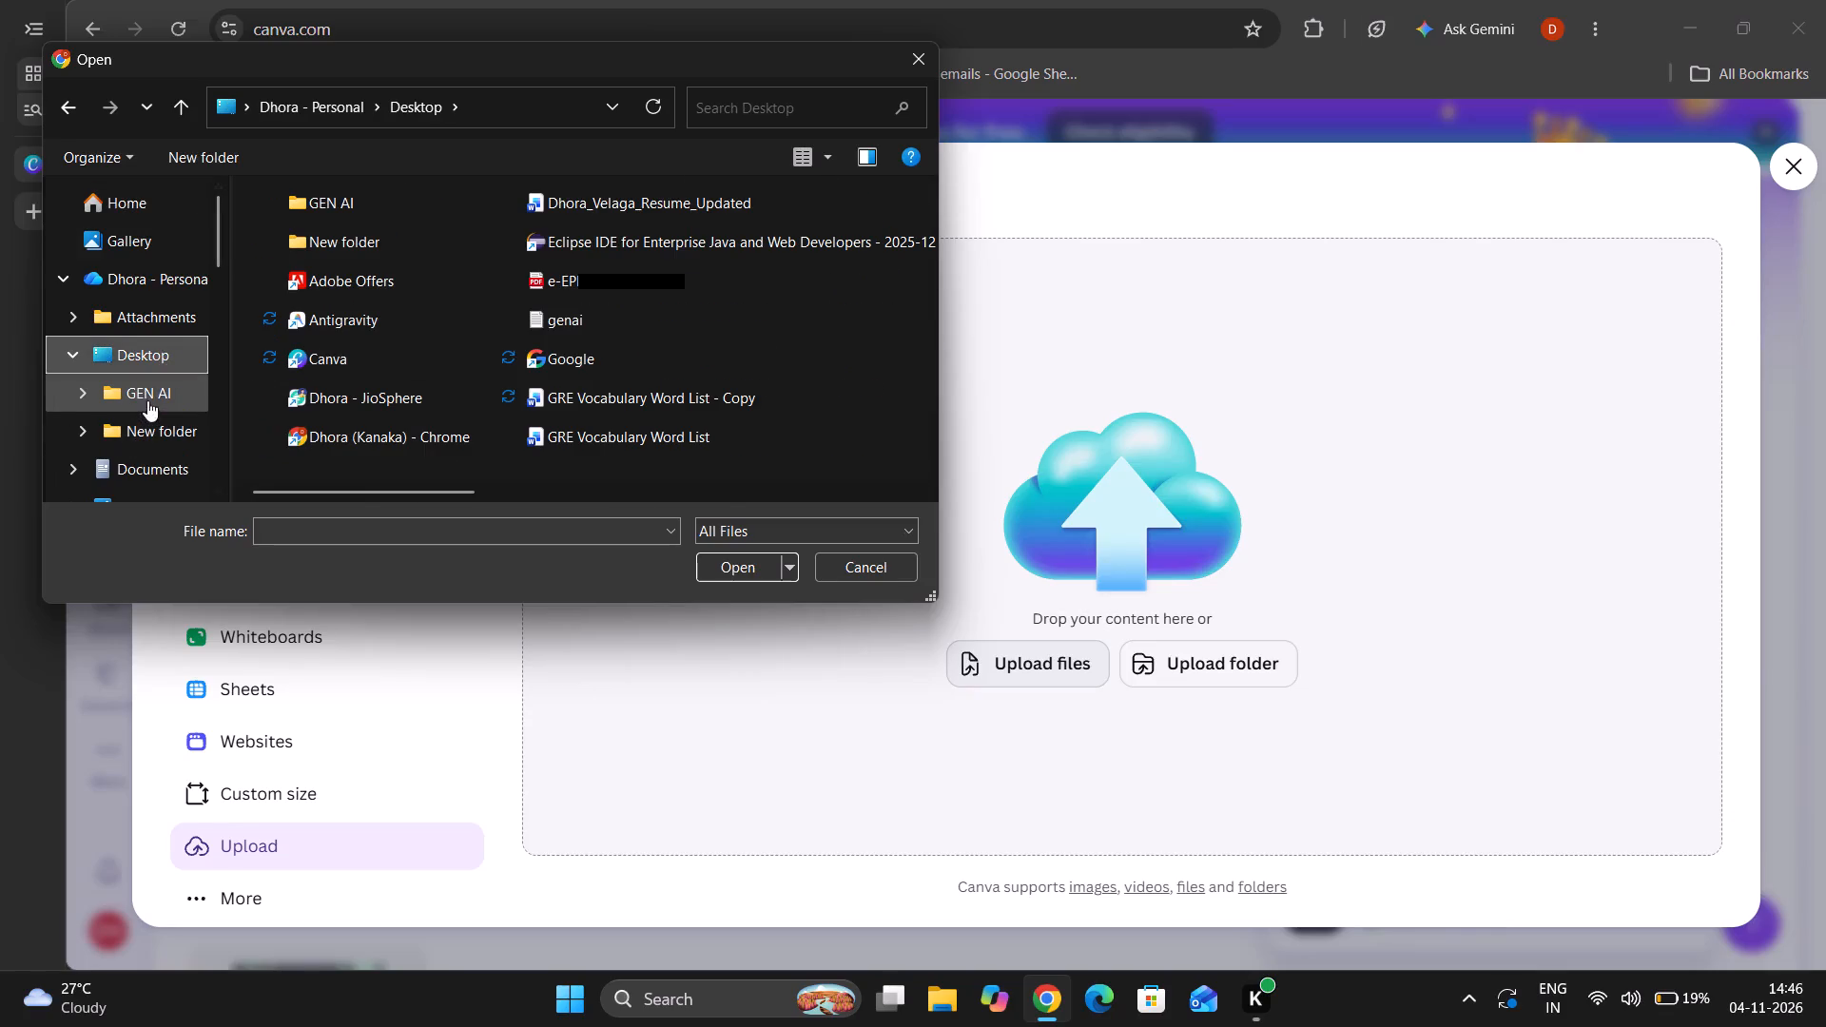
pyautogui.doubleClick(147, 227)
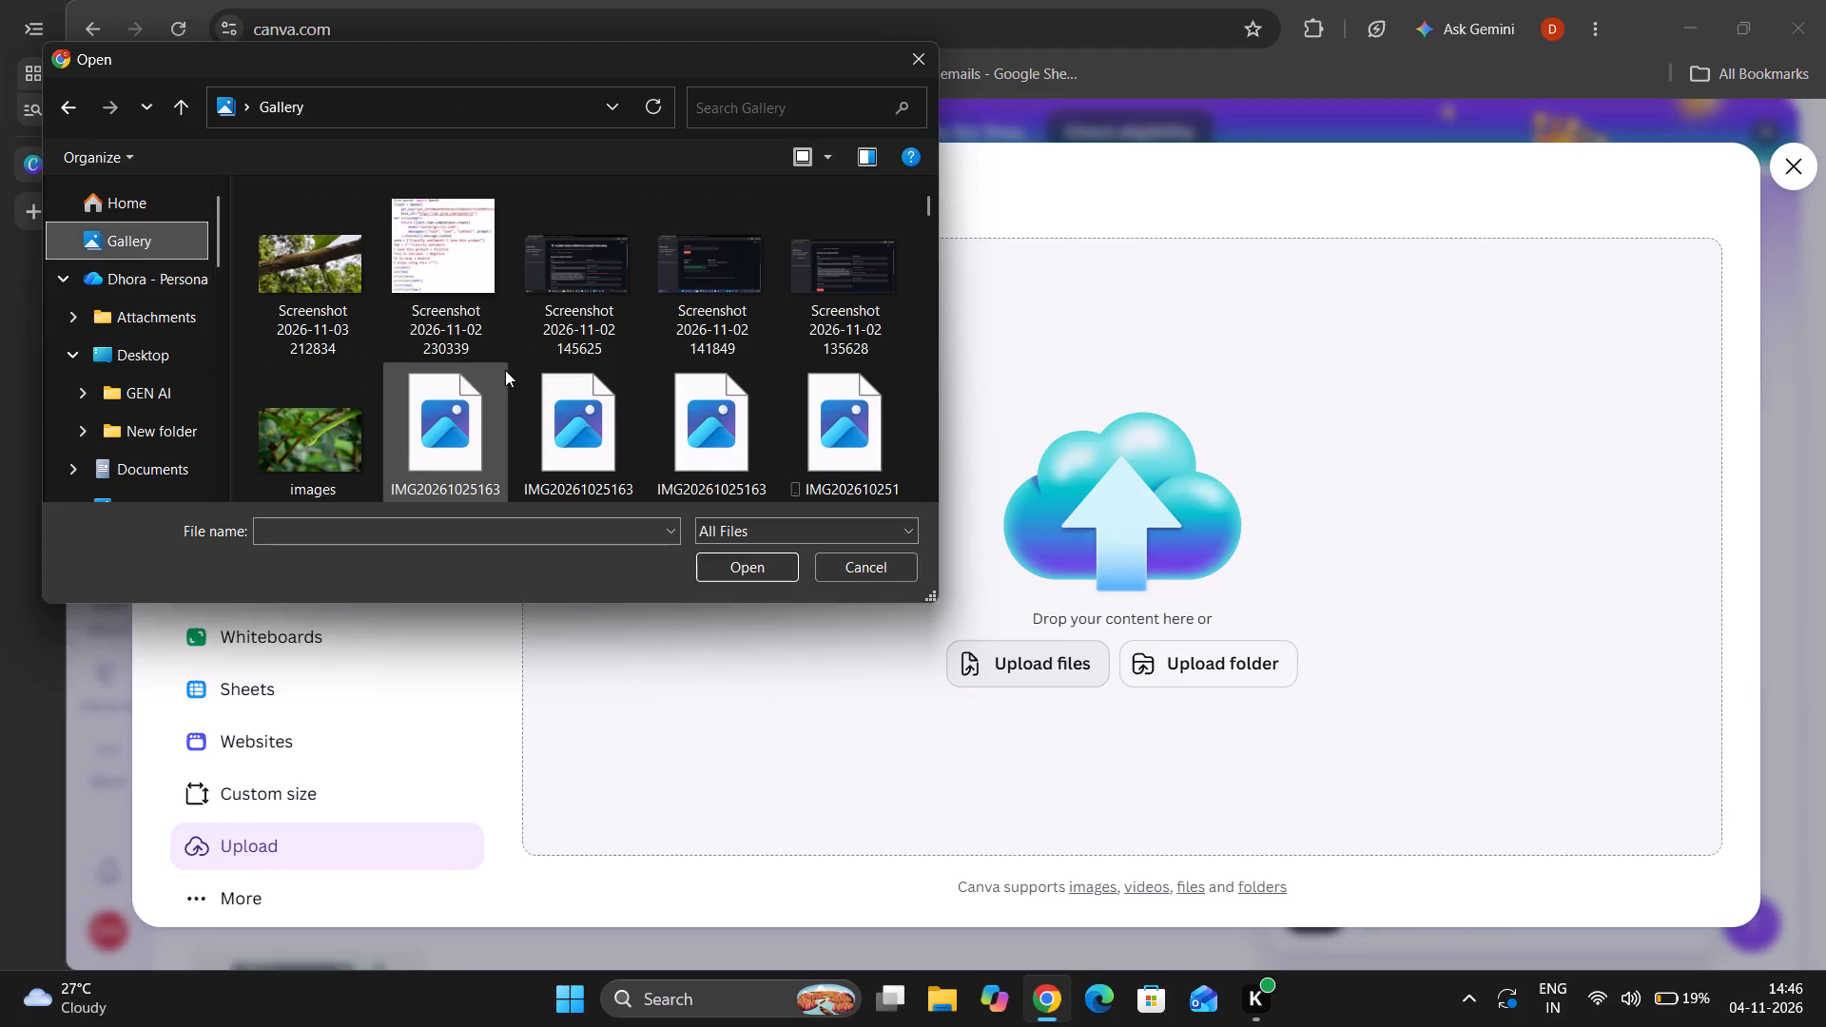
pyautogui.scroll(-2, 407, 343)
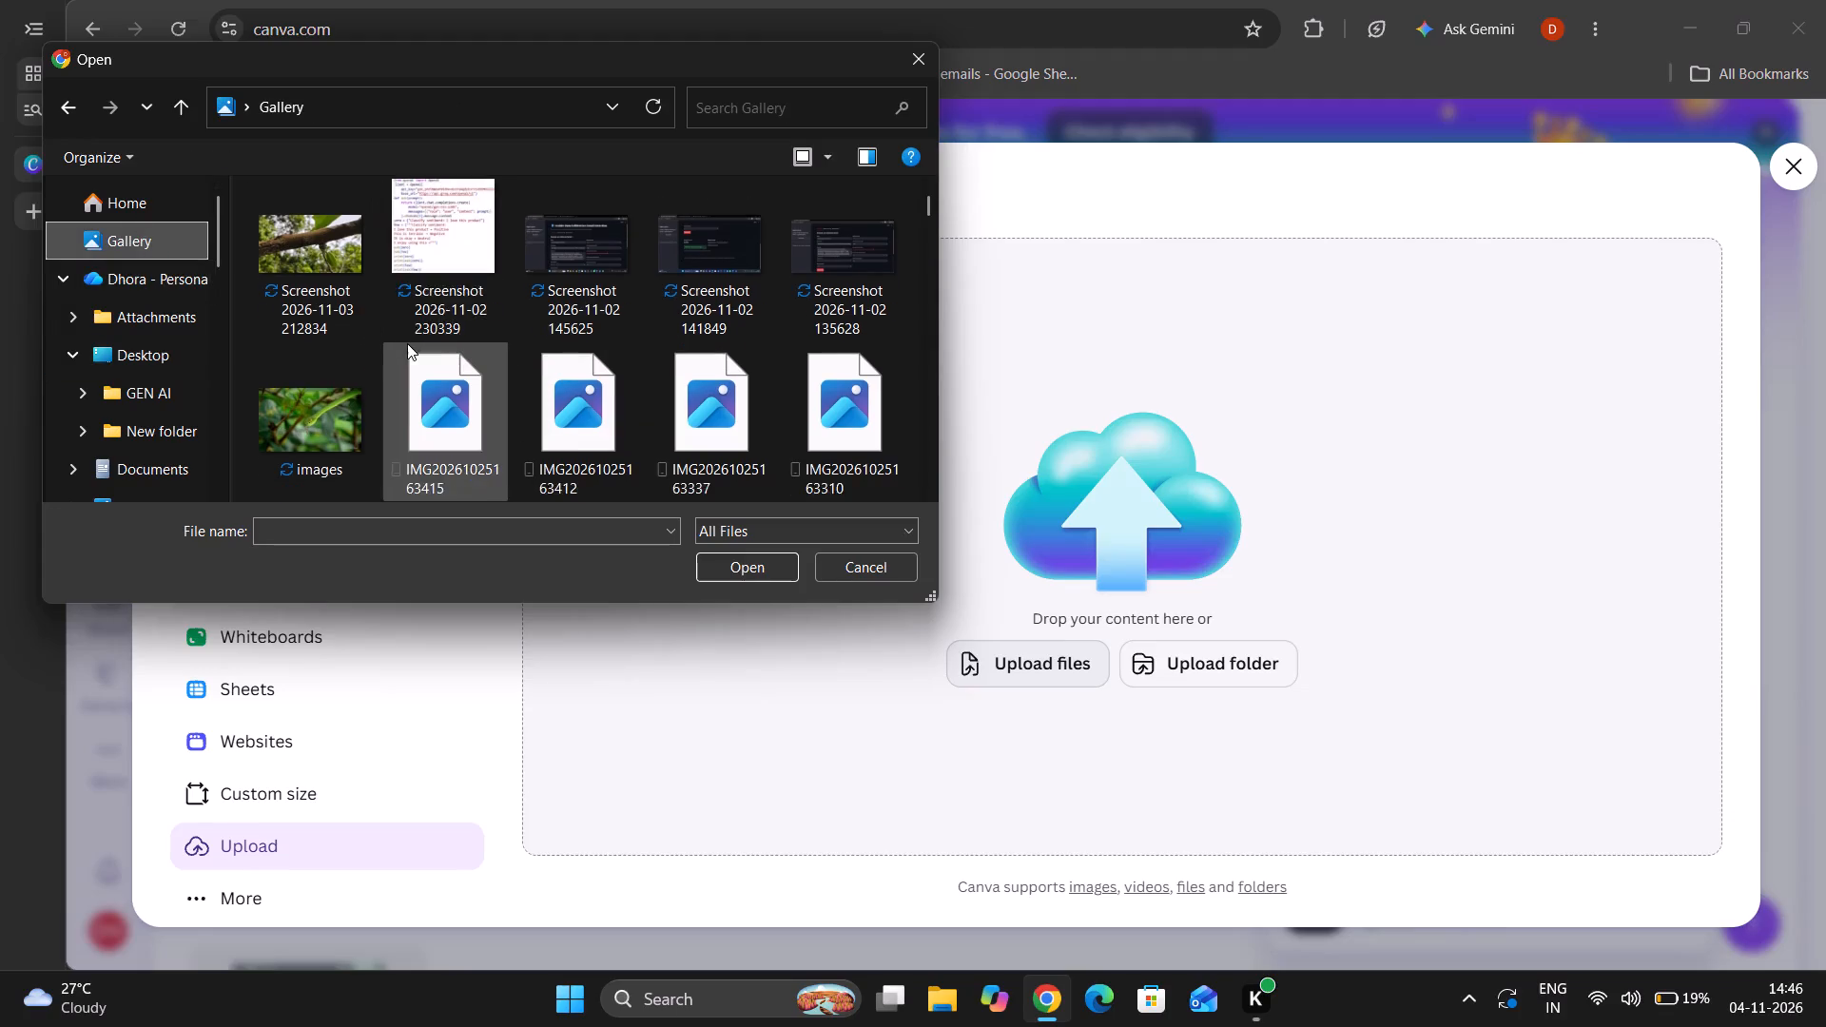
pyautogui.scroll(-1, 407, 343)
pyautogui.scroll(6, 411, 343)
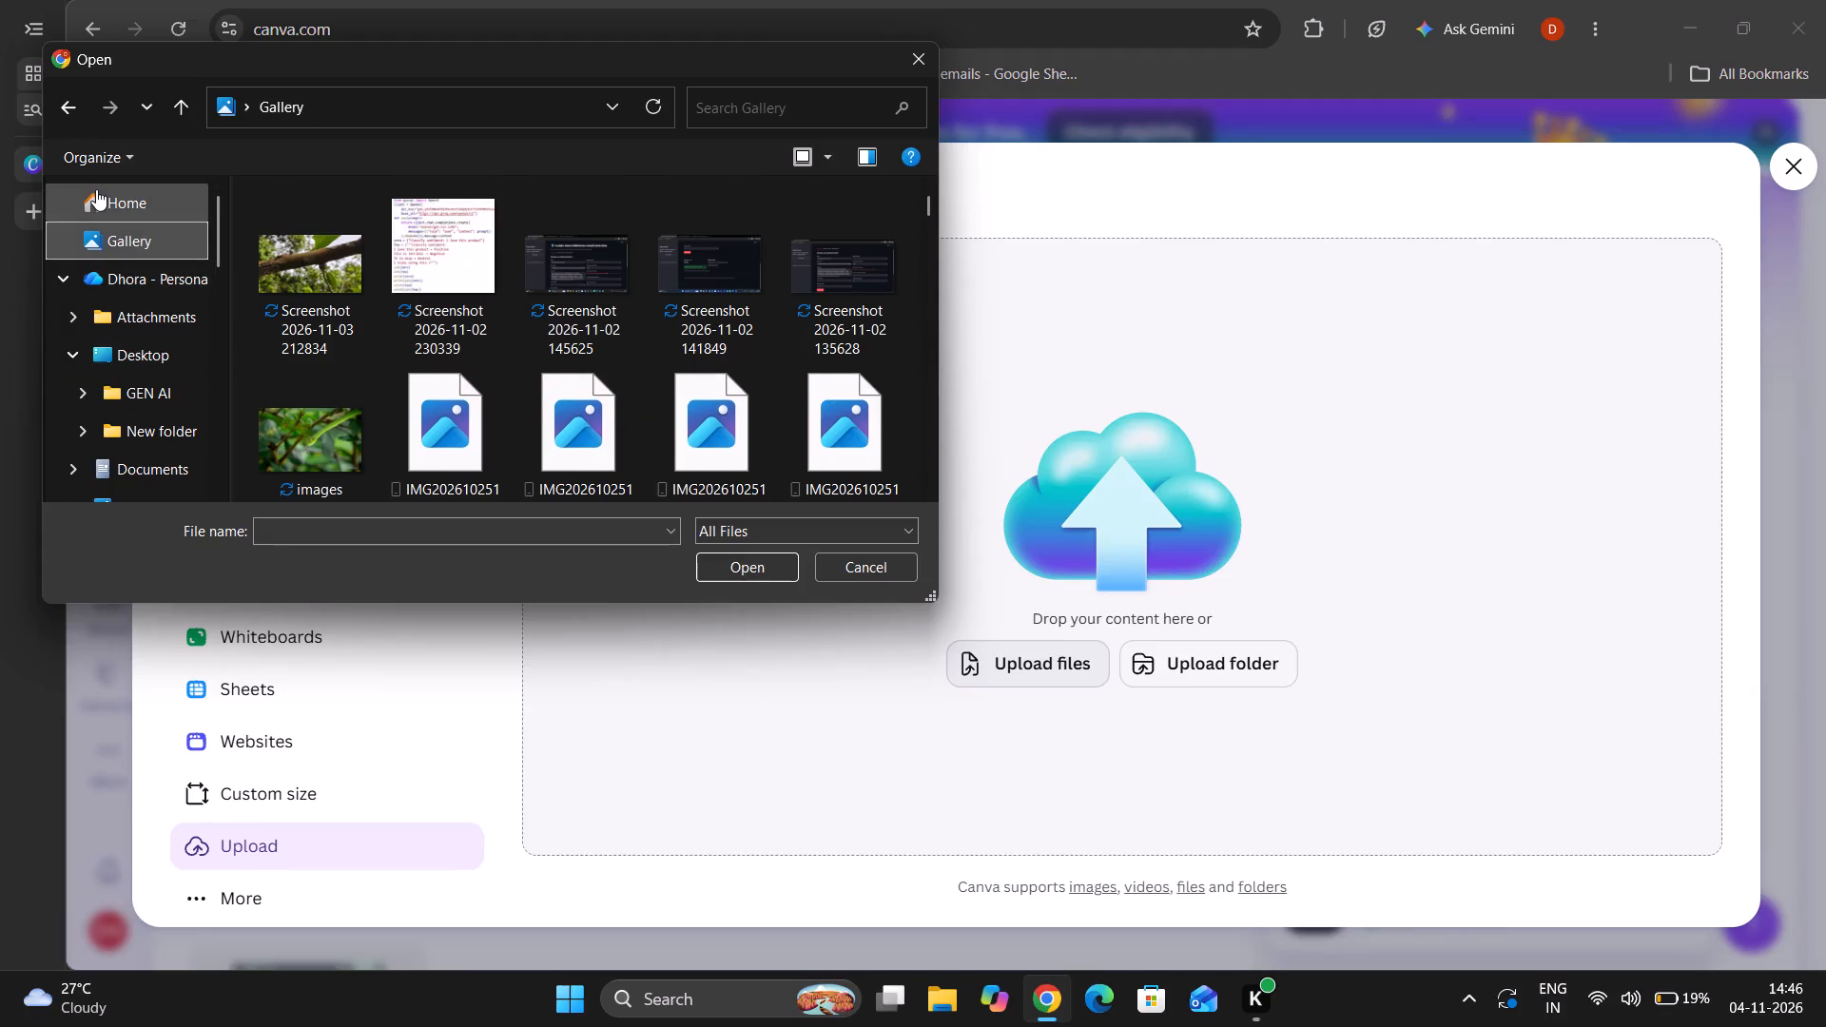
# Try to open the sky tree image from the Home location by file name, using "tree" and "sky".
pyautogui.click(96, 189)
pyautogui.click(346, 531)
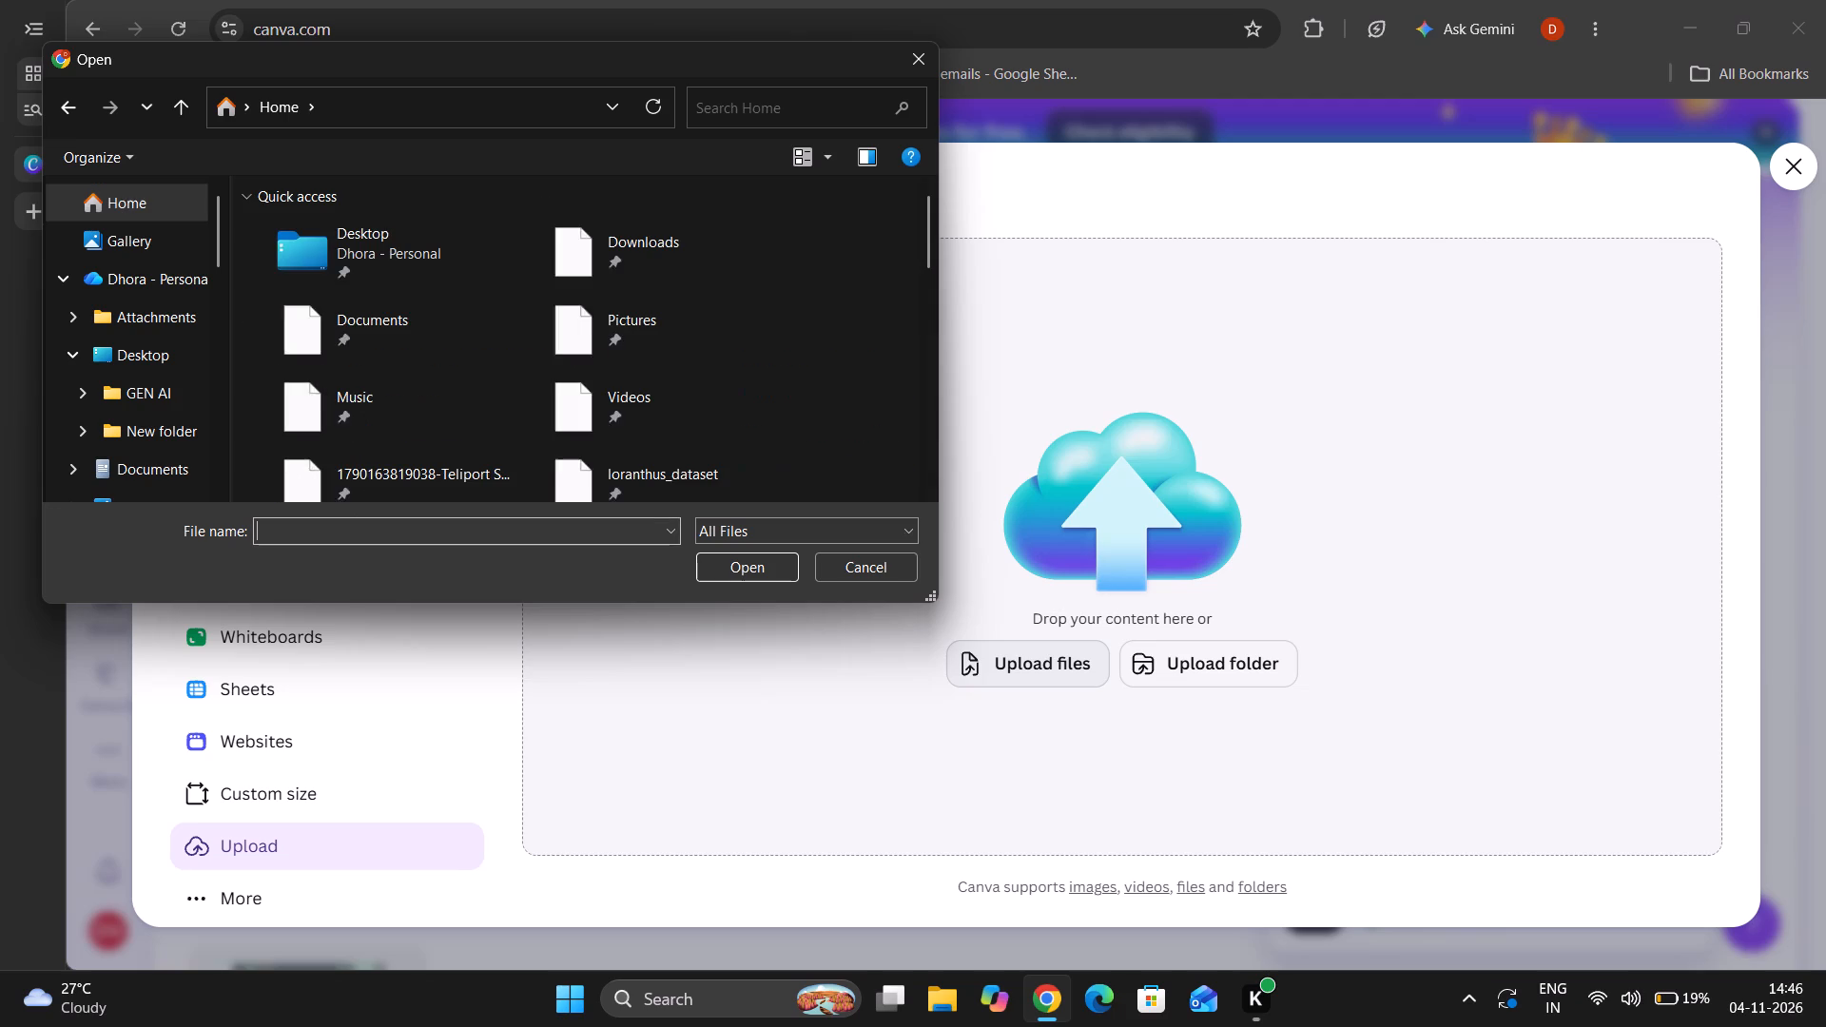
pyautogui.write('tree')
pyautogui.press('Return')
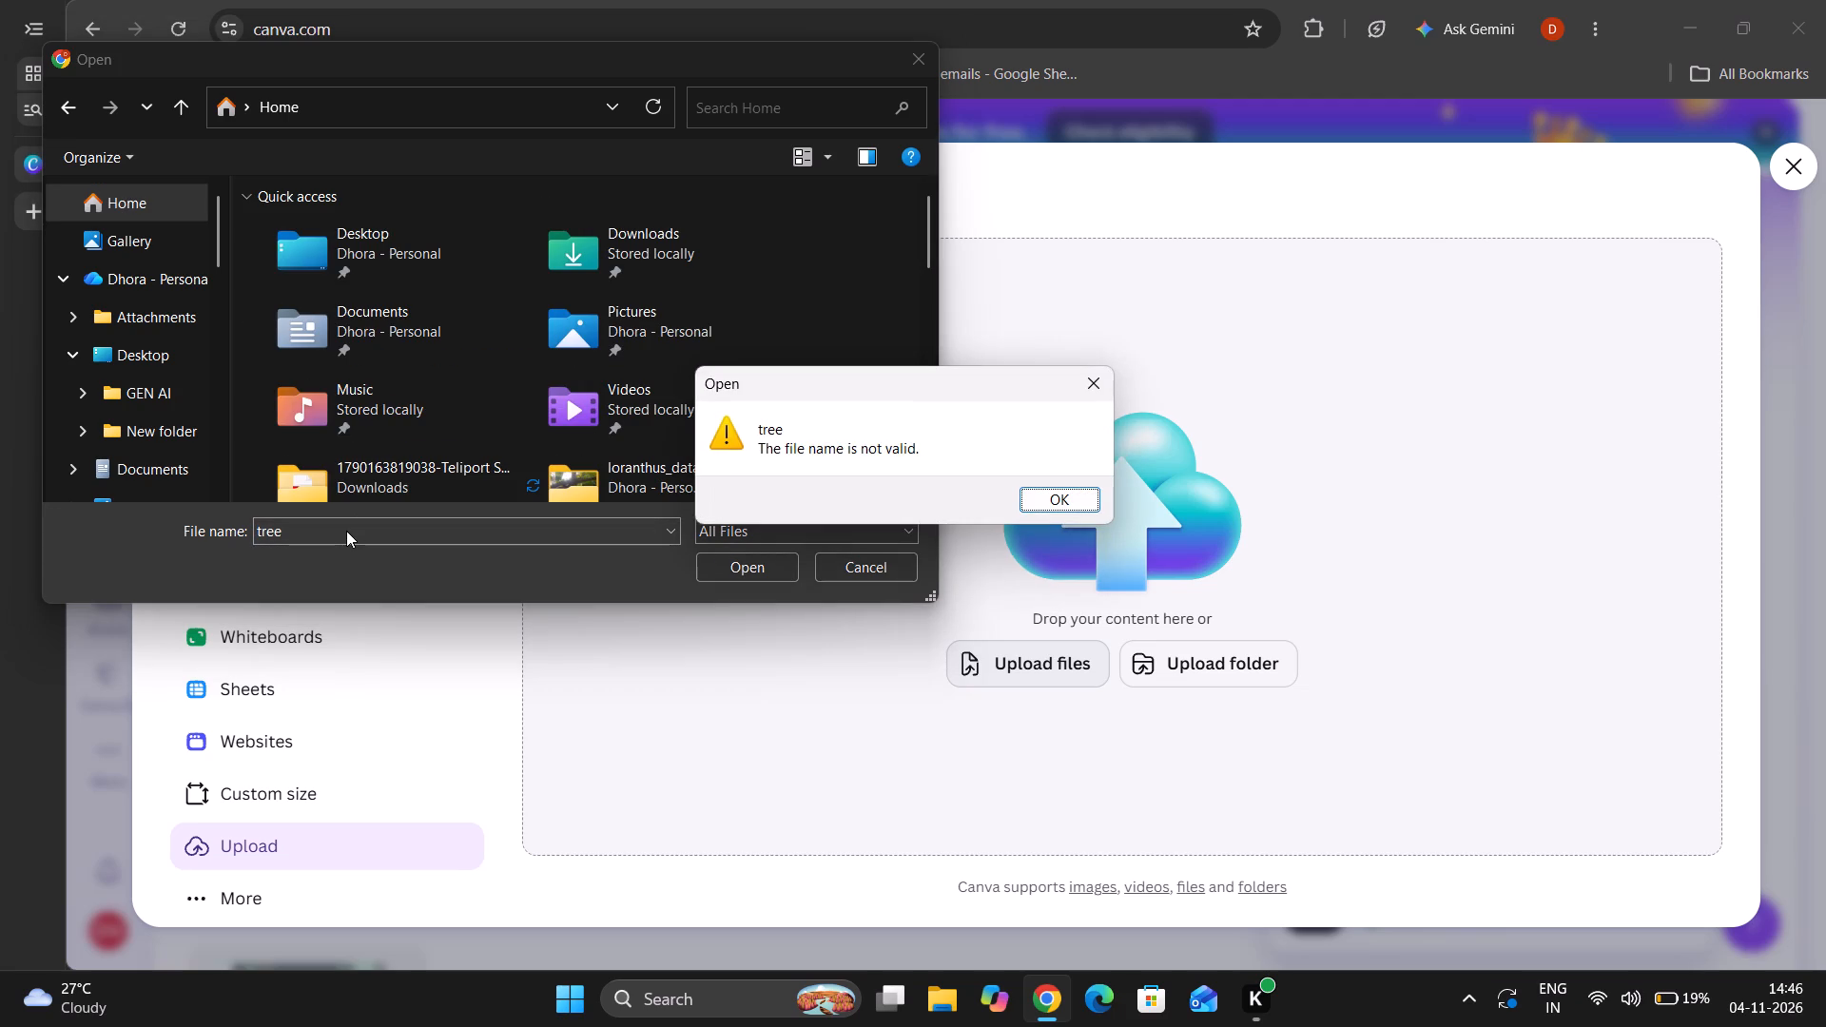
pyautogui.click(416, 523)
pyautogui.click(1074, 500)
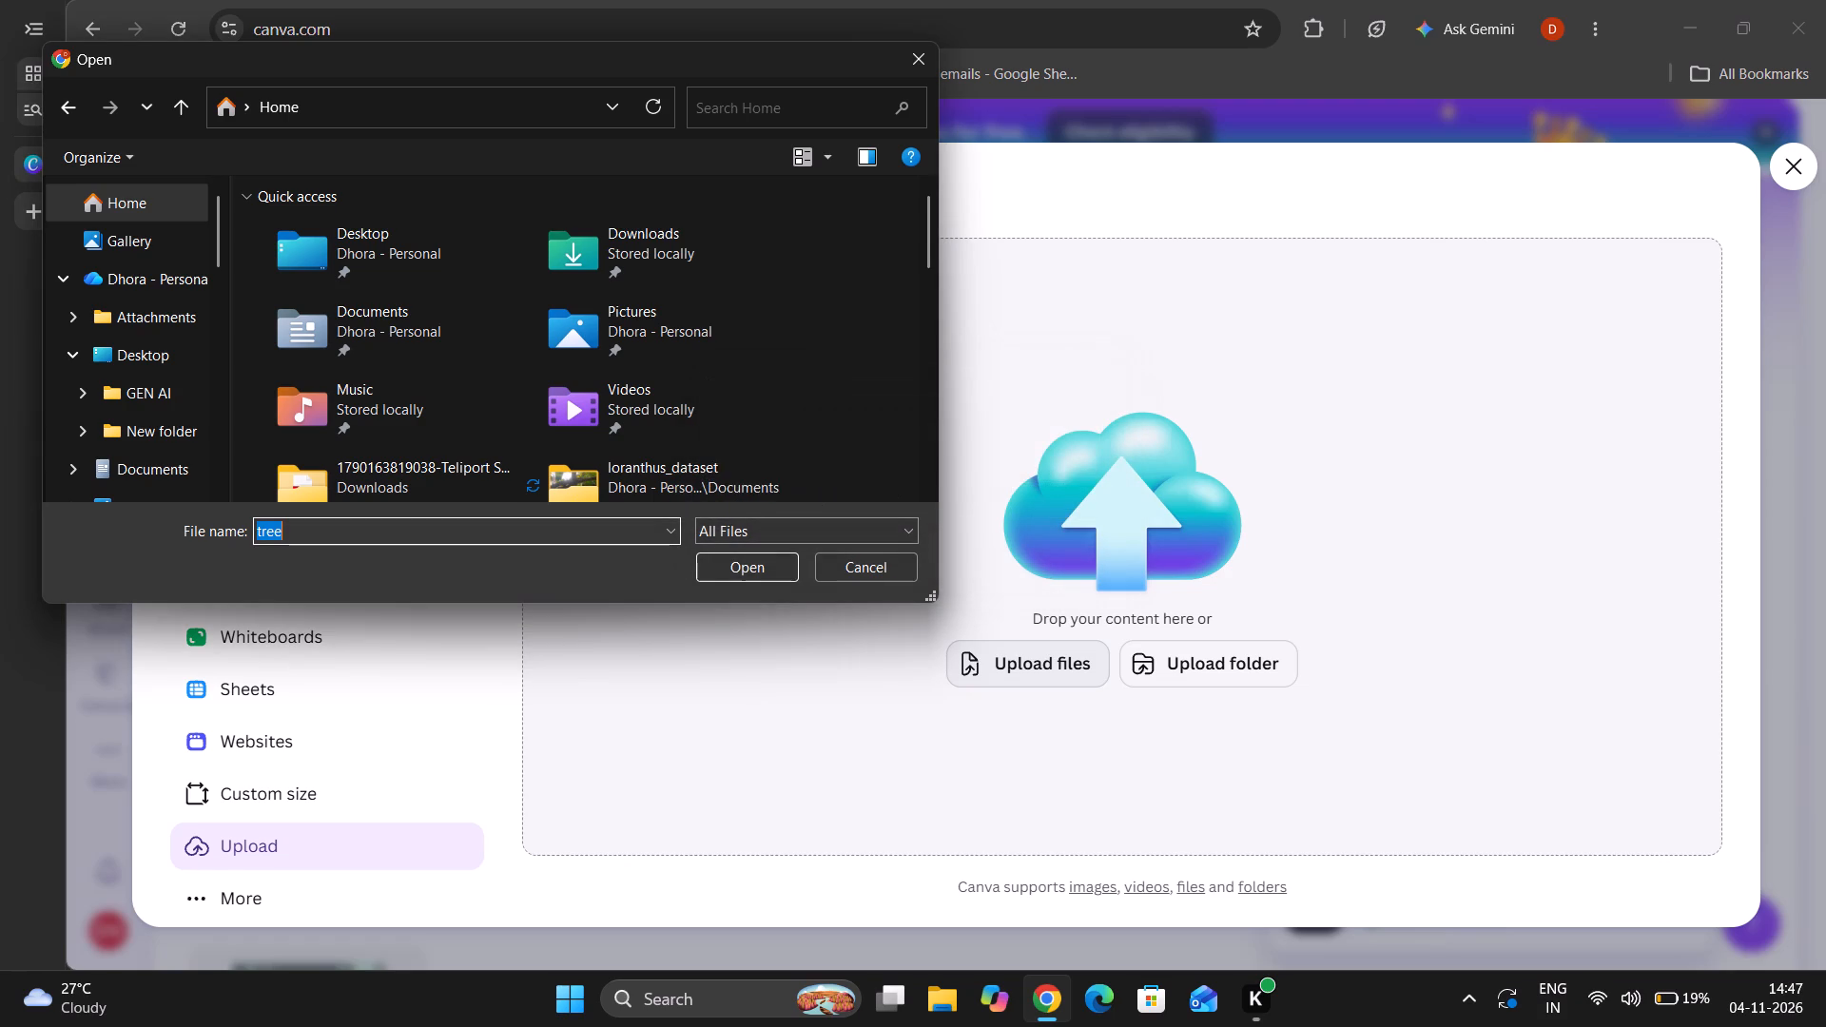
pyautogui.press('BackSpace')
pyautogui.write('sj')
pyautogui.press('BackSpace')
pyautogui.write('ky')
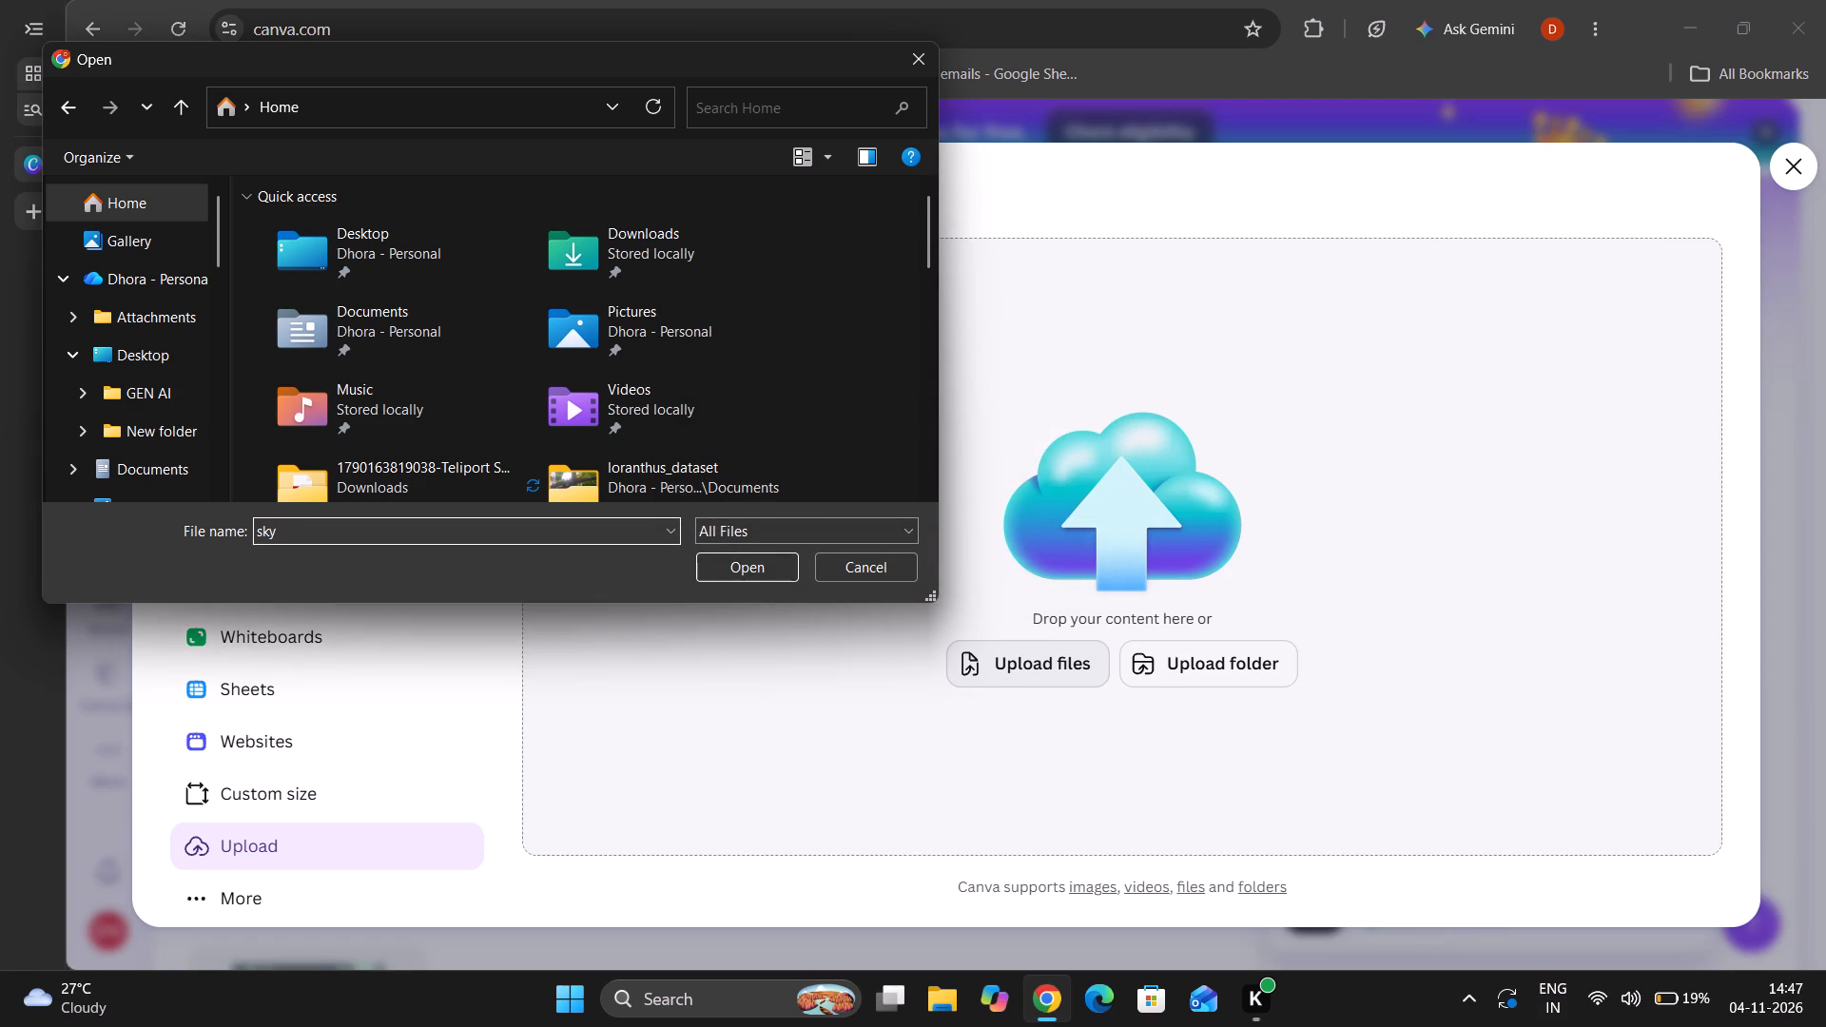
pyautogui.press('Return')
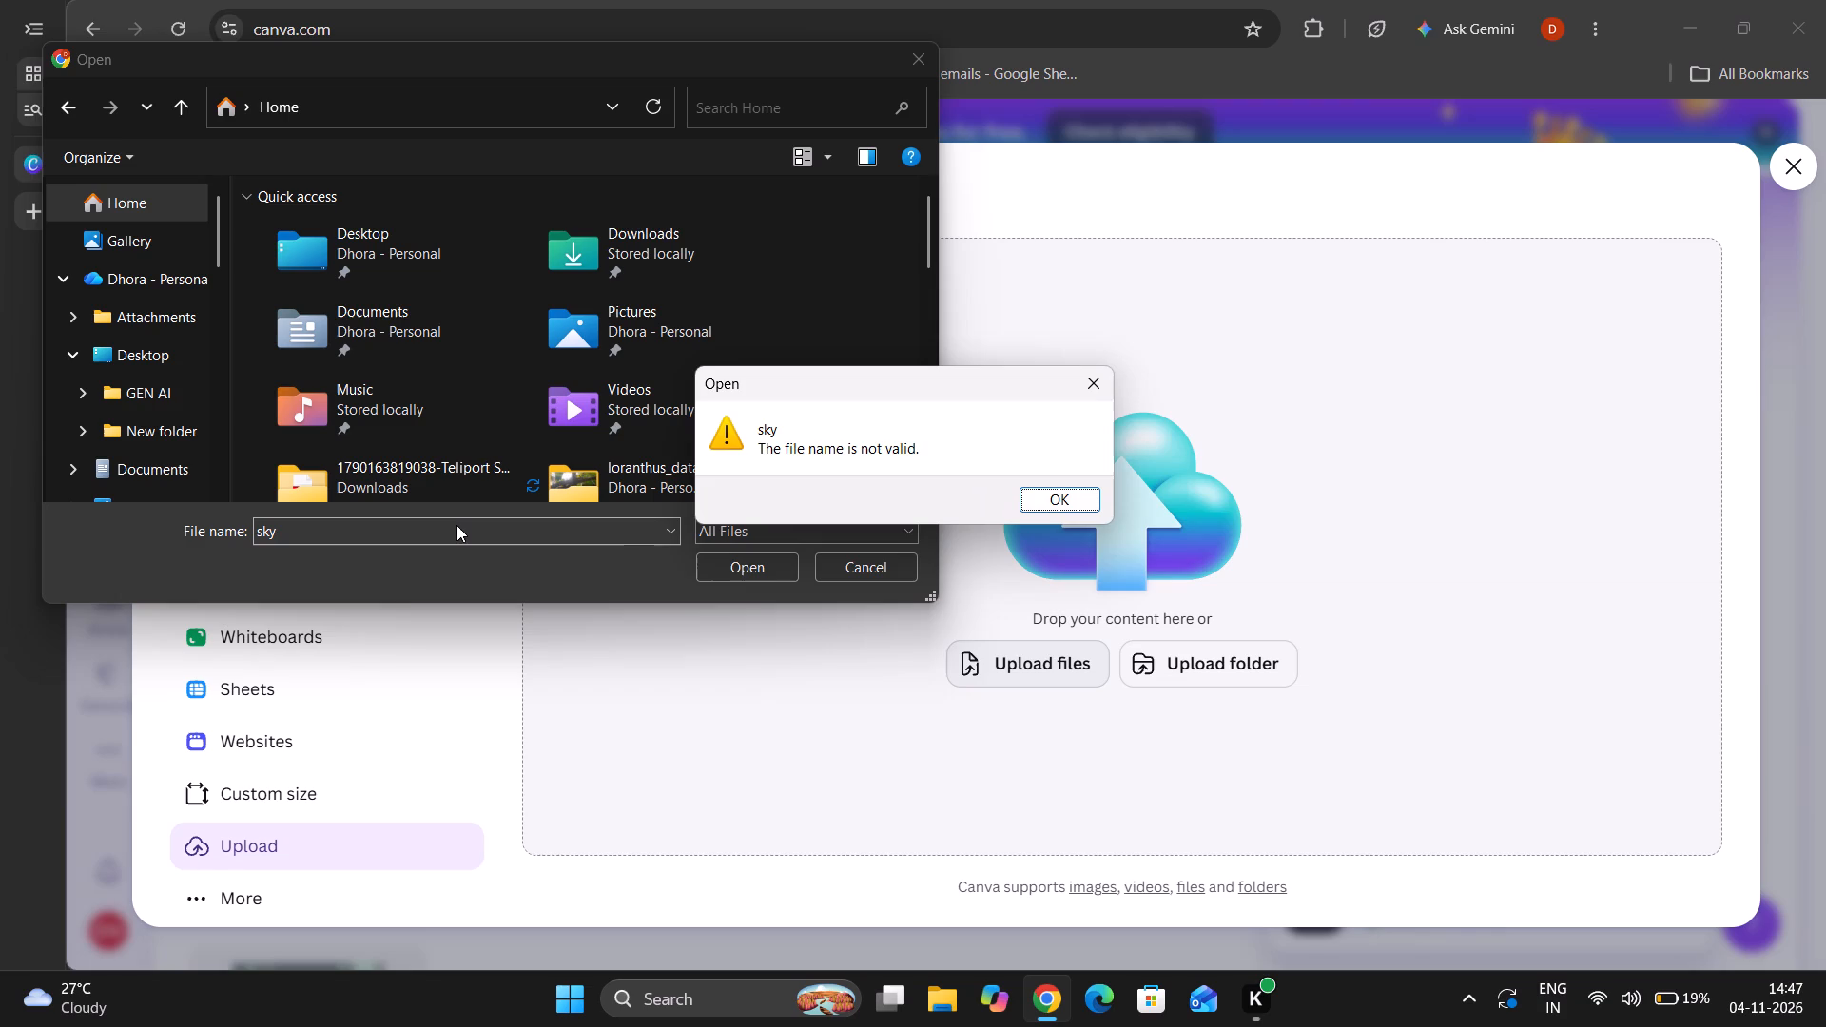
pyautogui.click(1109, 377)
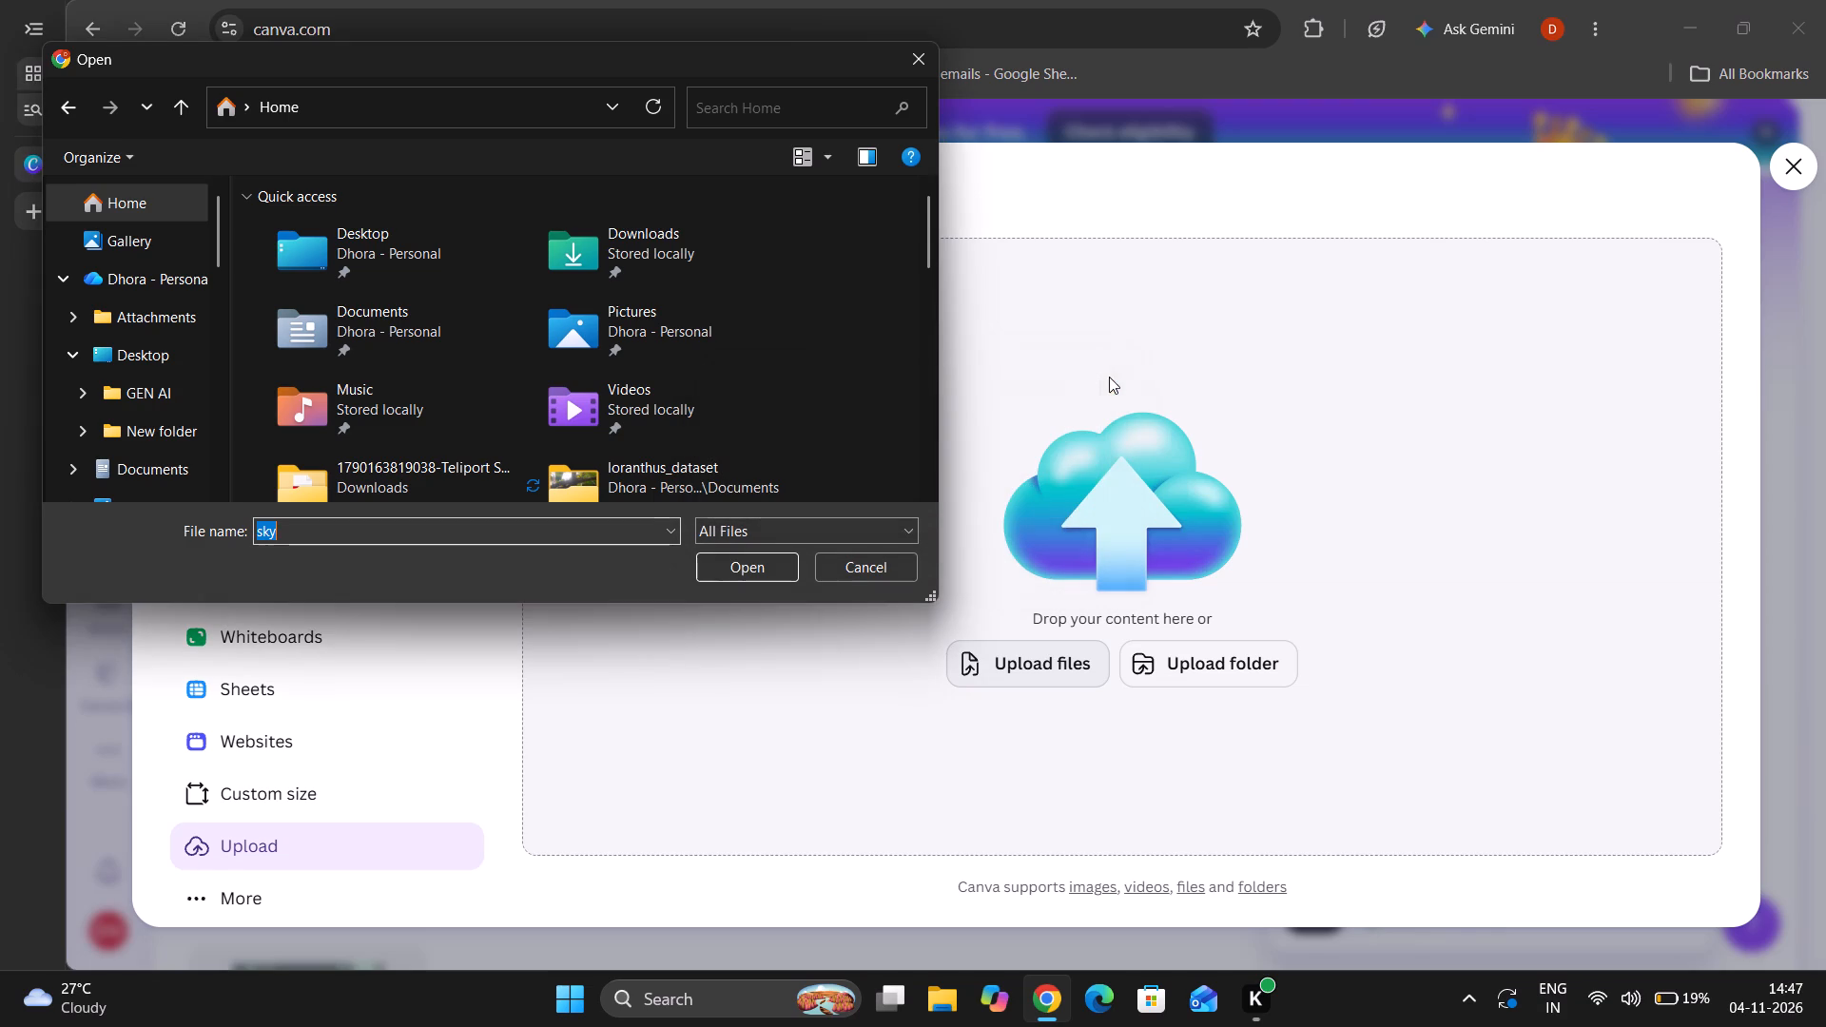
# Return to the Gallery to look for the sky tree image.
pyautogui.click(134, 245)
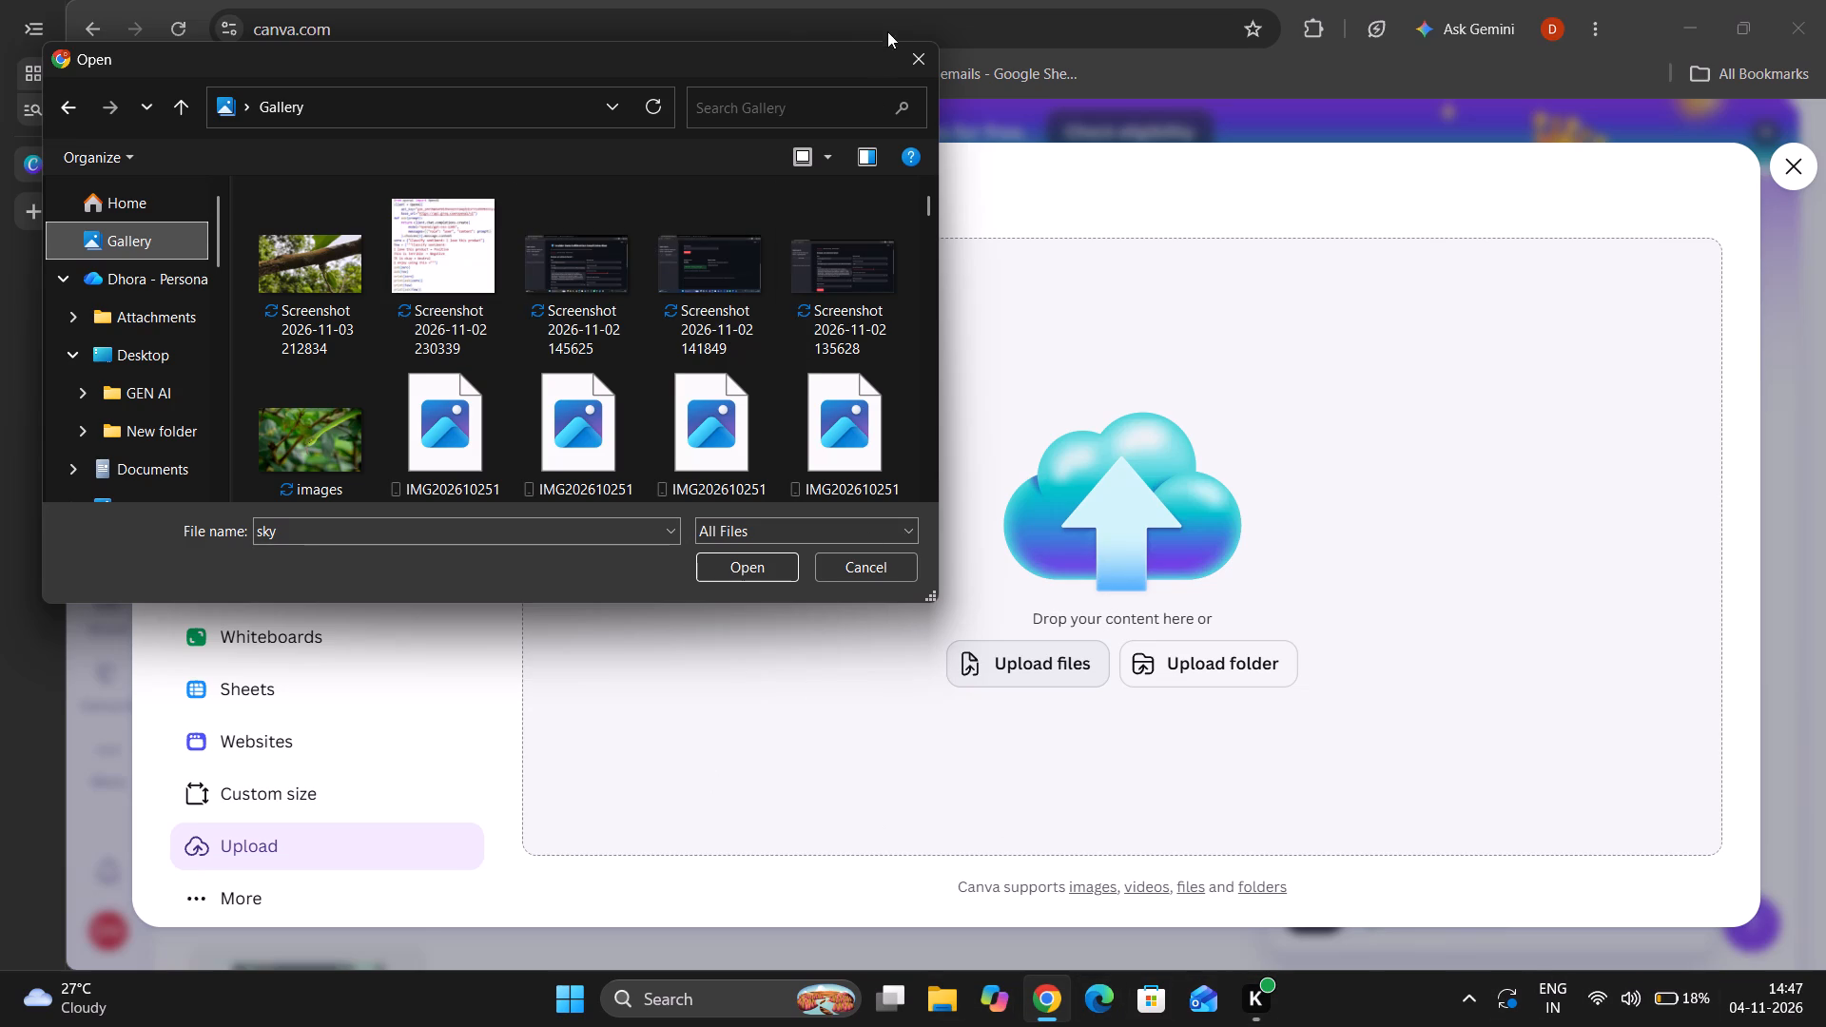
# Dismiss the file selection dialog without choosing an image to upload.
pyautogui.click(926, 57)
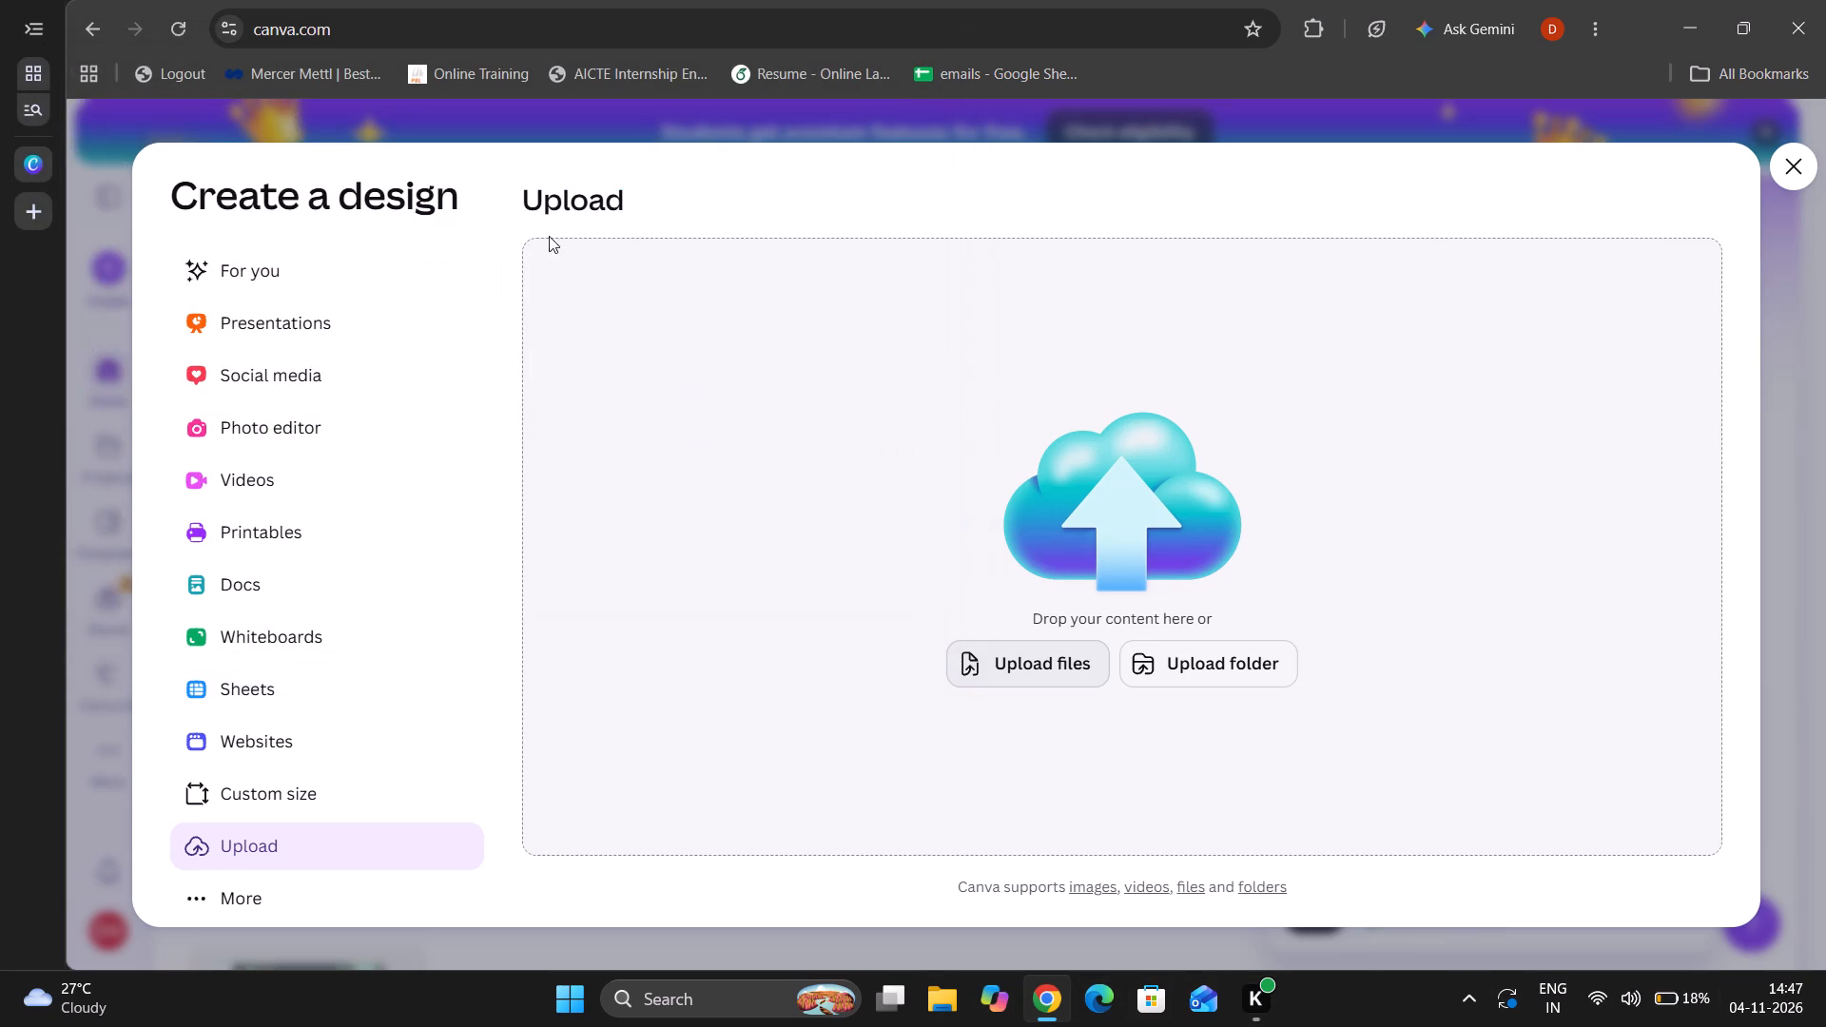
# Search the computer for "whatsapp" and launch WhatsApp.
pyautogui.click(665, 1007)
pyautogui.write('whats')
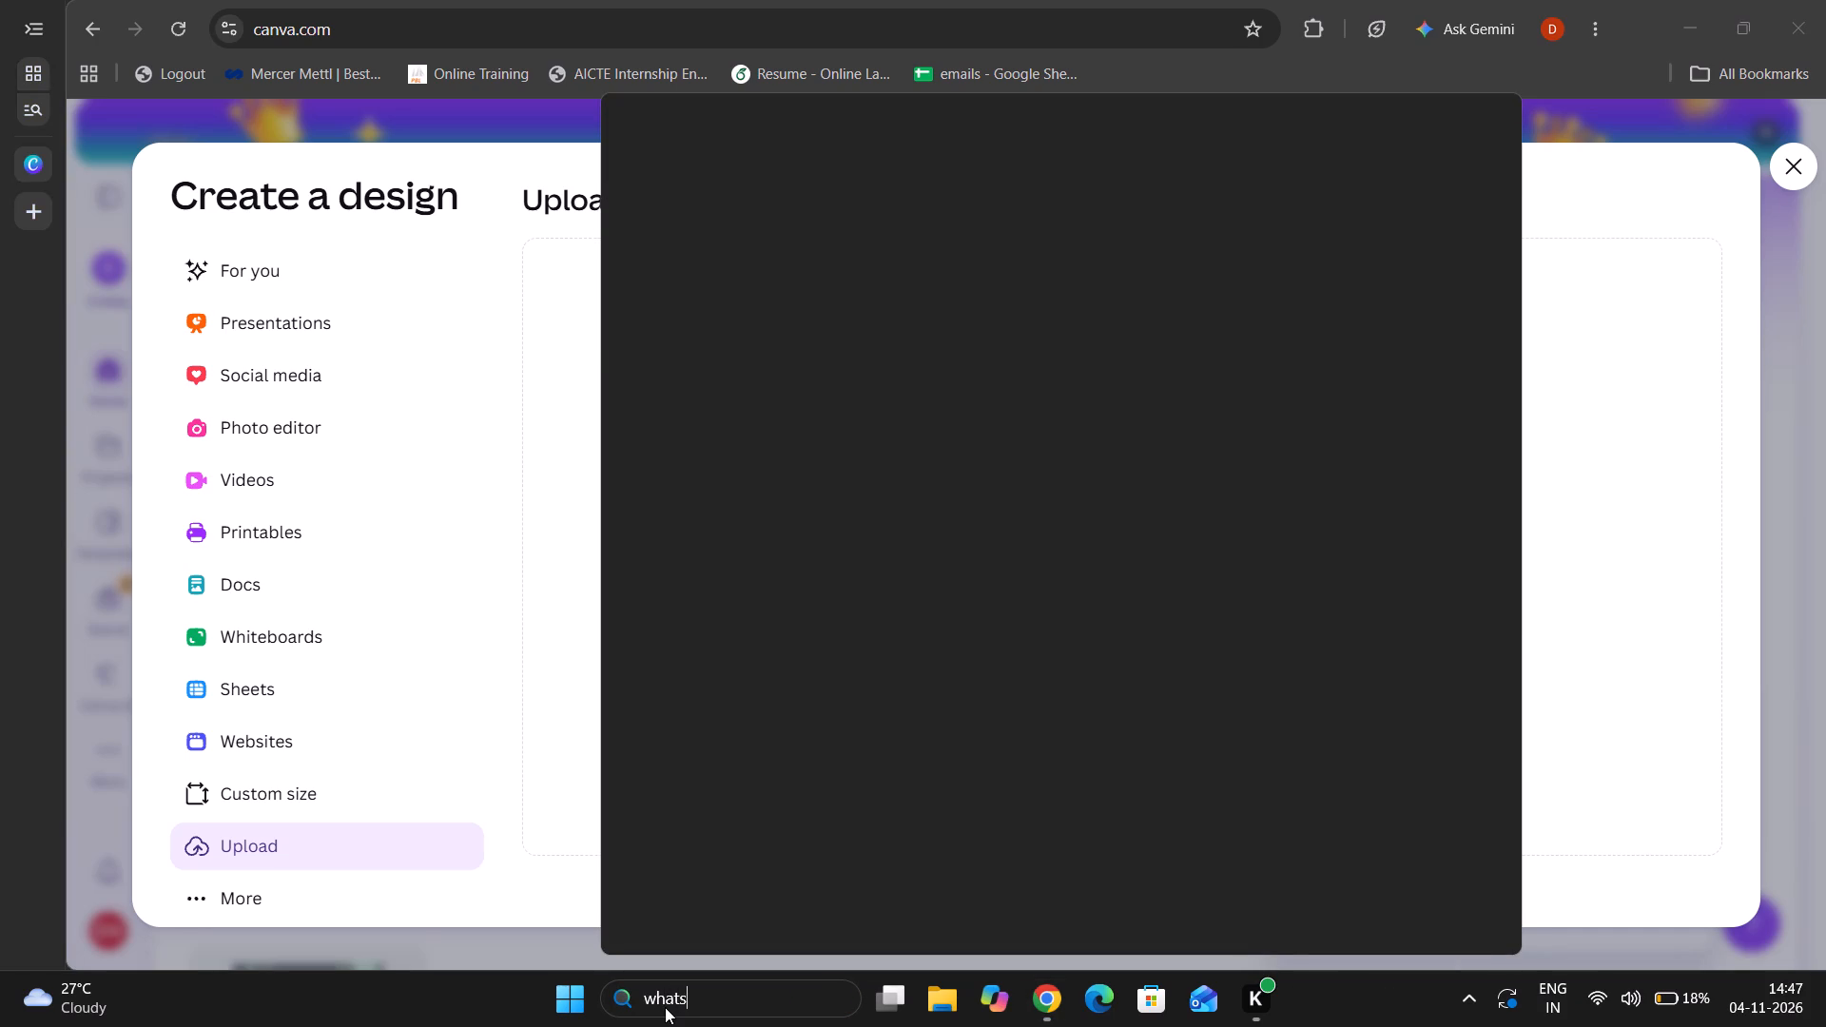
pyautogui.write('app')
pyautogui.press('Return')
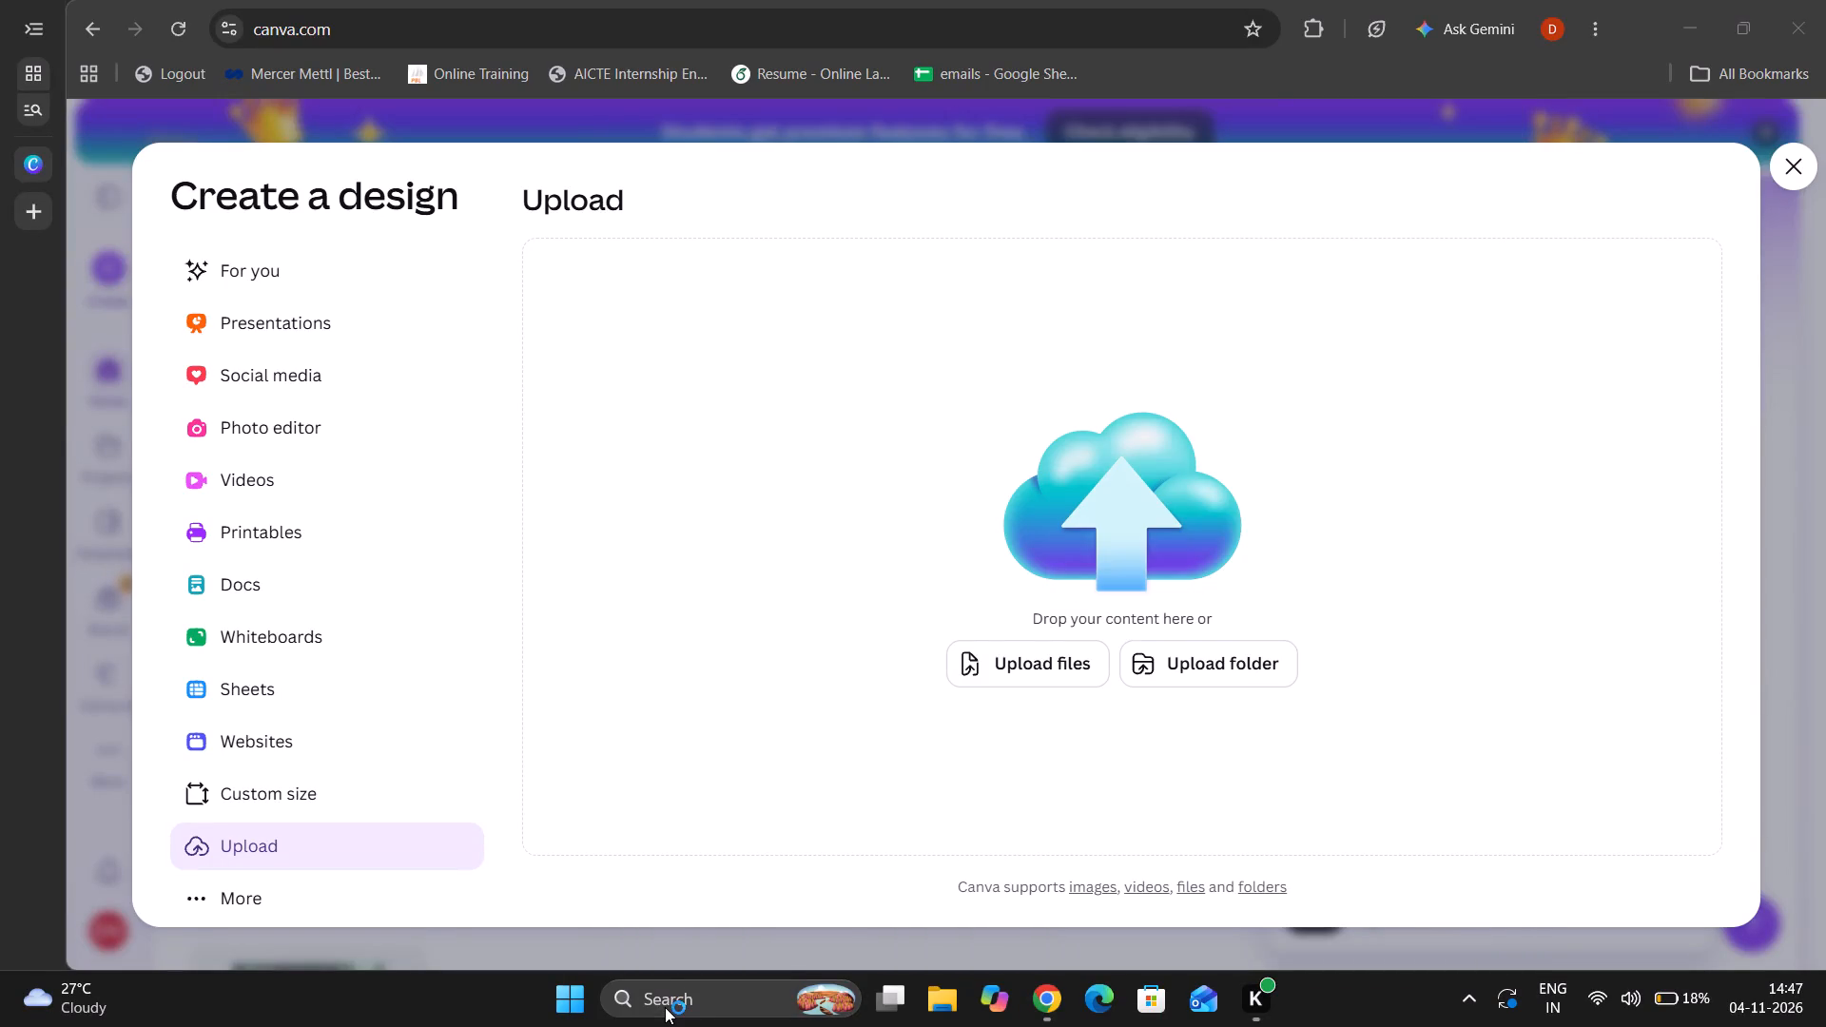
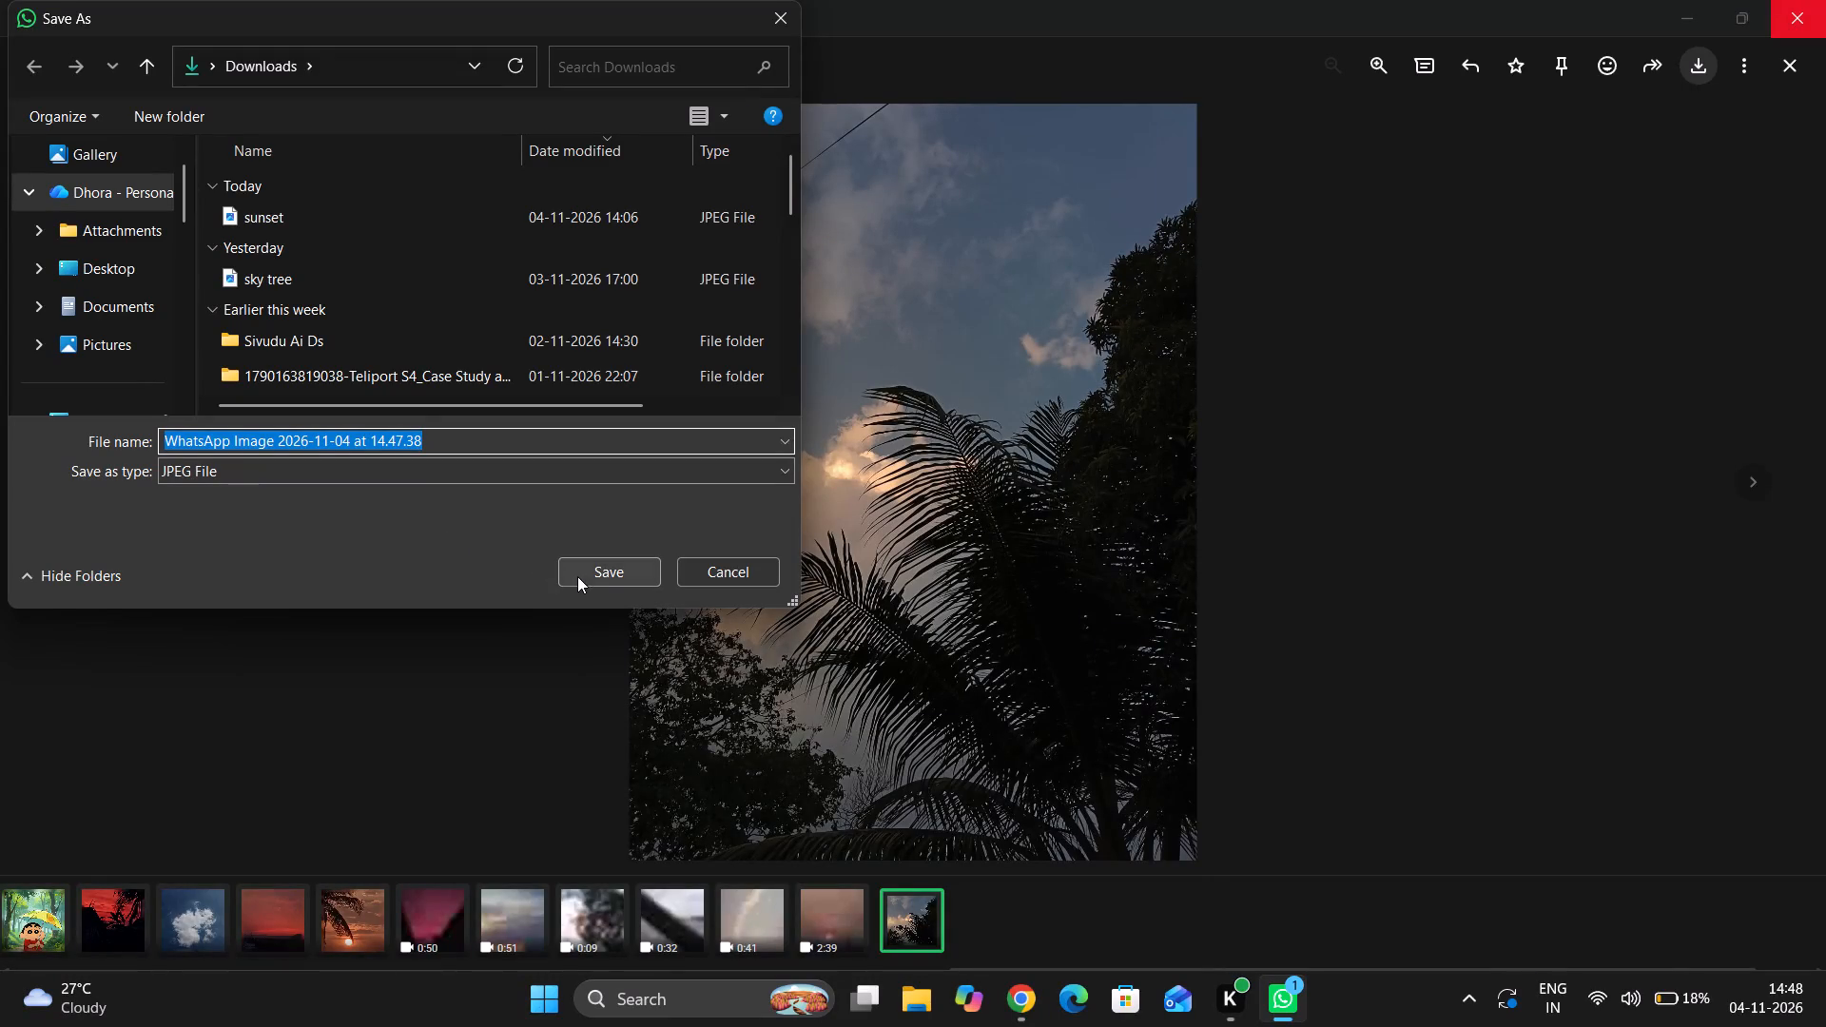
# Save the WhatsApp photo of palm fronds against the sky to Downloads as a JPEG, reusing the existing "sky tree" file name.
pyautogui.doubleClick(571, 281)
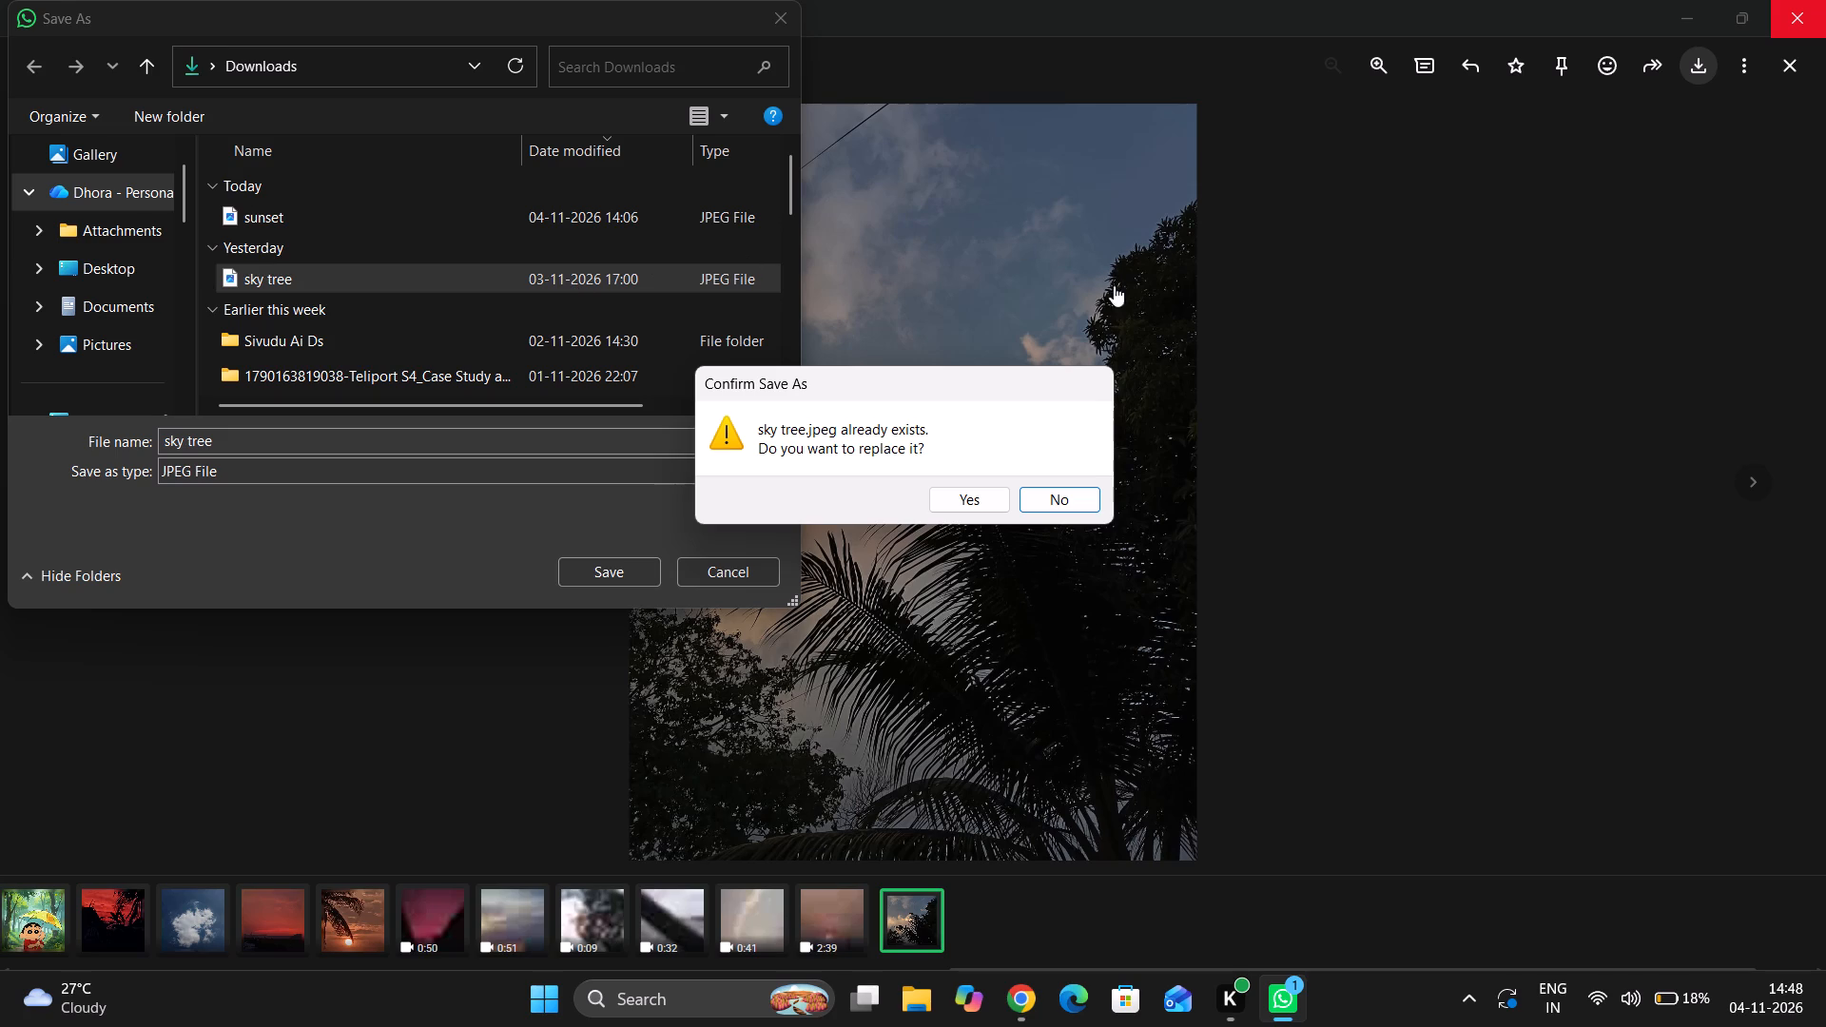
# Decline replacing the existing sky tree JPEG in Downloads and try to close the WhatsApp window.
pyautogui.click(1800, 5)
pyautogui.click(1049, 498)
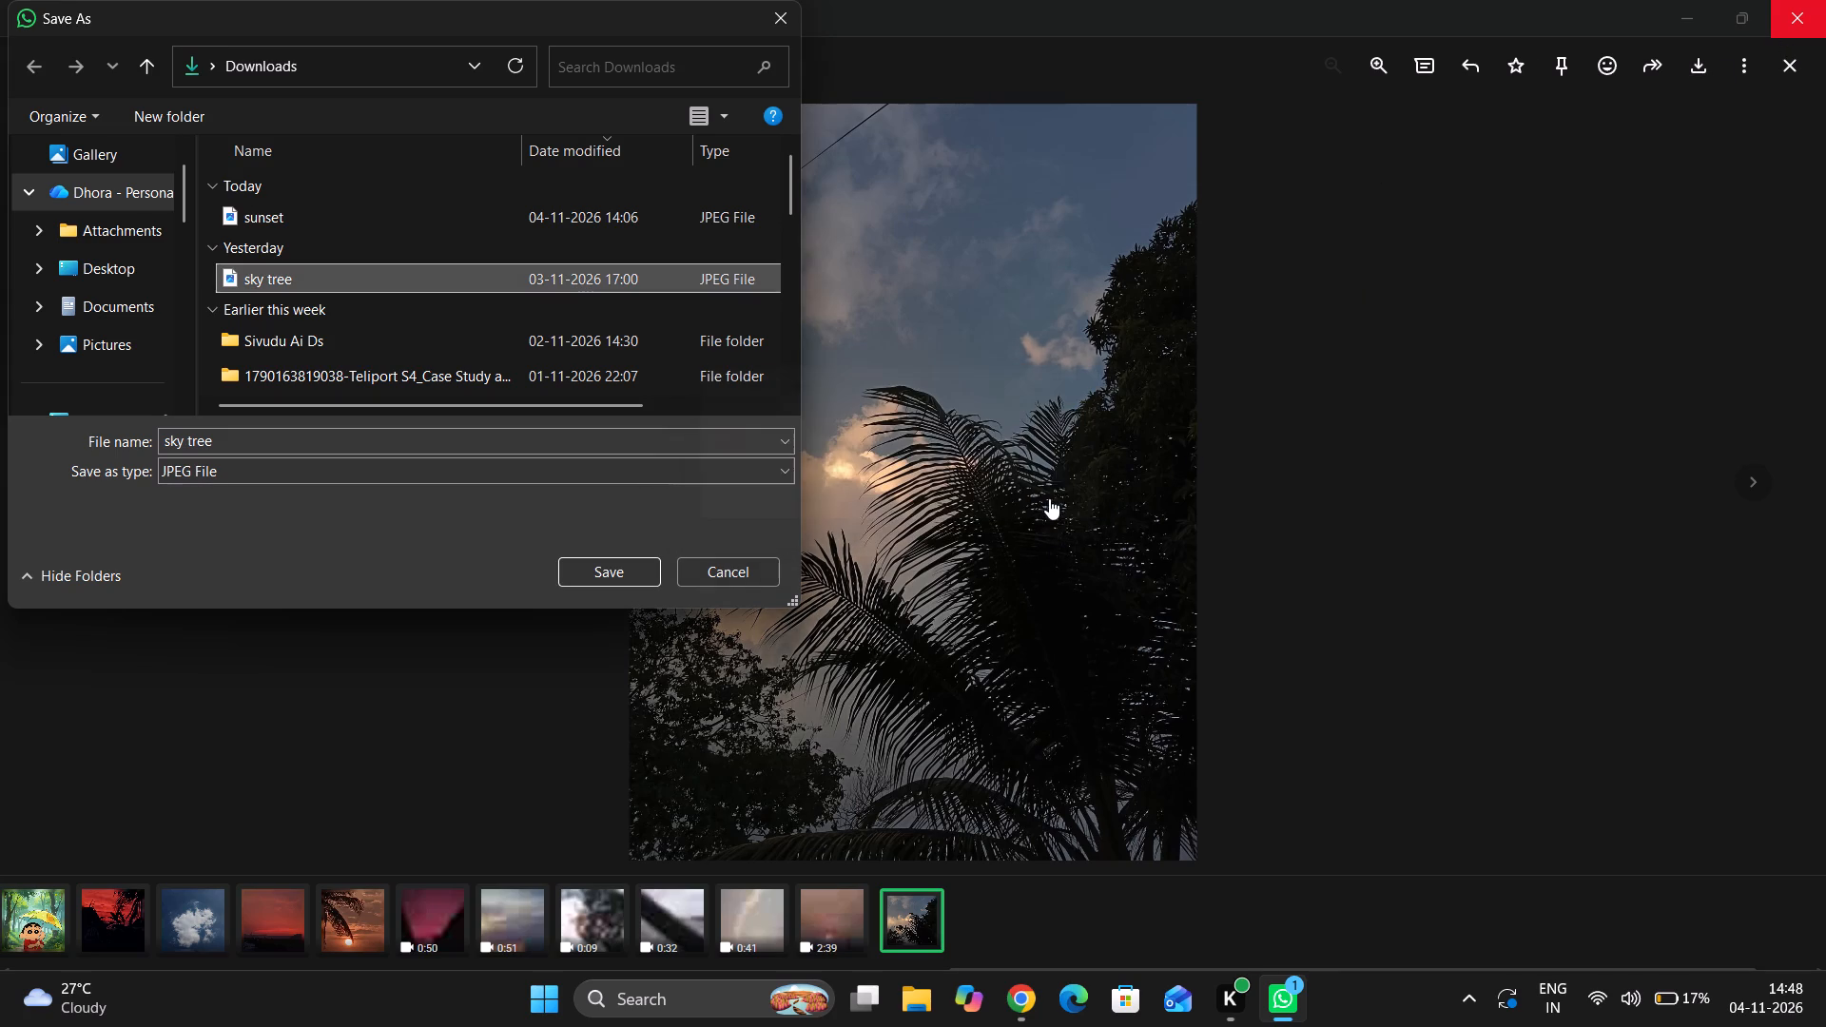
pyautogui.click(1815, 0)
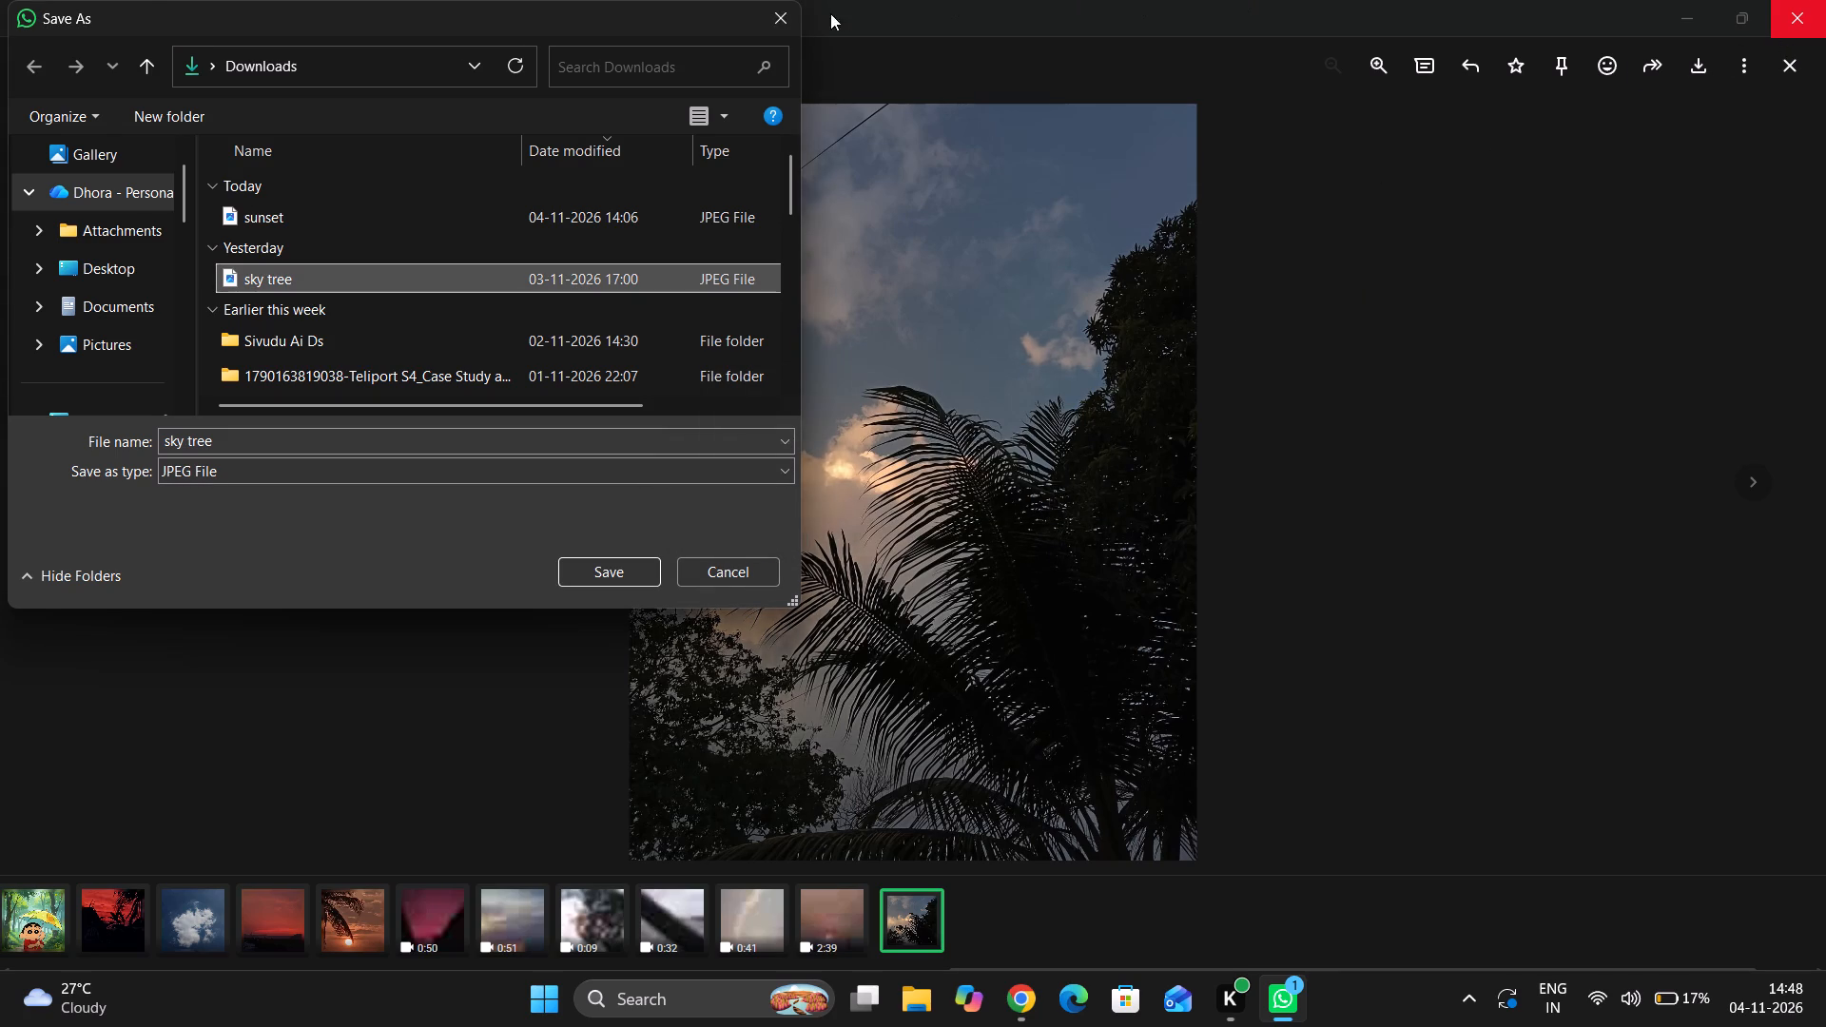
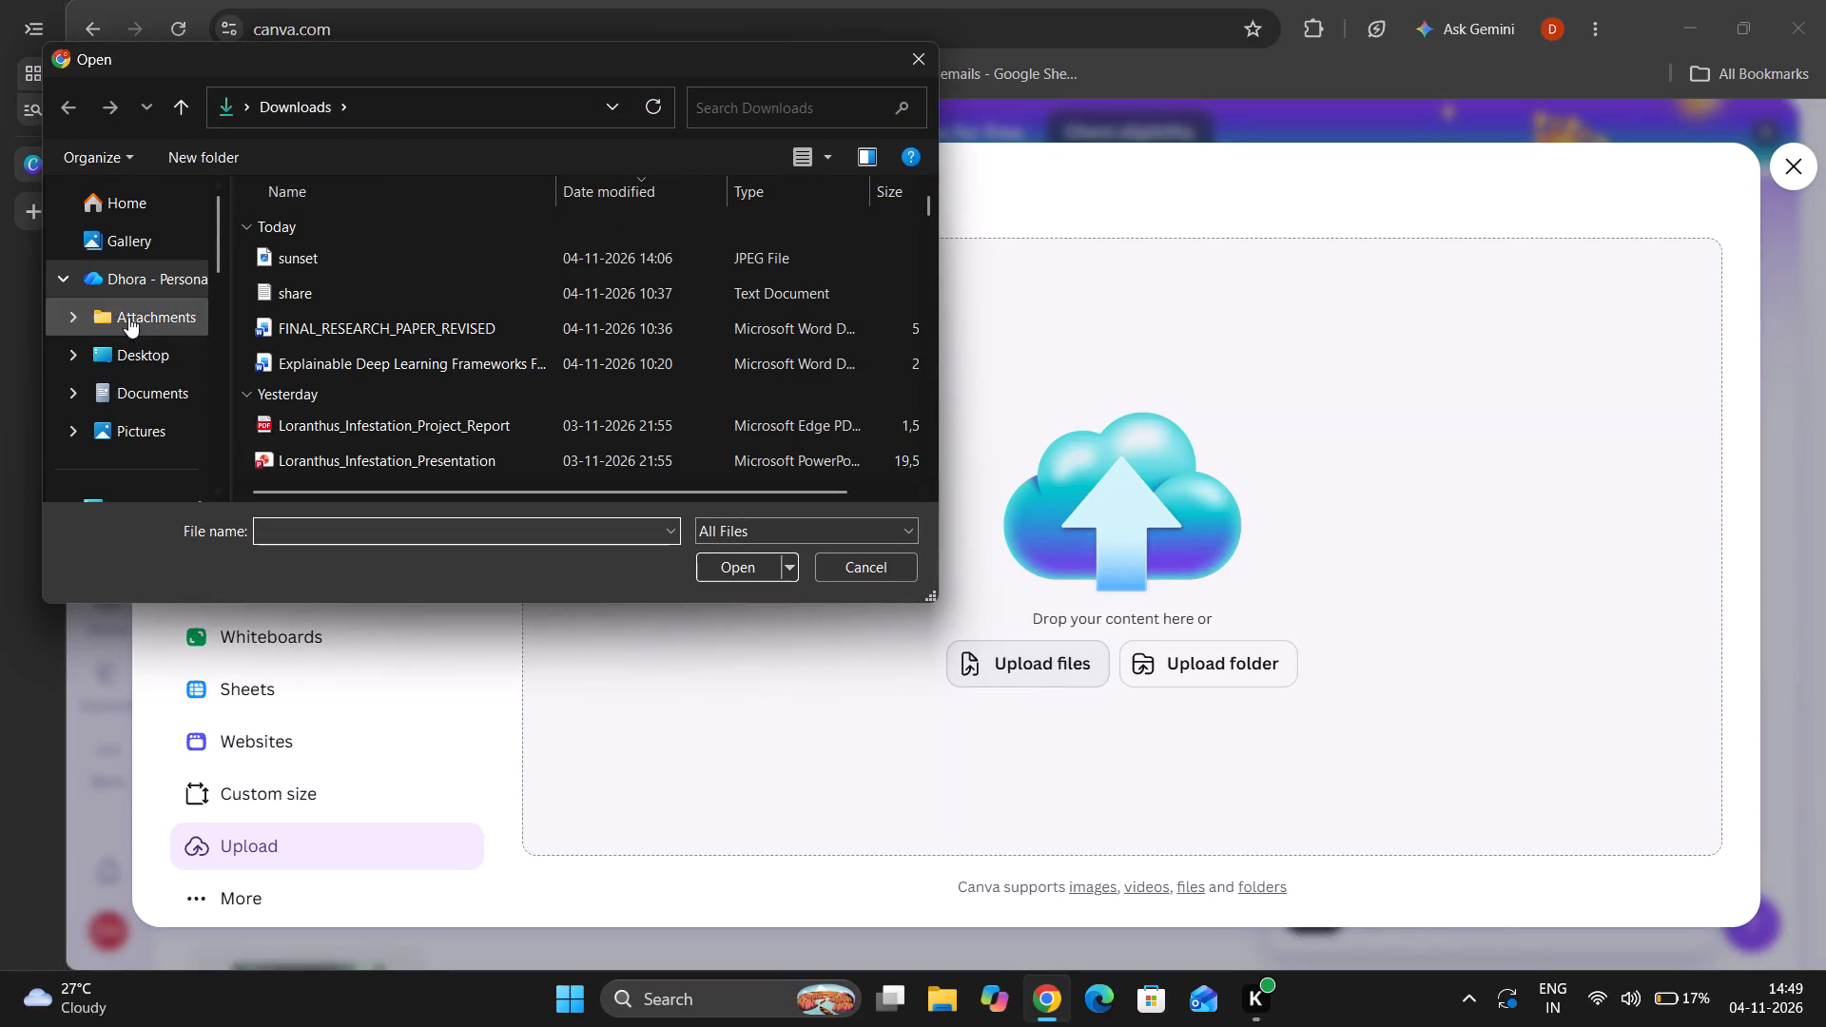
# Look through the personal OneDrive folder and its Pictures subfolder for the sky tree image to upload.
pyautogui.doubleClick(161, 281)
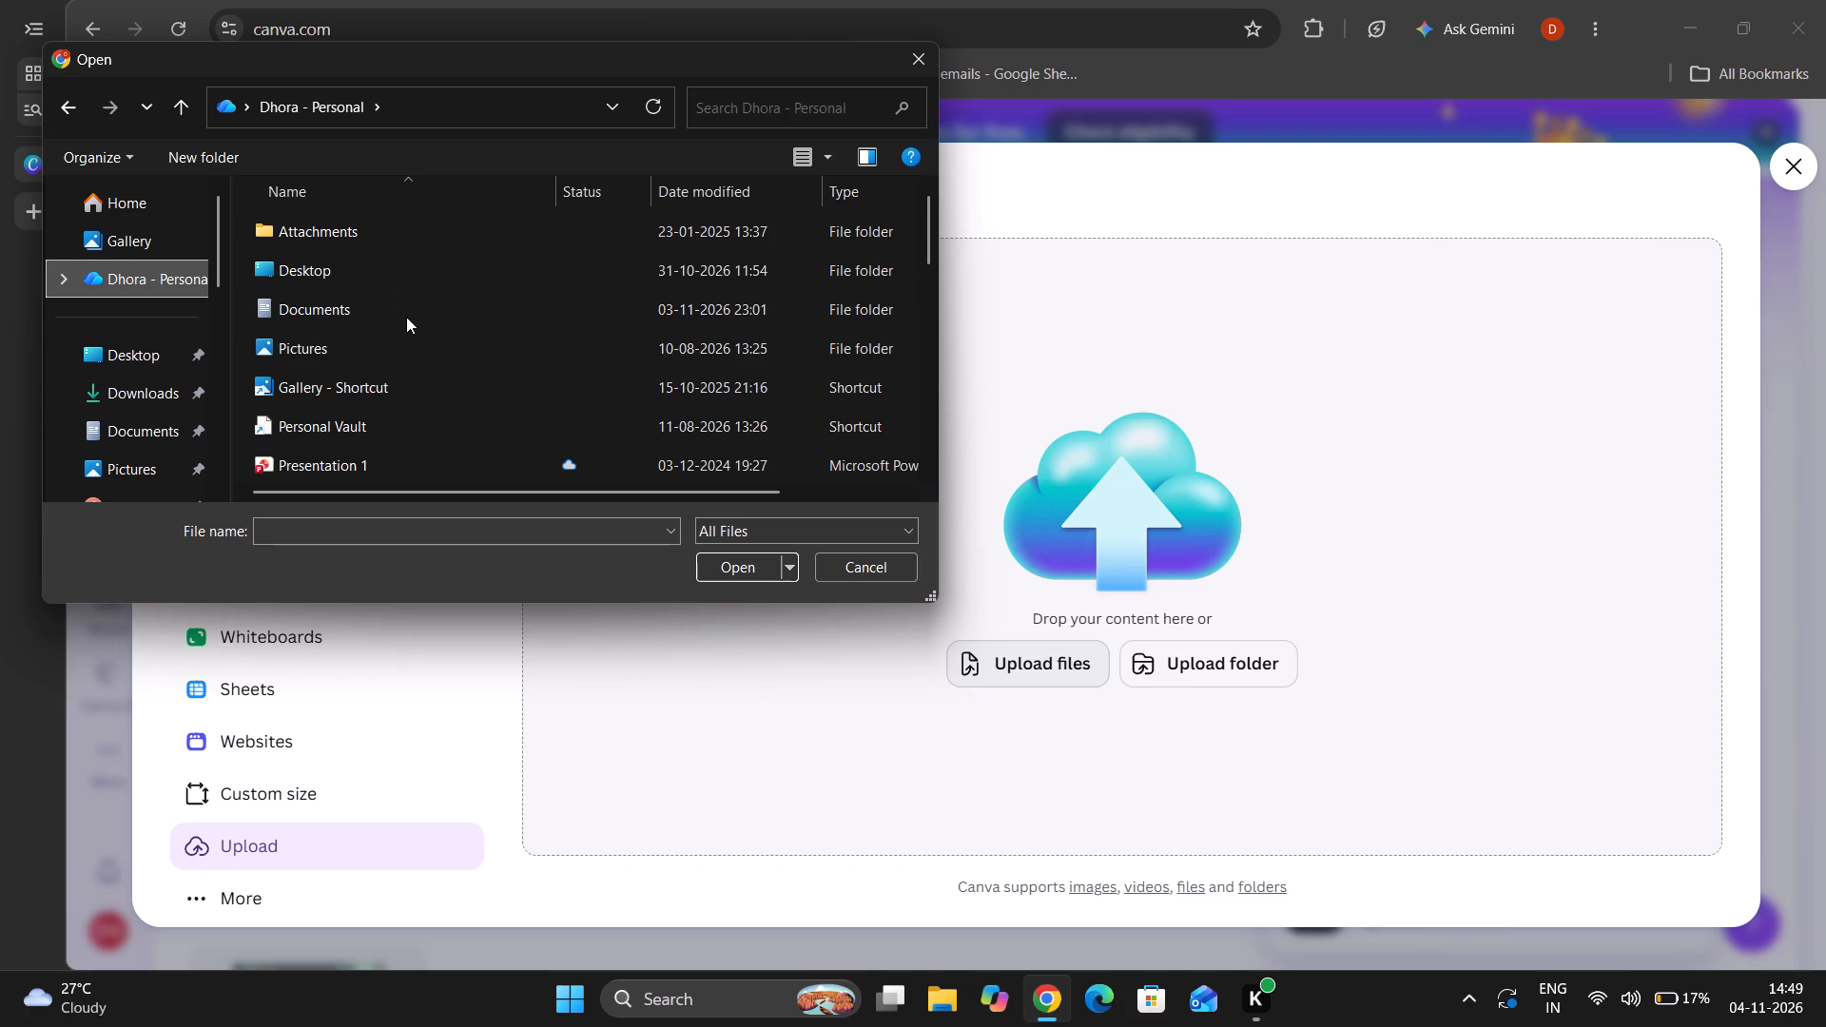
pyautogui.scroll(1, 410, 314)
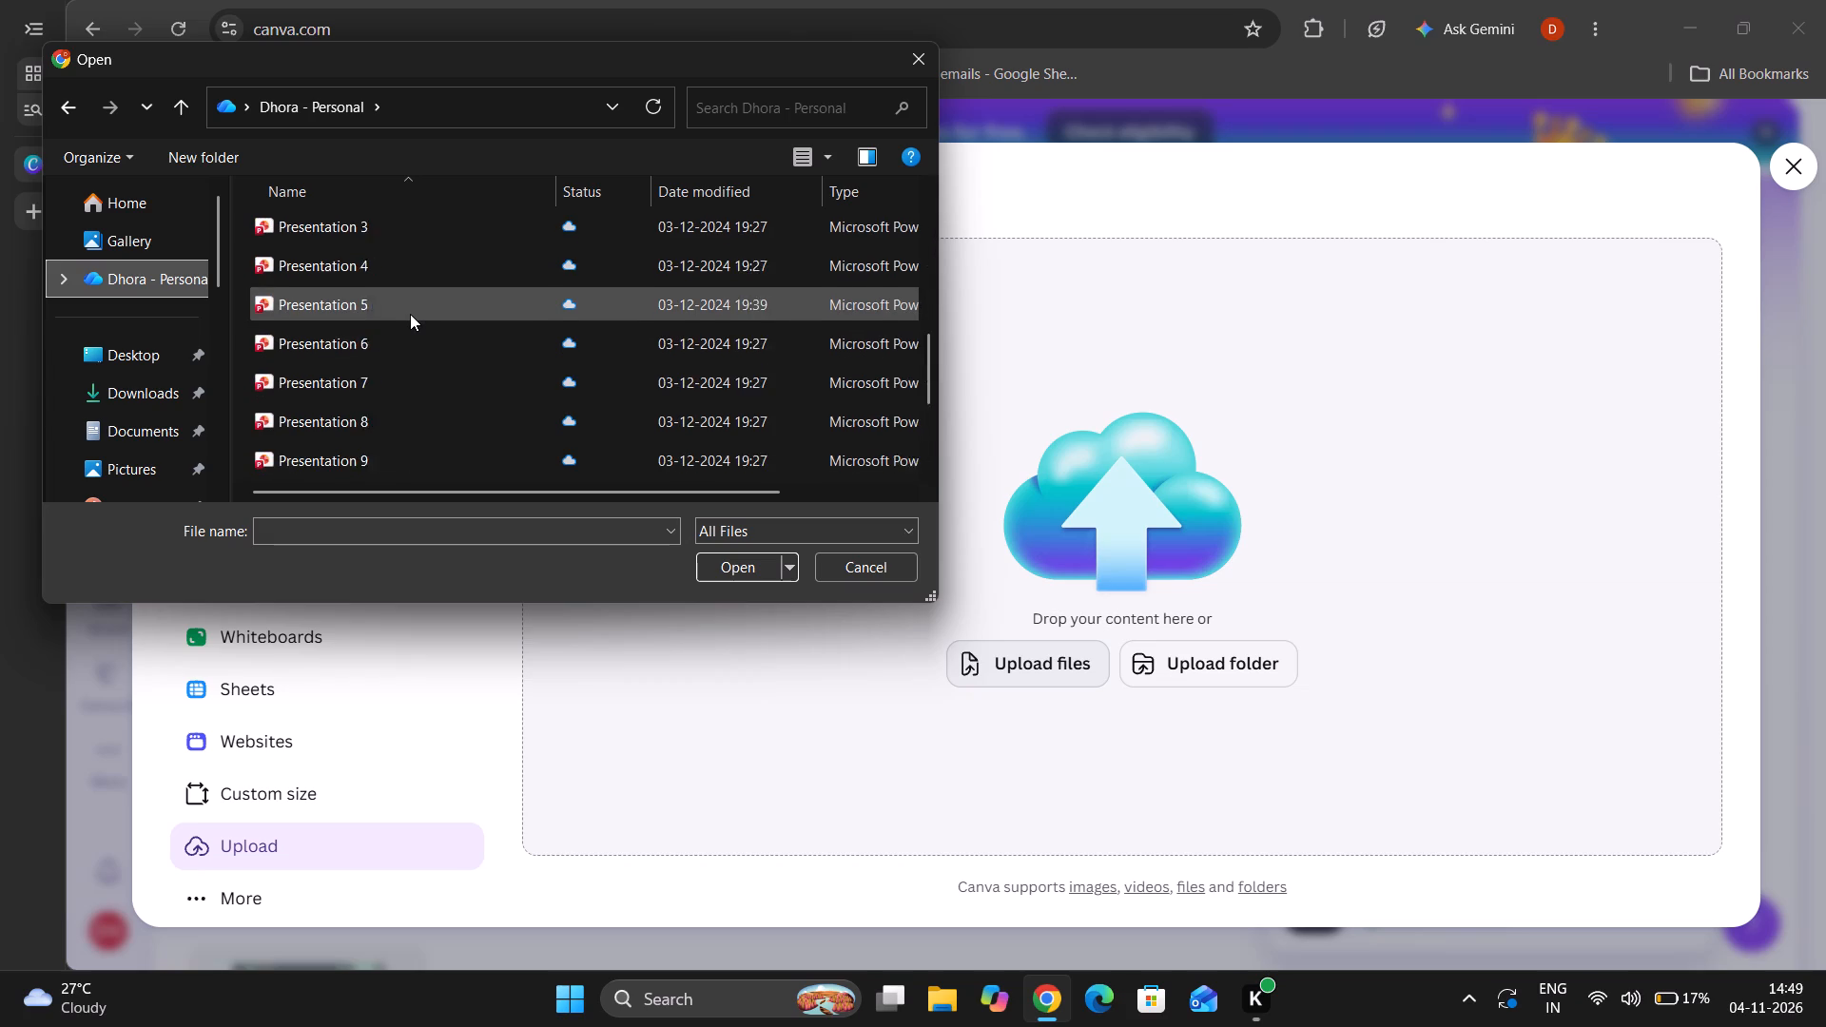
pyautogui.scroll(4, 410, 314)
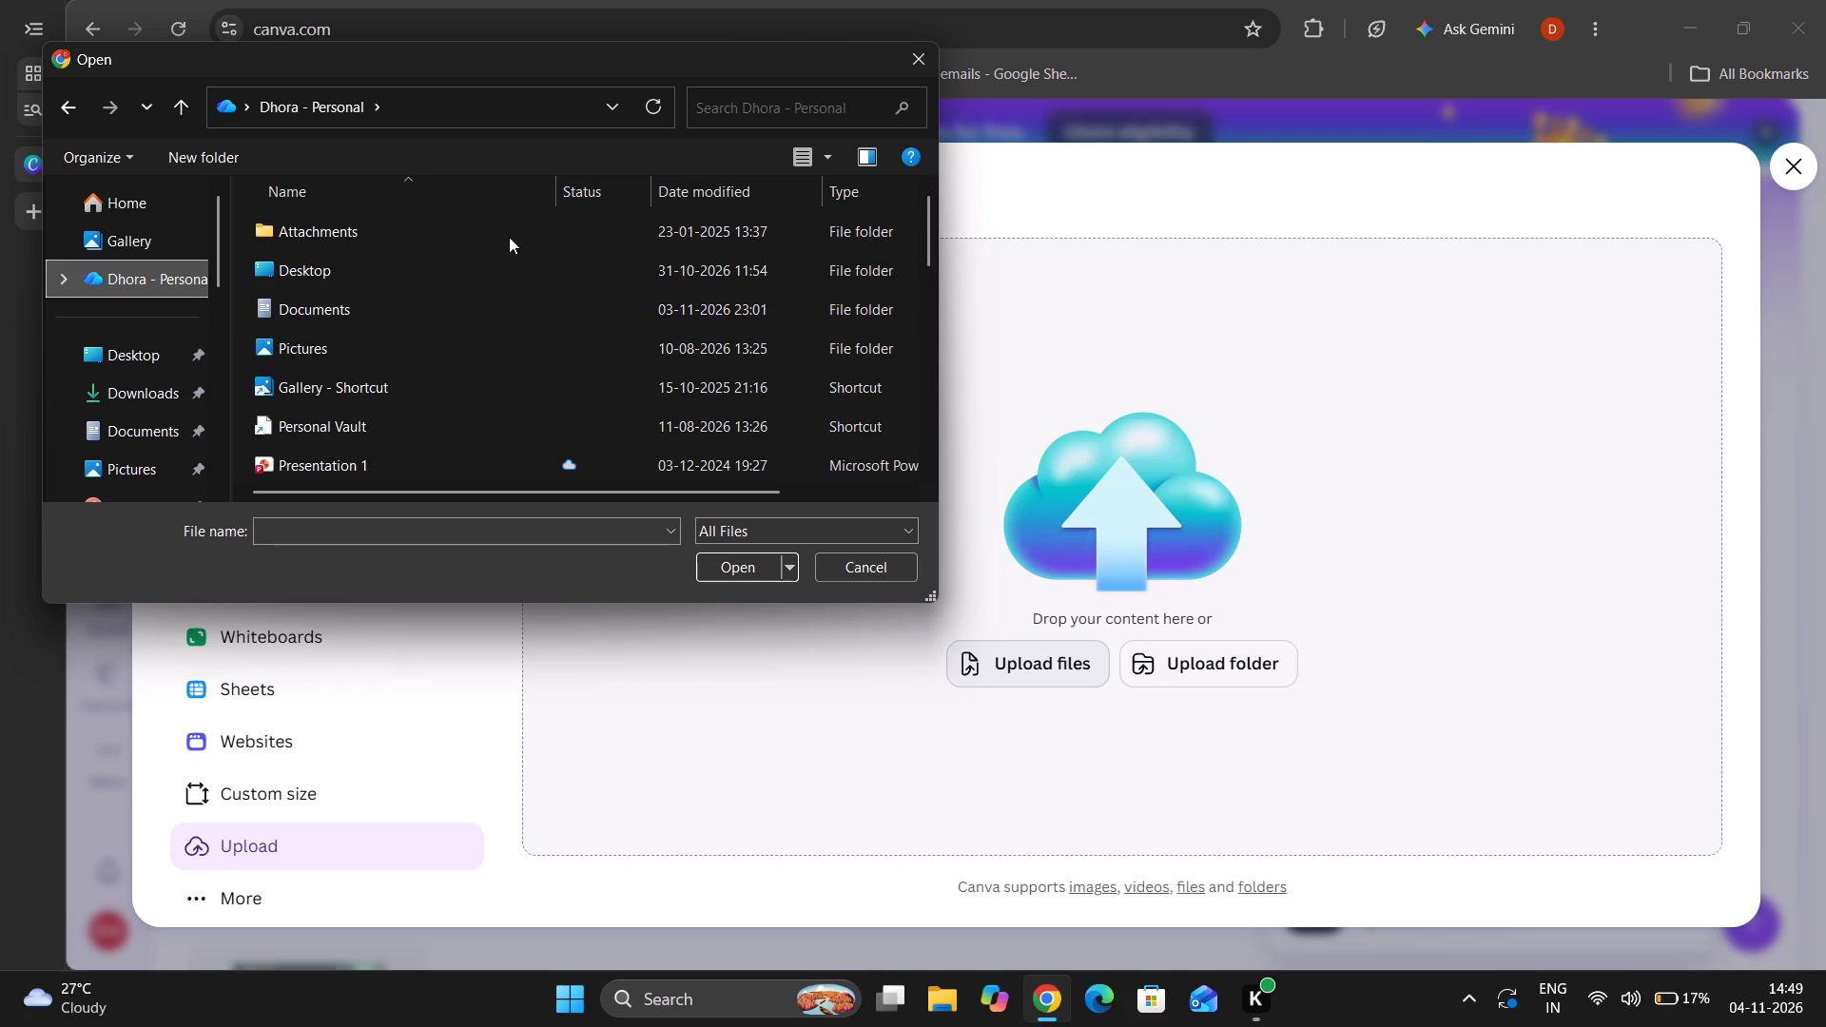
pyautogui.doubleClick(182, 281)
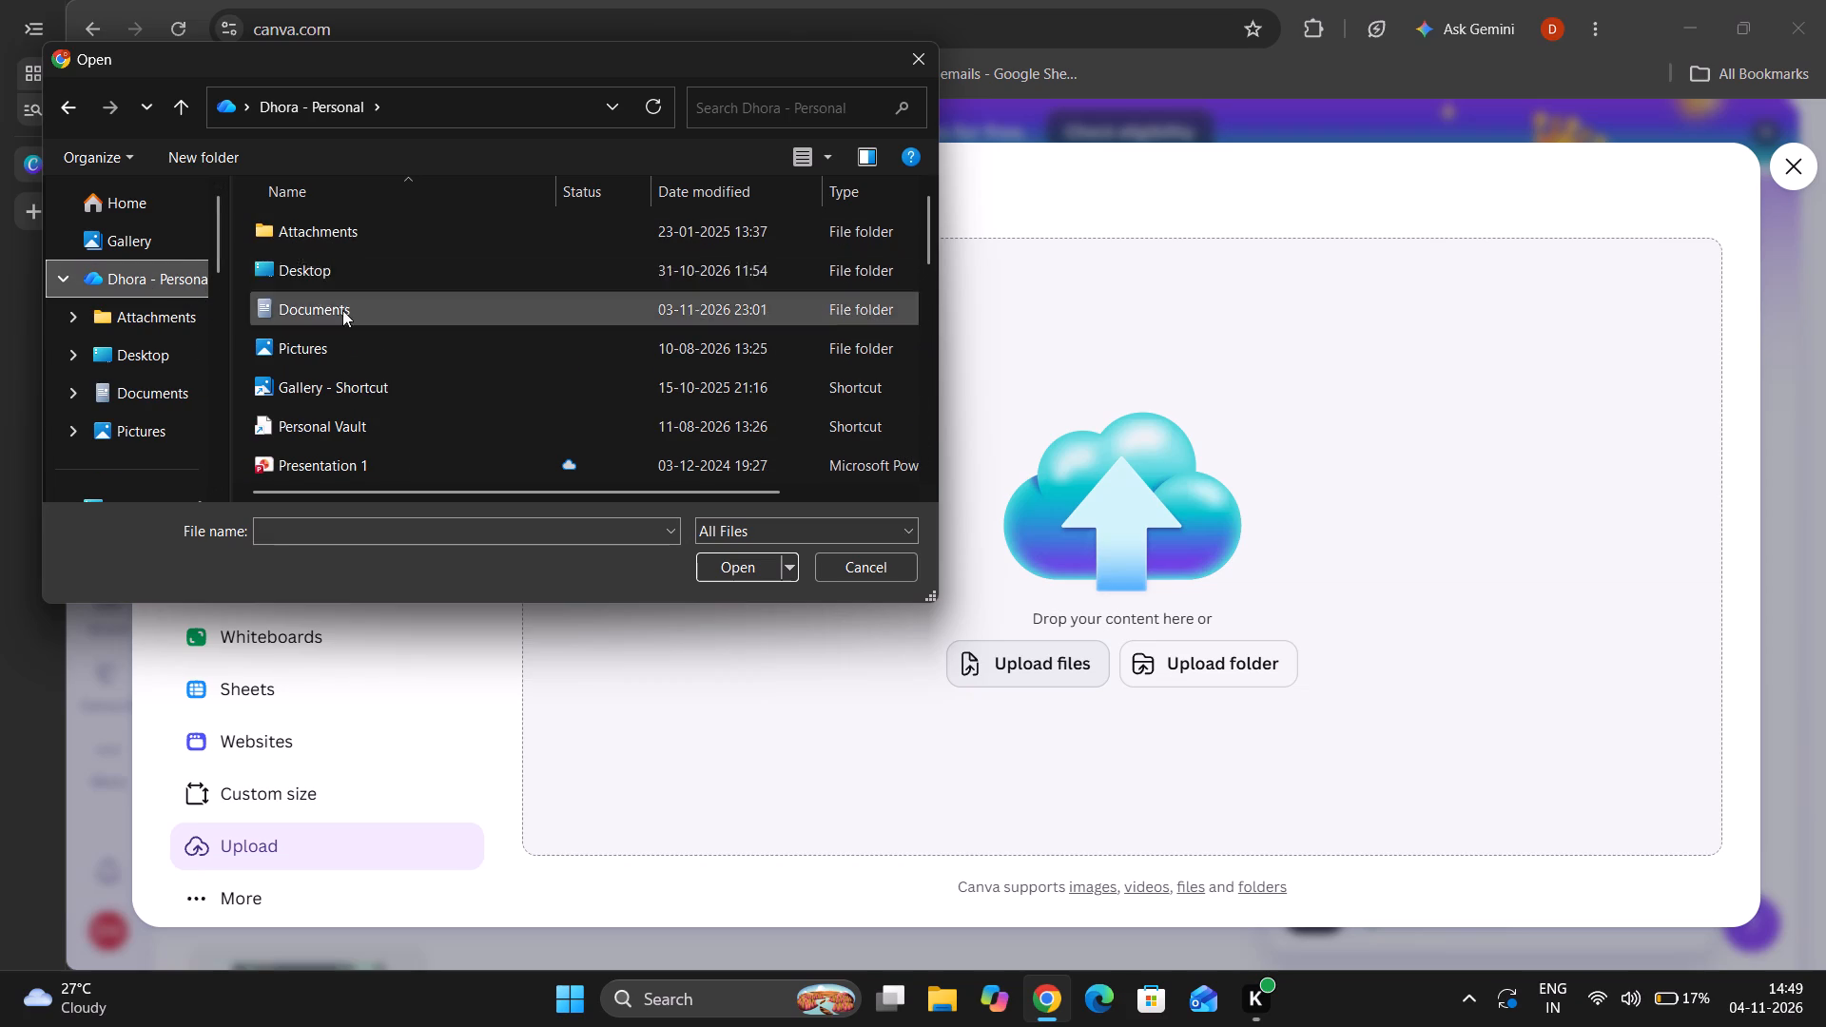
pyautogui.doubleClick(337, 351)
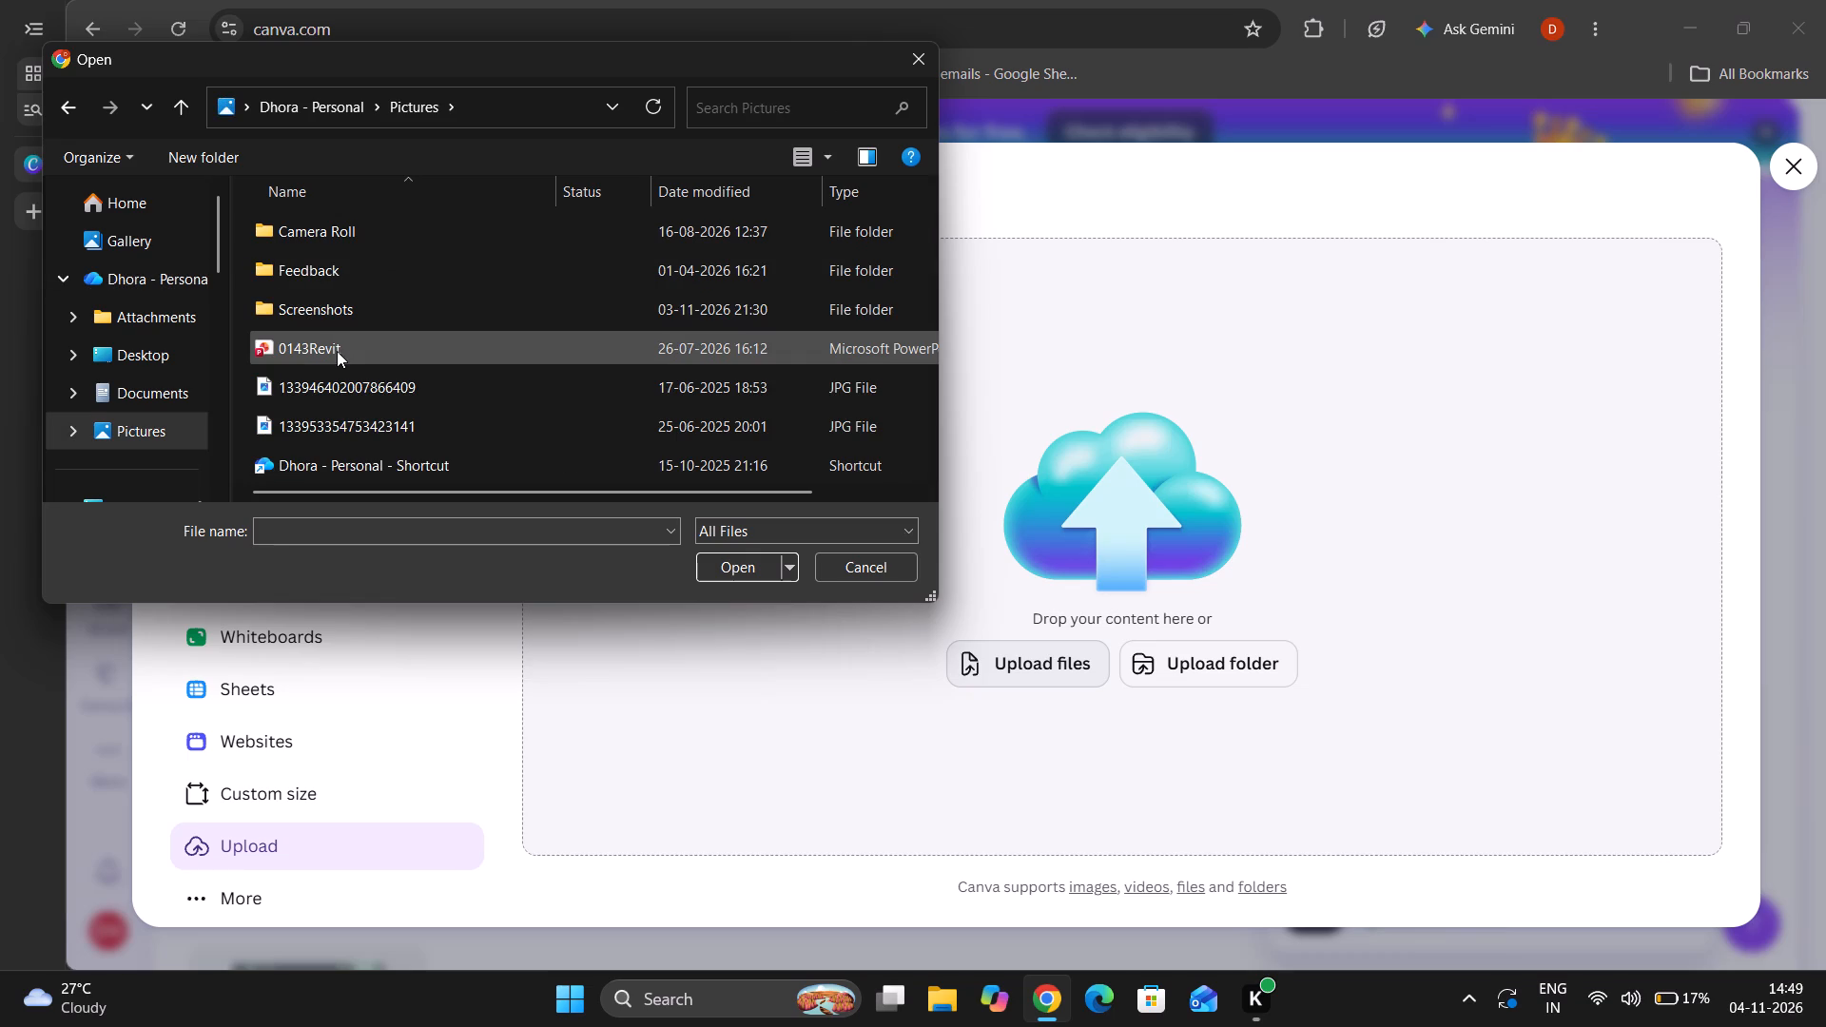
pyautogui.doubleClick(127, 281)
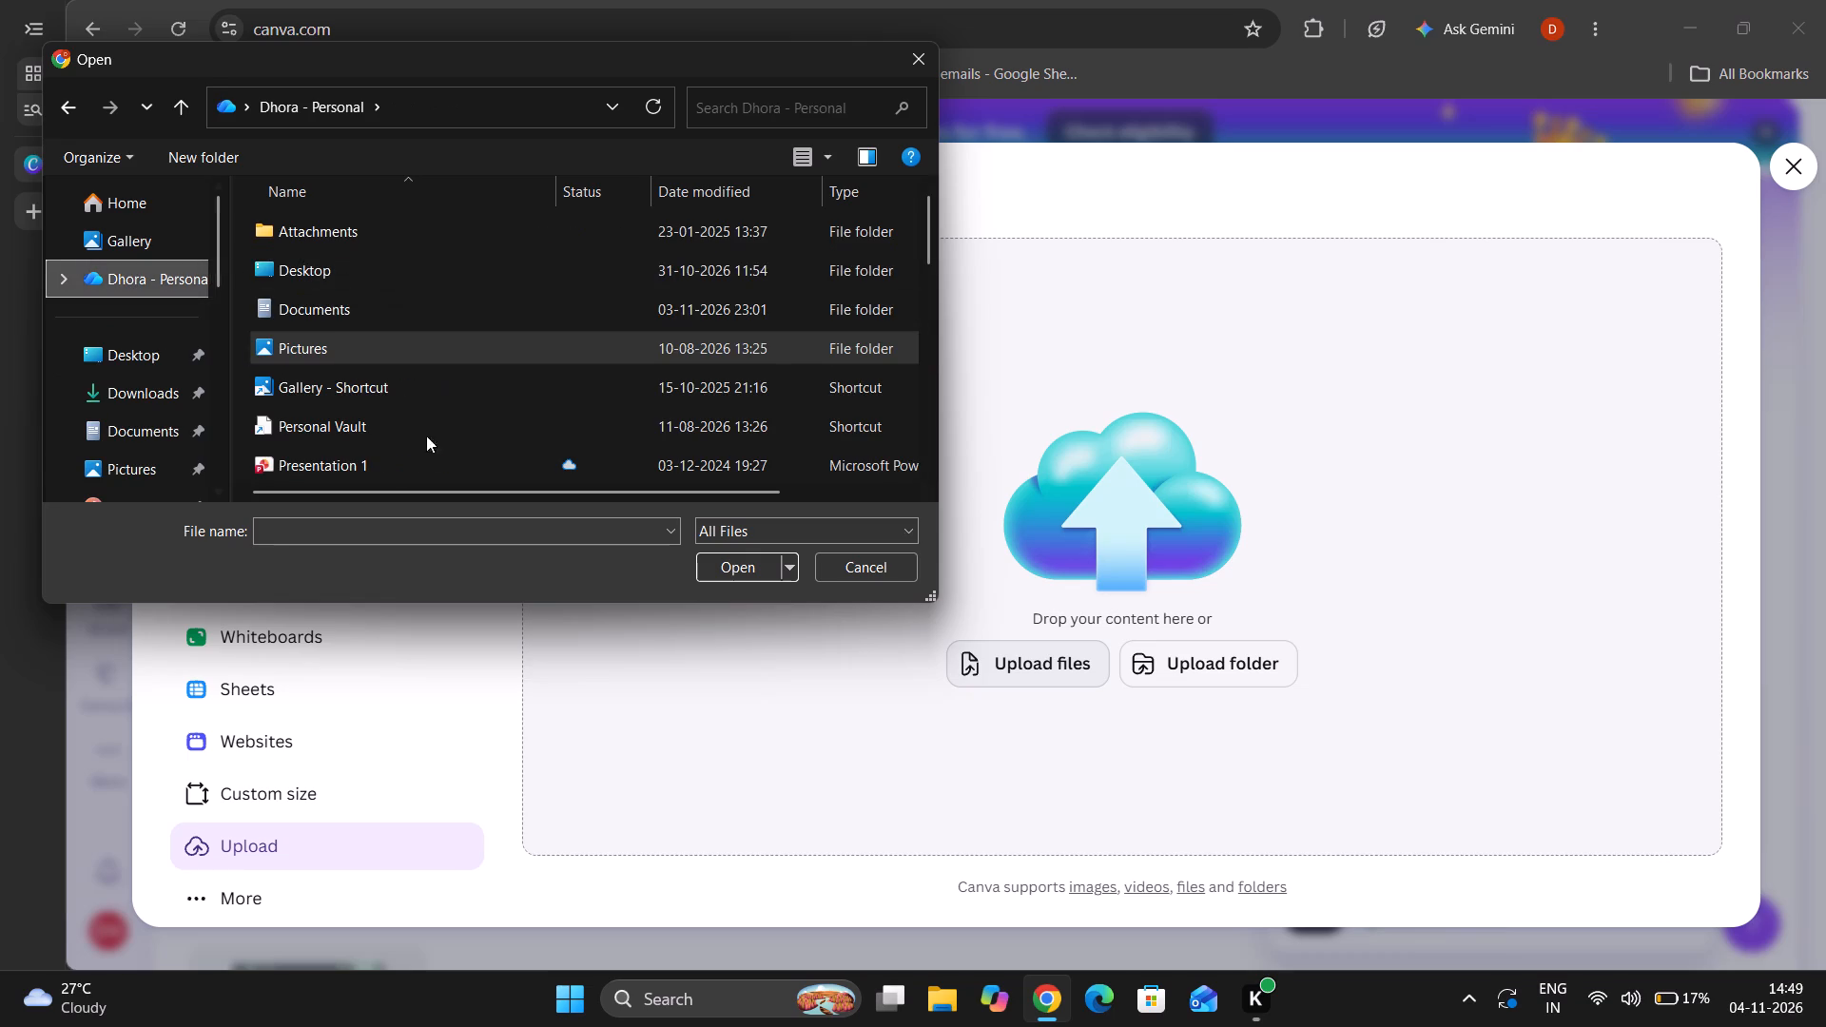
# Enter "skytree" as the name of the file to open for the upload.
pyautogui.click(365, 527)
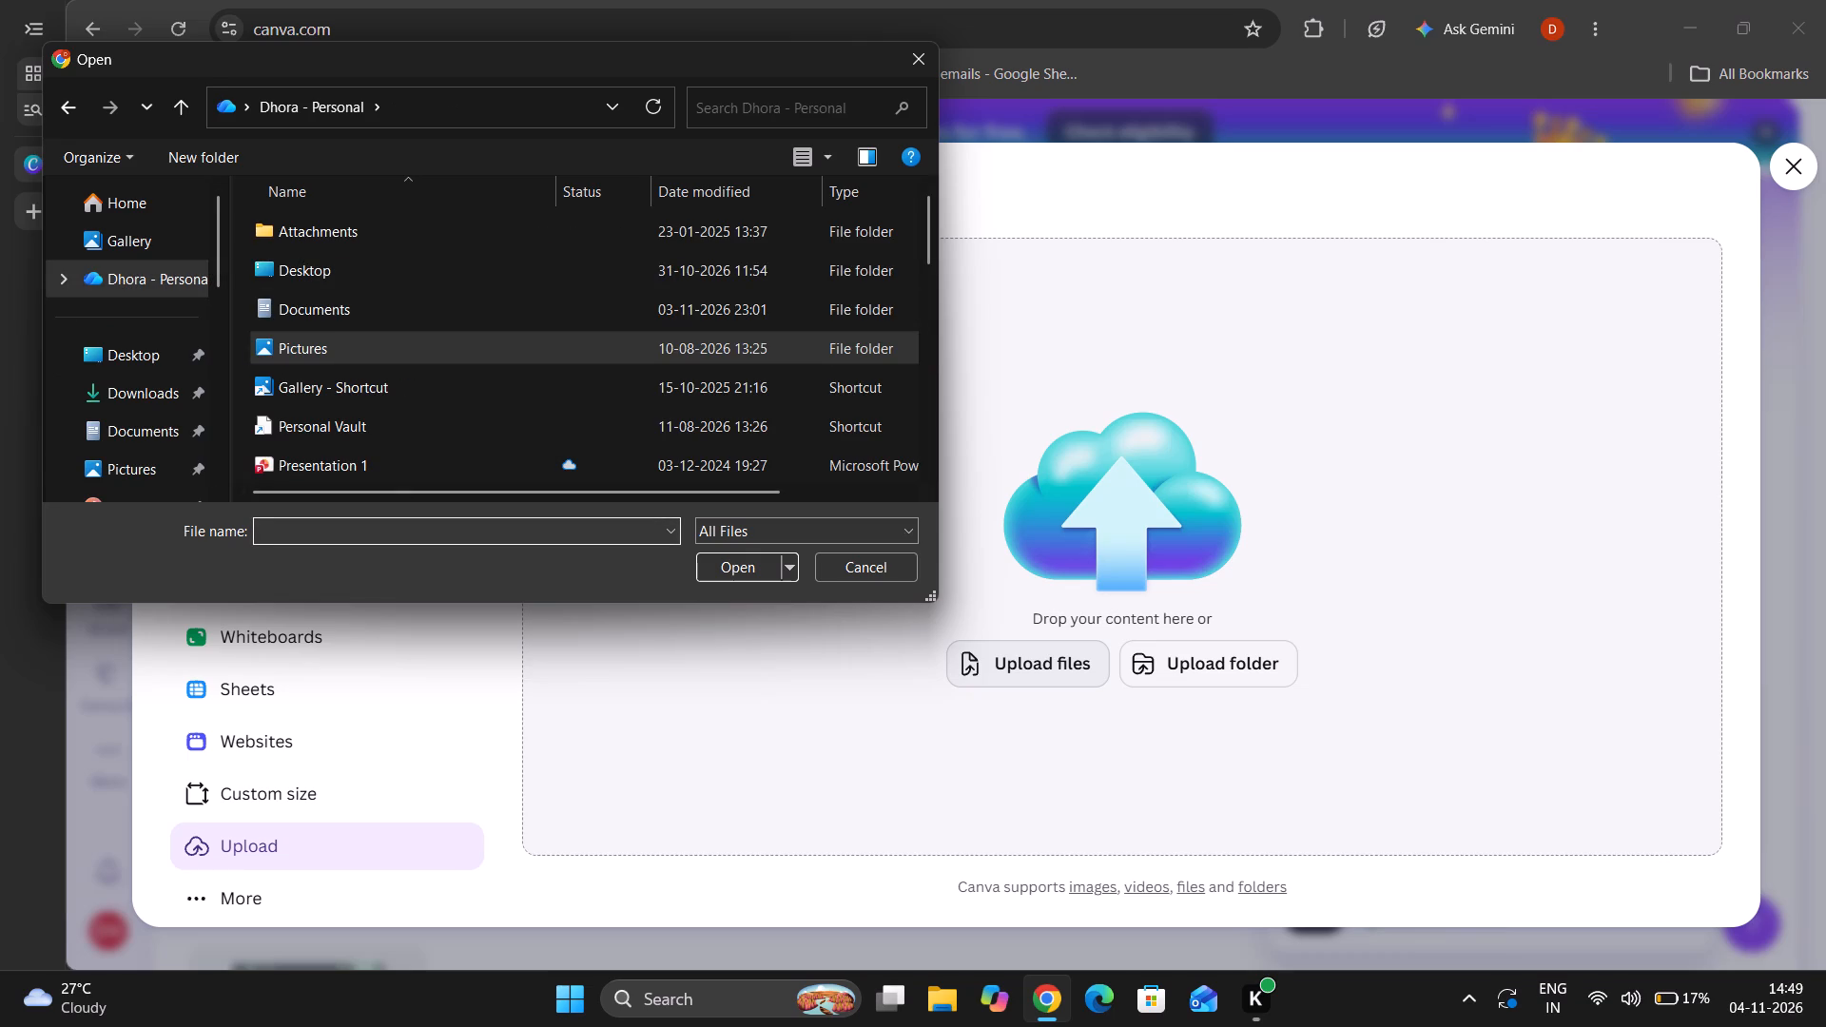
pyautogui.press('s')
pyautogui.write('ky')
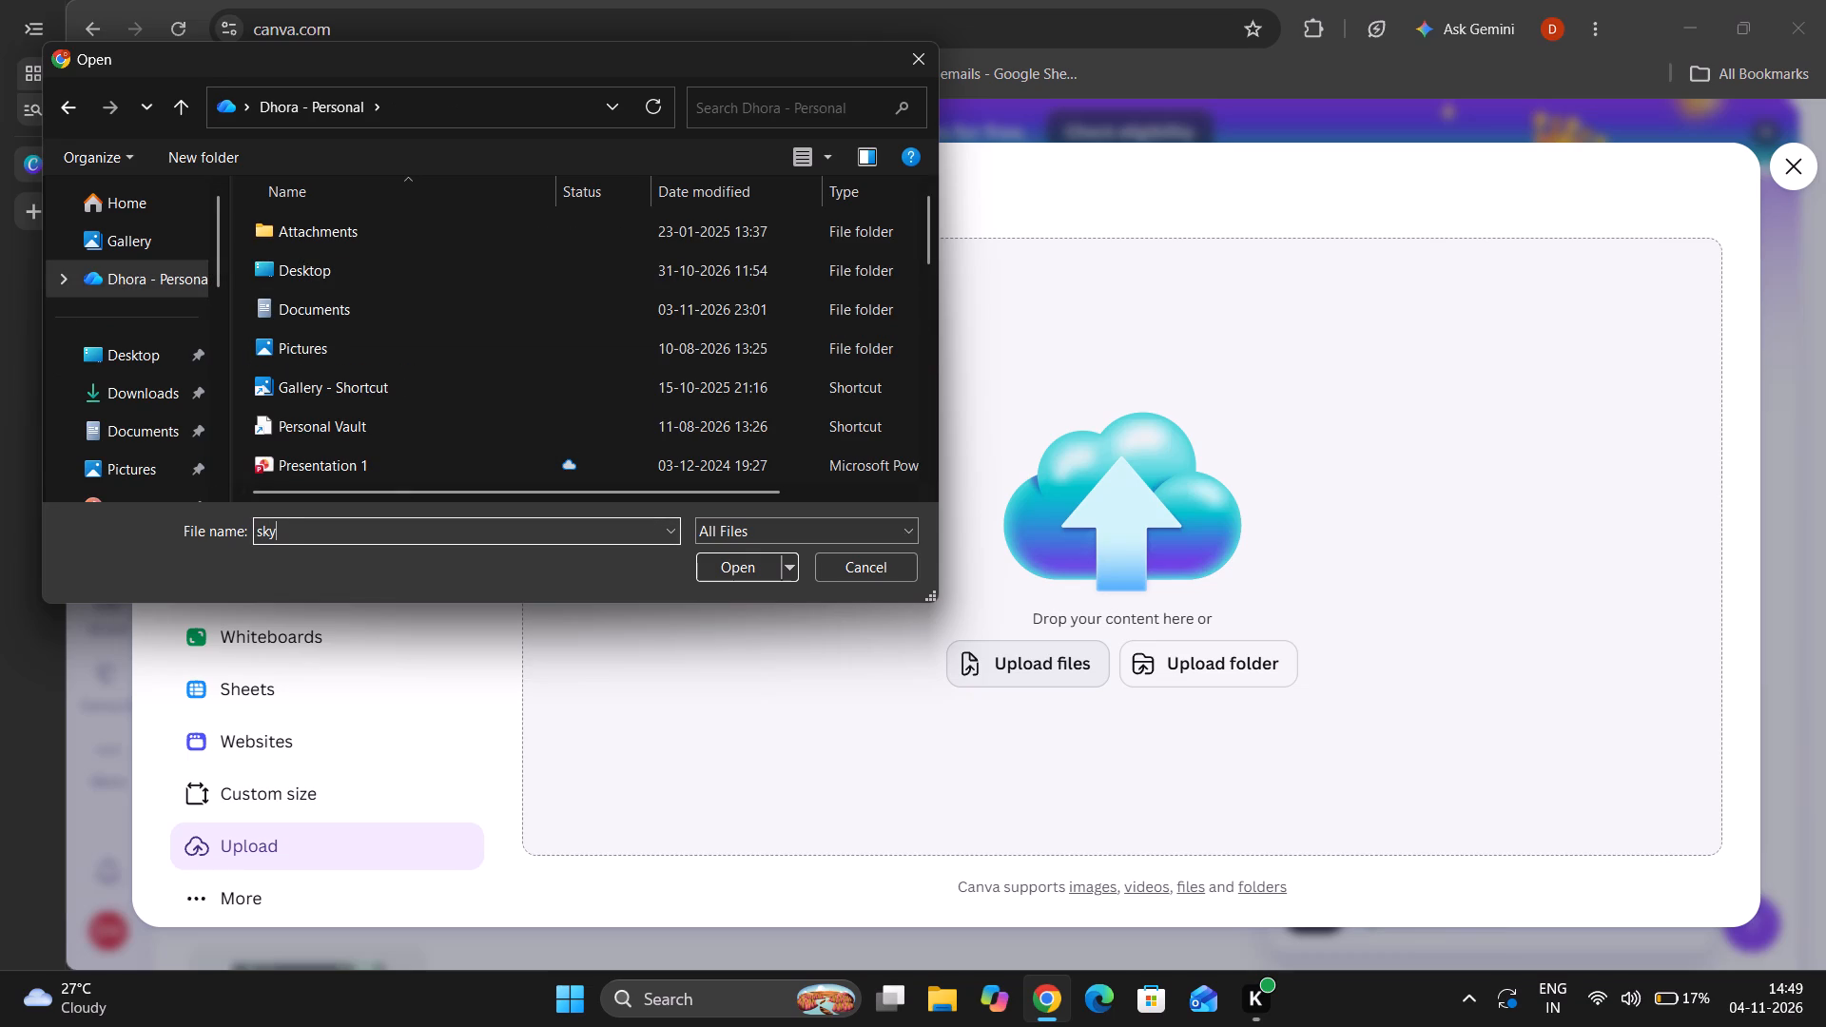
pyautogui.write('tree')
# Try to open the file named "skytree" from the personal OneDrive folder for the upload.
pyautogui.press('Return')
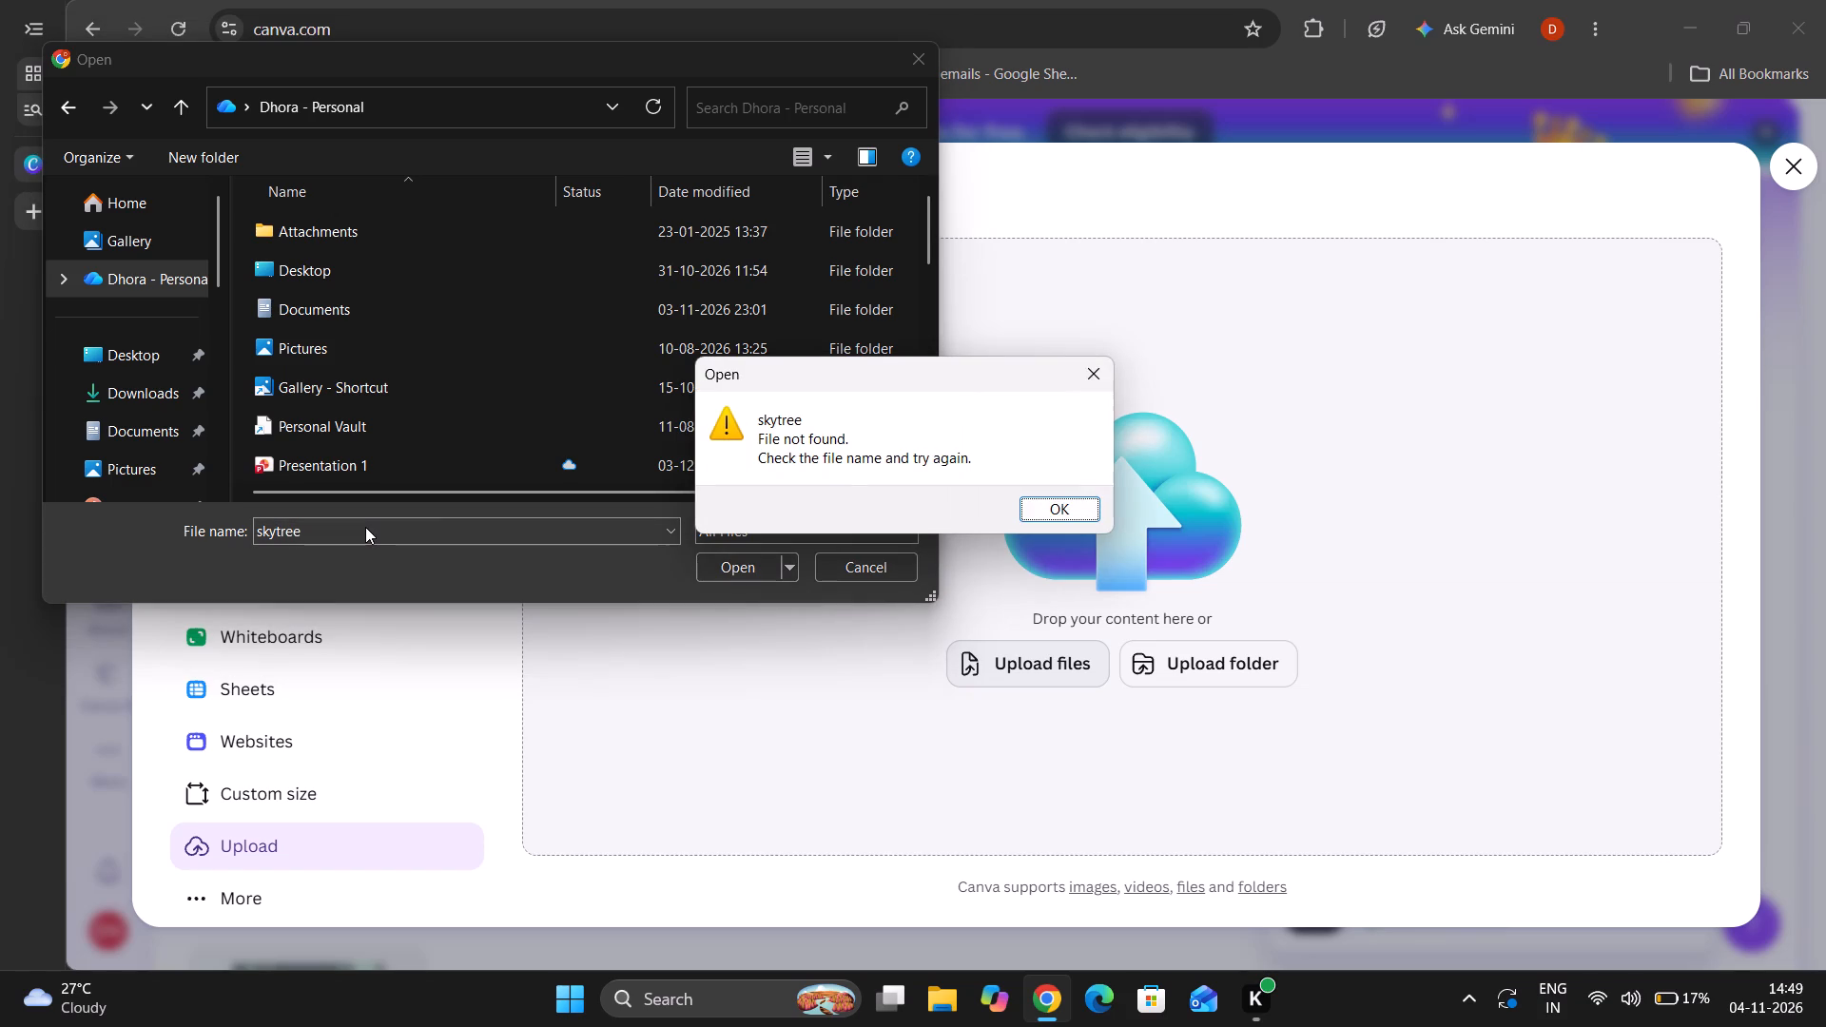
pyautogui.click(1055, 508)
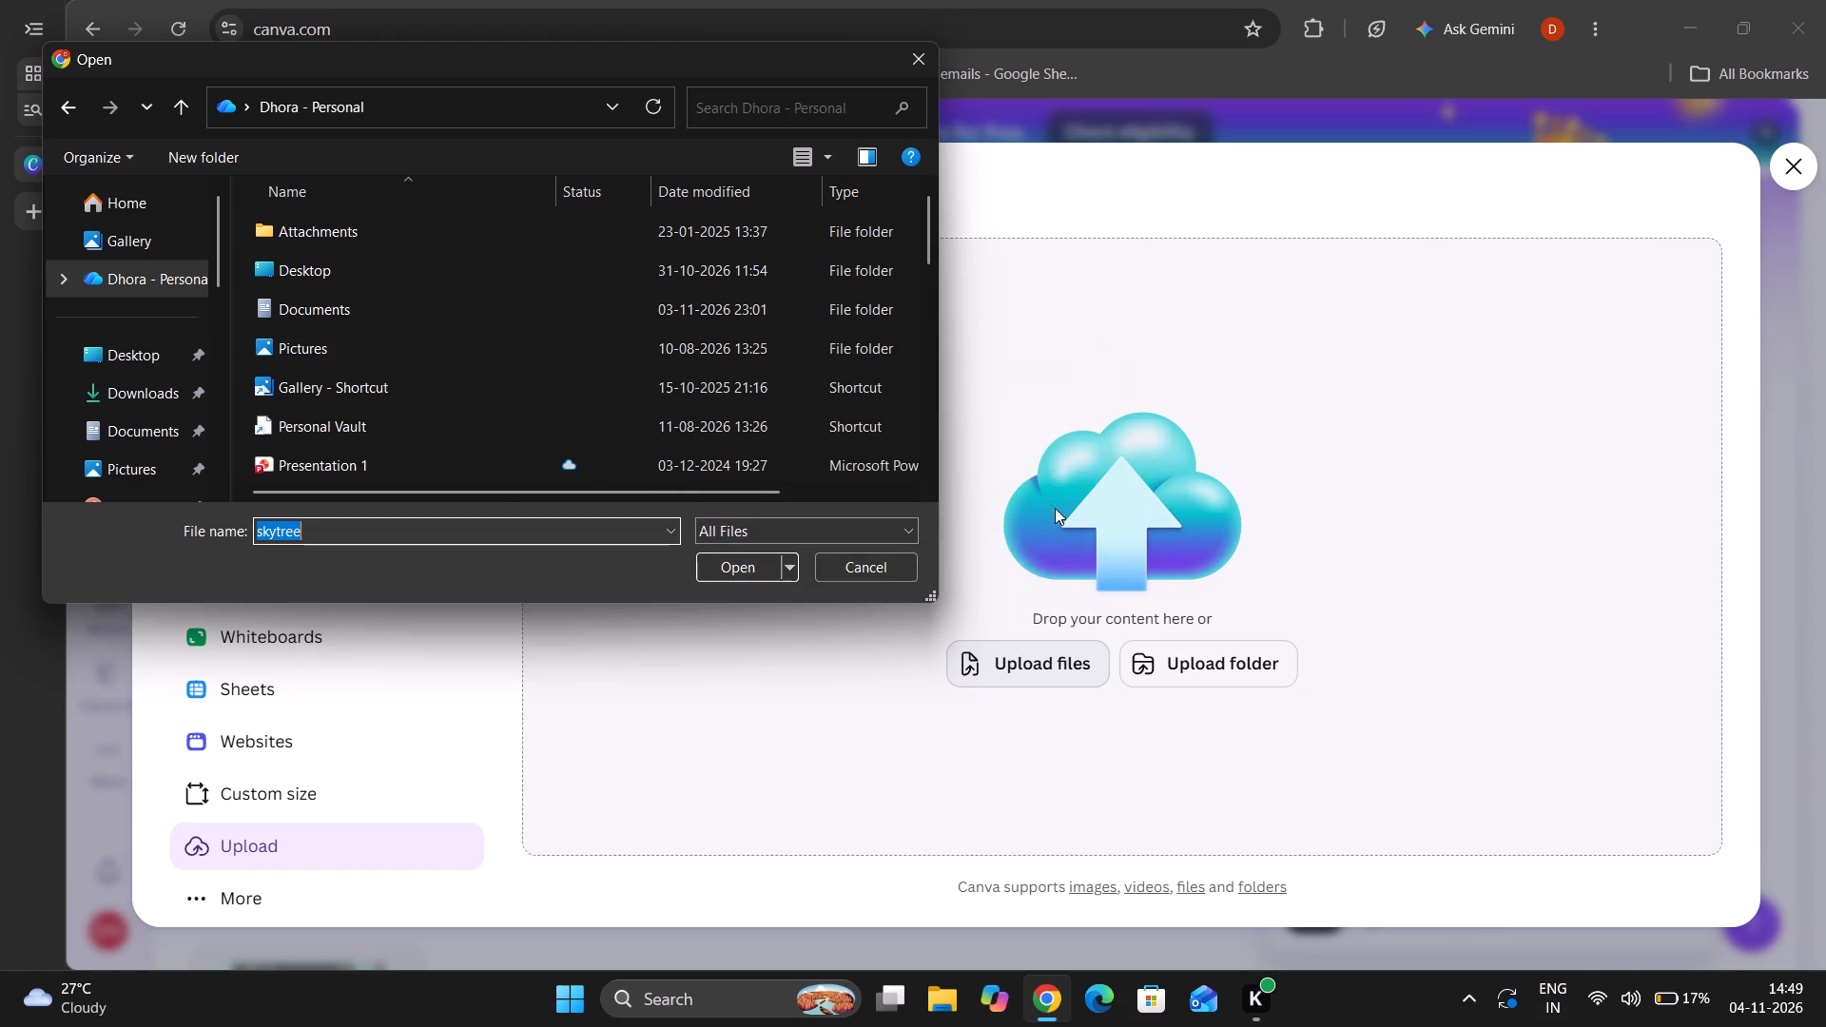
# Search the computer for "whats" and launch the WhatsApp app.
pyautogui.click(690, 1003)
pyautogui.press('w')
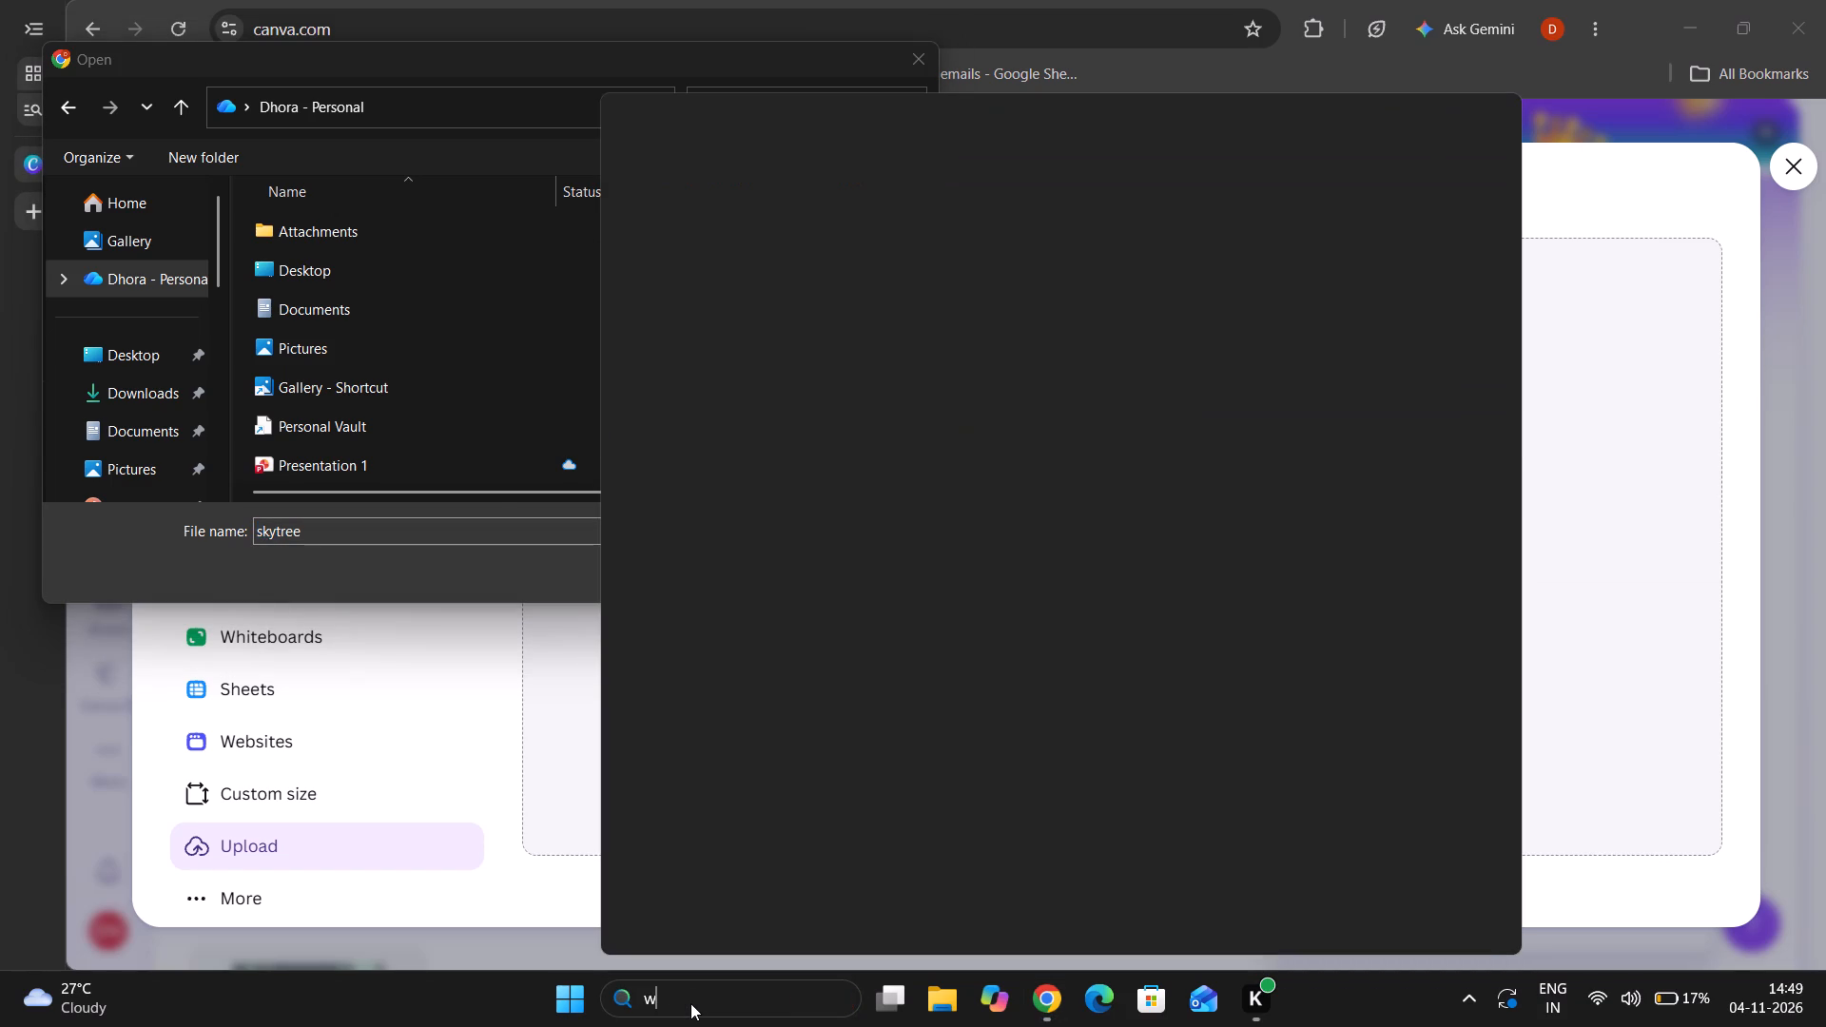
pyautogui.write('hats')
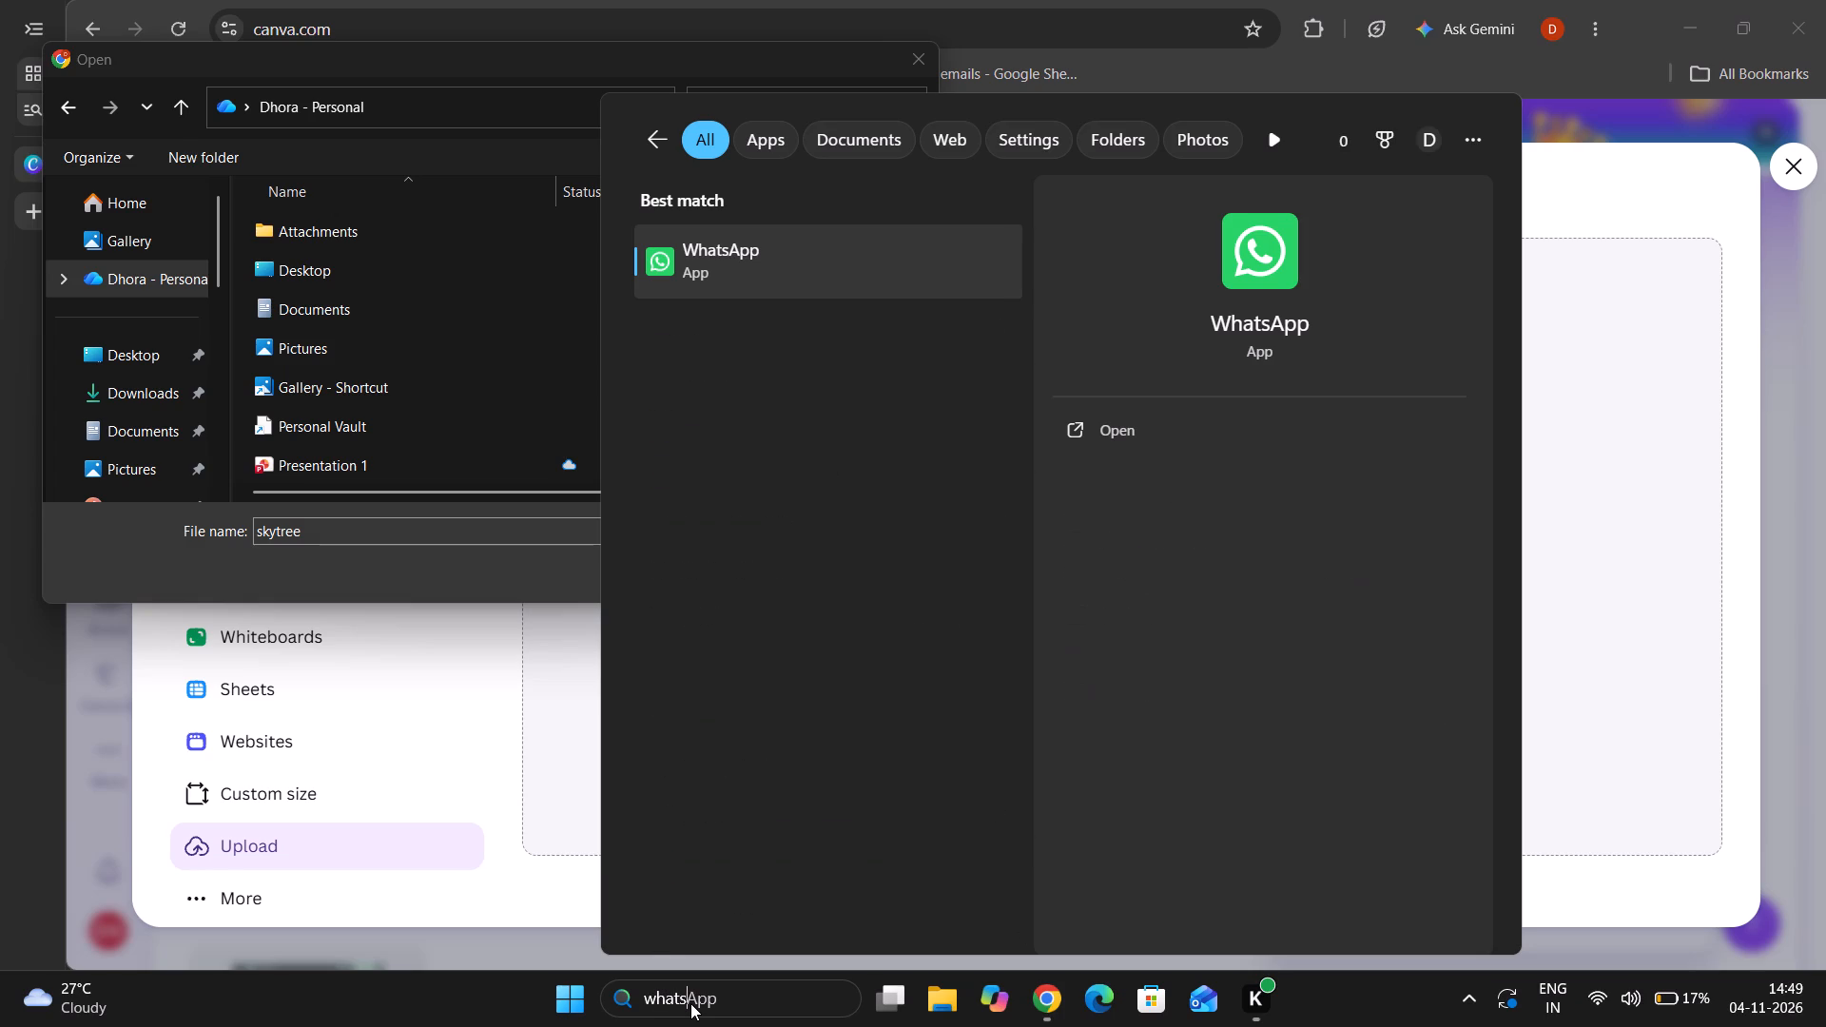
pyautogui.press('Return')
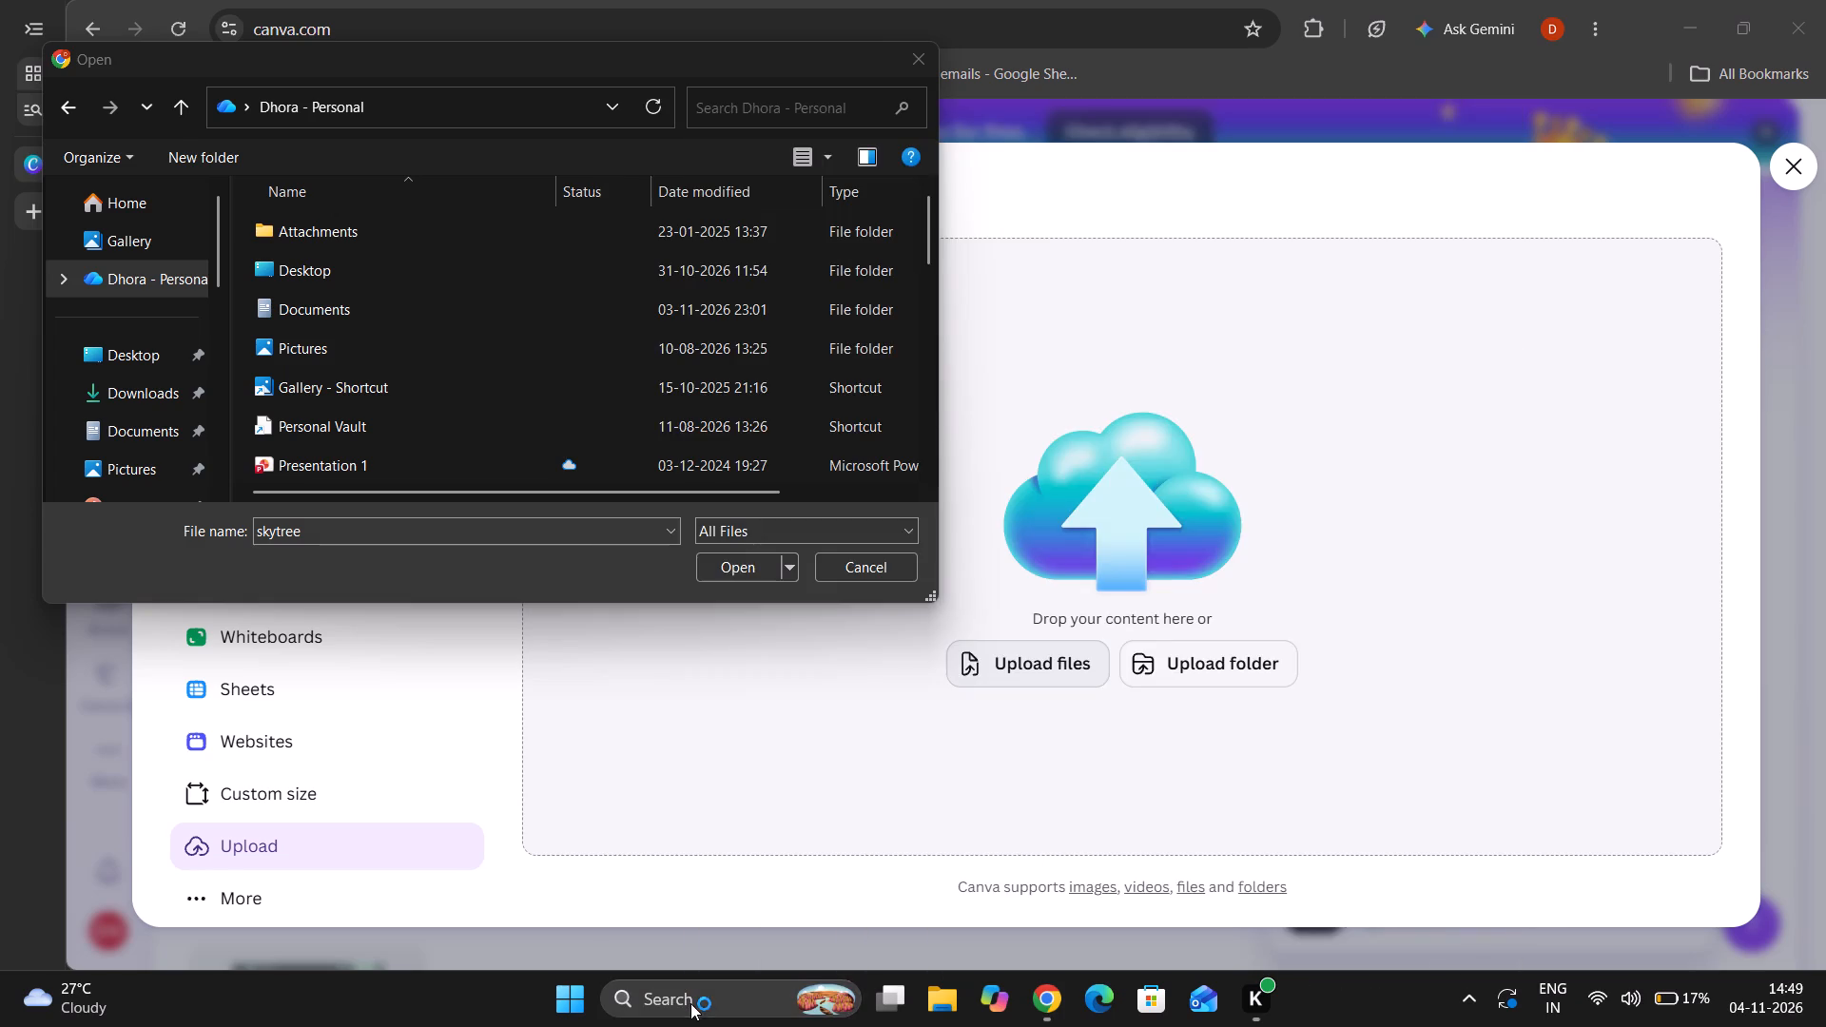
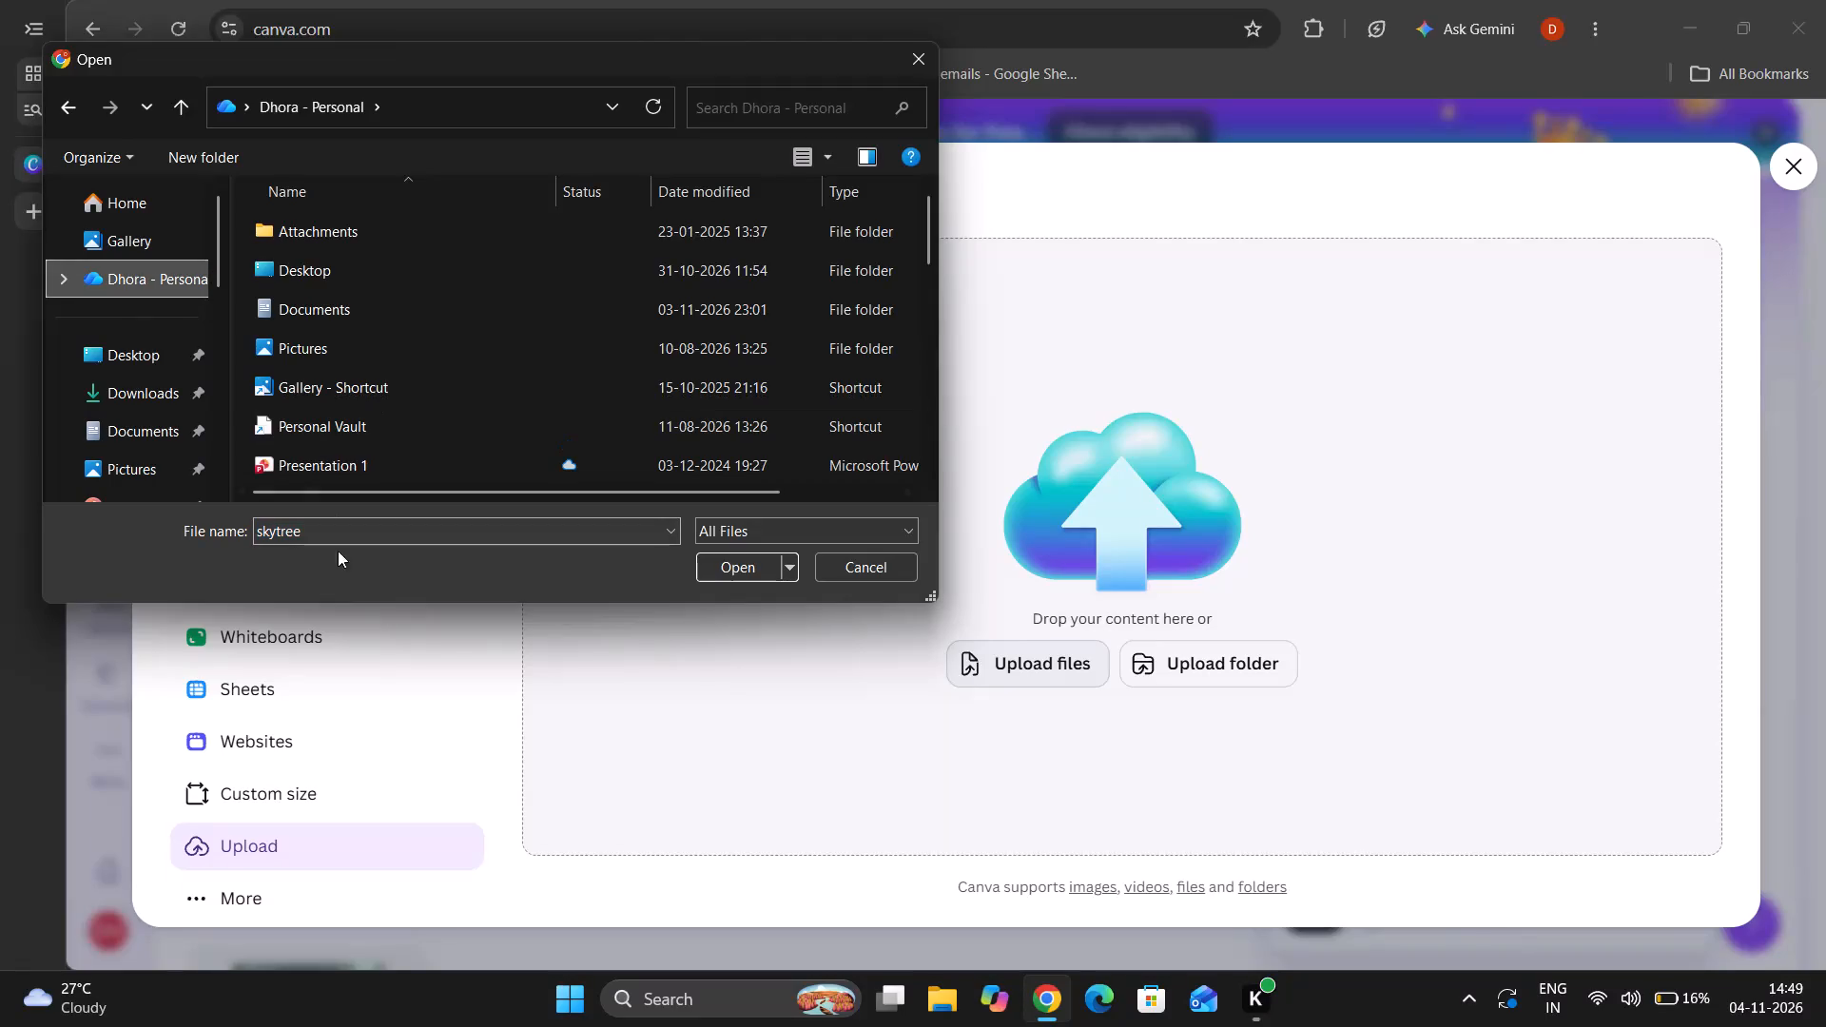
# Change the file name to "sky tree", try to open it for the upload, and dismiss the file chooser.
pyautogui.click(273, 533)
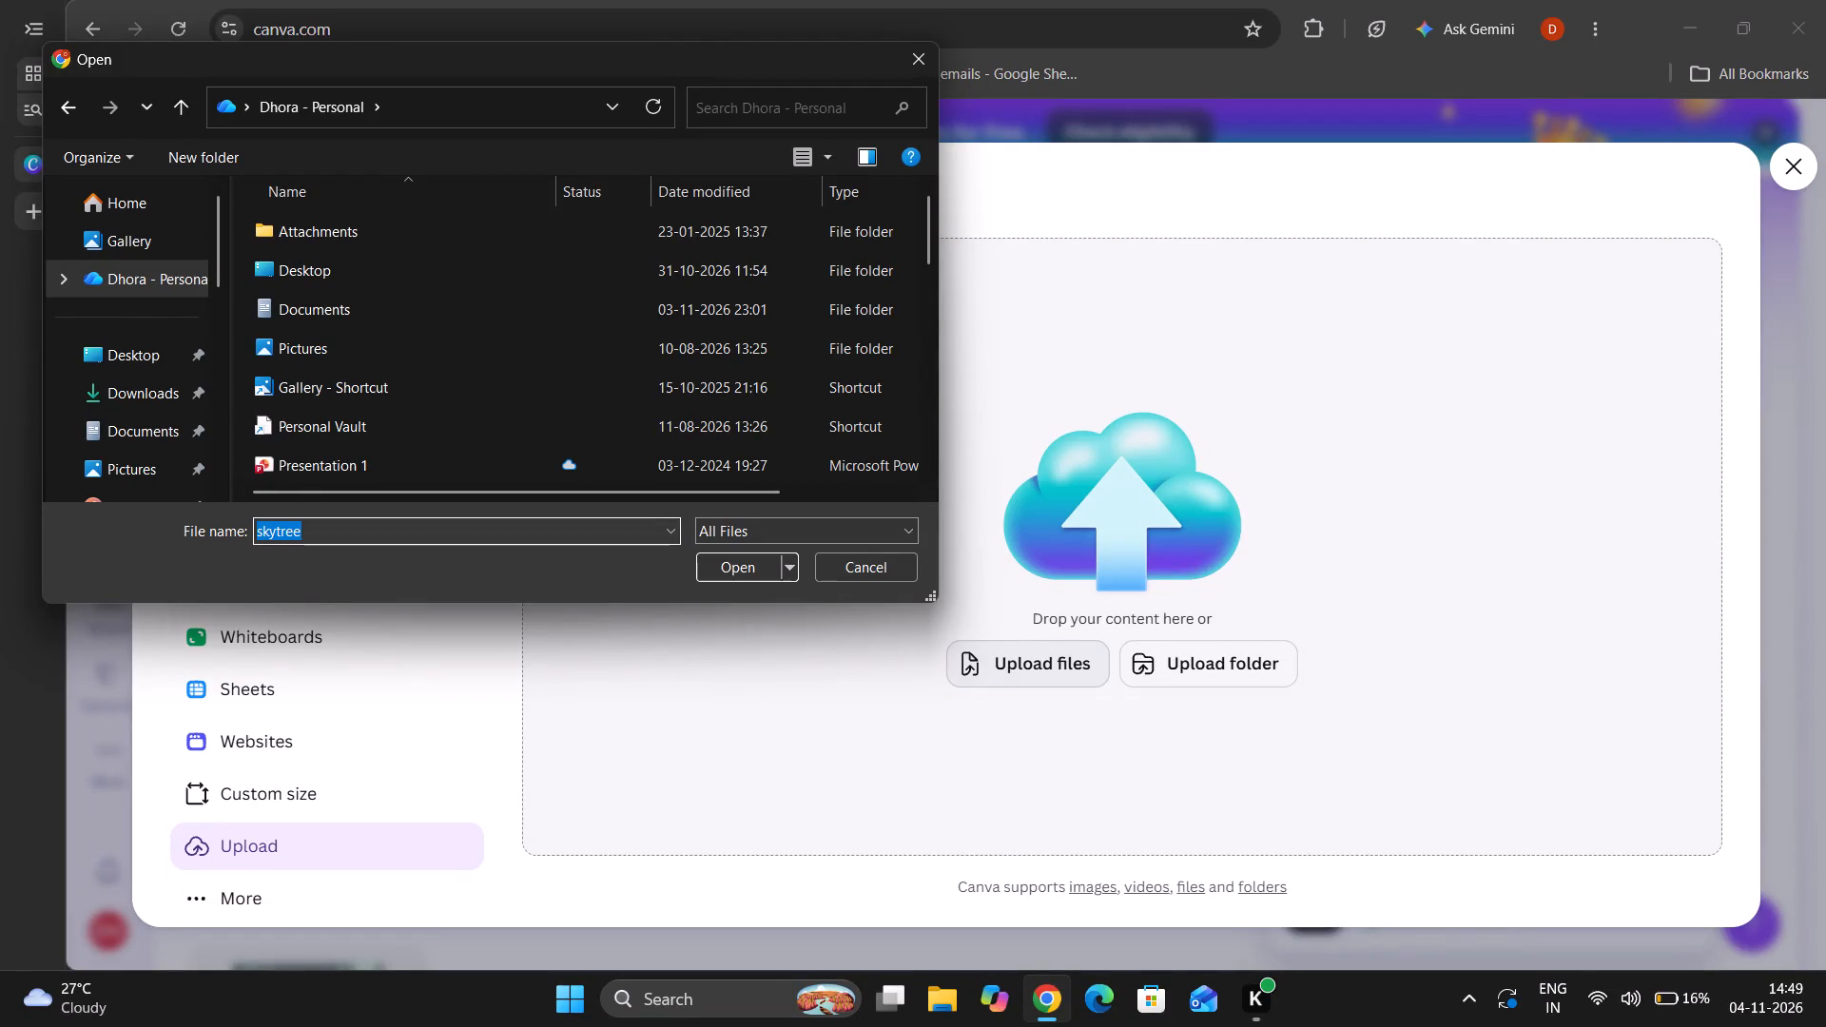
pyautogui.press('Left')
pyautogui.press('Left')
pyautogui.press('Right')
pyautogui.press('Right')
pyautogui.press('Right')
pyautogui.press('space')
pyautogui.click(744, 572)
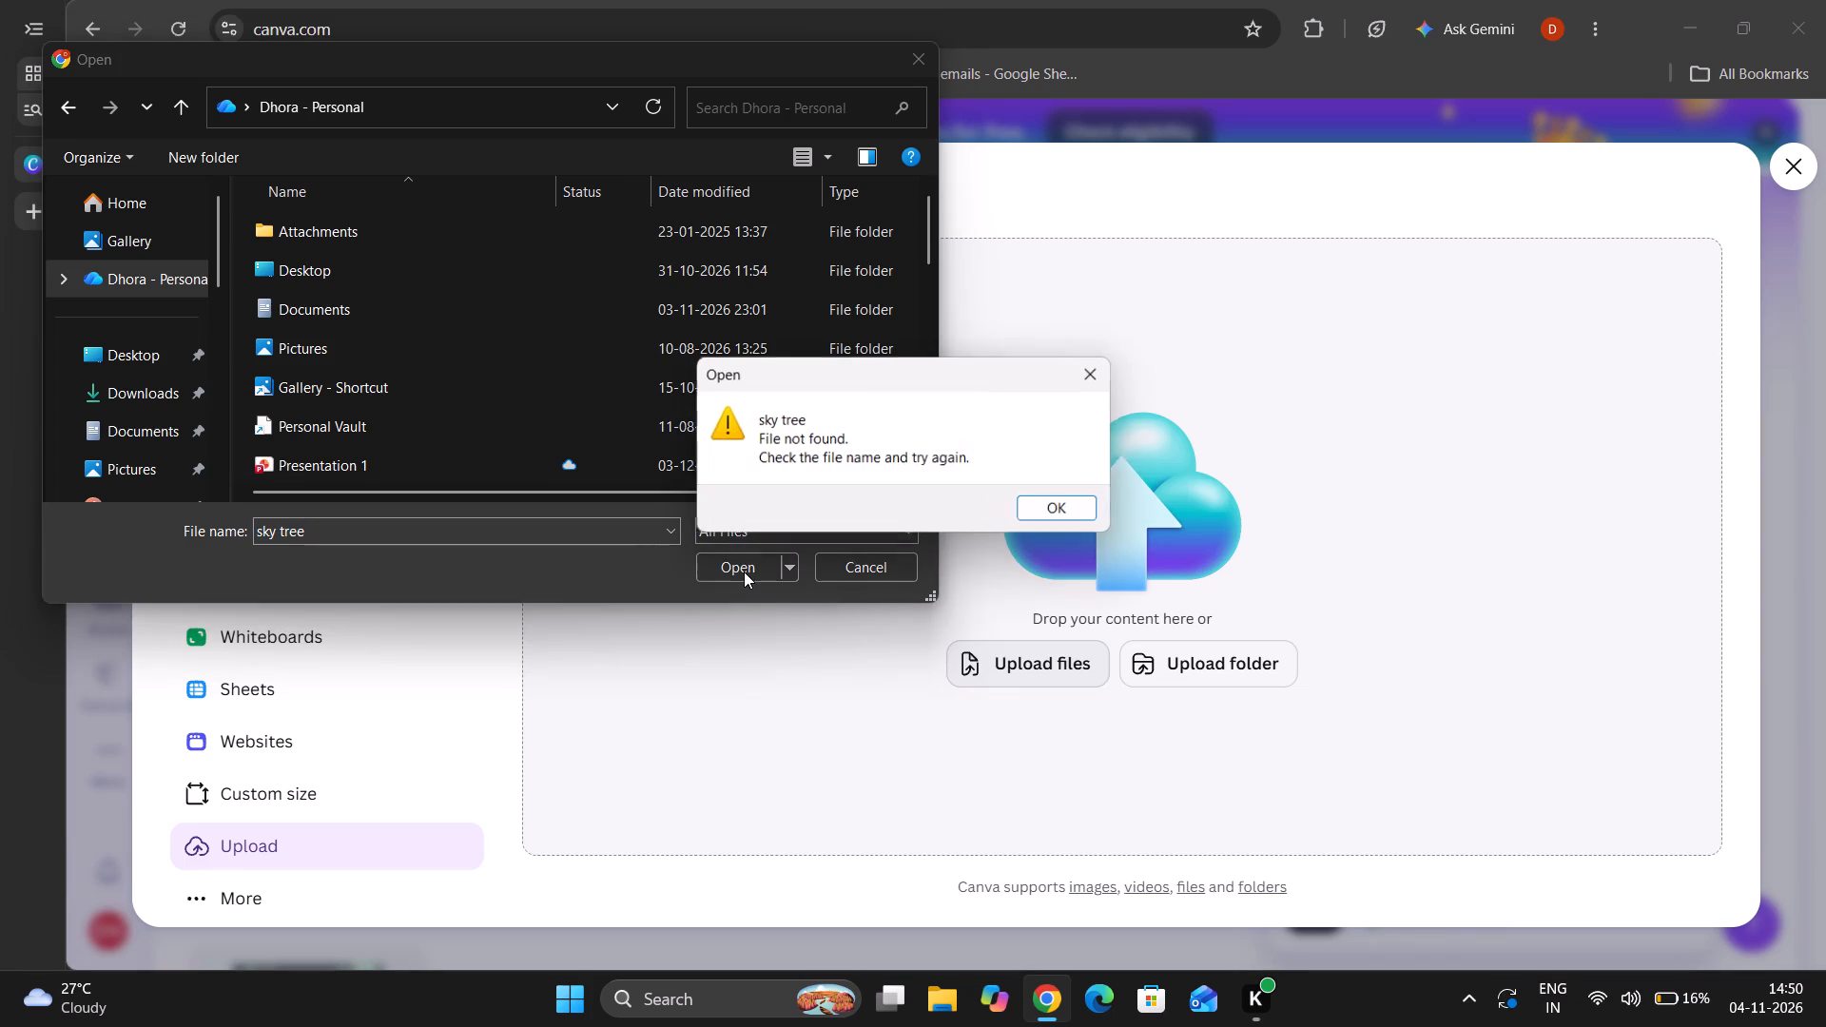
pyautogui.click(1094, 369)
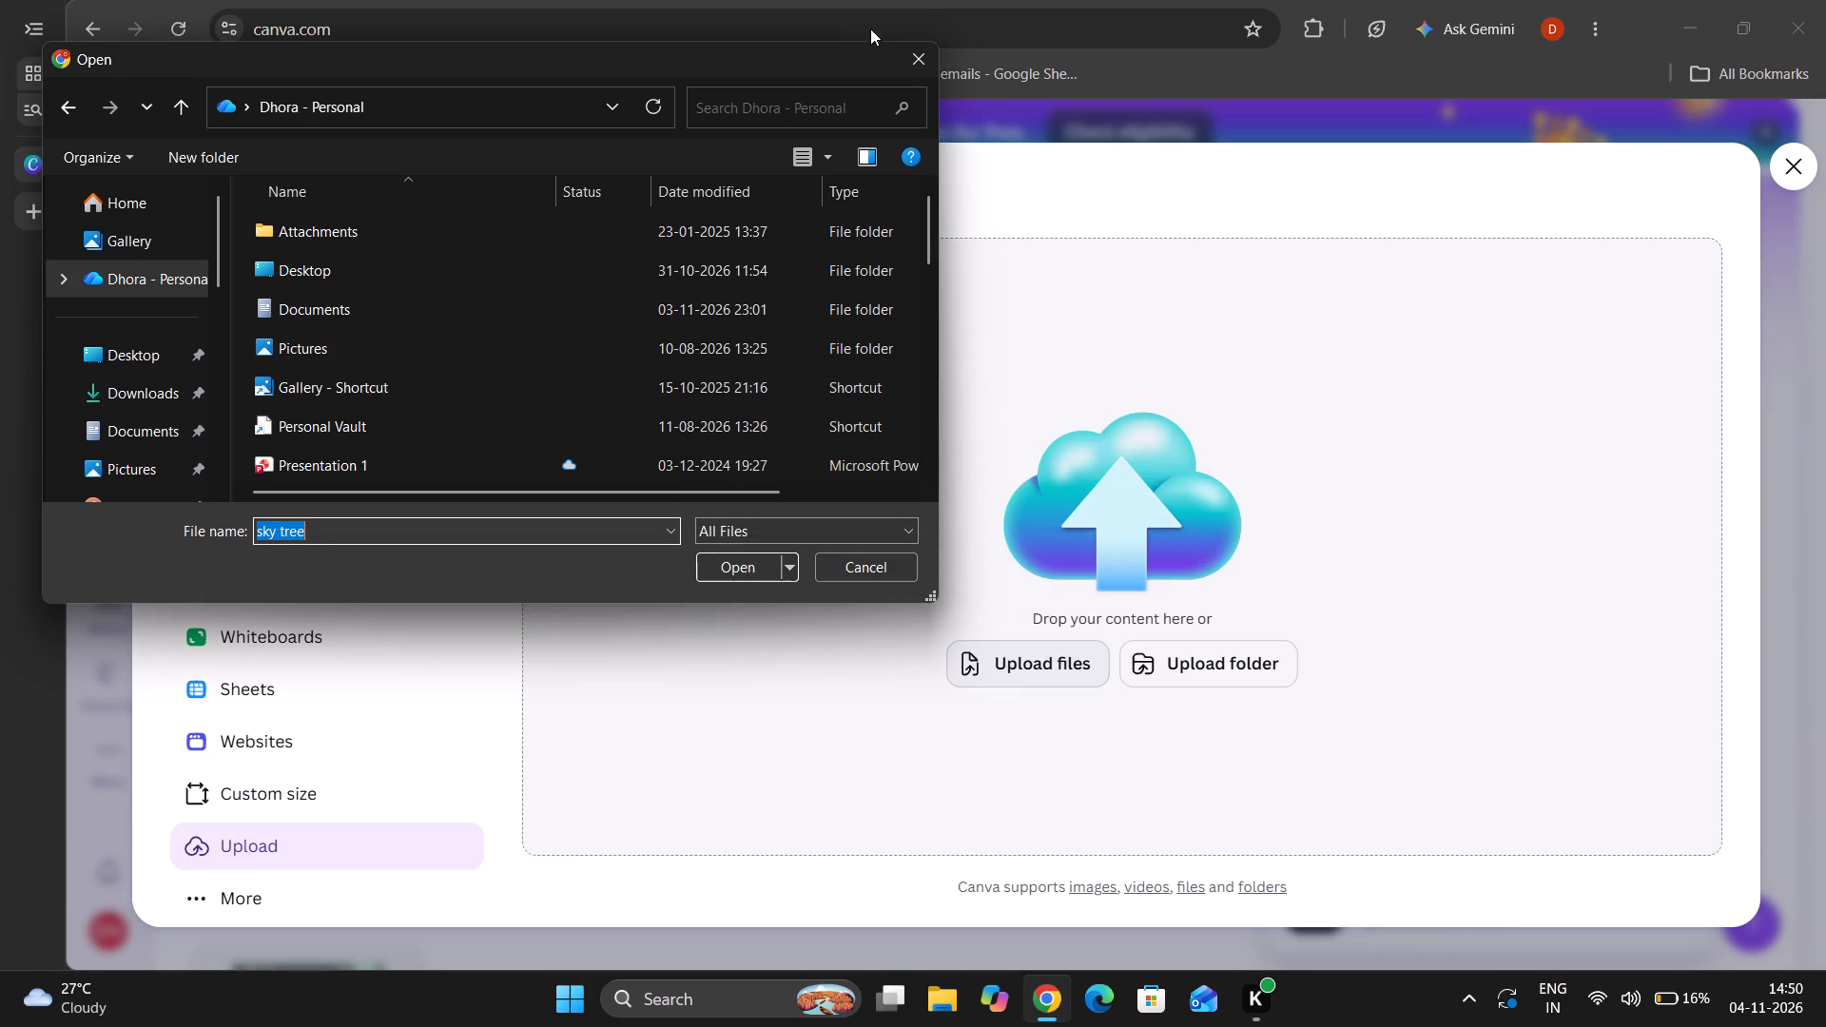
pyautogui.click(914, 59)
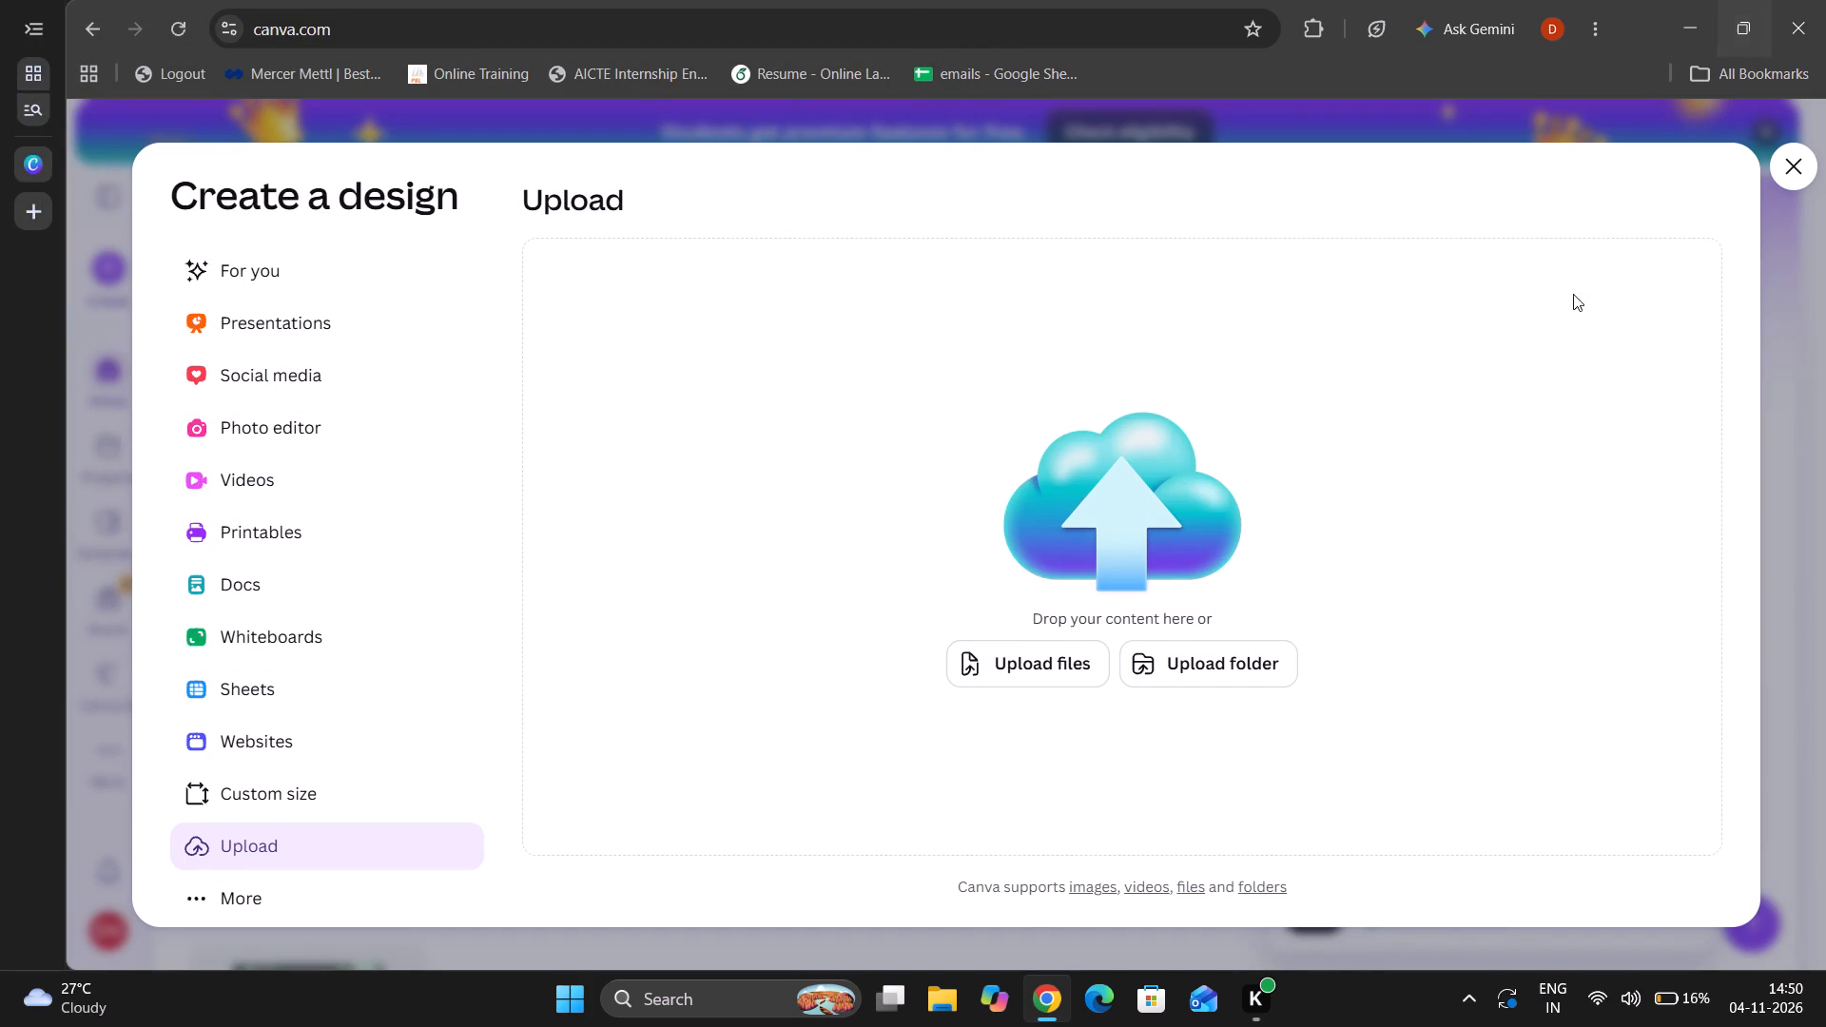
# Search the computer for "whats" and open the Chelli chat in WhatsApp.
pyautogui.click(666, 1012)
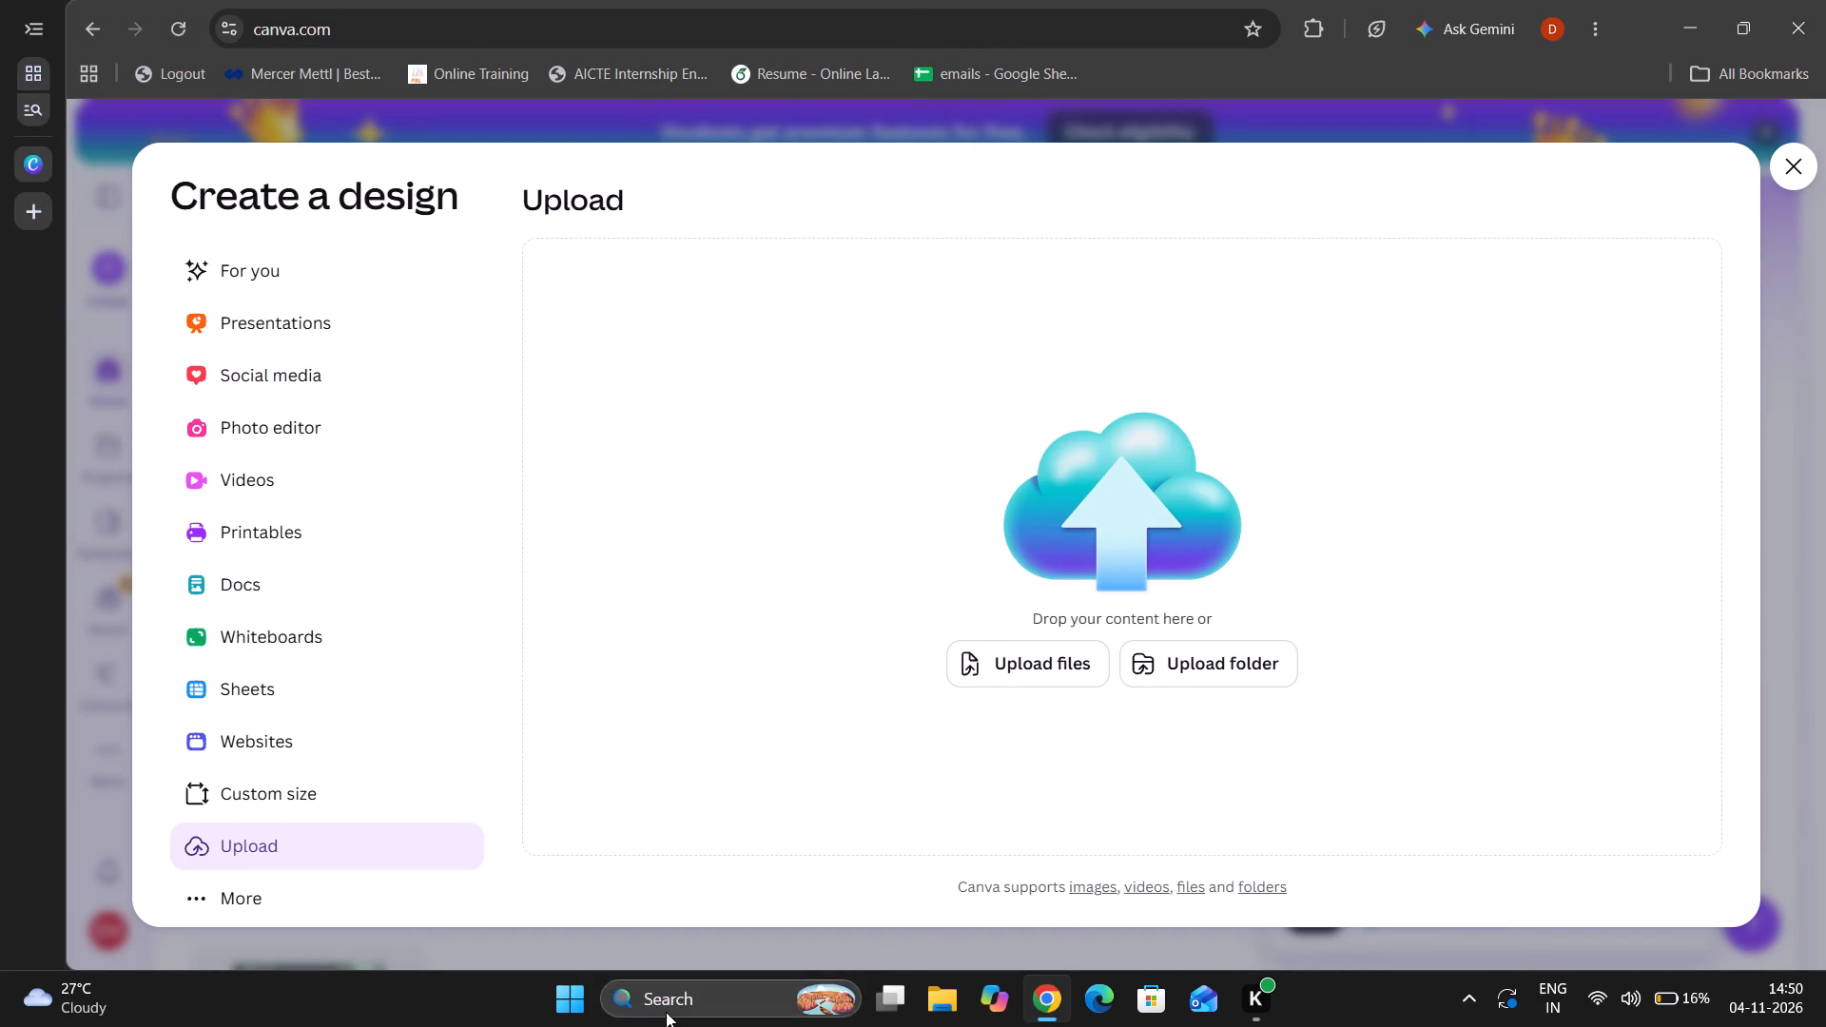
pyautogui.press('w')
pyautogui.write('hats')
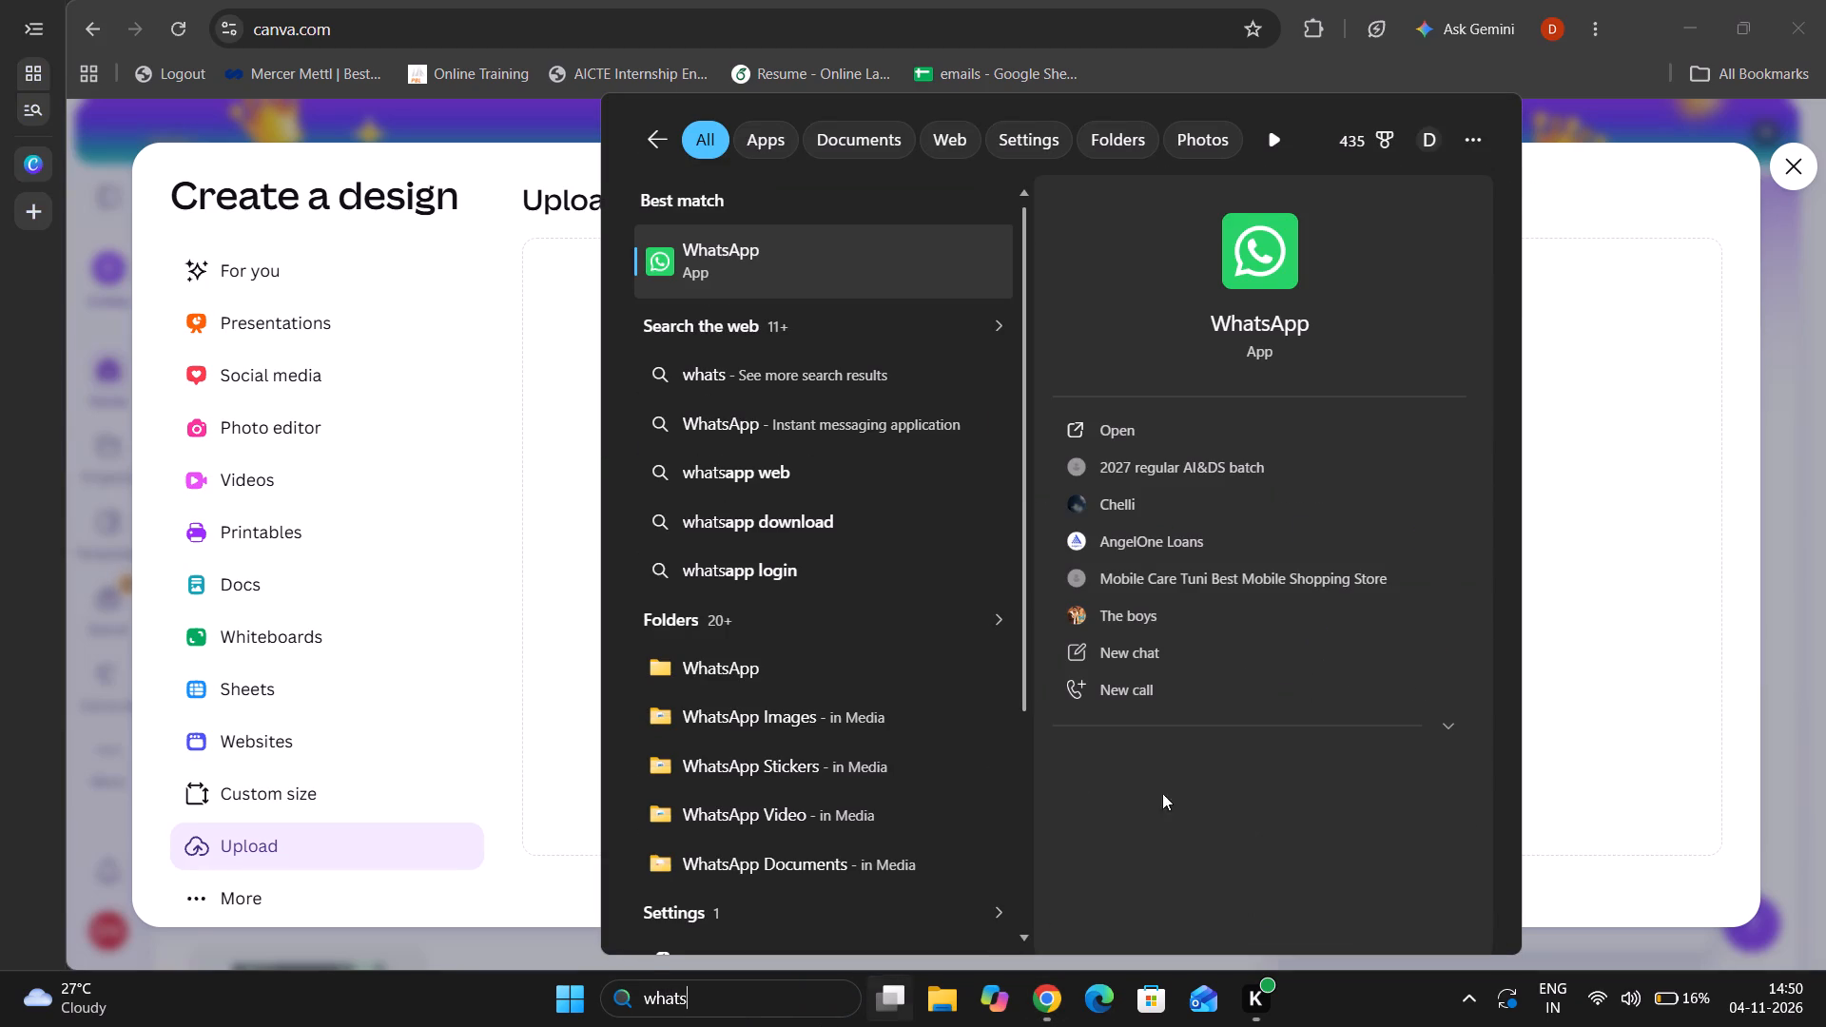
pyautogui.click(1190, 514)
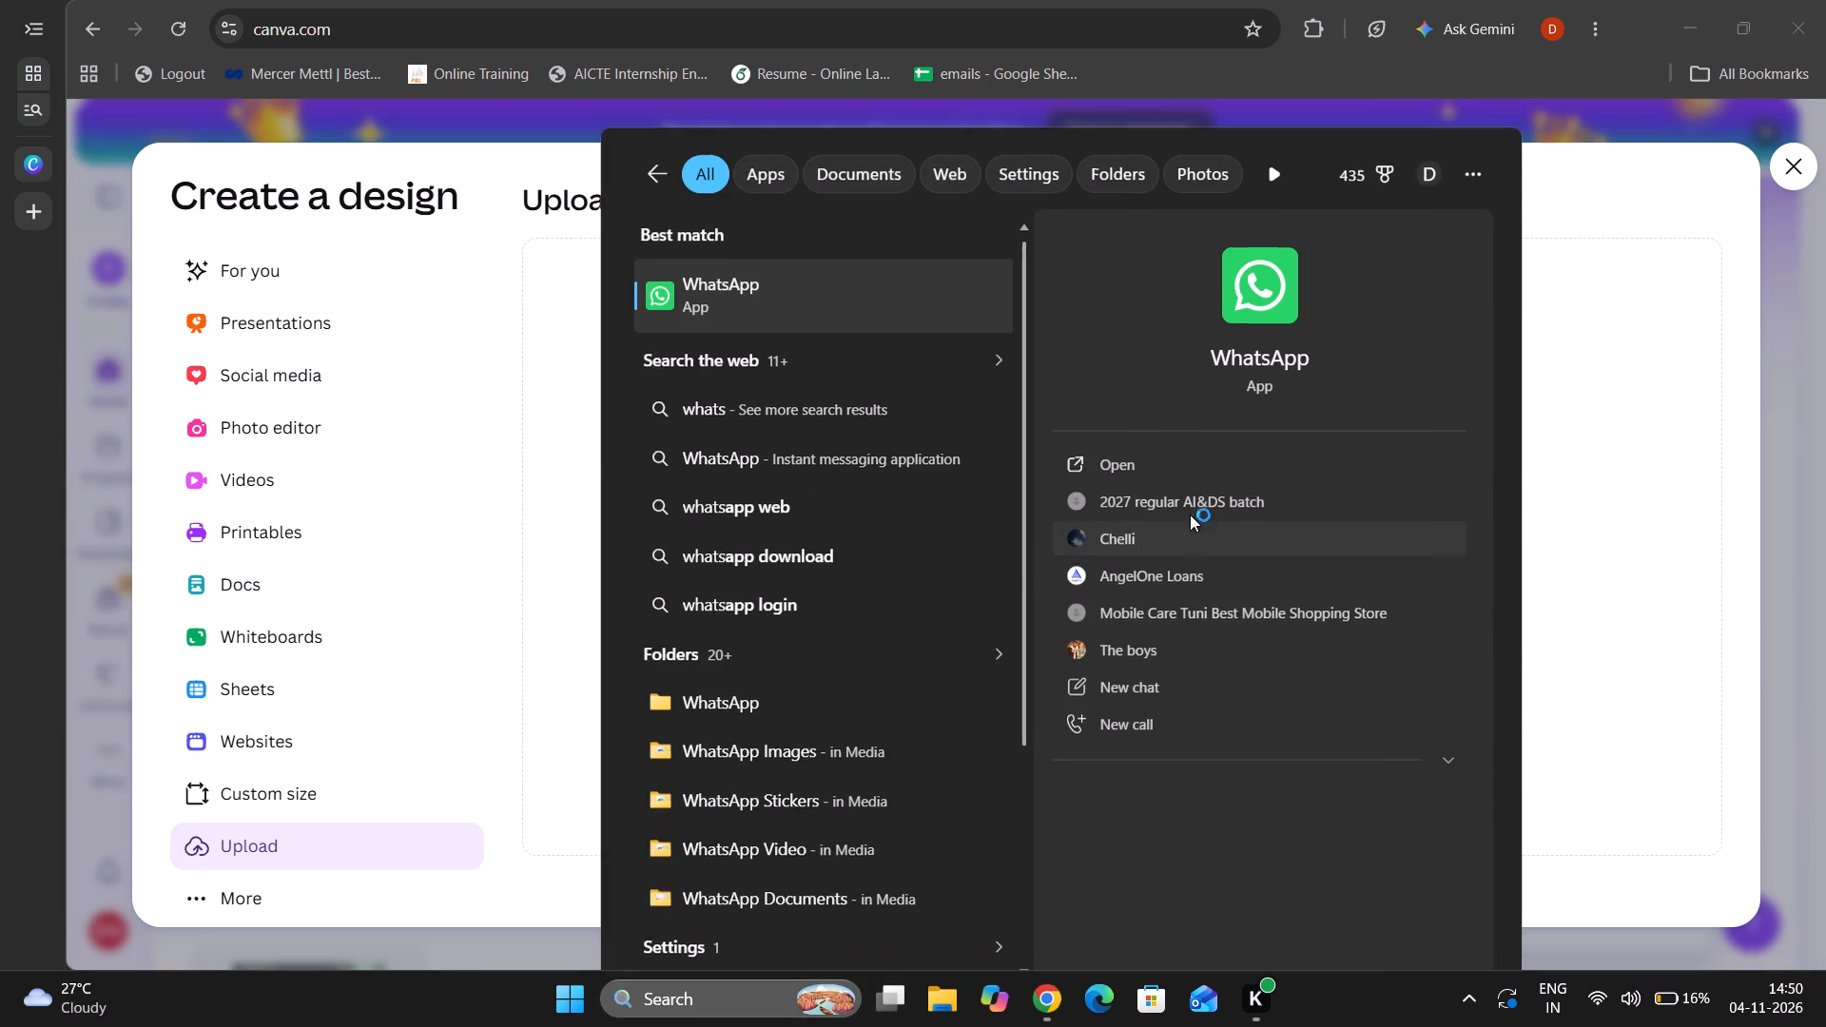
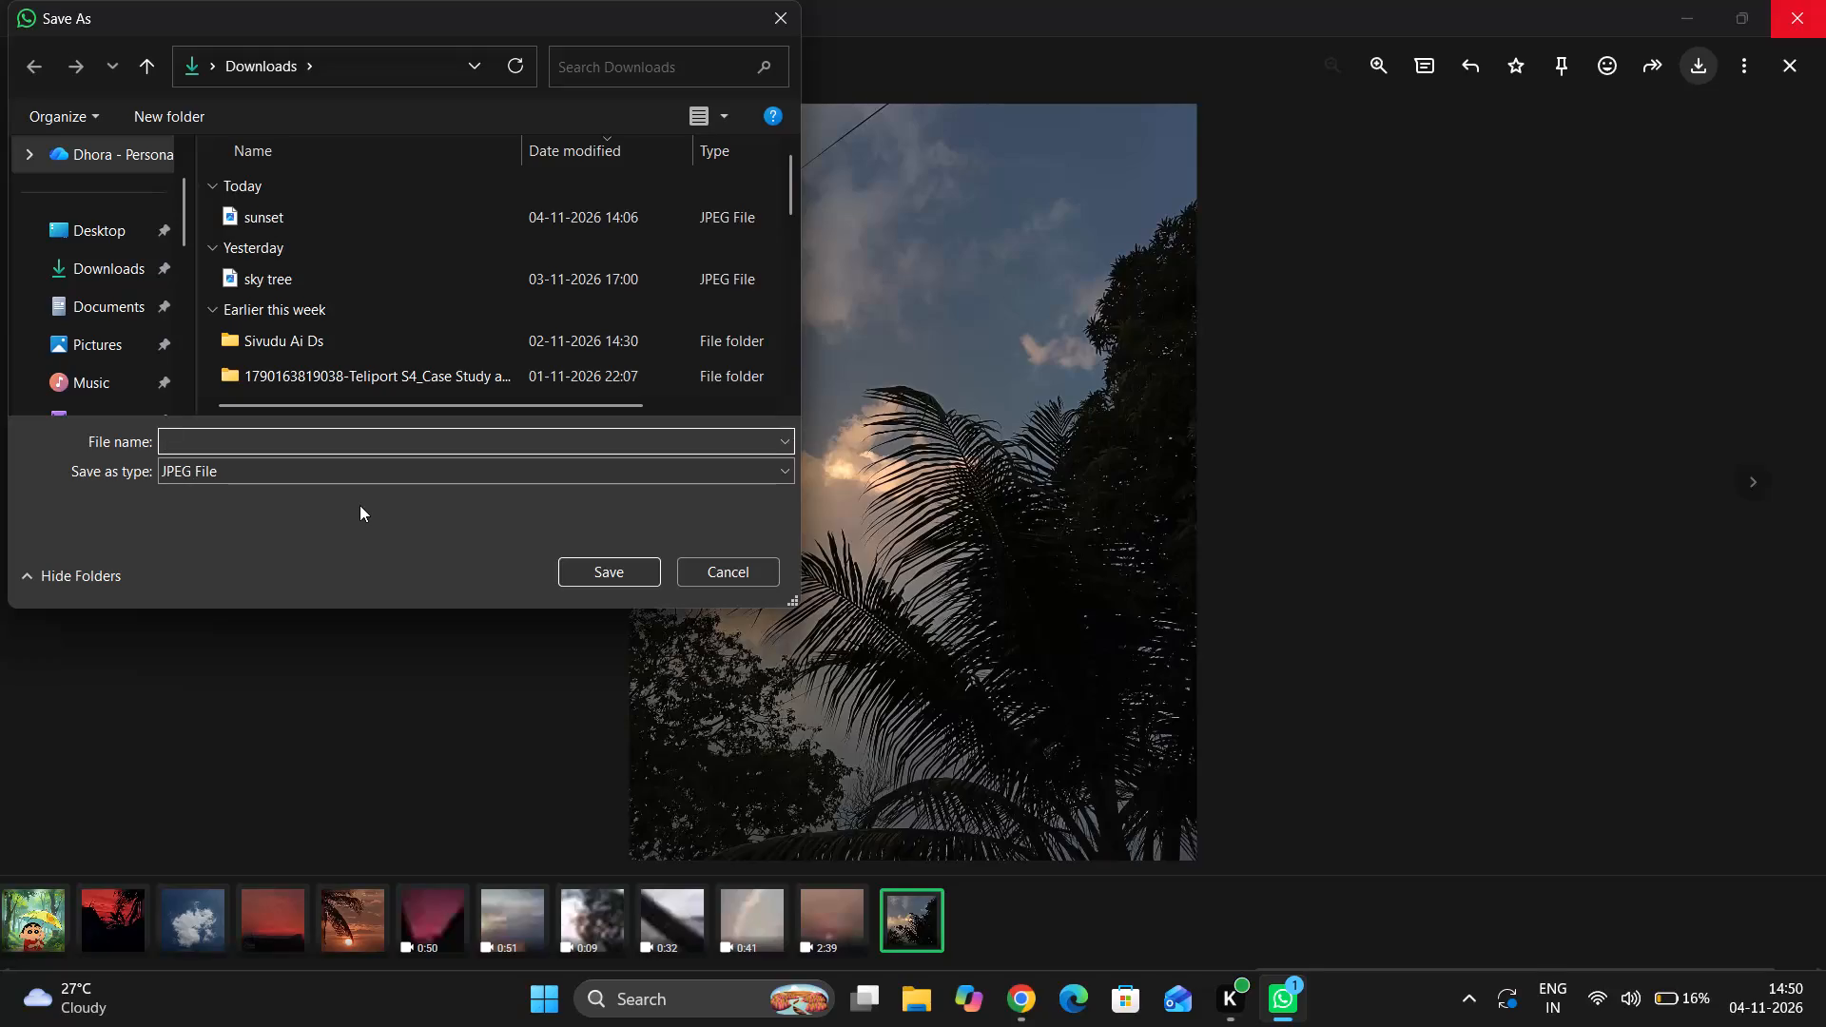
# Name the palm tree sky image "edit.z" for saving as a JPEG in the Downloads folder.
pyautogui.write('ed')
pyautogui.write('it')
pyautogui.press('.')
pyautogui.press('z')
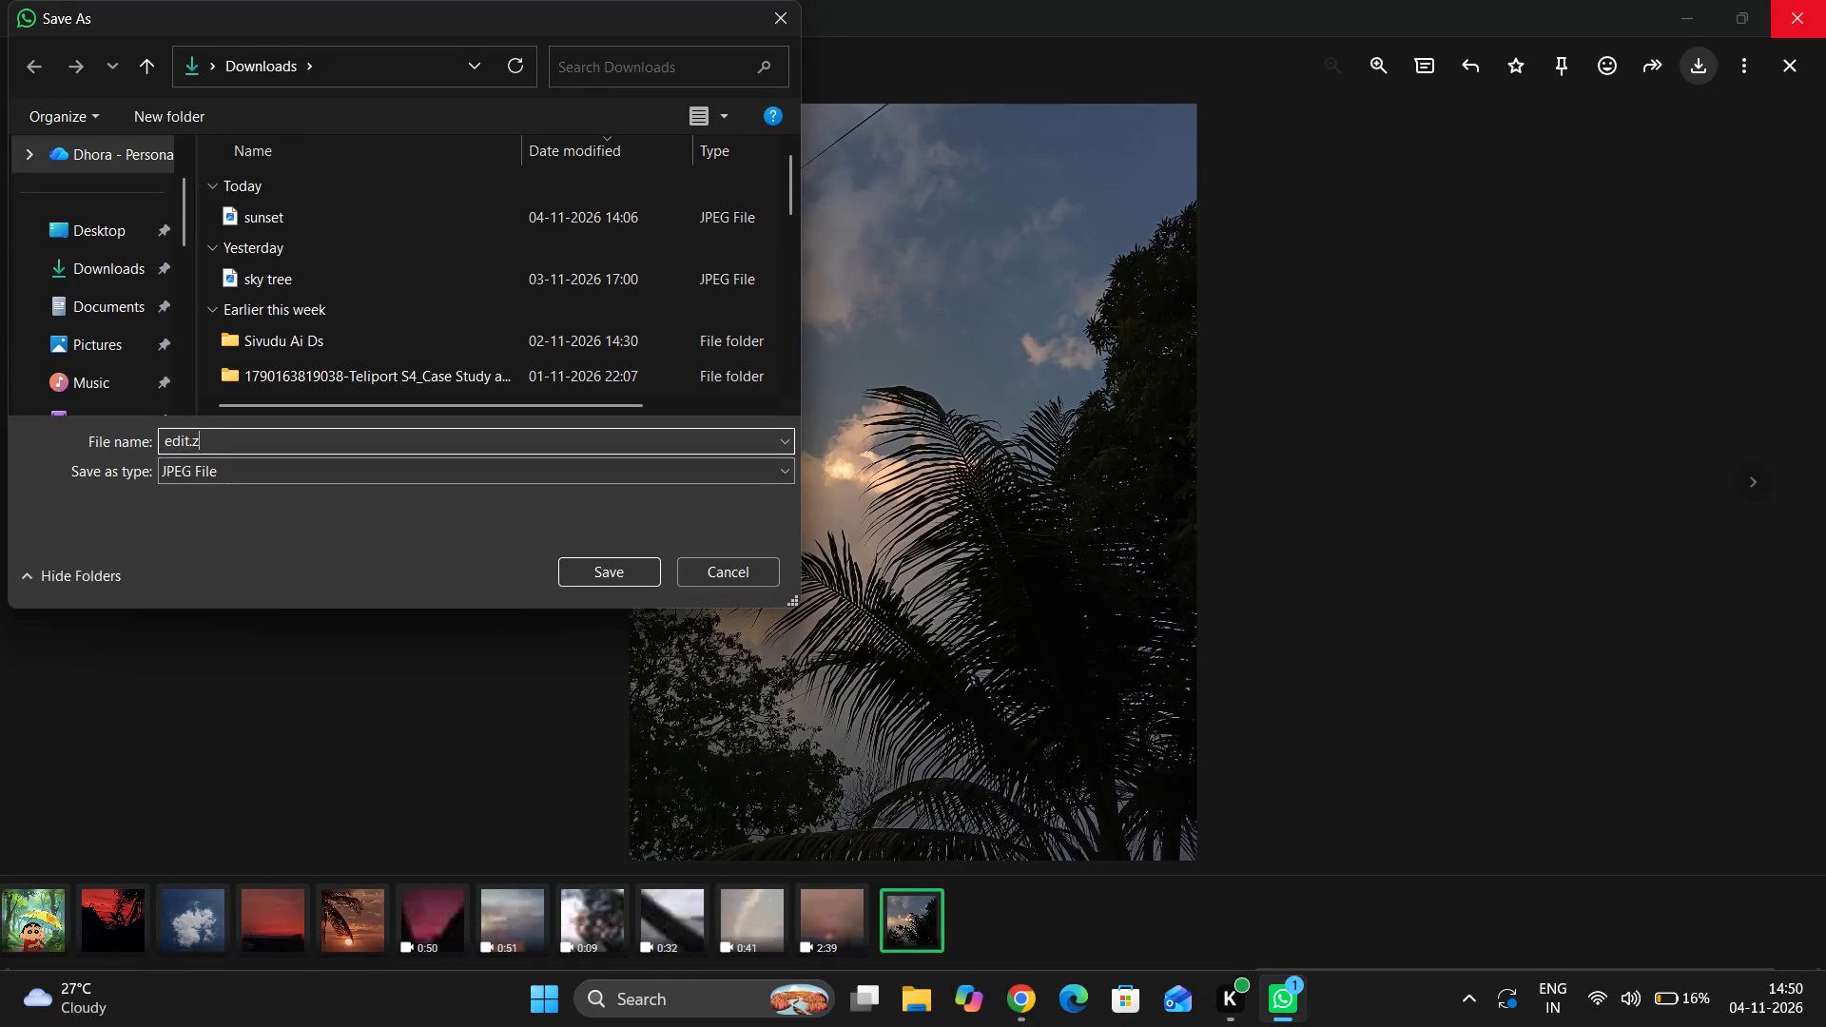
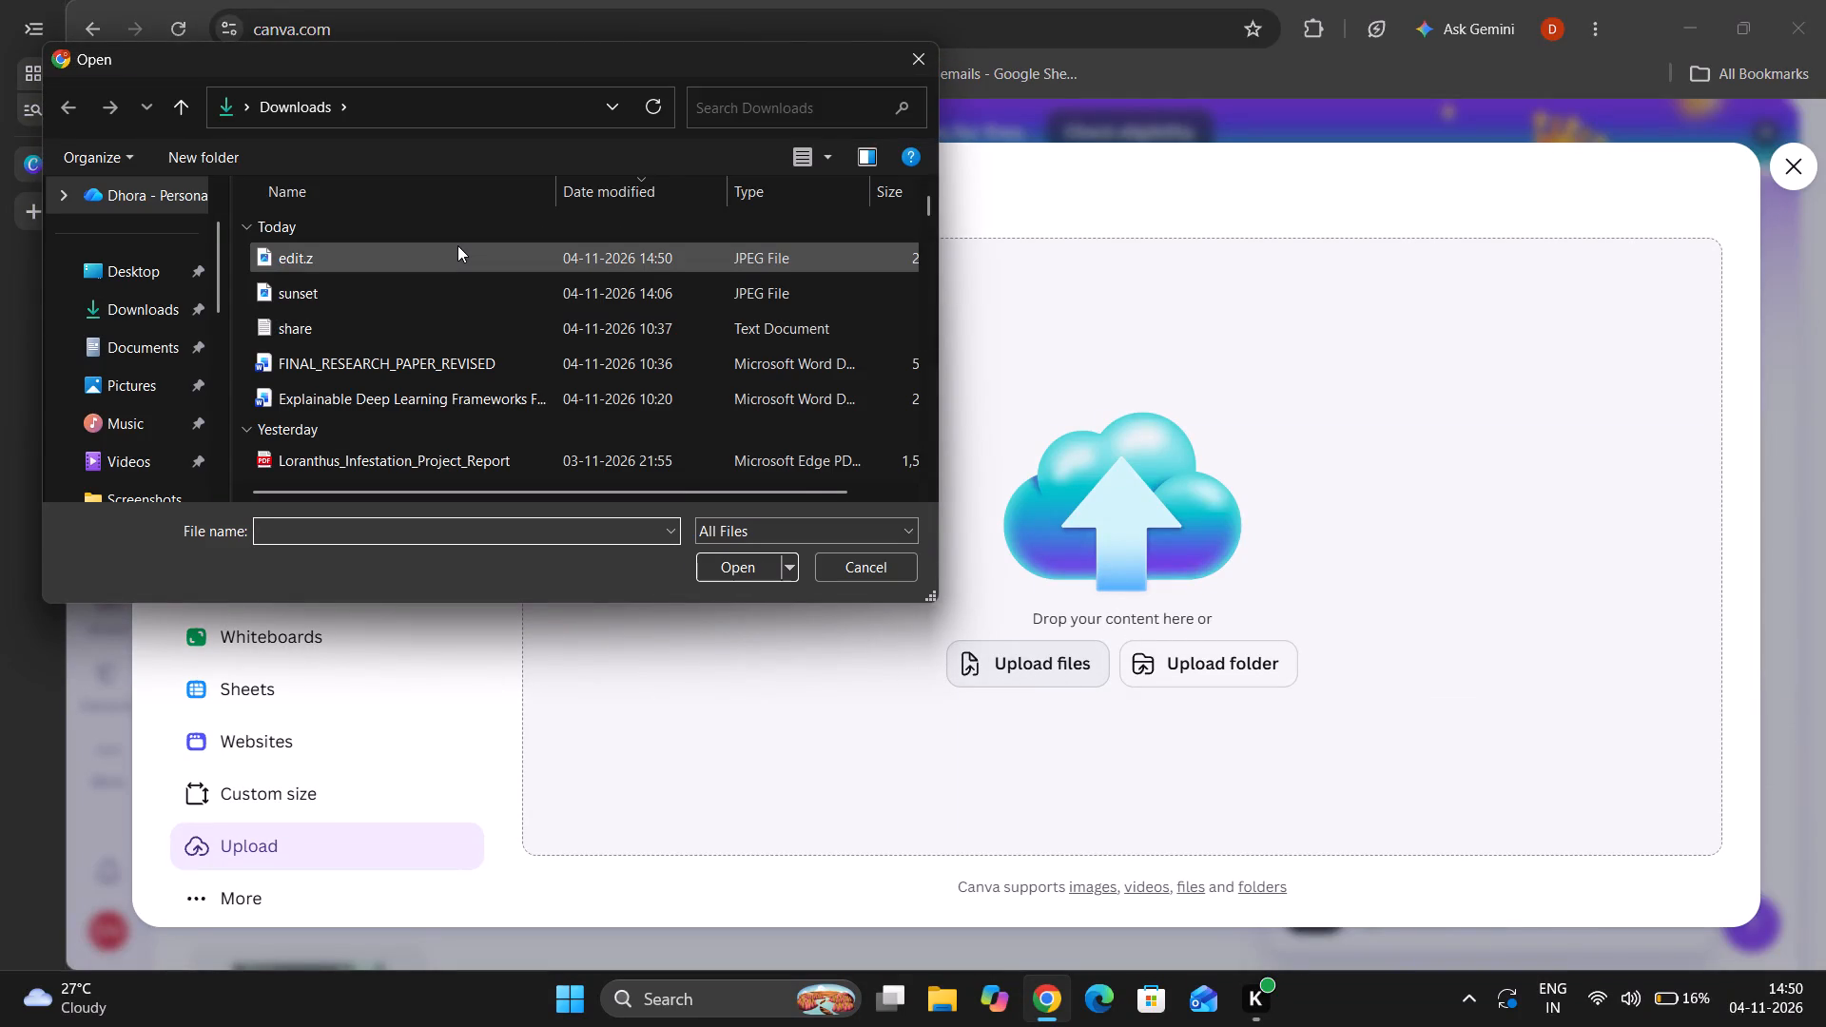
# Upload the edit.z JPEG from Downloads and open it for image editing.
pyautogui.click(457, 245)
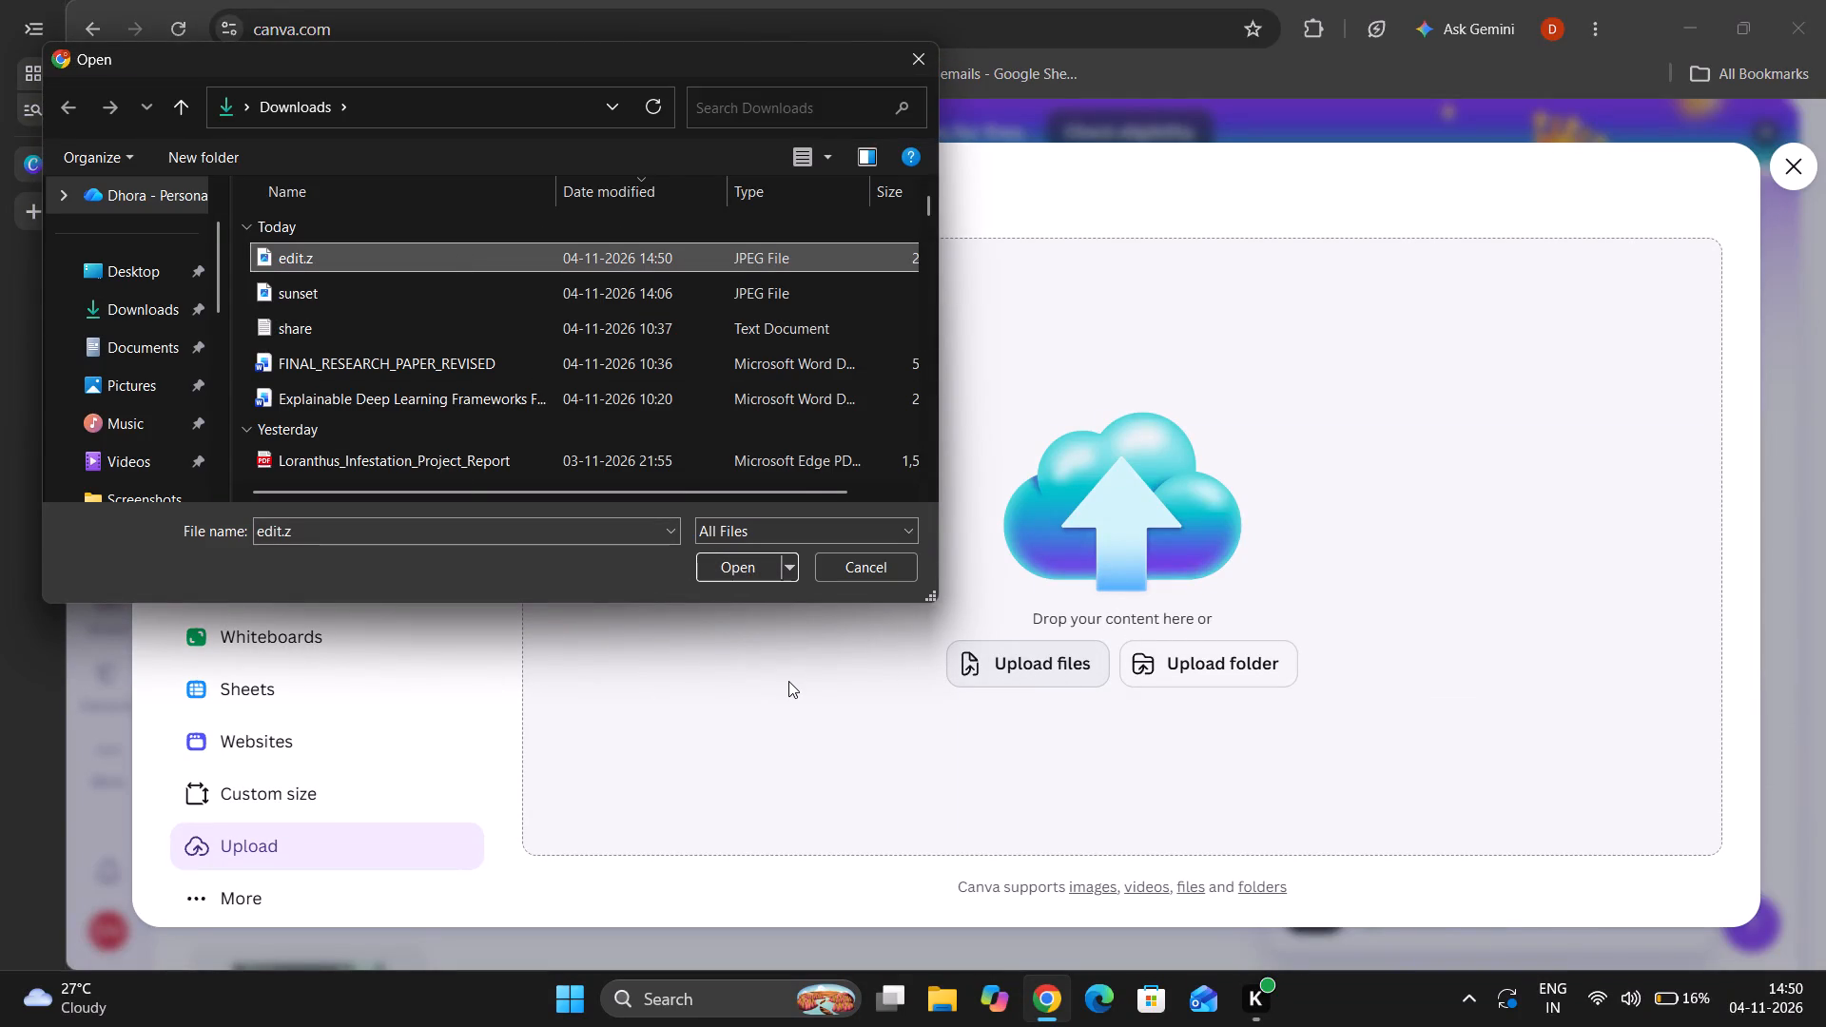
pyautogui.press('Return')
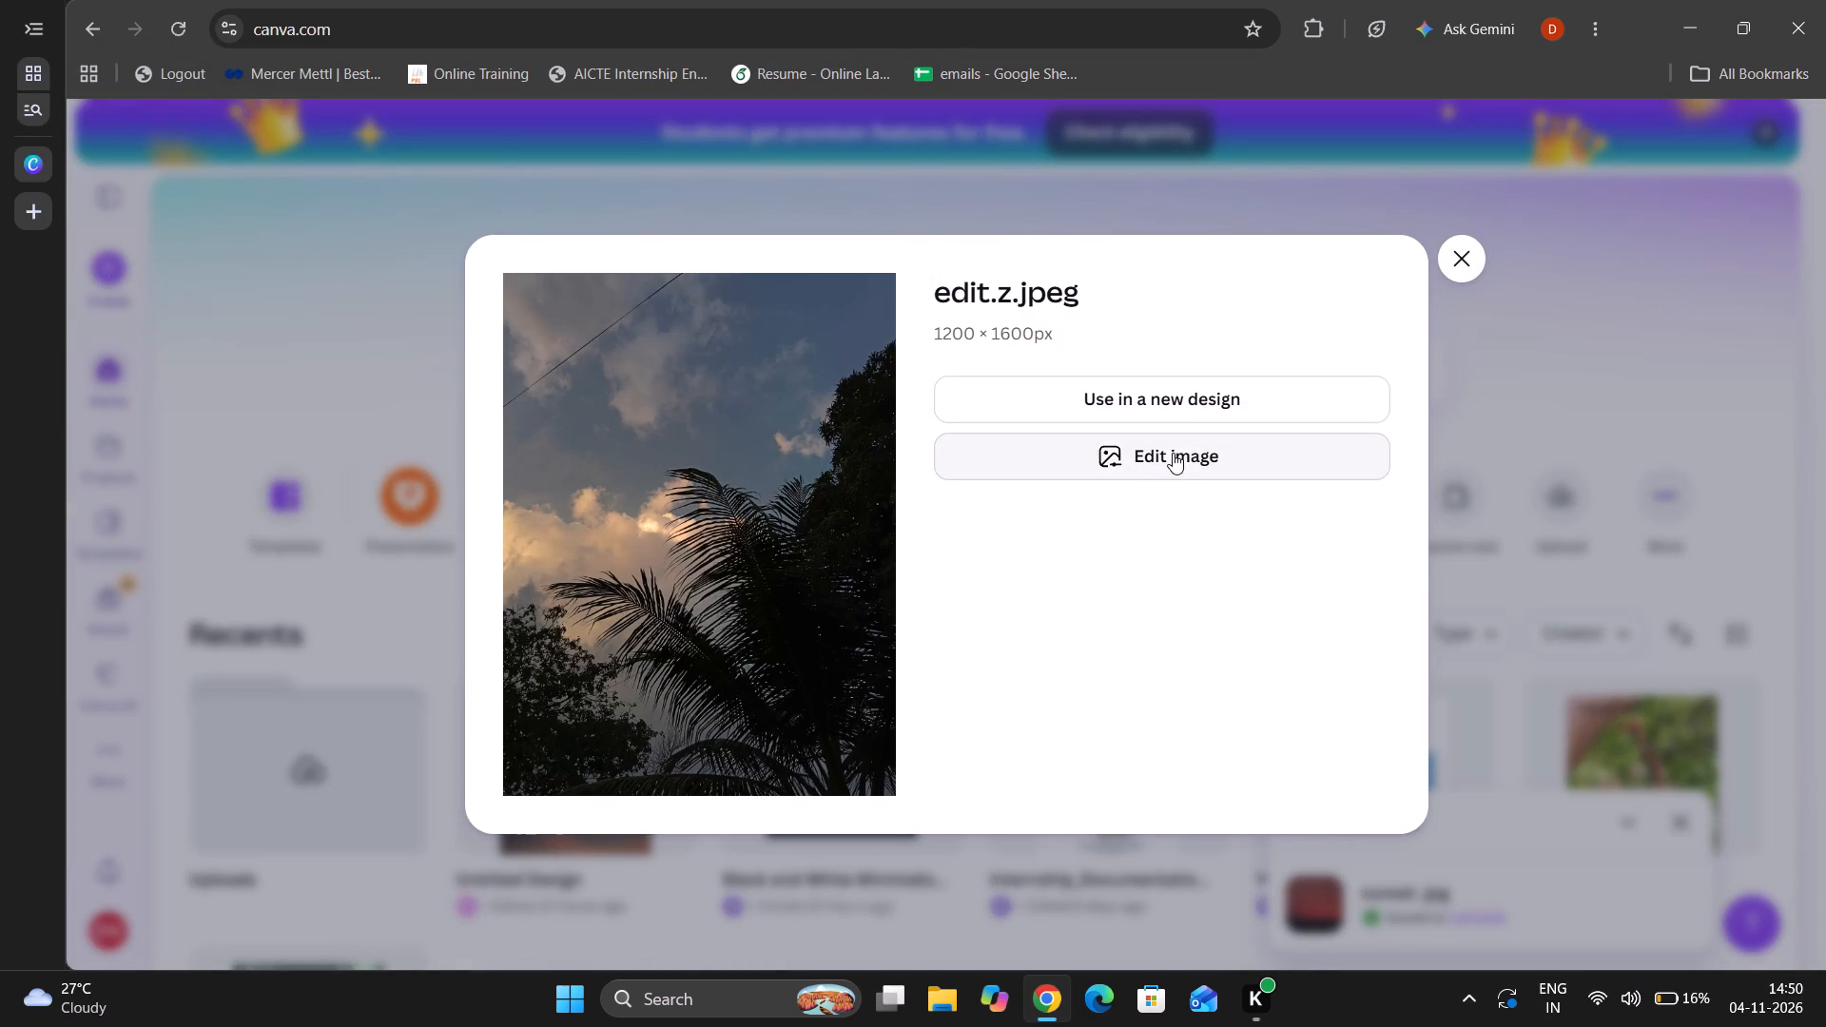
pyautogui.click(1173, 453)
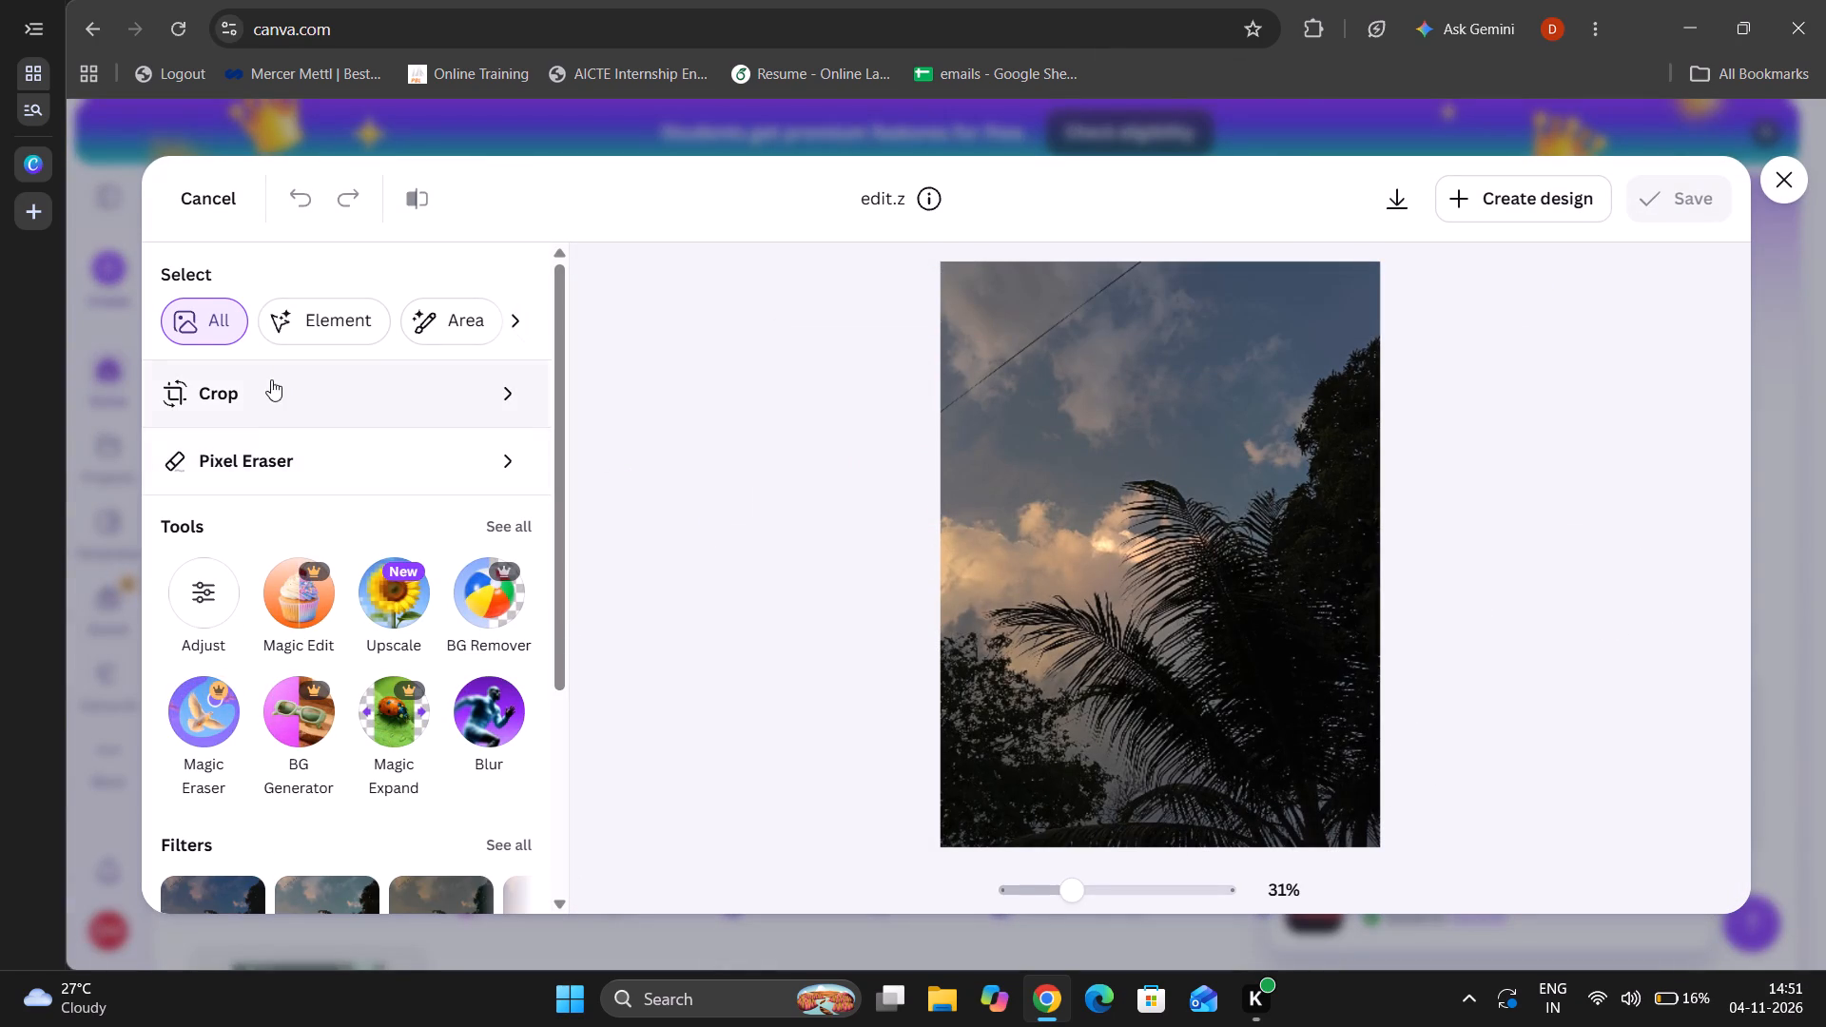
# Switch the selection mode for the edit.z image to Element.
pyautogui.click(217, 322)
pyautogui.click(330, 327)
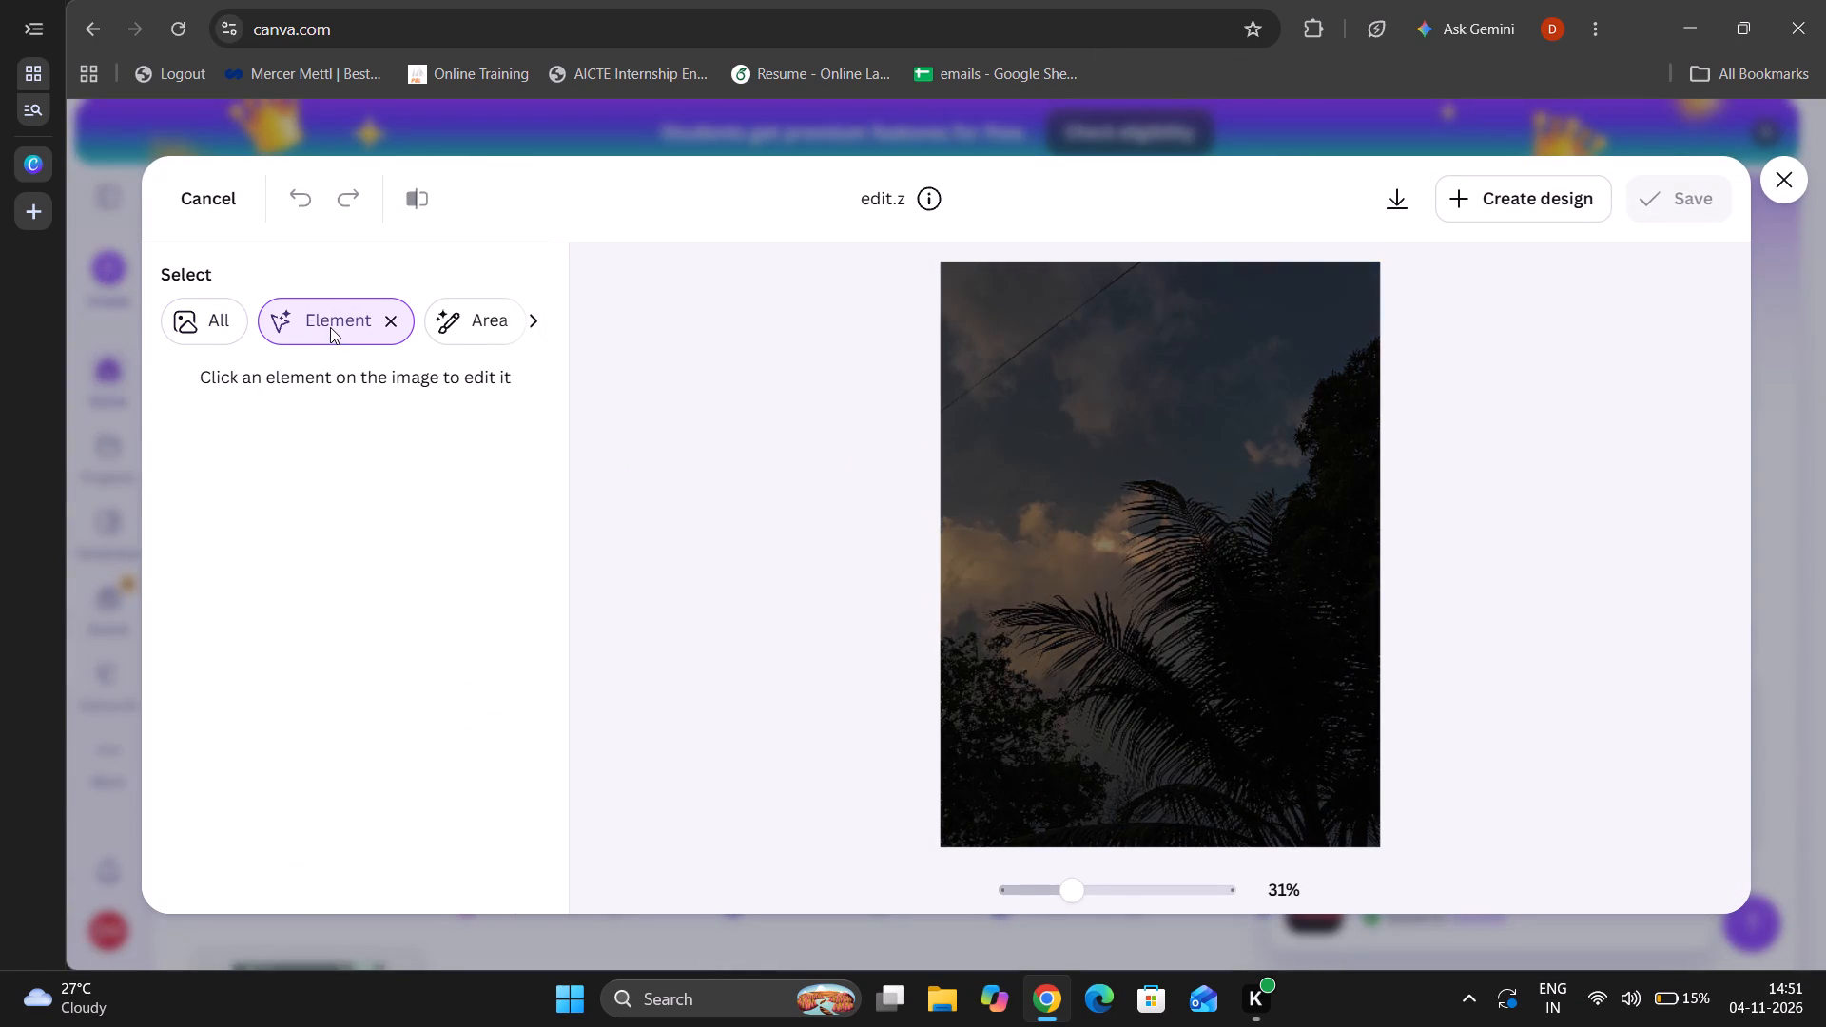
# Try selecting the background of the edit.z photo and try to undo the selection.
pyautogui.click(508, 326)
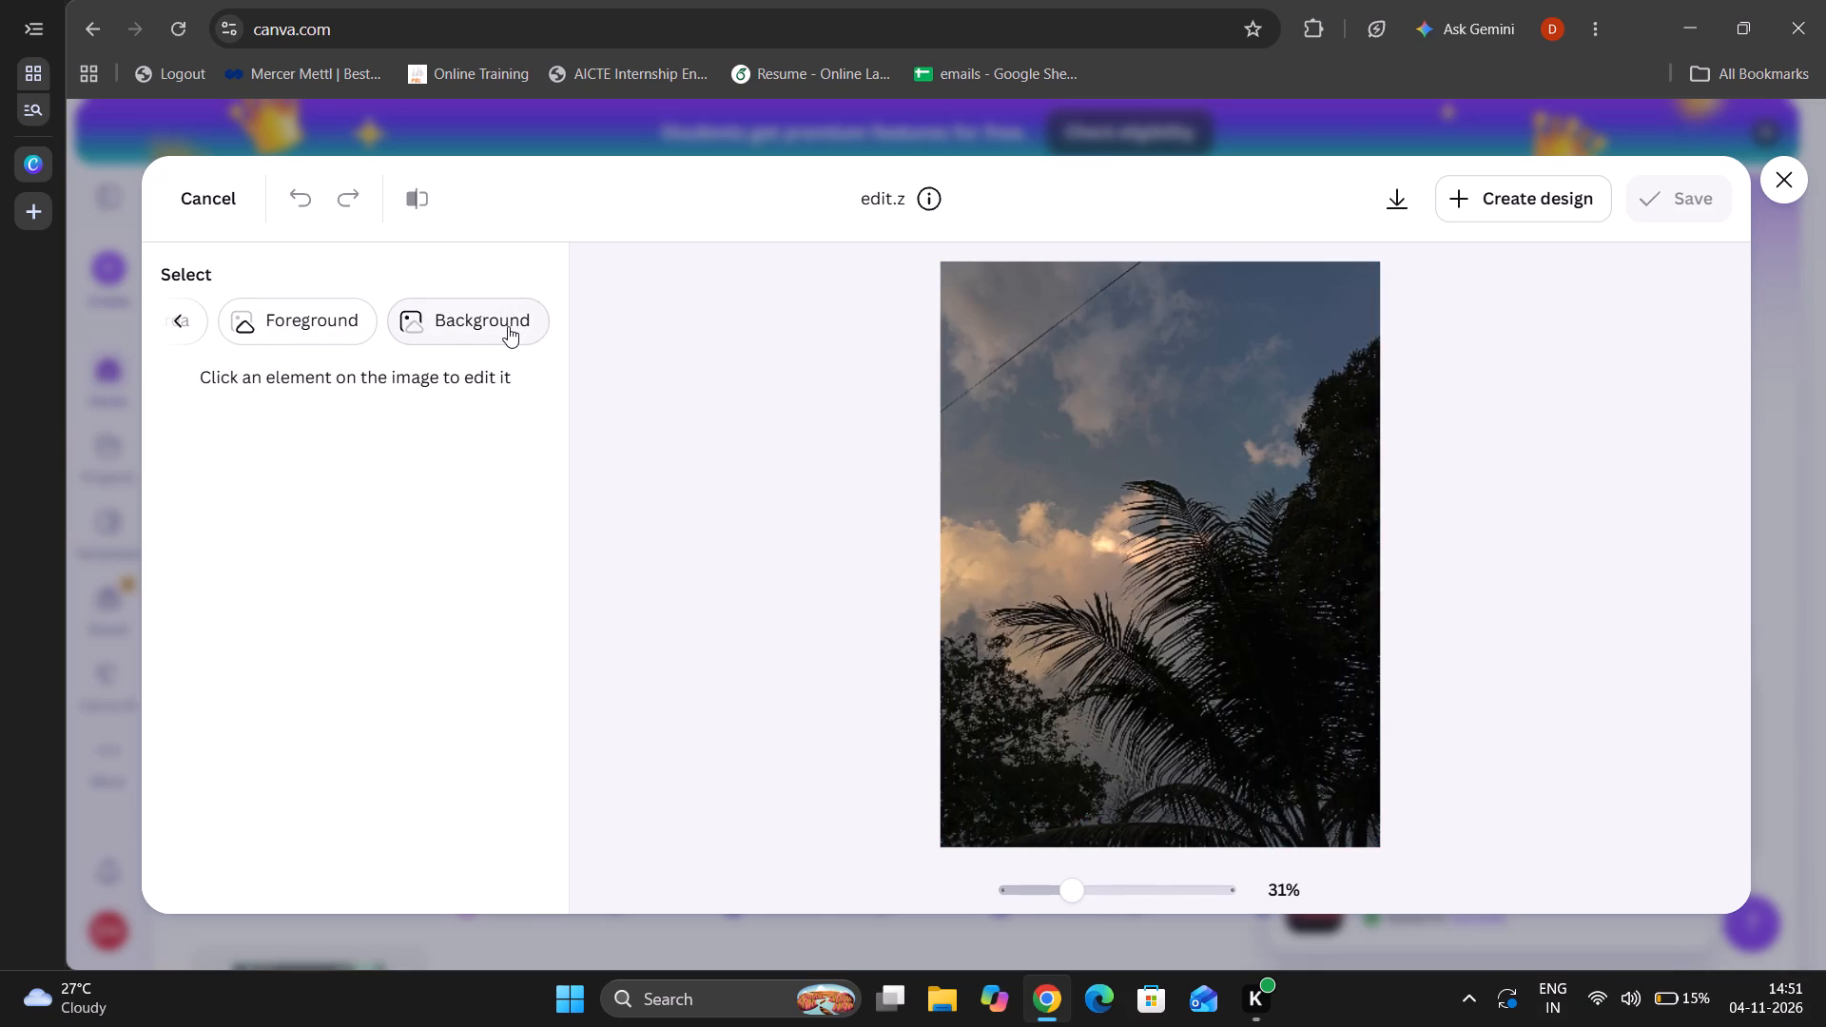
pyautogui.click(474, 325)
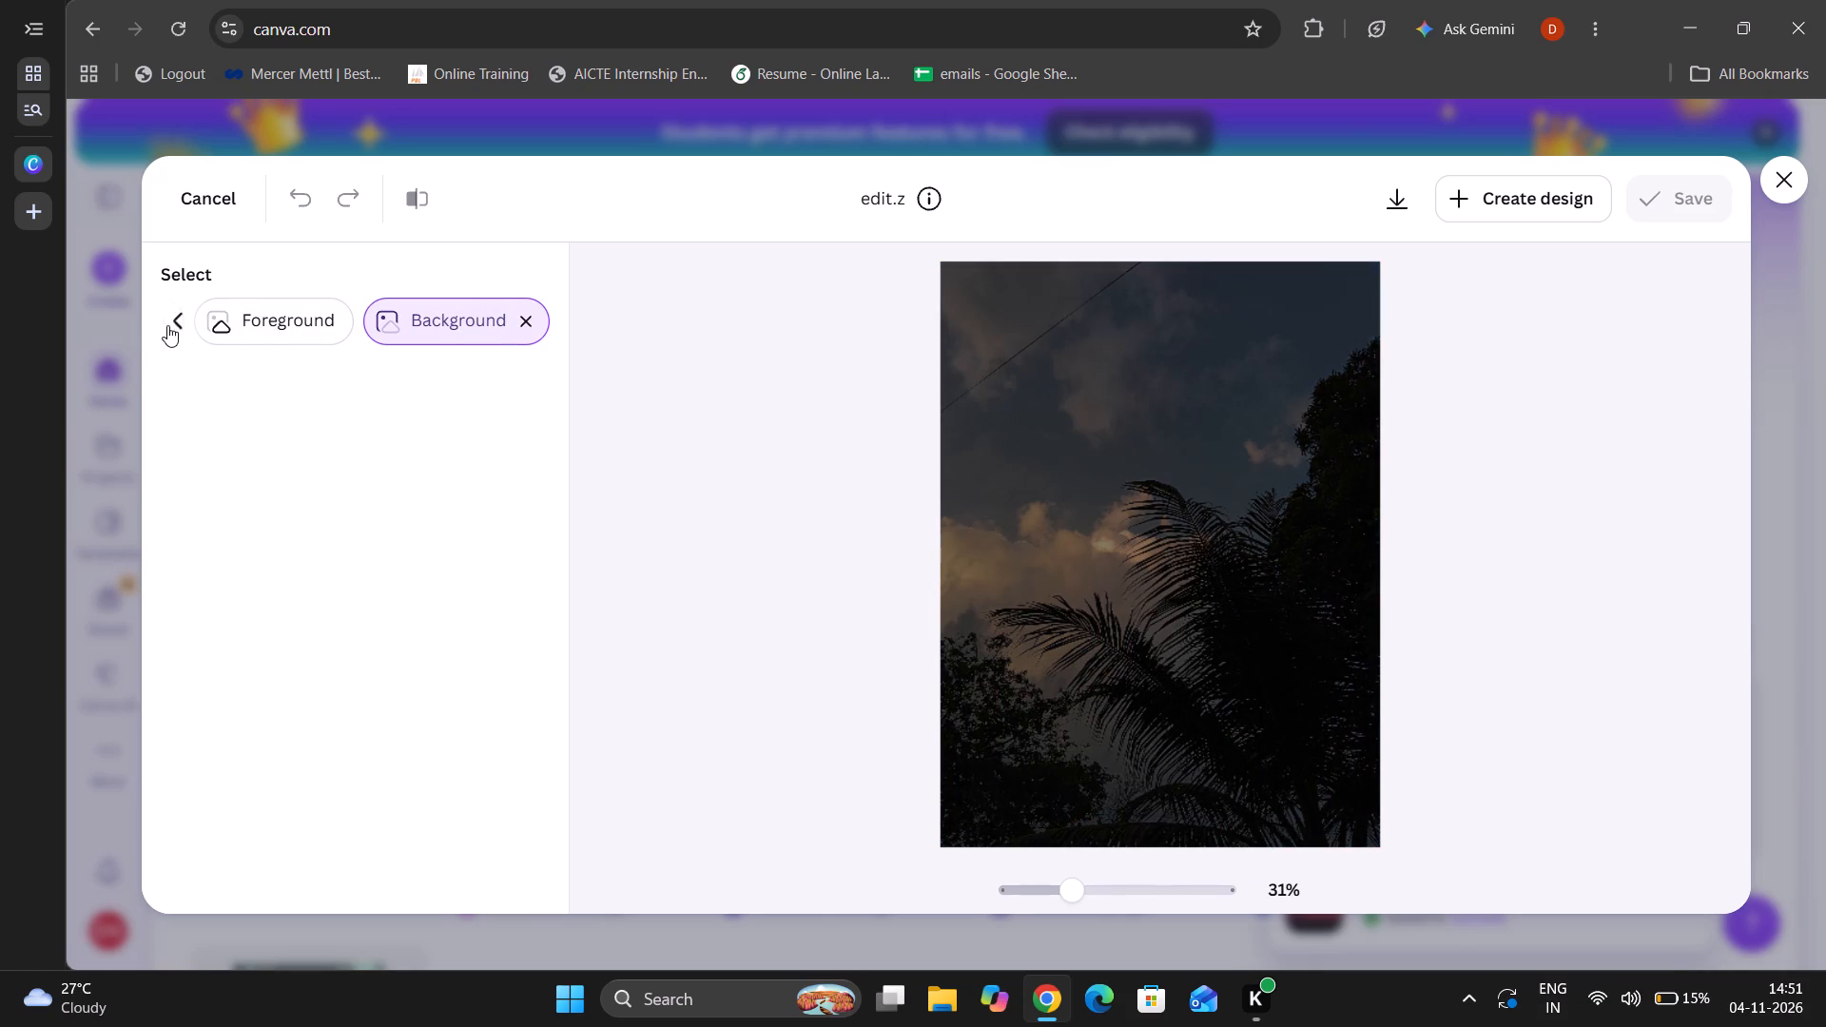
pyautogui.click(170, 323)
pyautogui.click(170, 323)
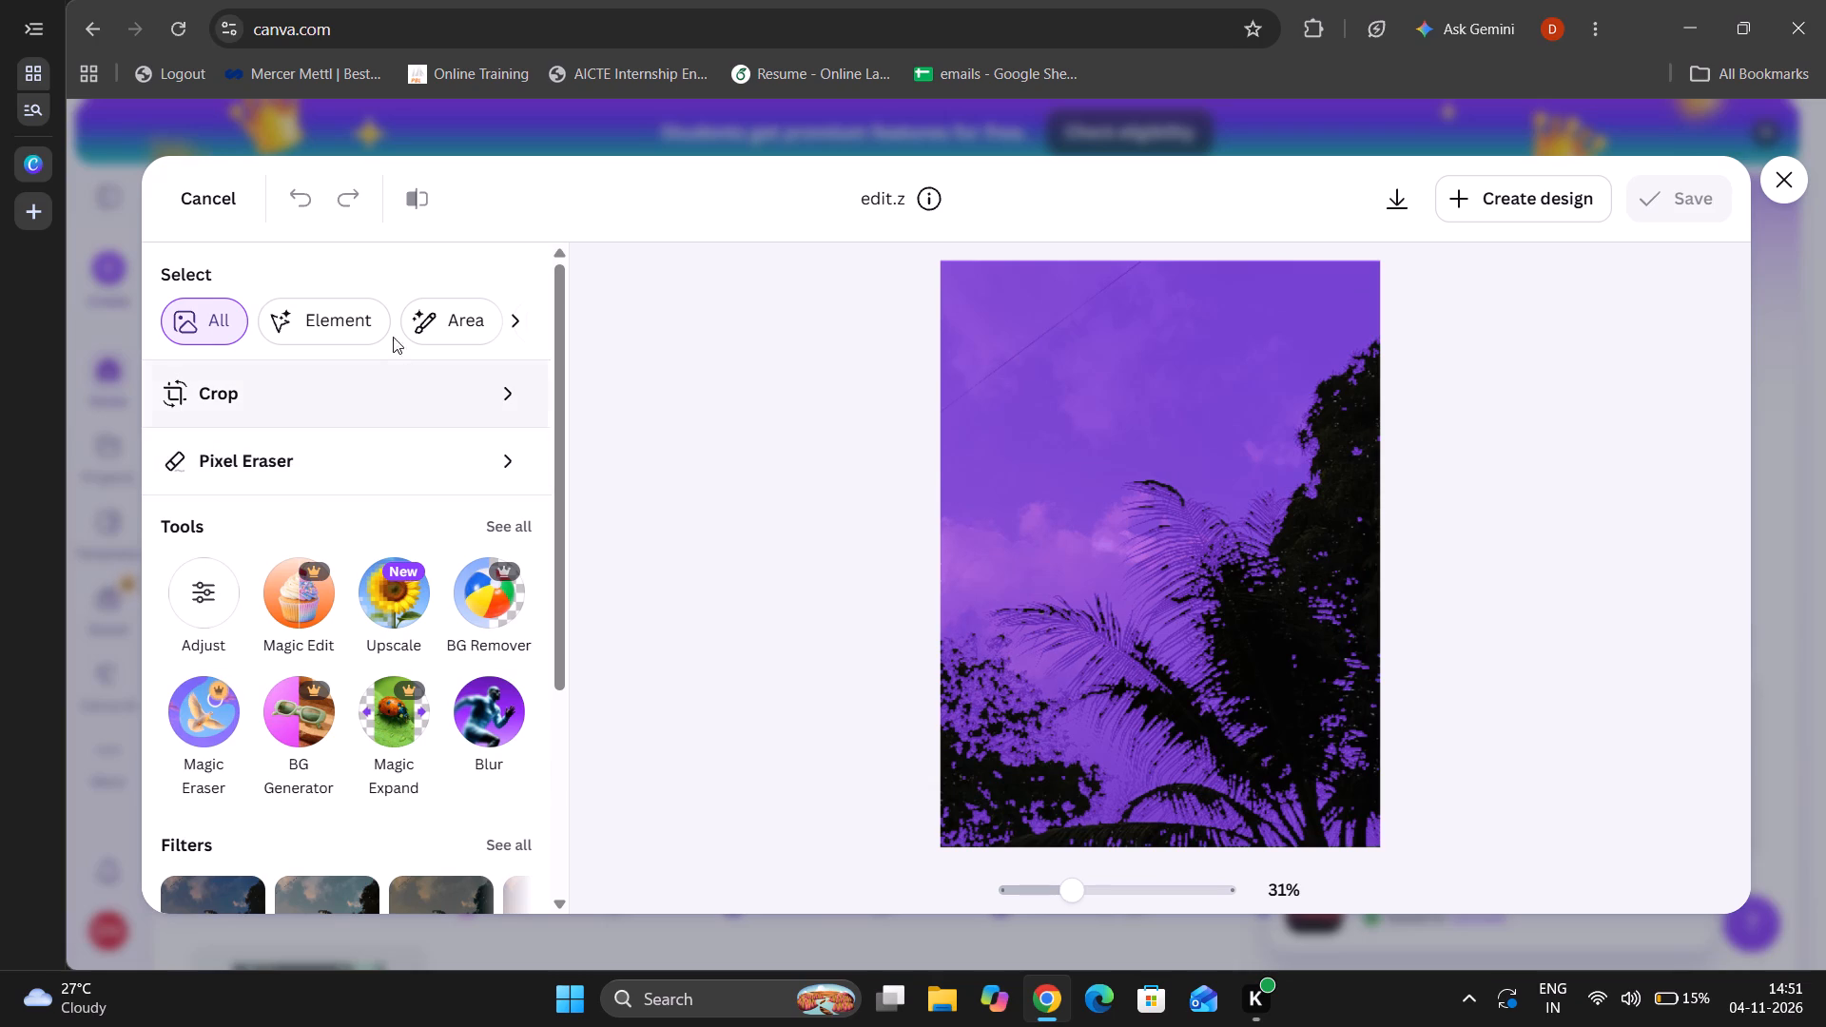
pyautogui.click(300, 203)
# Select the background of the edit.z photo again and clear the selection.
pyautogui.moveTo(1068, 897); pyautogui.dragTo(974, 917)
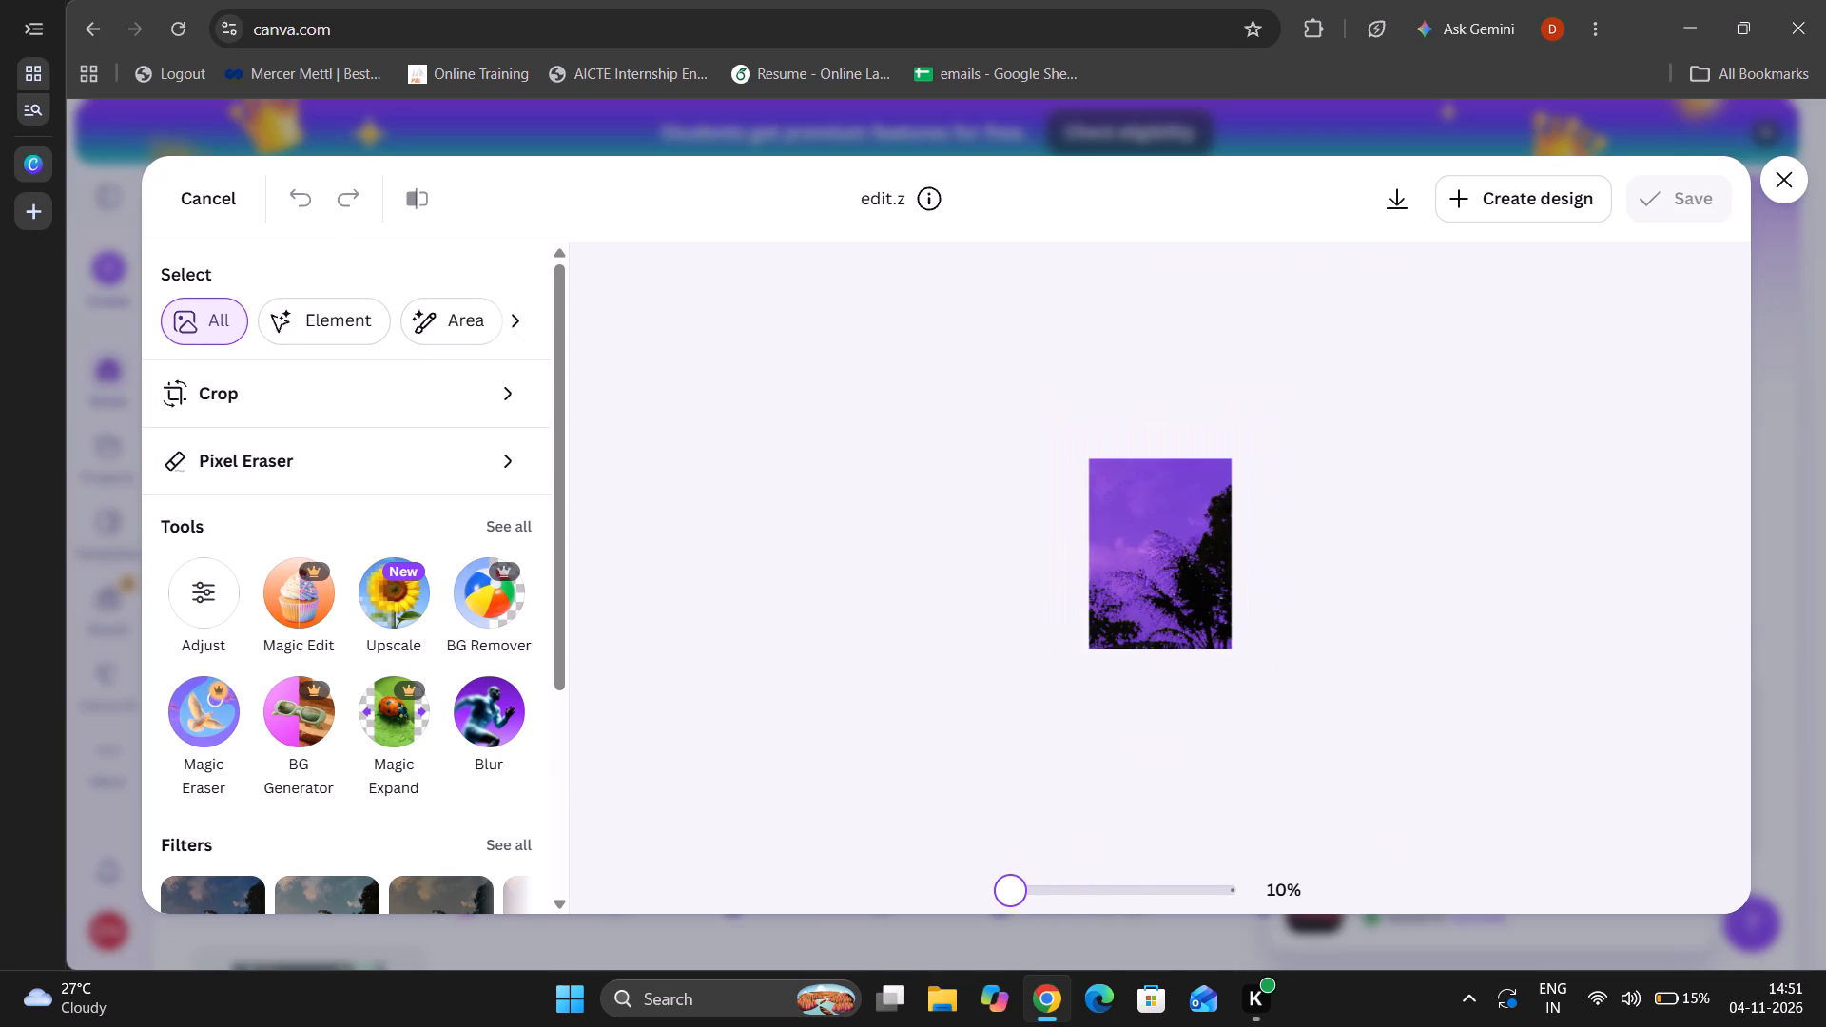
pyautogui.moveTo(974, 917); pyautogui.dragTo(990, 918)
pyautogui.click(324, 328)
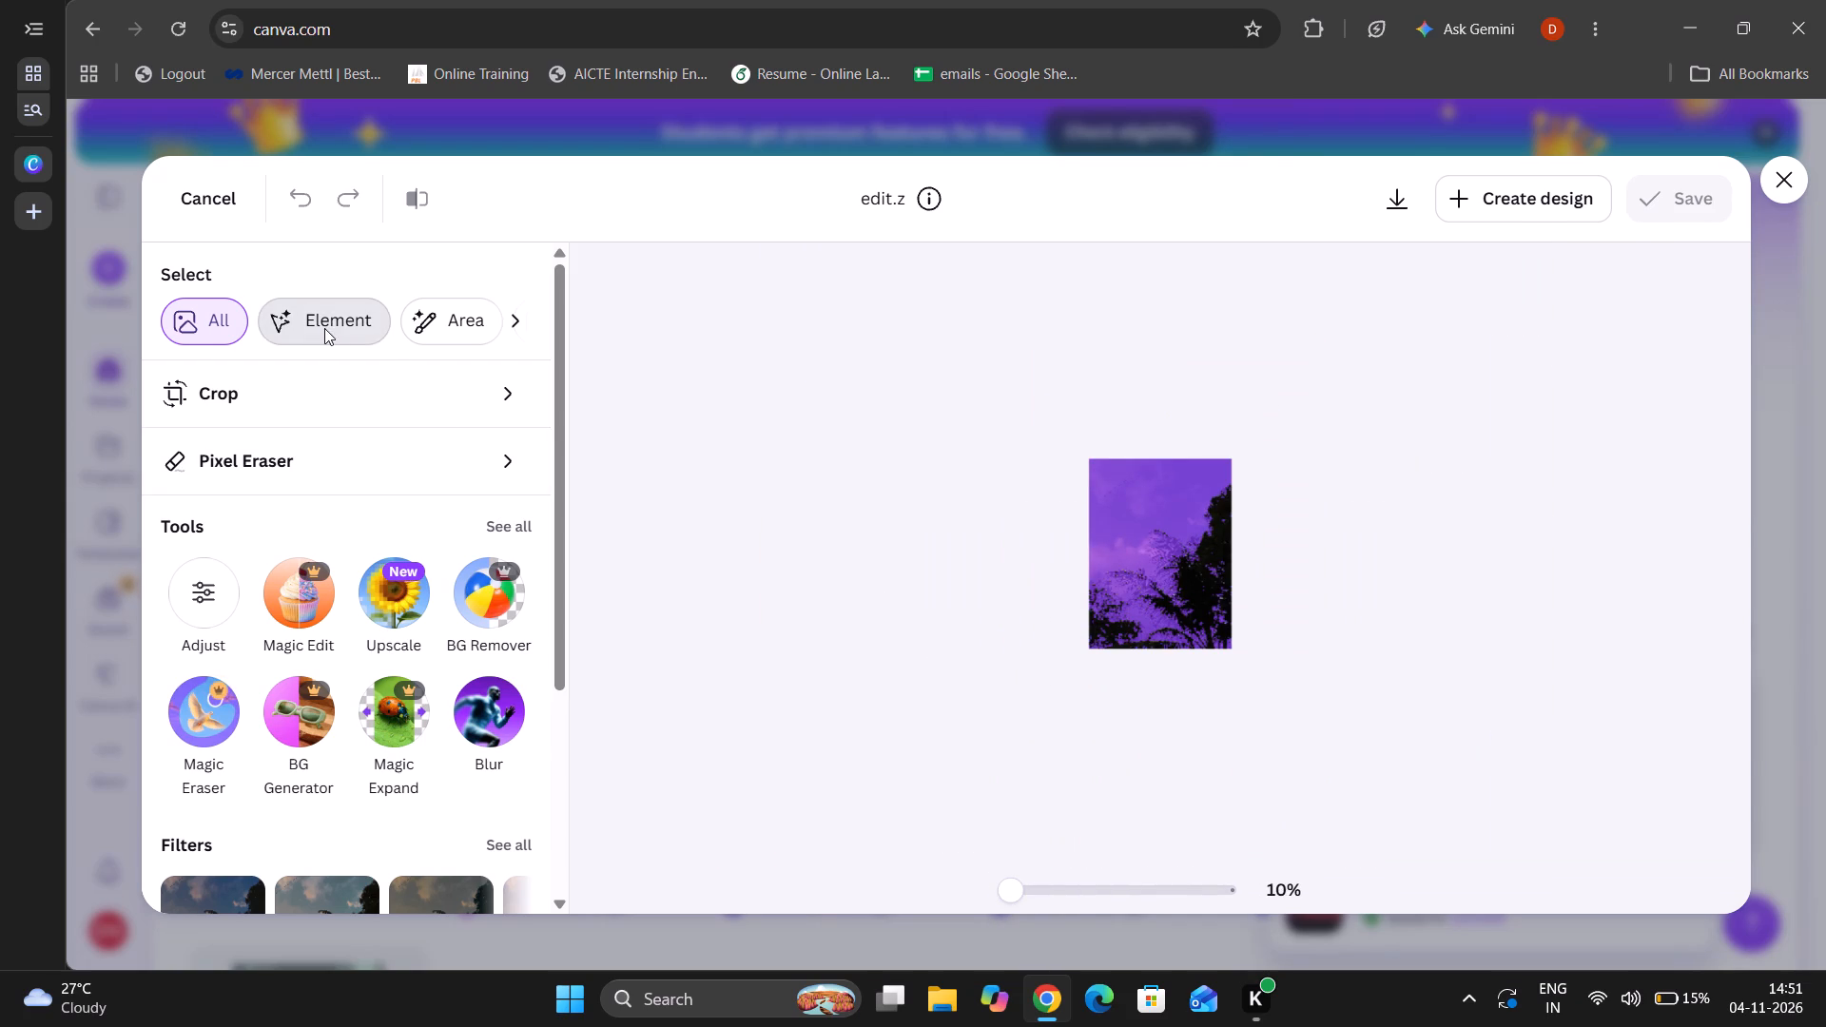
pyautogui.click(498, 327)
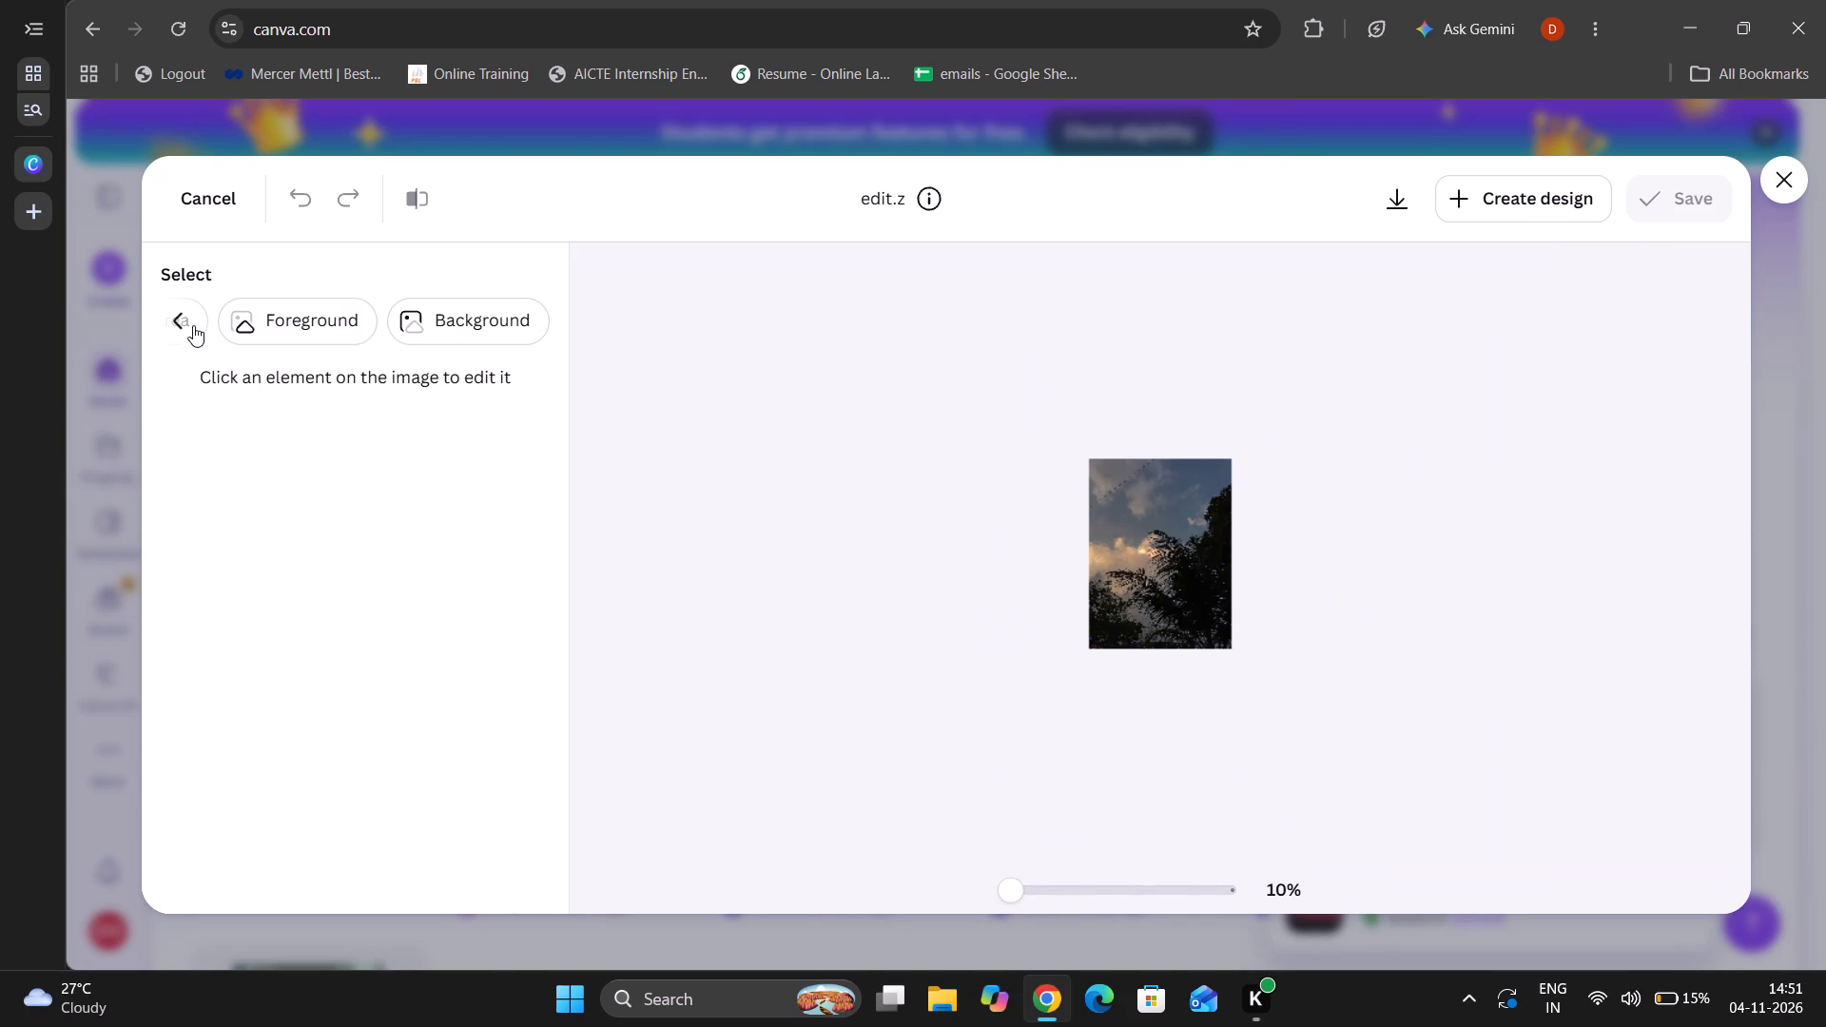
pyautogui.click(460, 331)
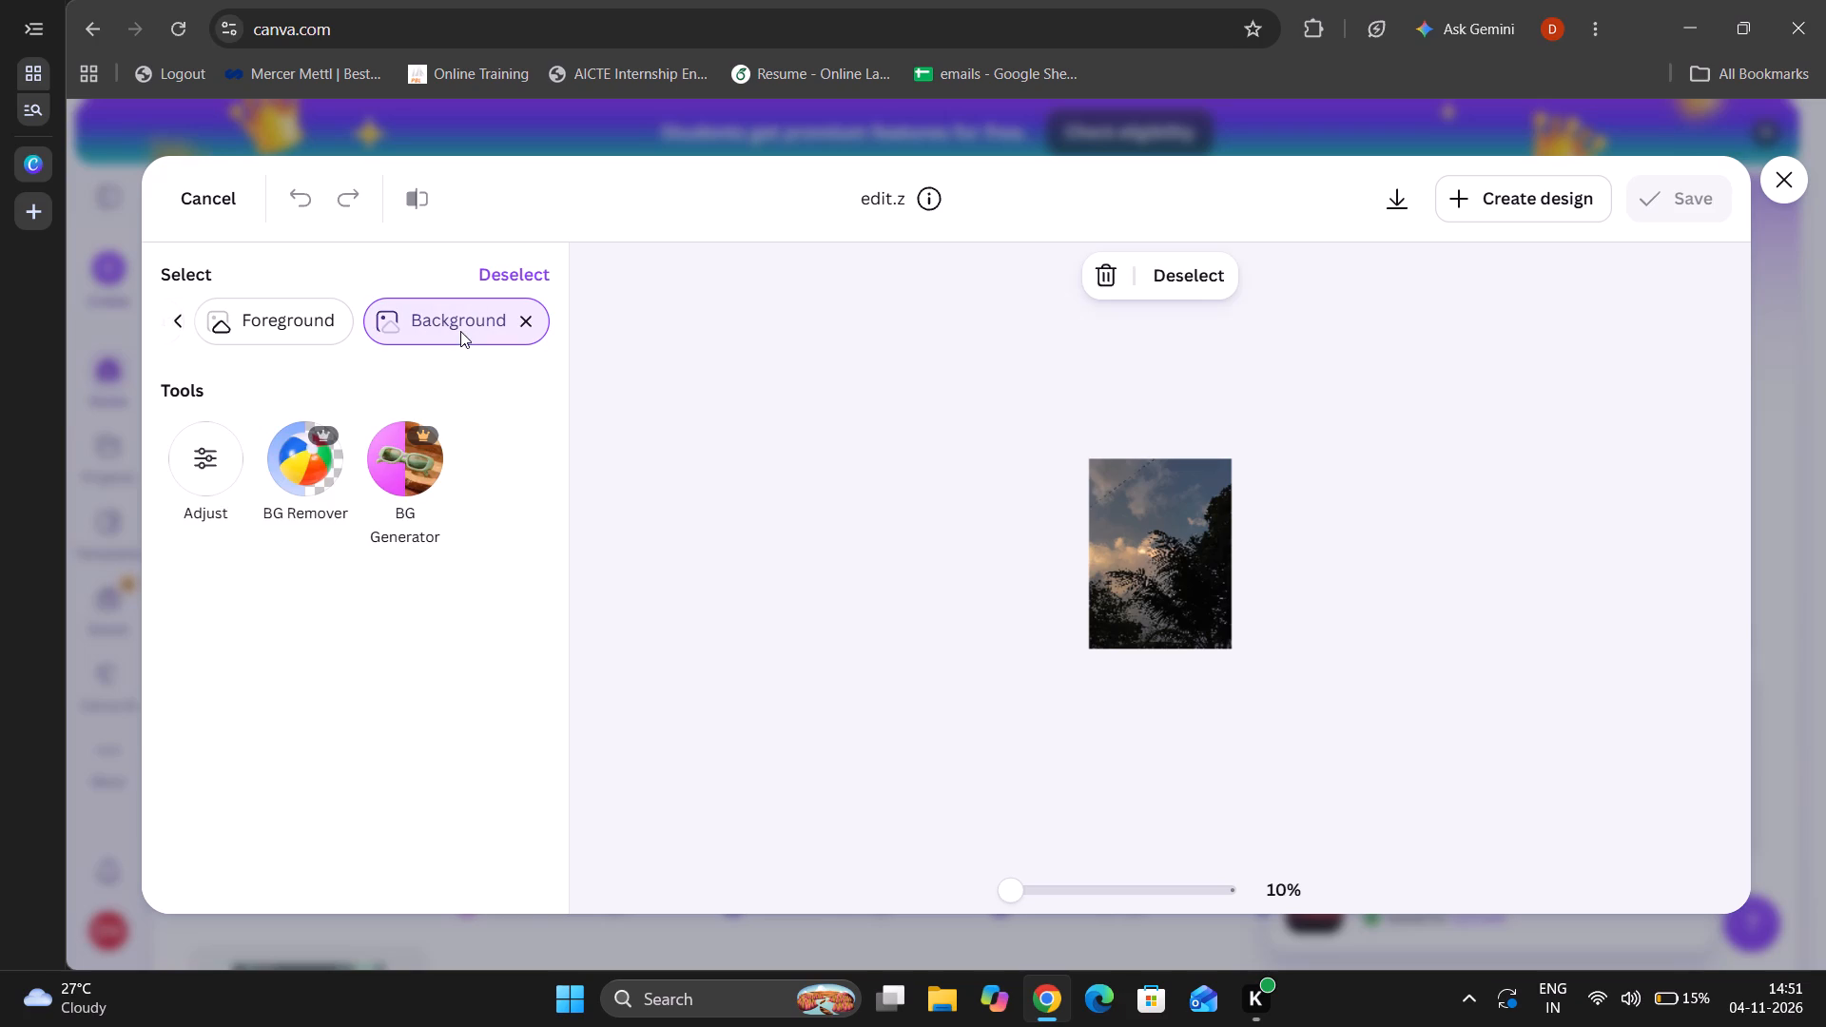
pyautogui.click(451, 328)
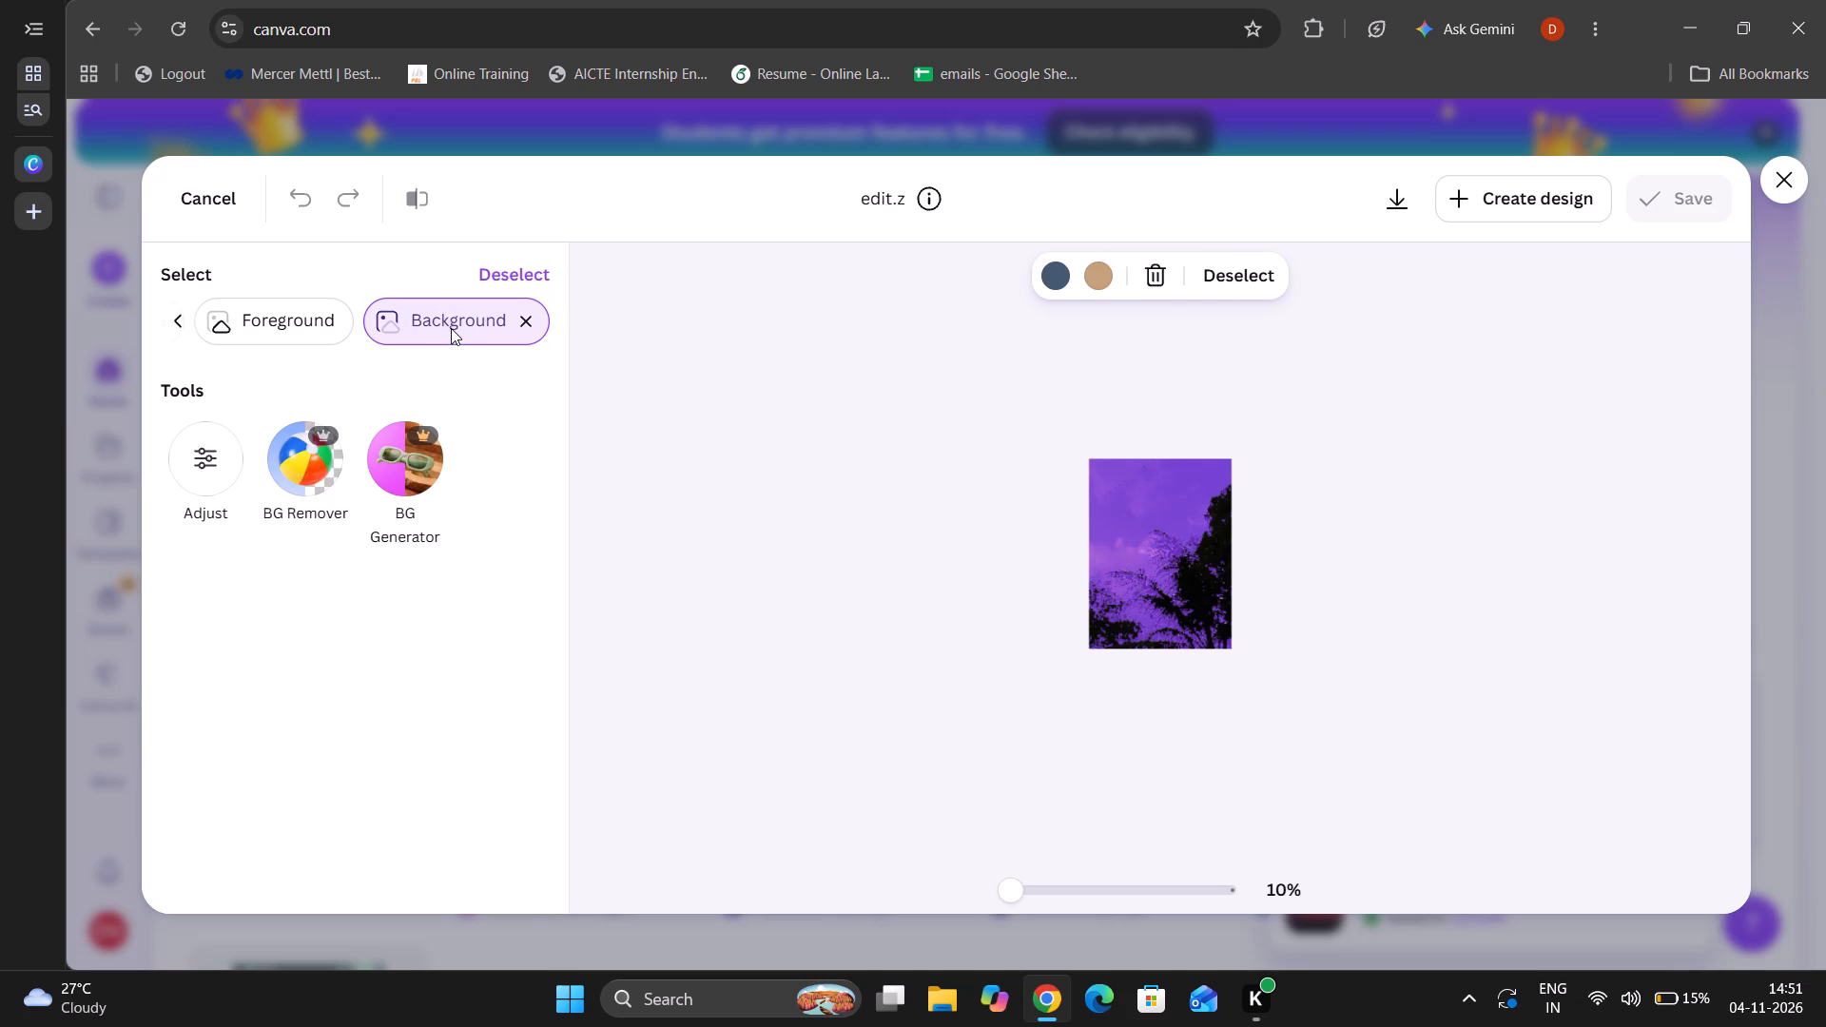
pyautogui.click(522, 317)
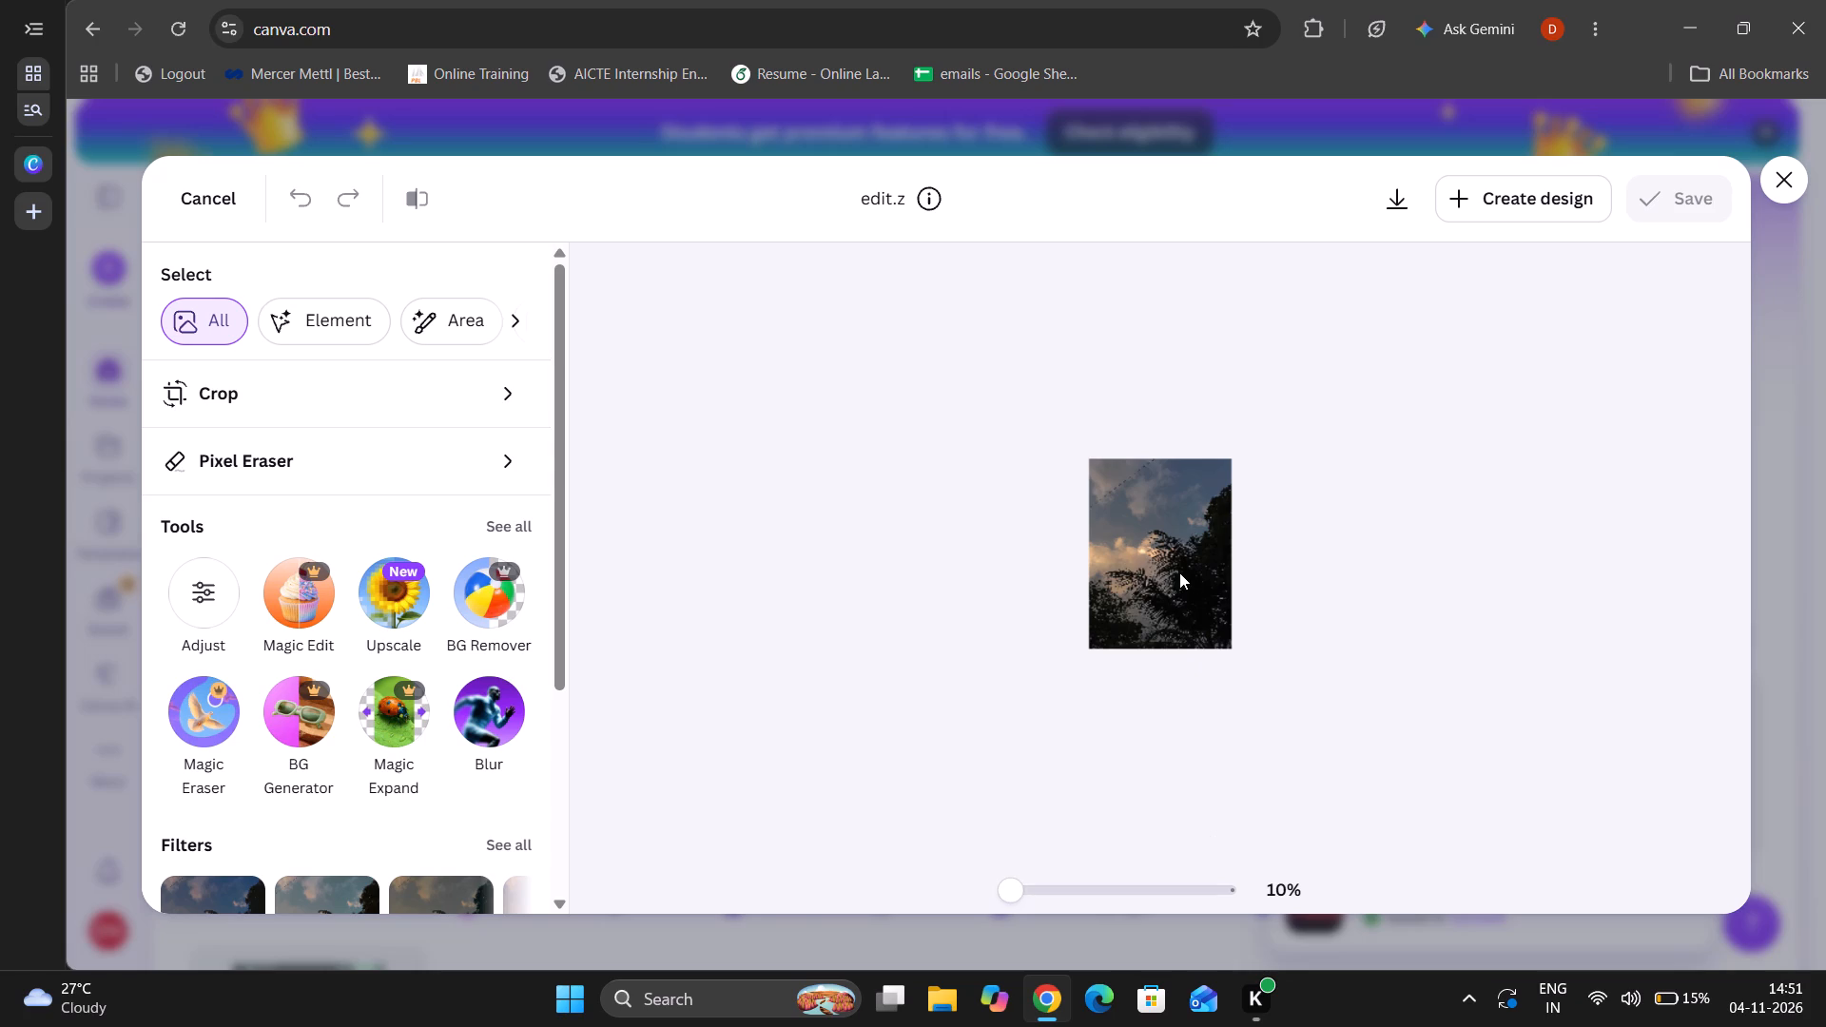
# Examine the enlarged edit.z photo and the available editing tools, filters and shadows, and cancel the image editing.
pyautogui.moveTo(1007, 889); pyautogui.dragTo(1035, 889)
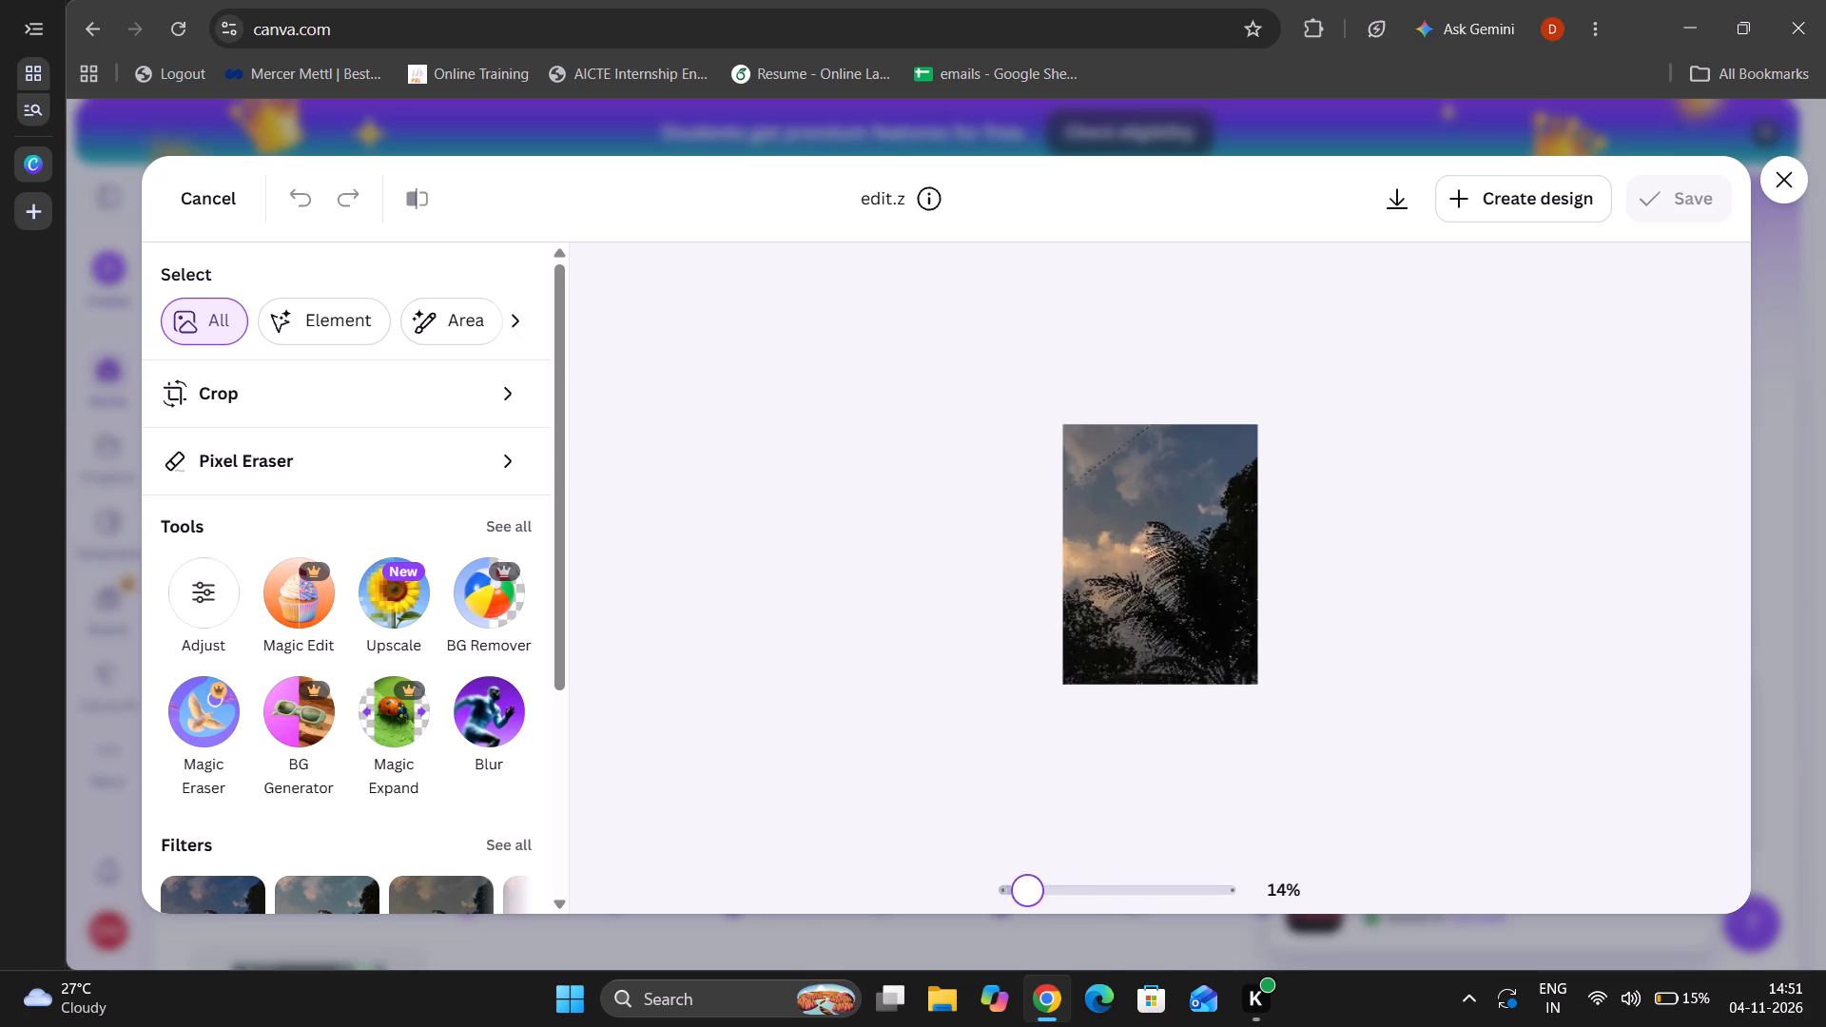
pyautogui.moveTo(1035, 889); pyautogui.dragTo(1071, 895)
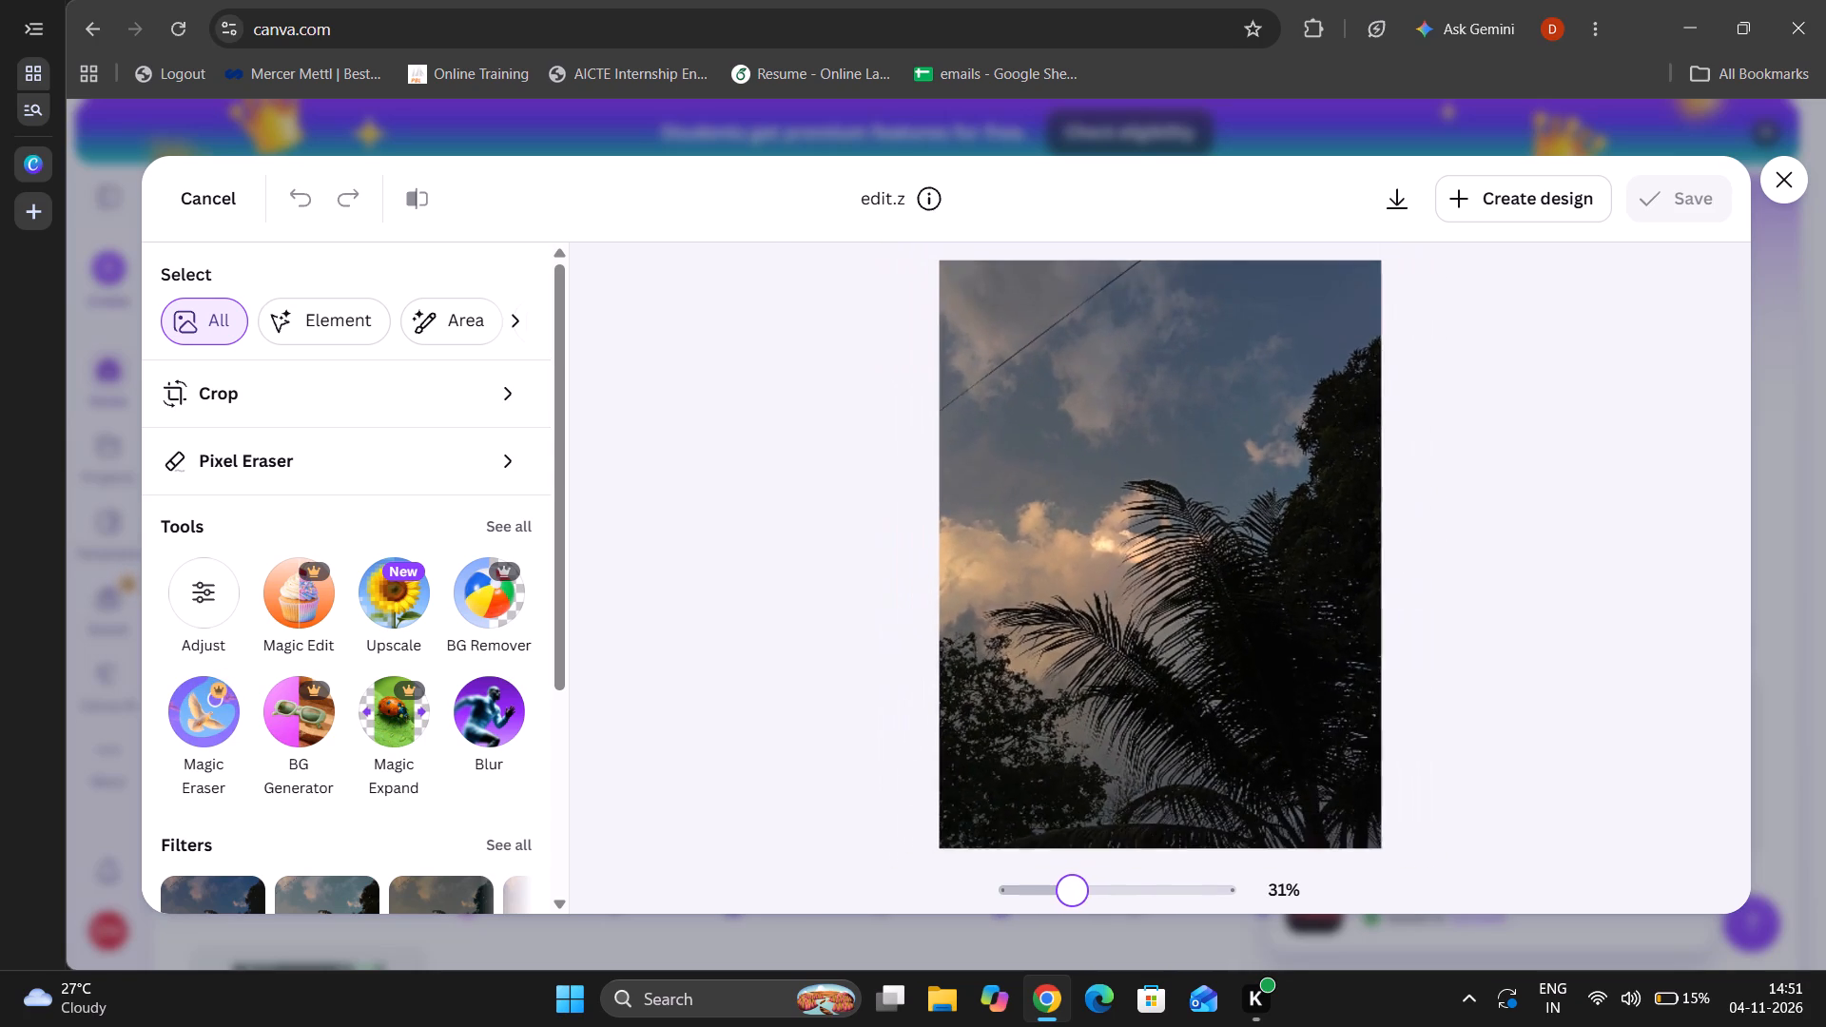
pyautogui.moveTo(1071, 895); pyautogui.dragTo(1091, 901)
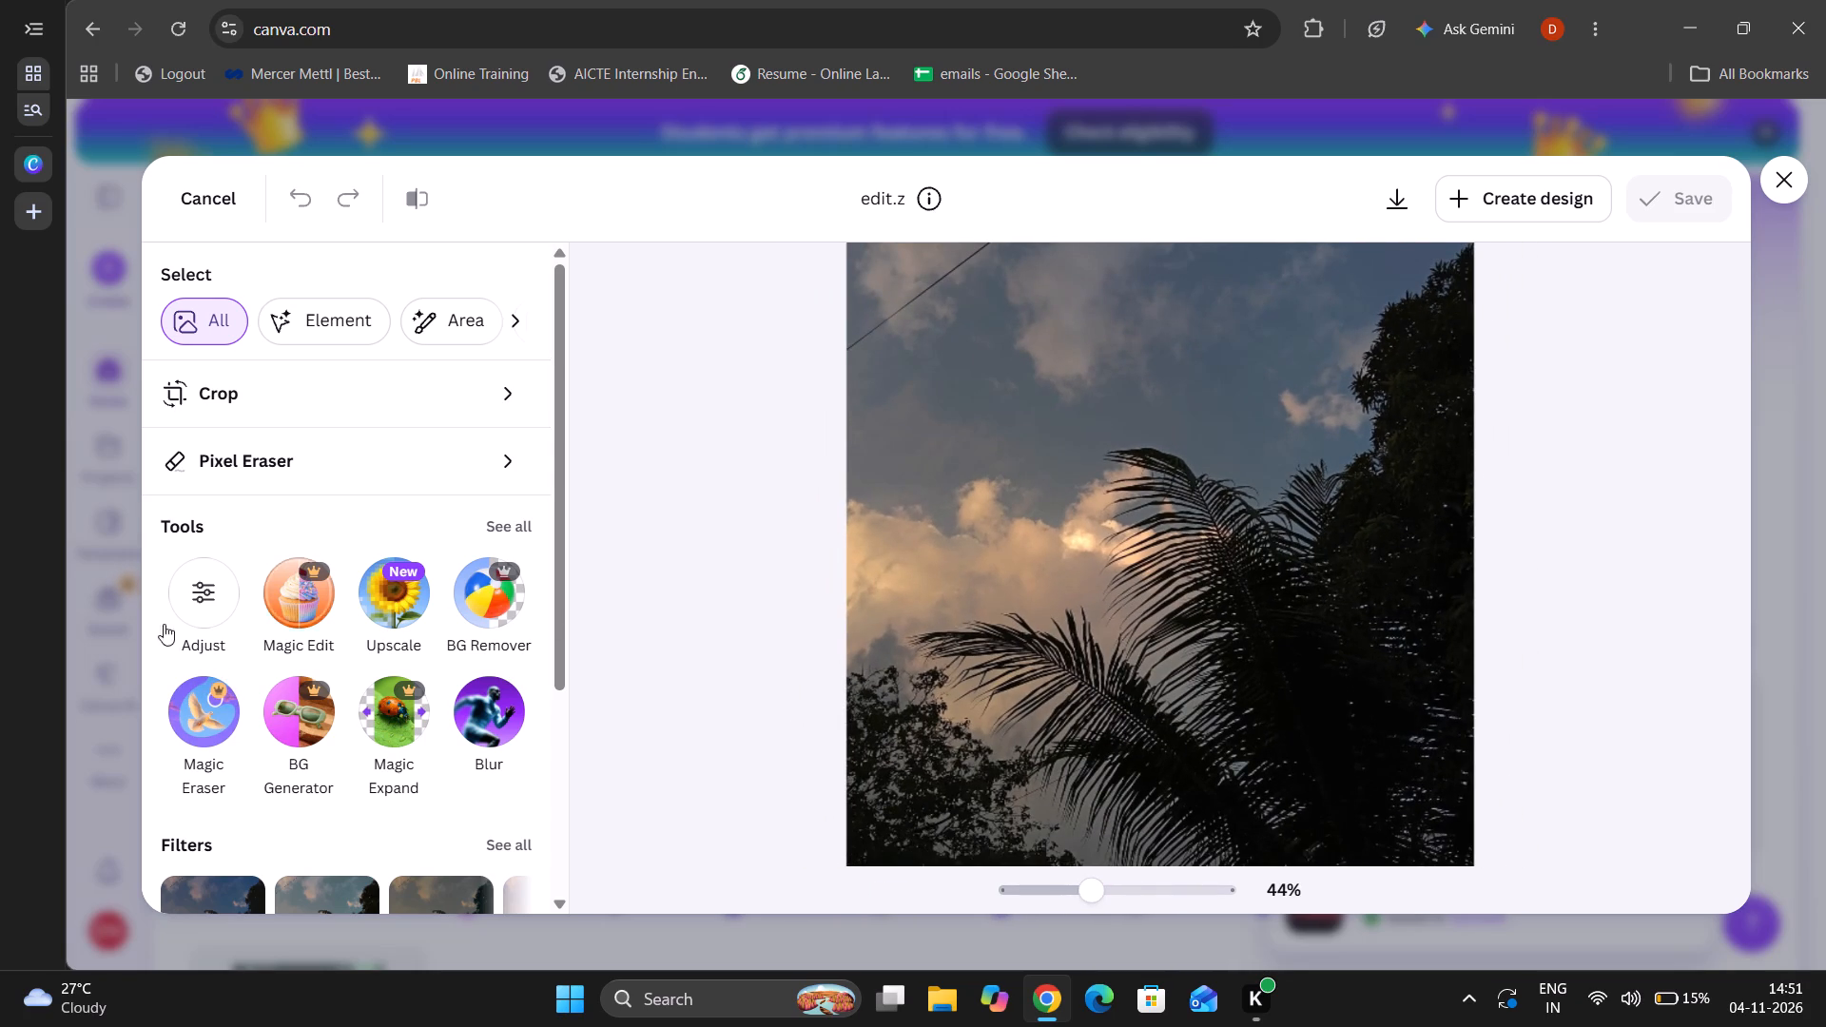
pyautogui.scroll(-4, 340, 587)
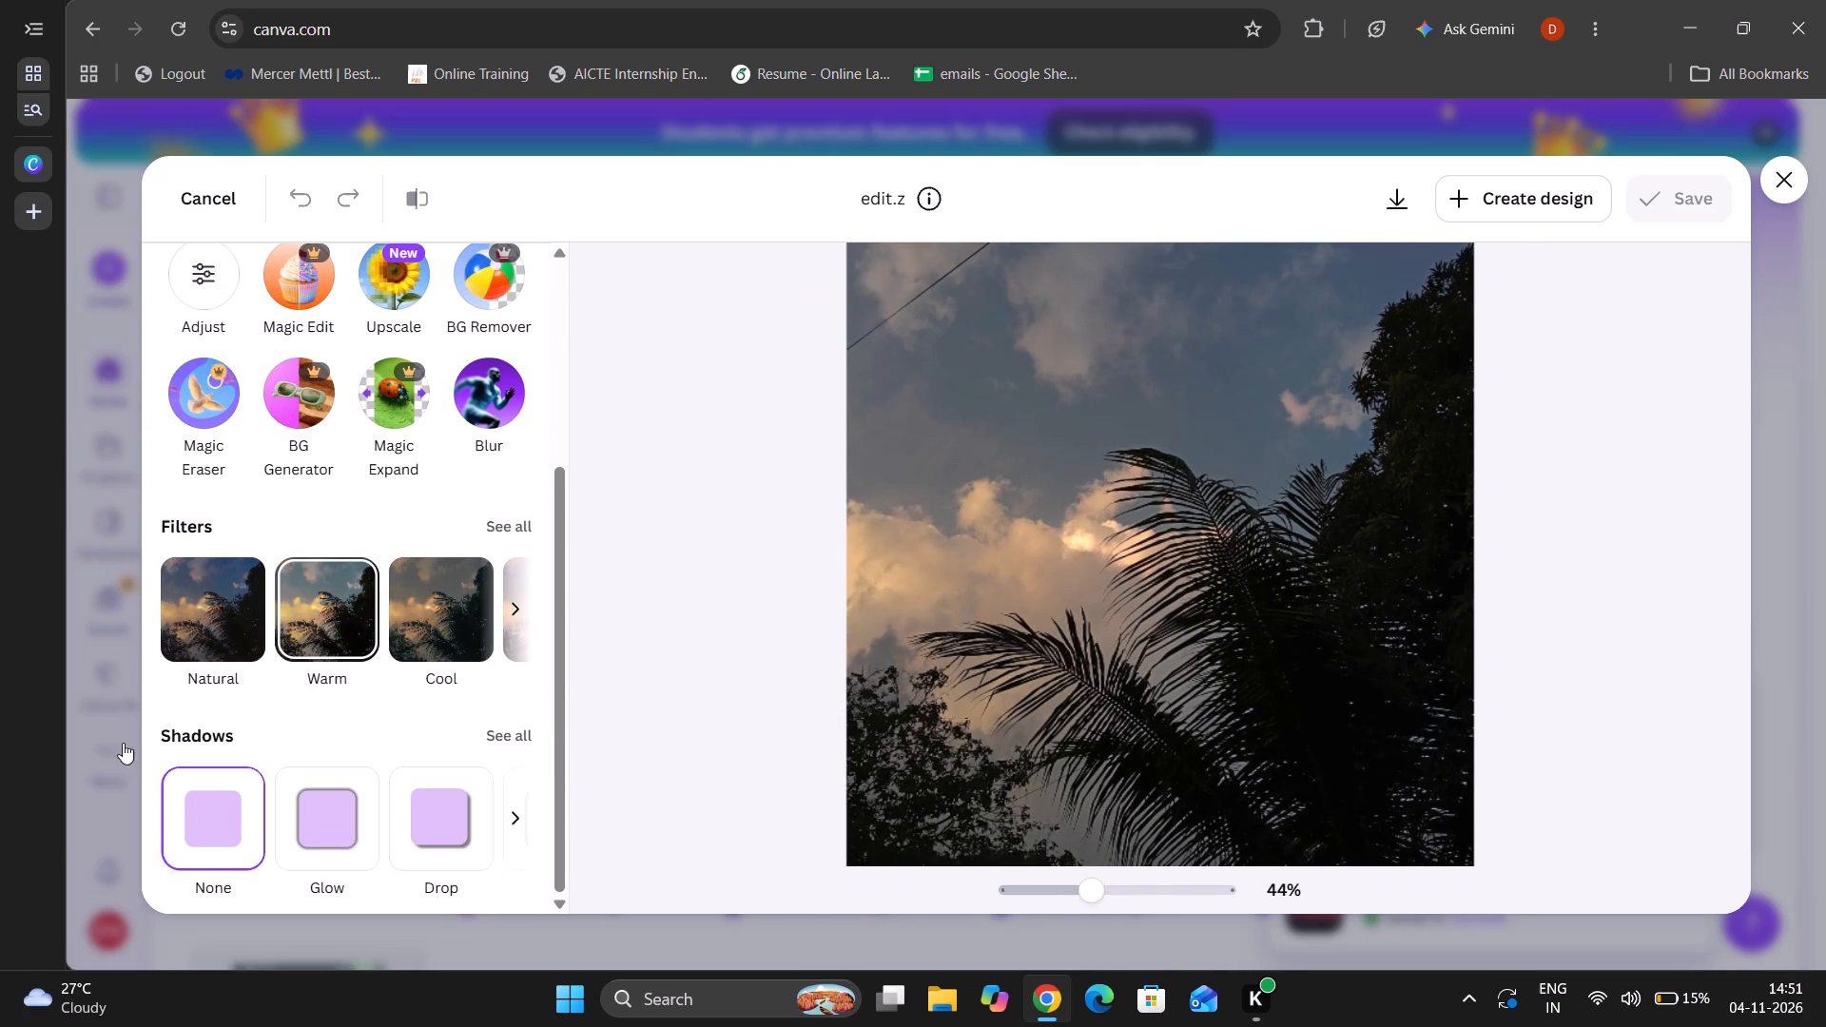
pyautogui.click(990, 440)
pyautogui.write('nvu na')
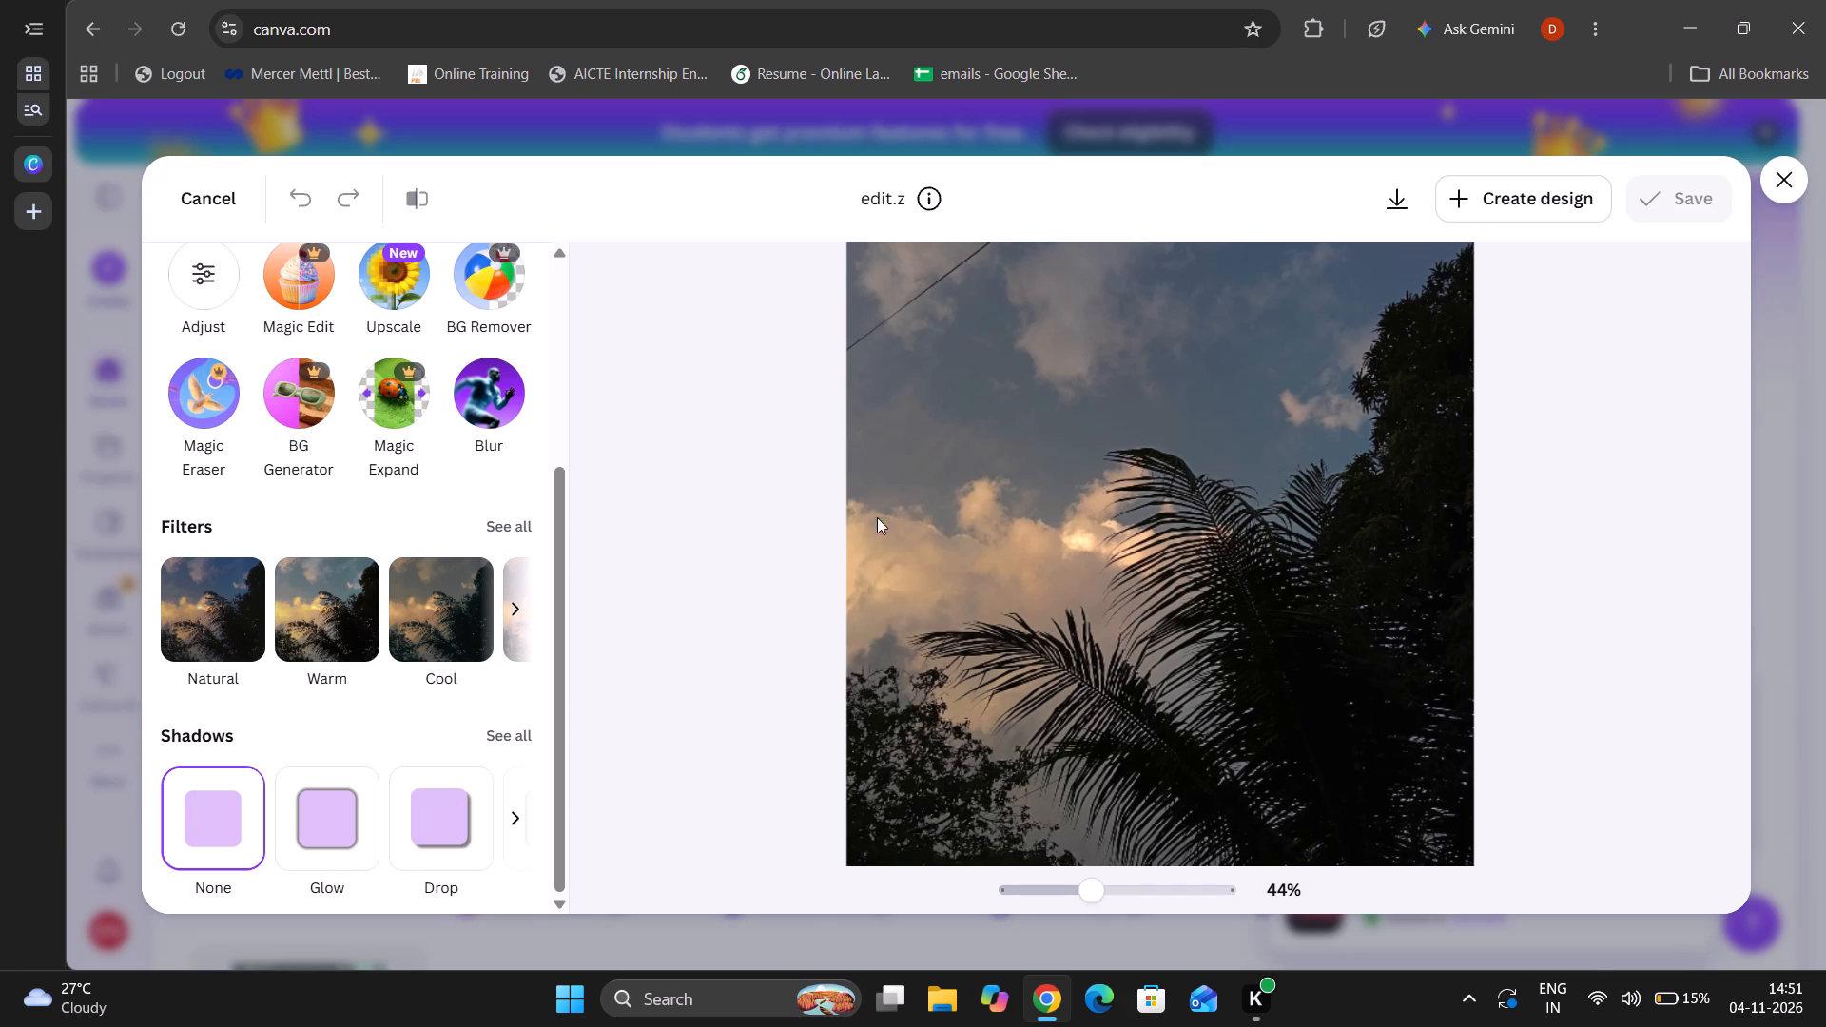
pyautogui.click(237, 205)
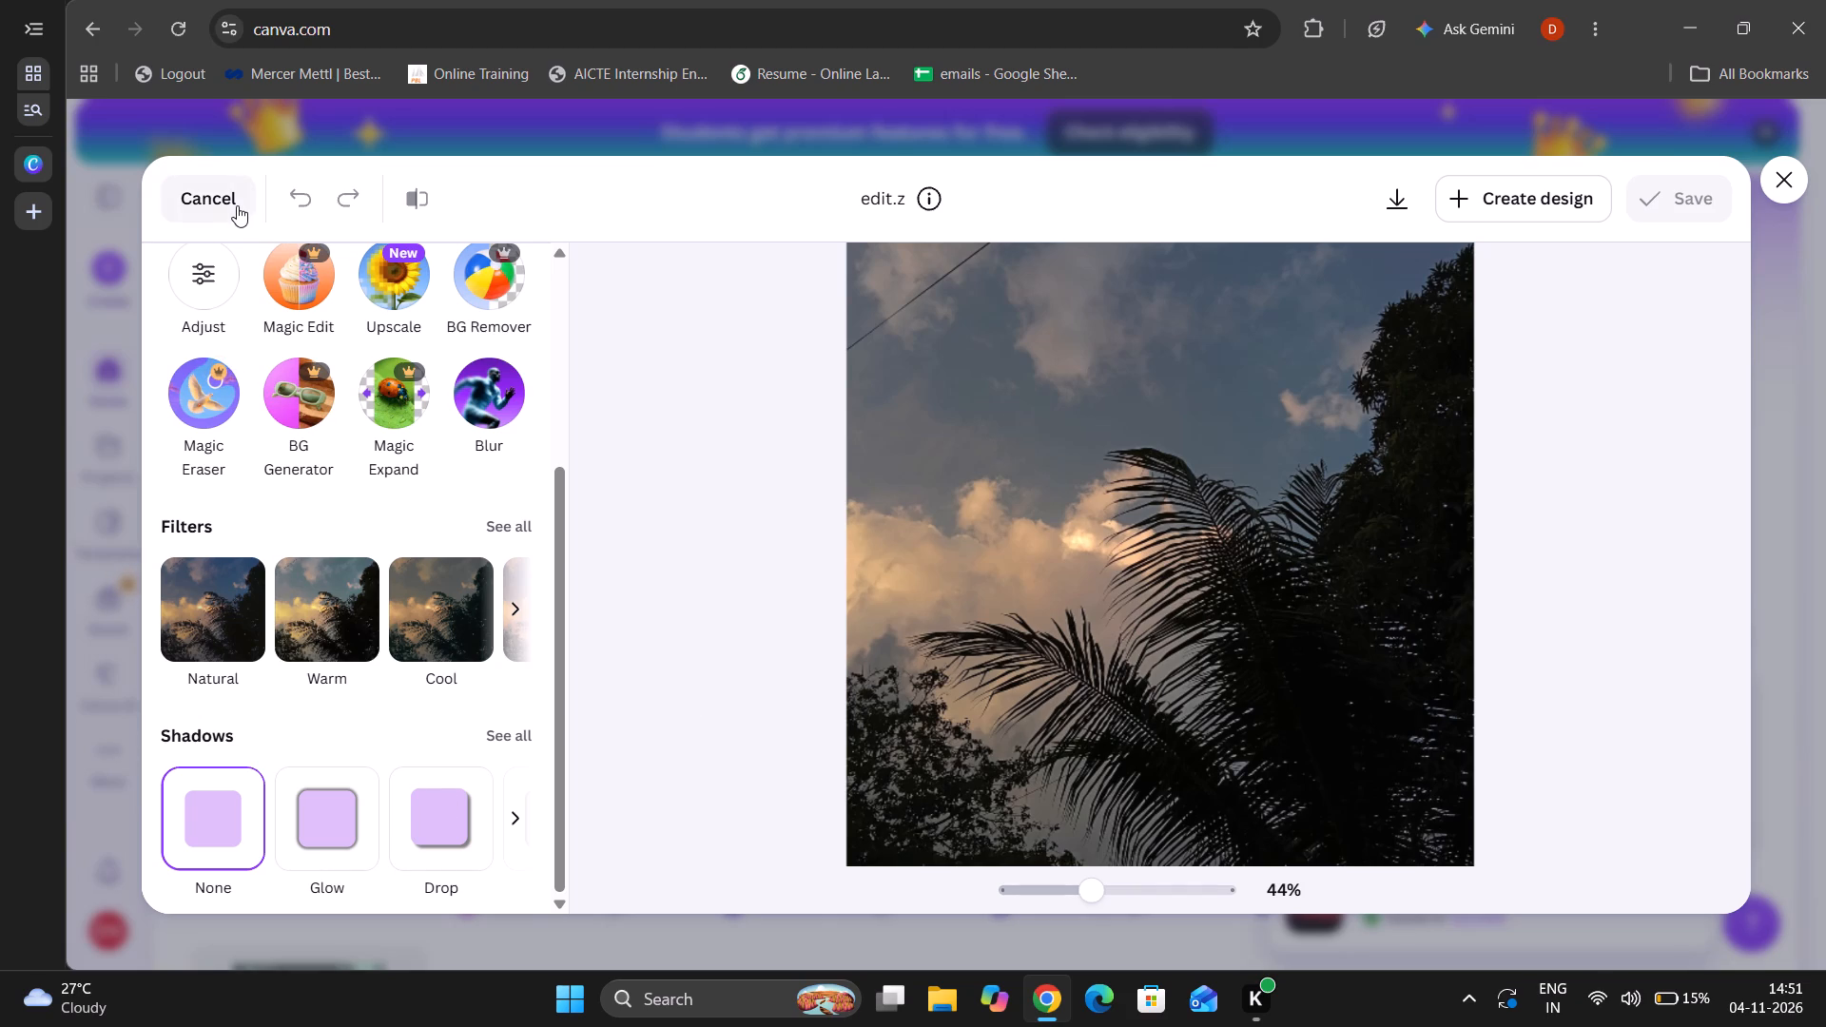
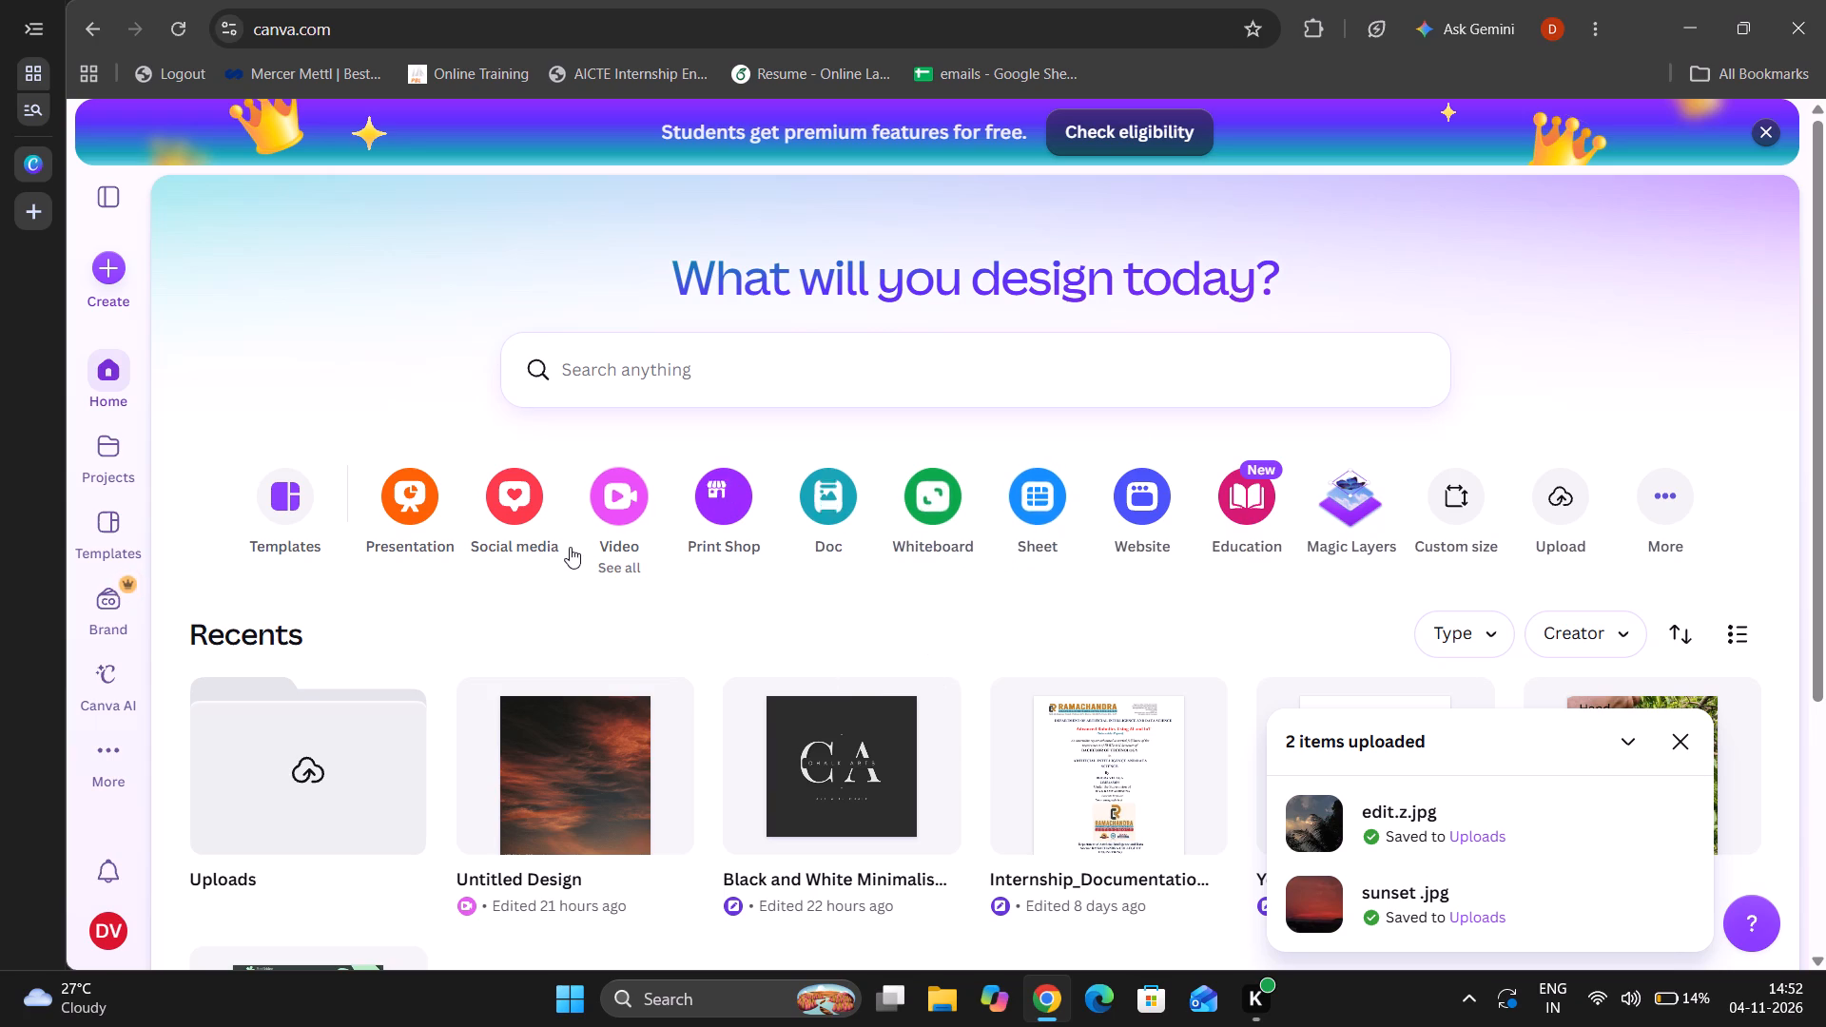
# Create a new blank video design.
pyautogui.doubleClick(647, 532)
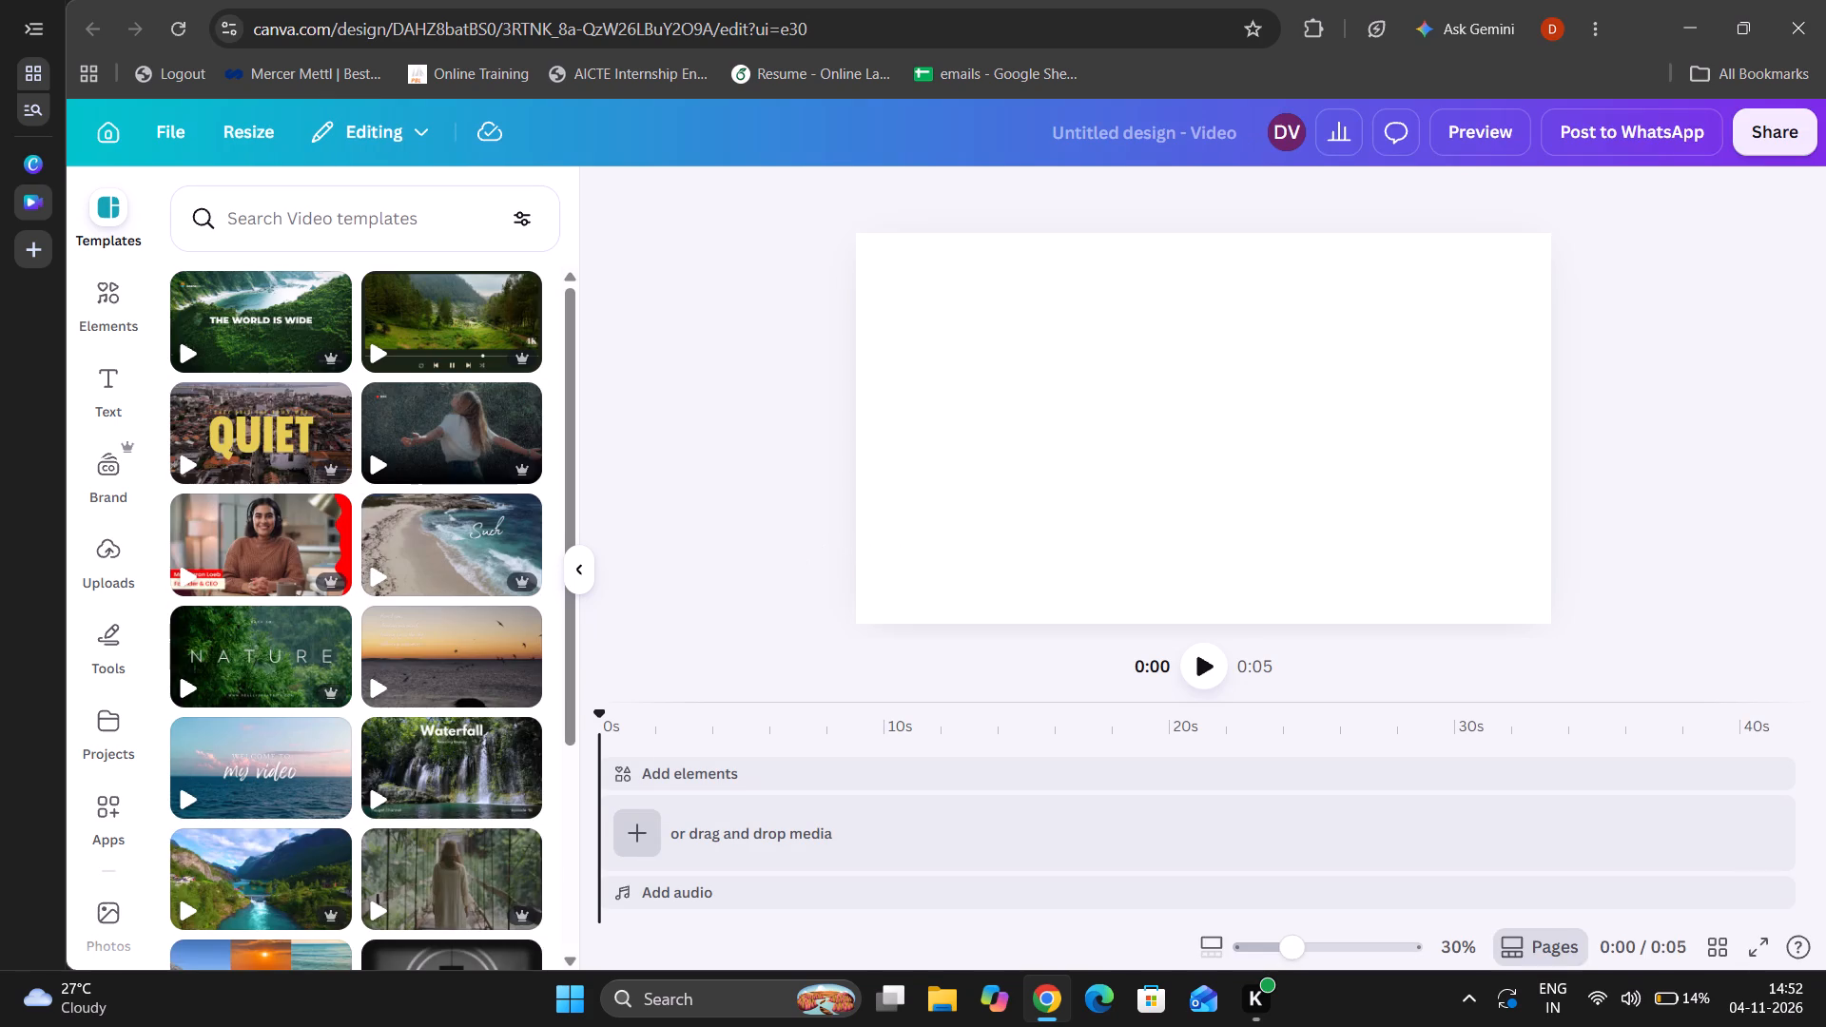
# Add the uploaded palm-tree sky photo to the video timeline as two consecutive clips.
pyautogui.click(646, 836)
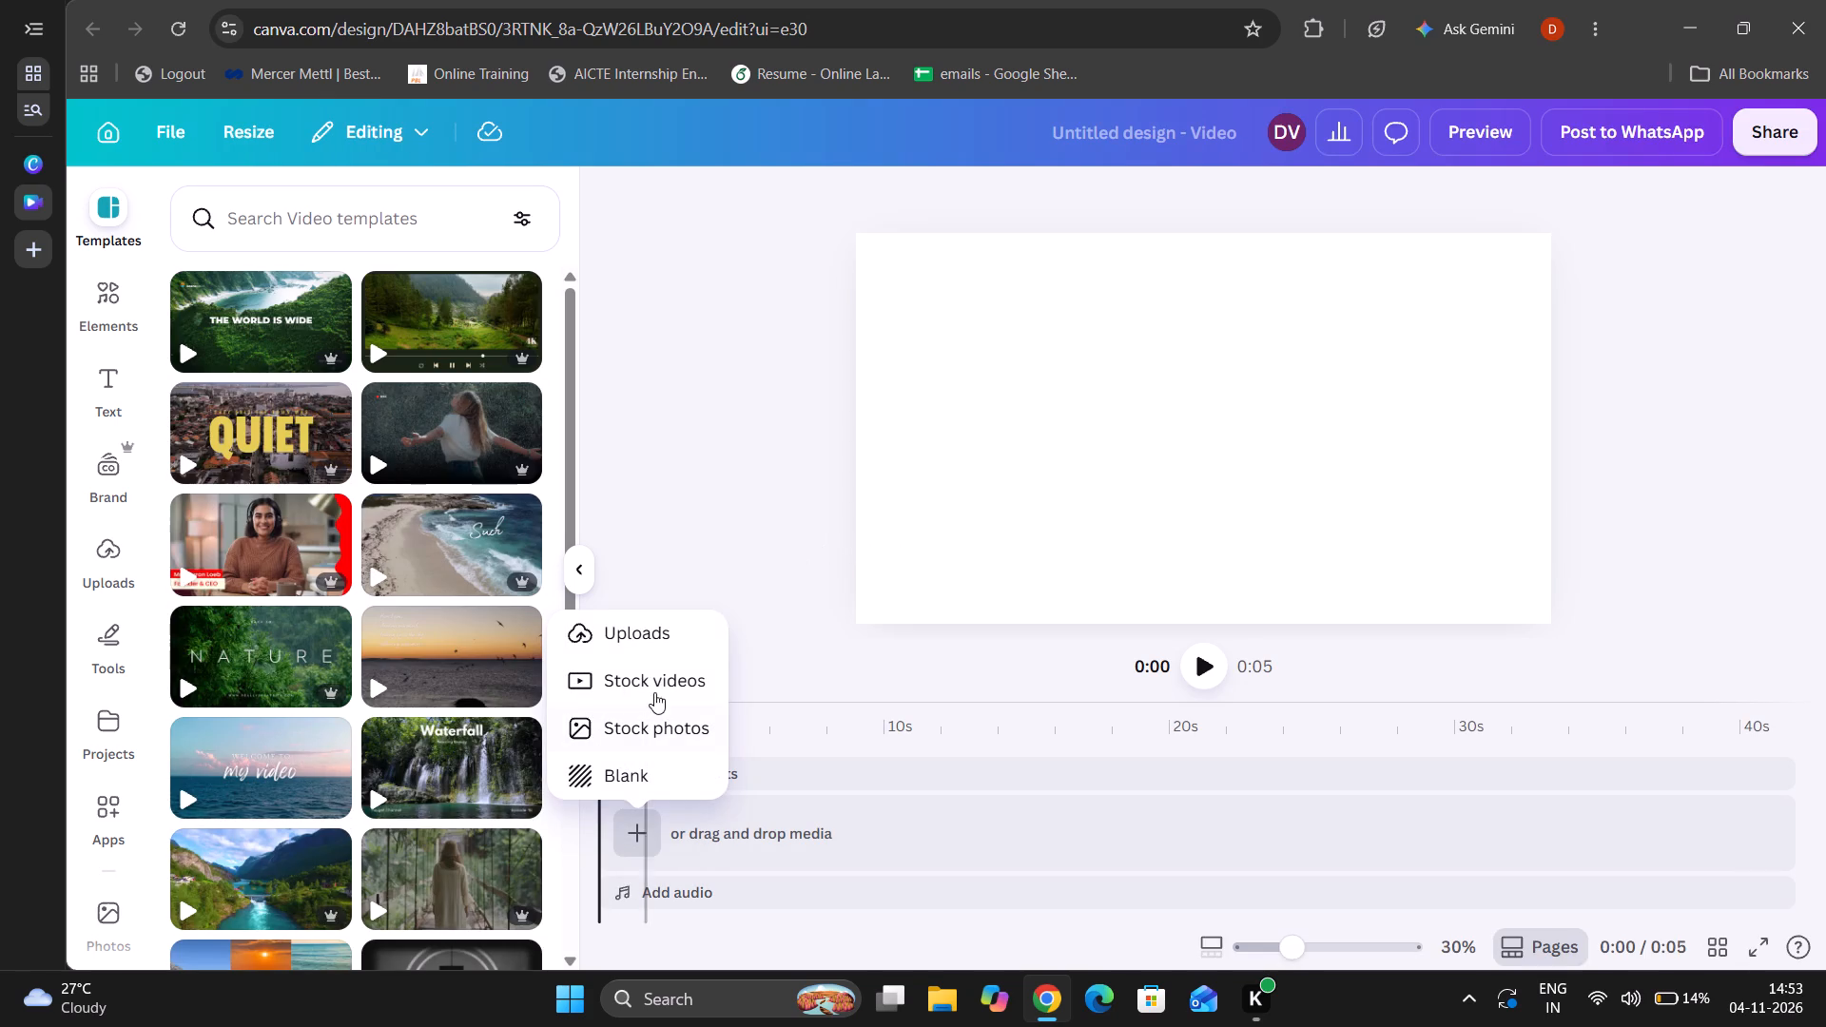
pyautogui.click(657, 638)
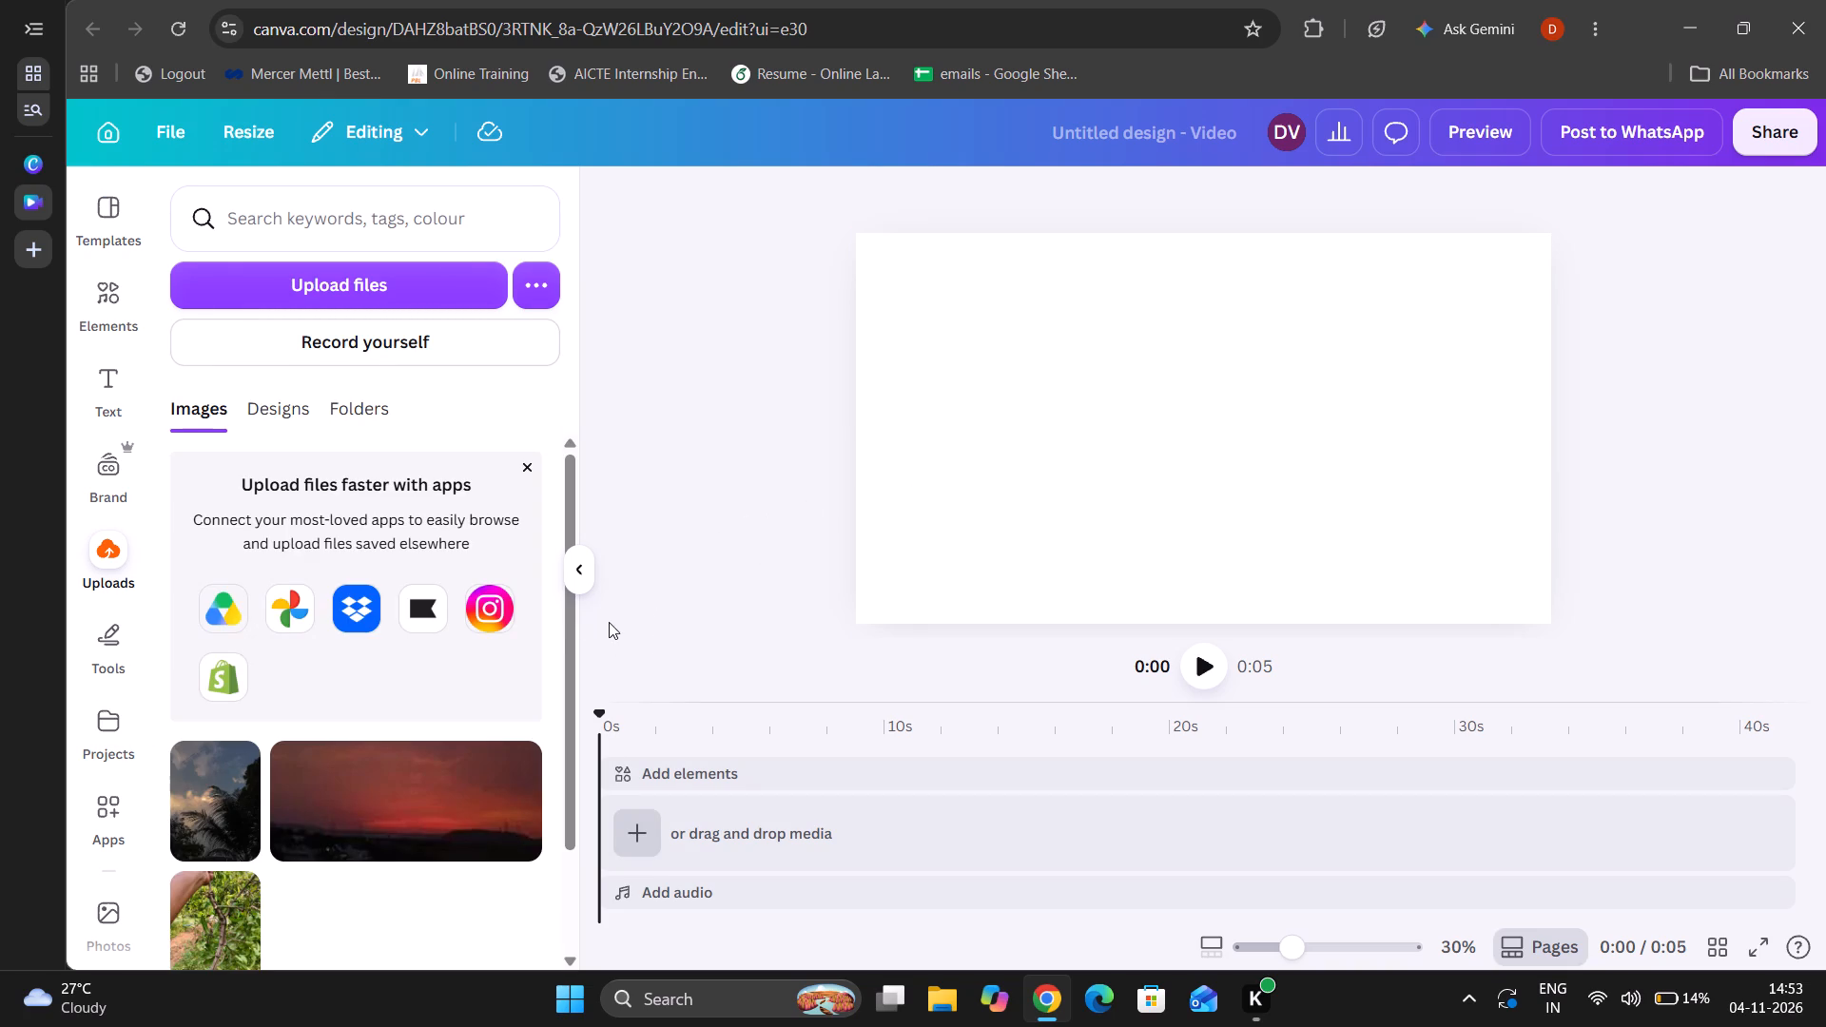
pyautogui.doubleClick(238, 817)
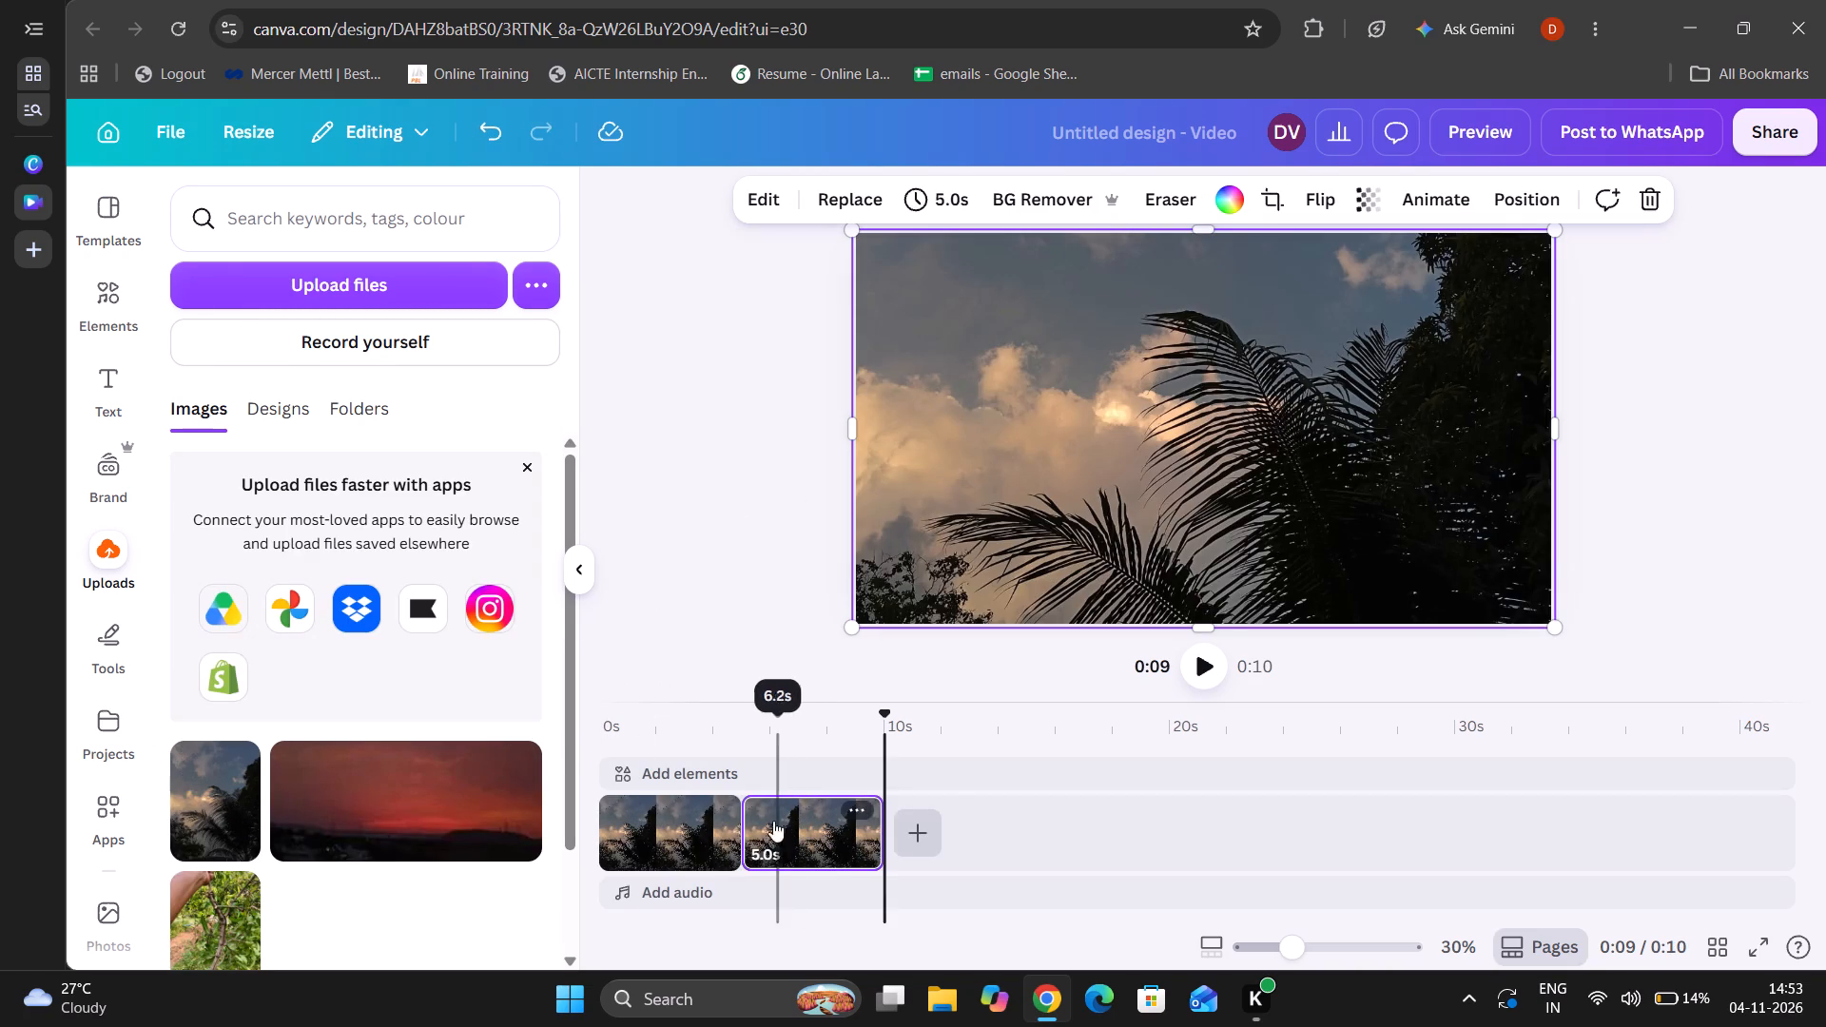
pyautogui.click(673, 589)
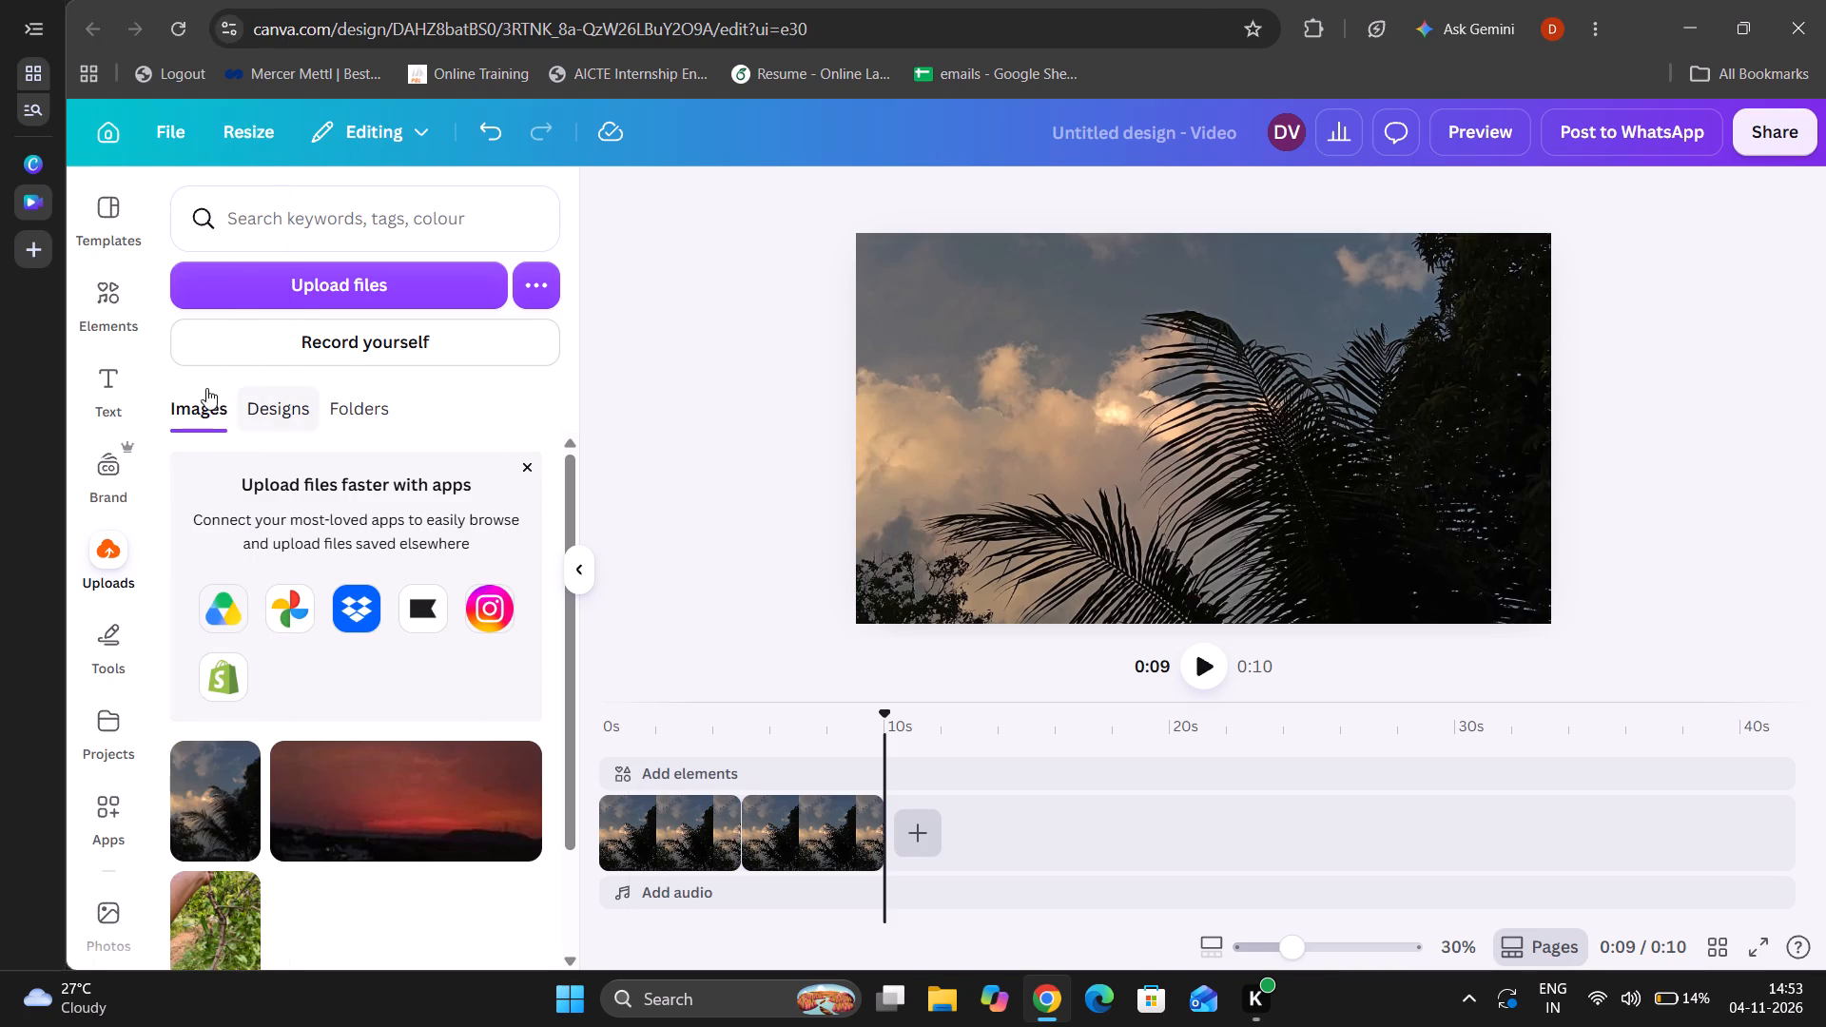
# Examine the available text styles, dynamic text options and font combinations for the video.
pyautogui.click(126, 381)
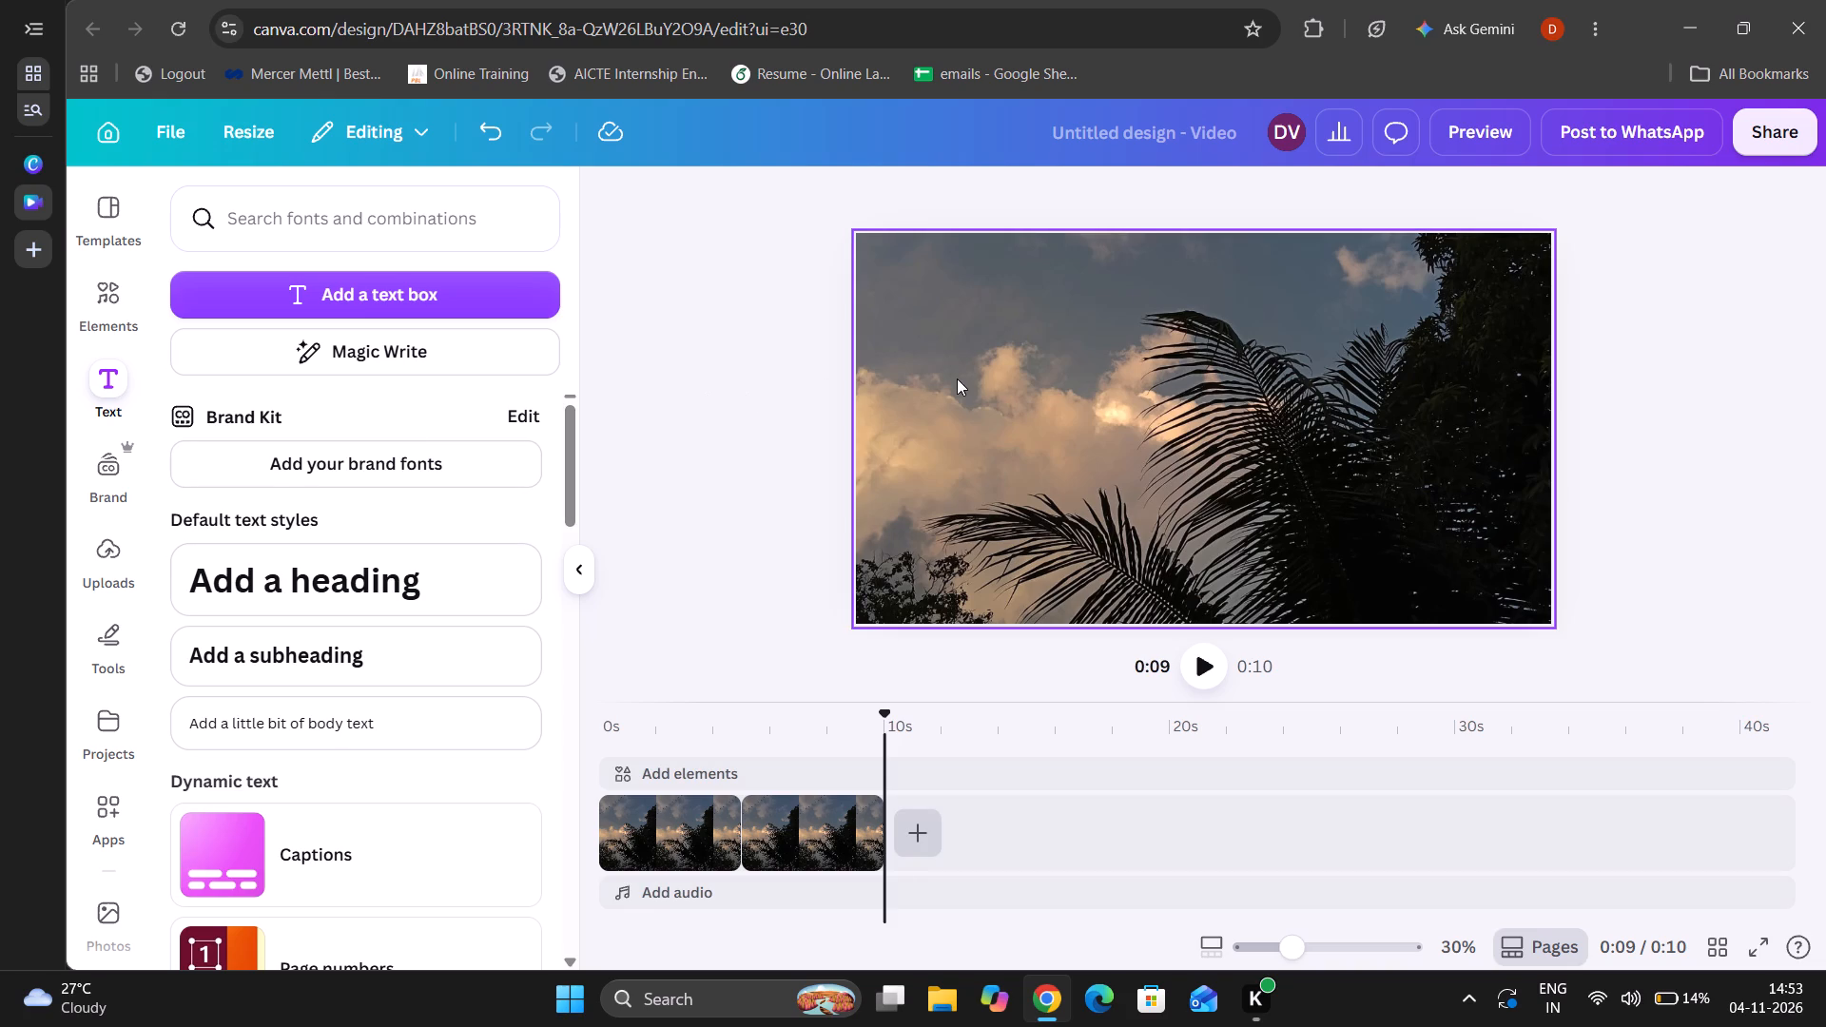
pyautogui.scroll(-3, 442, 645)
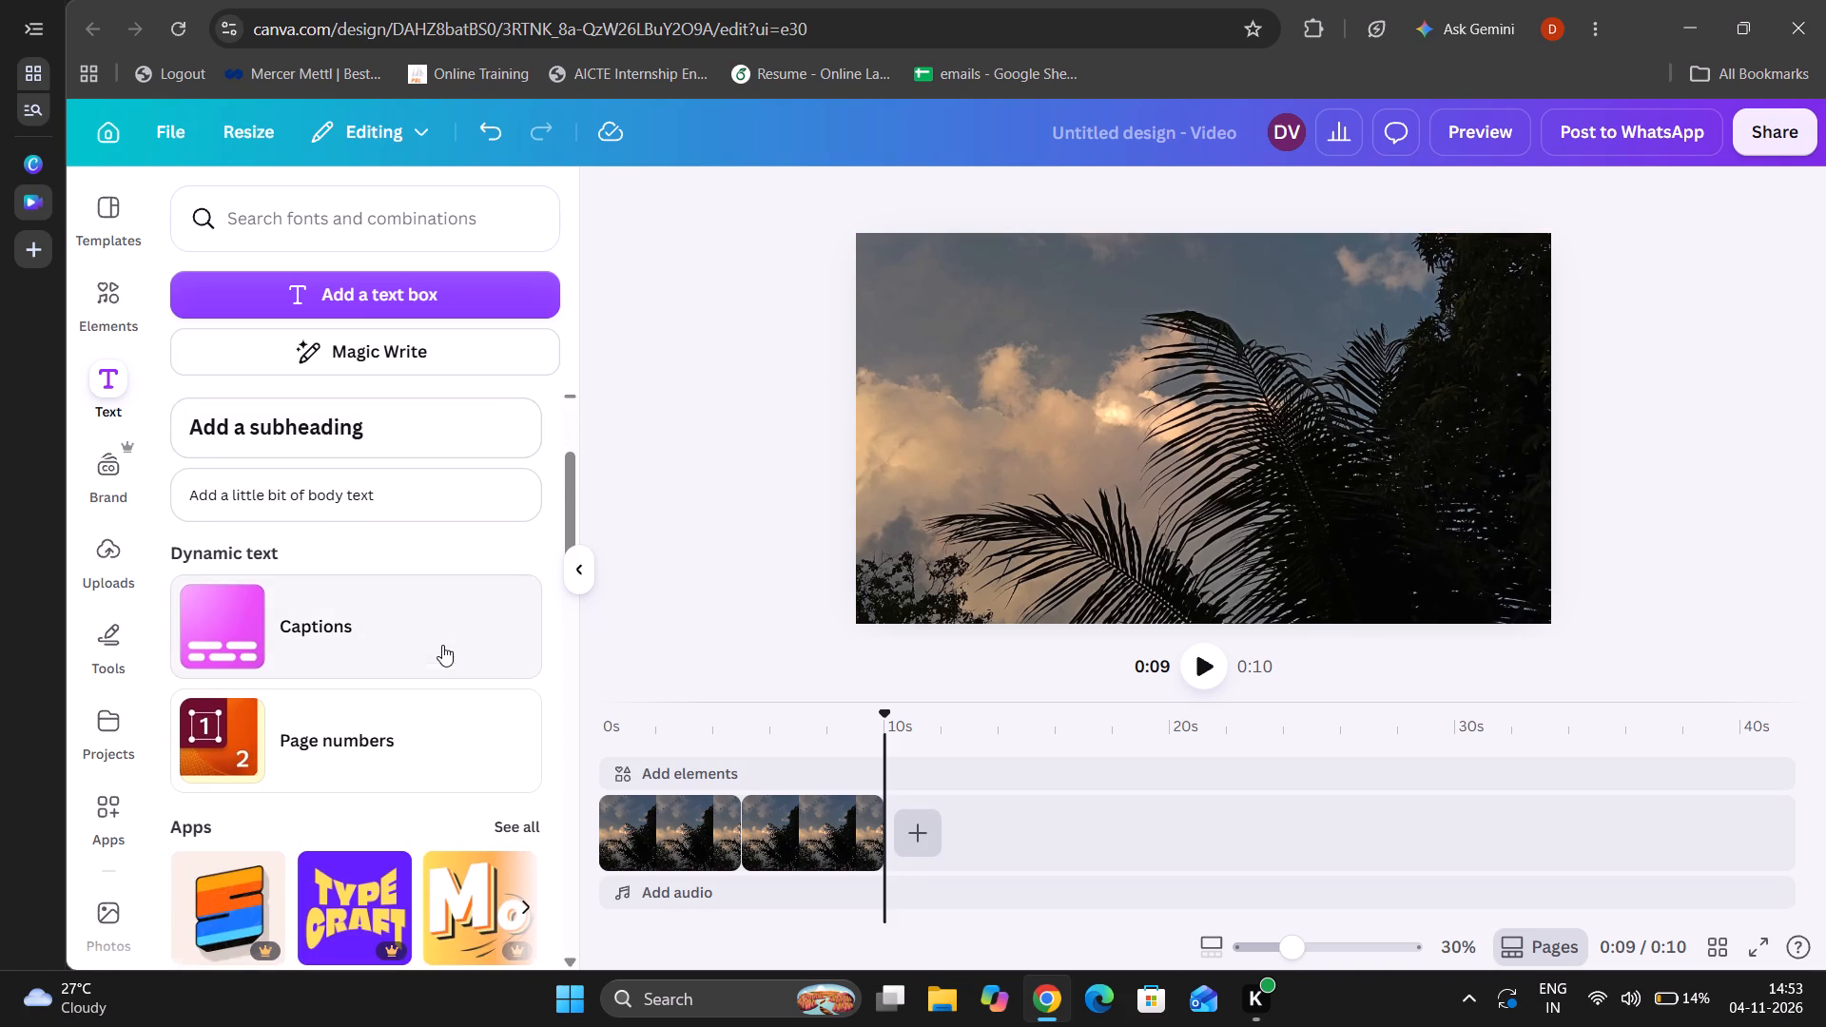
pyautogui.scroll(-6, 442, 645)
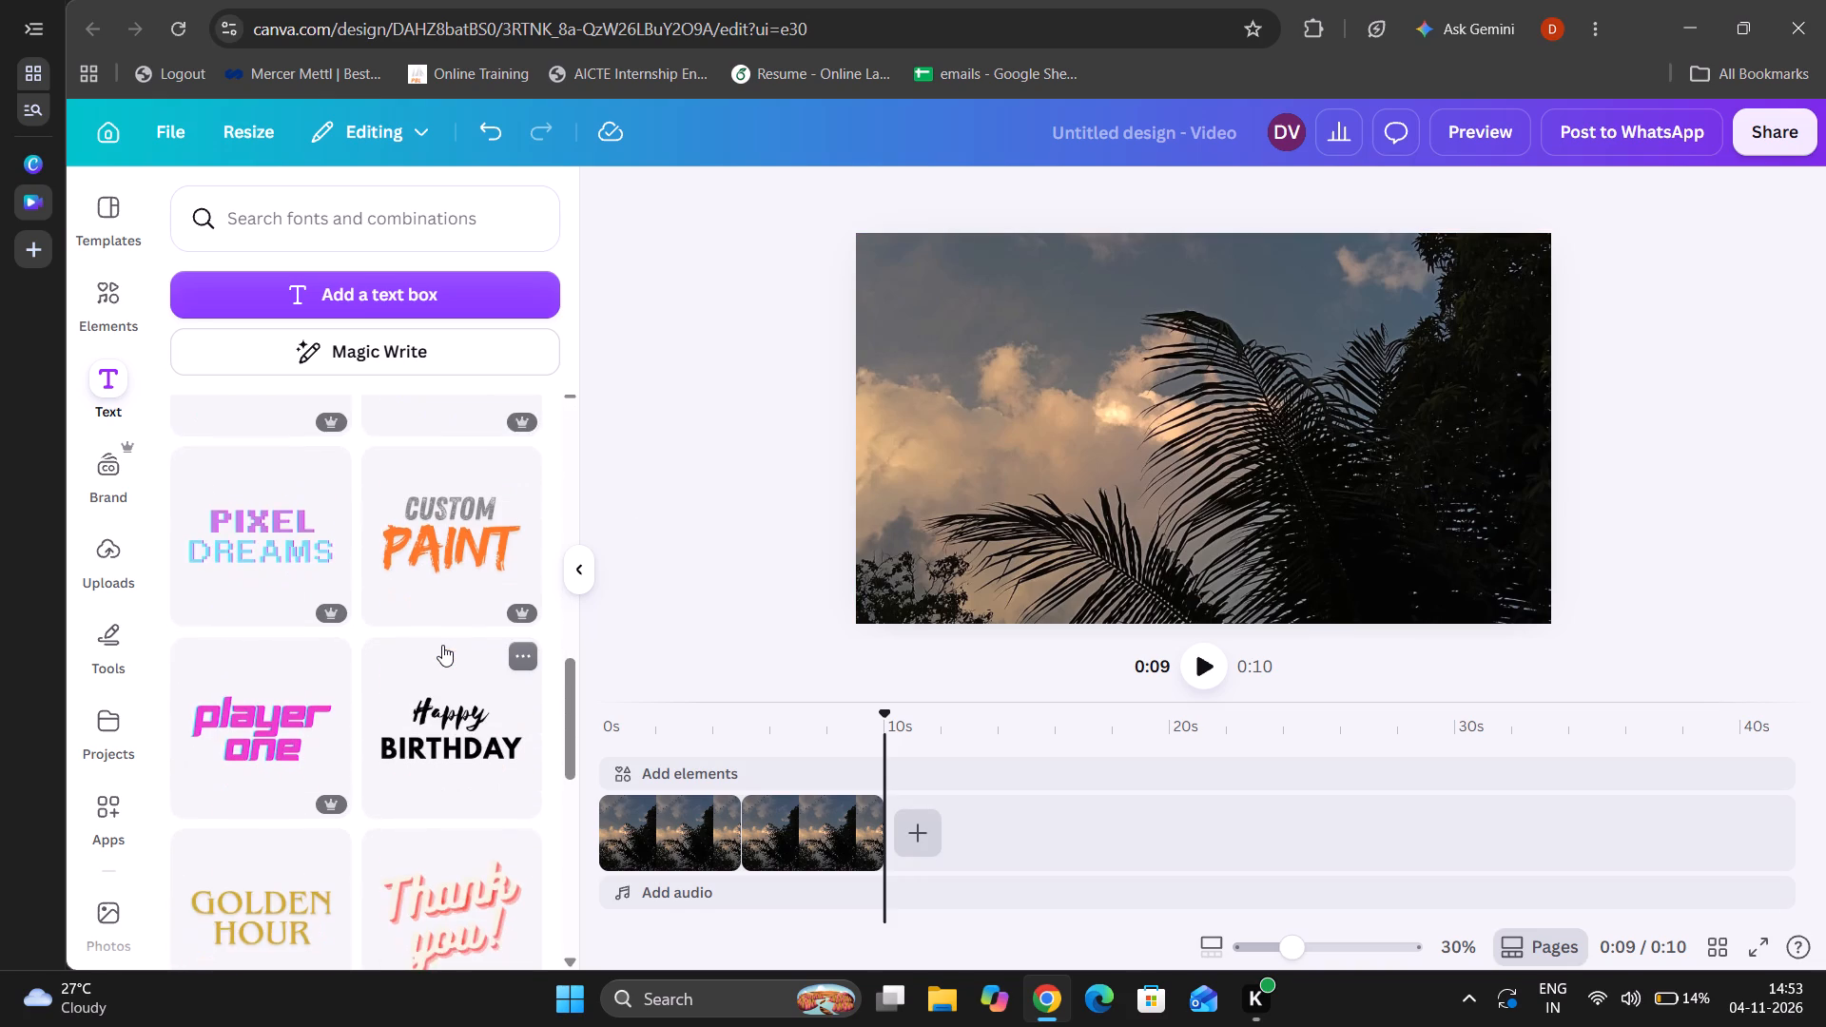
pyautogui.scroll(-5, 442, 645)
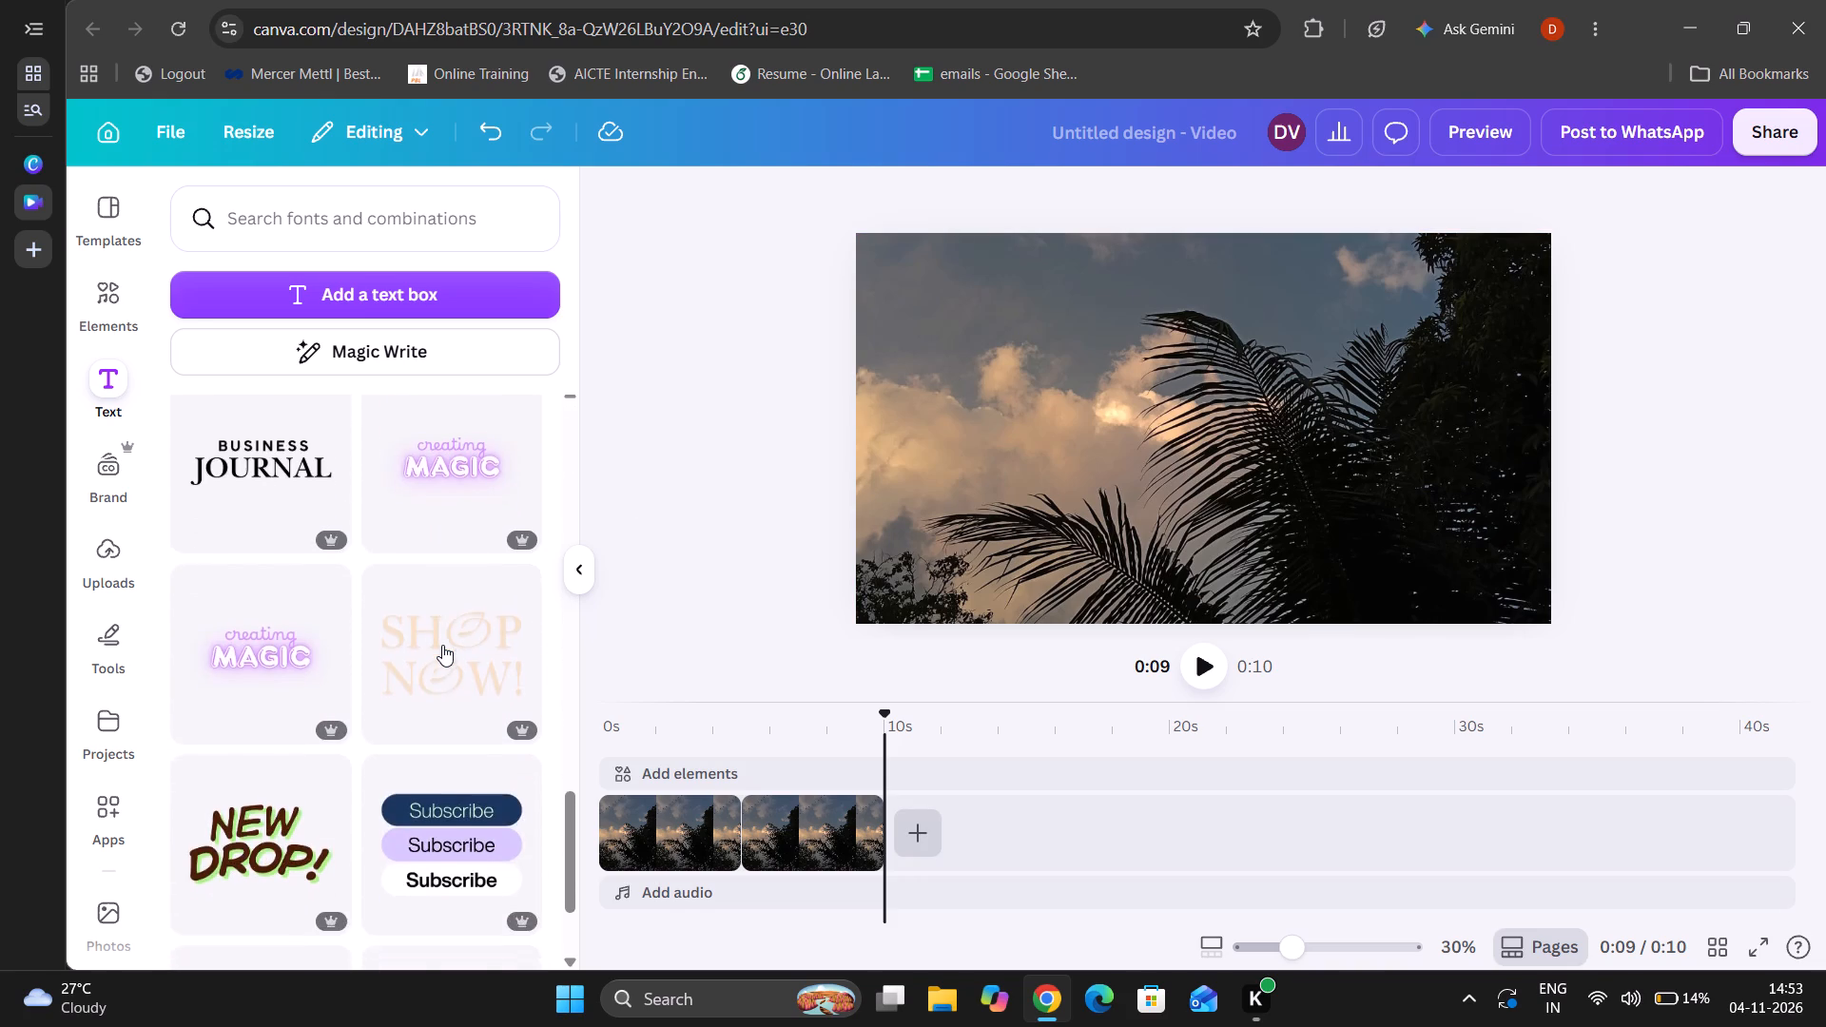
pyautogui.scroll(-4, 442, 645)
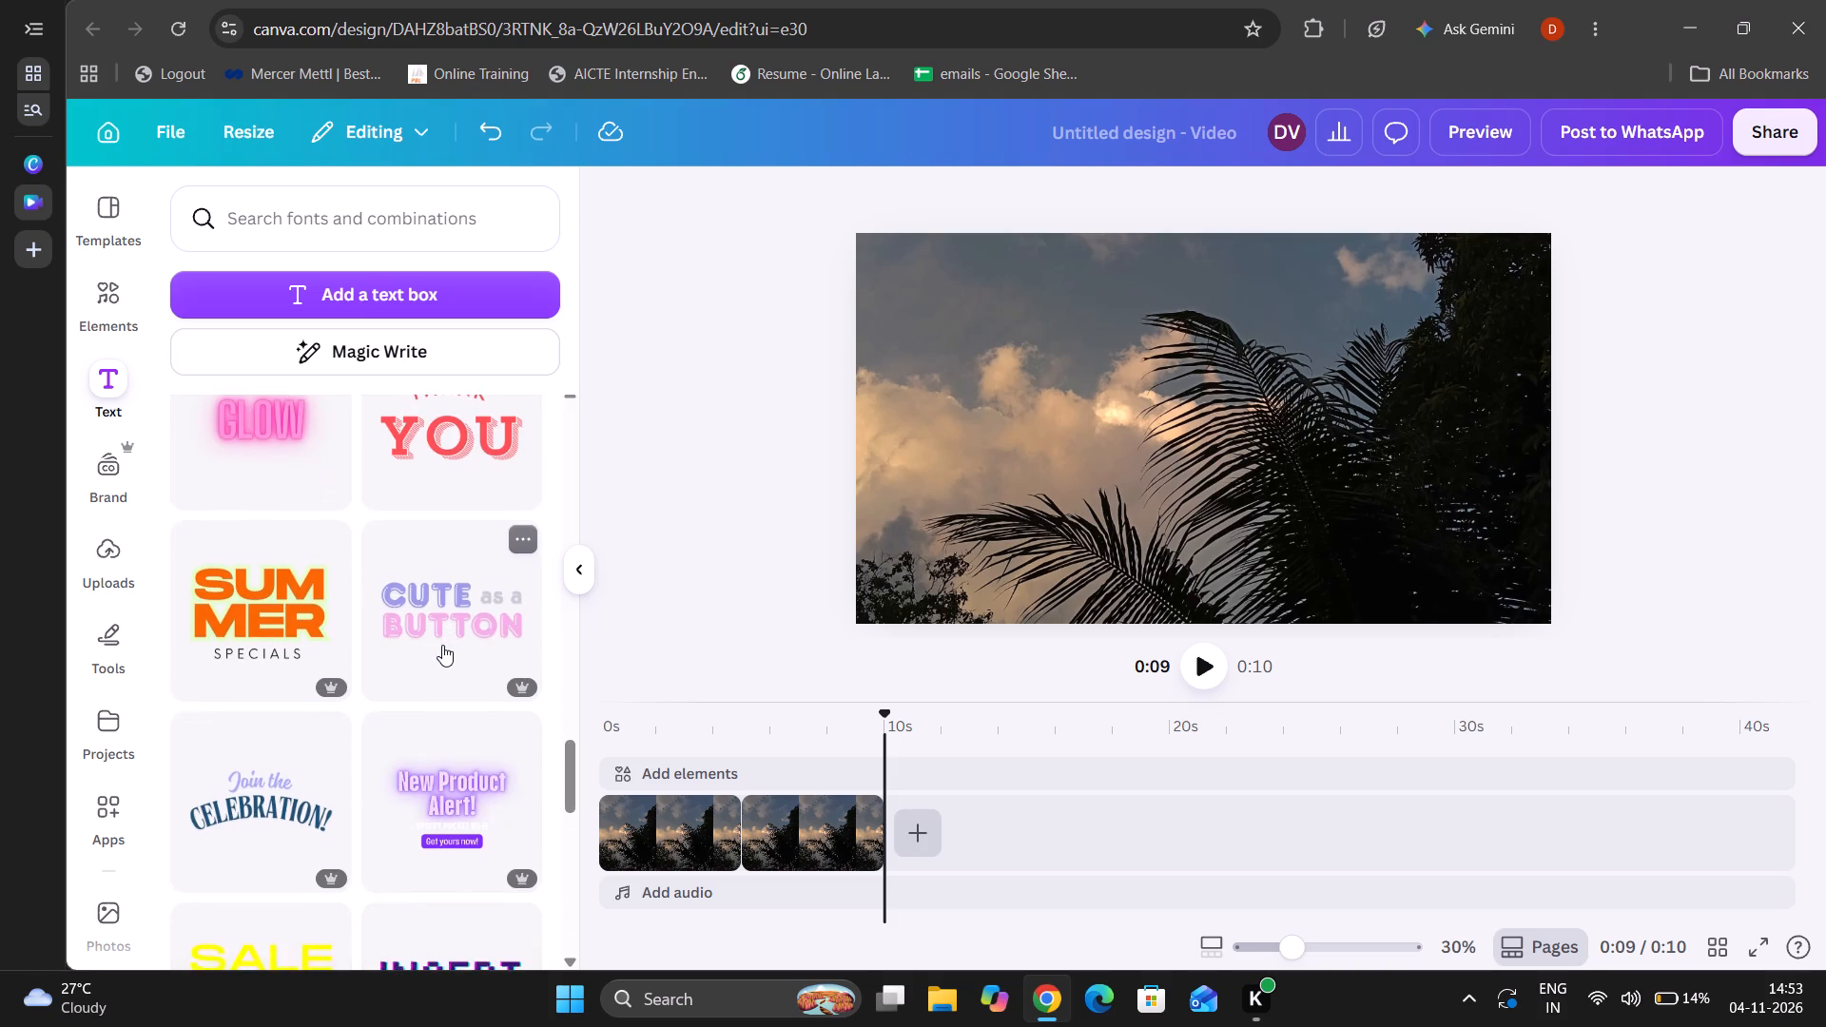
pyautogui.scroll(14, 442, 645)
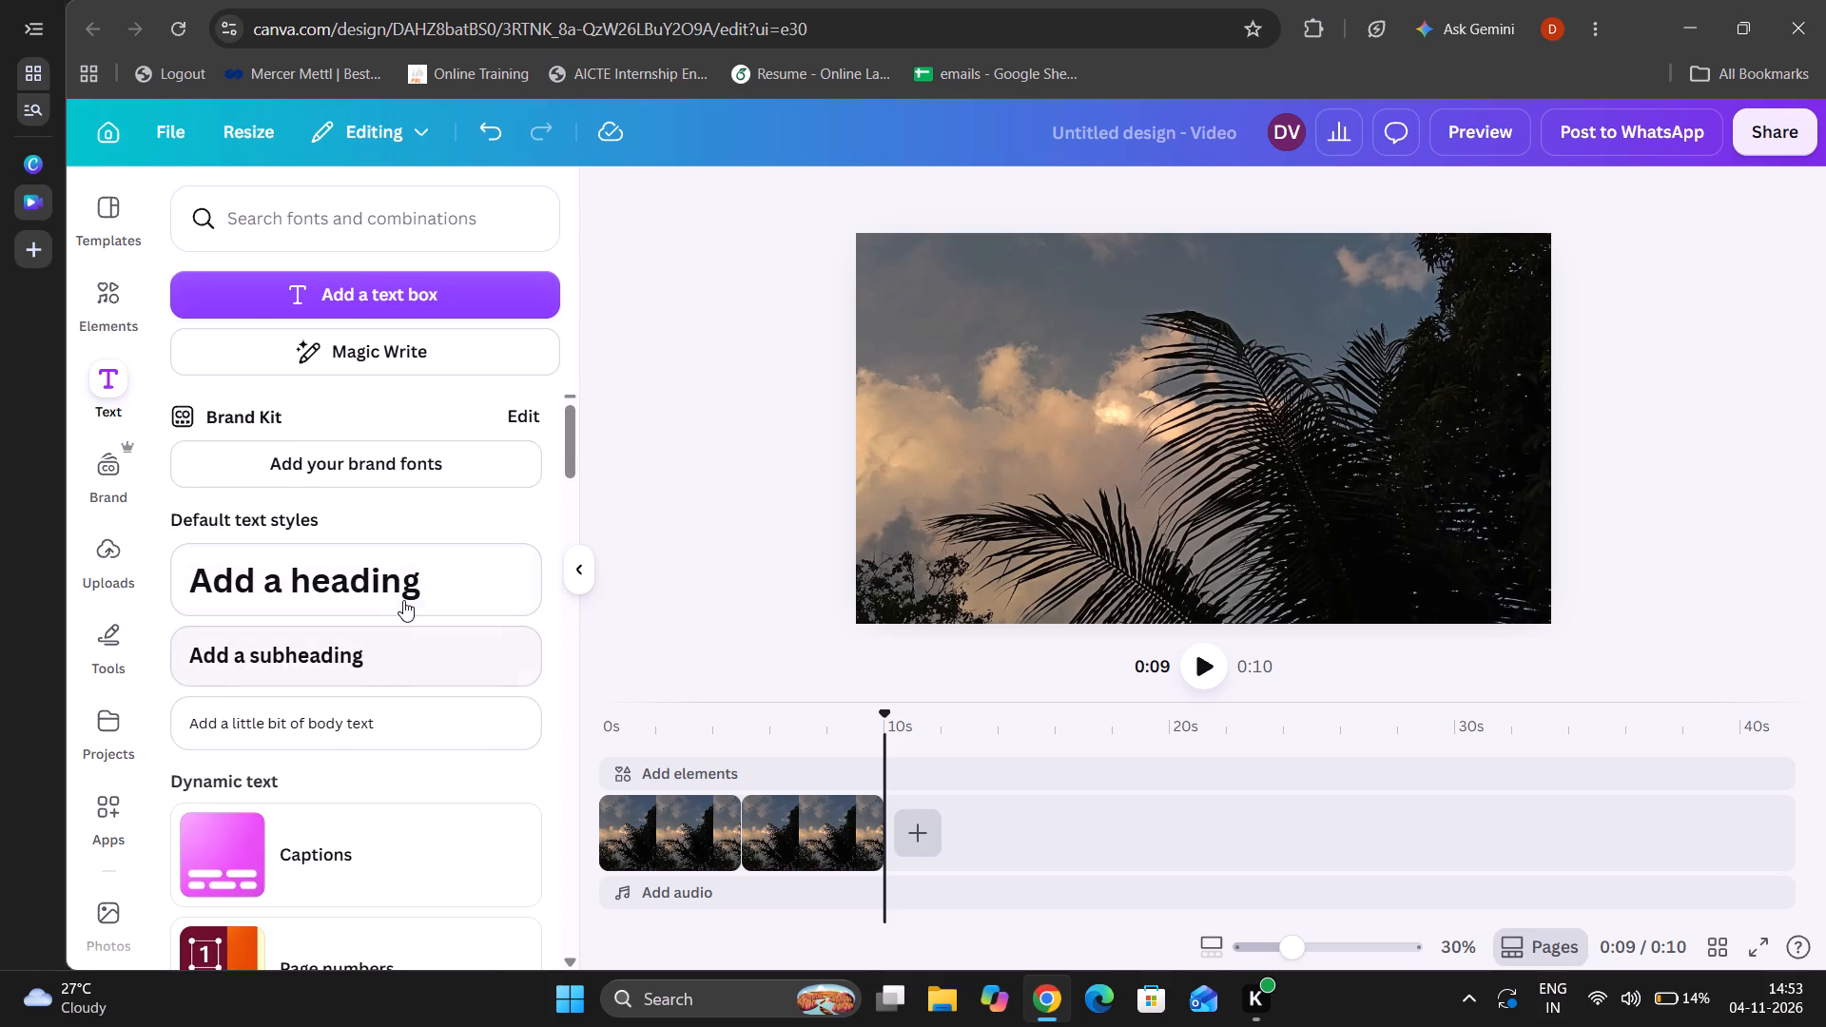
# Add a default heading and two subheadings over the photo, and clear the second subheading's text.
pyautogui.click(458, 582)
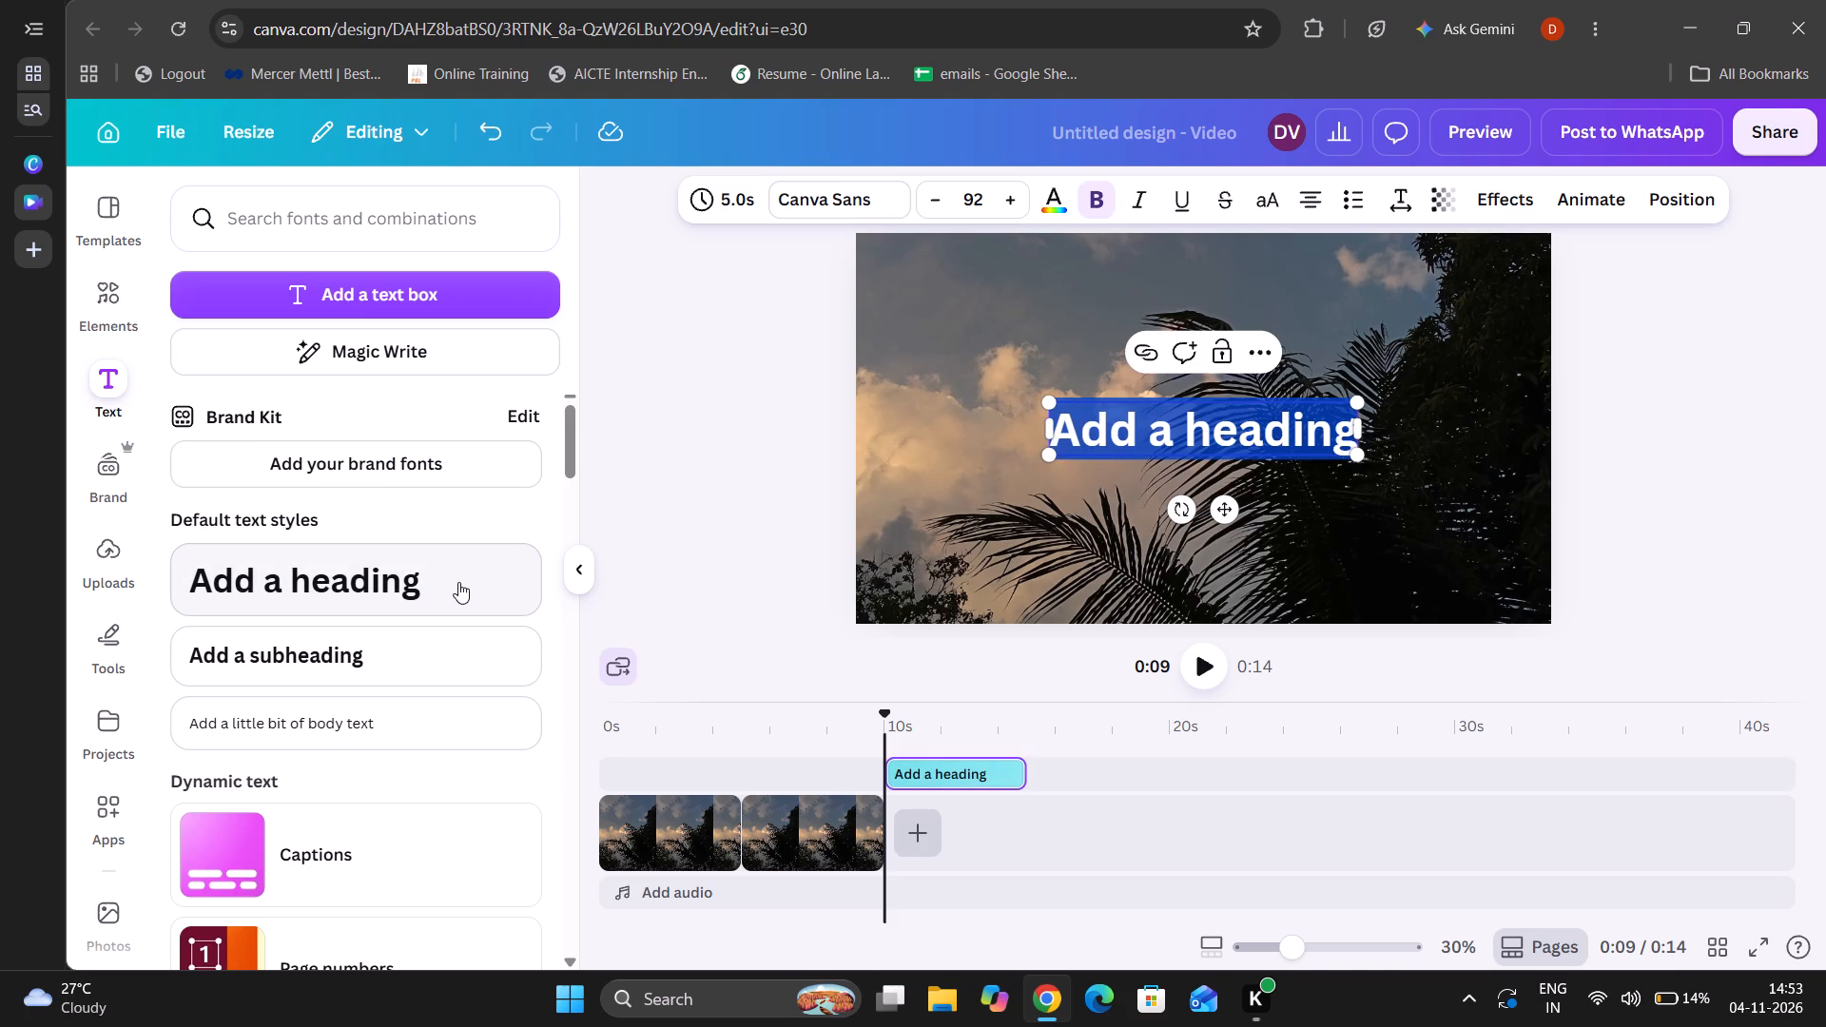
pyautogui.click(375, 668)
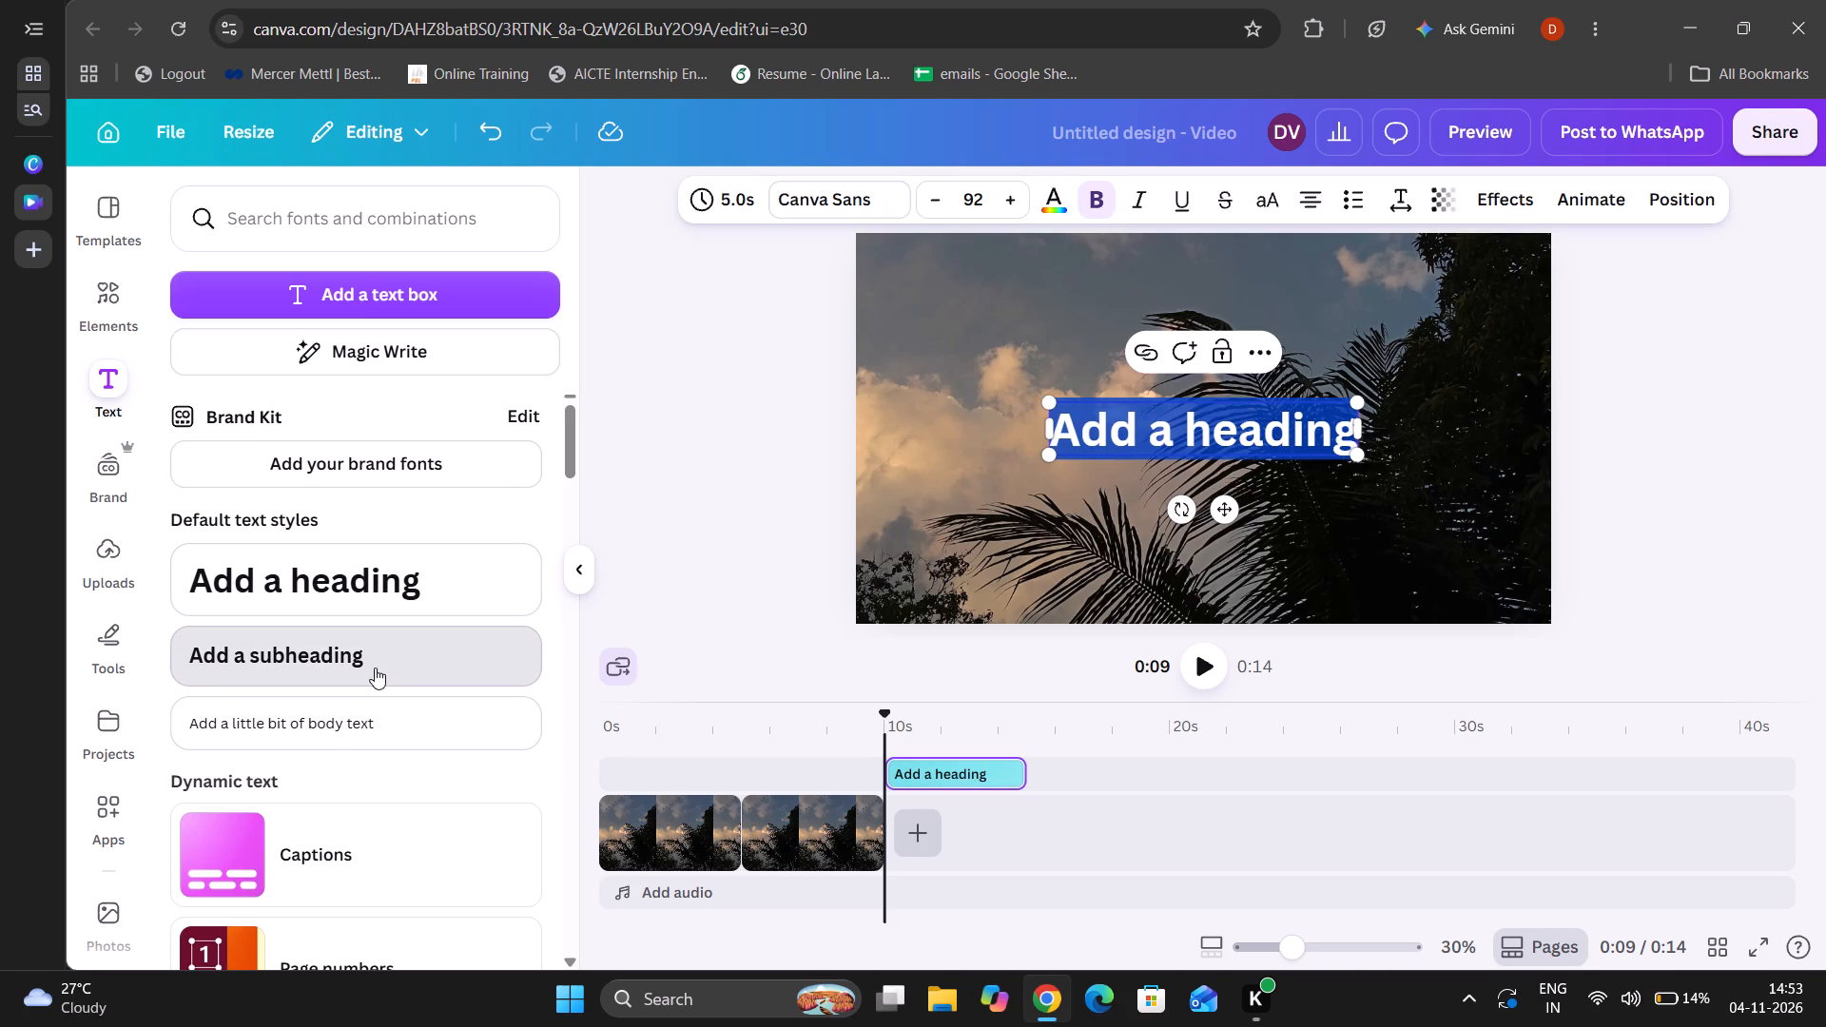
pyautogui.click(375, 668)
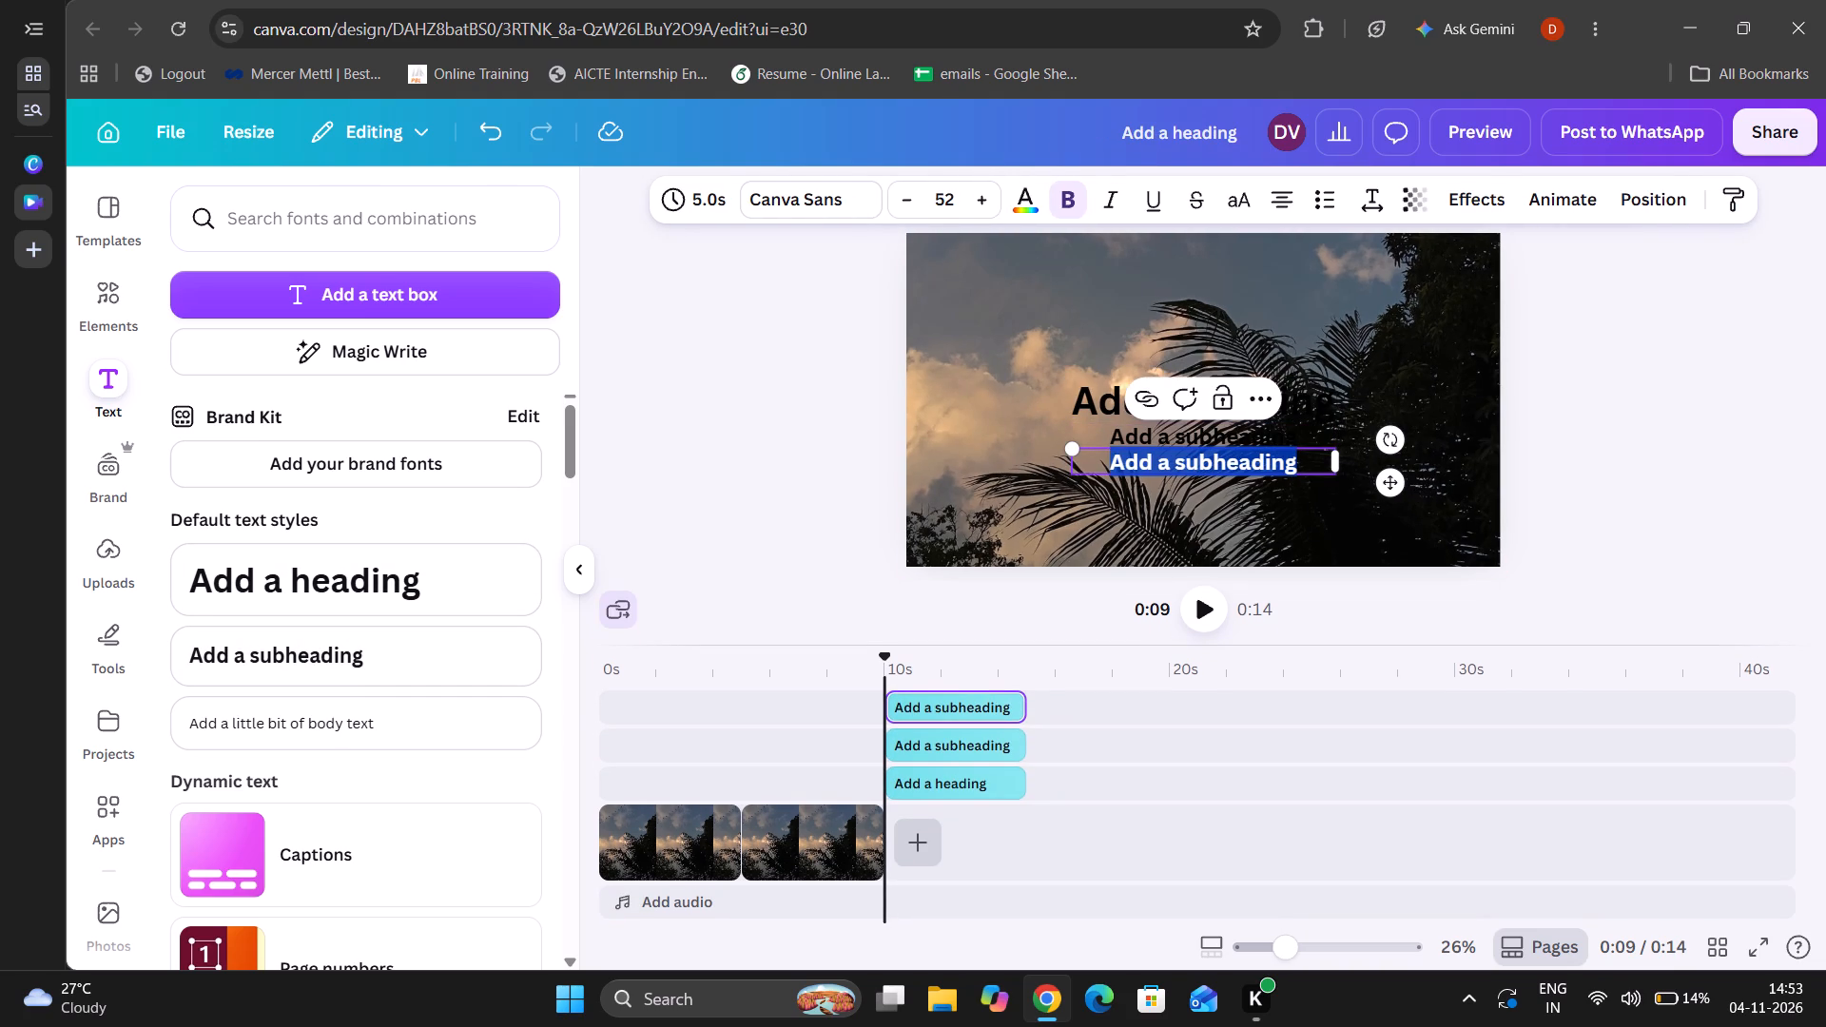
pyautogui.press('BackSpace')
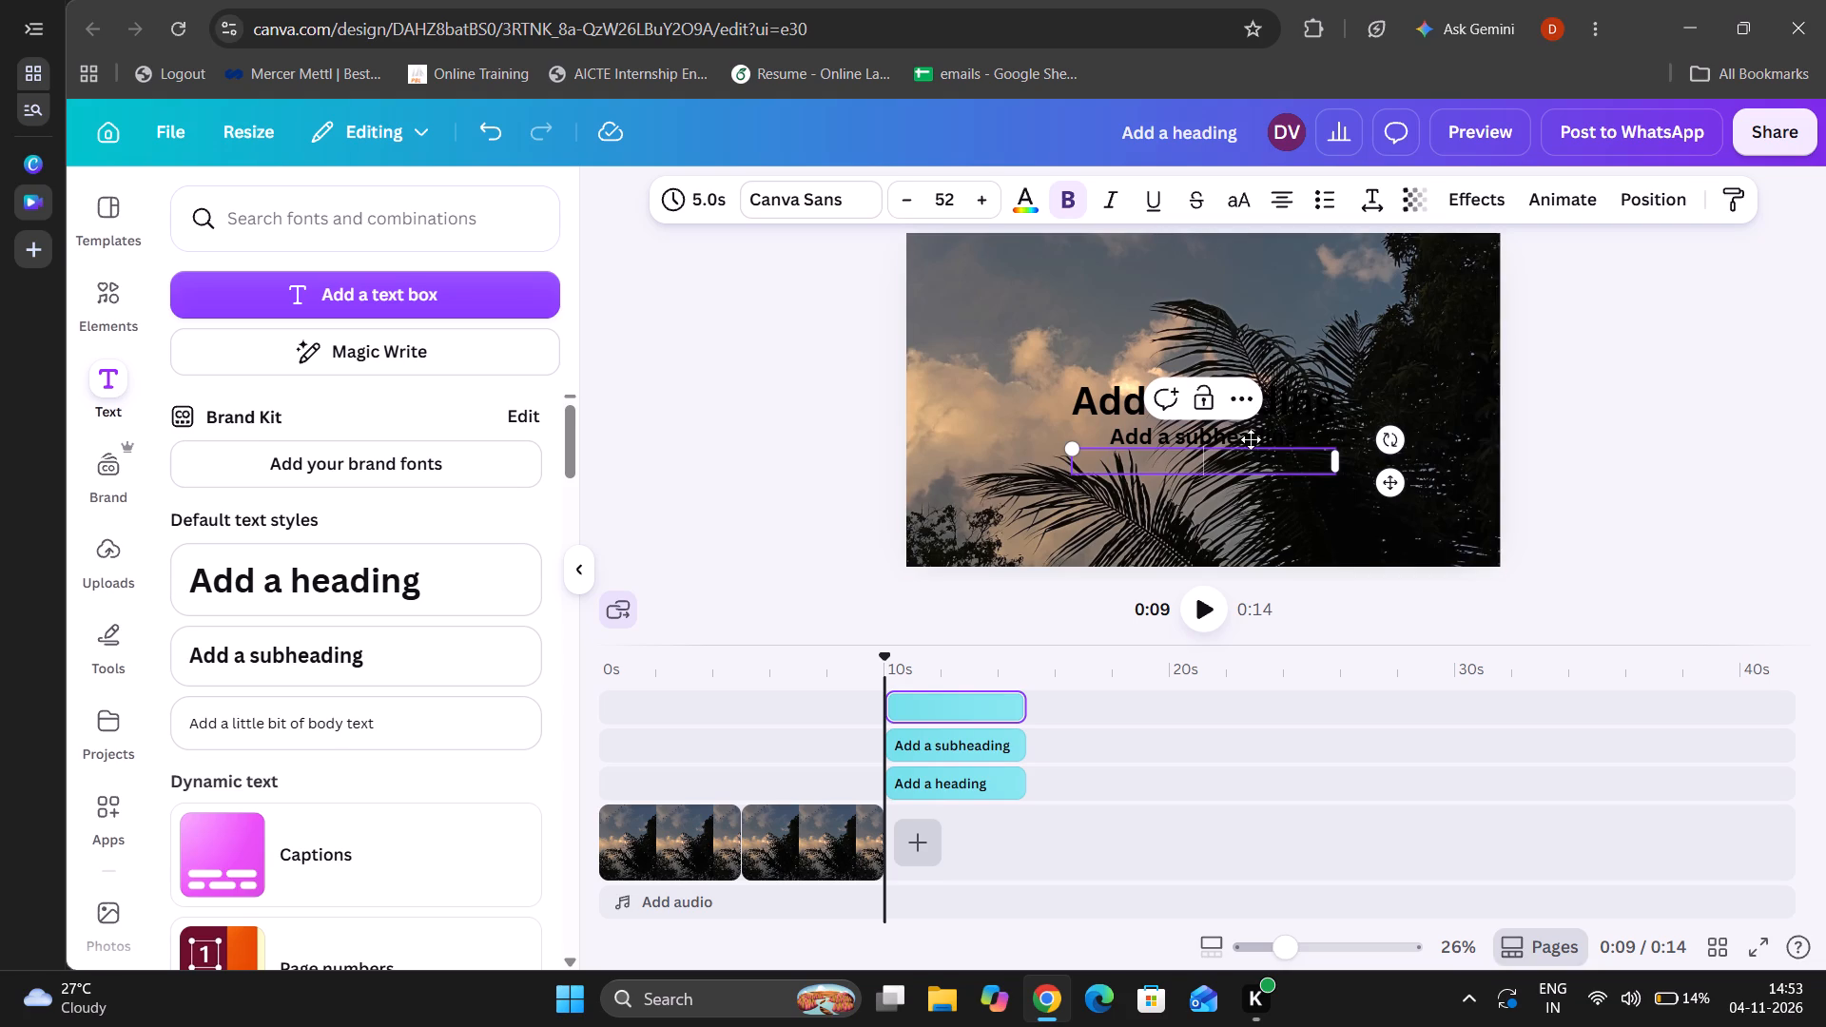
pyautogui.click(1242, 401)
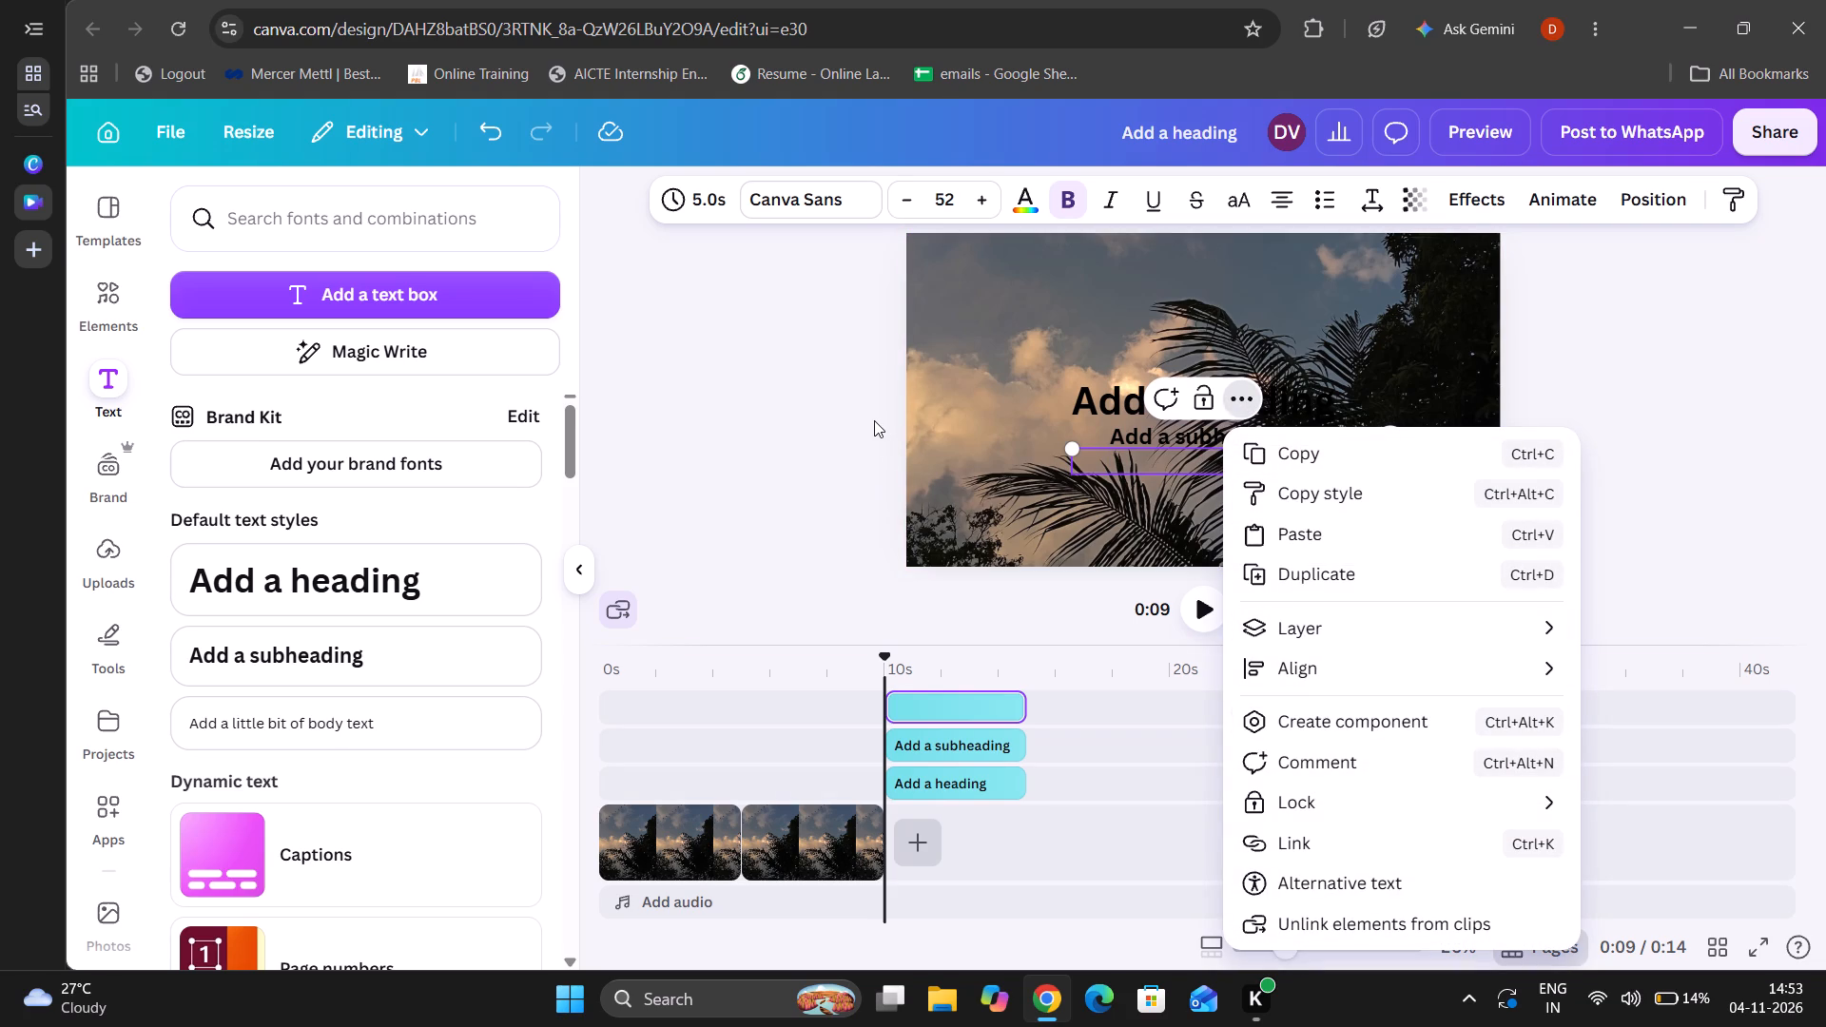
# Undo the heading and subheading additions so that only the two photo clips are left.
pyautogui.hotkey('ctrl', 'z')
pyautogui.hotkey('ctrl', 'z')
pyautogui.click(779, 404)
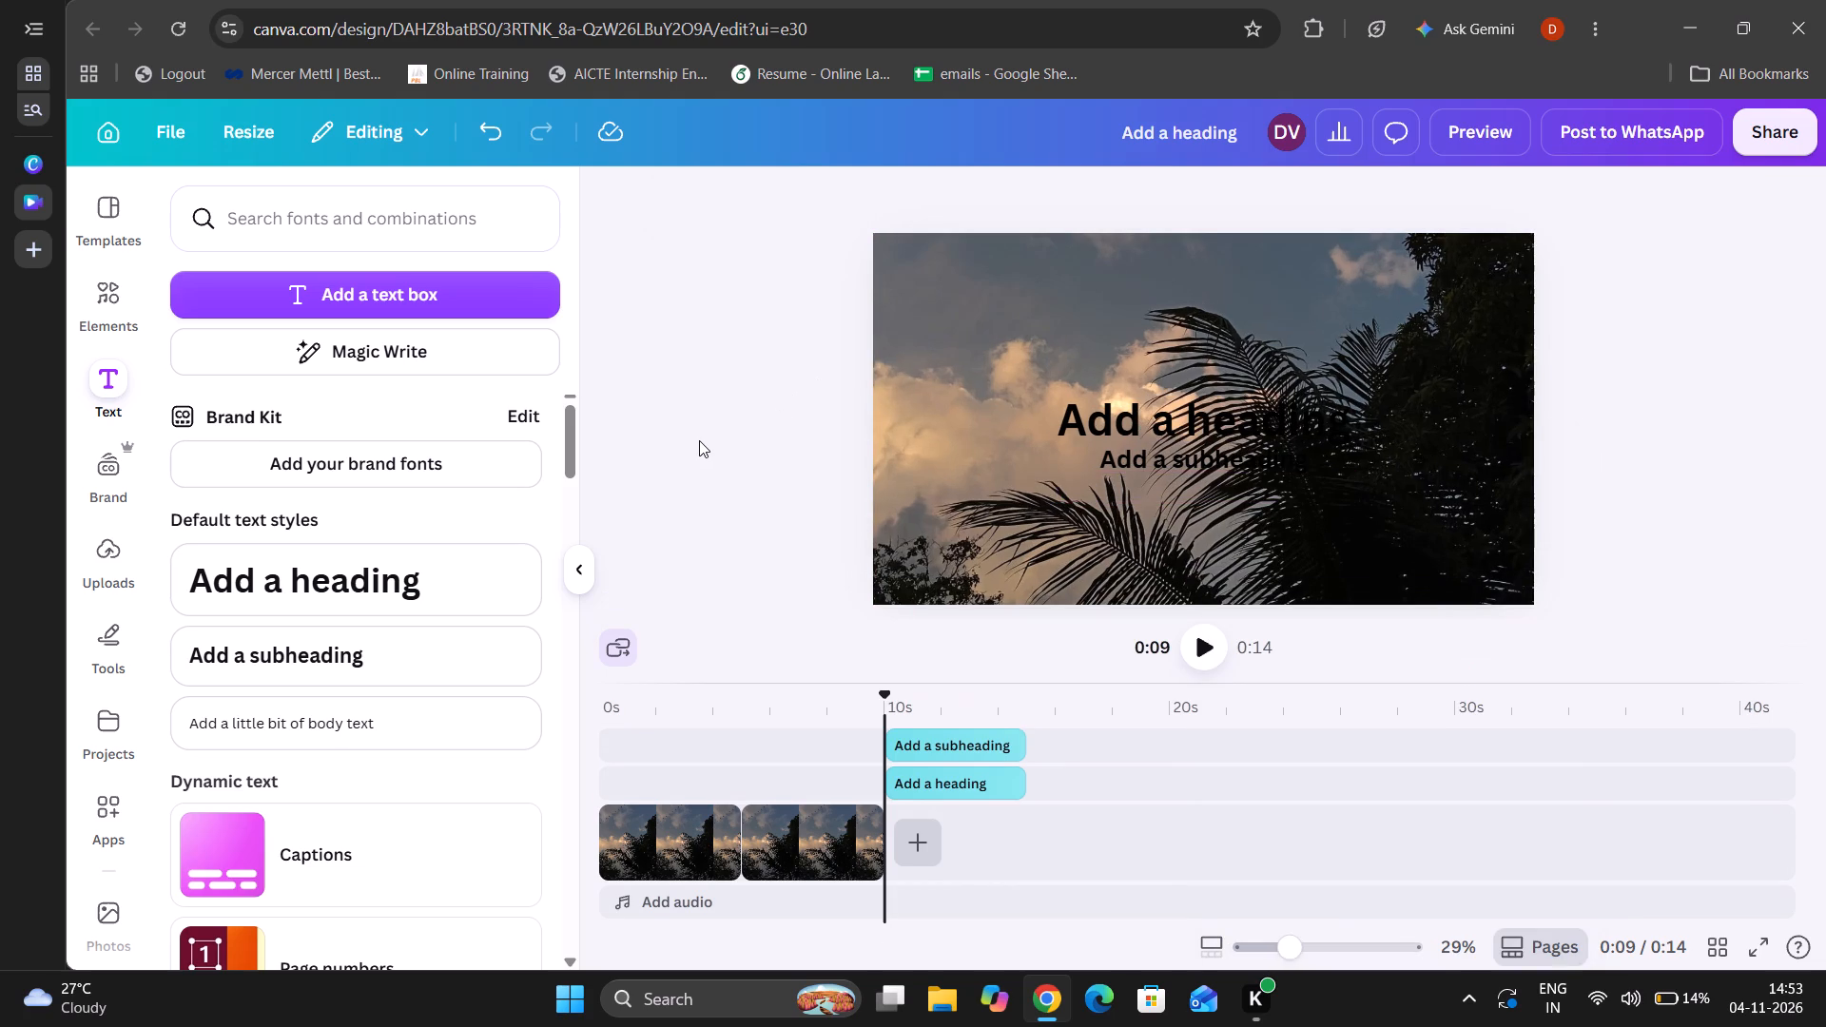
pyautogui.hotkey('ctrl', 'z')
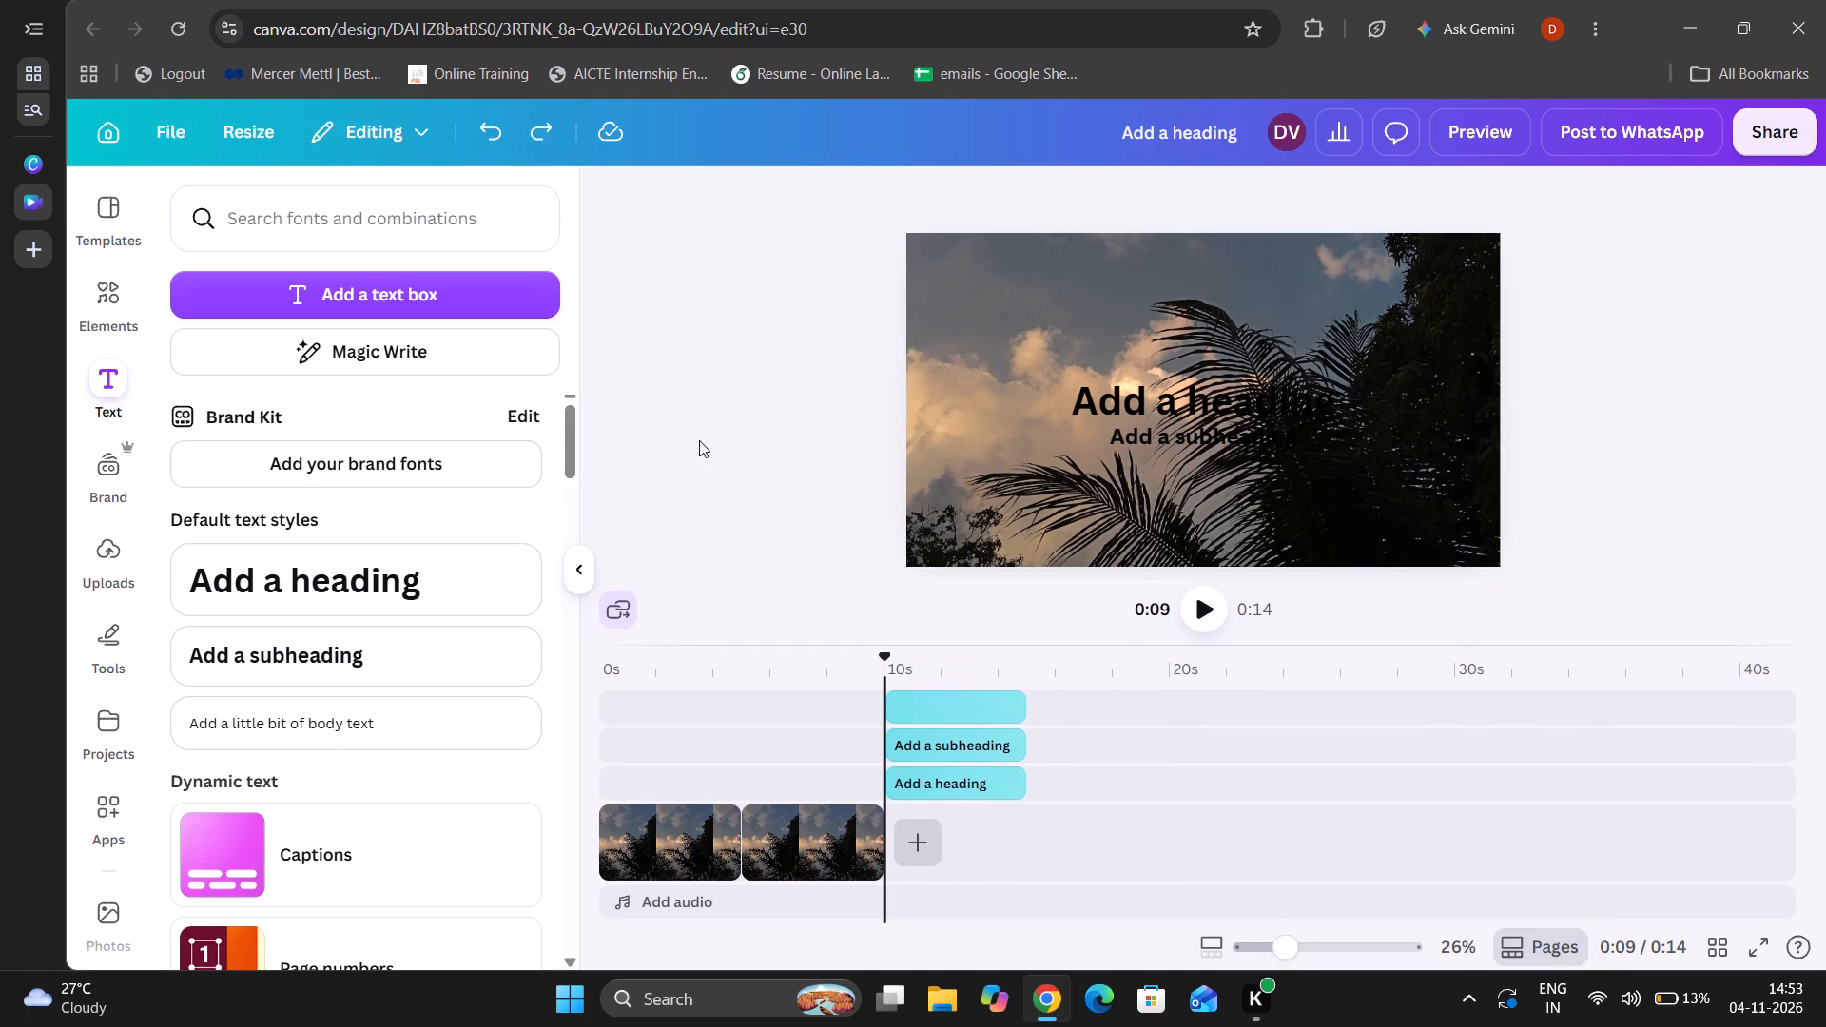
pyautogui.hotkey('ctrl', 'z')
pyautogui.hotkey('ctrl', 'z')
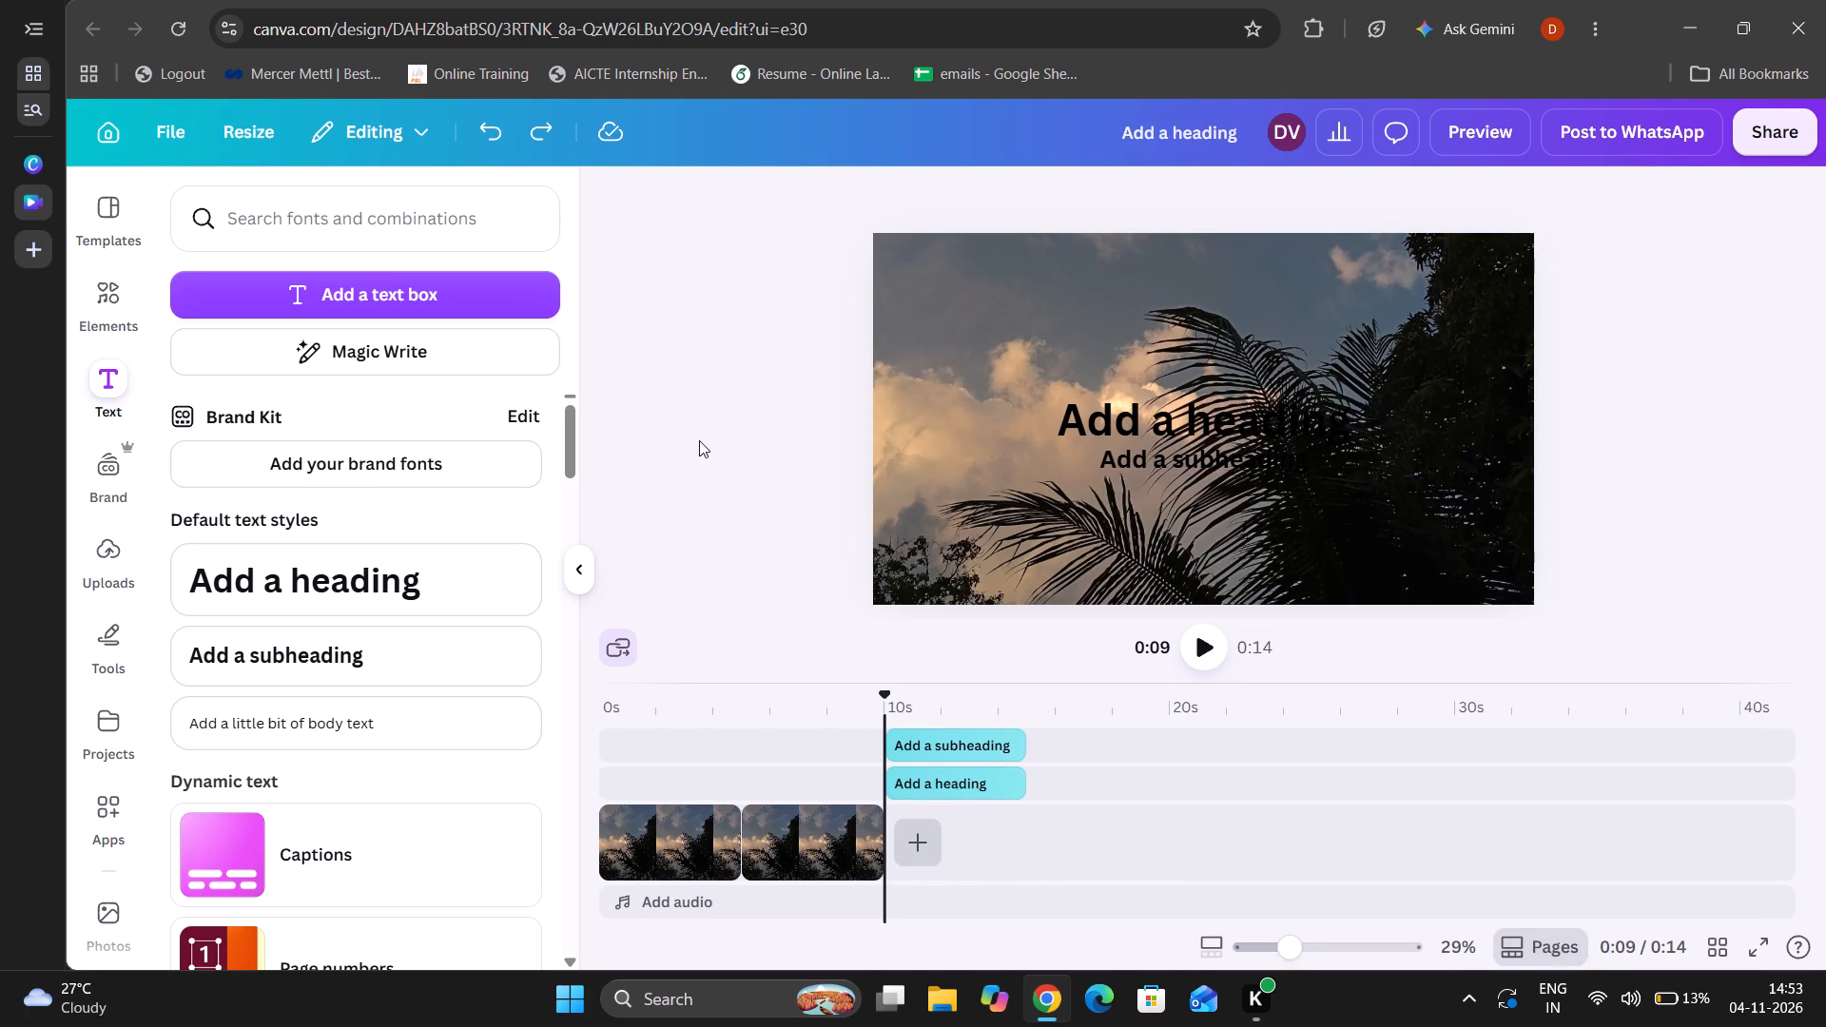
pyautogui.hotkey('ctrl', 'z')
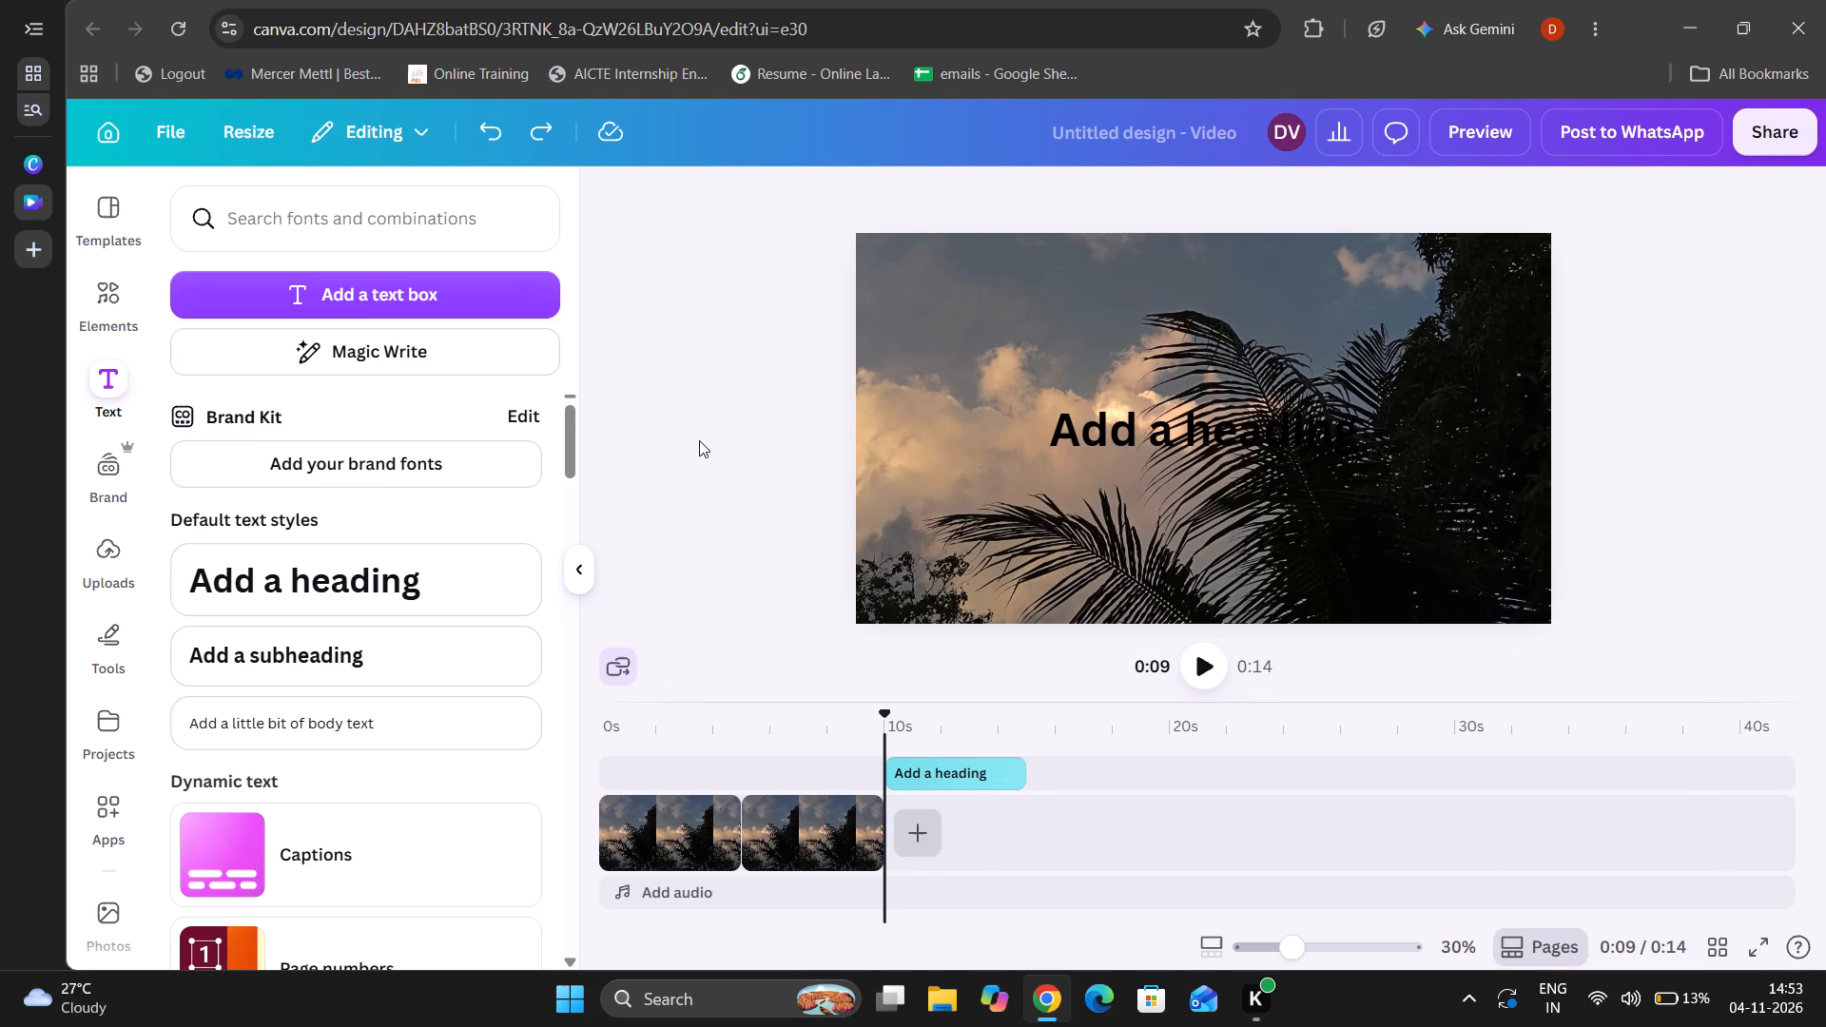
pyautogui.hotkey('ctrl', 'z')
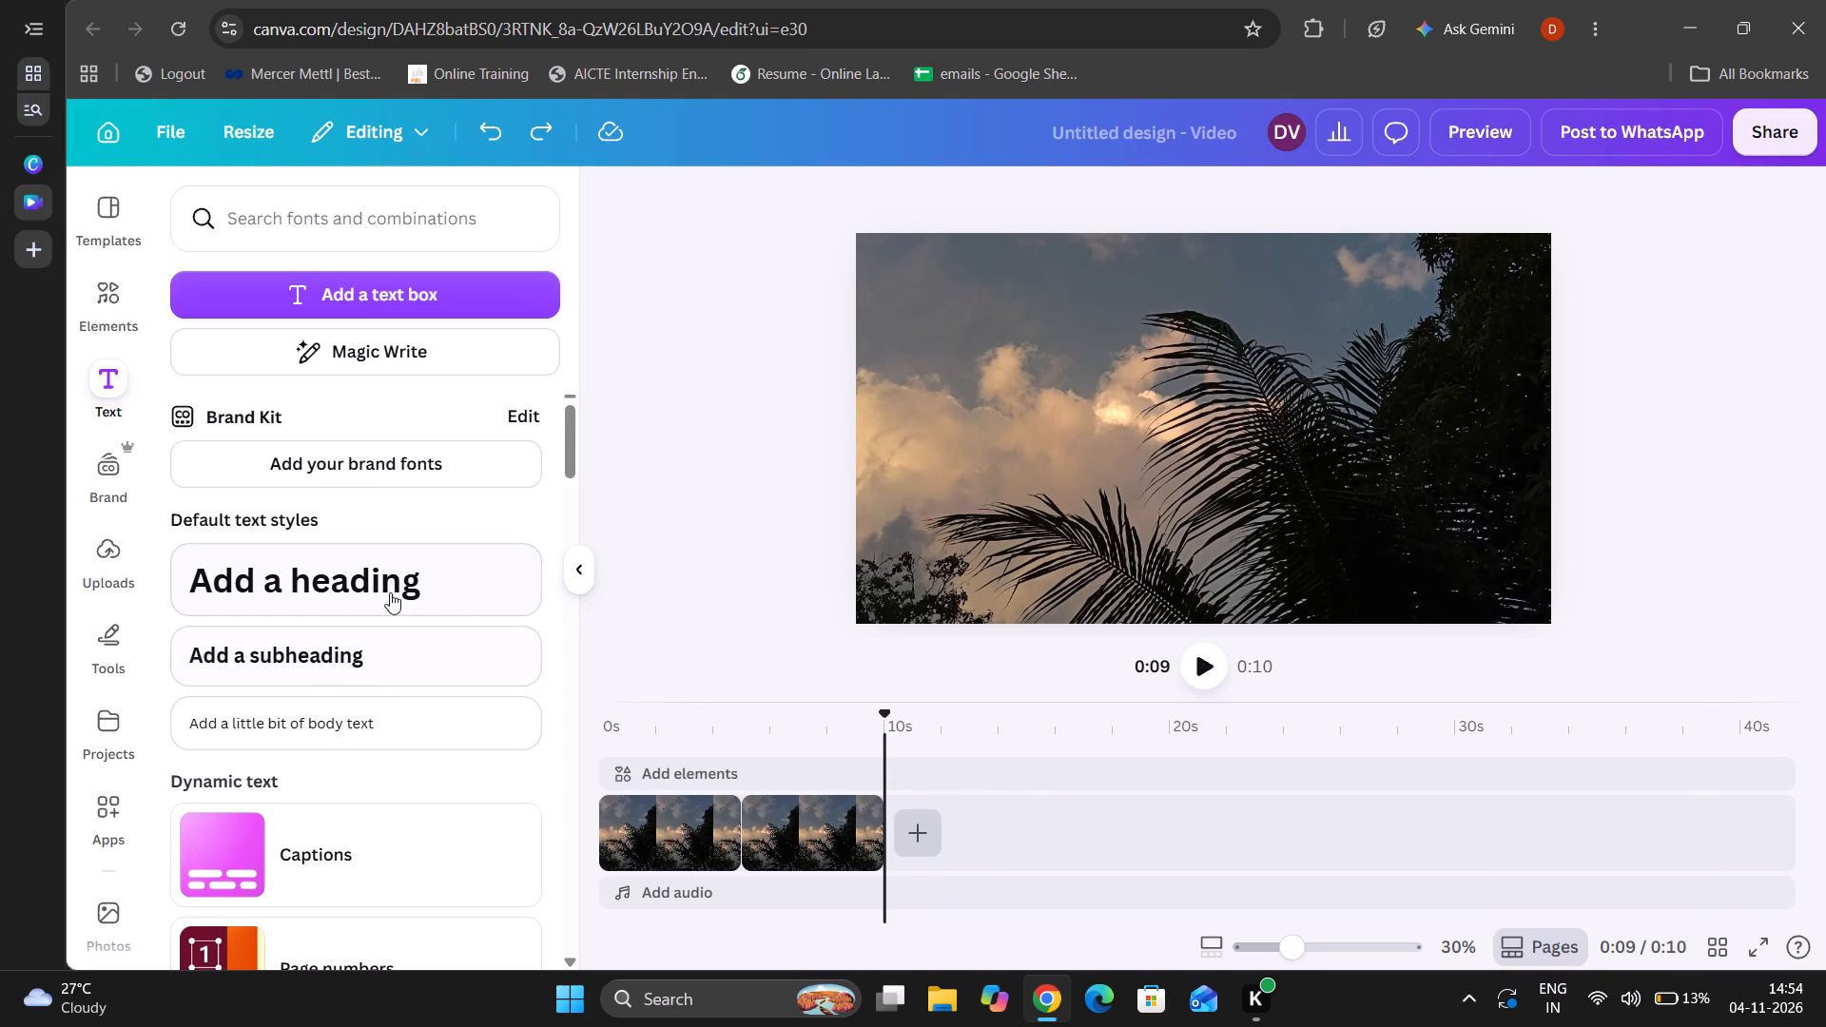
pyautogui.scroll(2, 319, 668)
pyautogui.click(383, 465)
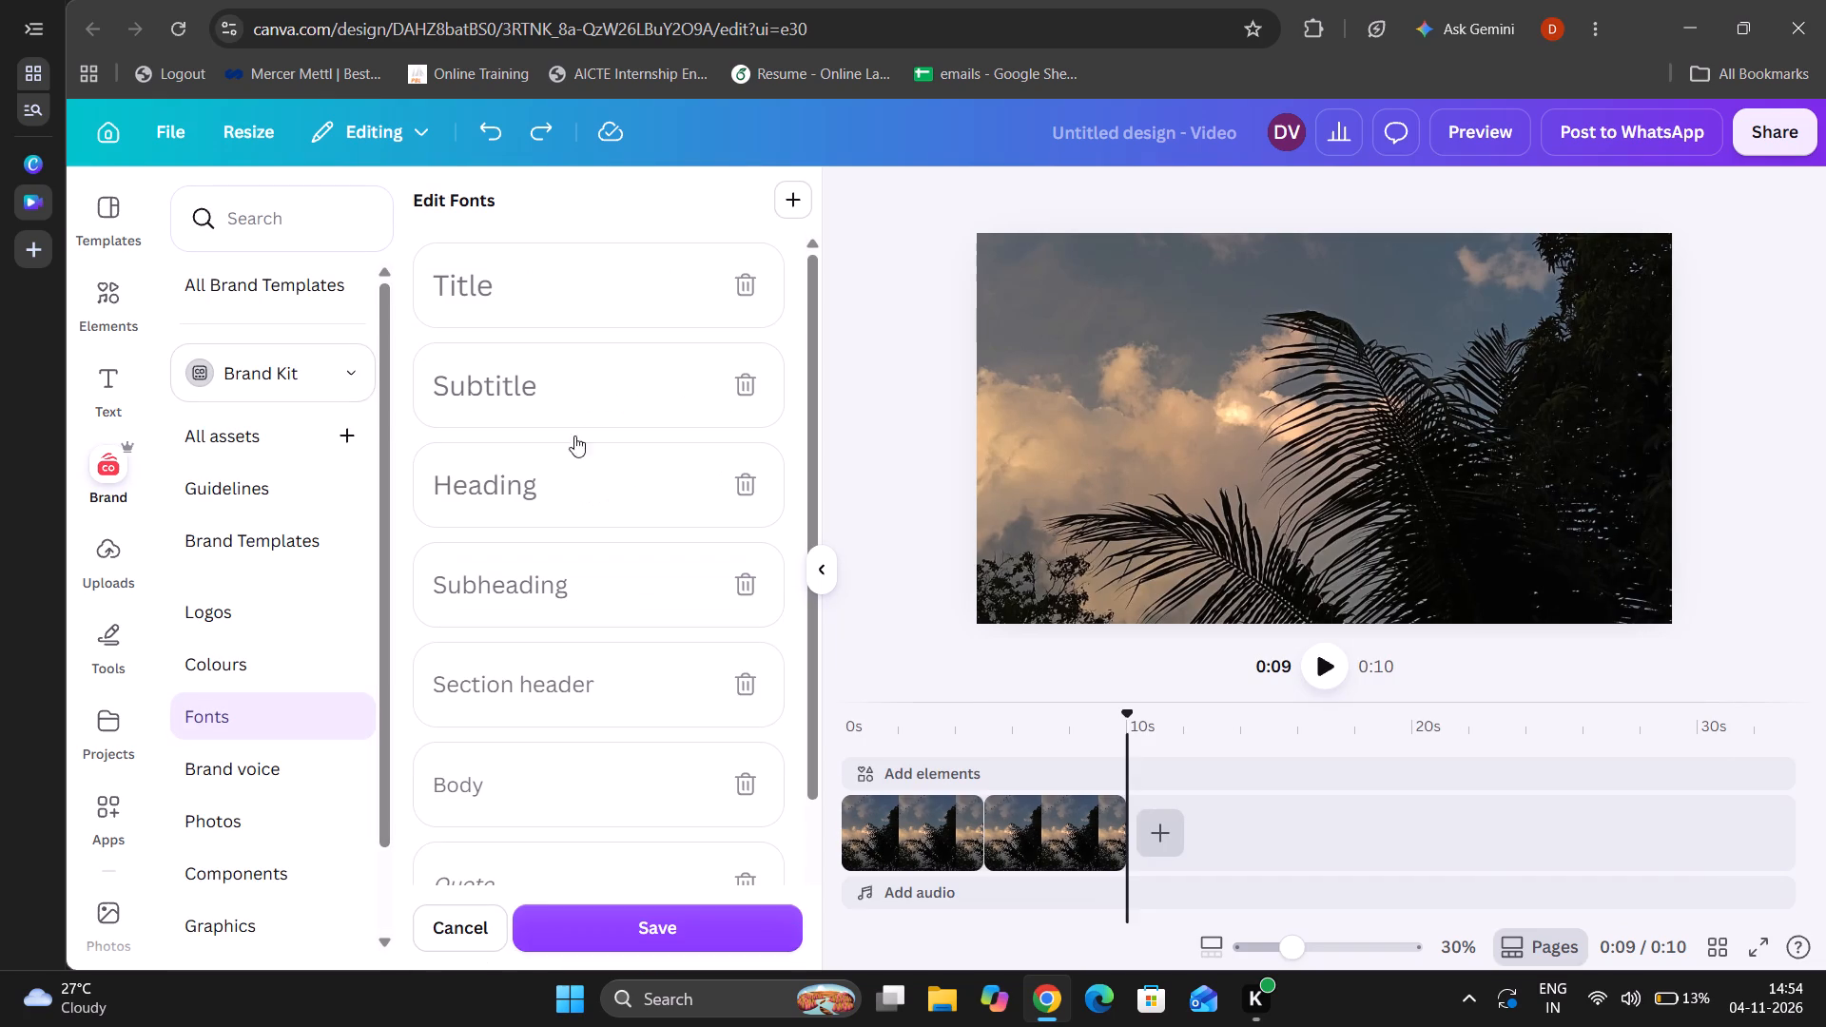
pyautogui.scroll(1, 533, 581)
pyautogui.click(295, 667)
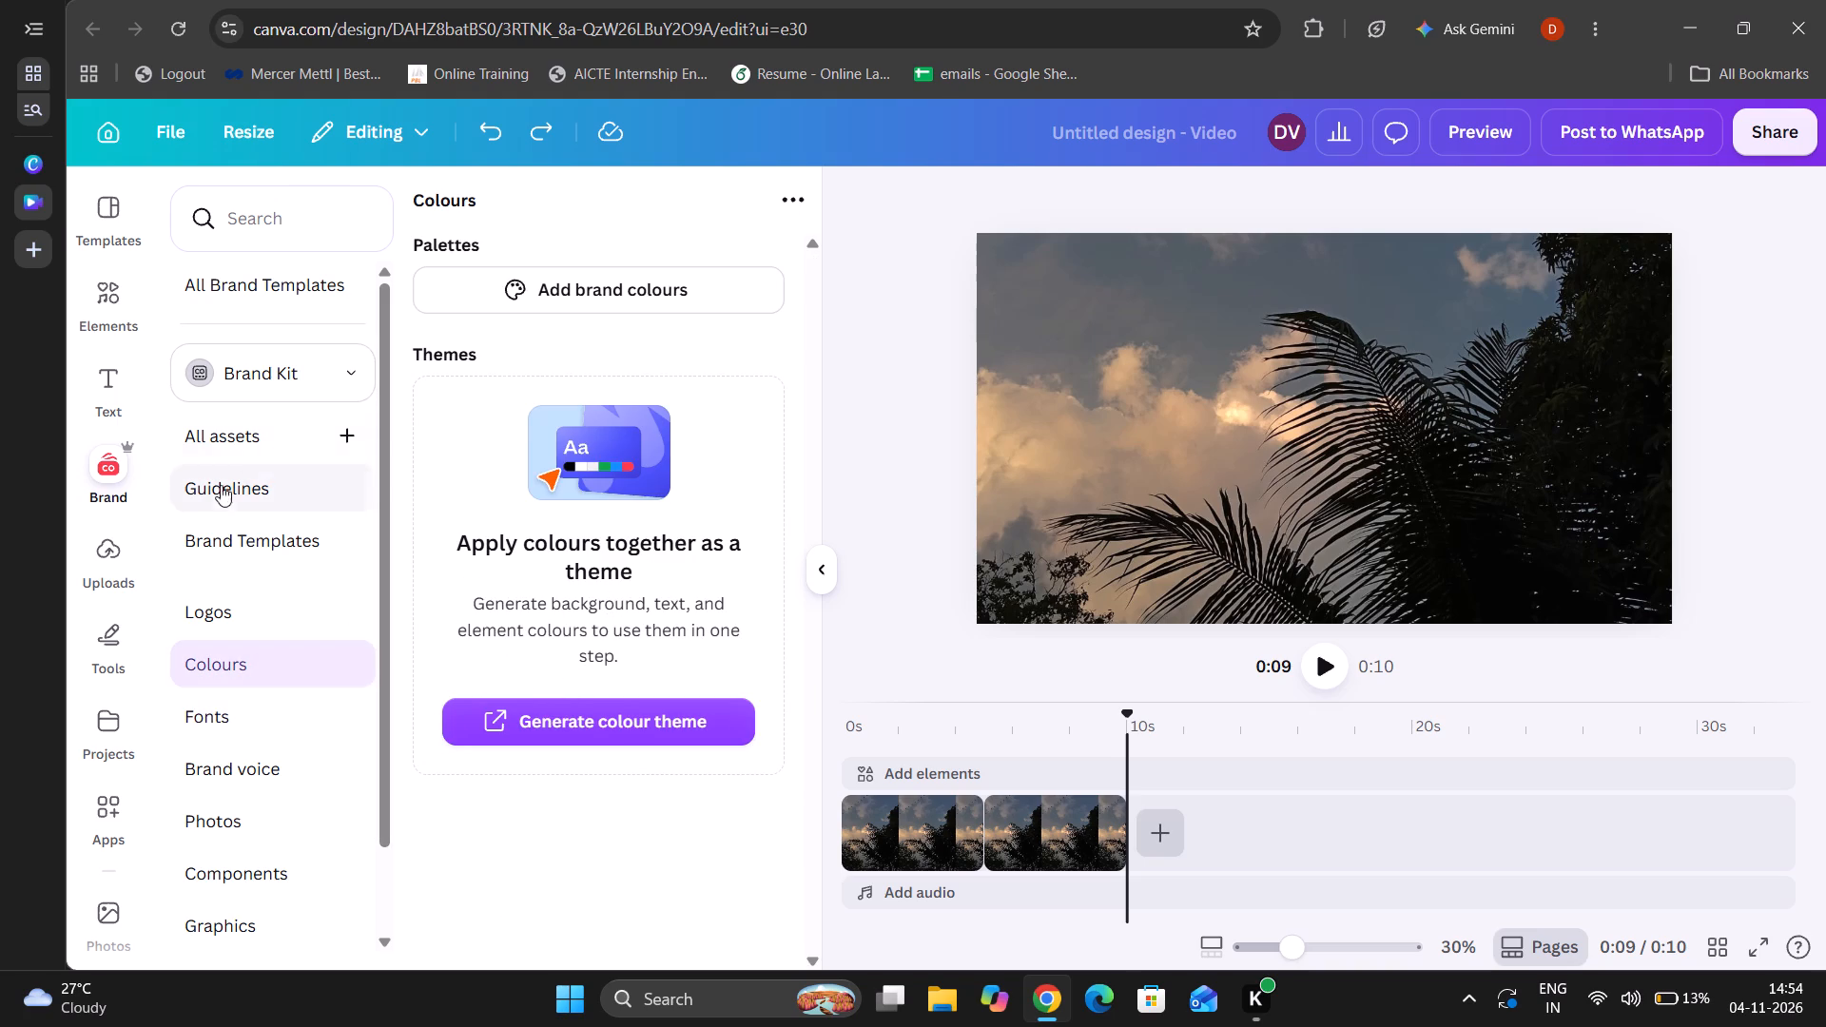
pyautogui.click(246, 492)
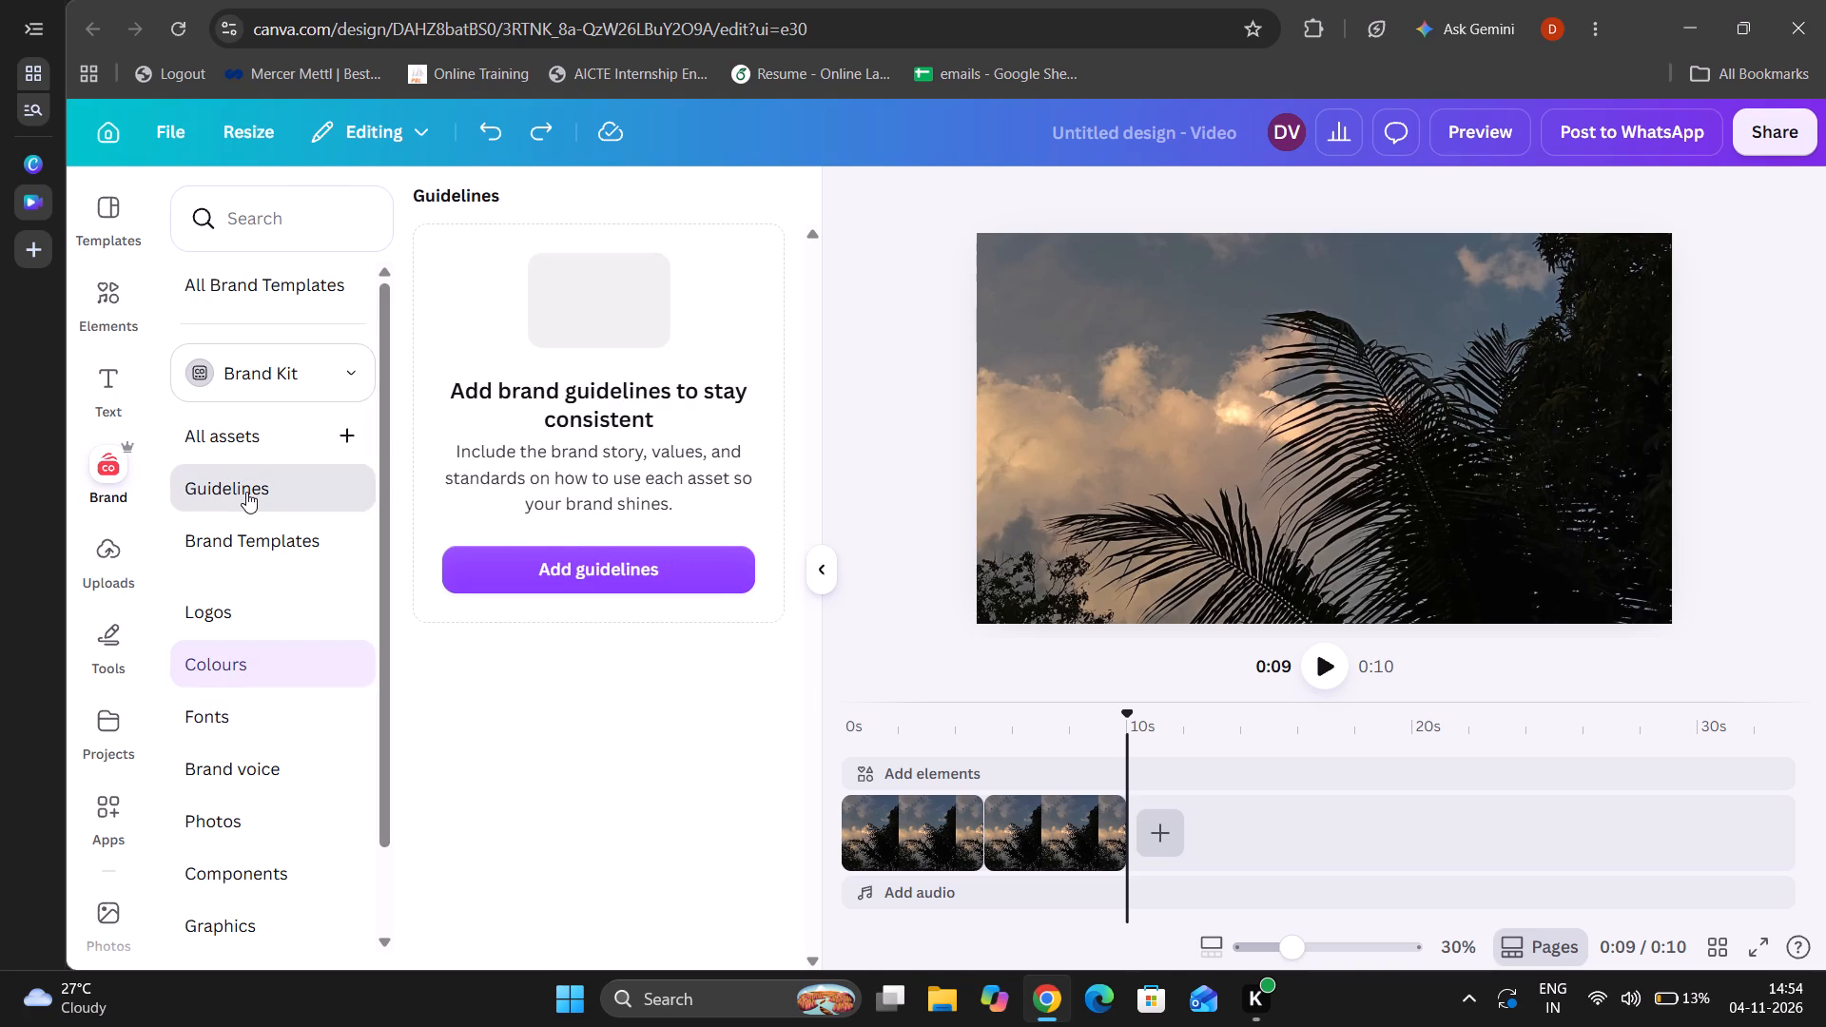
pyautogui.click(229, 367)
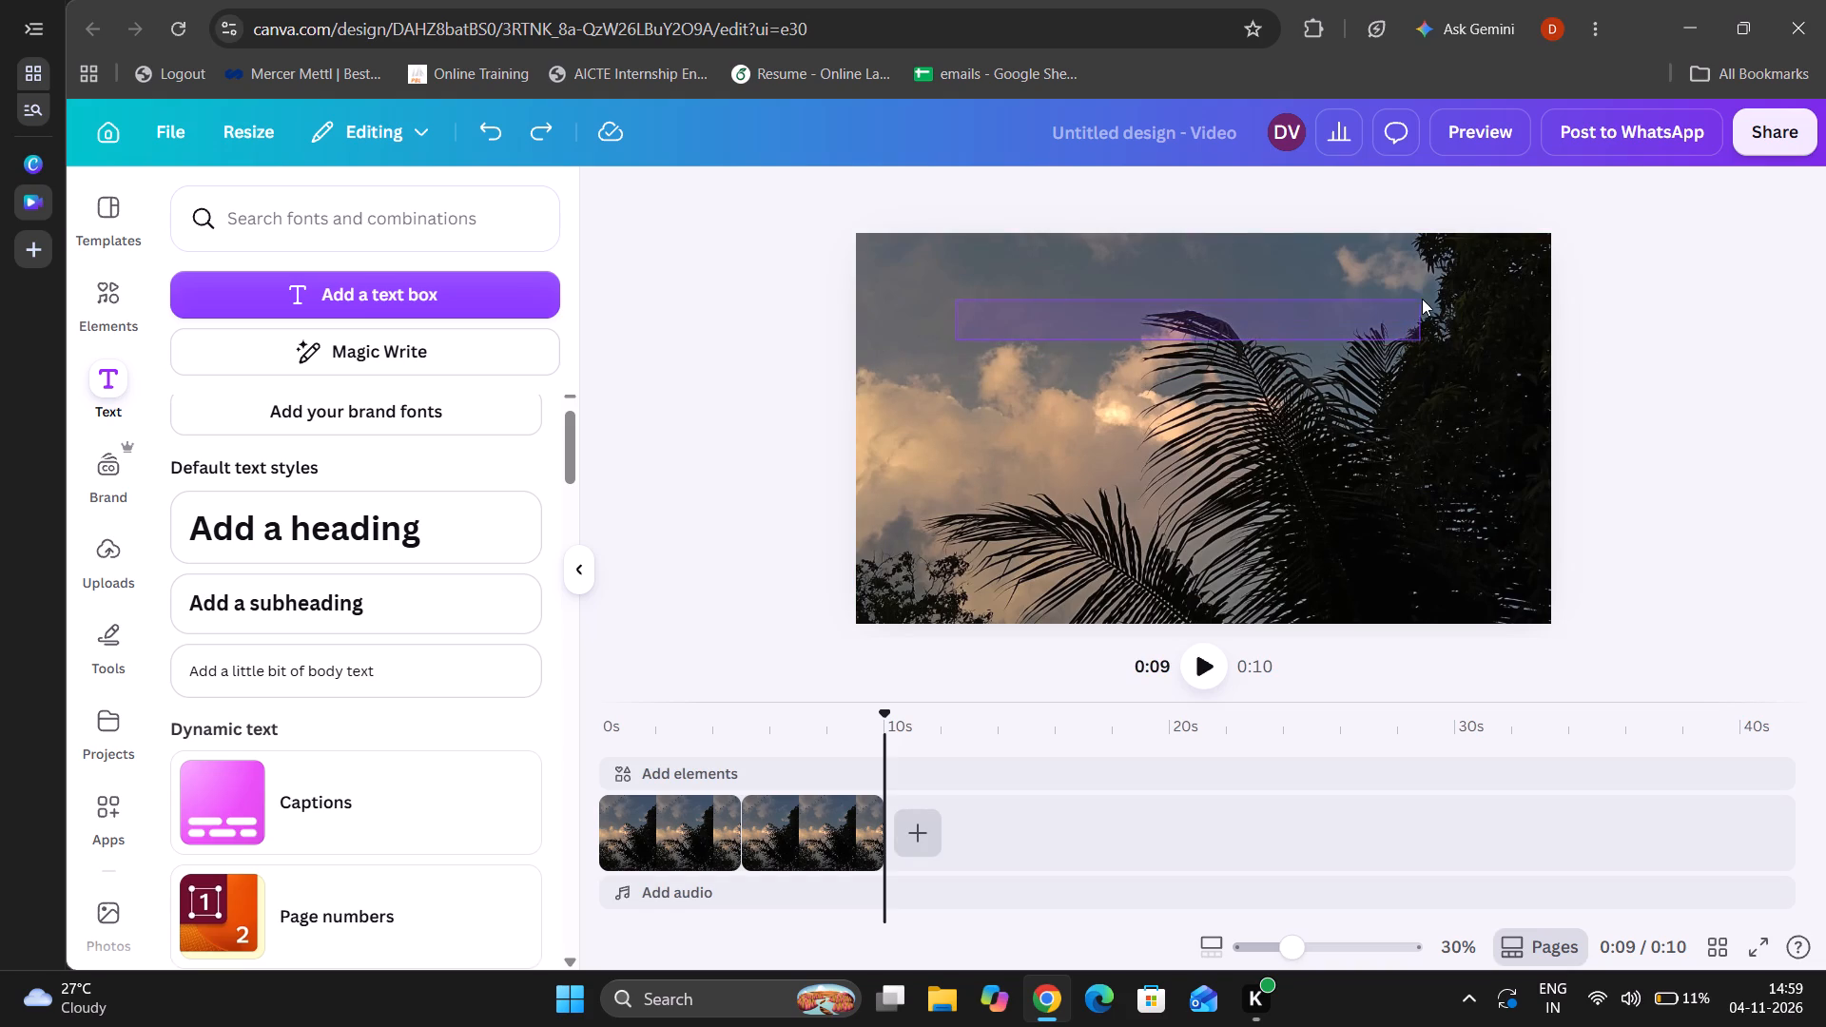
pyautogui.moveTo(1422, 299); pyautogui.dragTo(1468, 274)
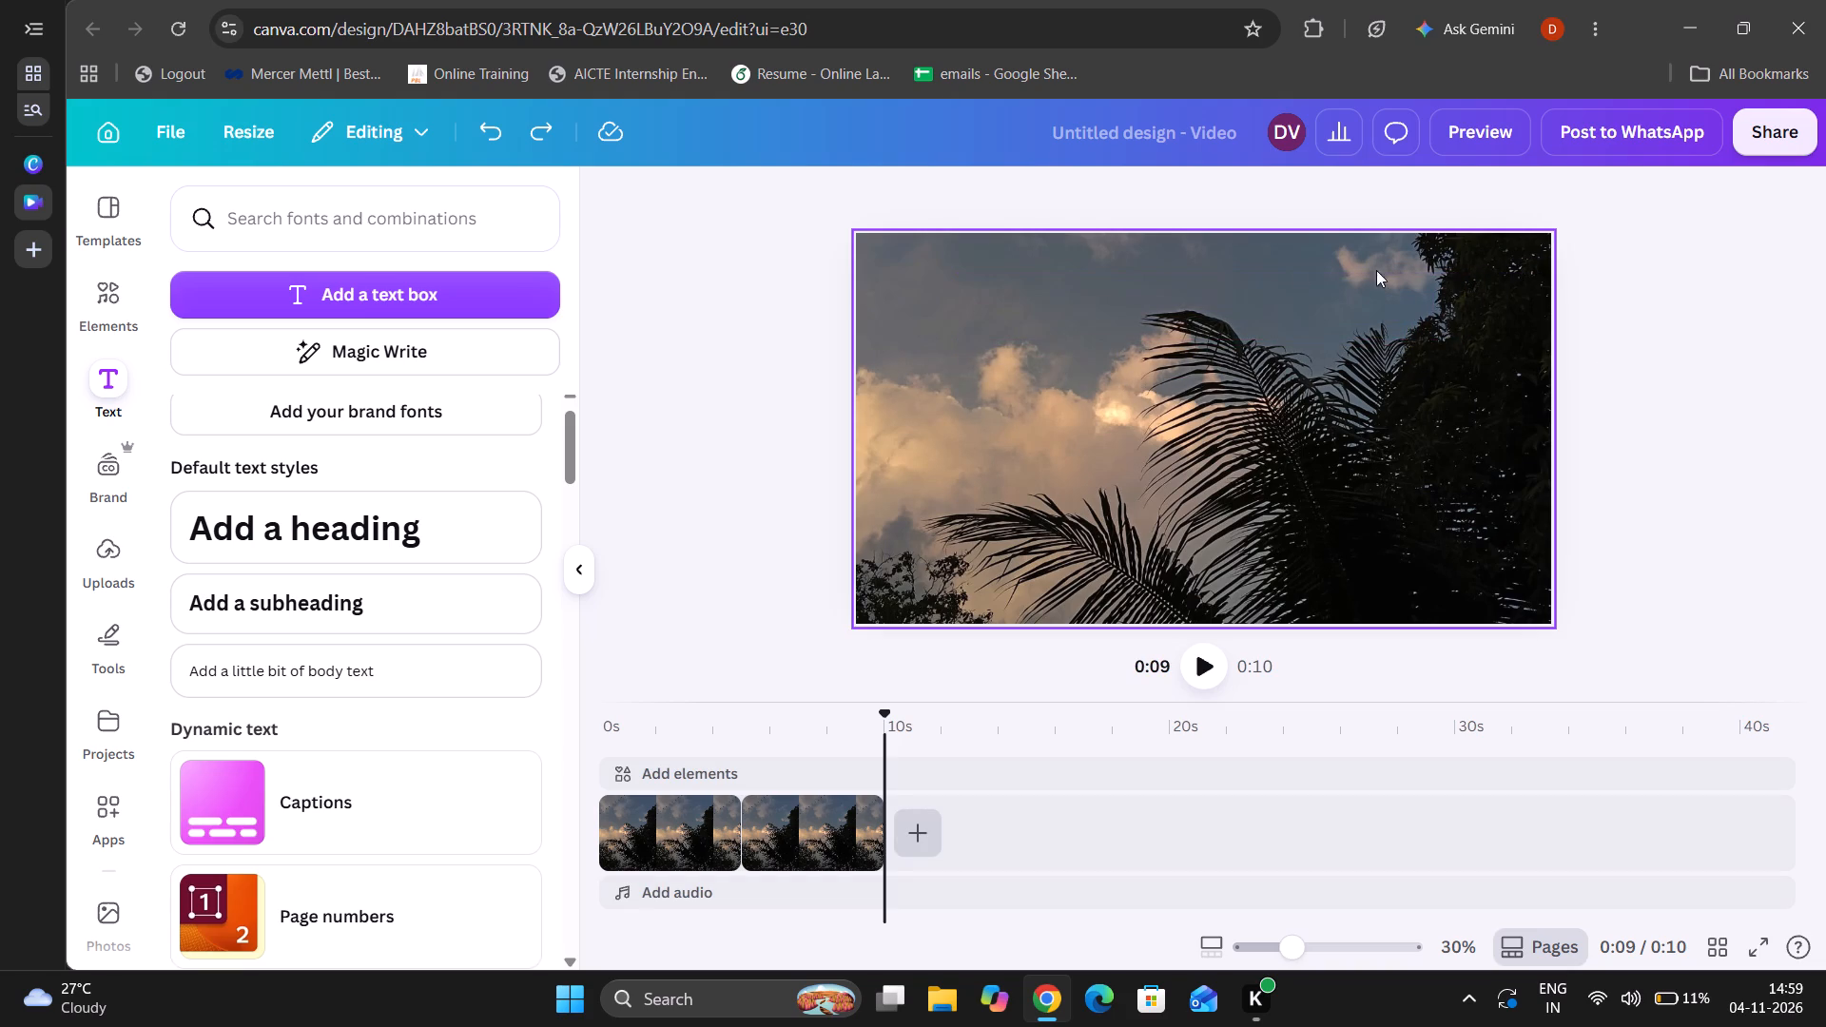
# Add a subheading text box over the palm-tree photo and enlarge its text to size 75.4.
pyautogui.click(385, 596)
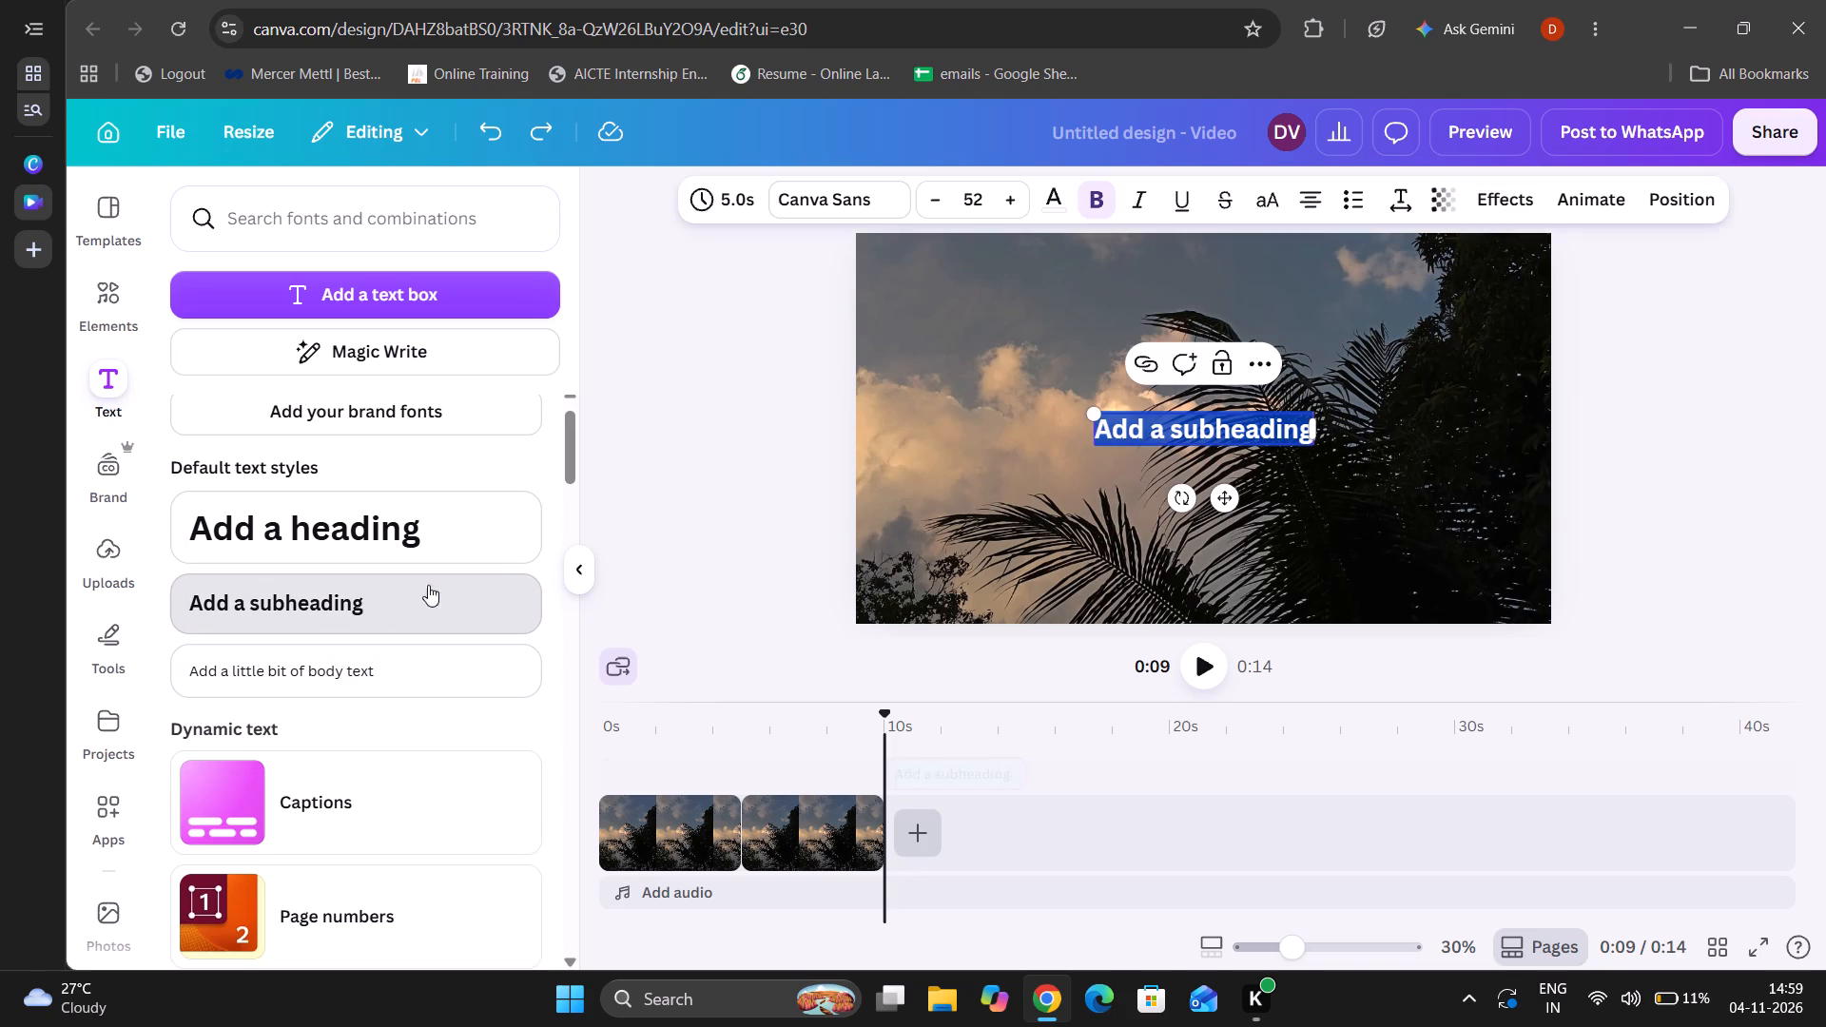
pyautogui.moveTo(1096, 417); pyautogui.dragTo(1033, 363)
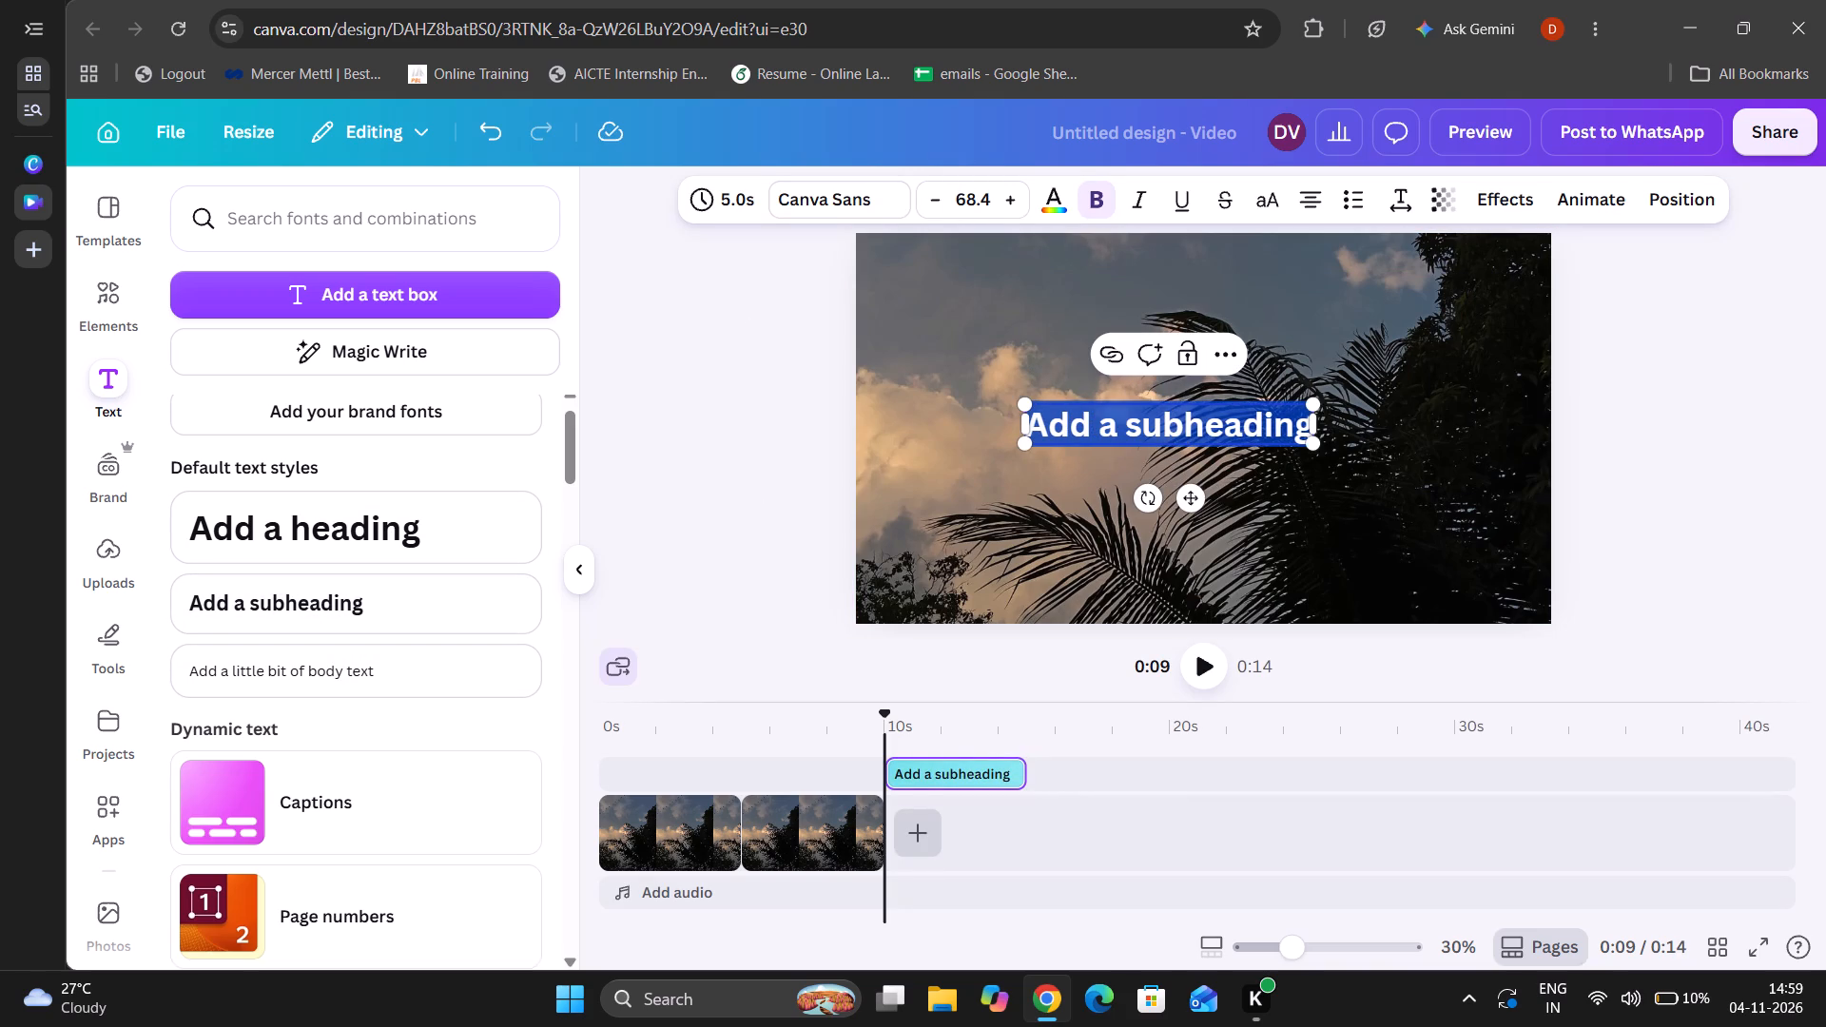
pyautogui.moveTo(1311, 444); pyautogui.dragTo(1341, 445)
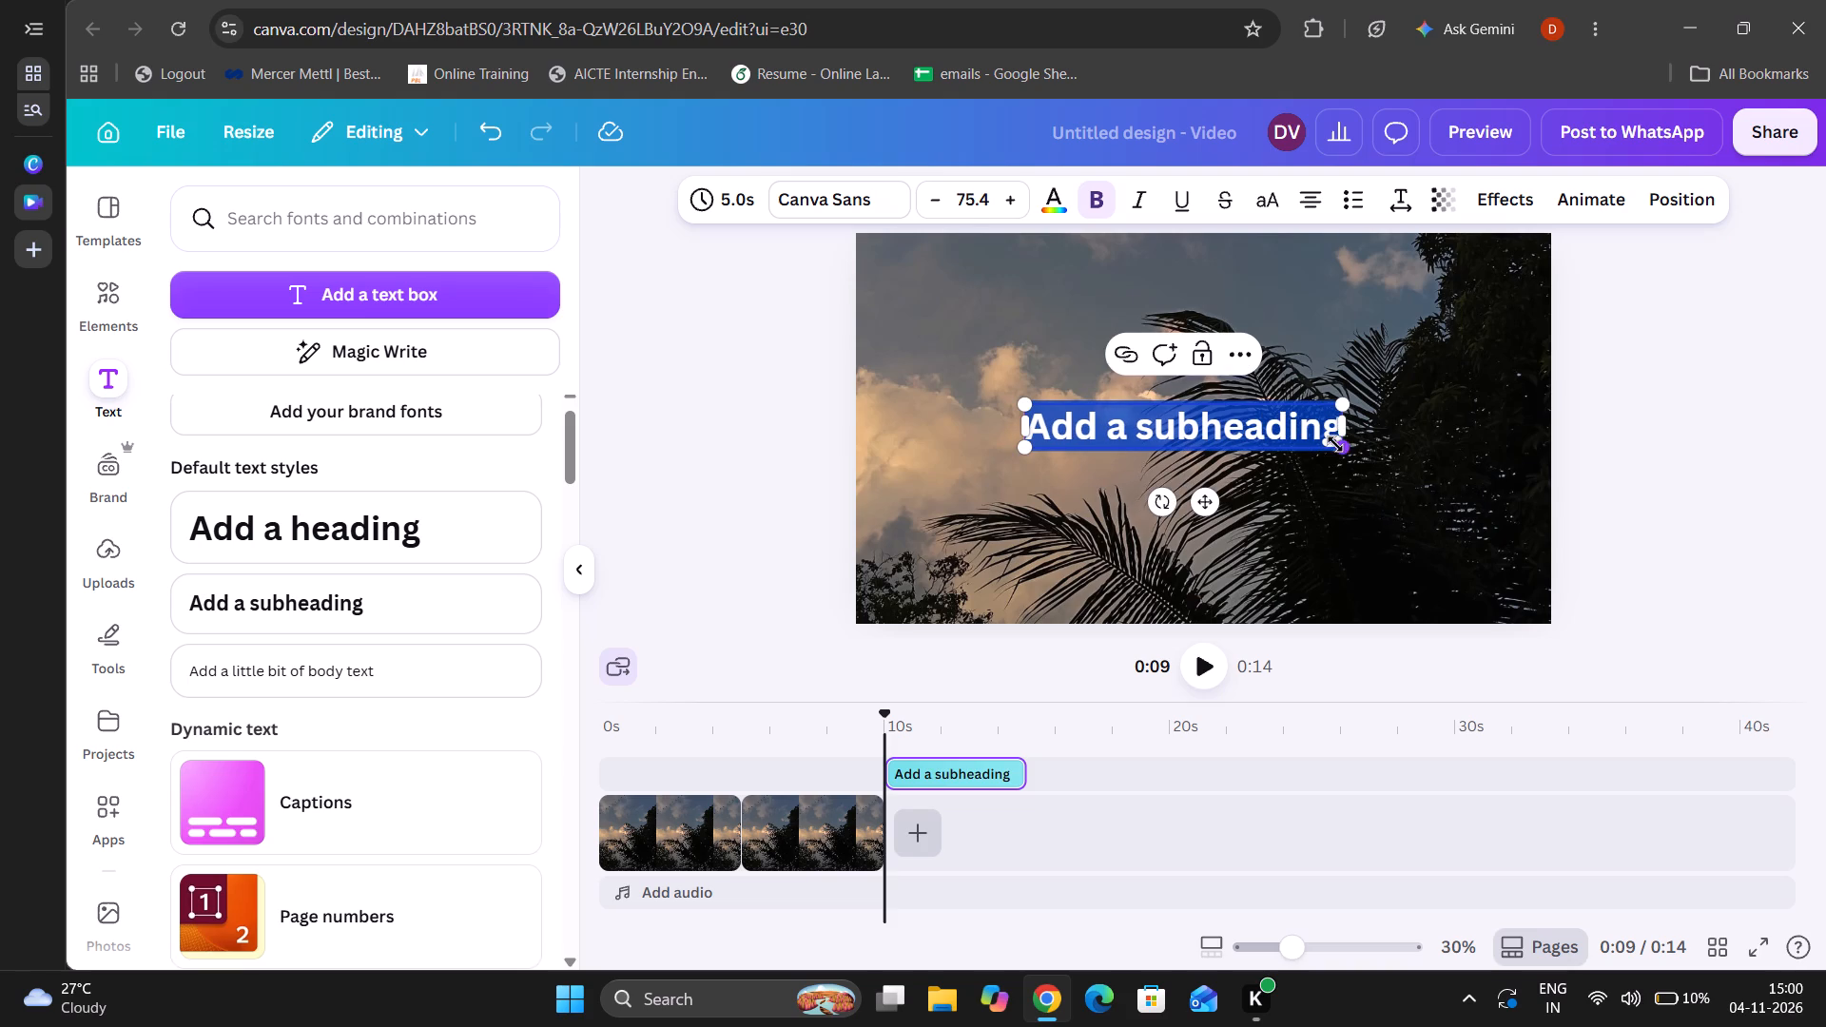
# Replace the subheading's placeholder text with the four copied lyric lines.
pyautogui.moveTo(1228, 423); pyautogui.dragTo(1222, 414)
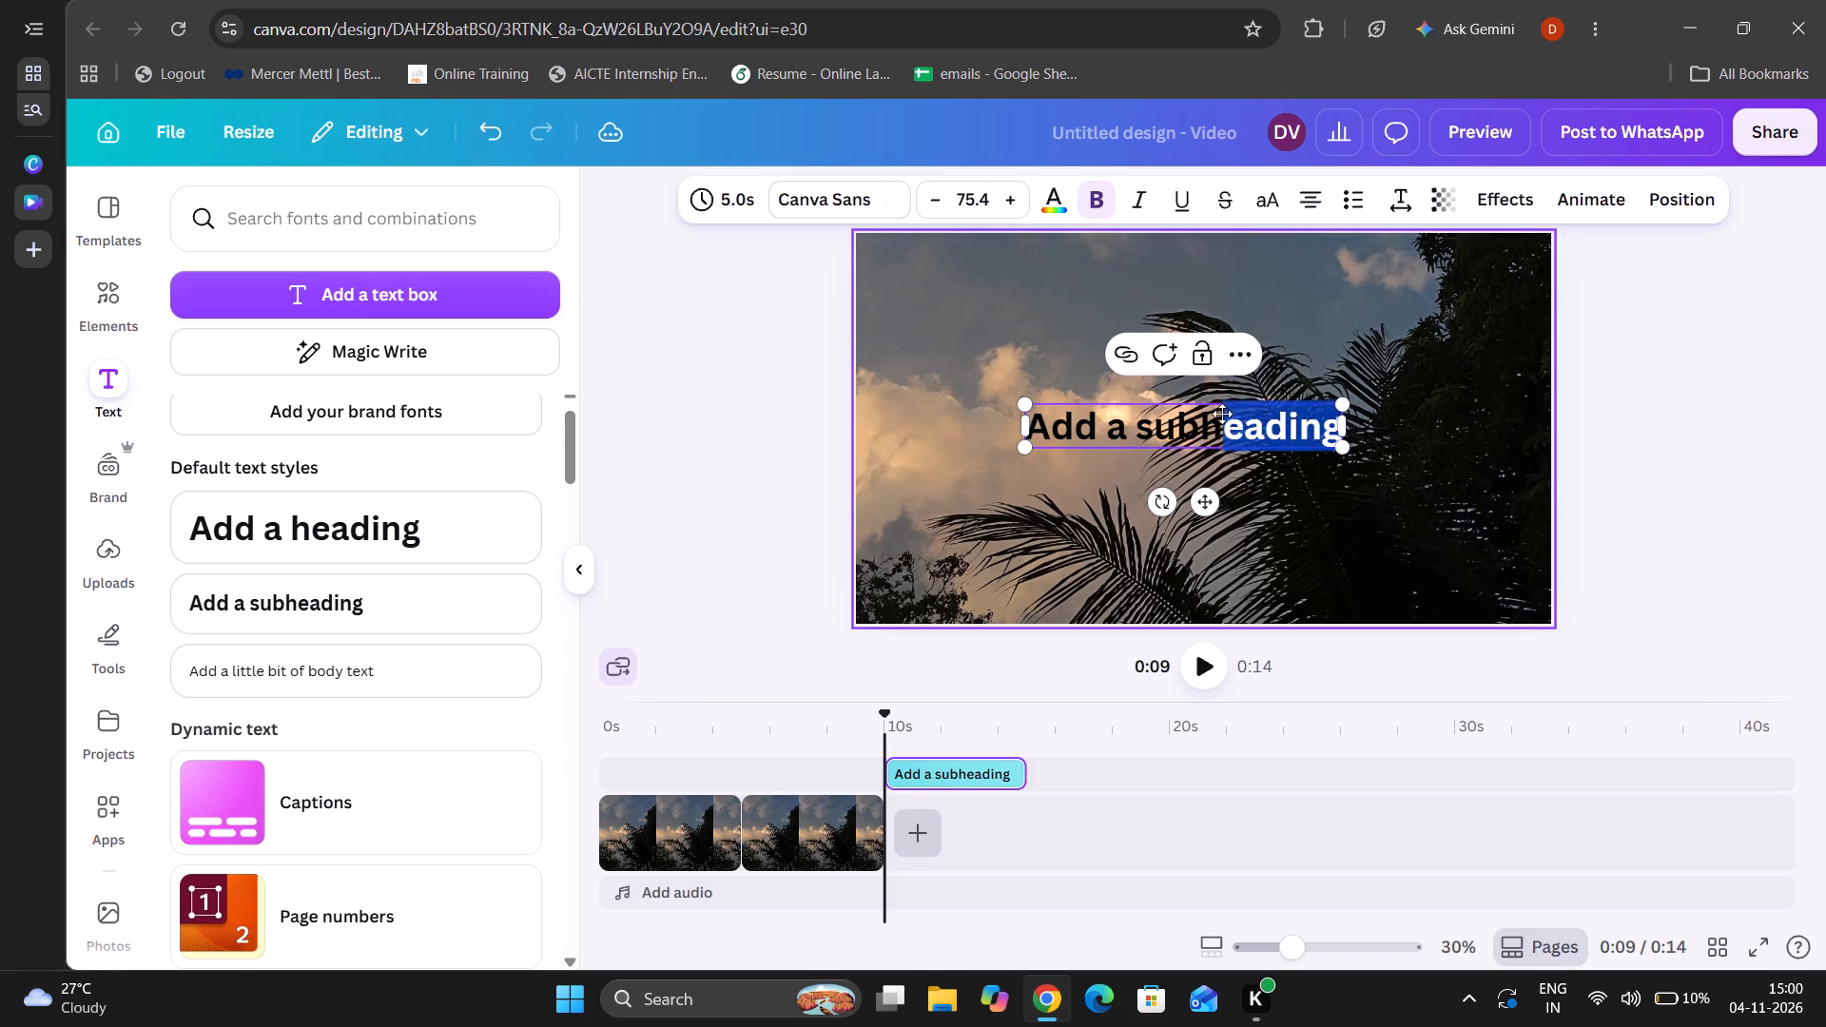
pyautogui.moveTo(1222, 414); pyautogui.dragTo(1214, 434)
pyautogui.press('BackSpace')
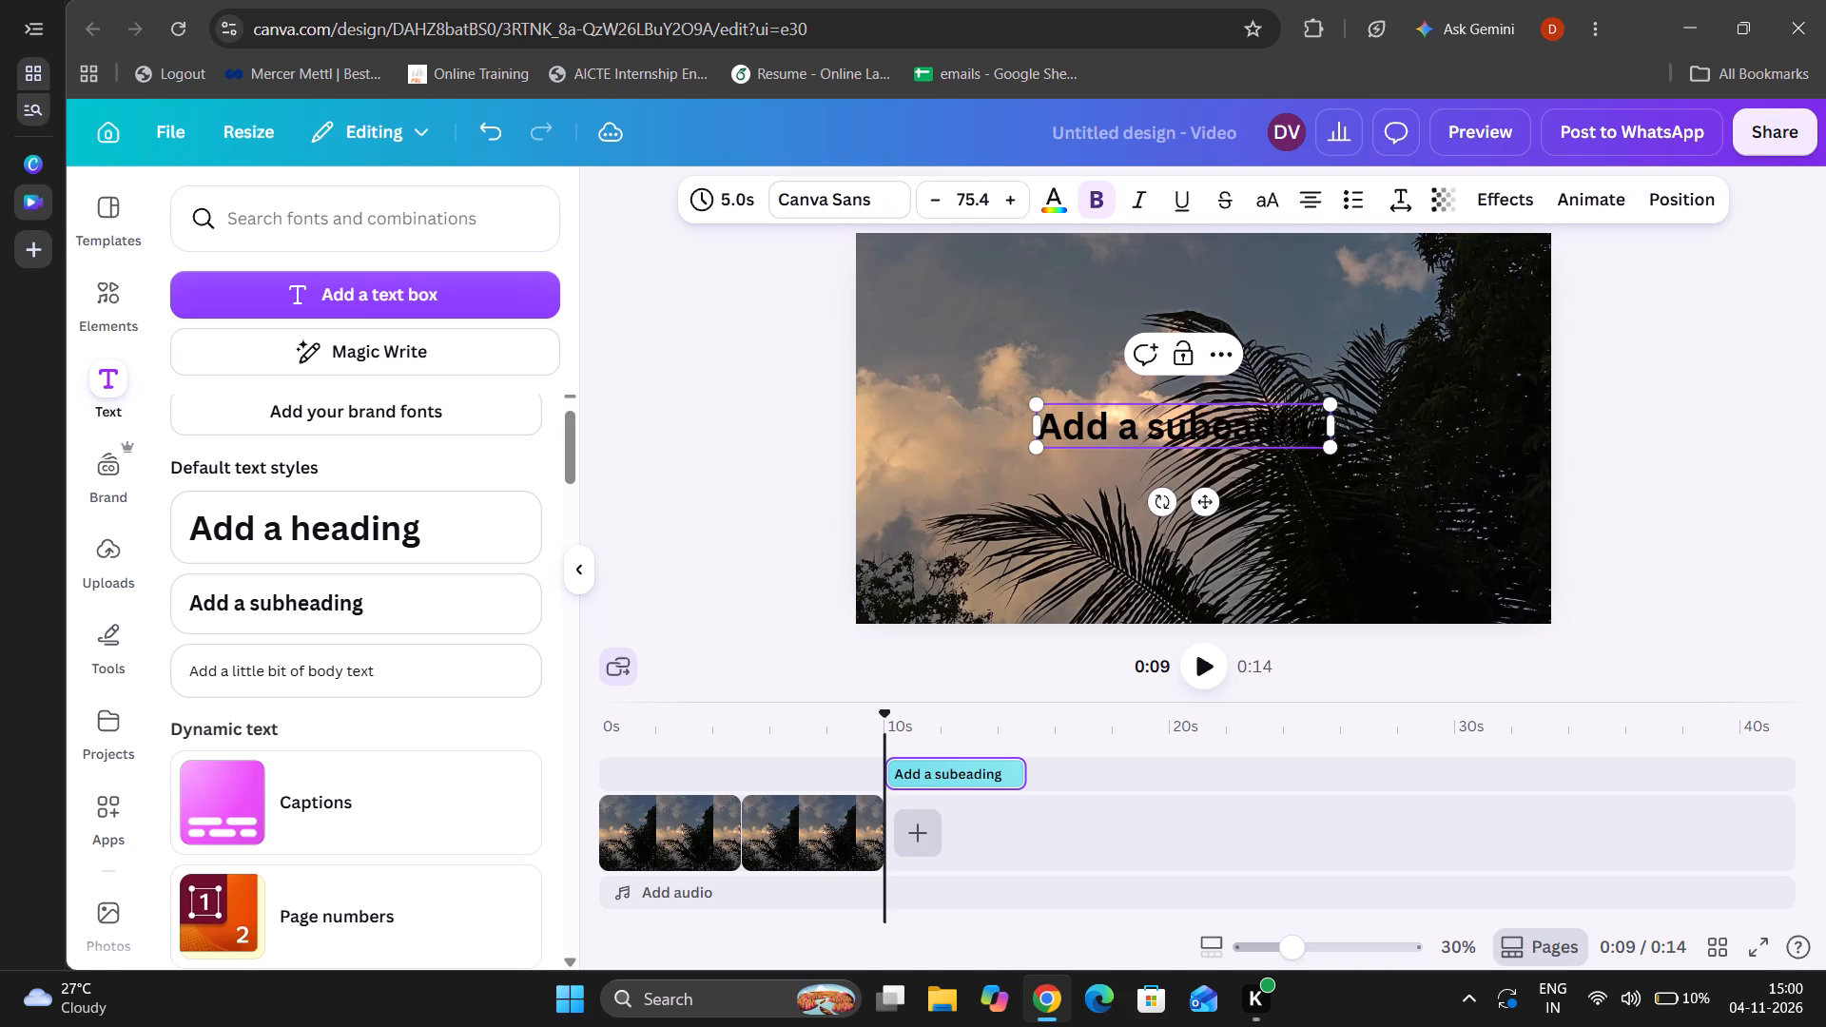
pyautogui.press('BackSpace')
pyautogui.press('BackSpace')
pyautogui.press('BackSpace')
pyautogui.press('BackSpace')
pyautogui.press('BackSpace')
pyautogui.press('BackSpace')
pyautogui.press('BackSpace')
pyautogui.press('BackSpace')
pyautogui.press('BackSpace')
pyautogui.press('BackSpace')
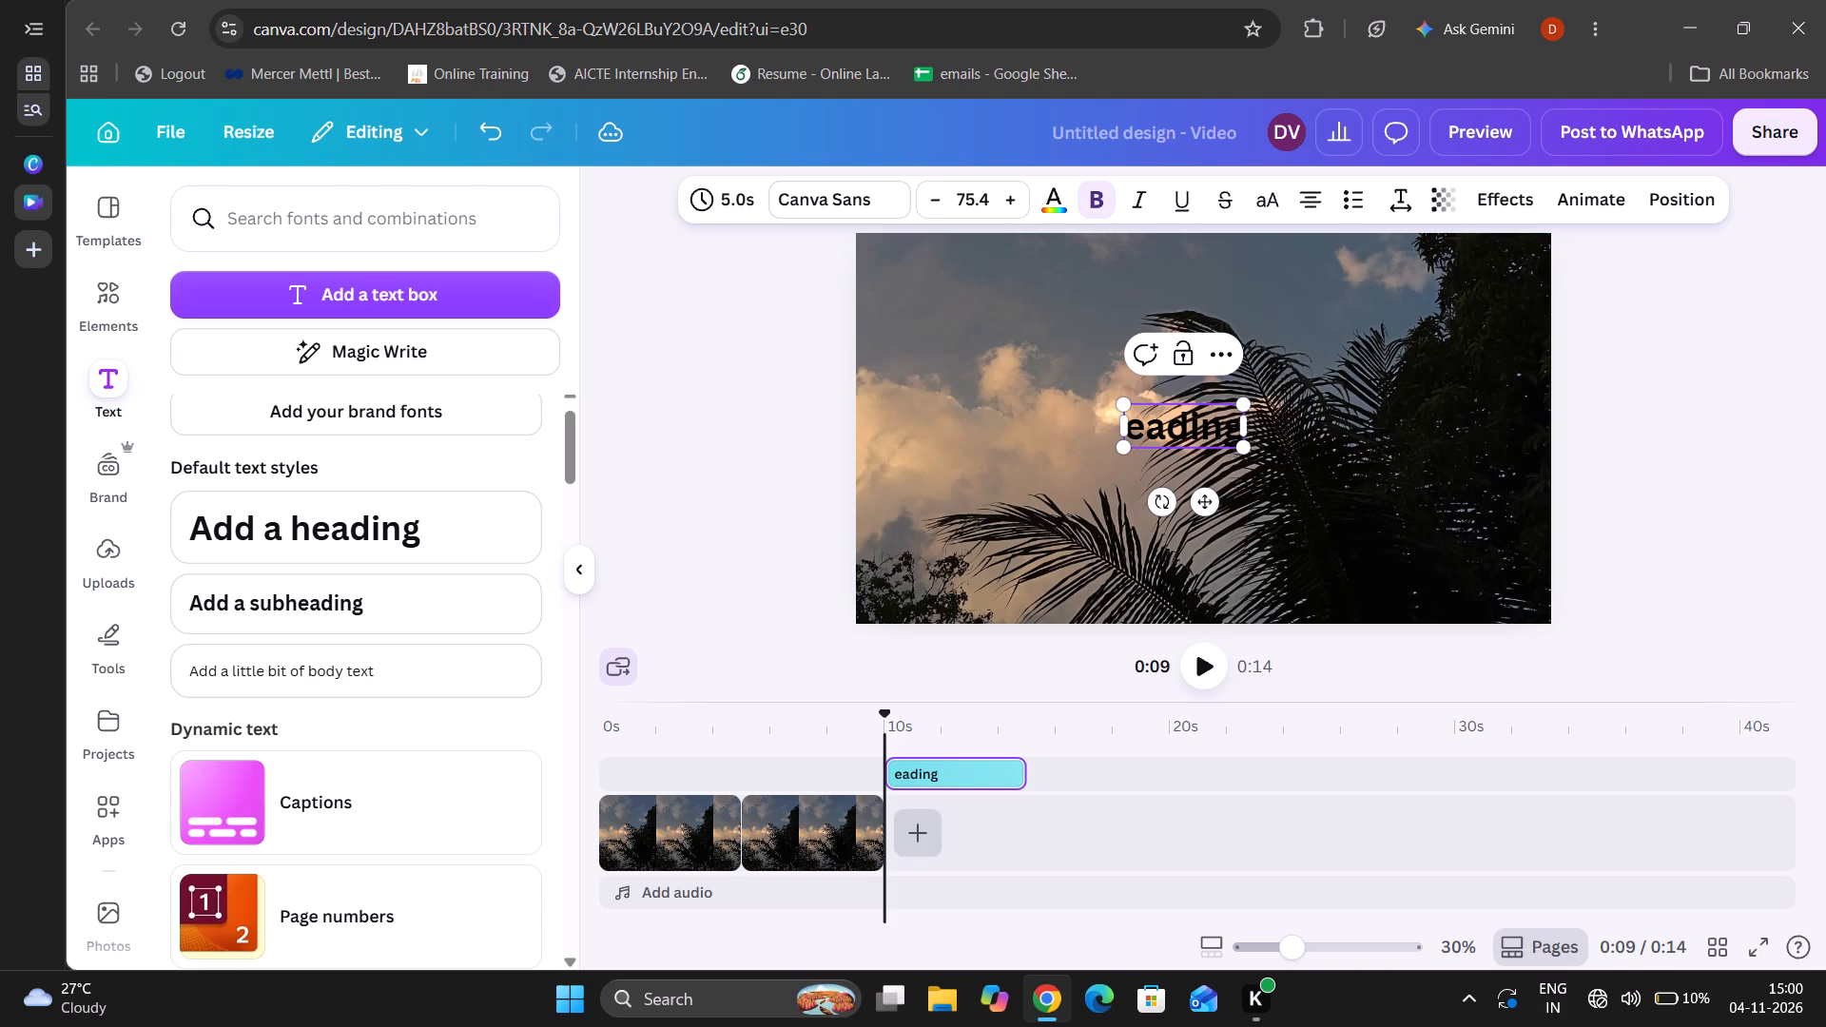
pyautogui.click(1227, 426)
pyautogui.moveTo(1227, 426); pyautogui.dragTo(1172, 429)
pyautogui.press('BackSpace')
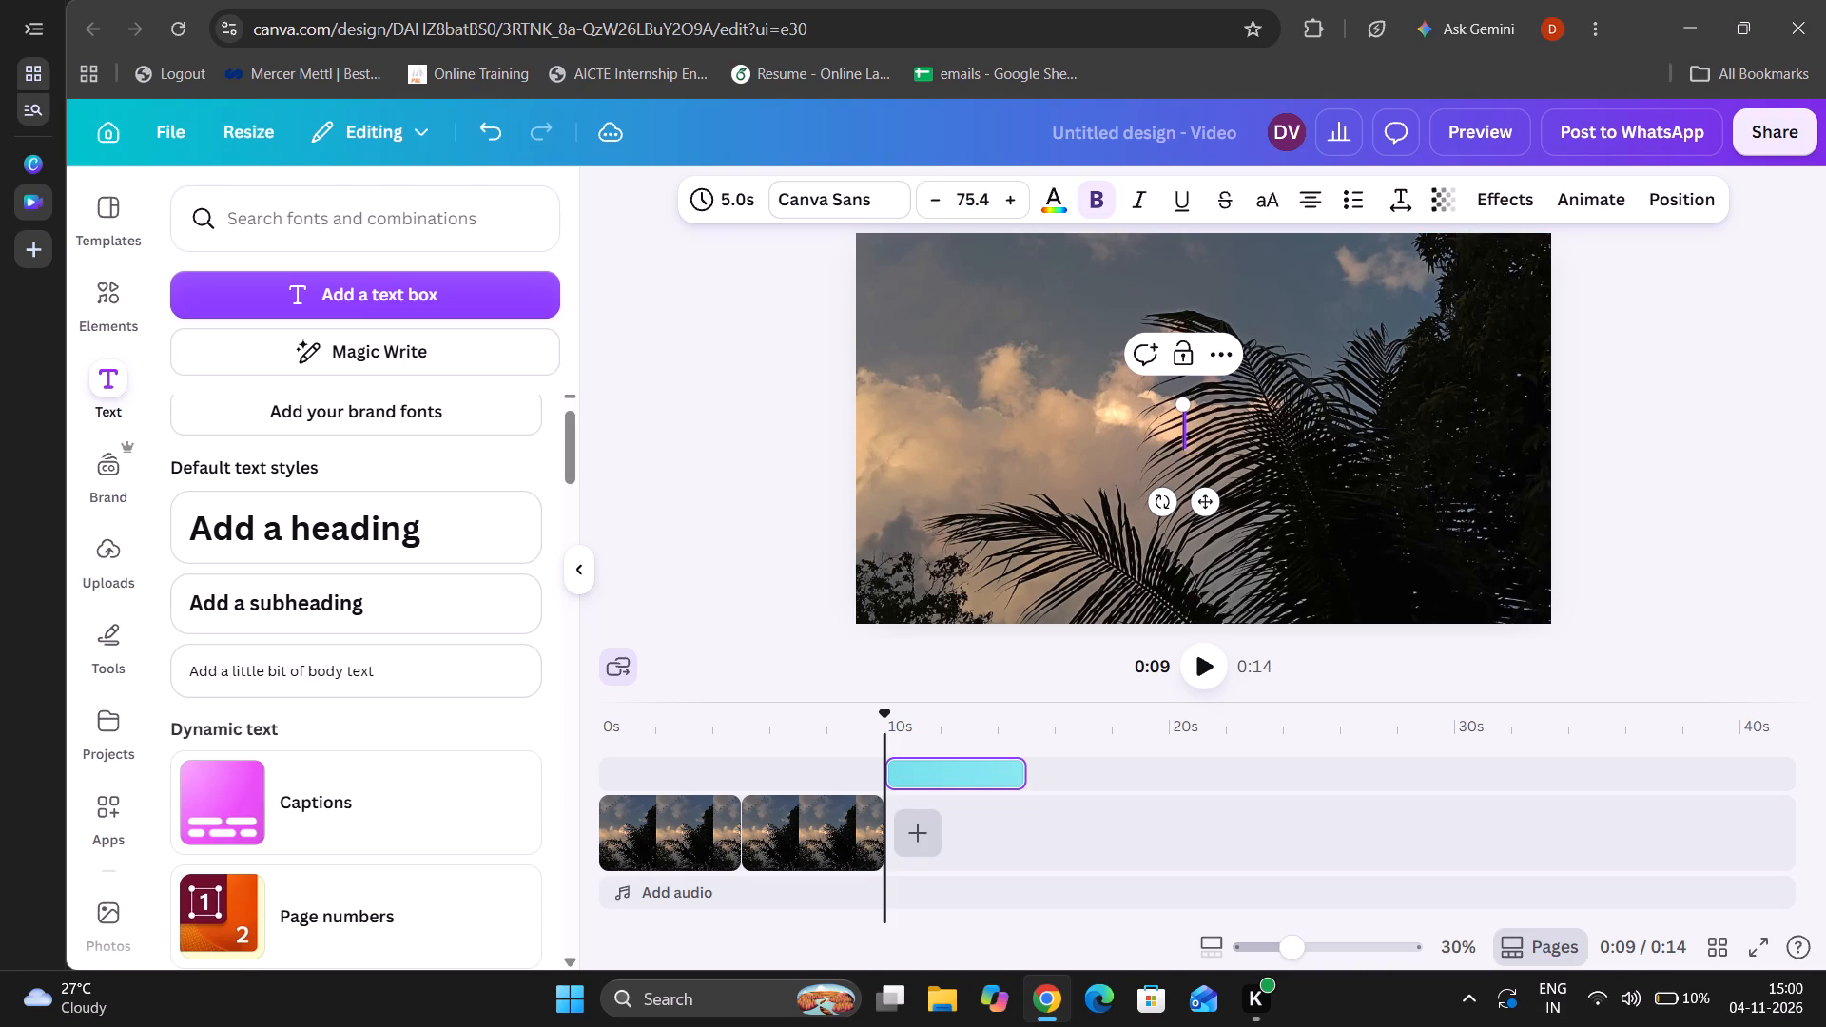
pyautogui.hotkey('ctrl', 'v')
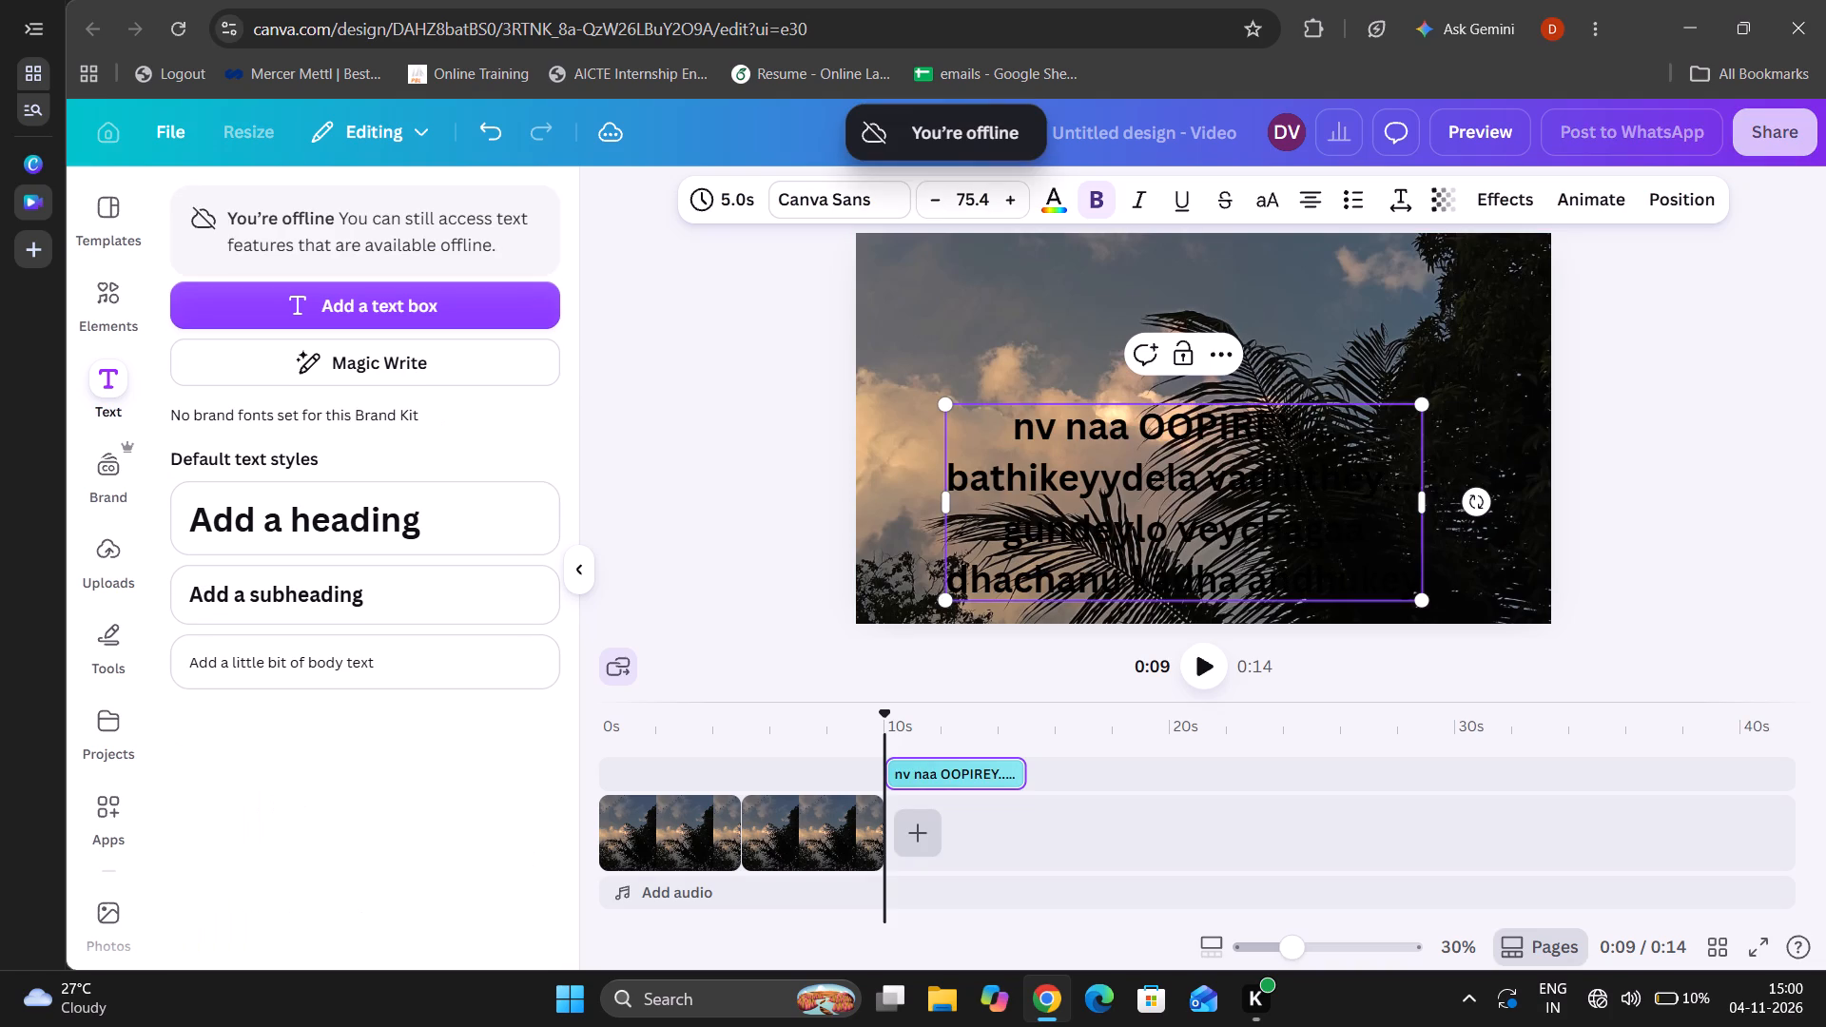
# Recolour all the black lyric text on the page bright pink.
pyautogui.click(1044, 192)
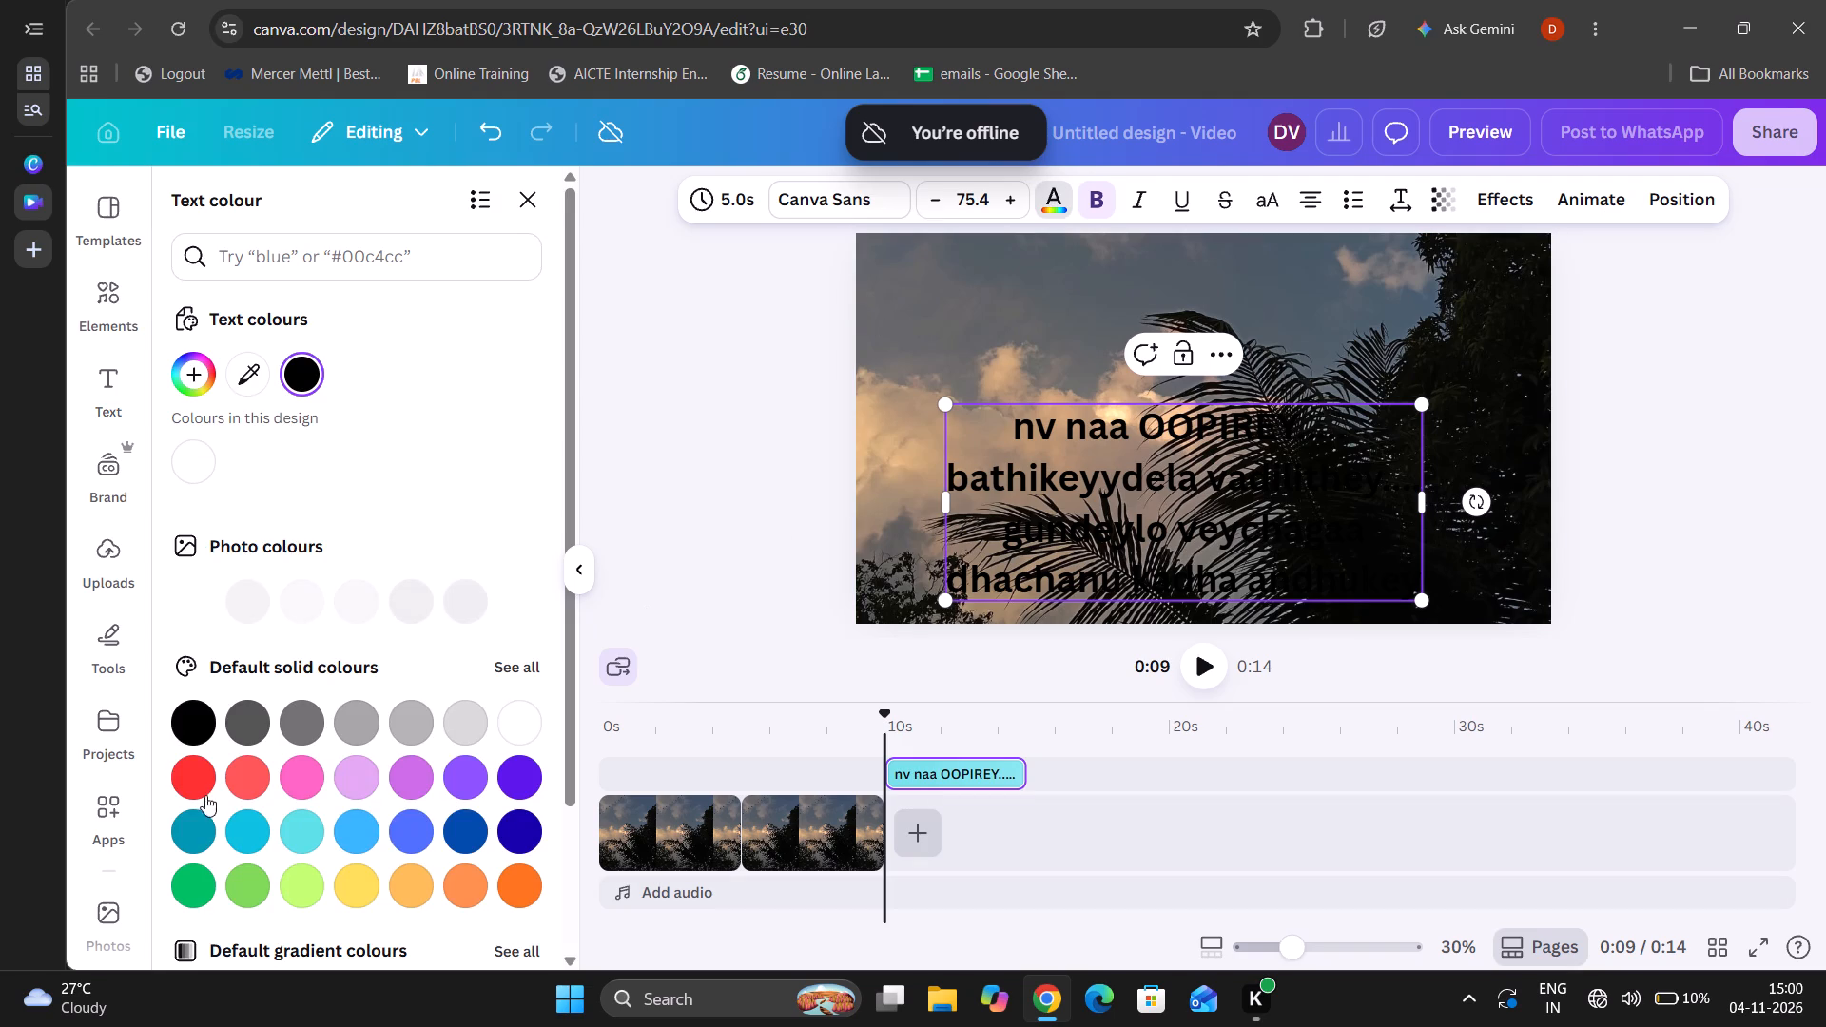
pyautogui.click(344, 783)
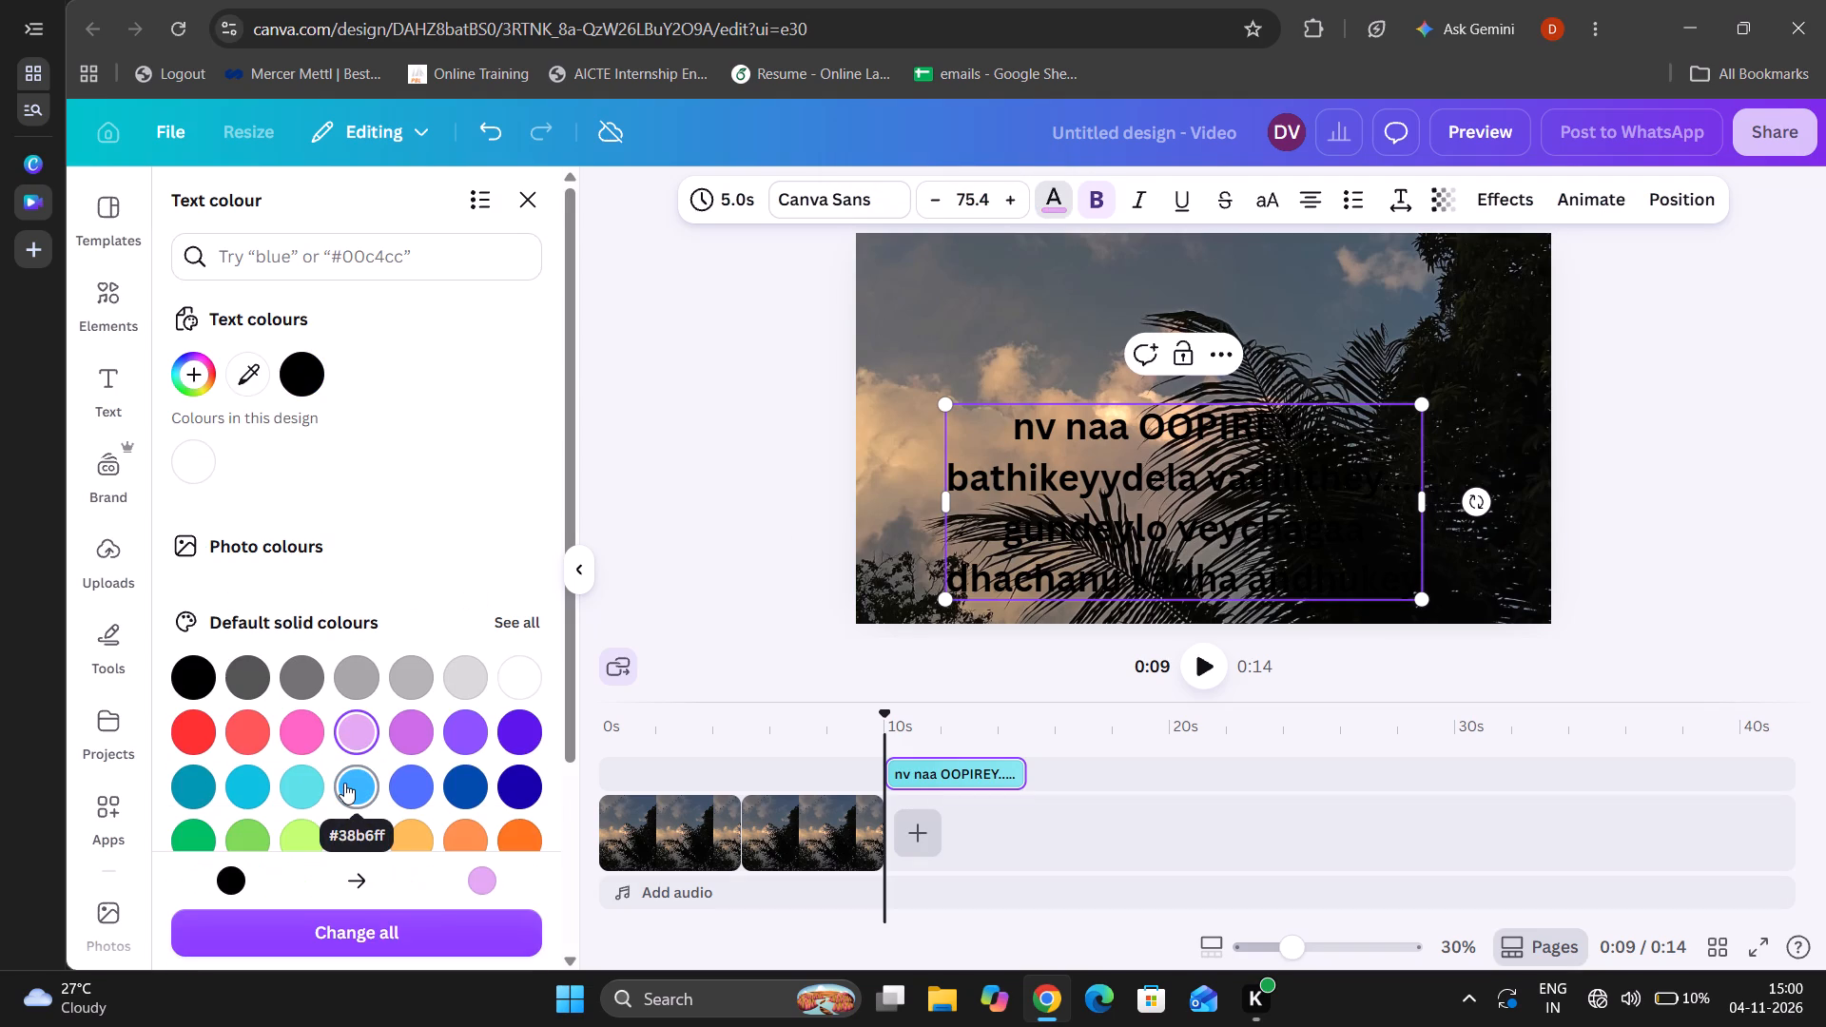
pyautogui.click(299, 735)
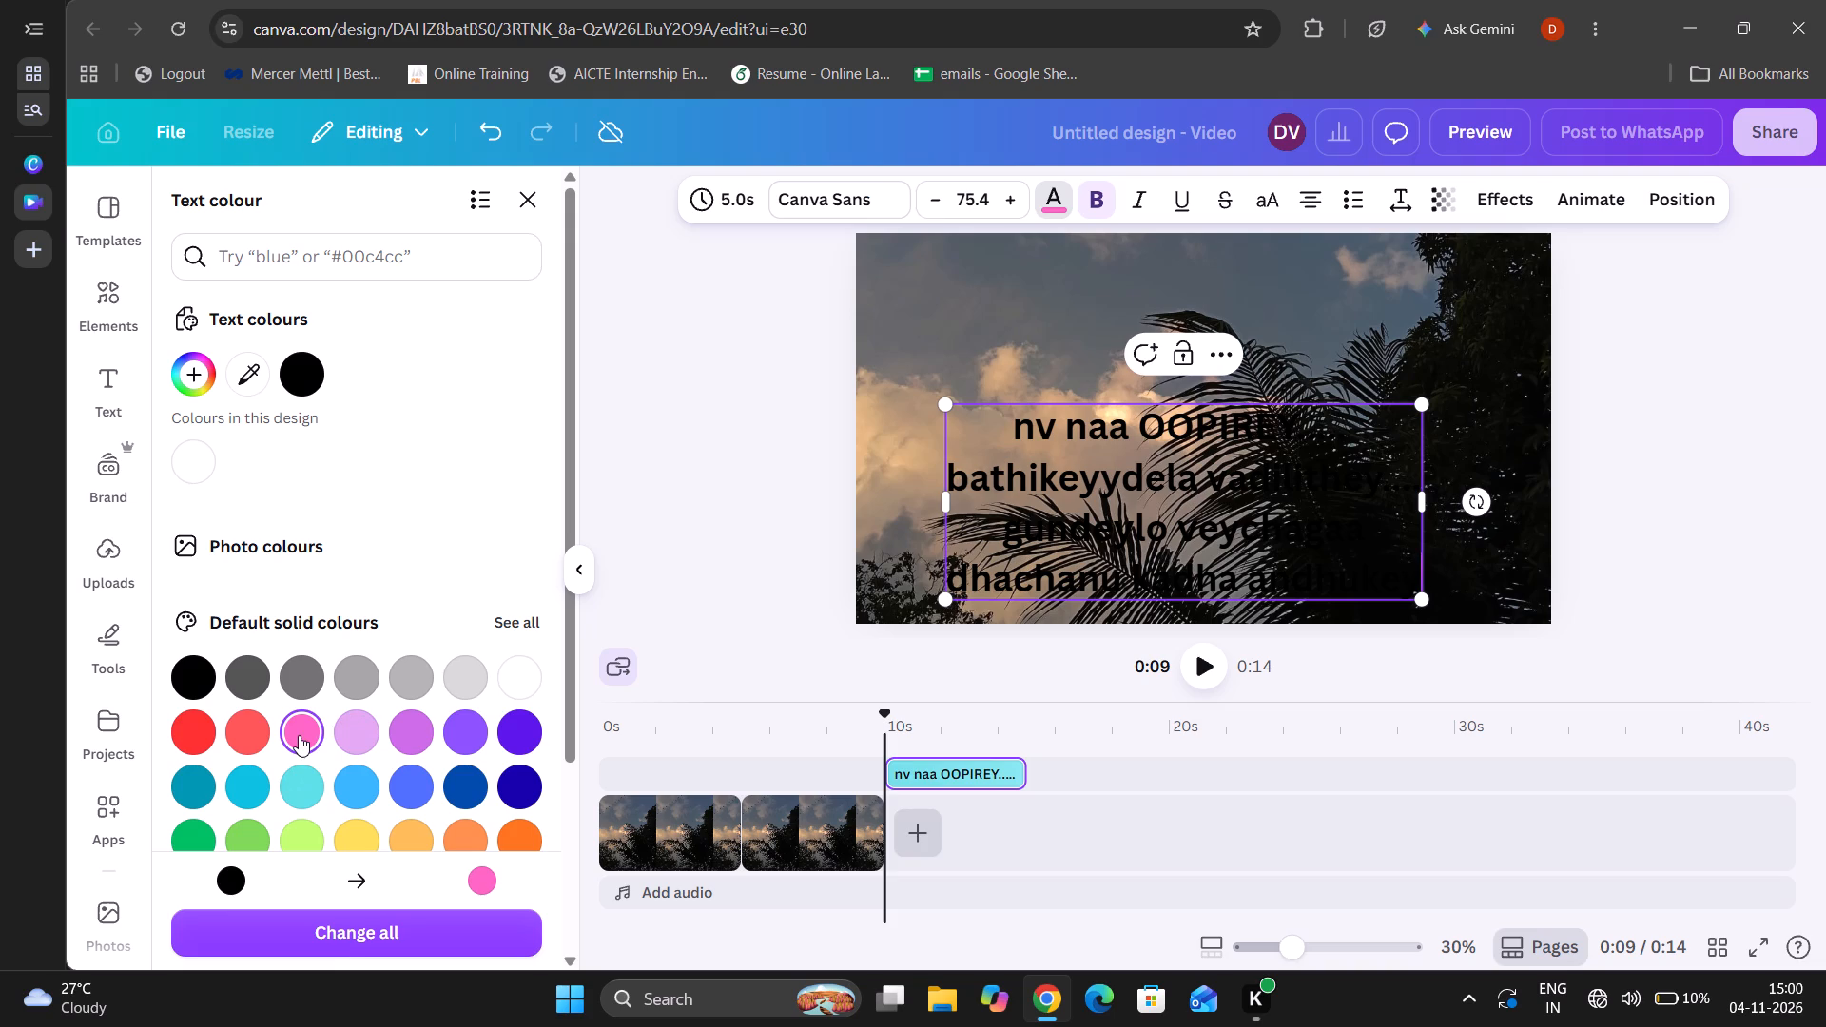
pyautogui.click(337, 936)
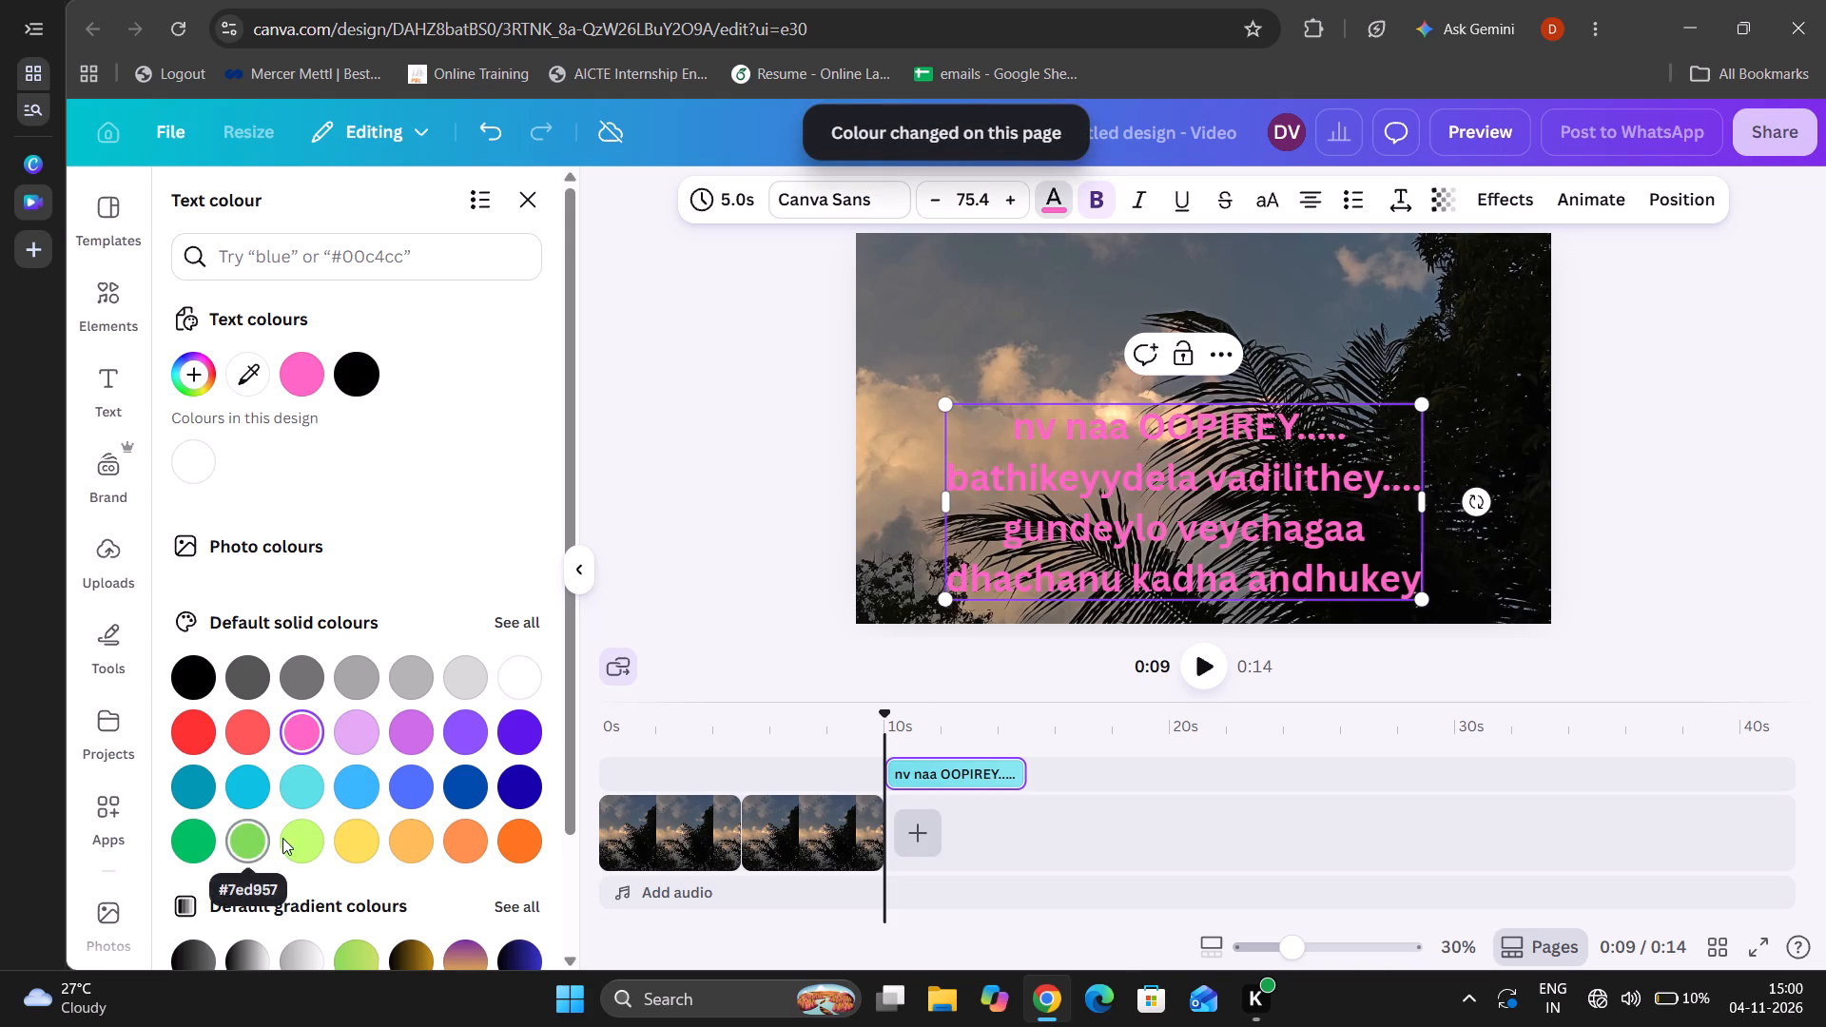
# Change all the lyric text on the page to light blue #38b6ff.
pyautogui.click(356, 791)
pyautogui.click(344, 934)
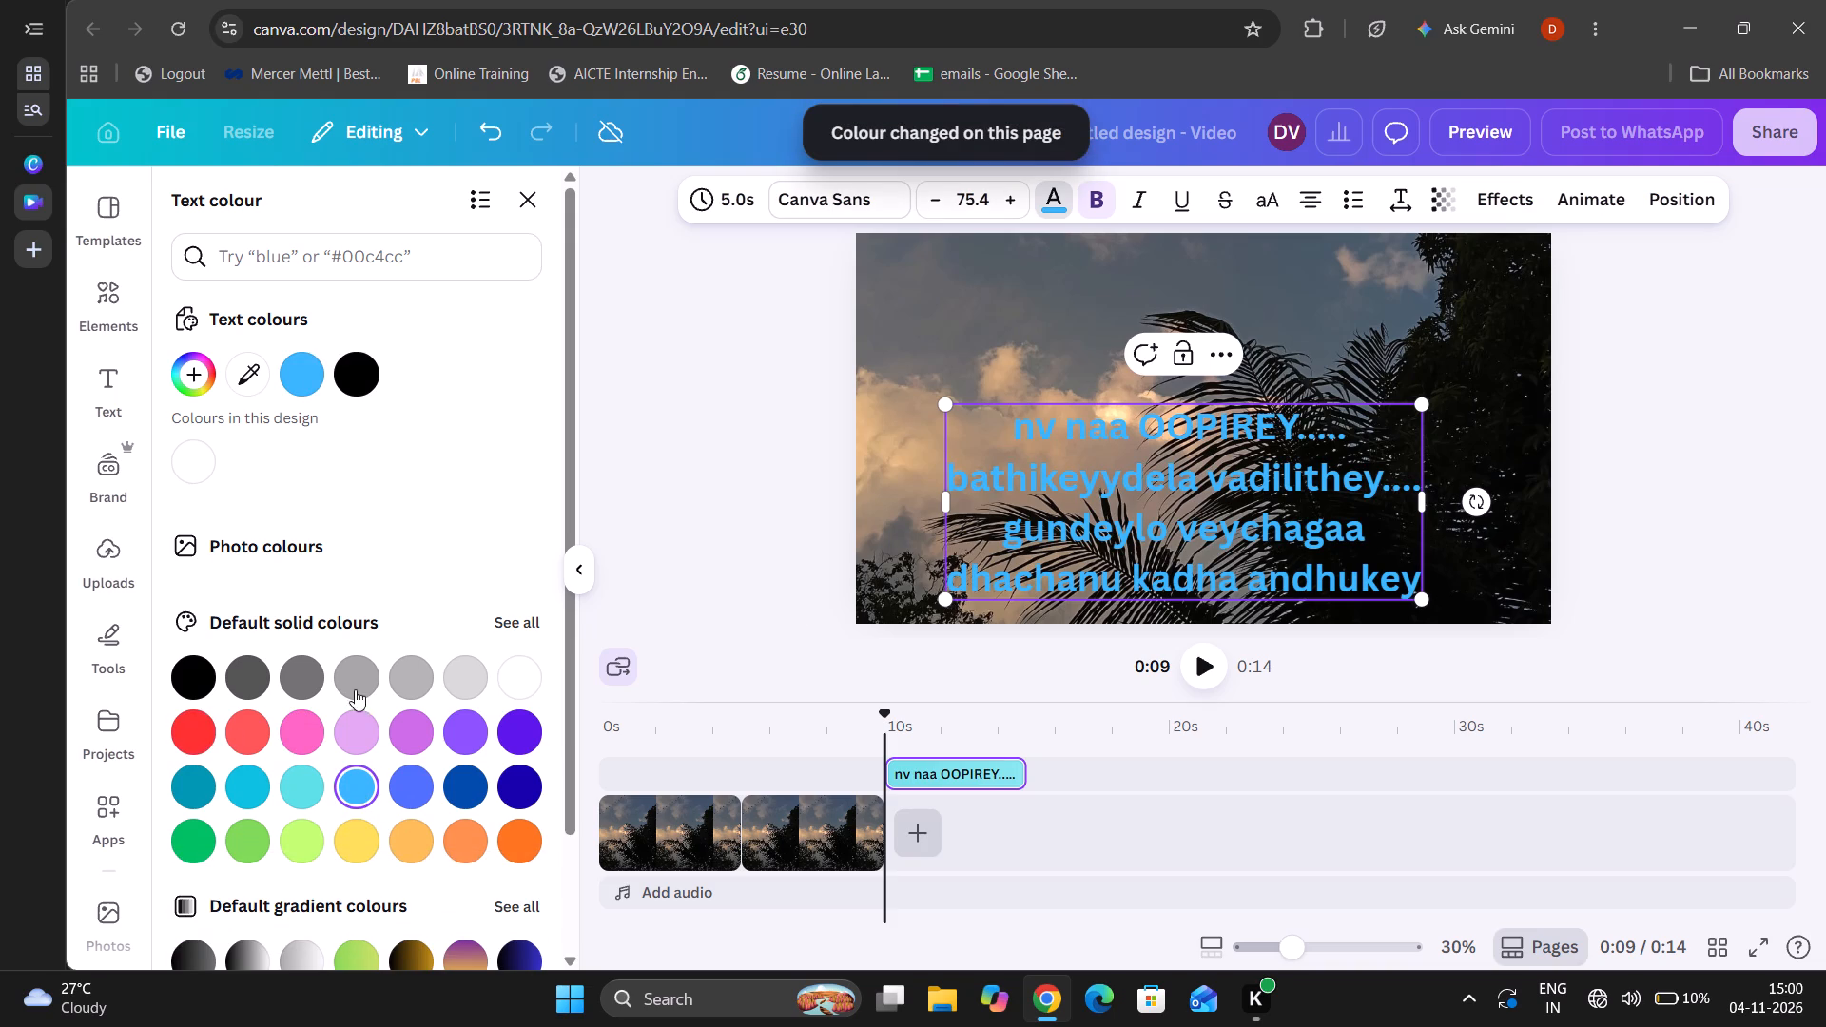
# Apply the #ff3131 to #ff914d linear gradient to "nv naa OOPIREY..... bathikeyydela vadilithey", leaving the second line's trailing dots out.
pyautogui.click(1384, 475)
pyautogui.moveTo(1384, 475); pyautogui.dragTo(1055, 401)
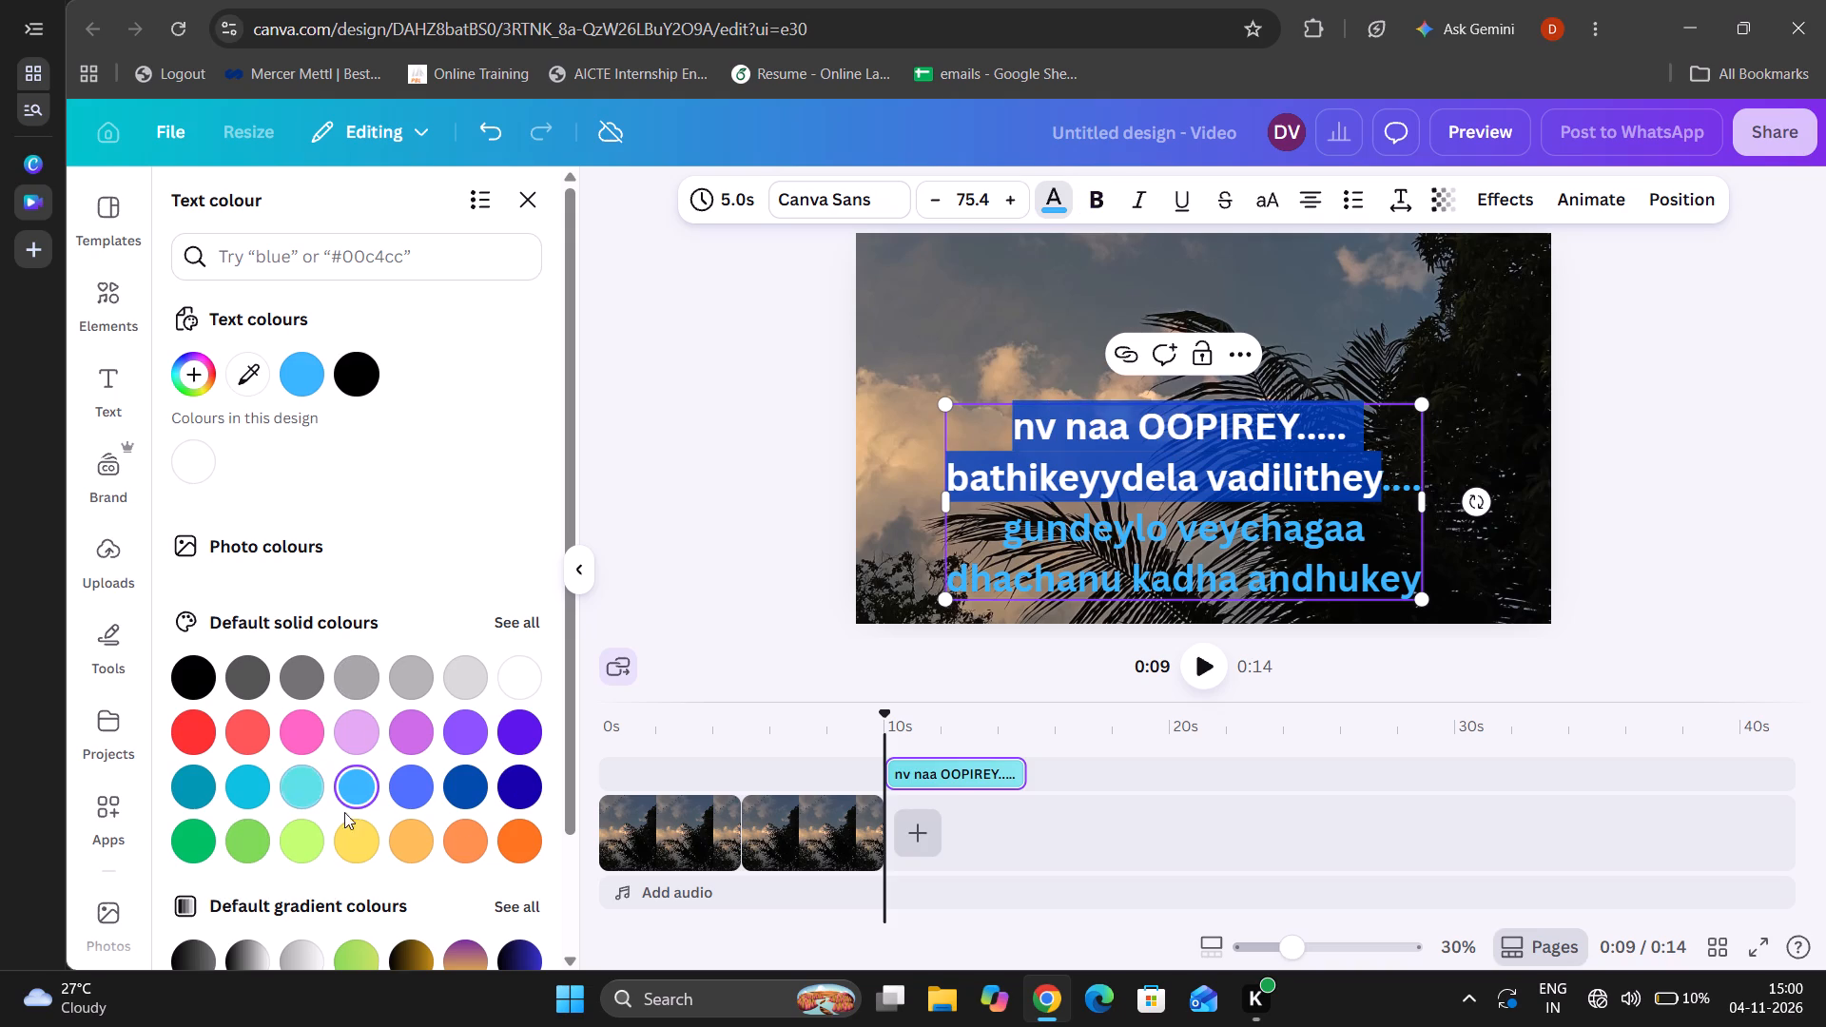
pyautogui.scroll(-3, 349, 810)
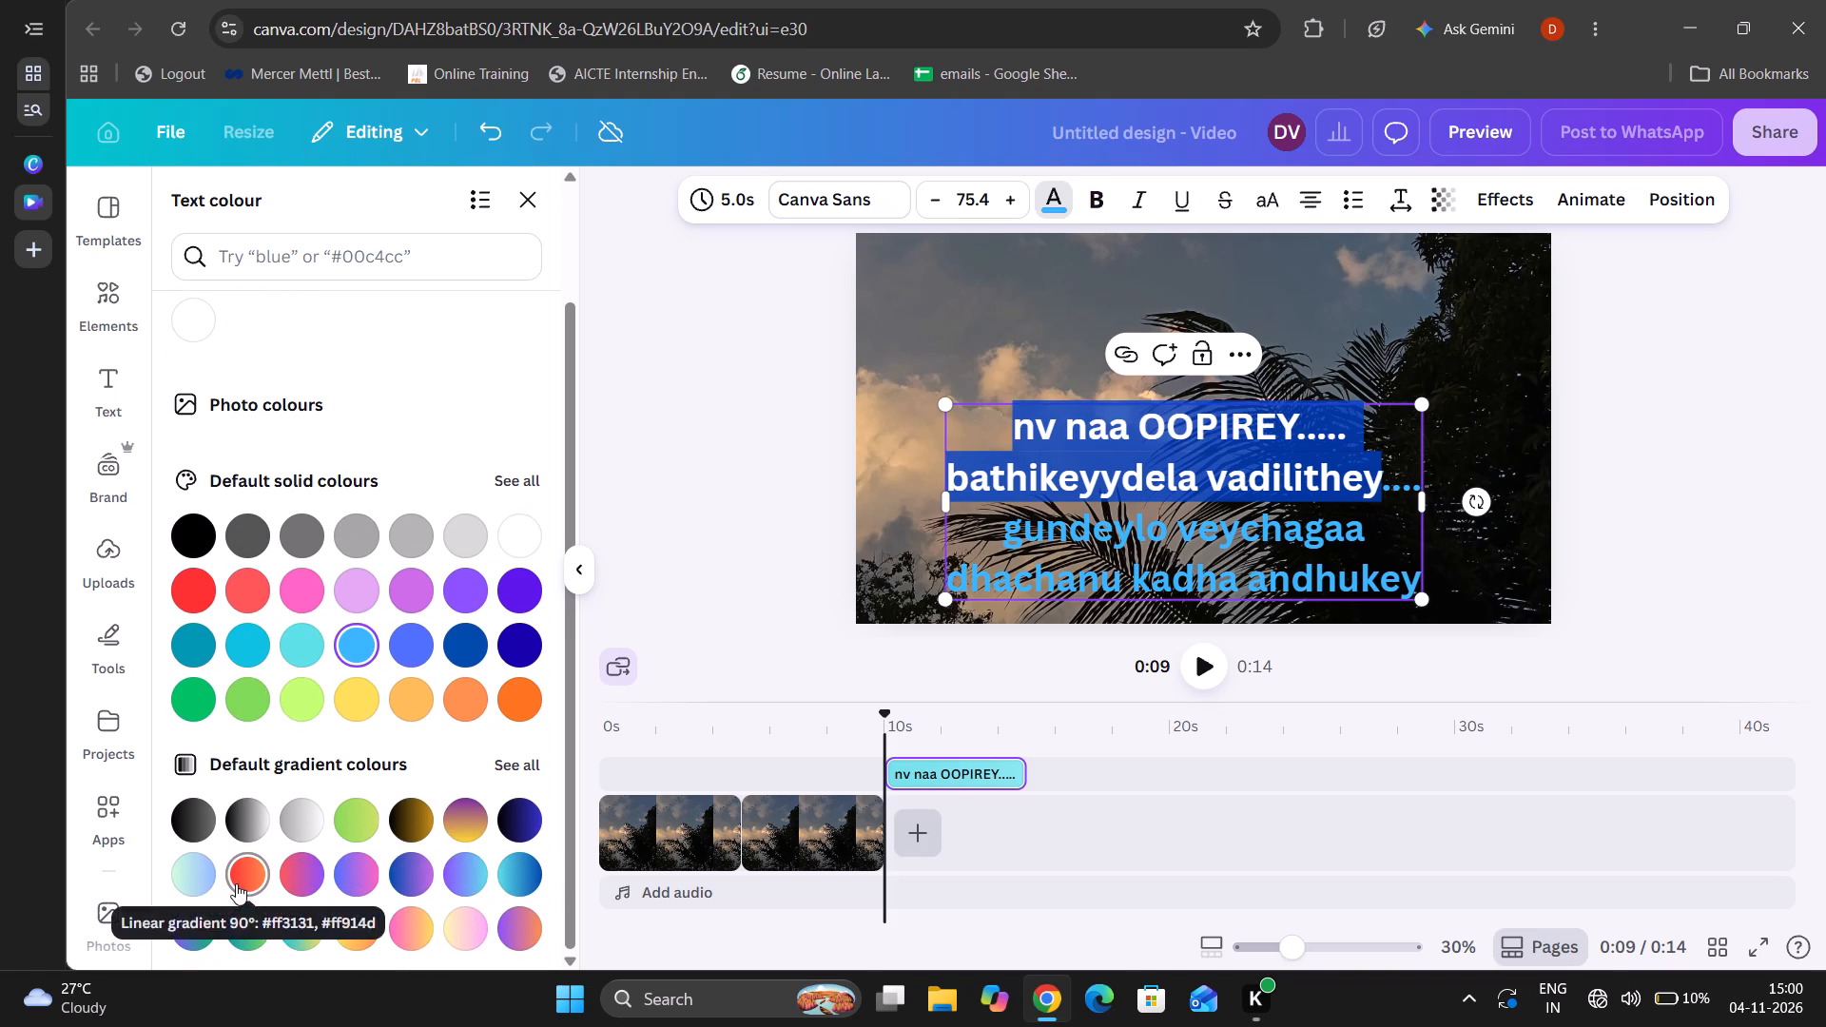
pyautogui.click(236, 883)
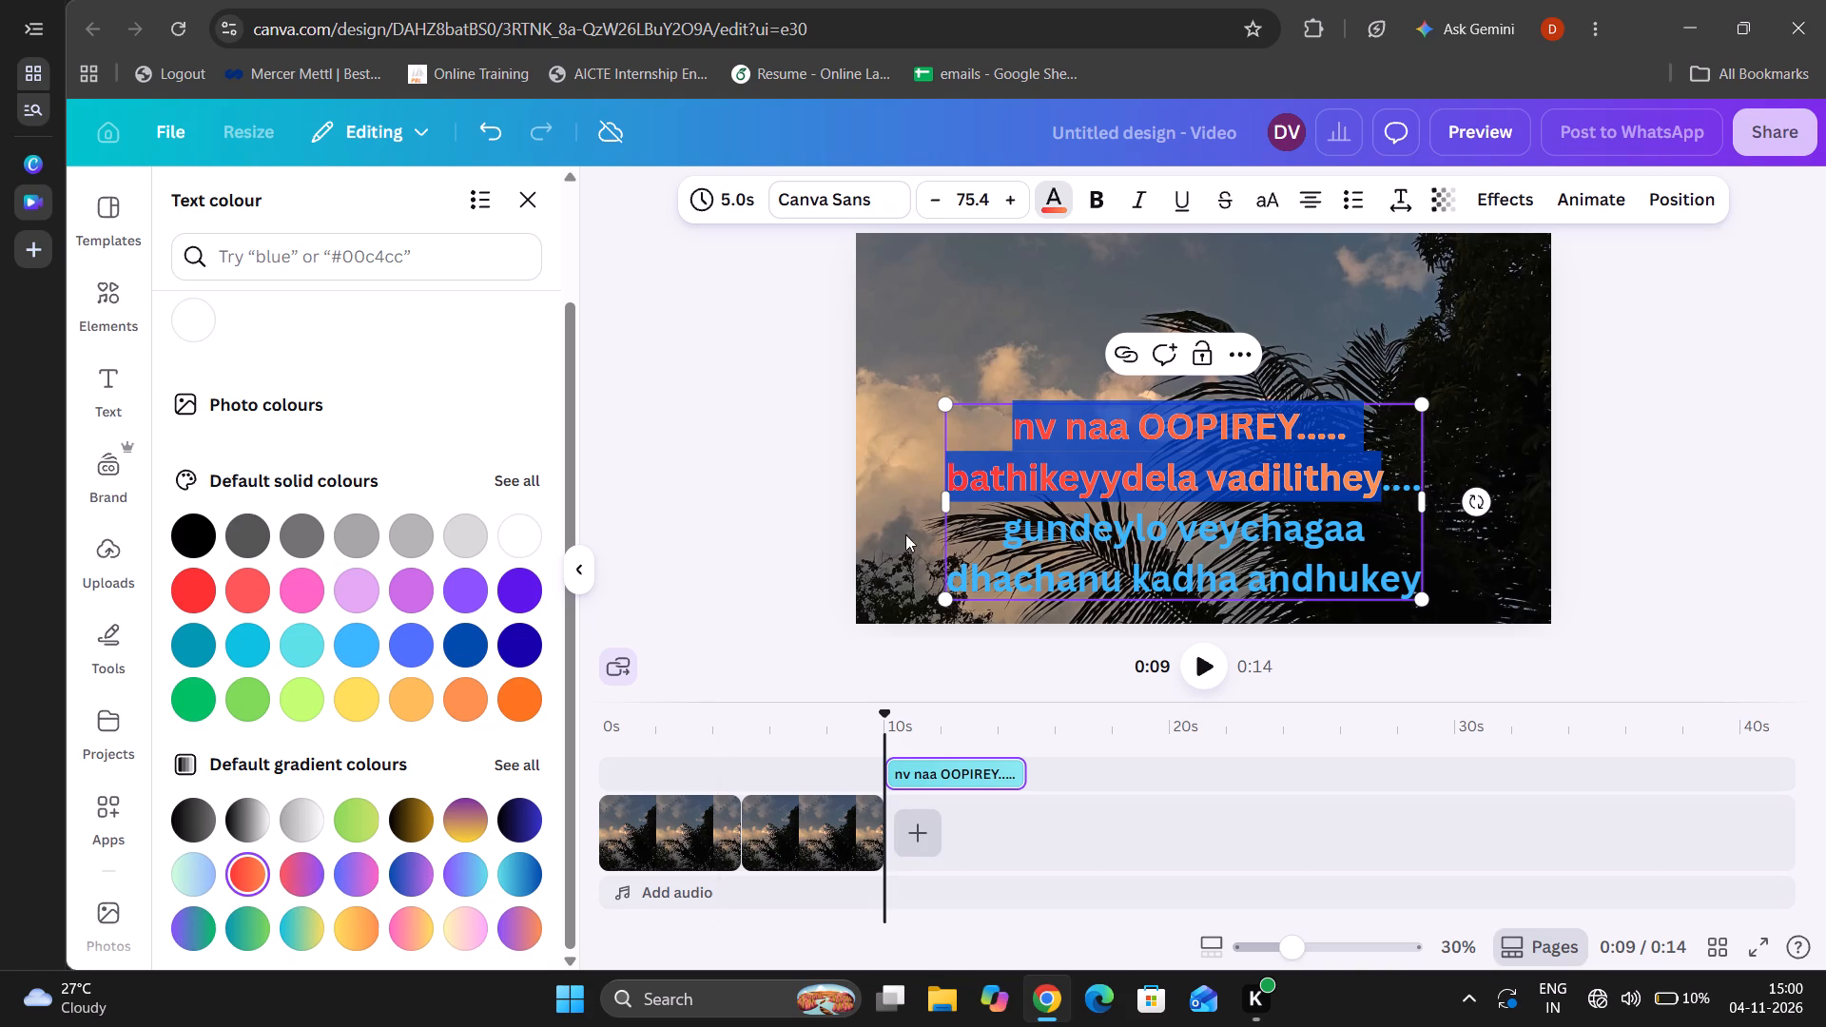
pyautogui.click(873, 481)
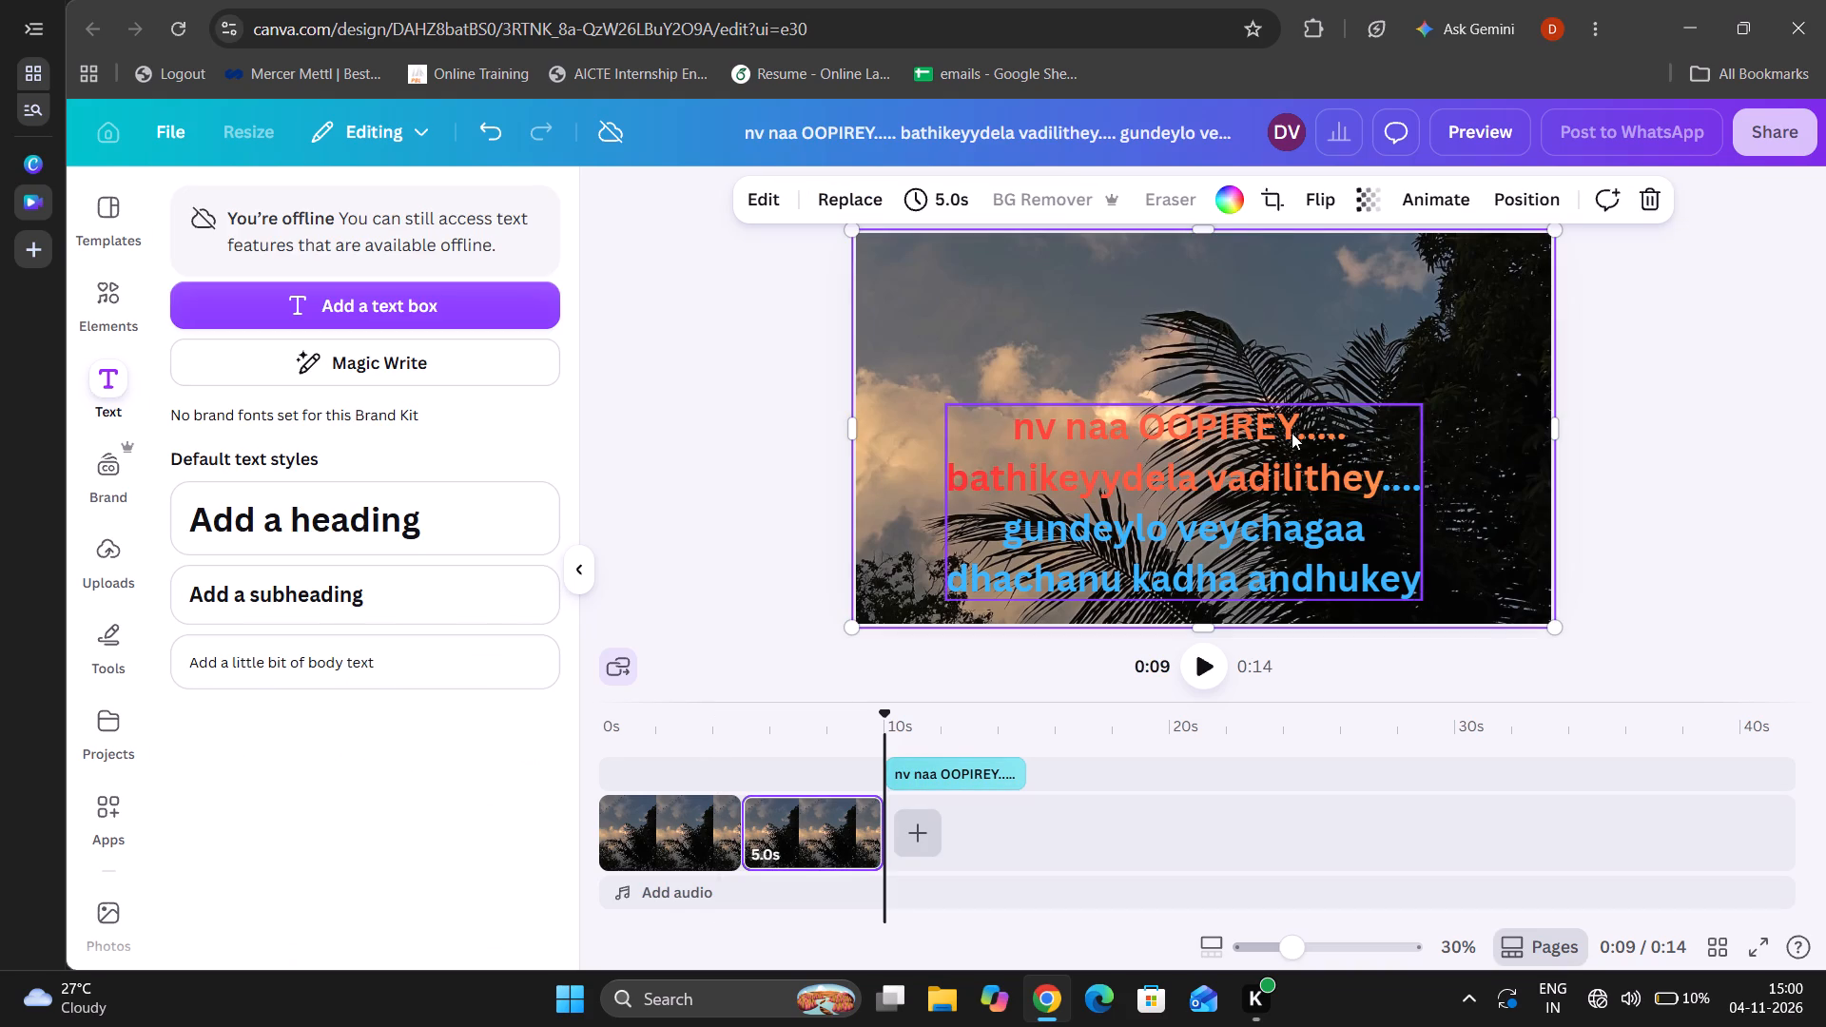
# Move the lyric text box up near the top edge of the photo, roughly centred horizontally.
pyautogui.moveTo(1370, 426); pyautogui.dragTo(1360, 418)
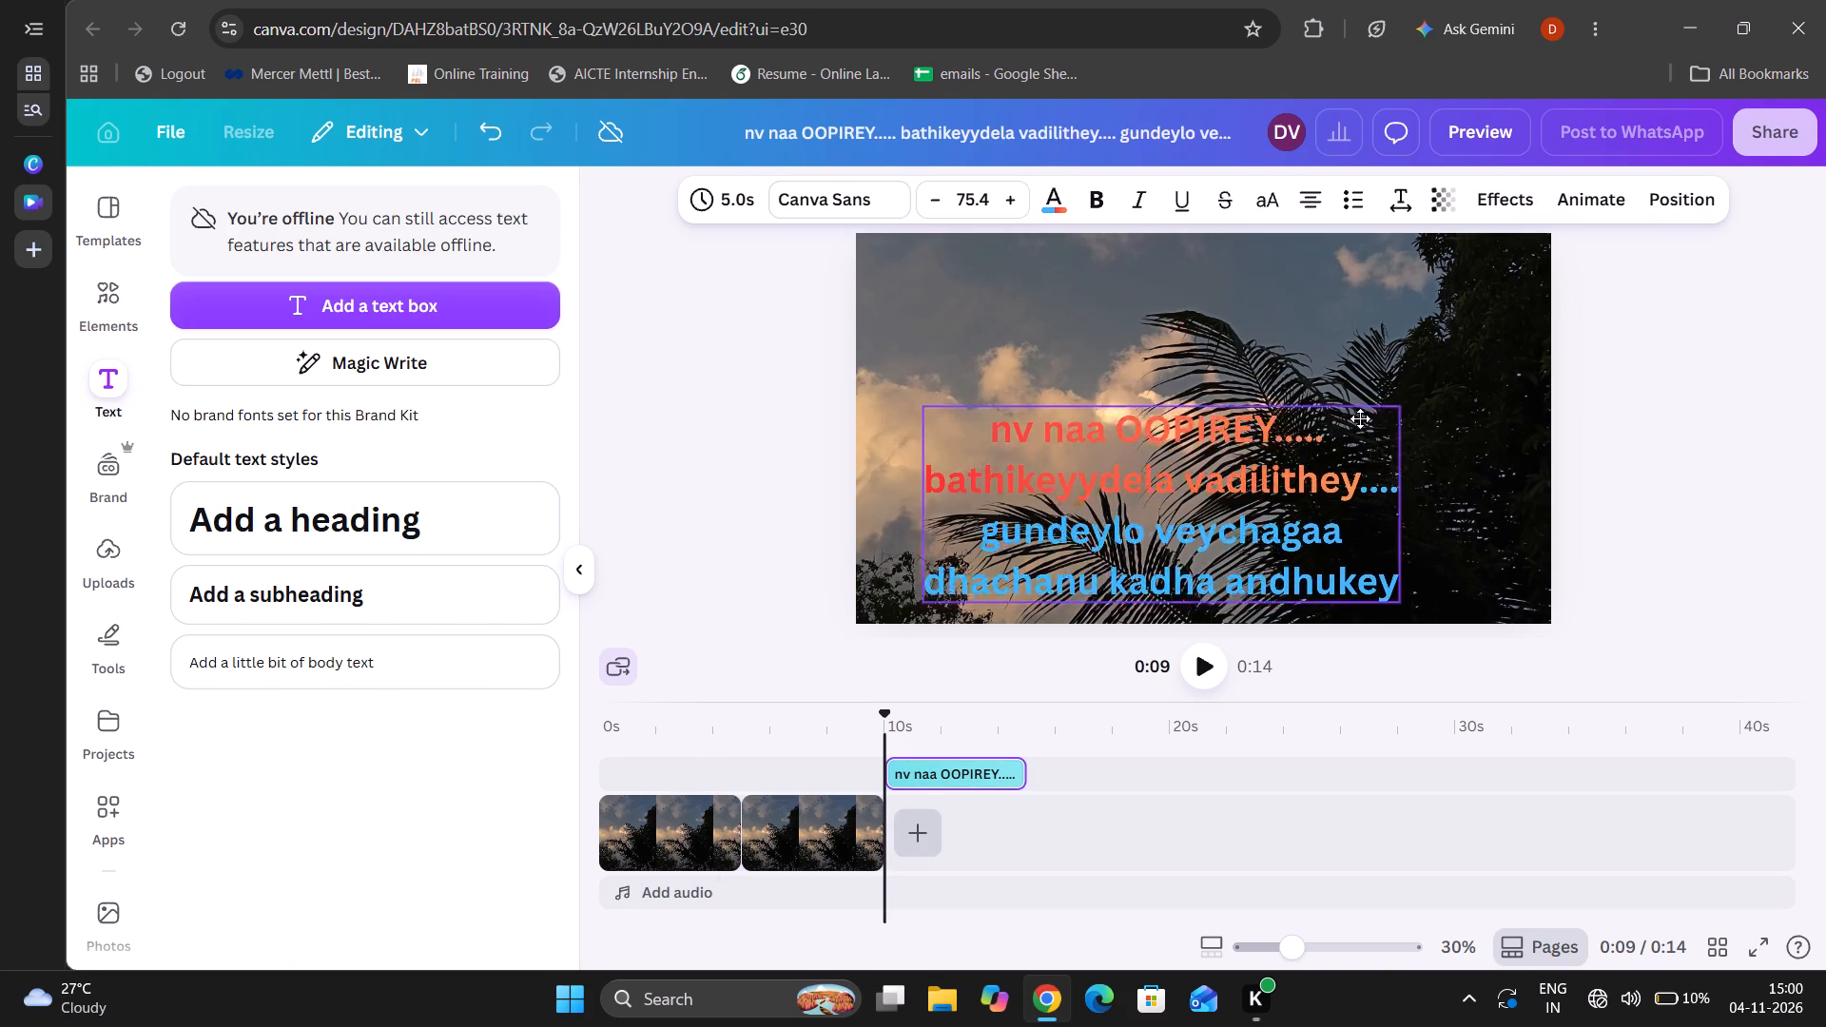
pyautogui.moveTo(1360, 418); pyautogui.dragTo(1407, 279)
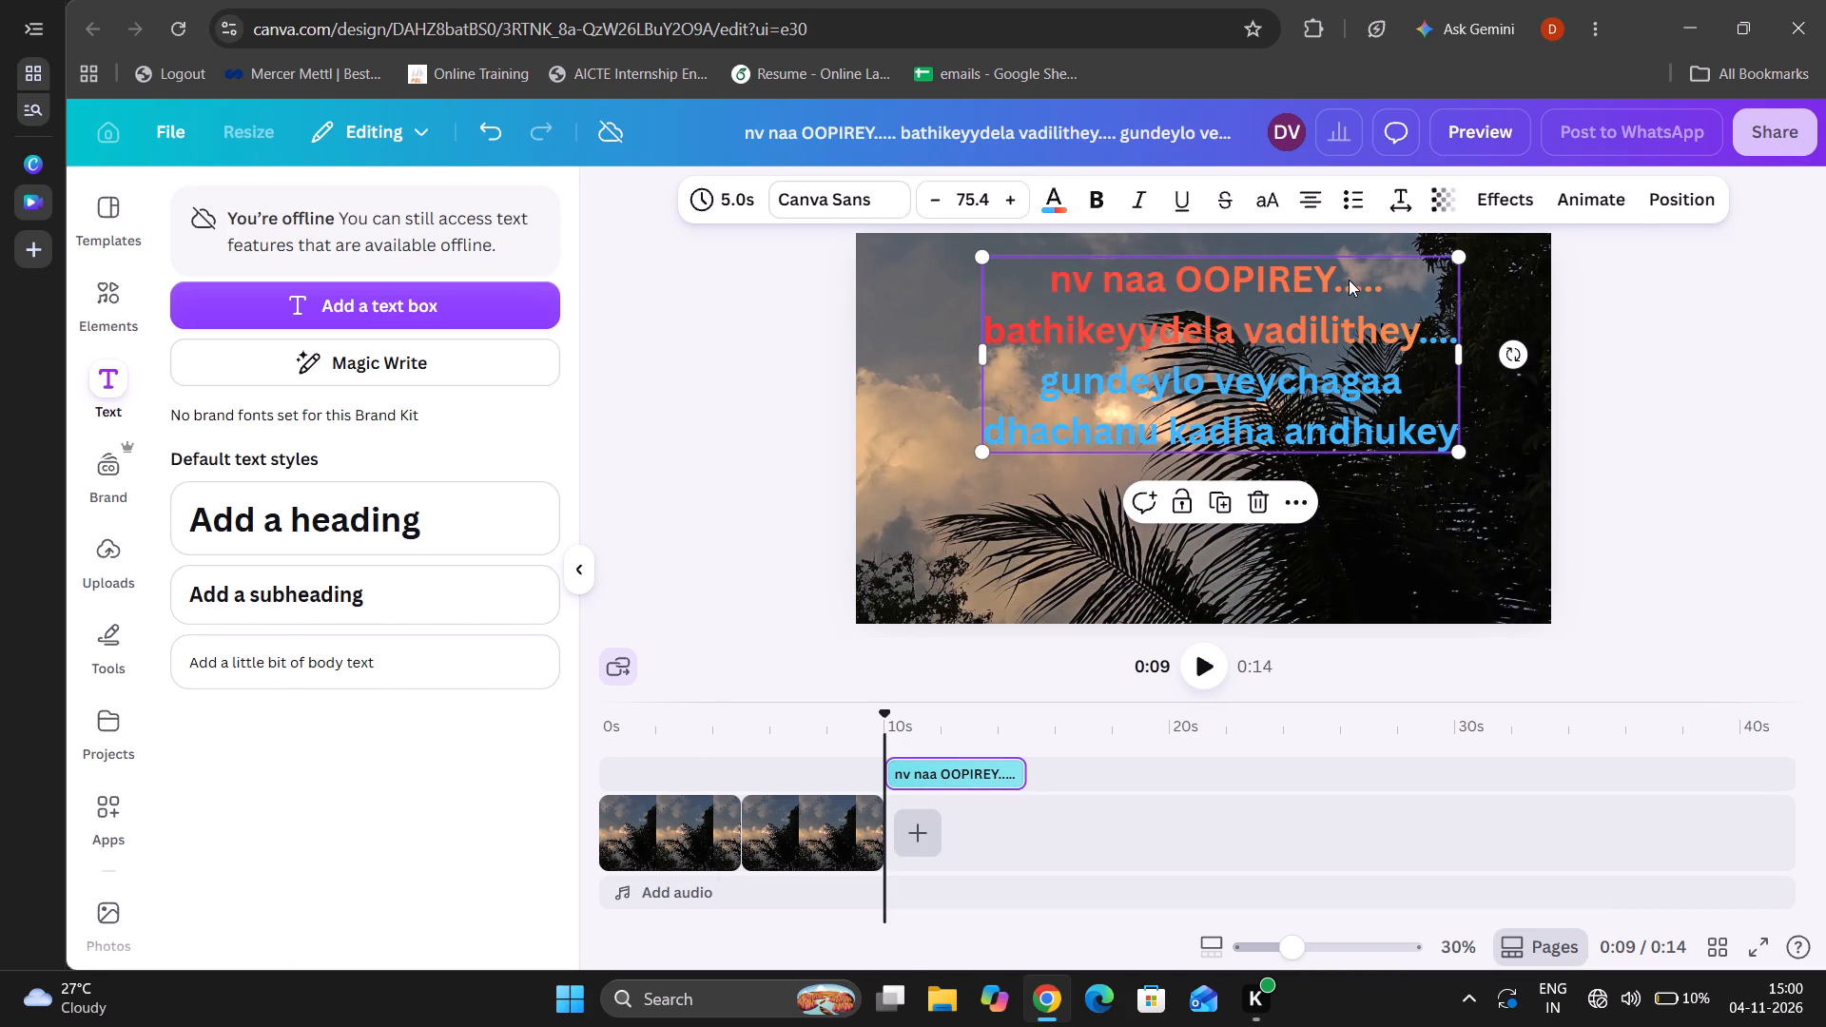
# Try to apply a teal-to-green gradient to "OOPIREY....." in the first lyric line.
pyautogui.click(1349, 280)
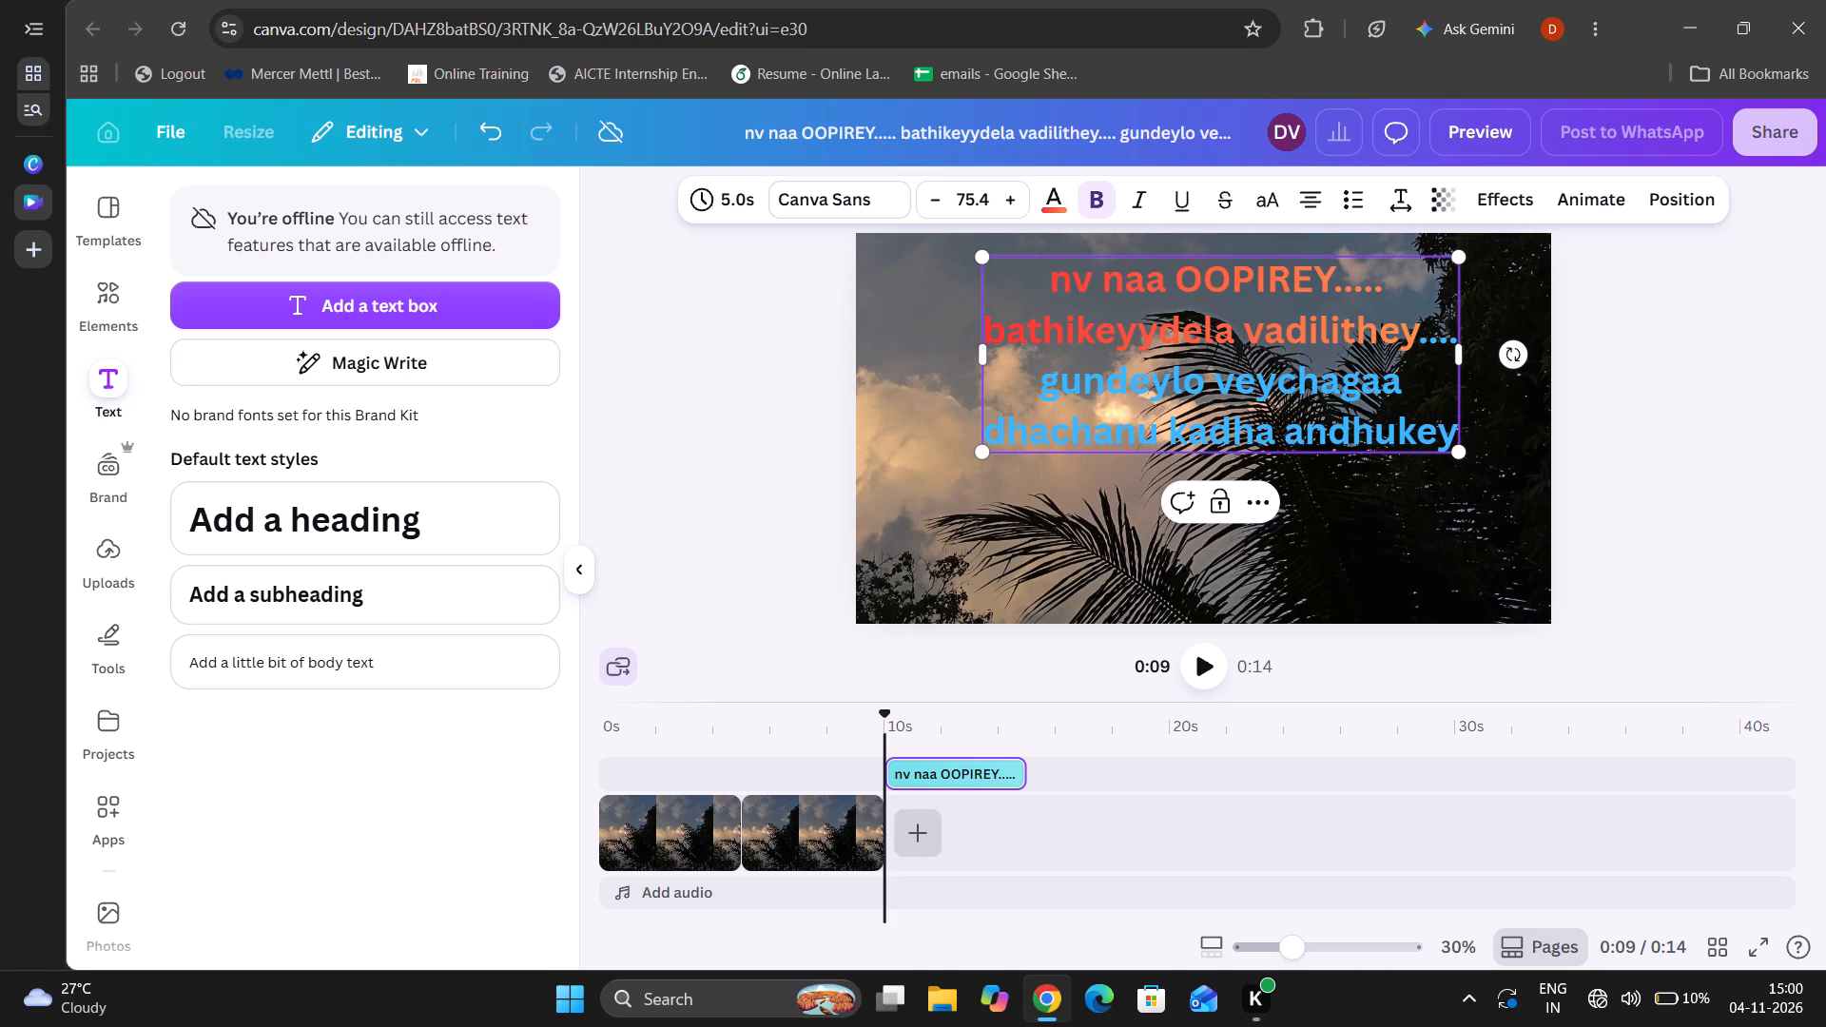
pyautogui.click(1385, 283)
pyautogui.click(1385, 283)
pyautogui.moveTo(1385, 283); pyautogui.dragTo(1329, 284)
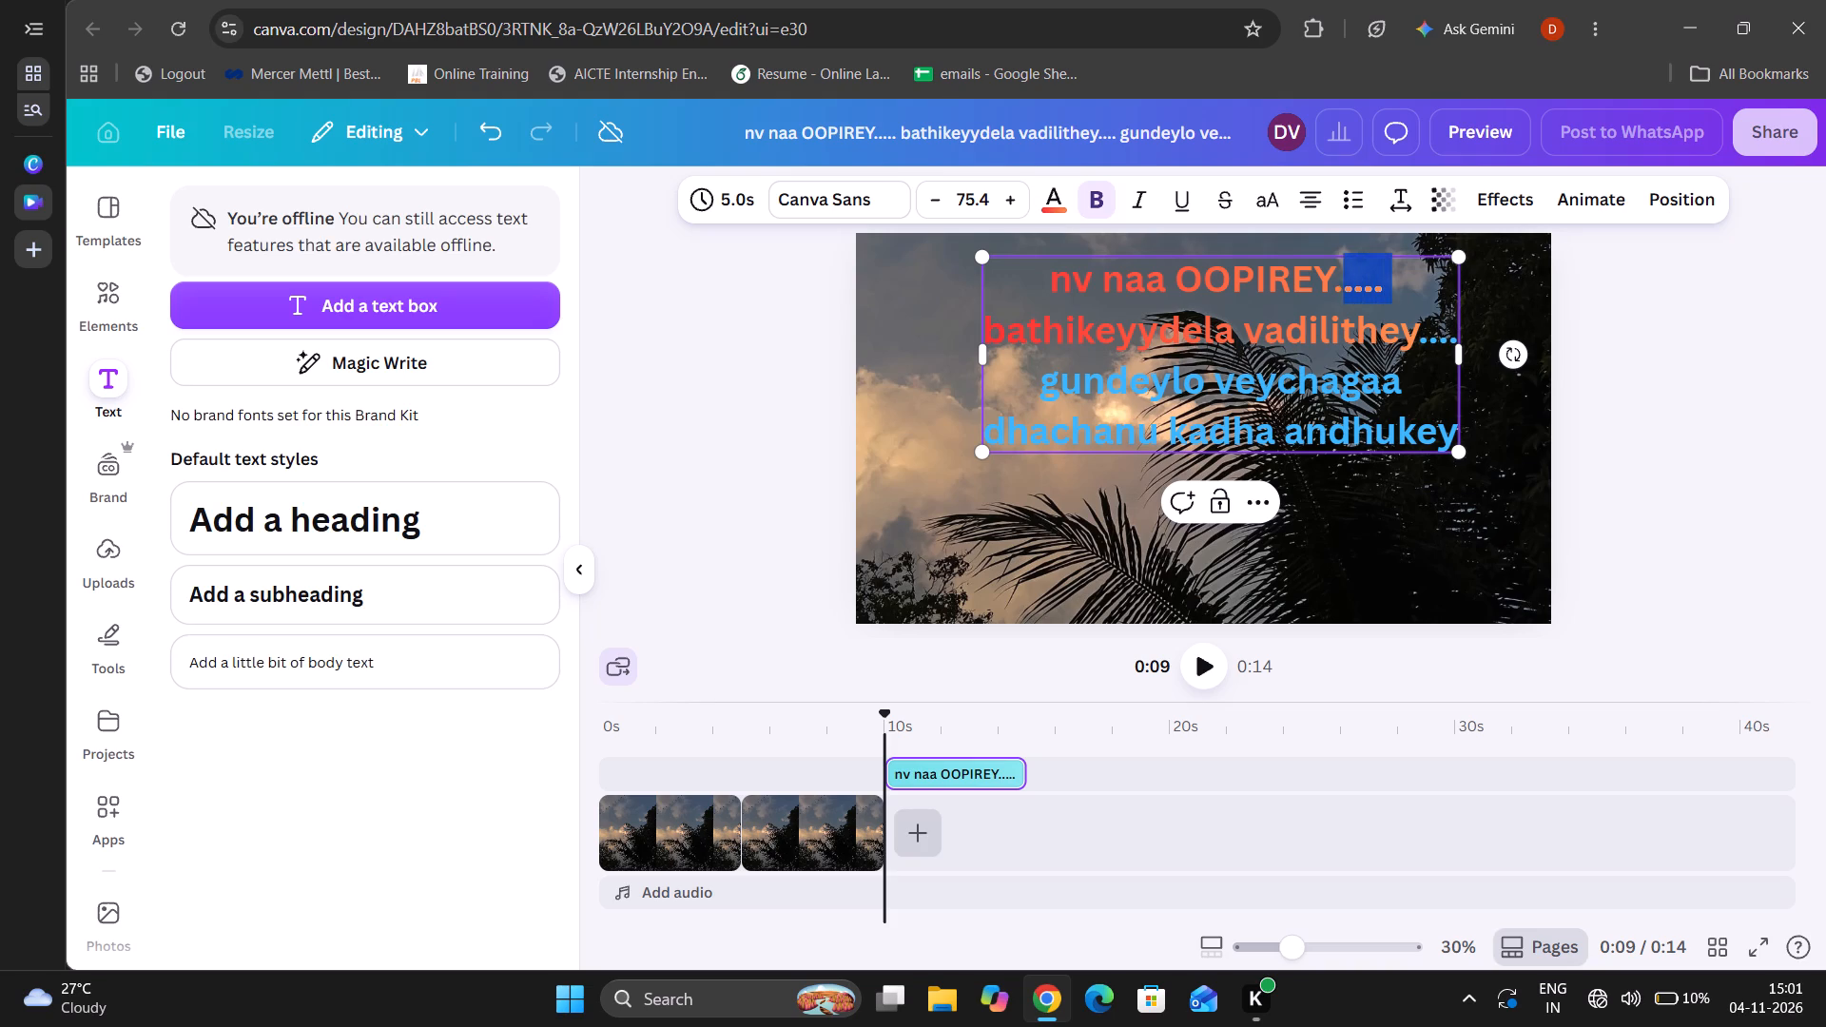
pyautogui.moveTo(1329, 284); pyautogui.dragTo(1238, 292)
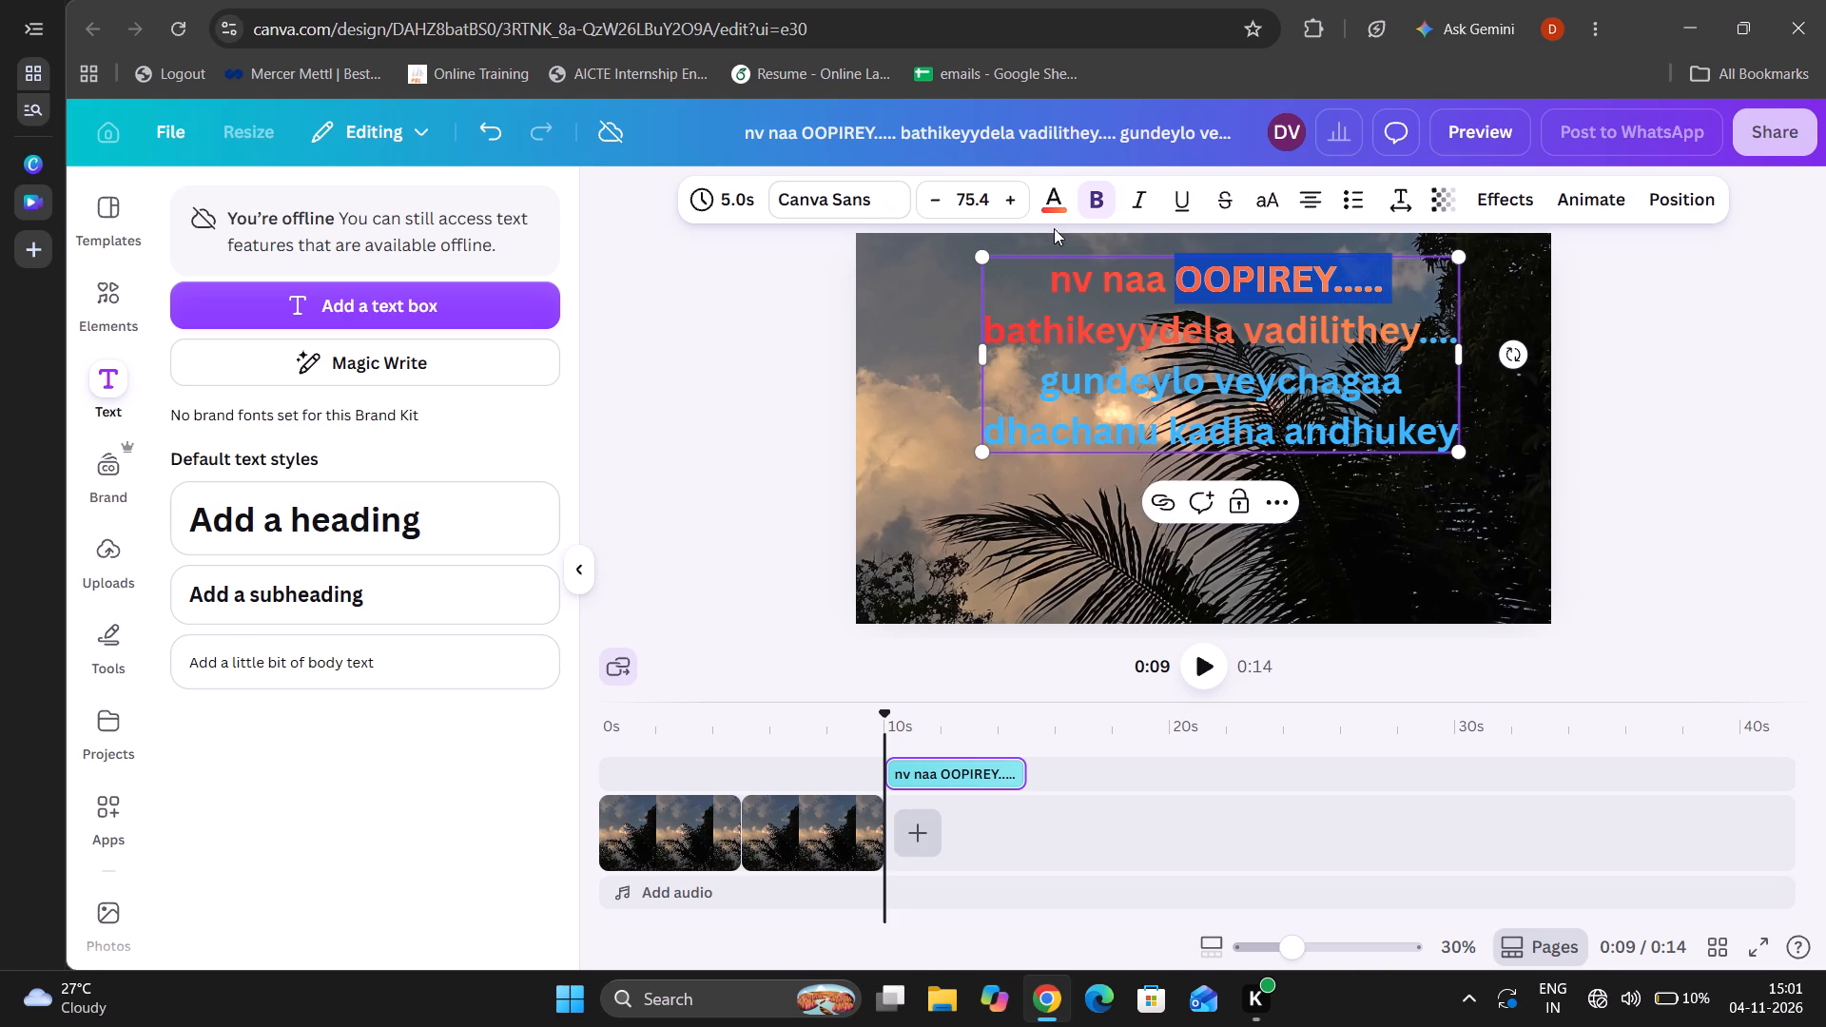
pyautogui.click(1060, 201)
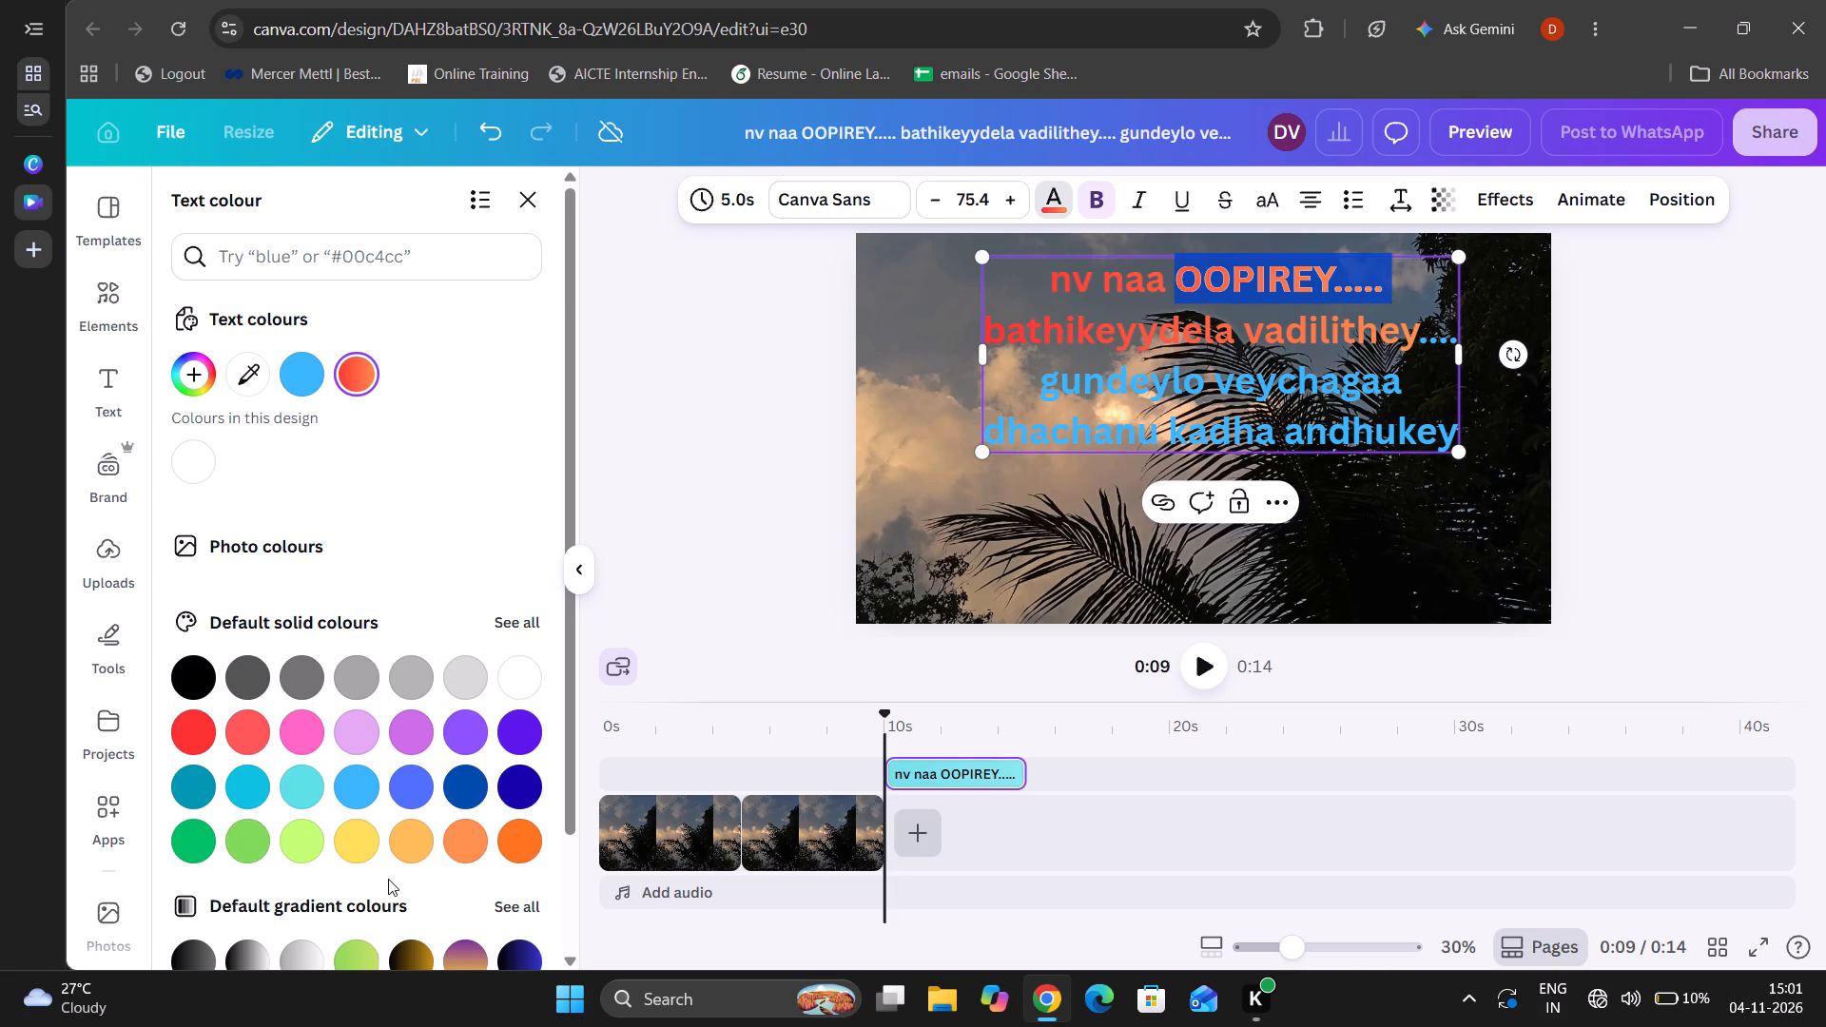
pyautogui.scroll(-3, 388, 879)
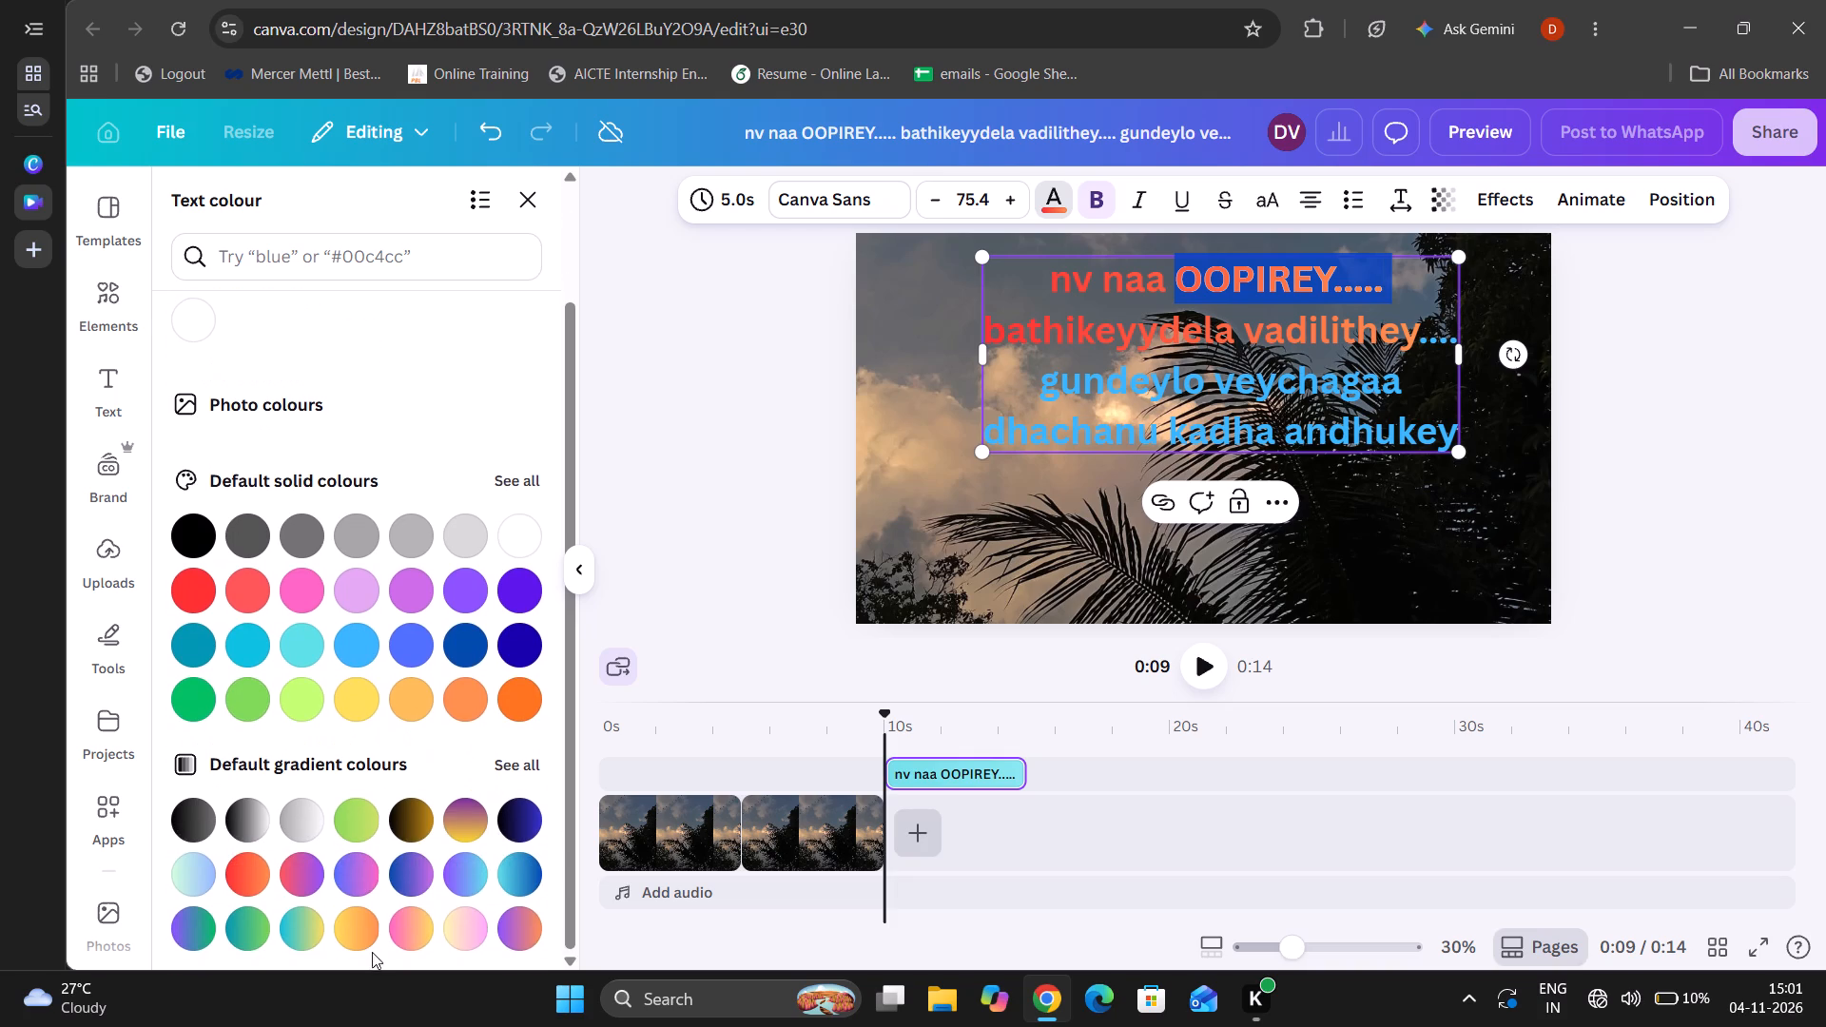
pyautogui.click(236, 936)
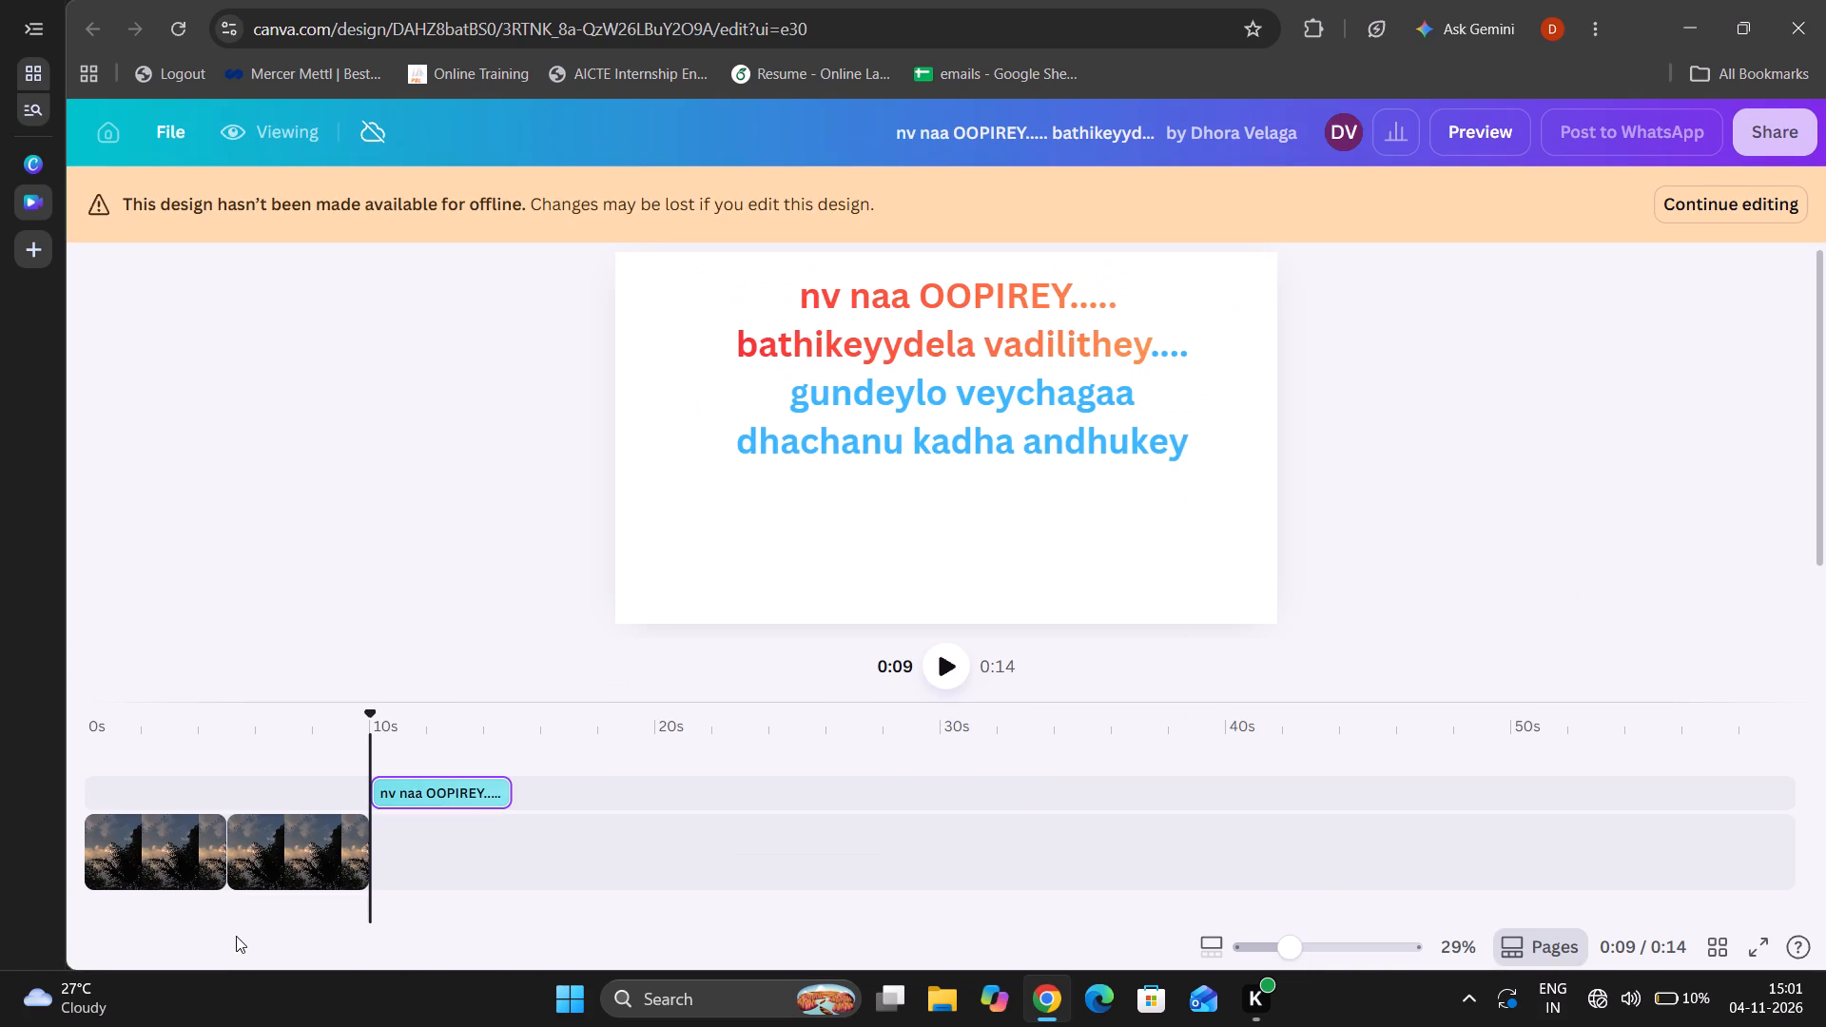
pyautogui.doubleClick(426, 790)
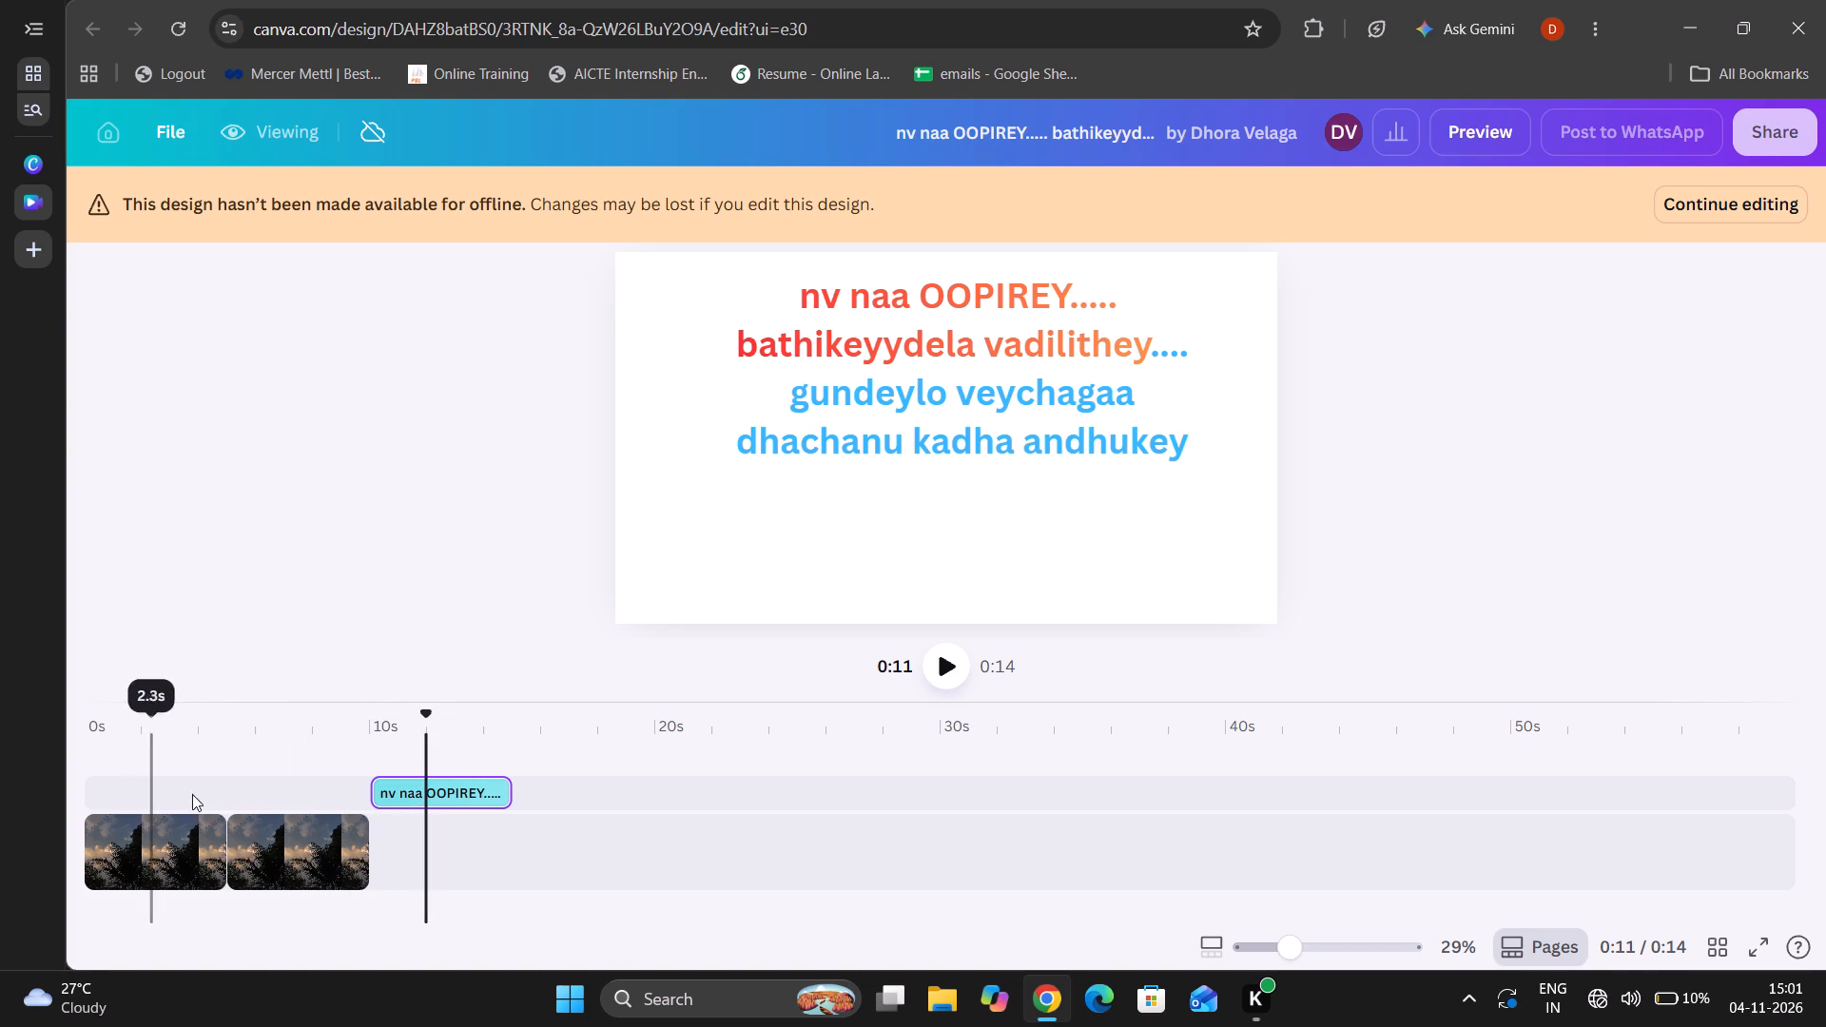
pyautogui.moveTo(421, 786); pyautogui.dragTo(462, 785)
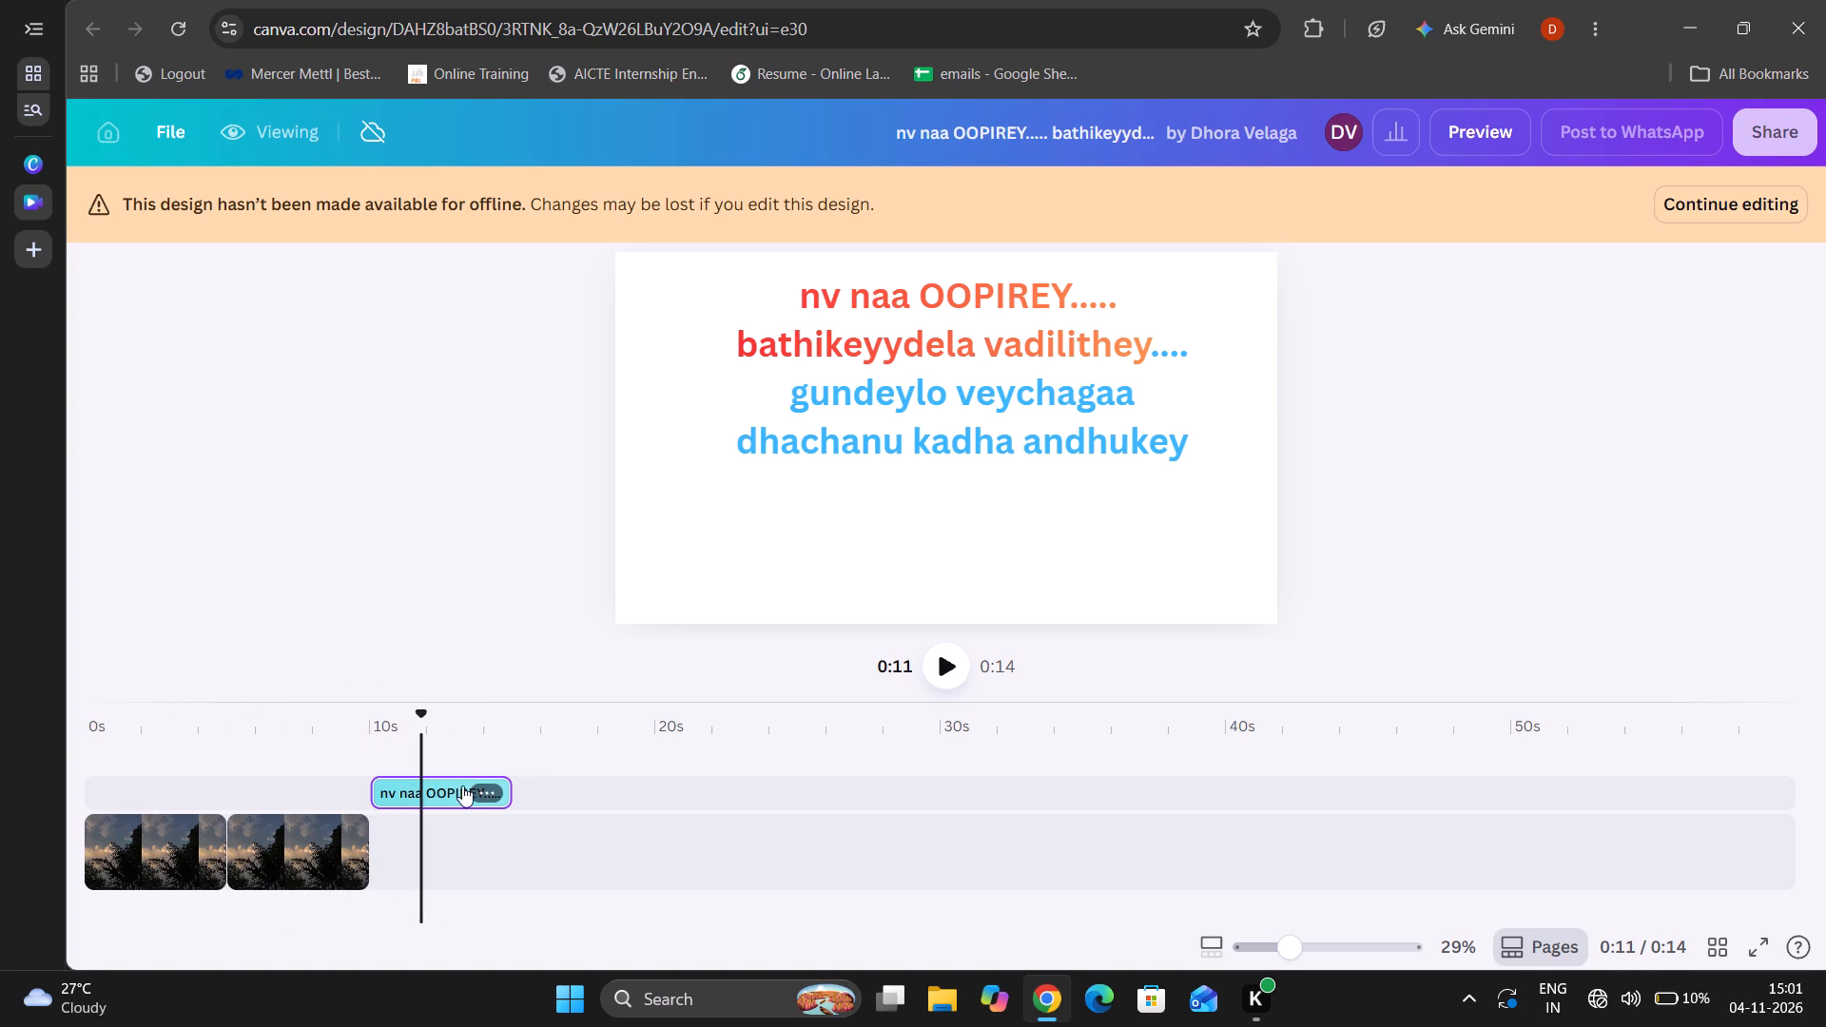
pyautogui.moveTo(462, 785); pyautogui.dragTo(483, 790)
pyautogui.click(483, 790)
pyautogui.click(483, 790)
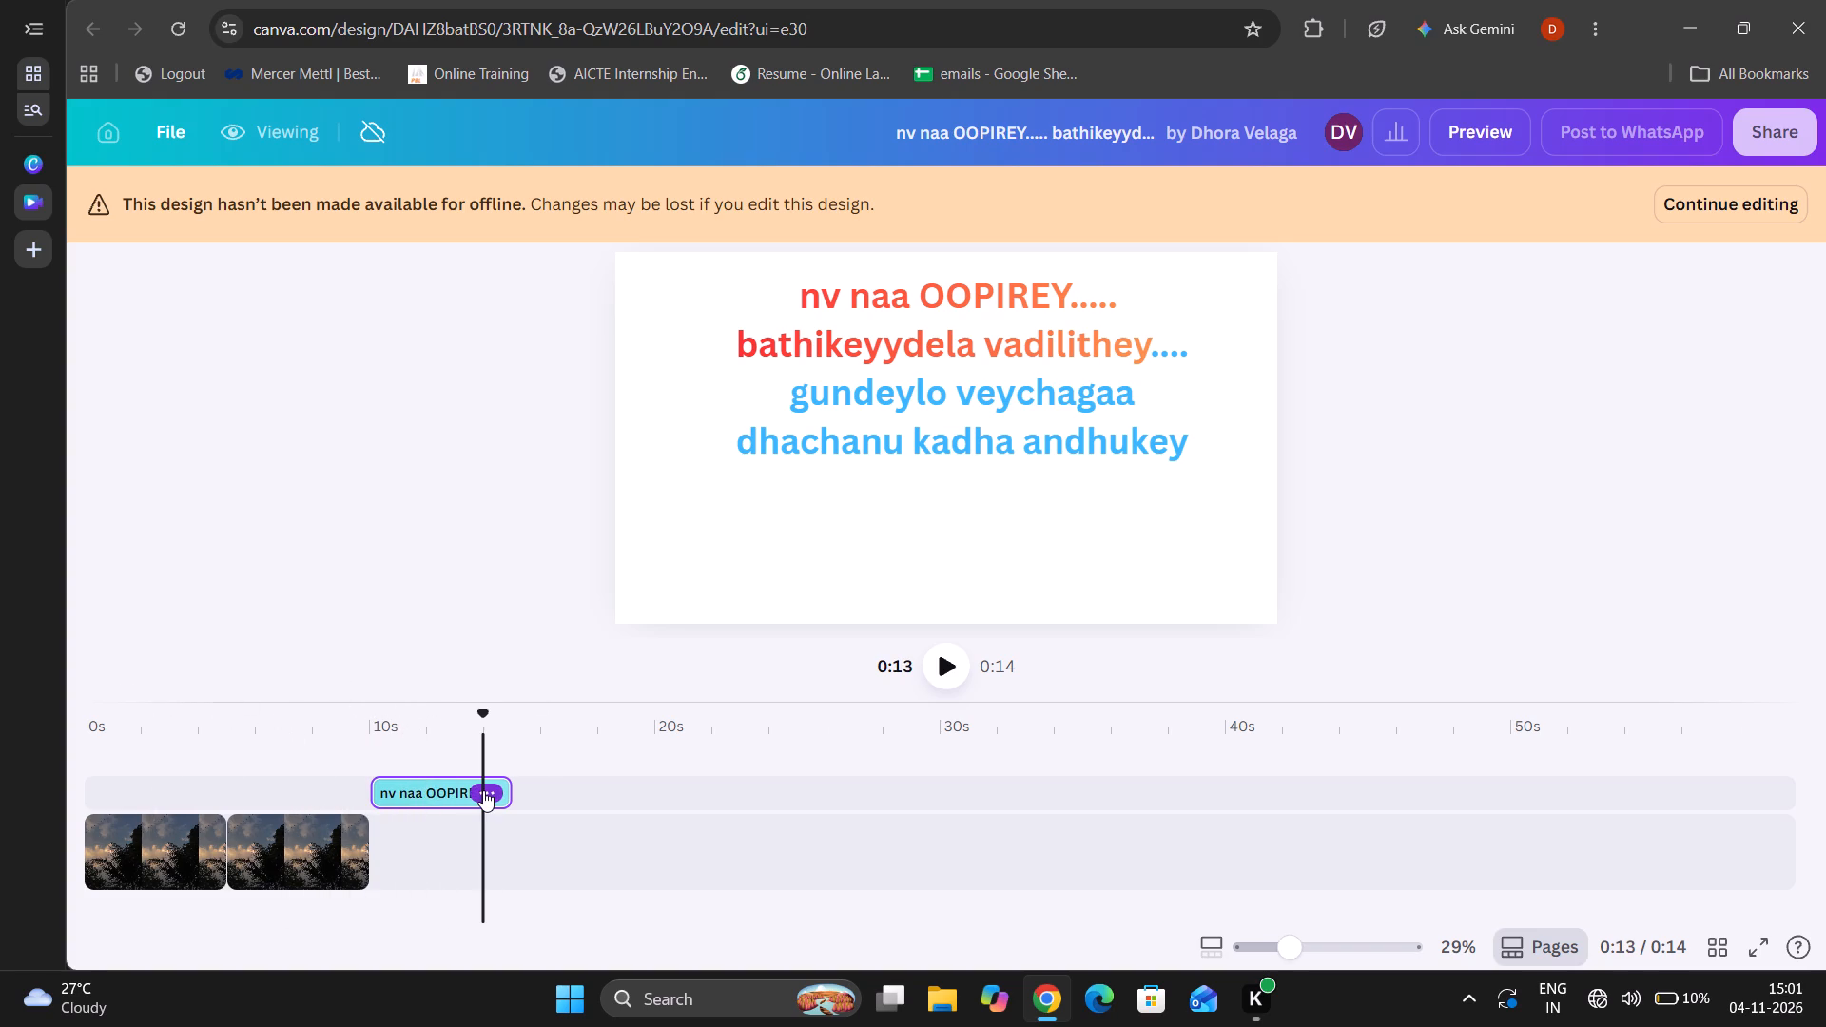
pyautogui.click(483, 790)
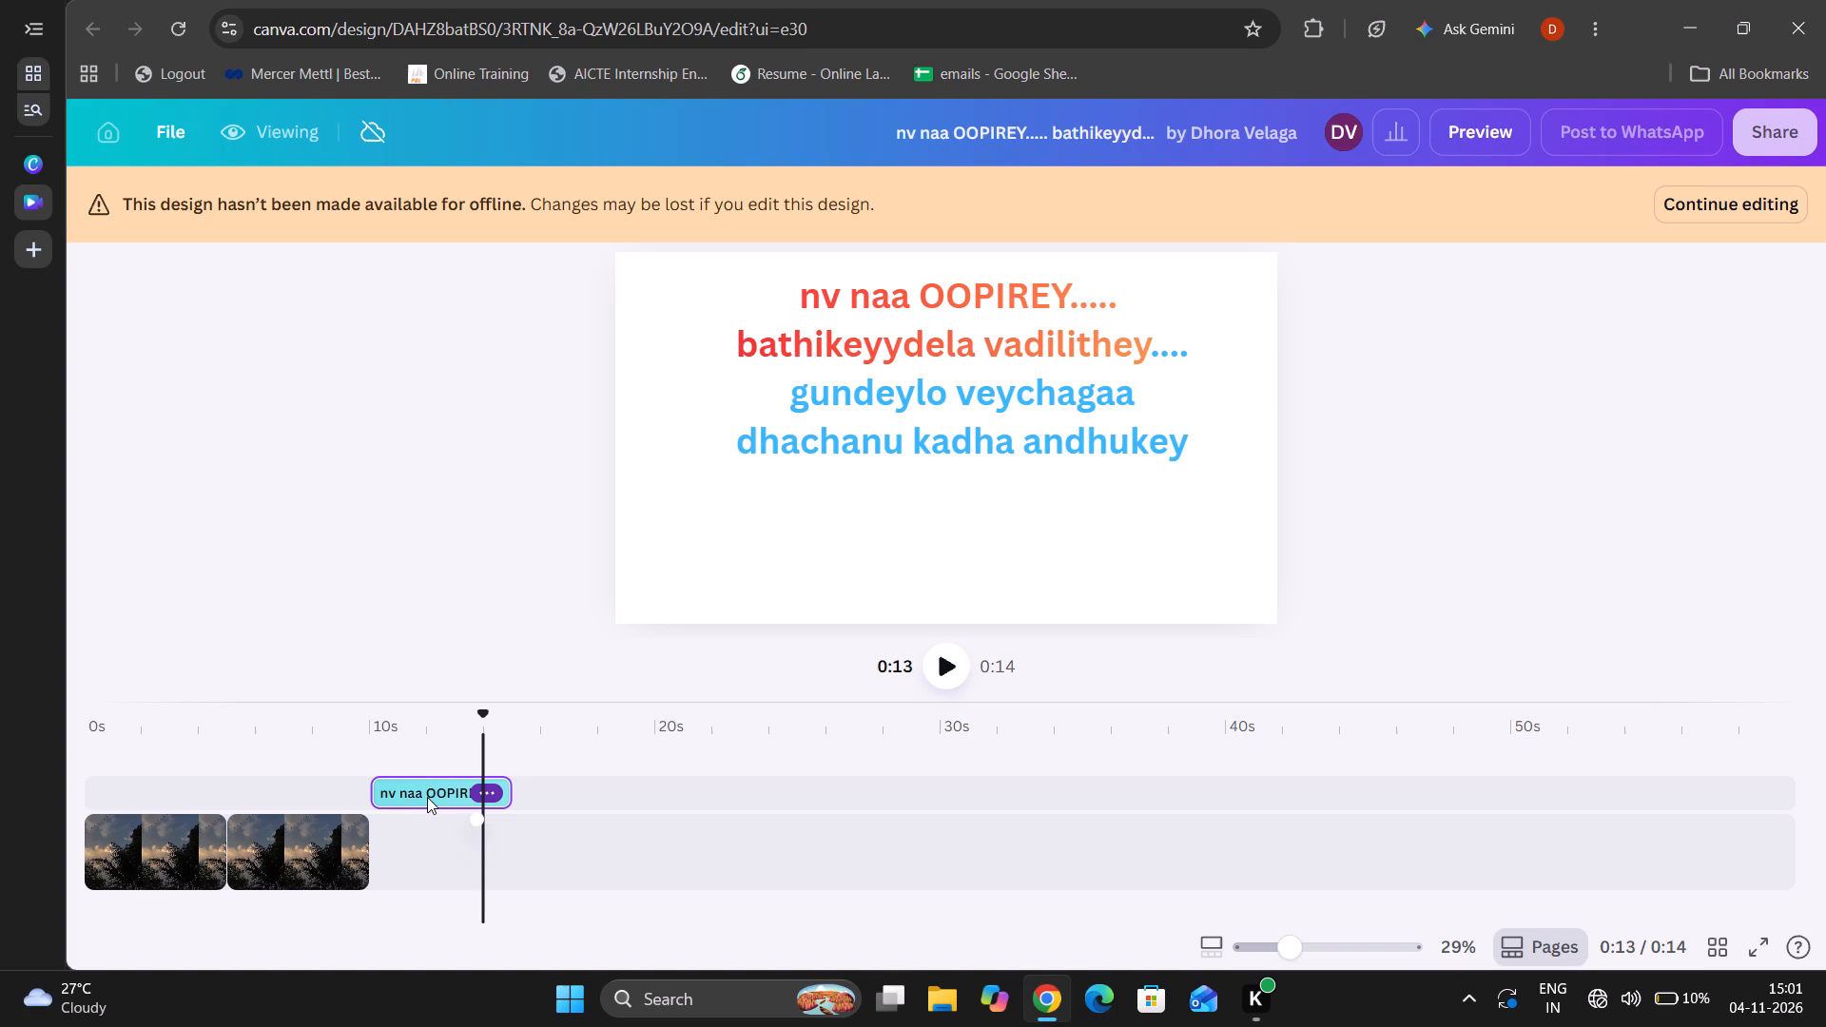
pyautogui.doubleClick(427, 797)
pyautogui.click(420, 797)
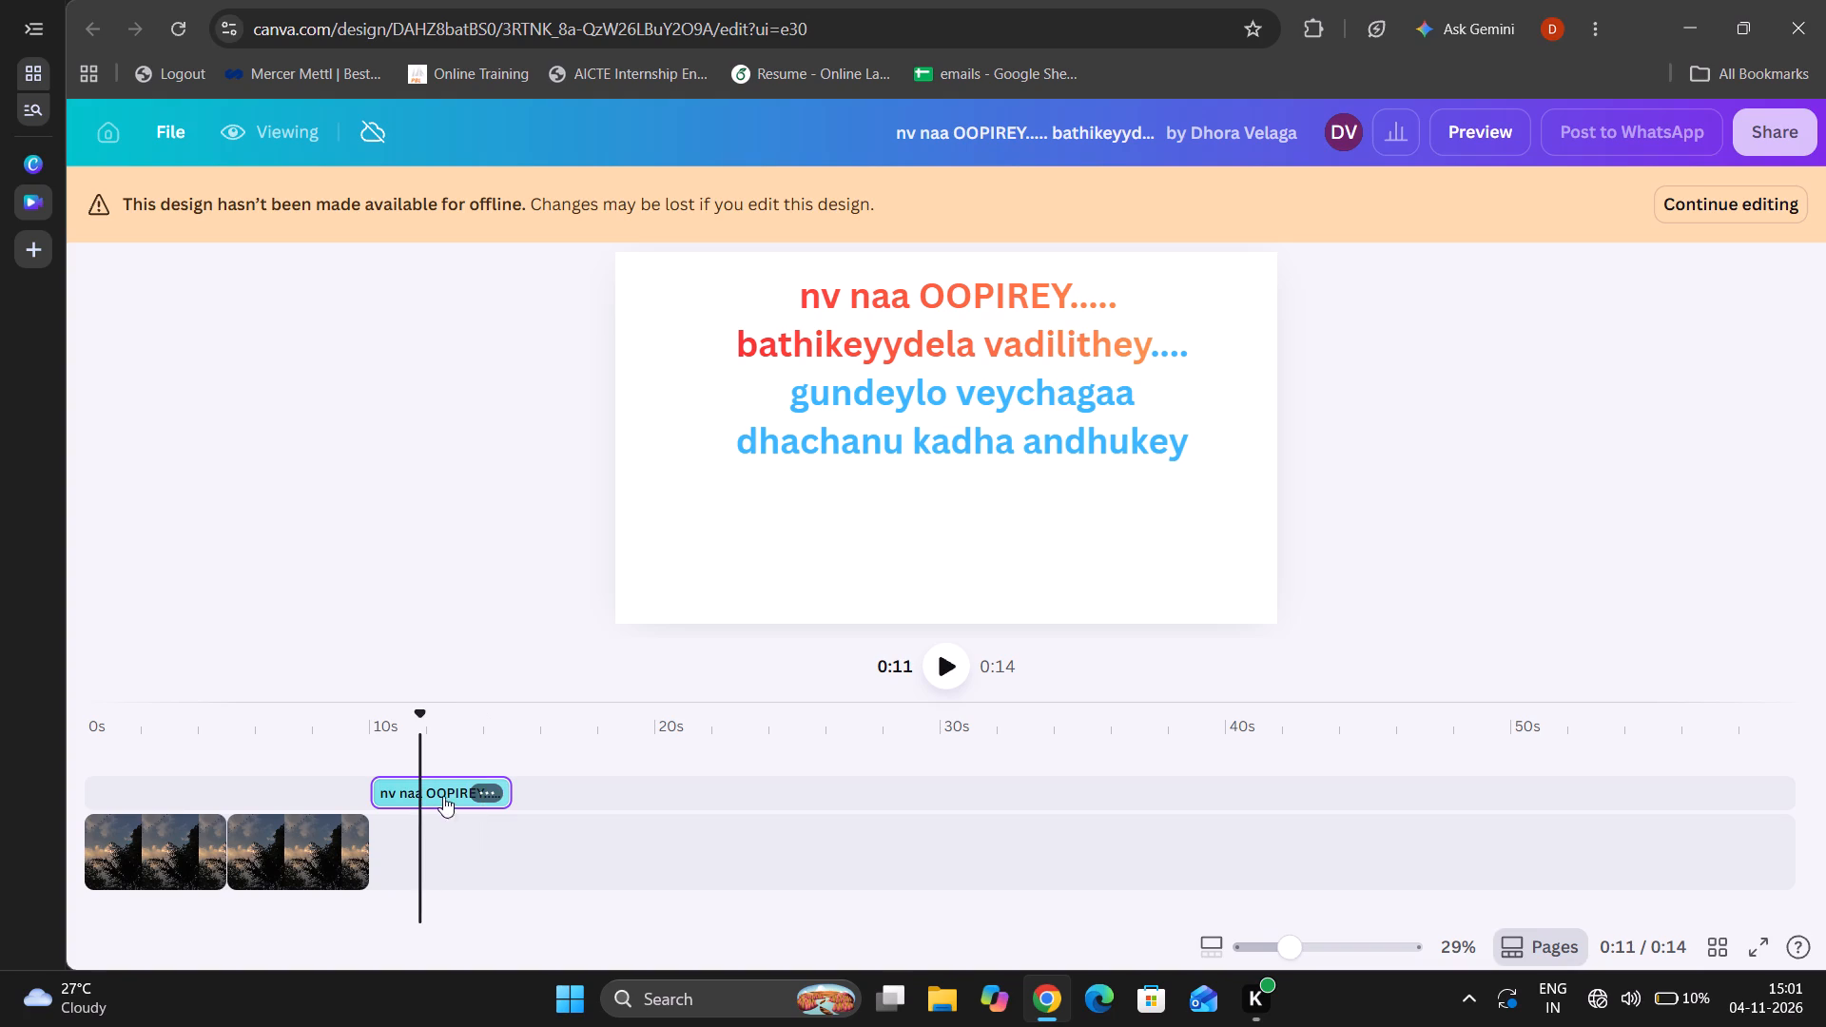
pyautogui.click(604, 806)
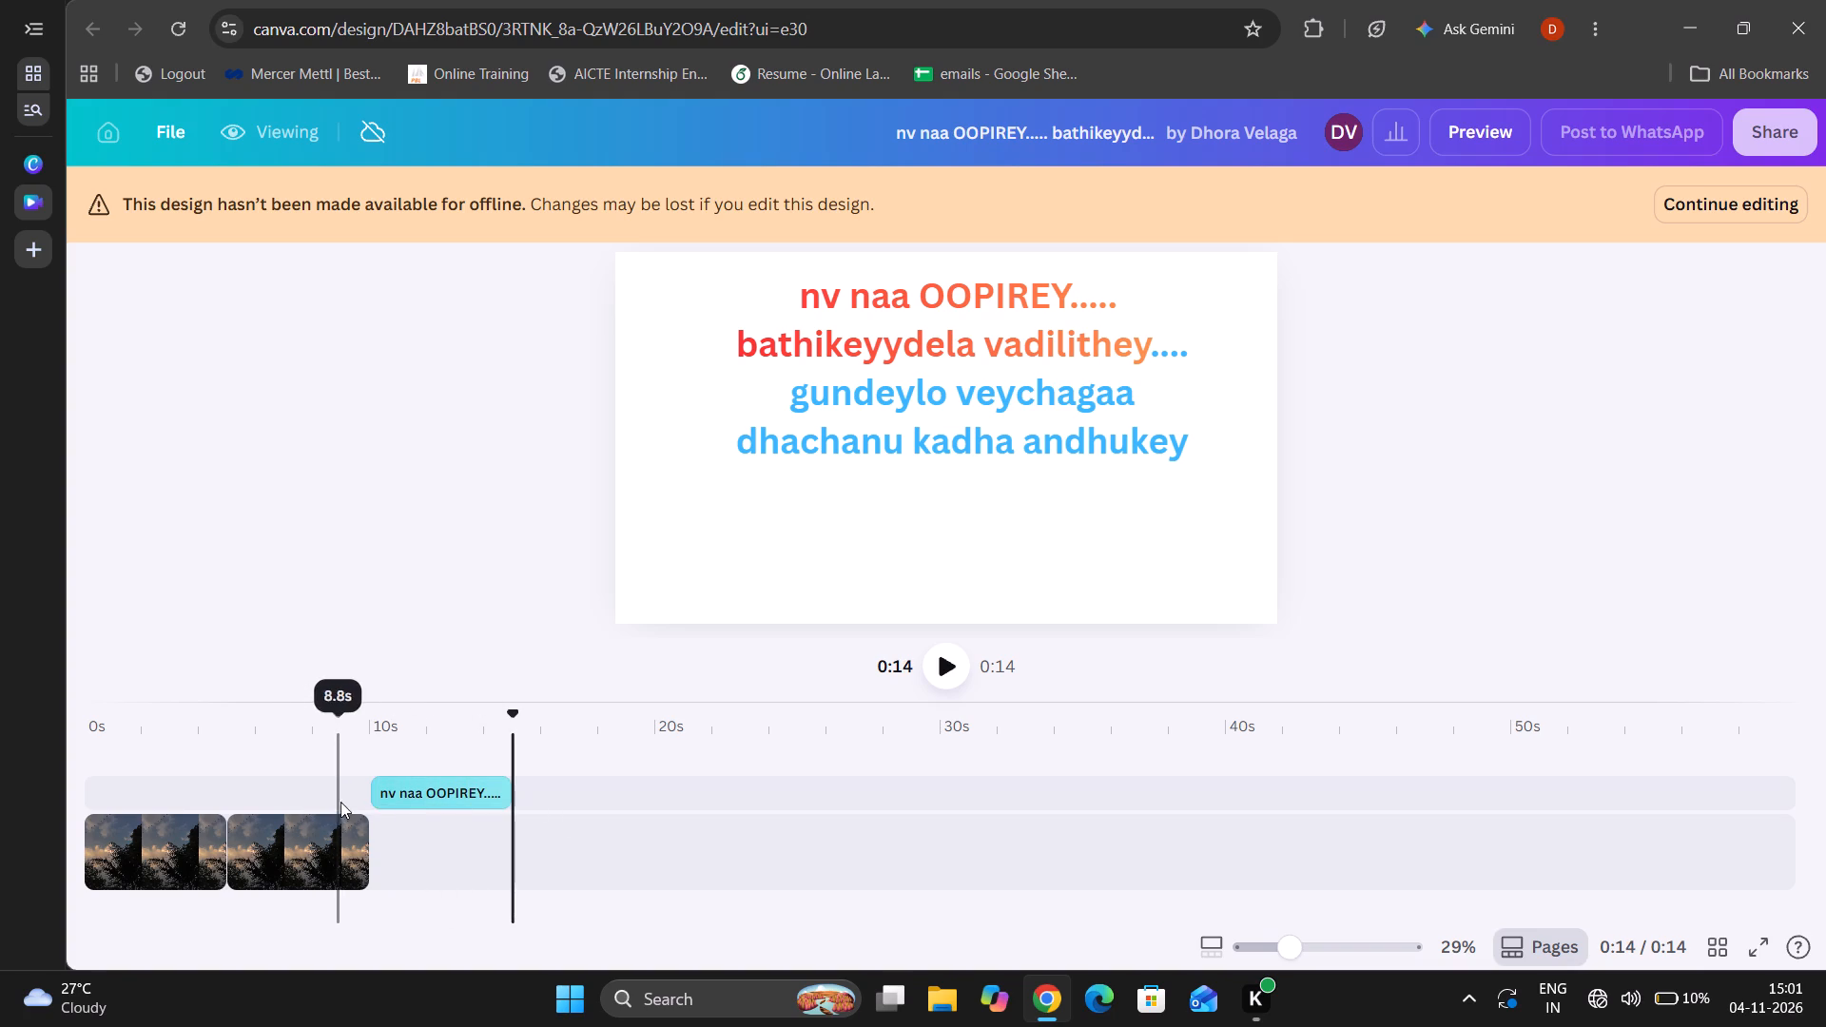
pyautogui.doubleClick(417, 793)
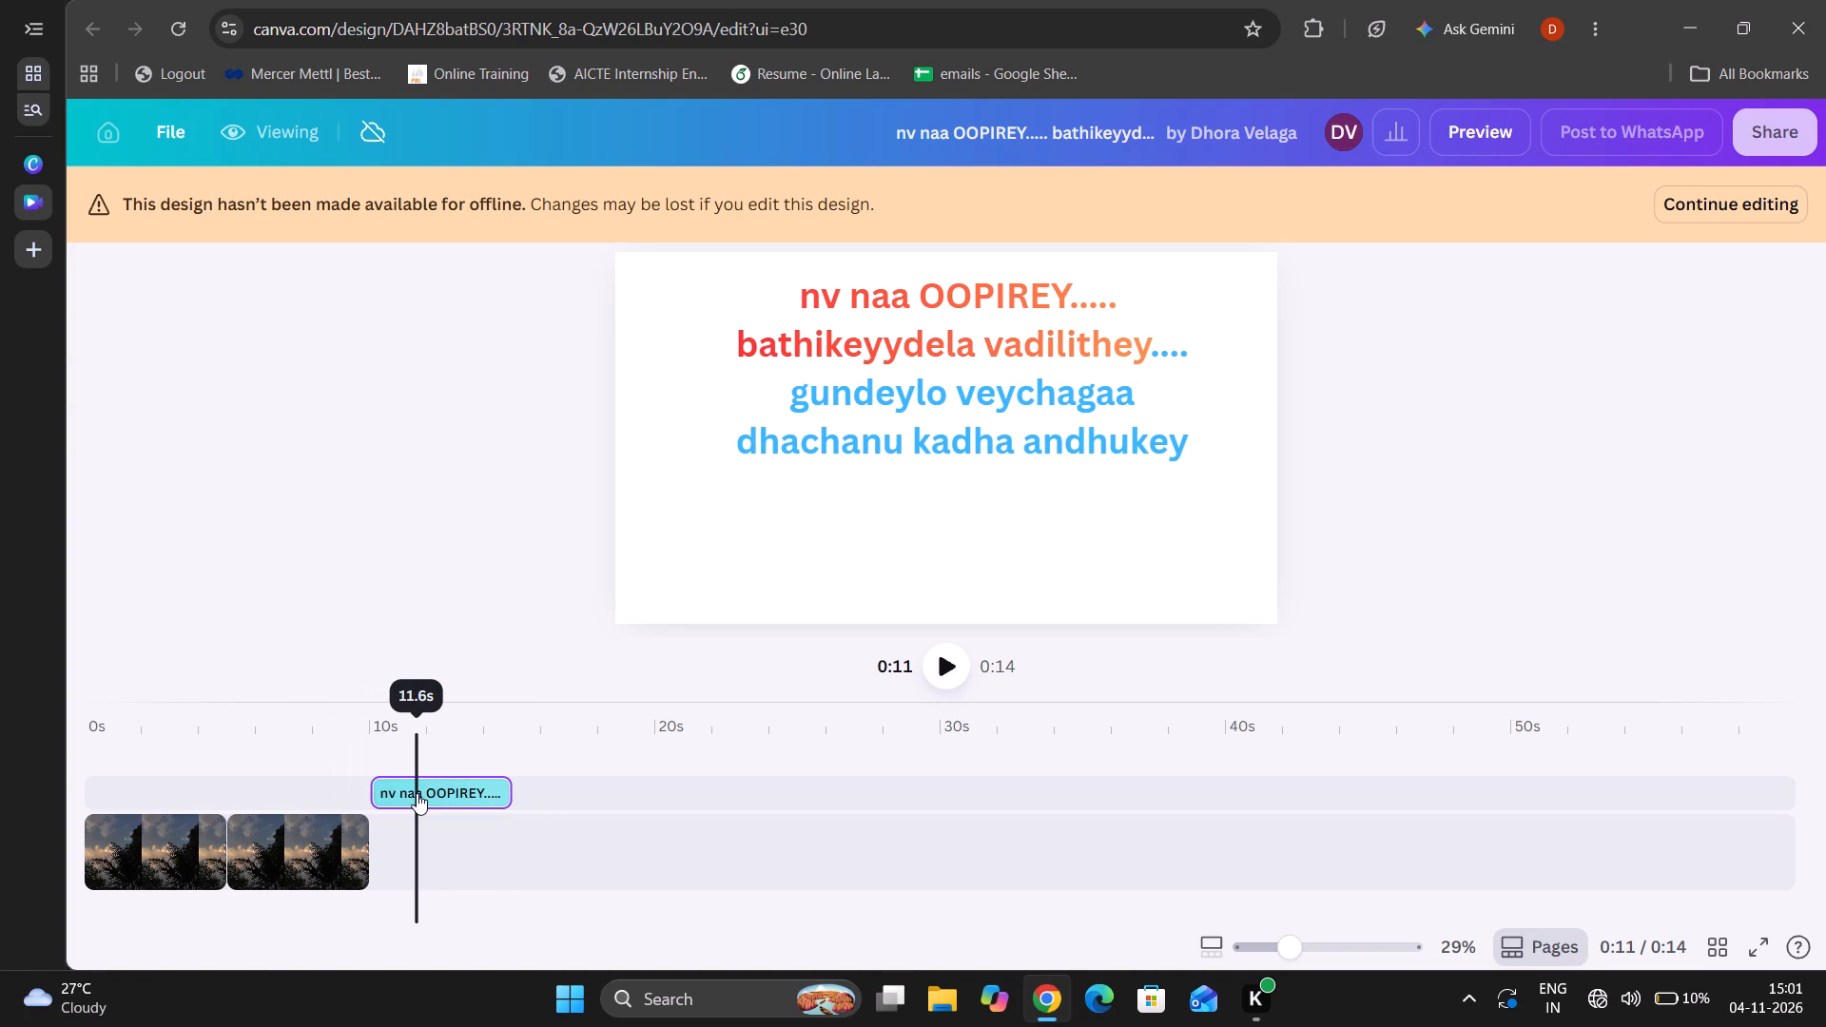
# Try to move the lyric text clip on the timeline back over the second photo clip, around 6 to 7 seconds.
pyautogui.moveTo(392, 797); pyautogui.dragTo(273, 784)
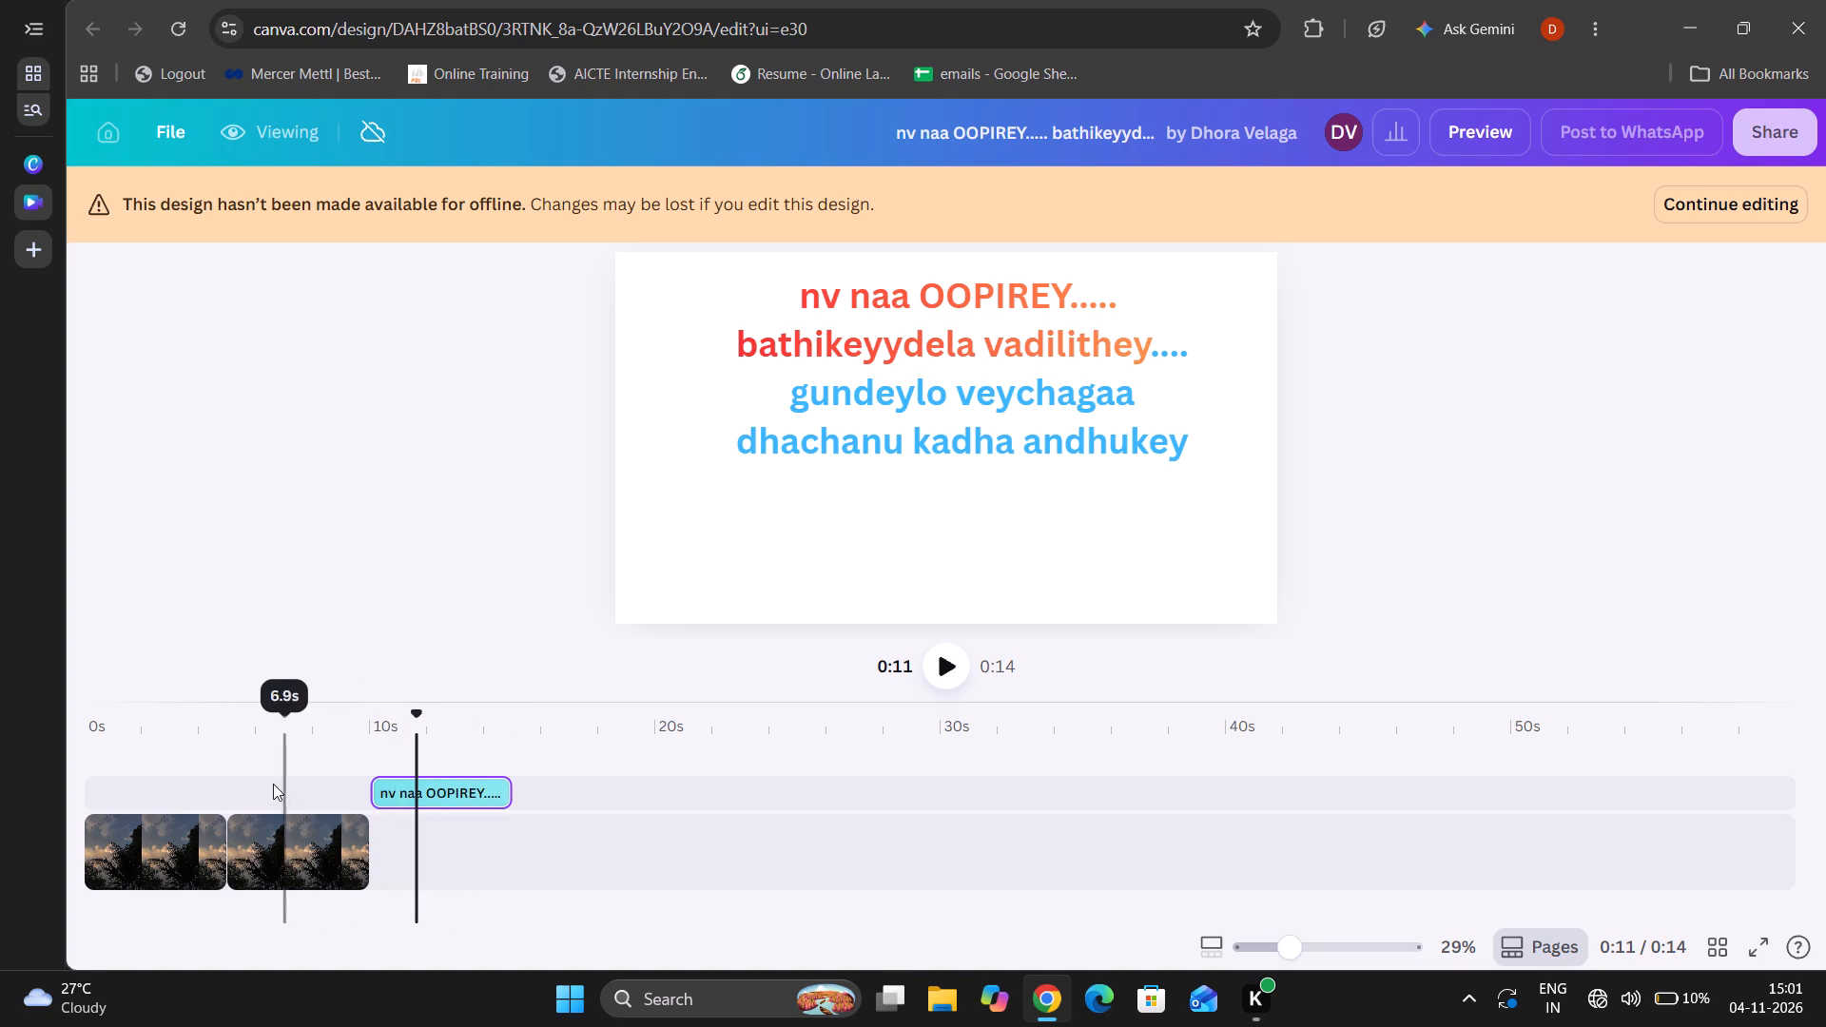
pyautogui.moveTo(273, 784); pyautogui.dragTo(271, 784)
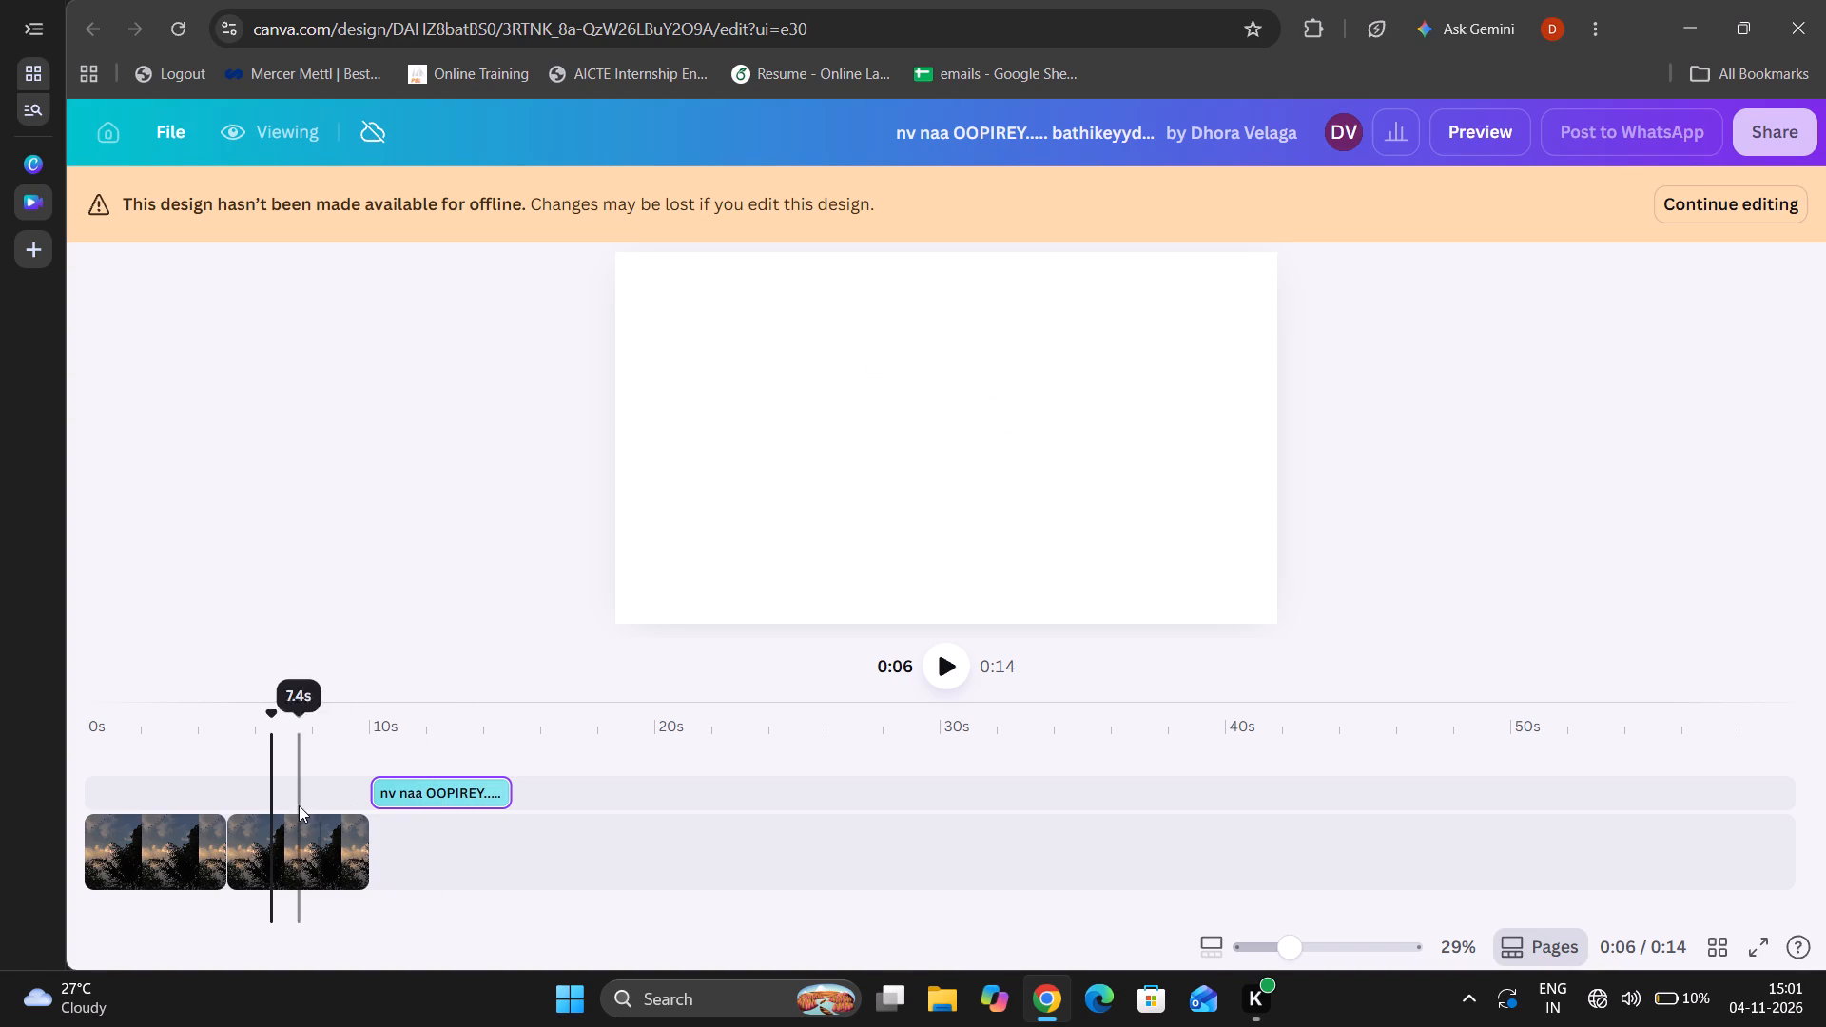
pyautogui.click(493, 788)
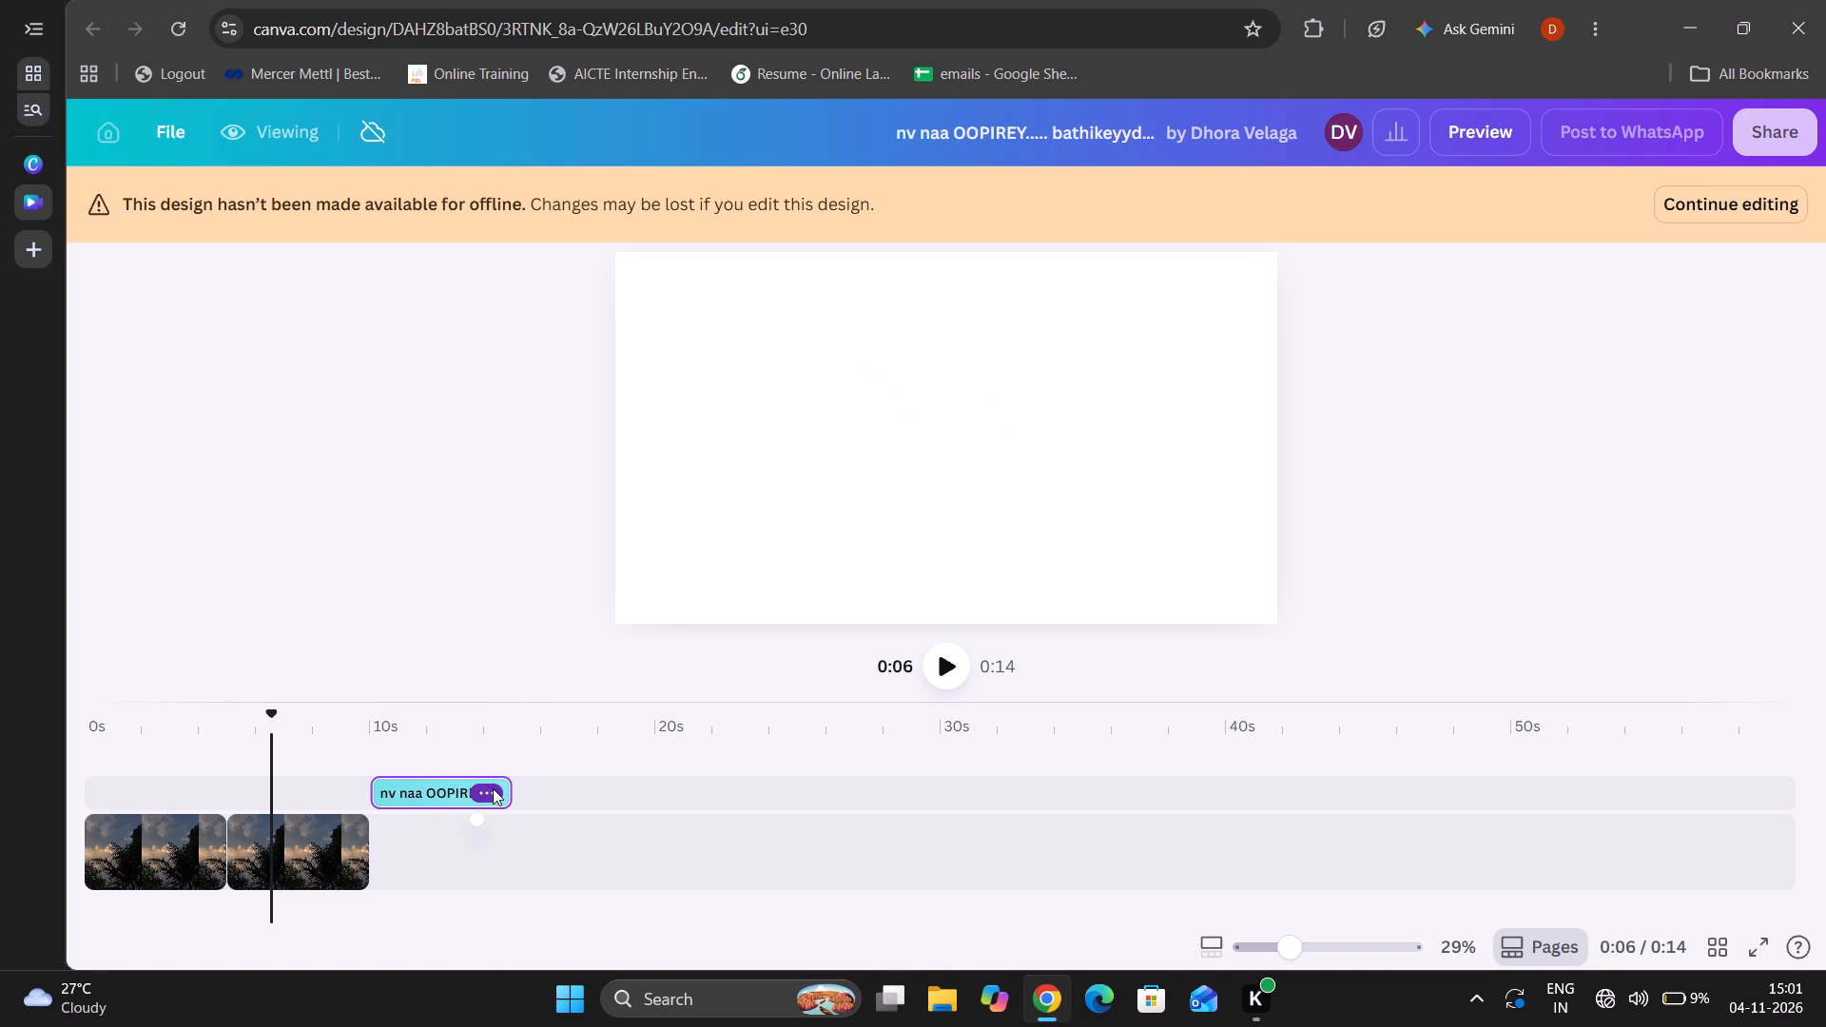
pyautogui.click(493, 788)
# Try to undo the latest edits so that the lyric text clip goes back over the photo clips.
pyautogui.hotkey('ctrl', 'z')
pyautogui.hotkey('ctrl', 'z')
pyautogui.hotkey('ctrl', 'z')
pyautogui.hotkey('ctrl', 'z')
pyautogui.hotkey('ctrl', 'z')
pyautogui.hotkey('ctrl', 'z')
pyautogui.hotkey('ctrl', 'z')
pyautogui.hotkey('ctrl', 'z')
# Connect the computer to the OPPO Find X9s Wi-Fi network so that the design can be edited online.
pyautogui.click(1634, 997)
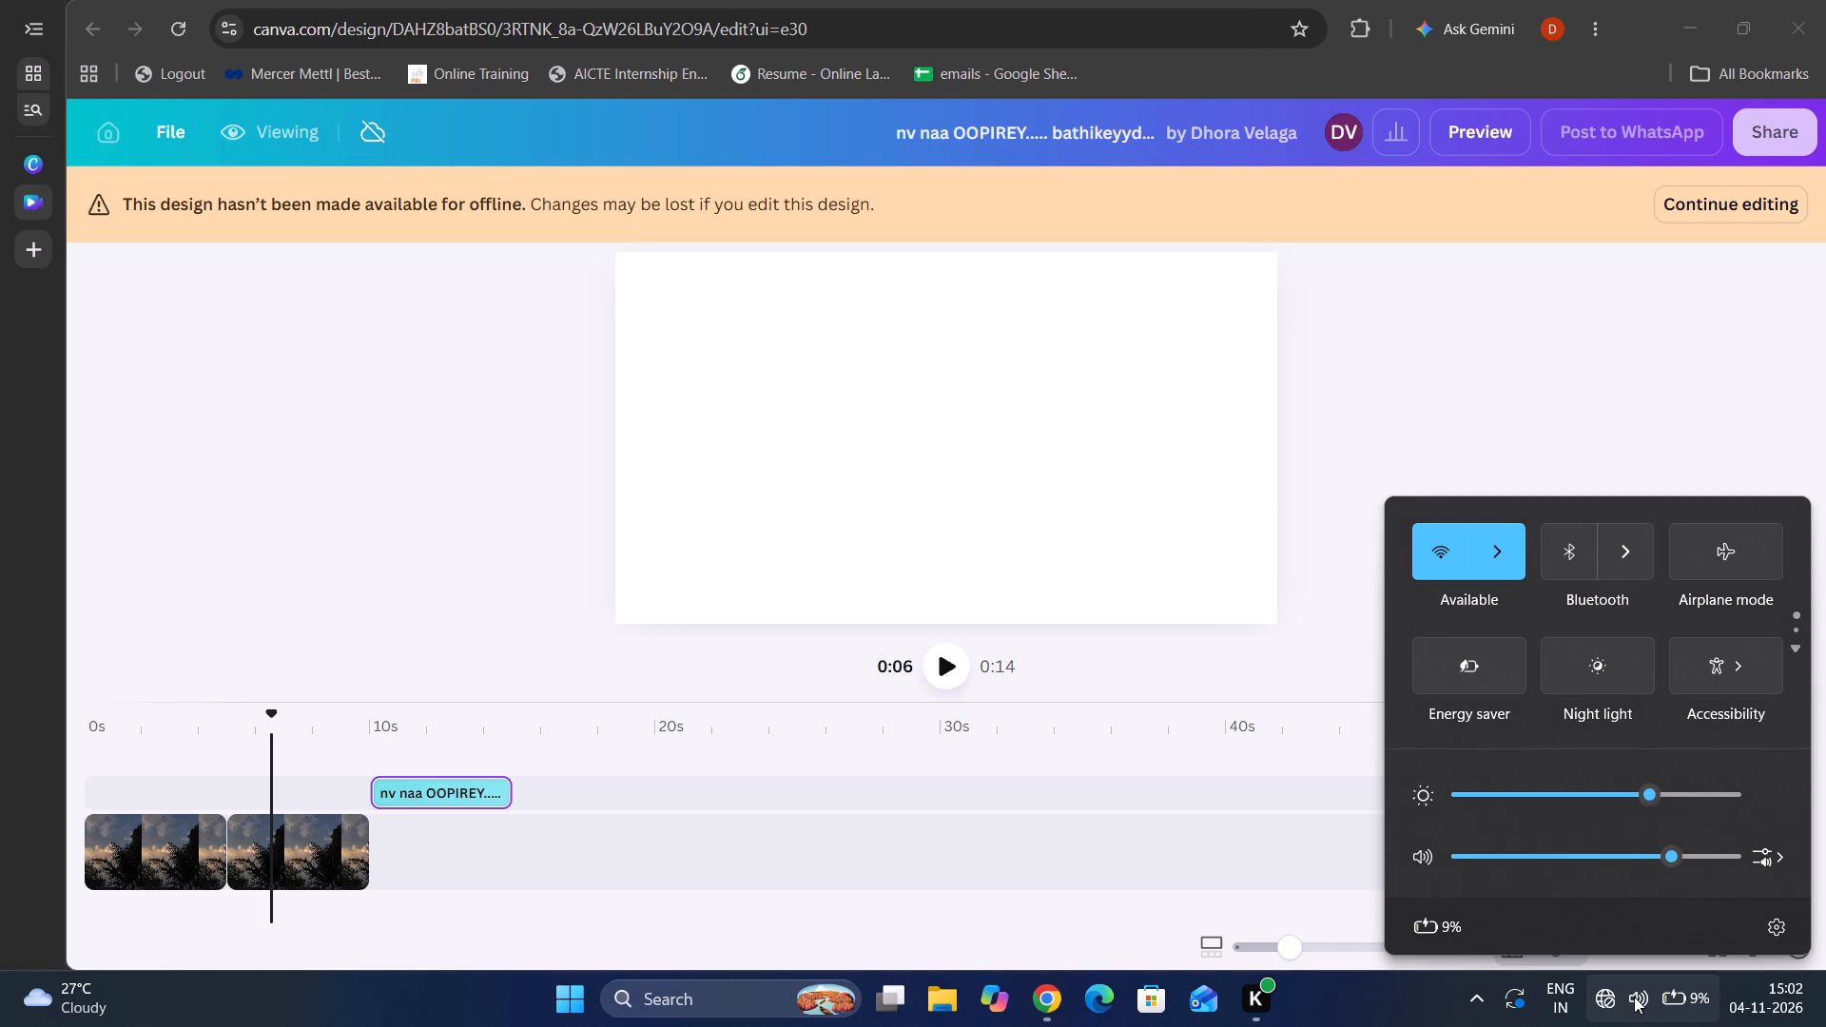
pyautogui.click(1496, 534)
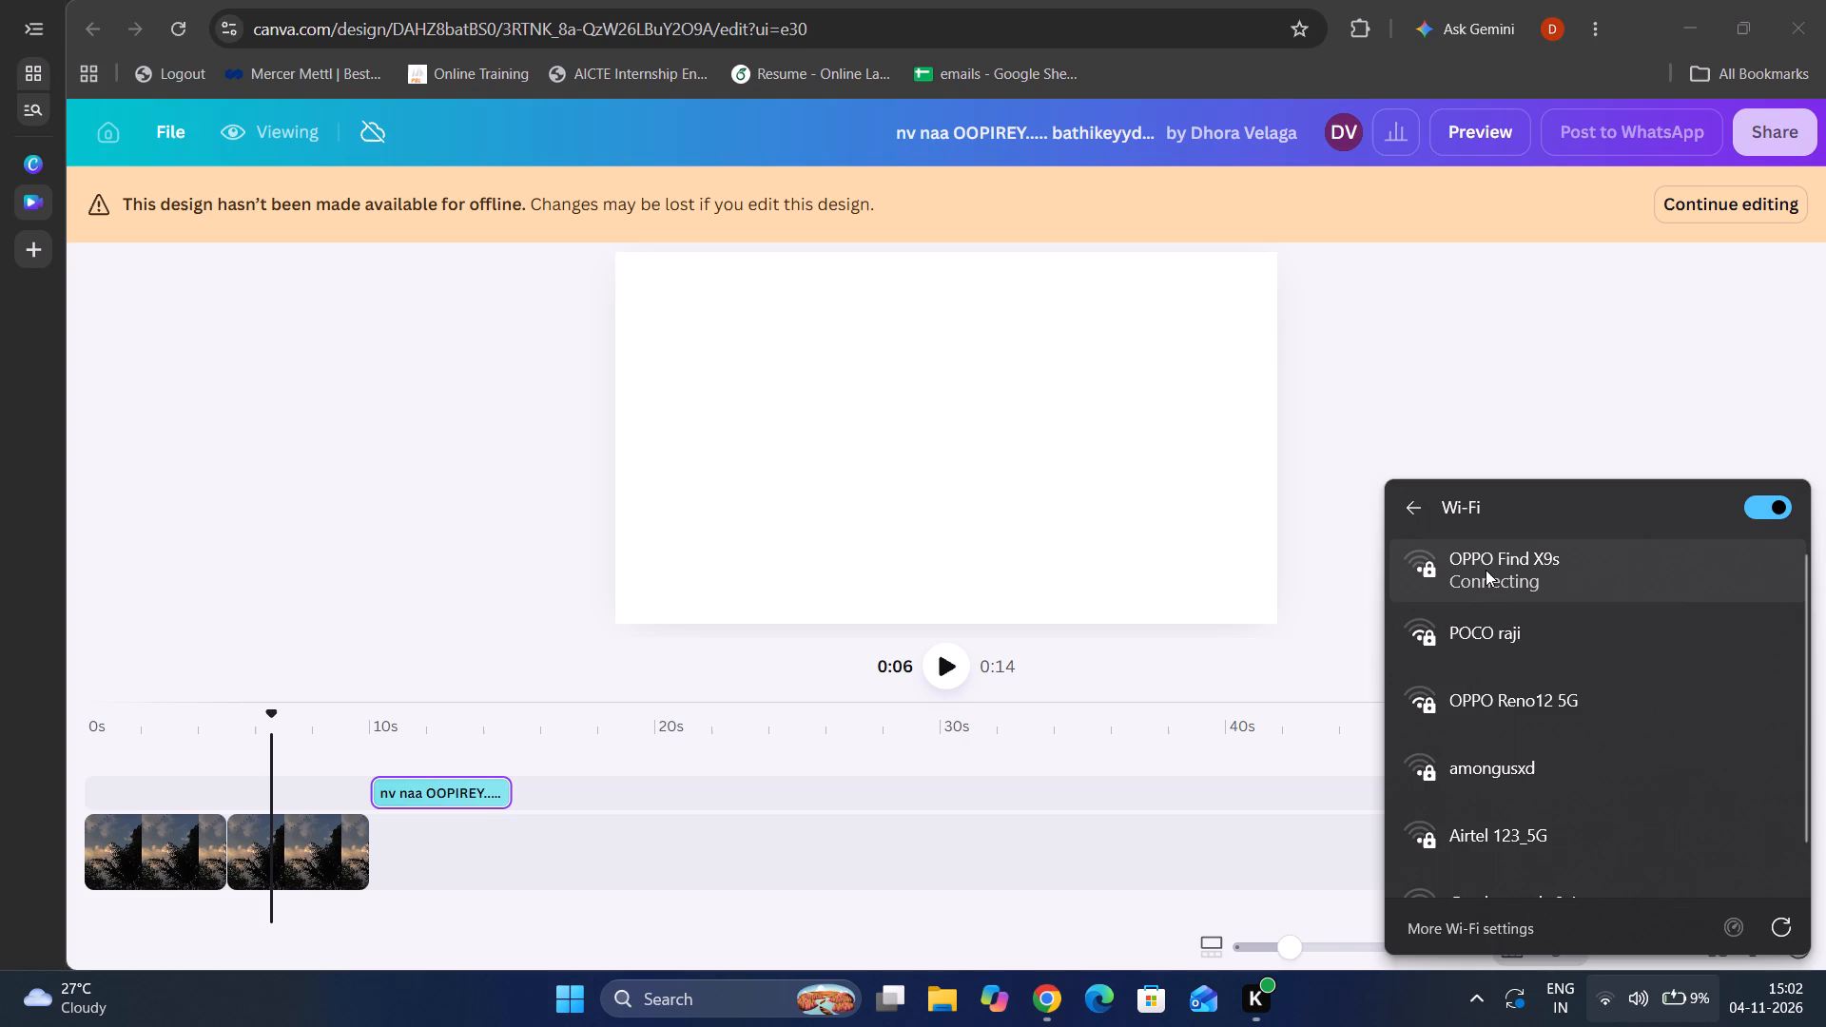
pyautogui.click(1486, 570)
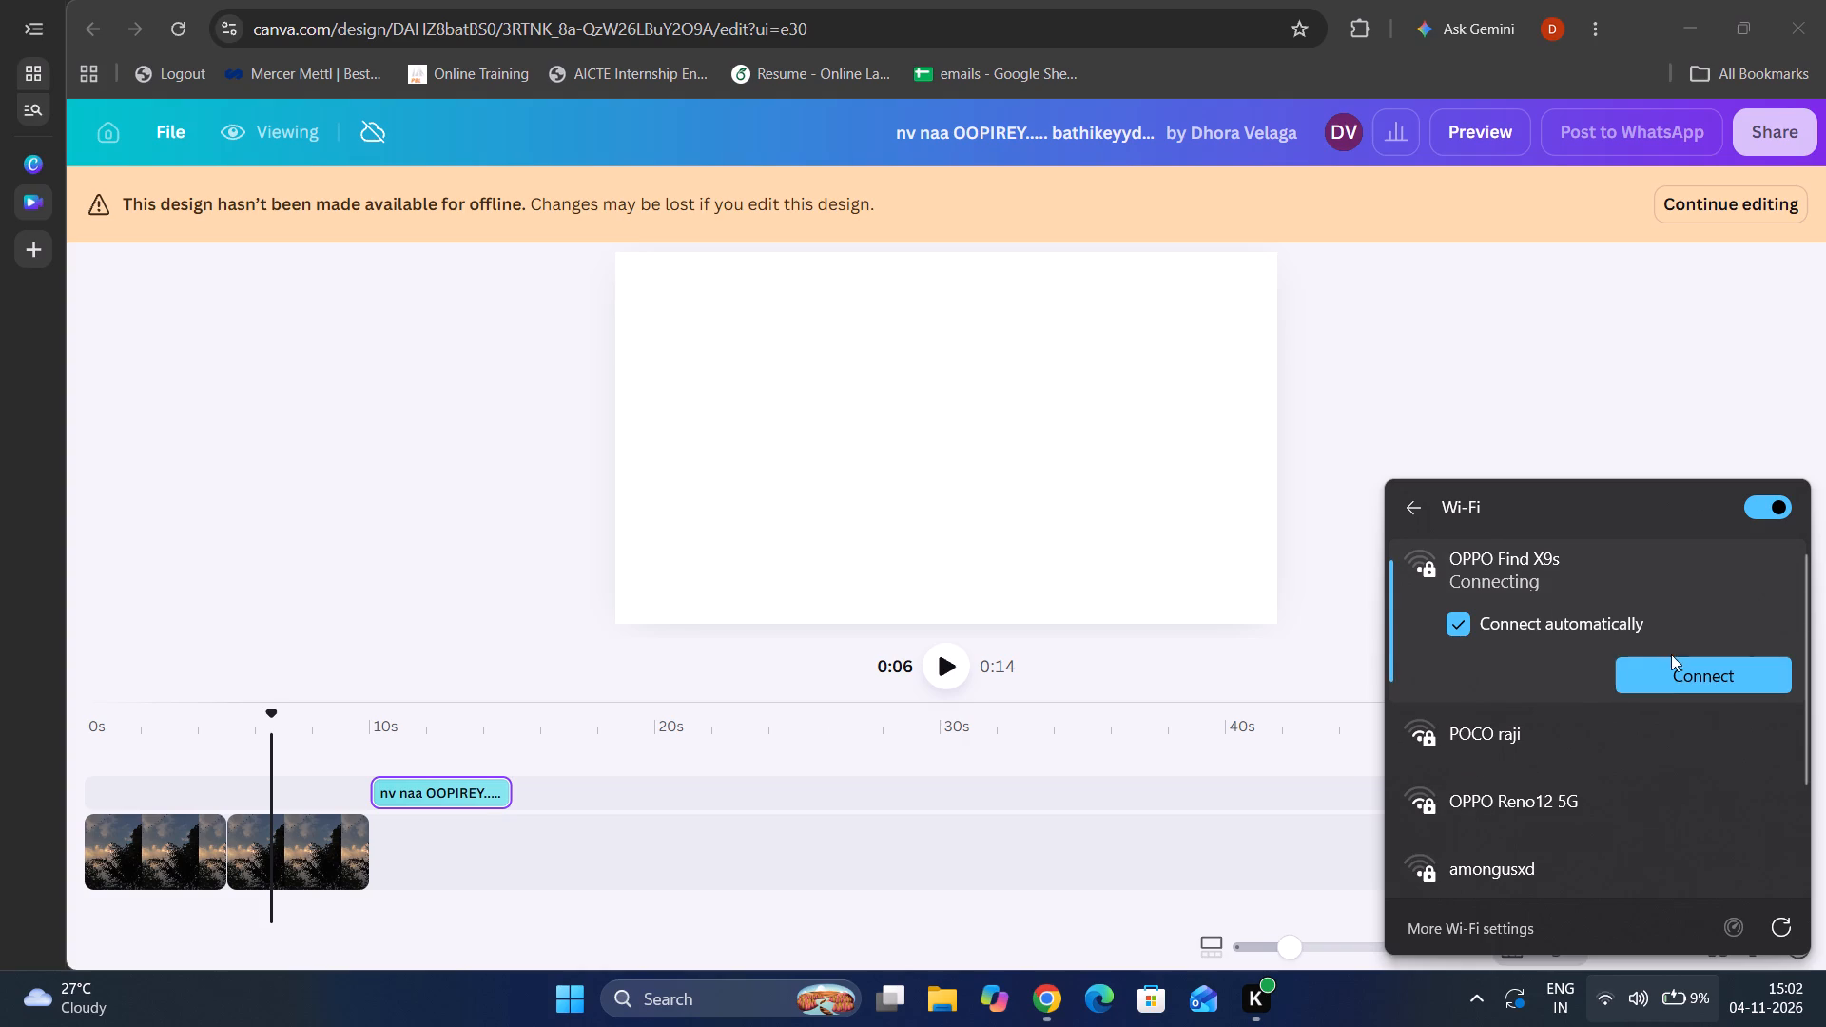
pyautogui.click(1668, 682)
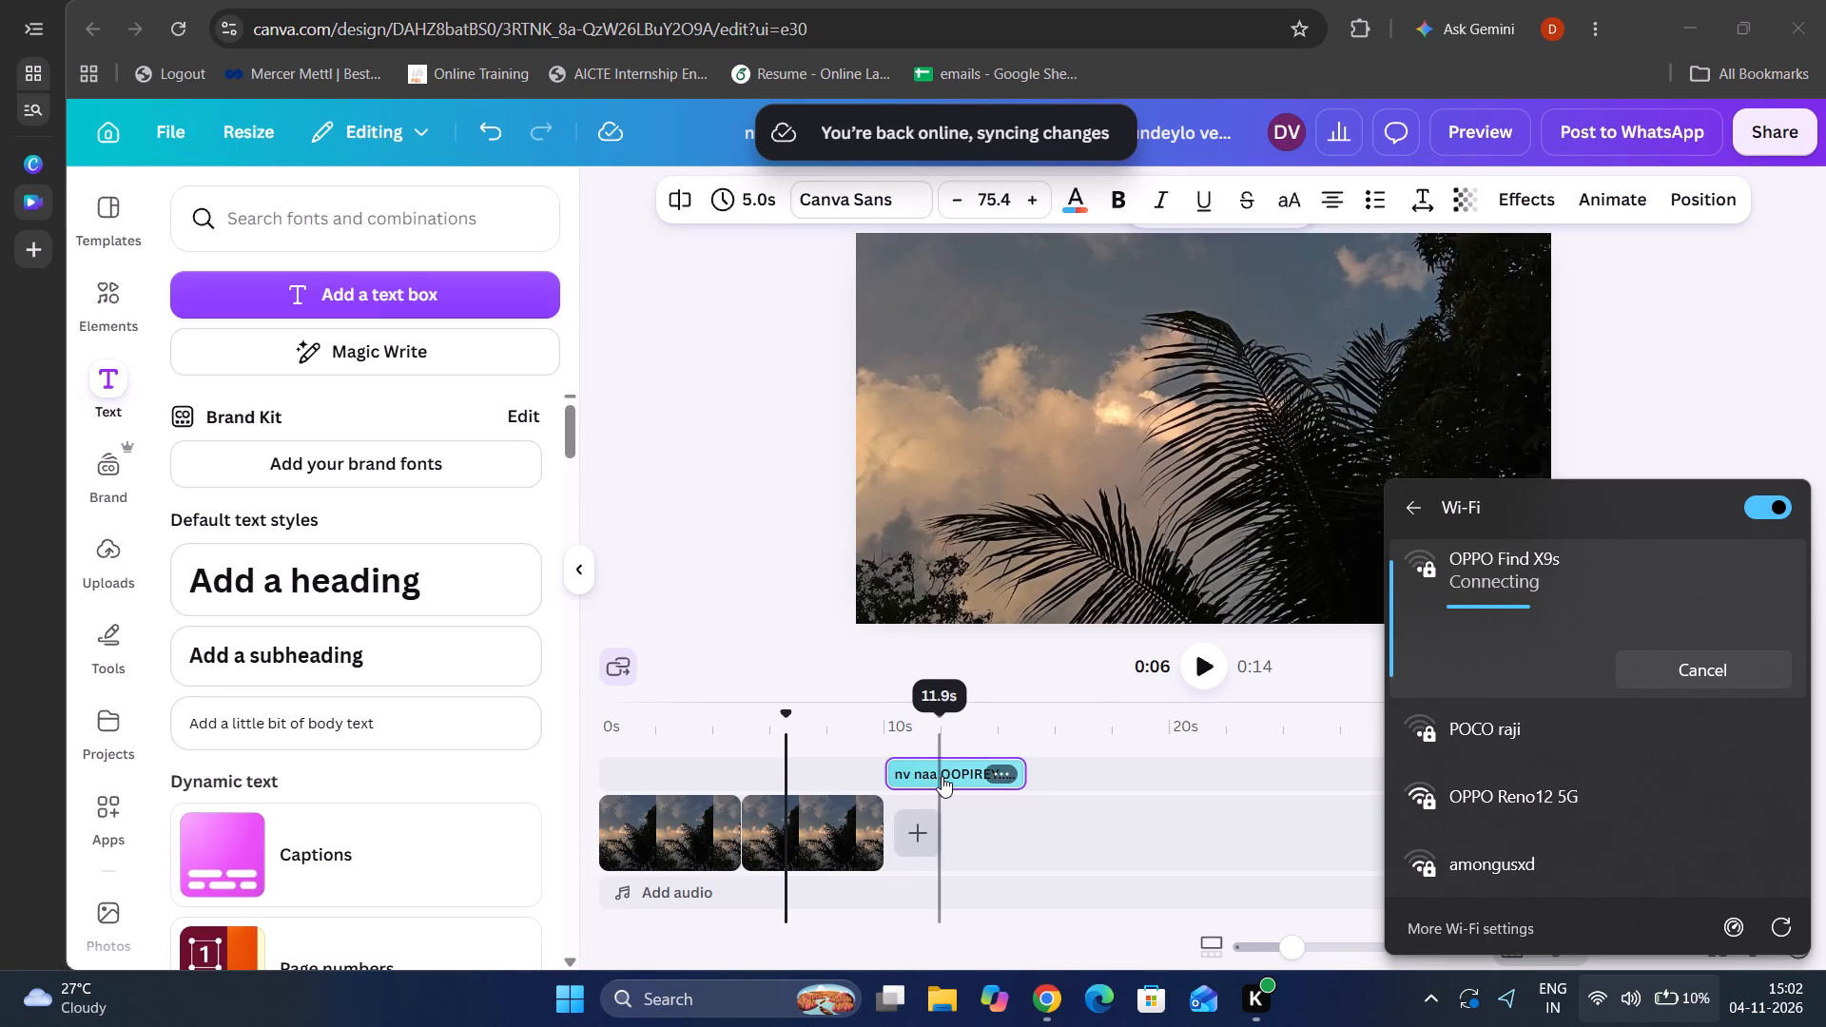
# Move the lyric text clip on the timeline to 0 seconds, over the first photo clip.
pyautogui.moveTo(921, 774); pyautogui.dragTo(745, 783)
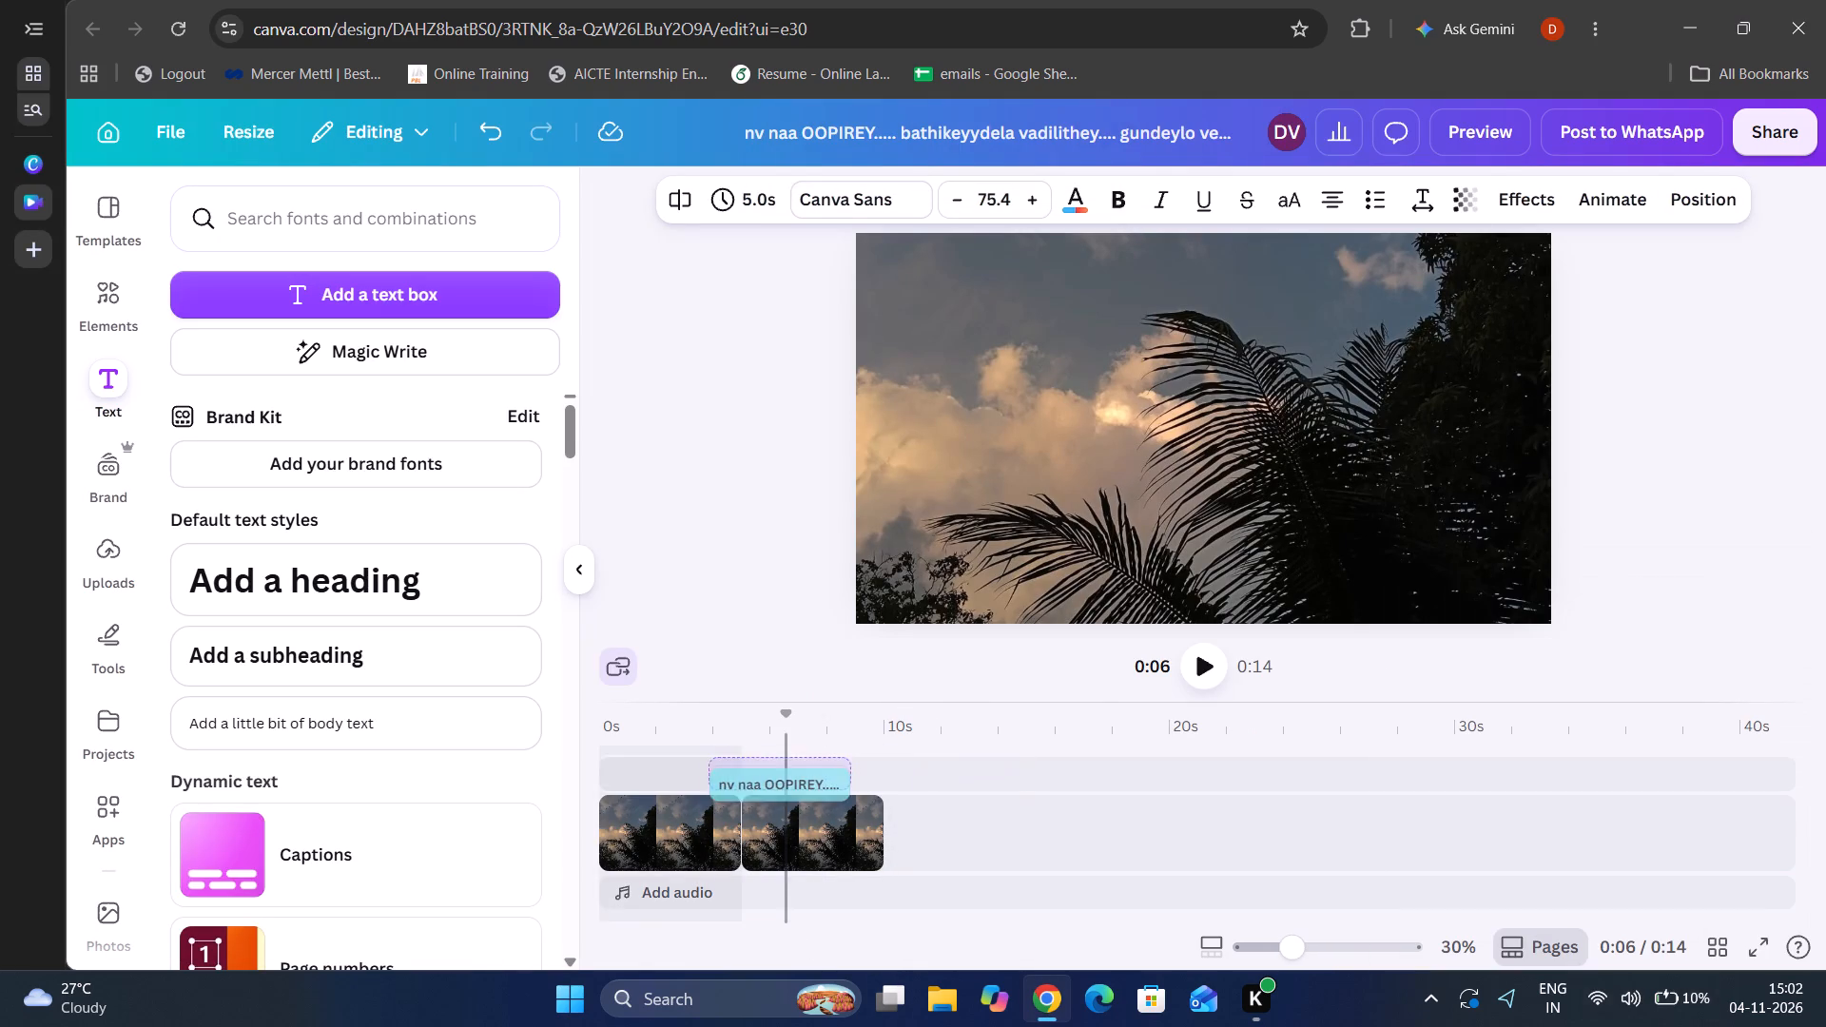
pyautogui.moveTo(745, 783); pyautogui.dragTo(639, 776)
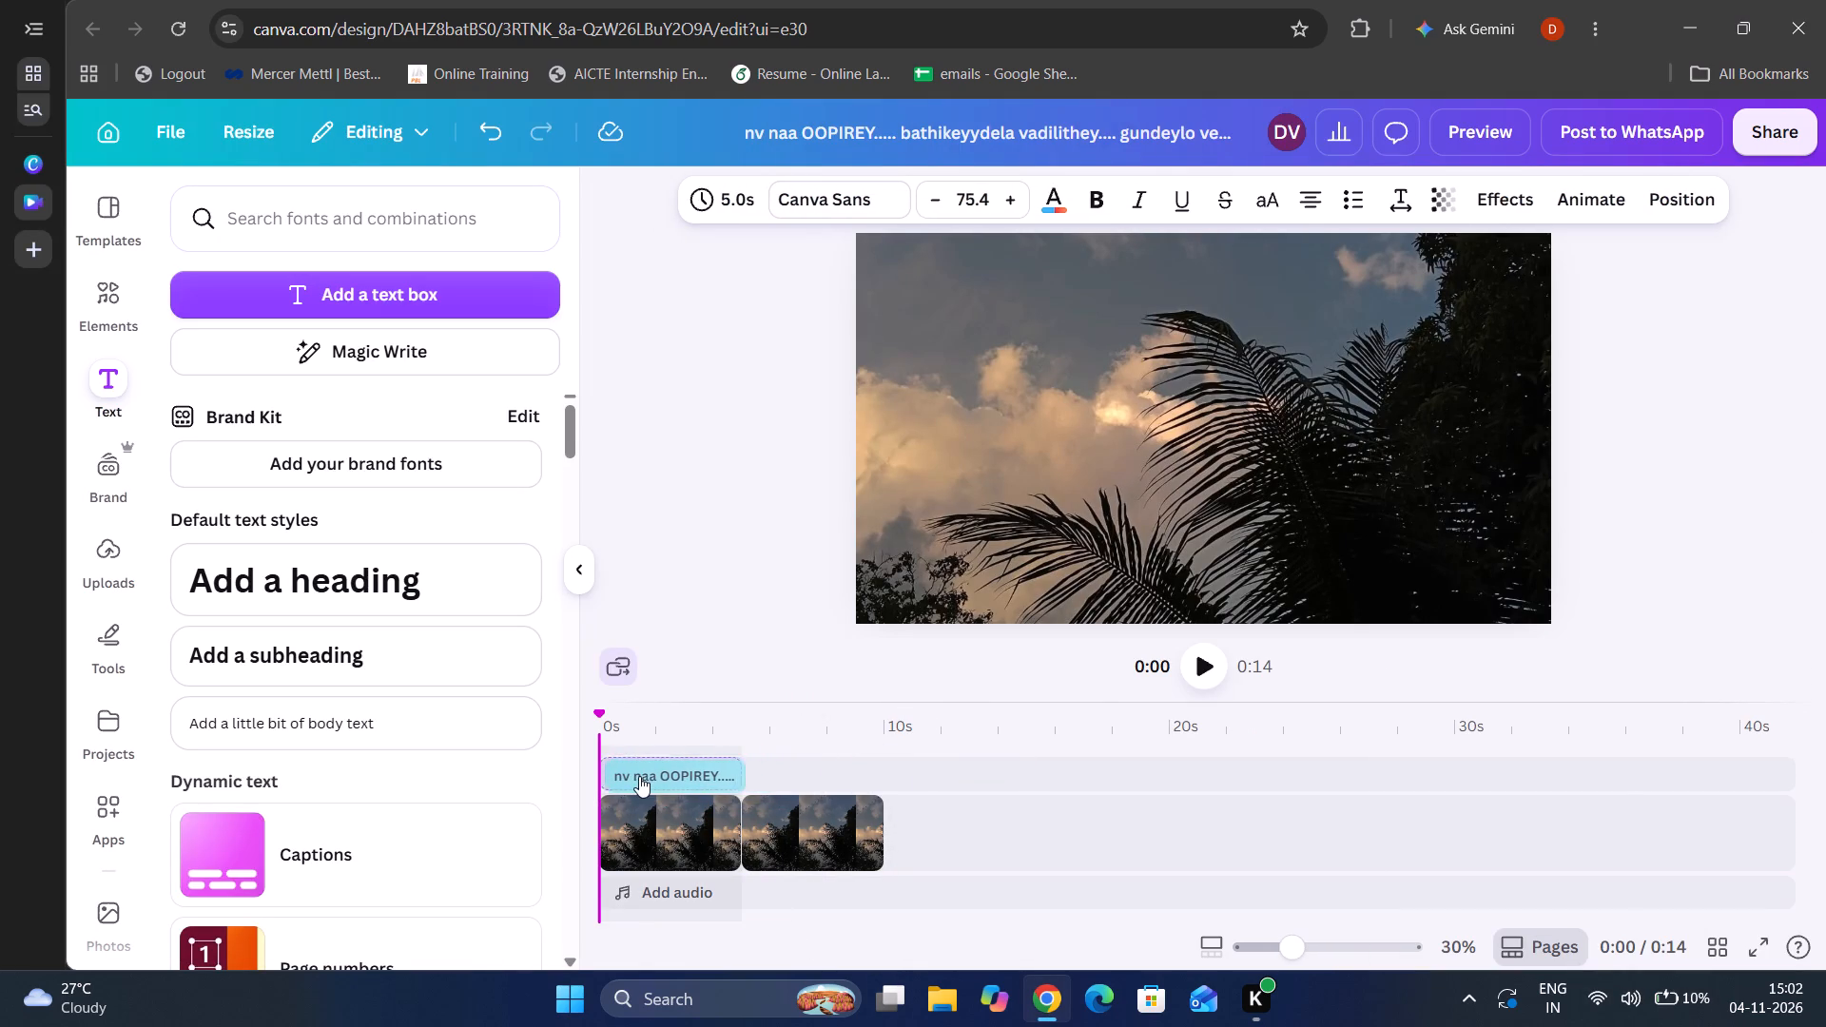
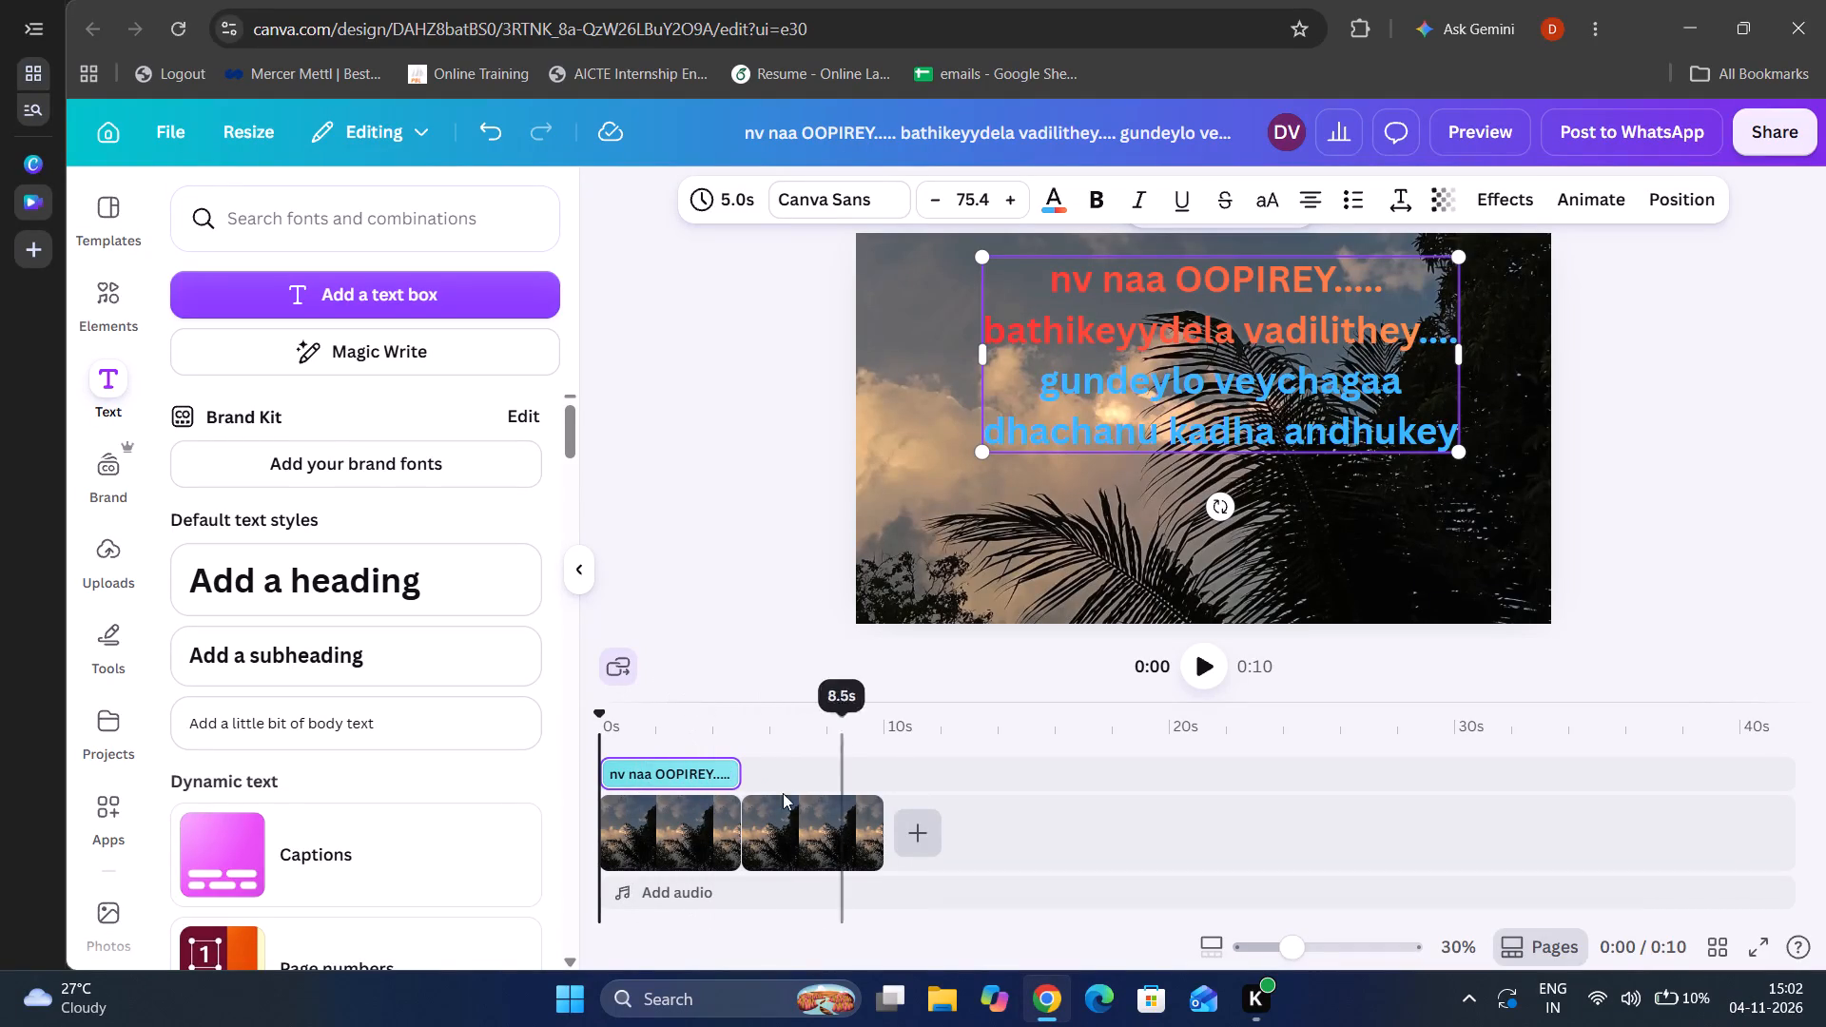
# Select the words "veychagaa dhachanu kadha andhukey" at the end of the lyric text.
pyautogui.click(1450, 432)
pyautogui.moveTo(1450, 432); pyautogui.dragTo(1138, 396)
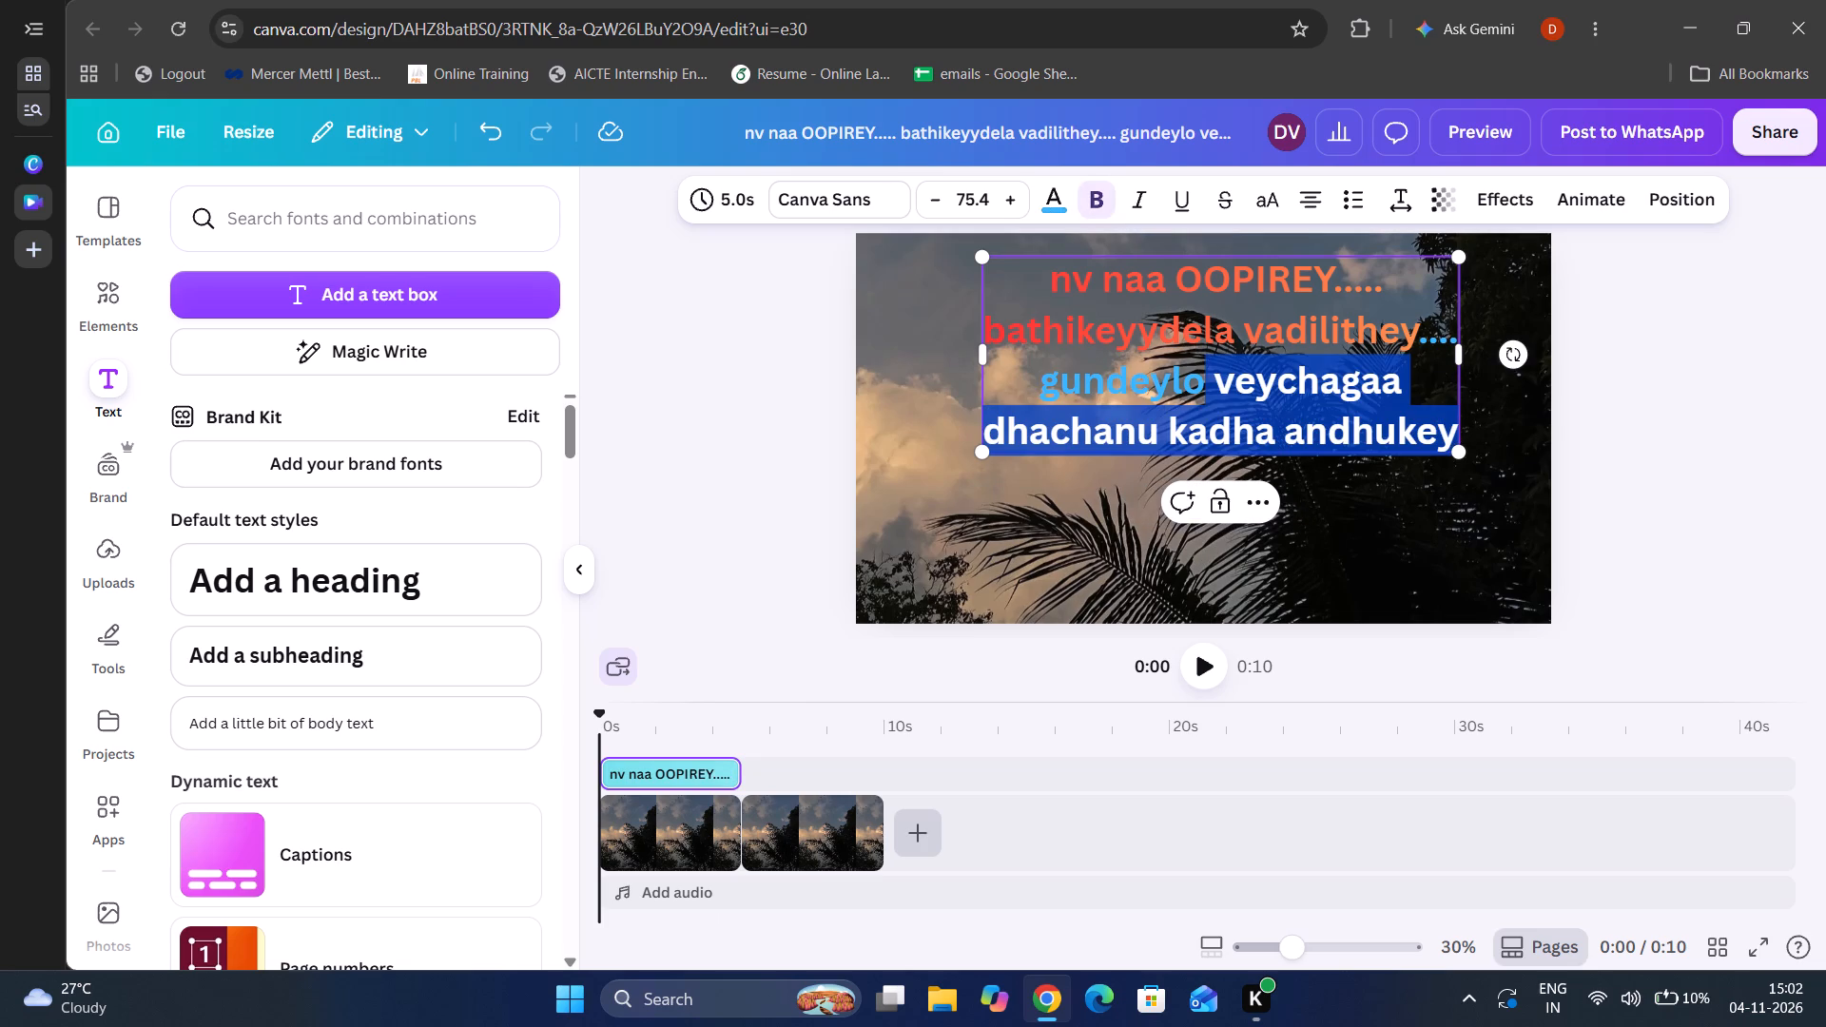
# Copy the last two lyric lines, "gundeylo veychagaa dhachanu kadha andhukey", and delete them from the text box.
pyautogui.moveTo(1138, 396); pyautogui.dragTo(1095, 399)
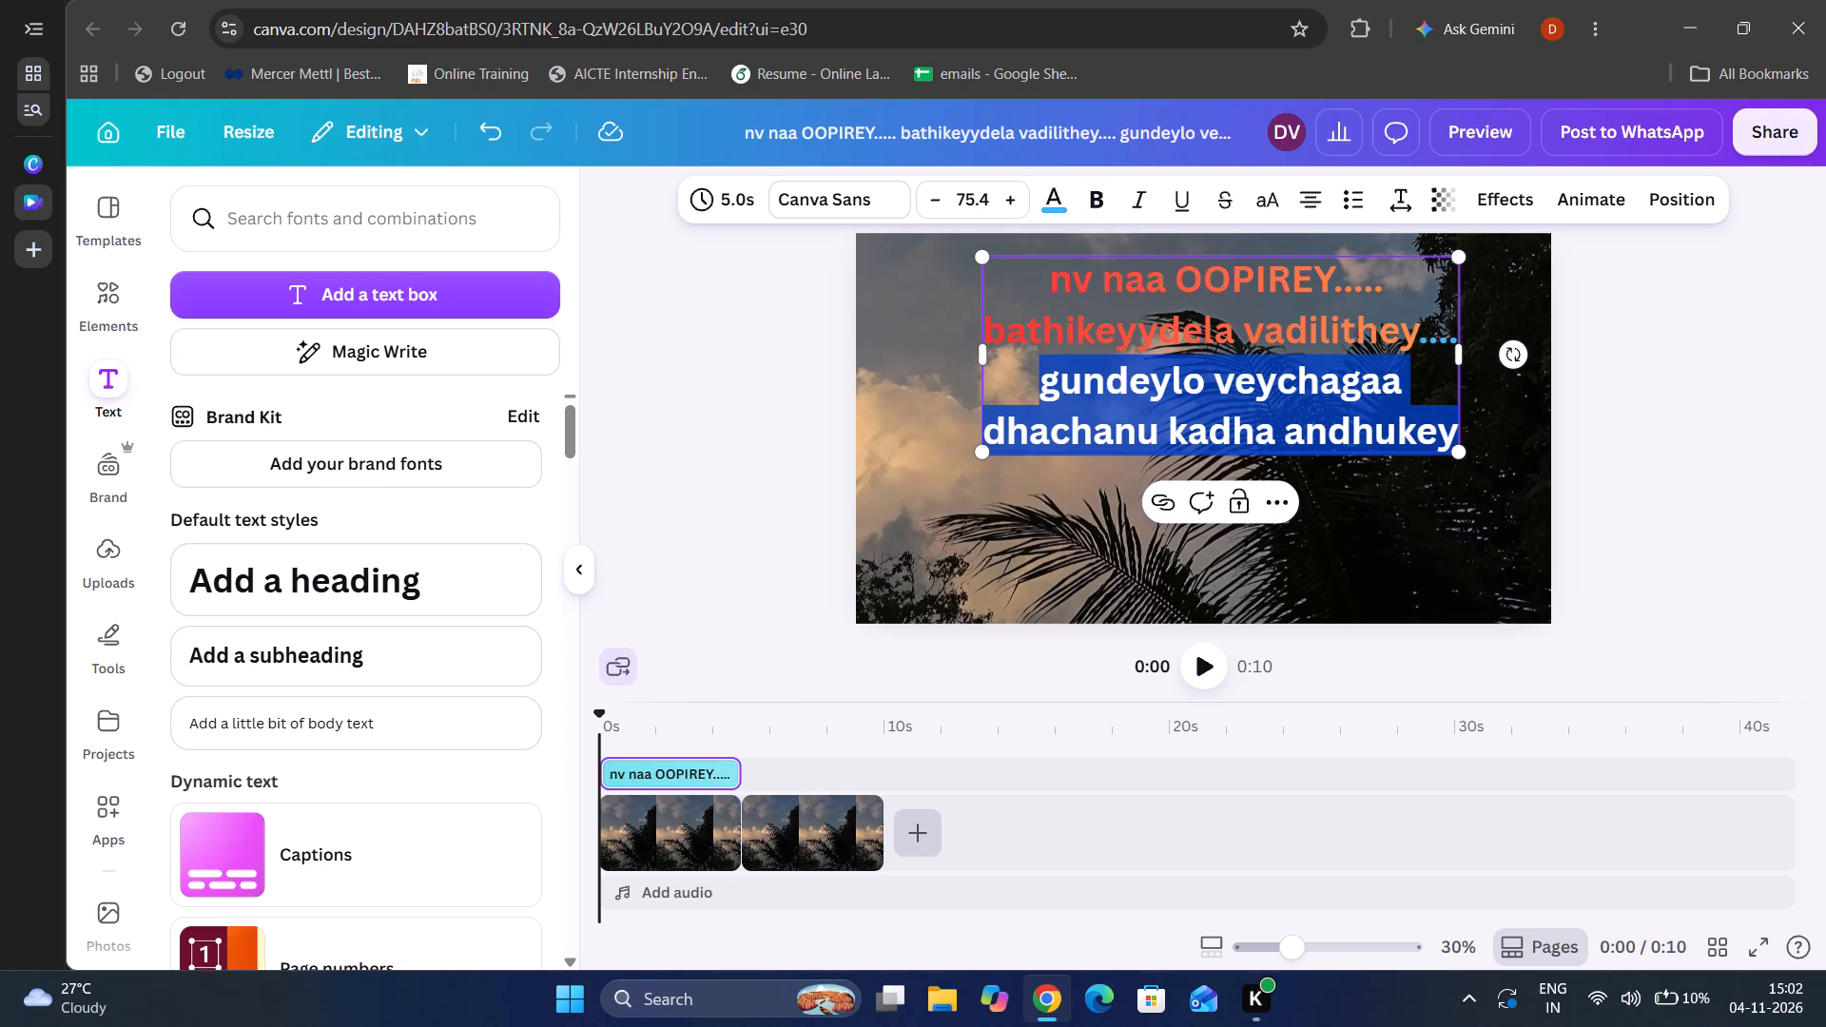
pyautogui.hotkey('ctrl', 'c')
pyautogui.hotkey('ctrl', 'c')
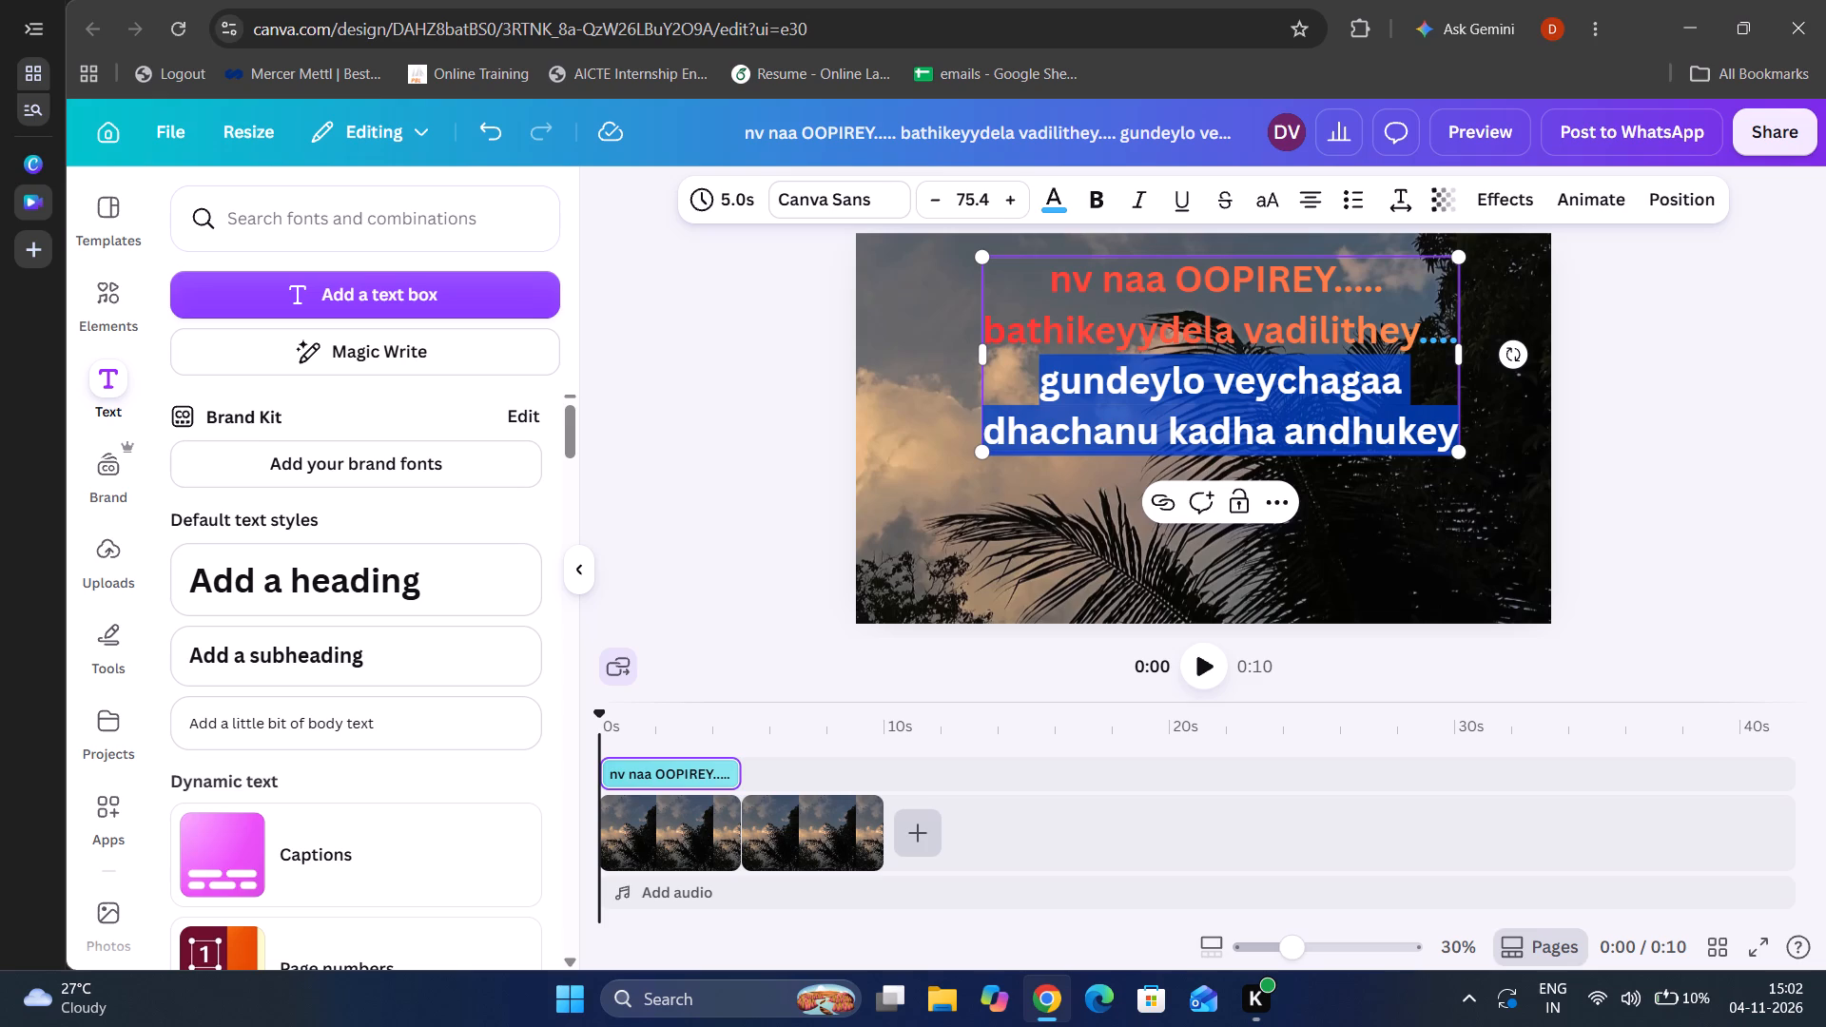
pyautogui.click(1222, 424)
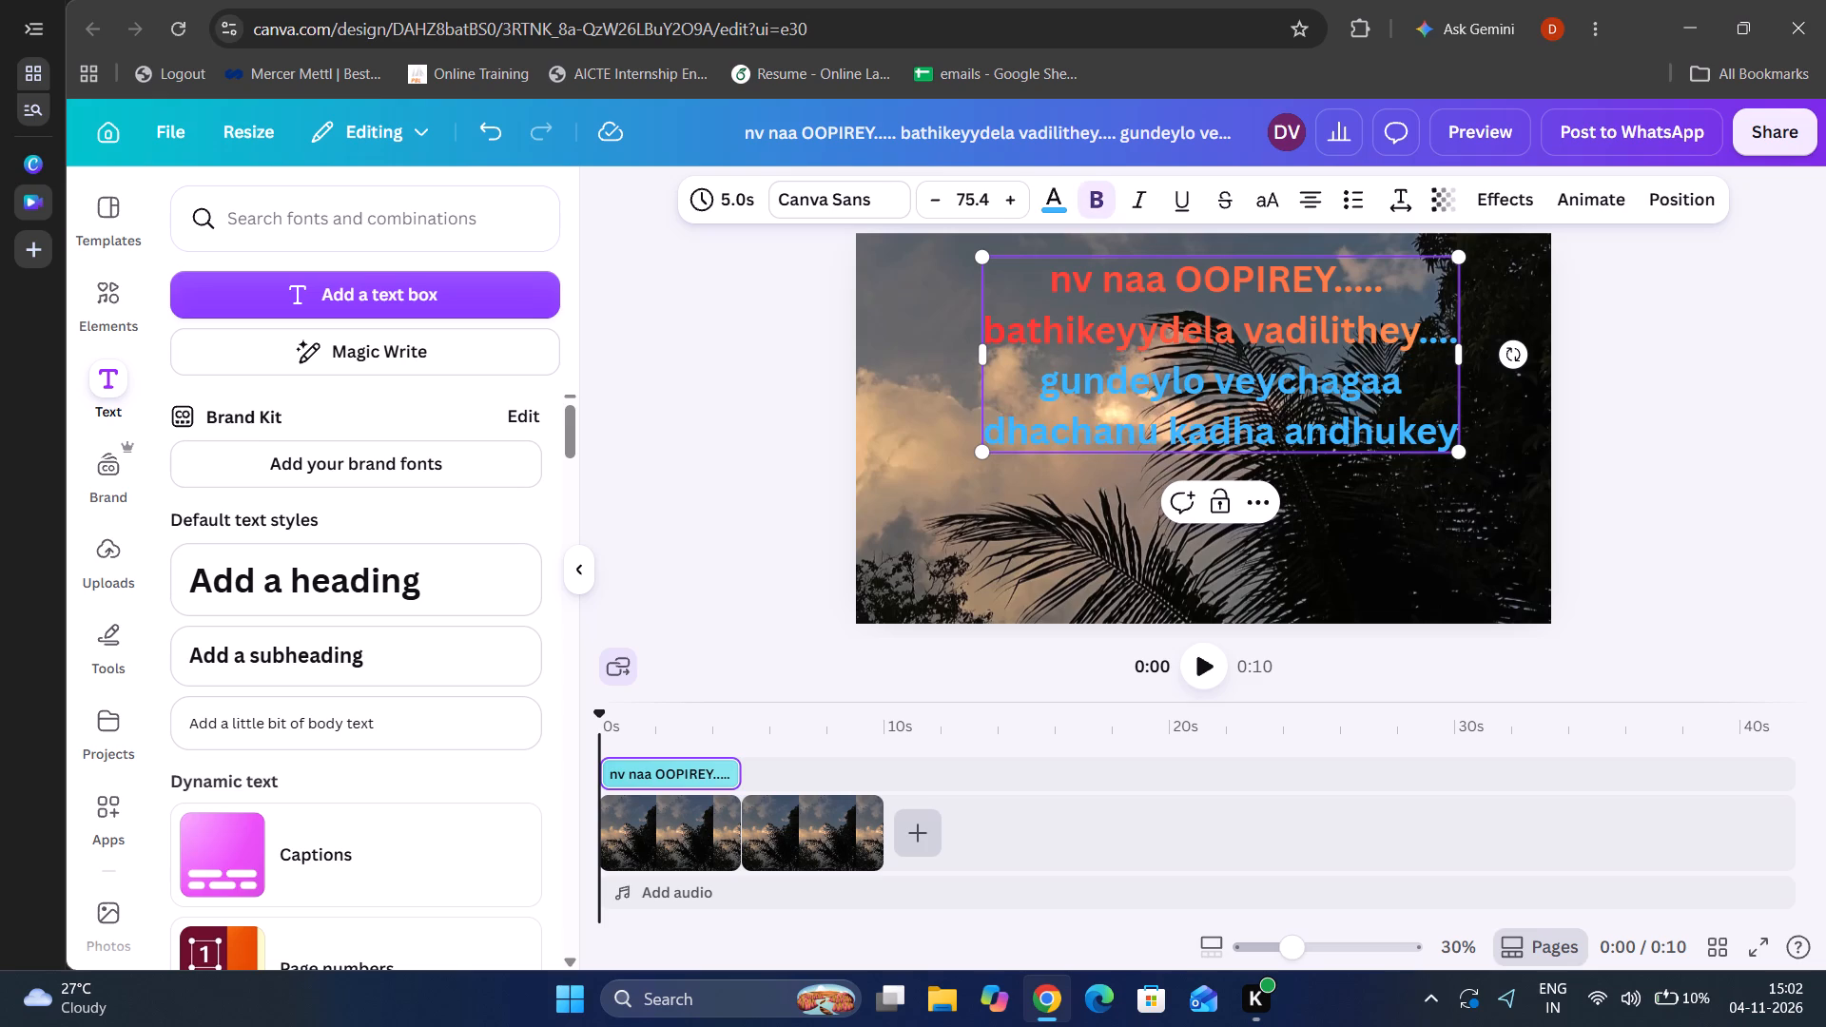
pyautogui.moveTo(1453, 434); pyautogui.dragTo(1028, 387)
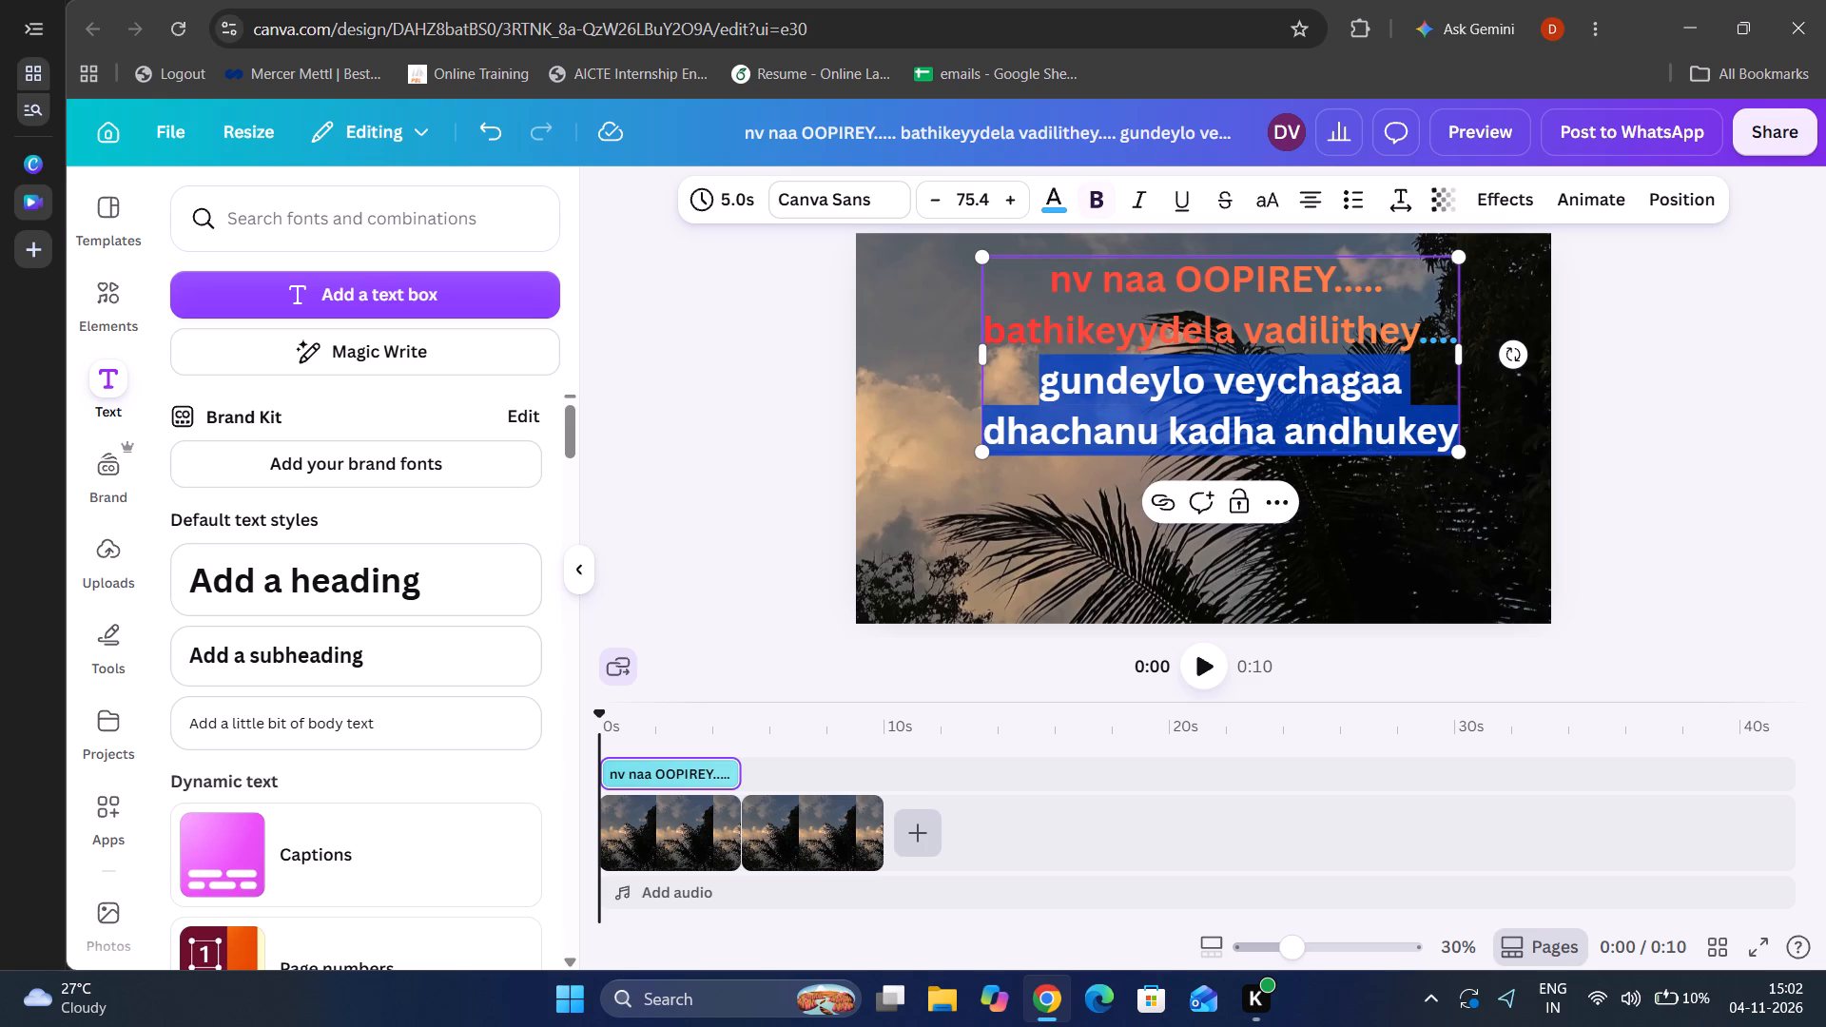
pyautogui.press('BackSpace')
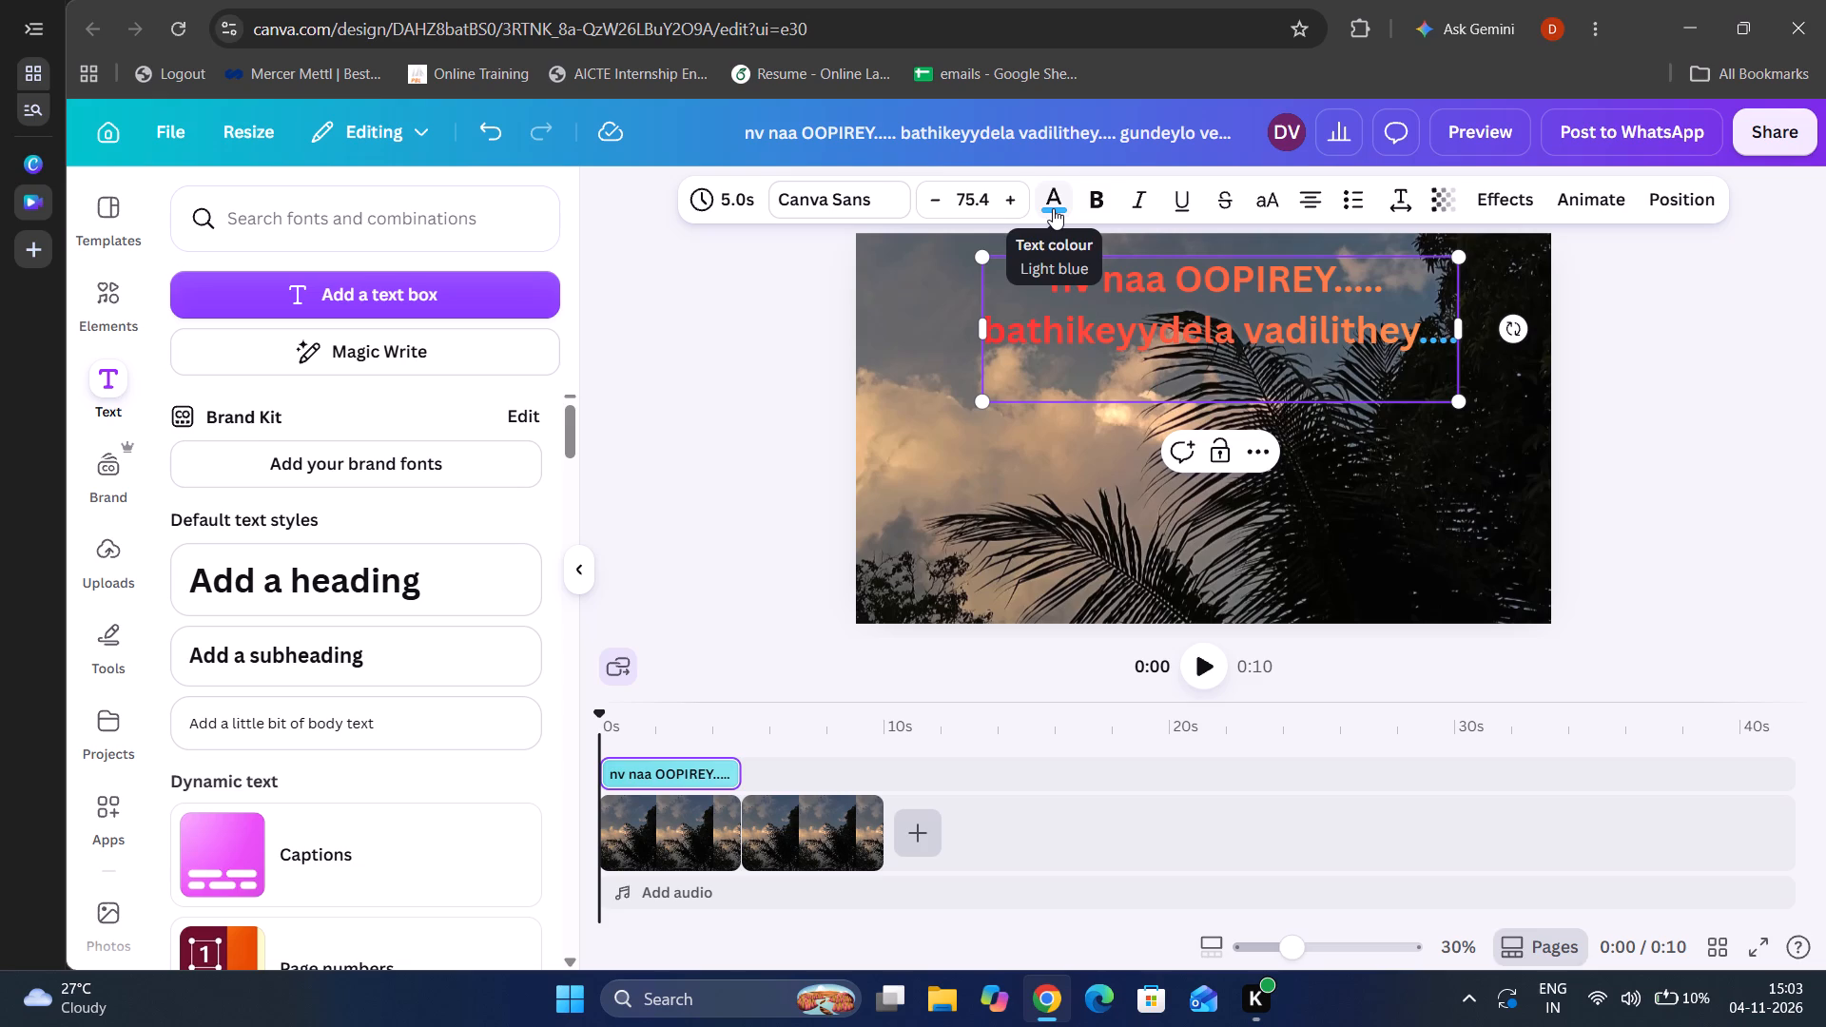
# Change all Canva Sans text in the design to the handwriting font Amsterdam One.
pyautogui.click(874, 205)
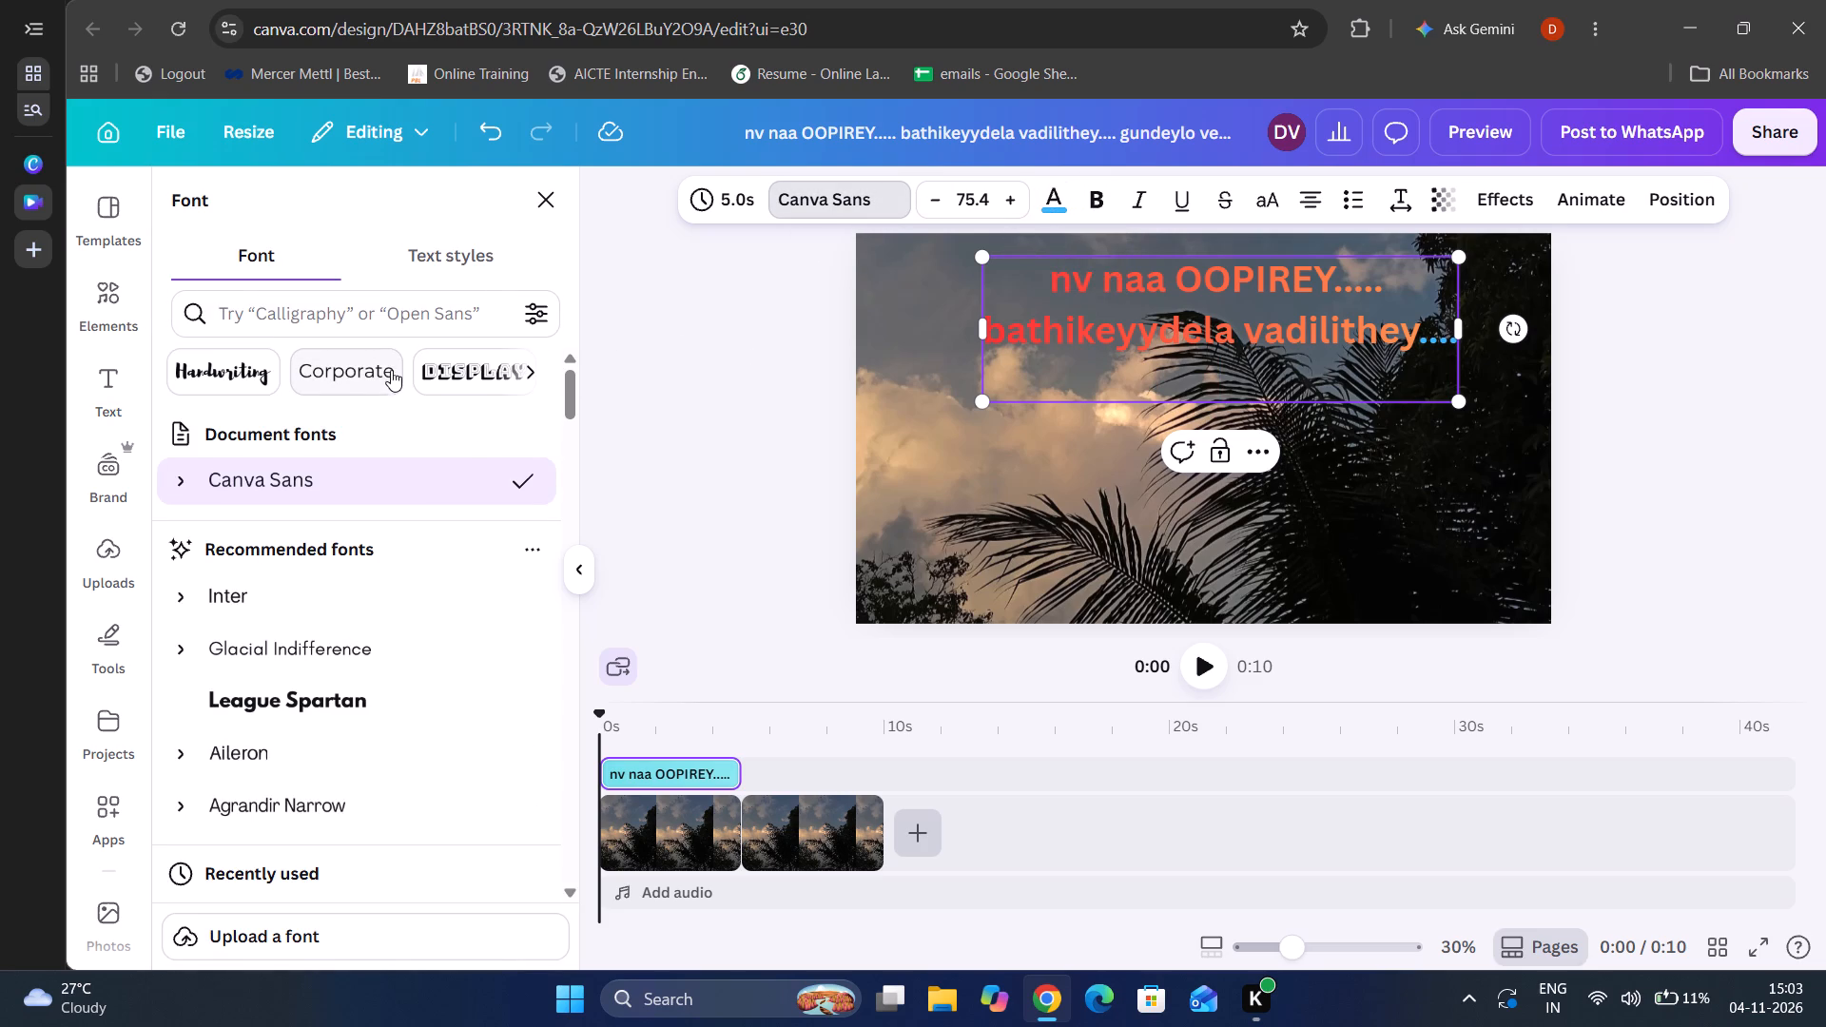
pyautogui.click(262, 374)
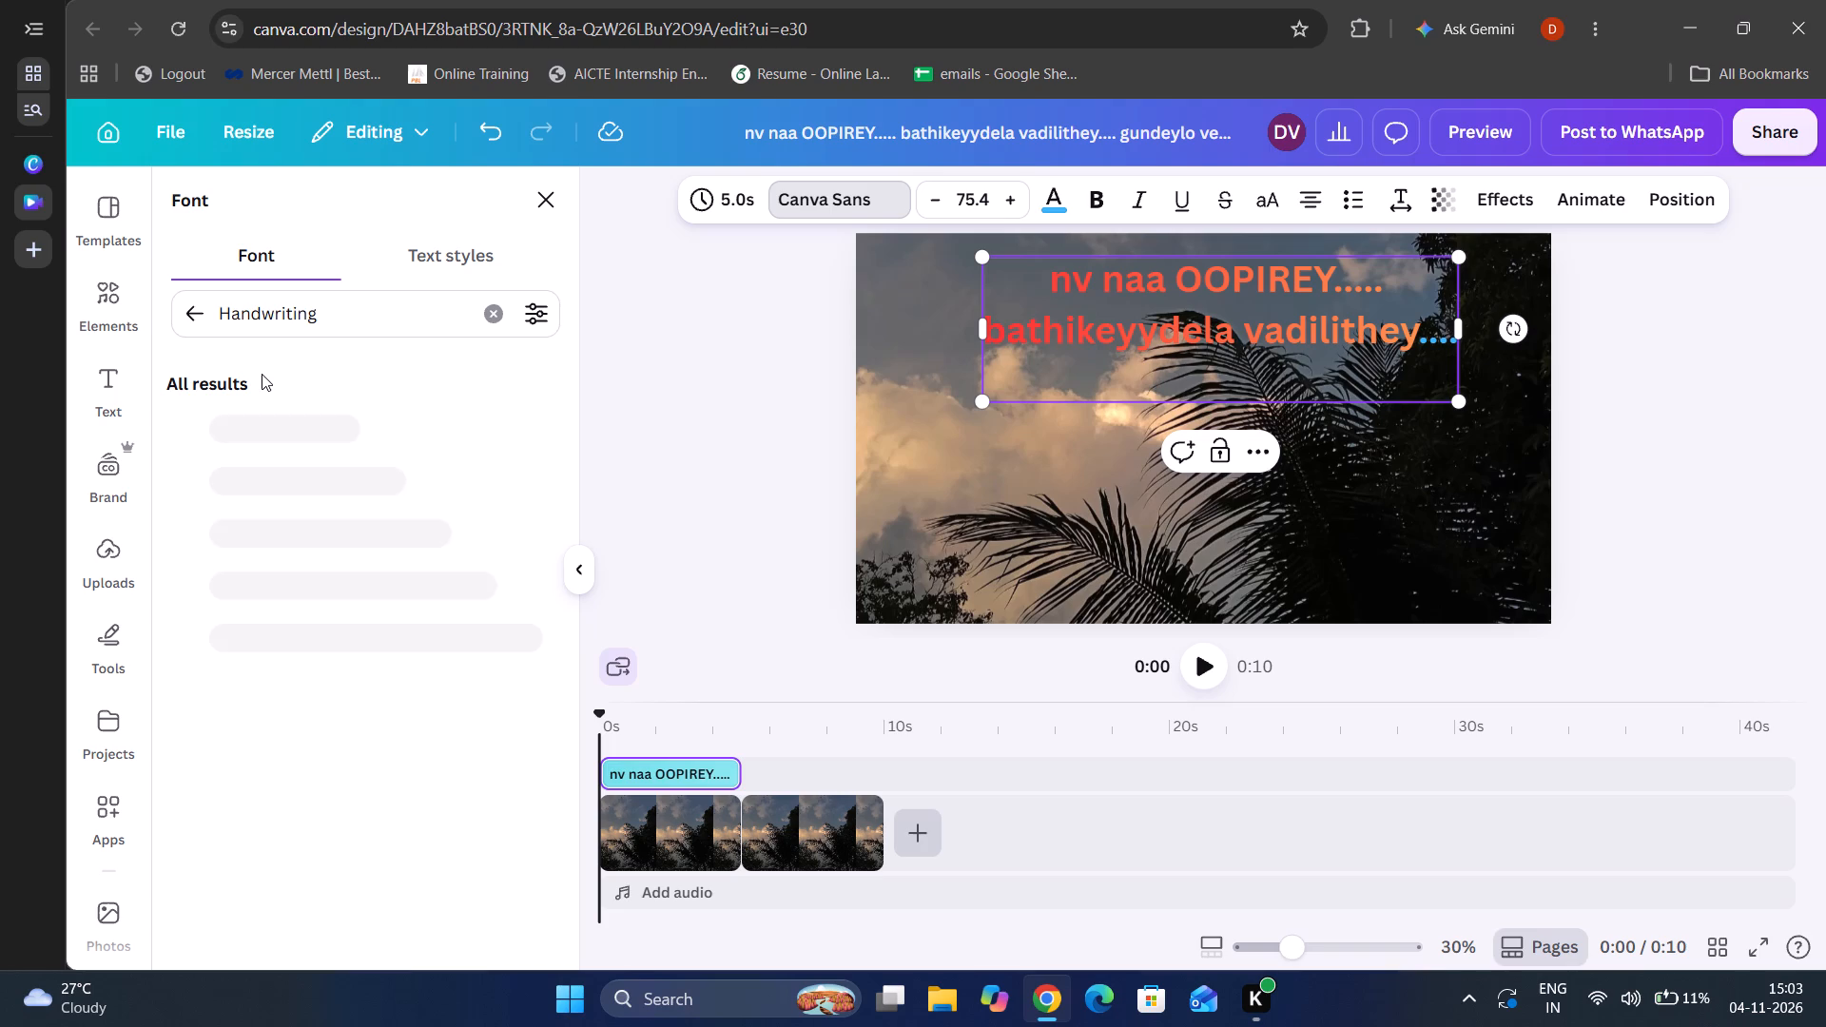
pyautogui.moveTo(262, 374); pyautogui.dragTo(242, 428)
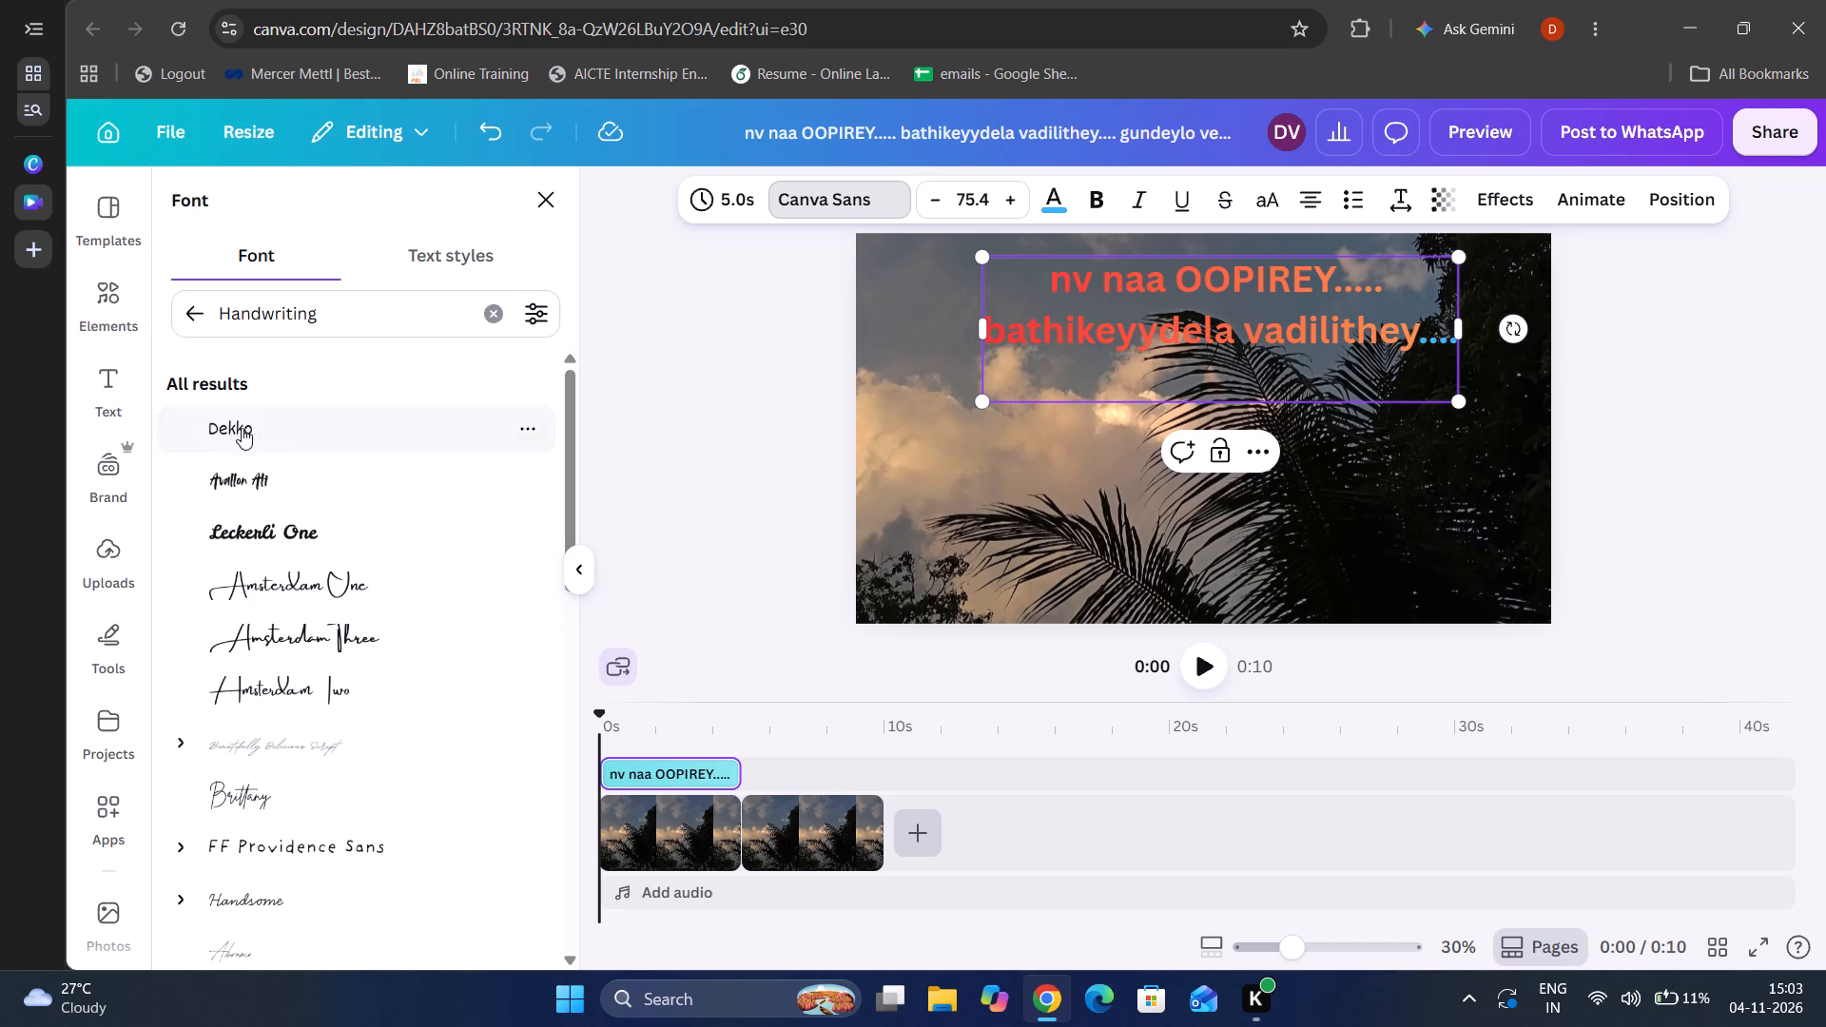
pyautogui.moveTo(242, 428); pyautogui.dragTo(351, 444)
pyautogui.click(287, 583)
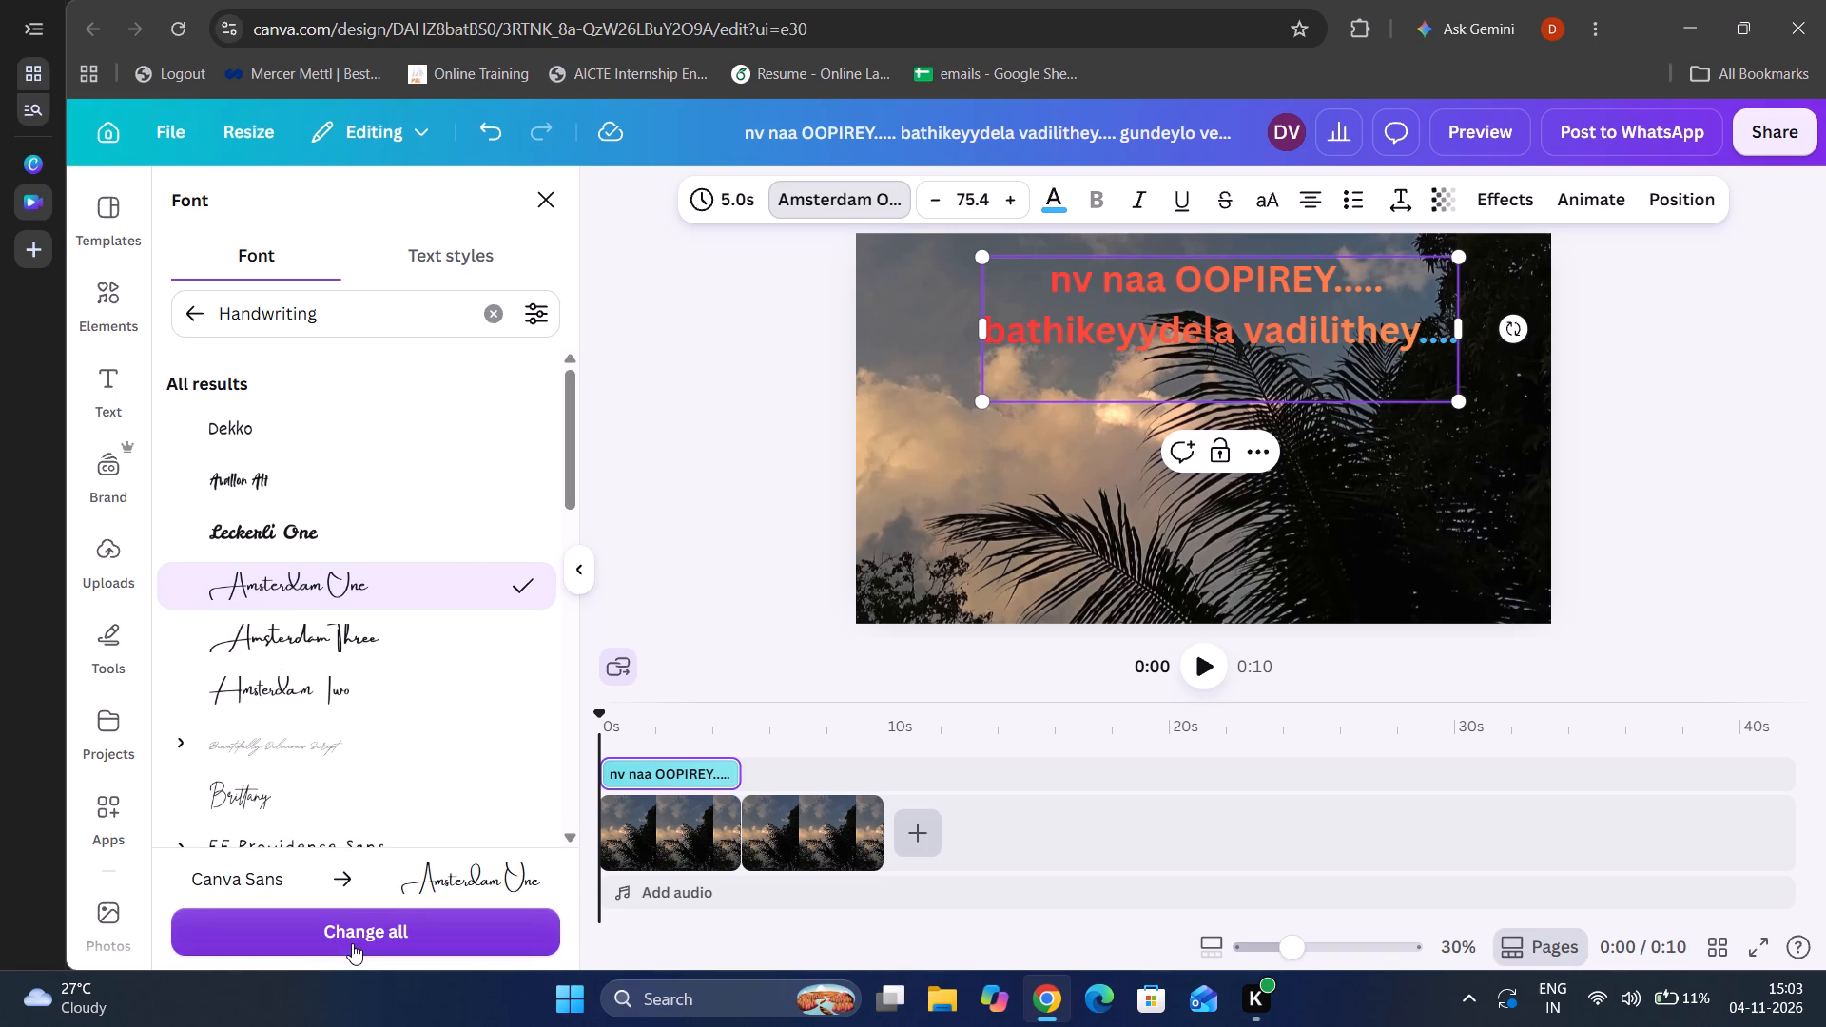
pyautogui.click(352, 943)
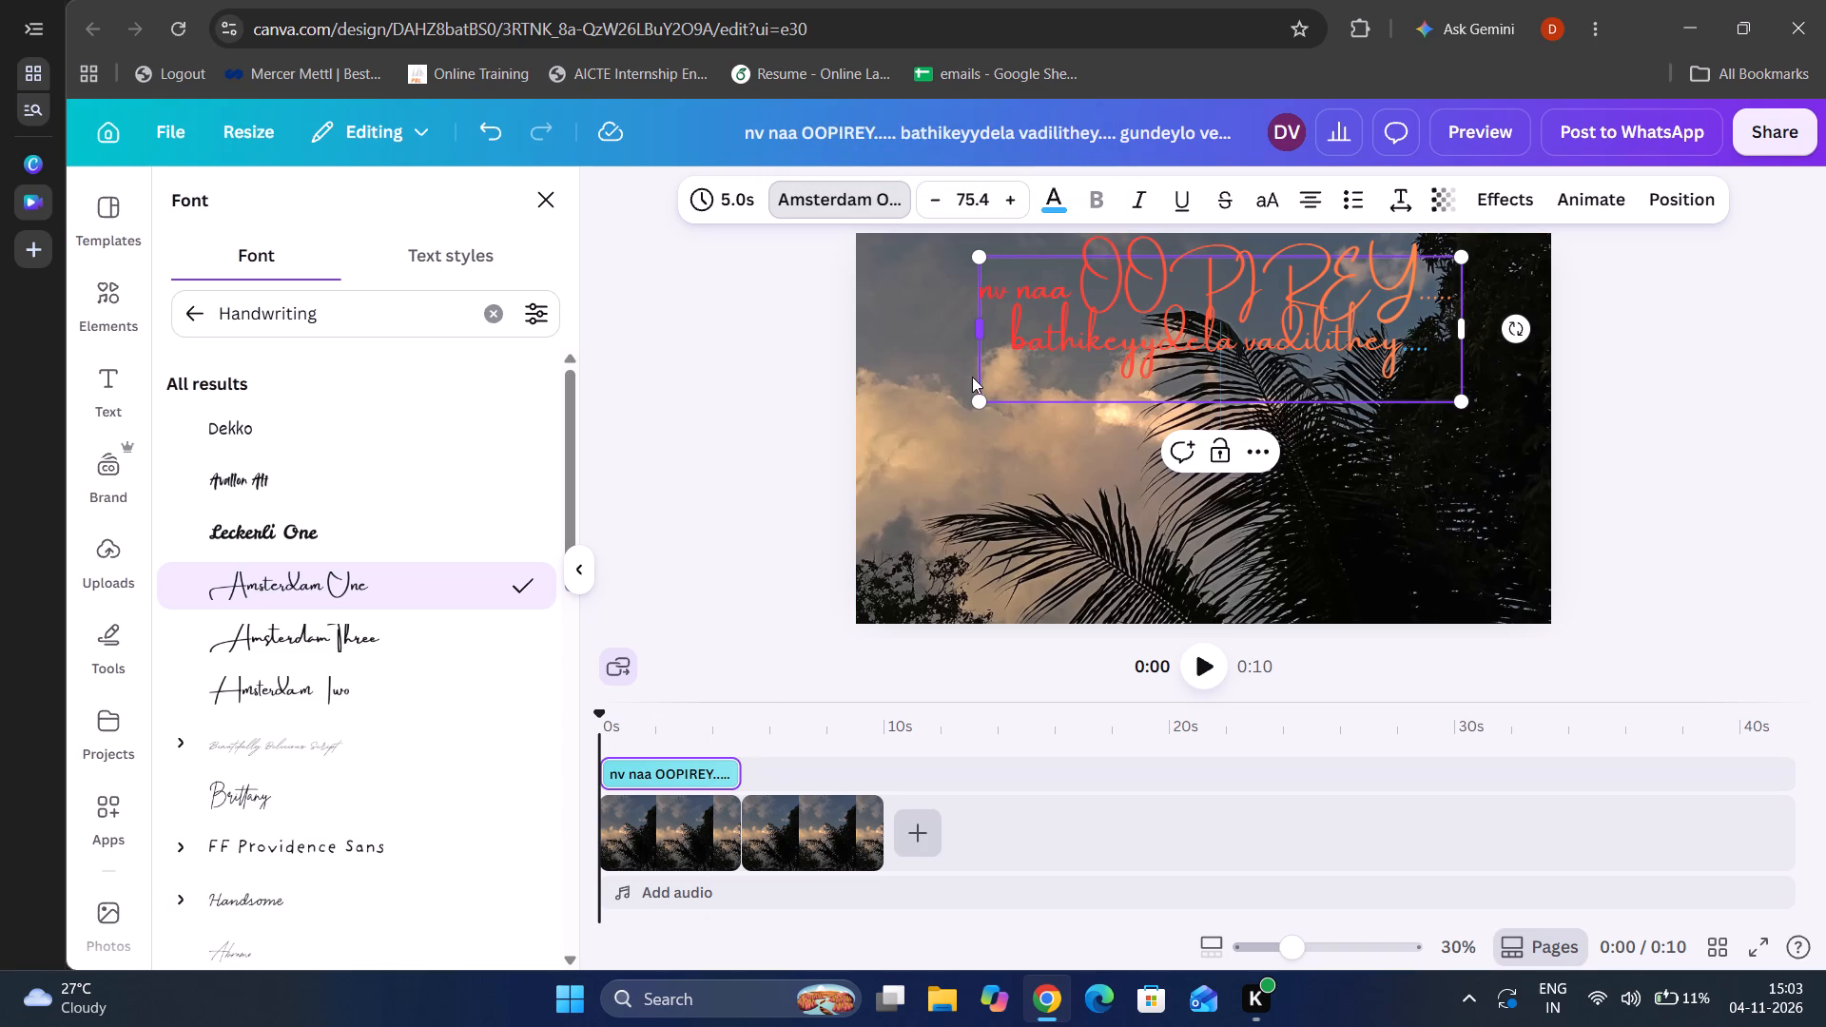
# Enlarge the lyric text box on the photo to a font size of about 89.8.
pyautogui.moveTo(978, 406); pyautogui.dragTo(942, 373)
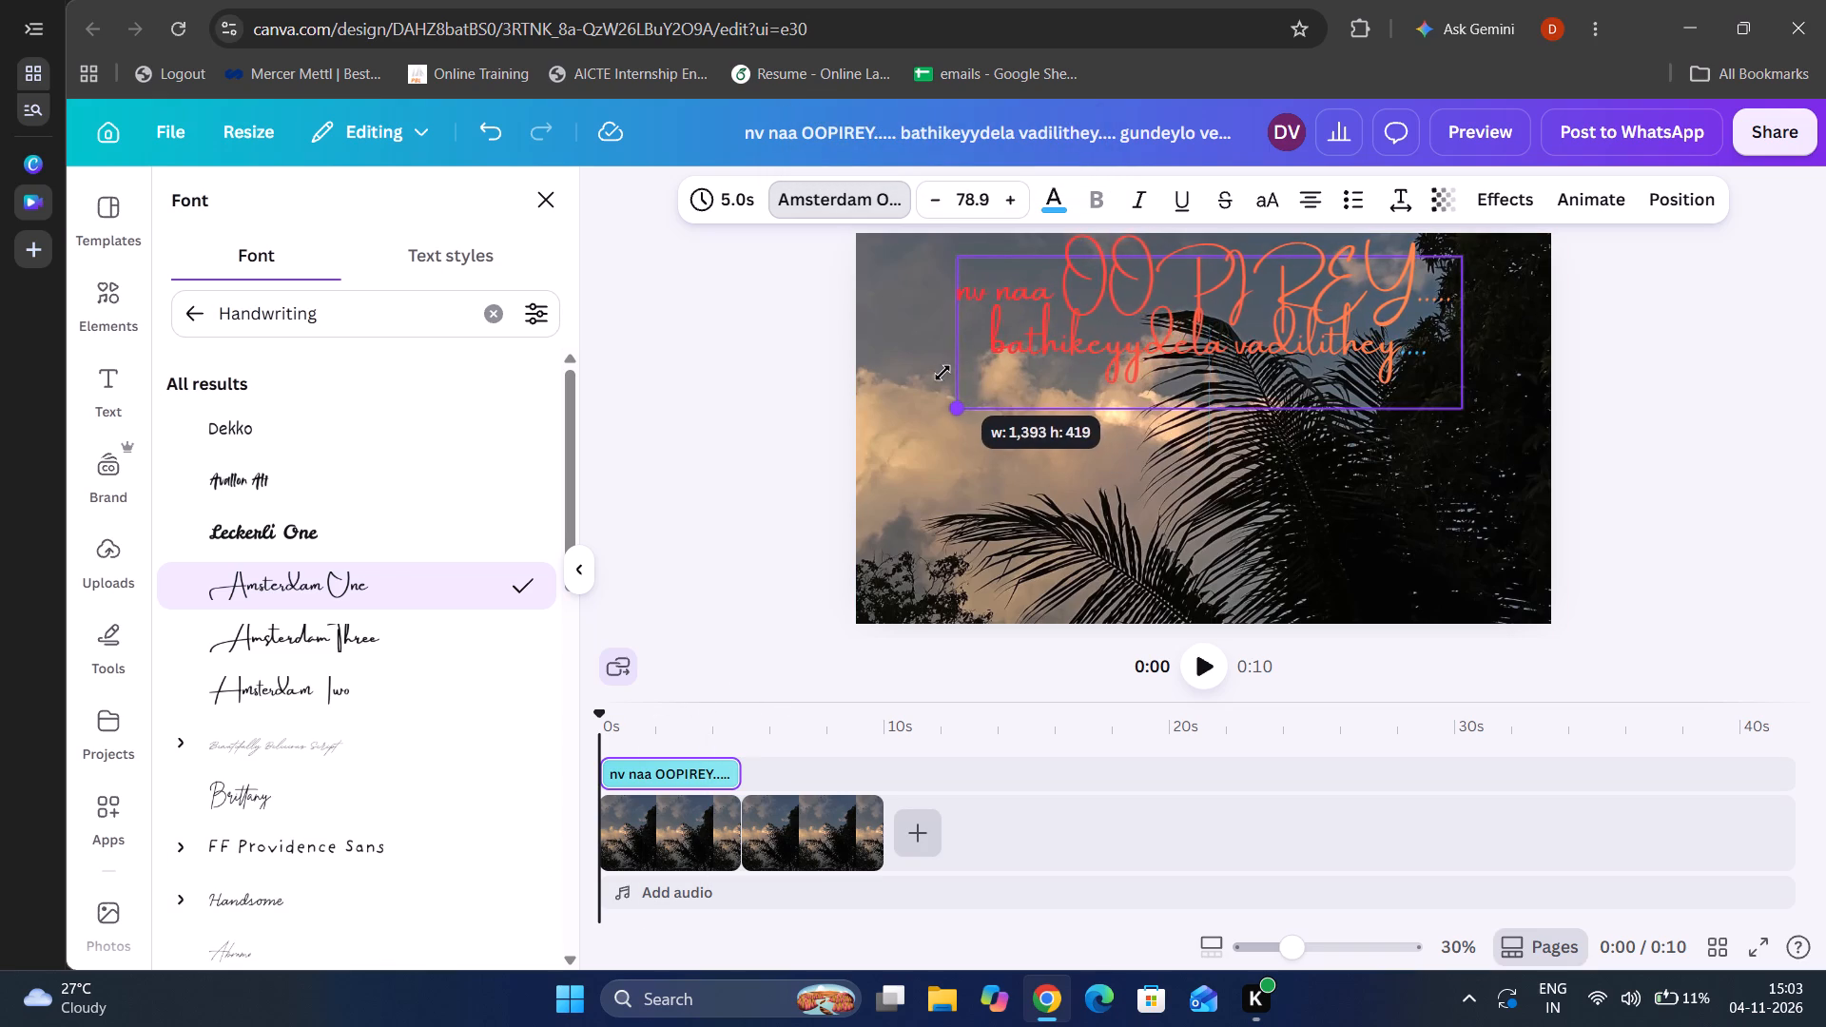
pyautogui.moveTo(942, 373); pyautogui.dragTo(865, 331)
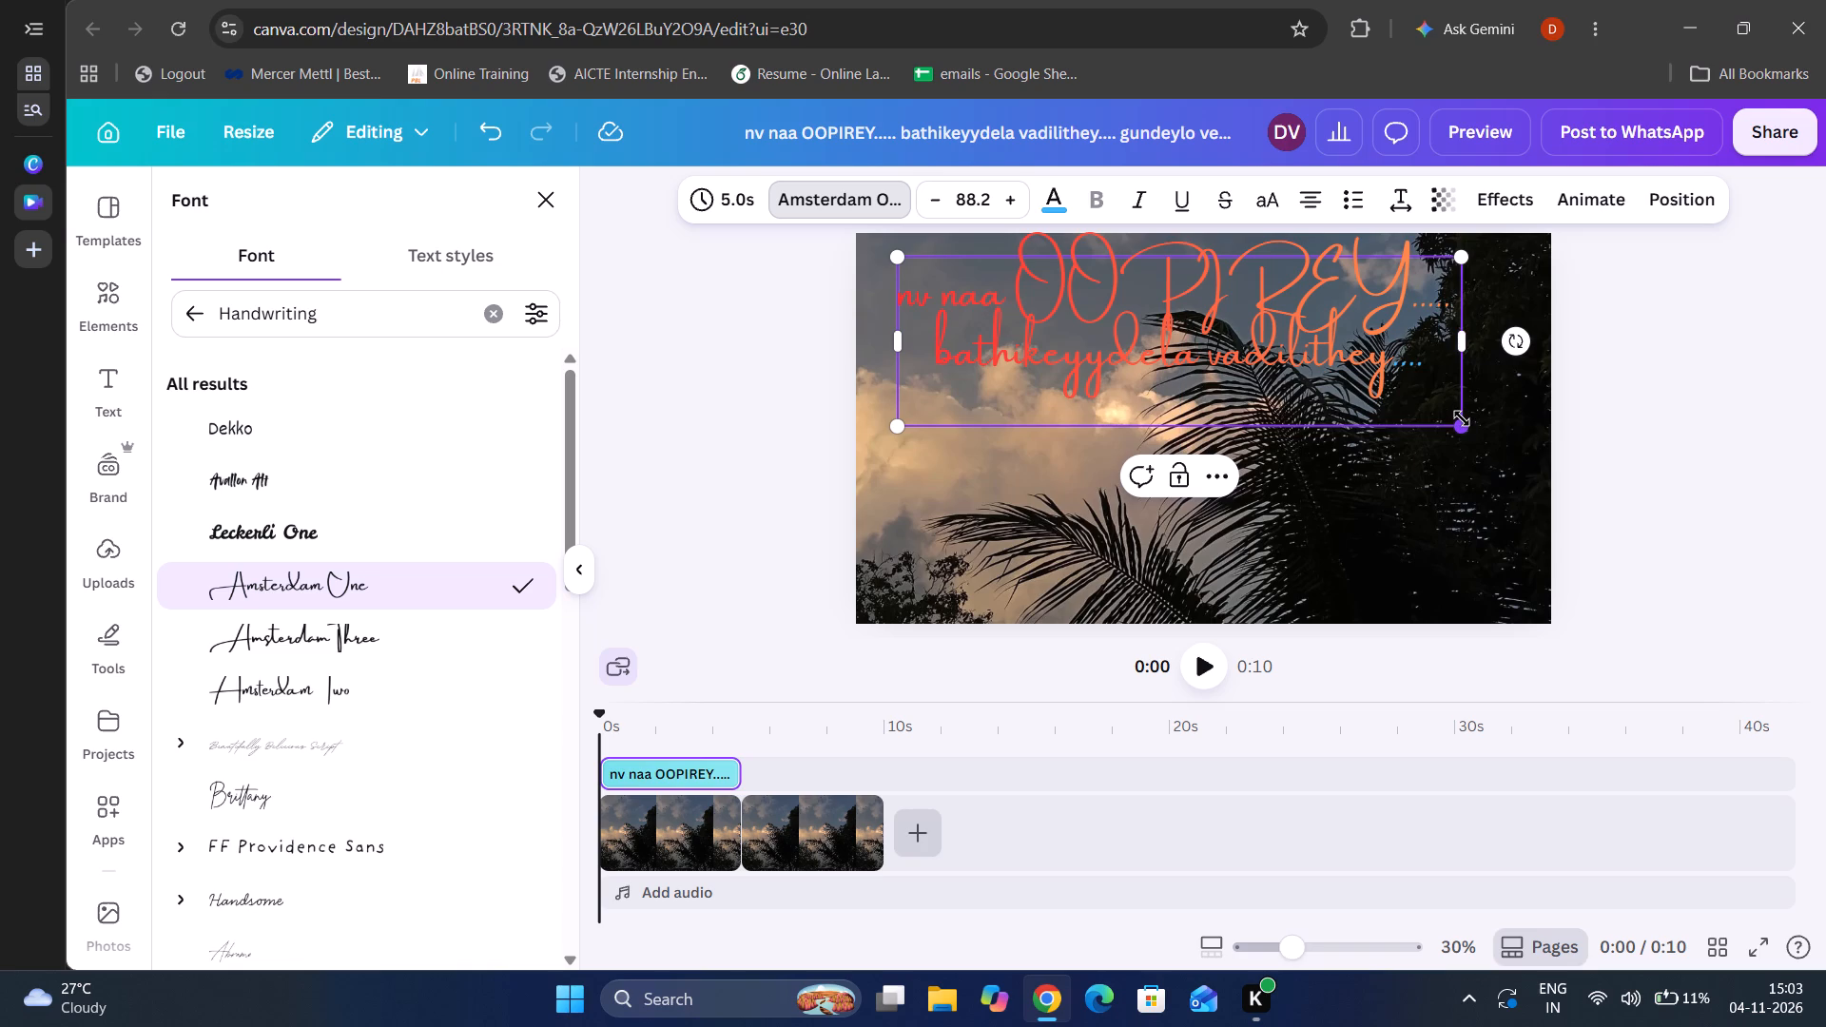
pyautogui.moveTo(1462, 418); pyautogui.dragTo(1474, 339)
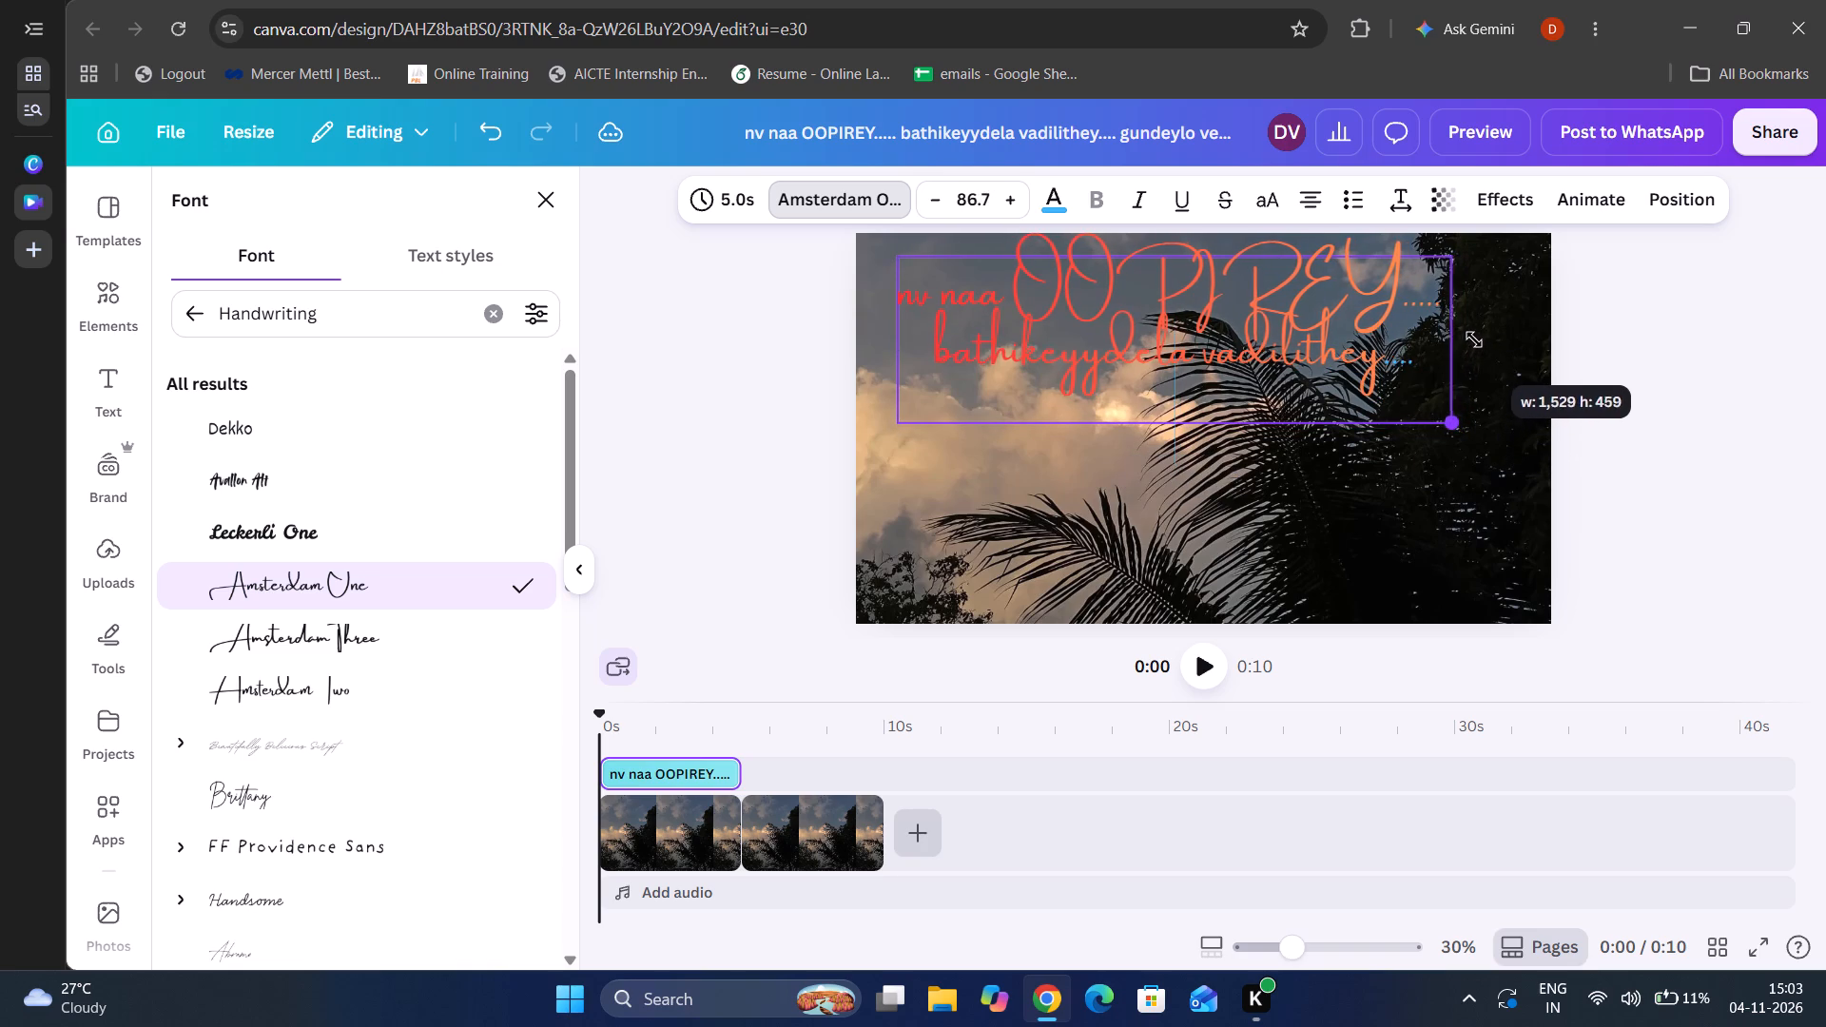
pyautogui.moveTo(1474, 339); pyautogui.dragTo(1484, 318)
pyautogui.moveTo(1274, 326); pyautogui.dragTo(1215, 362)
pyautogui.click(1215, 362)
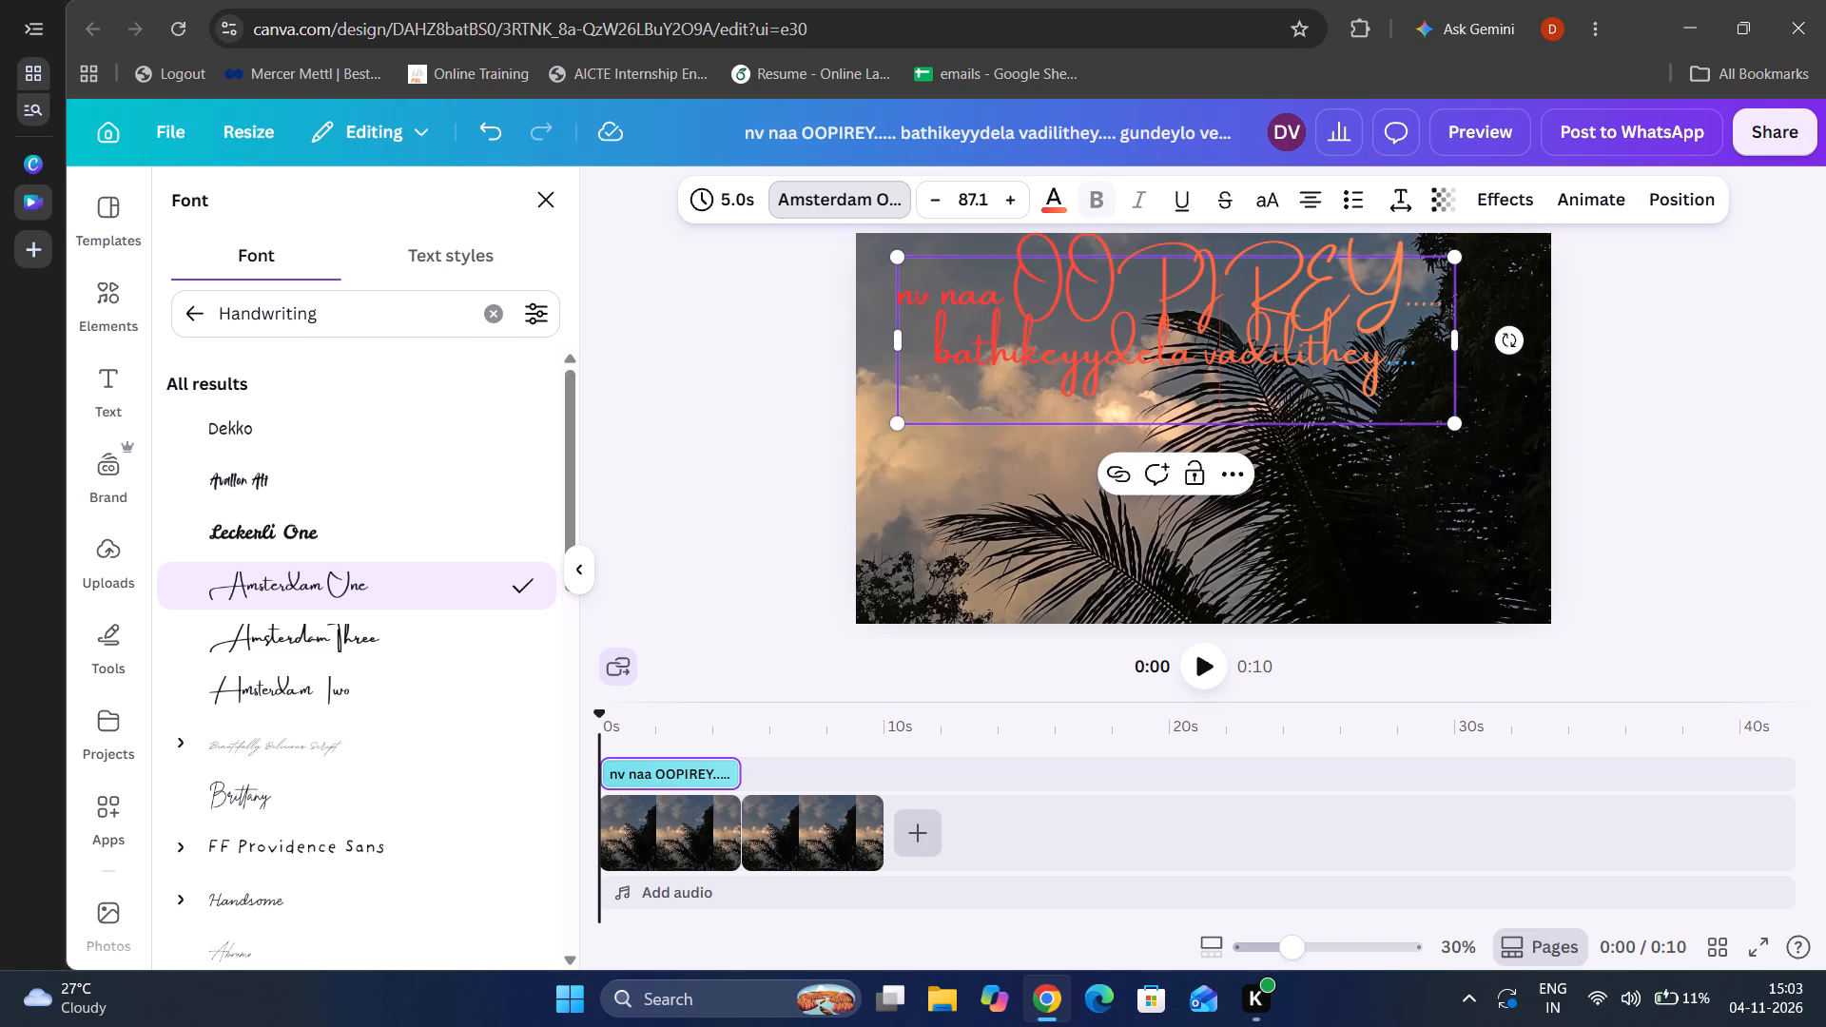
pyautogui.moveTo(1450, 260); pyautogui.dragTo(1466, 244)
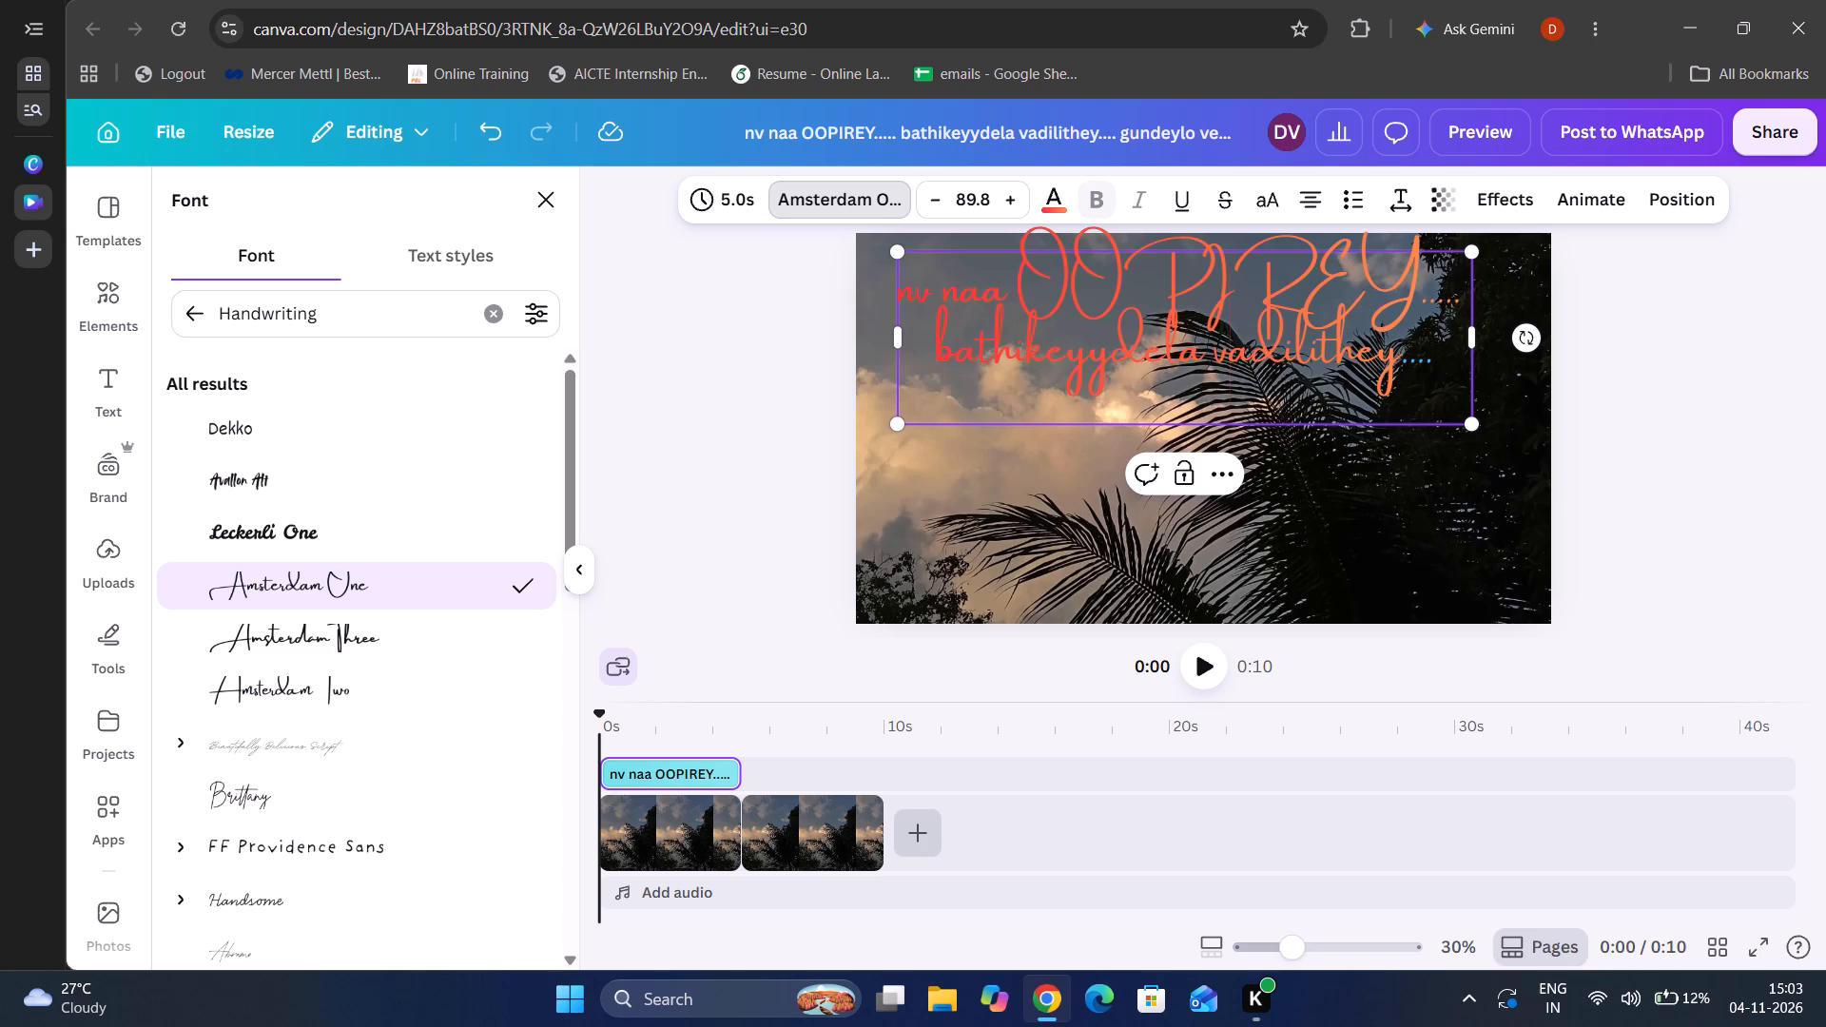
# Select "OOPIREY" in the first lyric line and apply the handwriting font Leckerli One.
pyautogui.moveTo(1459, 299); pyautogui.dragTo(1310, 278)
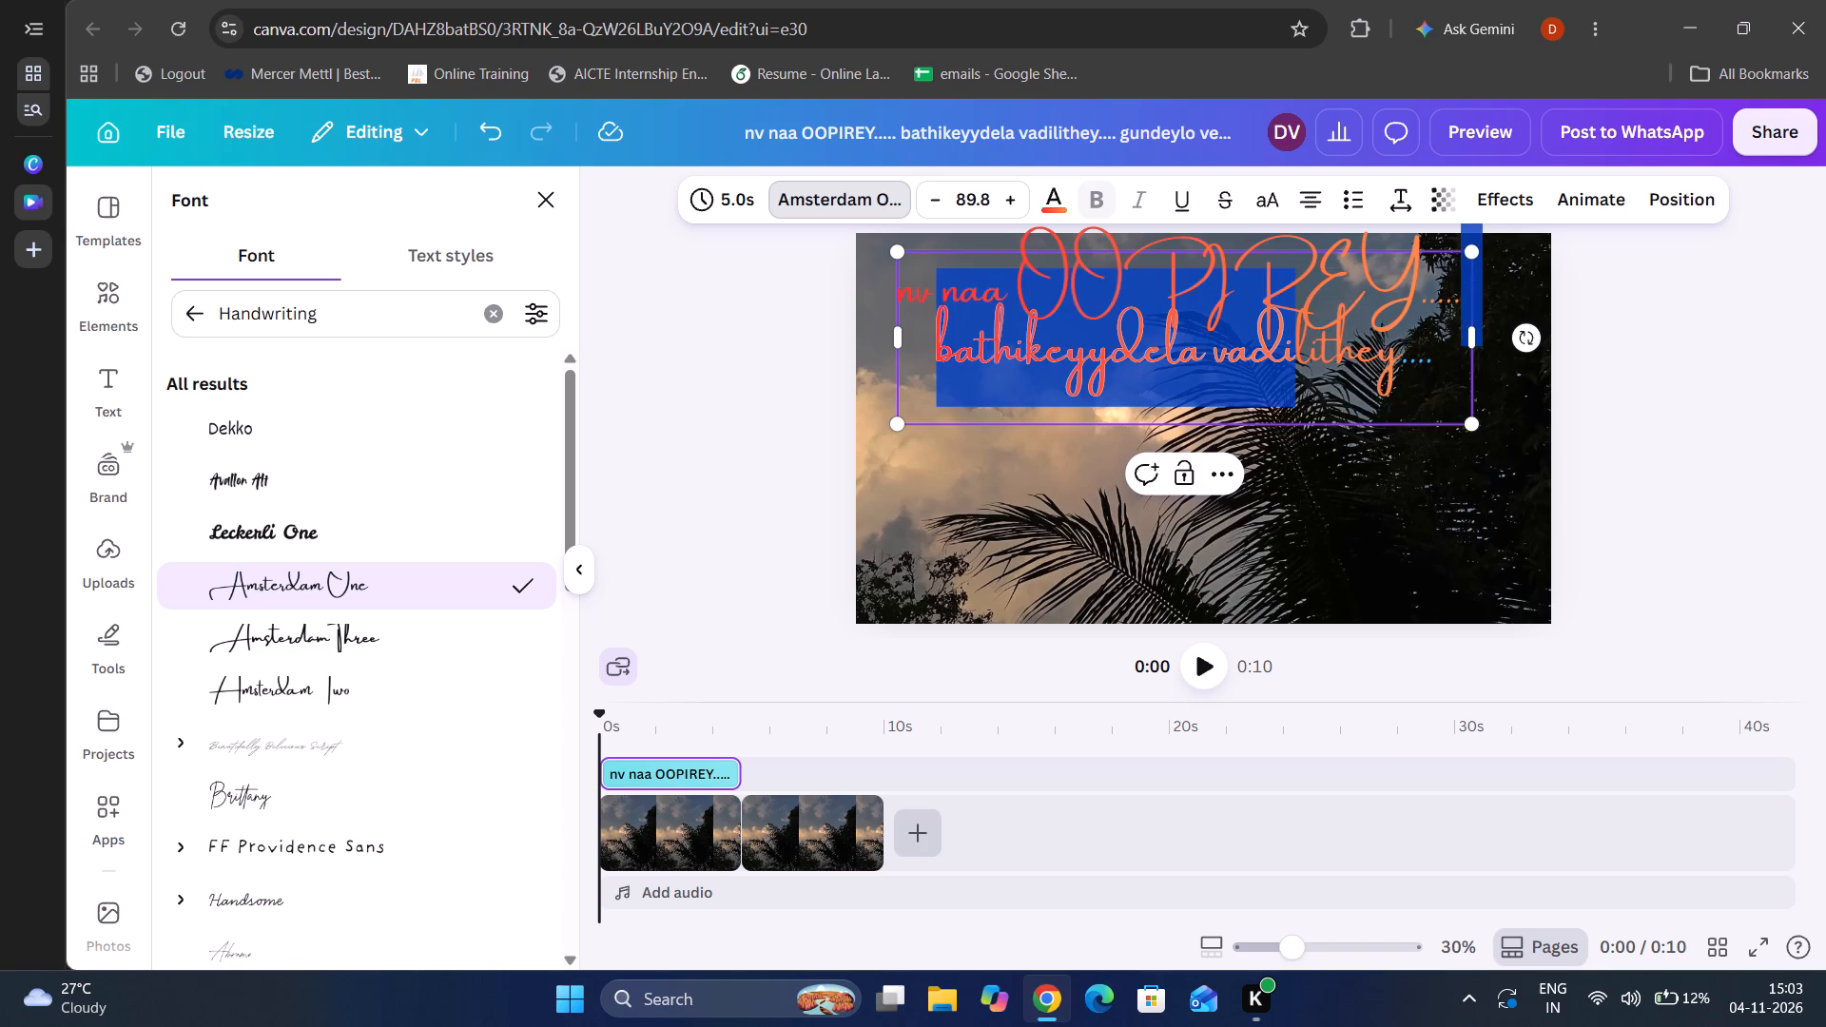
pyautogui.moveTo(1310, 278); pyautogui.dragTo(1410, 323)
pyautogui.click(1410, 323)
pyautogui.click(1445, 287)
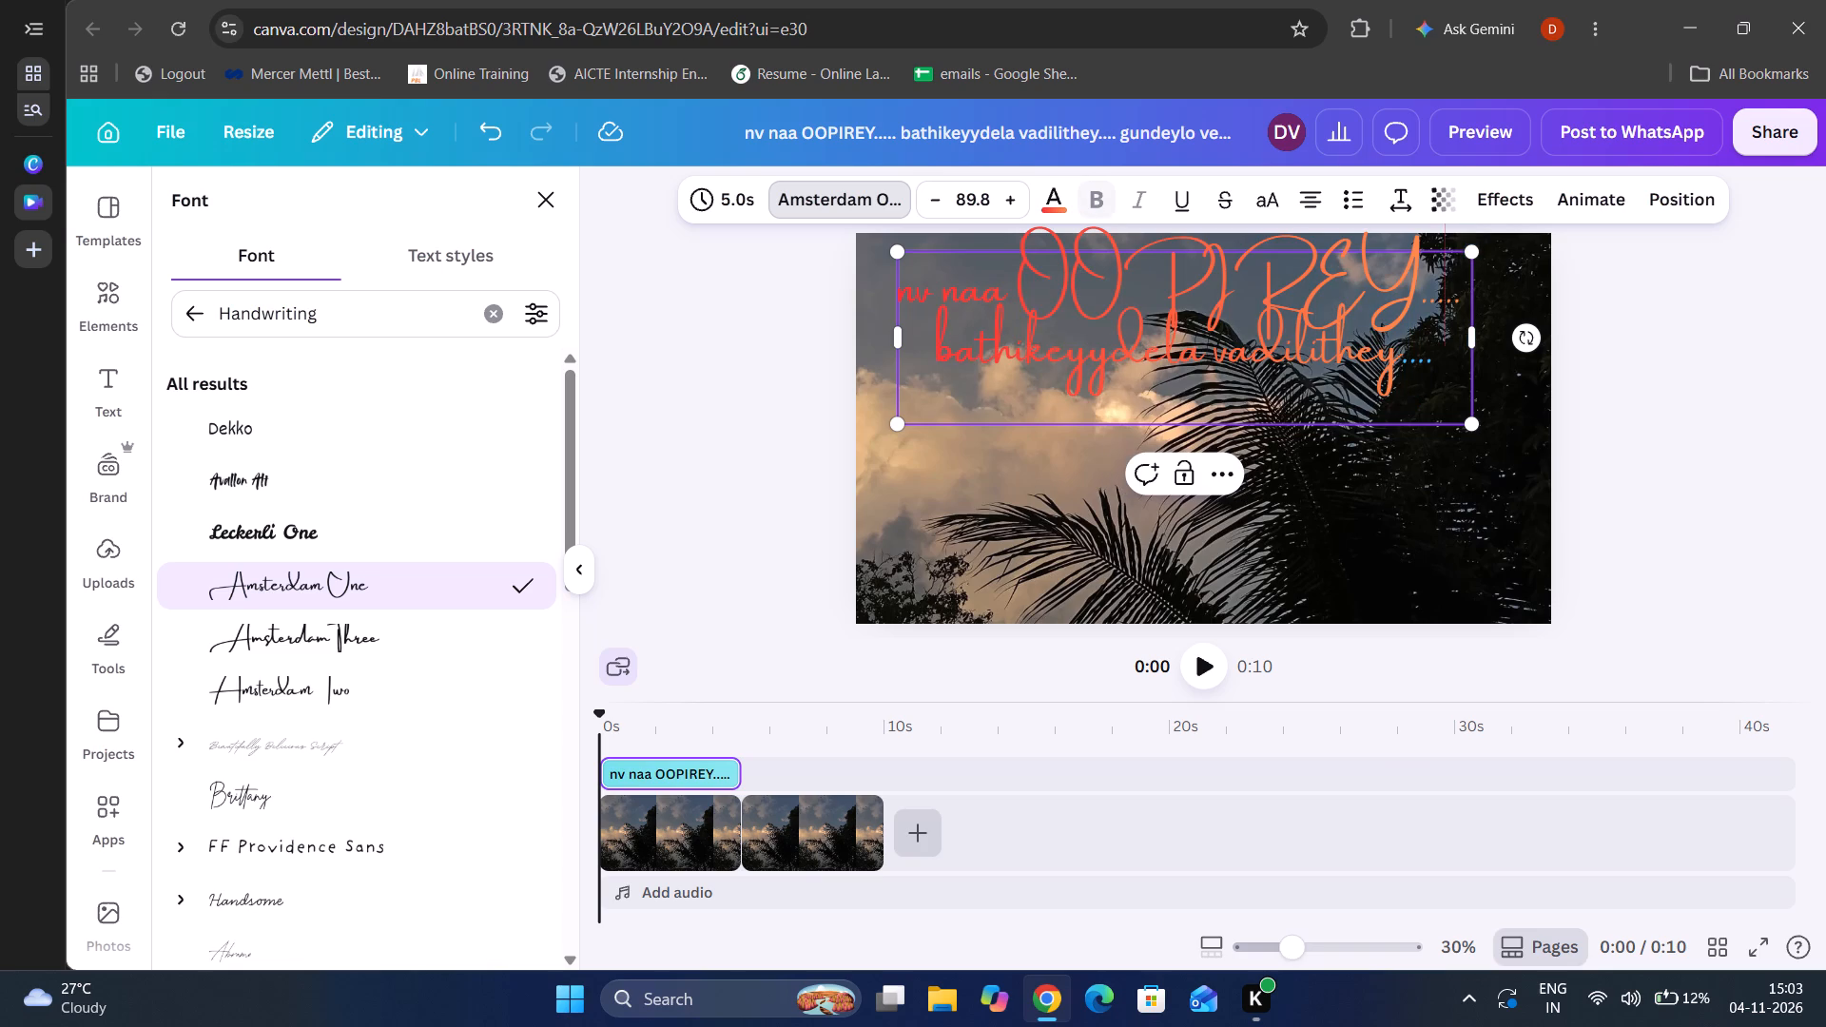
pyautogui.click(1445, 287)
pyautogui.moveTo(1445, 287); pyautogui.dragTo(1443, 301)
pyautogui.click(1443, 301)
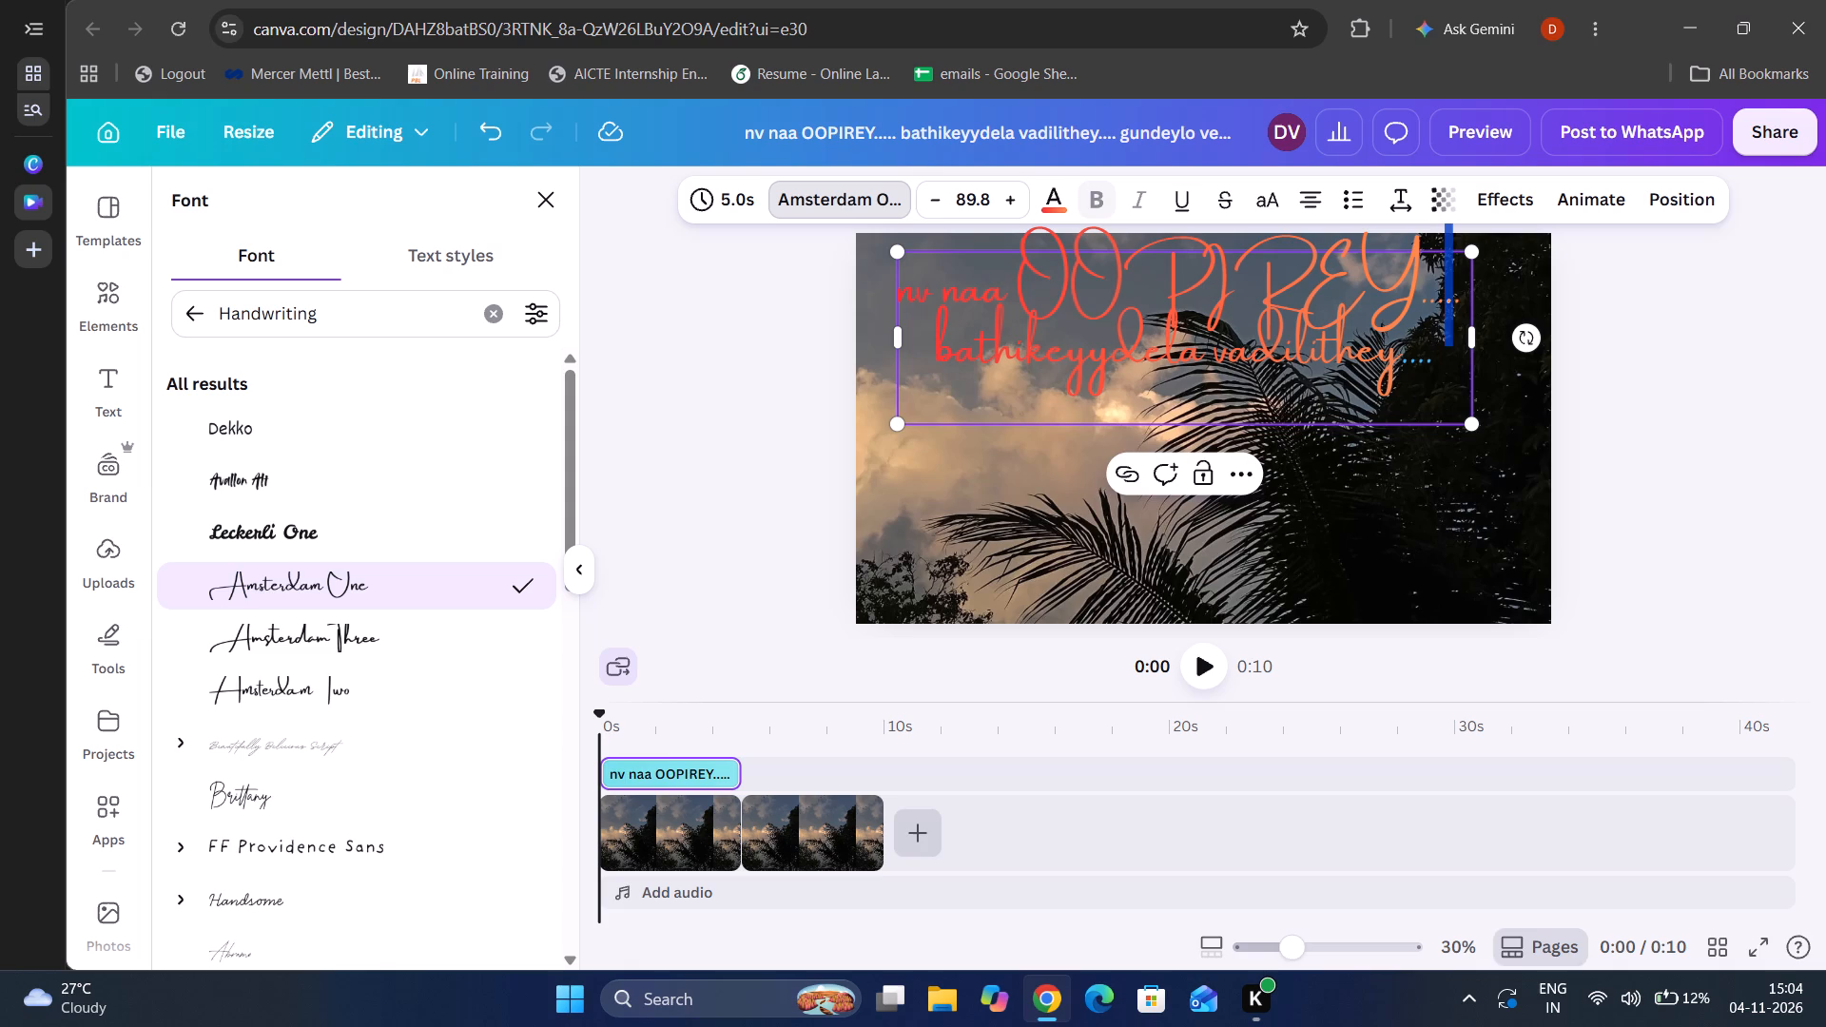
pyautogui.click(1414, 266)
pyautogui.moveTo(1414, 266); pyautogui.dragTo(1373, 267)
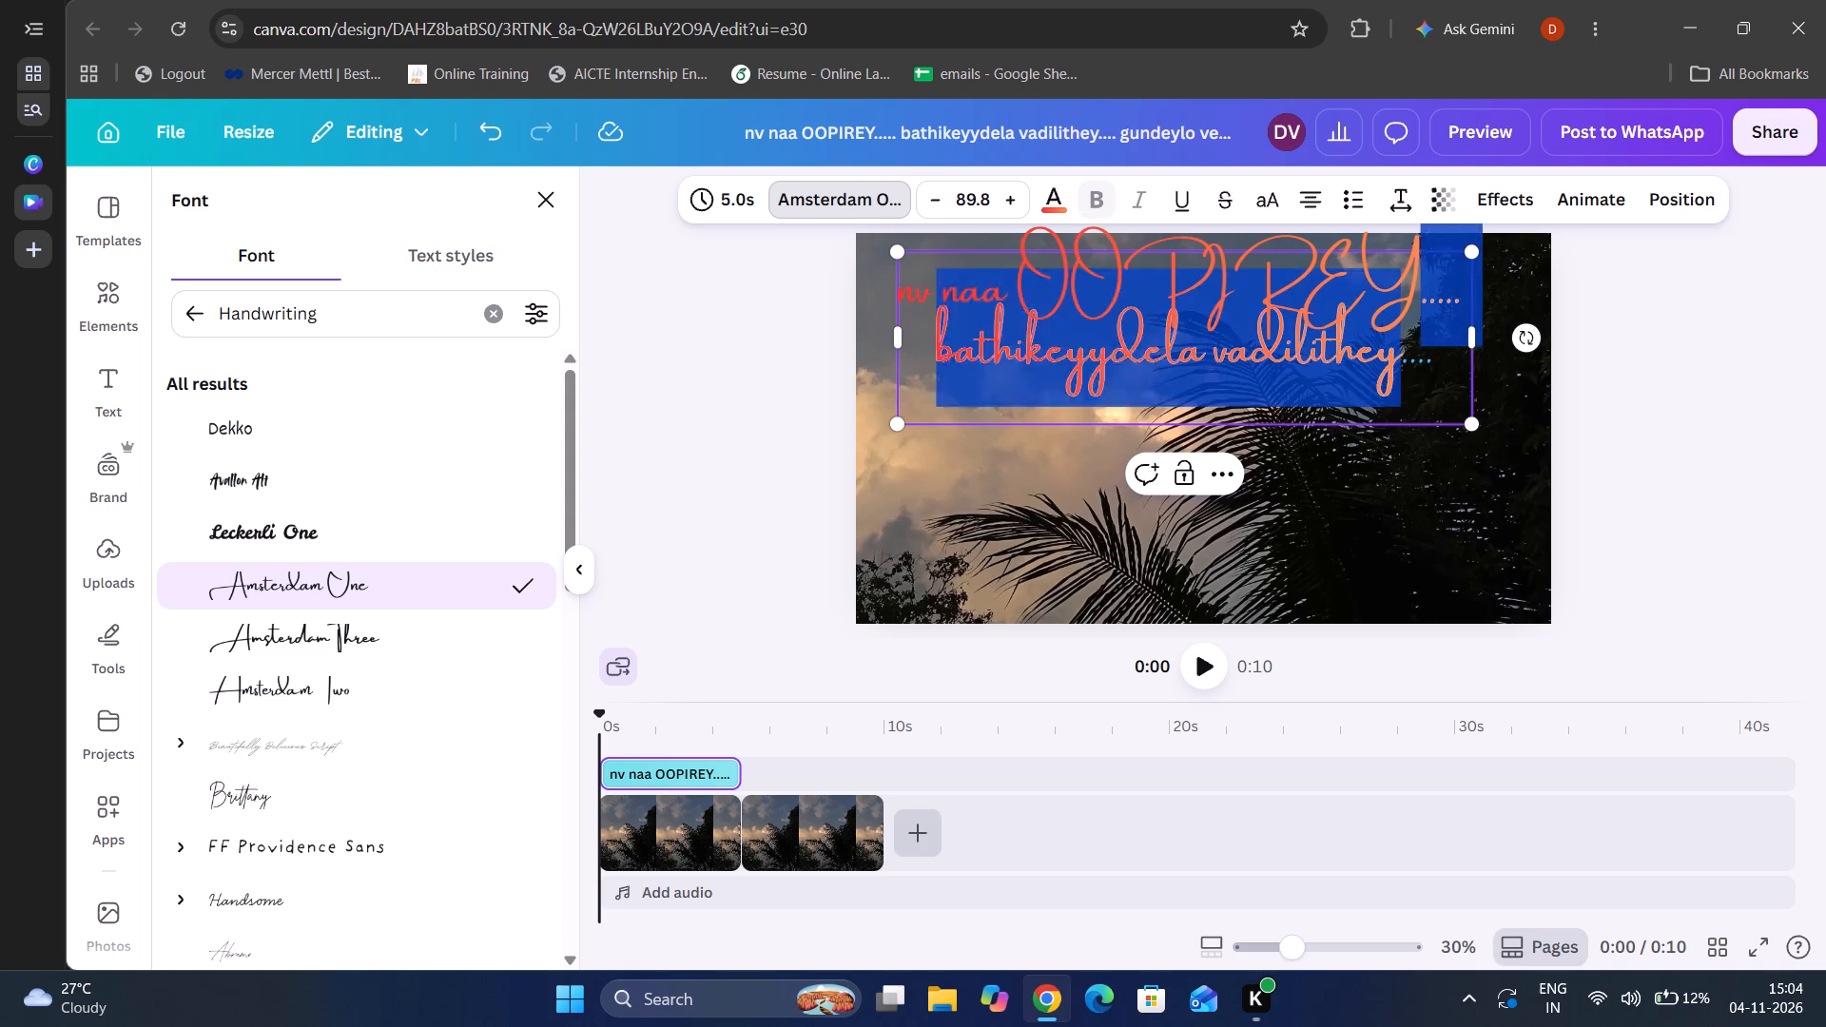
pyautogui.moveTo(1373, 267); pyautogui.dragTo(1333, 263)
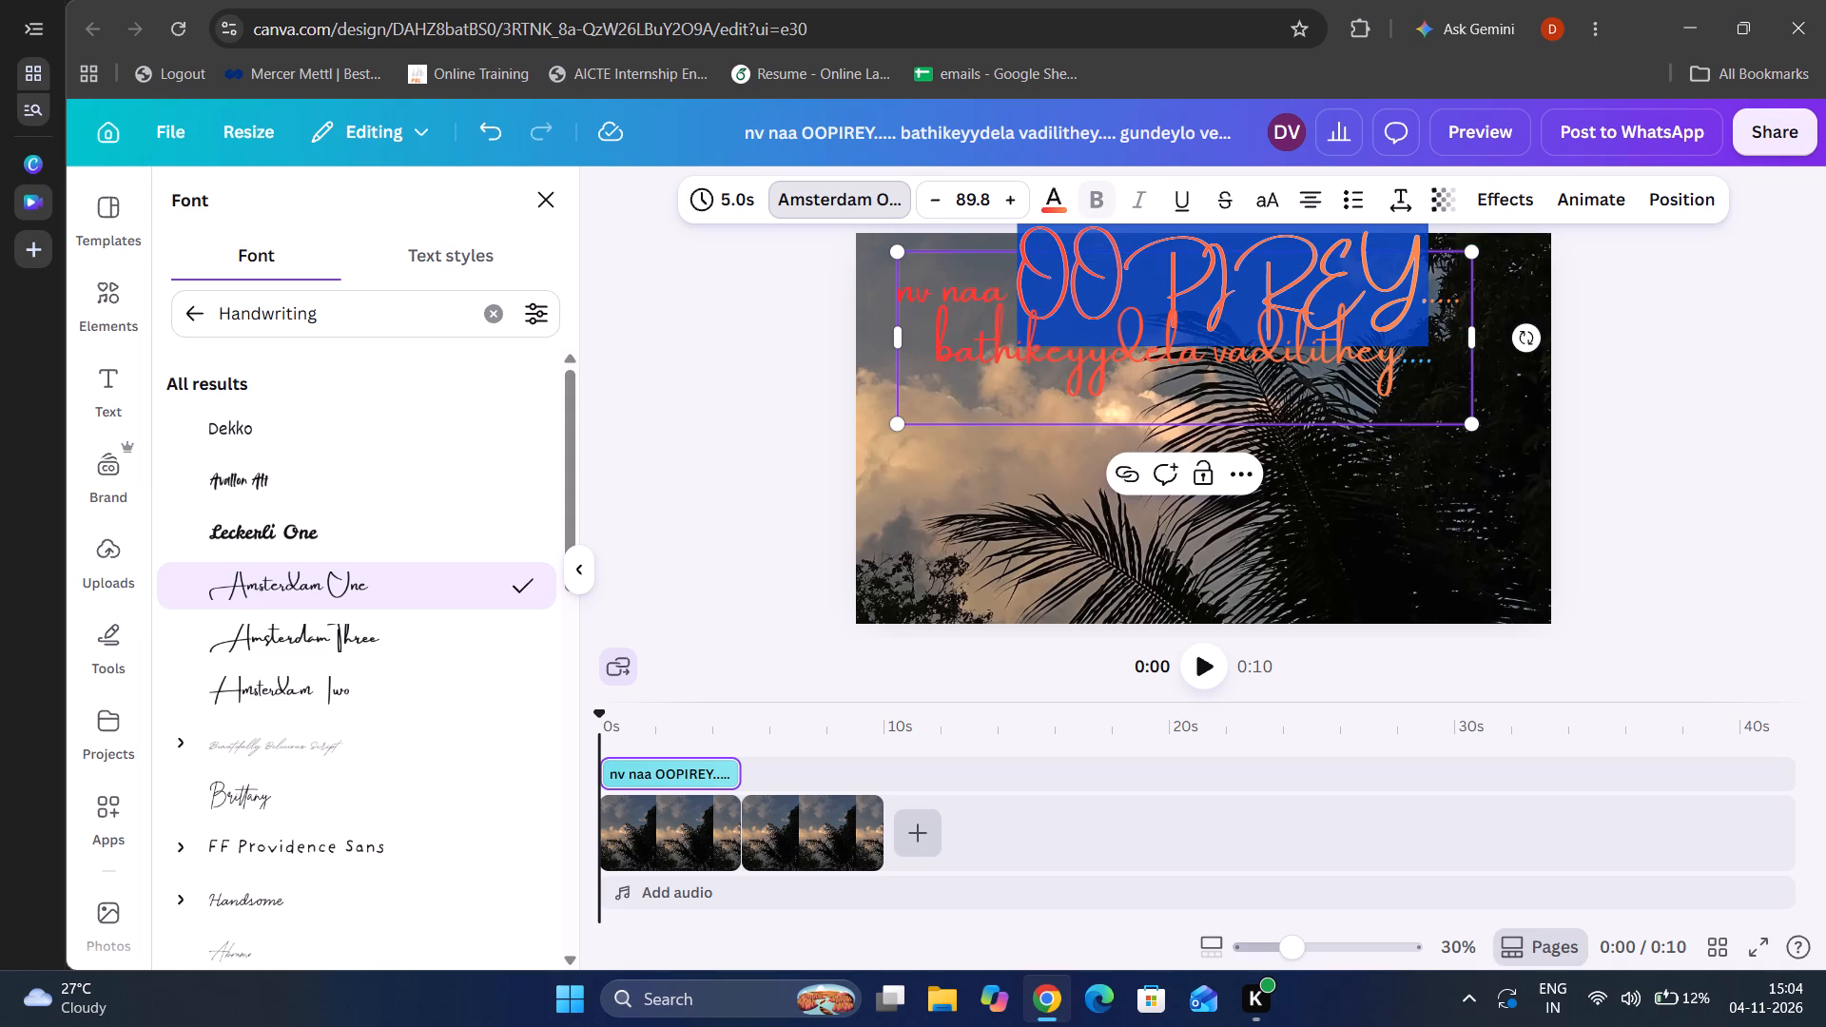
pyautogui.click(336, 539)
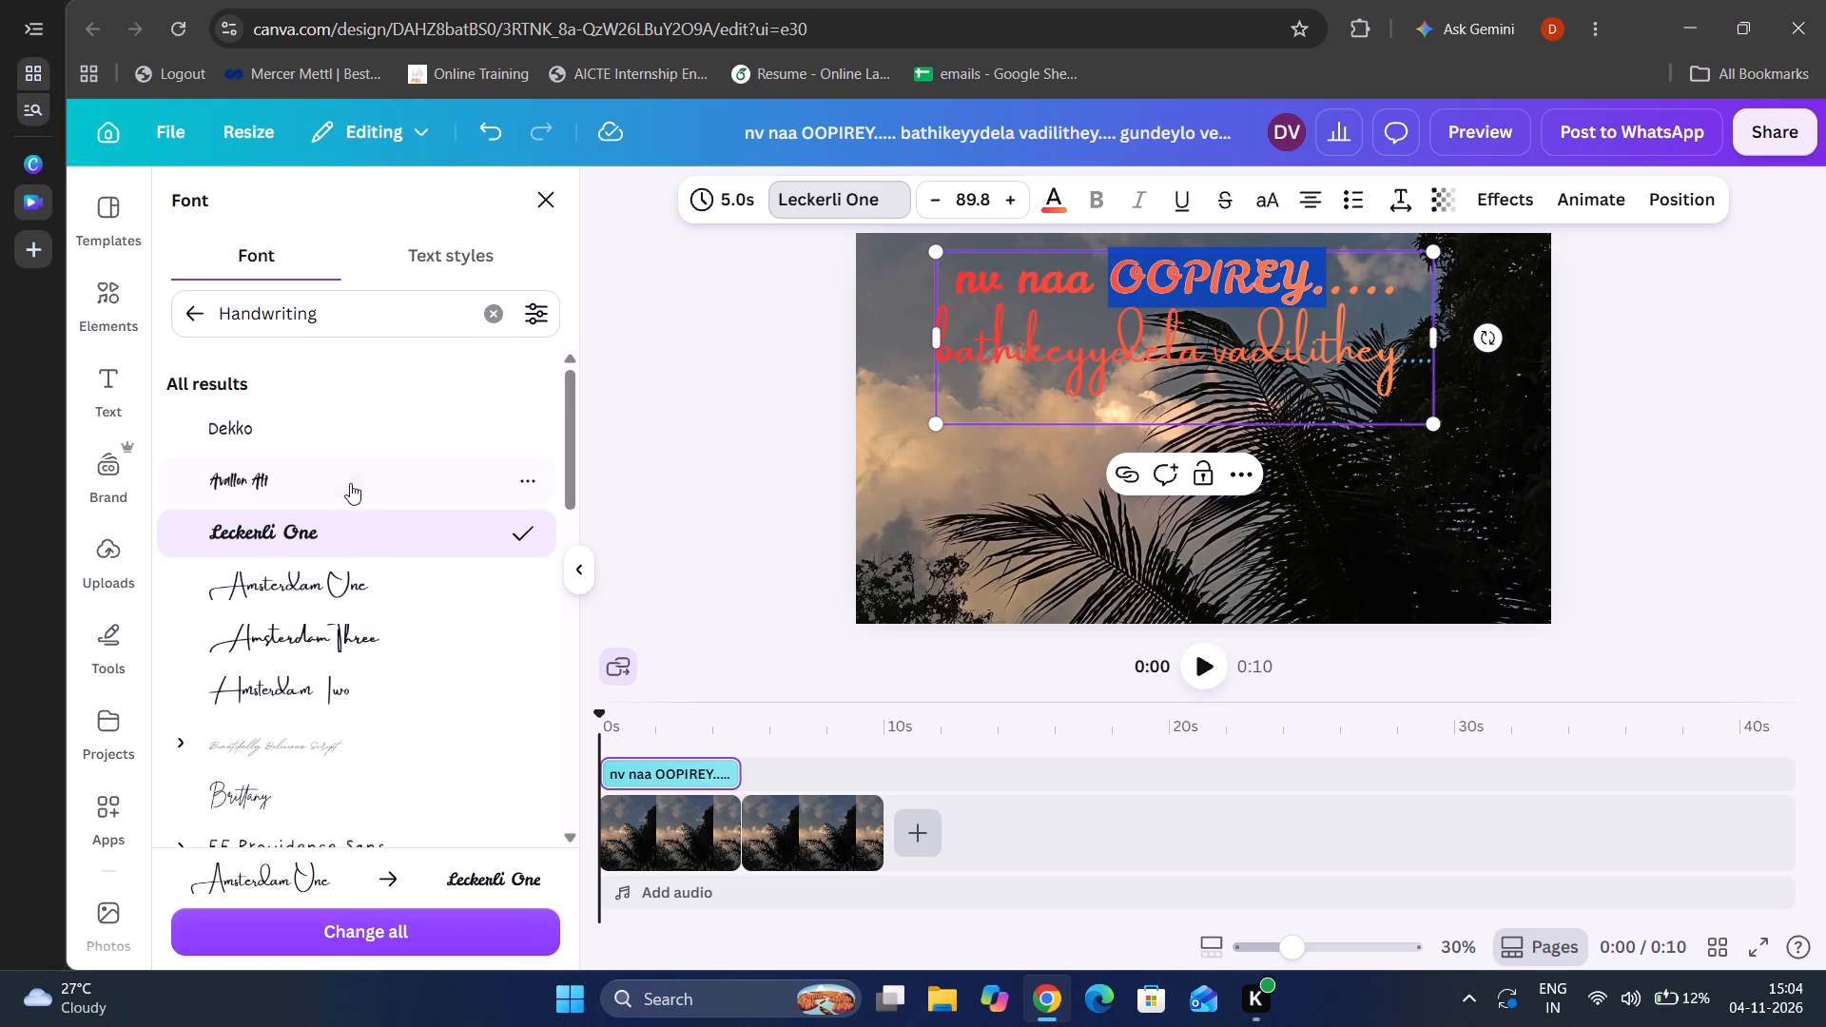
# Browse the handwriting fonts and apply Celandine to the selected "OOPIREY" in the first lyric line.
pyautogui.scroll(-2, 363, 447)
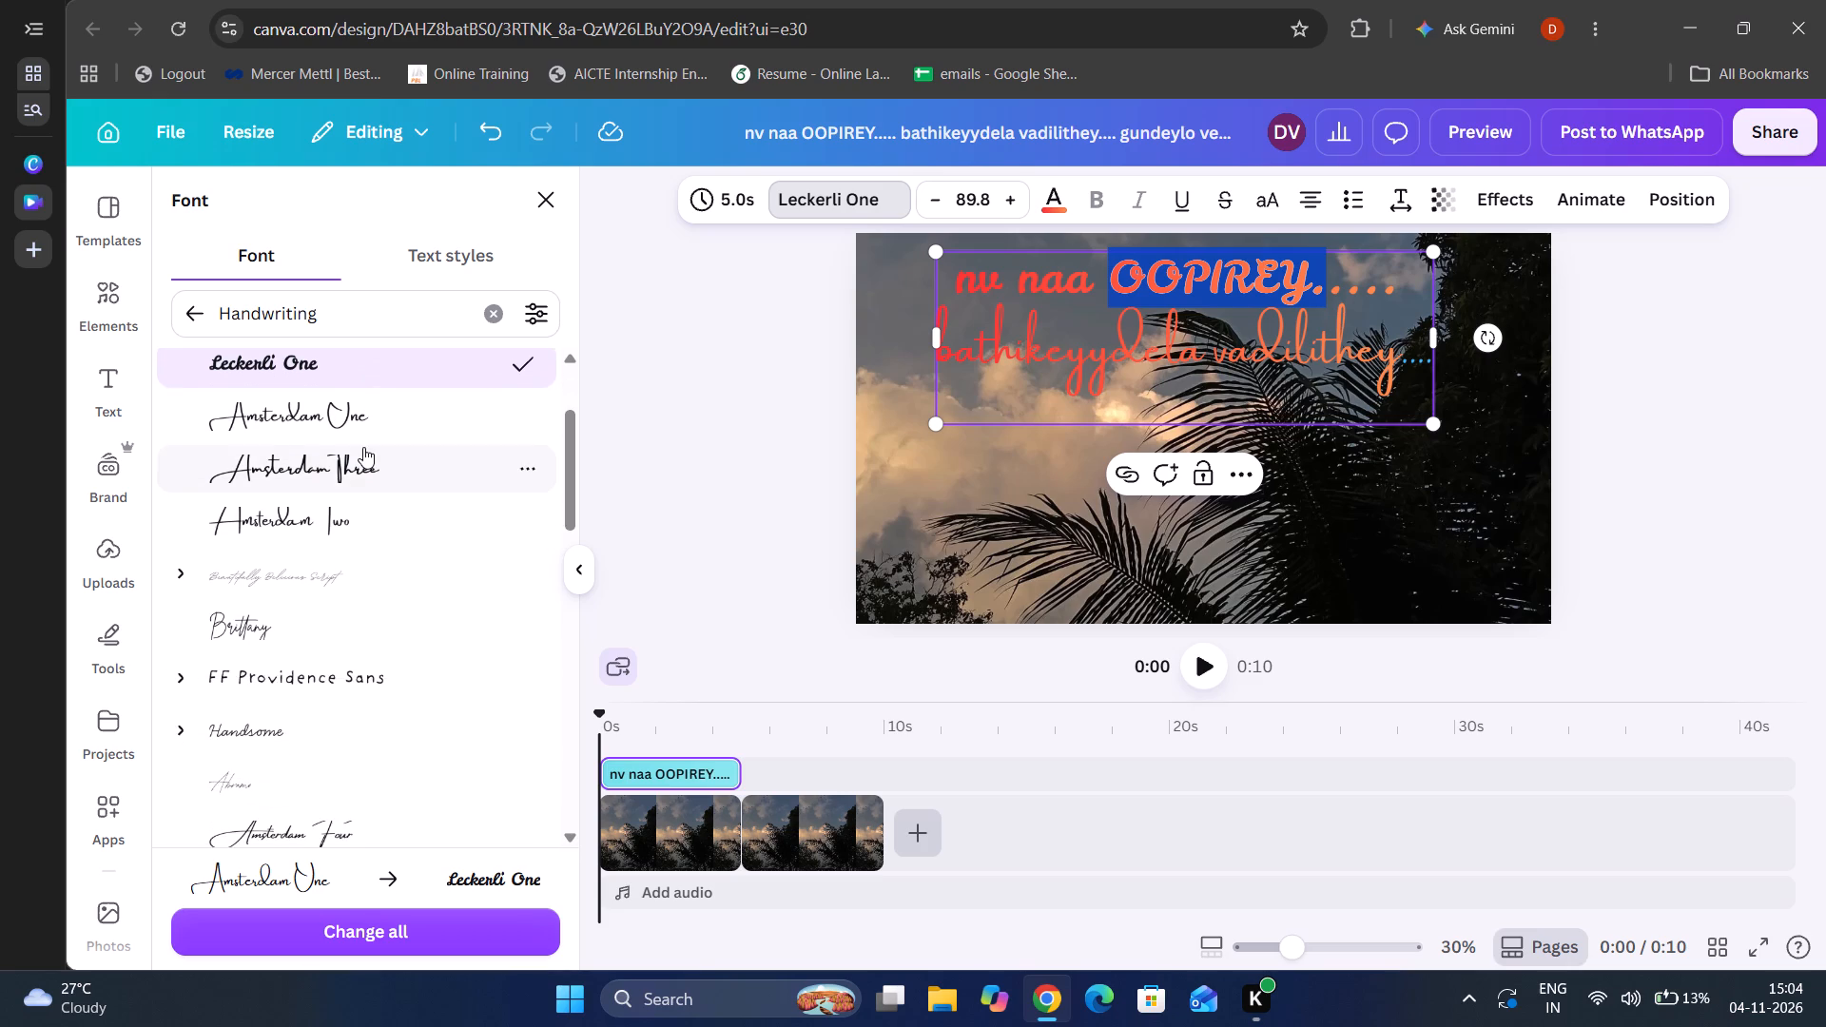
pyautogui.scroll(-3, 363, 447)
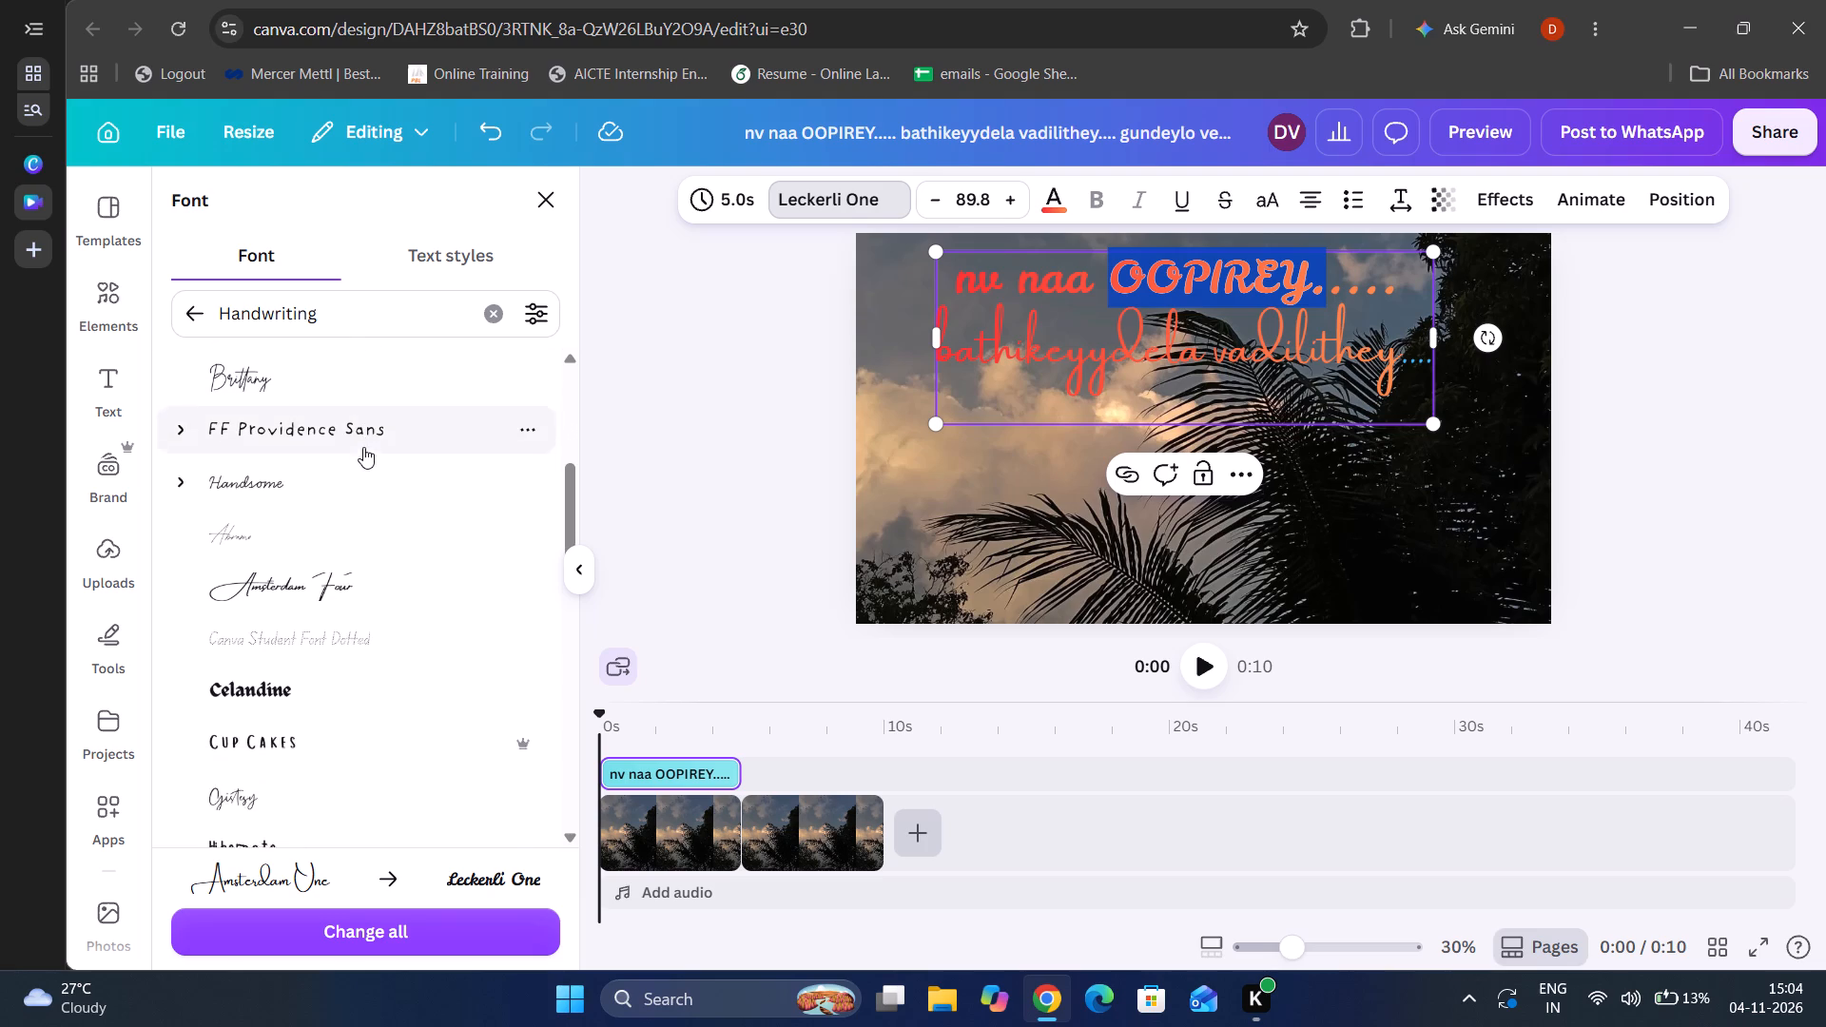
pyautogui.scroll(-3, 363, 447)
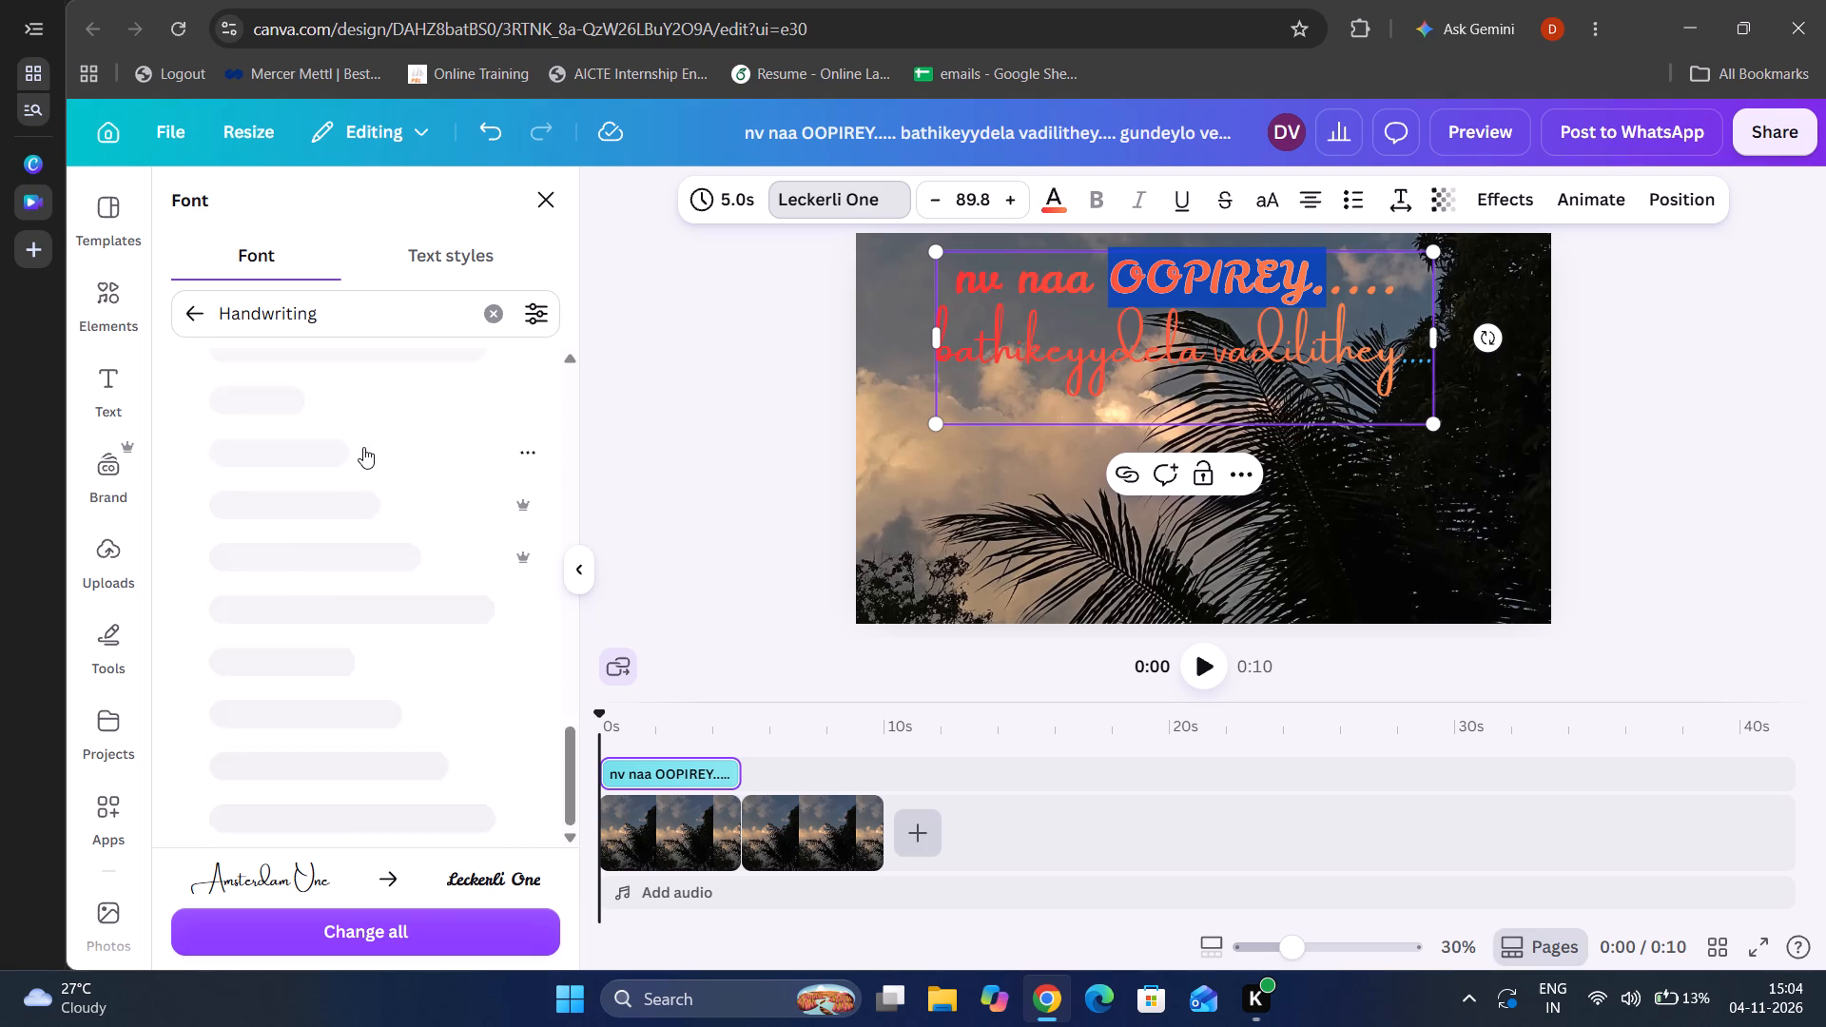
pyautogui.scroll(3, 363, 447)
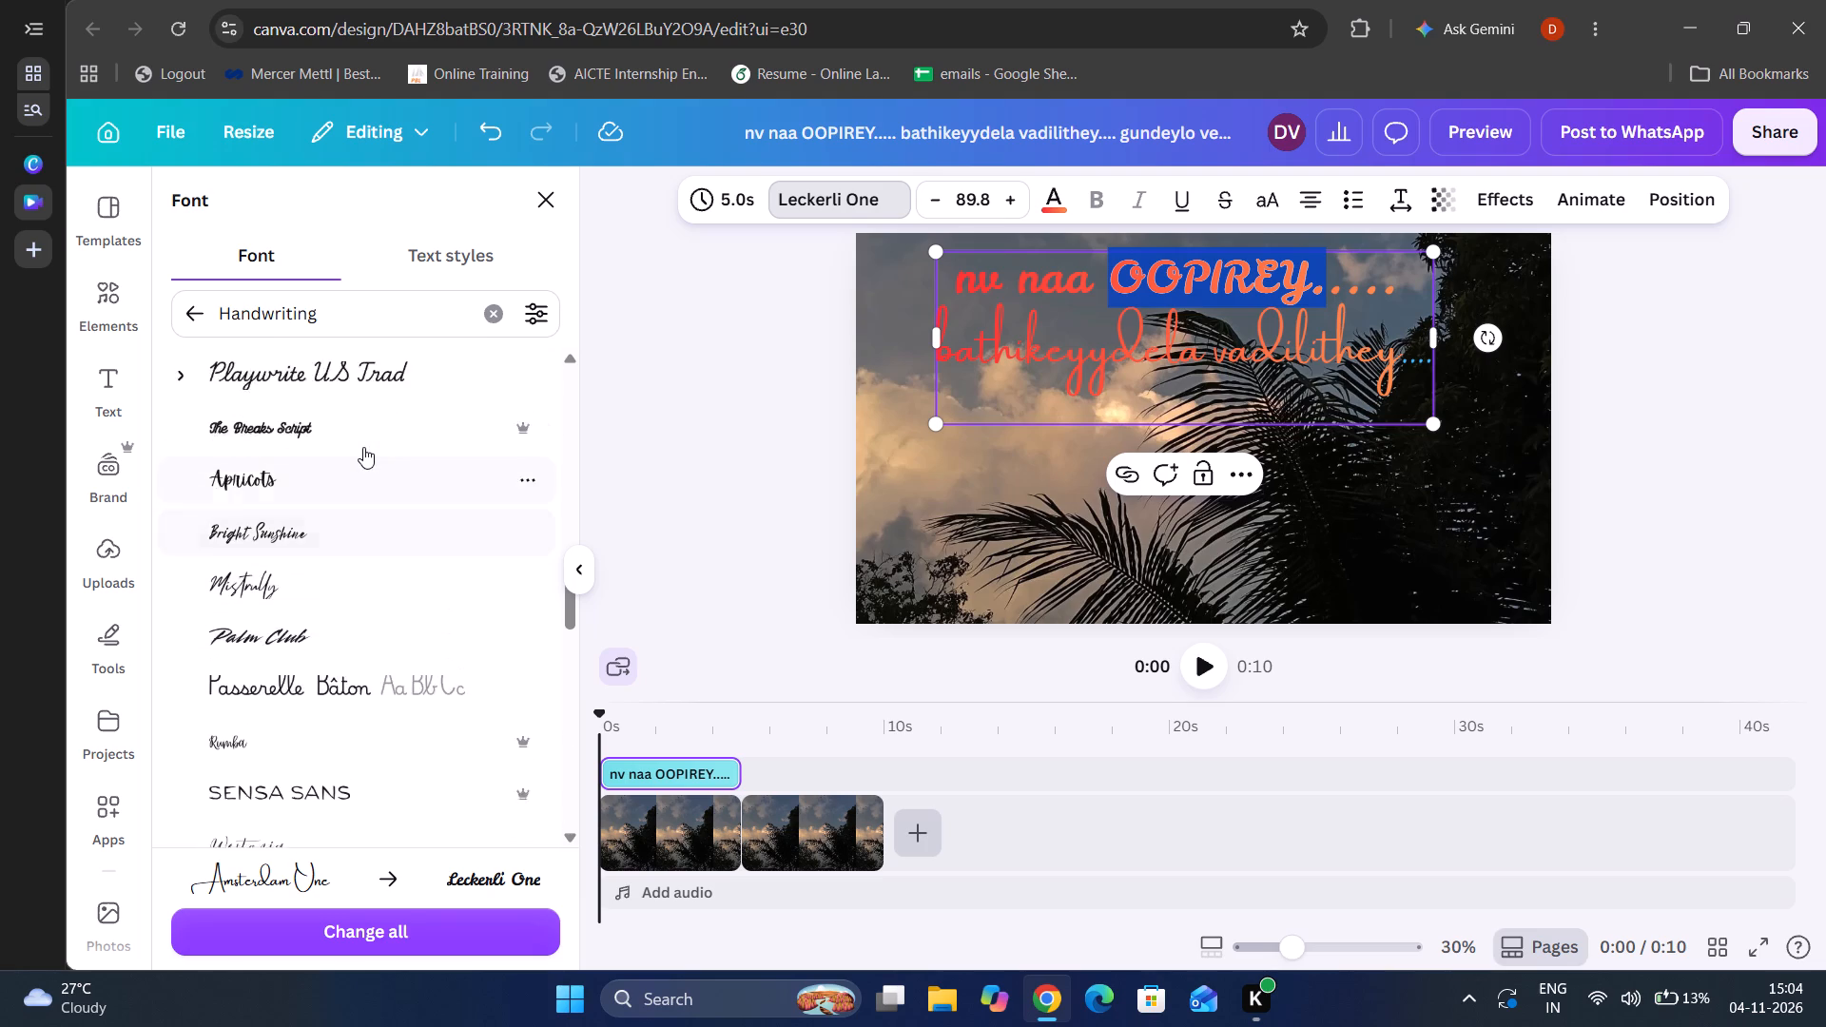
pyautogui.scroll(3, 363, 447)
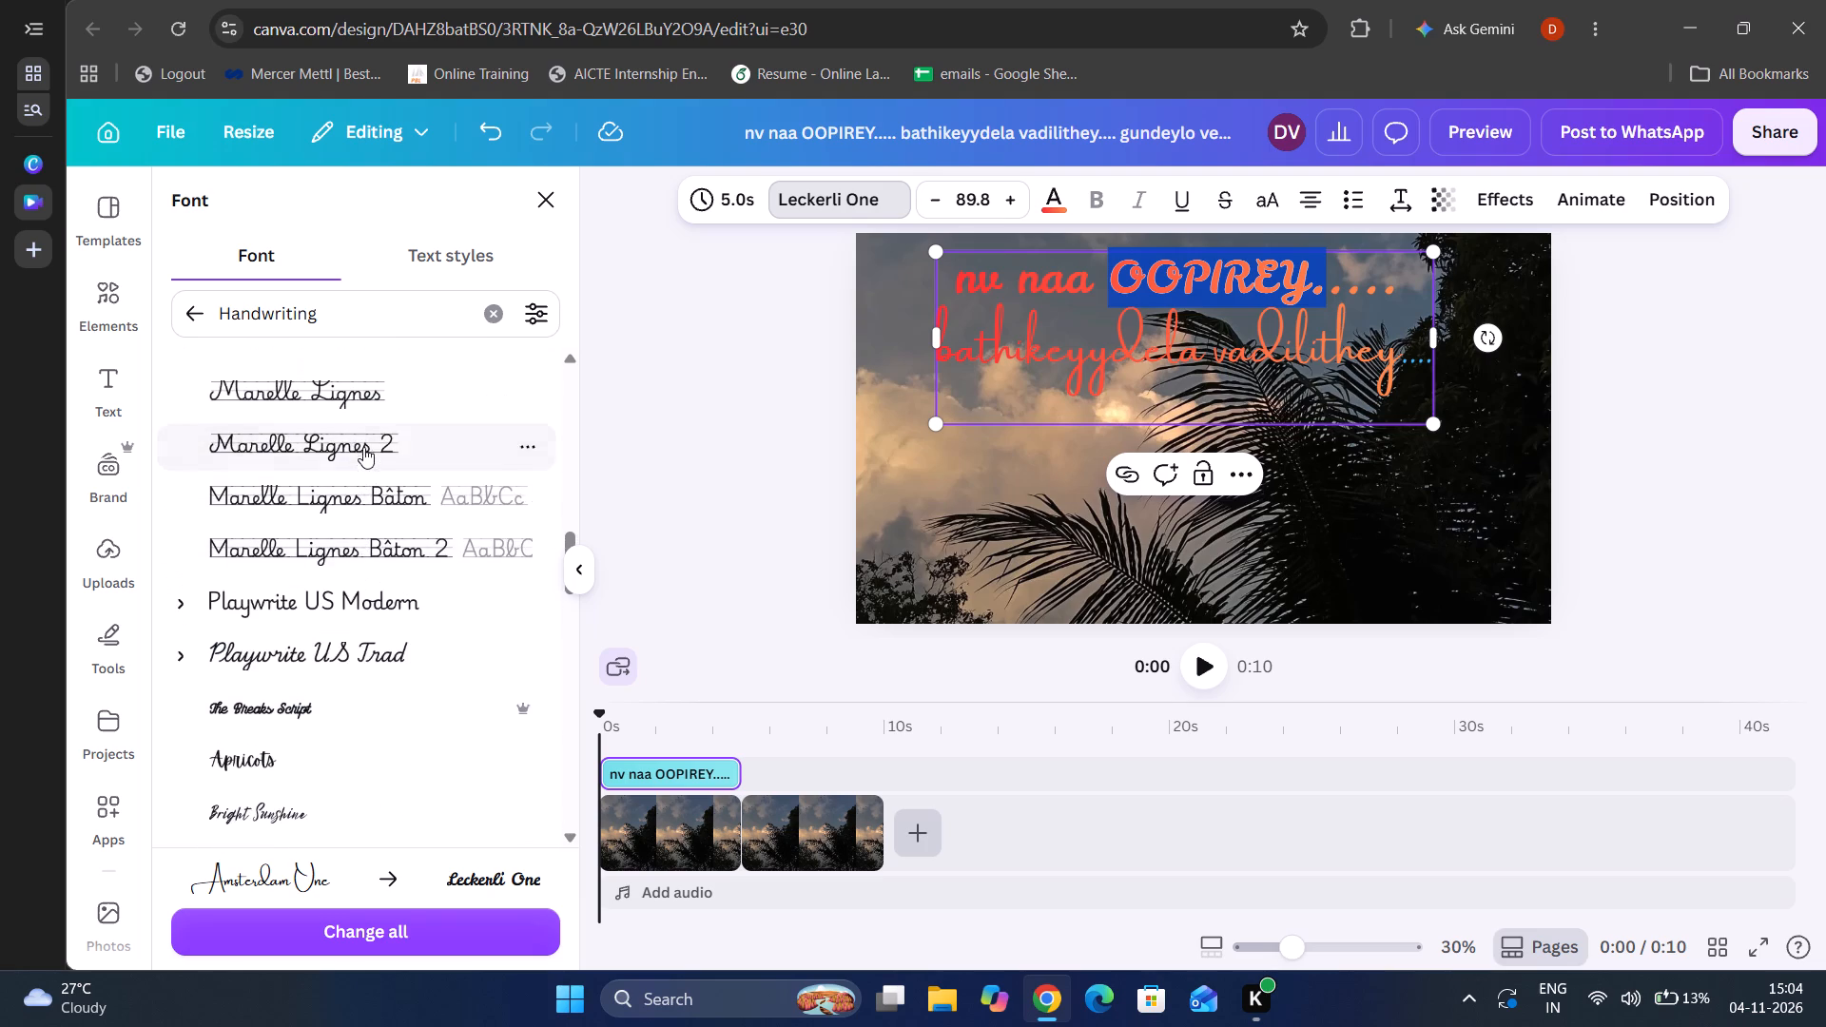
pyautogui.scroll(5, 363, 447)
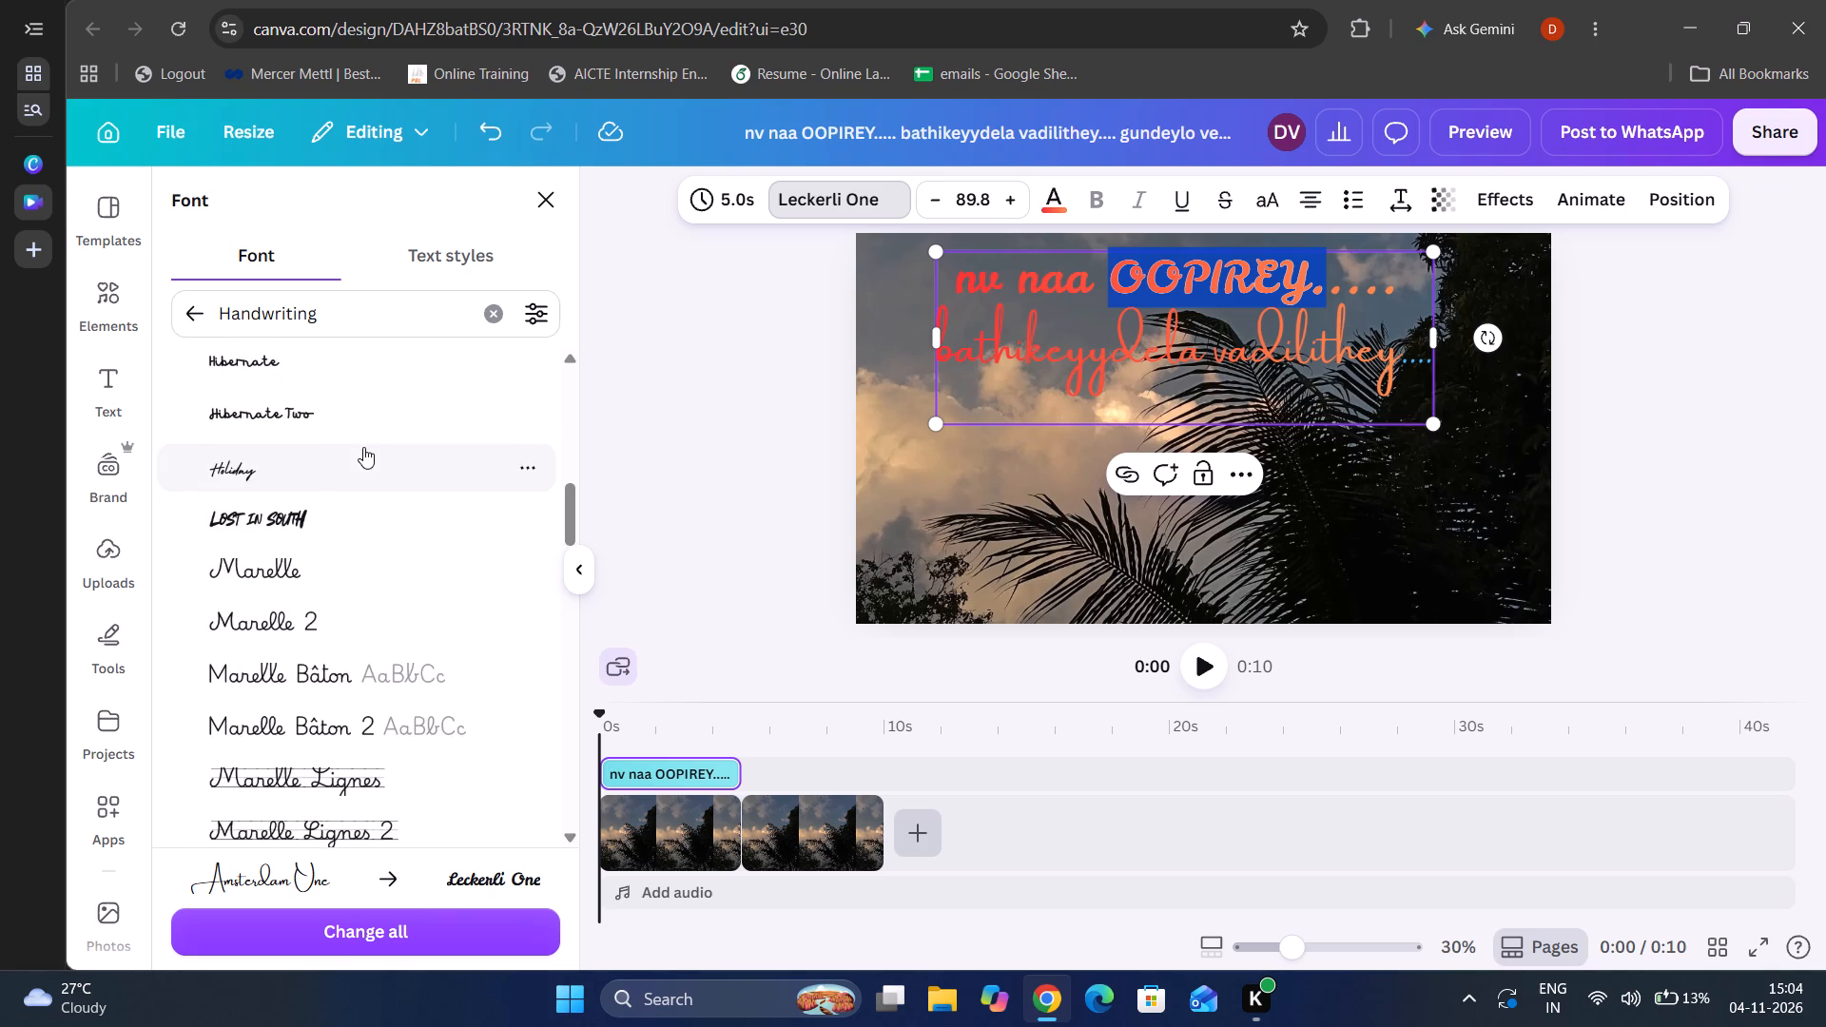
pyautogui.scroll(1, 363, 447)
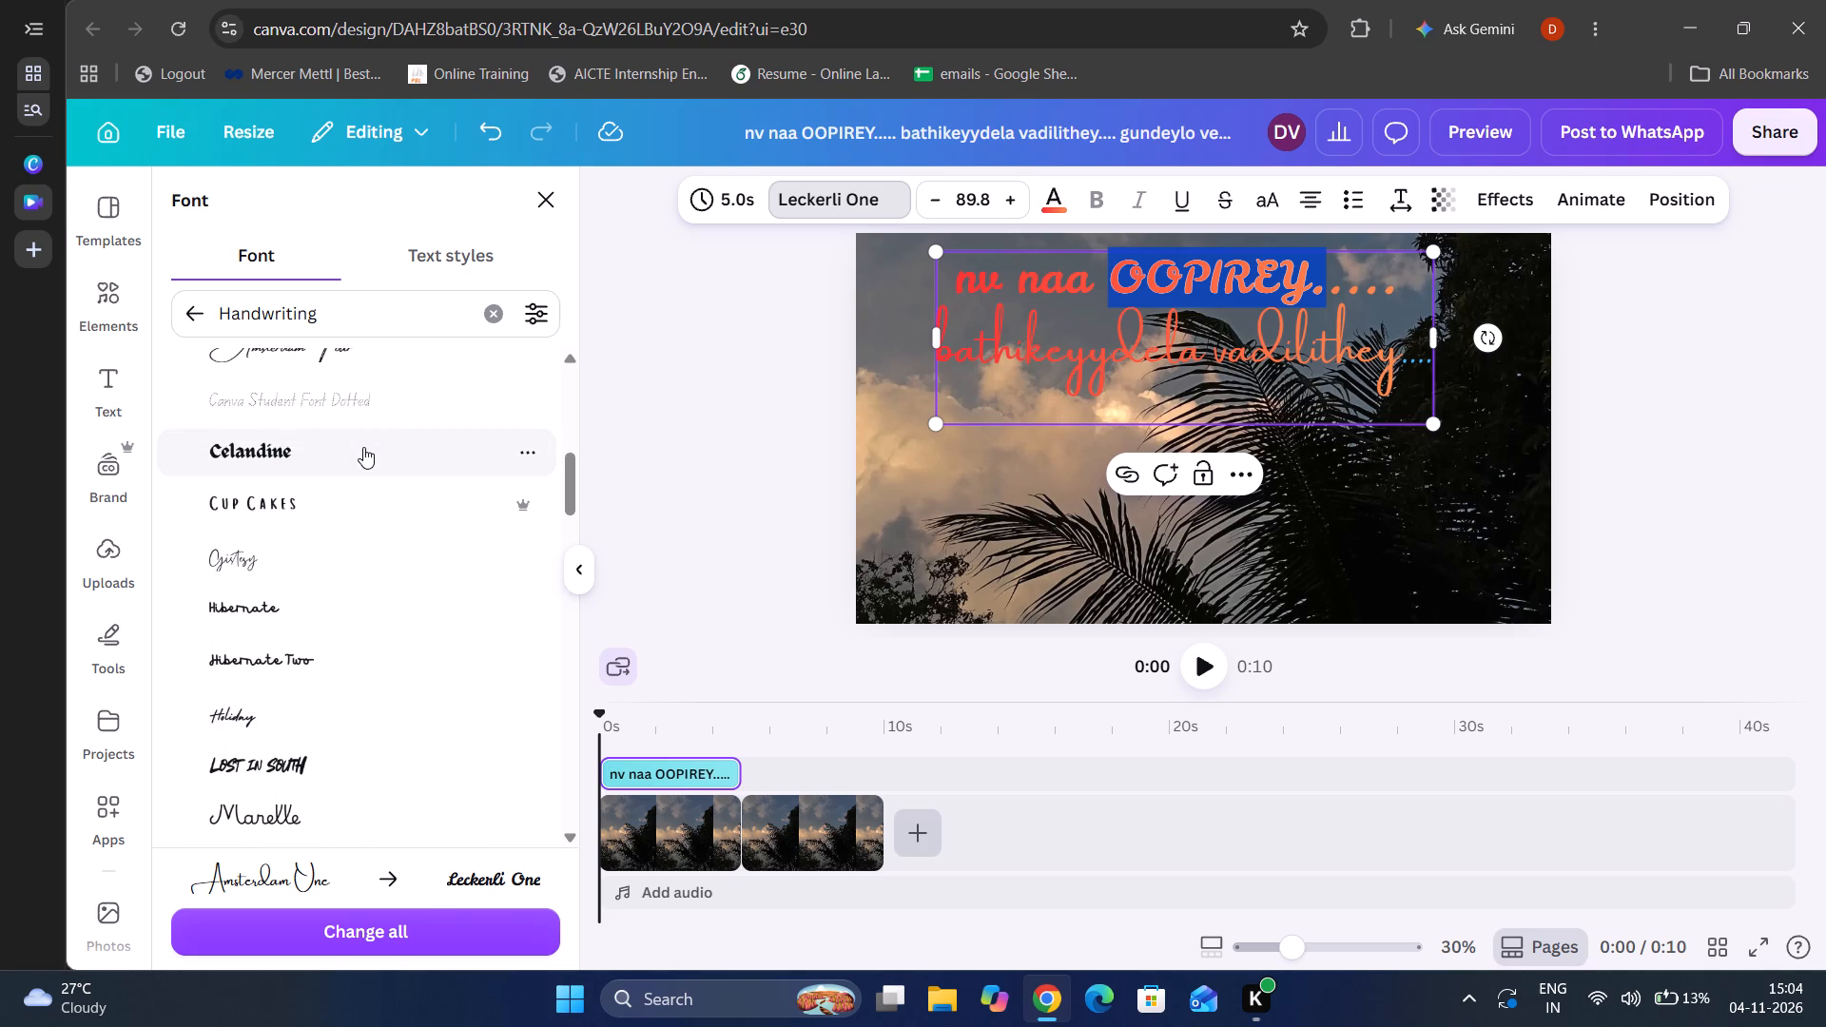
pyautogui.click(363, 447)
pyautogui.click(728, 447)
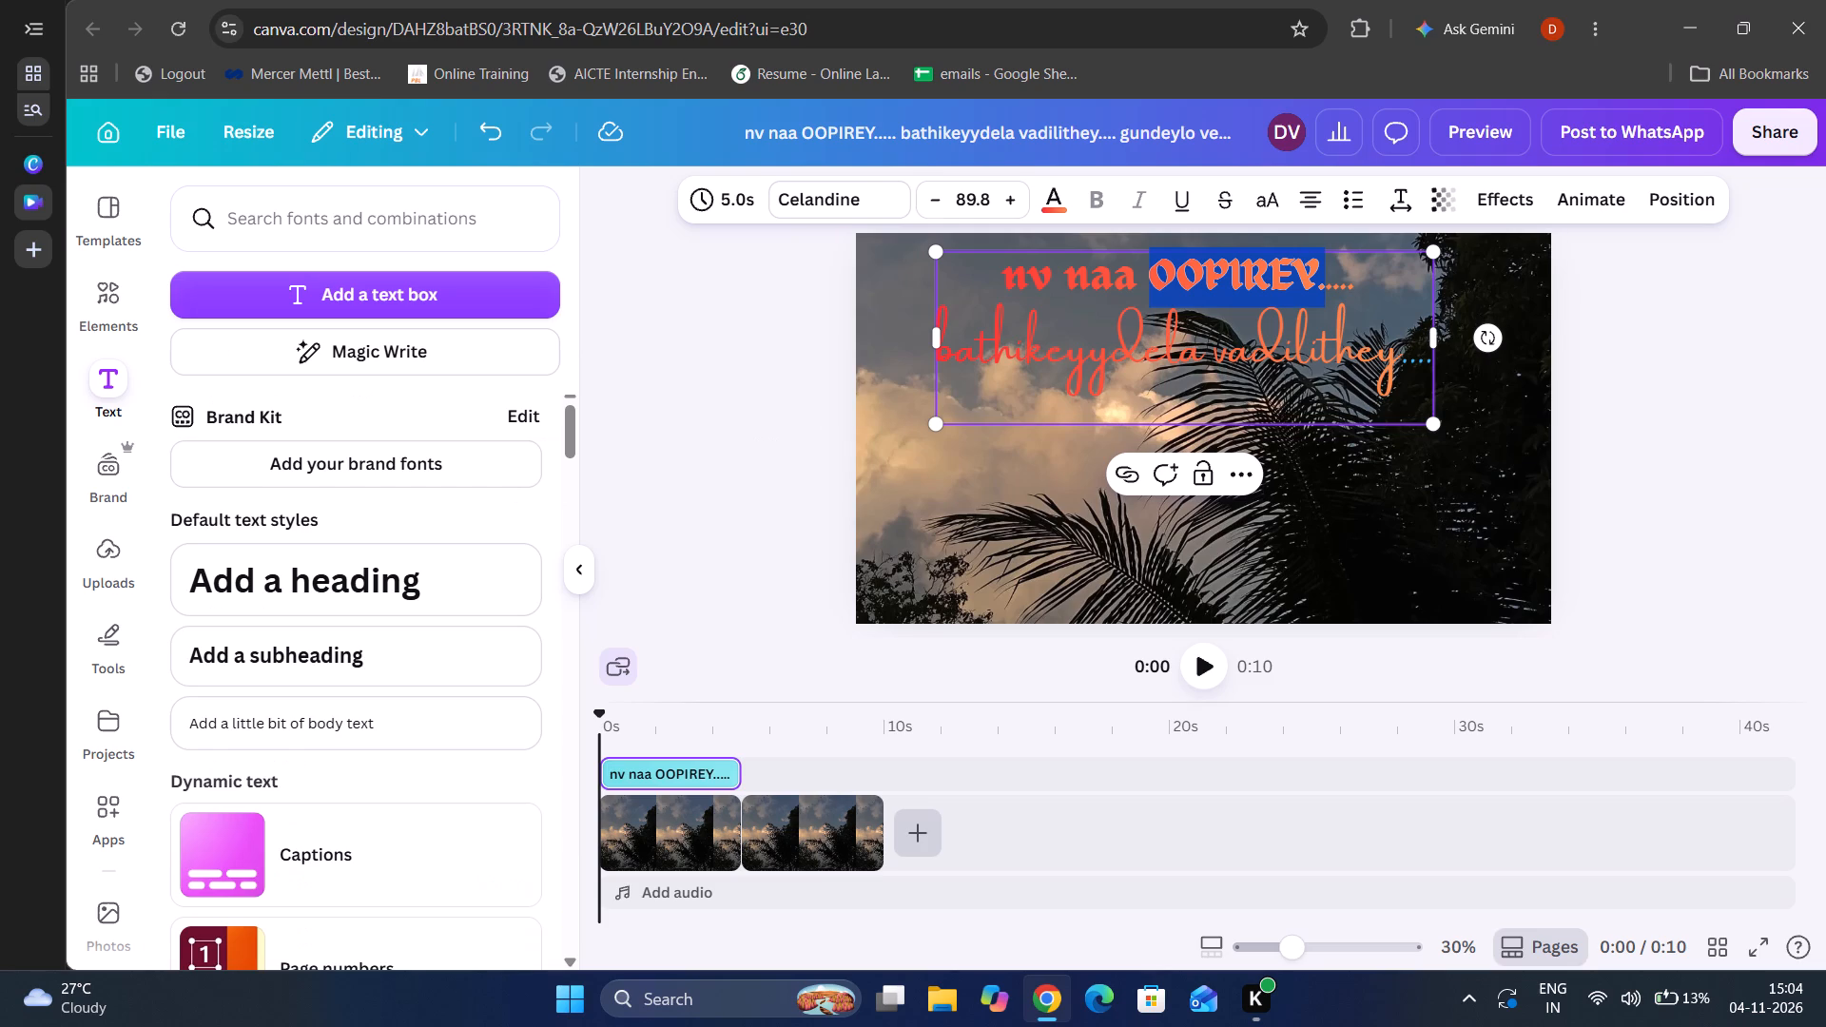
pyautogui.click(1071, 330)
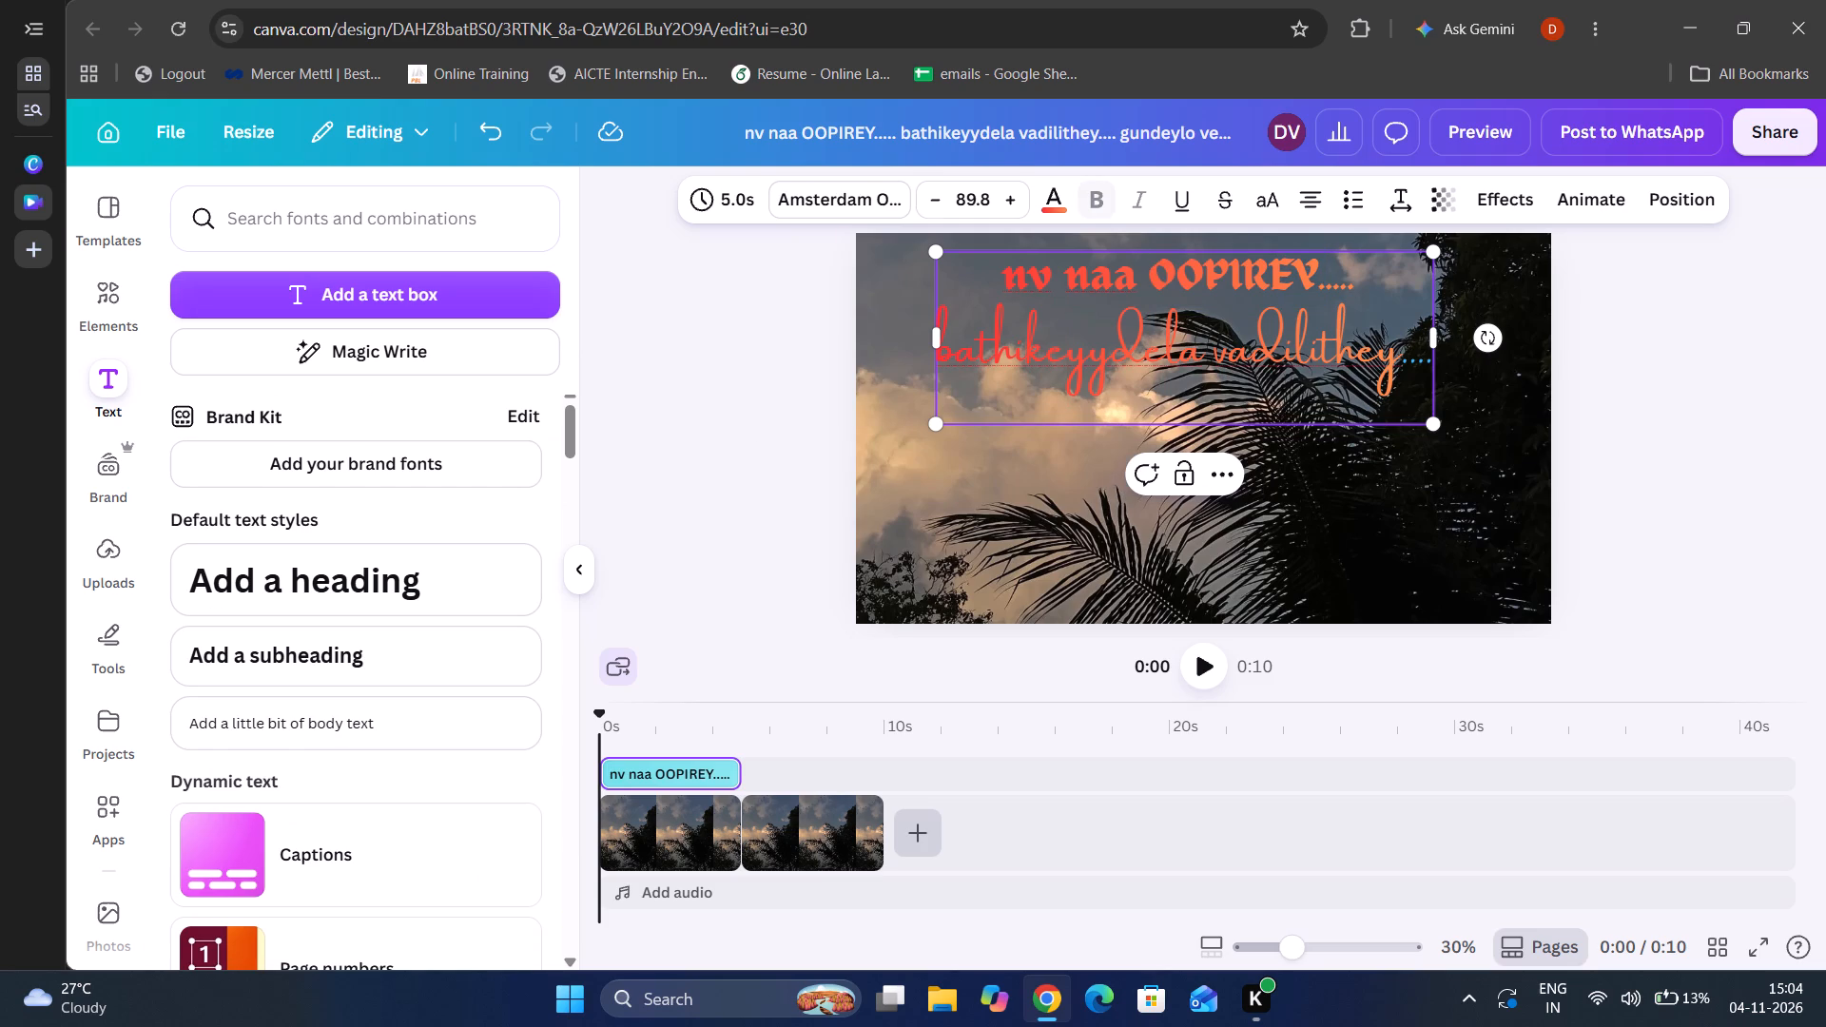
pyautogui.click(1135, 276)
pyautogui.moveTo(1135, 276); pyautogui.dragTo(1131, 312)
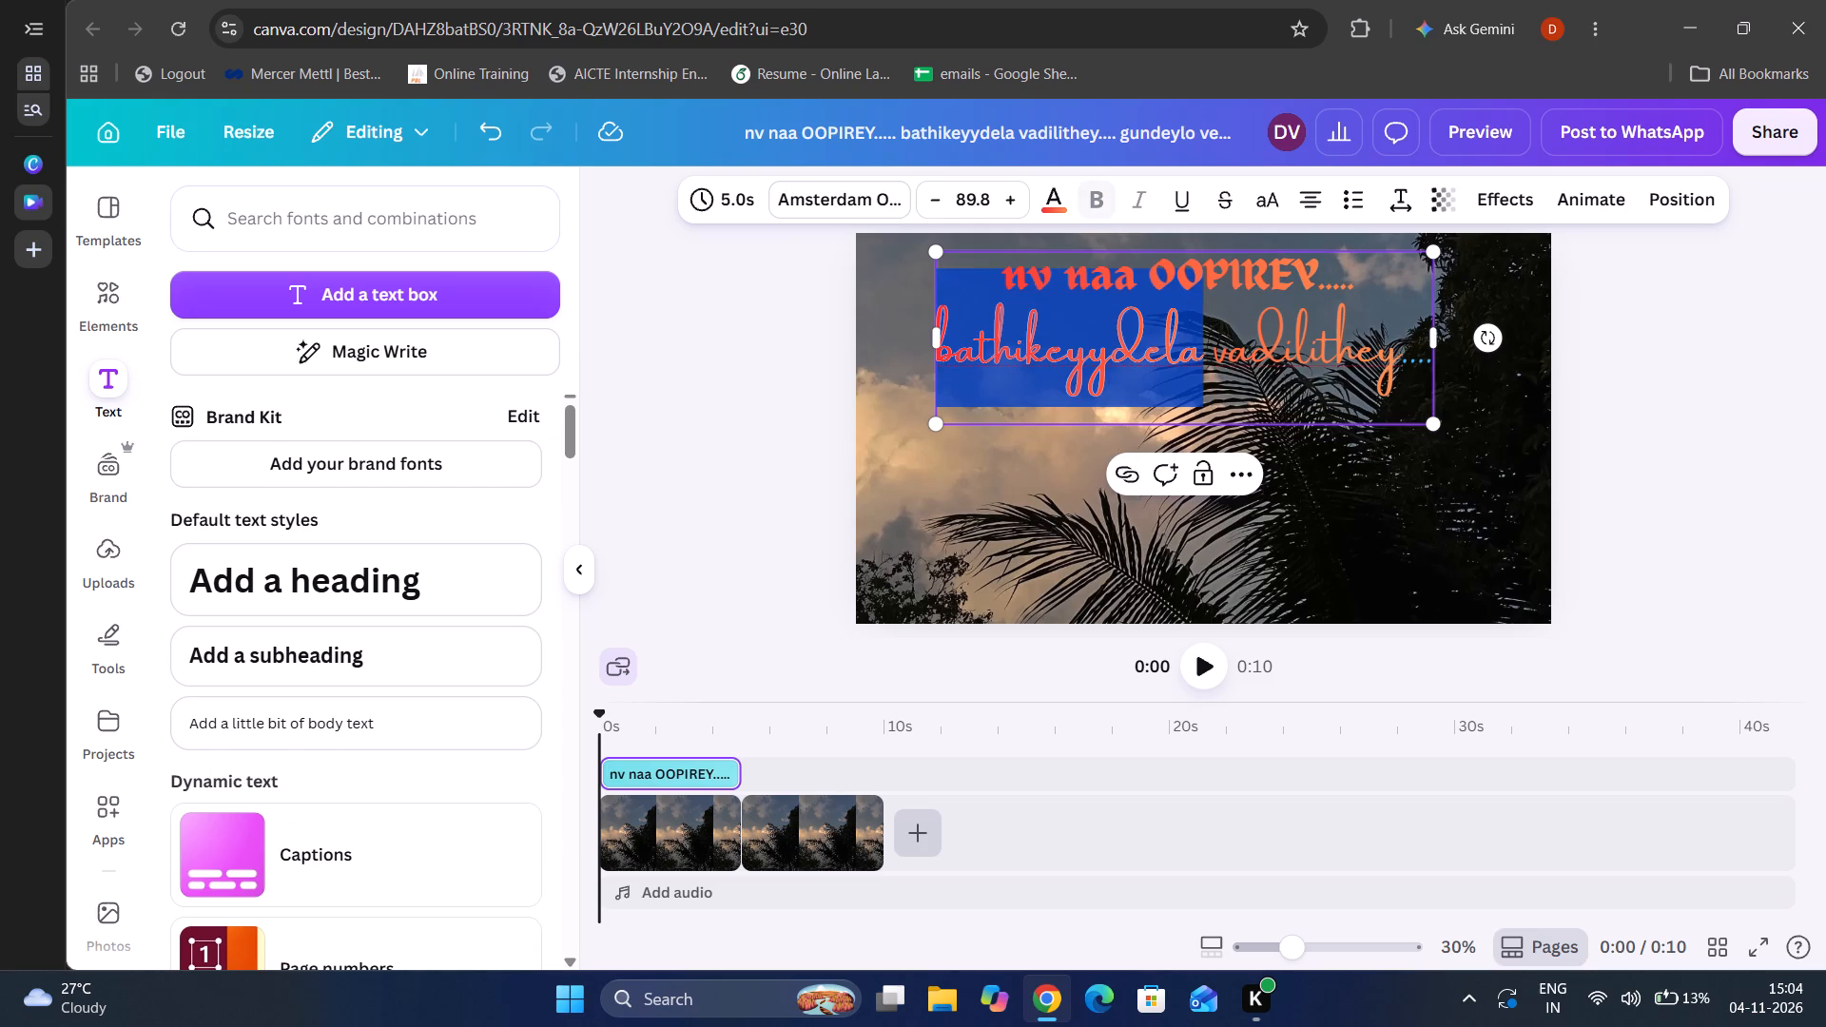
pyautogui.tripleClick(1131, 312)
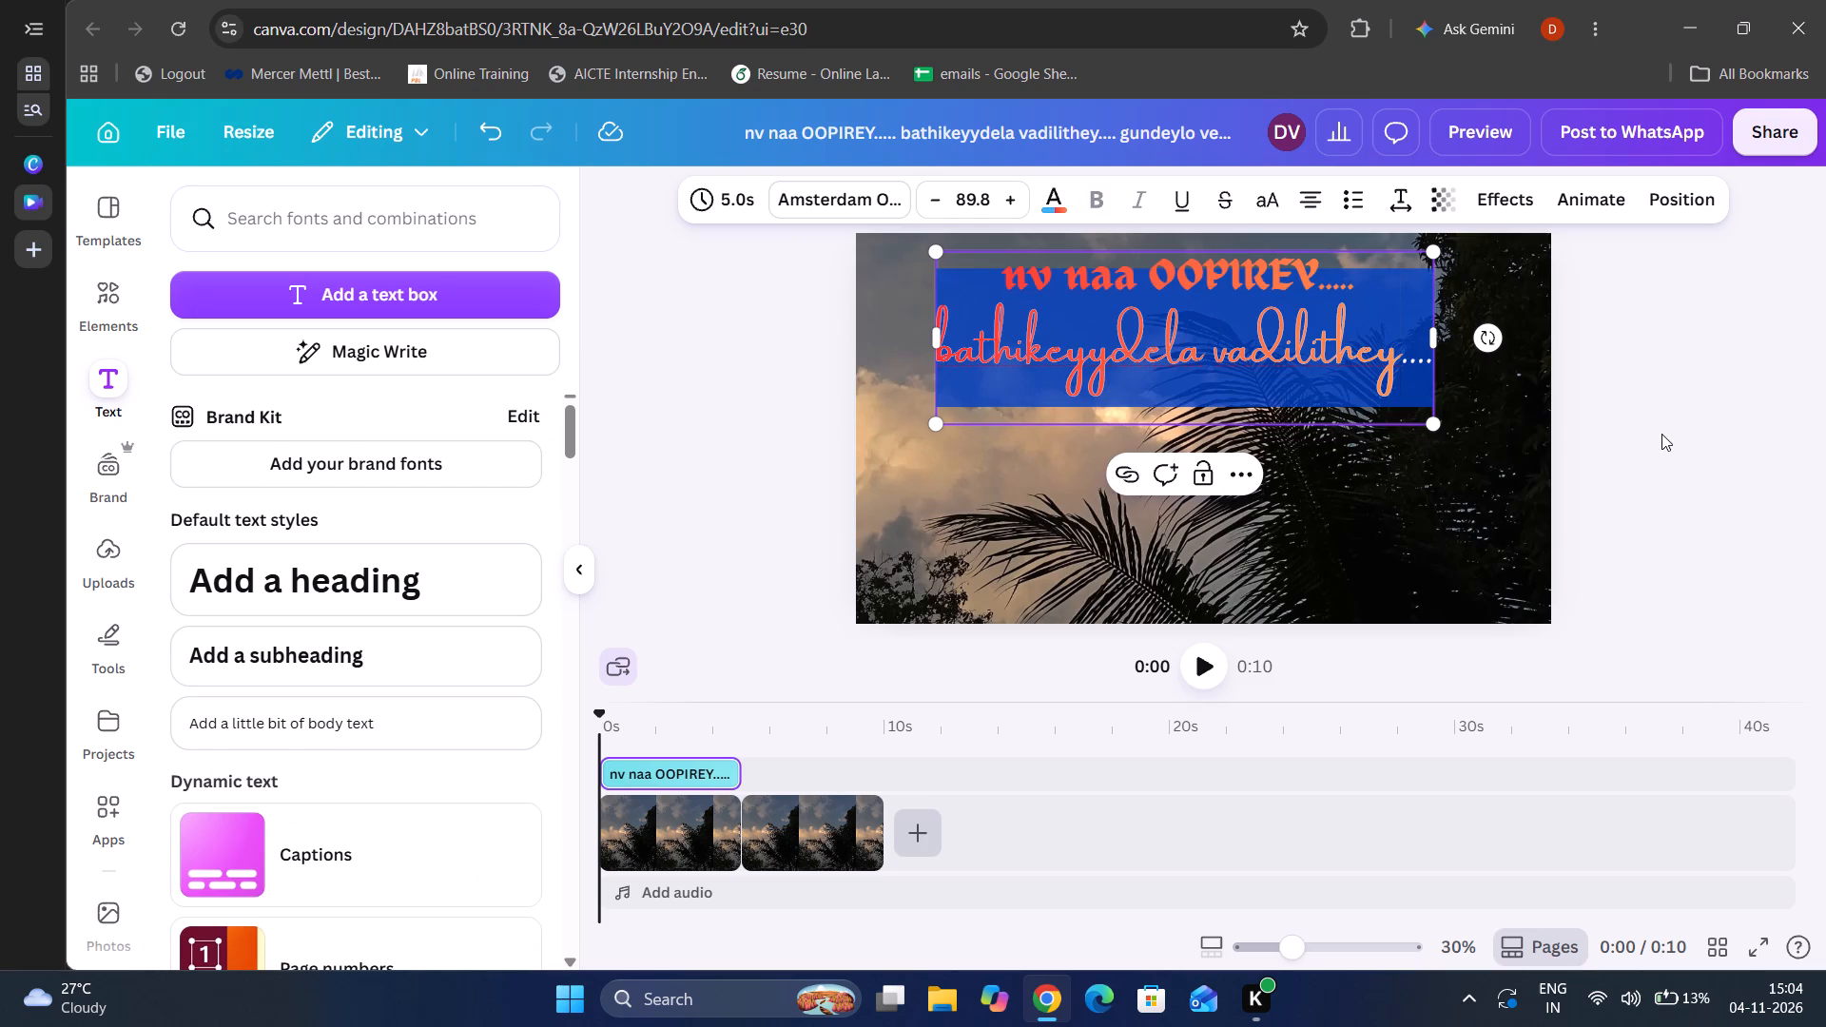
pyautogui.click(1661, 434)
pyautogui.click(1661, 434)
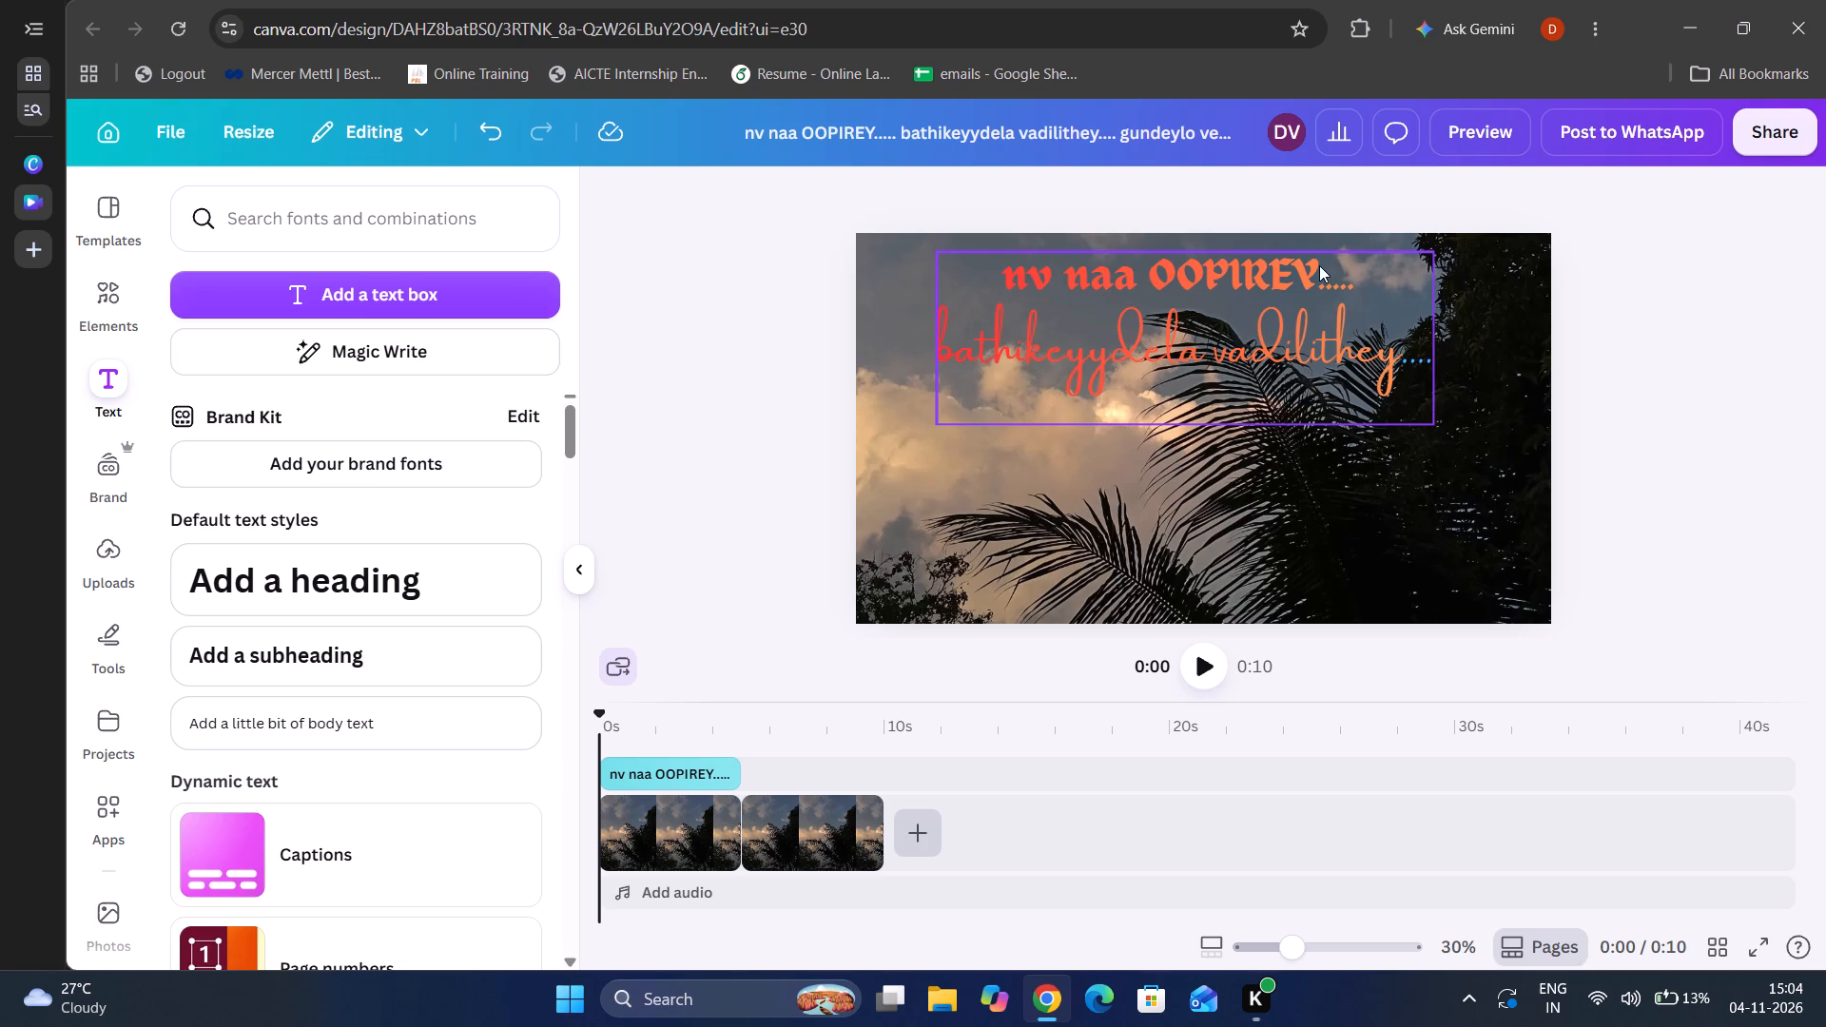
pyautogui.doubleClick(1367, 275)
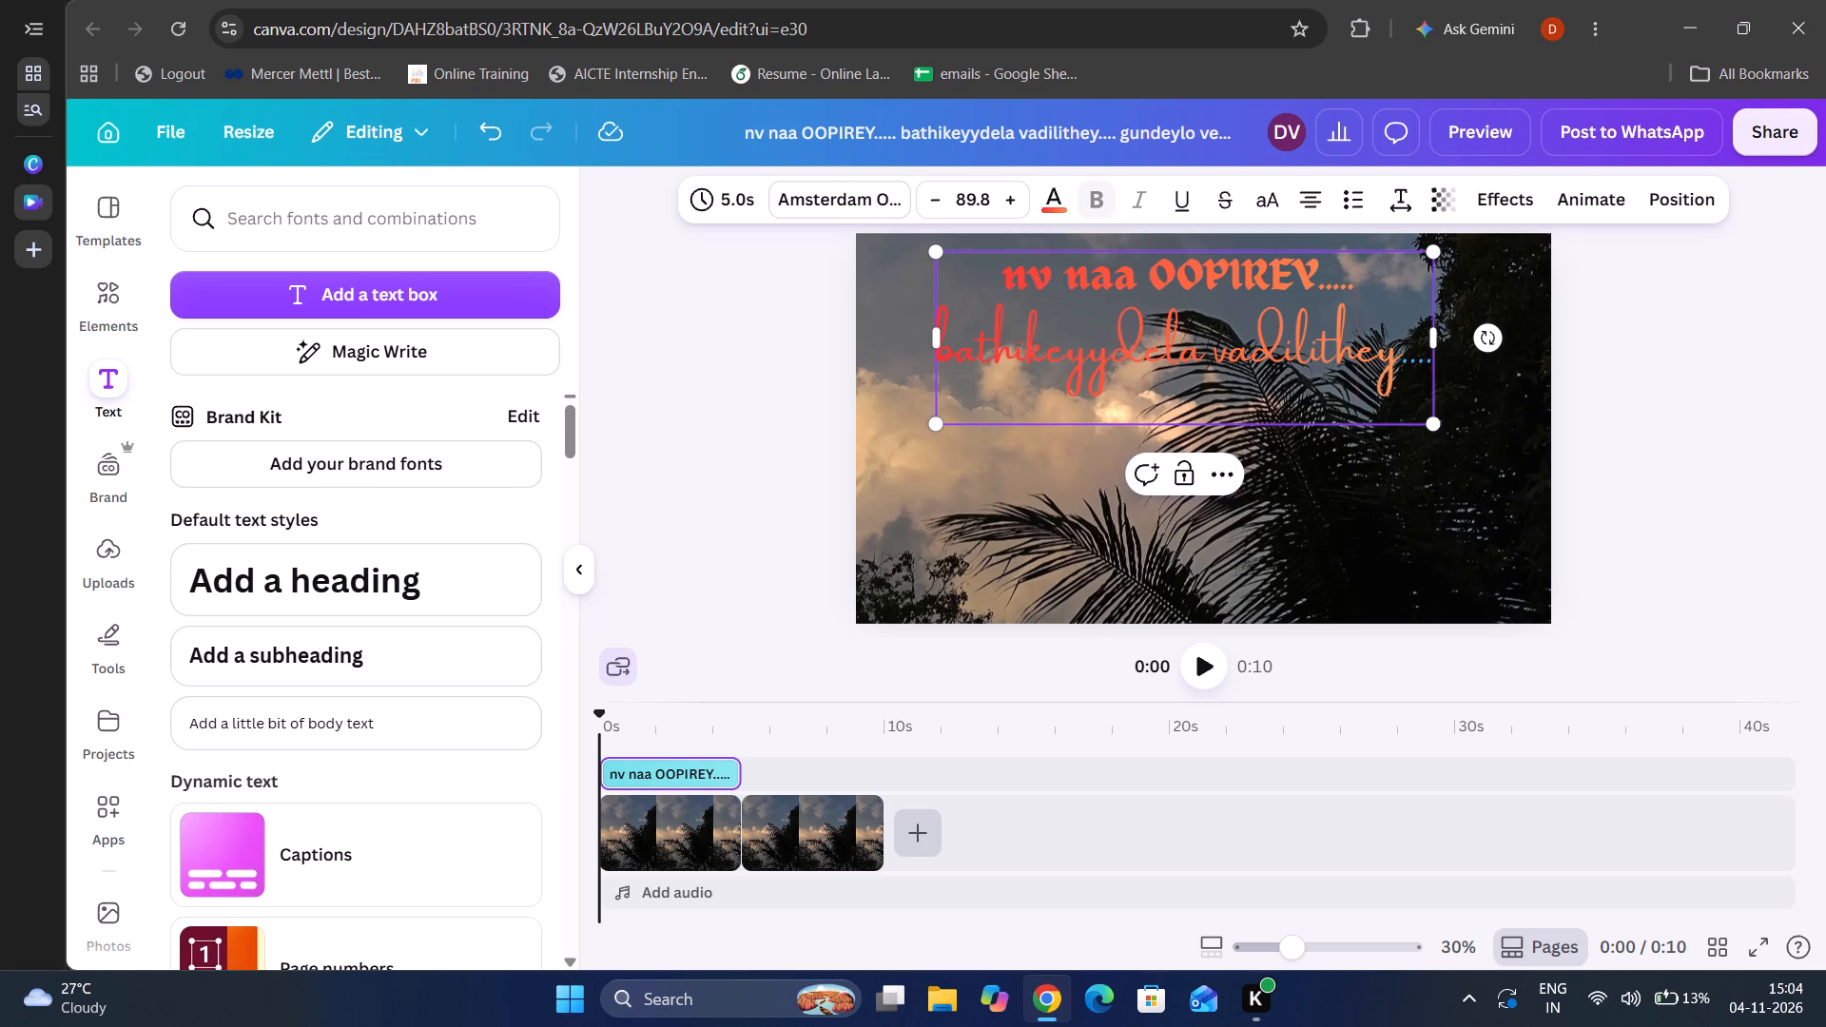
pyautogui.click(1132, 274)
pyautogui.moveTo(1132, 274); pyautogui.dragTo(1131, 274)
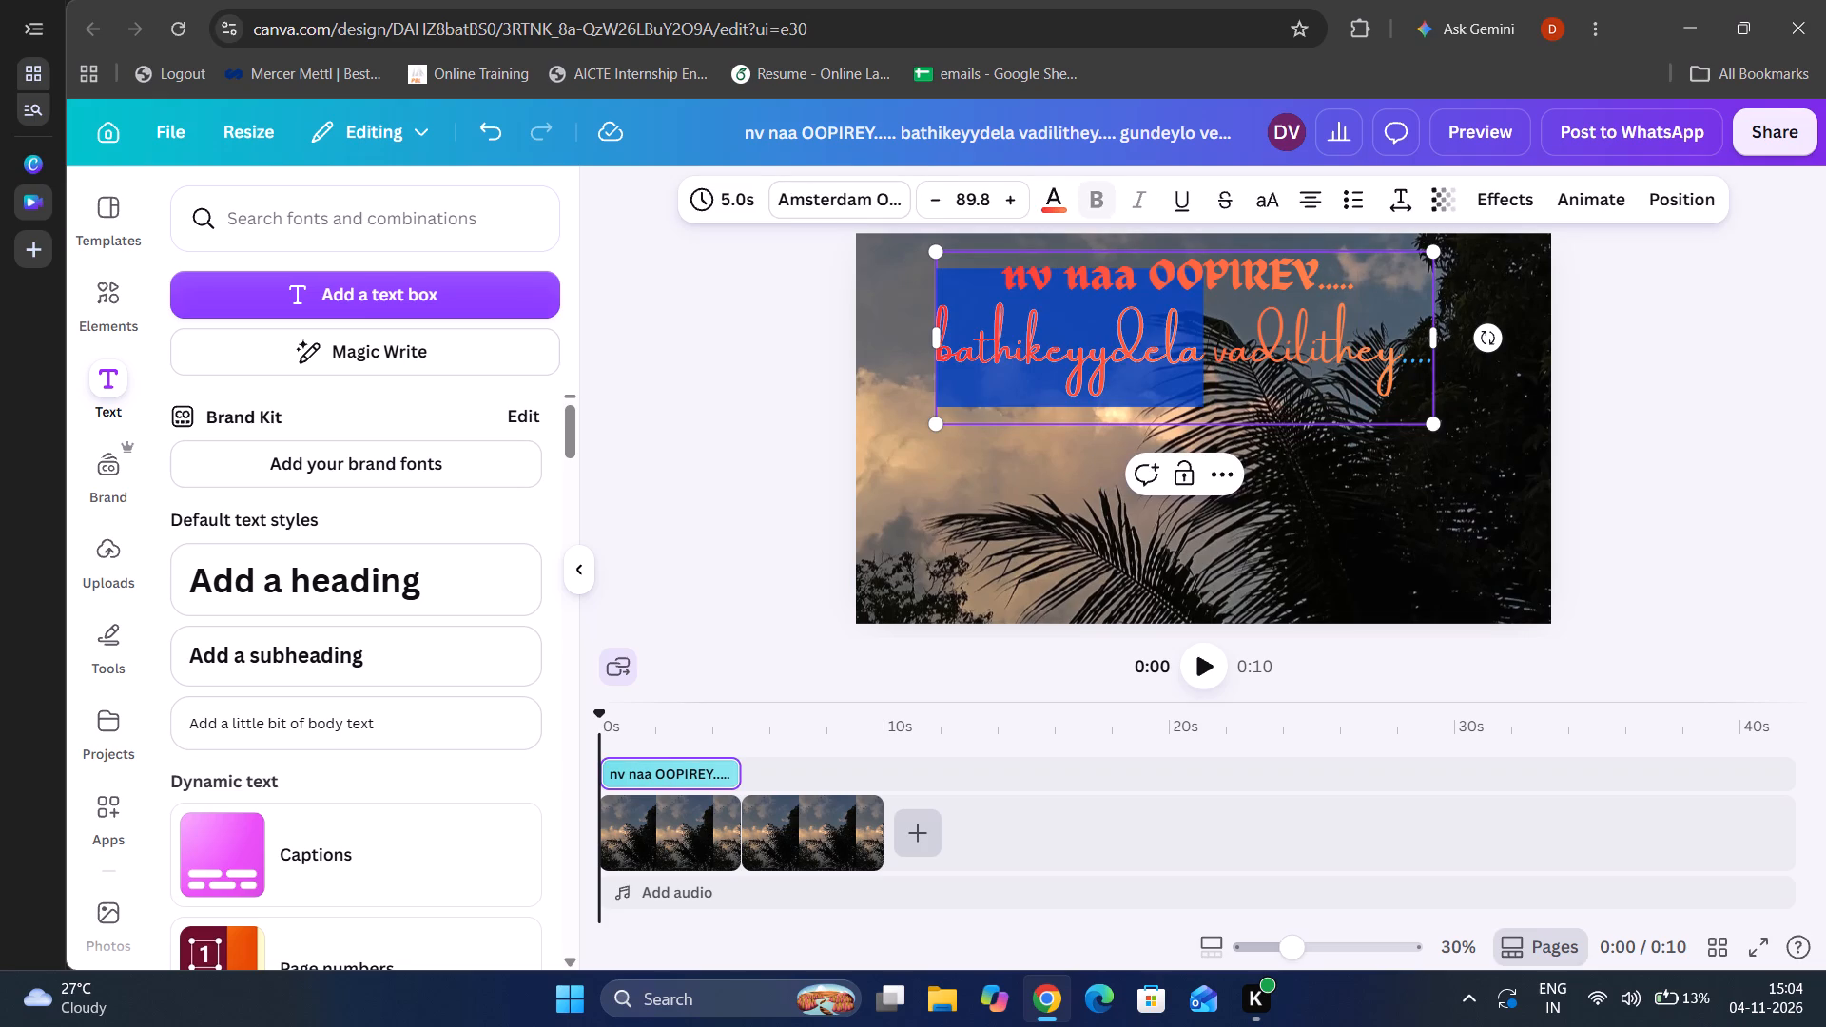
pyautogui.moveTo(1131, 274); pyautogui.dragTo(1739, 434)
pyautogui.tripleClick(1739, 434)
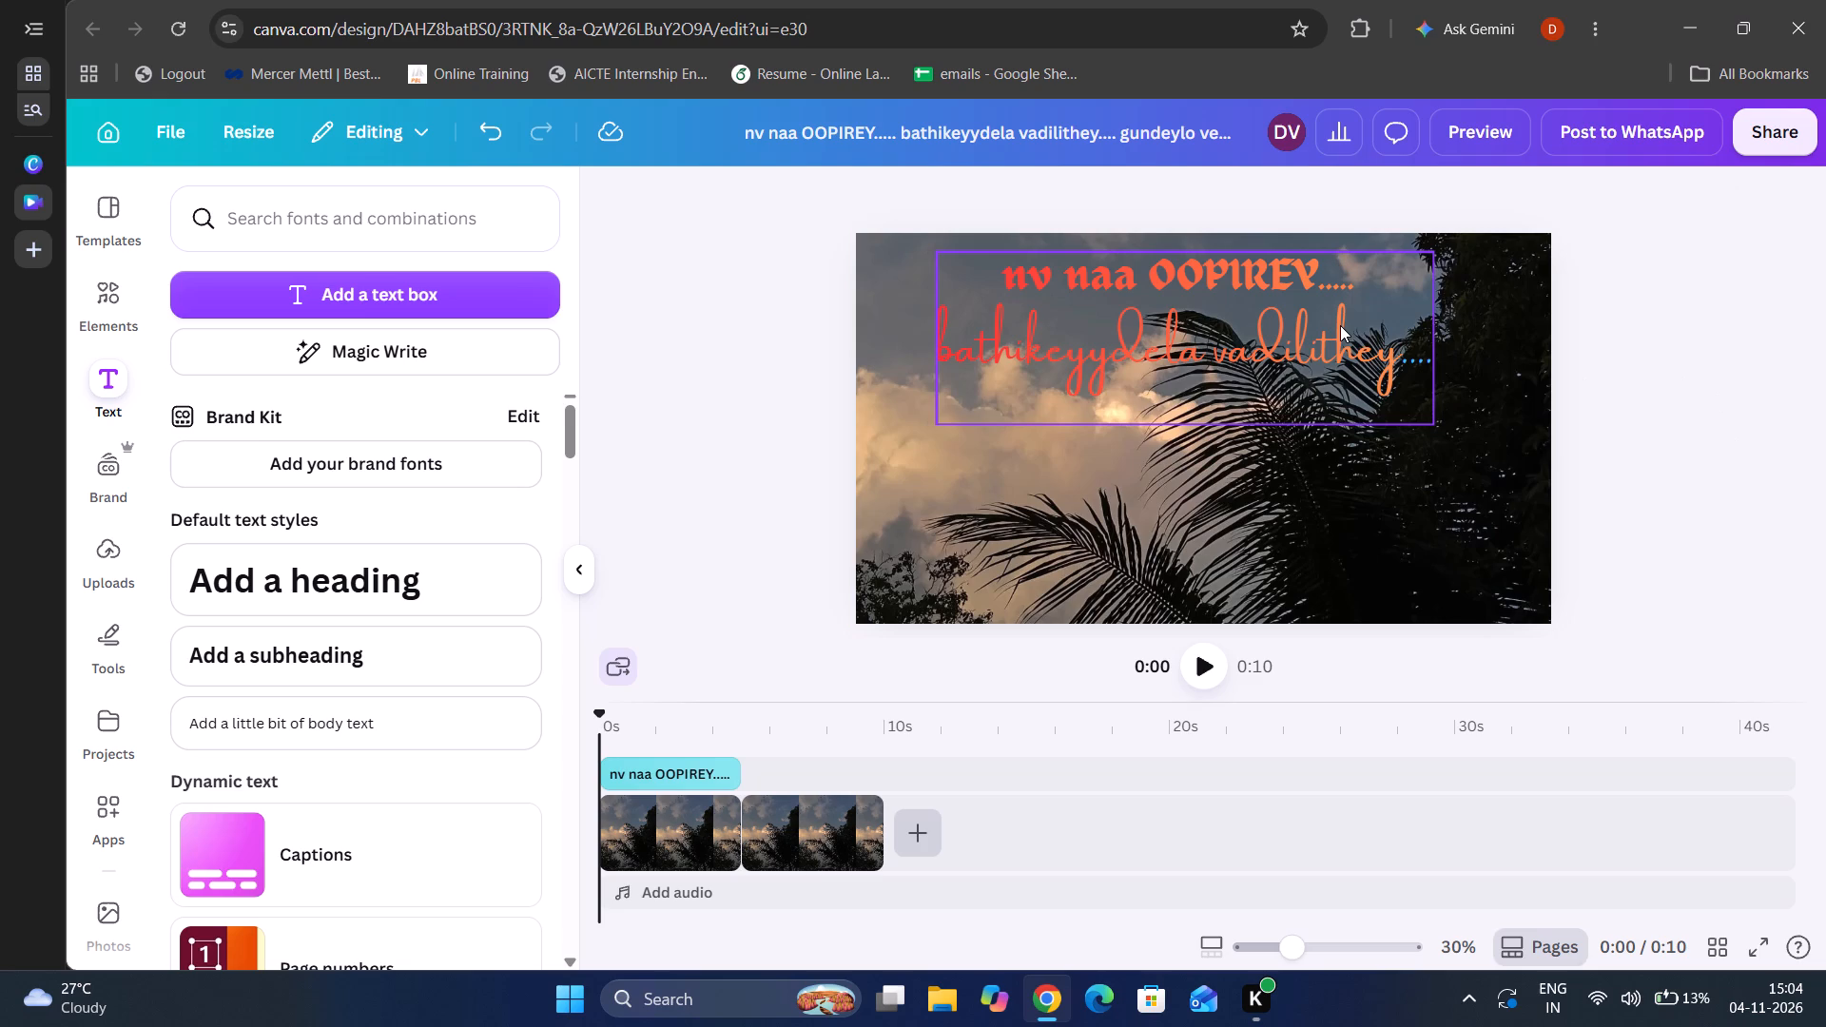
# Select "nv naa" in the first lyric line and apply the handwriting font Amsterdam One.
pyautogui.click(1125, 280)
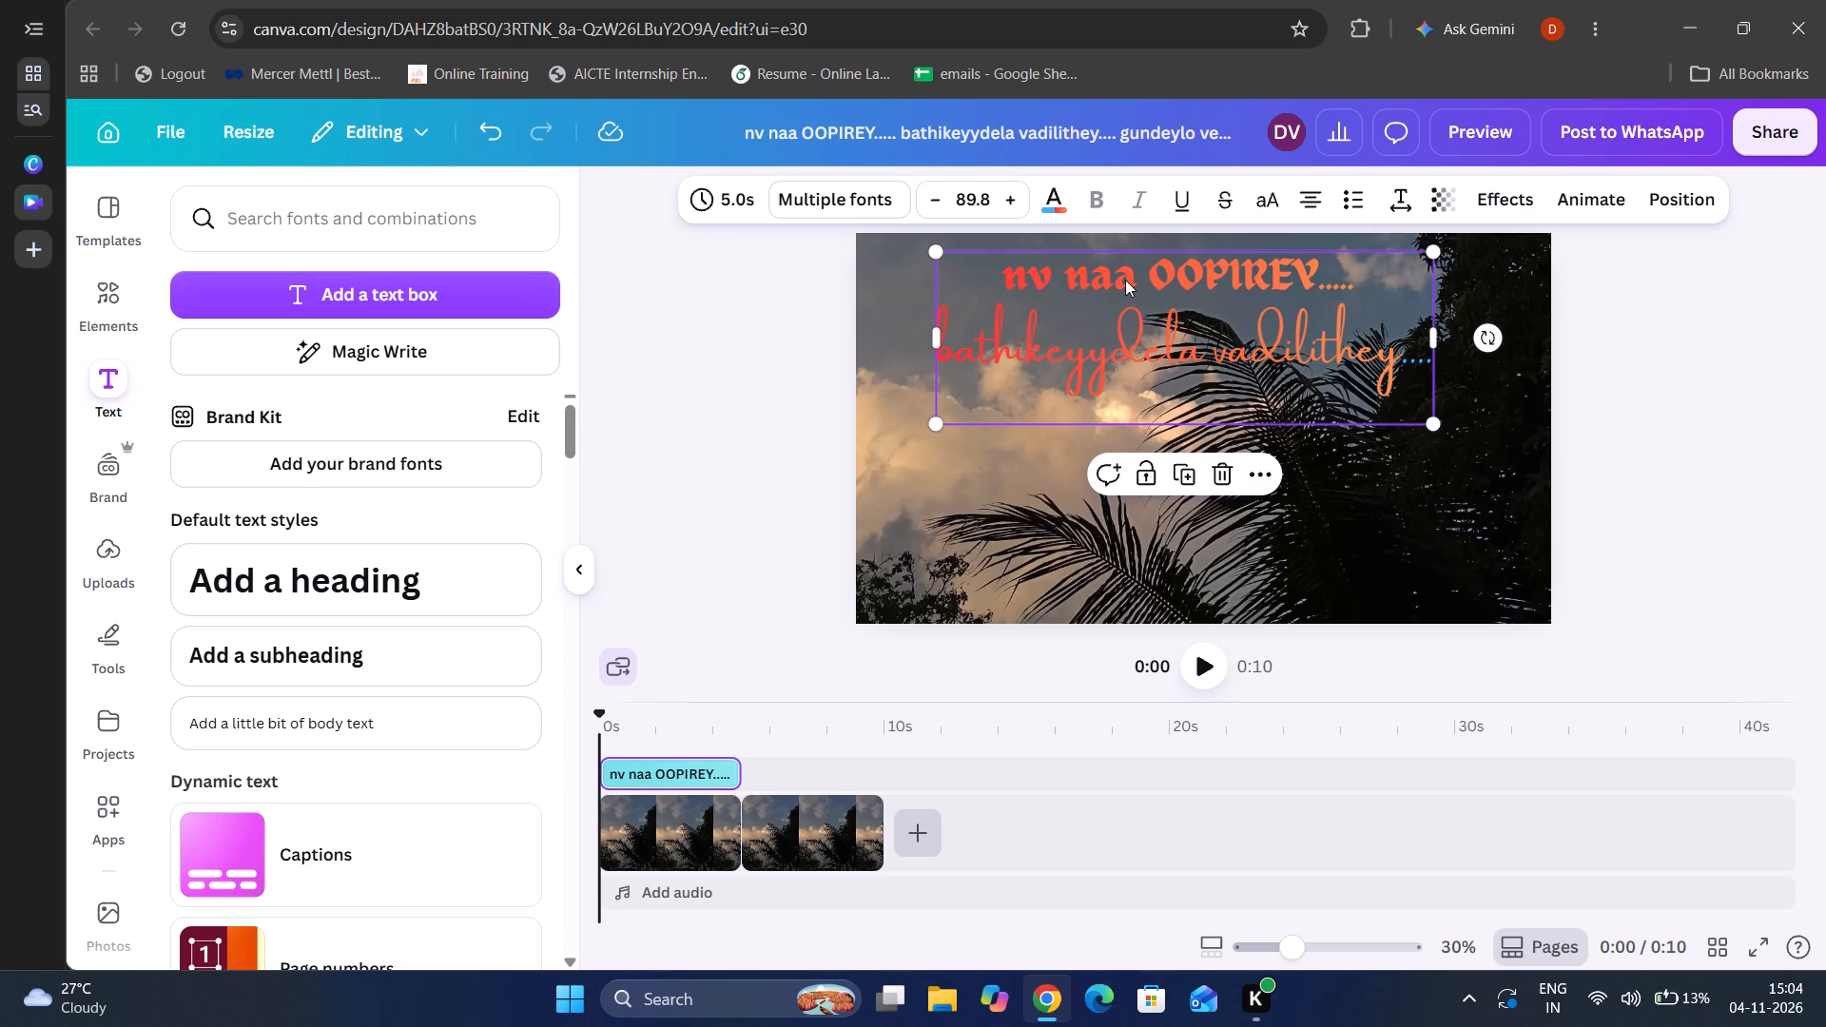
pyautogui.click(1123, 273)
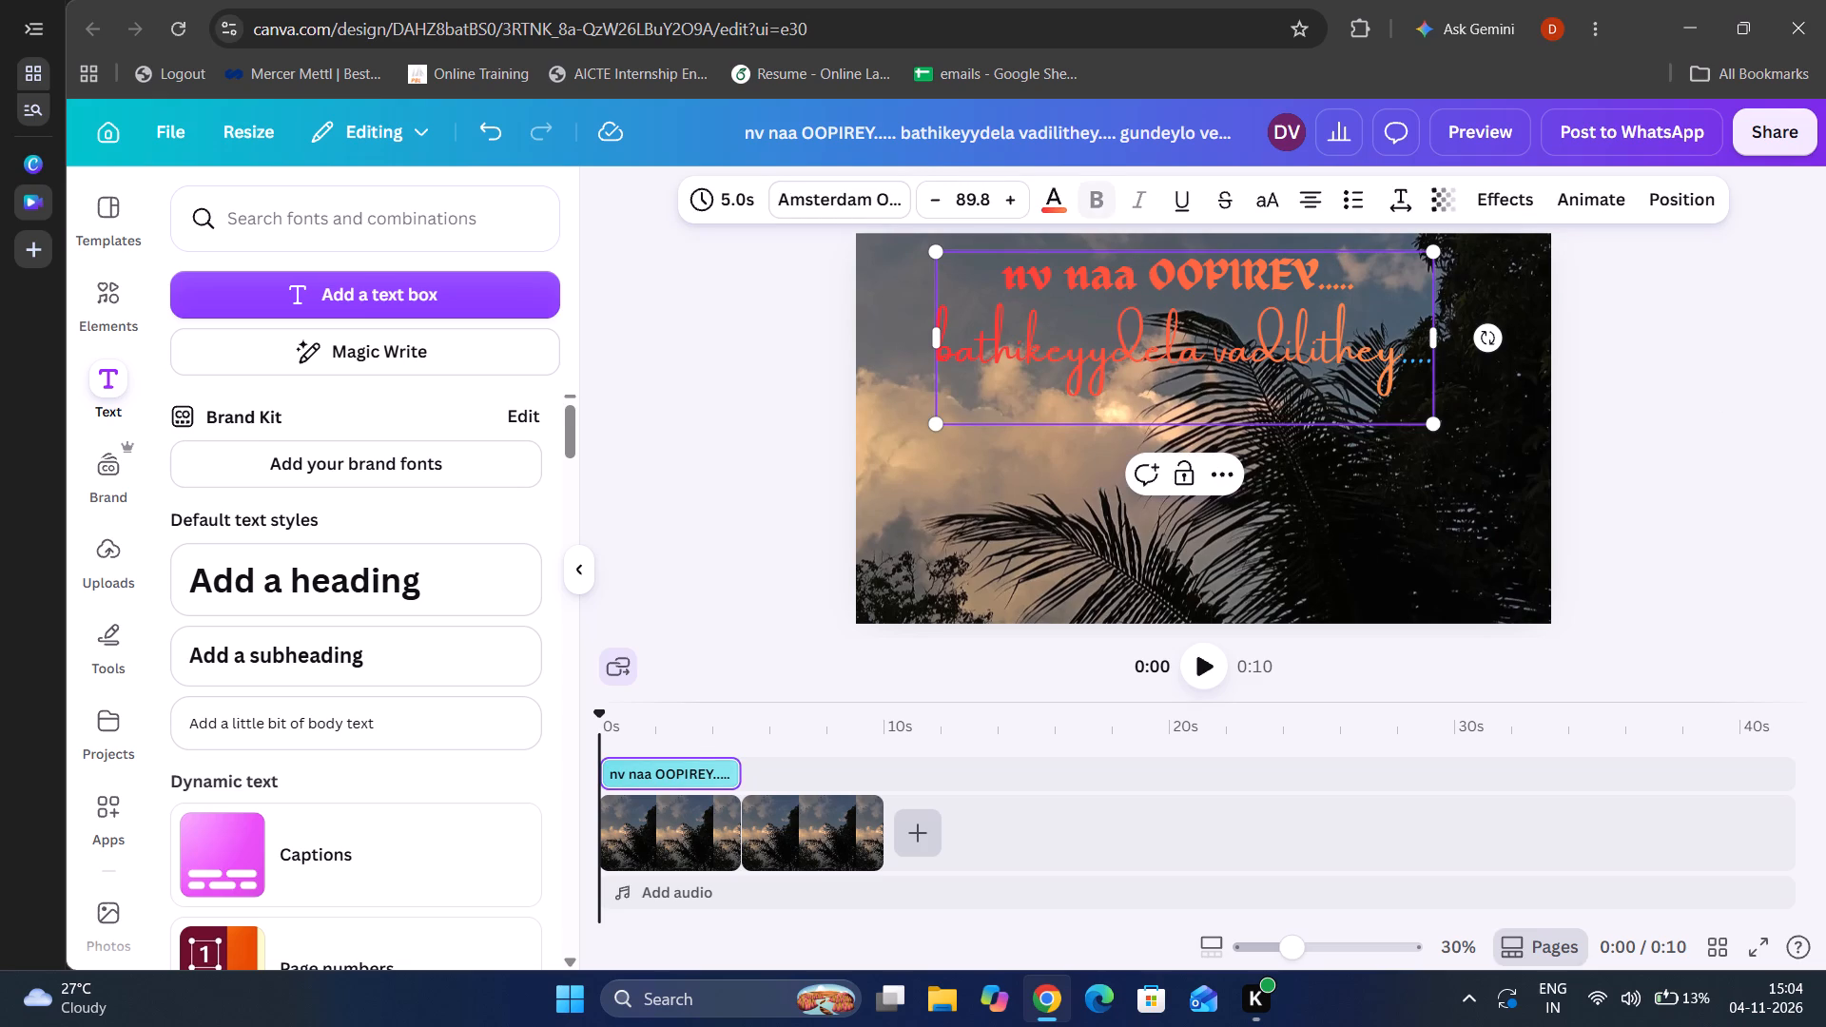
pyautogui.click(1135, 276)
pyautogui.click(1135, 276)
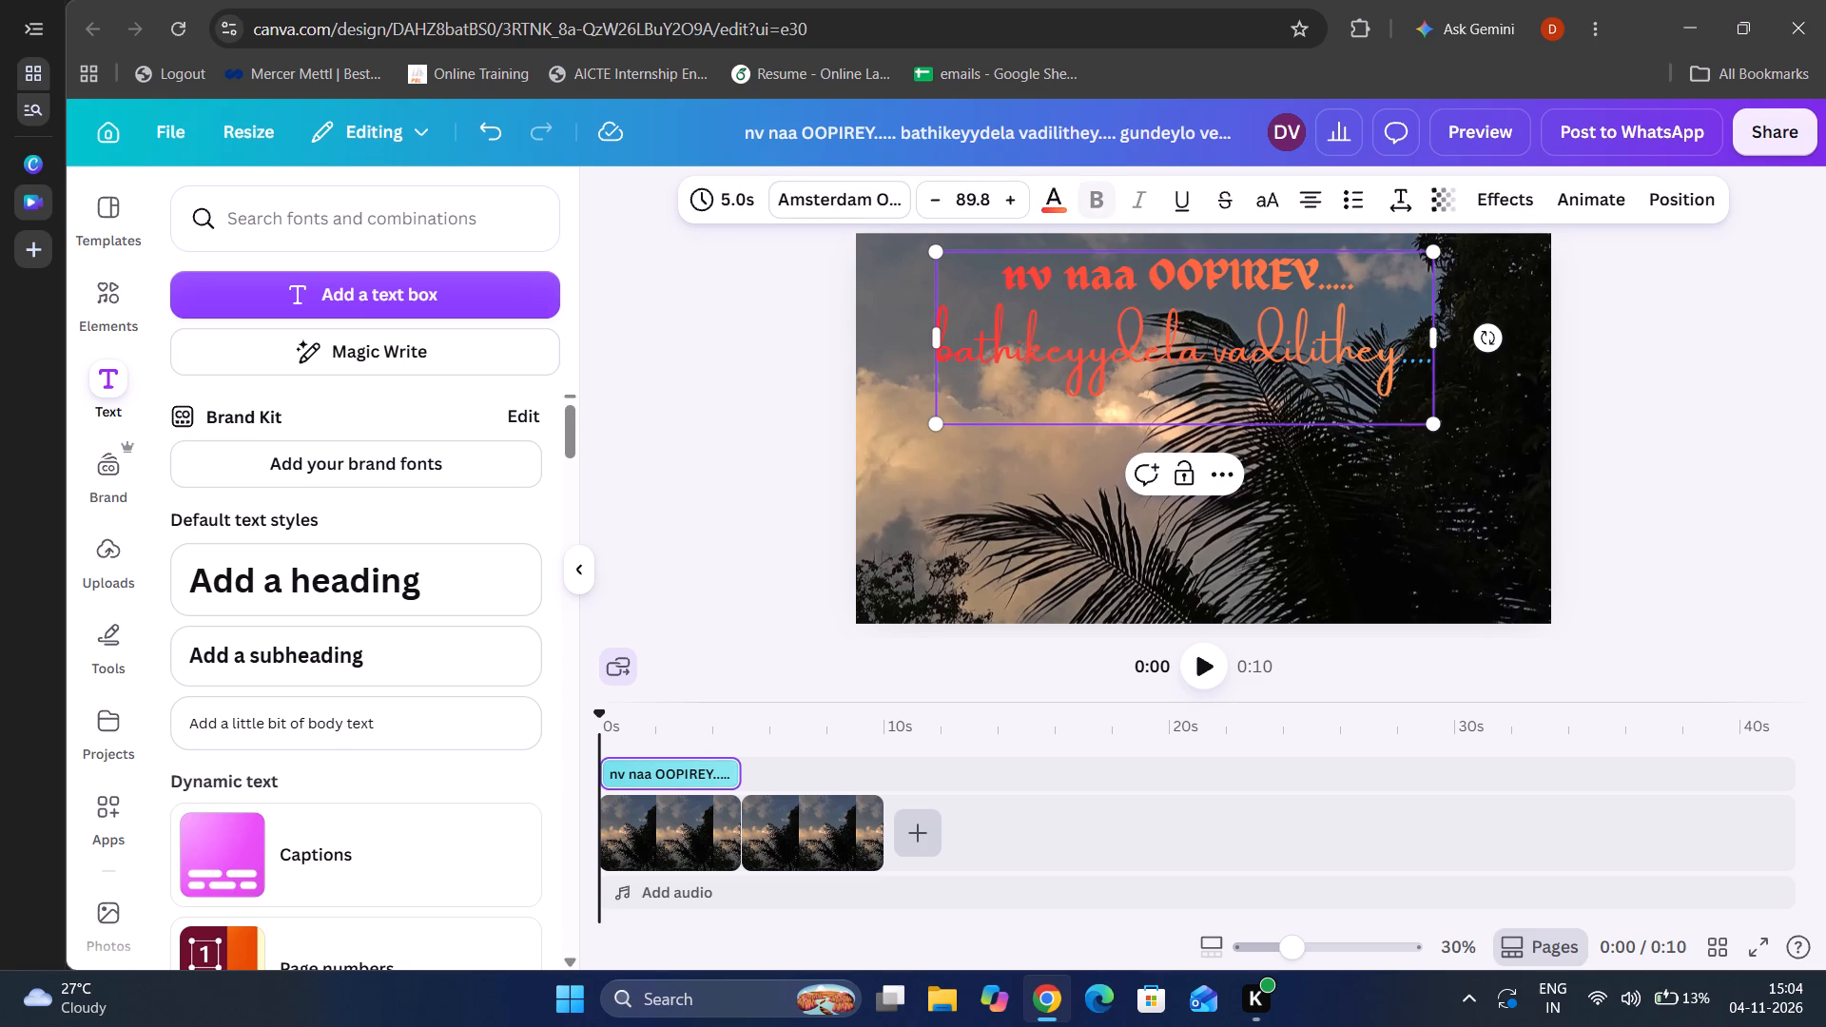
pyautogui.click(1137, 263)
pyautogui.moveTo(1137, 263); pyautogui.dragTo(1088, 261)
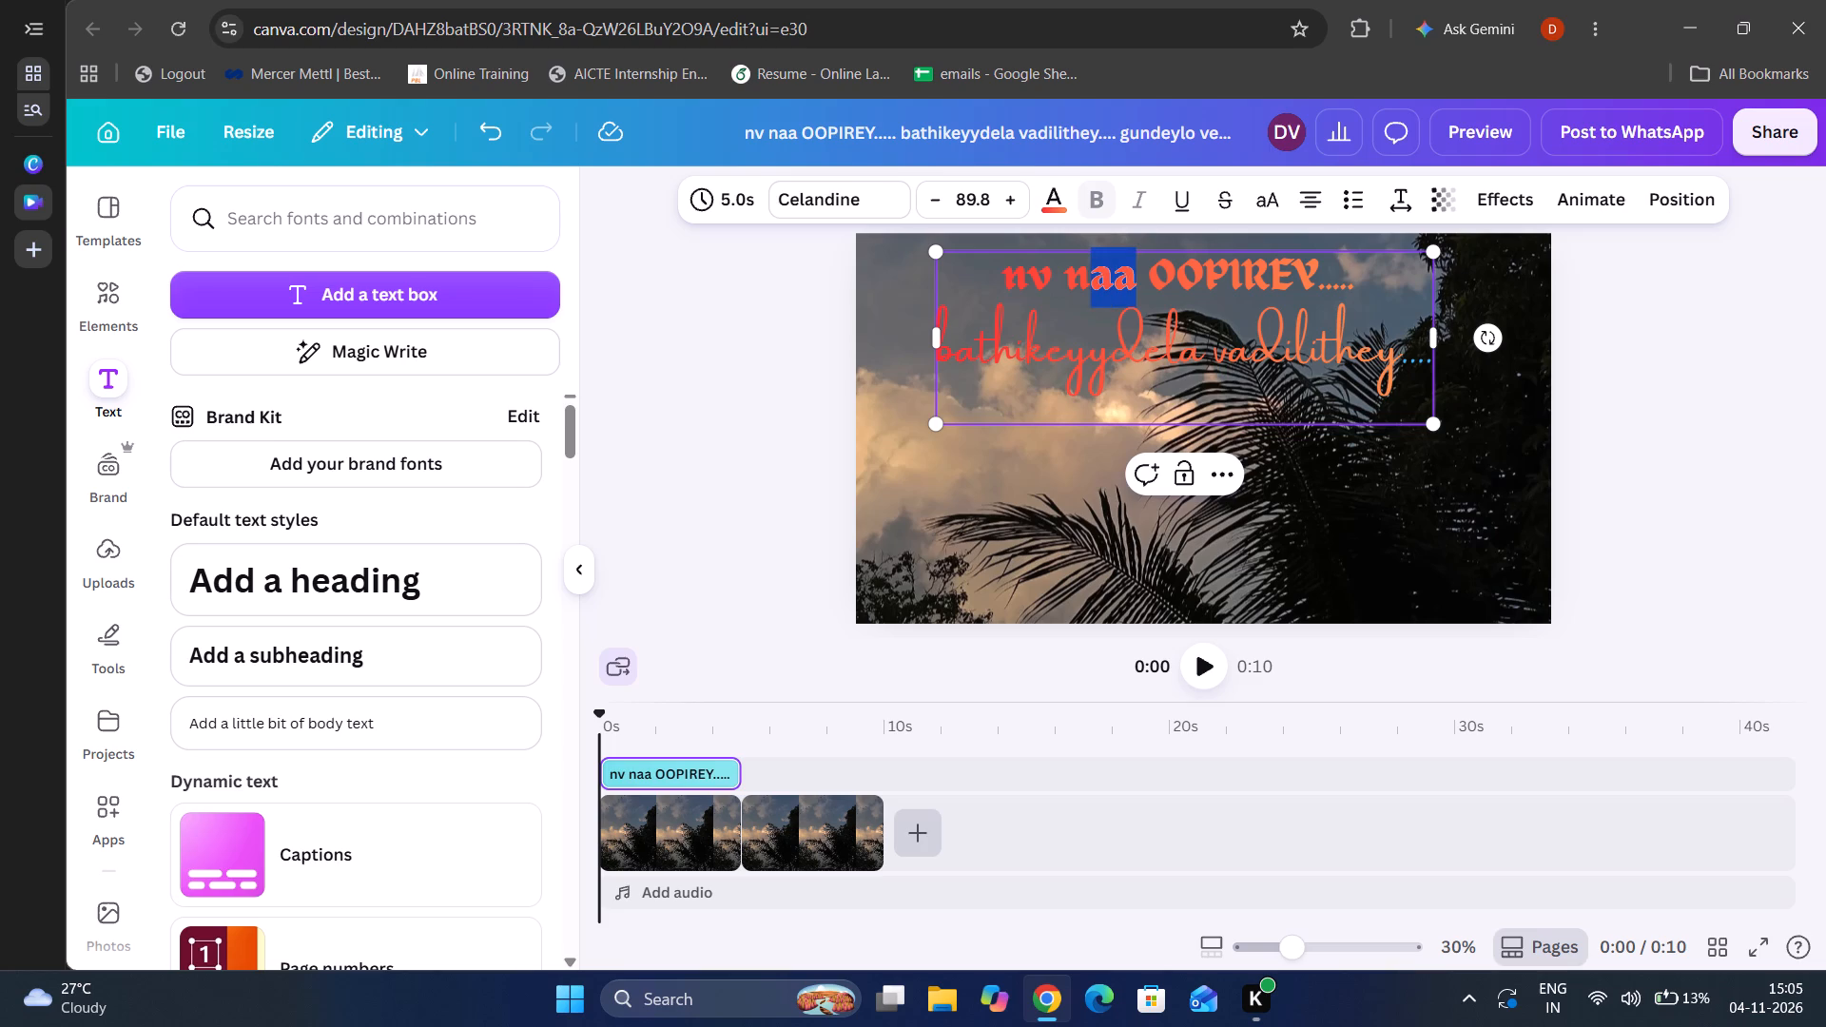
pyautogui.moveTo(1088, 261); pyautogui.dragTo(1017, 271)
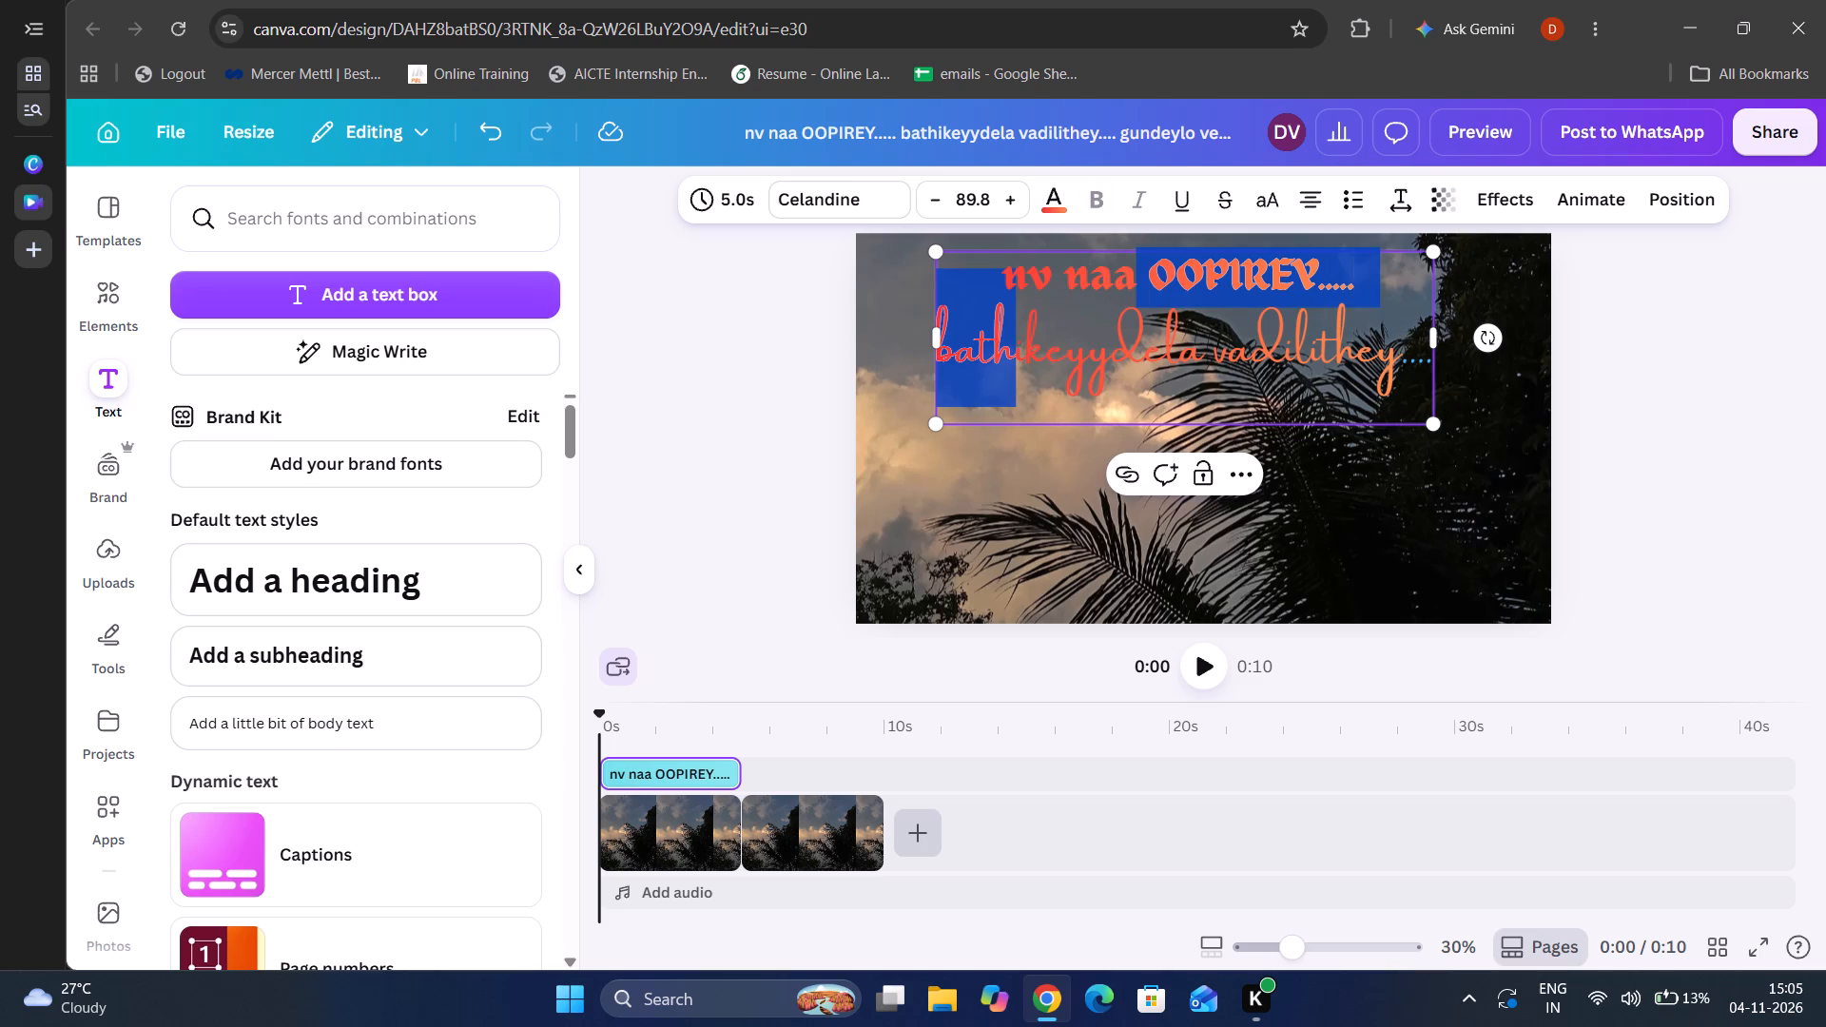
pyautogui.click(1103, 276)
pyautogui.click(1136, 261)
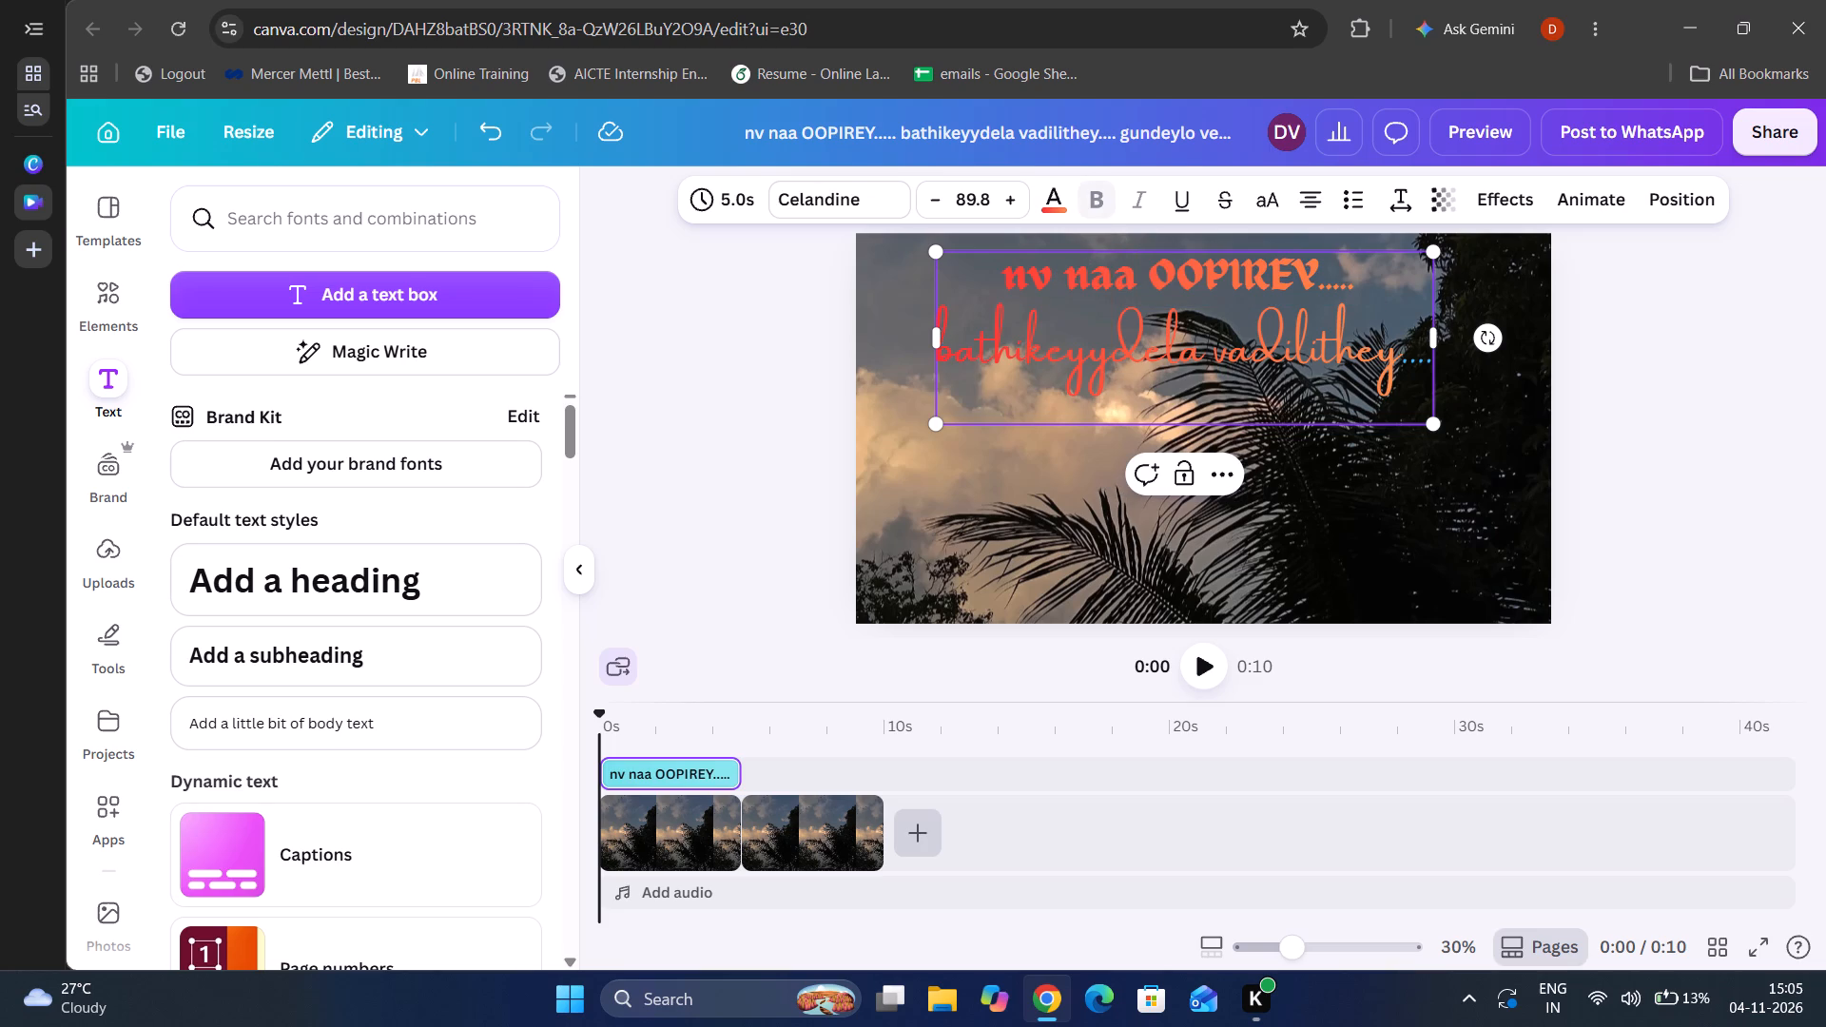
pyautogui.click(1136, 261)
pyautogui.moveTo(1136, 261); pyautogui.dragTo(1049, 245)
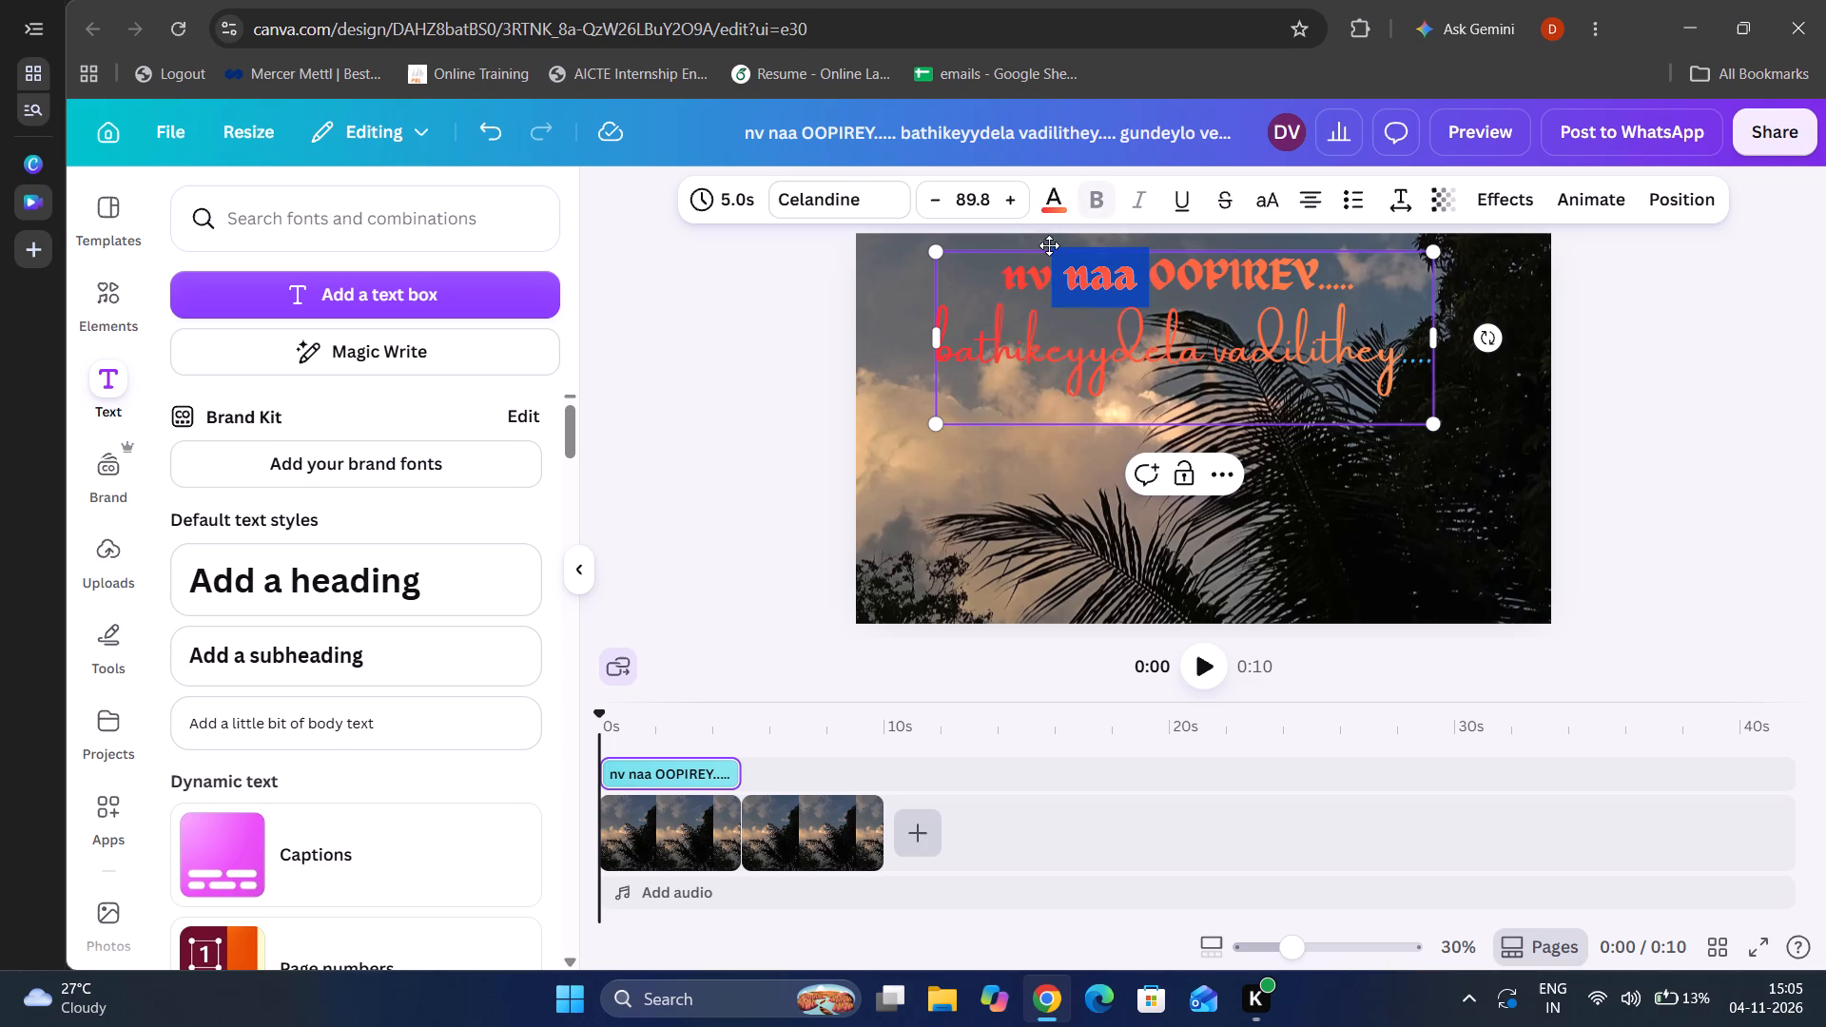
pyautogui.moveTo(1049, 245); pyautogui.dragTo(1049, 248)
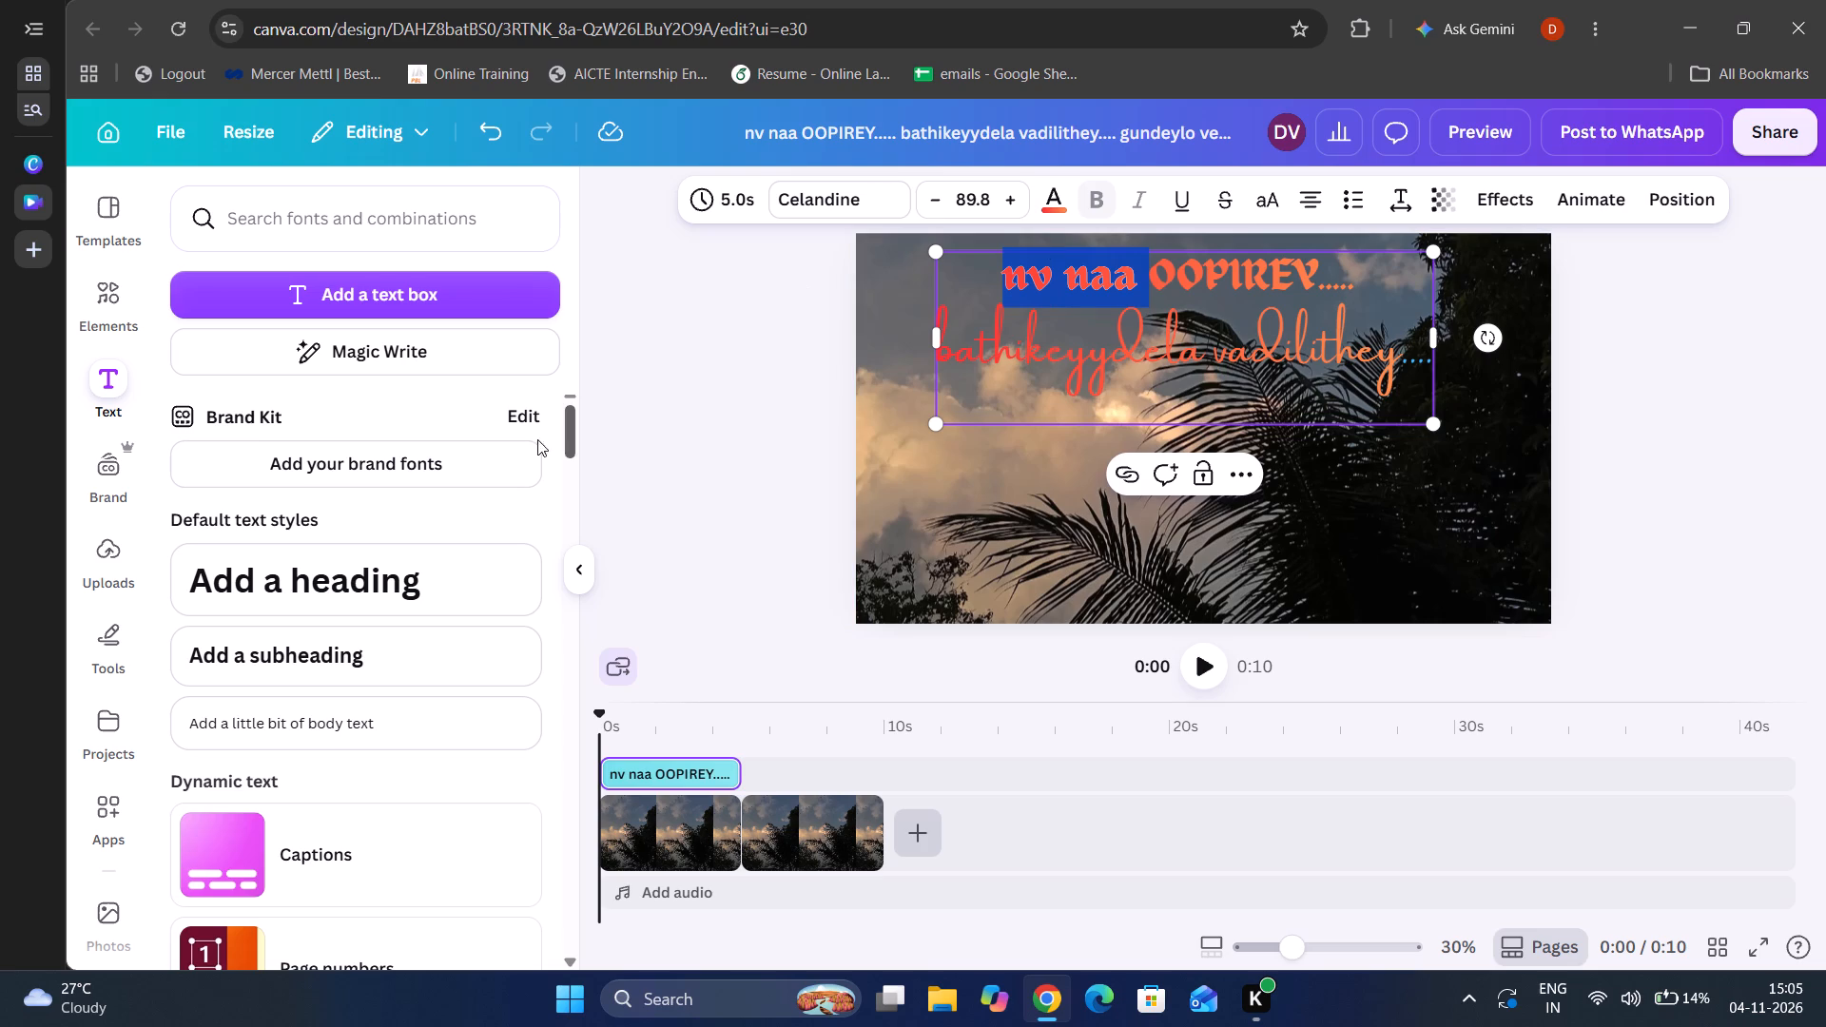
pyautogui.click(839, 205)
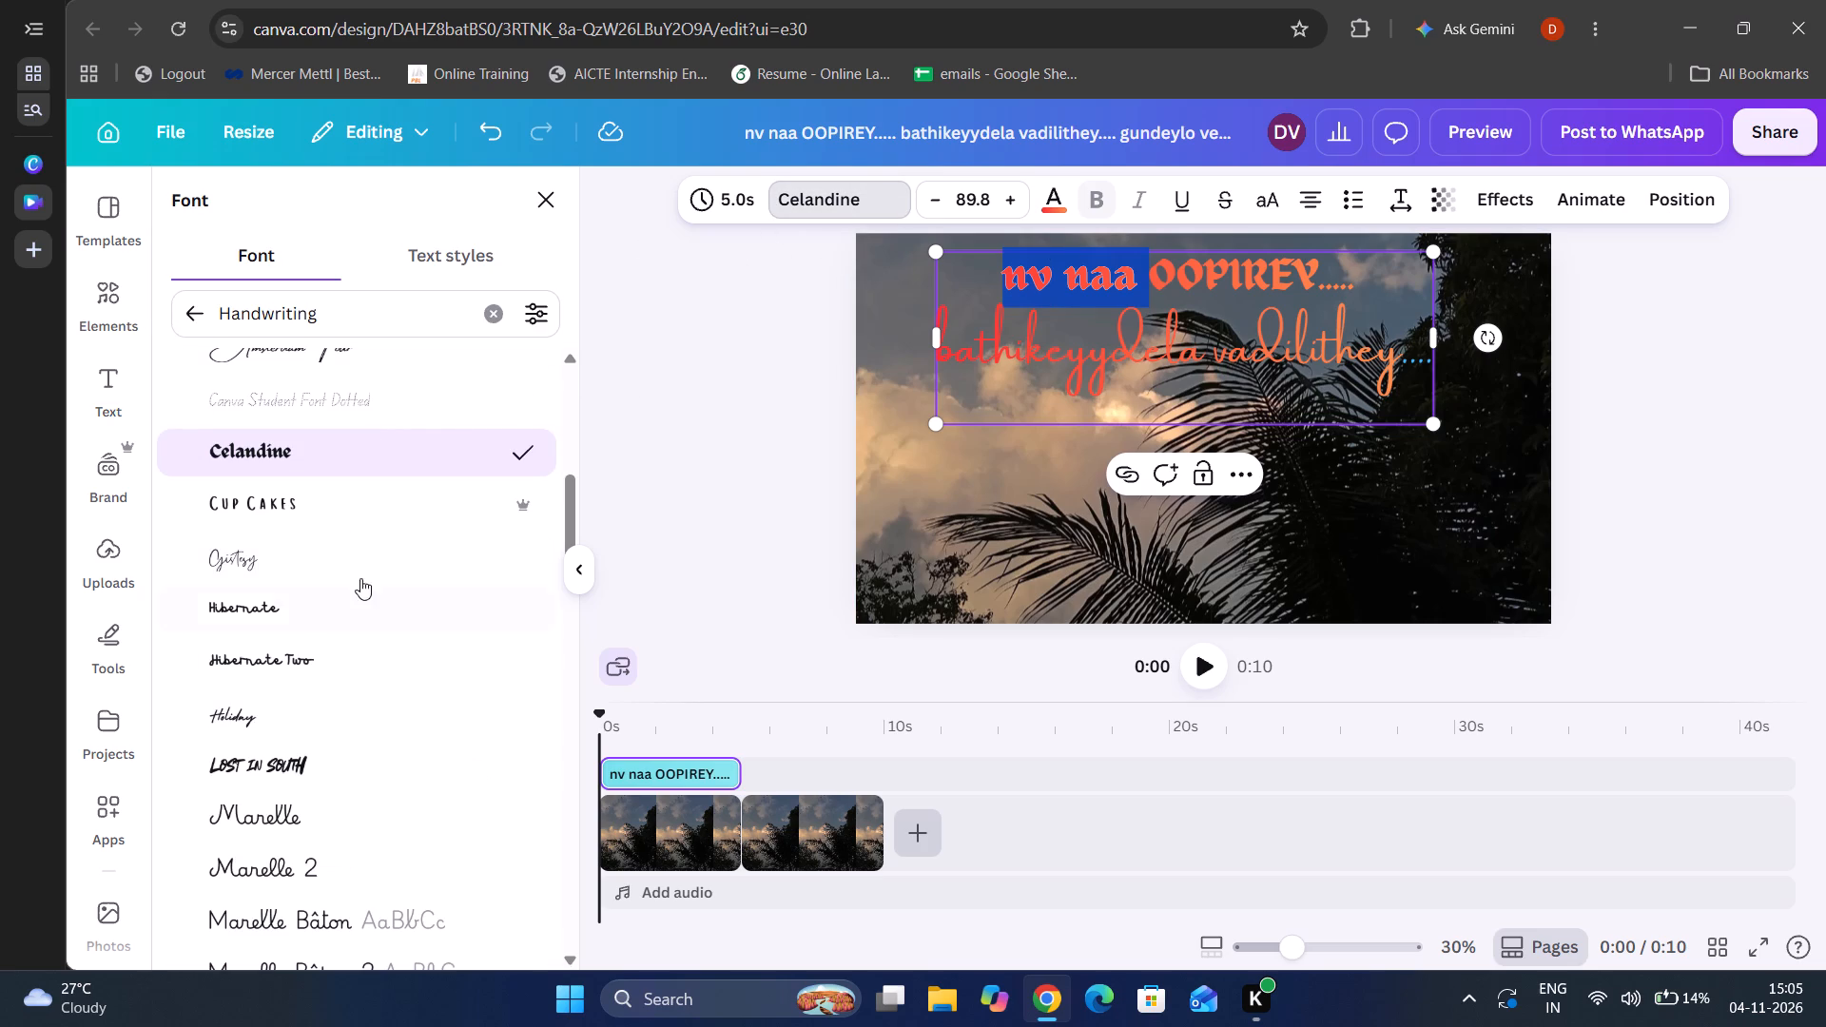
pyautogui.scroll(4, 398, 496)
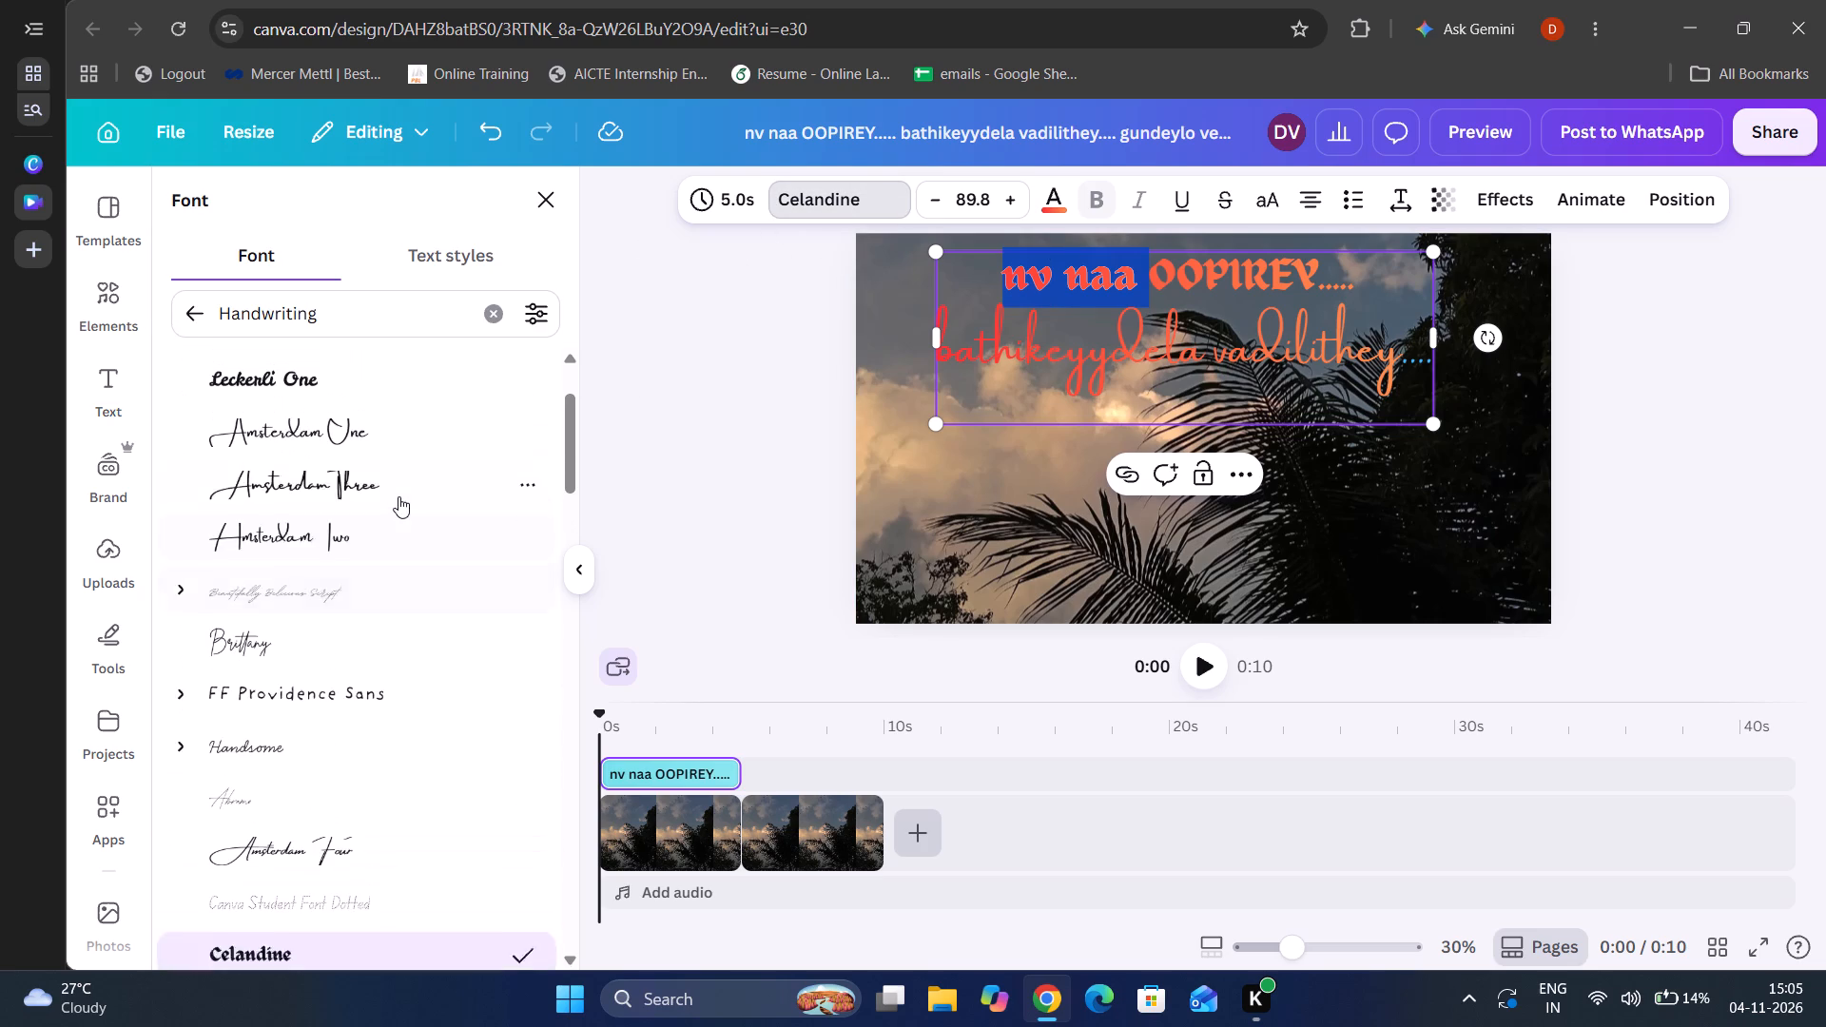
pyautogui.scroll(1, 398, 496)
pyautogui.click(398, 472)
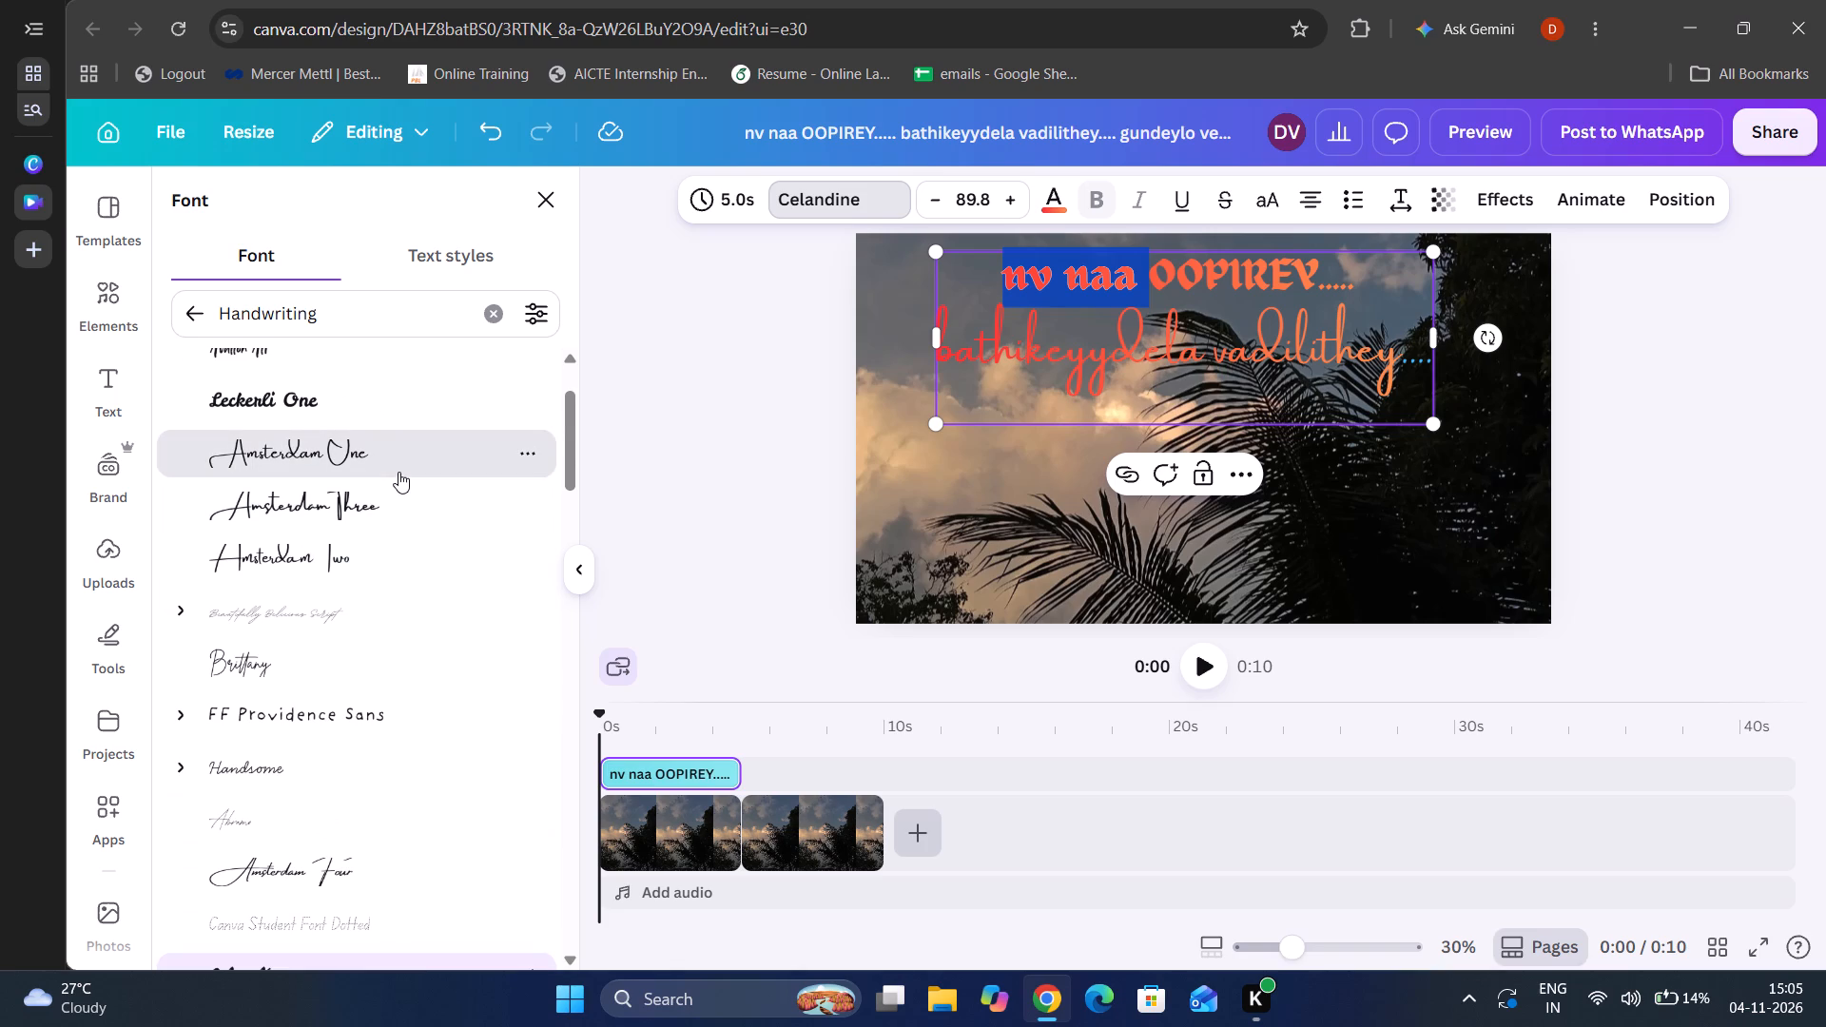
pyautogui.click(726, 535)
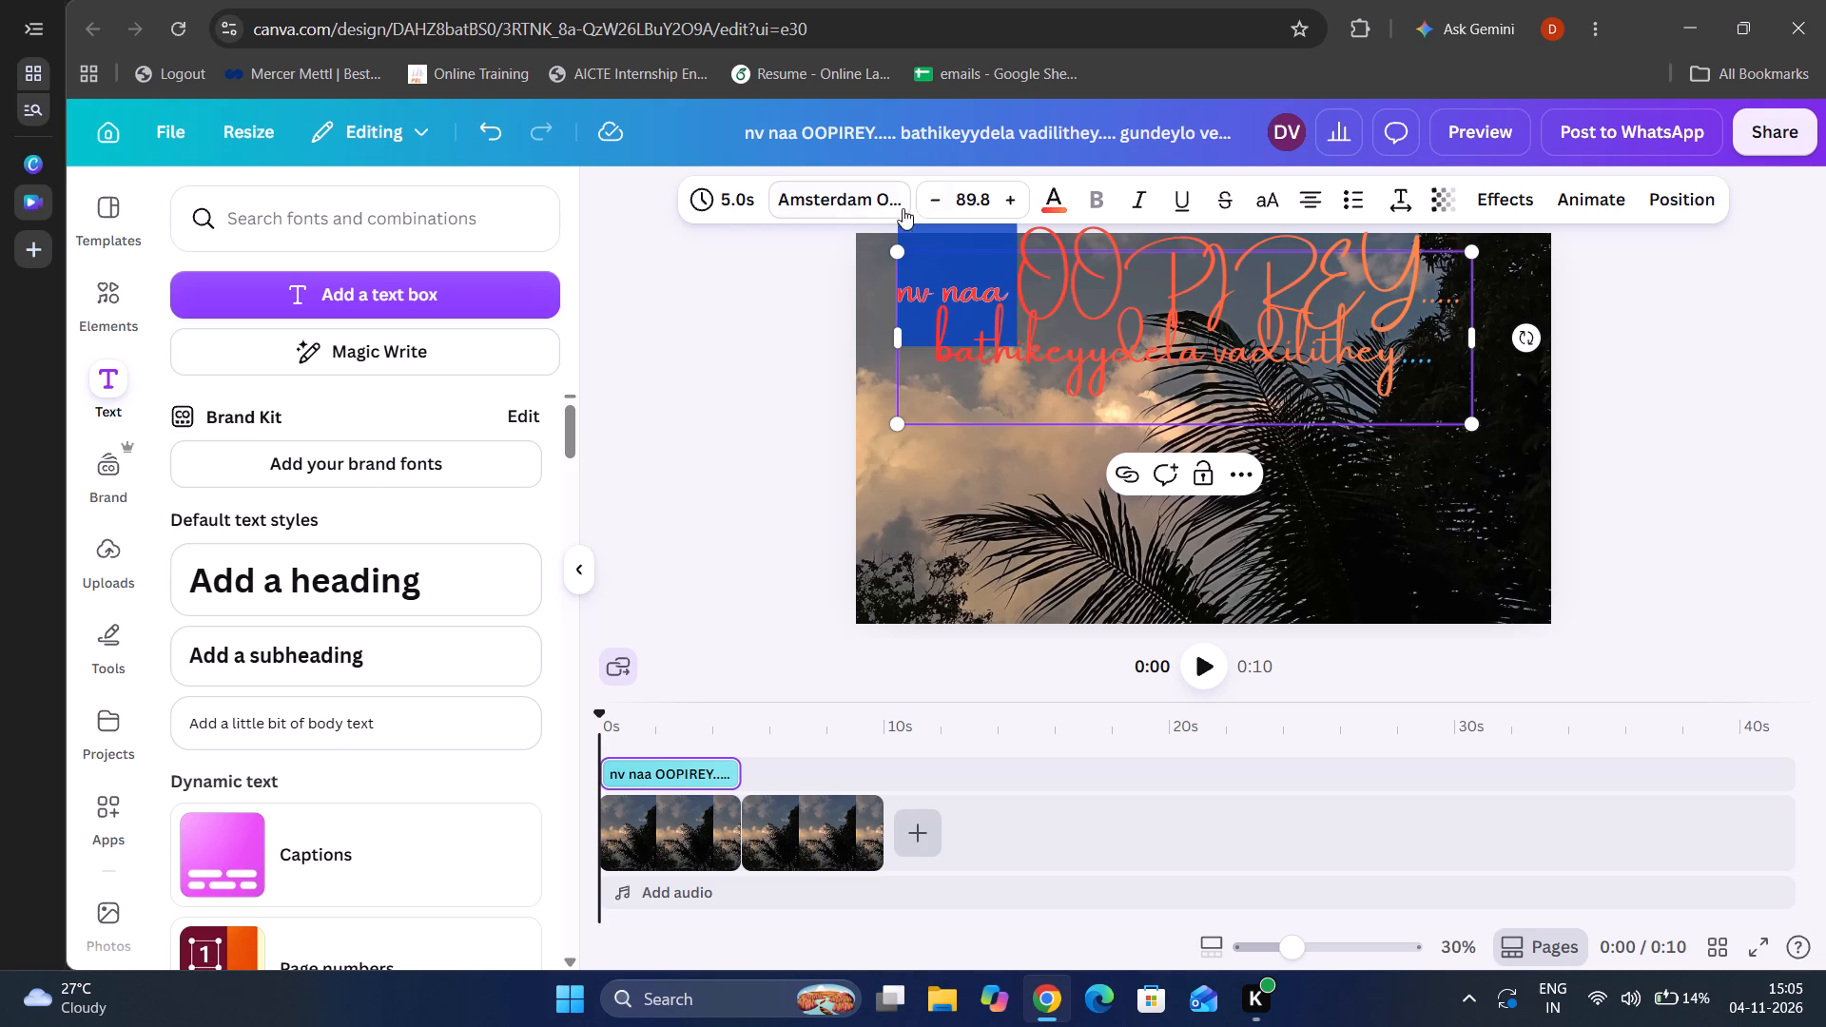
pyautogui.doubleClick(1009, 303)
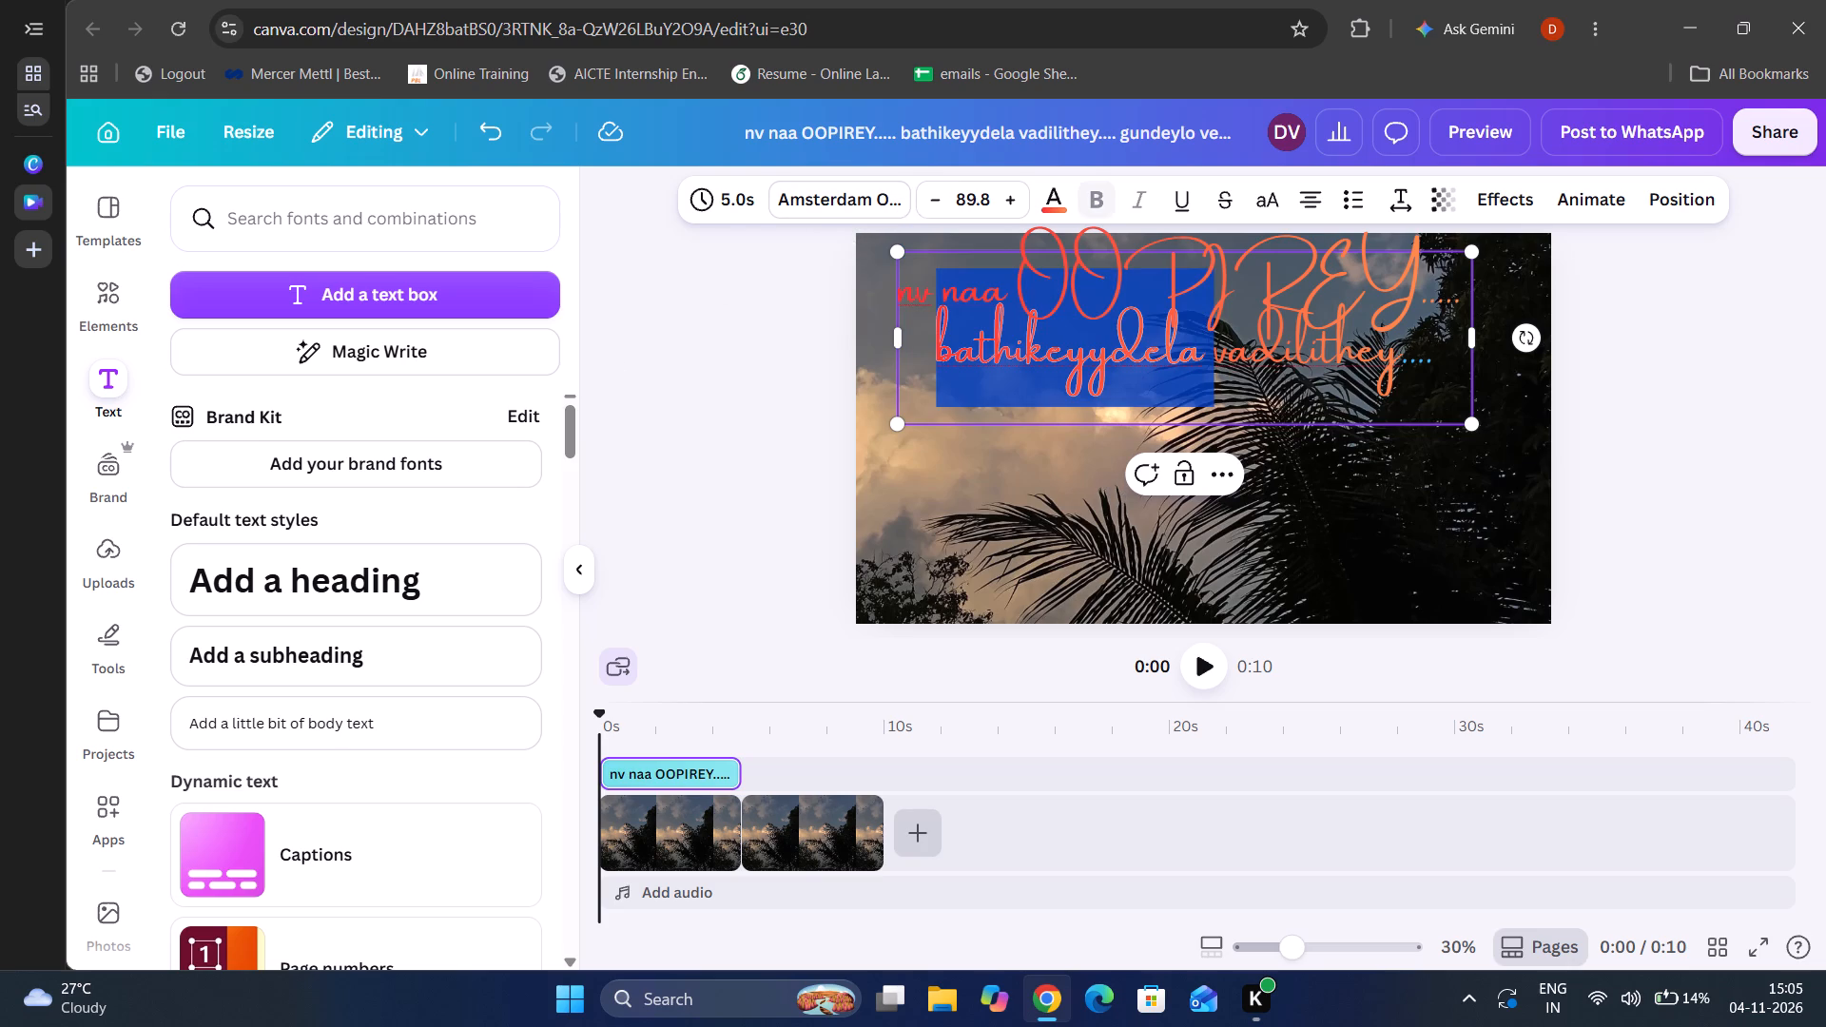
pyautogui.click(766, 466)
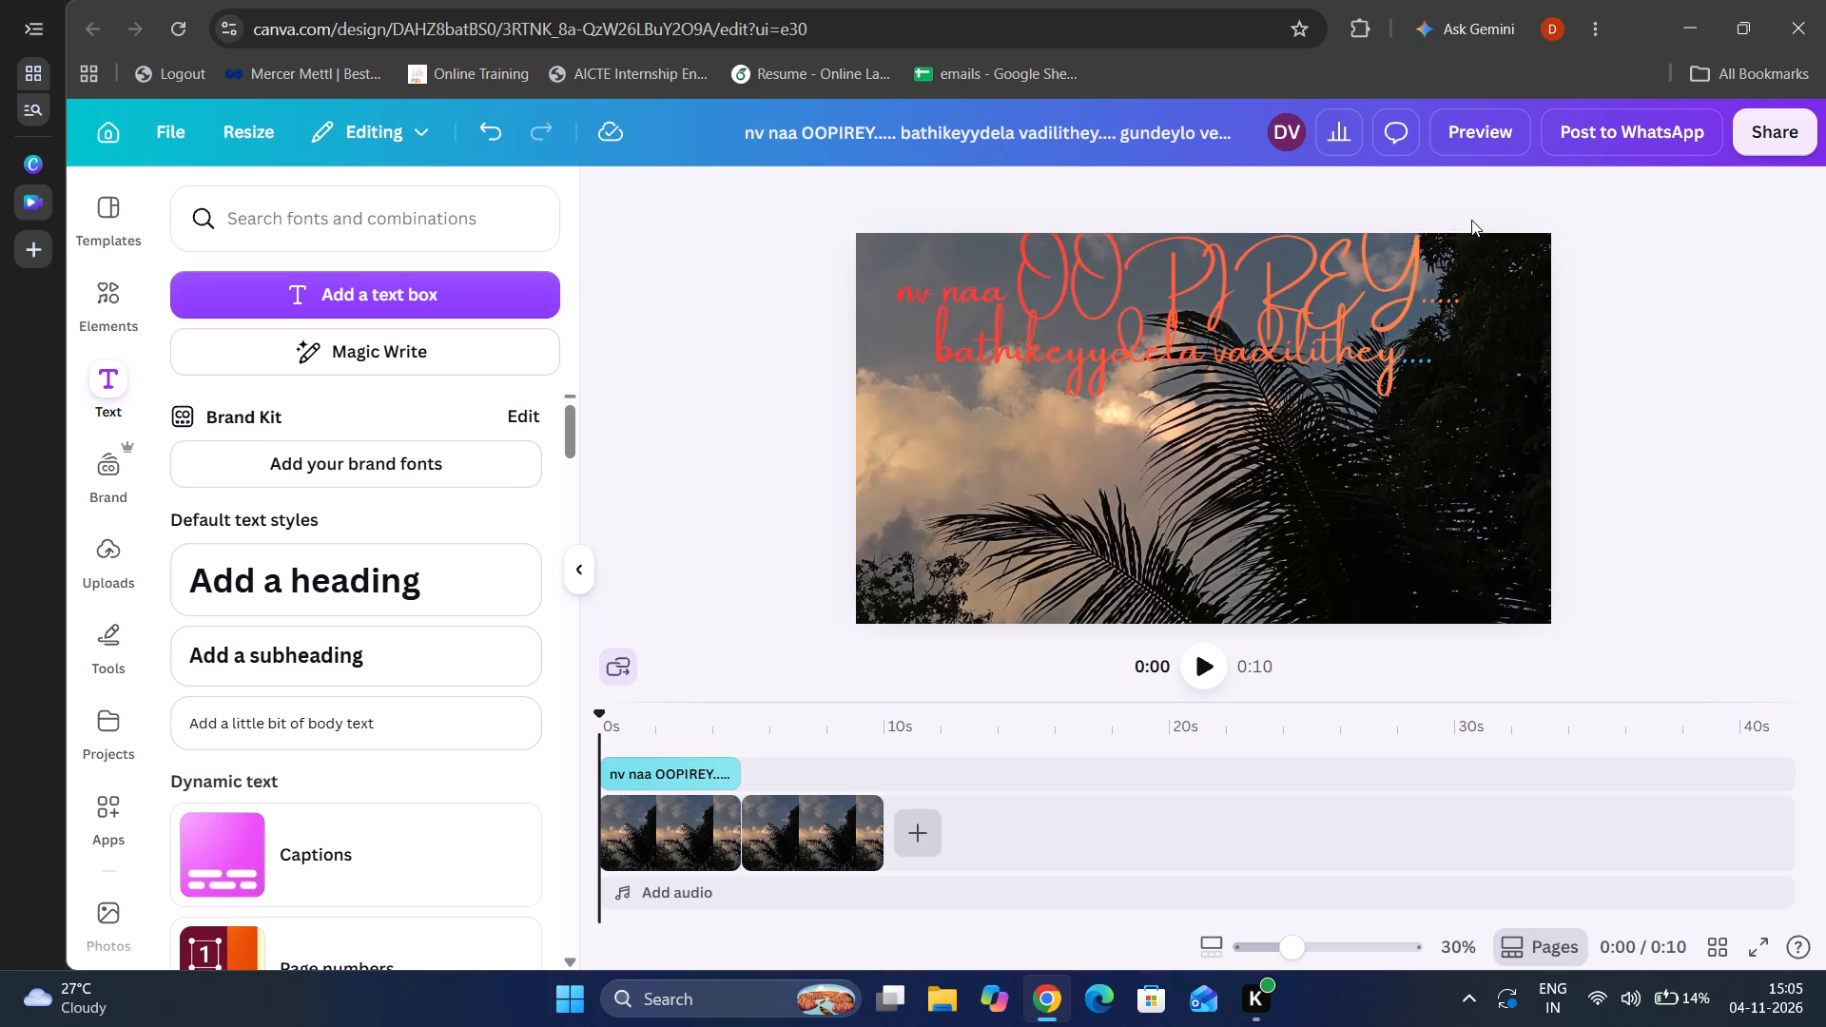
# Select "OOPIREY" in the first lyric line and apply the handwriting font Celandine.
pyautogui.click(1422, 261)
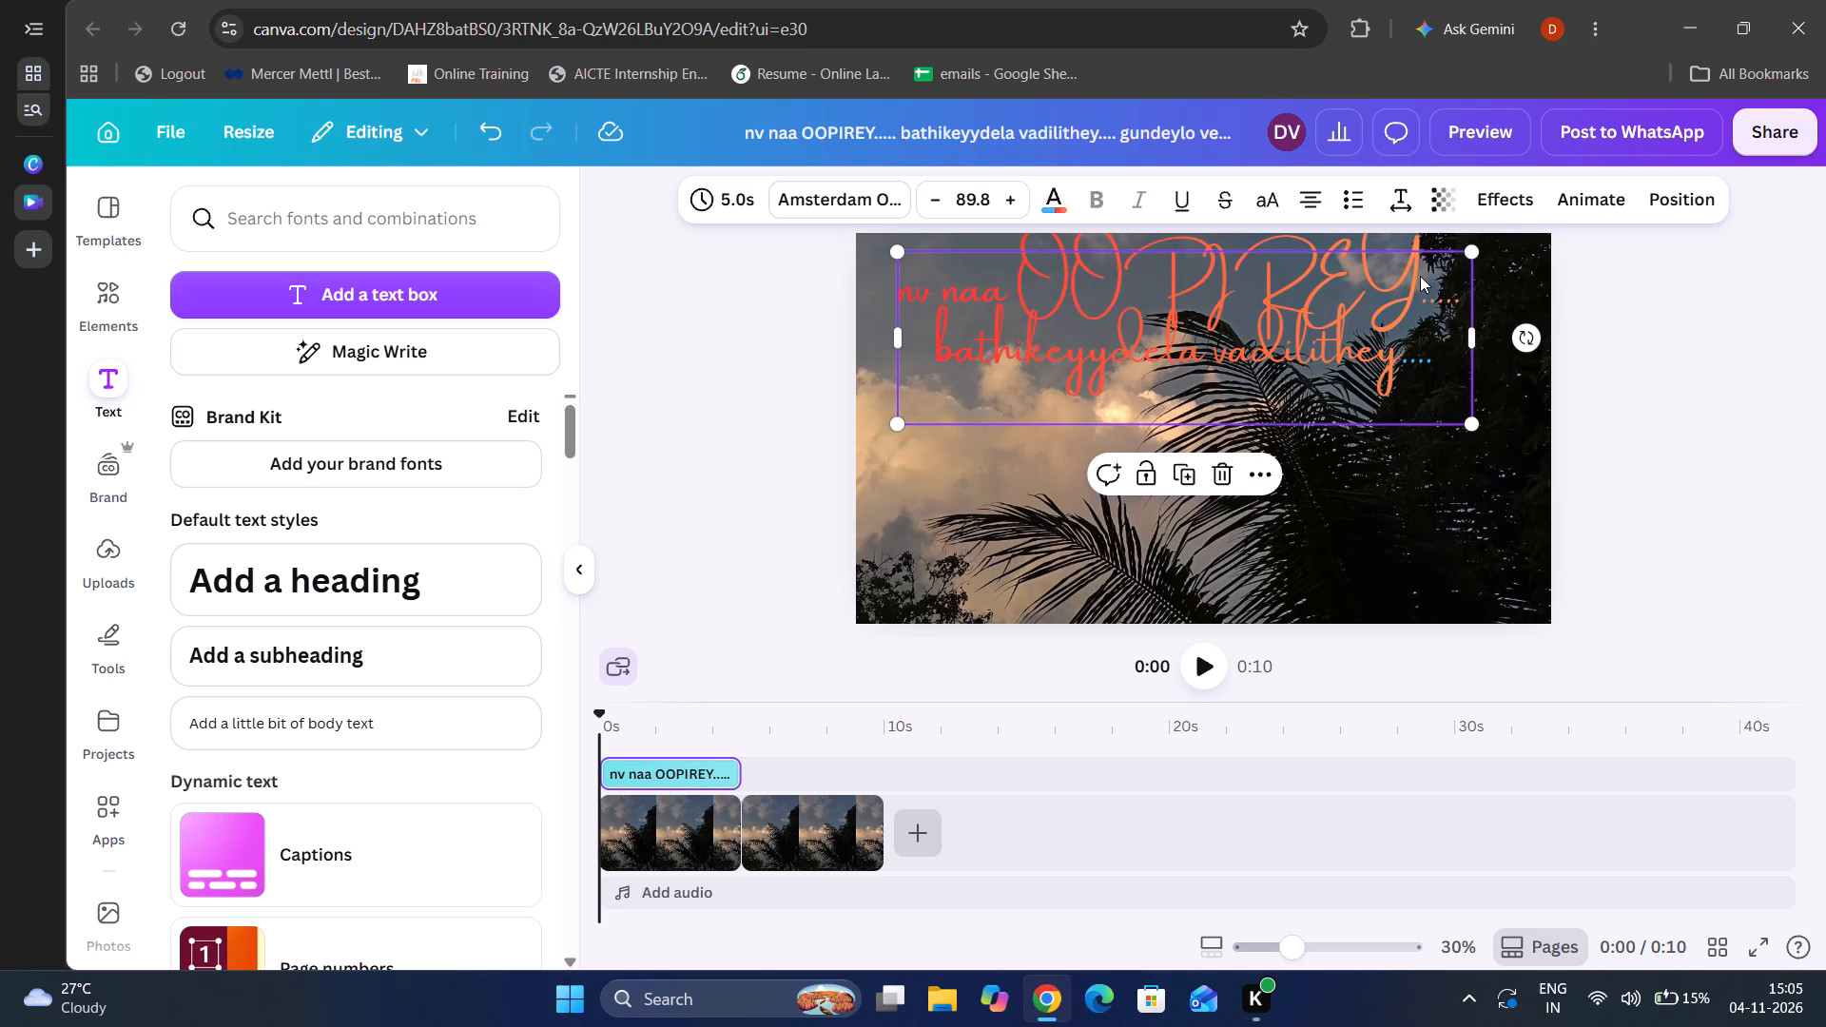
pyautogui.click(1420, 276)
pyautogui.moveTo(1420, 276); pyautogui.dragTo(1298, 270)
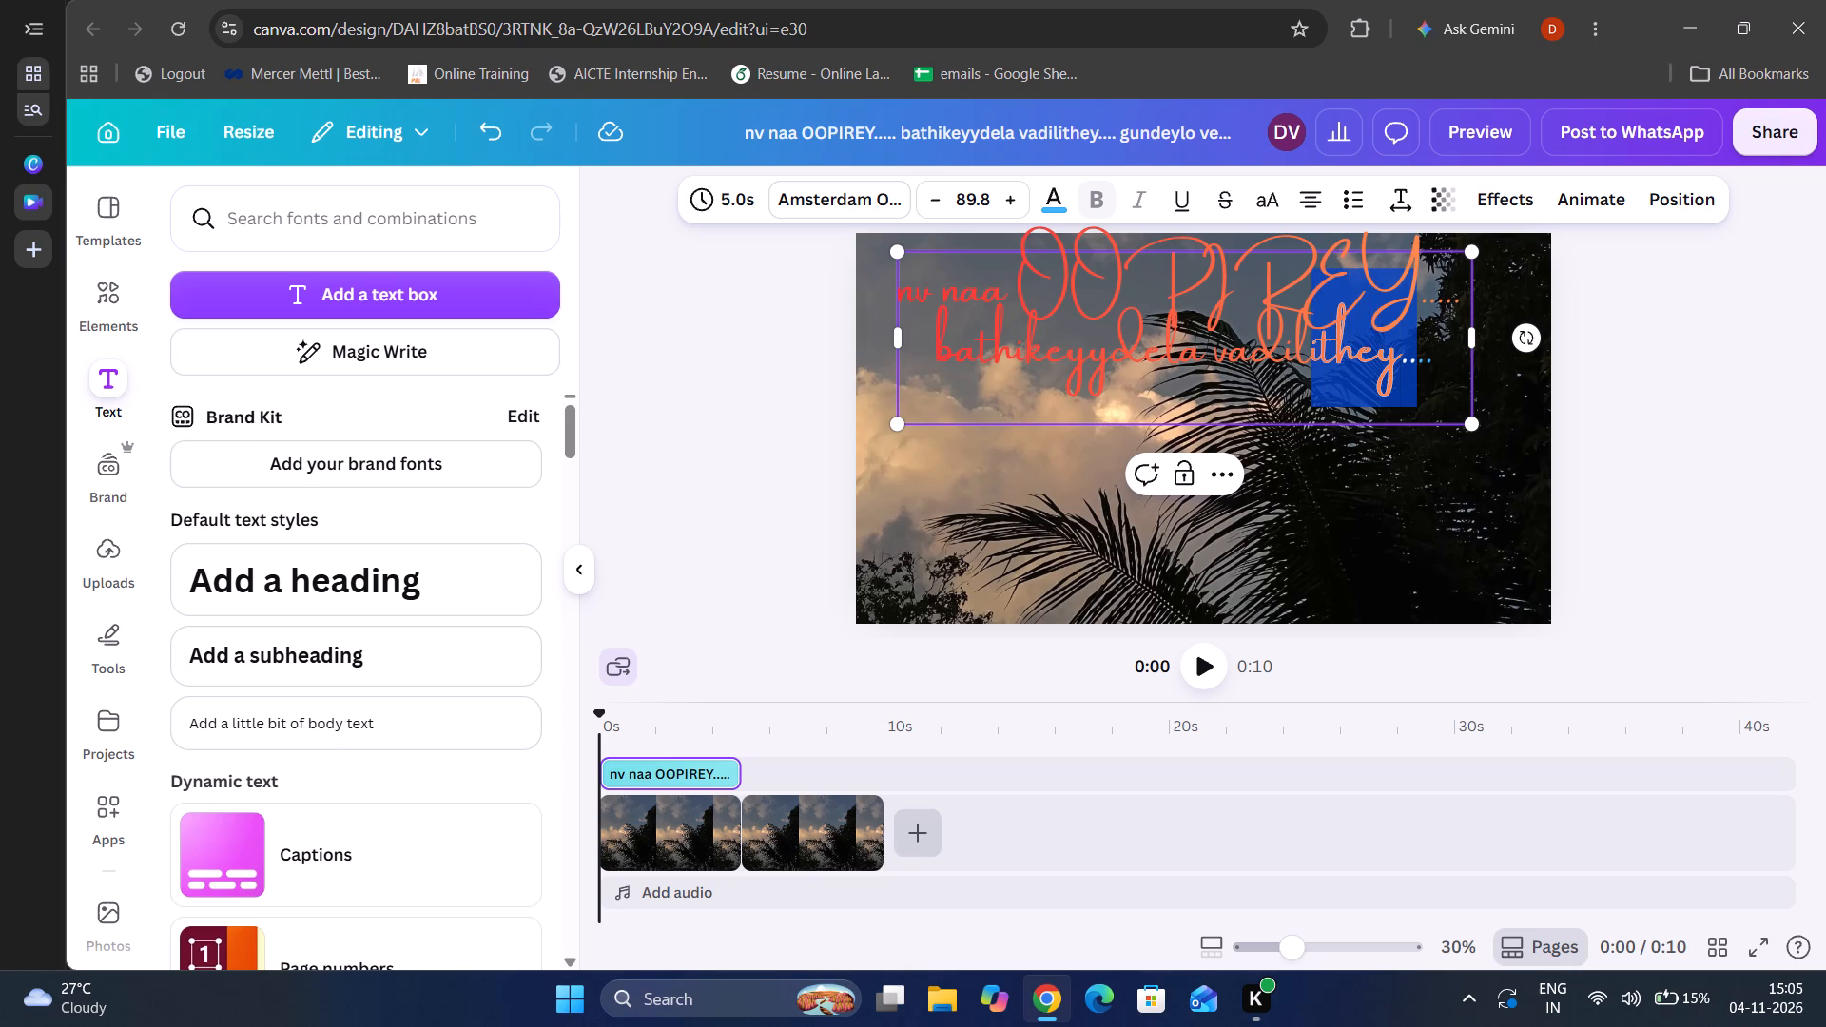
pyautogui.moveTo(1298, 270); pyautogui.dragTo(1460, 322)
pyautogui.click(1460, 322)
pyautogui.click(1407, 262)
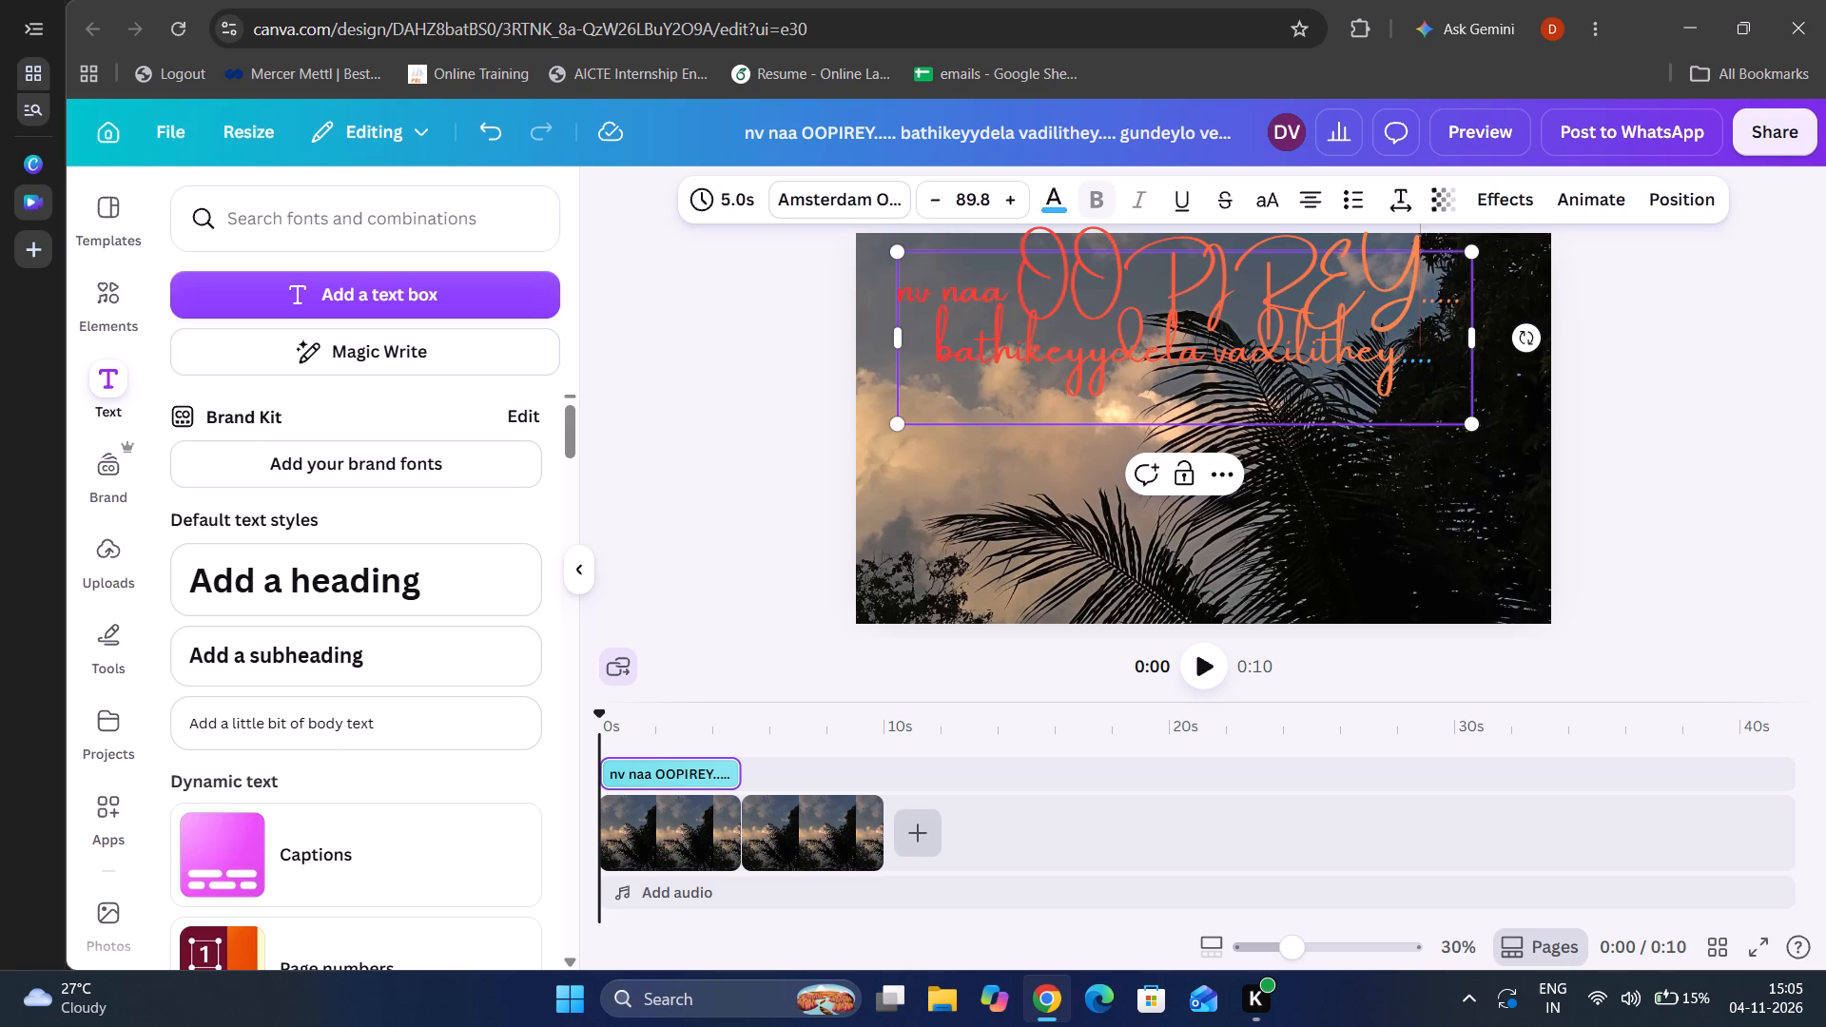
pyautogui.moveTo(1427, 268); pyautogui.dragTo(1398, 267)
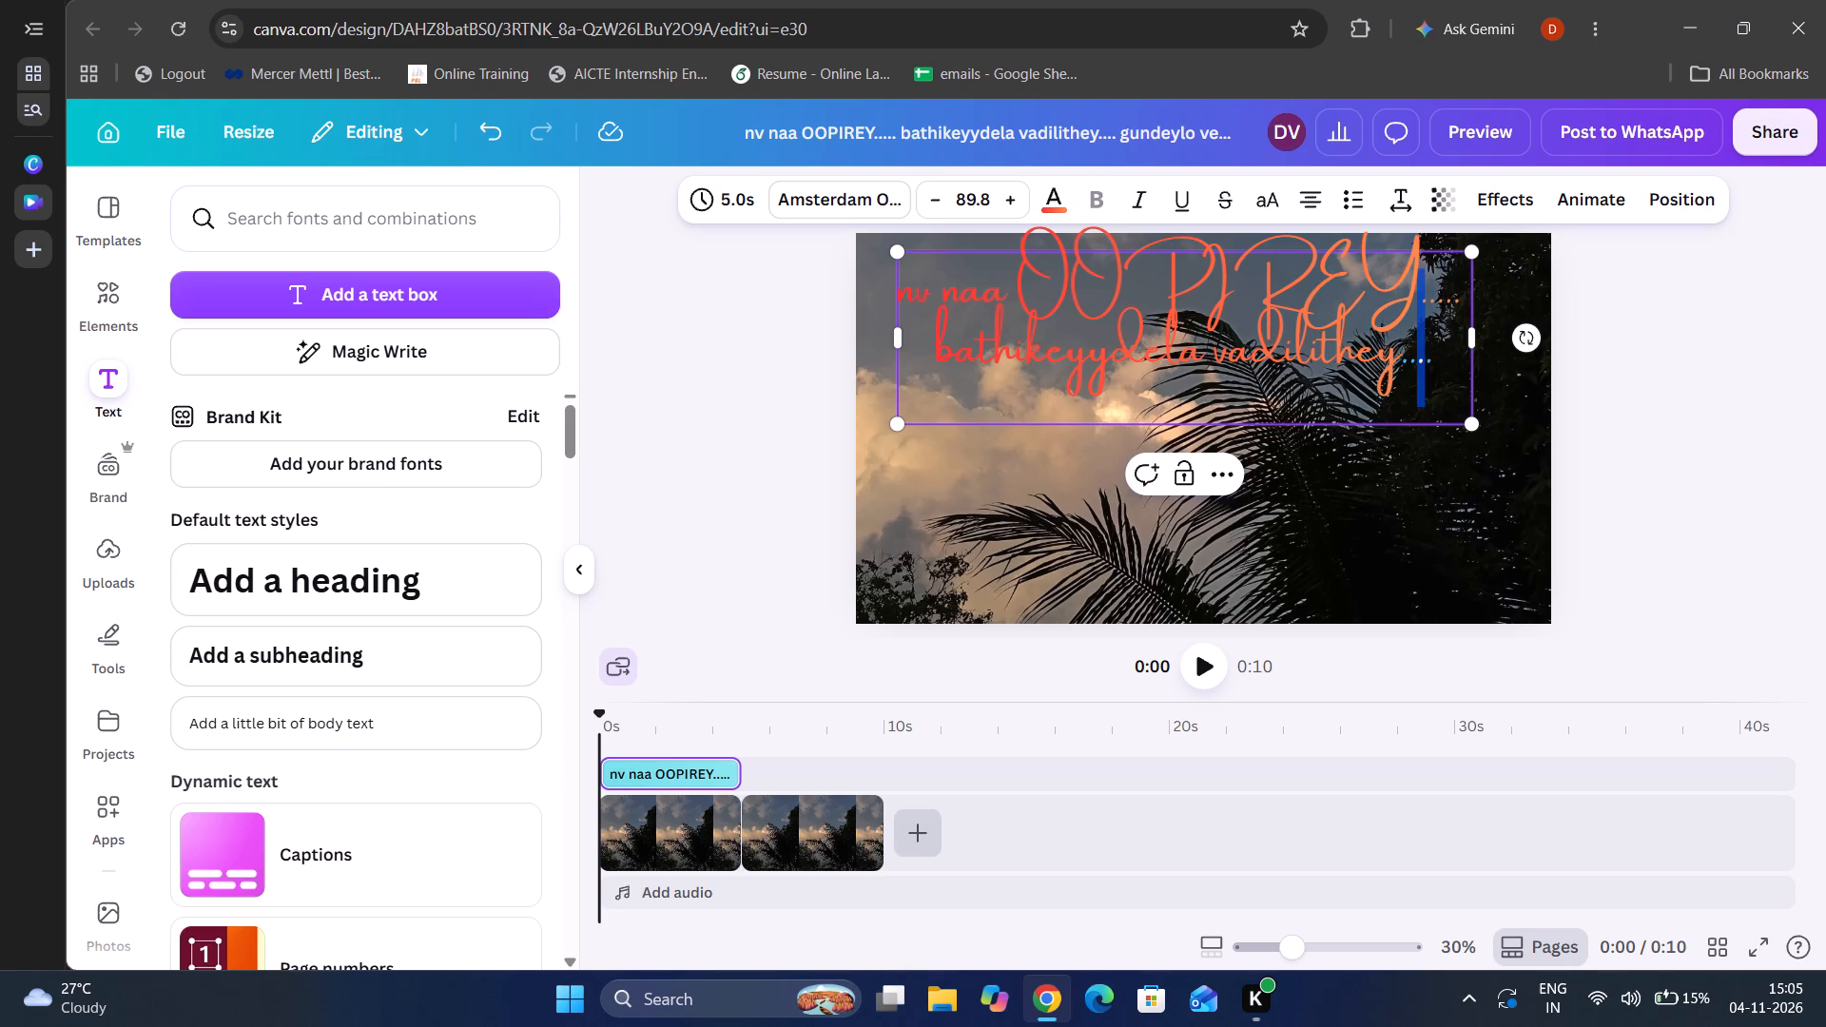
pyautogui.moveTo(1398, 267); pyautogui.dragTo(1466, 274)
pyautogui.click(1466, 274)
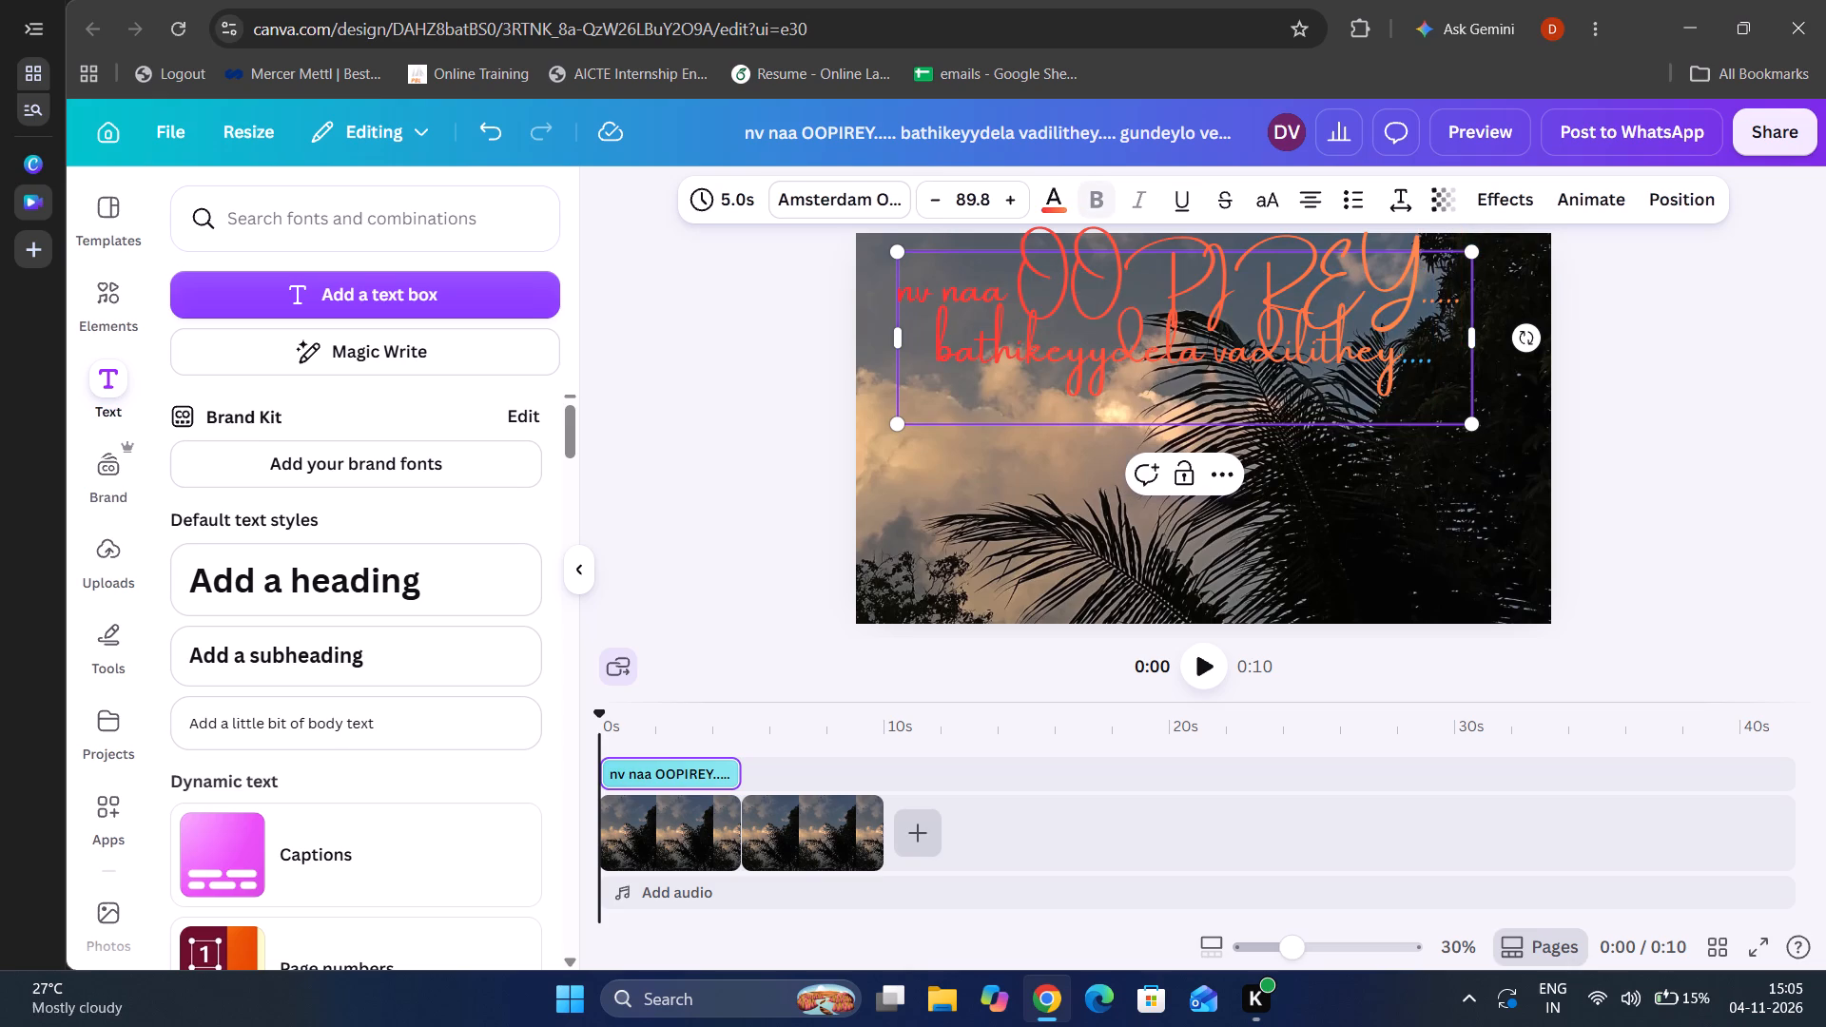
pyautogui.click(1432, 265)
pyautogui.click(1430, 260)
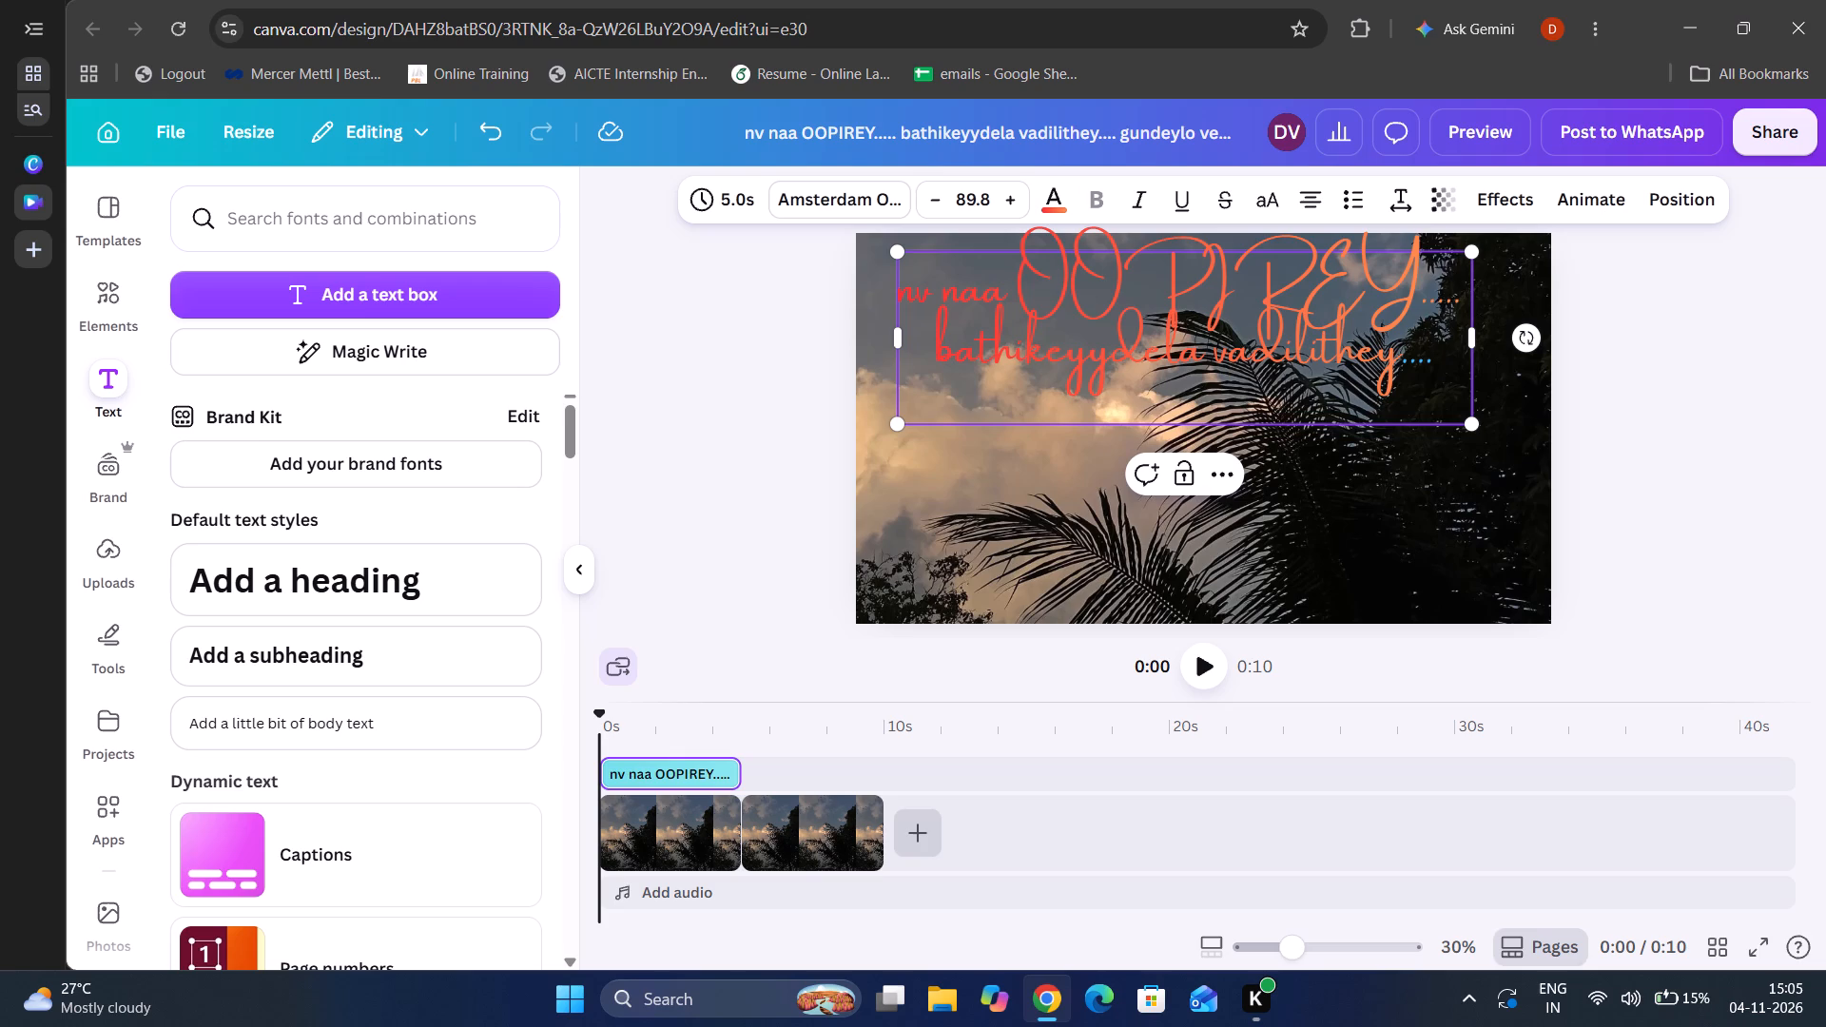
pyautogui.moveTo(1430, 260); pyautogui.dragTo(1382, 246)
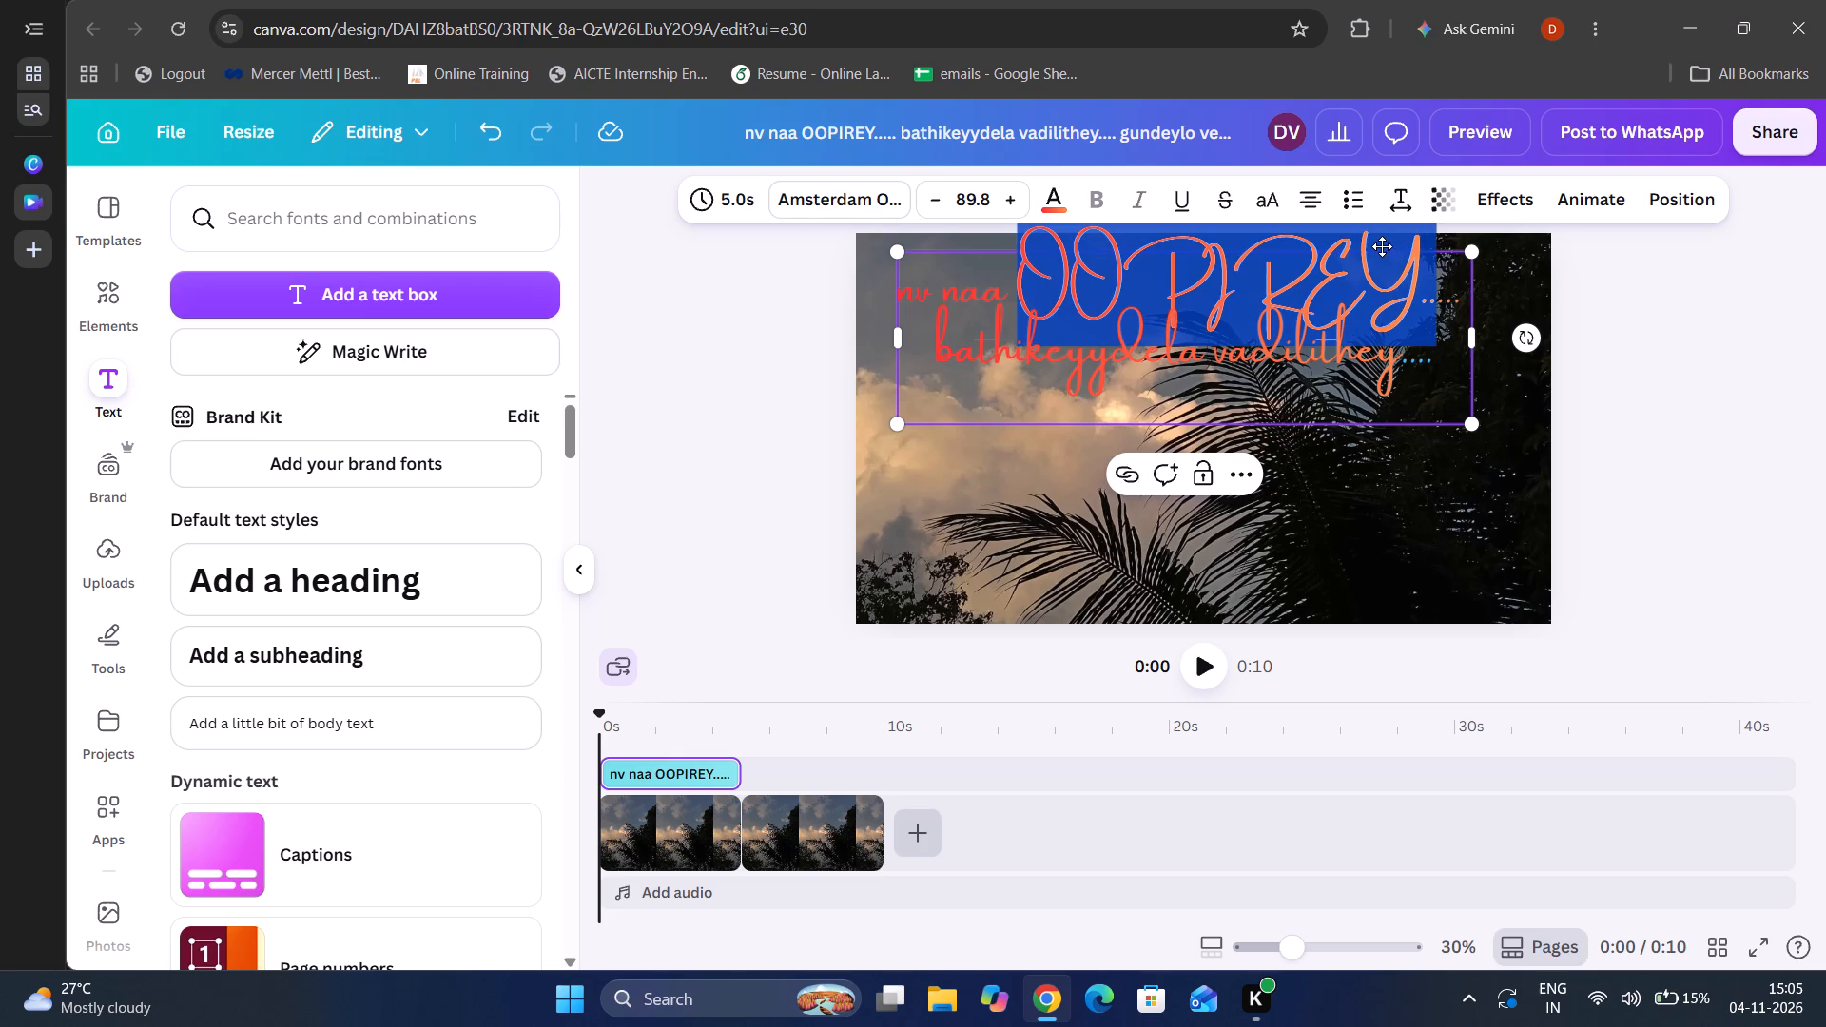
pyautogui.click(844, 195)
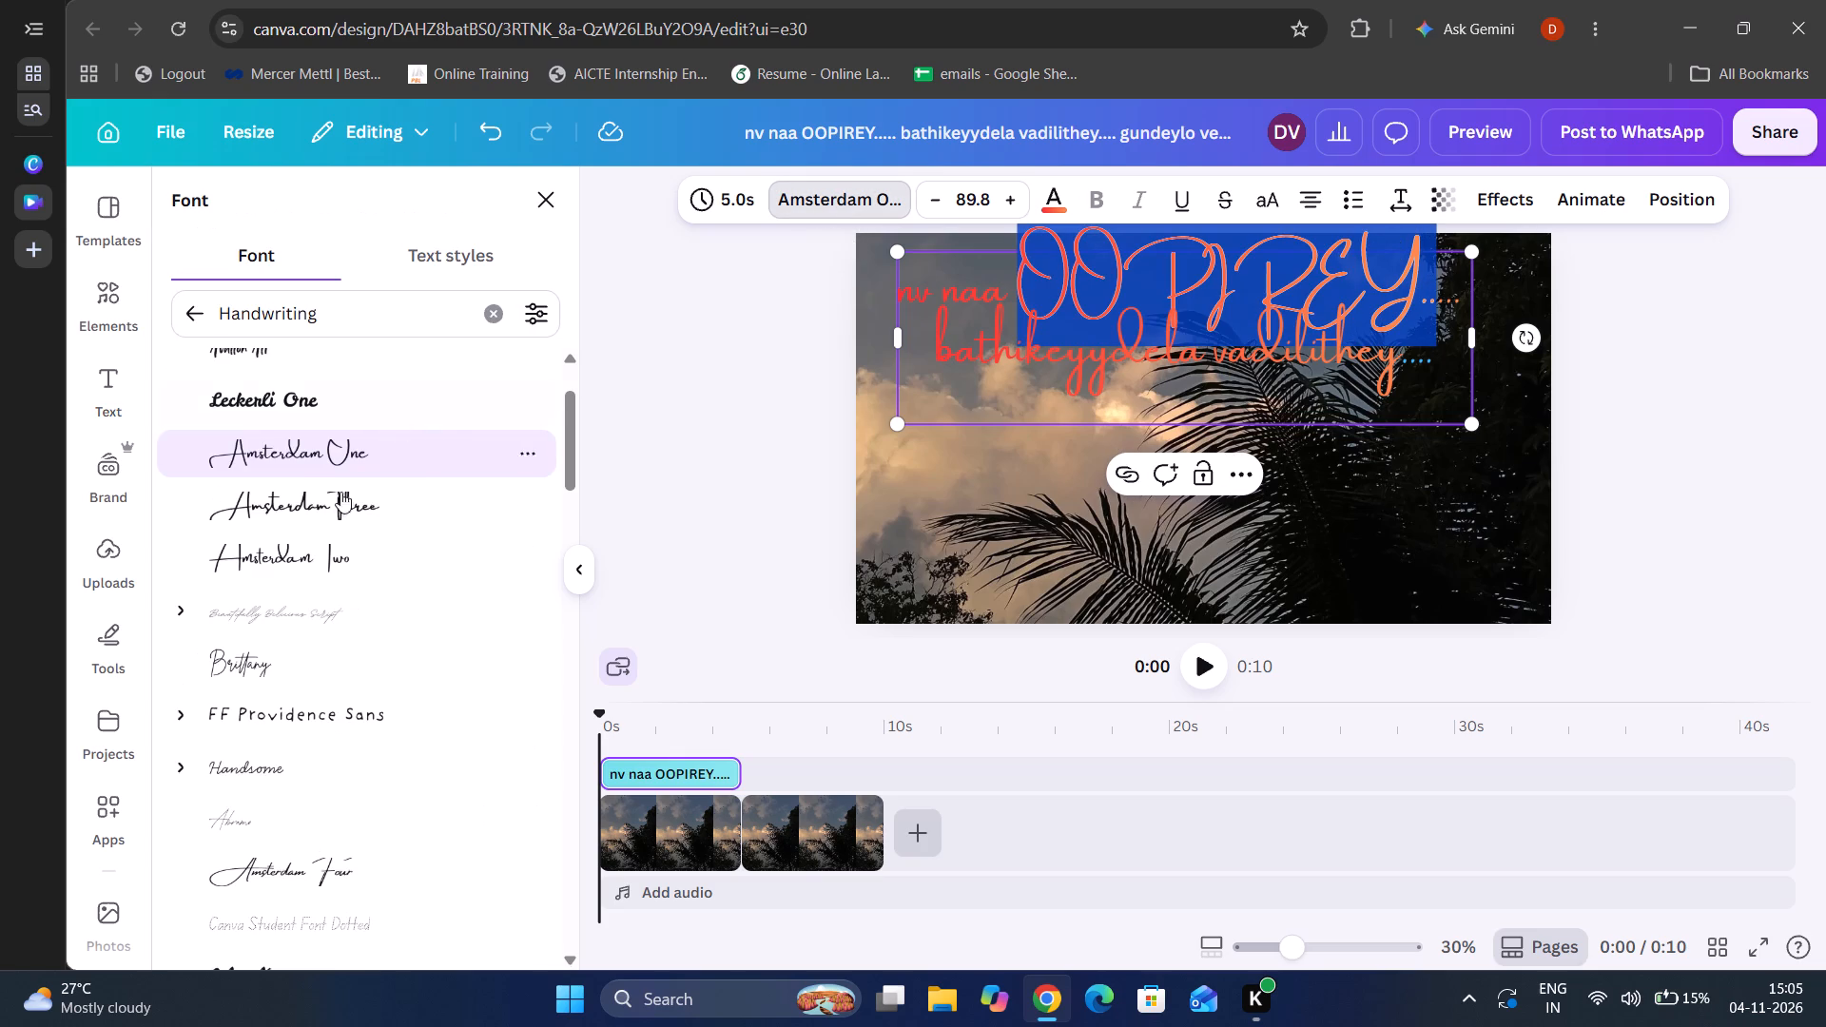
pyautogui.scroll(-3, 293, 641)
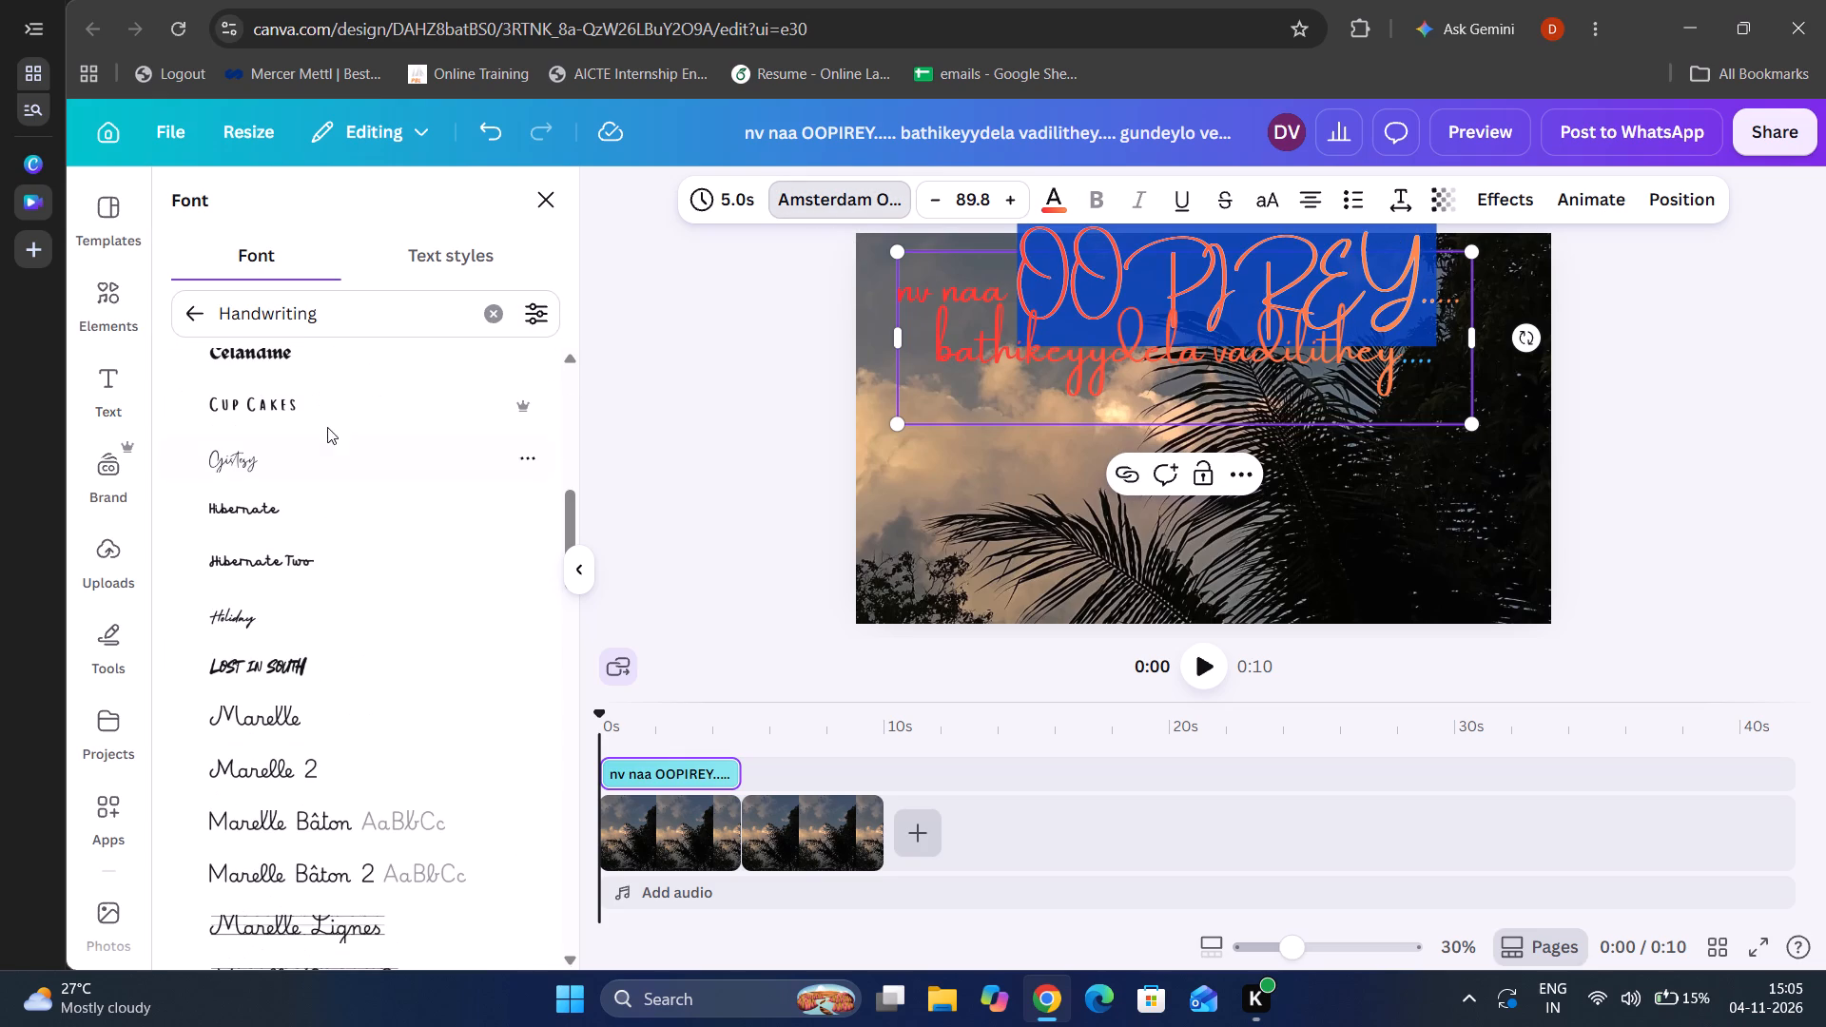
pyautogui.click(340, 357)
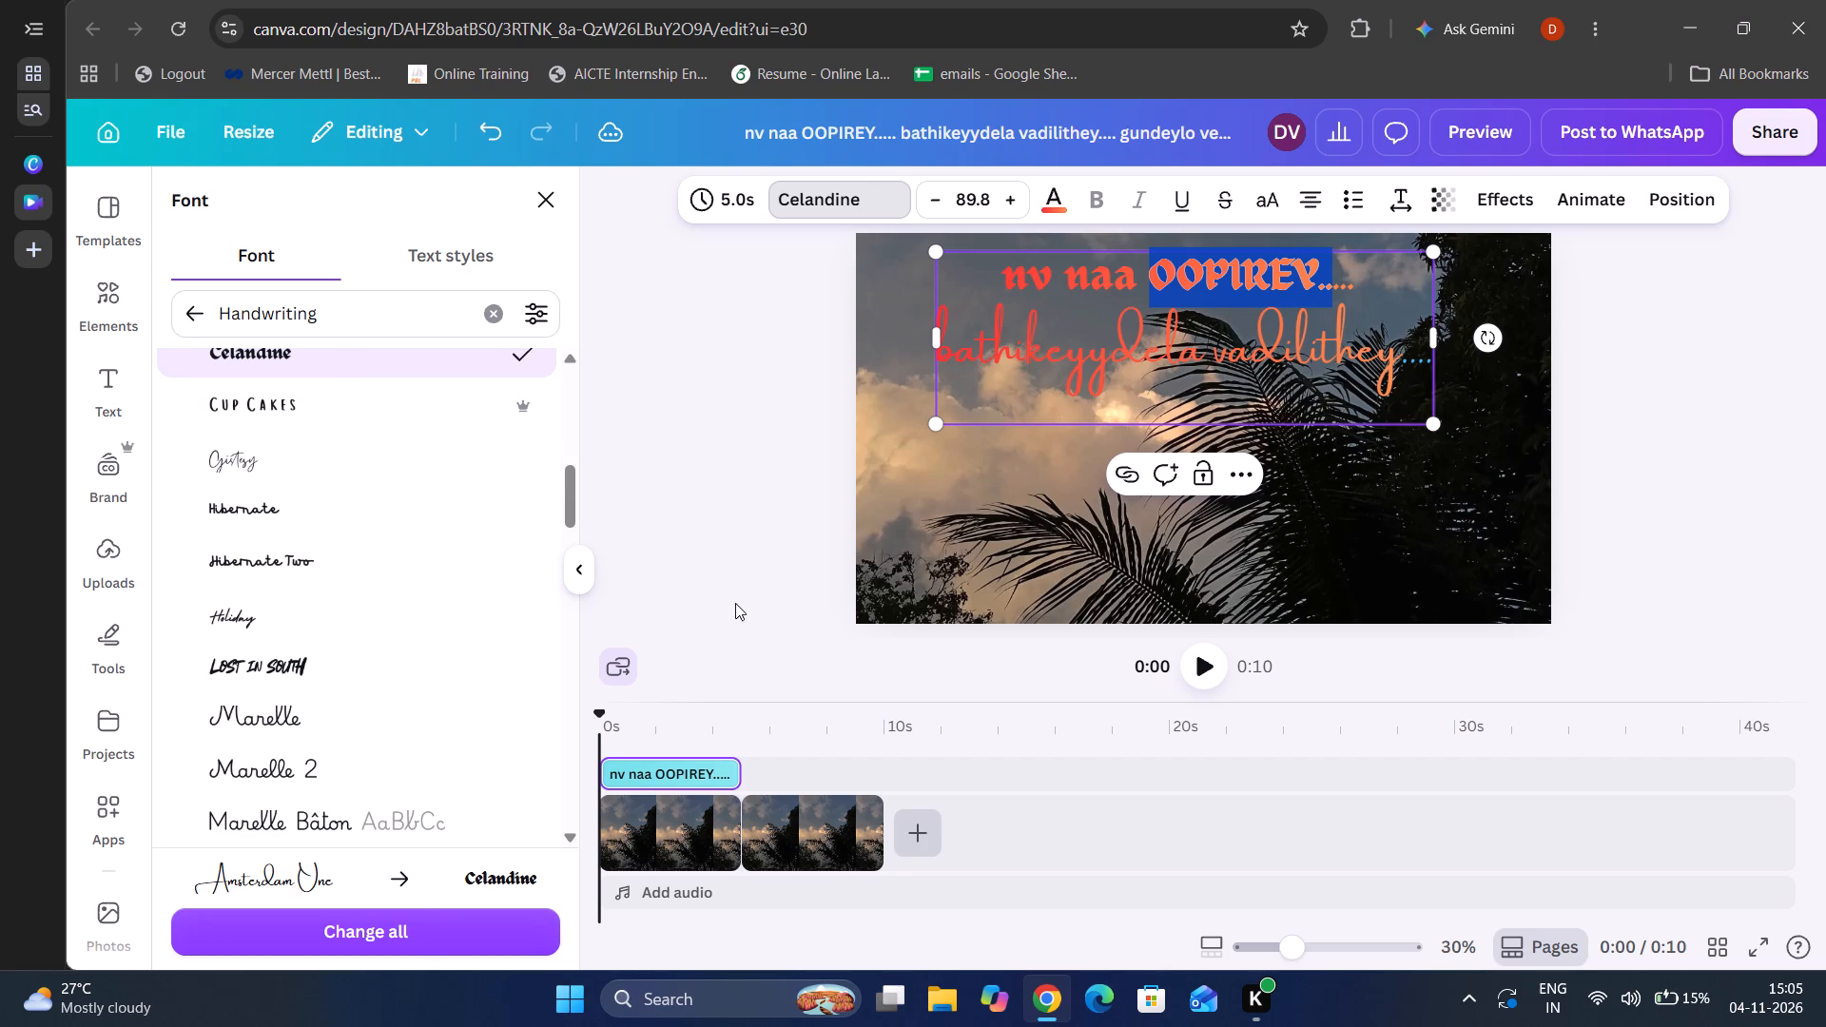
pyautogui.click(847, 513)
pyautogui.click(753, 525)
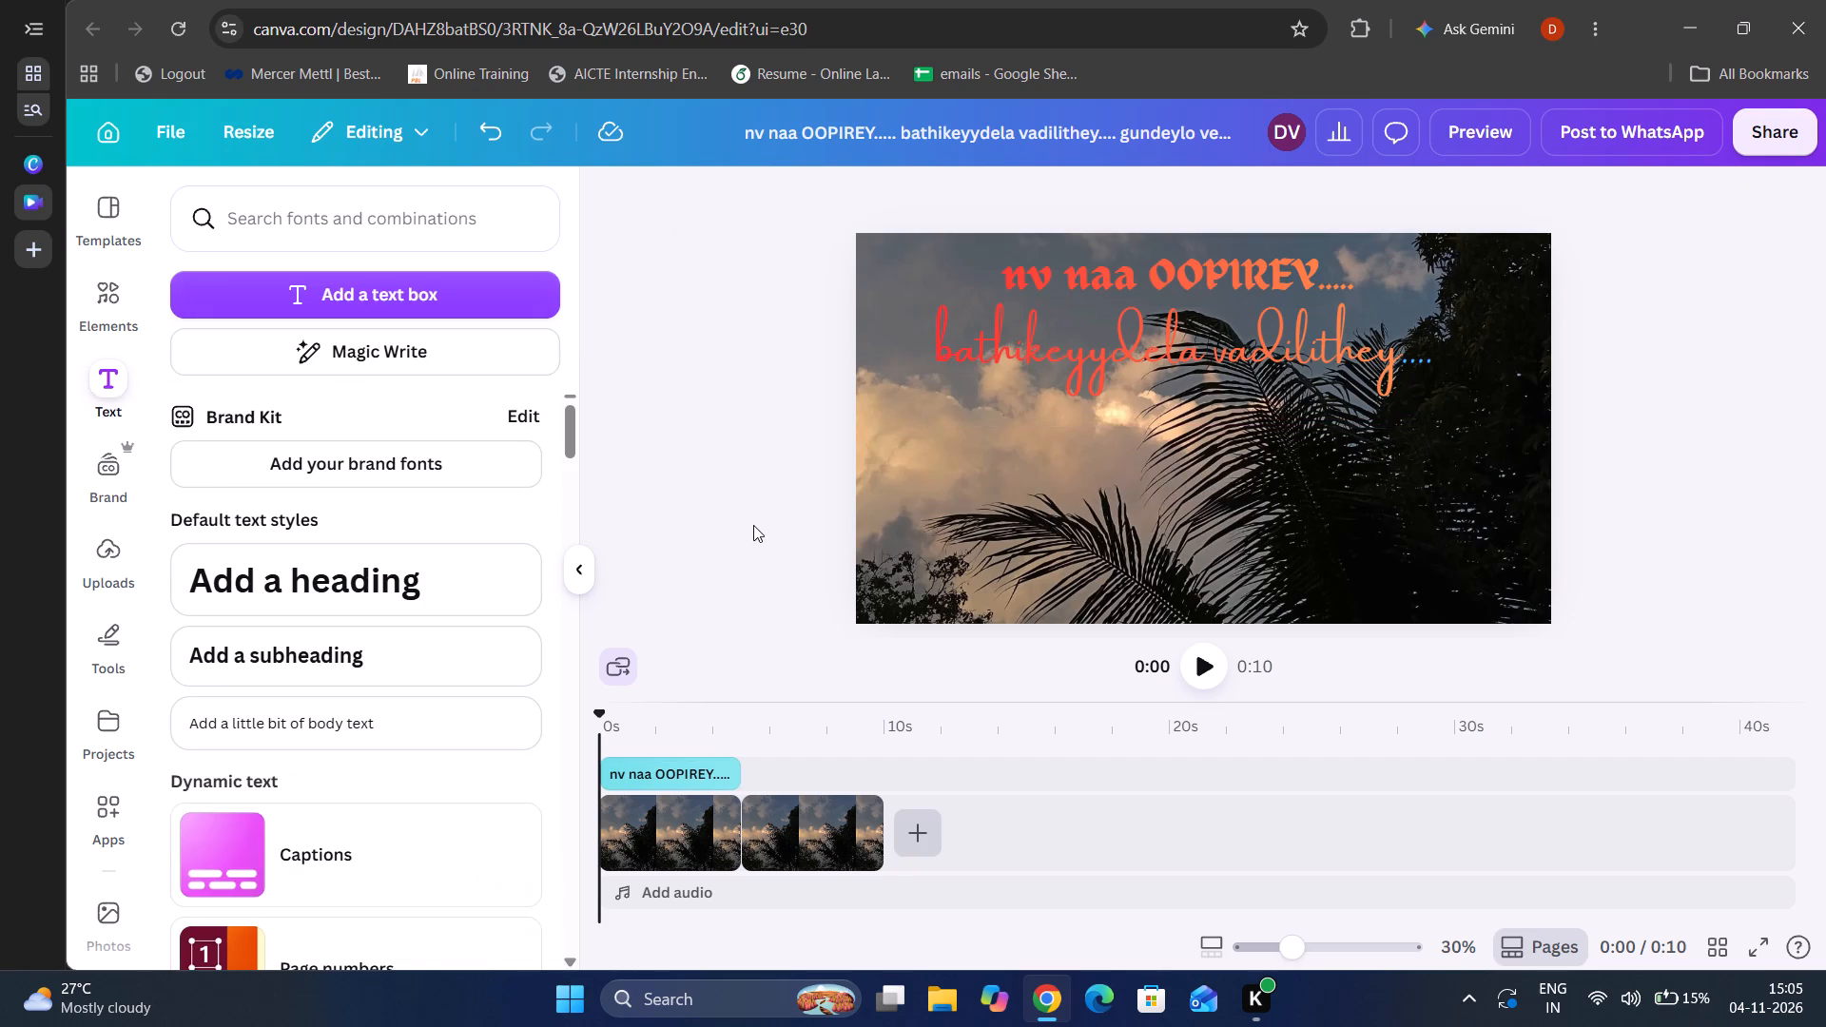
# Recolour the trailing dots after "vadilithey" in the second lyric line with the red-orange linear gradient #ff3131 to #ff914d.
pyautogui.click(1419, 354)
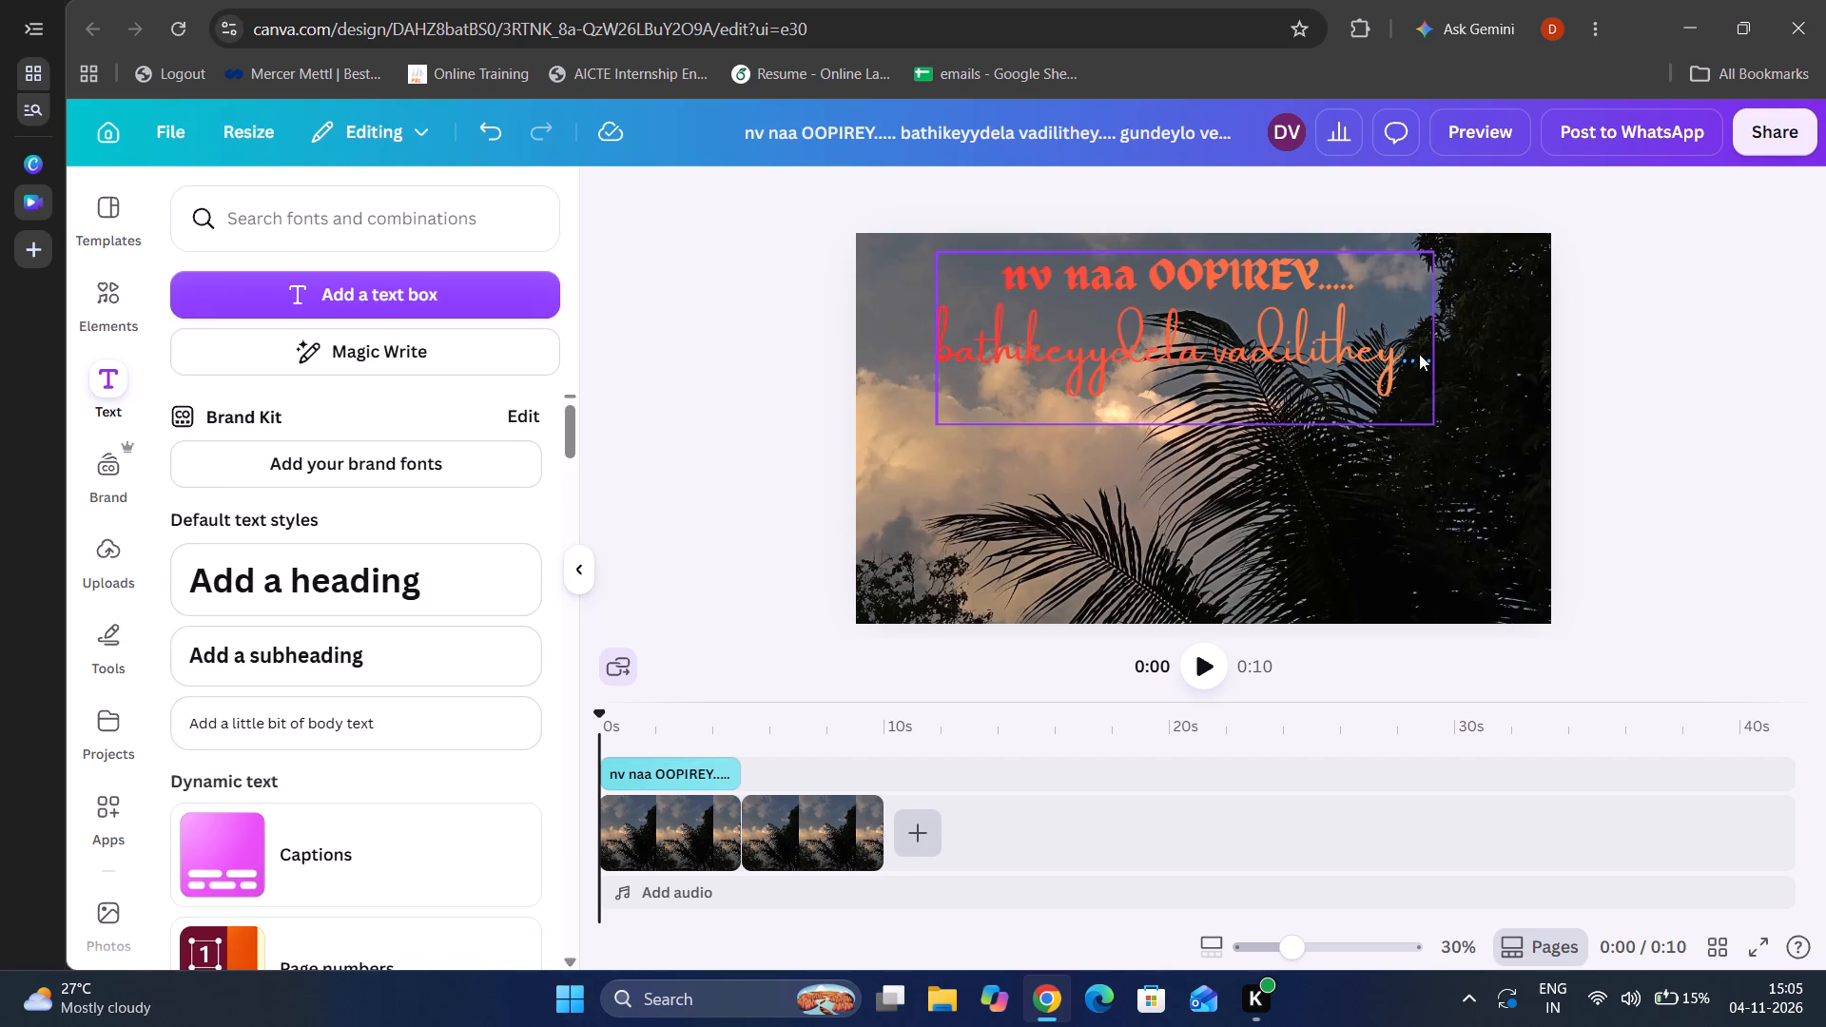
pyautogui.doubleClick(1422, 358)
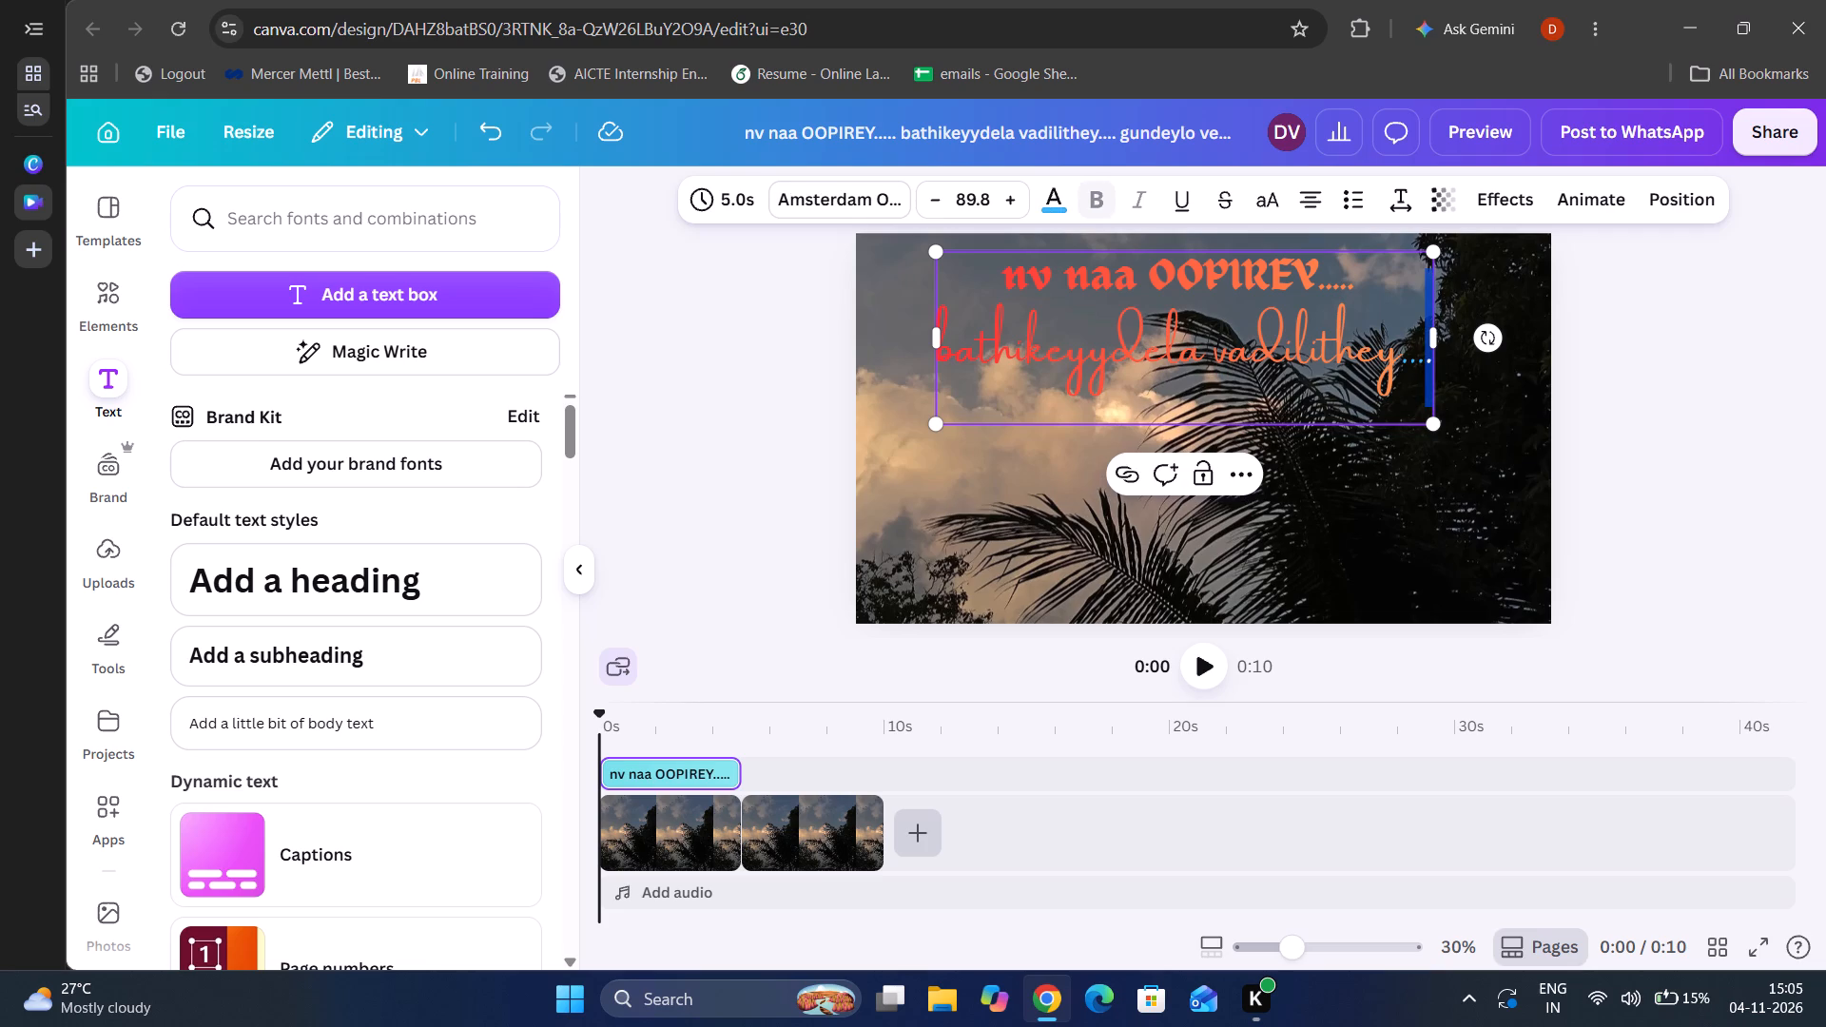
pyautogui.doubleClick(1422, 358)
pyautogui.moveTo(1426, 367); pyautogui.dragTo(1396, 359)
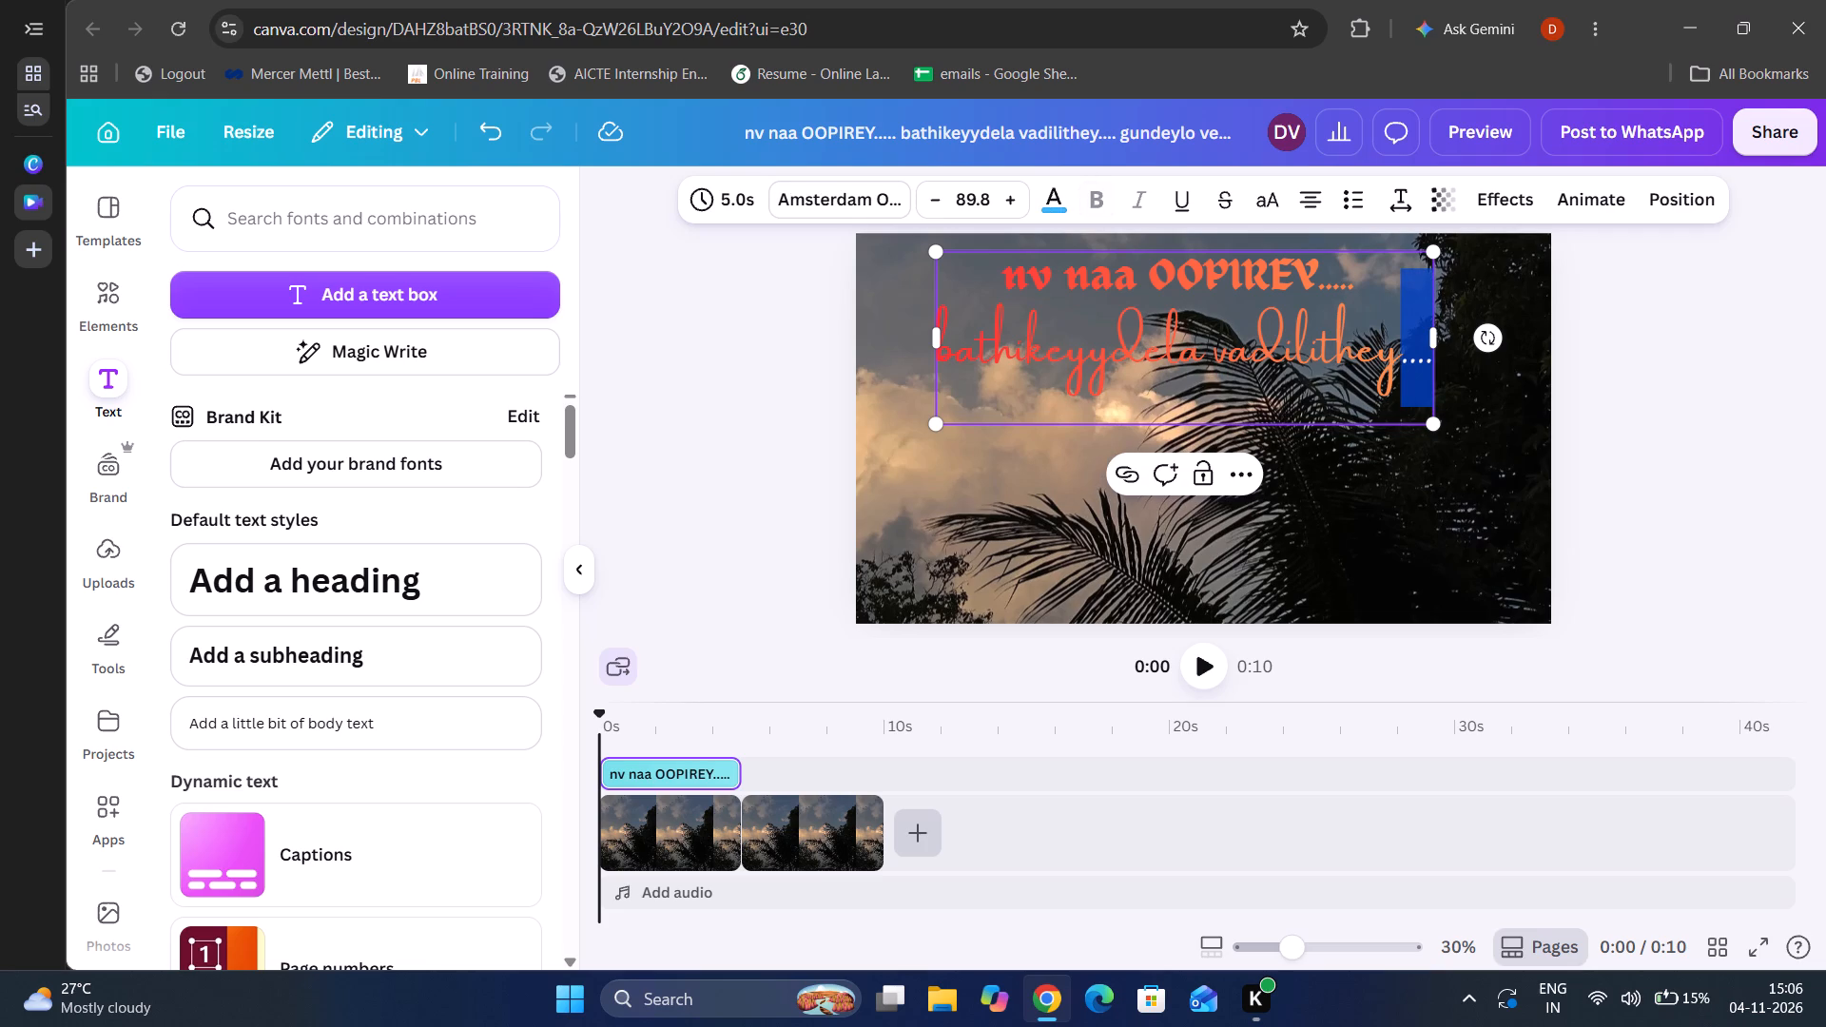
pyautogui.click(1049, 201)
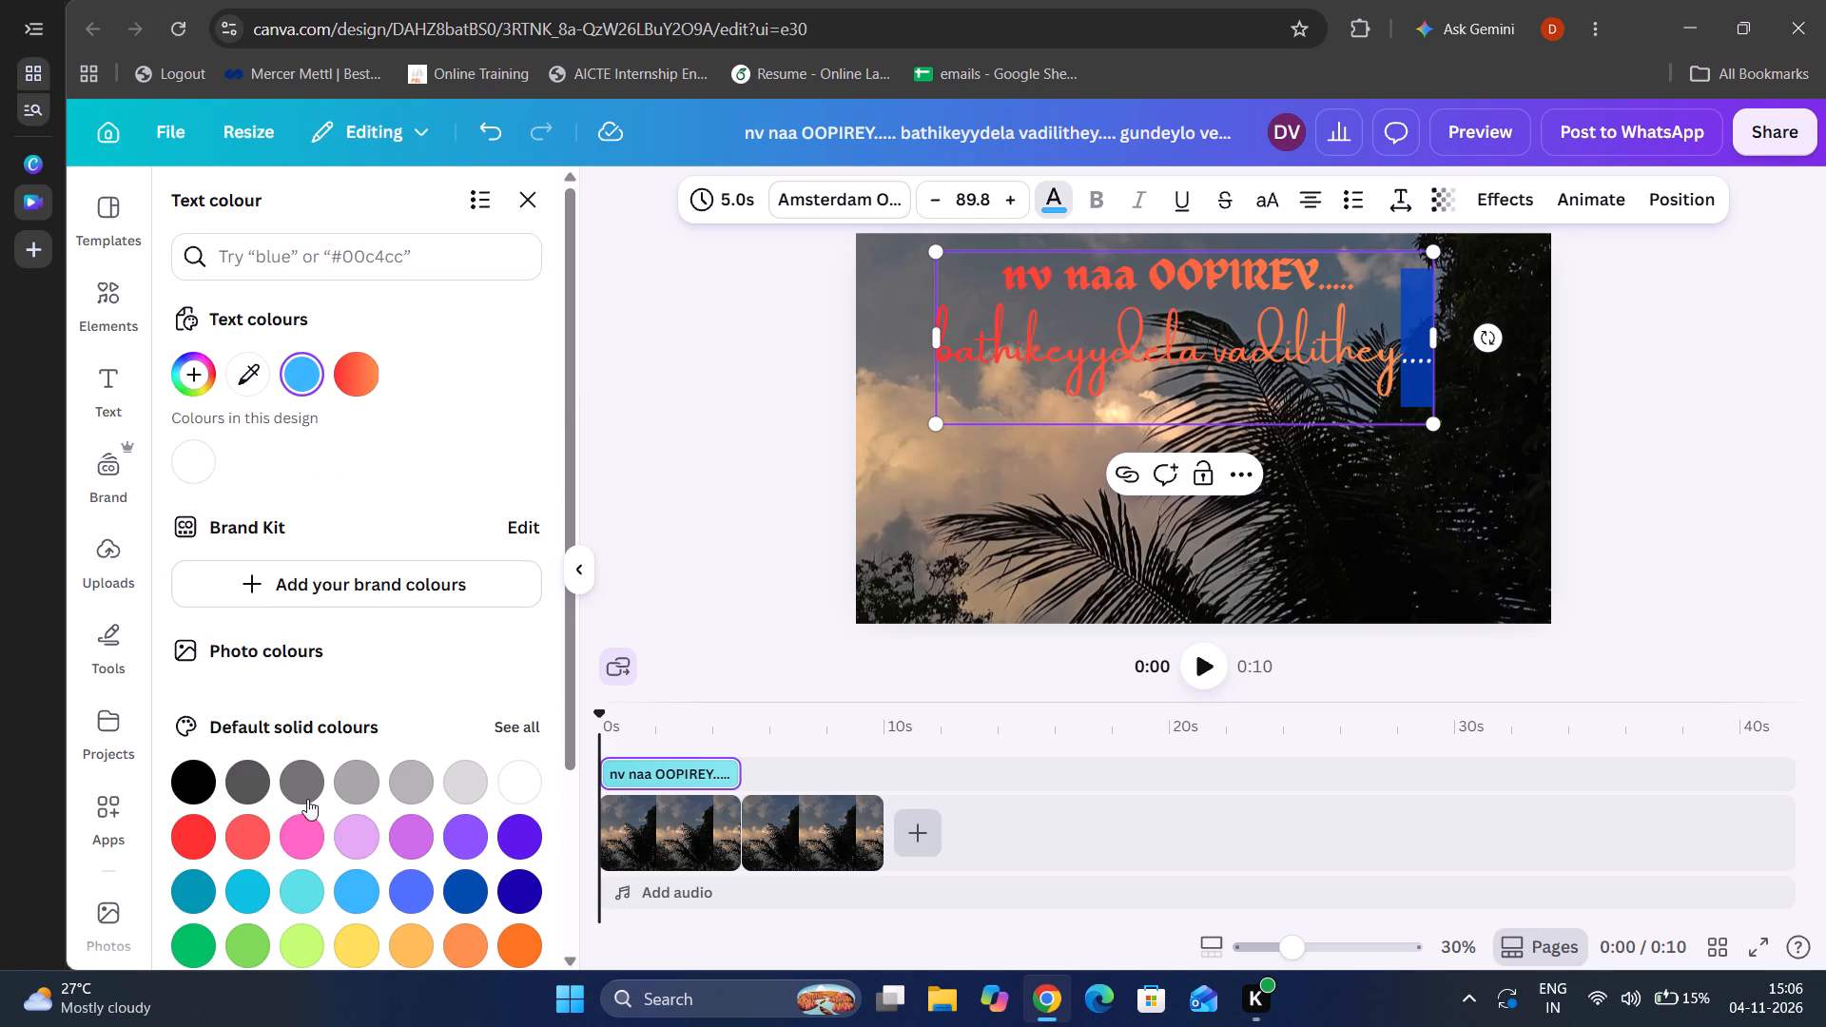
pyautogui.click(359, 389)
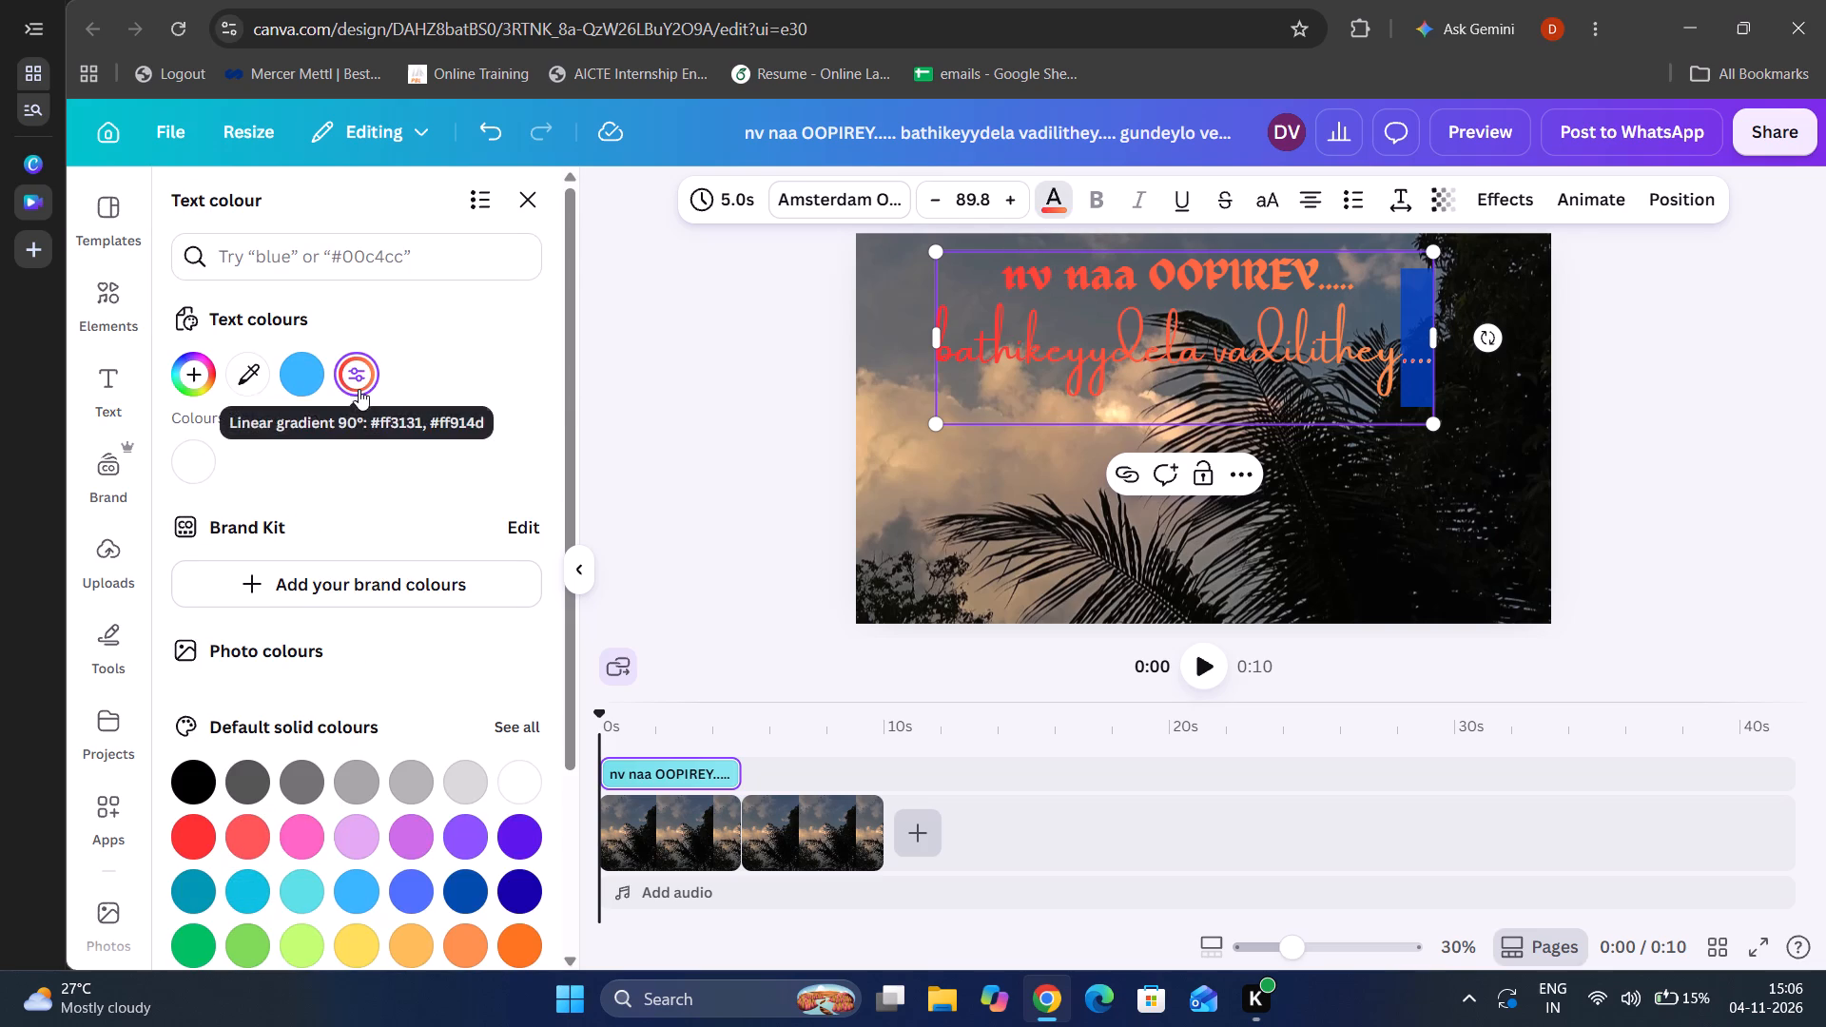
pyautogui.click(744, 533)
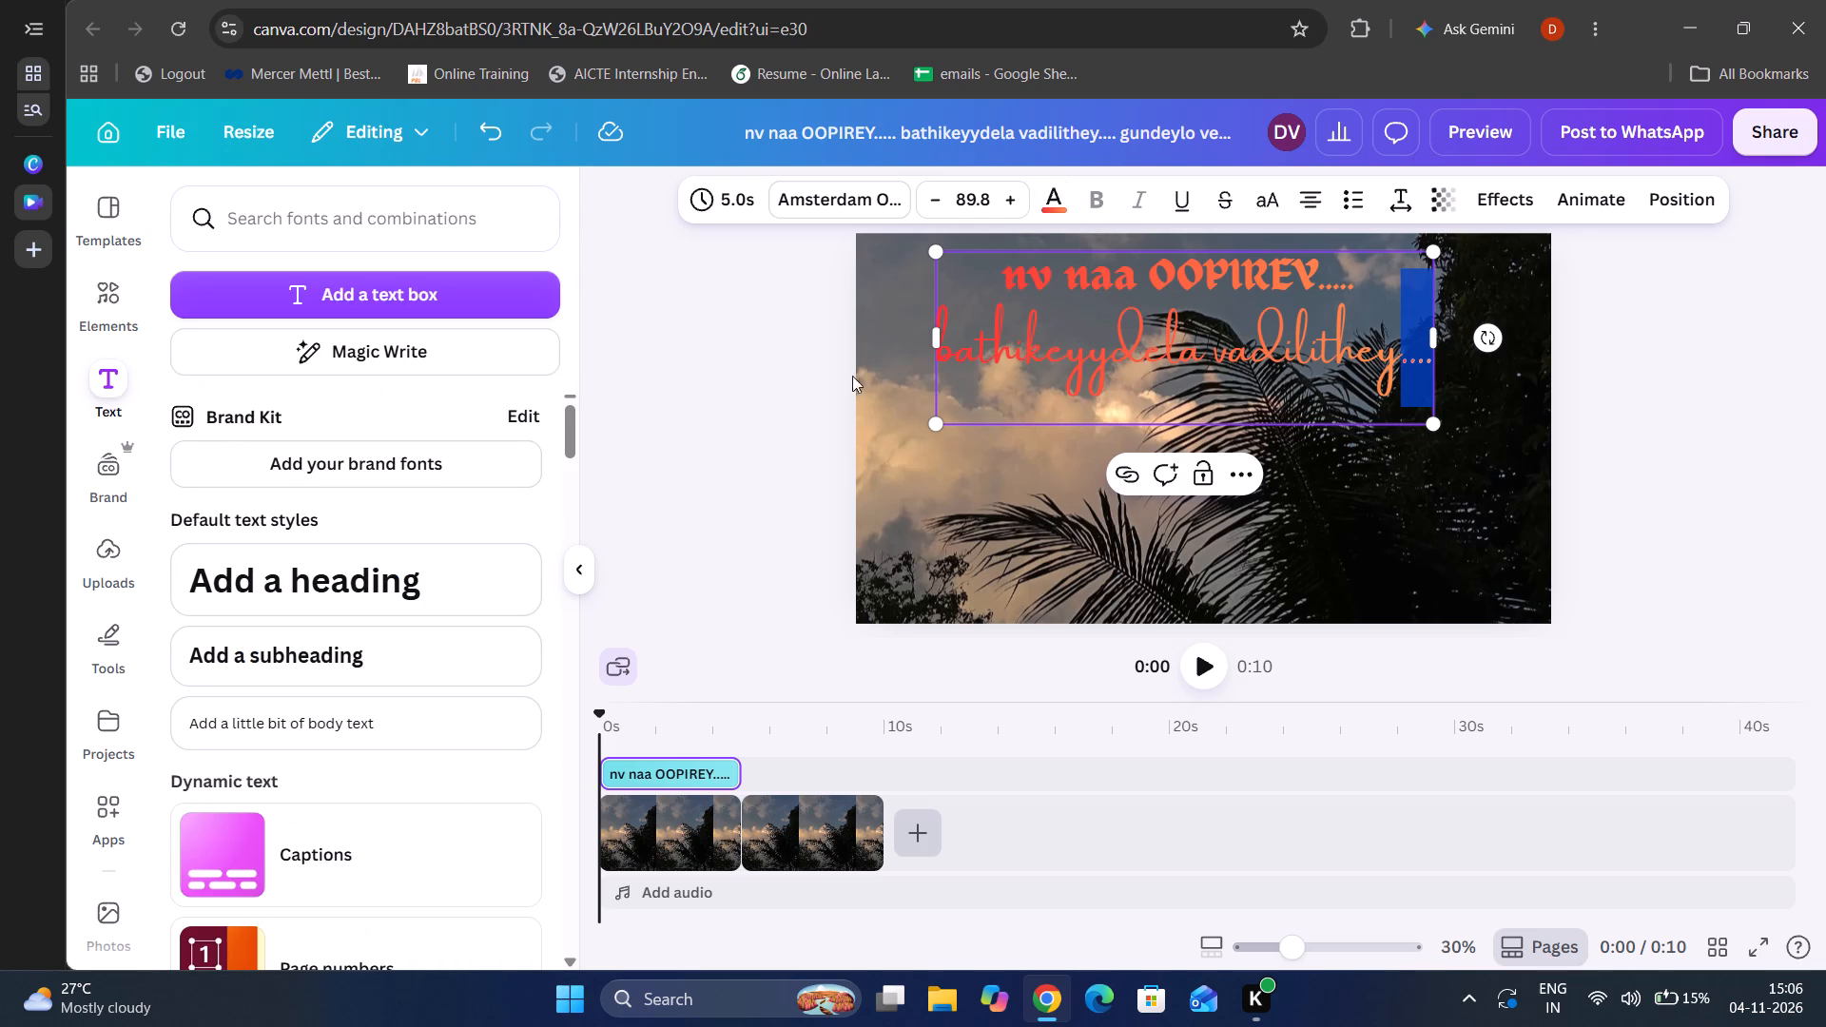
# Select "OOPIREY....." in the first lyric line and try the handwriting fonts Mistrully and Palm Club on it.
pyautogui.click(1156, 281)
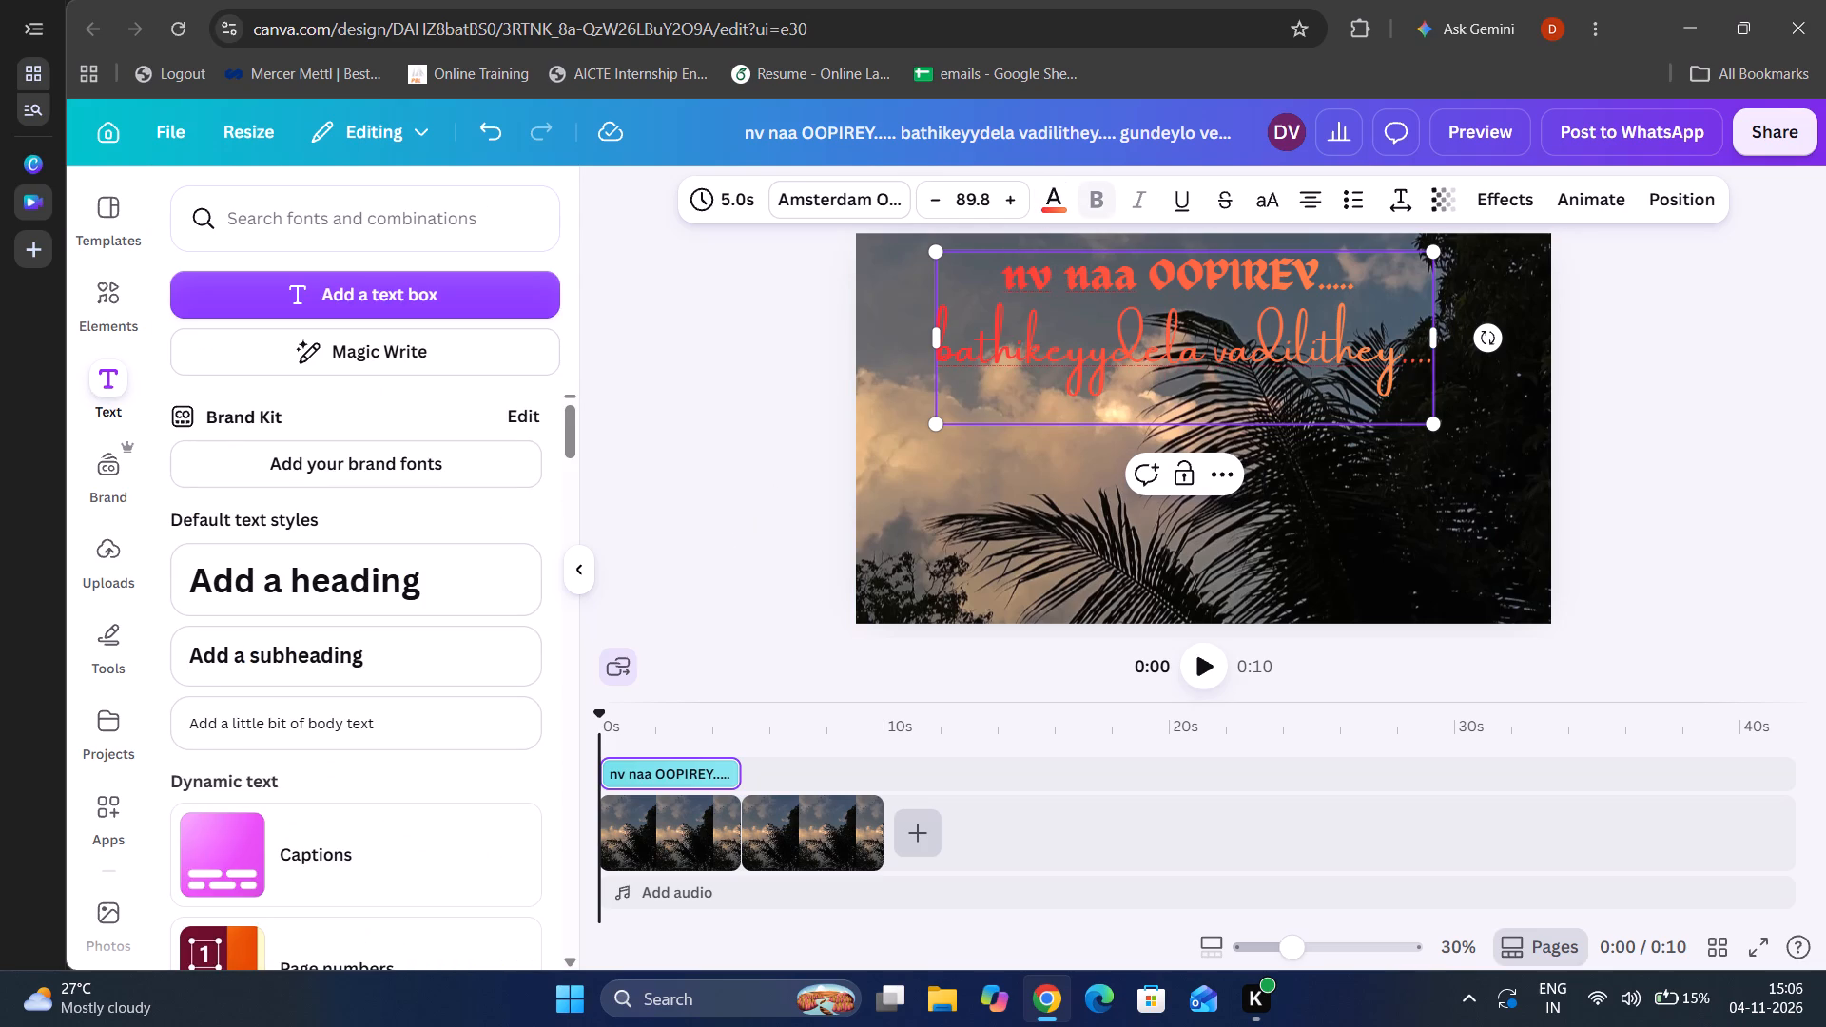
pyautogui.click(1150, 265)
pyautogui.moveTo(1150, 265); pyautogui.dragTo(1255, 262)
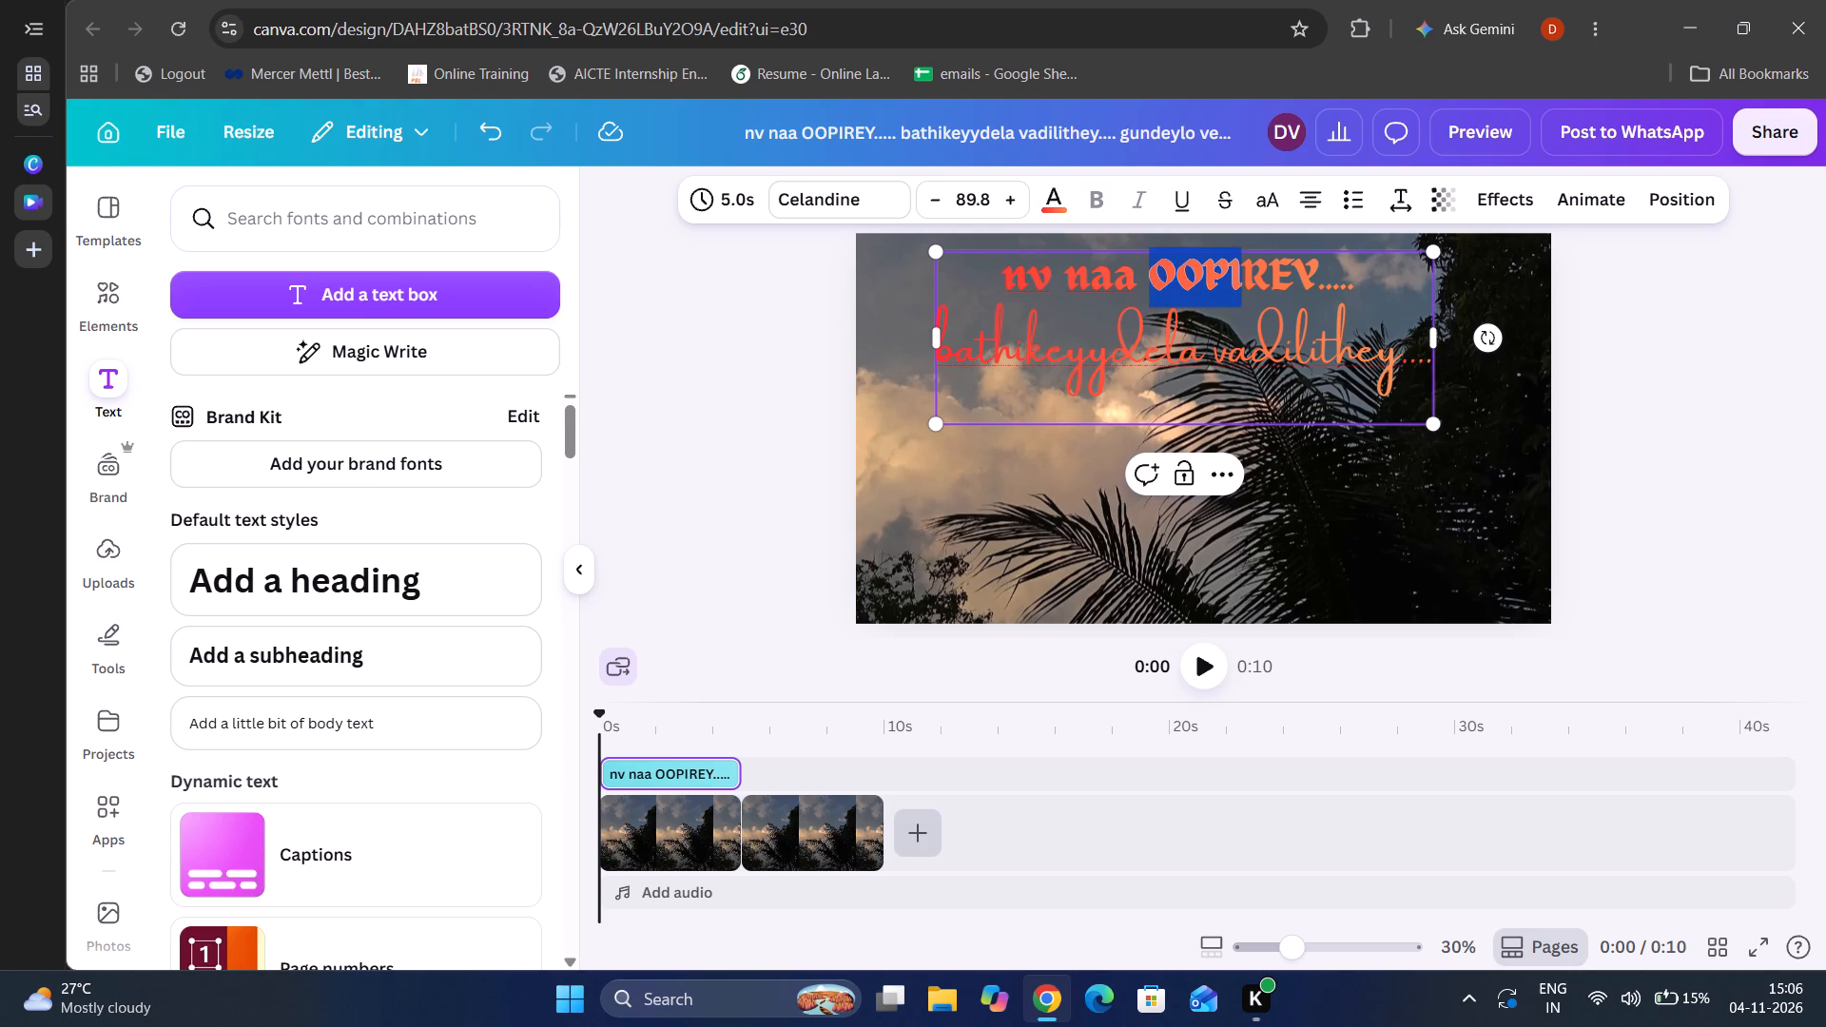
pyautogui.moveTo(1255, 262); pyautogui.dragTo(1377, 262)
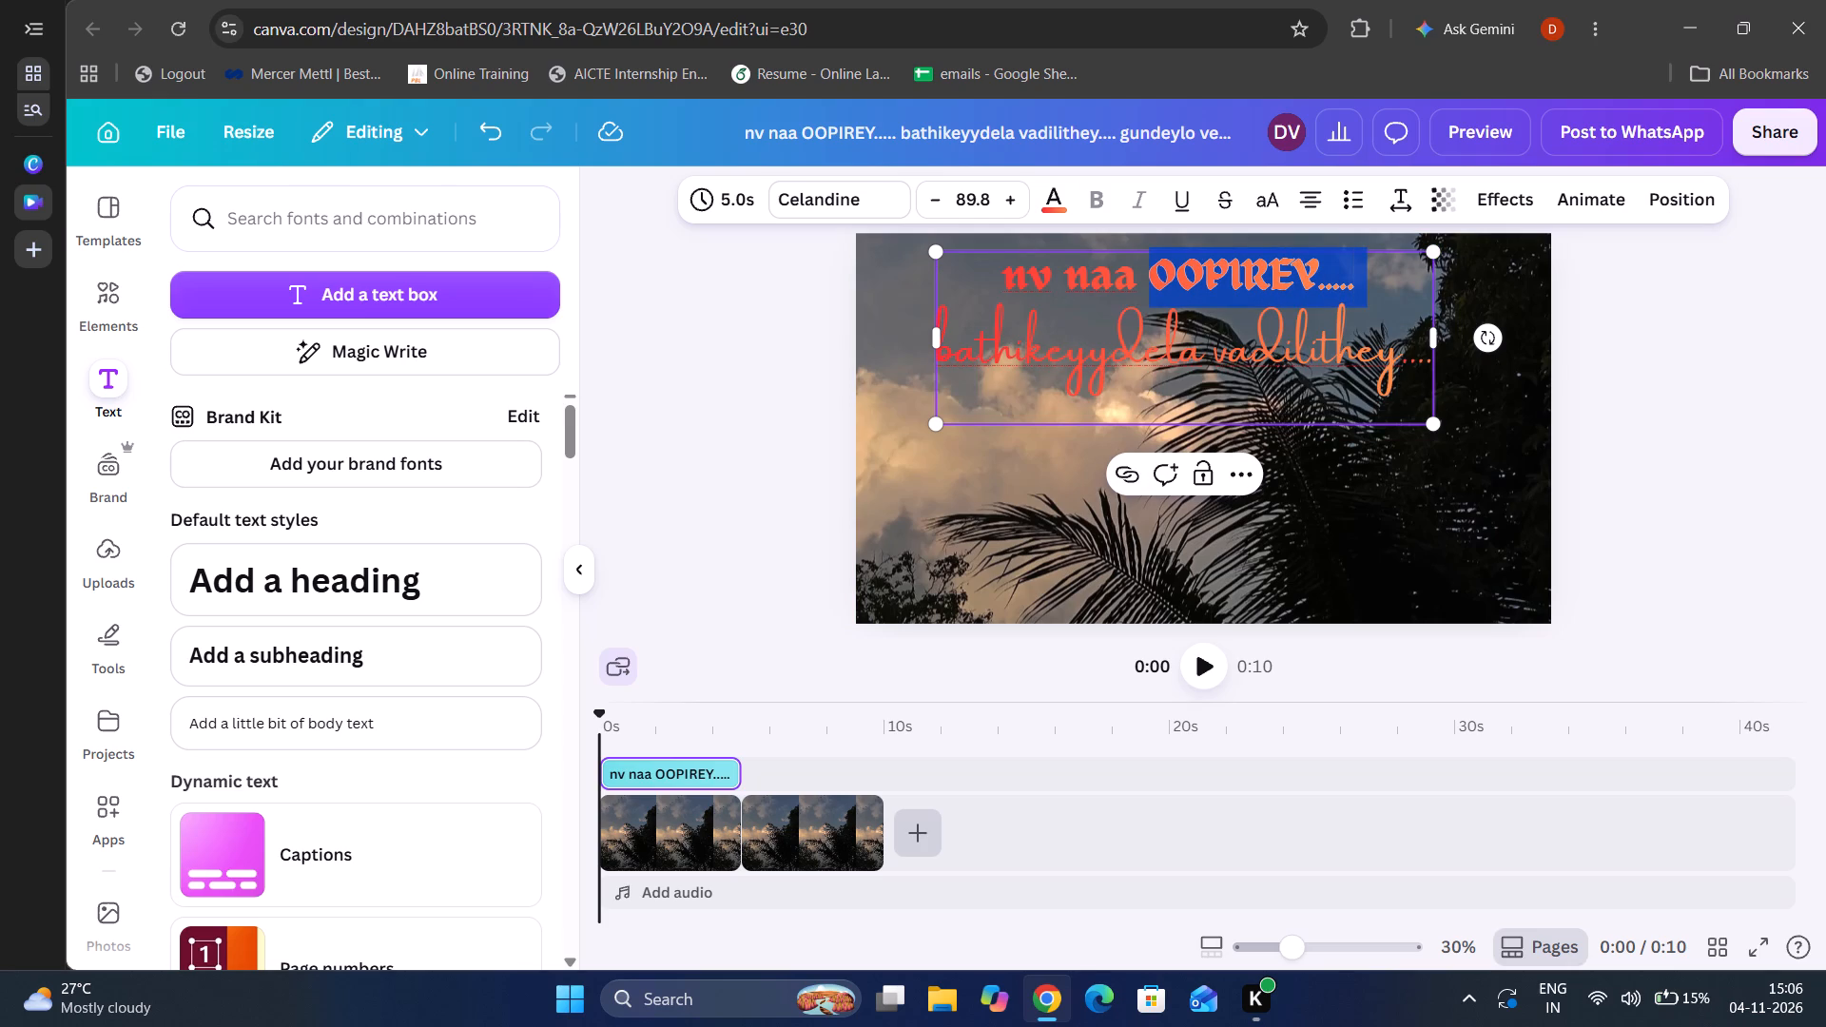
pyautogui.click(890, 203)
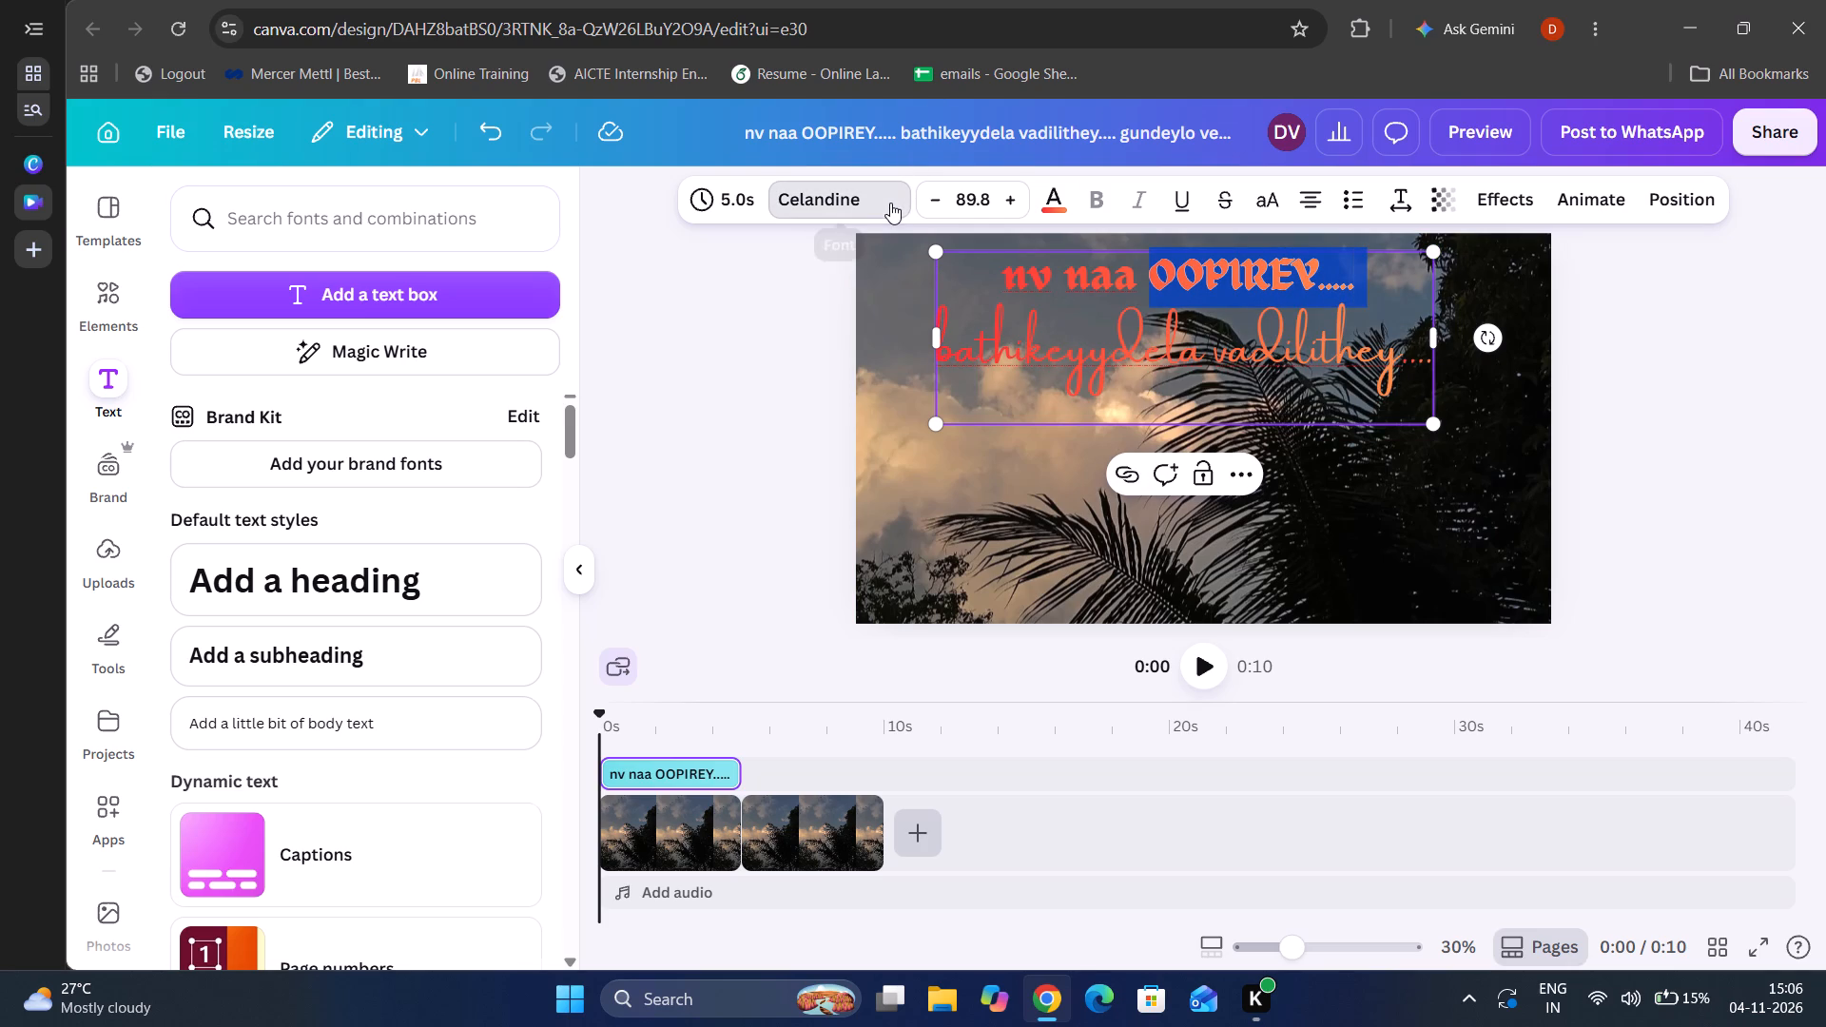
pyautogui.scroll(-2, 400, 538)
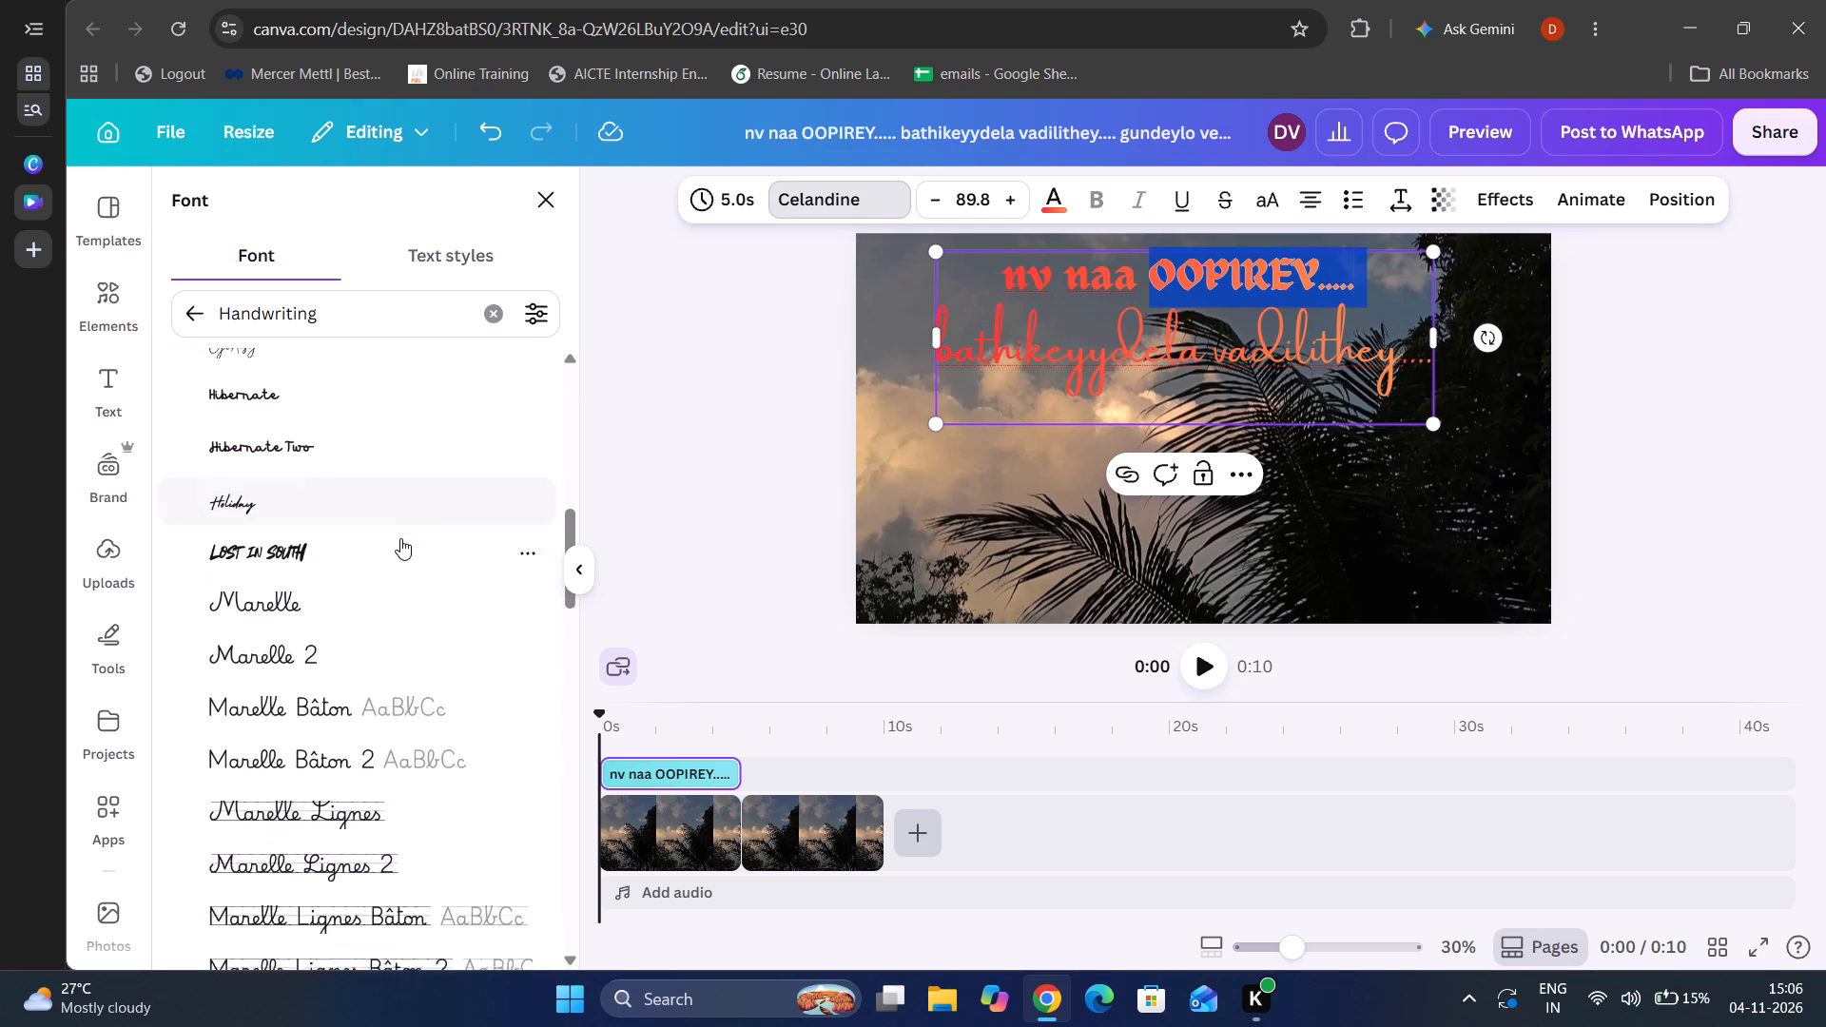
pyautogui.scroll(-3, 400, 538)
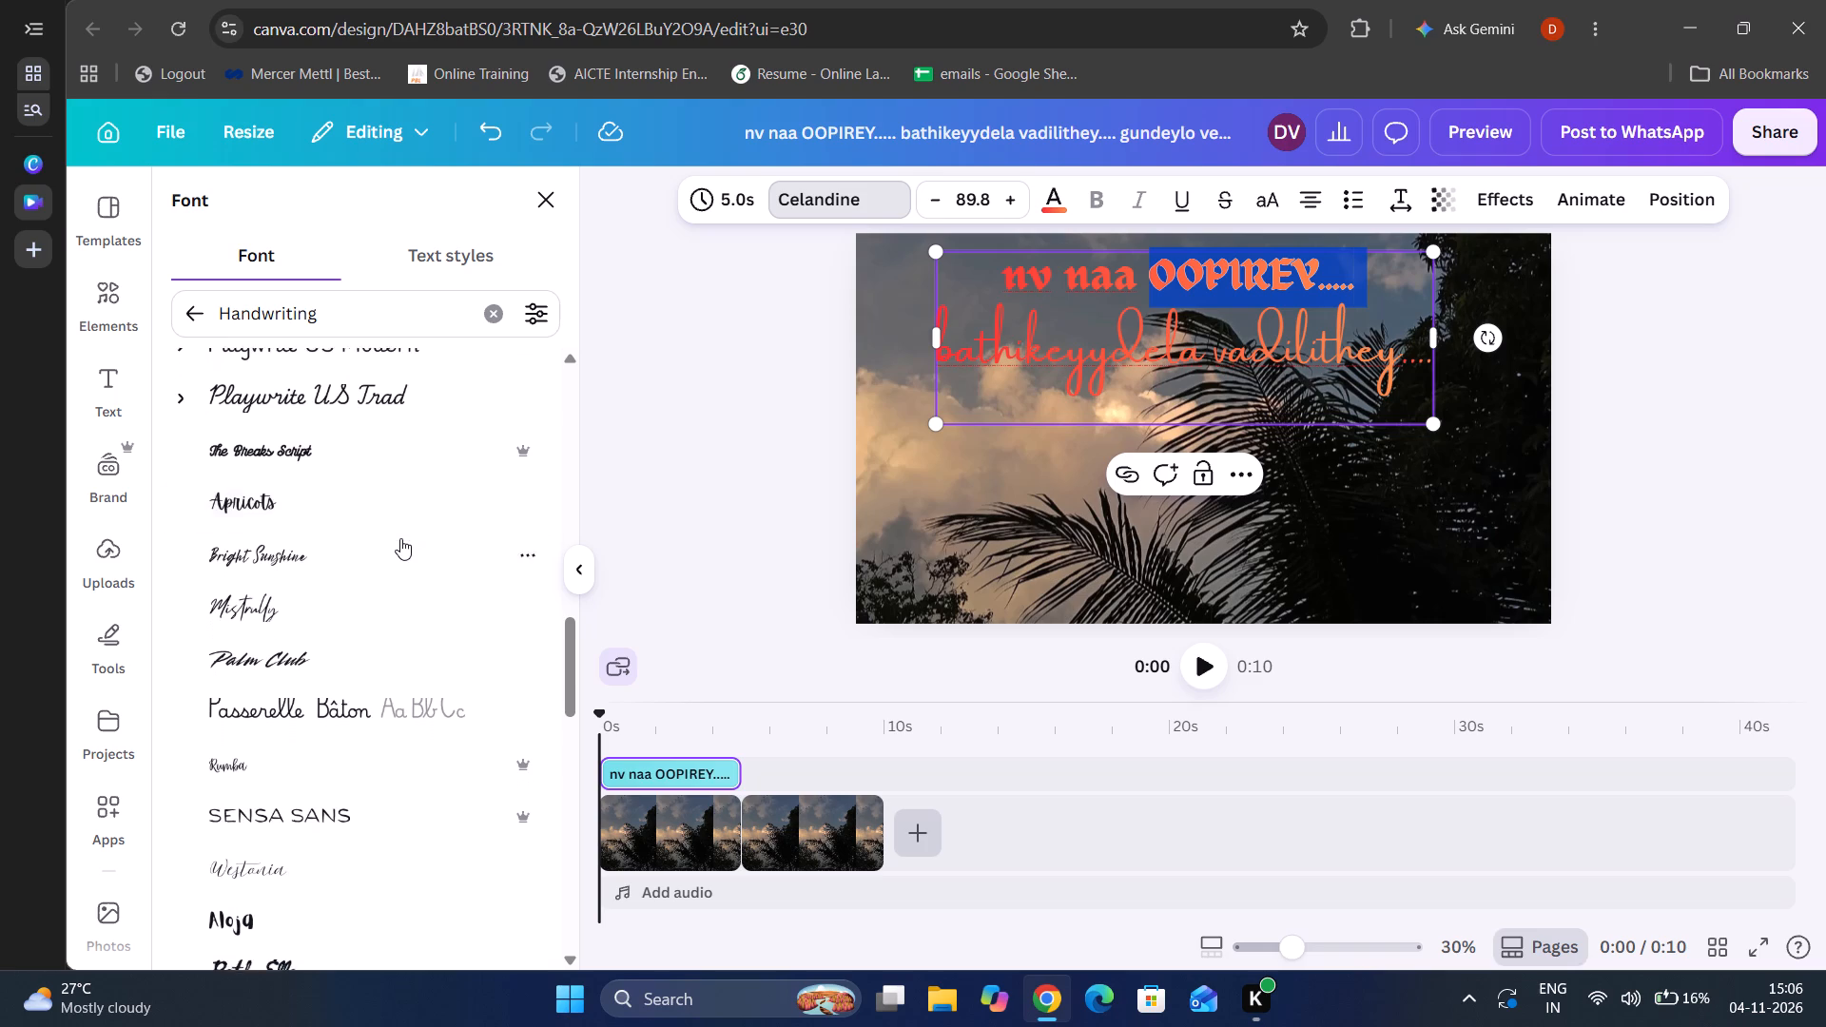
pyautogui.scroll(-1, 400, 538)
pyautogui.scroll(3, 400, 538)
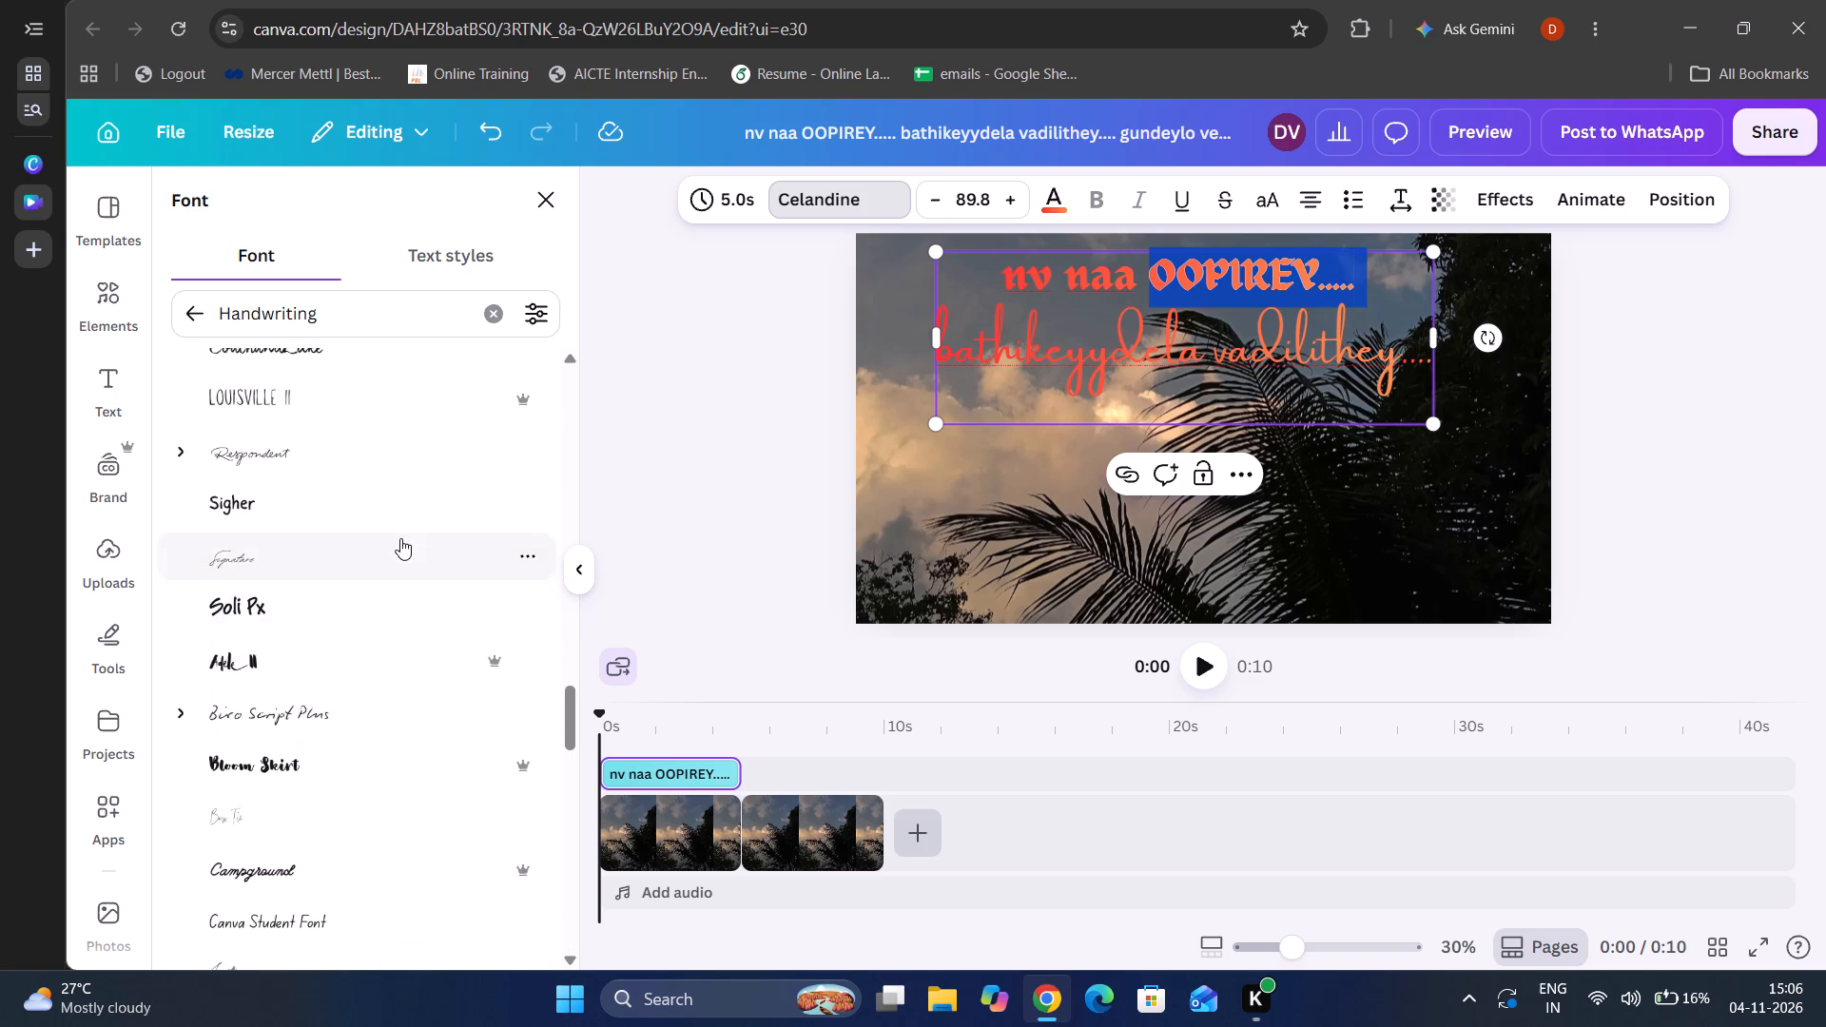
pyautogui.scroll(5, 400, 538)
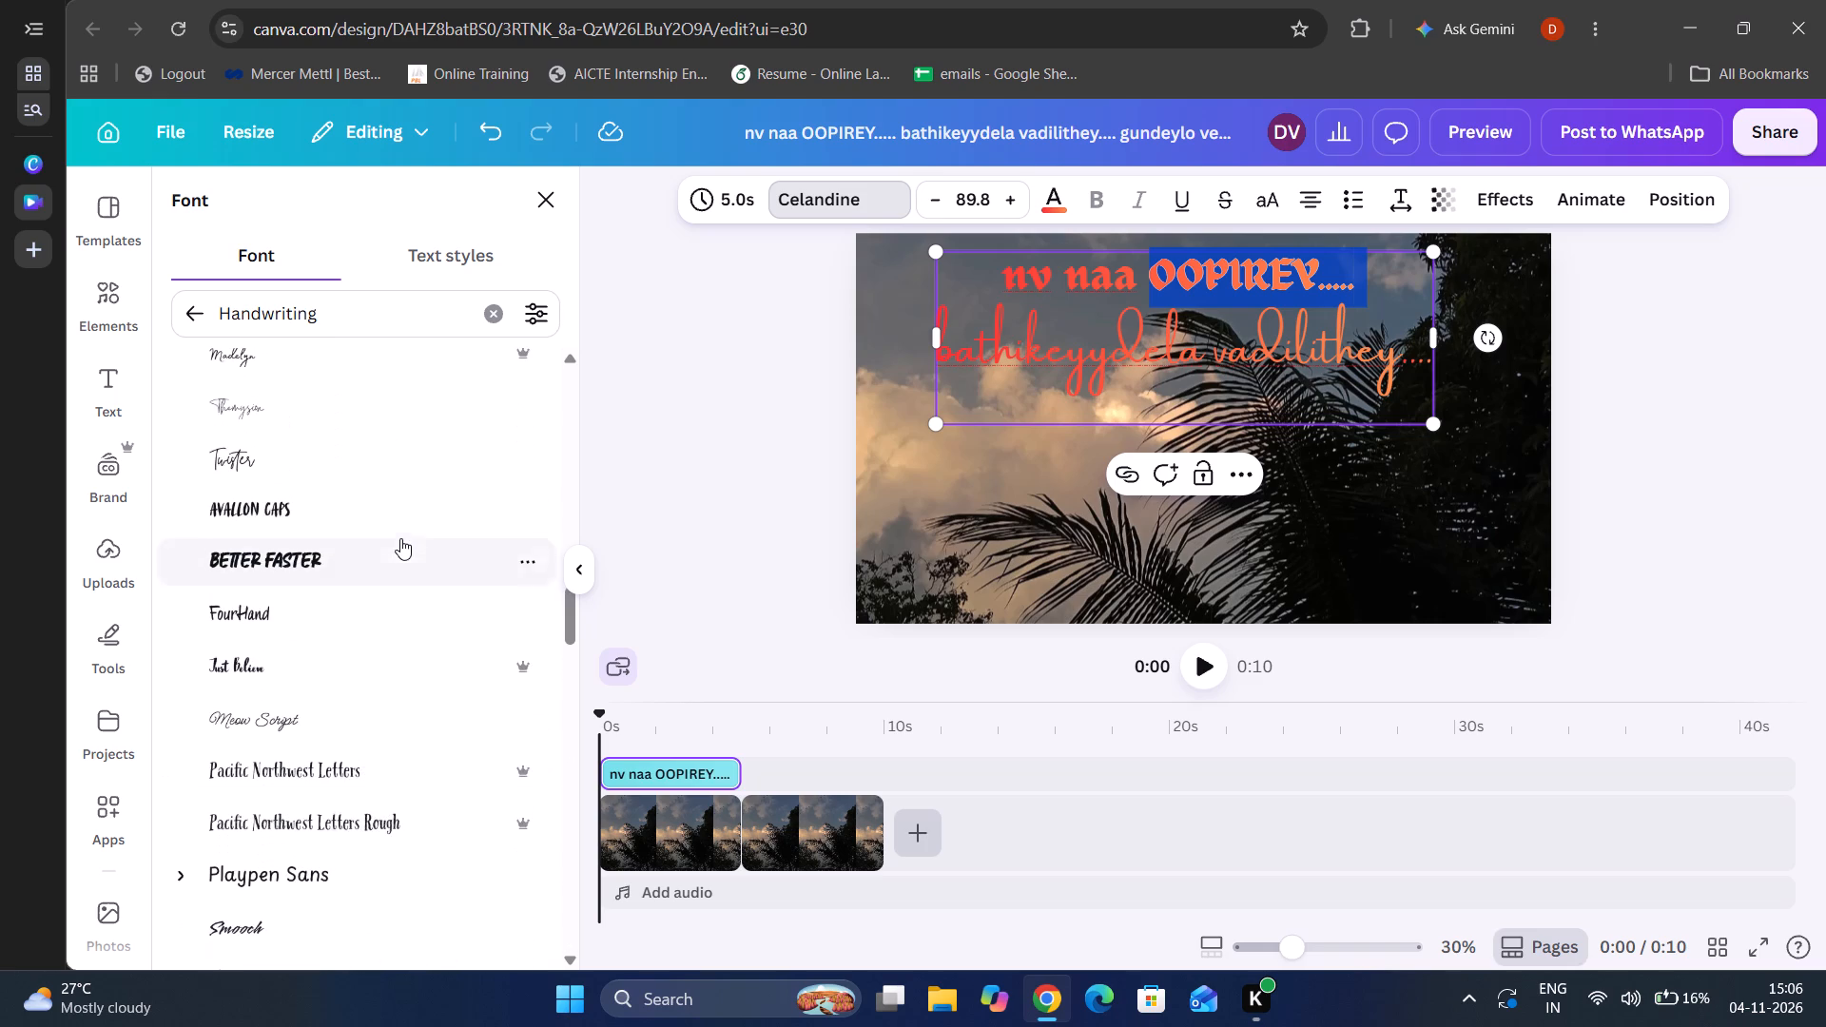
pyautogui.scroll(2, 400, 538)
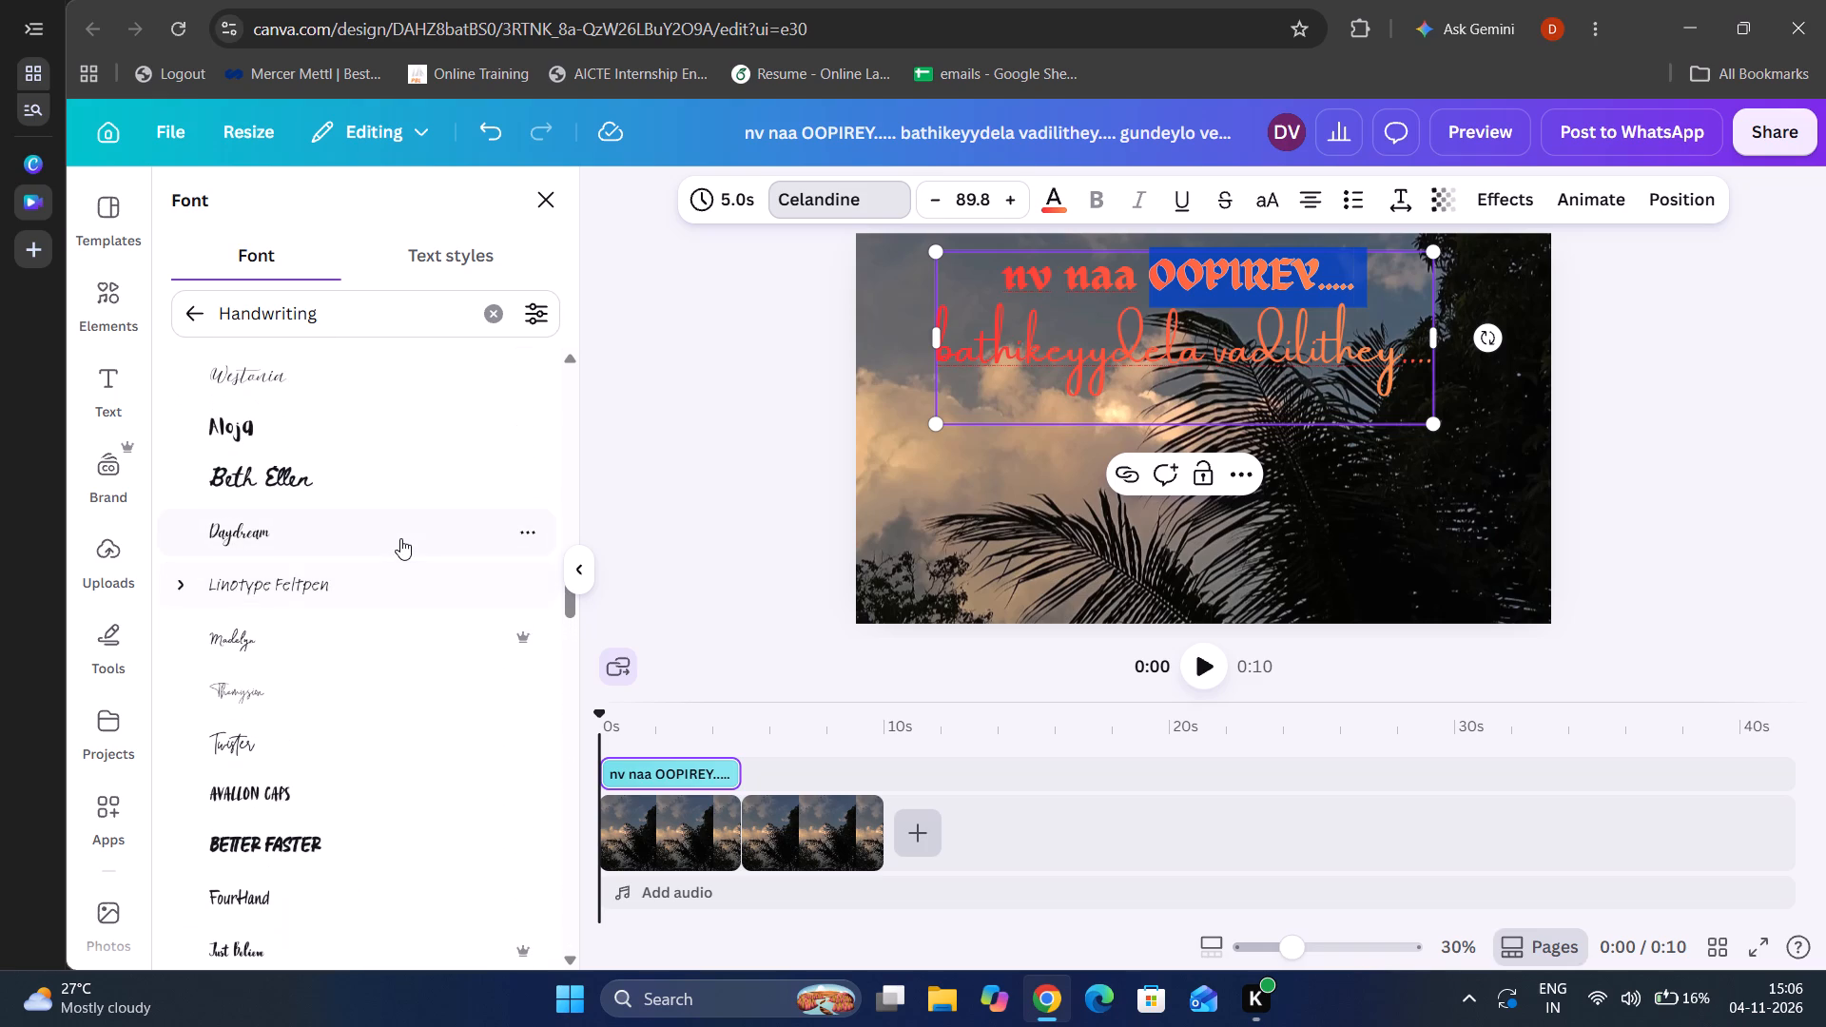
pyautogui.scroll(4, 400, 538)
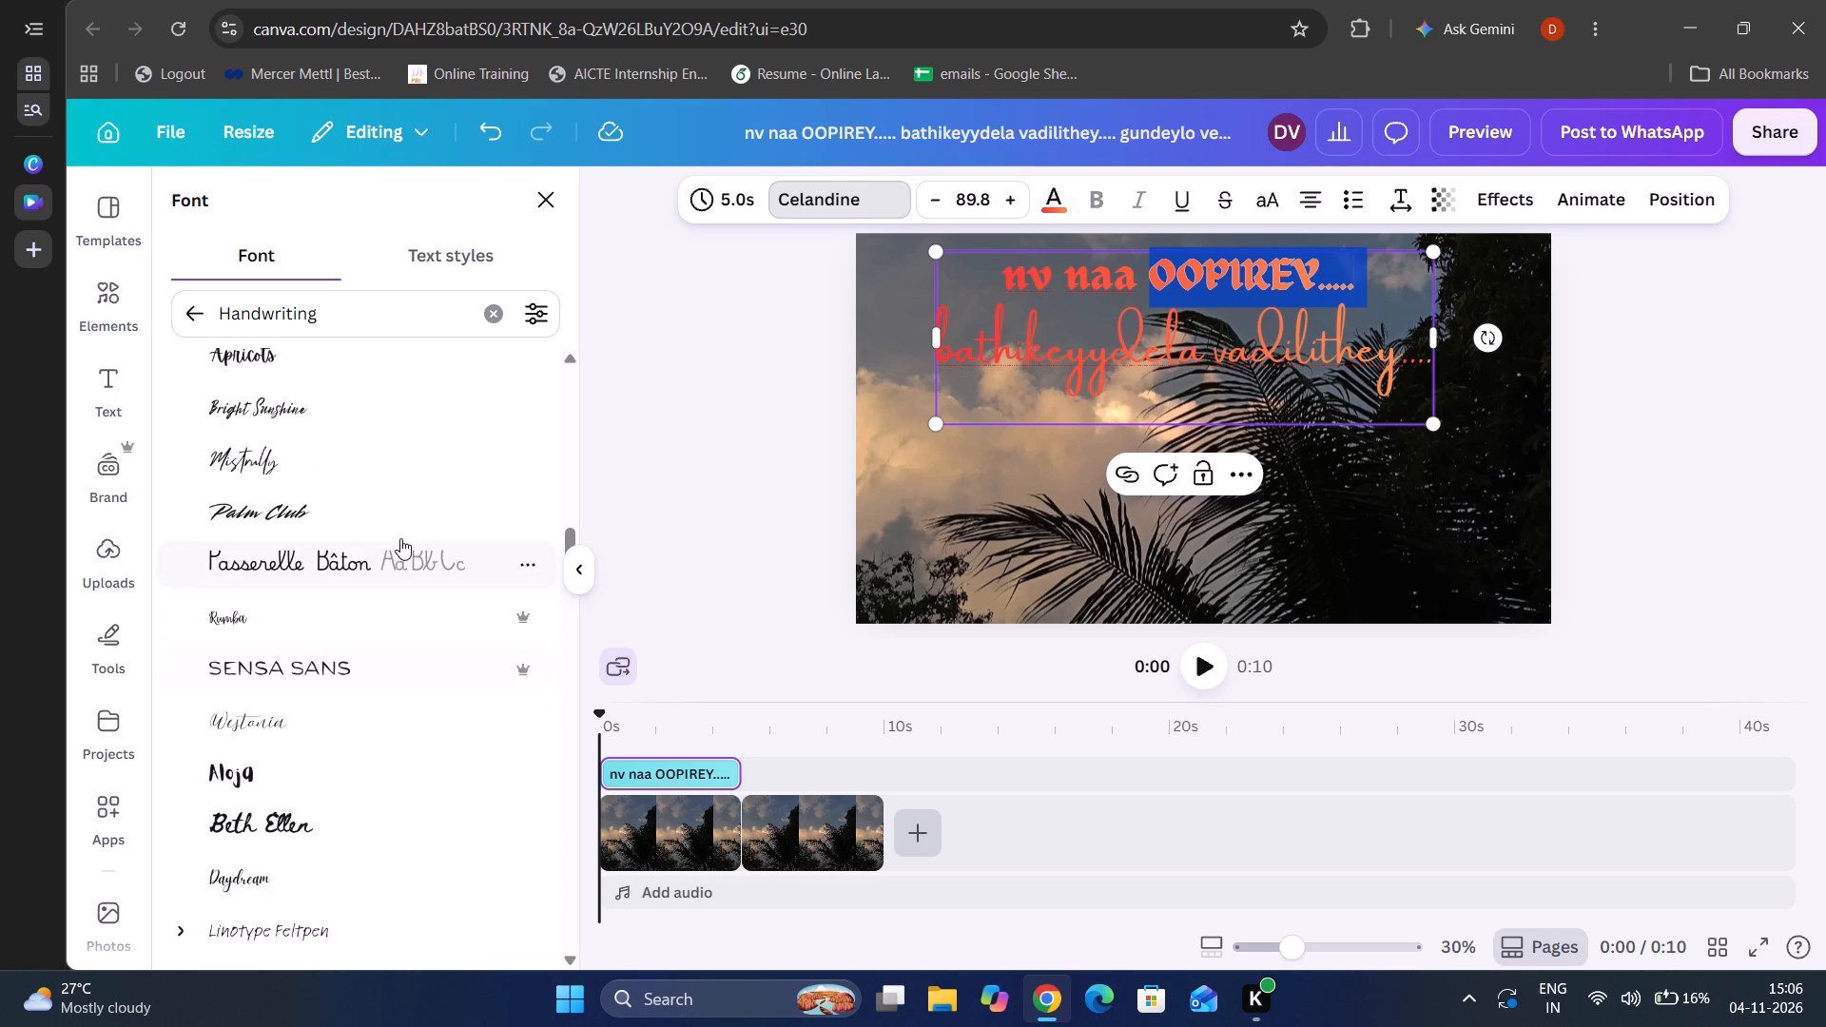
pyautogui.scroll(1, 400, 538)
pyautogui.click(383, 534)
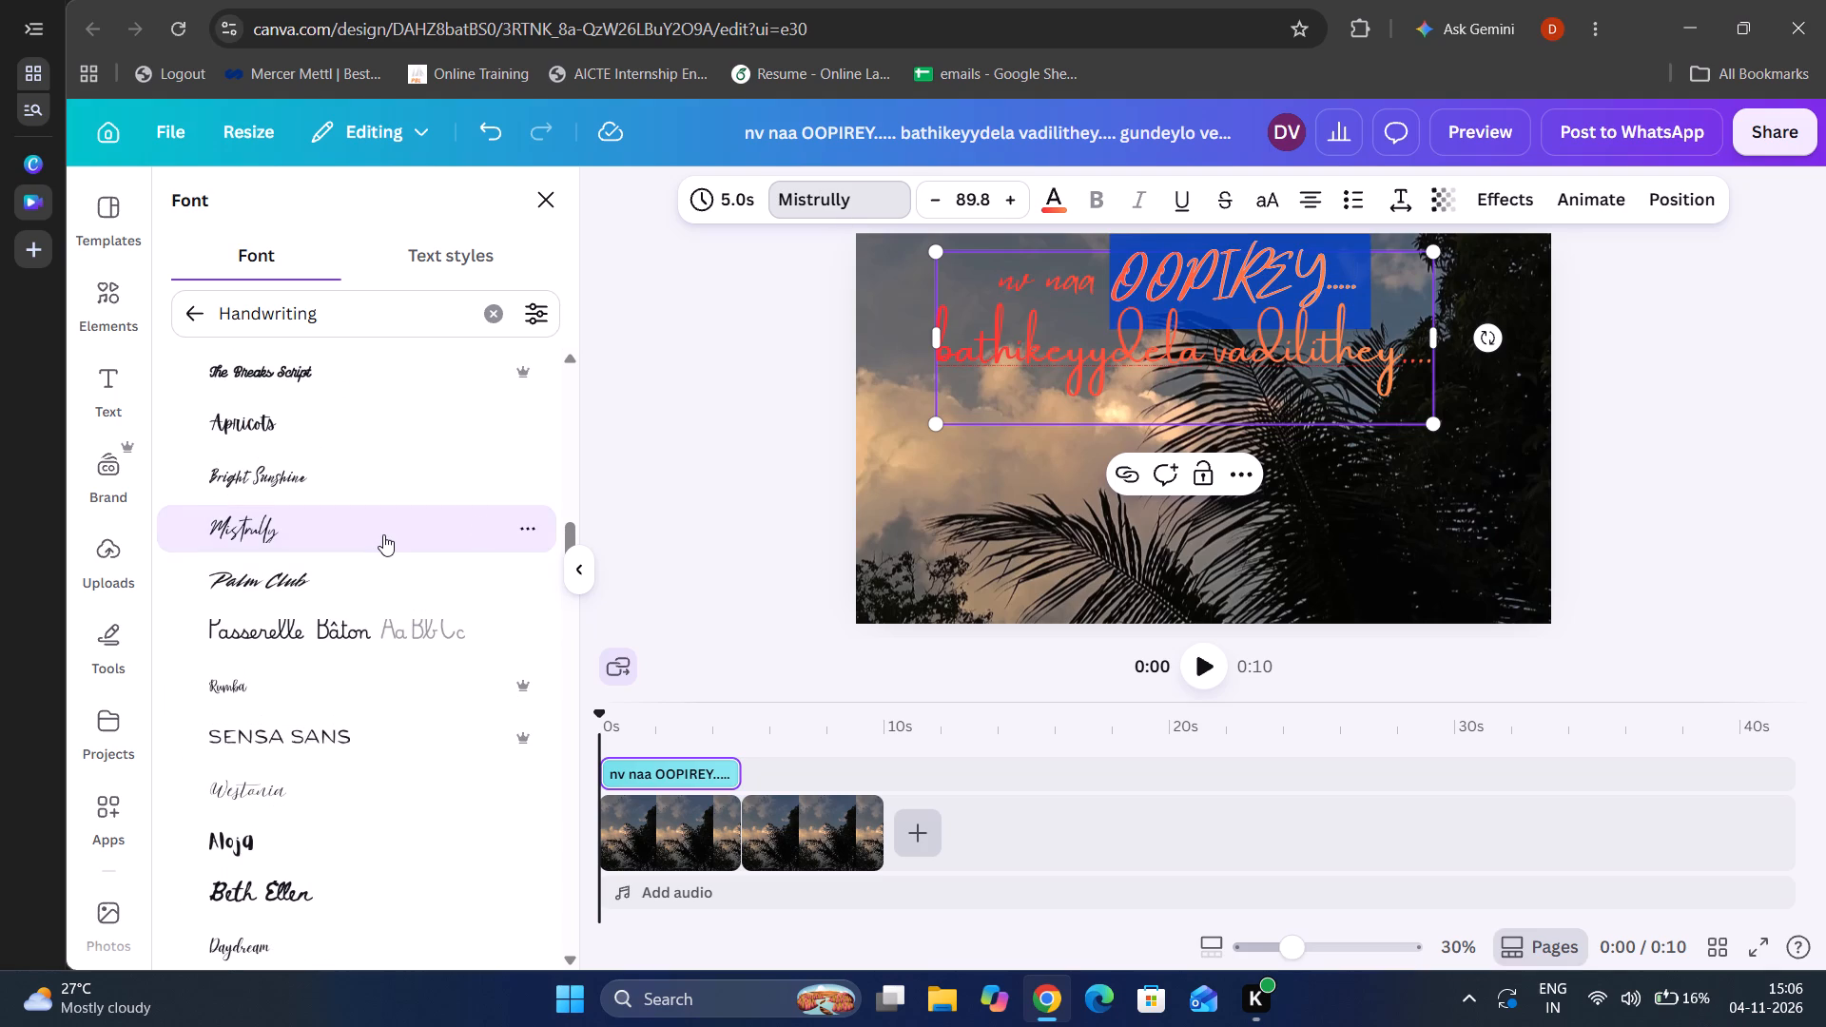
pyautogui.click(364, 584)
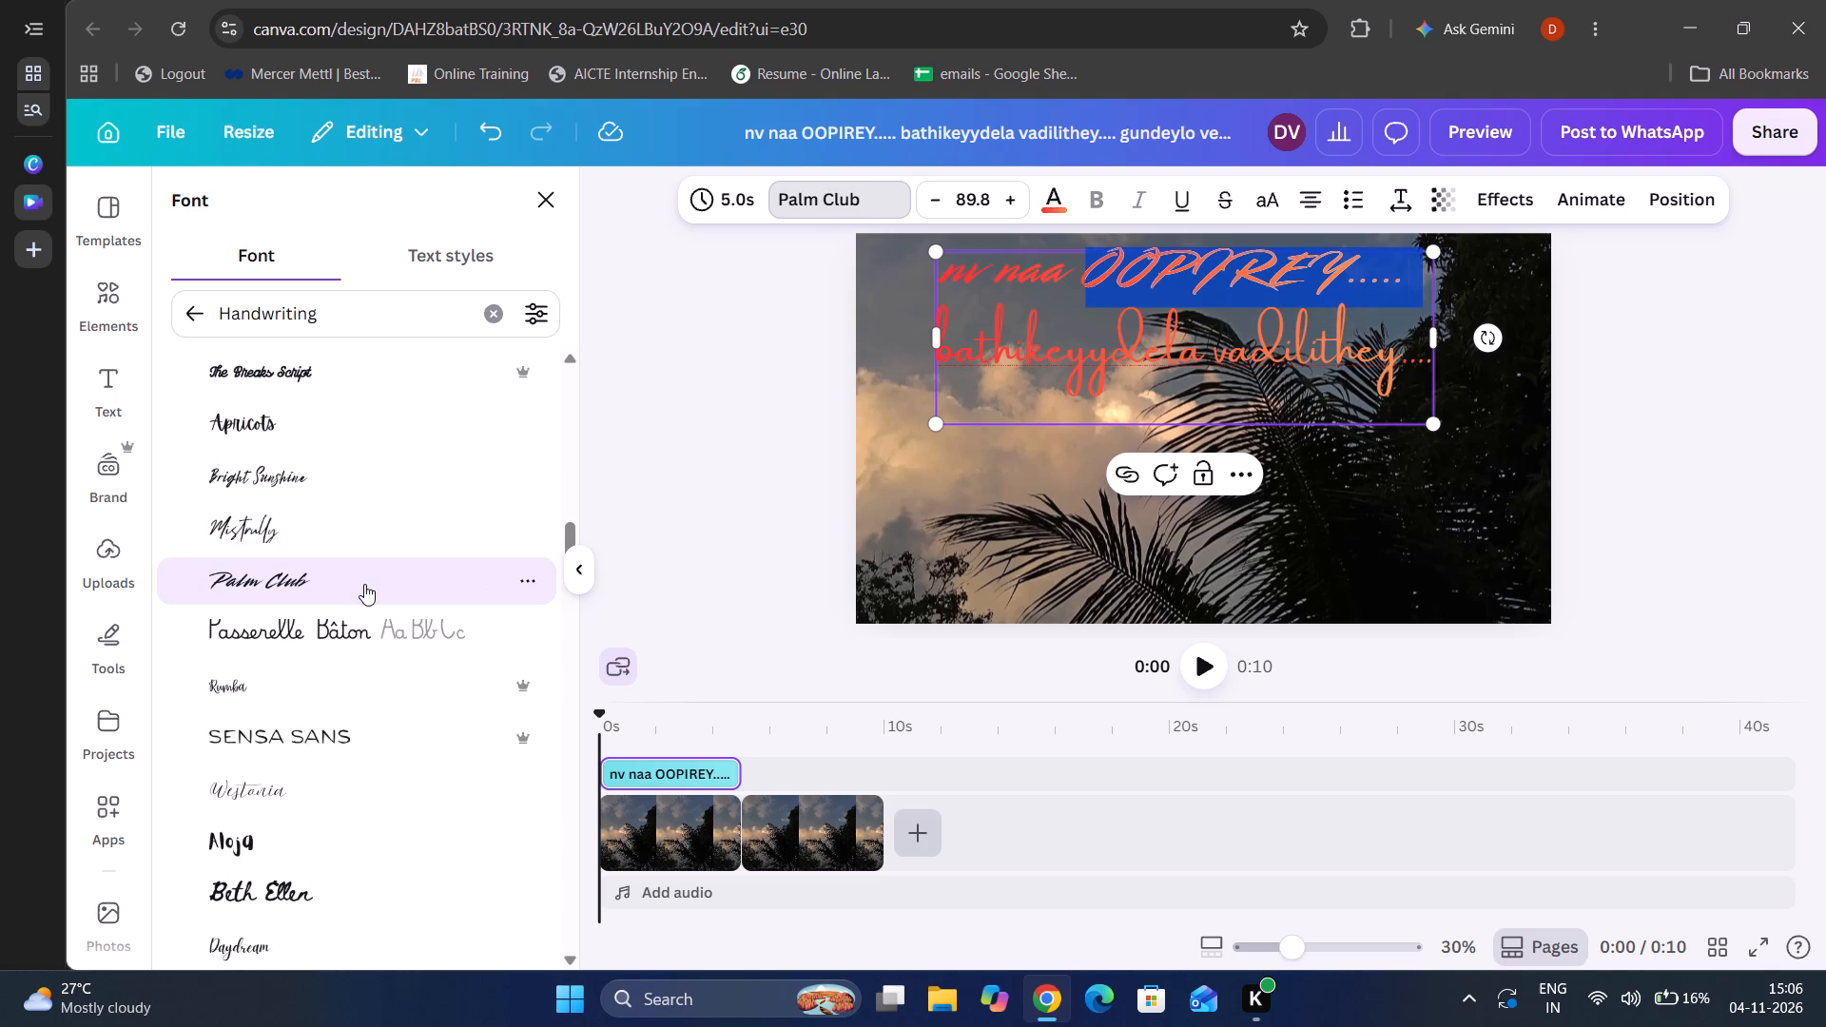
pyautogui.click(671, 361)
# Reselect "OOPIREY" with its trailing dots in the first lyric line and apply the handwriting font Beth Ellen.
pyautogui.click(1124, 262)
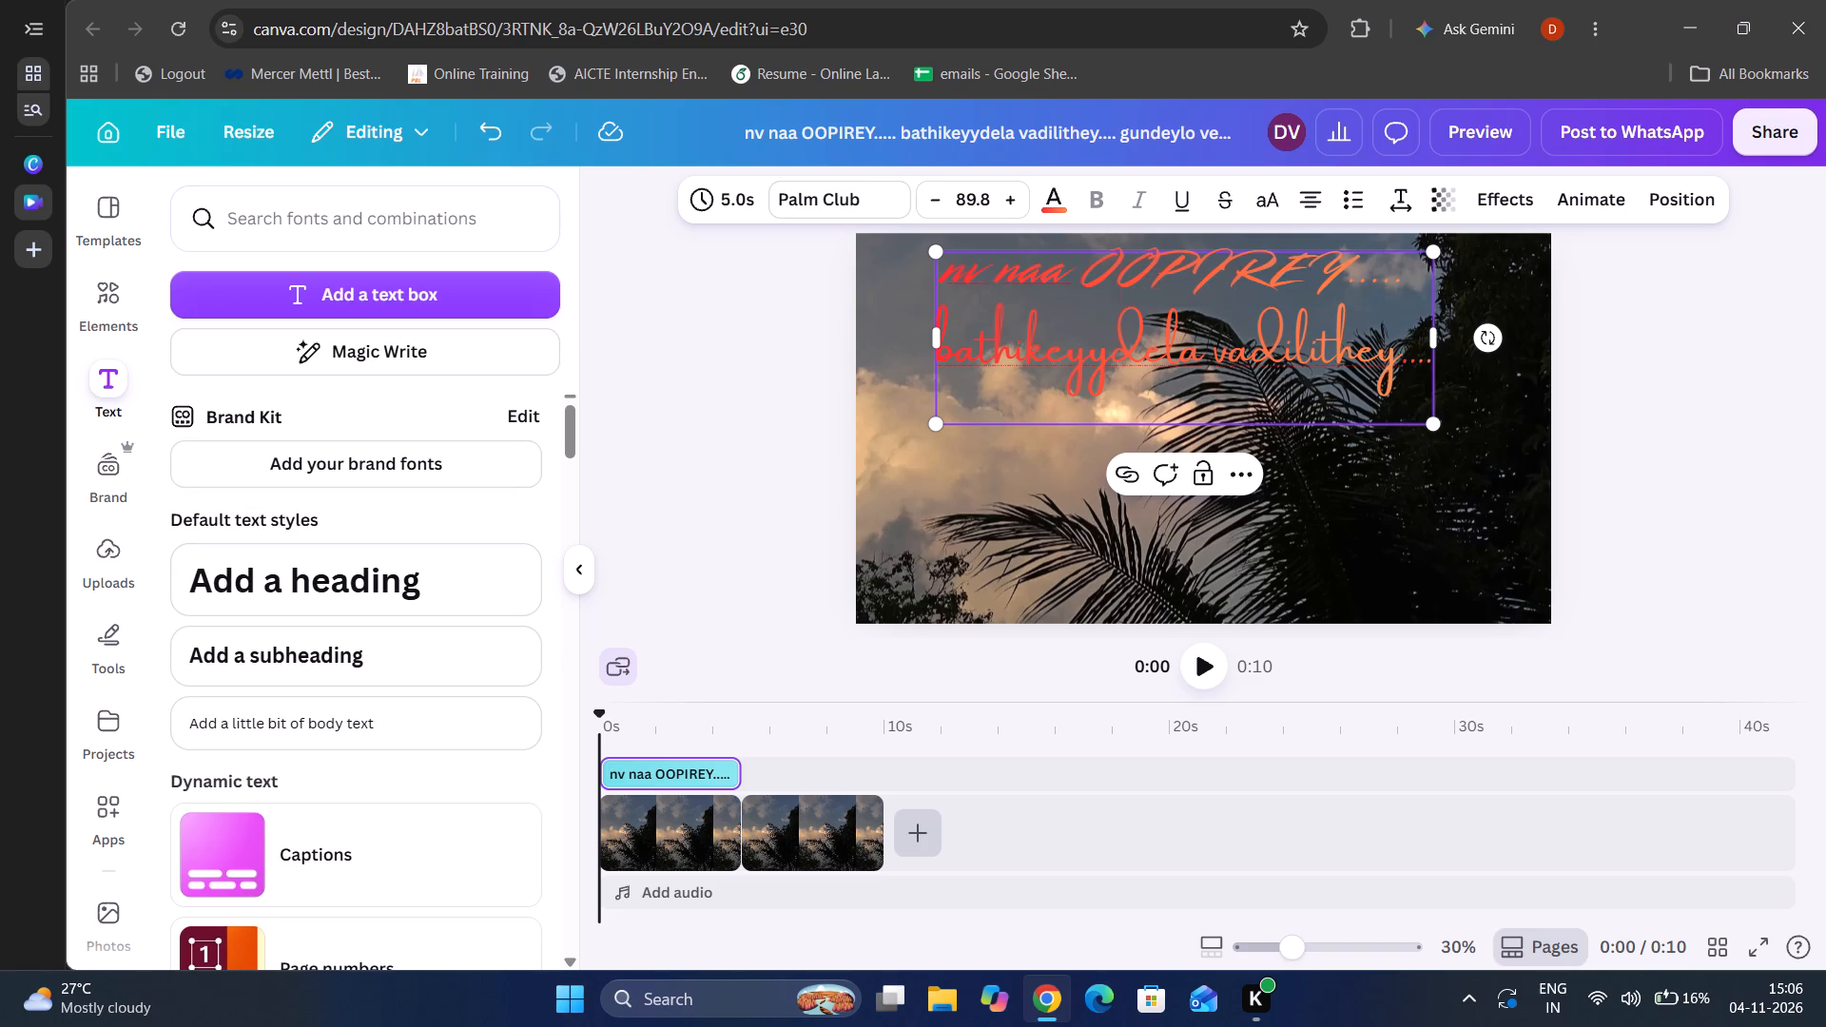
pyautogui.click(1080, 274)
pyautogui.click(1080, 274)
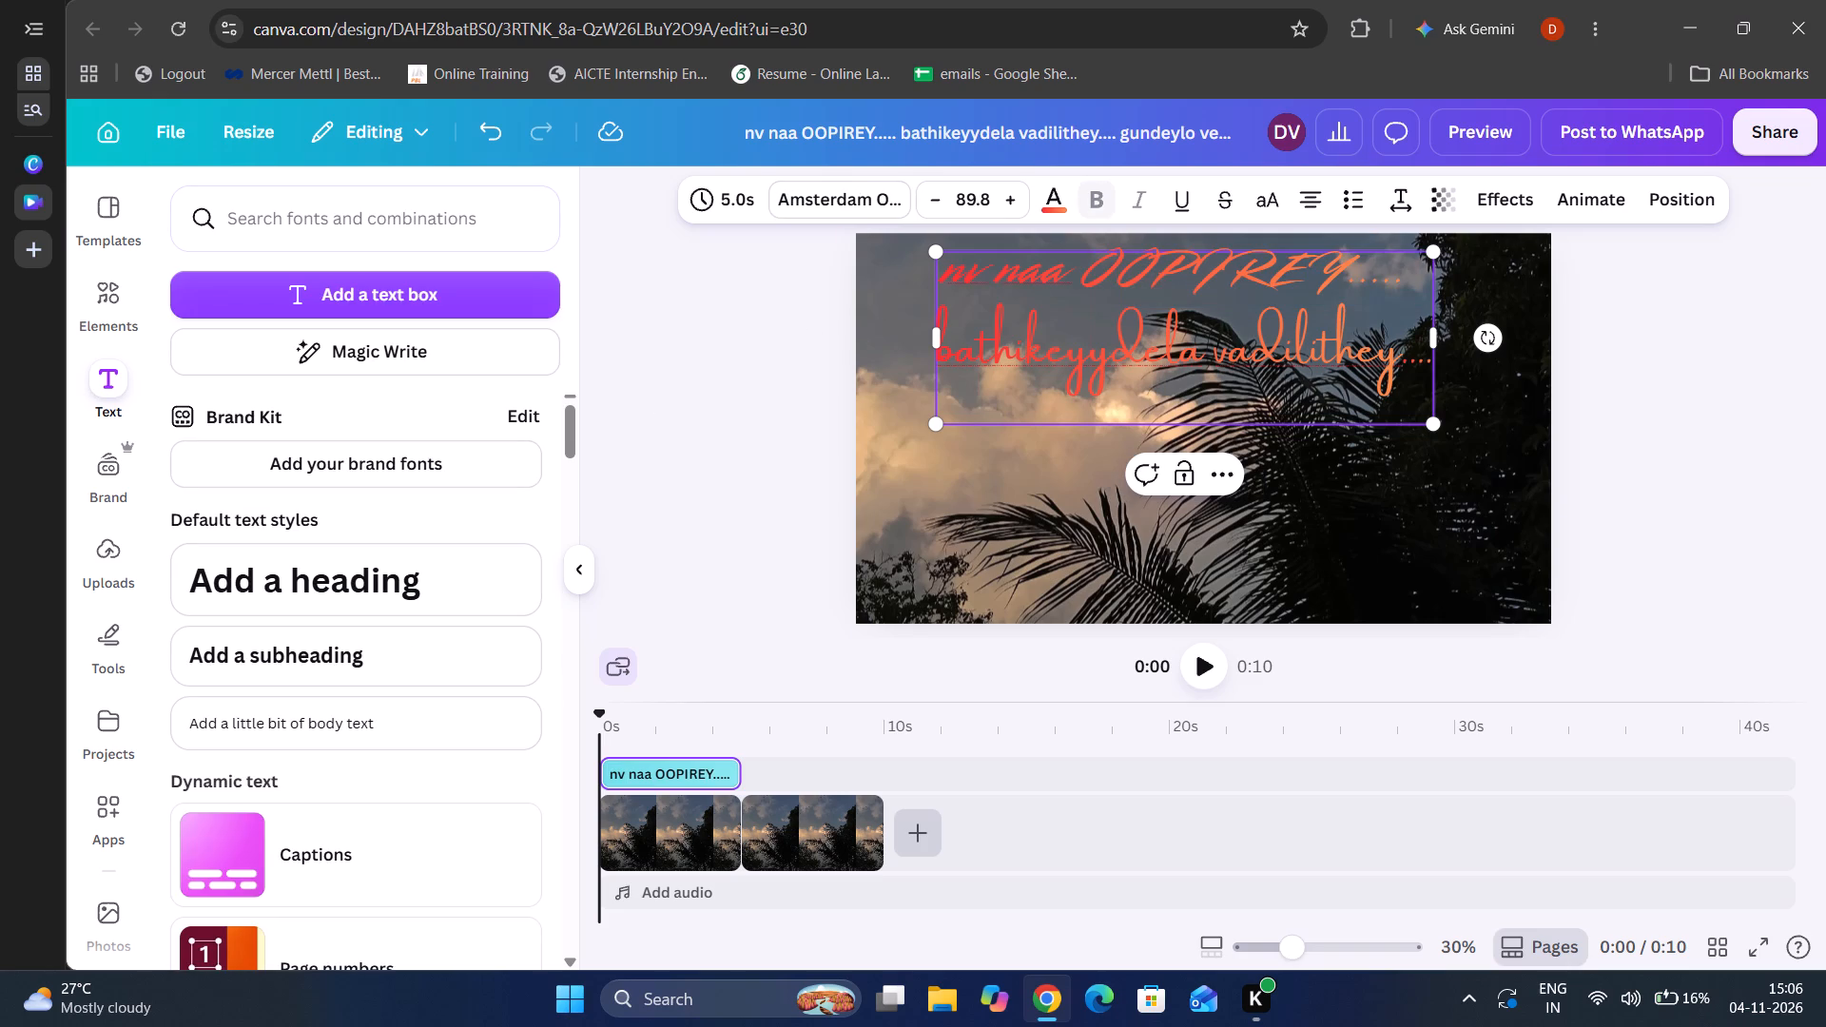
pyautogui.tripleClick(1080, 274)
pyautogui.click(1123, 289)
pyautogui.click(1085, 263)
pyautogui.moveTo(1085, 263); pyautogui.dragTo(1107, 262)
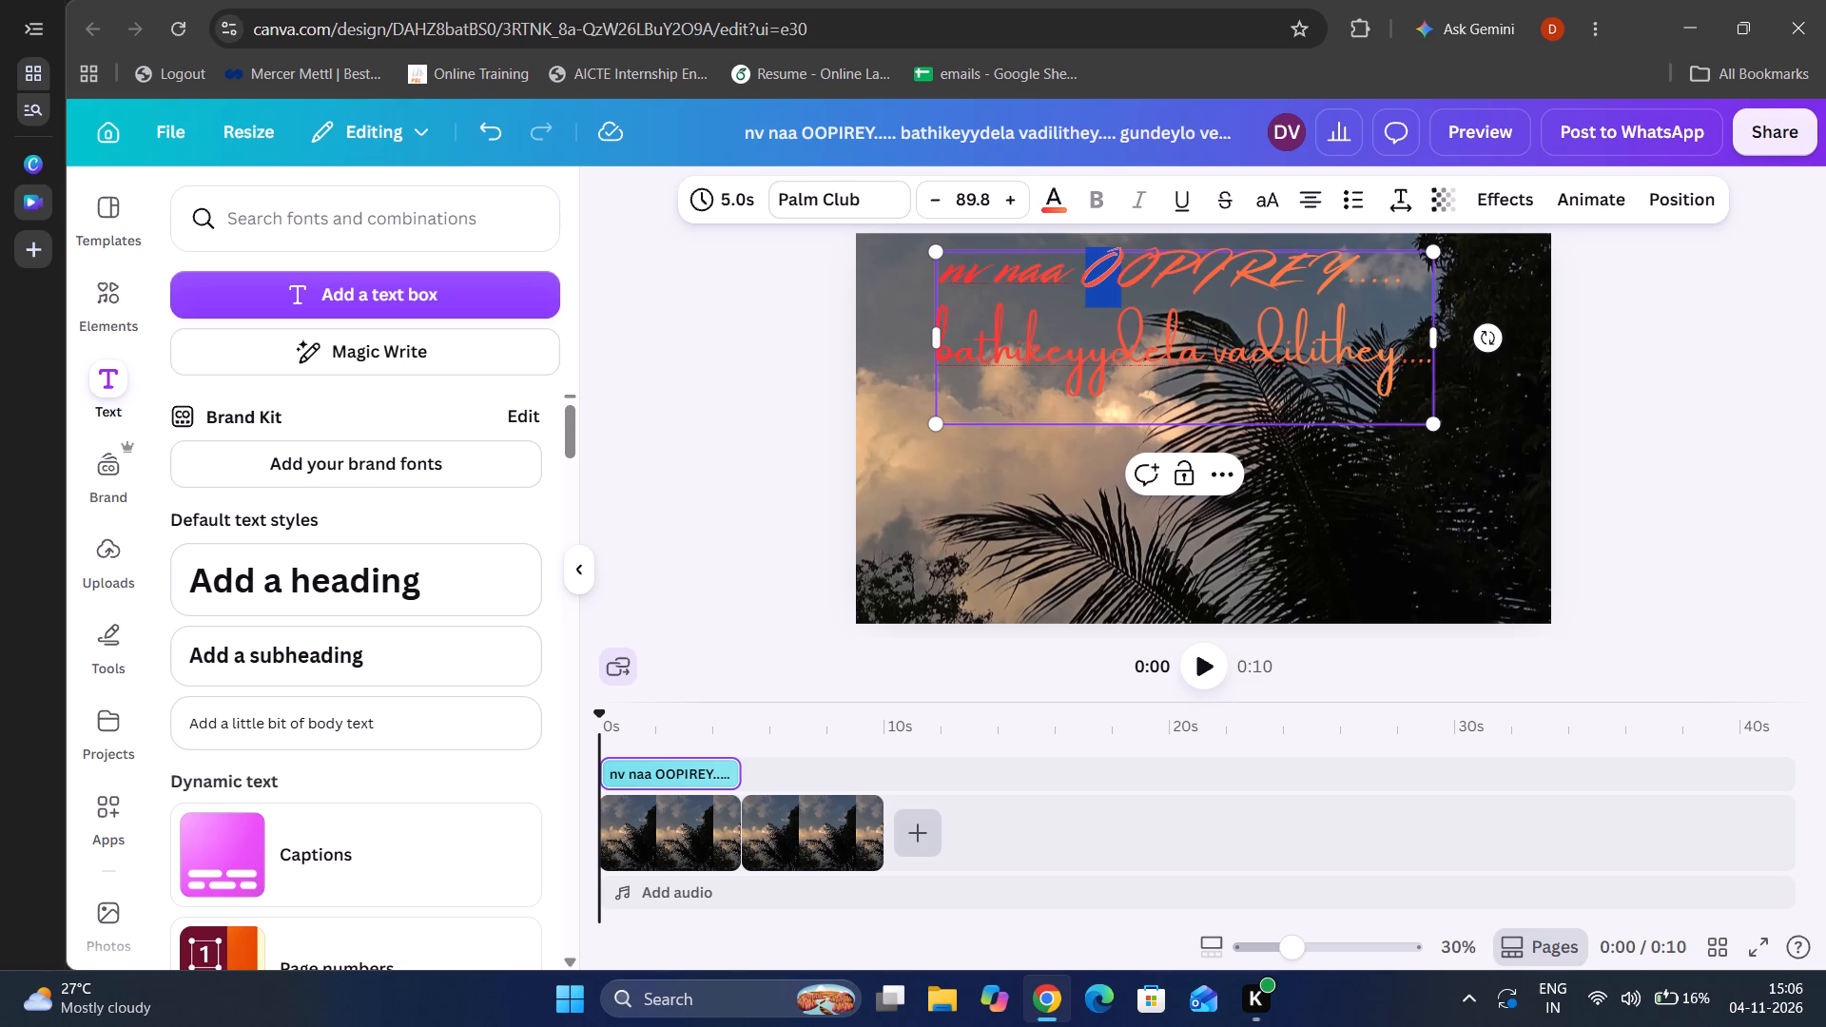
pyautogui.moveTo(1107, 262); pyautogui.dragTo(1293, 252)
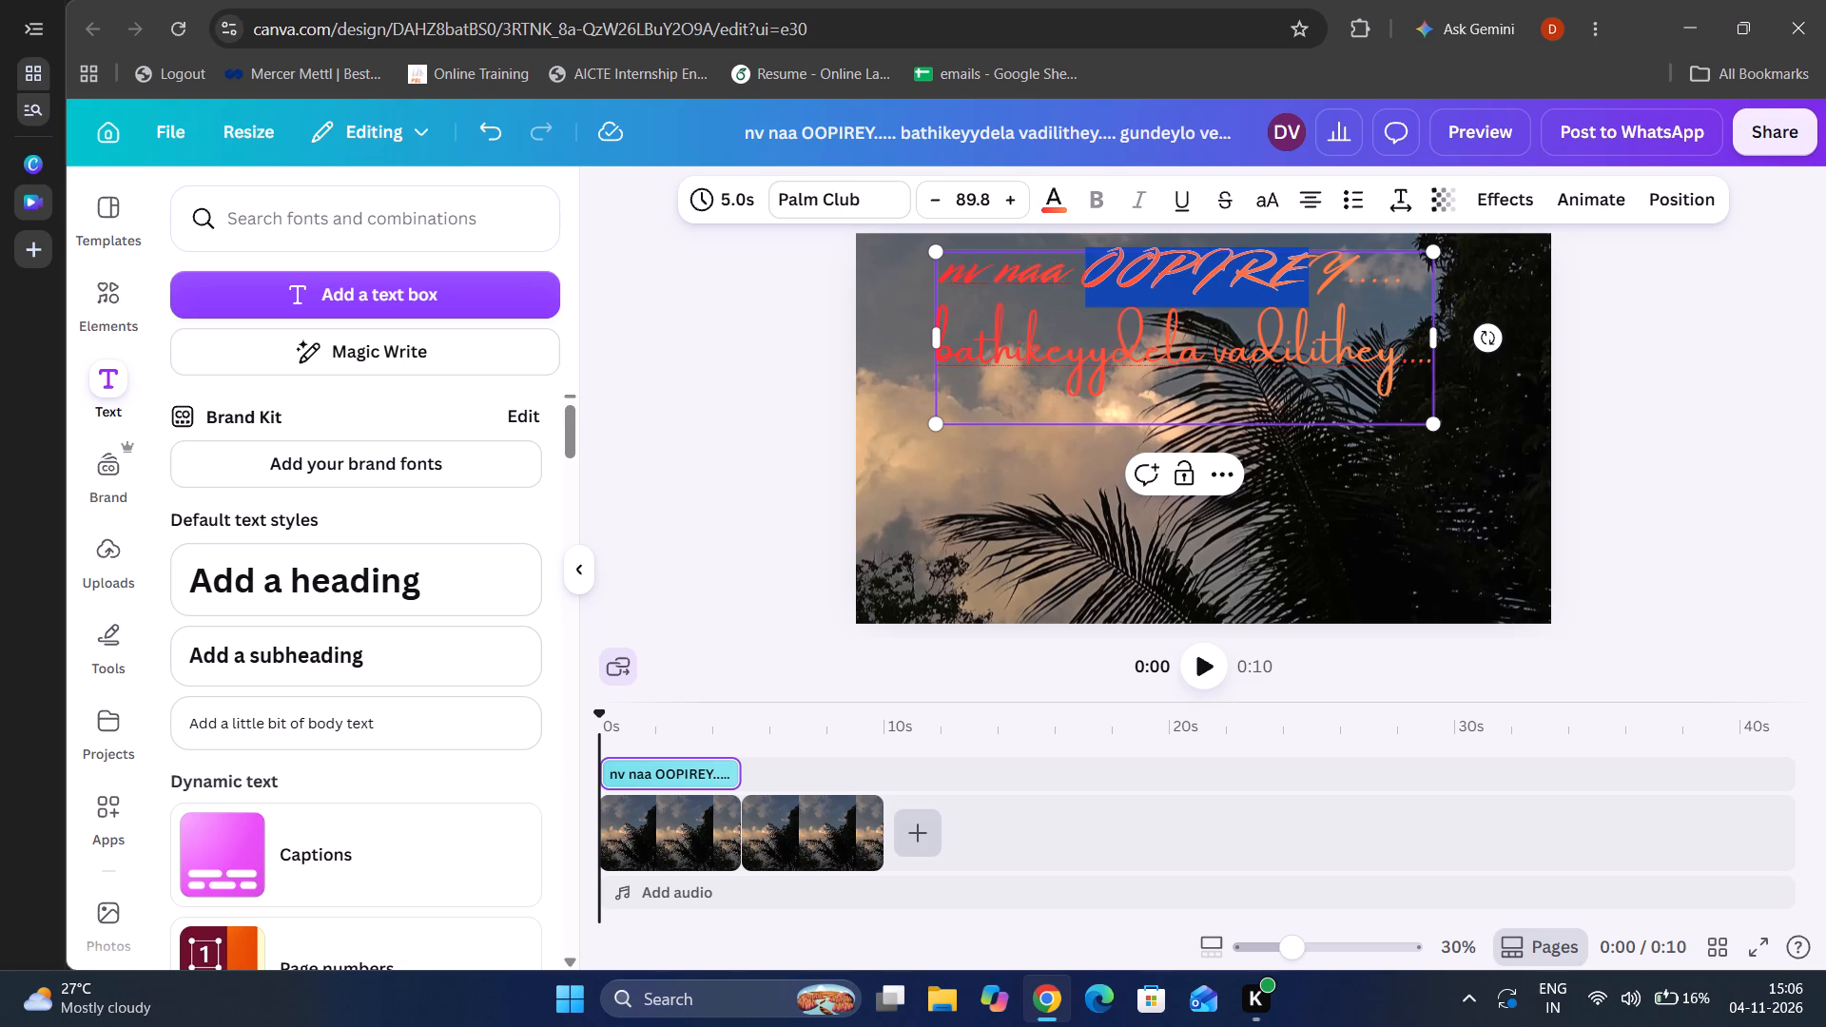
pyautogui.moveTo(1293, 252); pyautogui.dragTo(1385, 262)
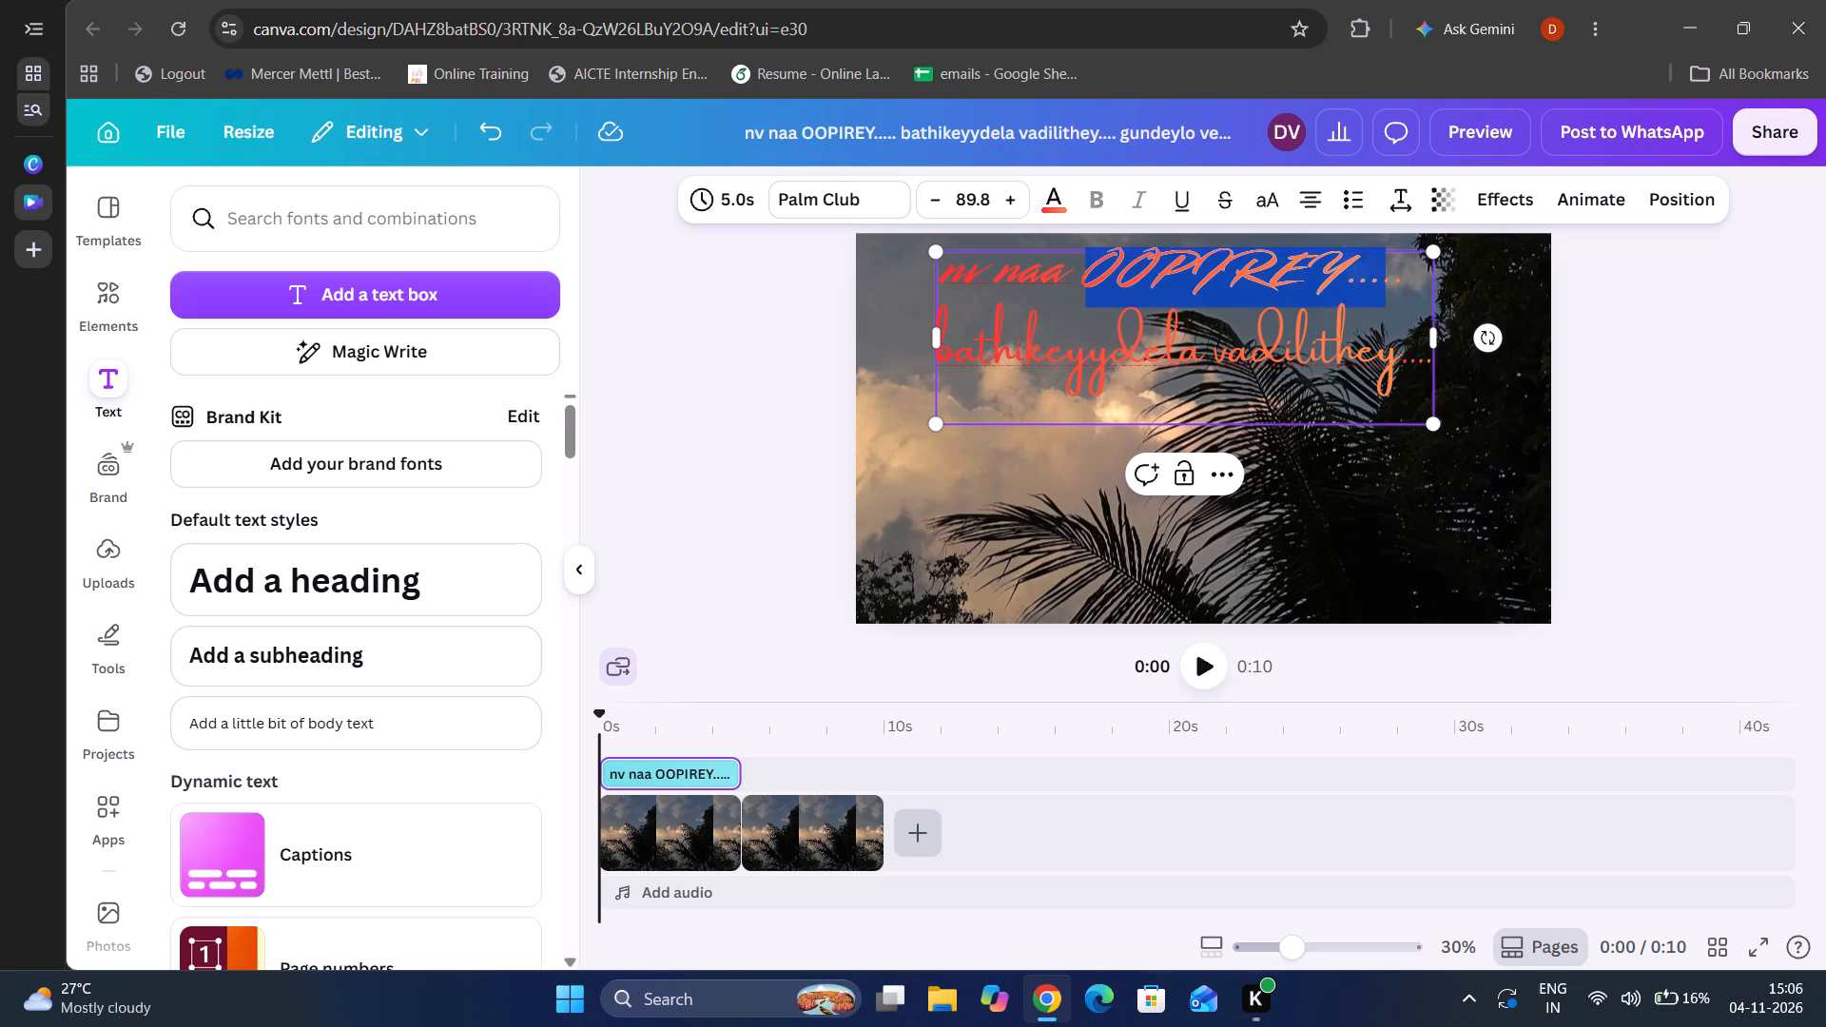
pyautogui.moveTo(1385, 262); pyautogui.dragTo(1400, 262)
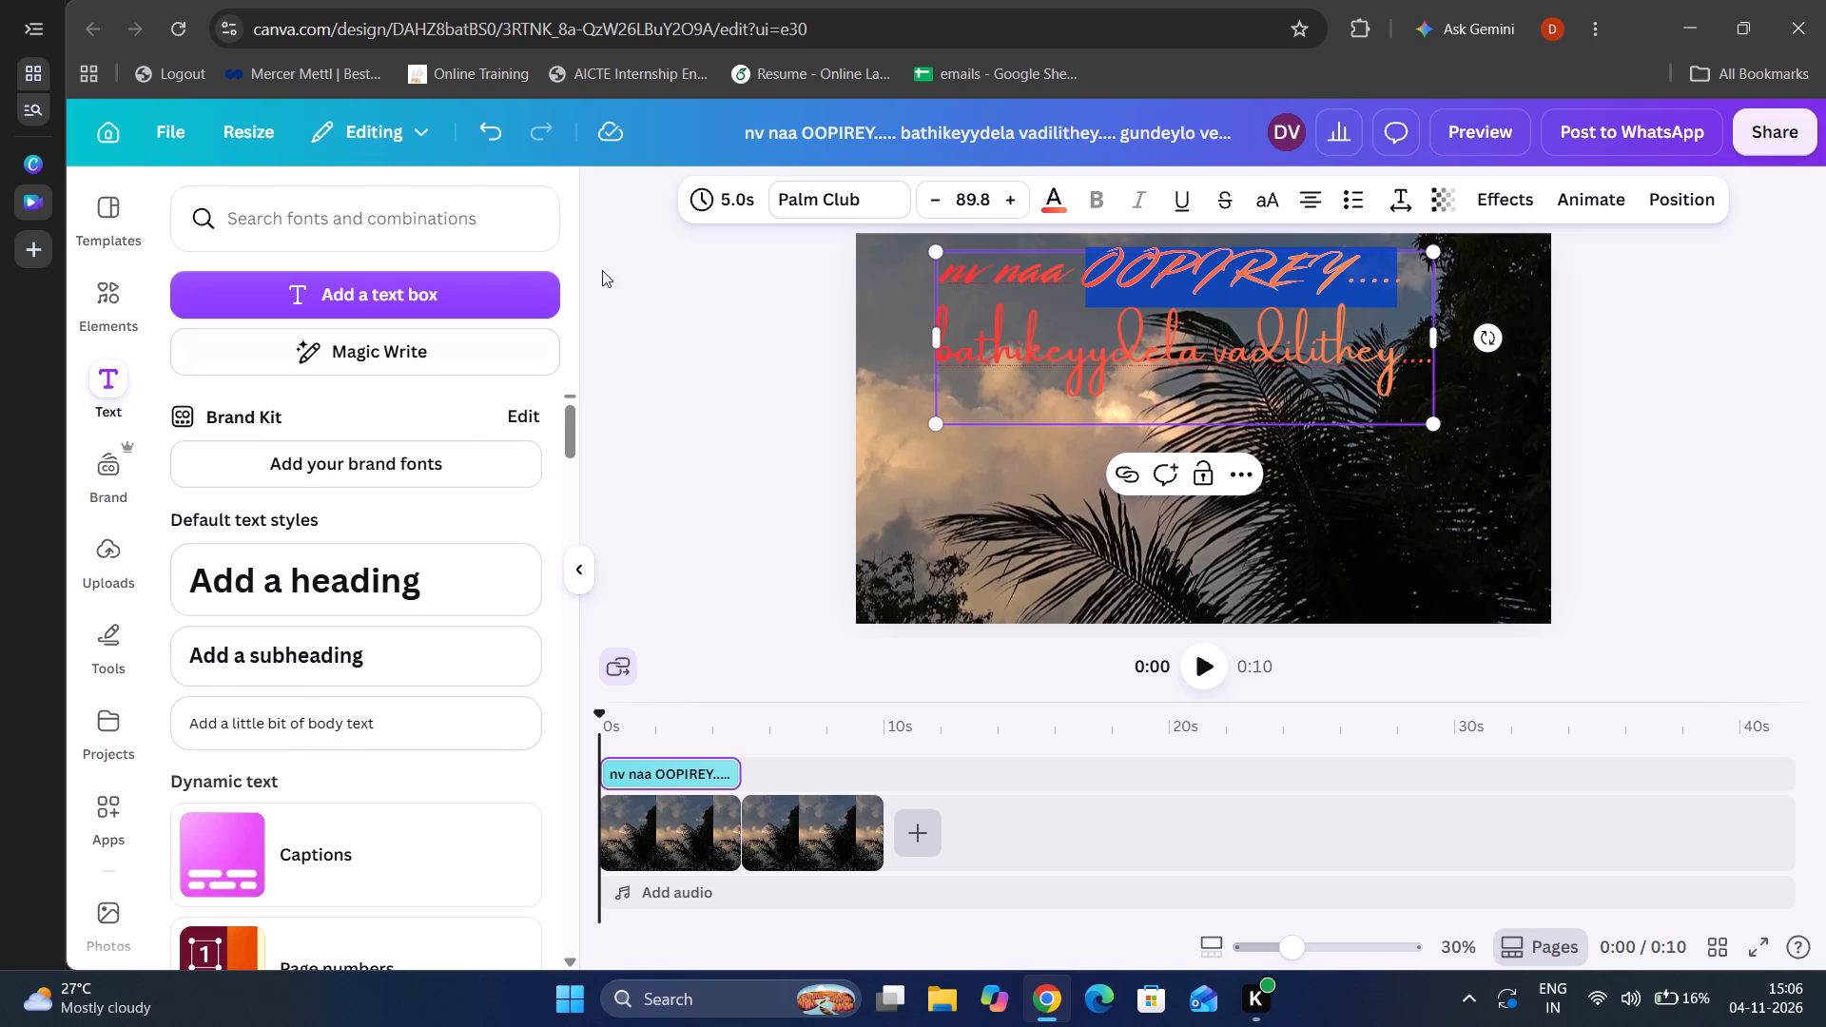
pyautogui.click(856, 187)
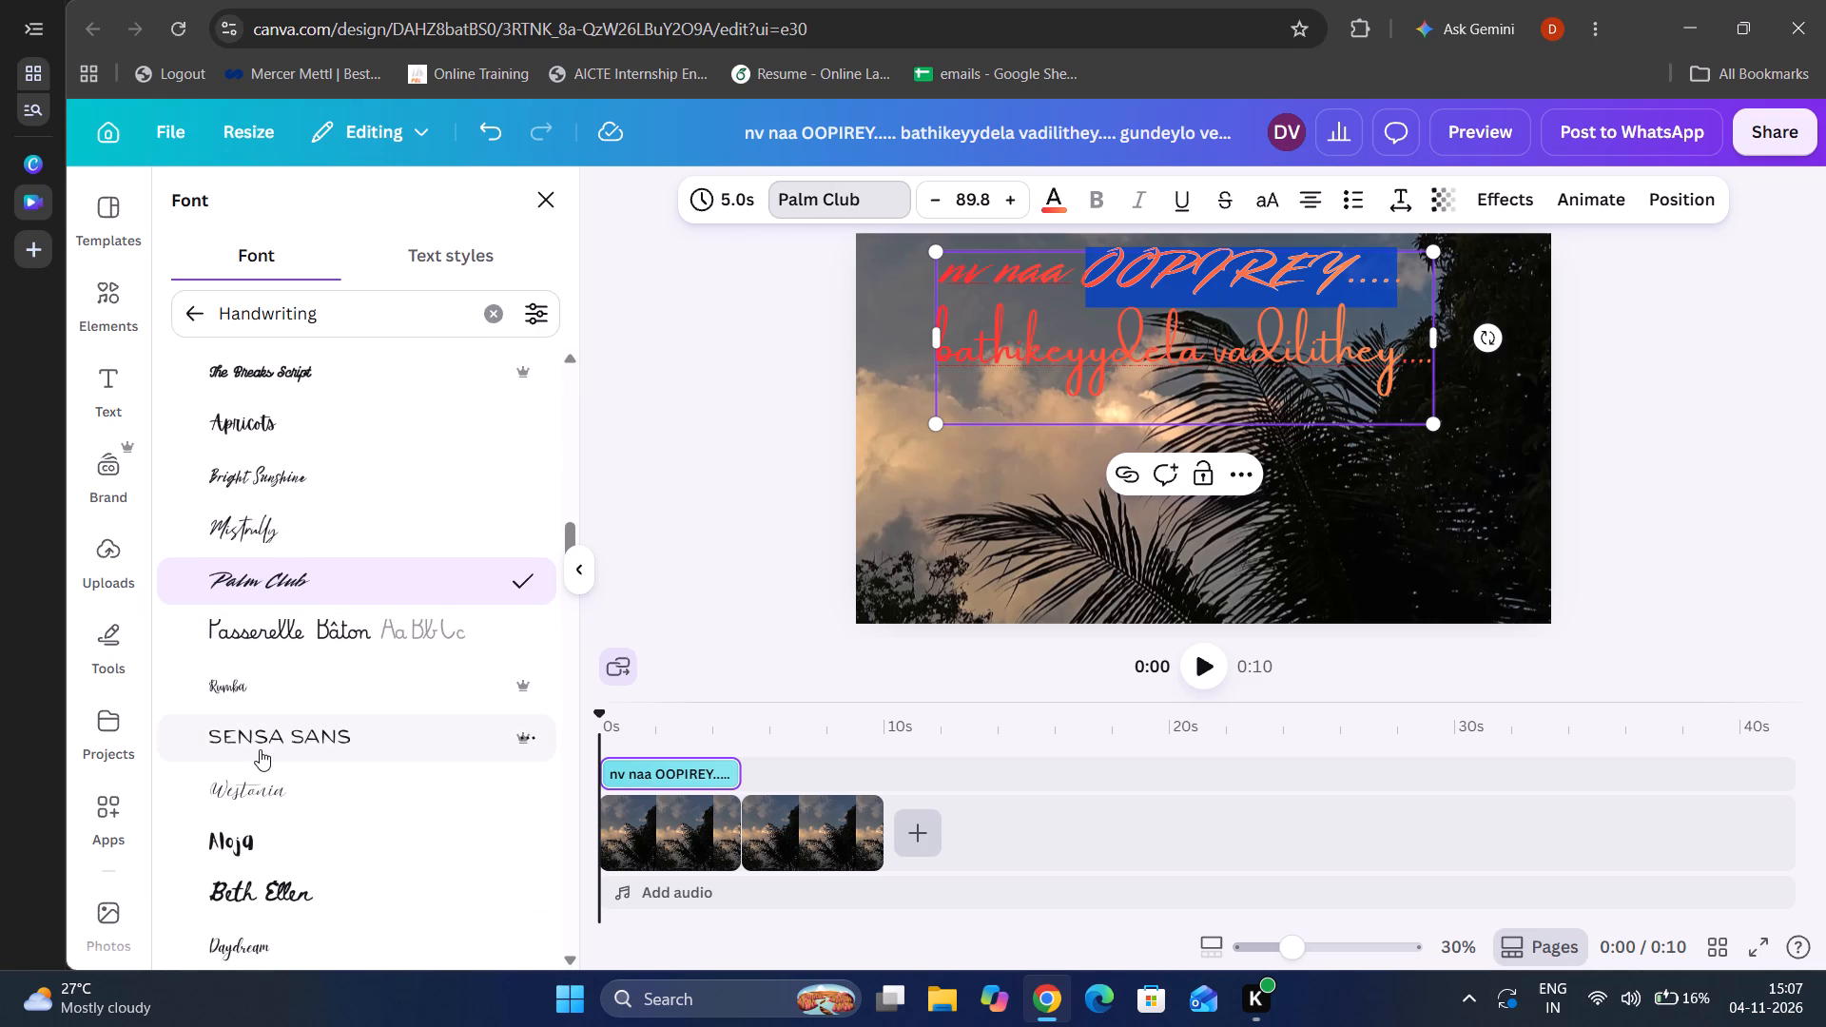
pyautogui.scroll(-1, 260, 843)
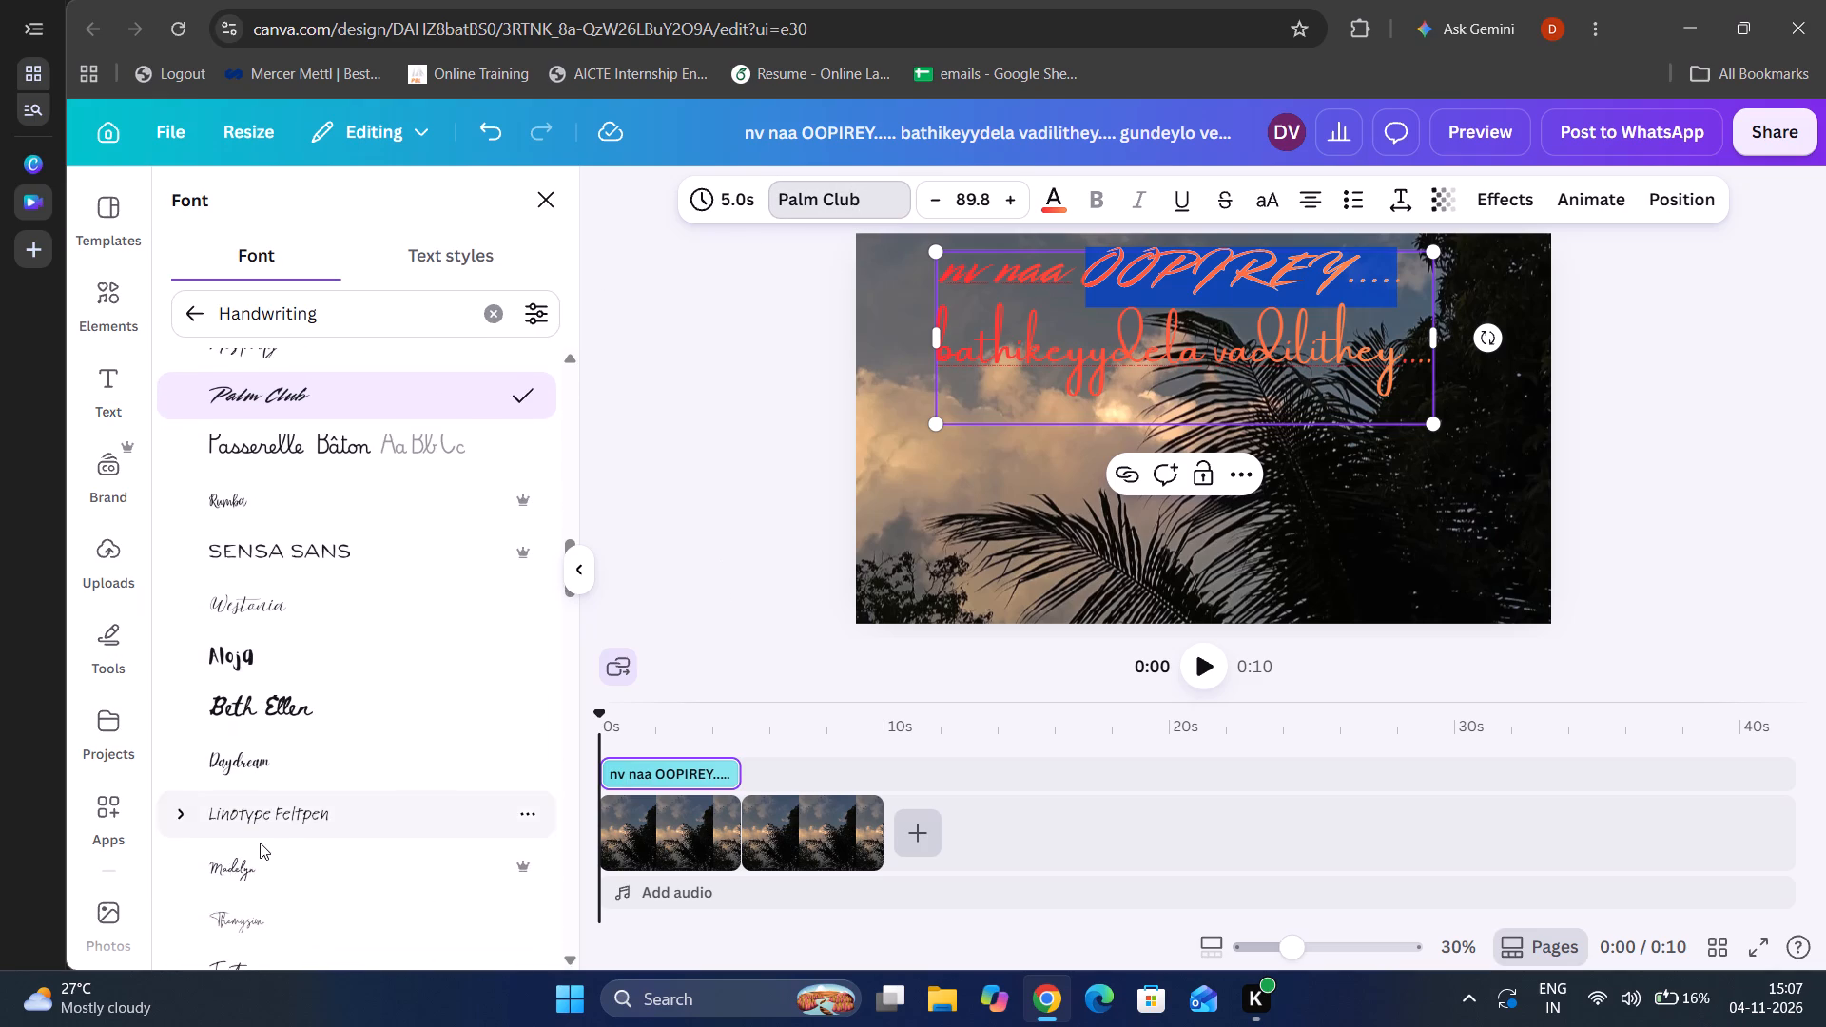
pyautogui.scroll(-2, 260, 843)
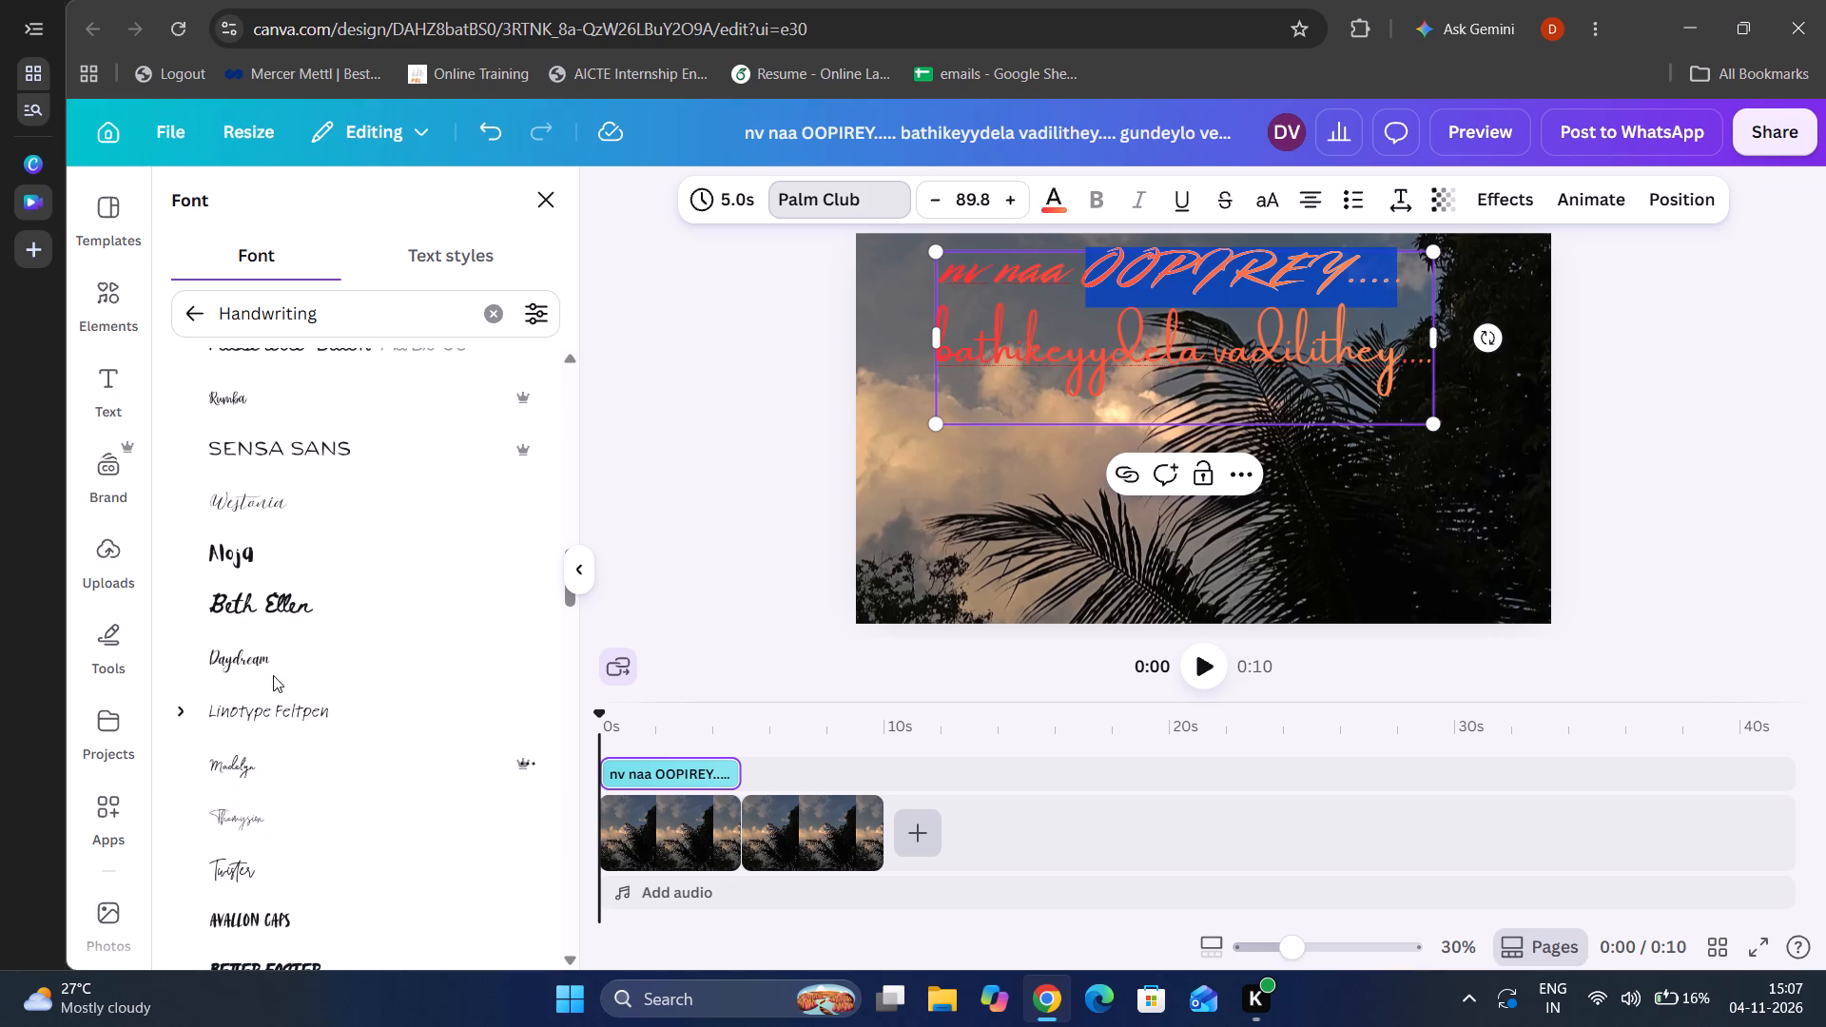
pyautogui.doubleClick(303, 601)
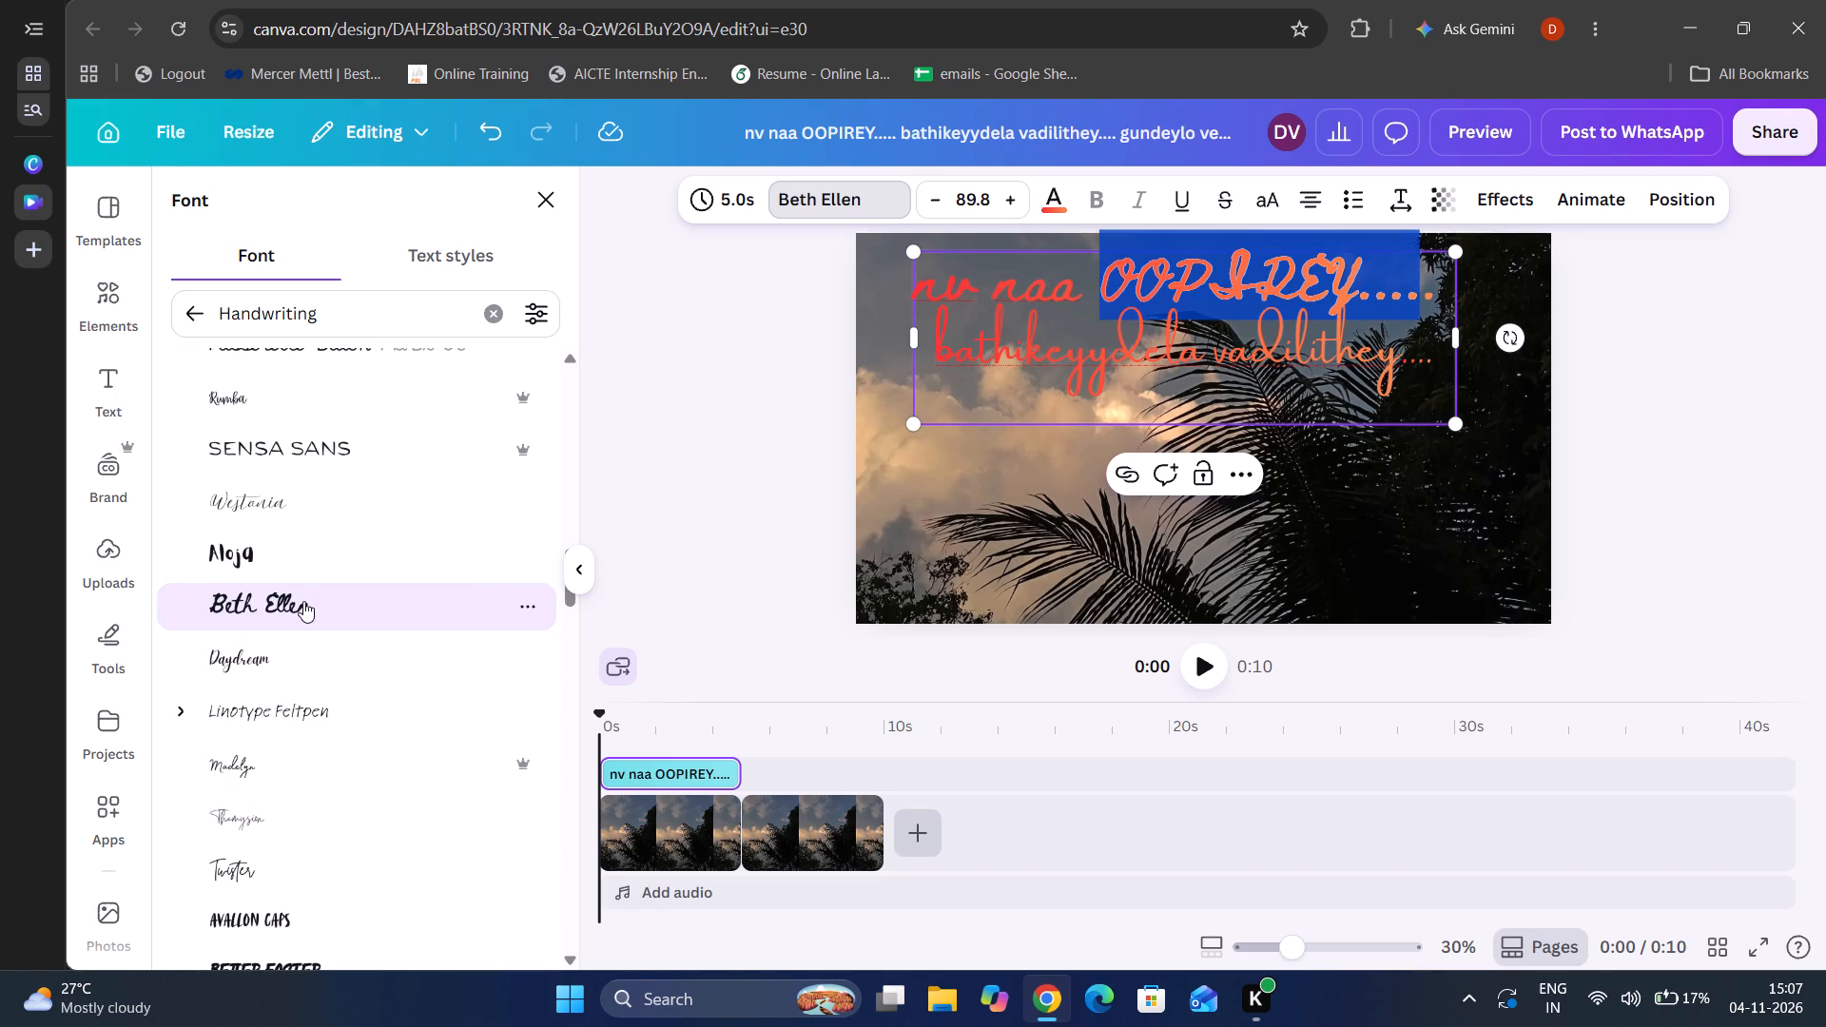
# Apply the handwriting font Just Believe to the selected "OOPIREY" and dots in the first lyric line.
pyautogui.scroll(-1, 209, 701)
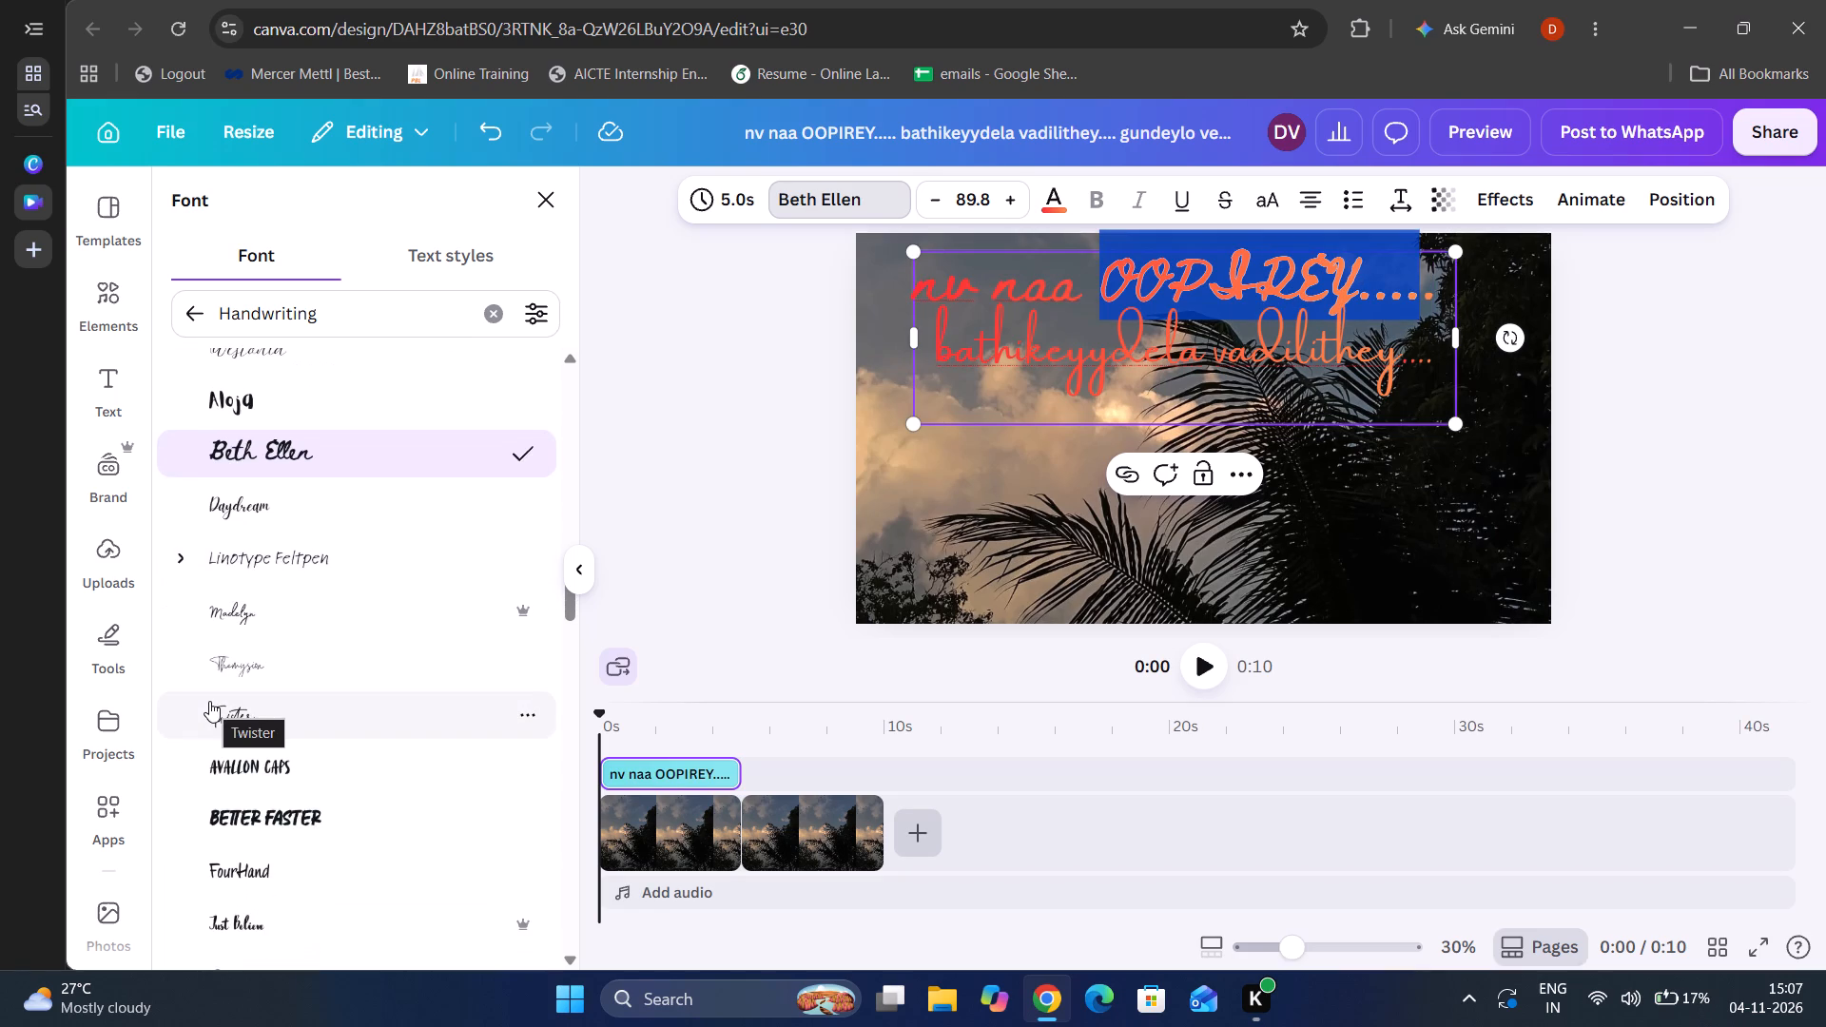
pyautogui.scroll(-2, 209, 701)
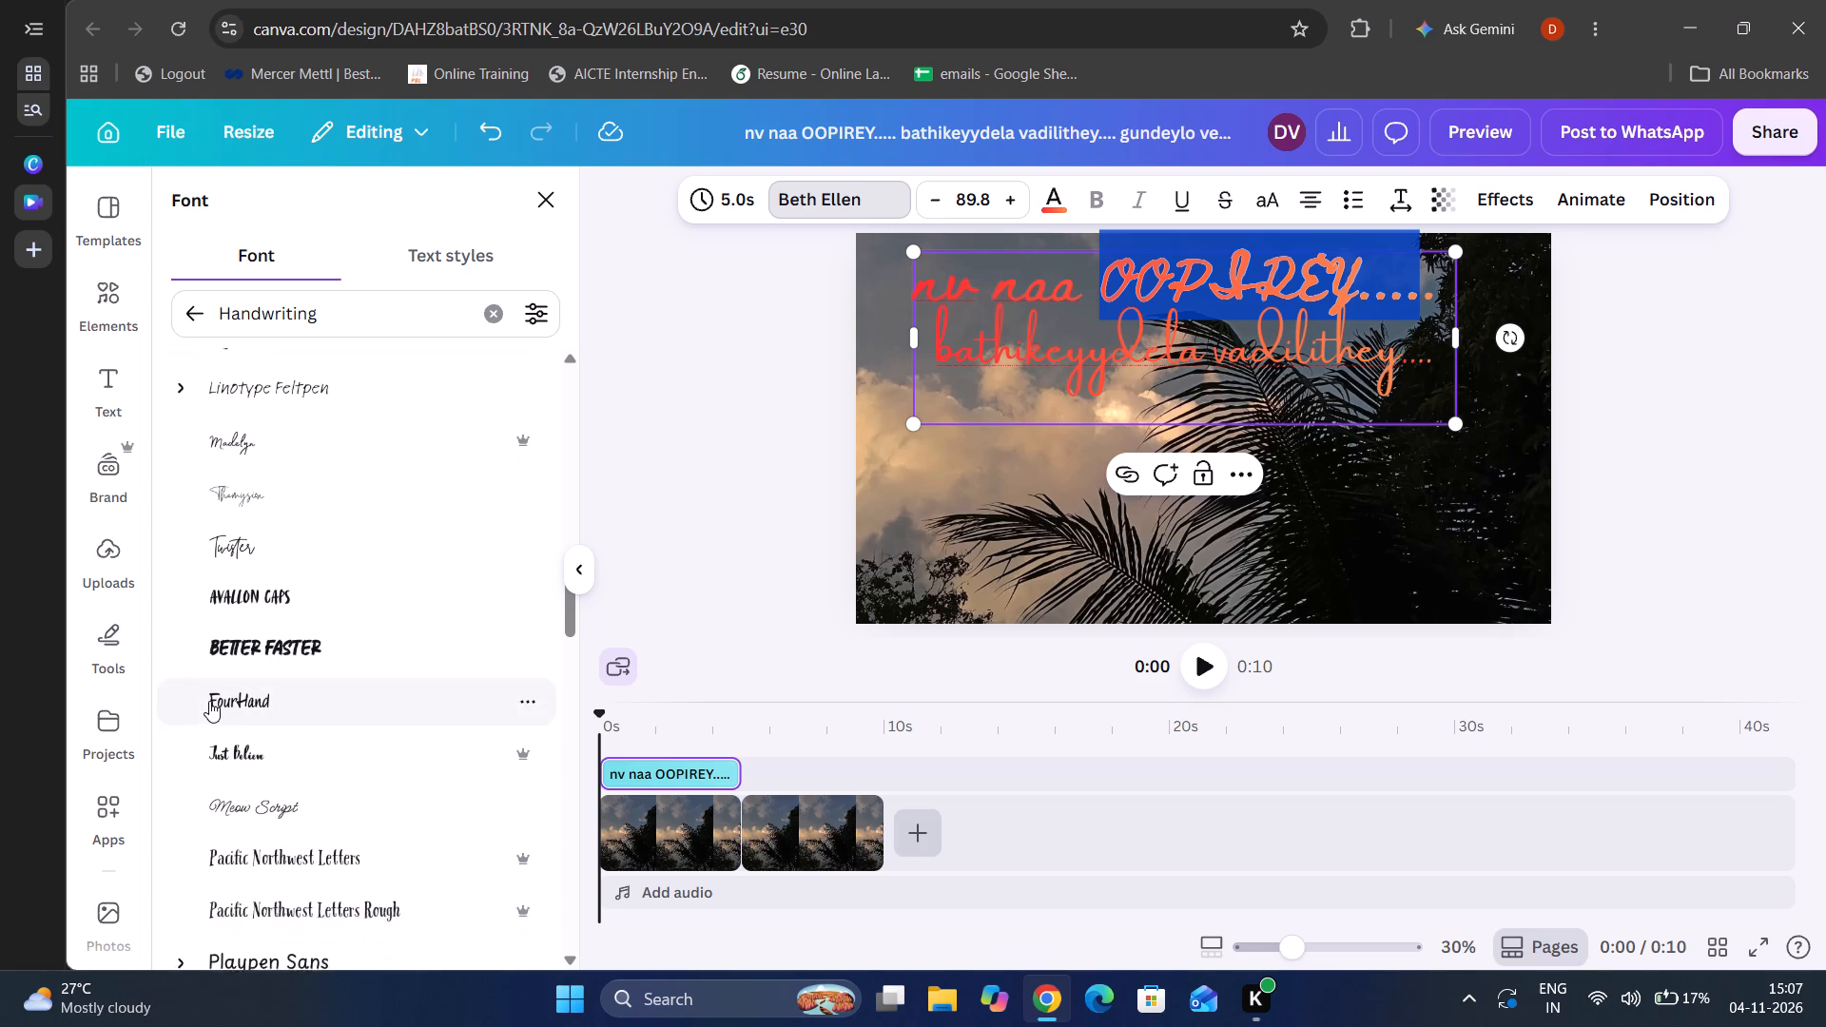
pyautogui.scroll(-2, 209, 701)
pyautogui.doubleClick(209, 701)
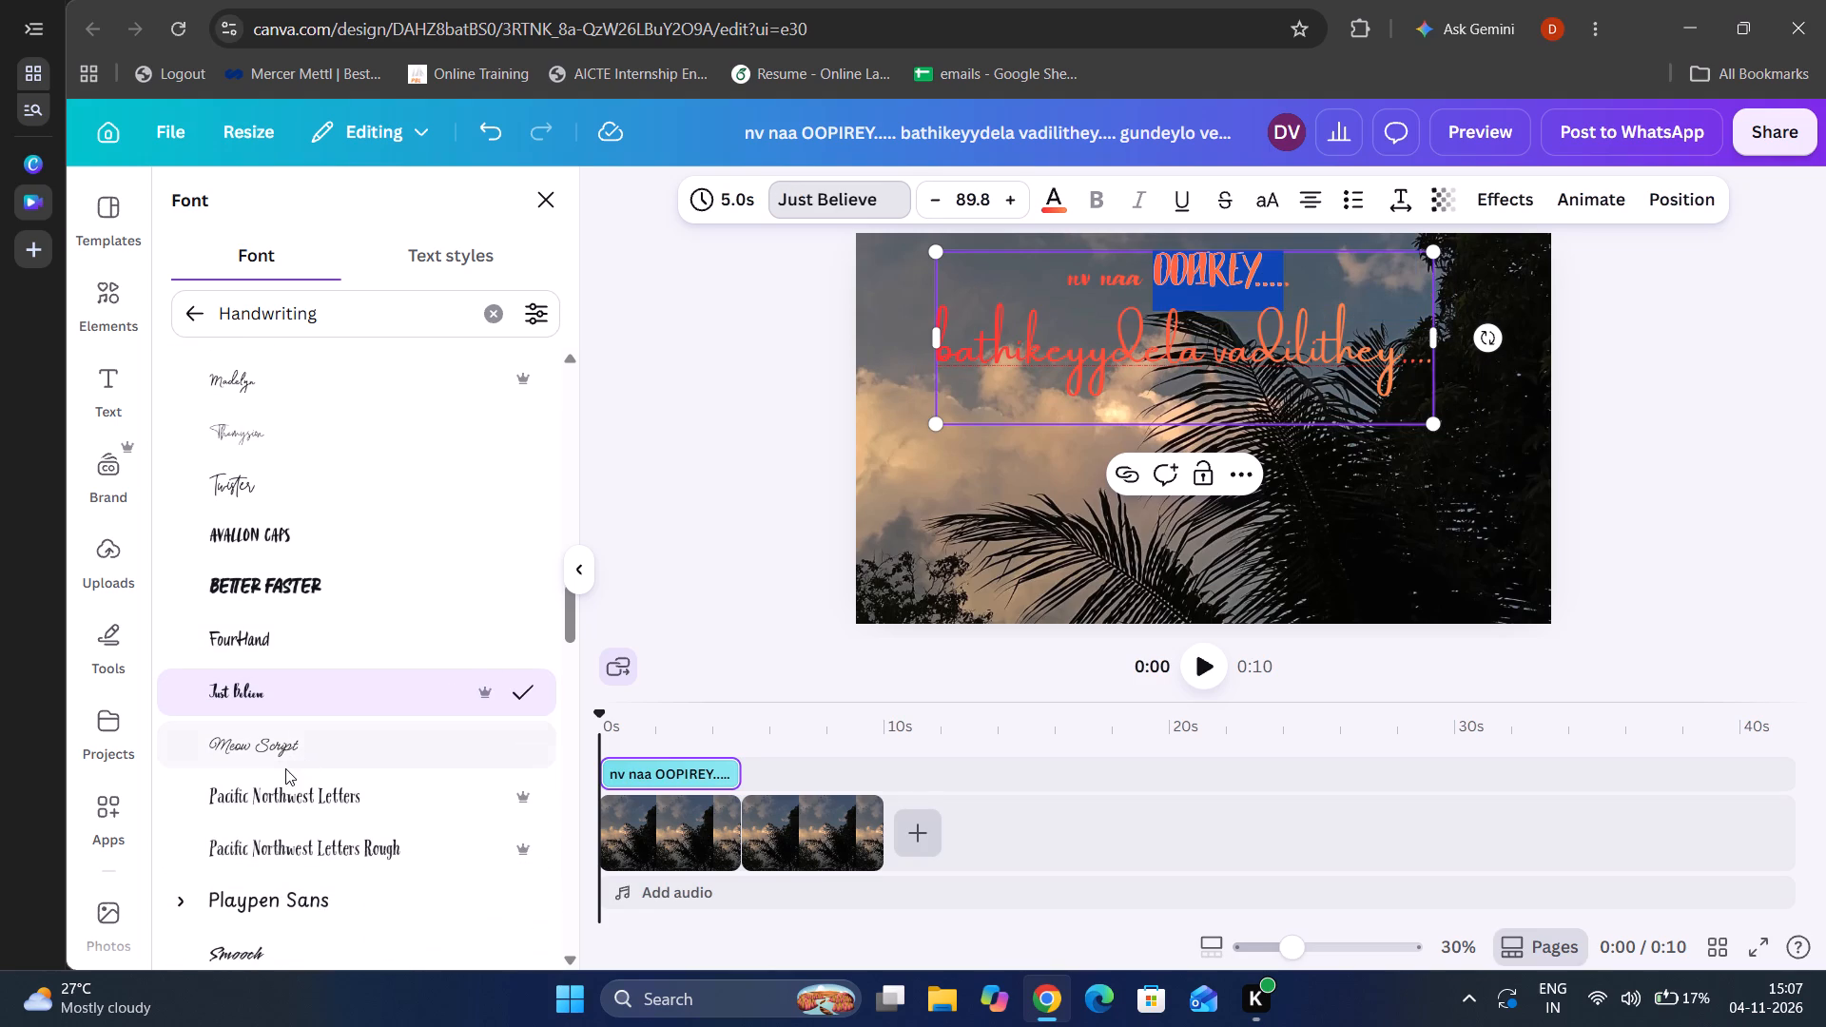
# Look through the handwriting fonts near Just Believe for other lettering styles.
pyautogui.scroll(-4, 285, 768)
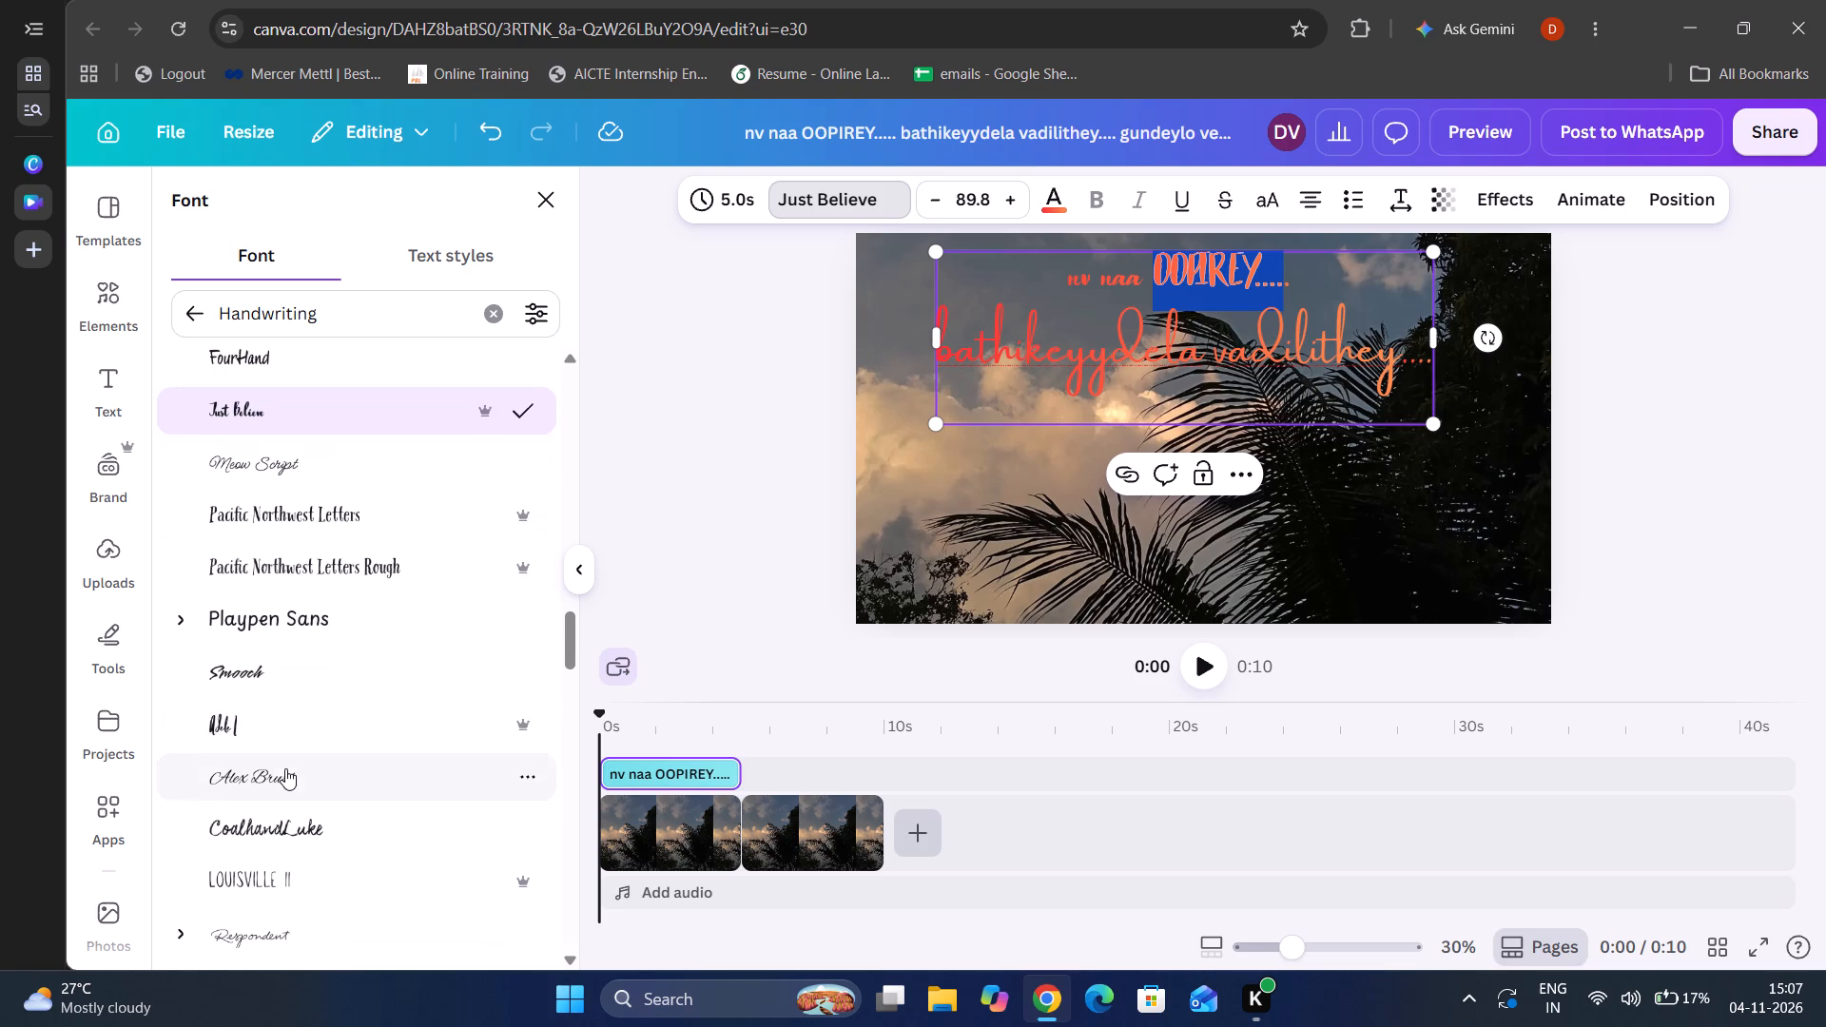
pyautogui.scroll(-1, 285, 768)
pyautogui.scroll(1, 285, 768)
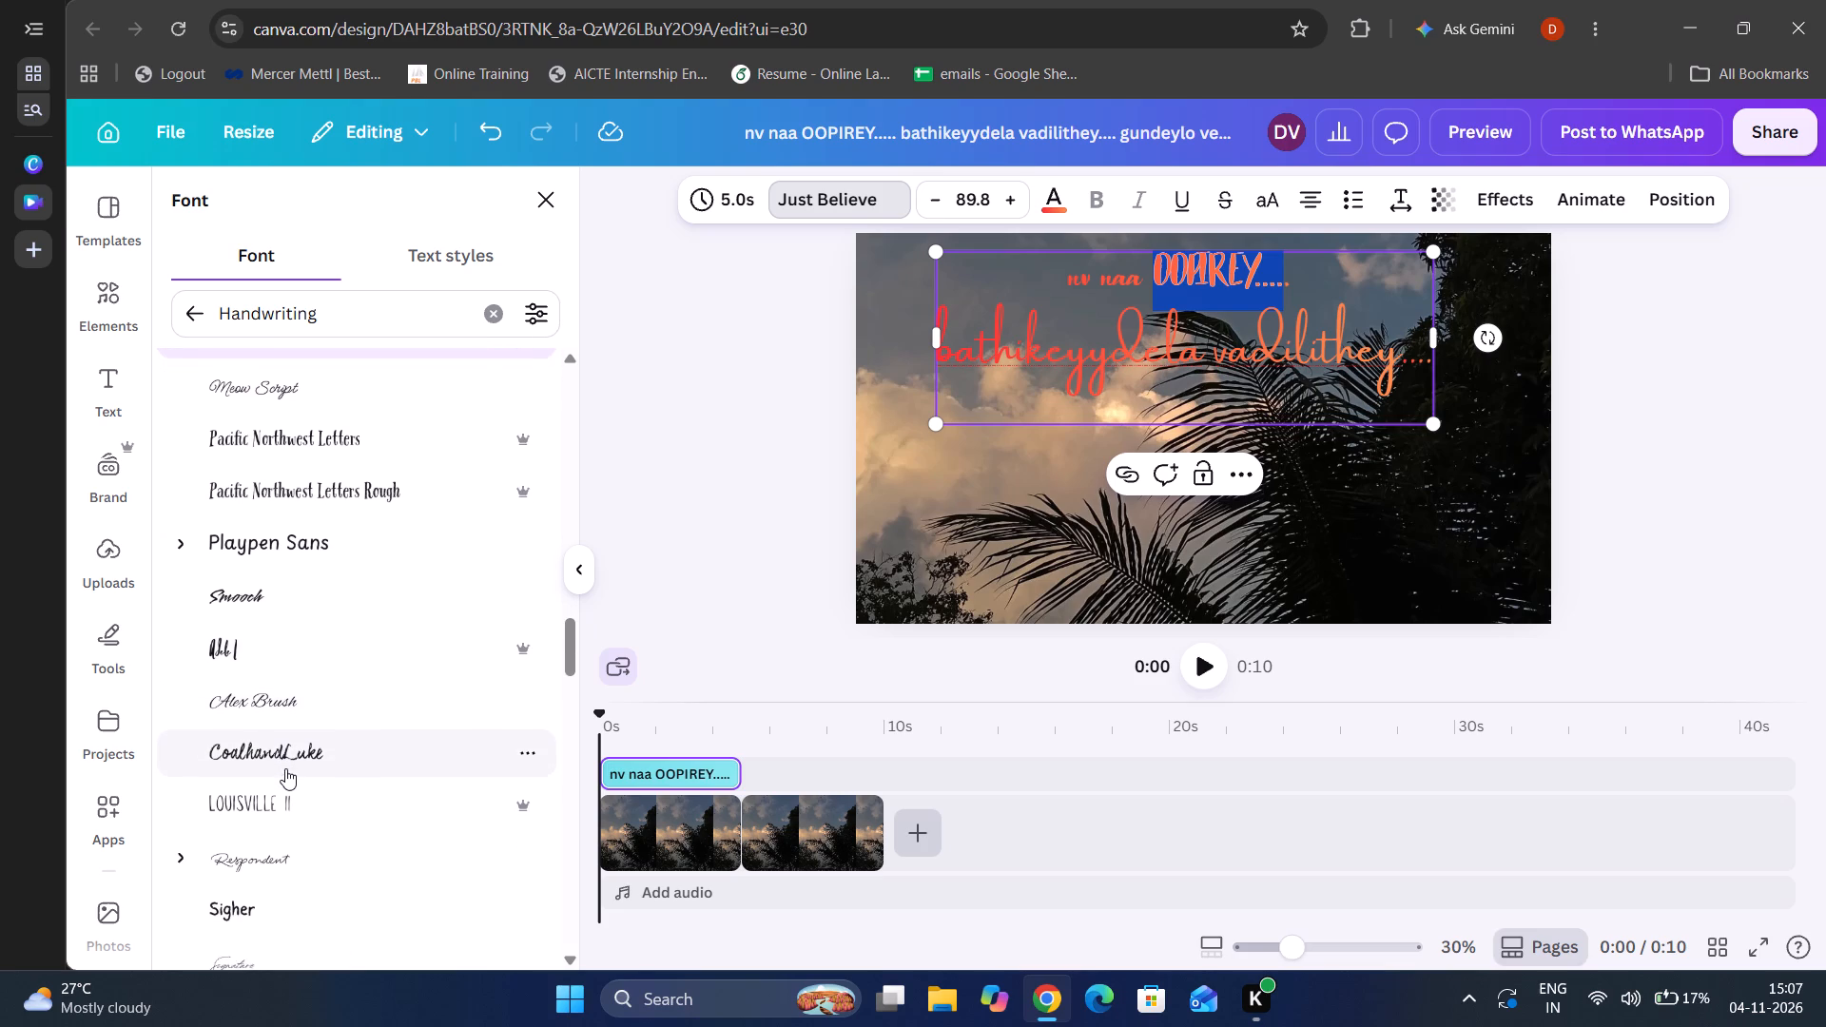
pyautogui.scroll(1, 285, 768)
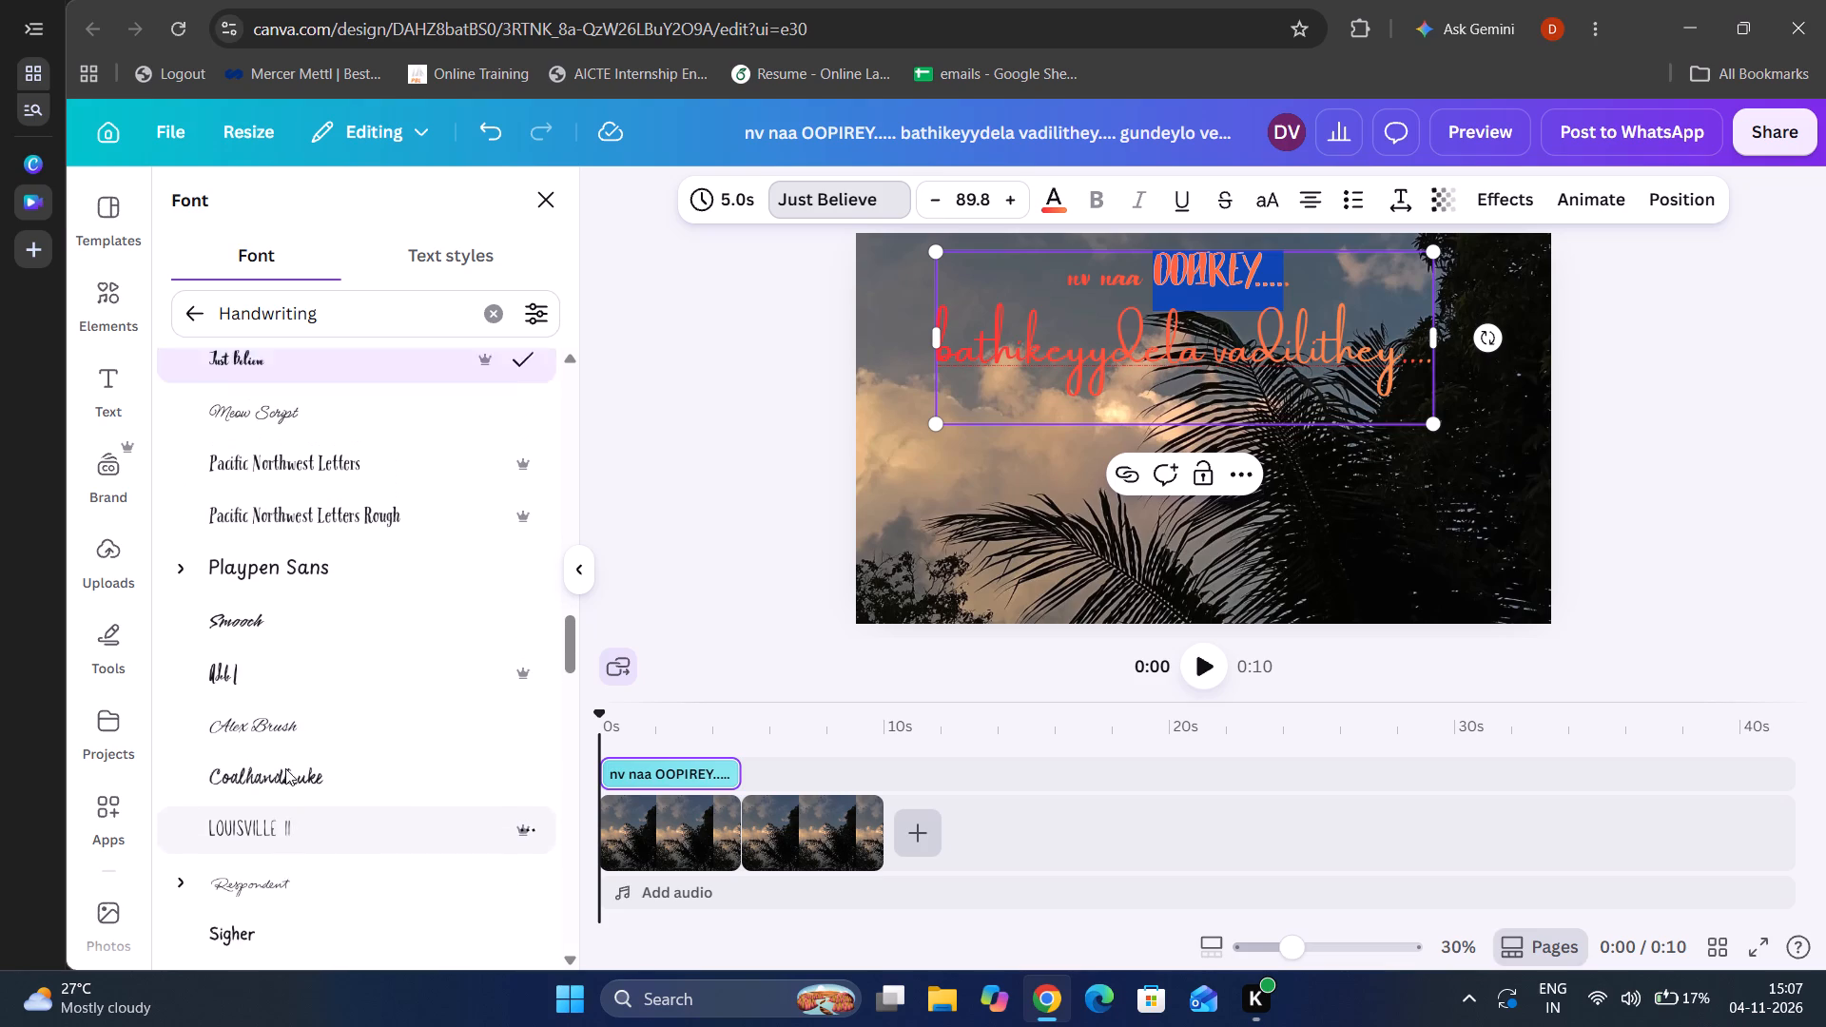
pyautogui.scroll(2, 285, 768)
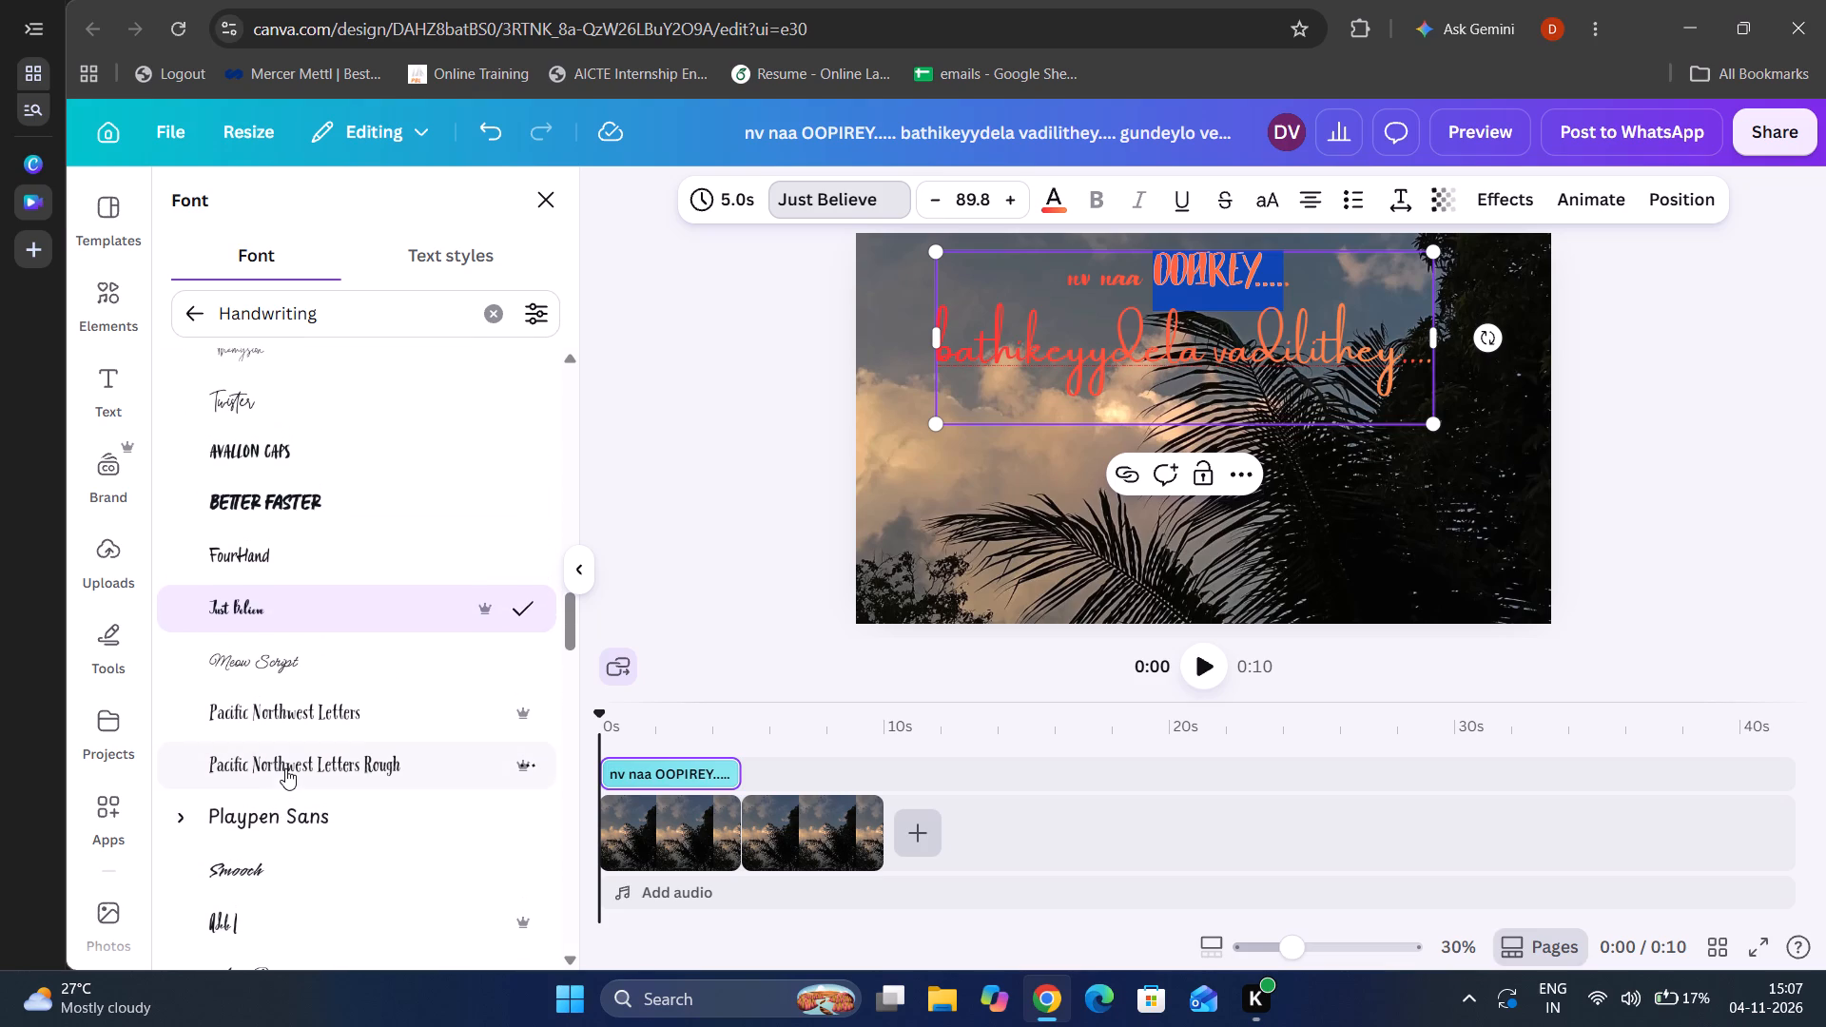
# Select the whole second lyric line "bathikeyydela vadilithey...." and apply the handwriting font Just Believe to it.
pyautogui.doubleClick(1426, 365)
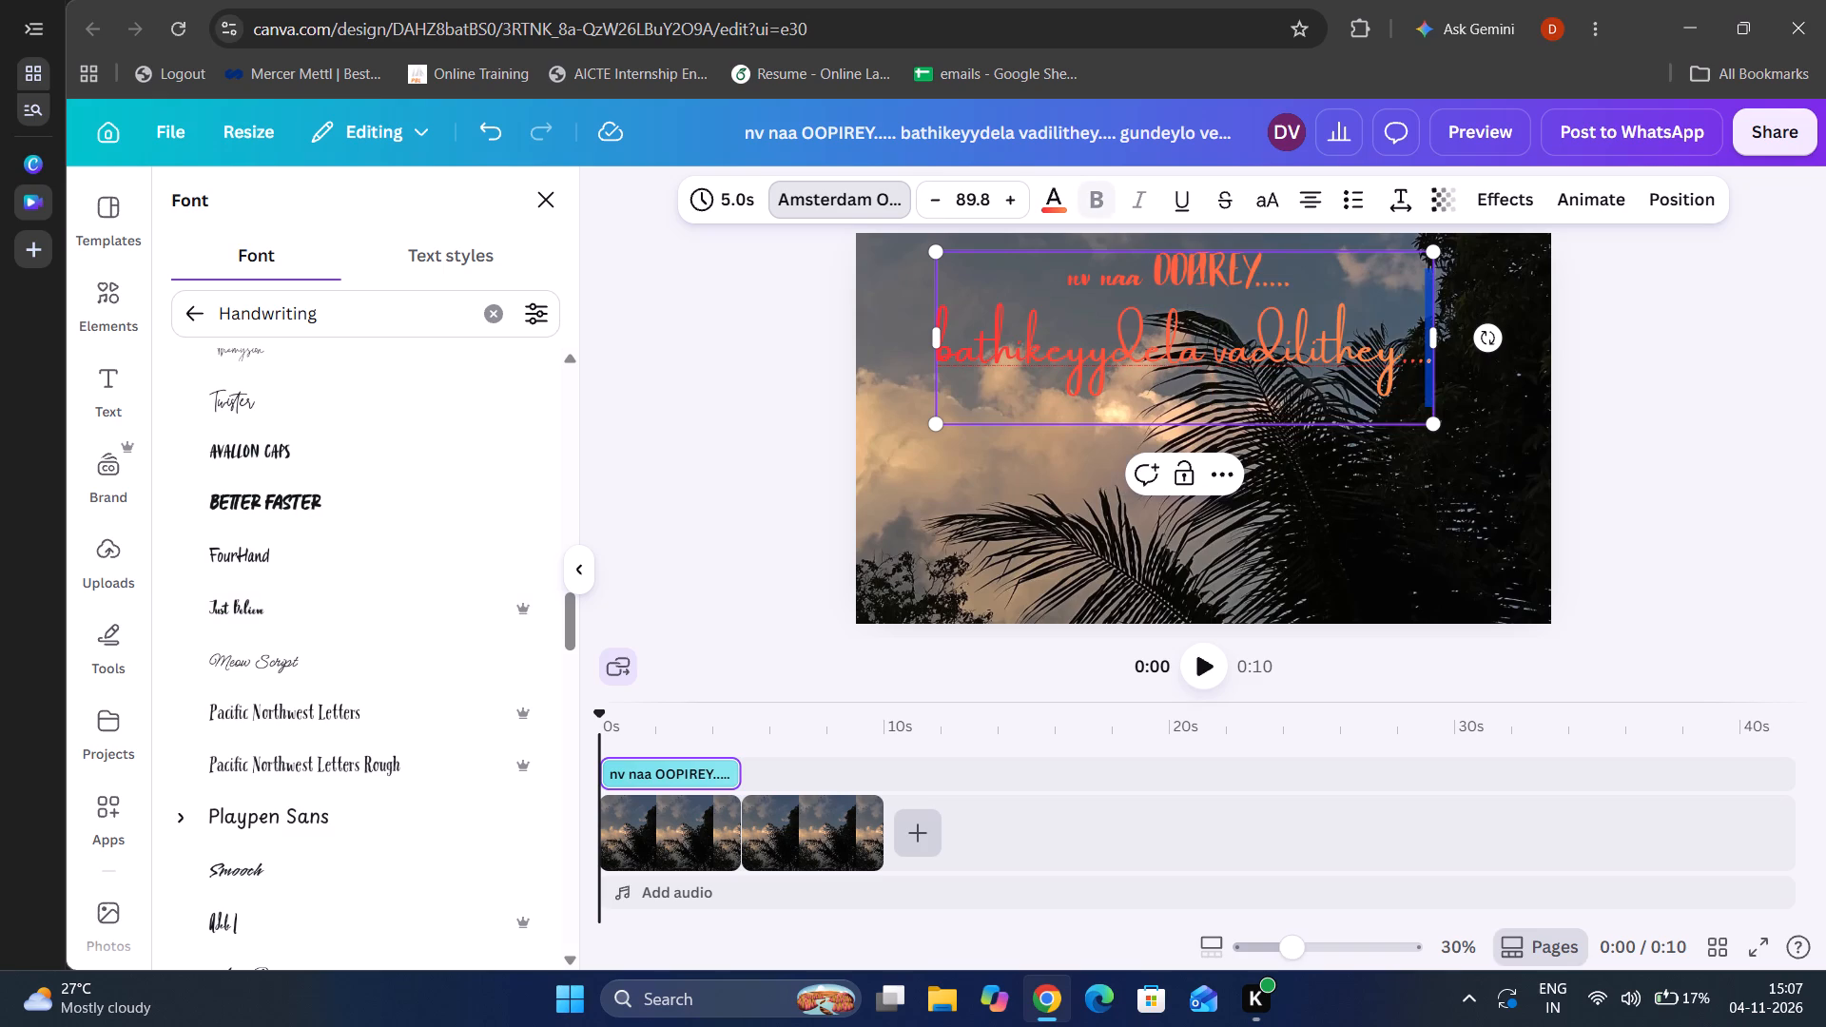
pyautogui.click(1425, 364)
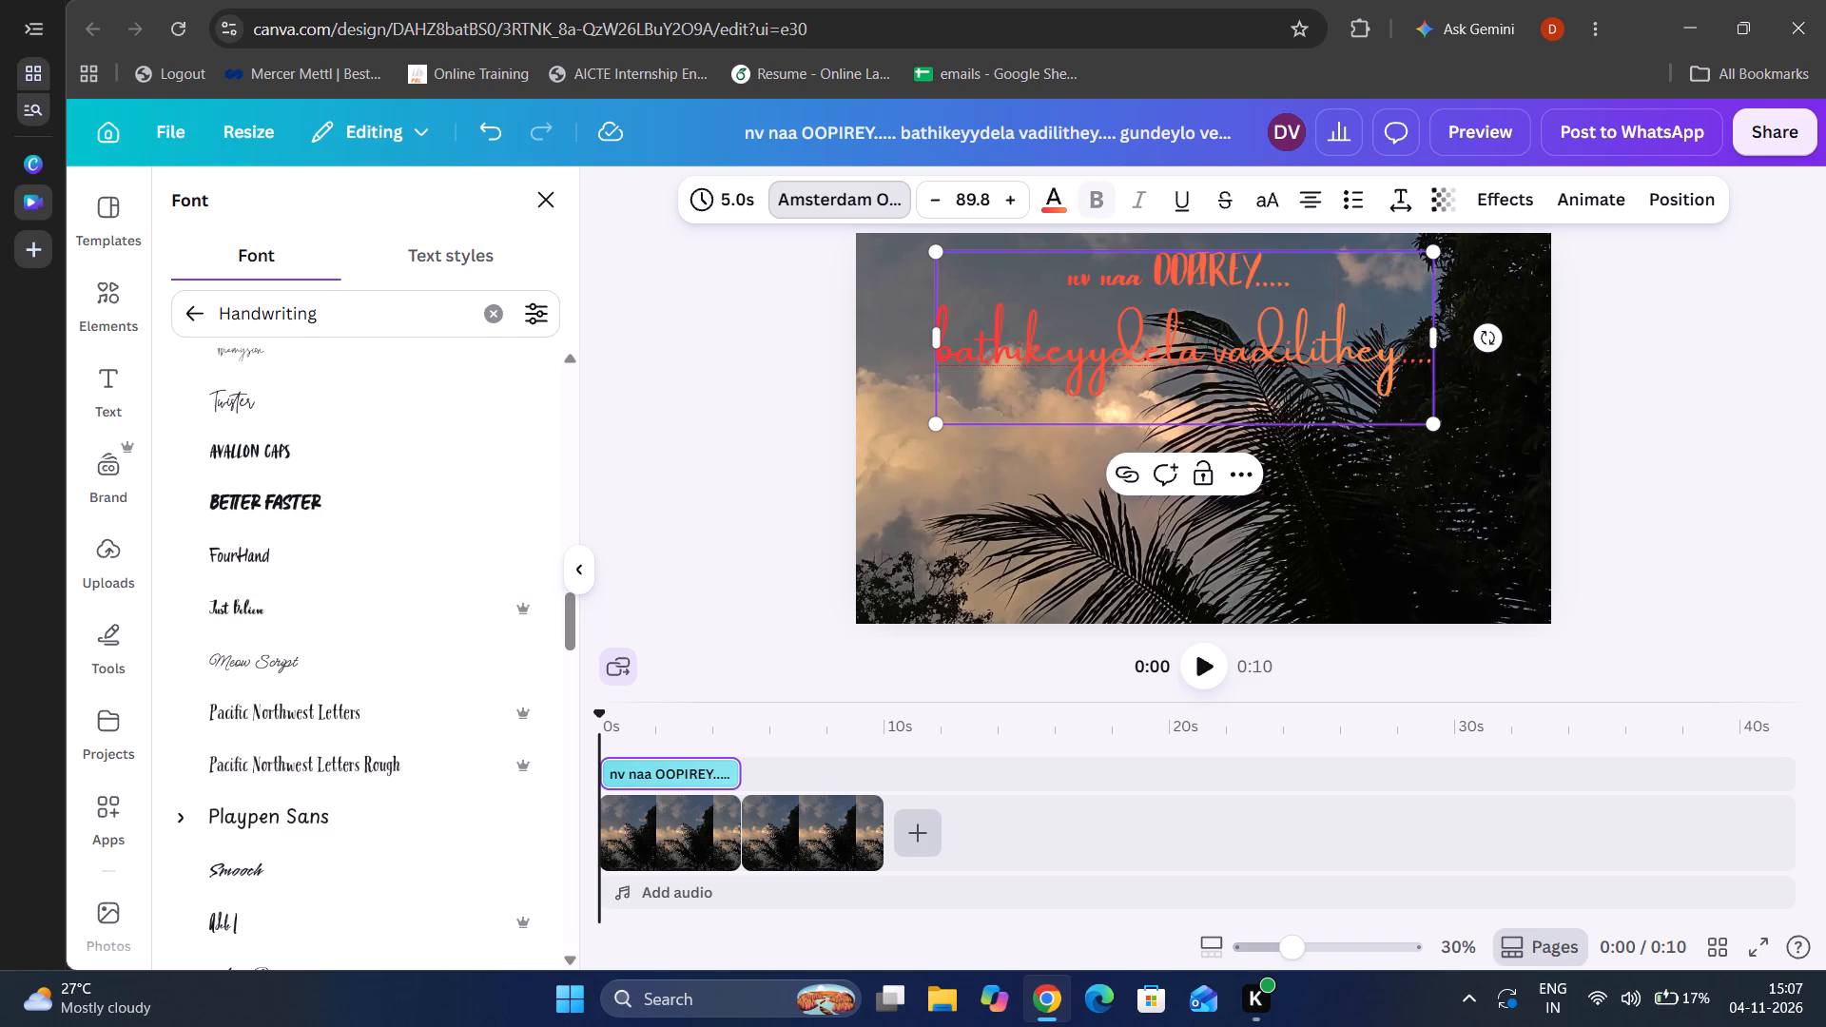
pyautogui.click(1428, 360)
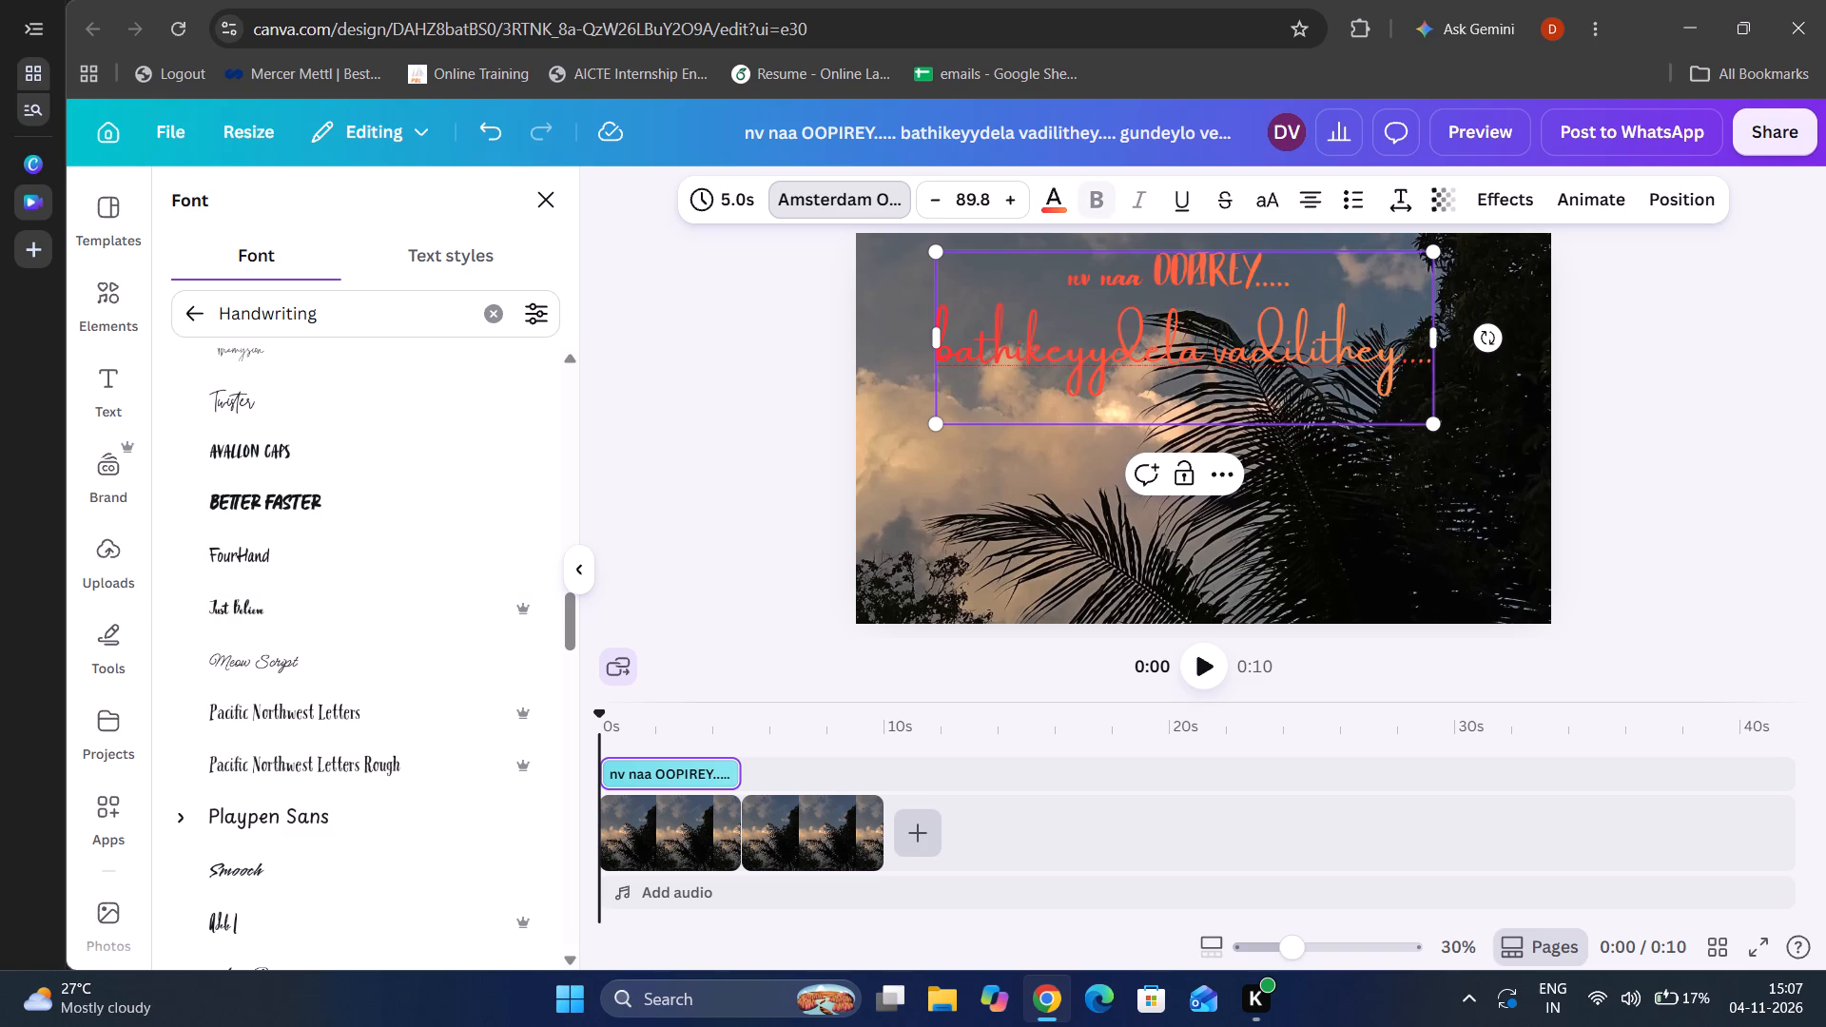
pyautogui.click(1428, 360)
pyautogui.moveTo(1428, 360); pyautogui.dragTo(1422, 383)
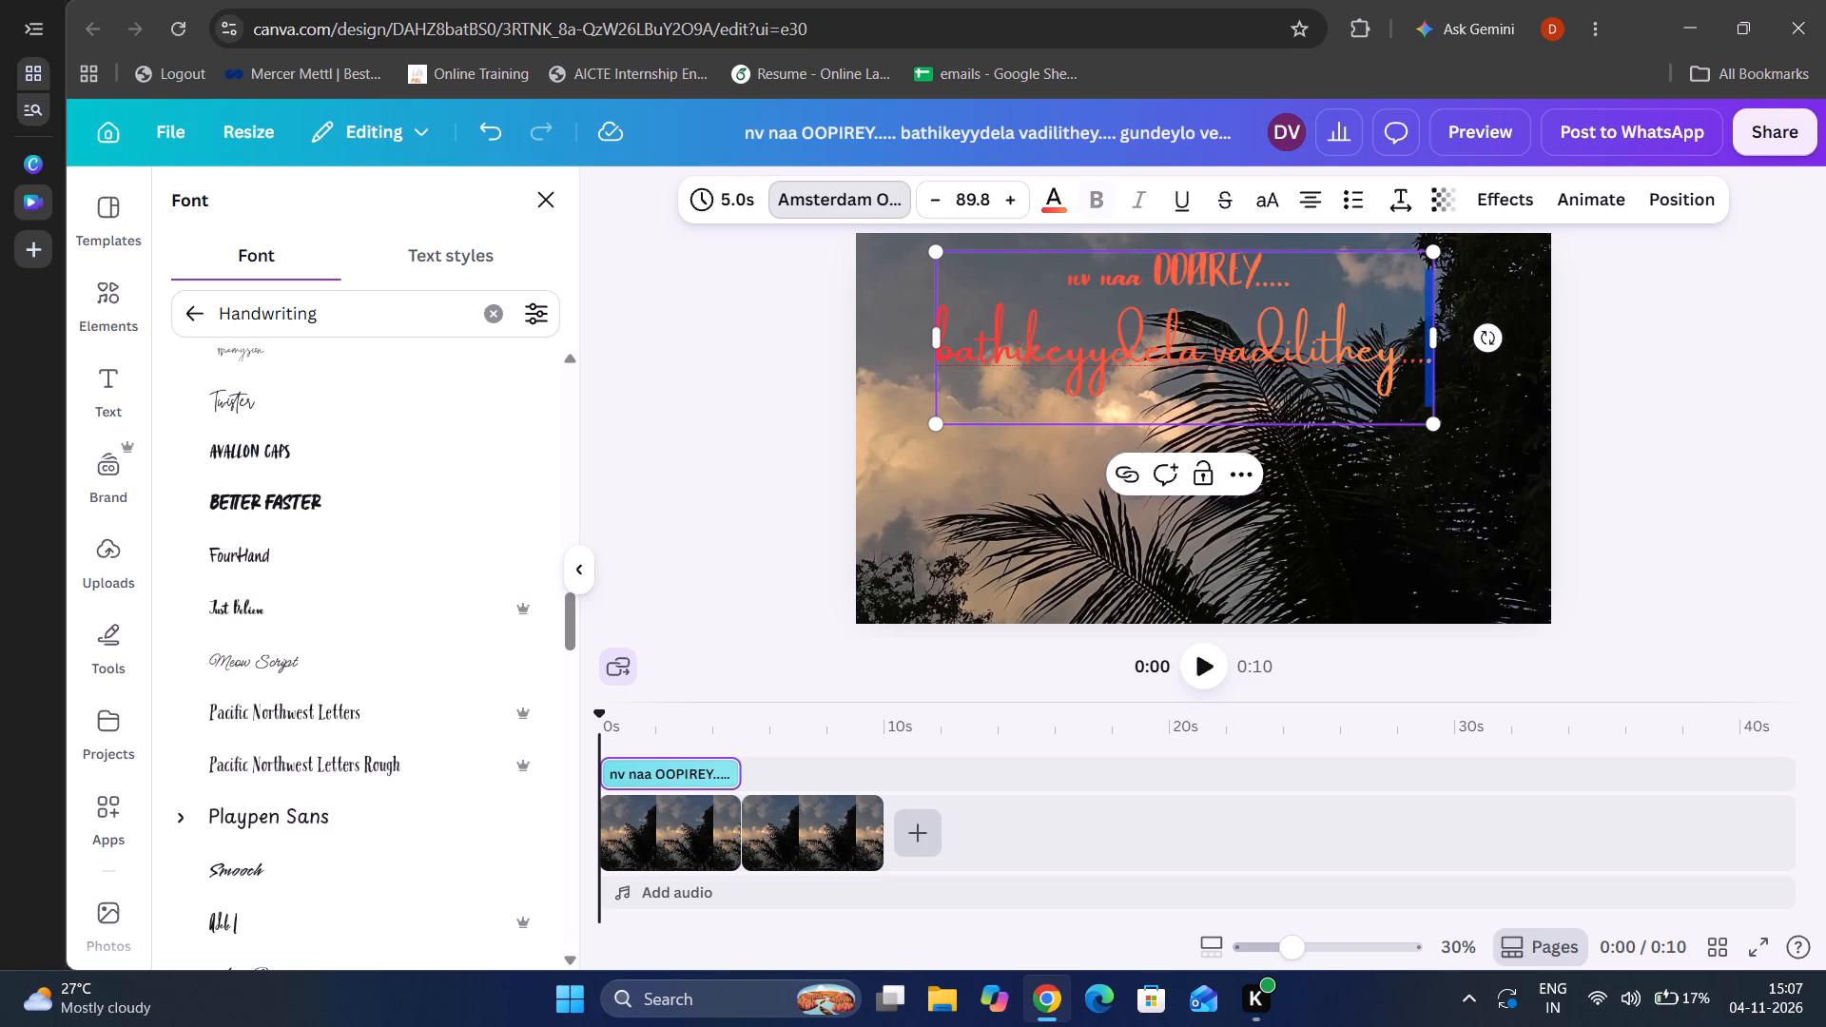
pyautogui.moveTo(1422, 383); pyautogui.dragTo(937, 373)
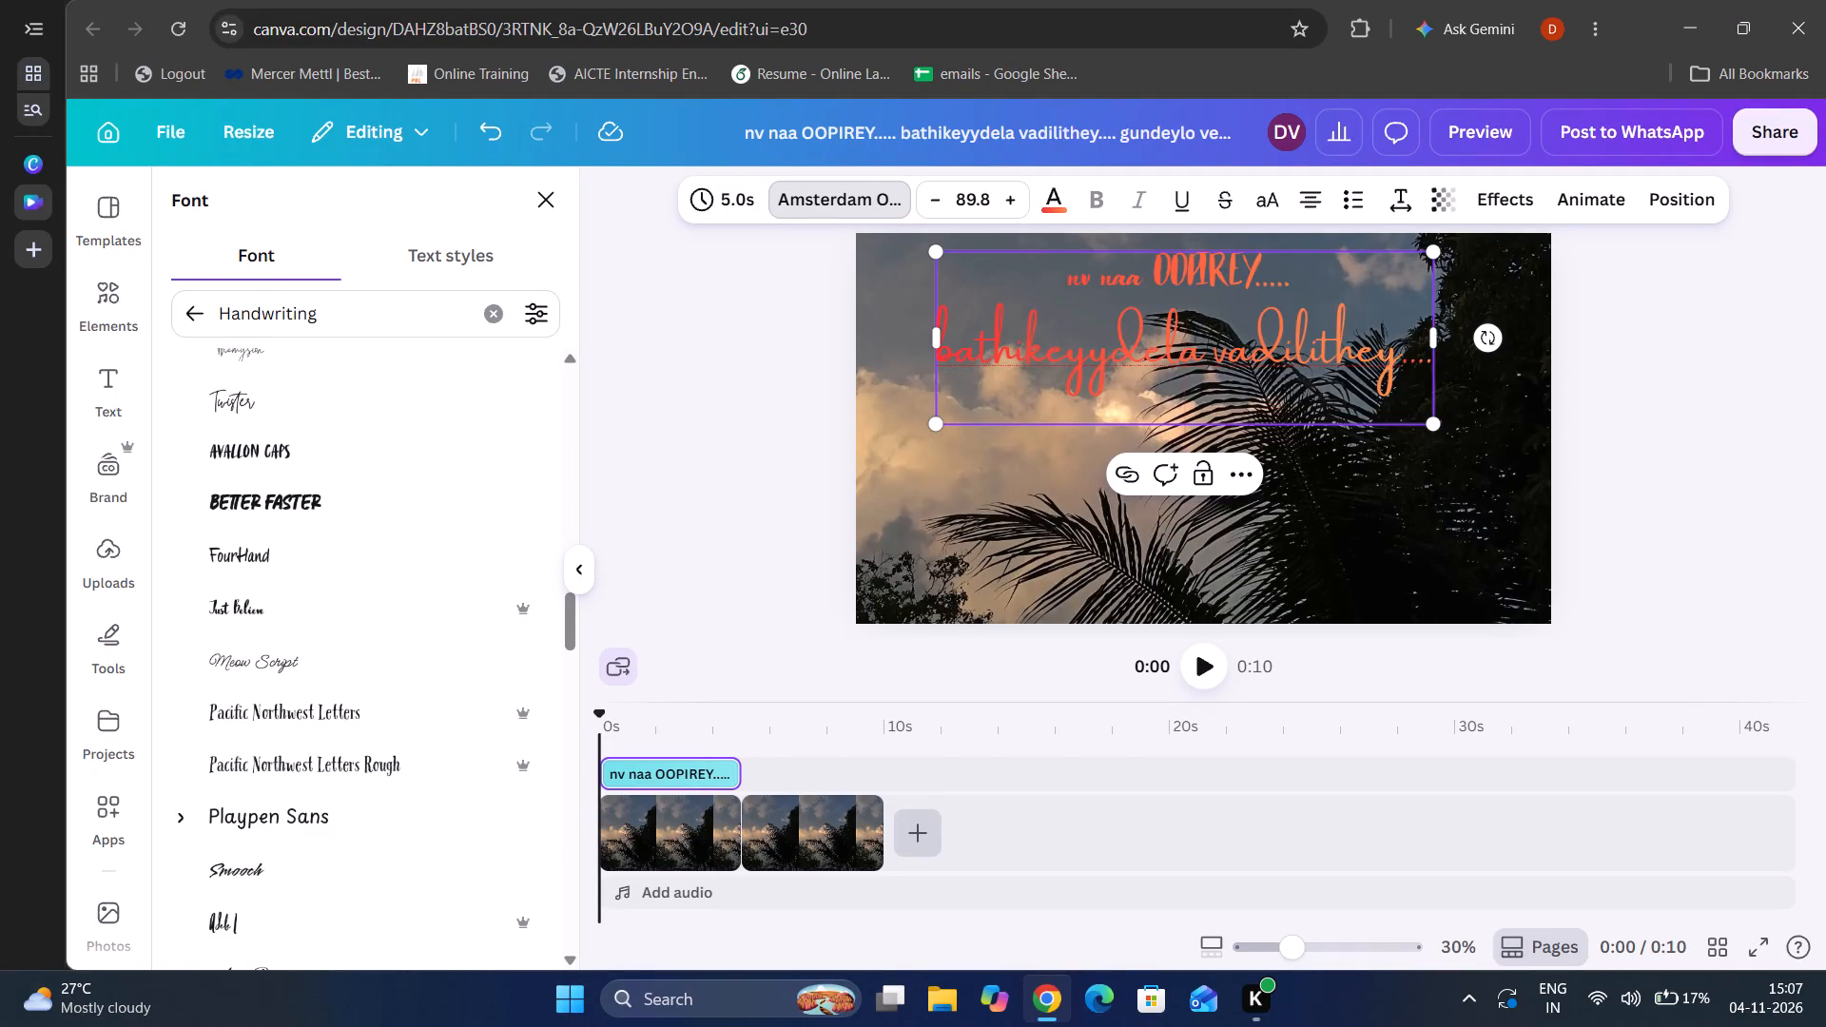
pyautogui.moveTo(937, 373); pyautogui.dragTo(941, 372)
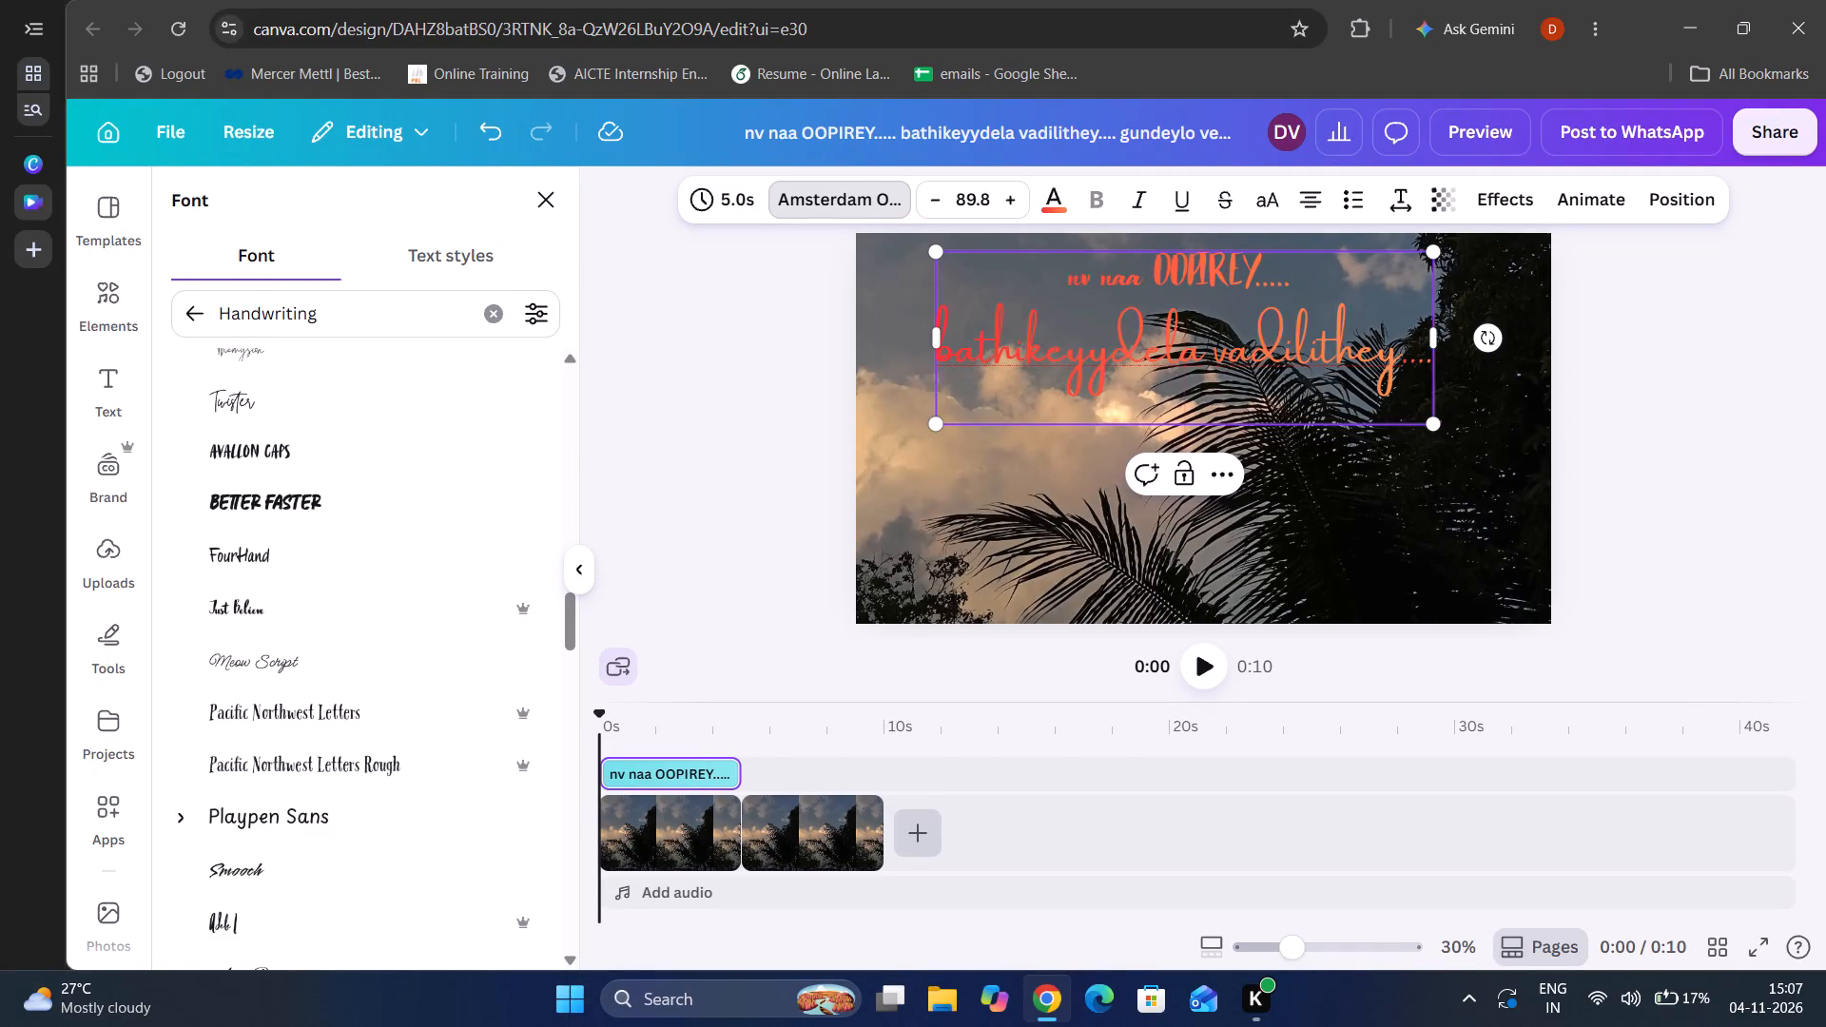
pyautogui.click(1424, 365)
pyautogui.moveTo(1424, 365); pyautogui.dragTo(996, 358)
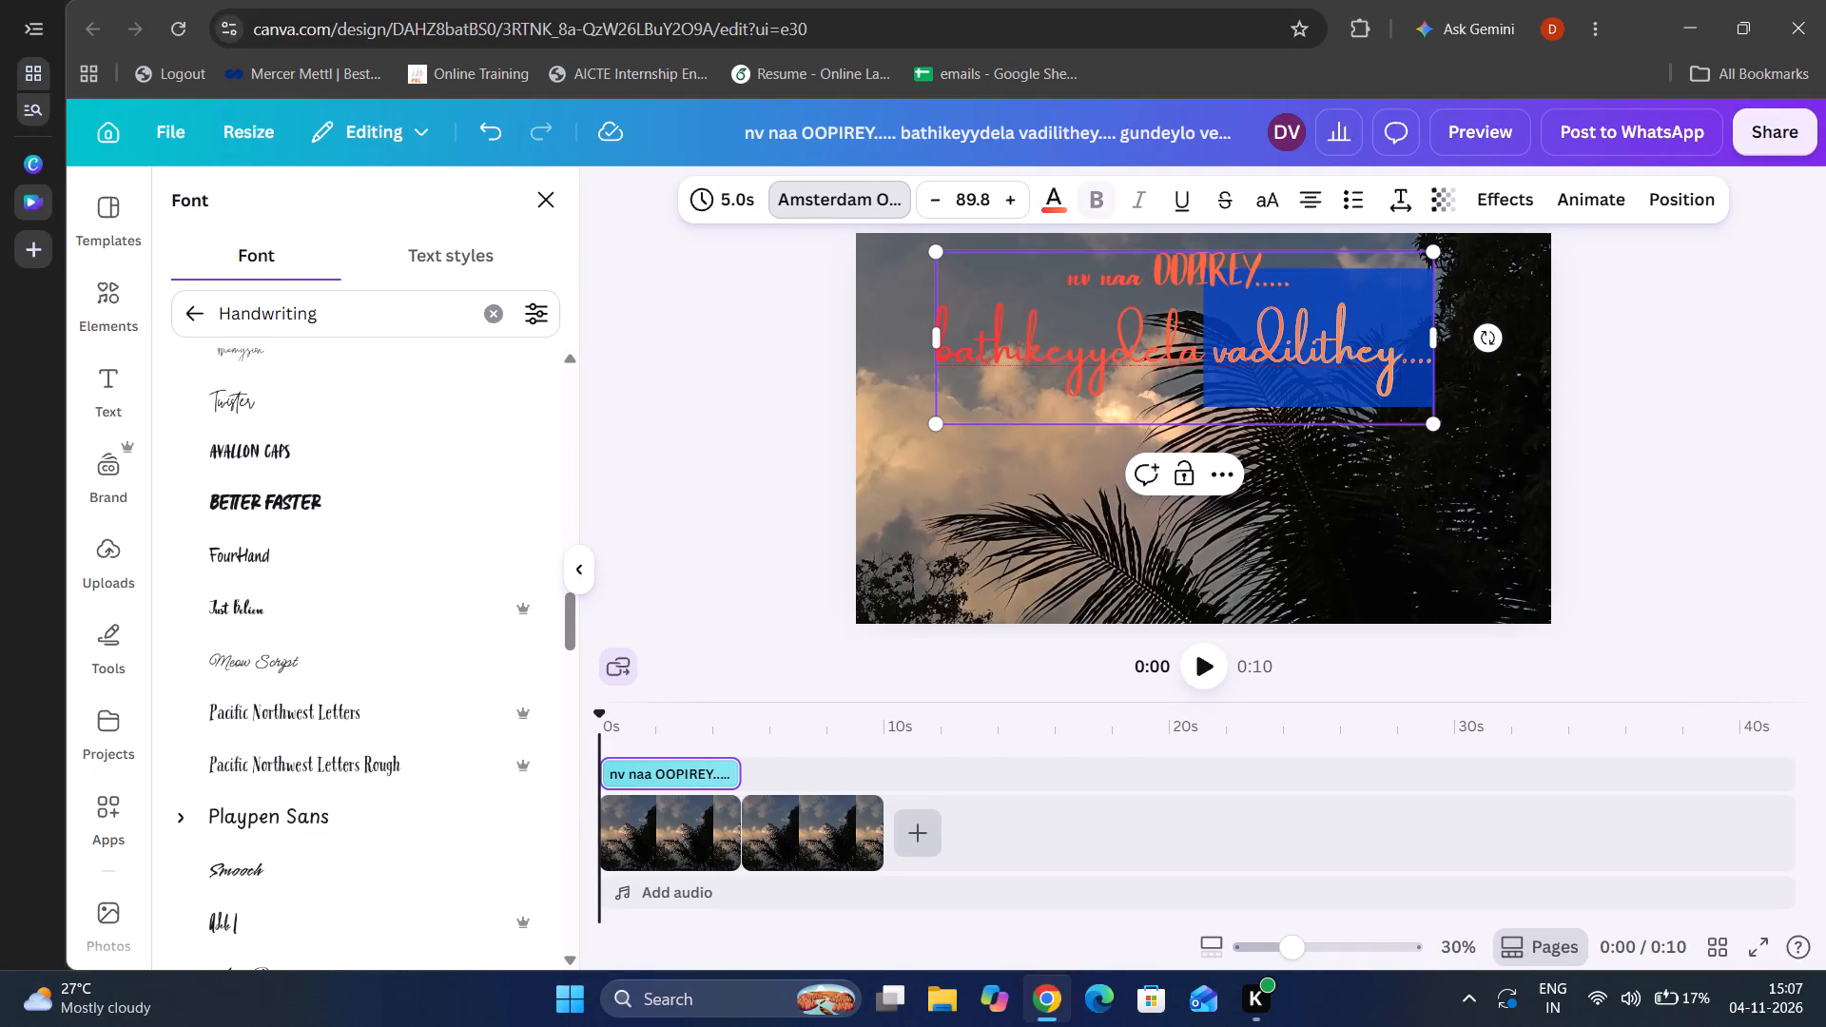
pyautogui.moveTo(996, 358); pyautogui.dragTo(978, 354)
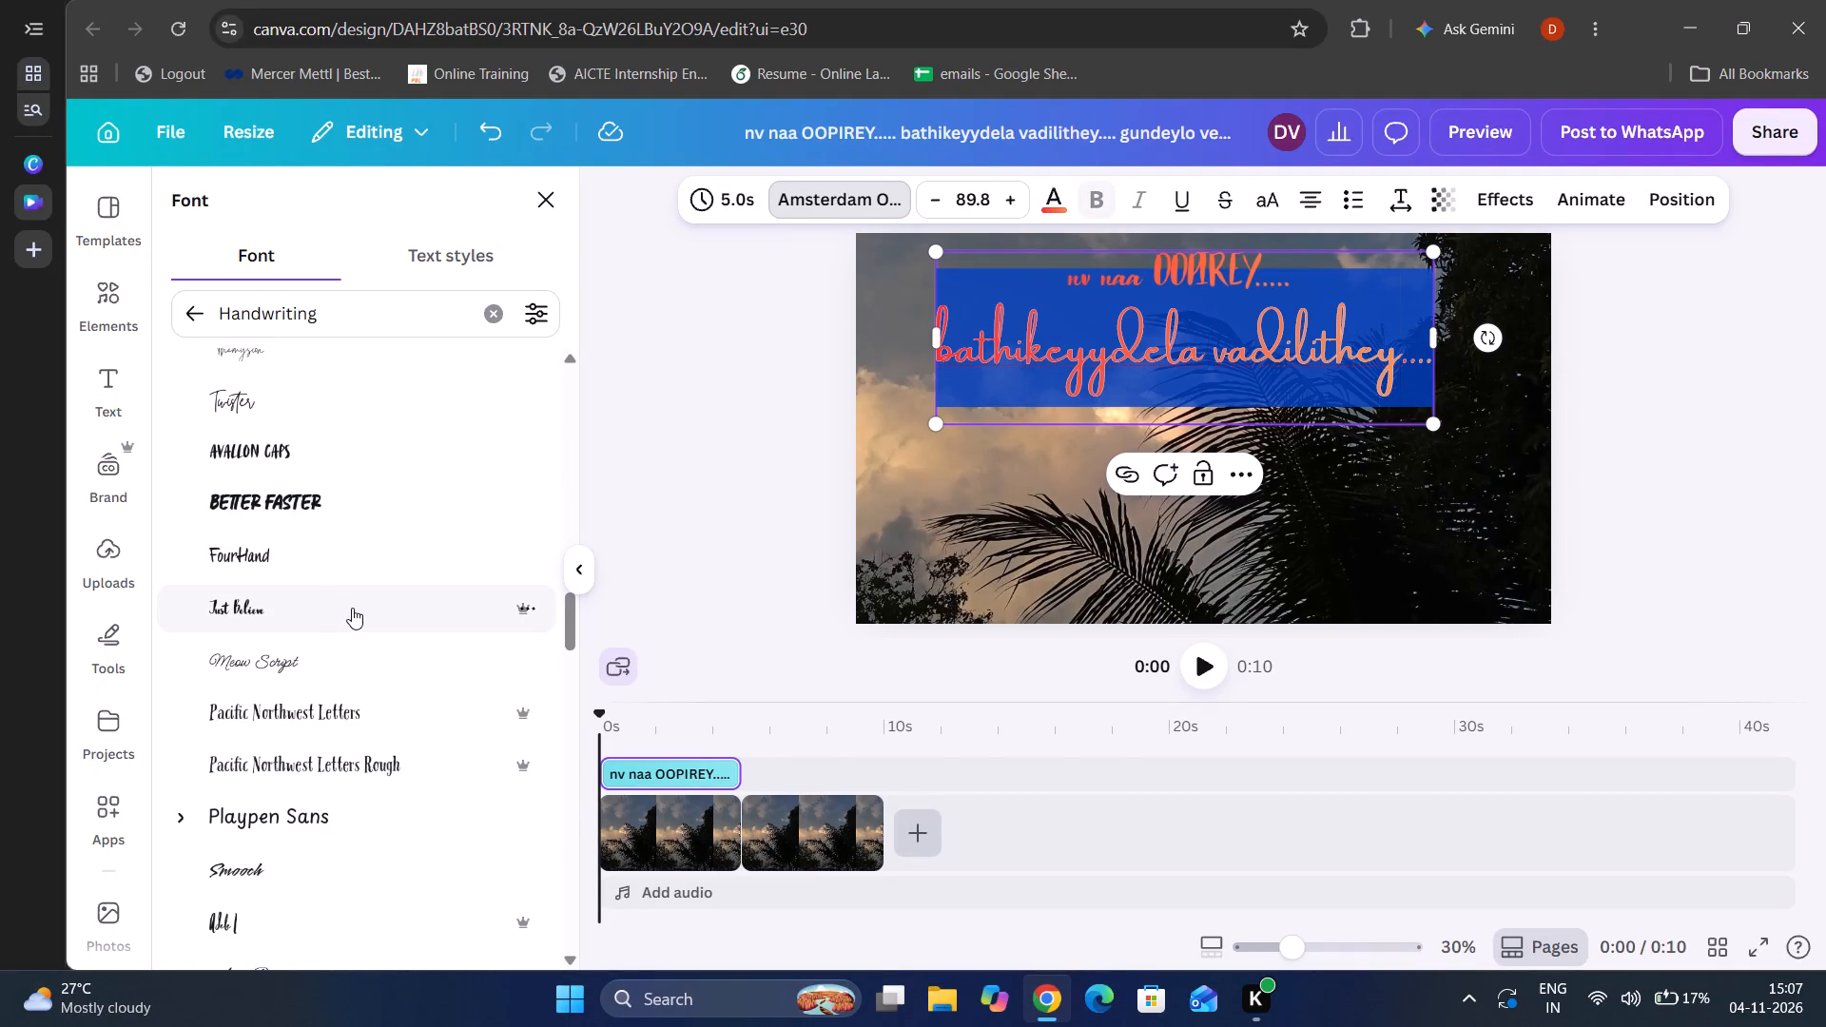
pyautogui.click(352, 610)
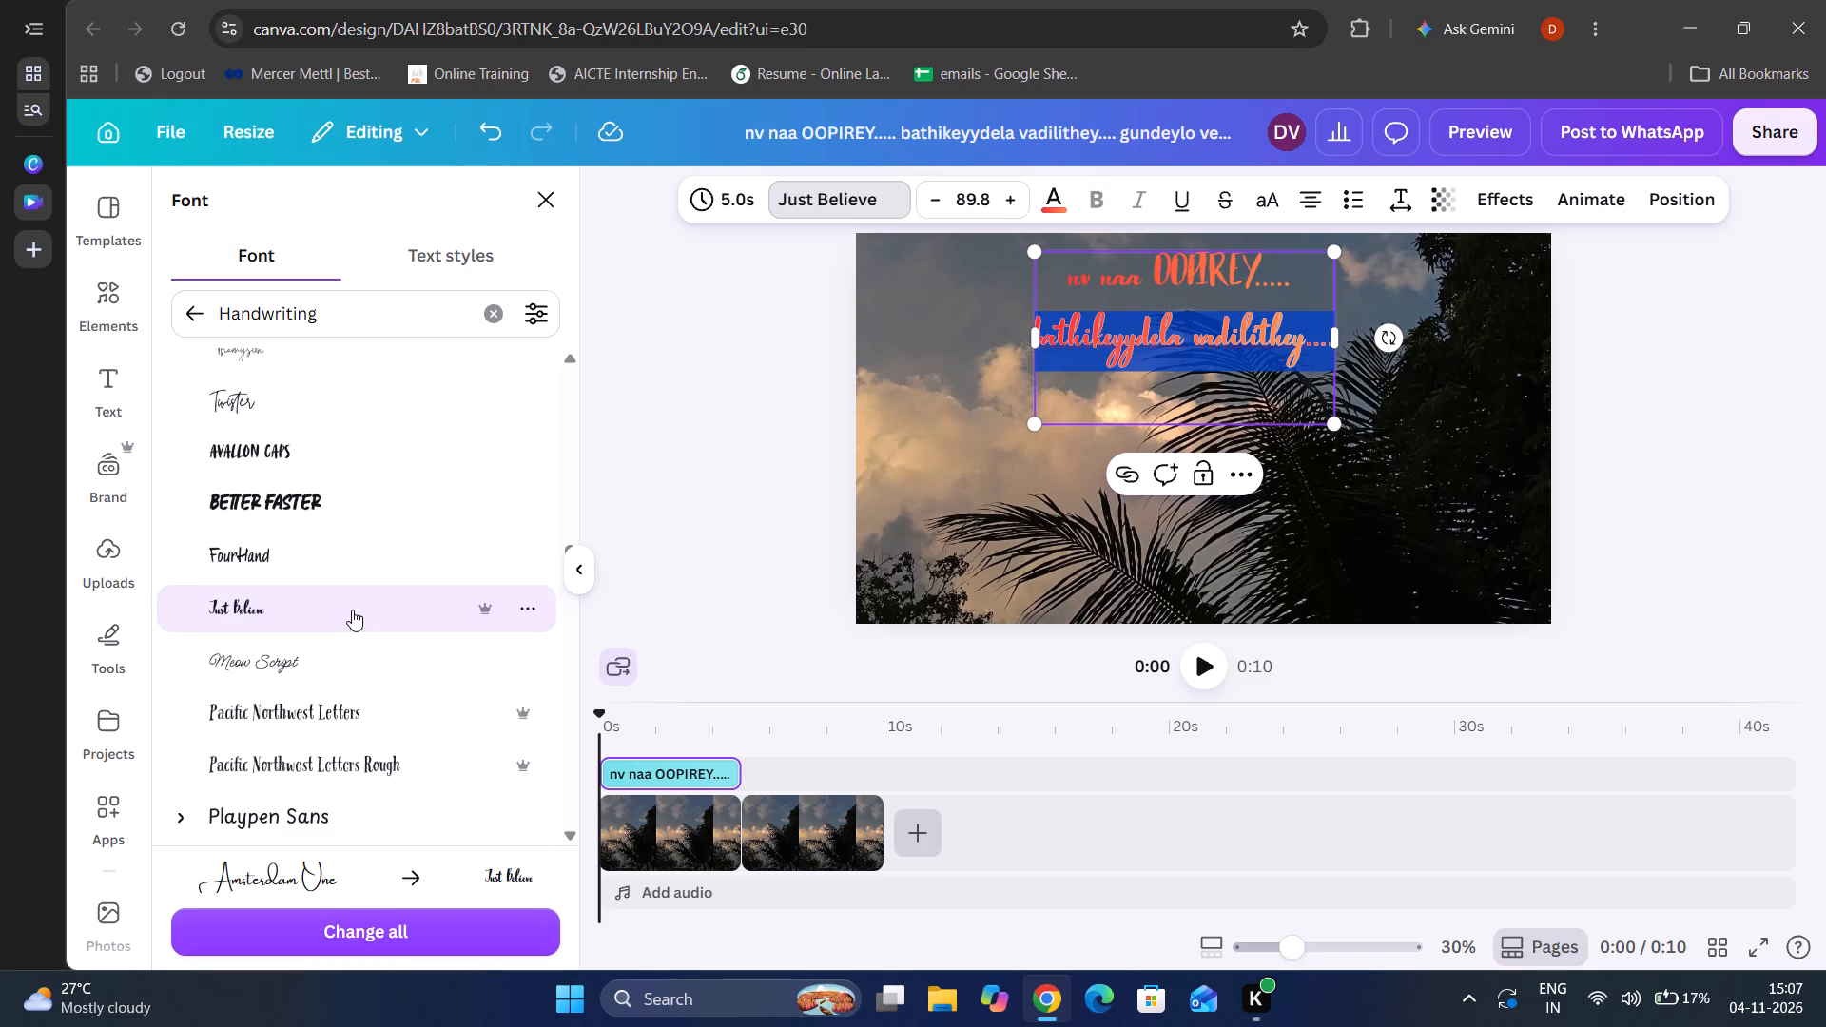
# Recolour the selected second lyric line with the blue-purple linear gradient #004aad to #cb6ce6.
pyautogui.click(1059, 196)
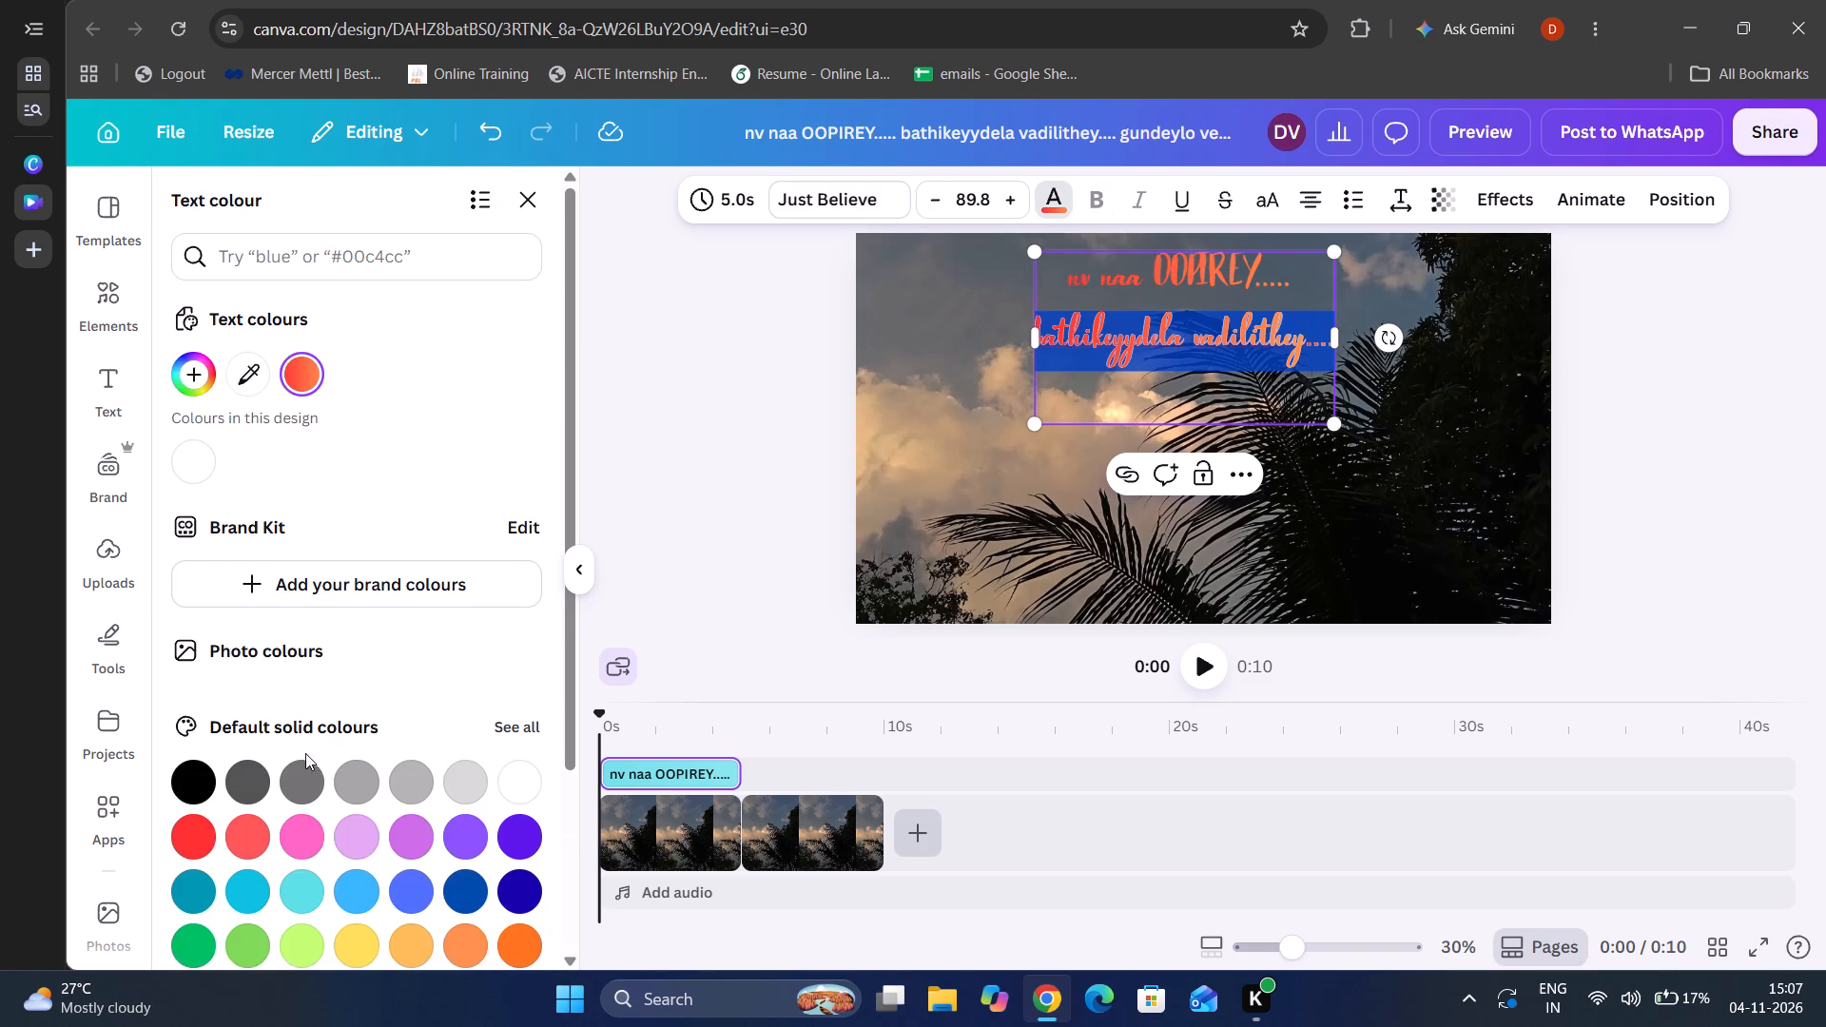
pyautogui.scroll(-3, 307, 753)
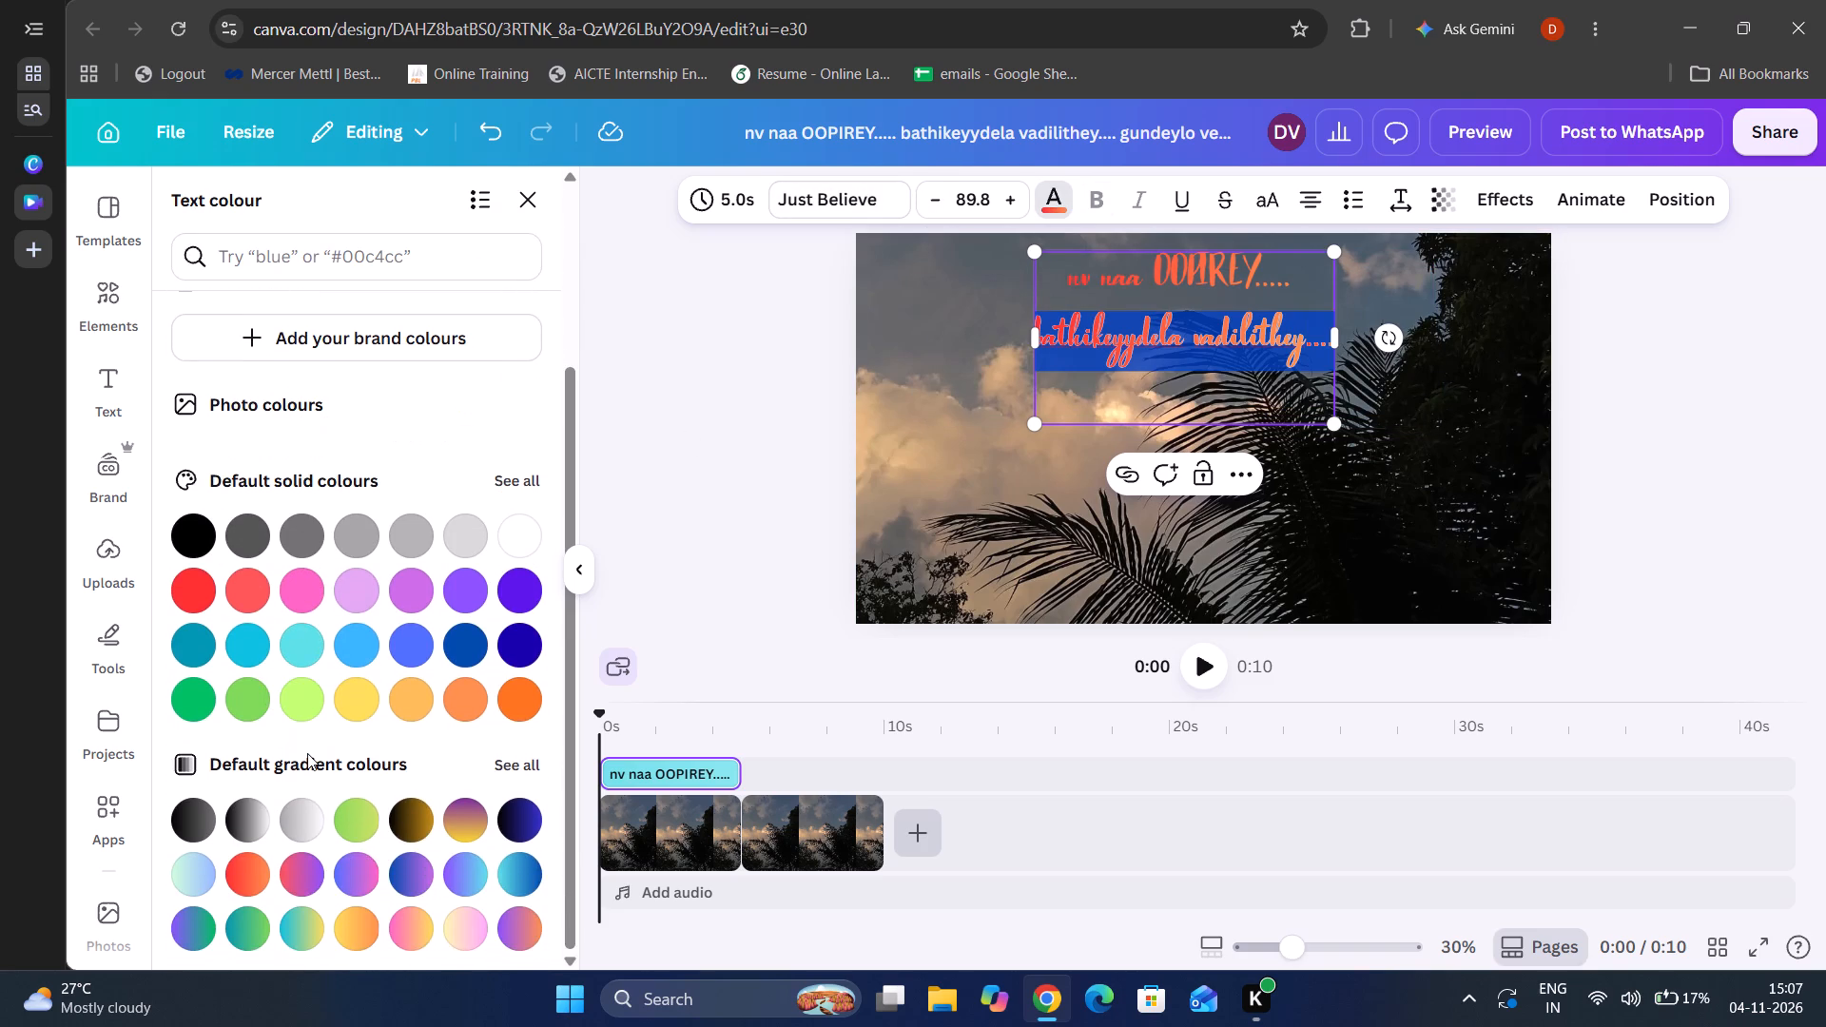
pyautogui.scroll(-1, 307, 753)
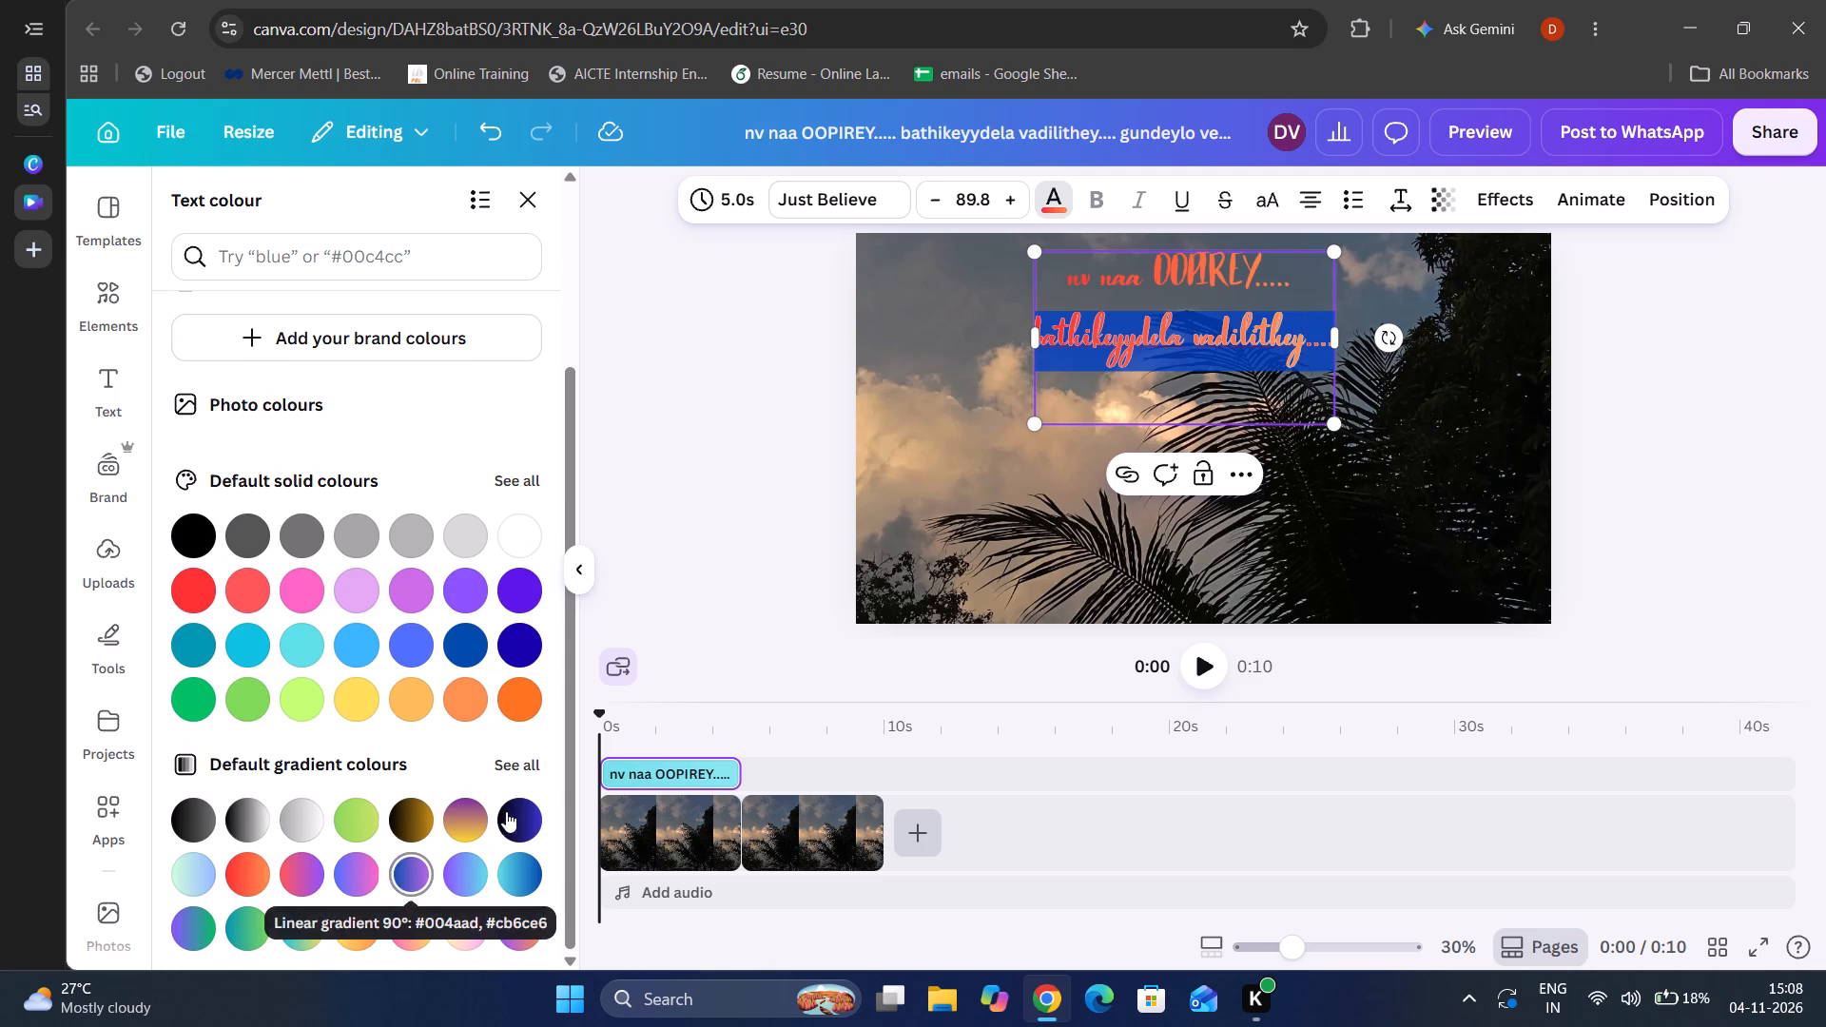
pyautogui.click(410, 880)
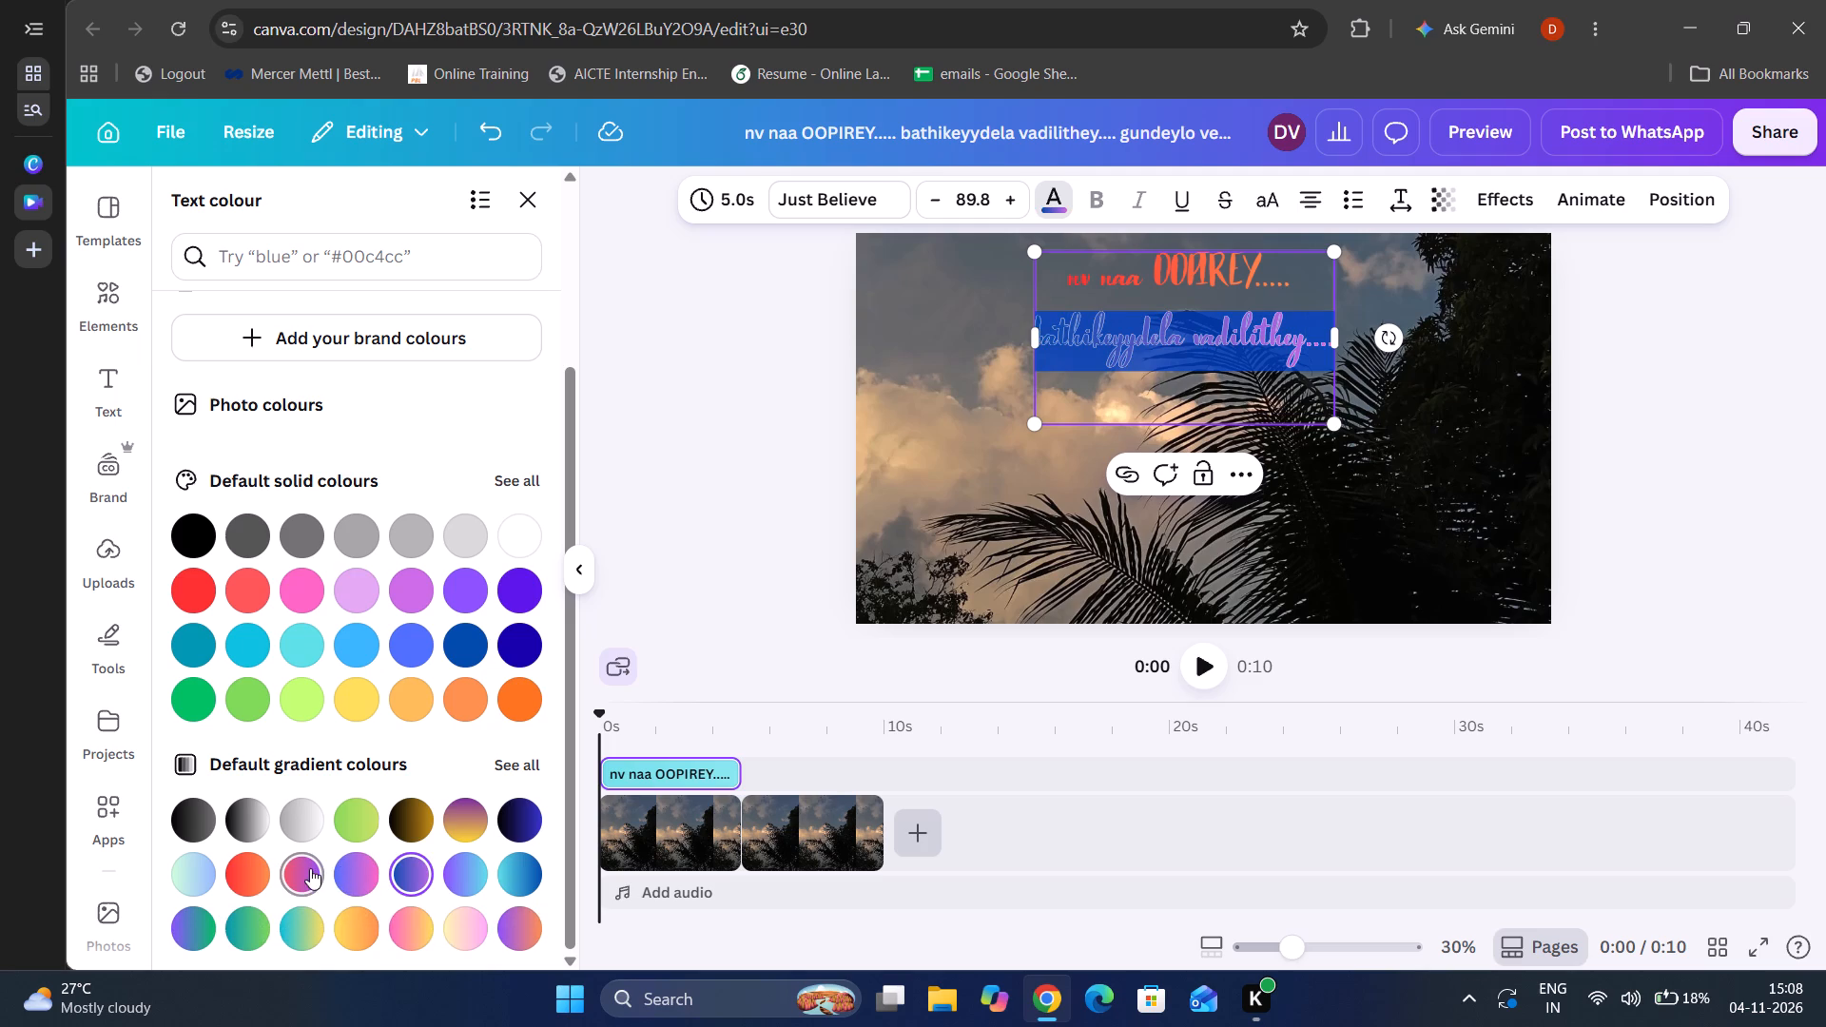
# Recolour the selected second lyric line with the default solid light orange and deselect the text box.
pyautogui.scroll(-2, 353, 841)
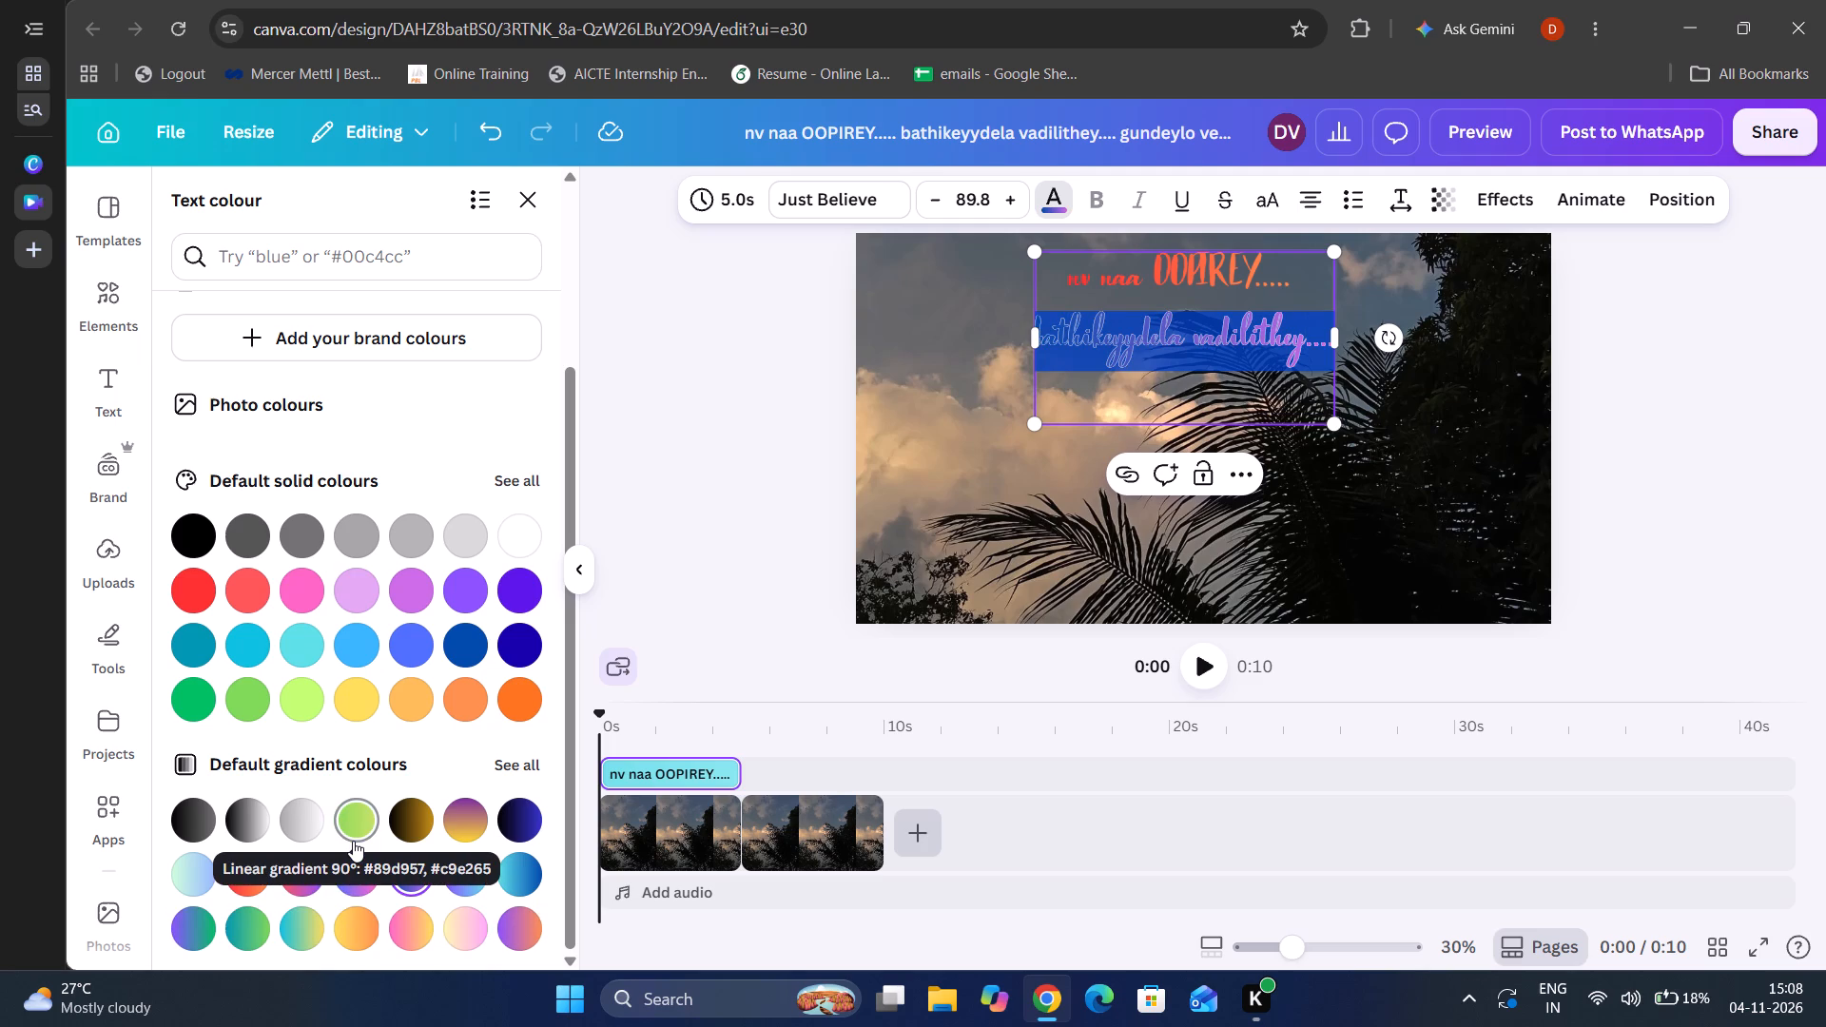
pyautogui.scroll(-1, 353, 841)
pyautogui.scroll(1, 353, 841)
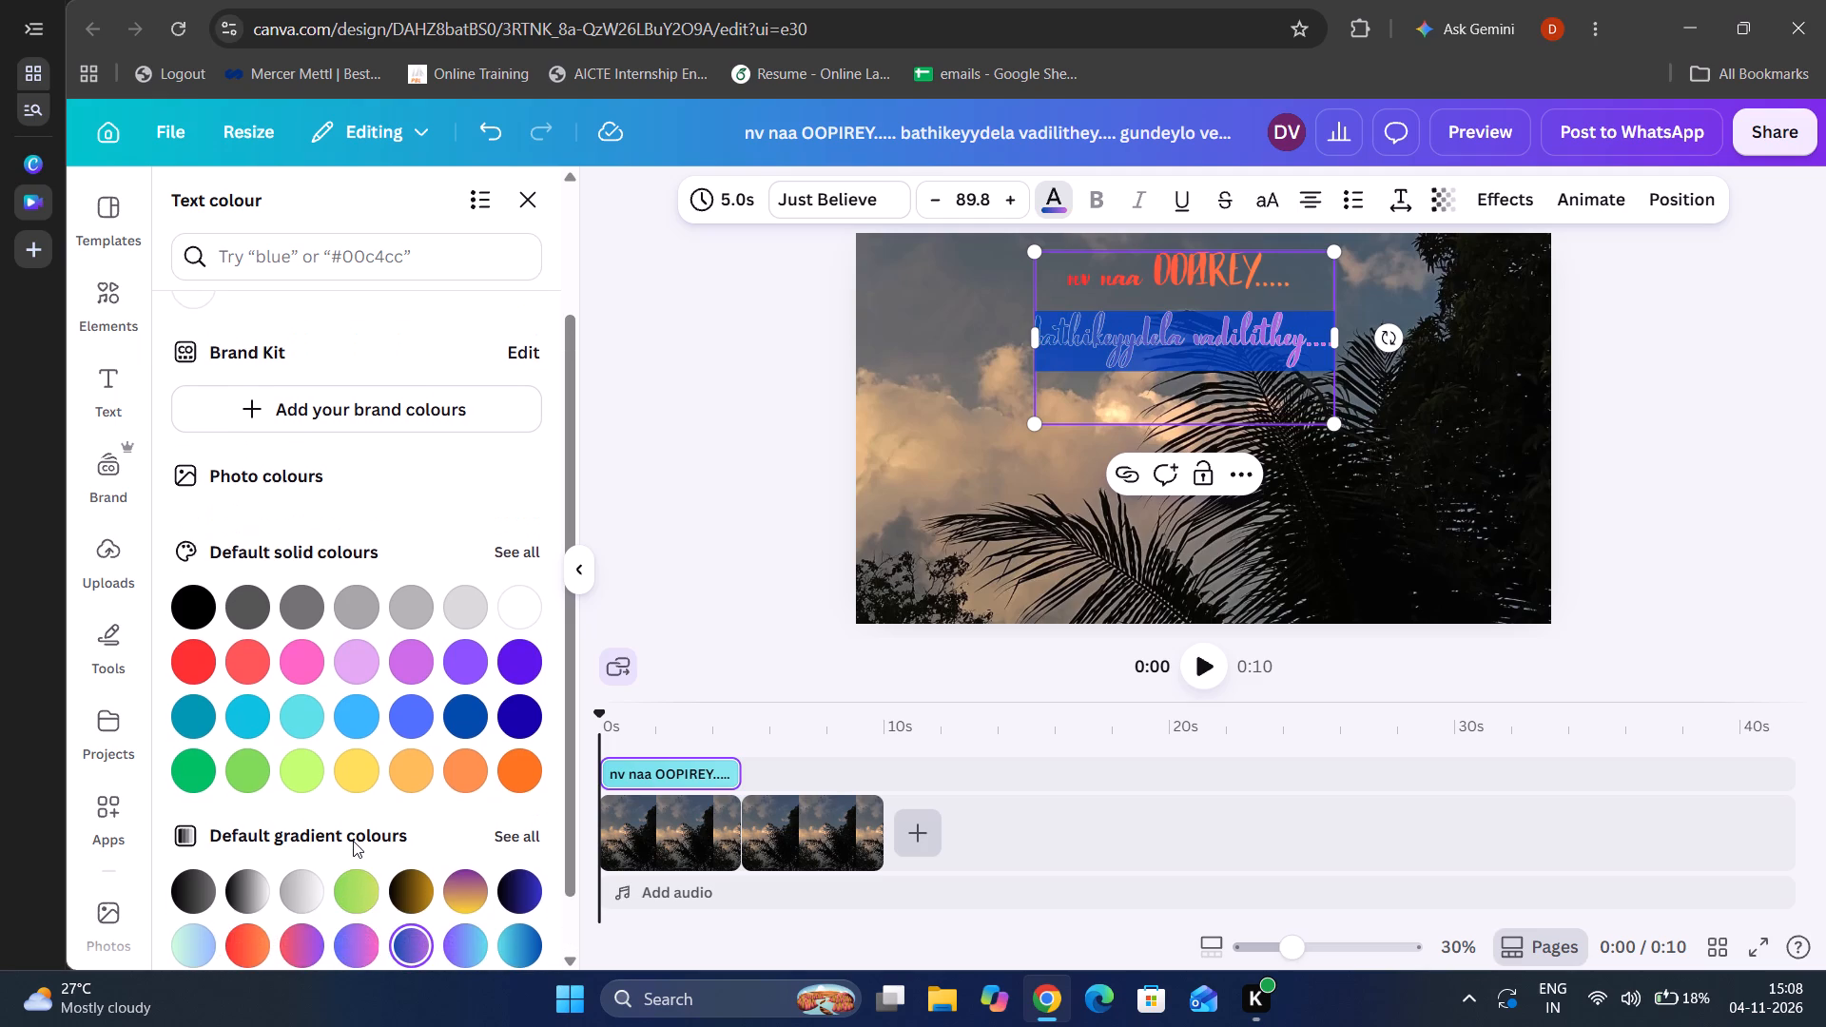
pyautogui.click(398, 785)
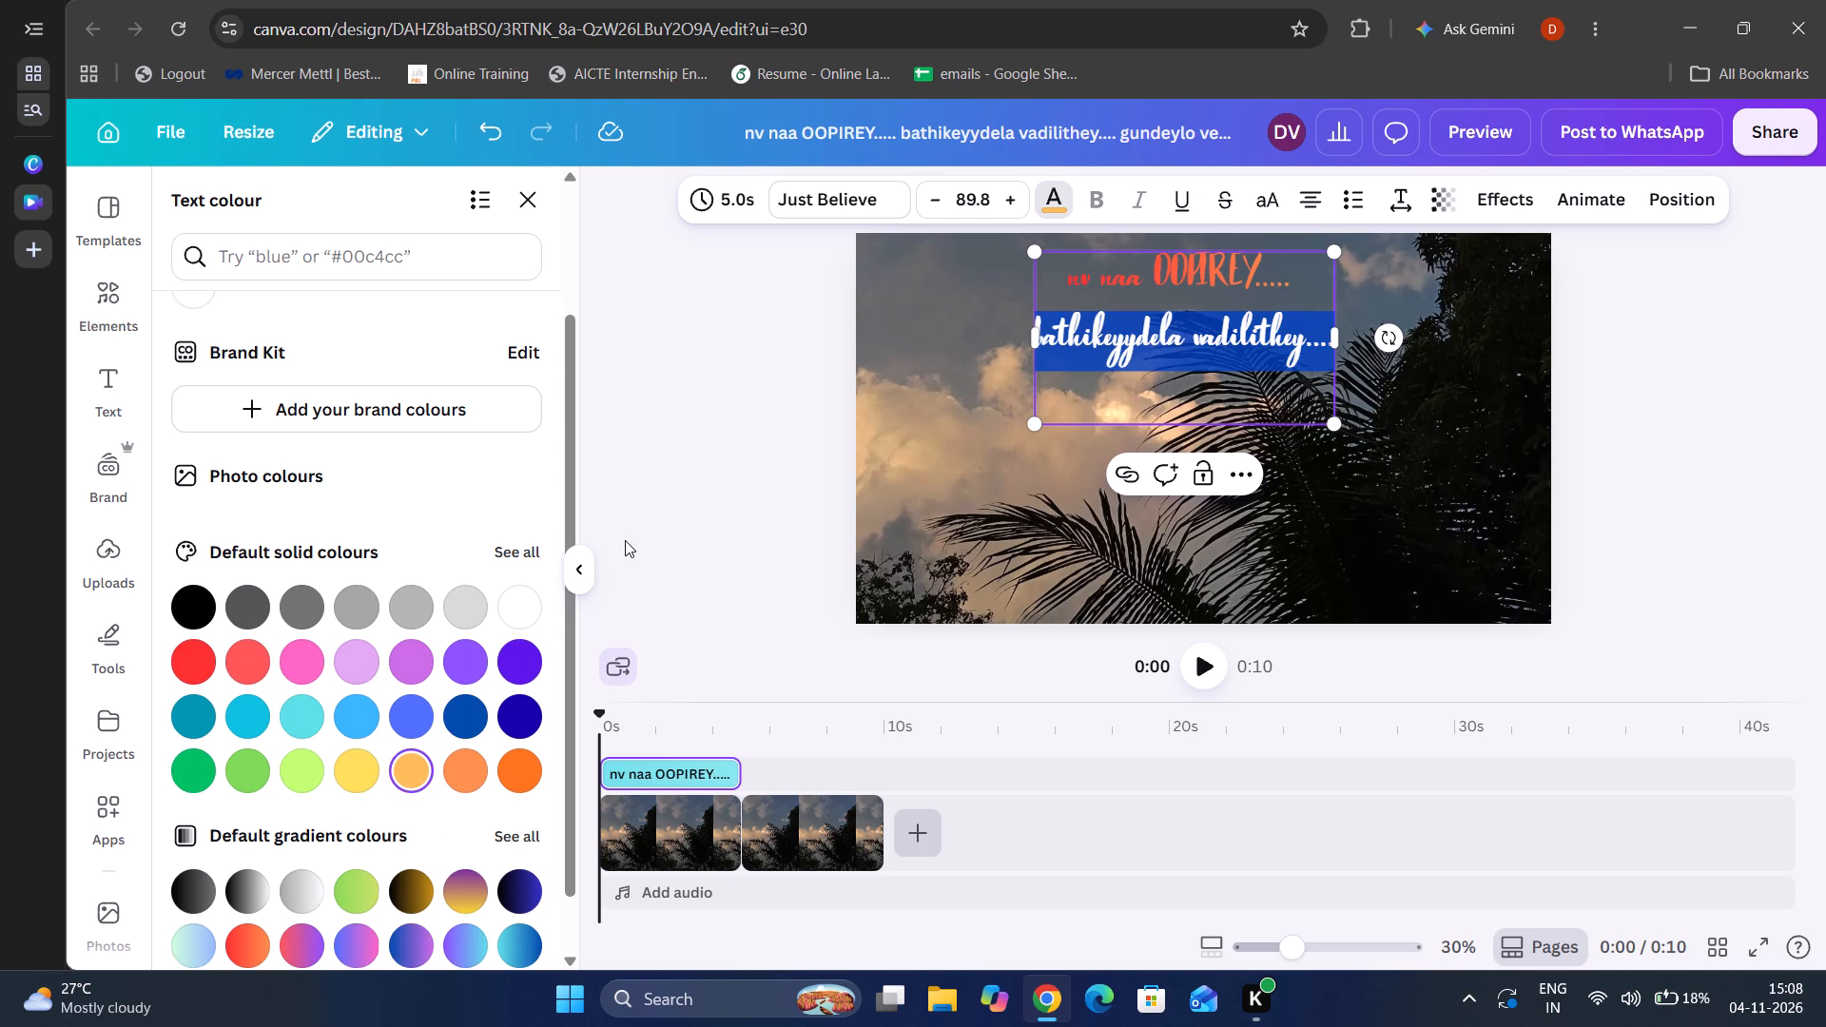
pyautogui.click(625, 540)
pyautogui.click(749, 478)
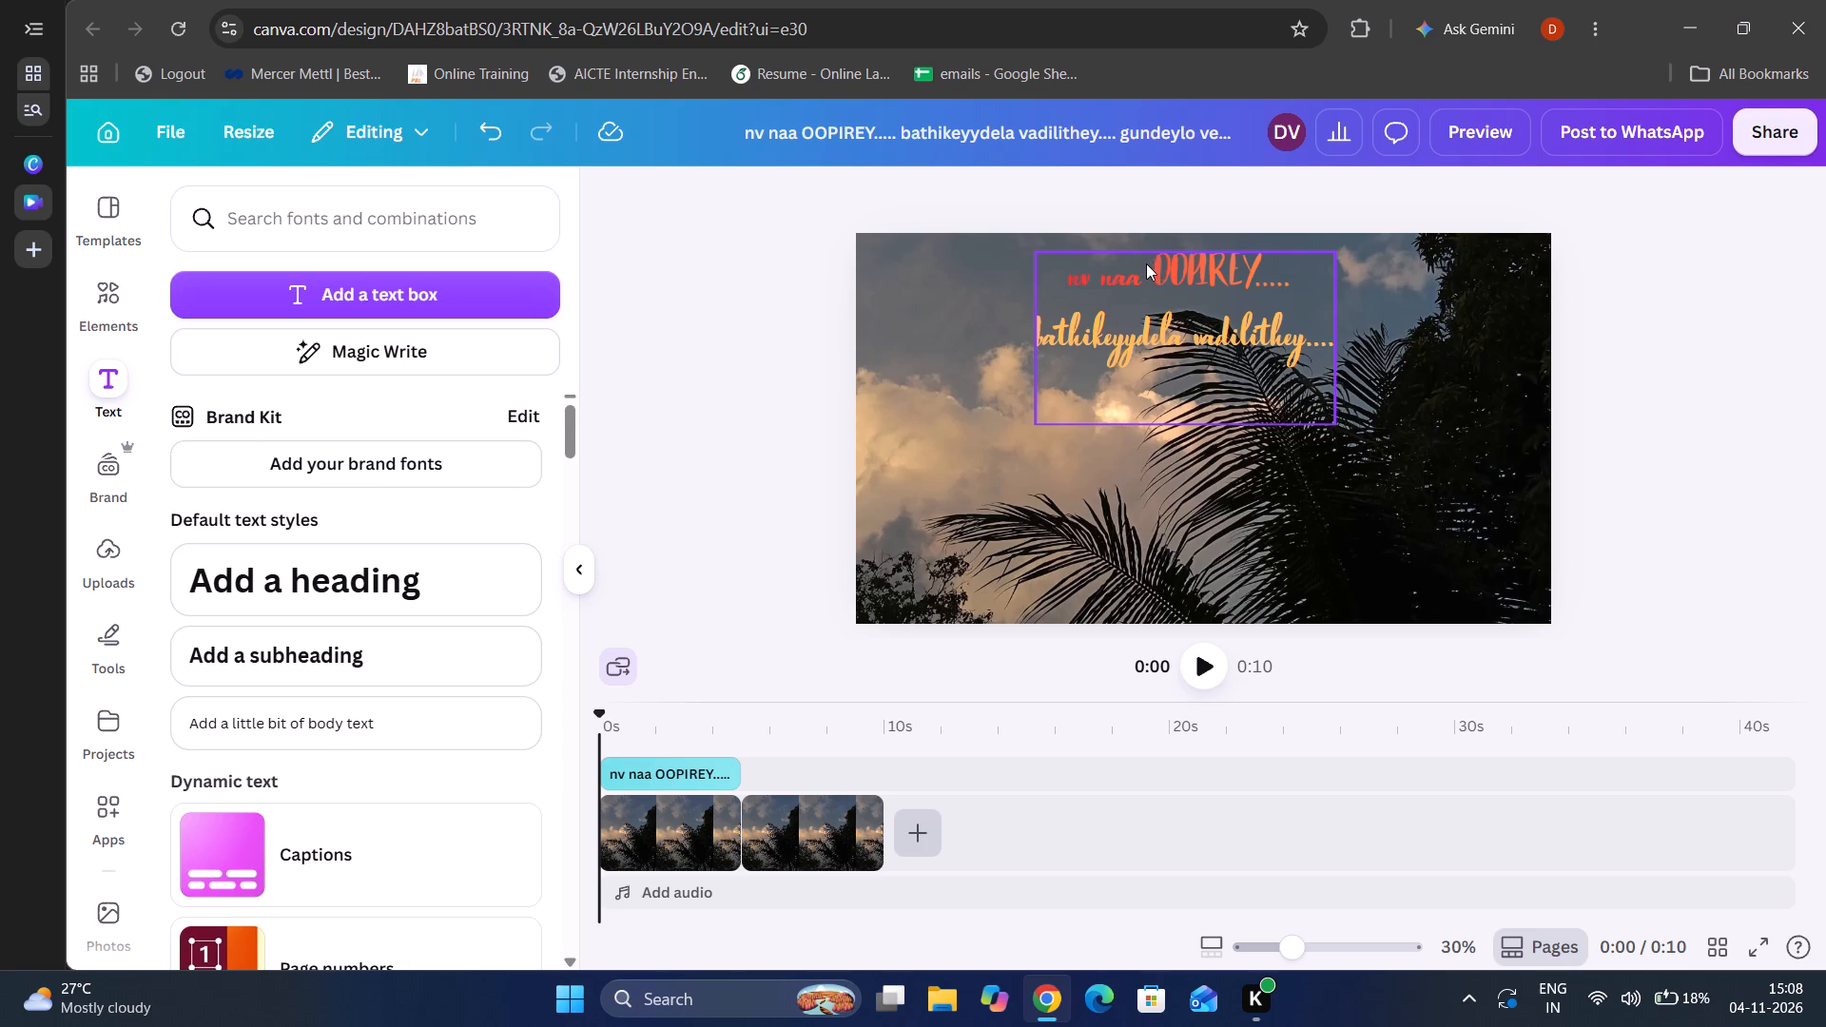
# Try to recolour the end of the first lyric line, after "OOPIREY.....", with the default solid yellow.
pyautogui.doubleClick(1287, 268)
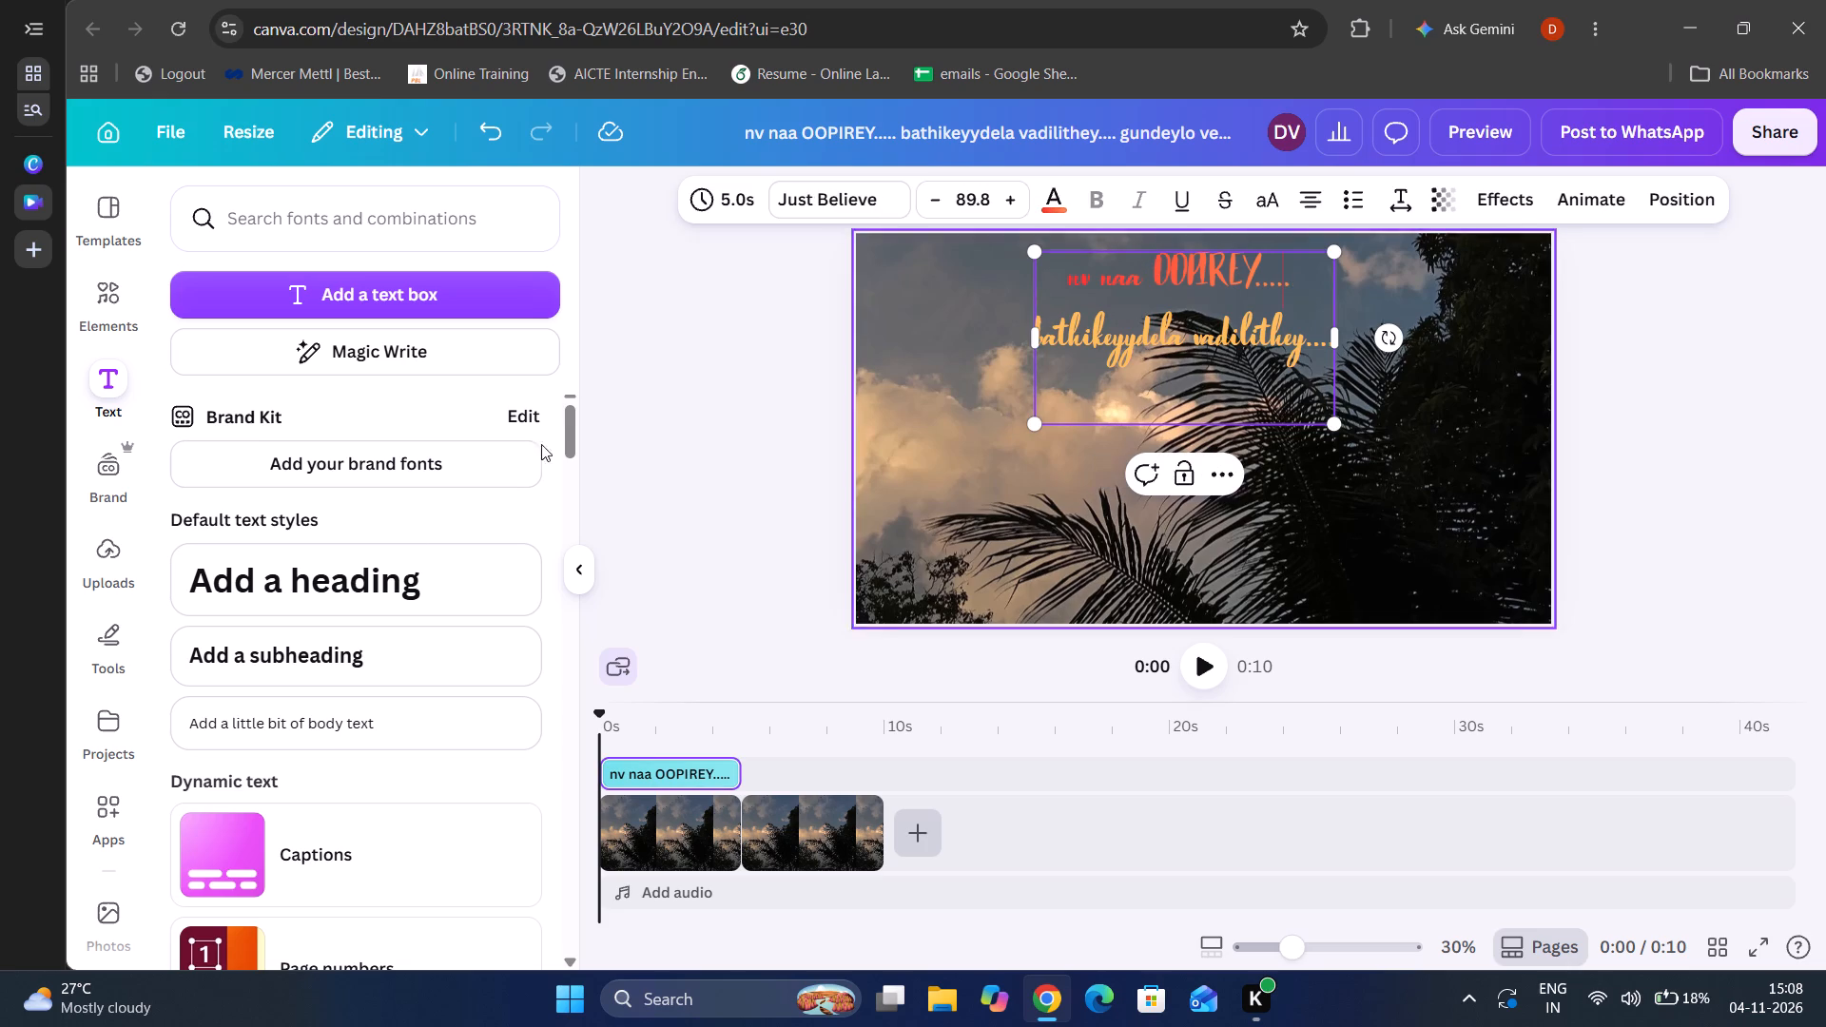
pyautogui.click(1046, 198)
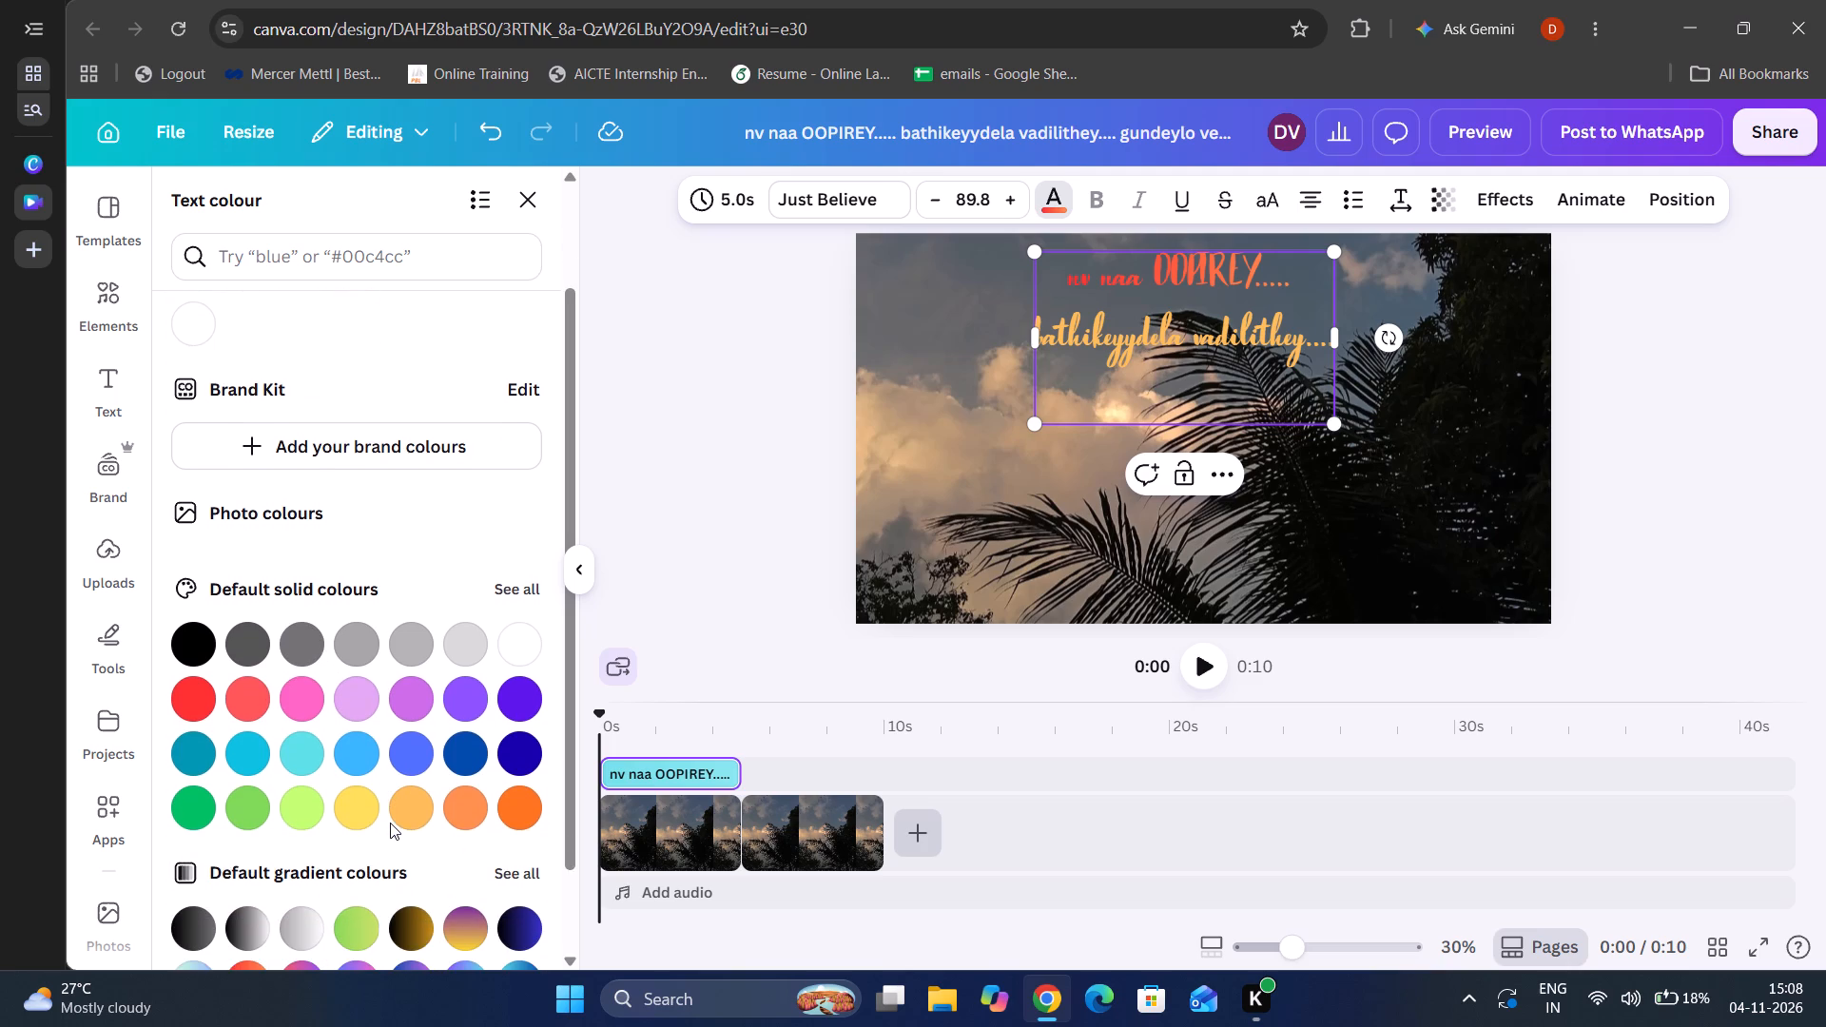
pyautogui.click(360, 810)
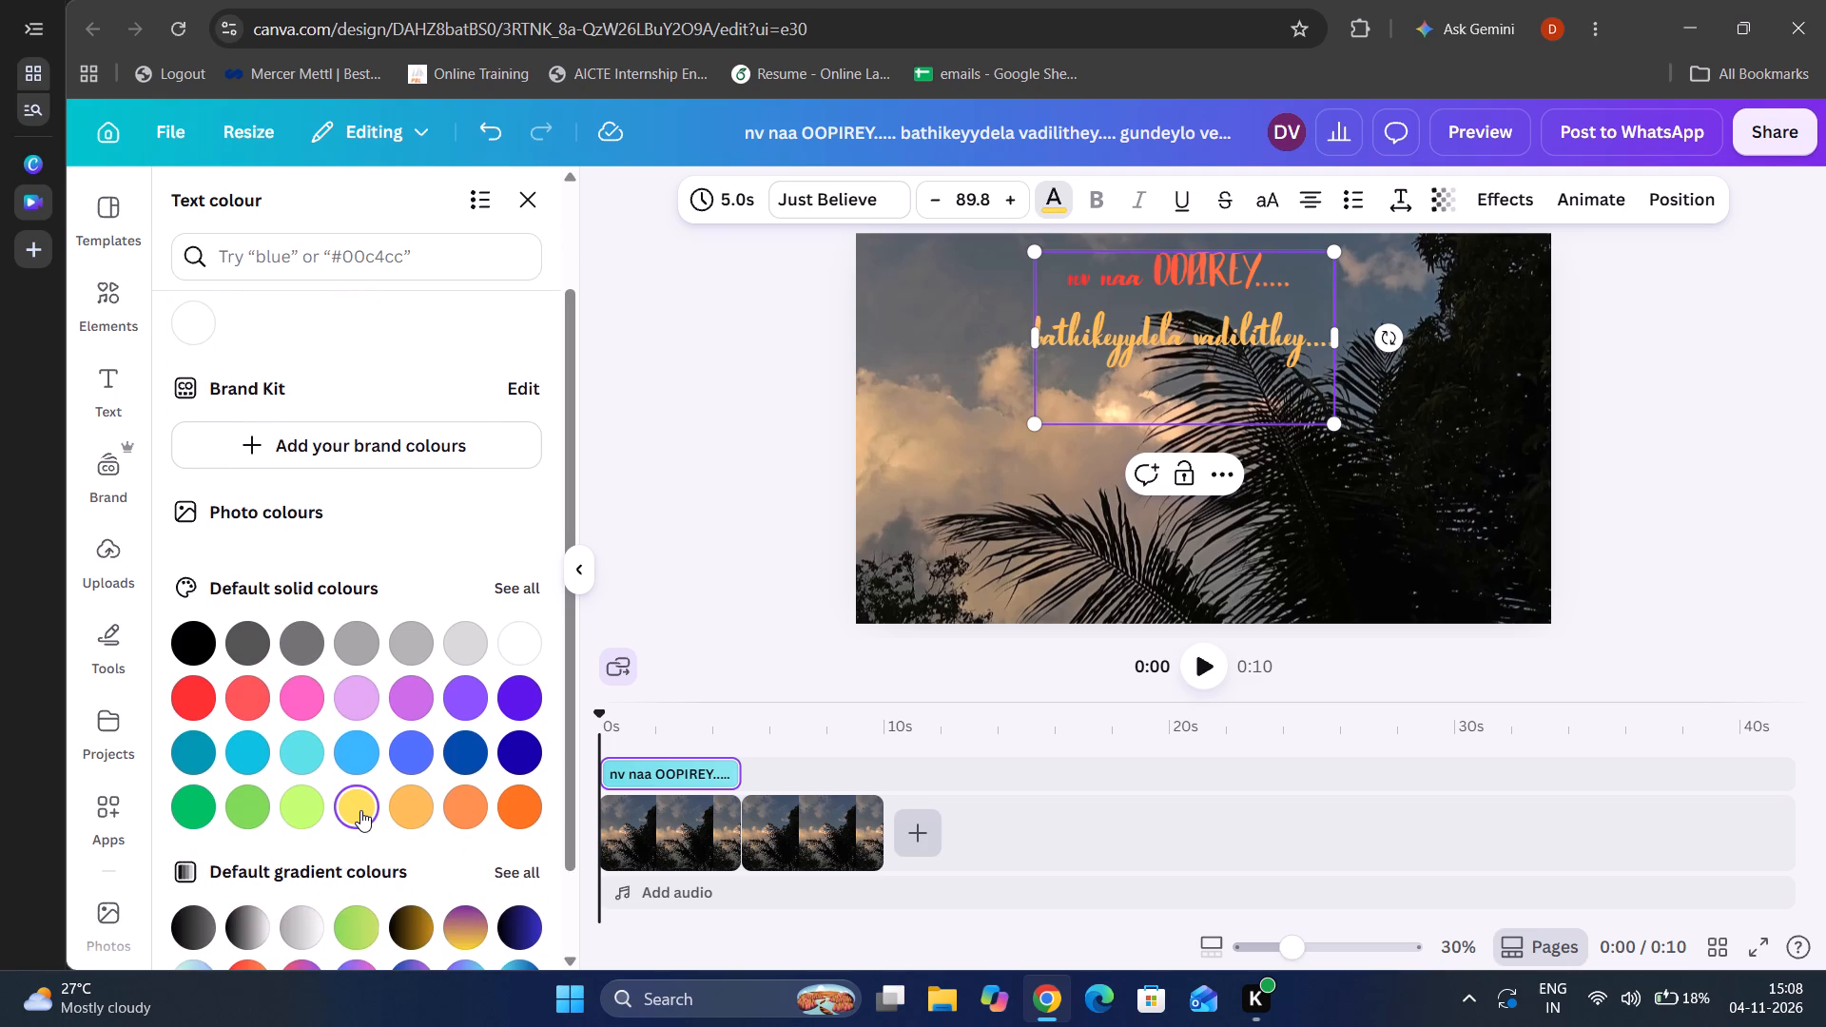
# Select "bathikeyydela vadilithey..." in the second lyric line, recolour it with the default solid yellow, and deselect the text box.
pyautogui.click(1319, 334)
pyautogui.moveTo(1319, 334); pyautogui.dragTo(1043, 351)
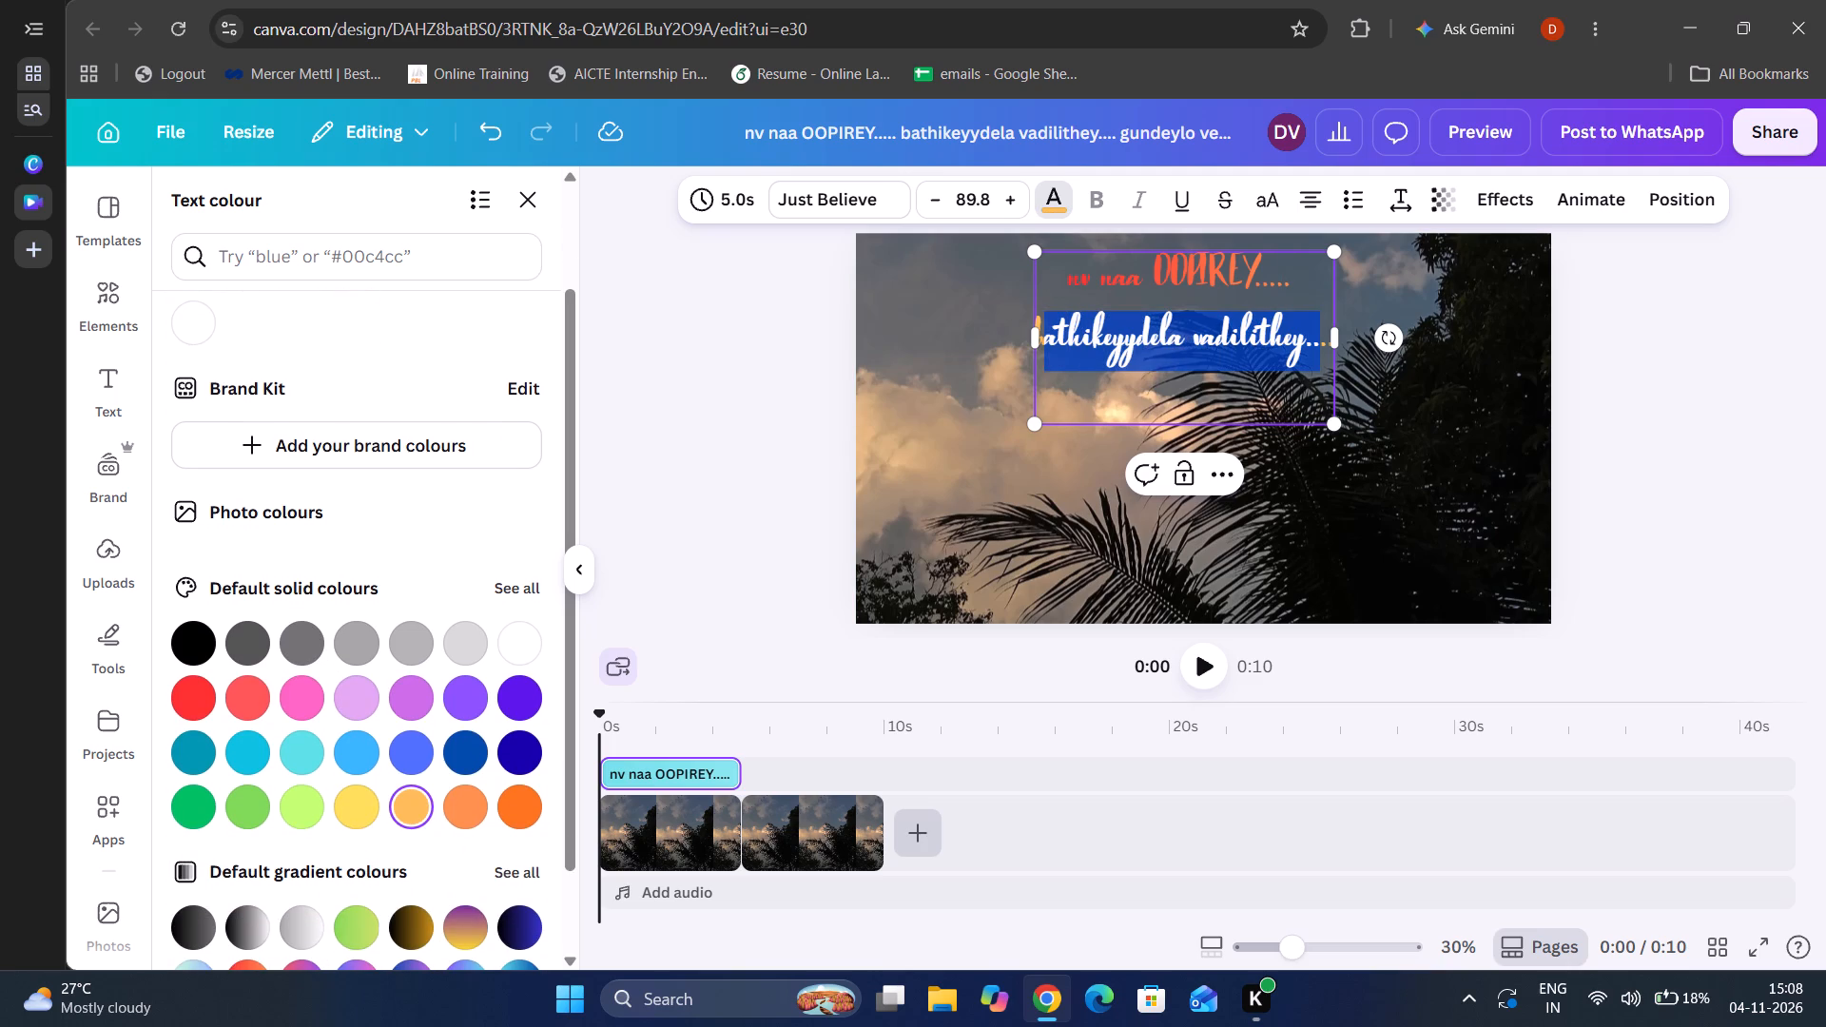
pyautogui.moveTo(1043, 351); pyautogui.dragTo(1039, 349)
pyautogui.click(354, 791)
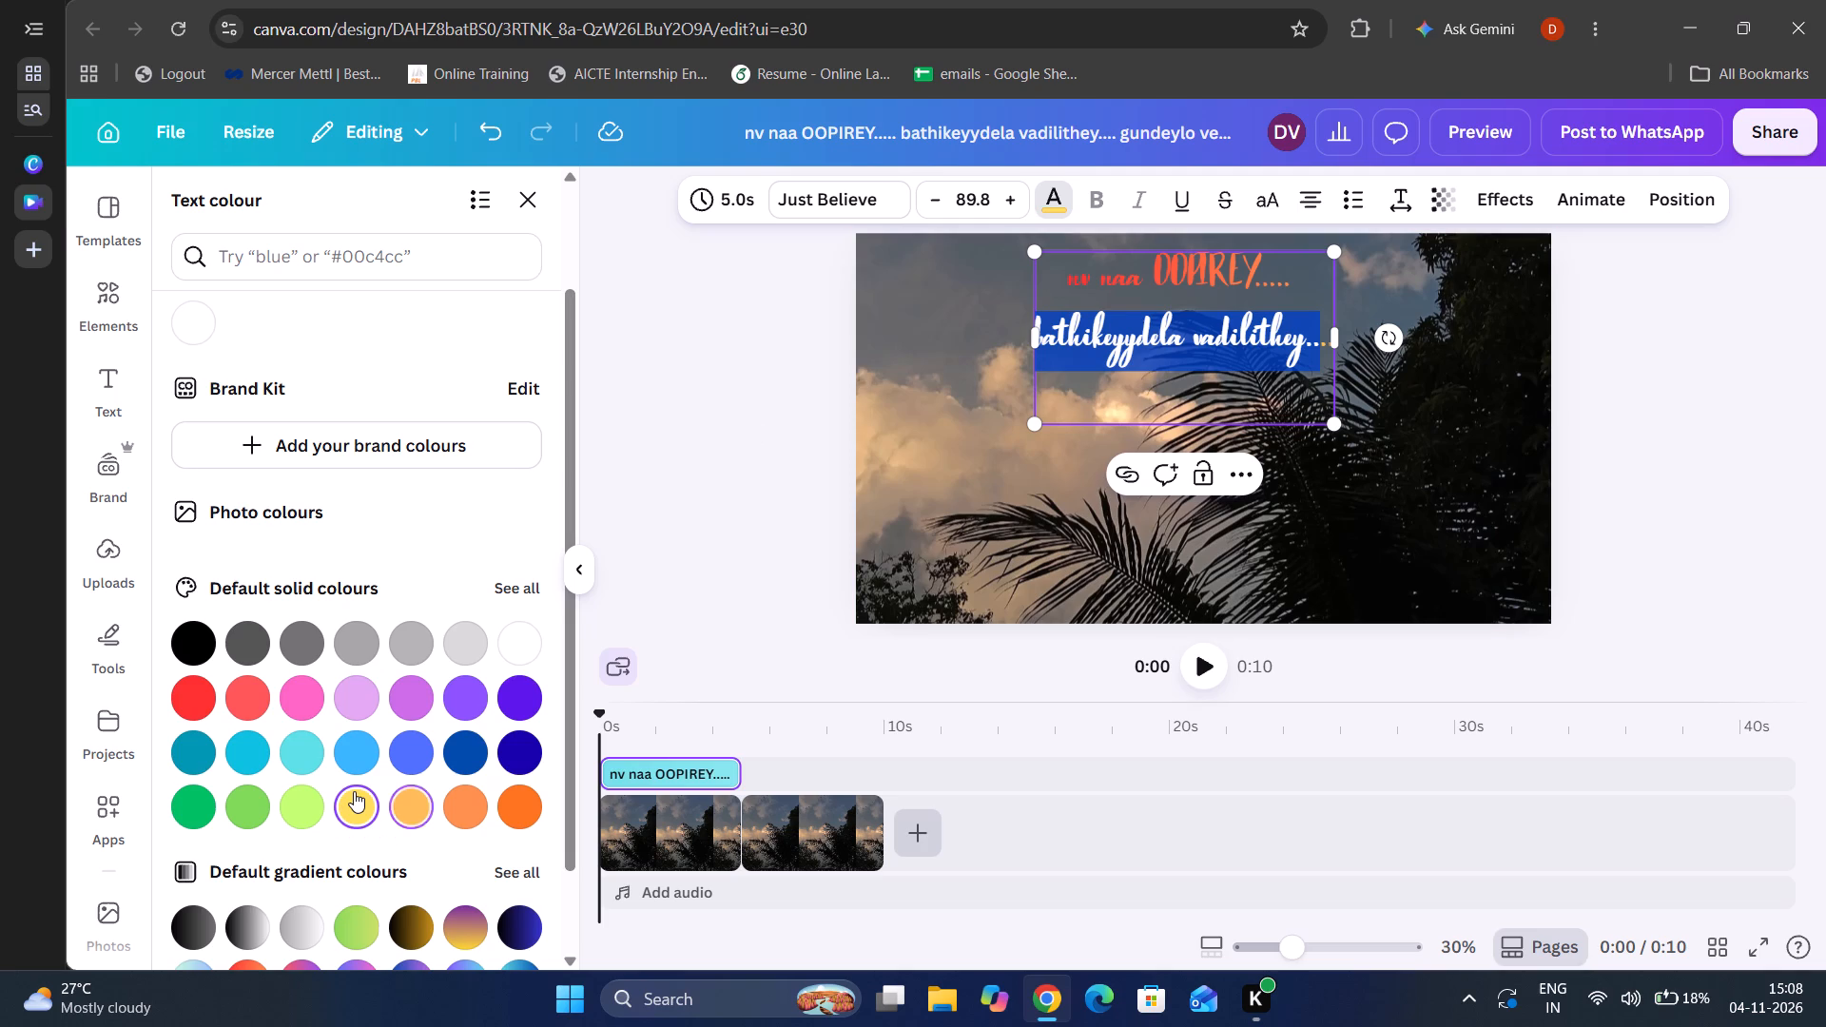
pyautogui.click(743, 540)
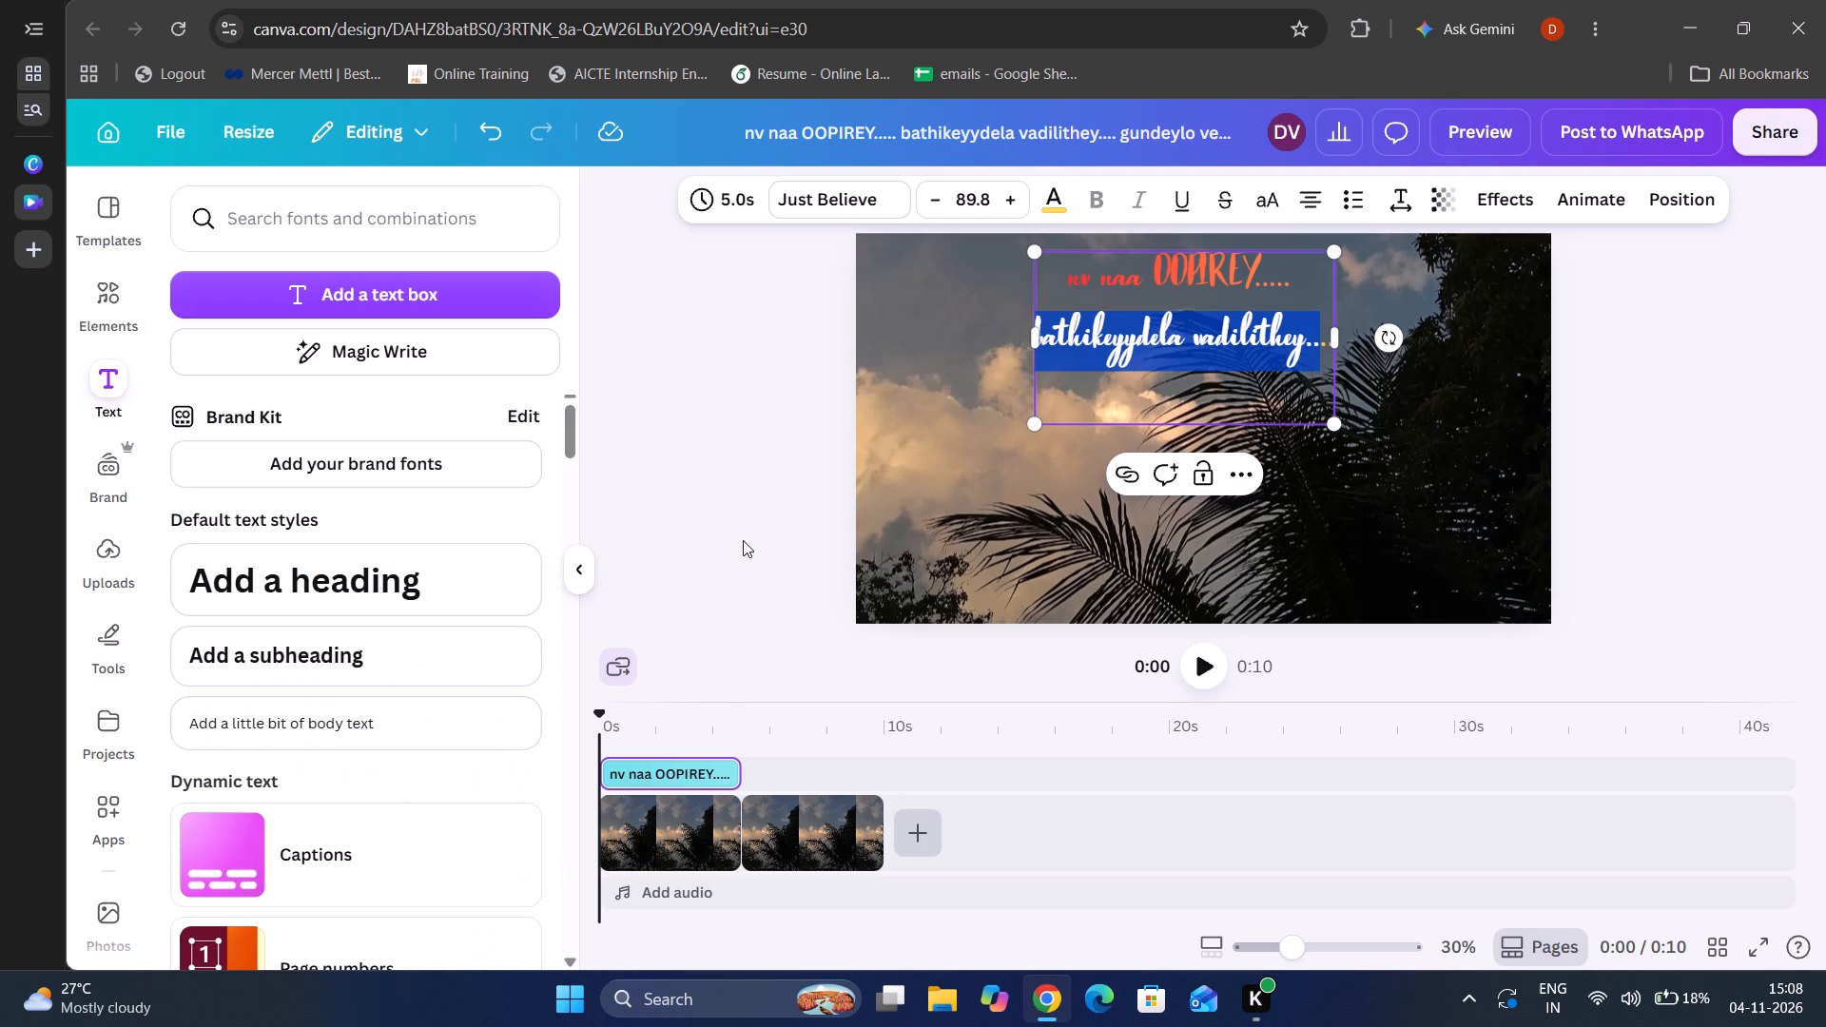
pyautogui.click(787, 444)
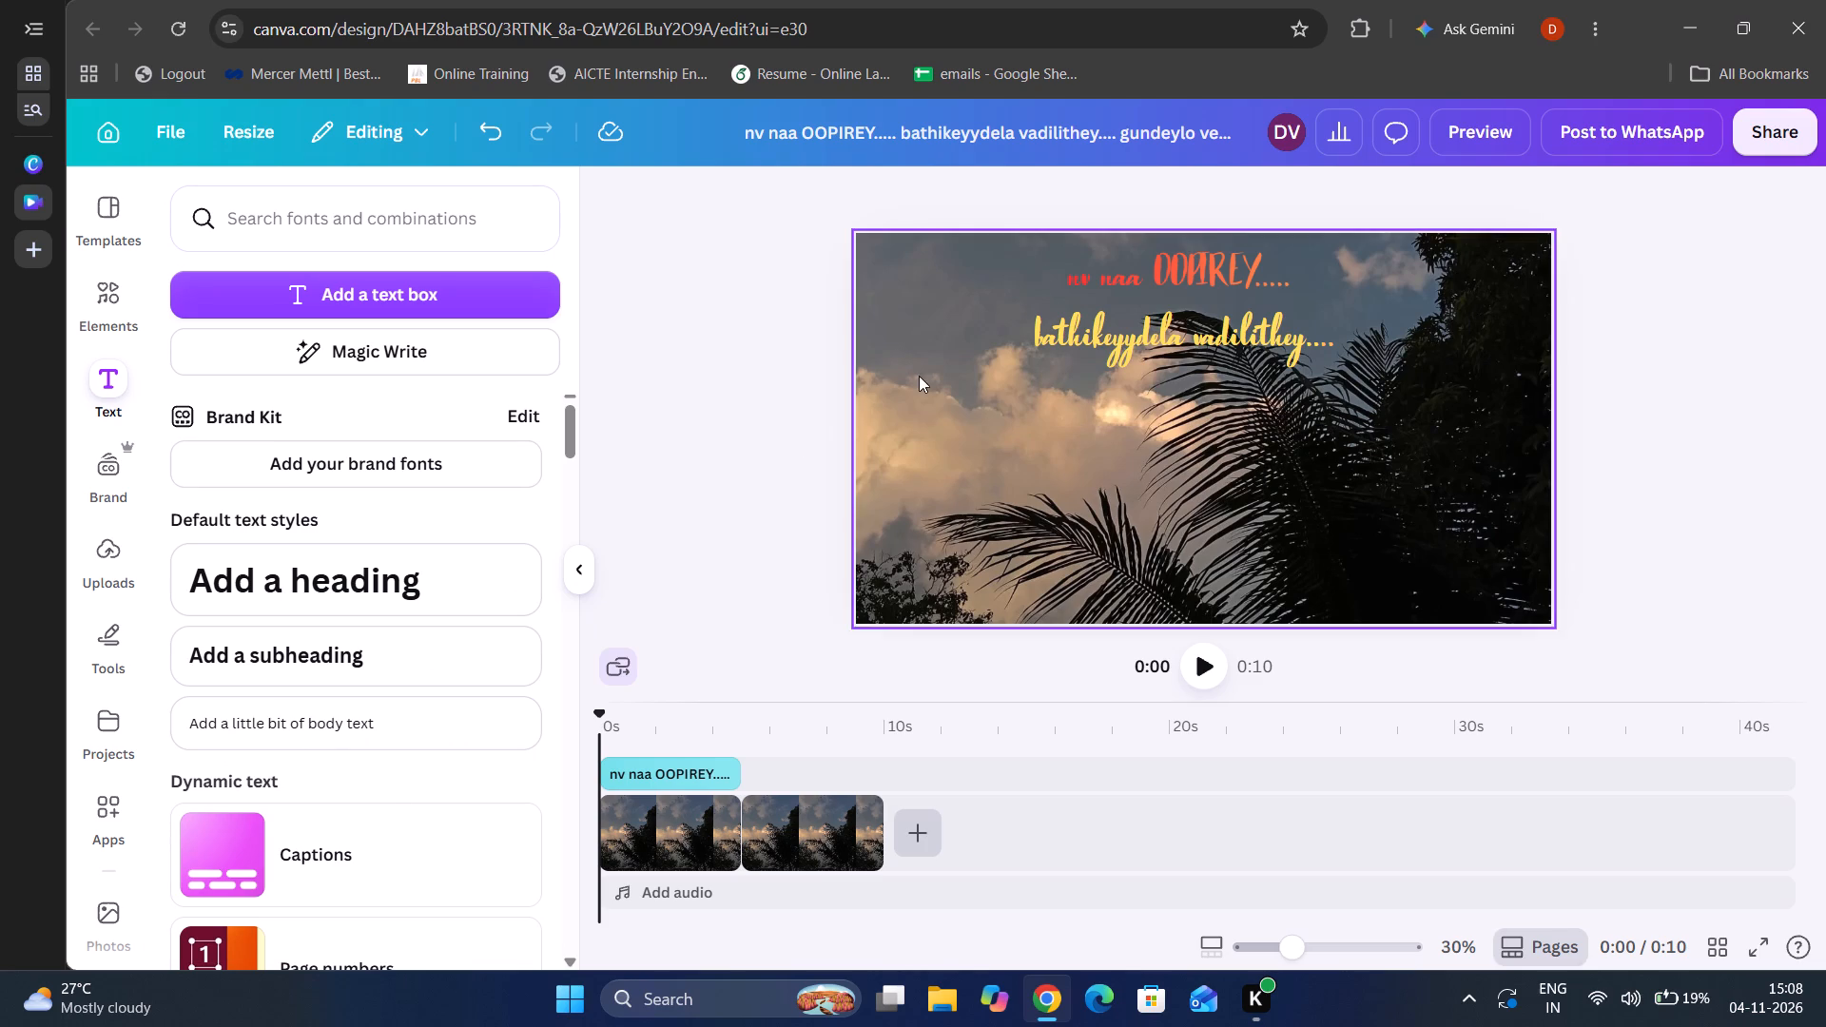
# Browse the ready-made font combinations in the text library for a suitable lyric style.
pyautogui.scroll(-5, 371, 598)
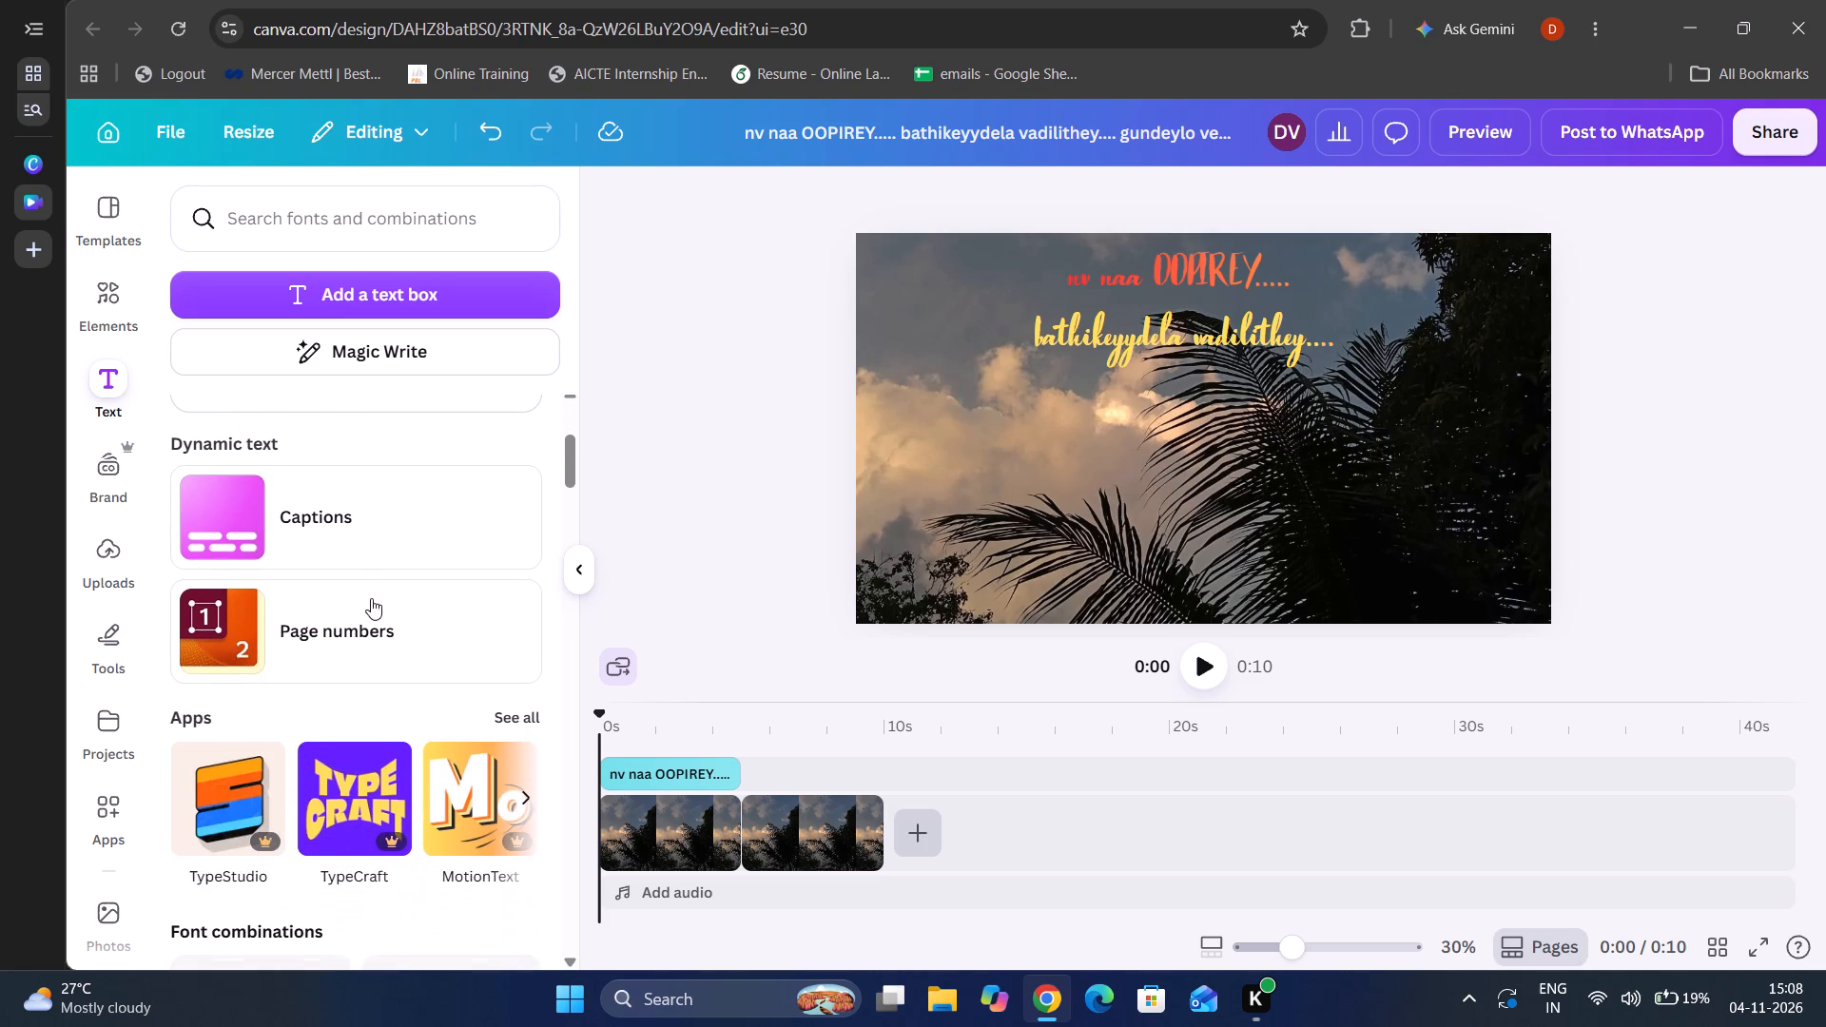
pyautogui.scroll(-10, 371, 598)
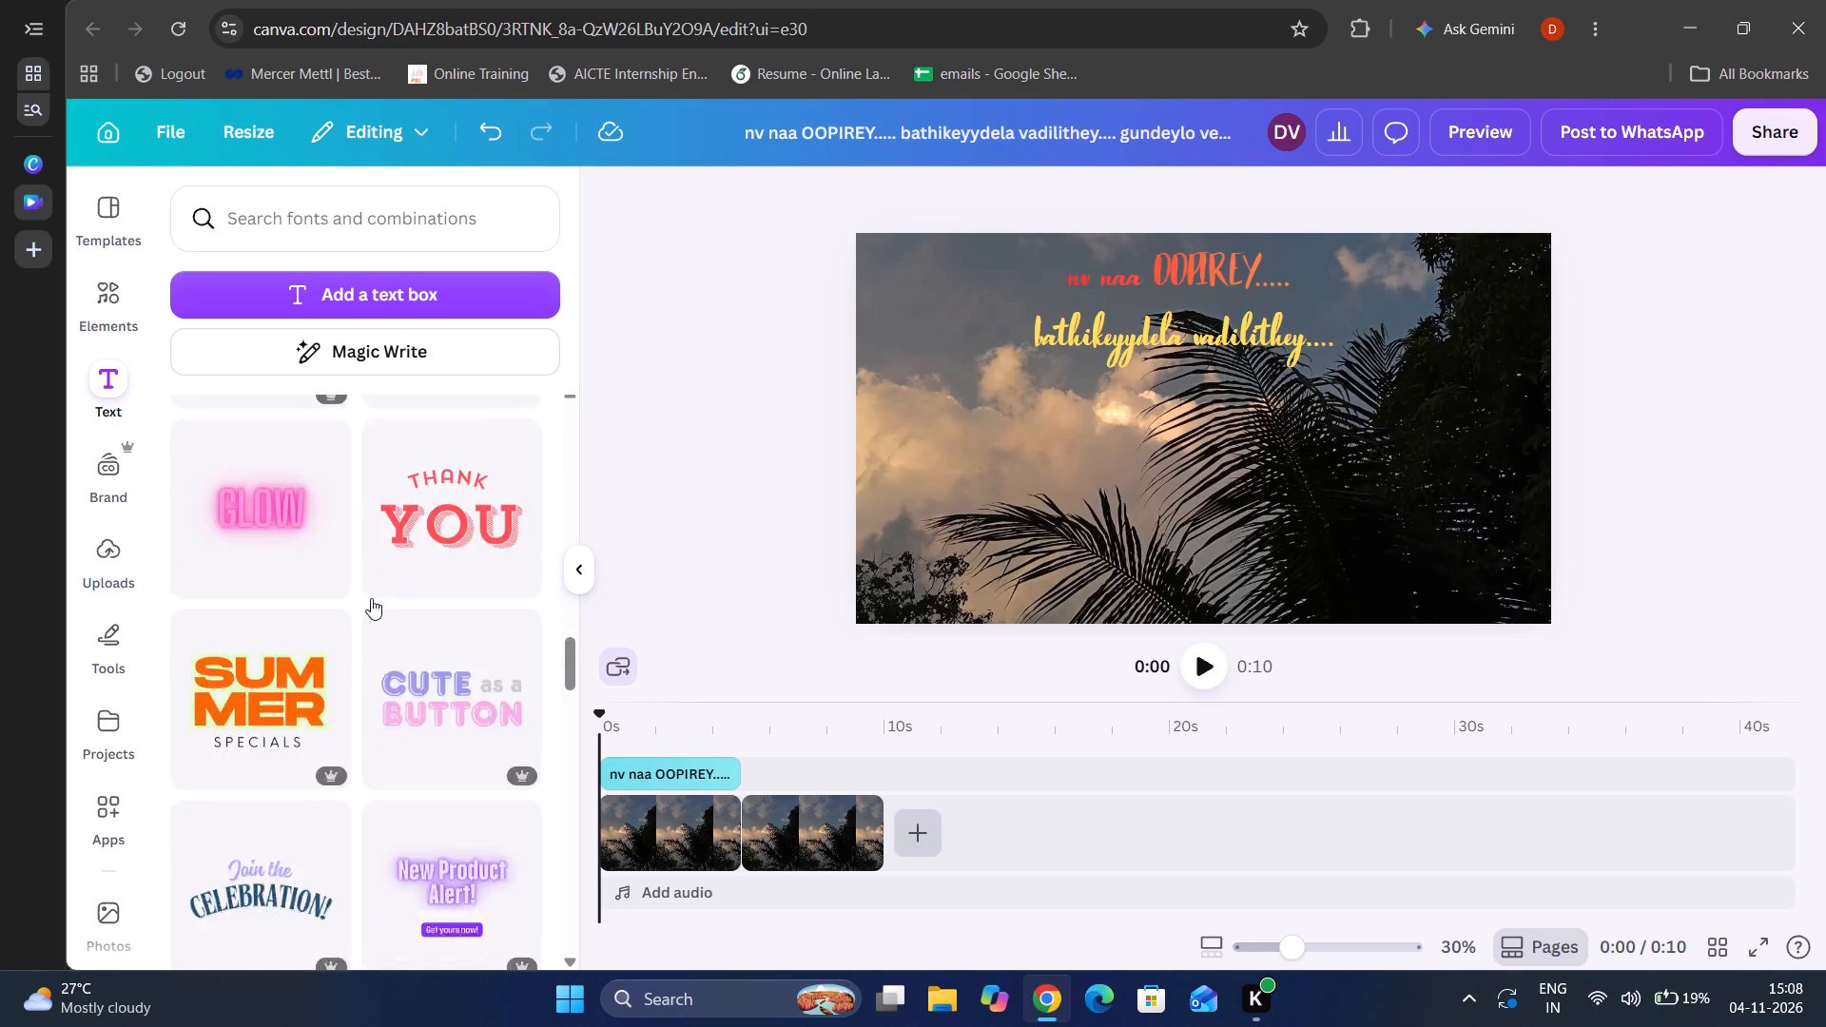
pyautogui.scroll(-4, 371, 598)
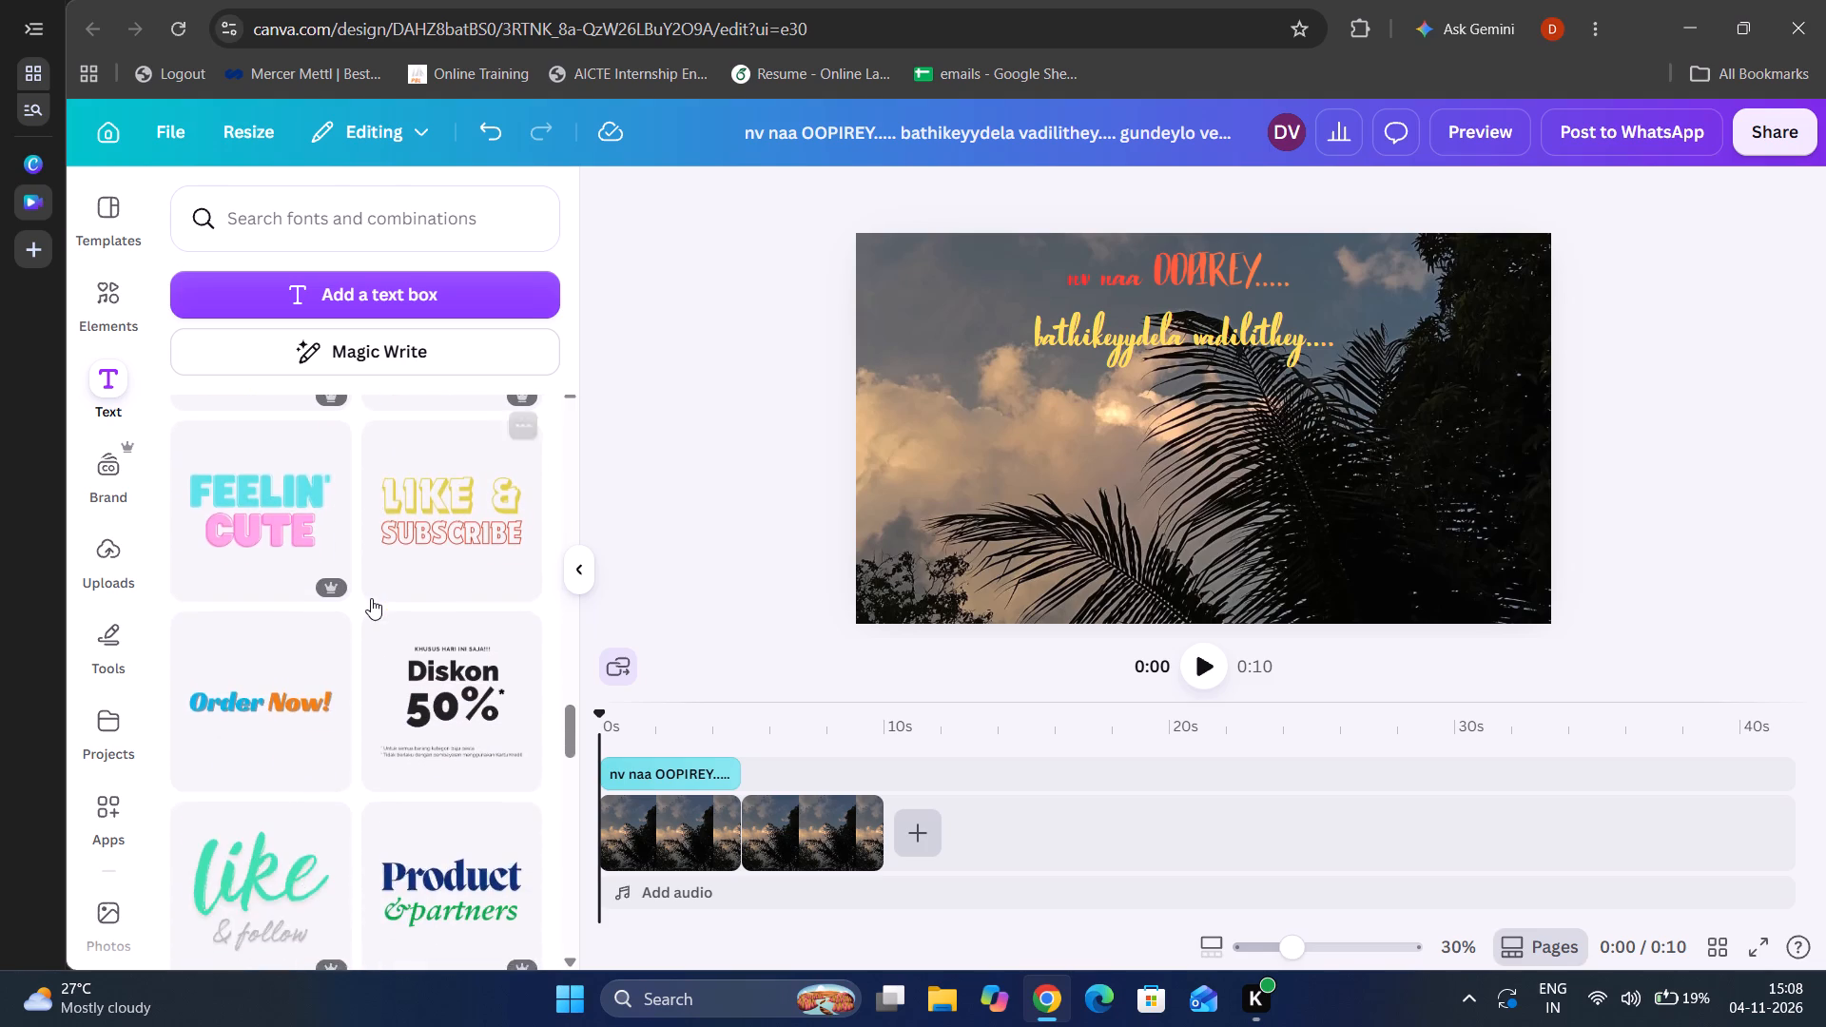
pyautogui.scroll(-6, 371, 598)
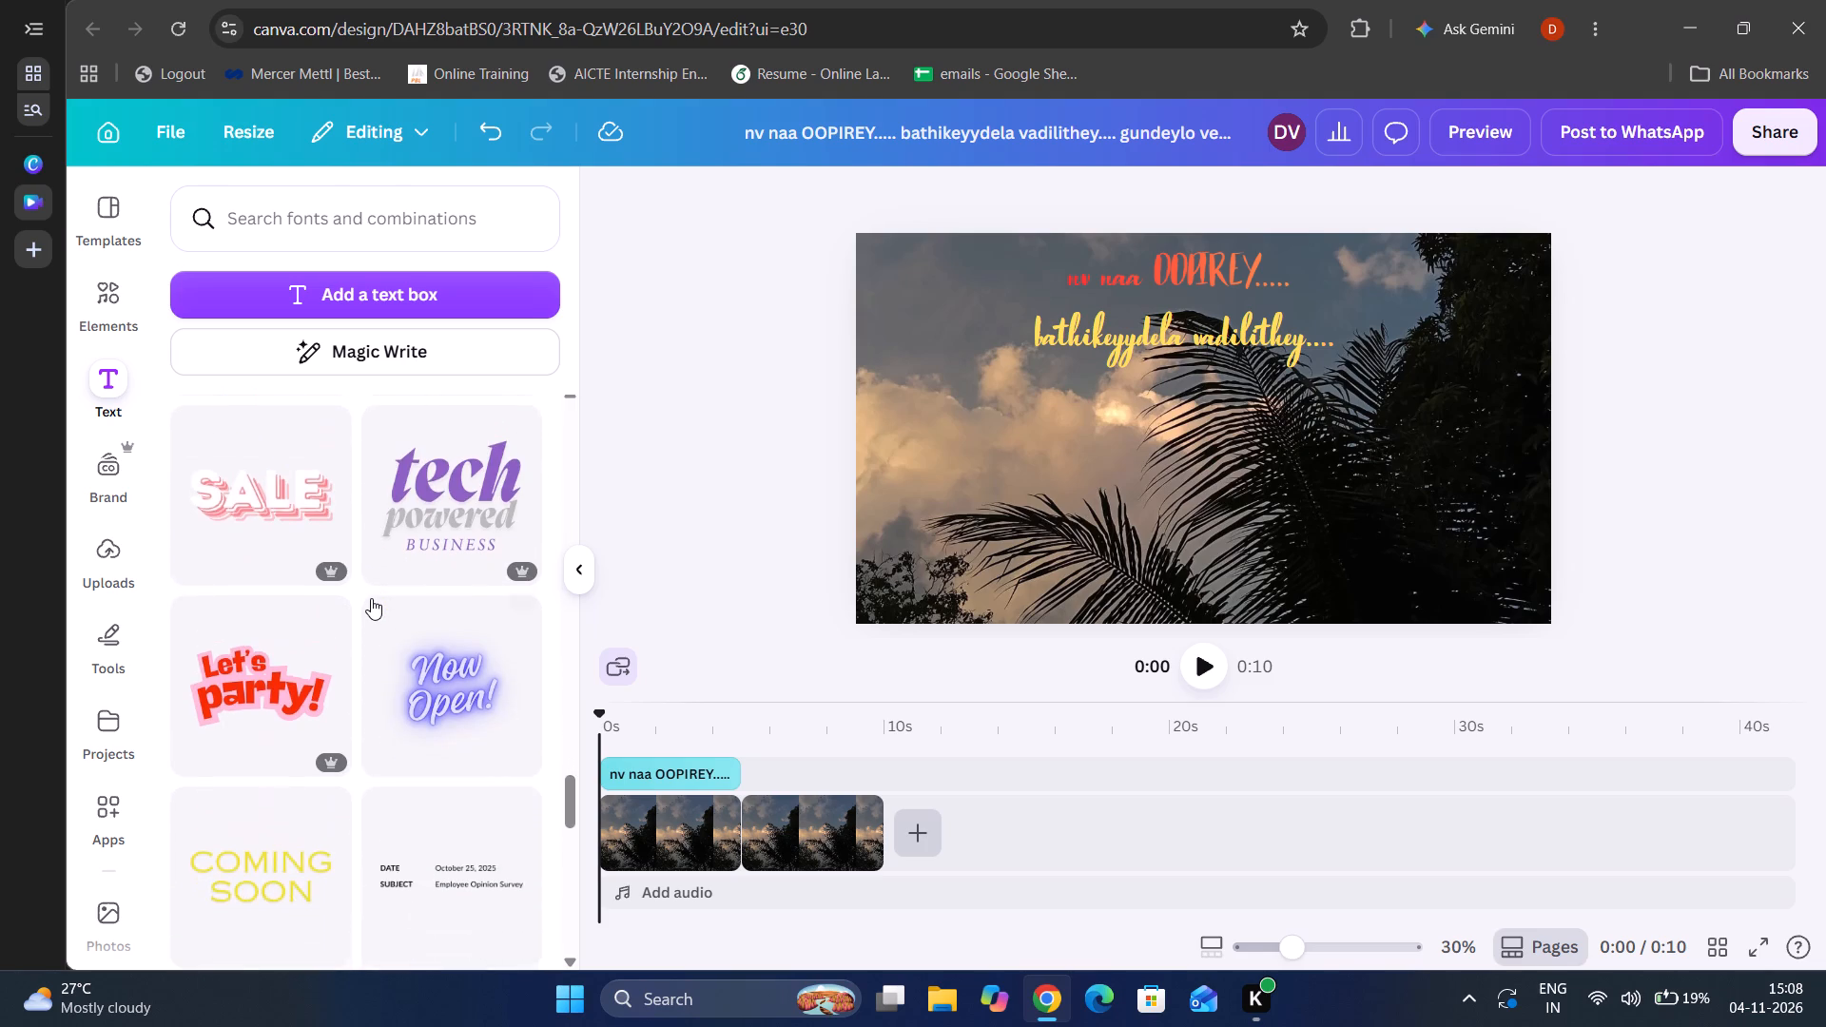
pyautogui.scroll(-4, 371, 598)
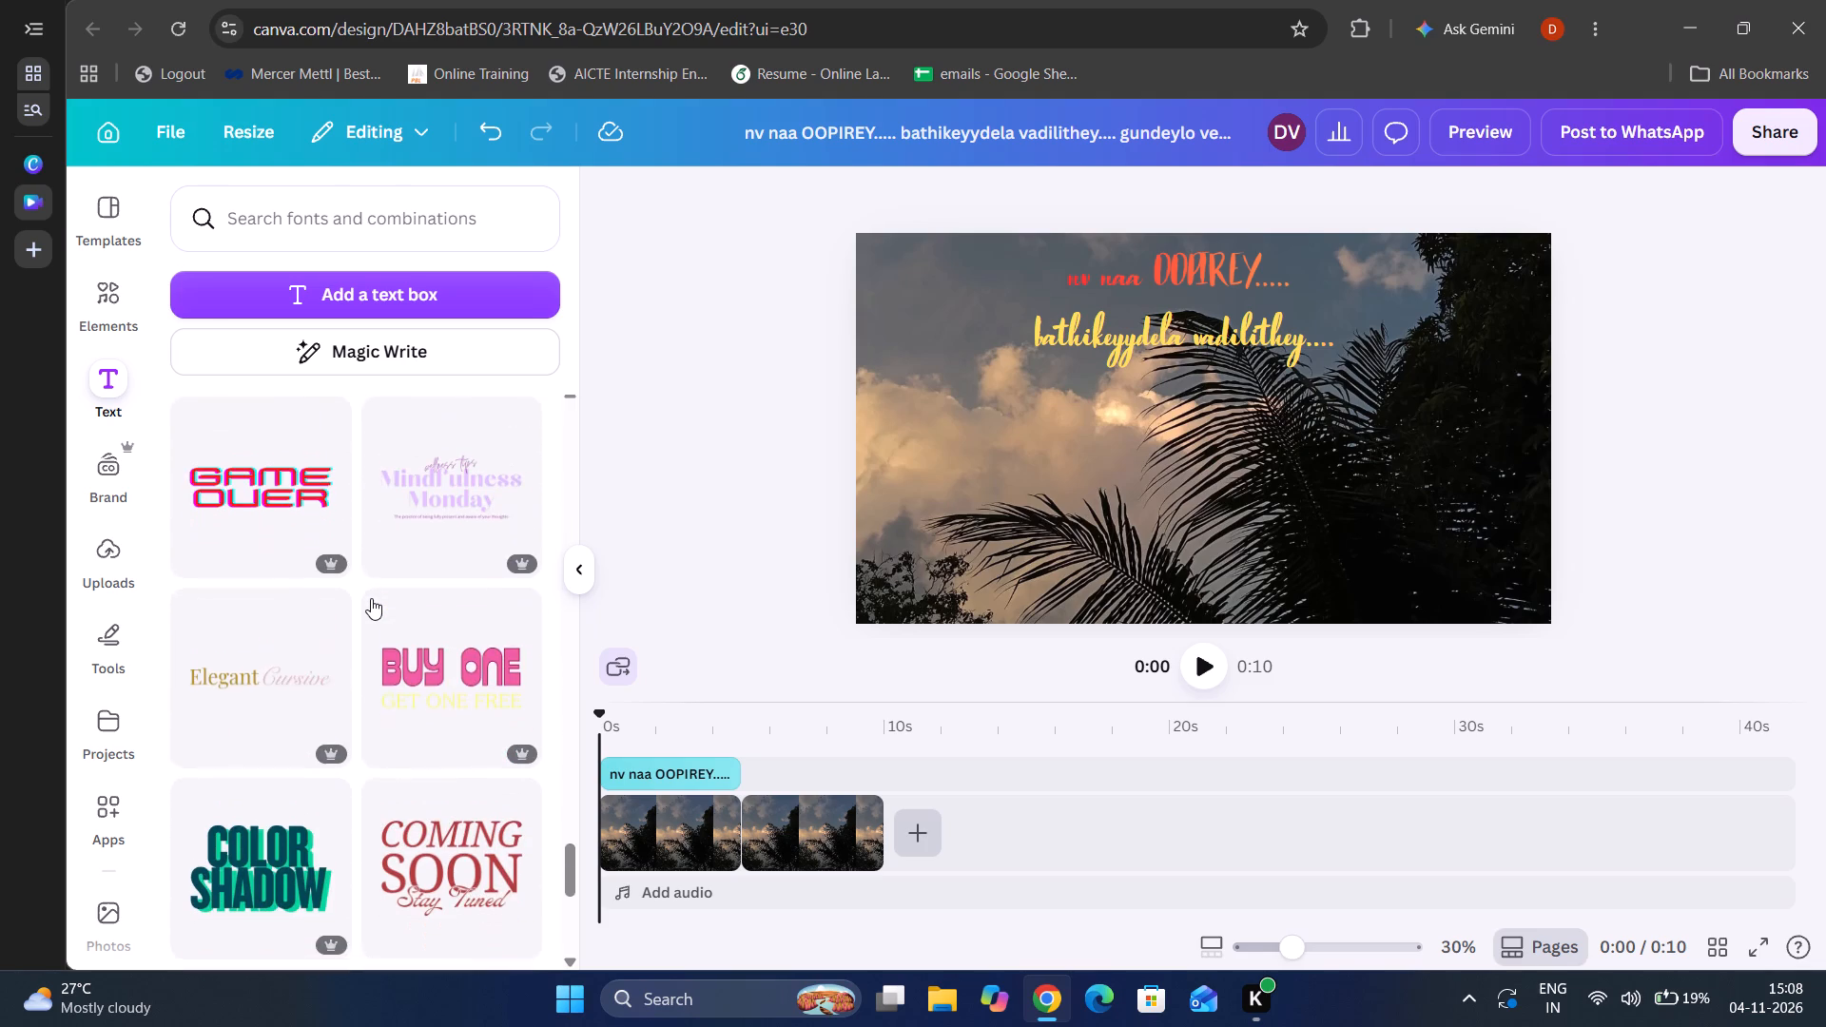
pyautogui.scroll(-4, 371, 598)
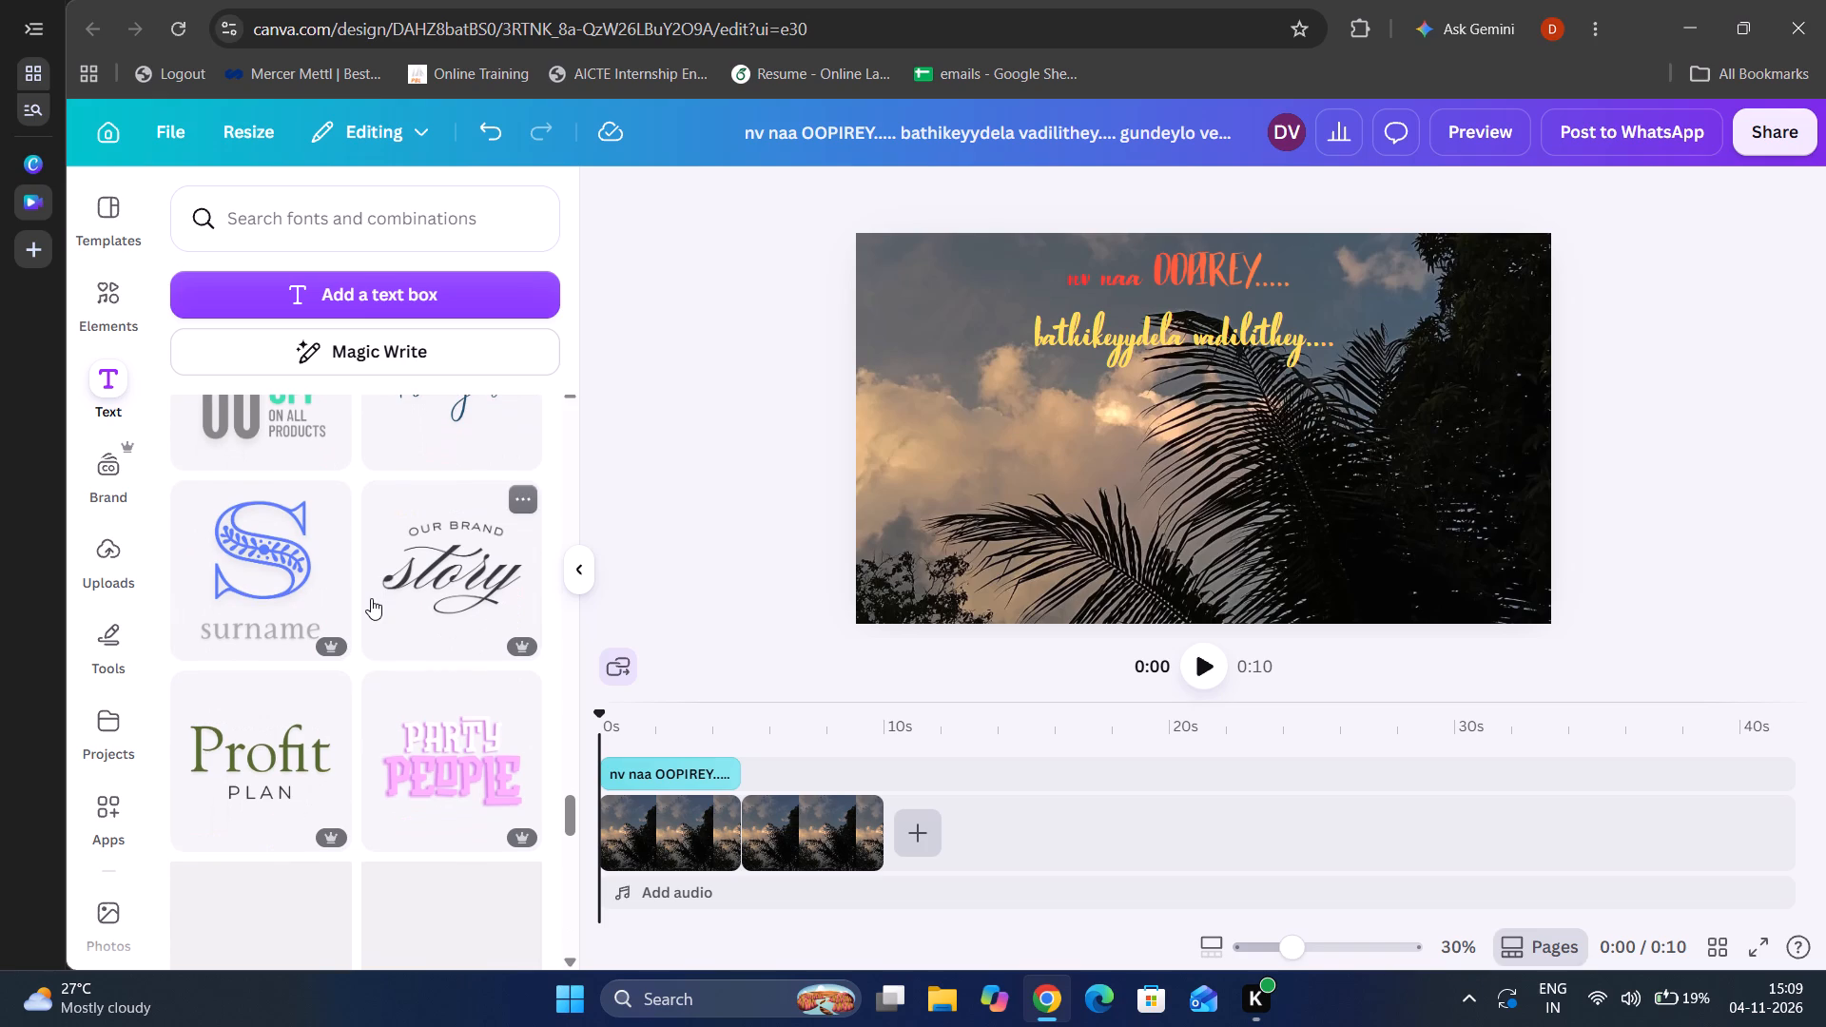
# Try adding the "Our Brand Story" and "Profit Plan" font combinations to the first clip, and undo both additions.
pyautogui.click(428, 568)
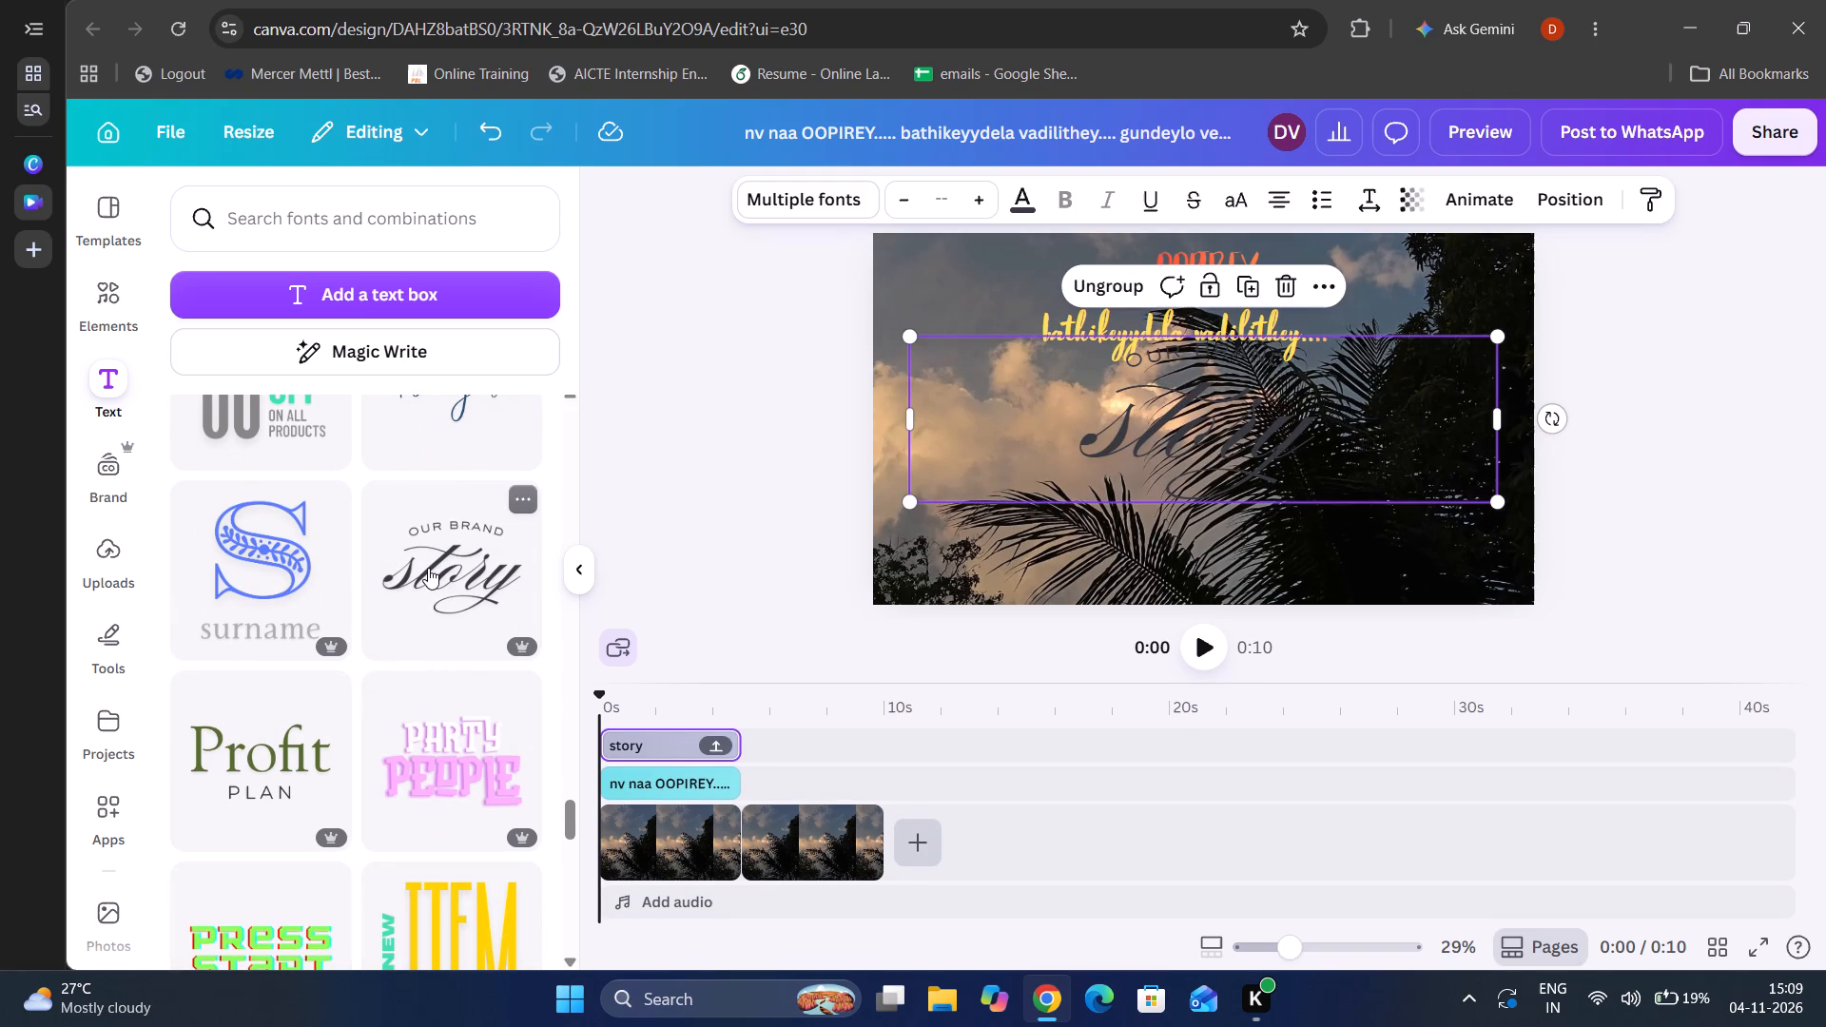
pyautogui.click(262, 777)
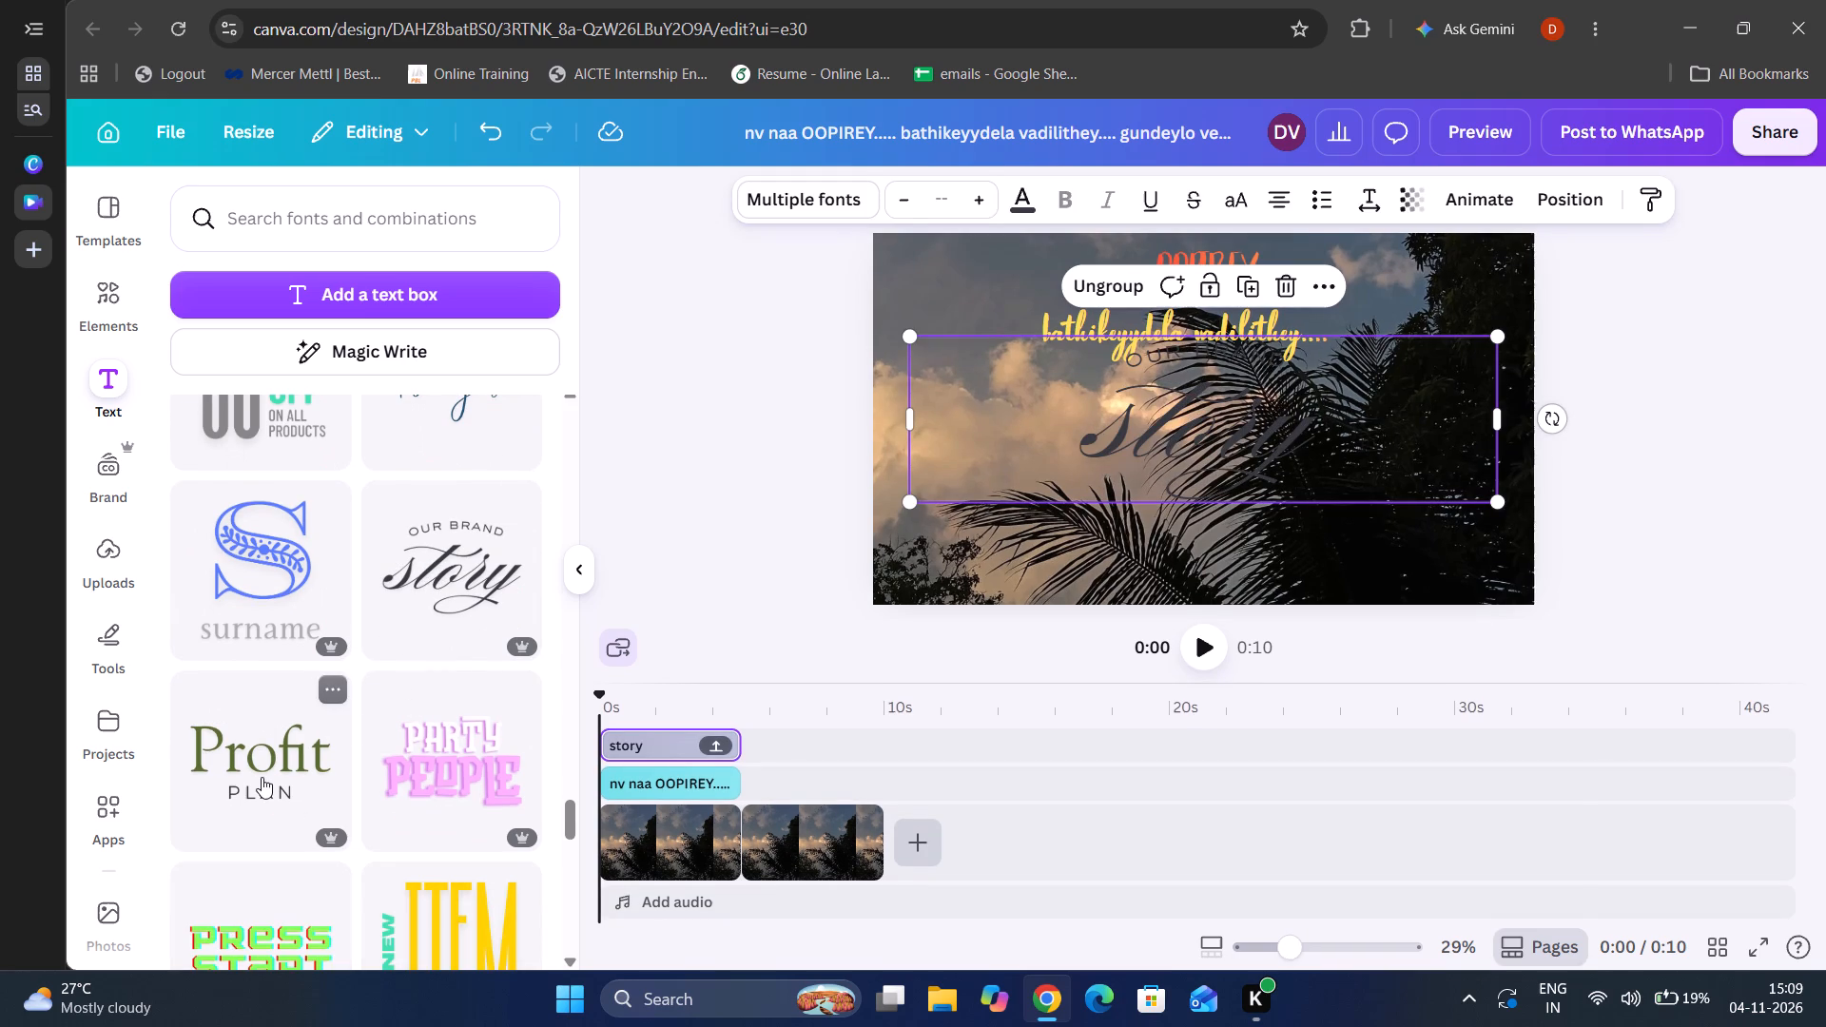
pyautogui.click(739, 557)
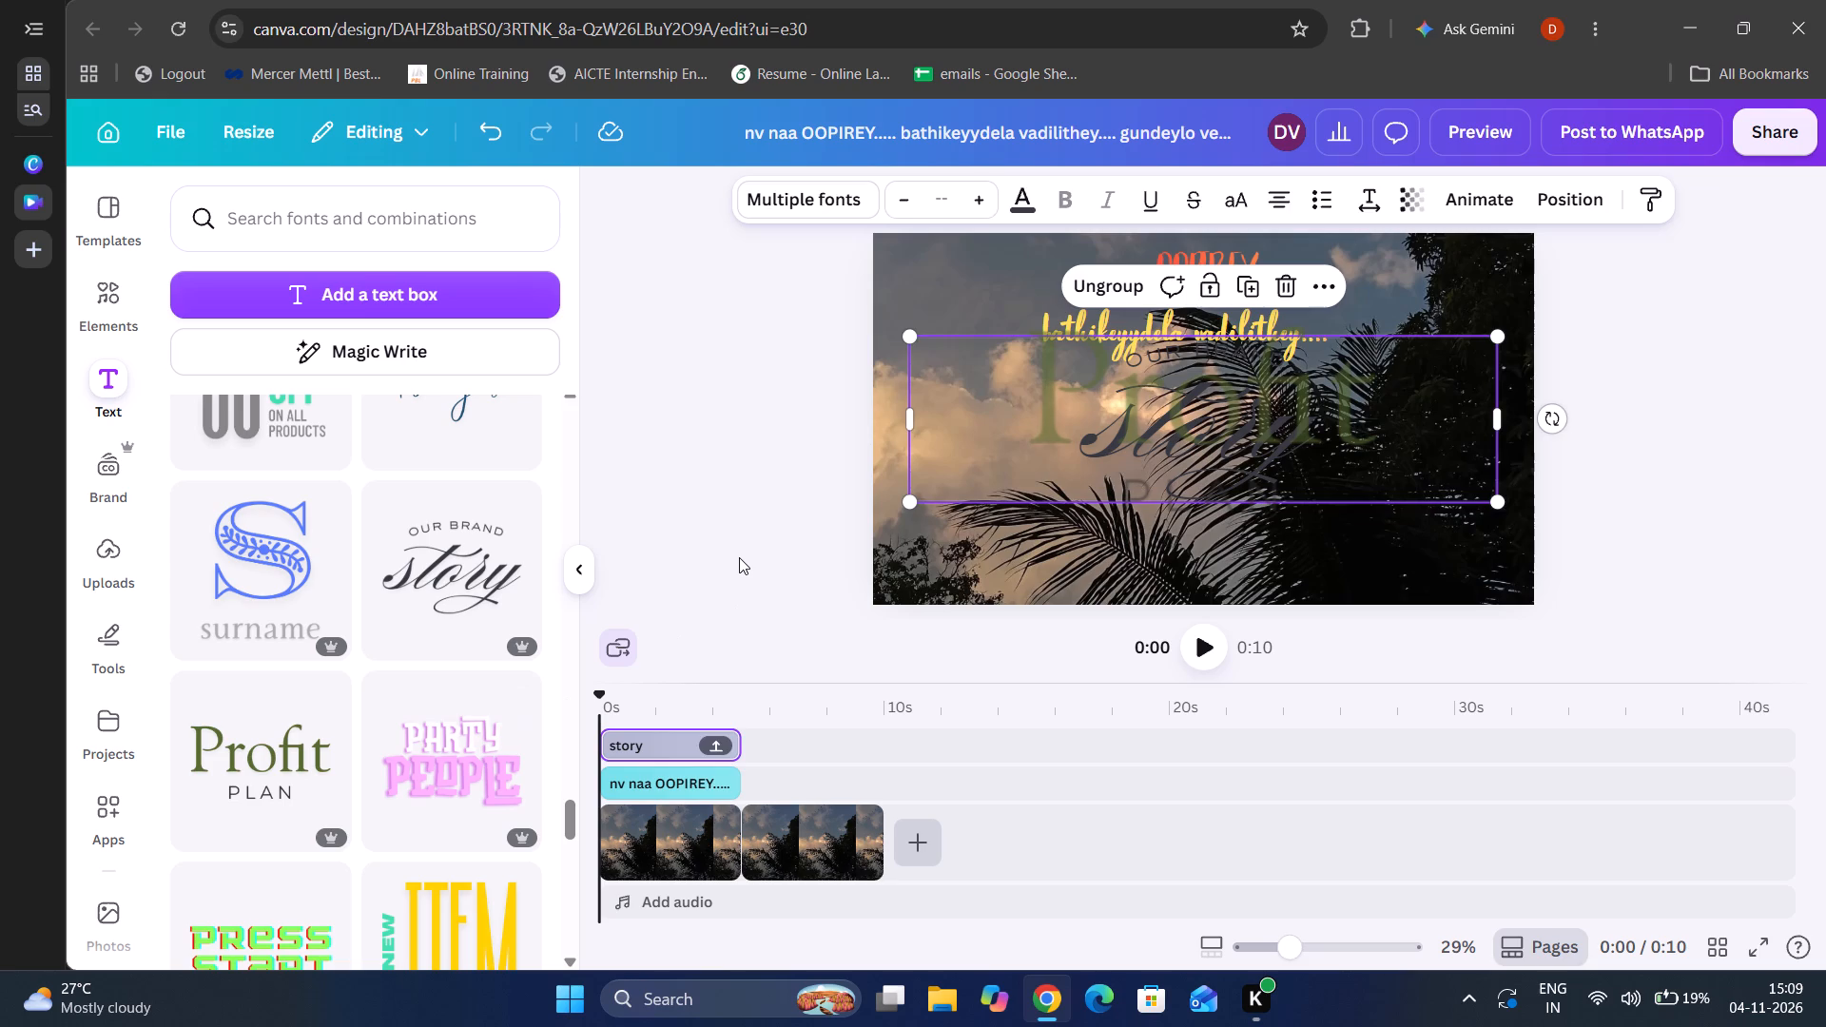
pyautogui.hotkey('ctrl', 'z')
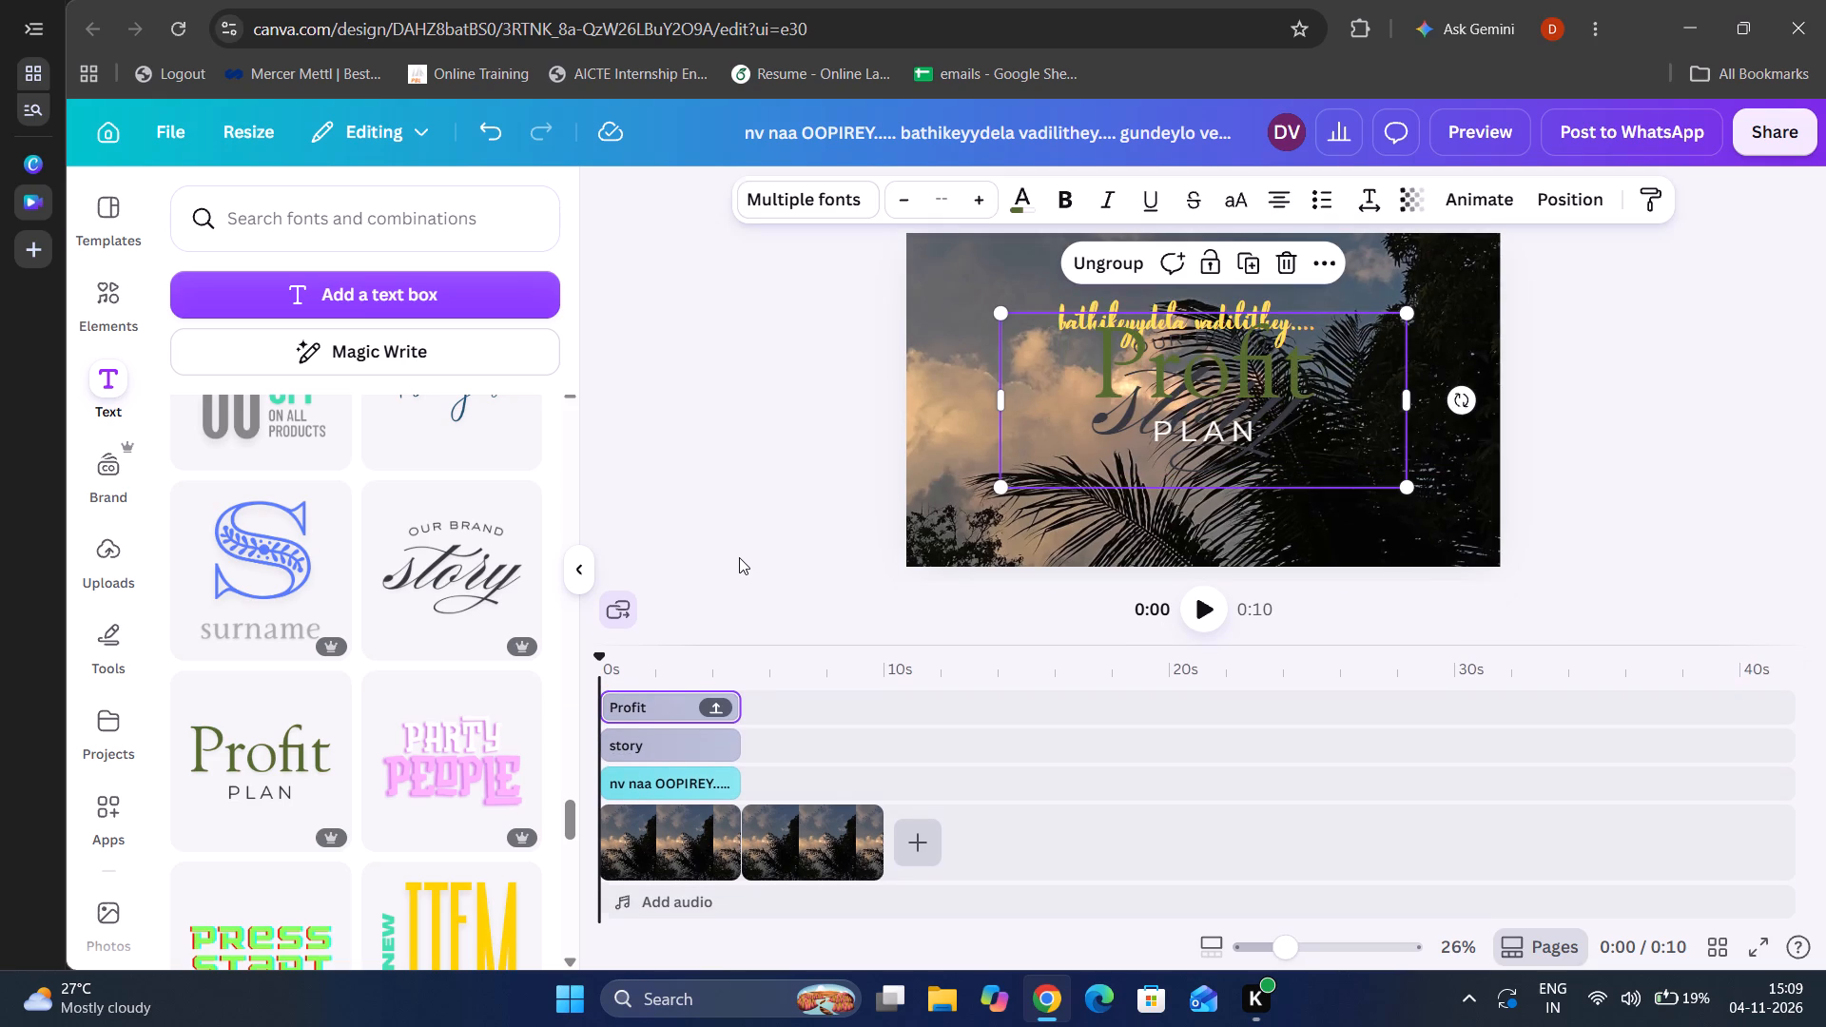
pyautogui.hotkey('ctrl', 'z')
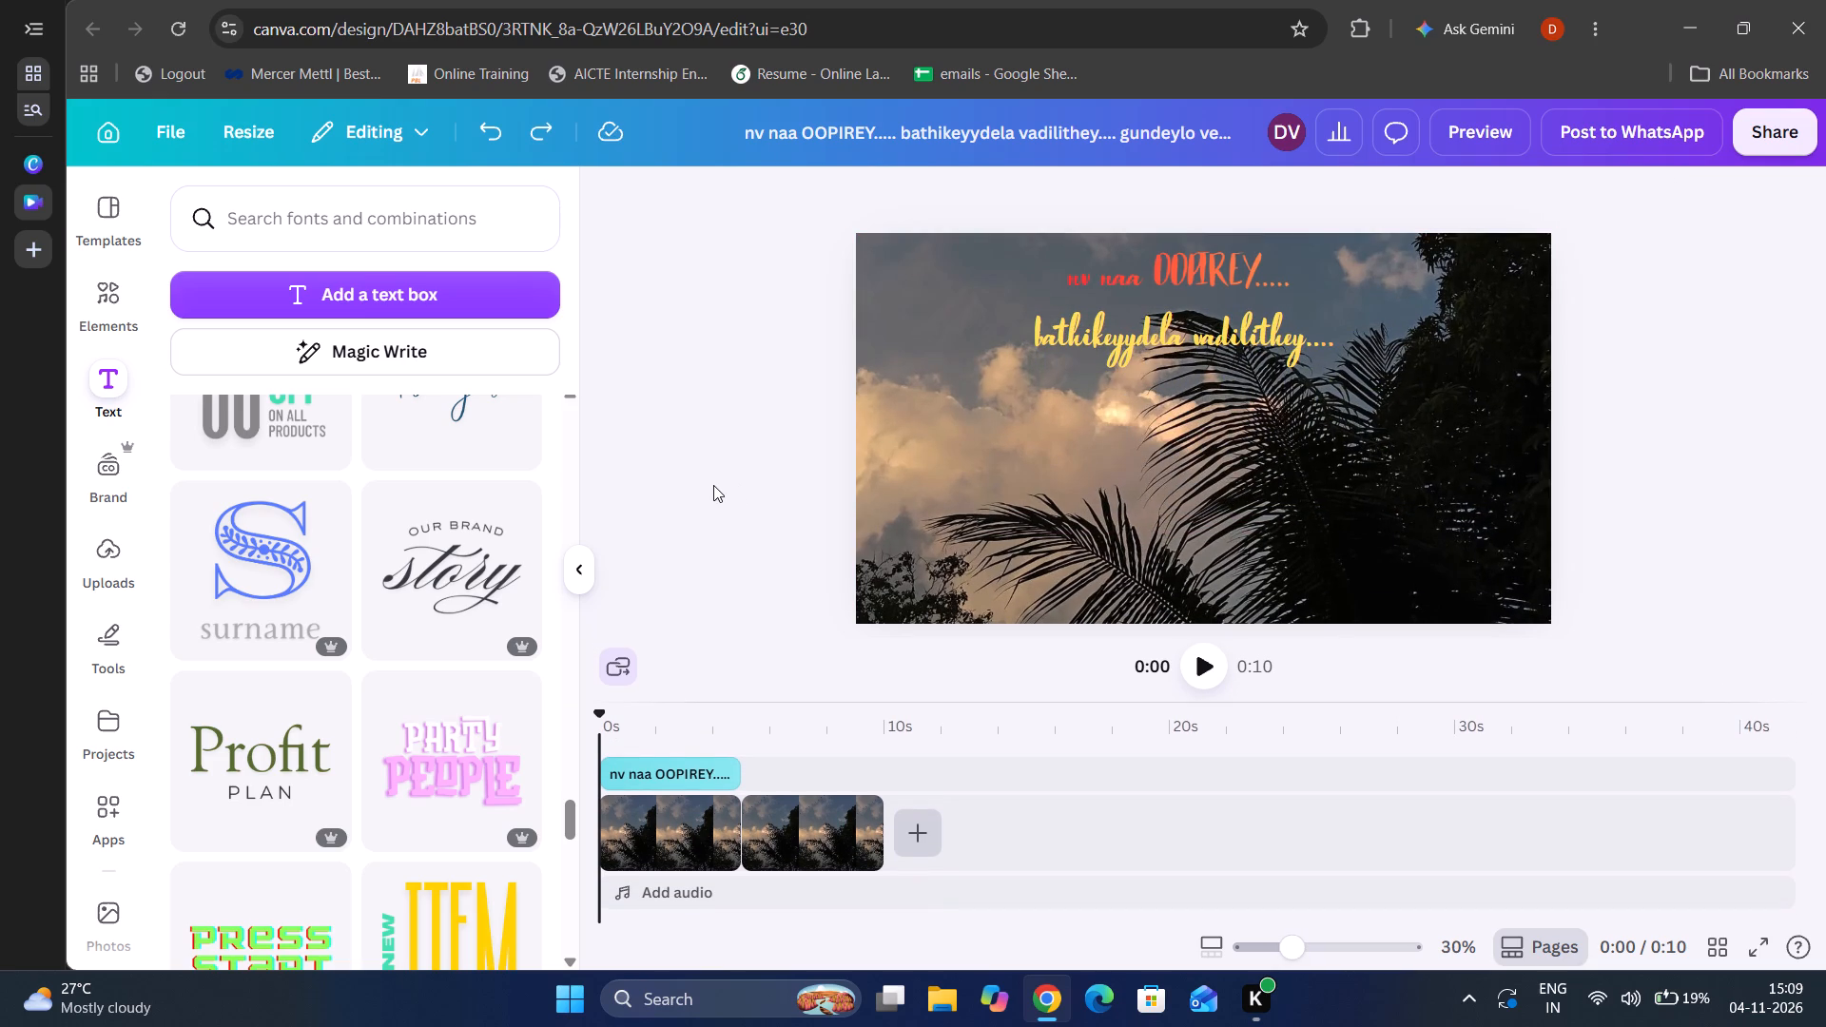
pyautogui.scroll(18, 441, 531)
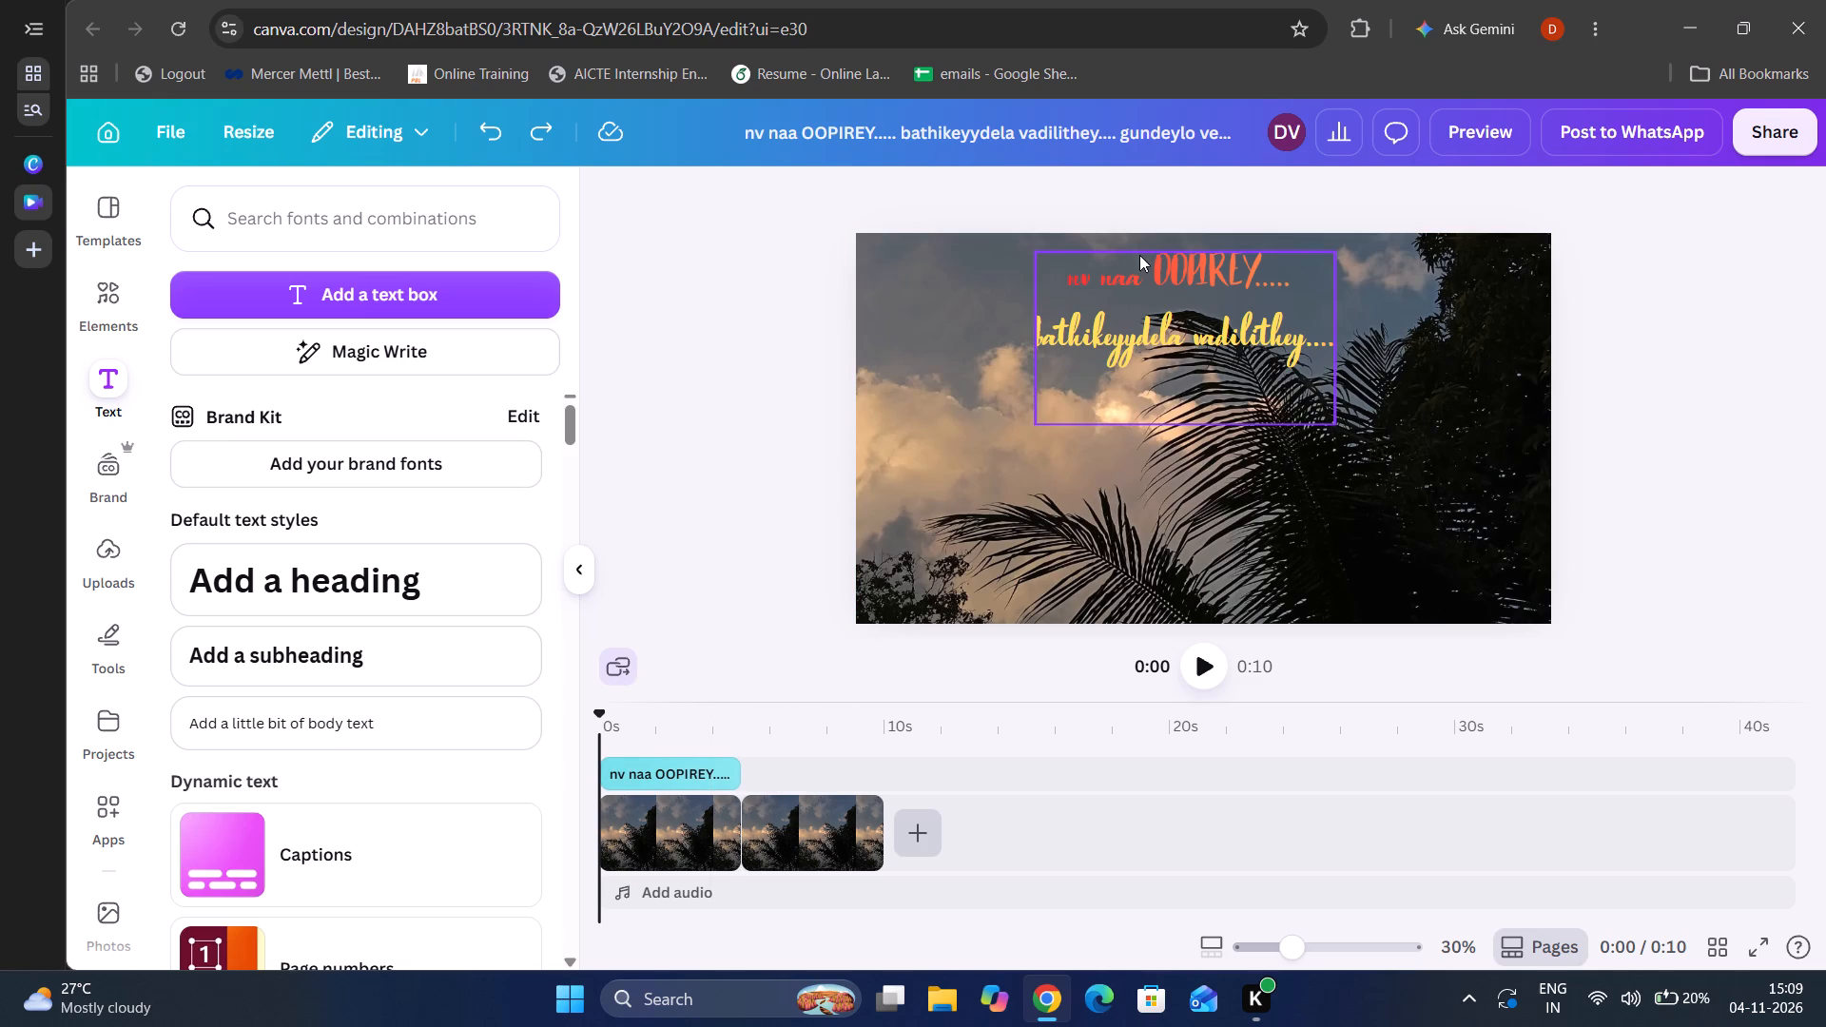
# Widen the lyric text box by extending its left side, keeping the font size at 89.8.
pyautogui.click(1181, 310)
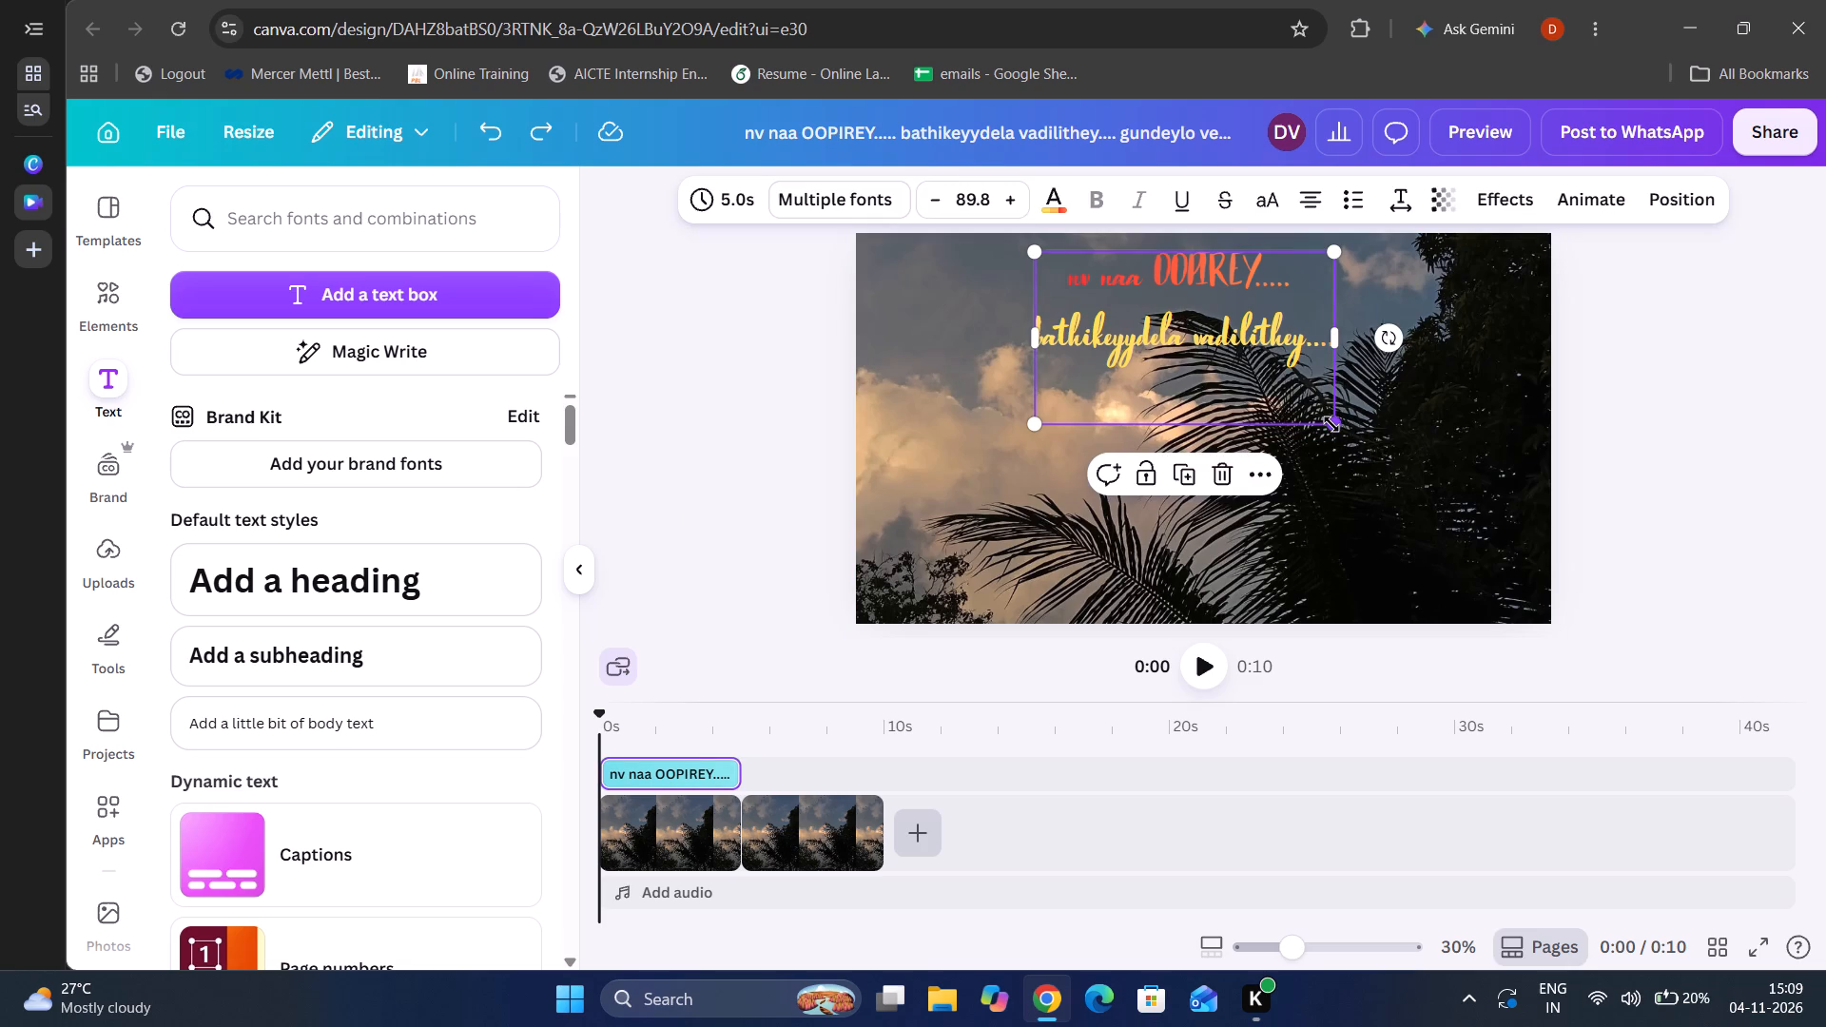
pyautogui.moveTo(1331, 424); pyautogui.dragTo(1347, 388)
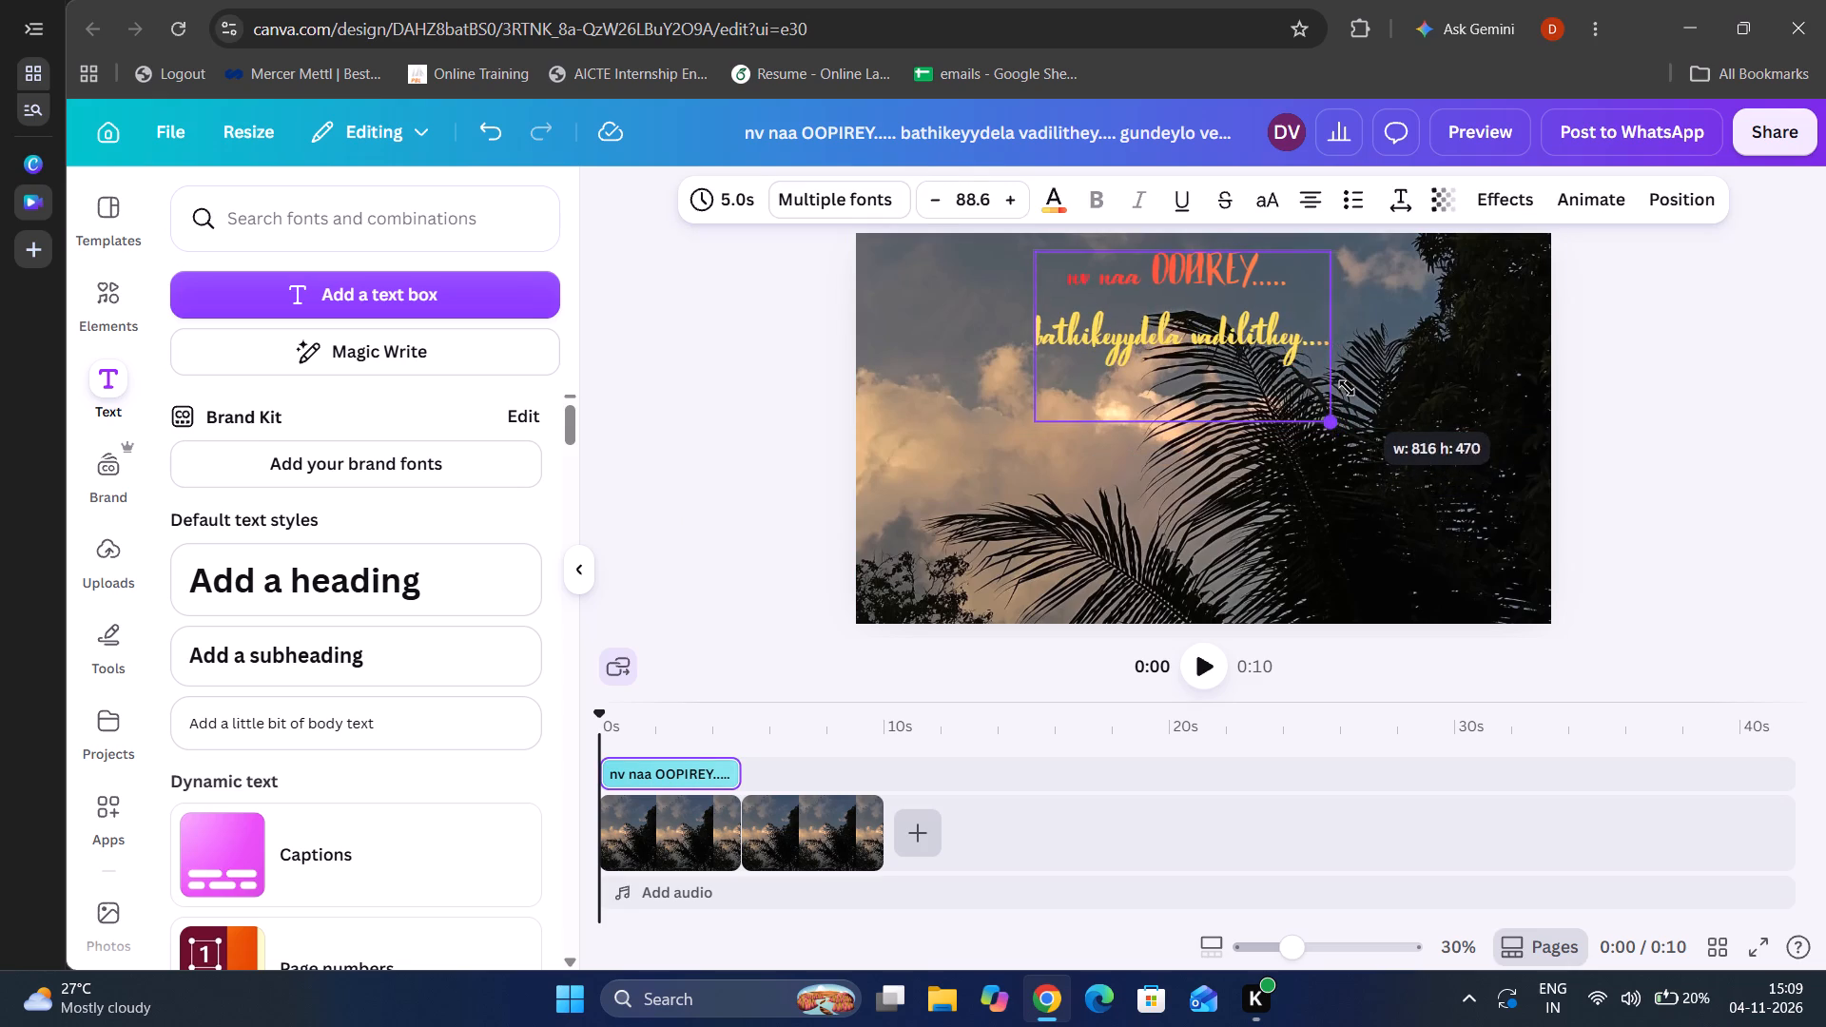
pyautogui.moveTo(1347, 388); pyautogui.dragTo(1343, 404)
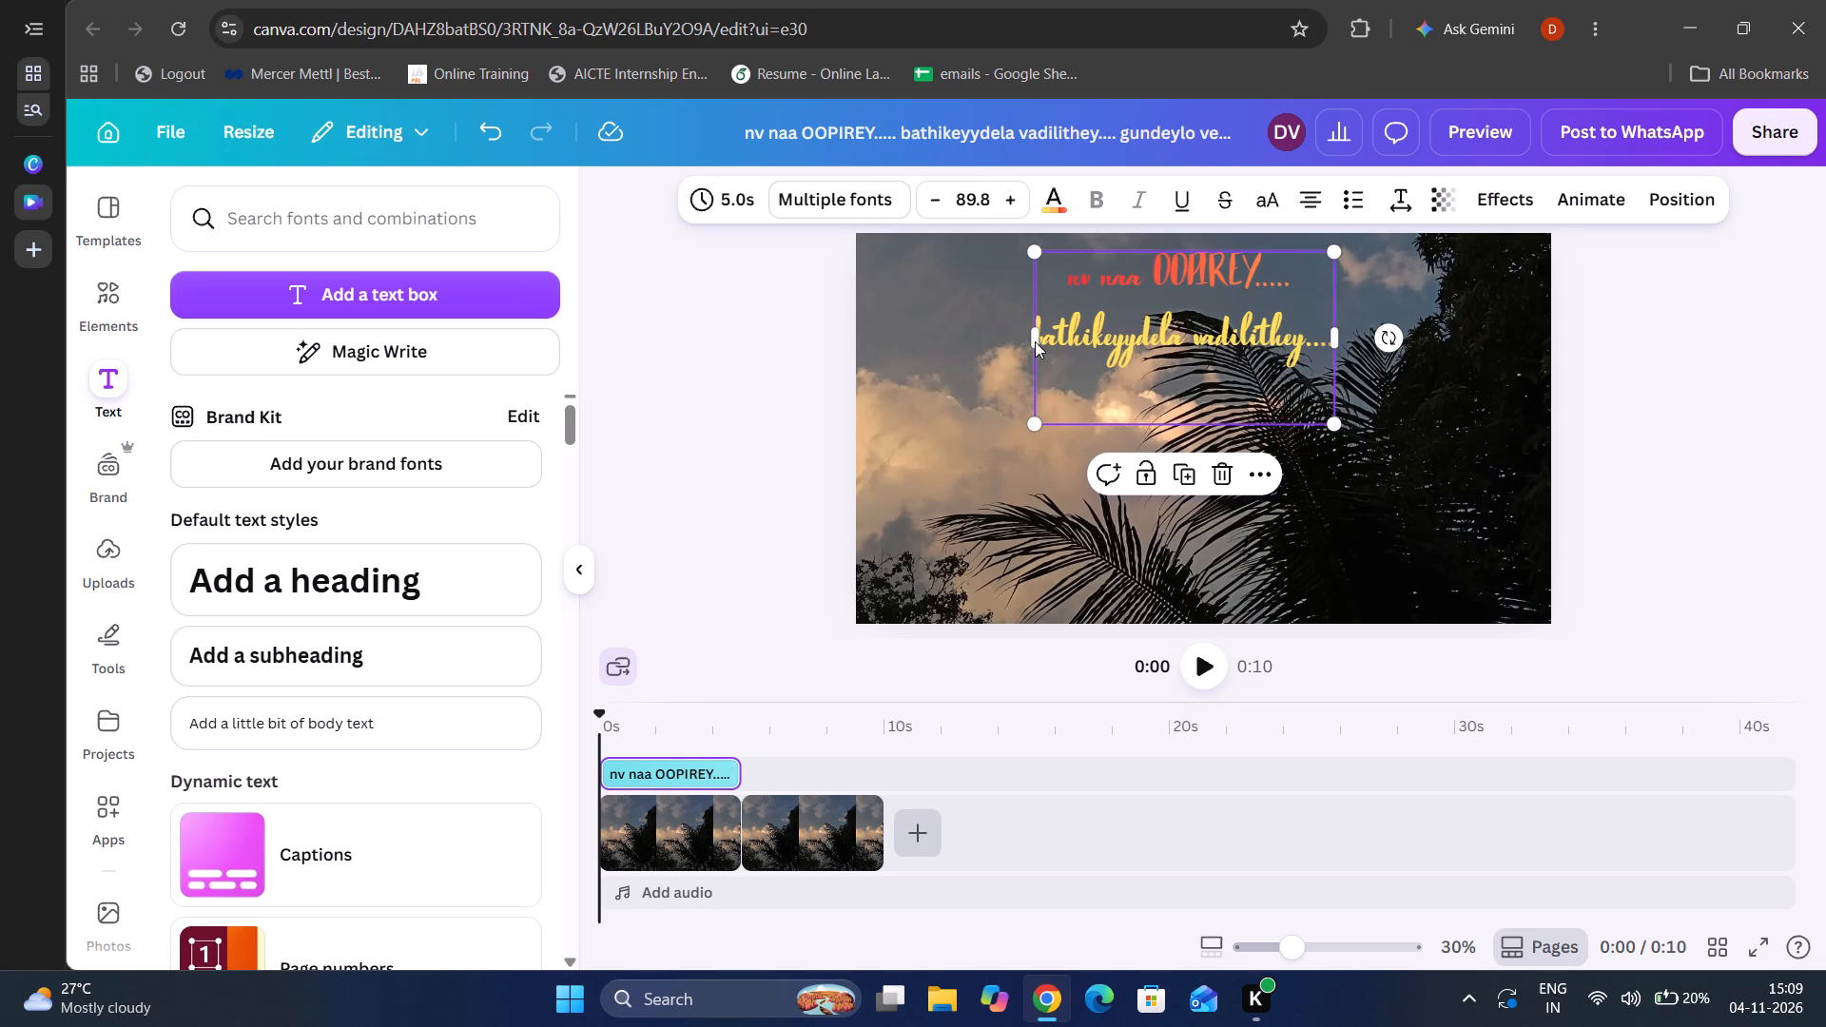
pyautogui.moveTo(1031, 340); pyautogui.dragTo(960, 338)
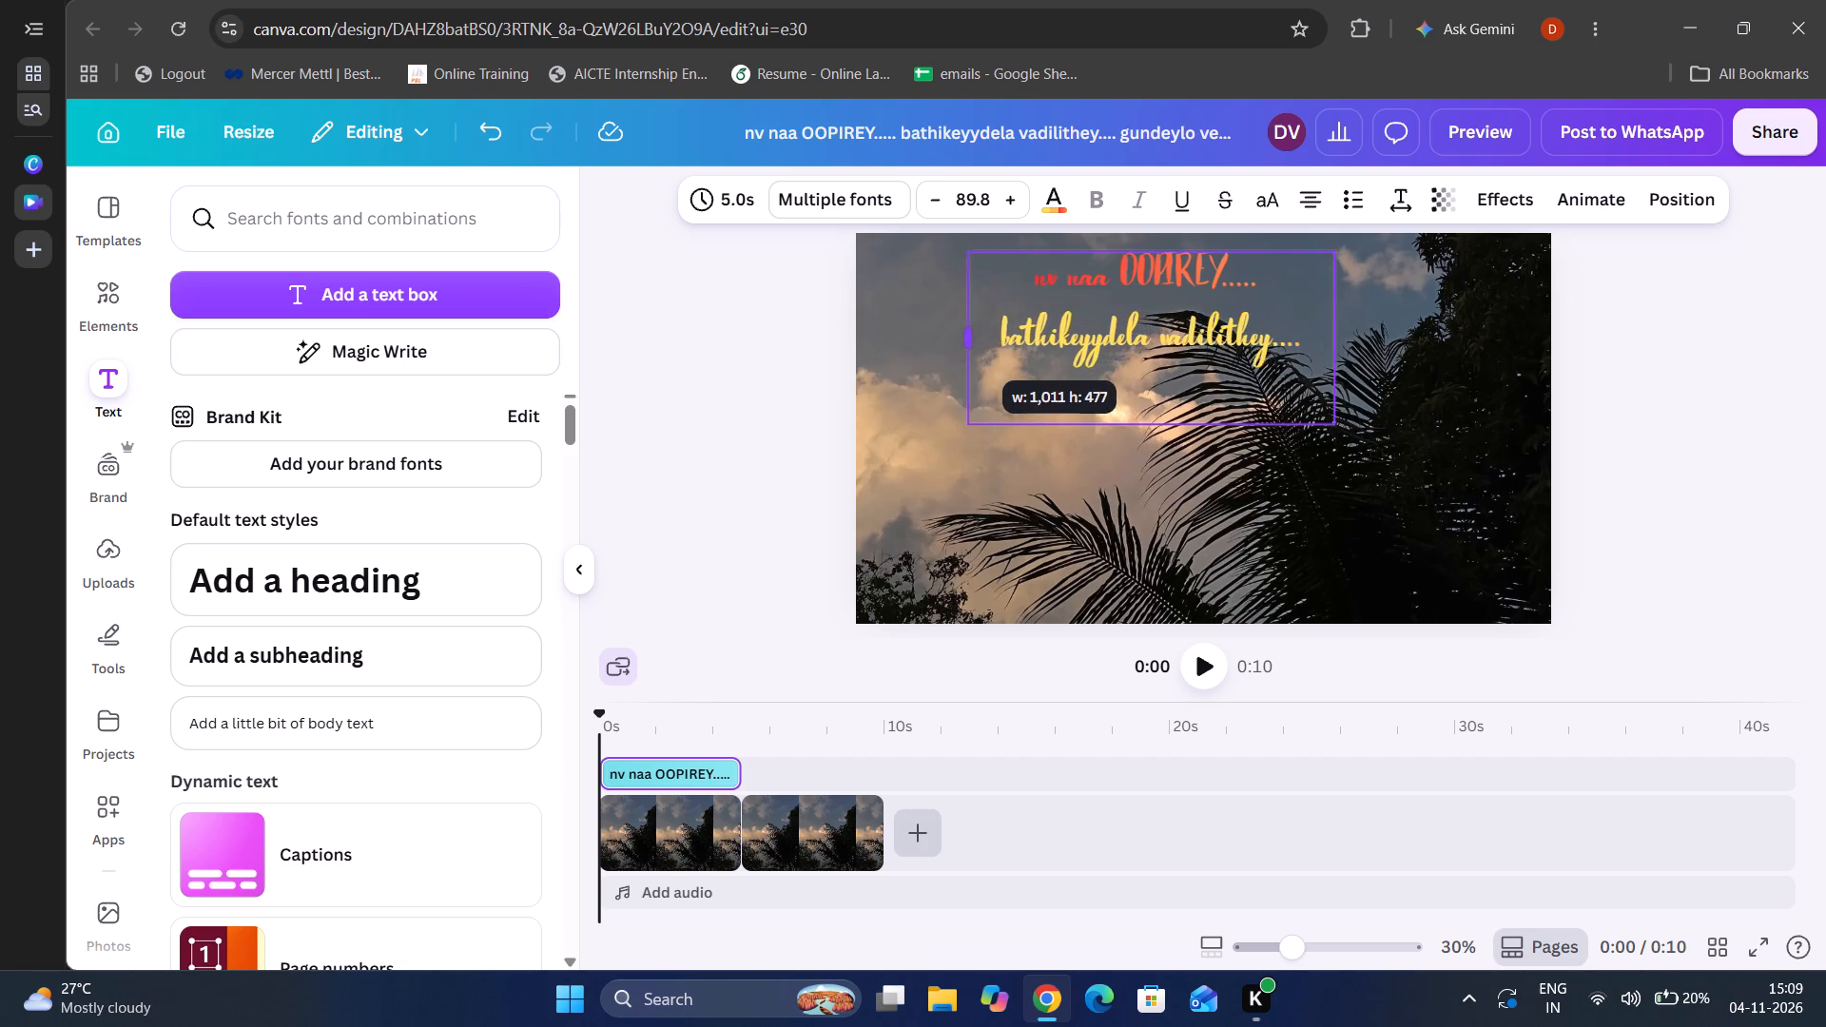
pyautogui.moveTo(960, 338); pyautogui.dragTo(908, 339)
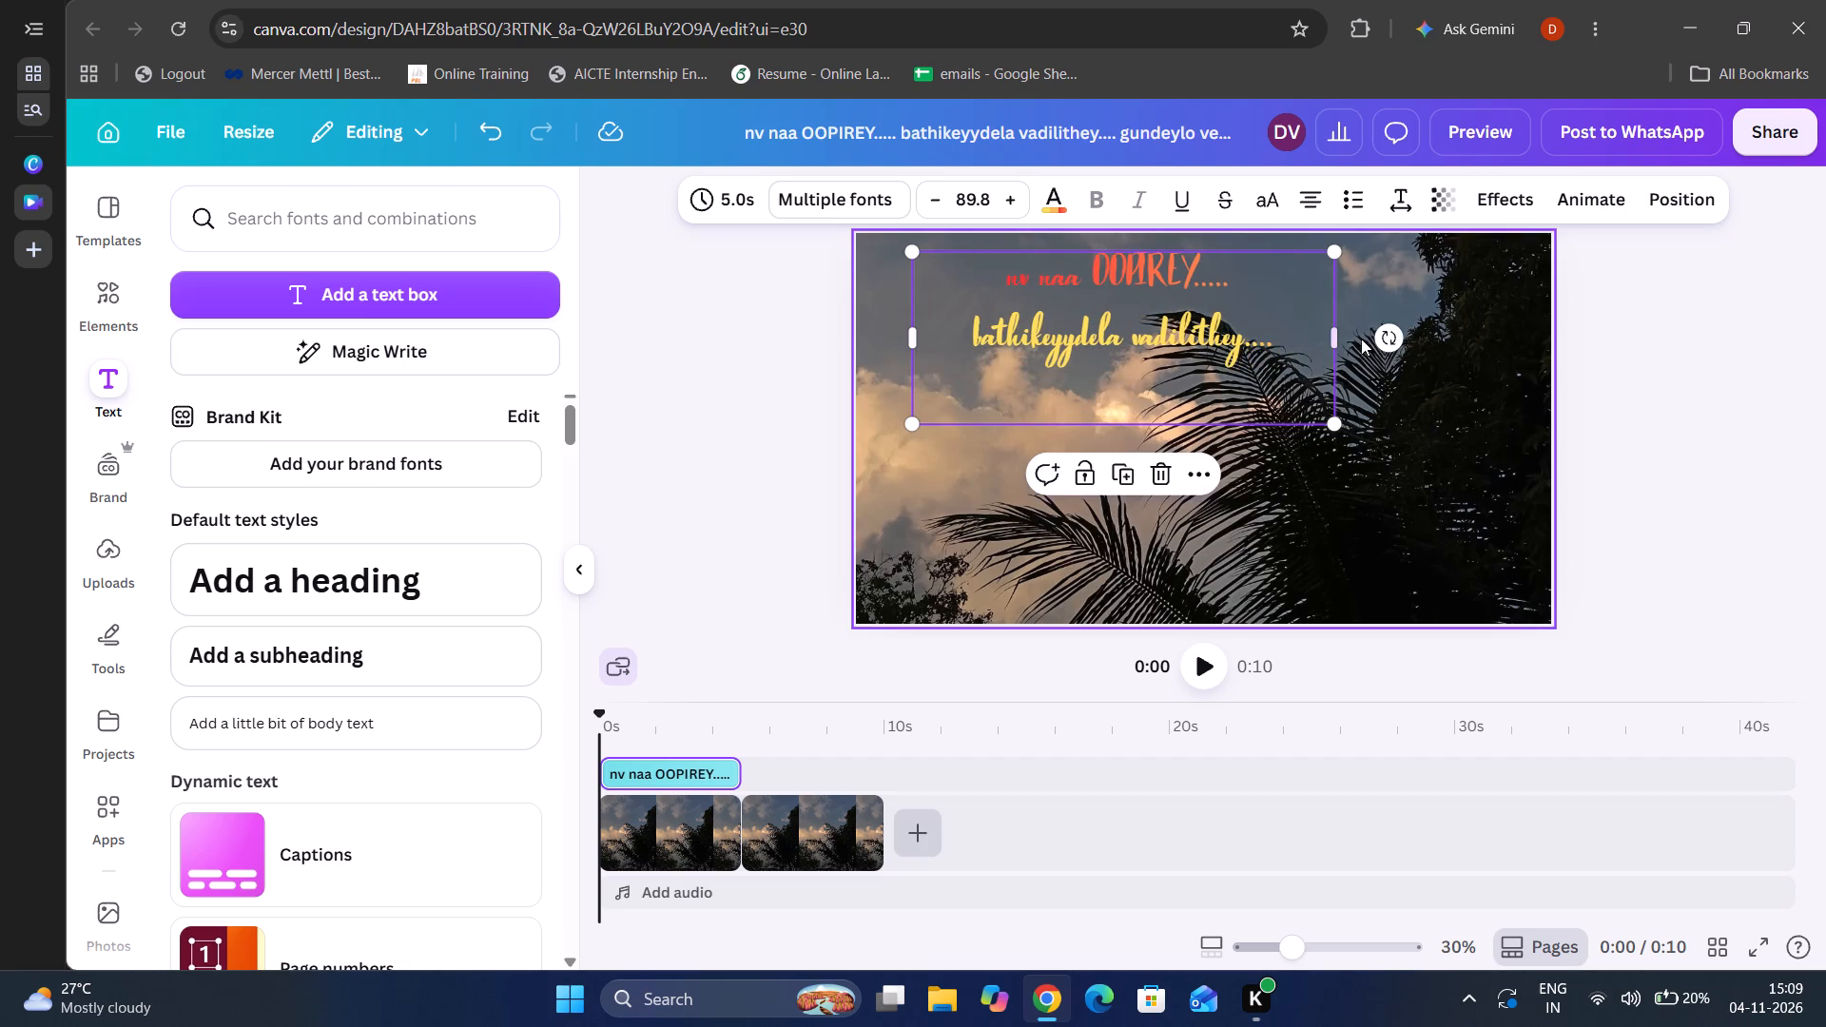
# Move the lyric text box rightwards and up against the top edge of the frame.
pyautogui.moveTo(1331, 341); pyautogui.dragTo(1383, 327)
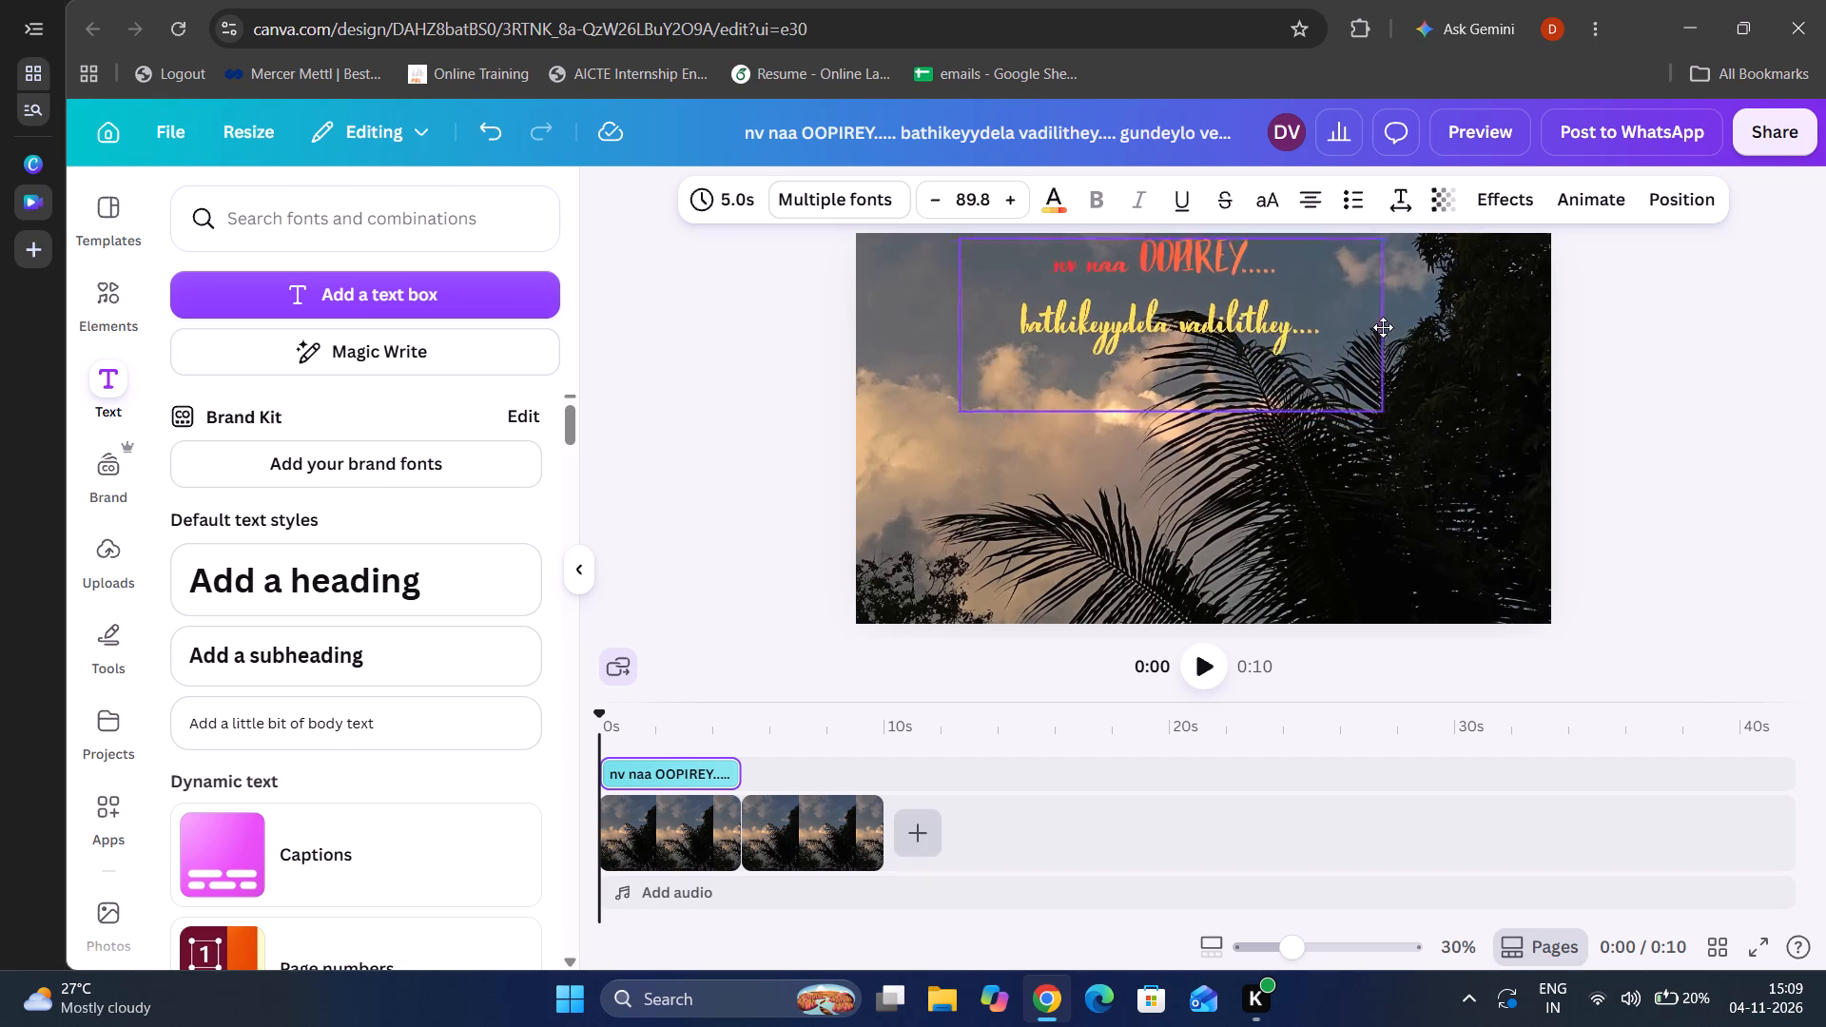
pyautogui.moveTo(1383, 327); pyautogui.dragTo(1427, 327)
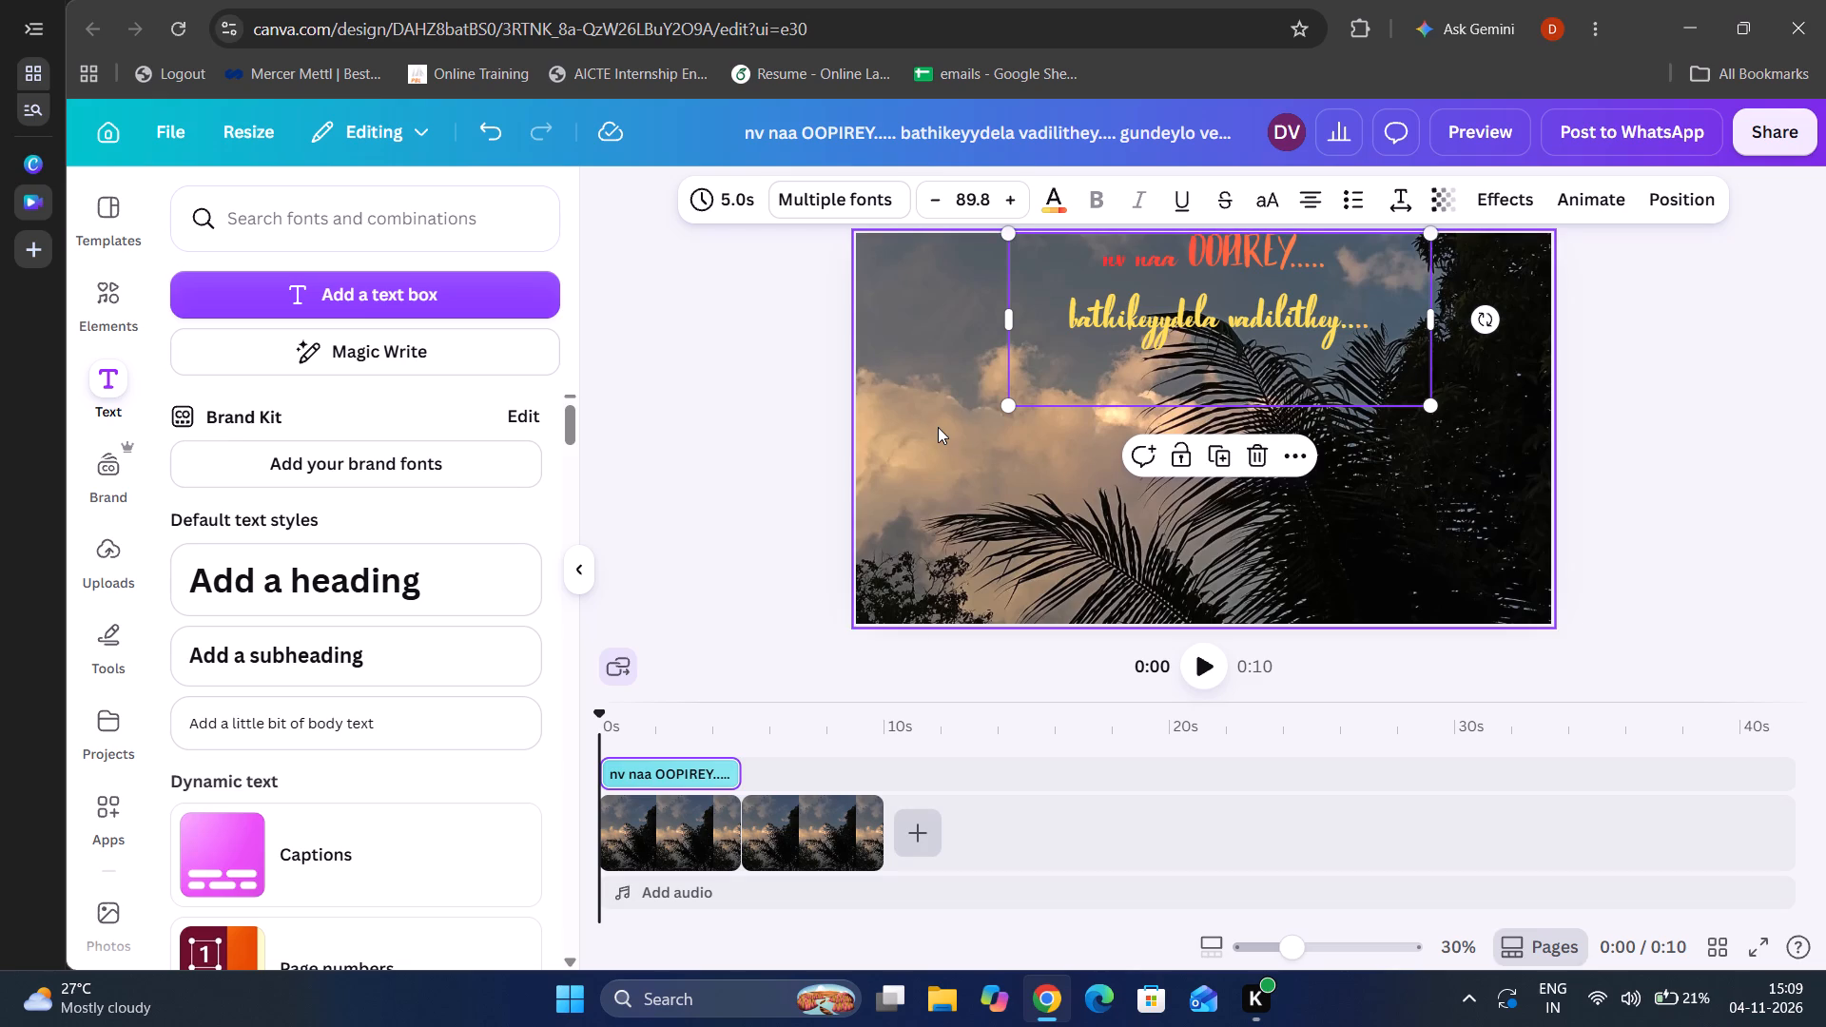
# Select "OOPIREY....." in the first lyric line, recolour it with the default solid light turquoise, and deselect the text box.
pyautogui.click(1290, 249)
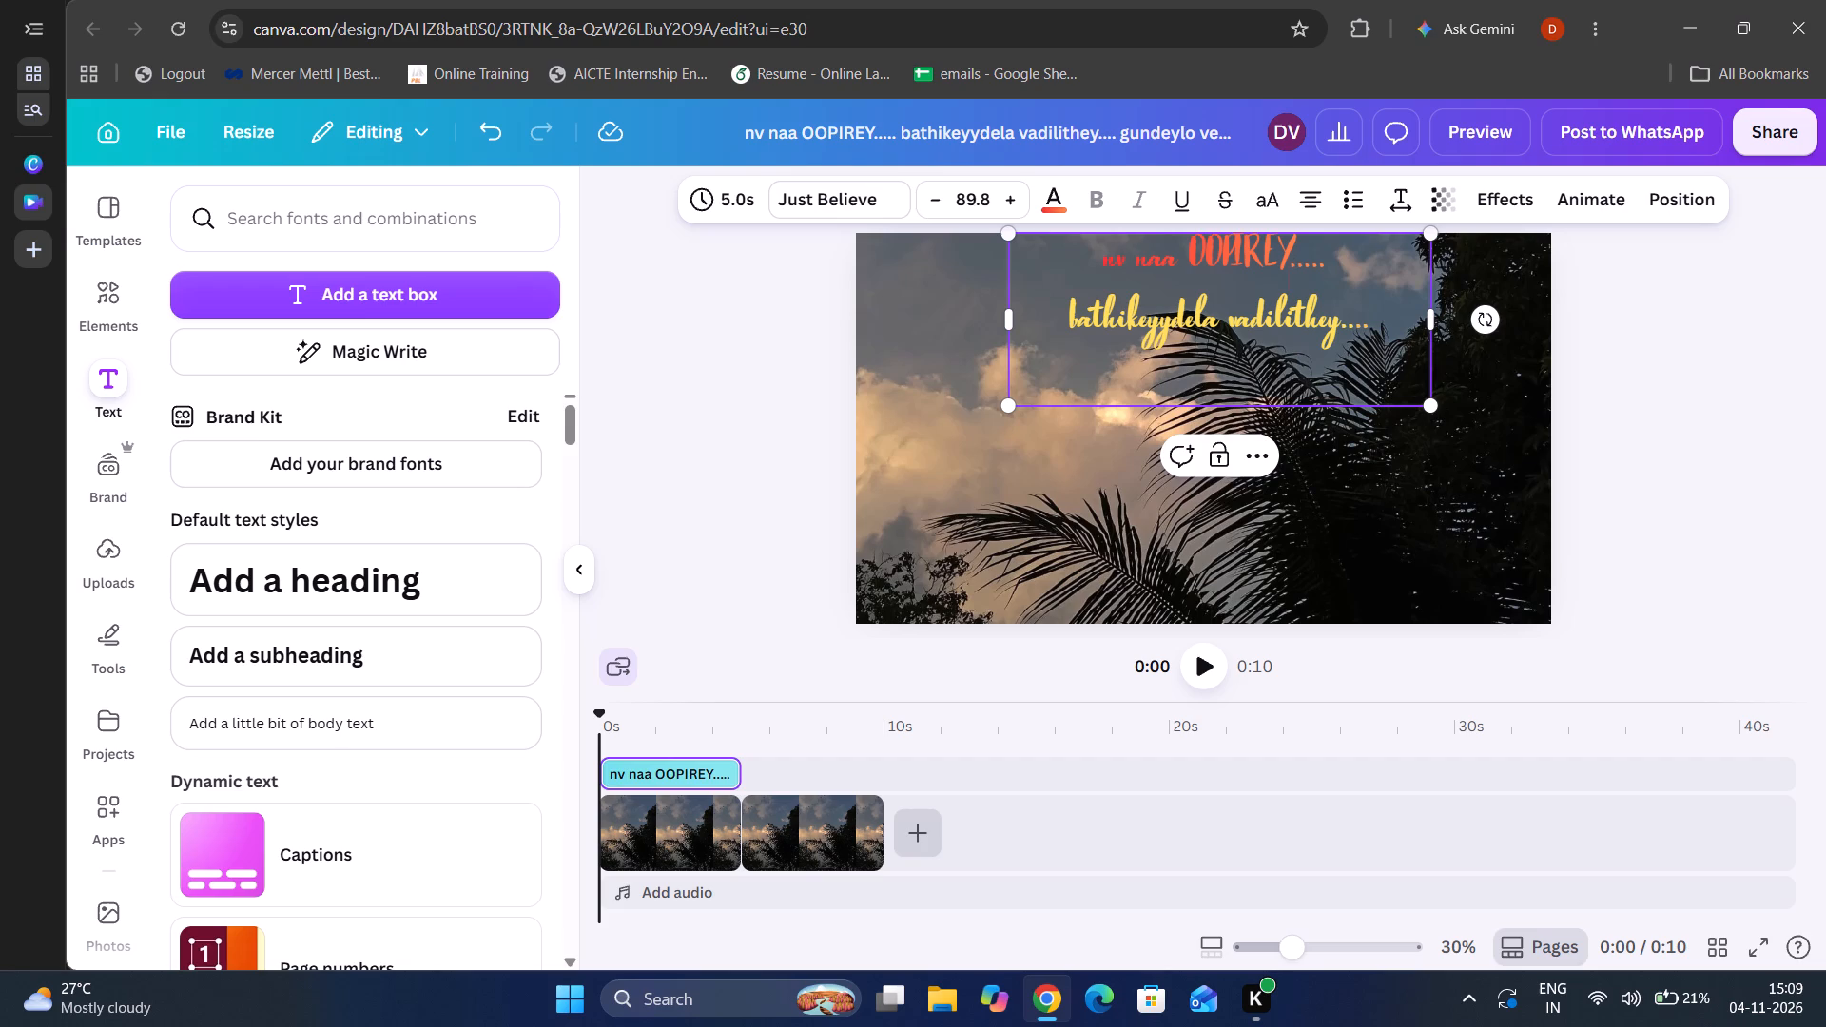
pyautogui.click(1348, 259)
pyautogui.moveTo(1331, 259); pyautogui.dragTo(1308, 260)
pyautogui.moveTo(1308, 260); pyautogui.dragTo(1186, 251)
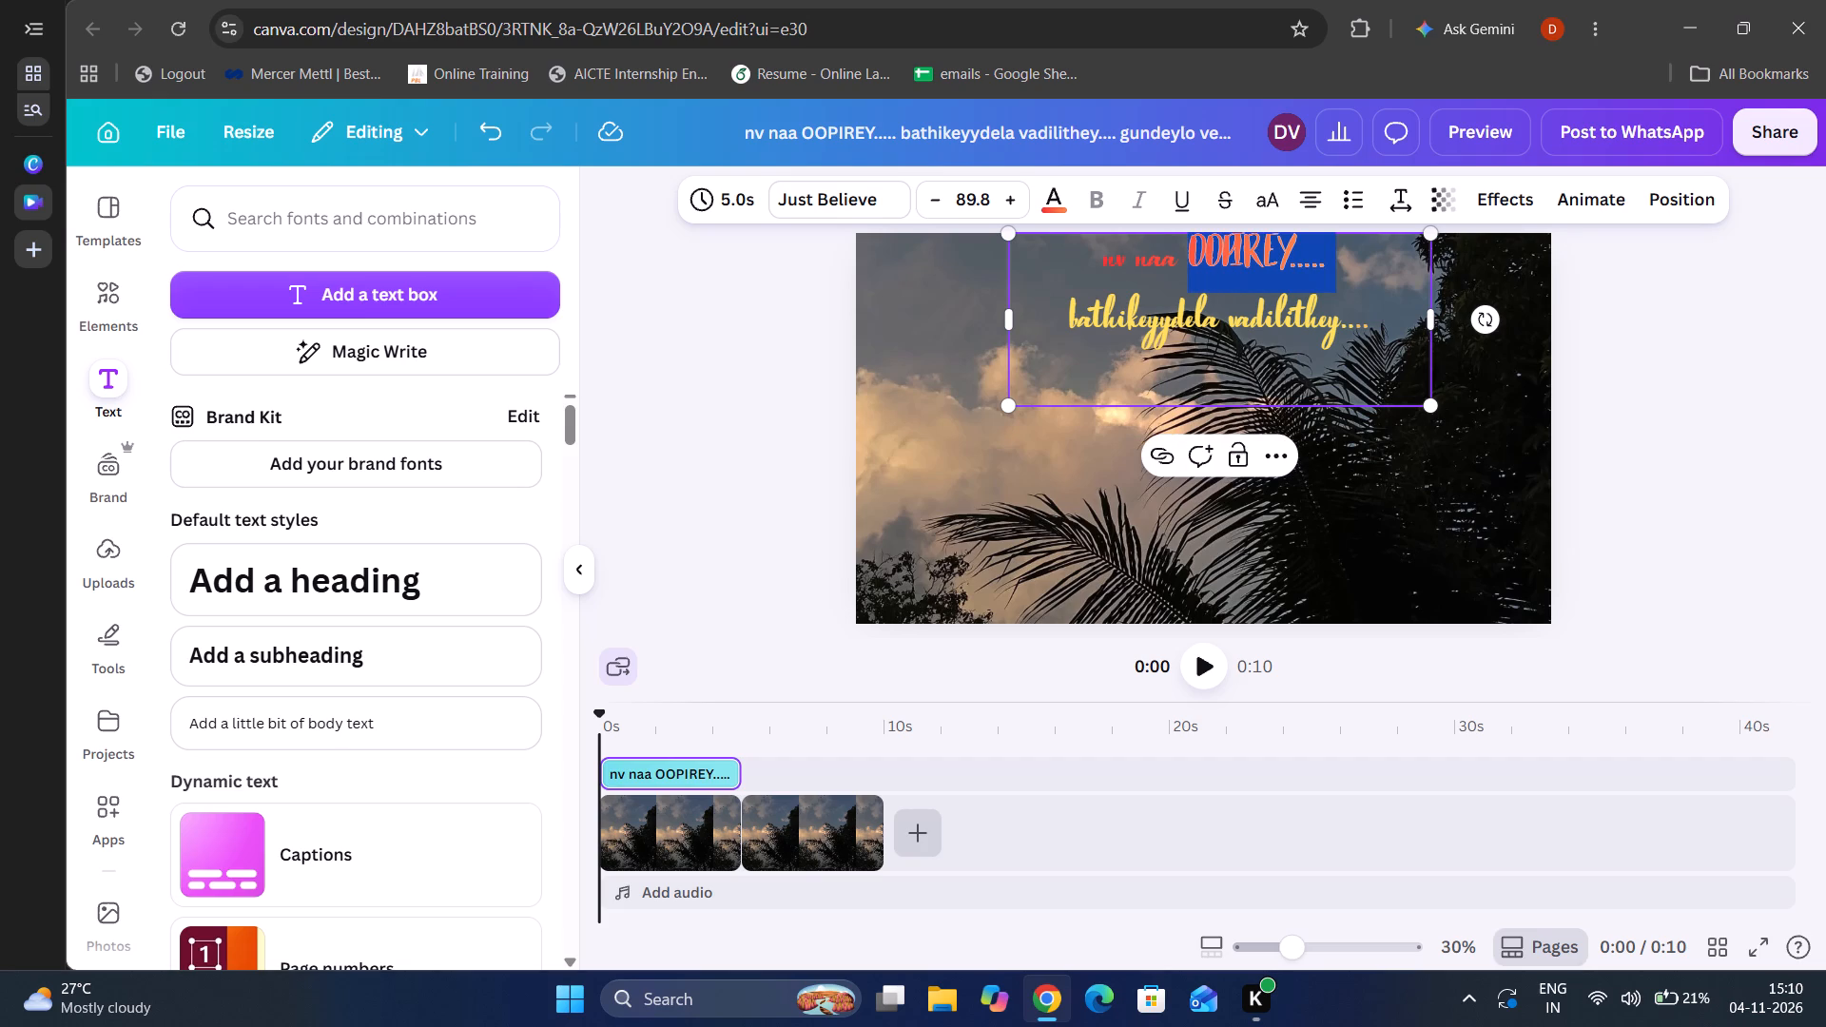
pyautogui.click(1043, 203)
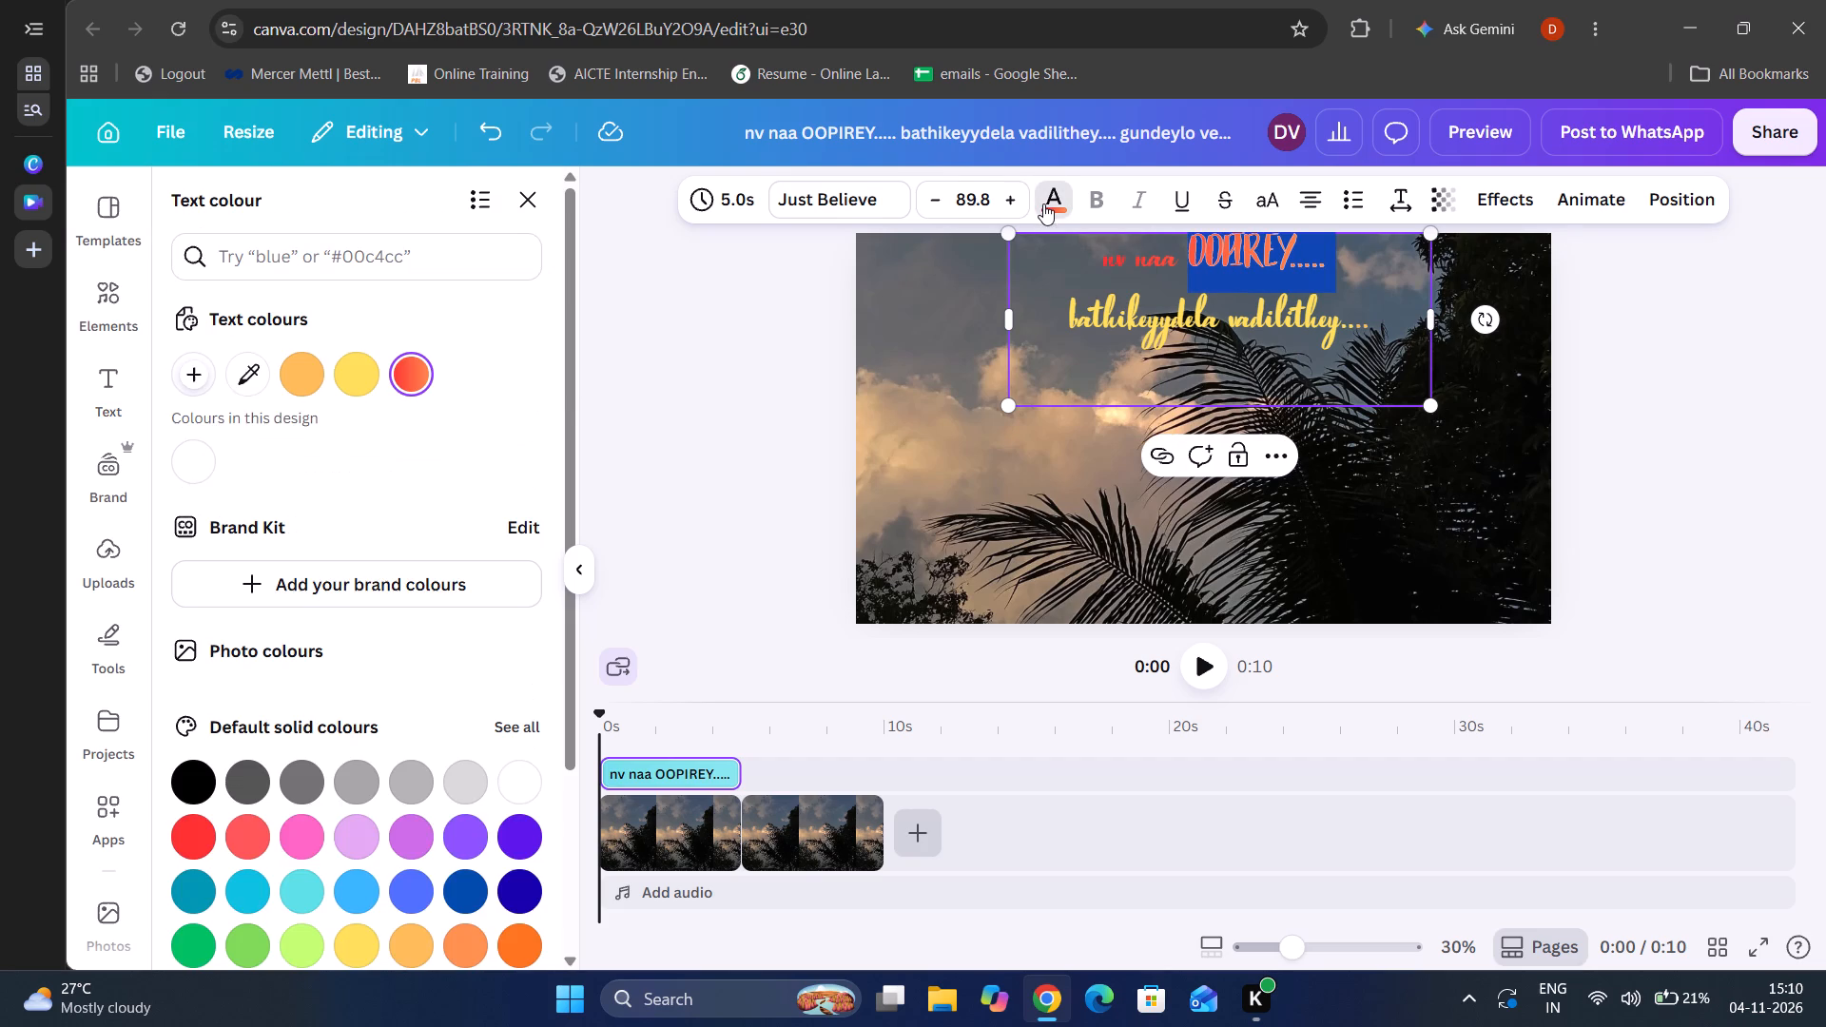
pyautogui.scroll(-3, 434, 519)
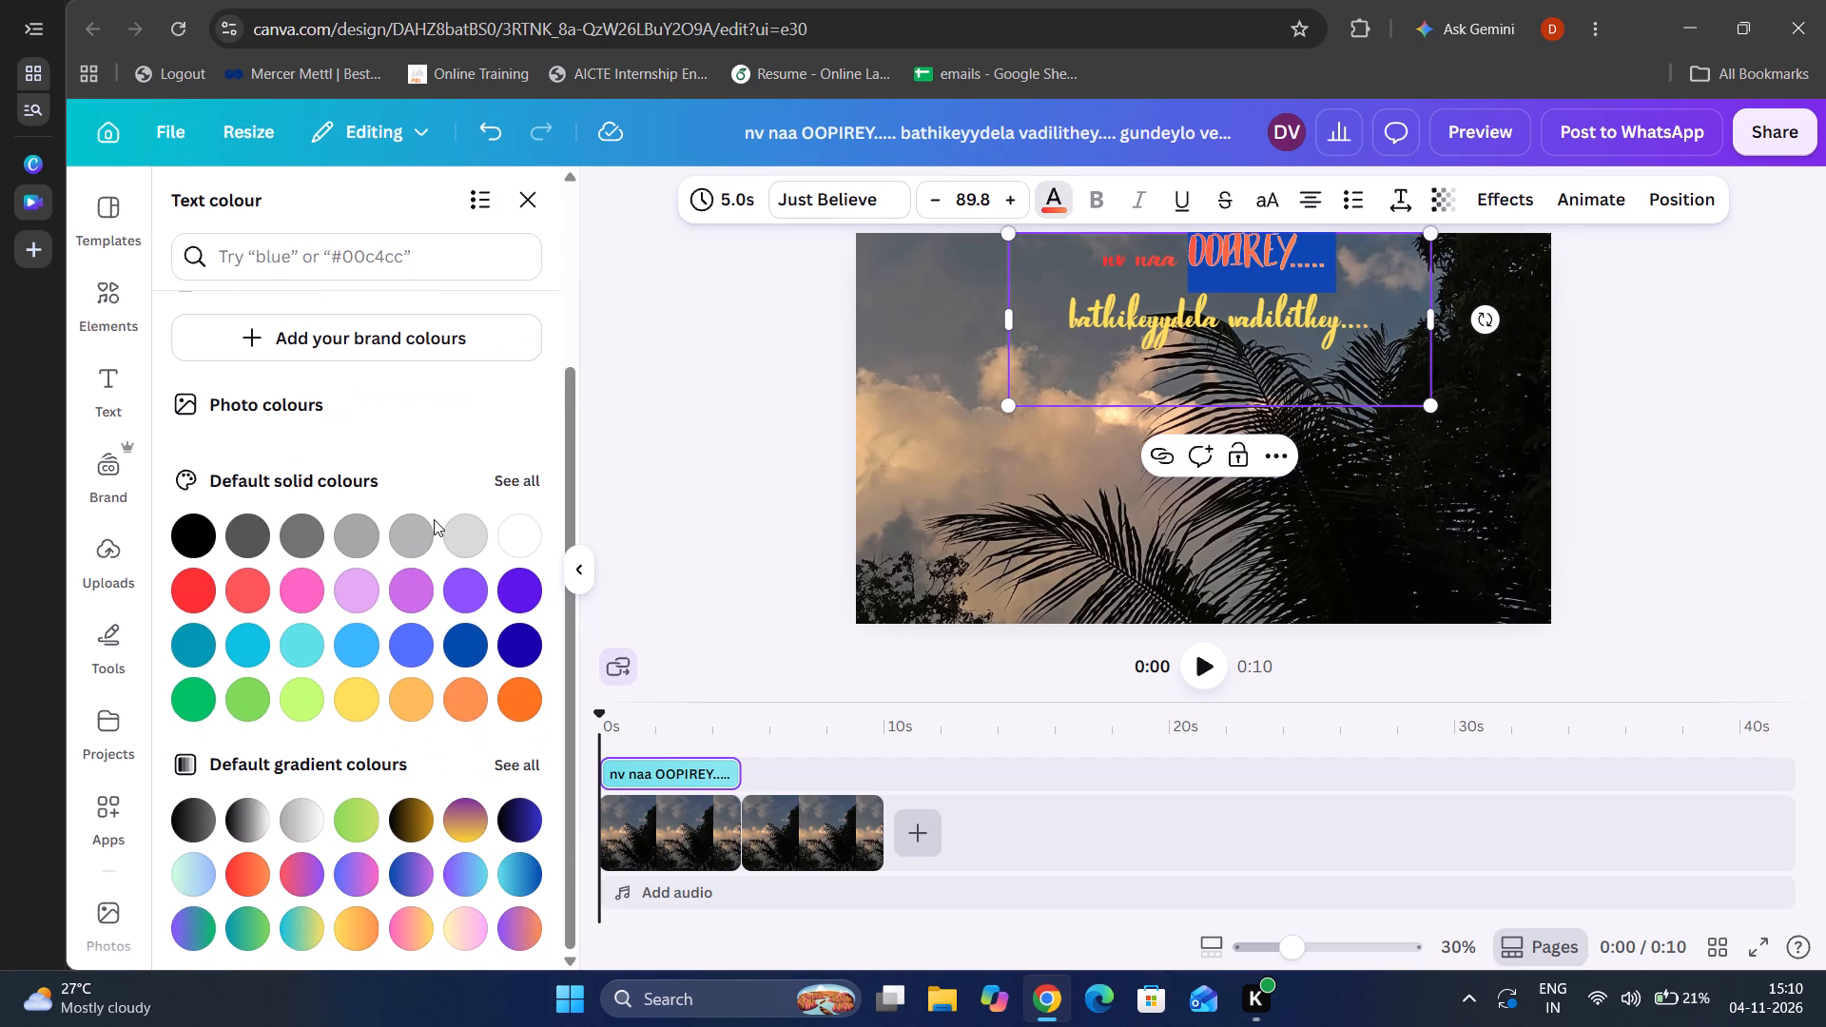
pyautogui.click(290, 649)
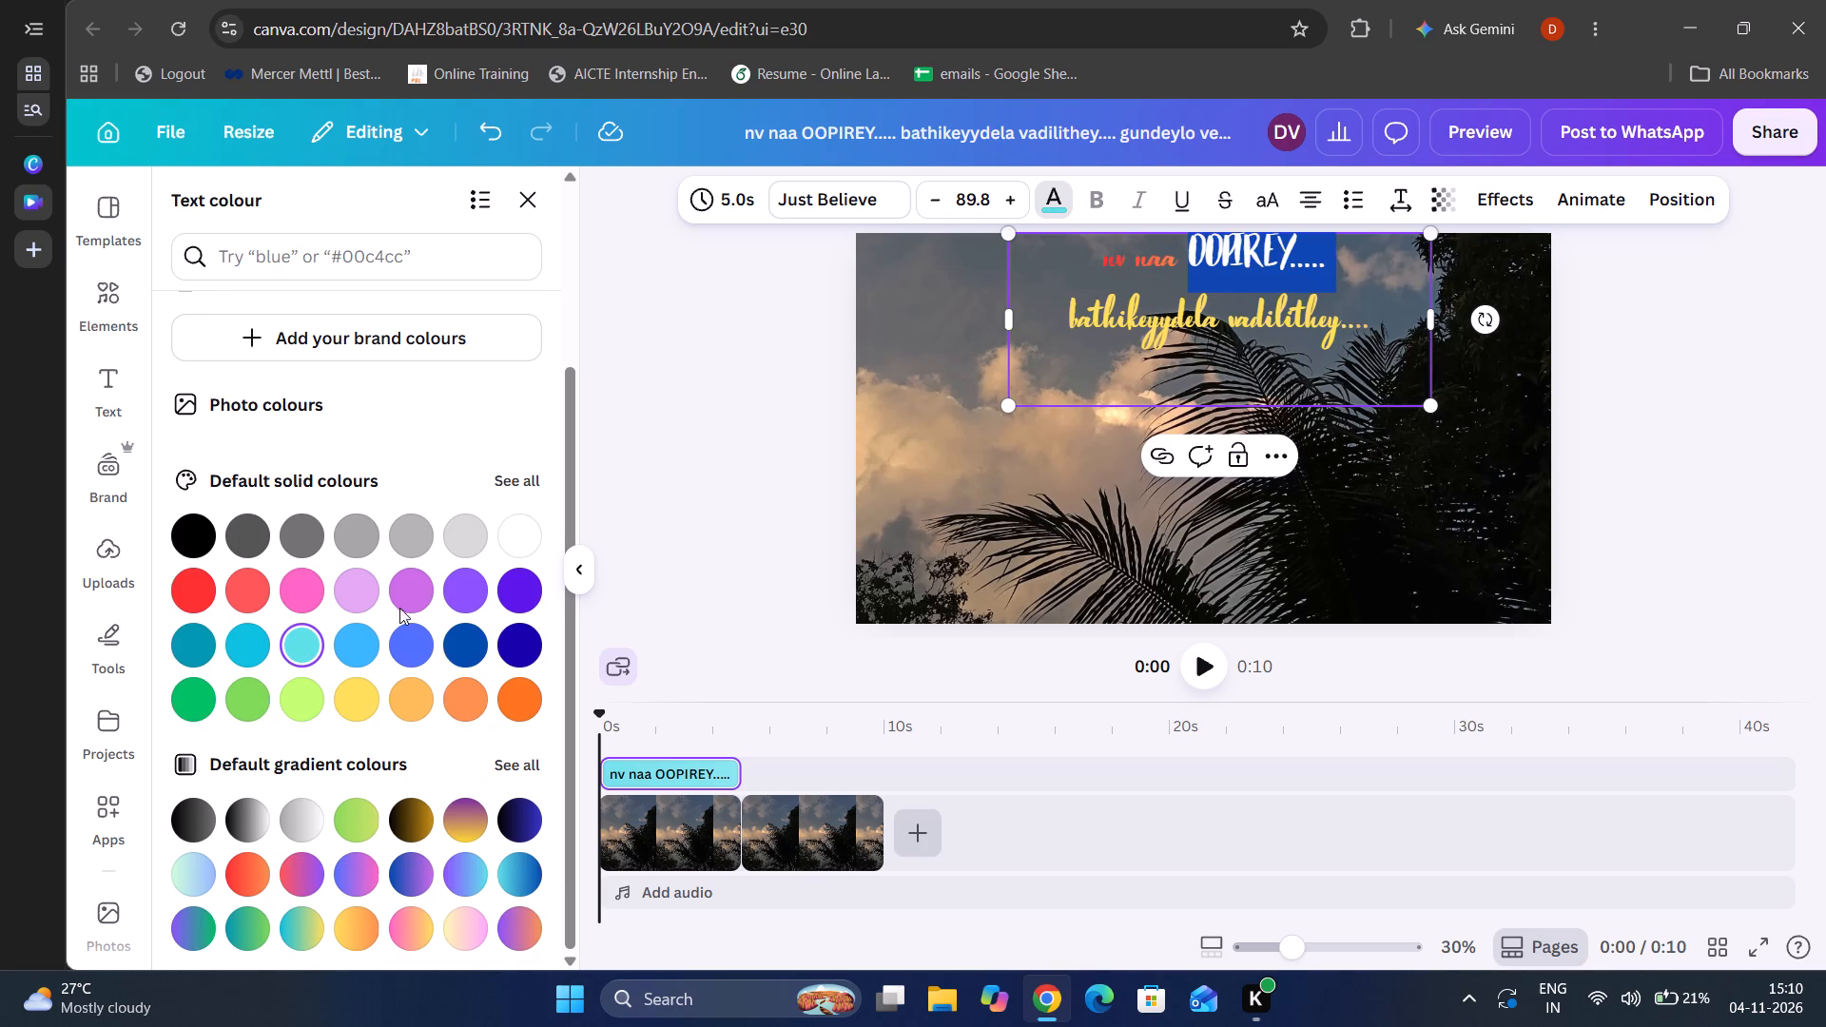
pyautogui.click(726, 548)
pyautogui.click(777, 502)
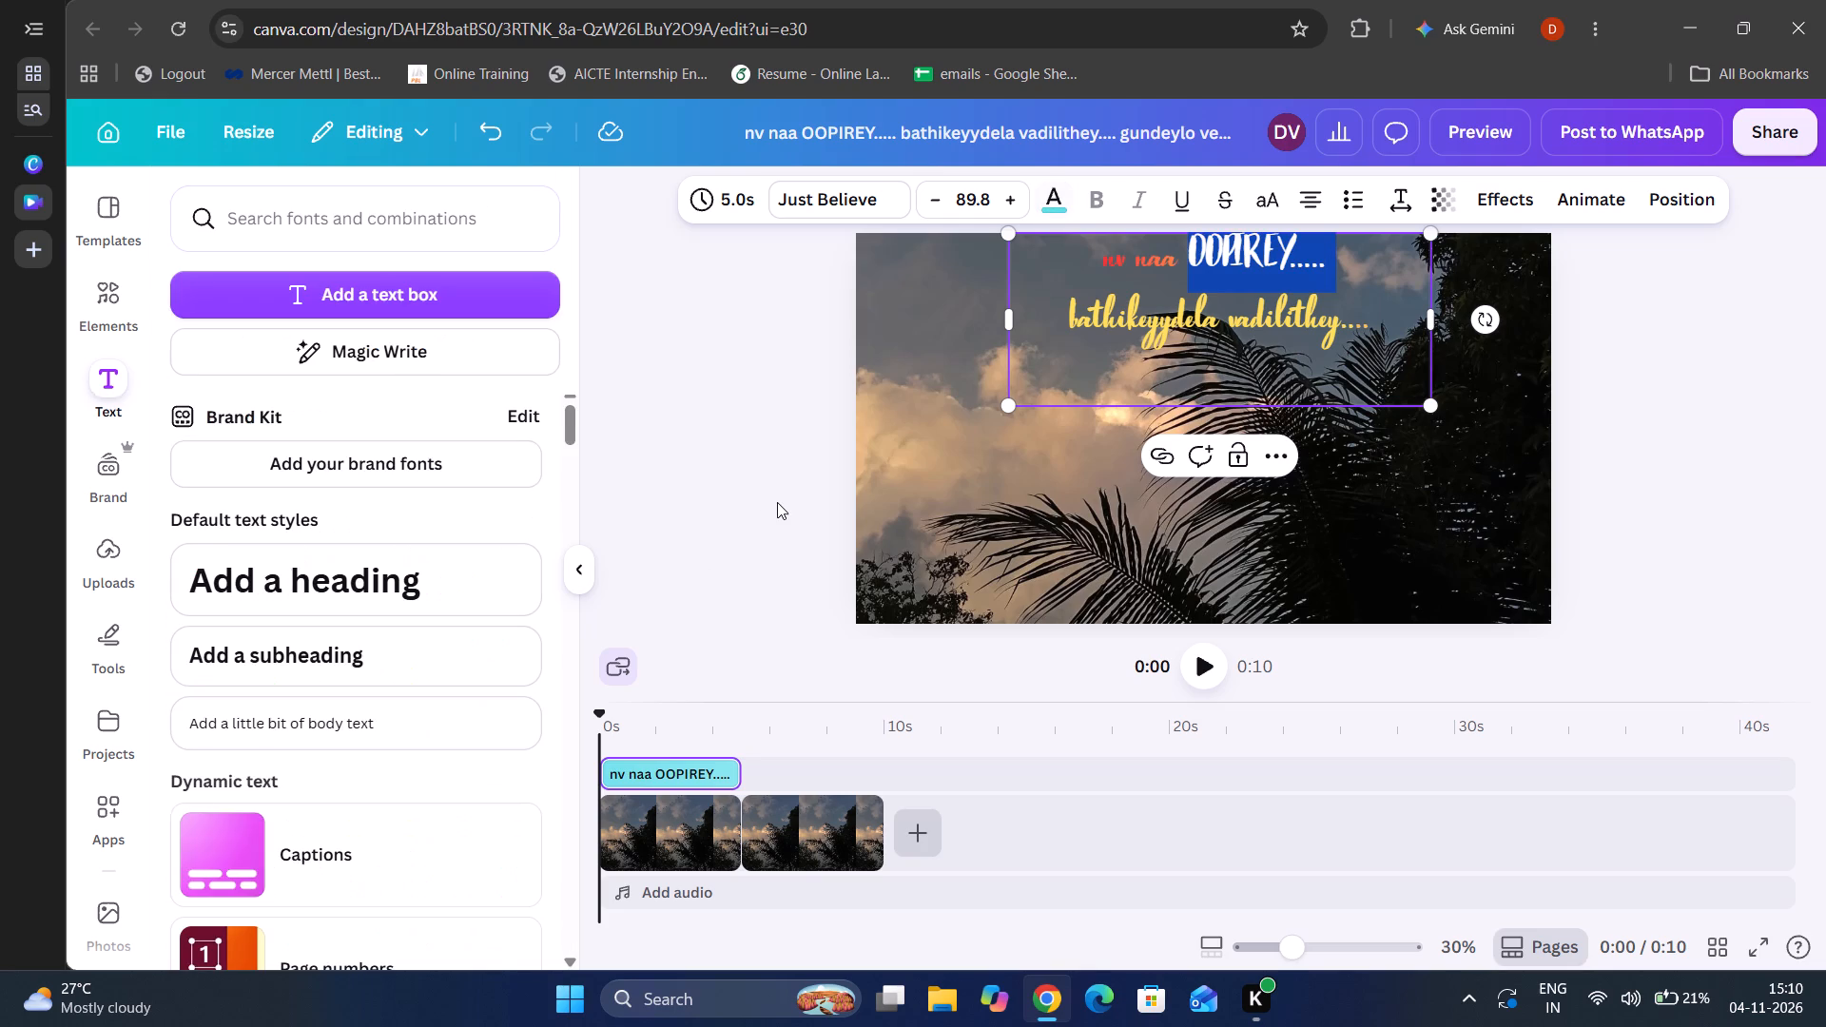
# Select "OOPIREY....." in the first lyric line and recolour it with the default purple-to-light-blue gradient.
pyautogui.click(1327, 264)
pyautogui.click(1325, 257)
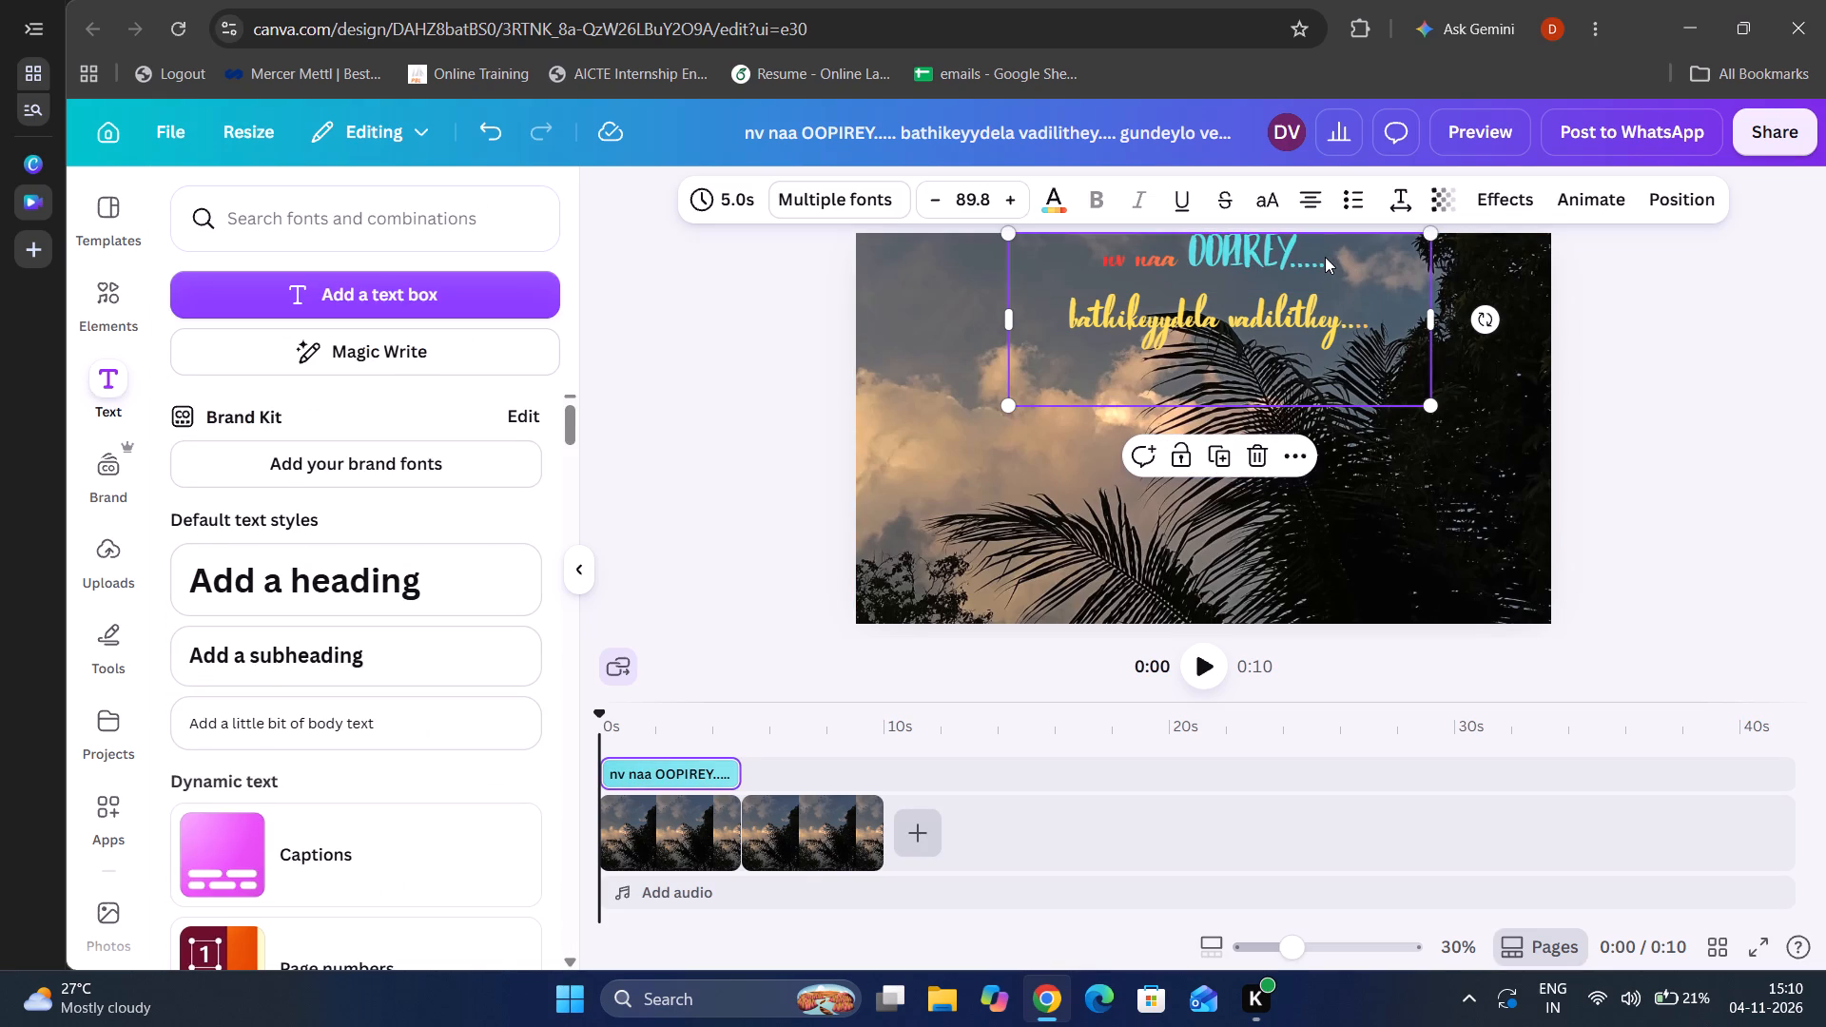
pyautogui.moveTo(1325, 257); pyautogui.dragTo(1188, 253)
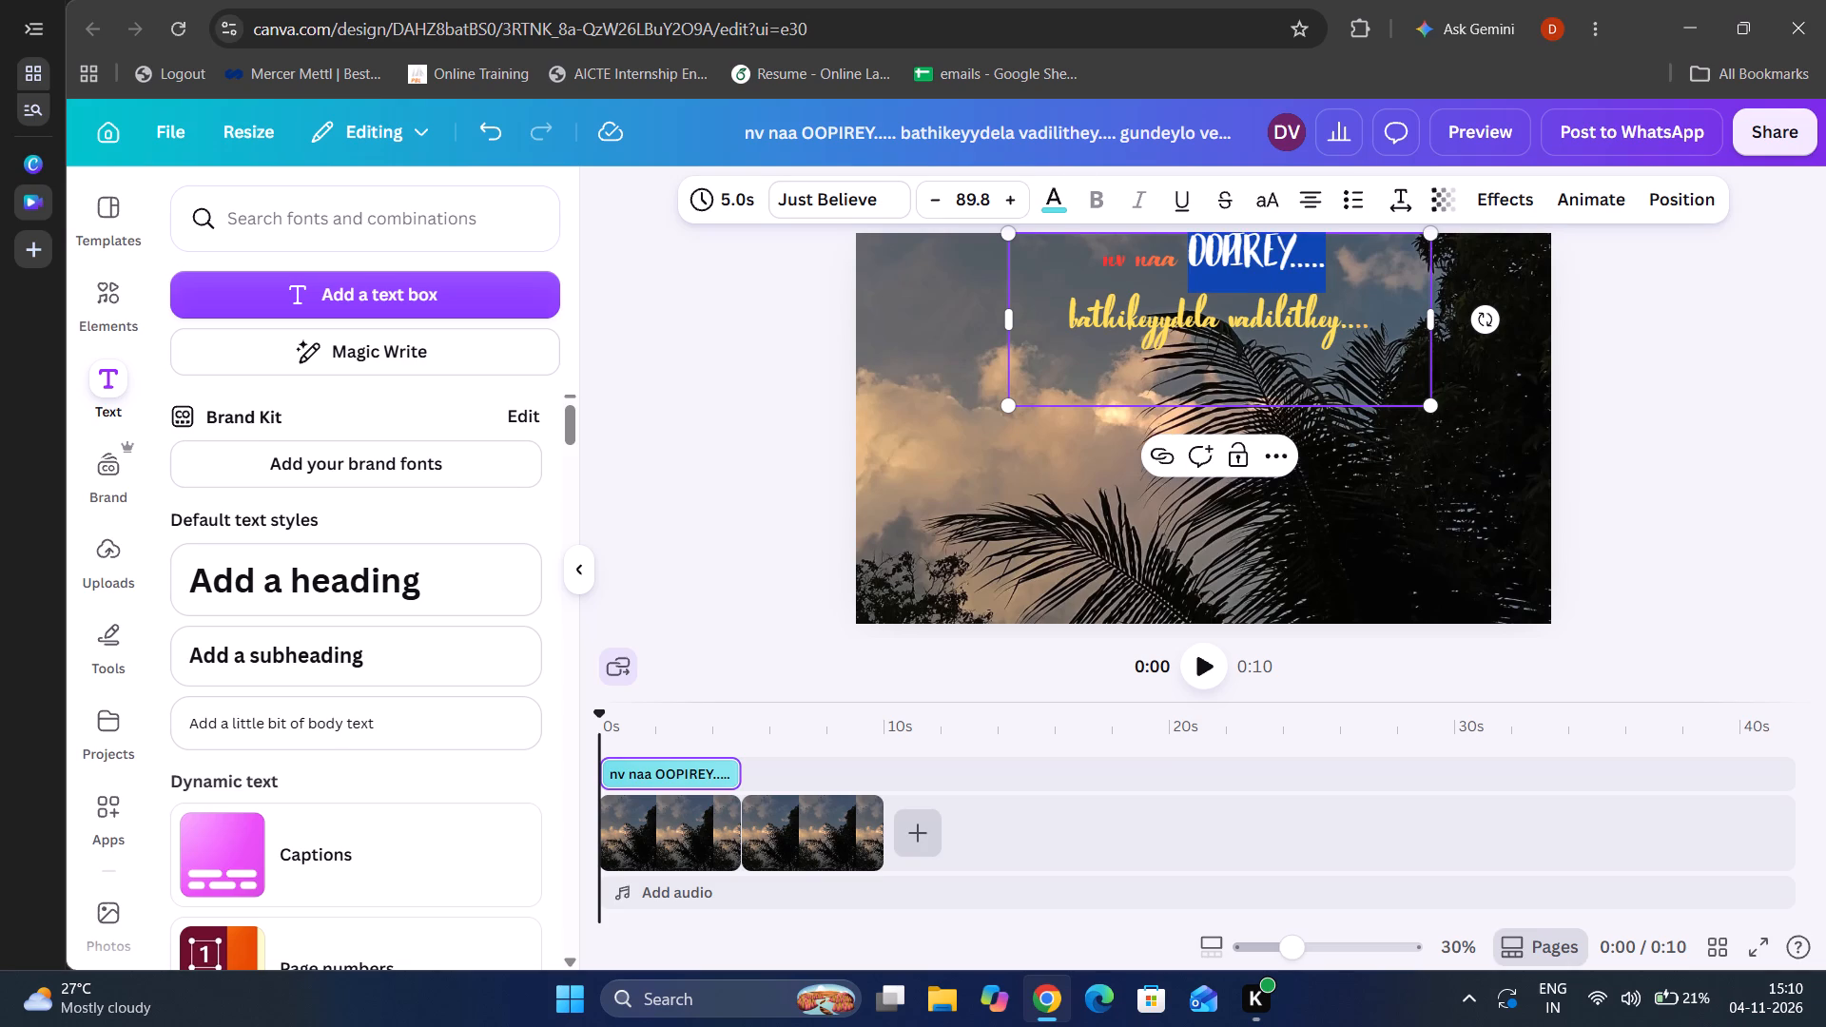
pyautogui.click(1063, 211)
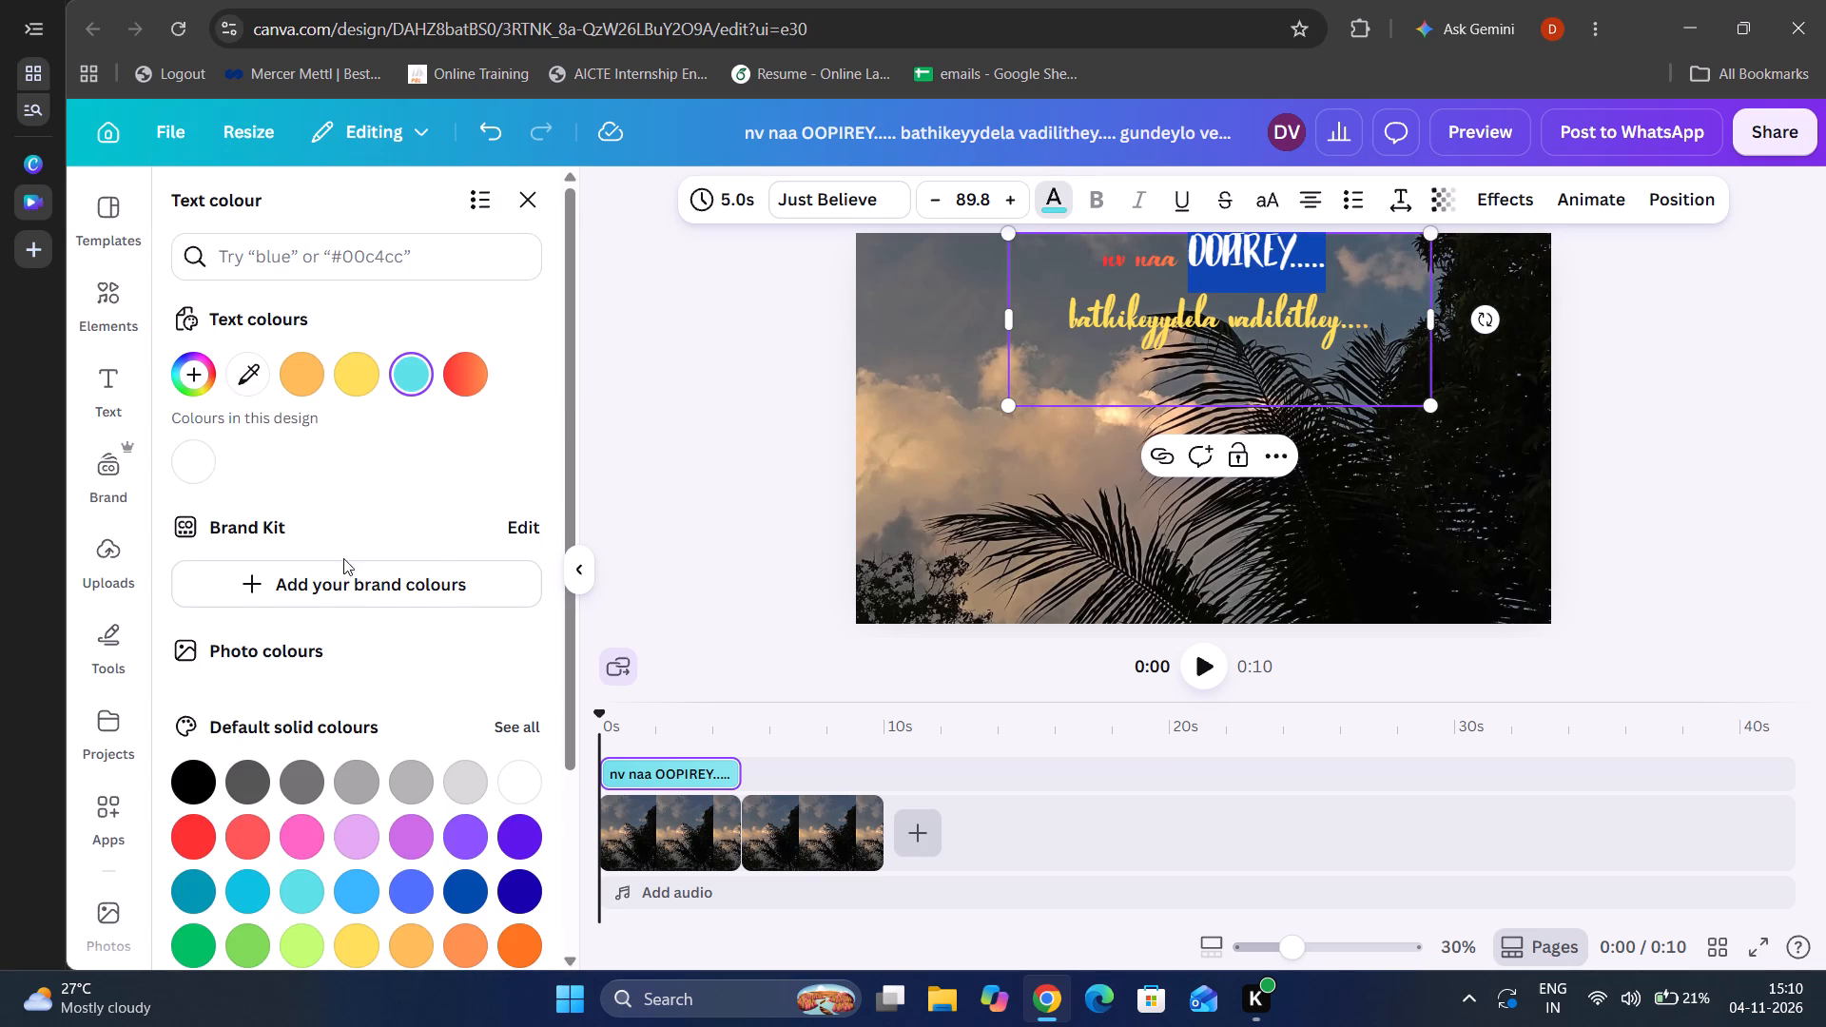
pyautogui.scroll(-6, 292, 685)
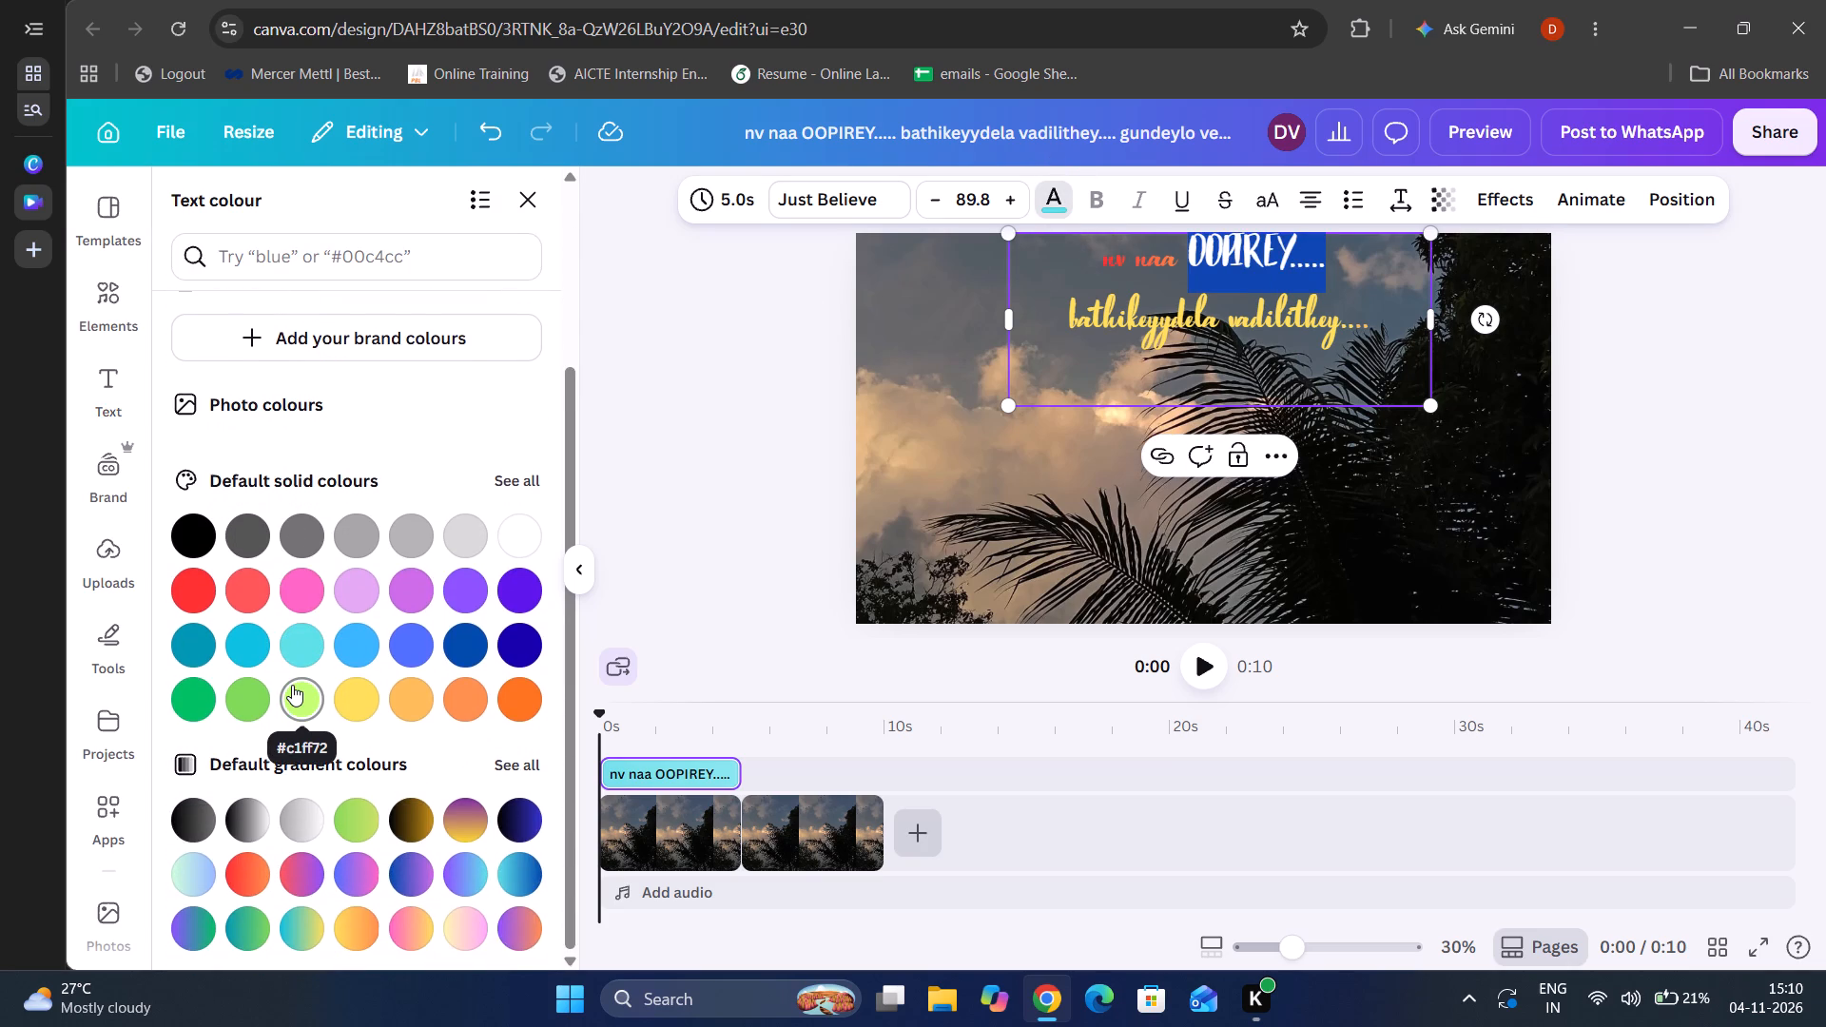
pyautogui.scroll(-2, 292, 685)
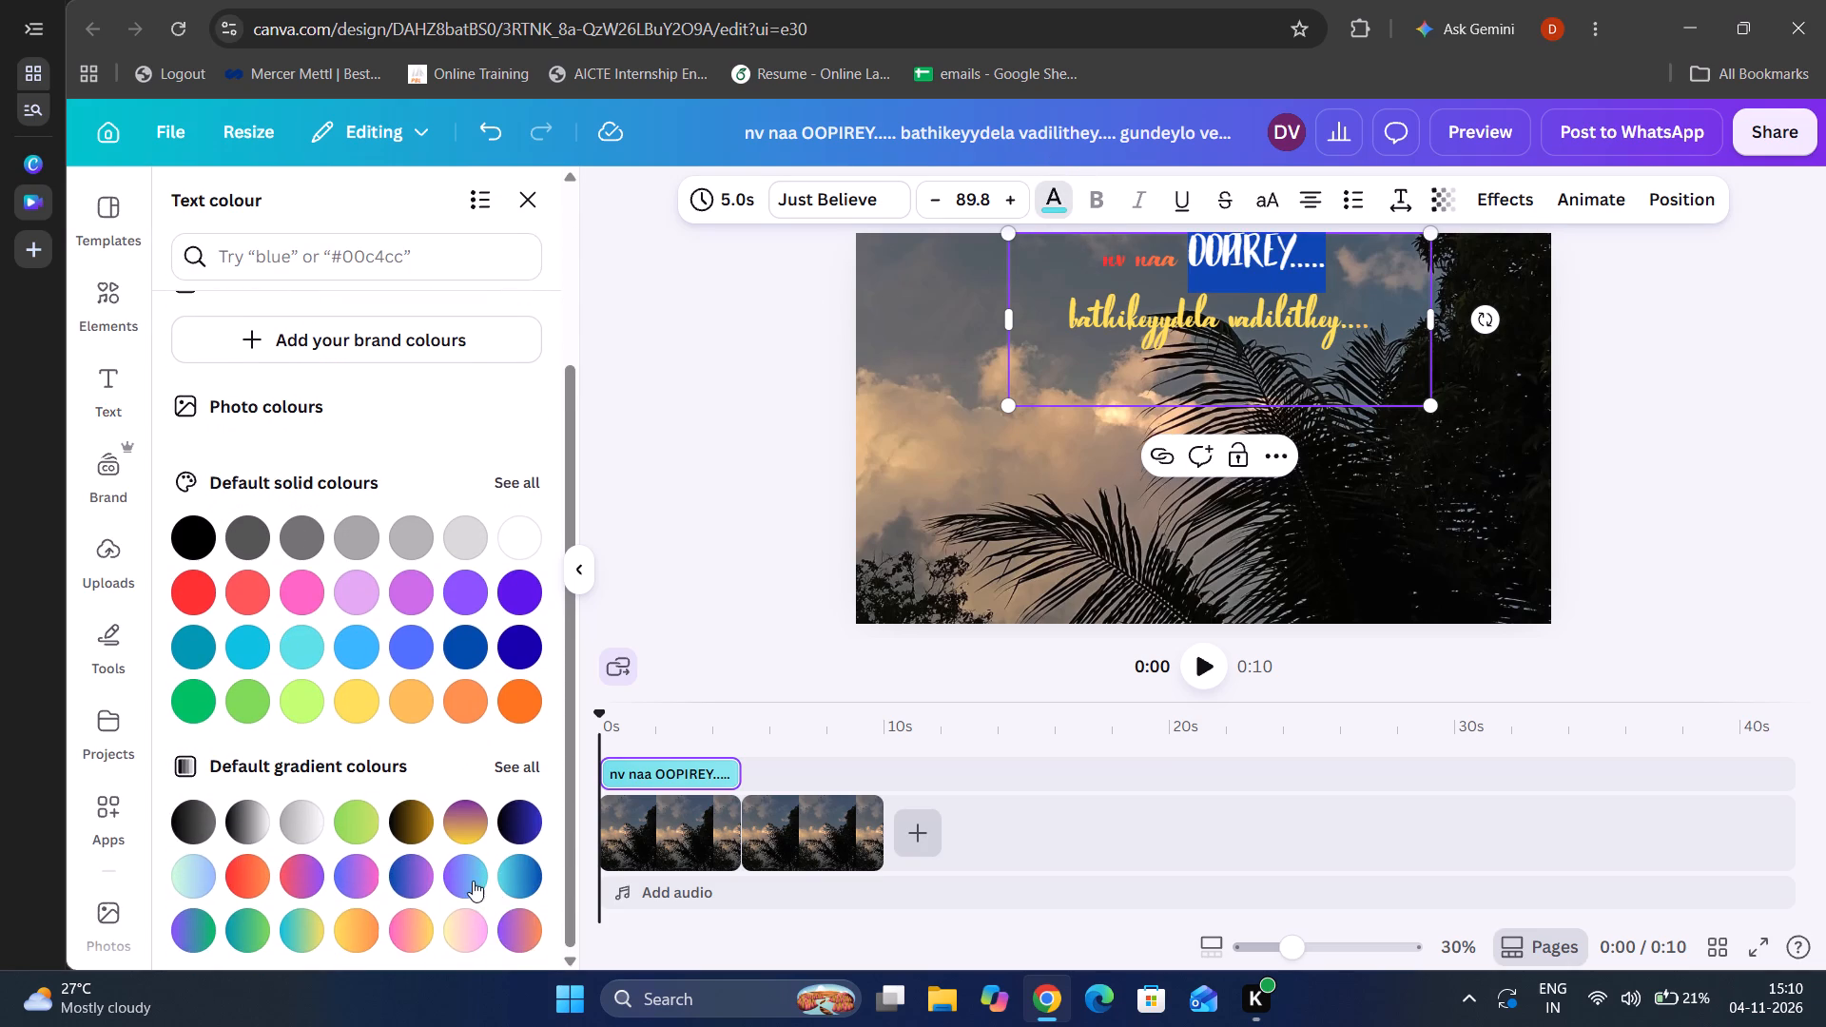
pyautogui.click(465, 876)
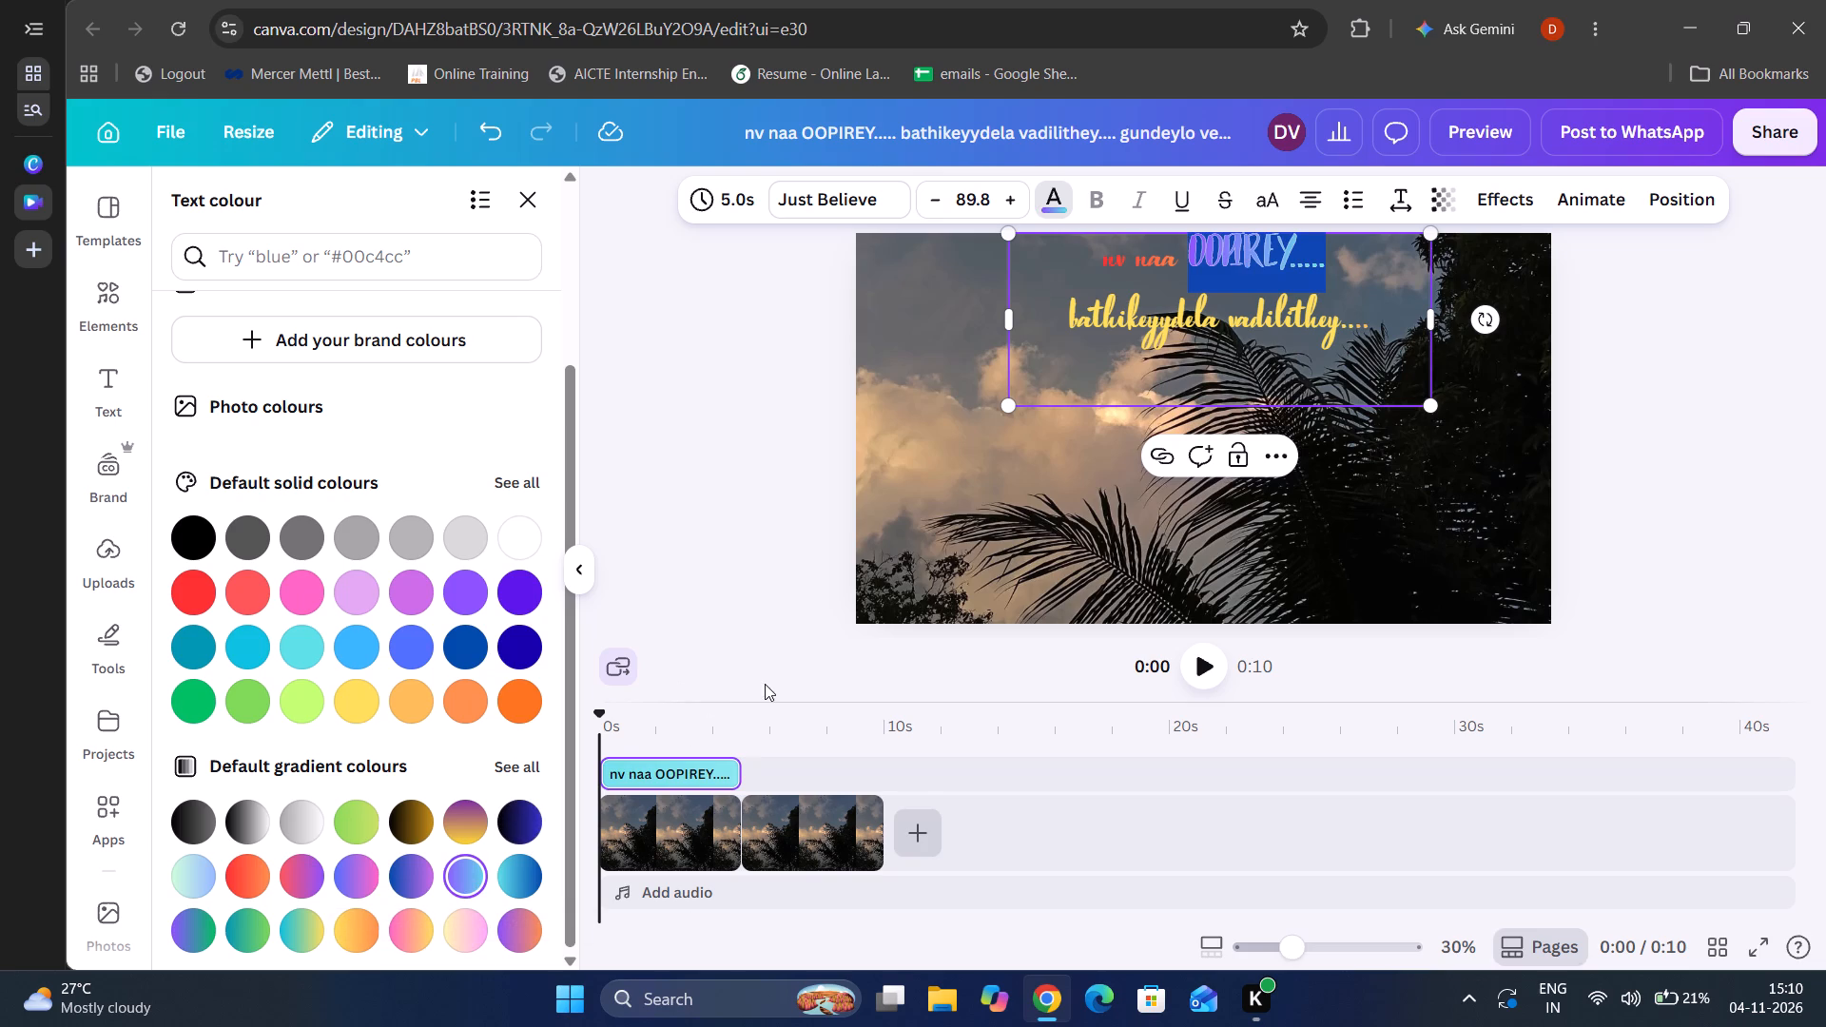
pyautogui.click(766, 591)
pyautogui.click(810, 505)
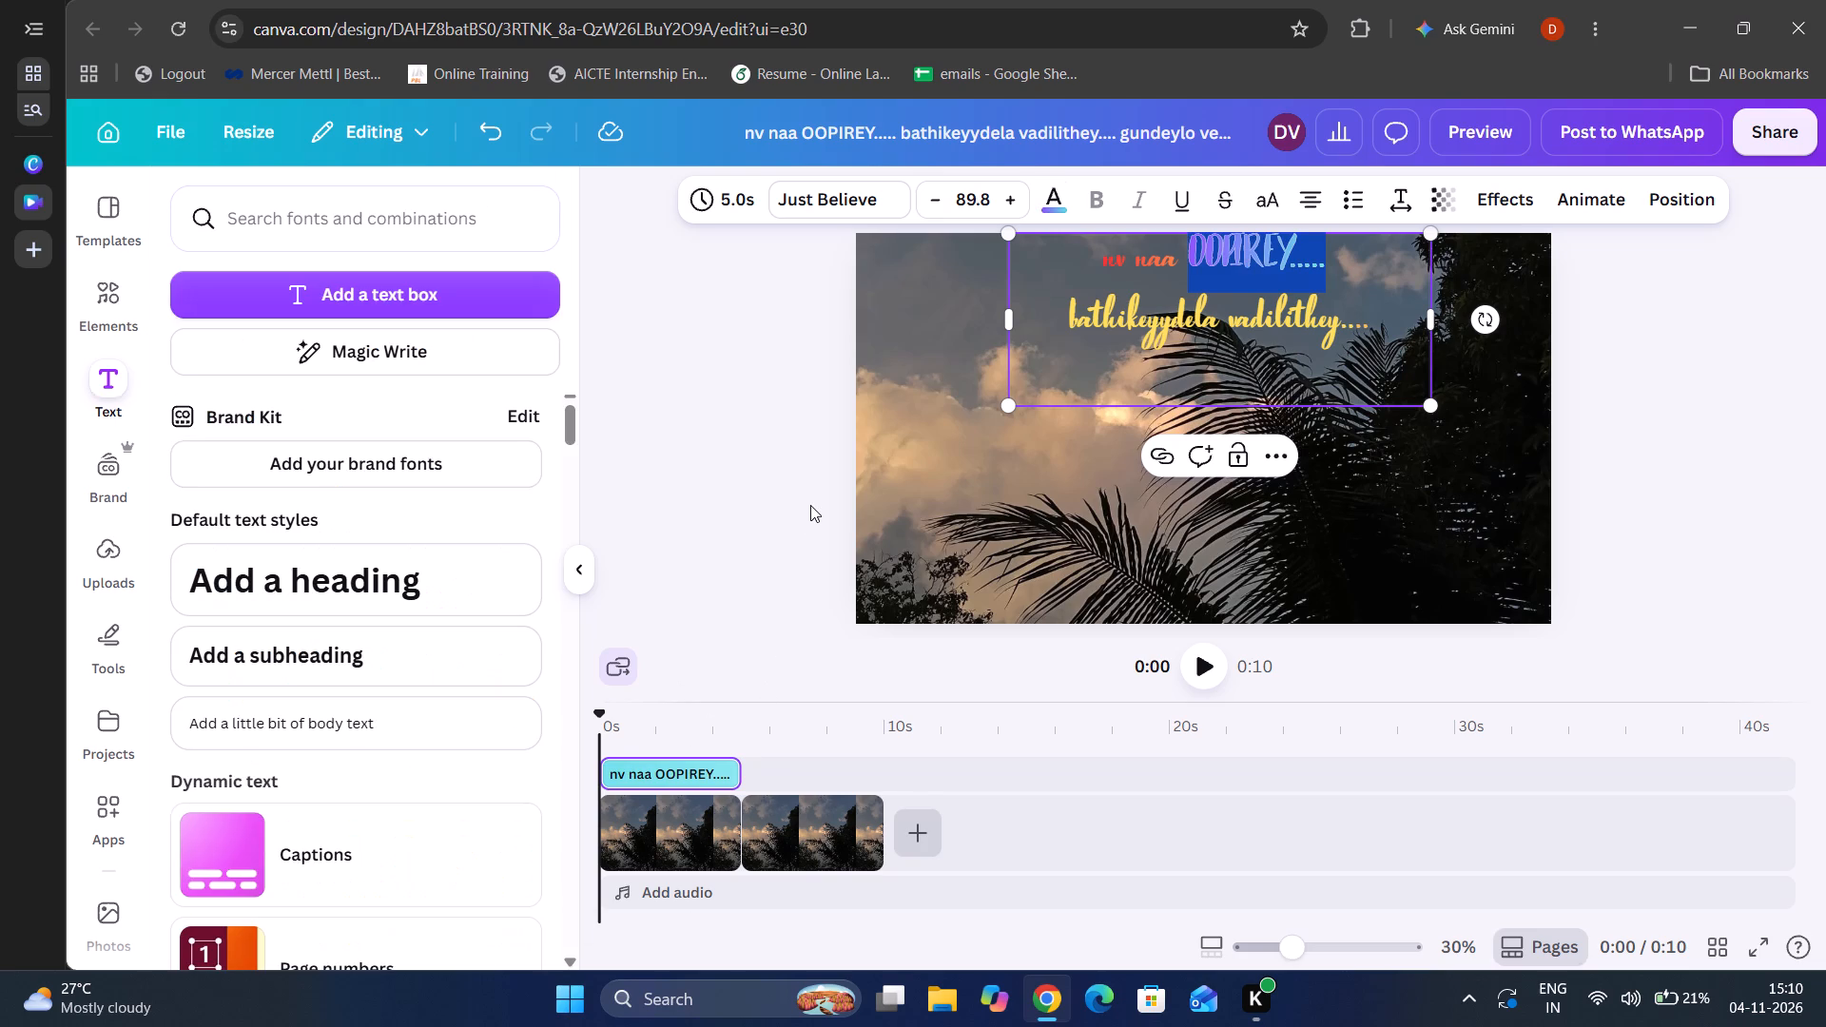
# Select "nv naa" in the first lyric line, recolour it with the default solid yellow, and deselect the text box.
pyautogui.click(1175, 259)
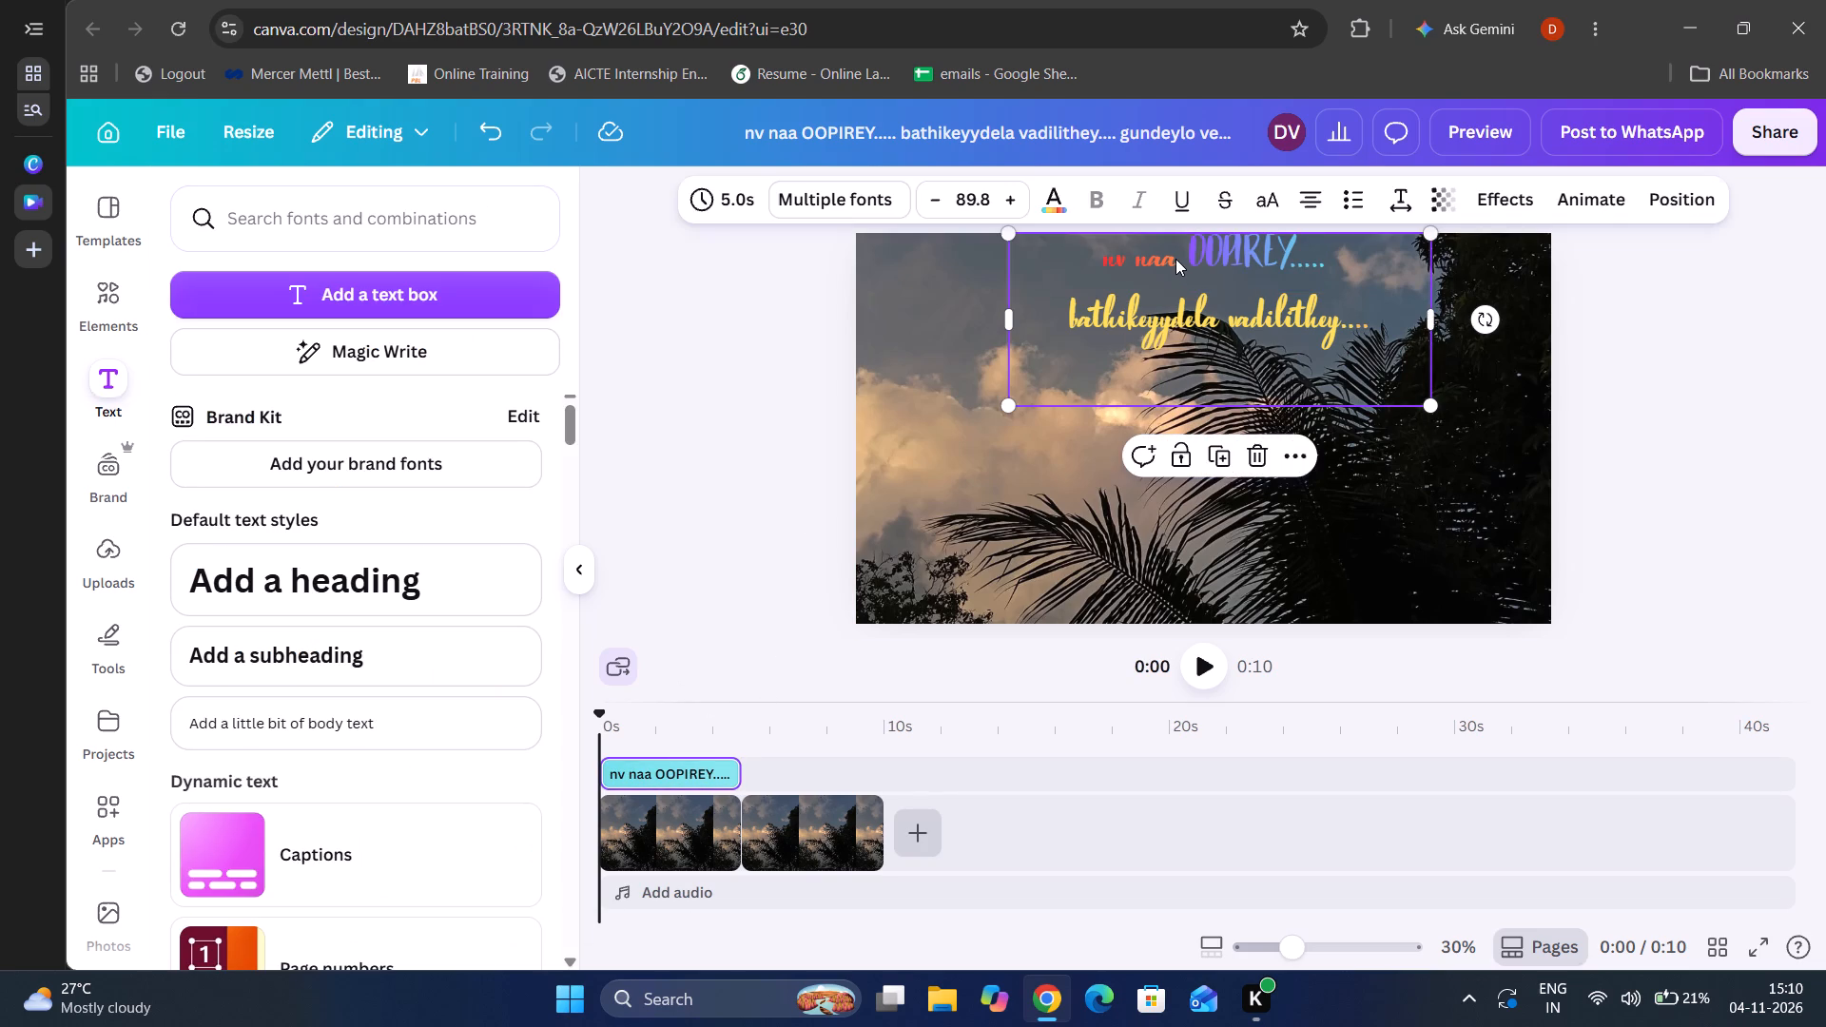
pyautogui.click(1171, 252)
pyautogui.click(1178, 260)
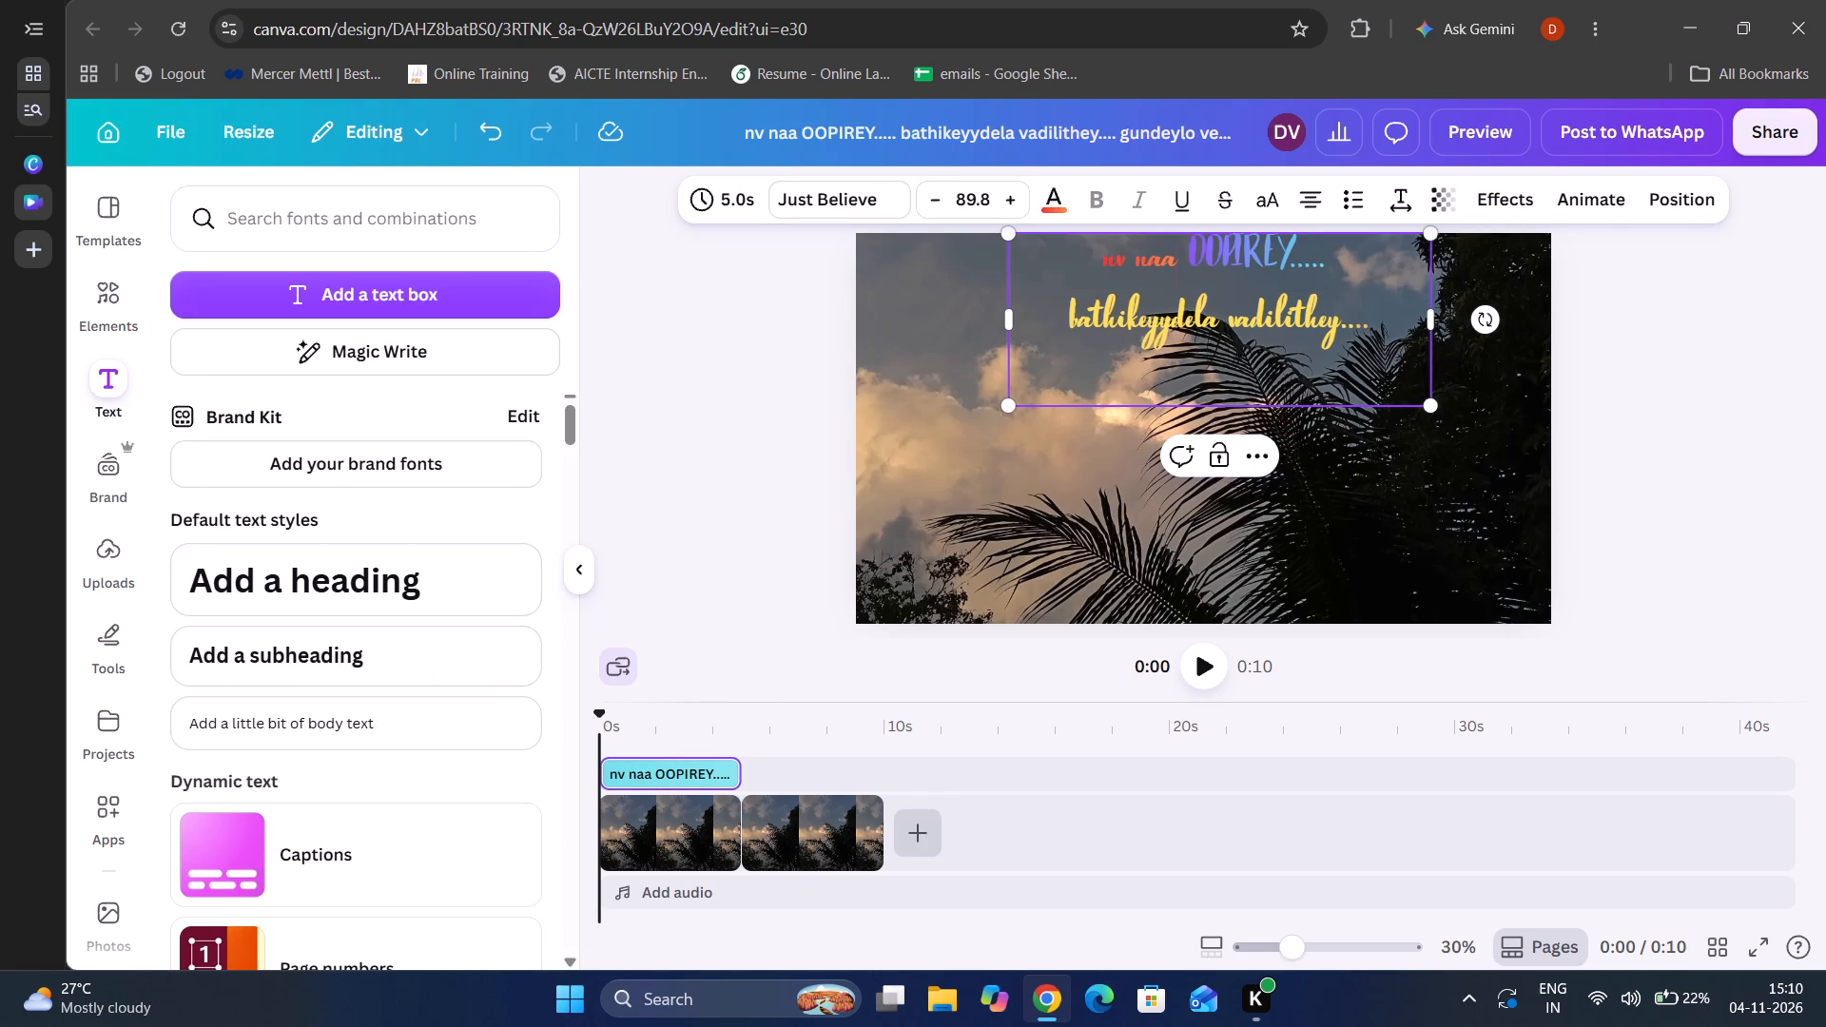
pyautogui.click(1178, 260)
pyautogui.moveTo(1178, 260); pyautogui.dragTo(1118, 274)
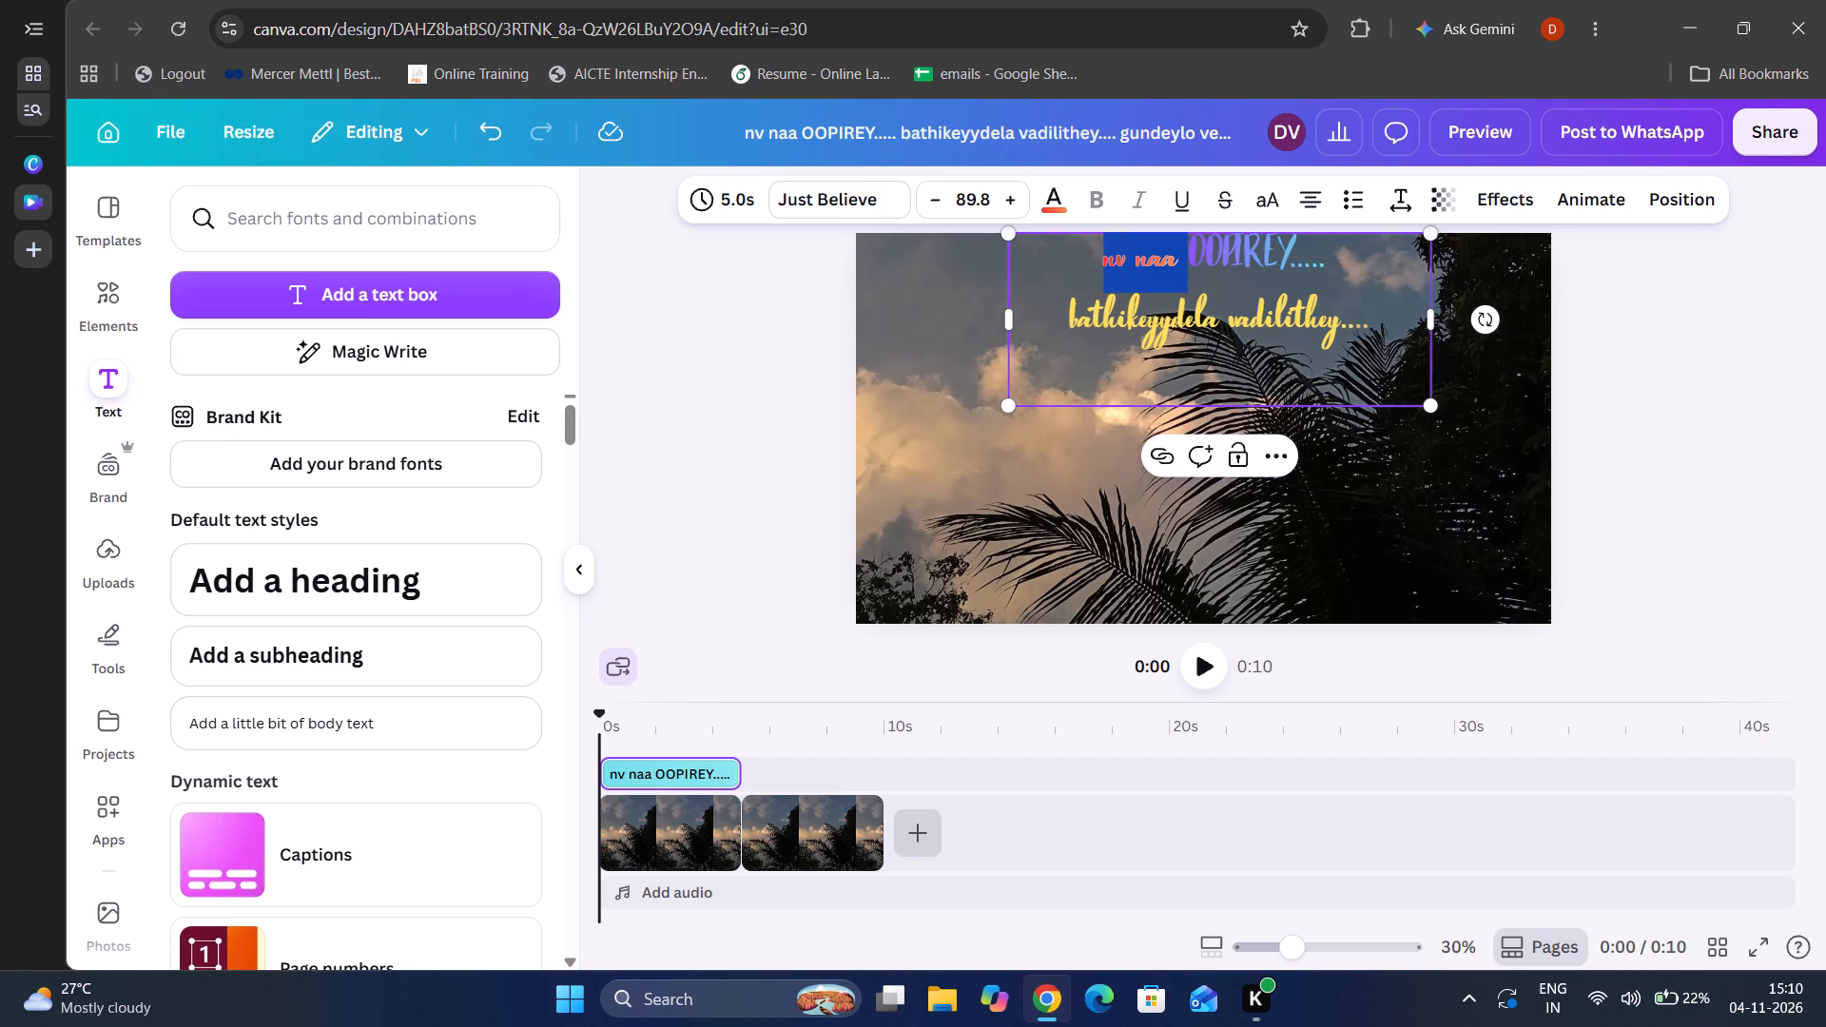
pyautogui.click(1056, 204)
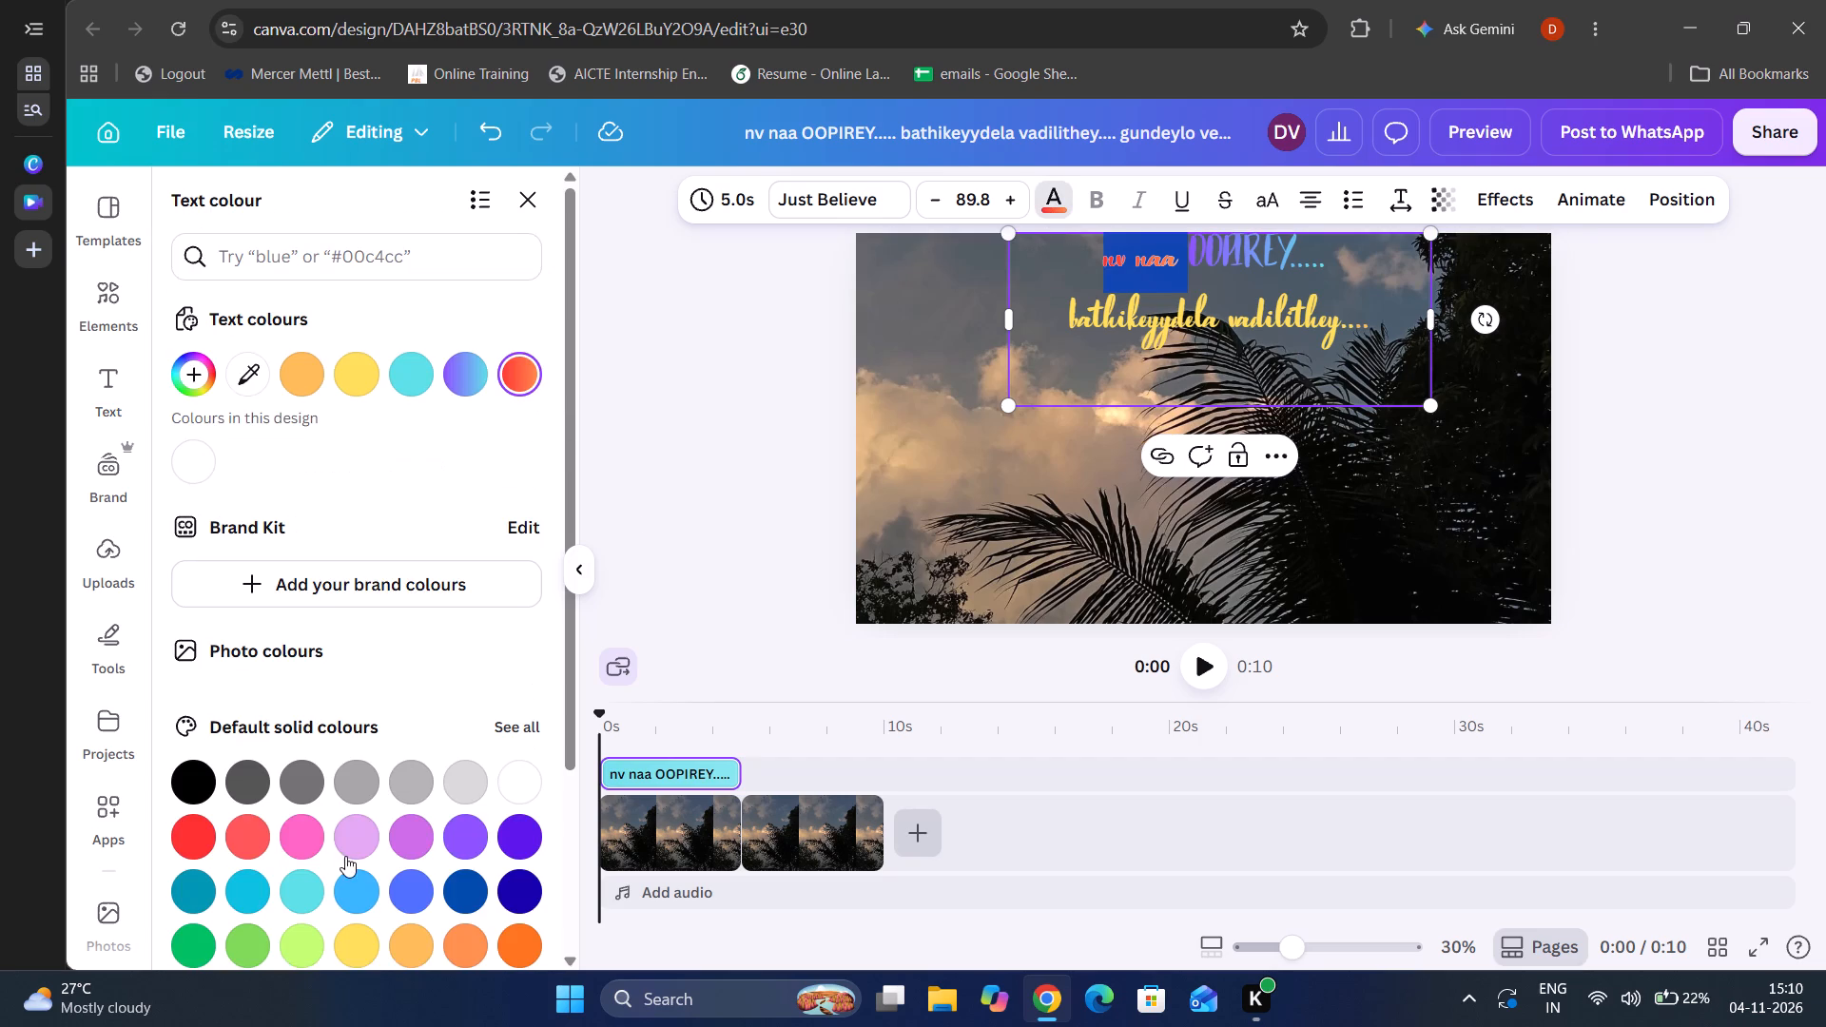
pyautogui.doubleClick(348, 960)
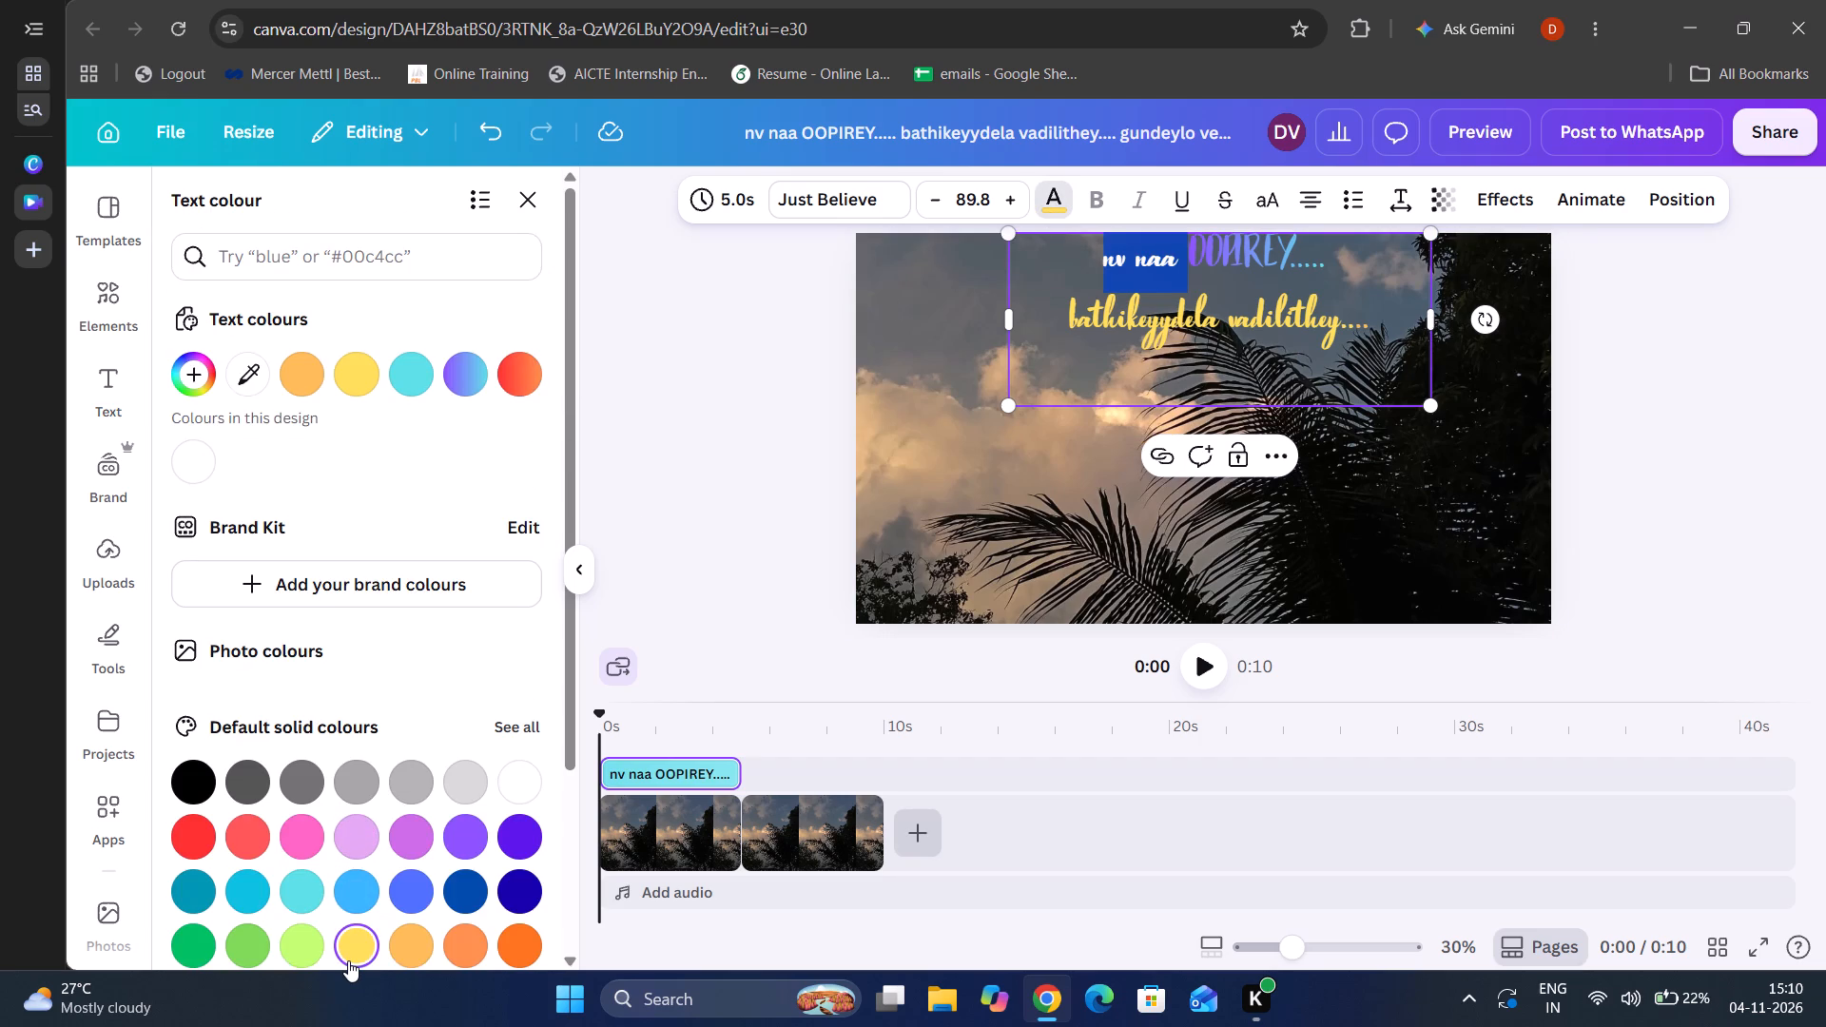
pyautogui.click(833, 523)
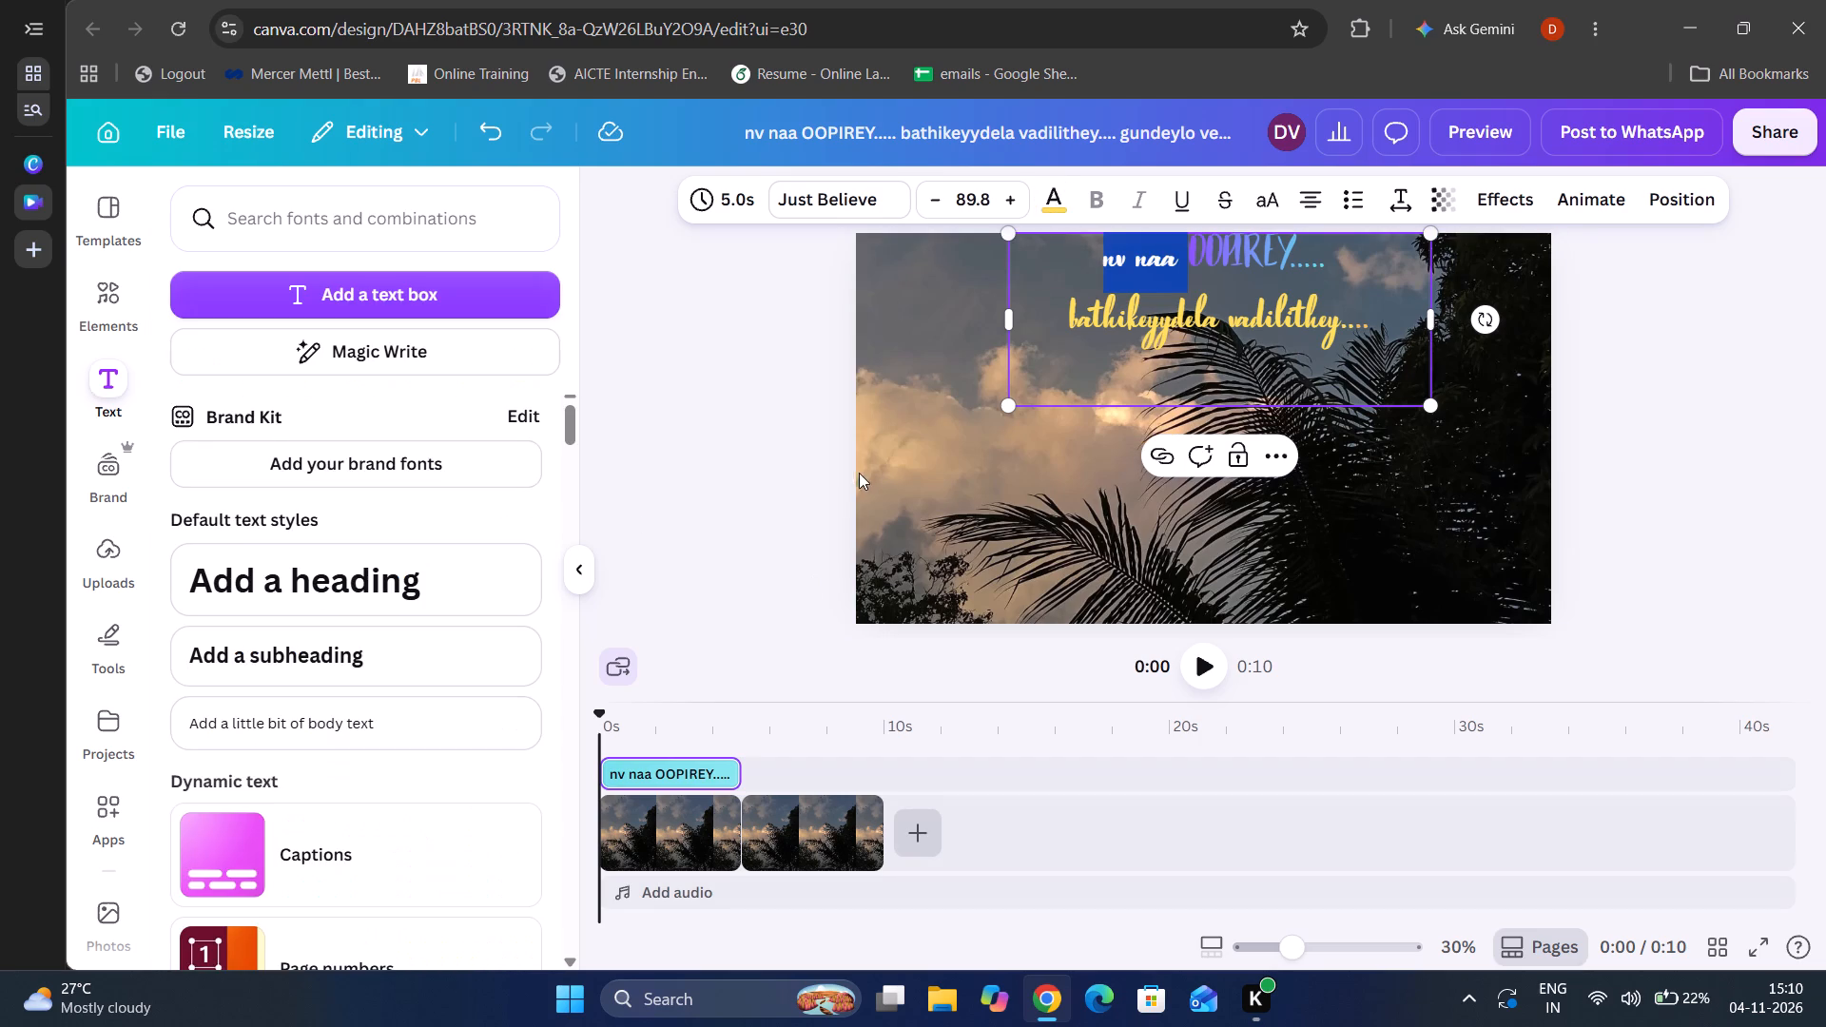
pyautogui.click(819, 500)
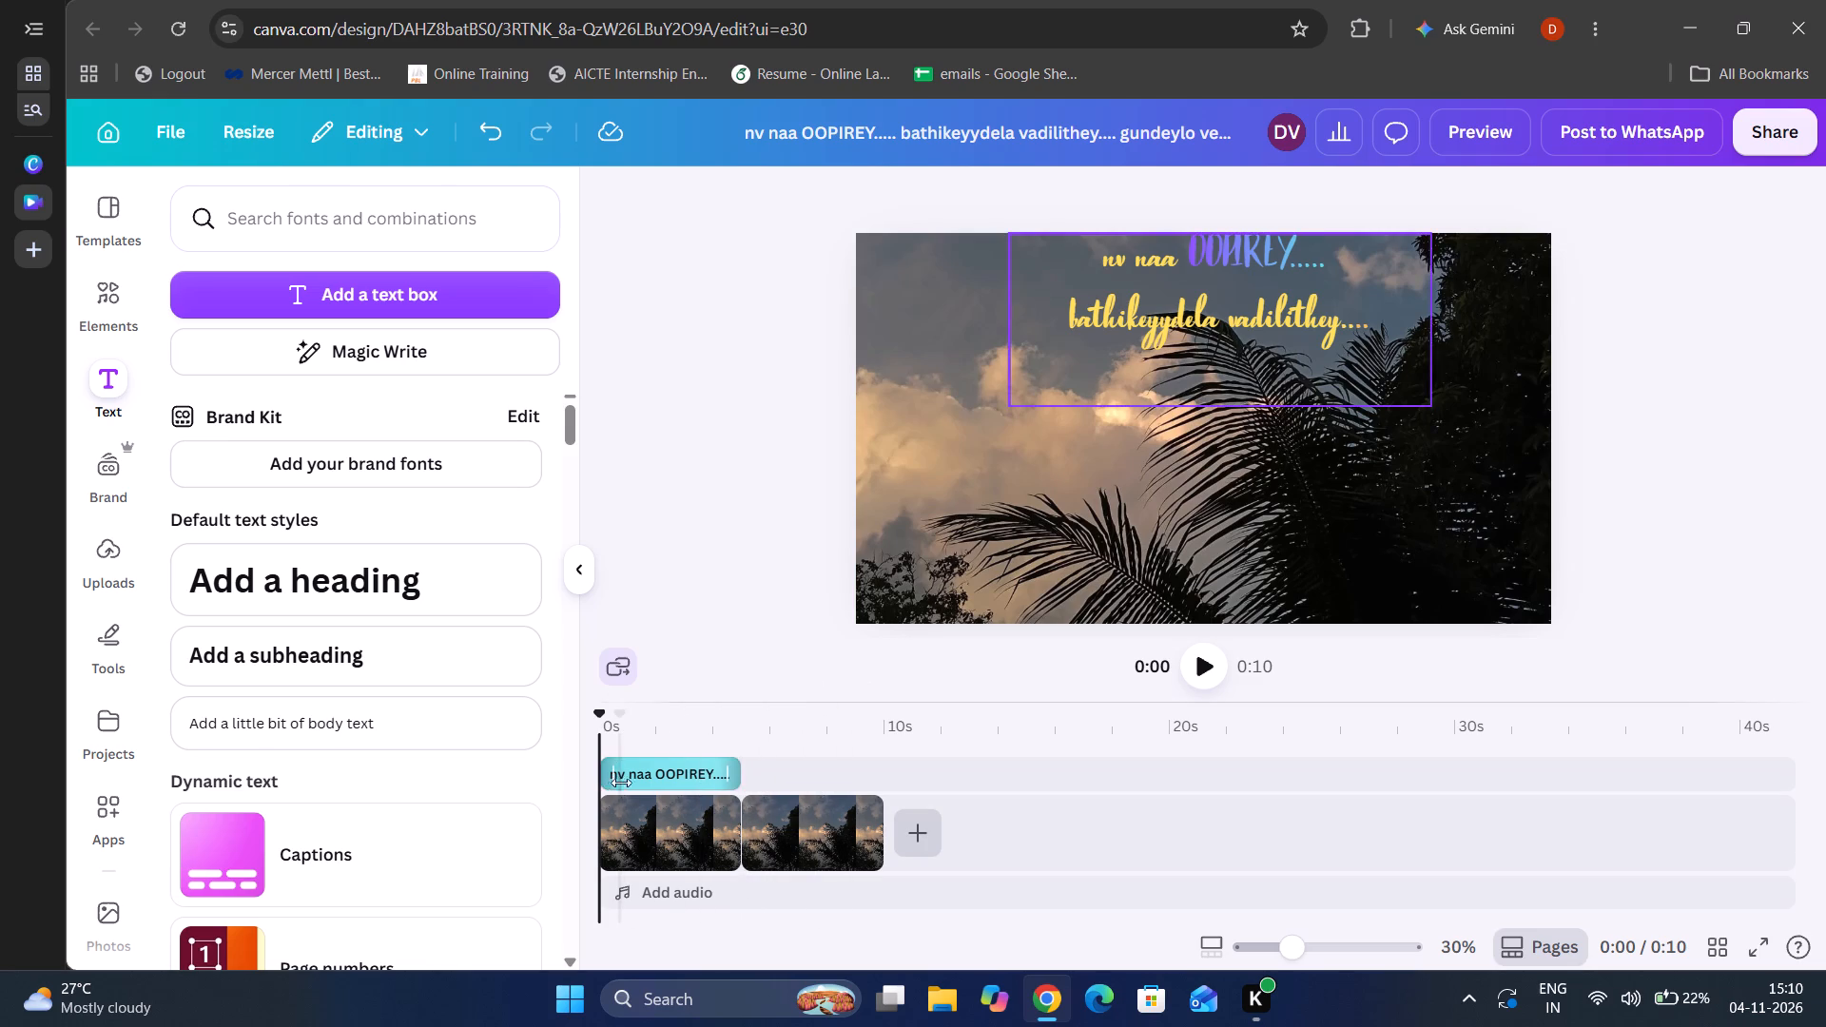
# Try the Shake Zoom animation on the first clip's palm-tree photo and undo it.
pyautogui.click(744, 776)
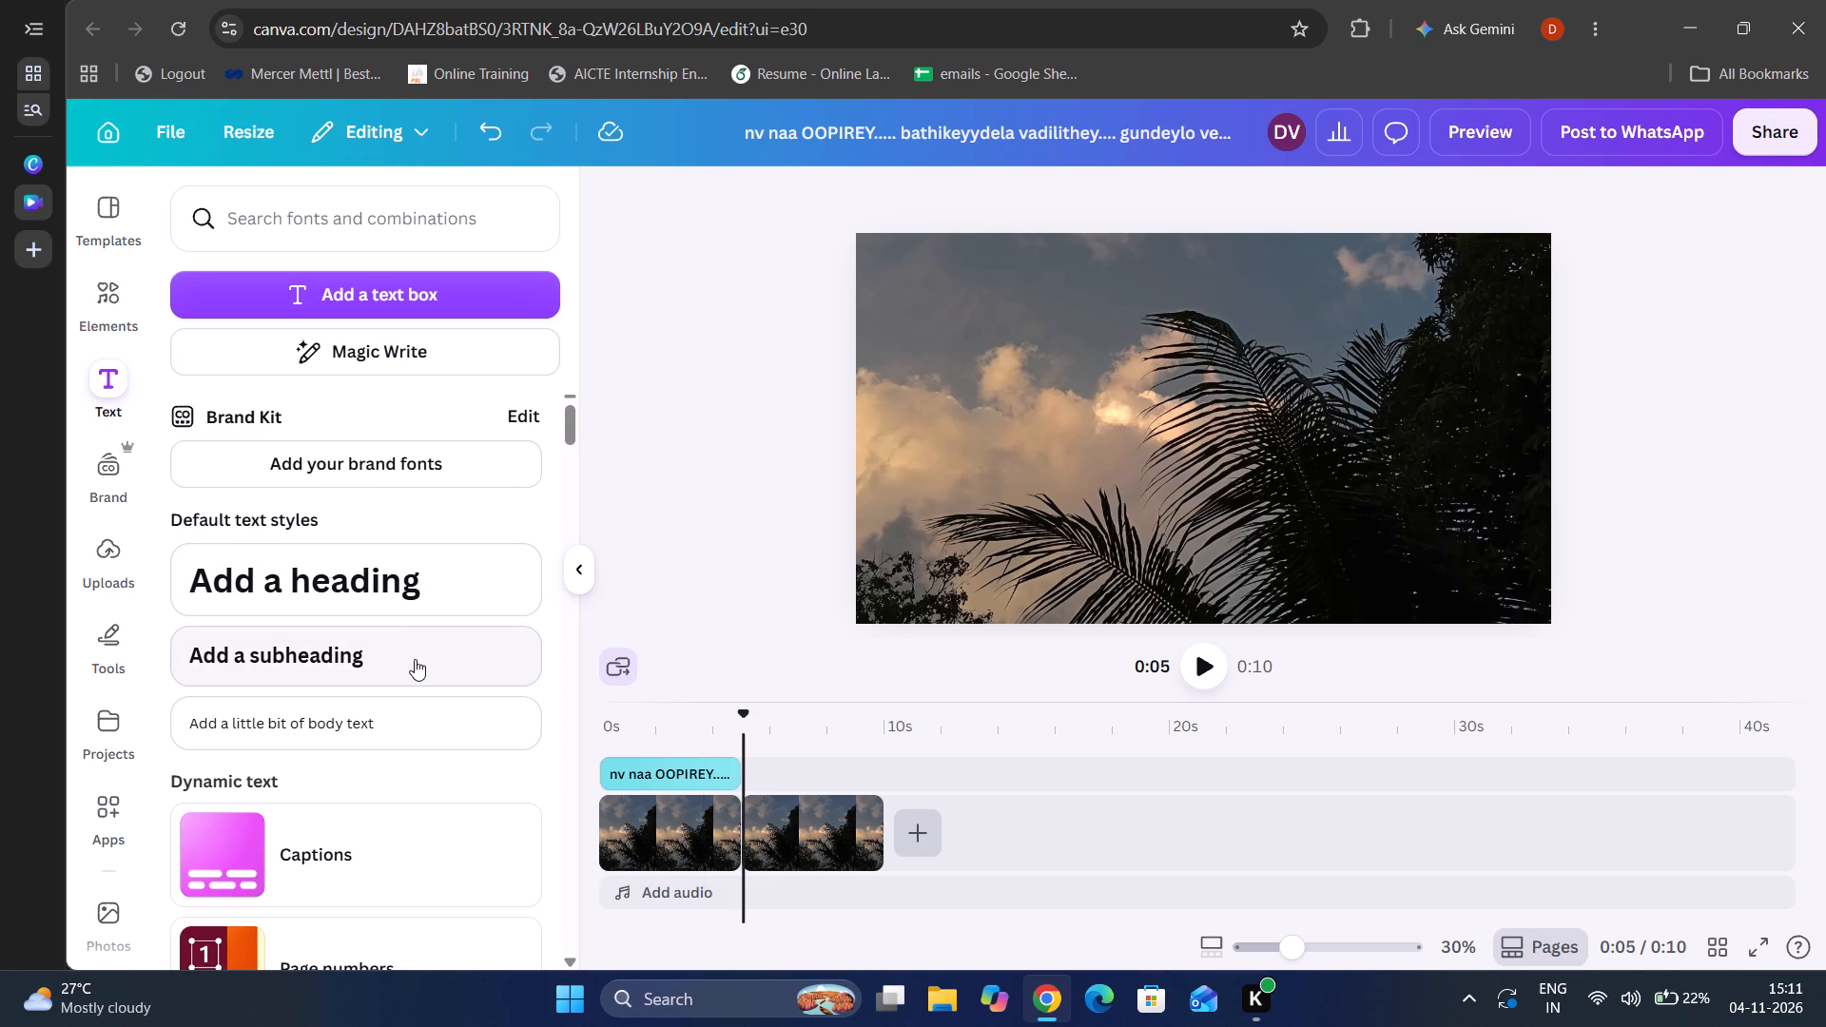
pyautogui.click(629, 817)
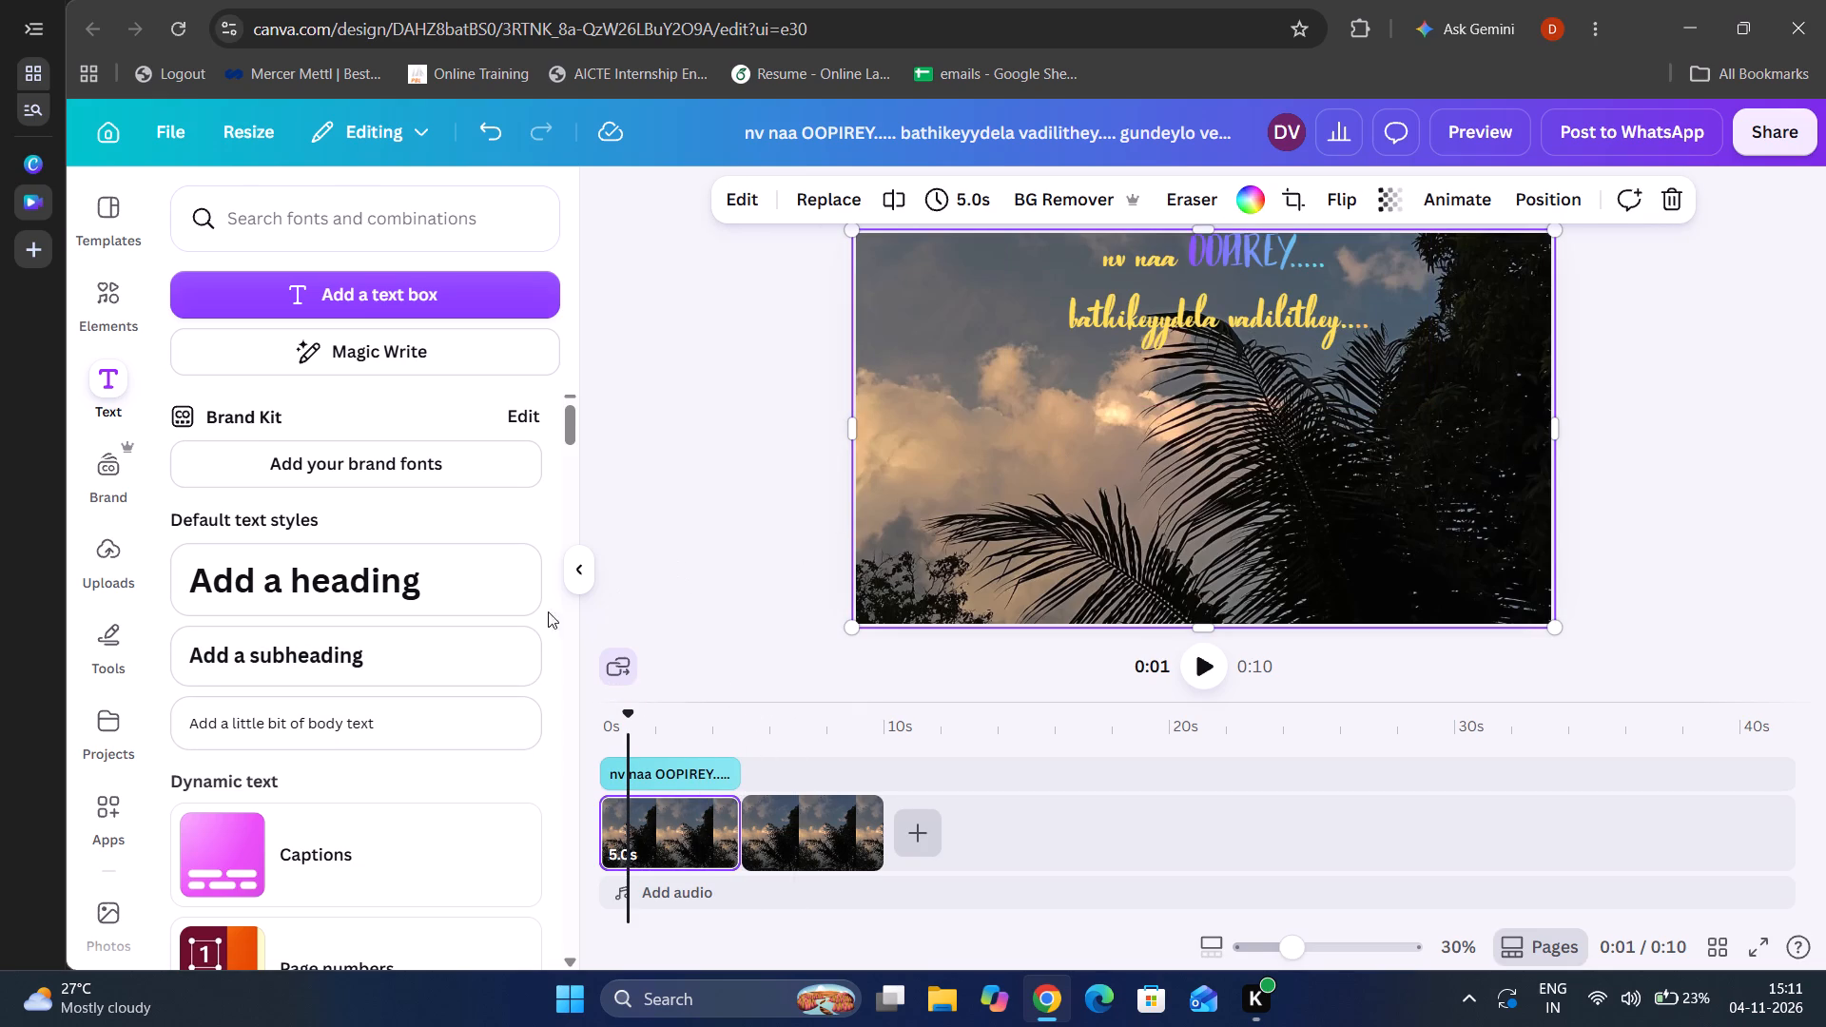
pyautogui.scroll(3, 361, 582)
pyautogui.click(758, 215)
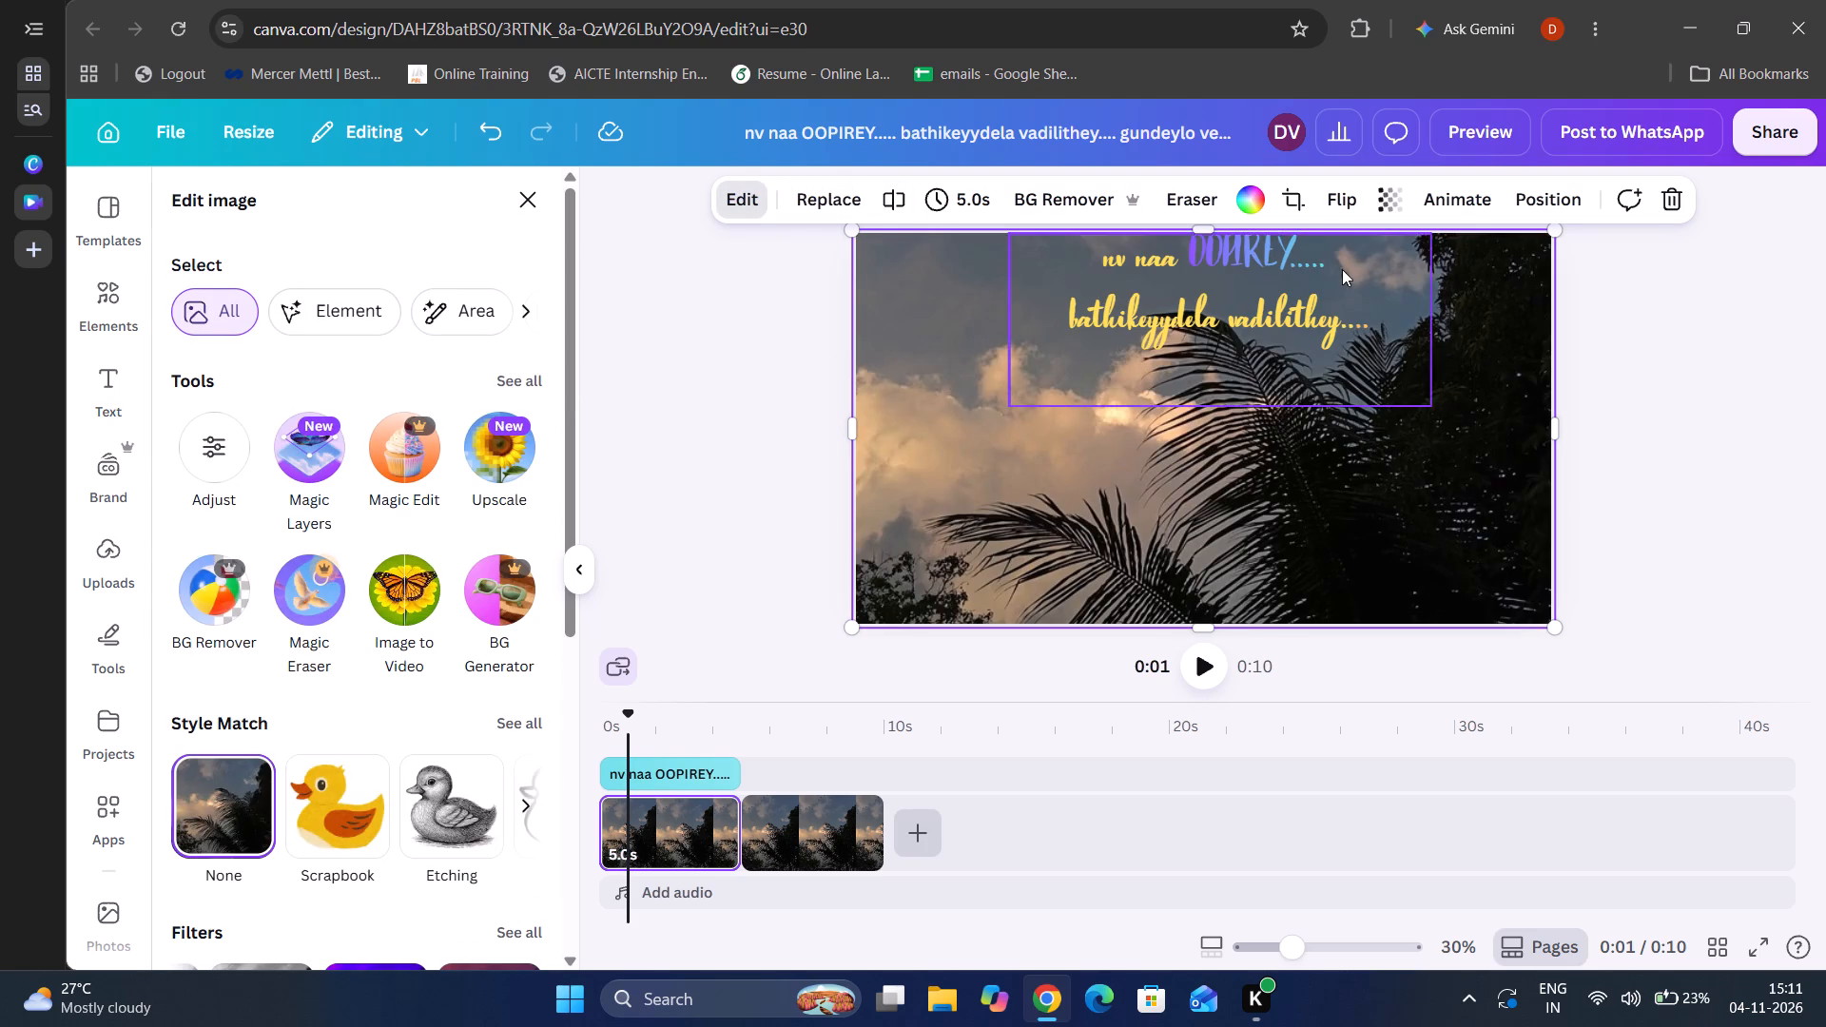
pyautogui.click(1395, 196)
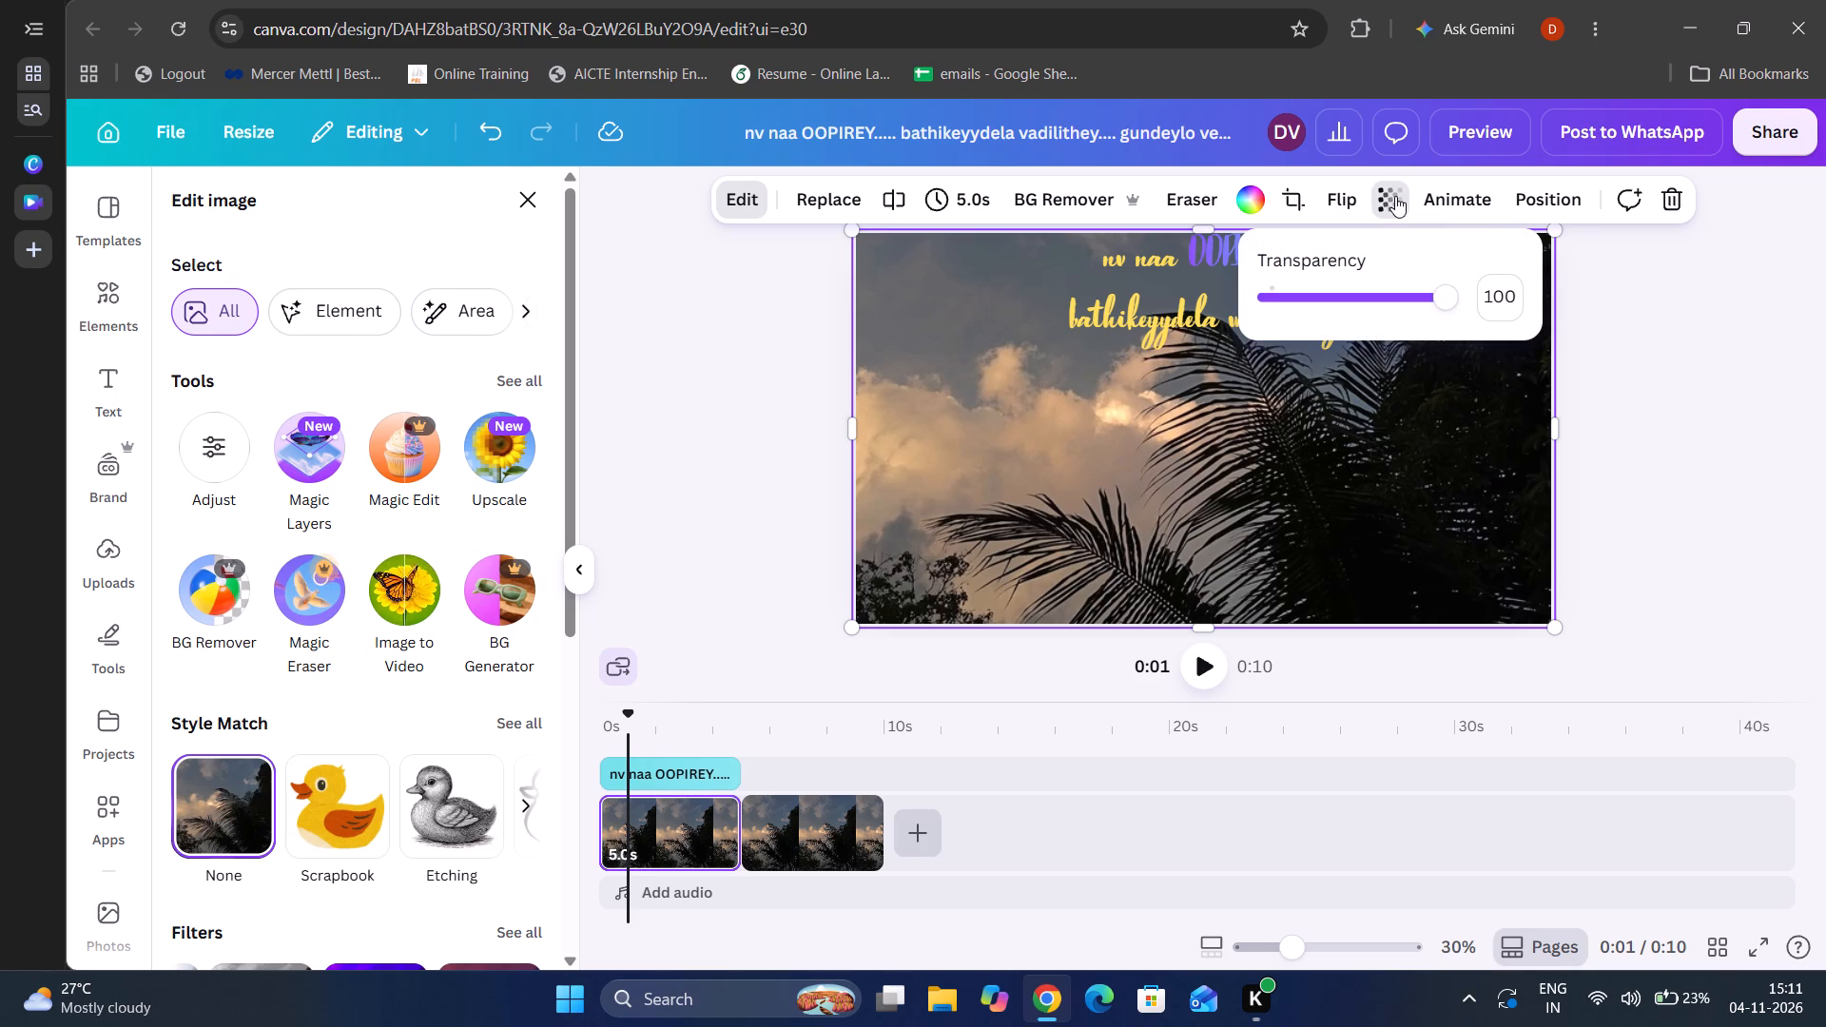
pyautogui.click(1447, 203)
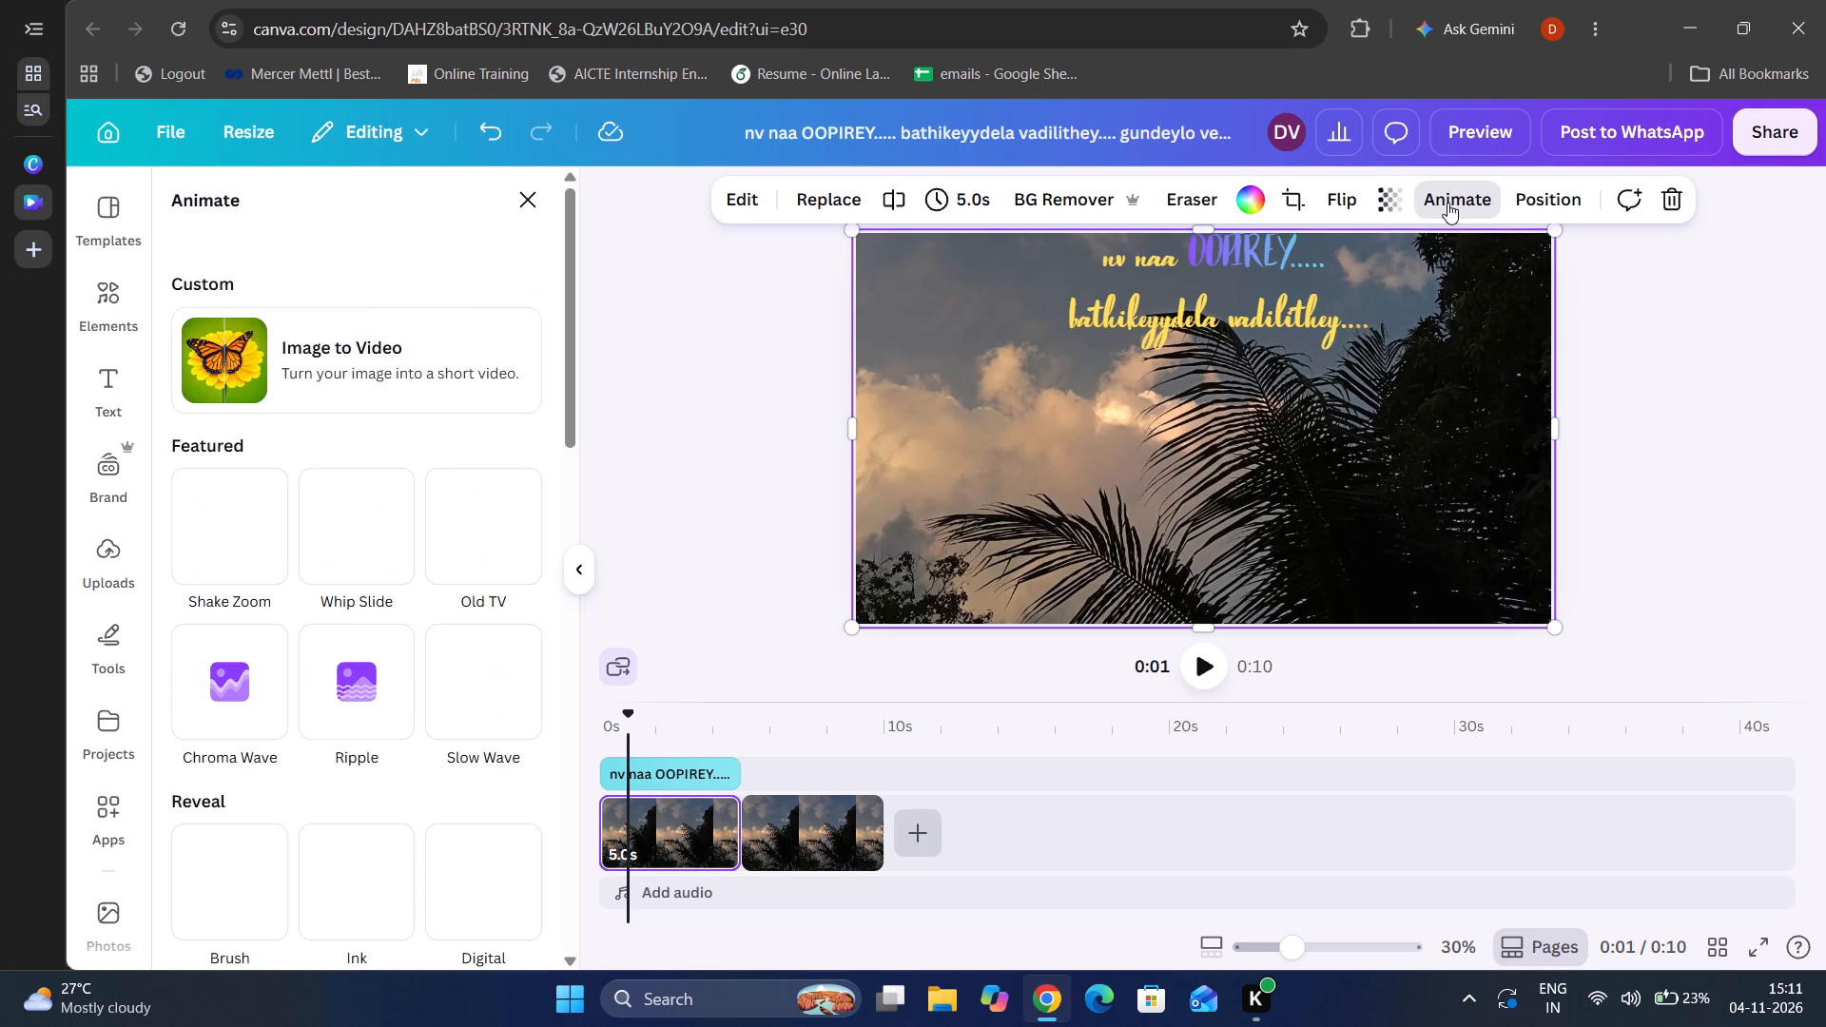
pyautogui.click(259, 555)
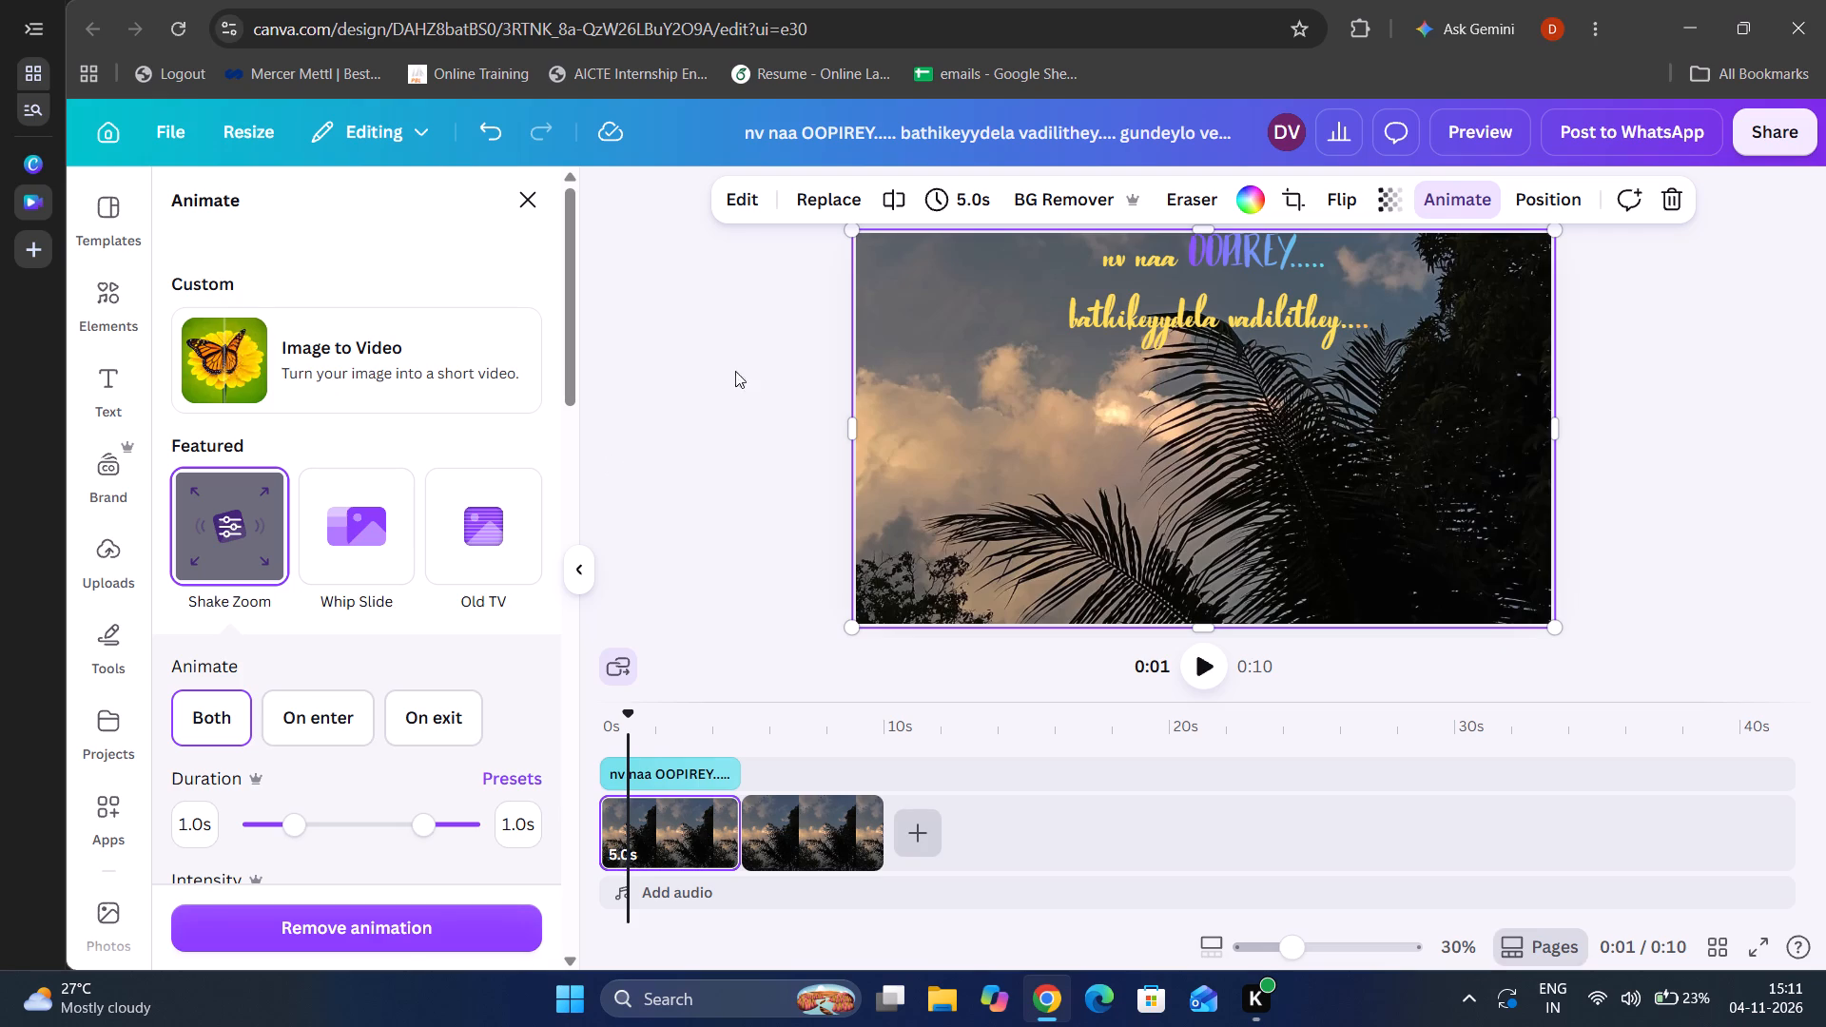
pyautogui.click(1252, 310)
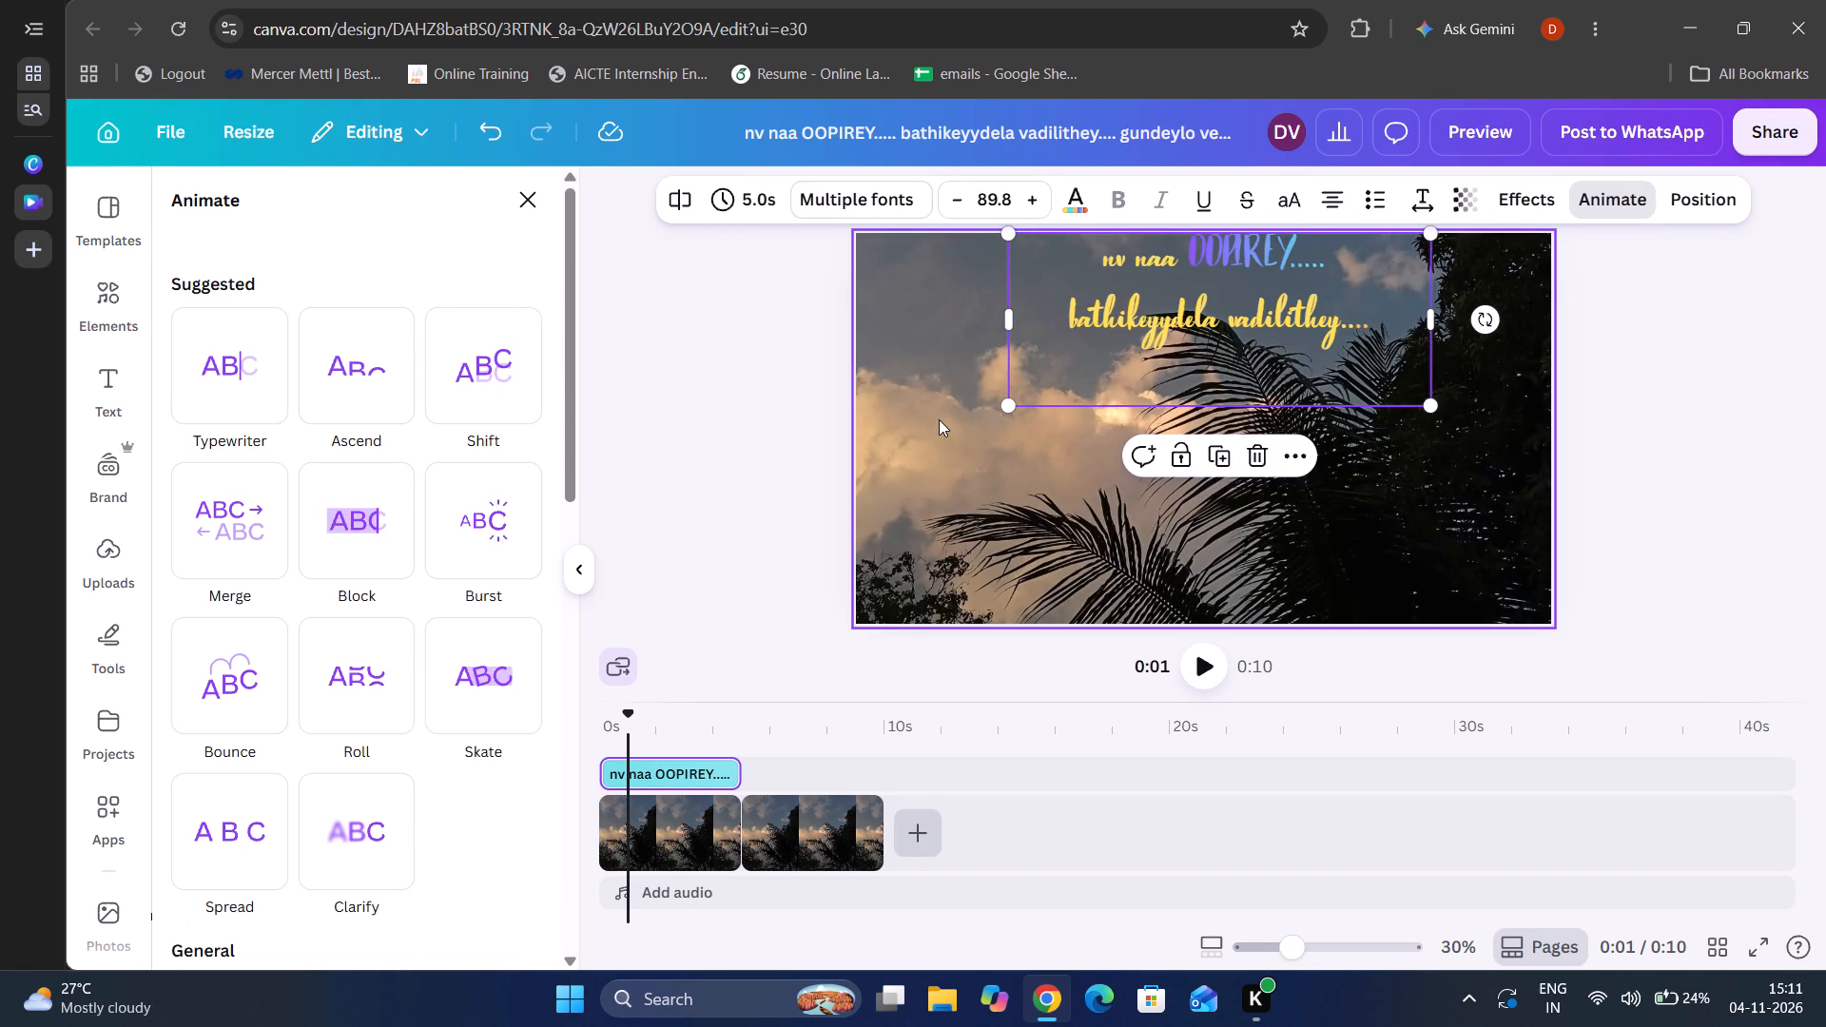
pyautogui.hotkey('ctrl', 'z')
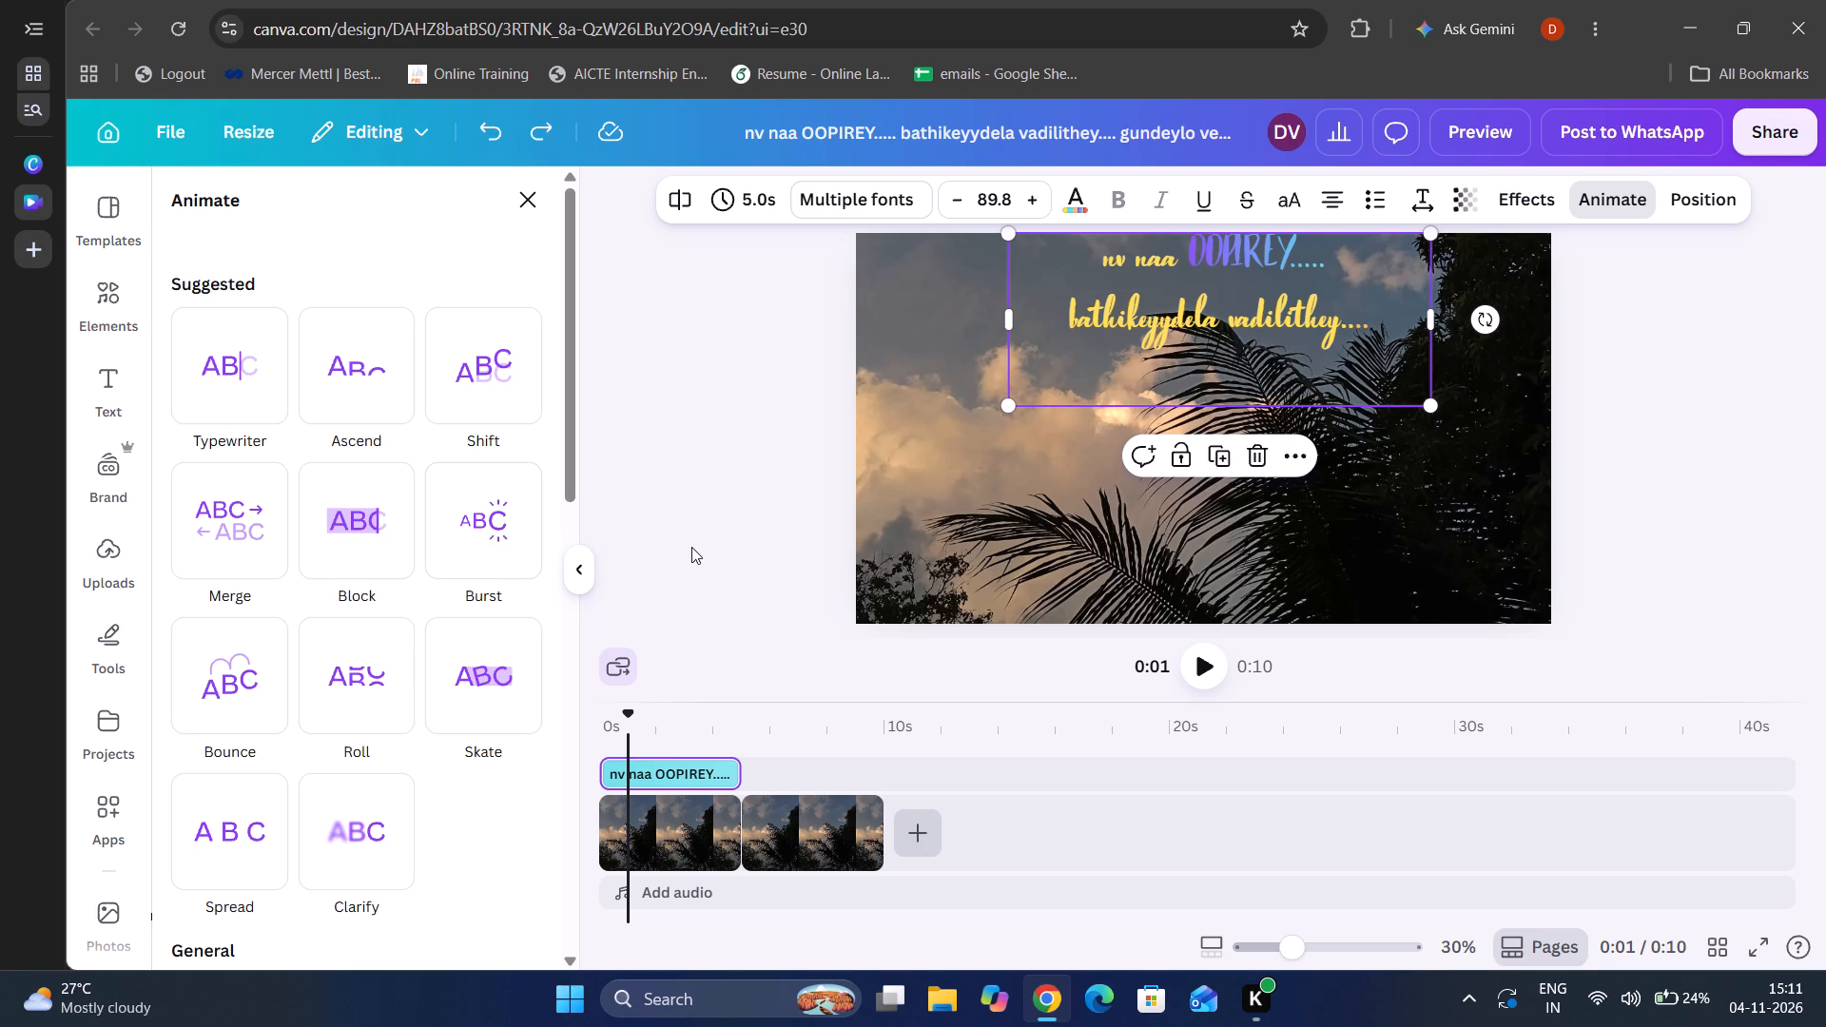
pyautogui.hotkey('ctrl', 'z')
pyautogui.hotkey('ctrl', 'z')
# Apply the Burst animation to the lyric text box.
pyautogui.click(476, 541)
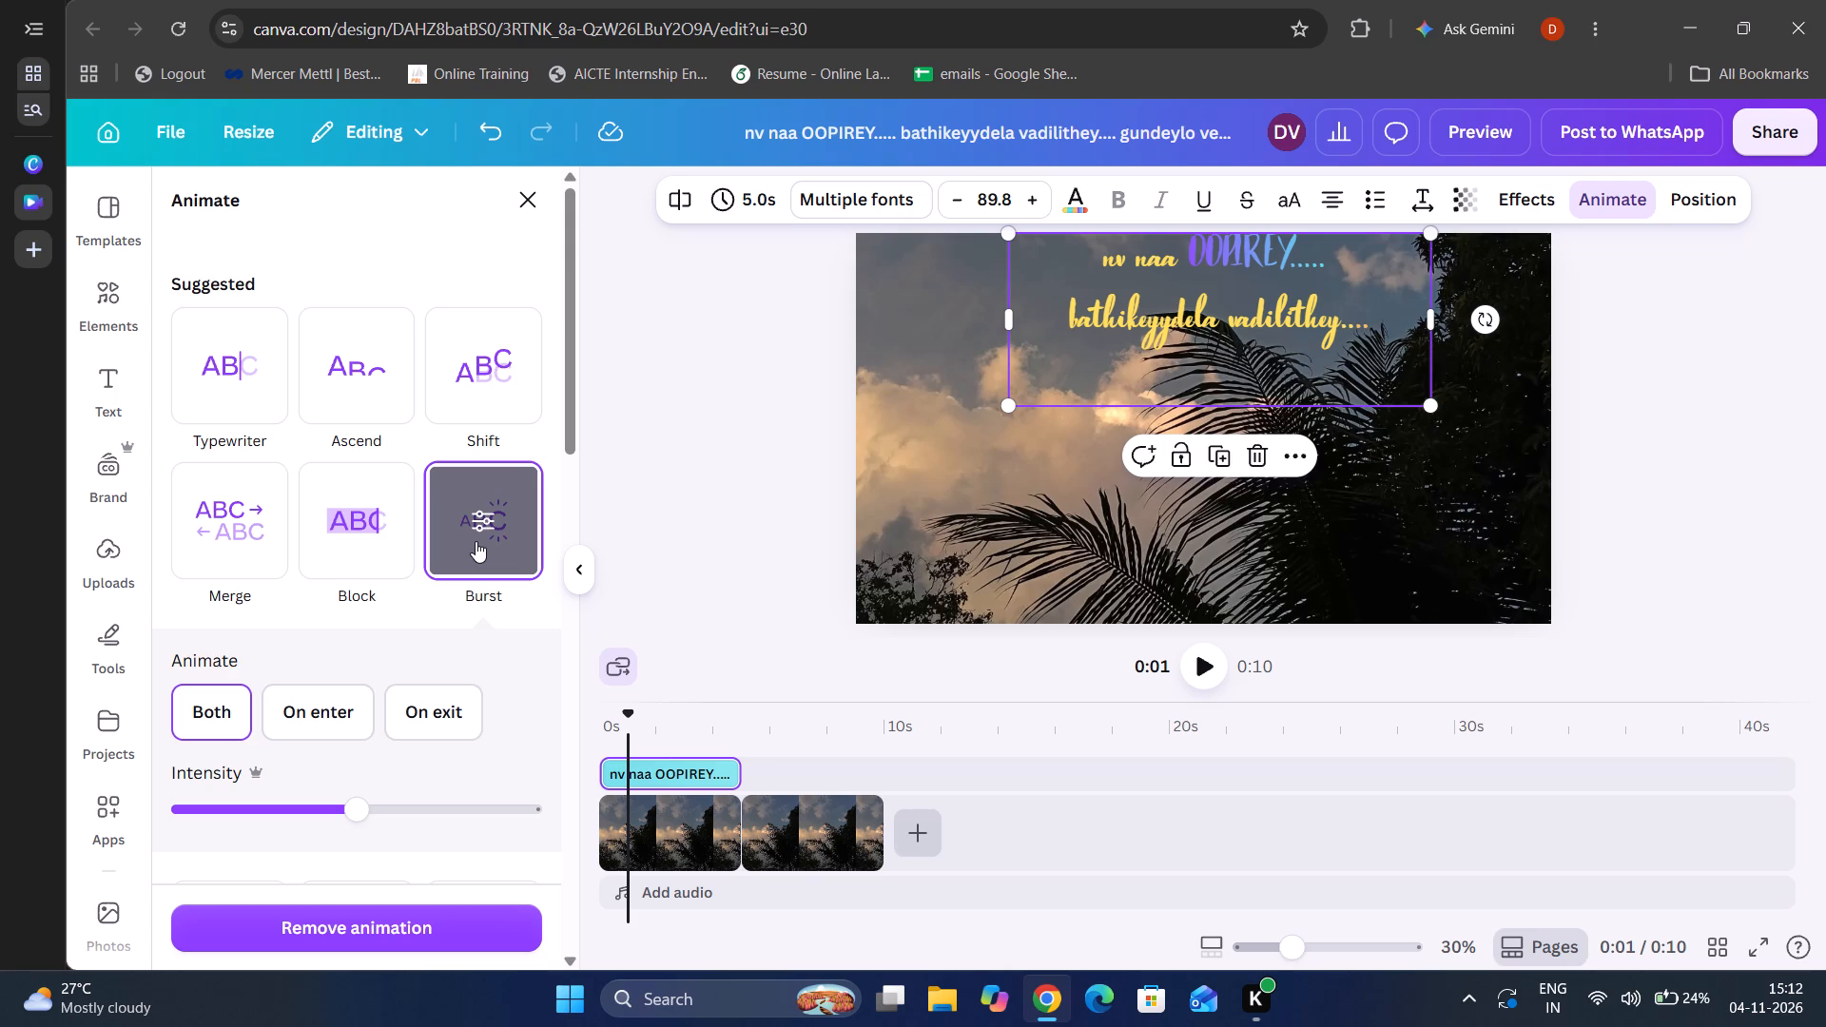
# Extend the first photo clip's duration to 6.0 seconds and play the video through to its end.
pyautogui.click(663, 833)
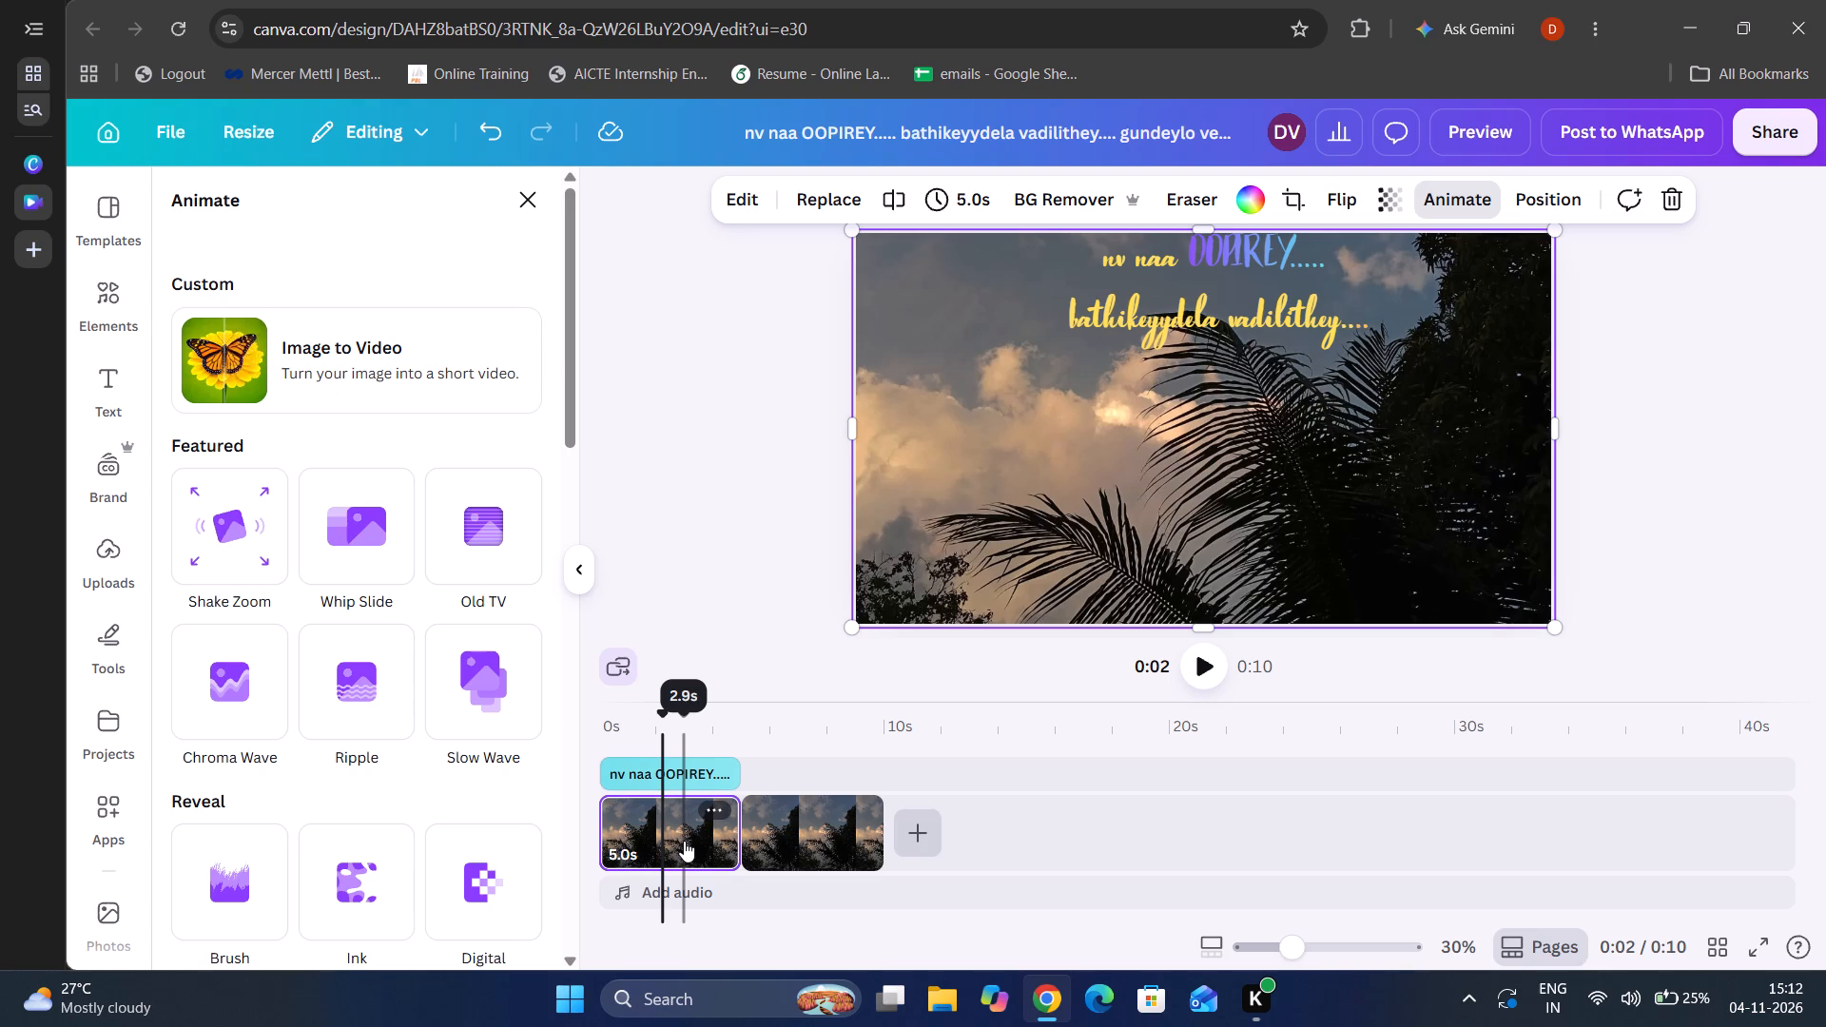
pyautogui.doubleClick(738, 841)
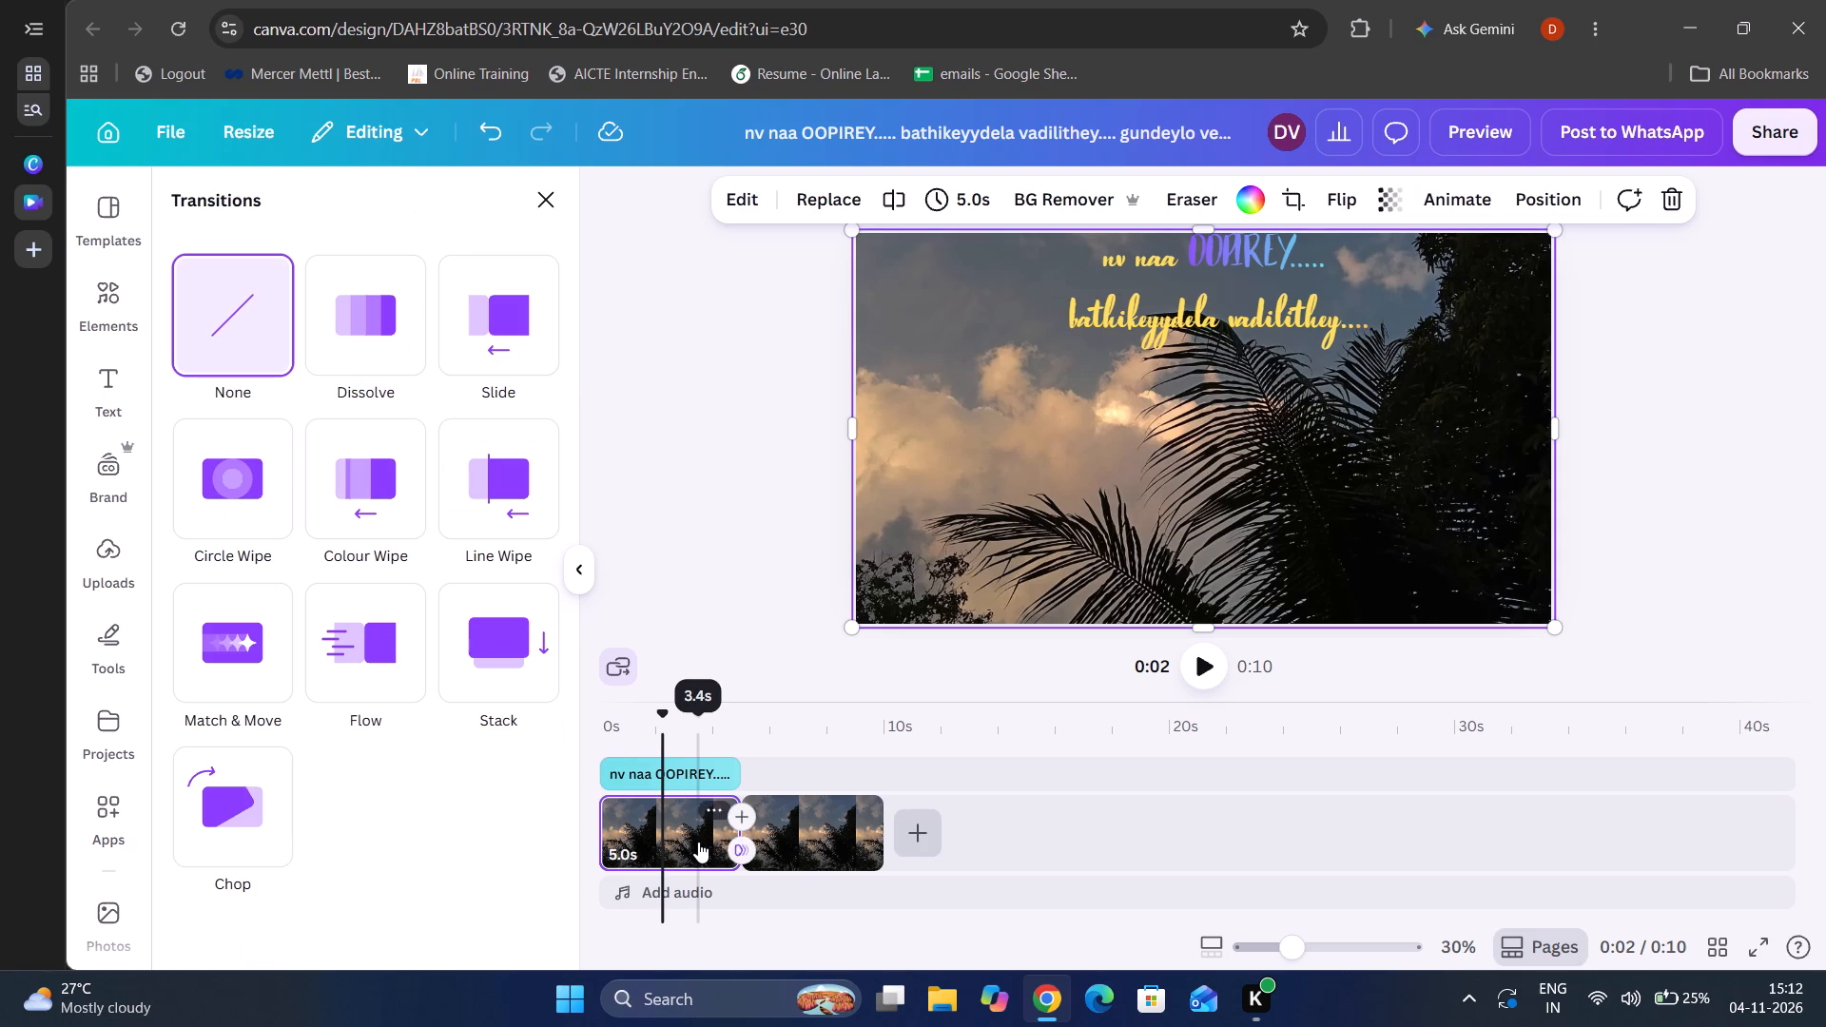
pyautogui.click(698, 842)
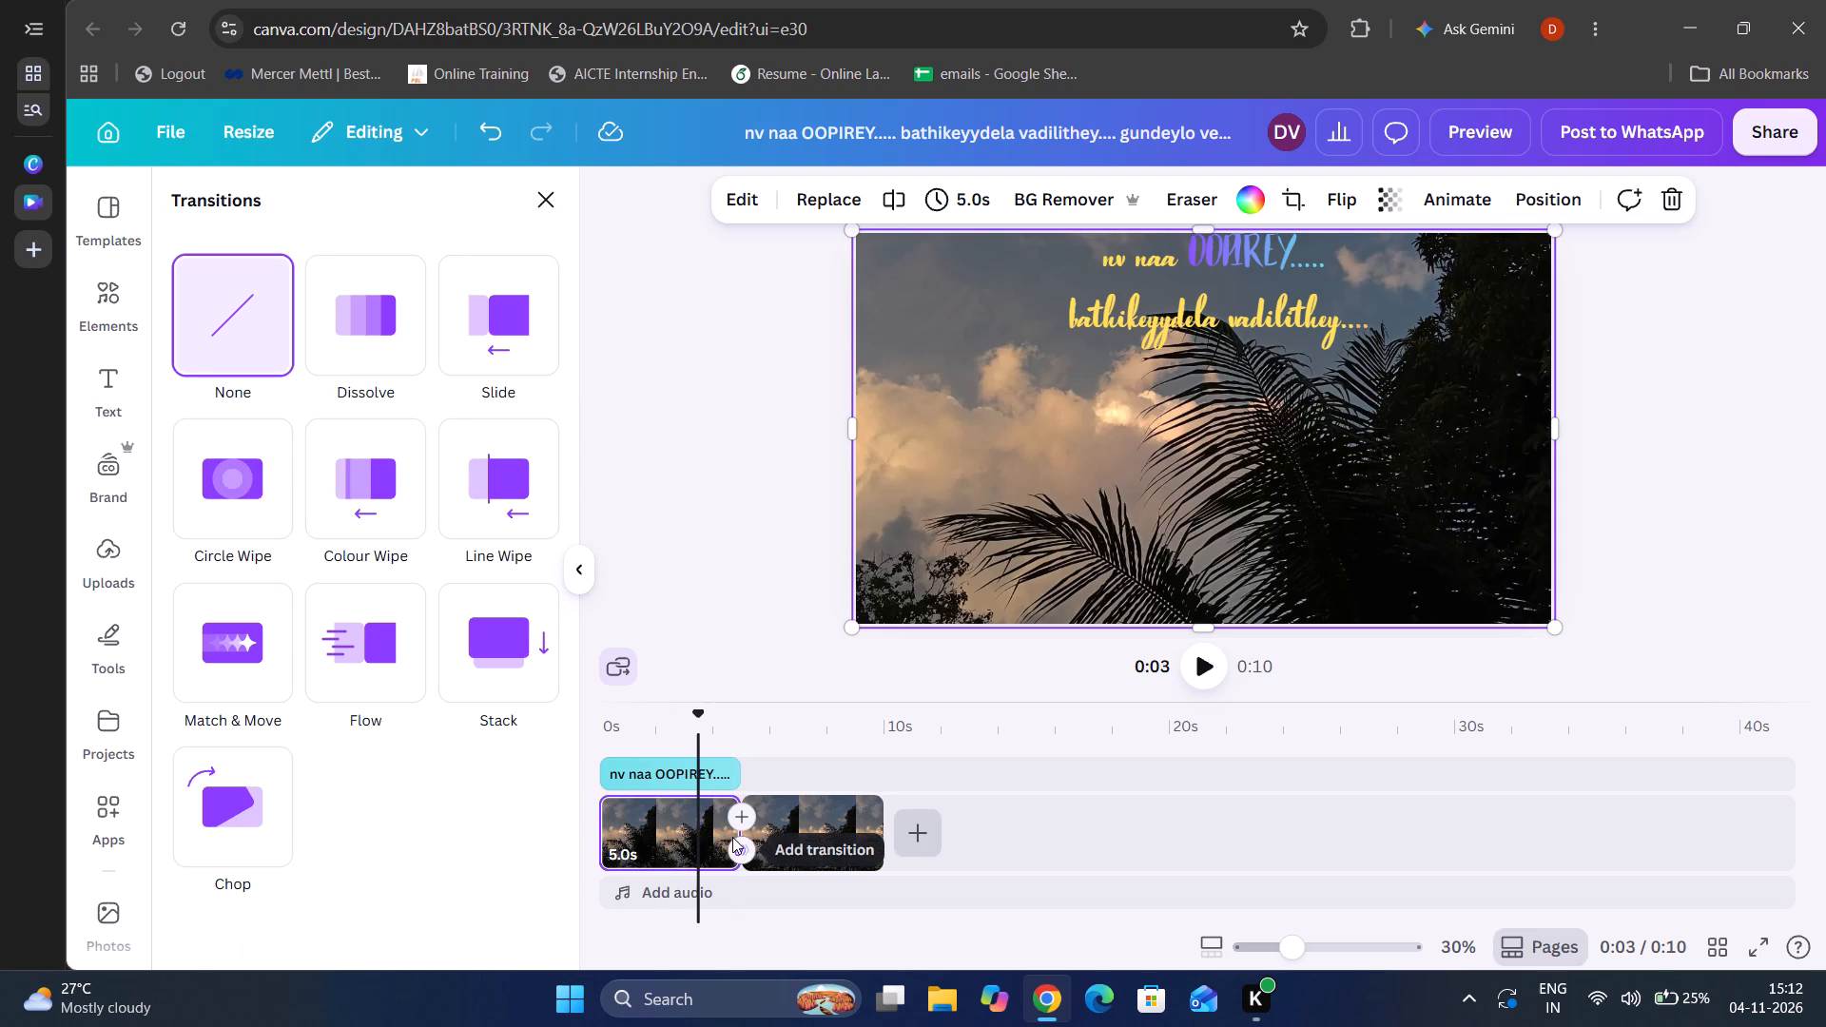
pyautogui.moveTo(718, 829); pyautogui.dragTo(728, 827)
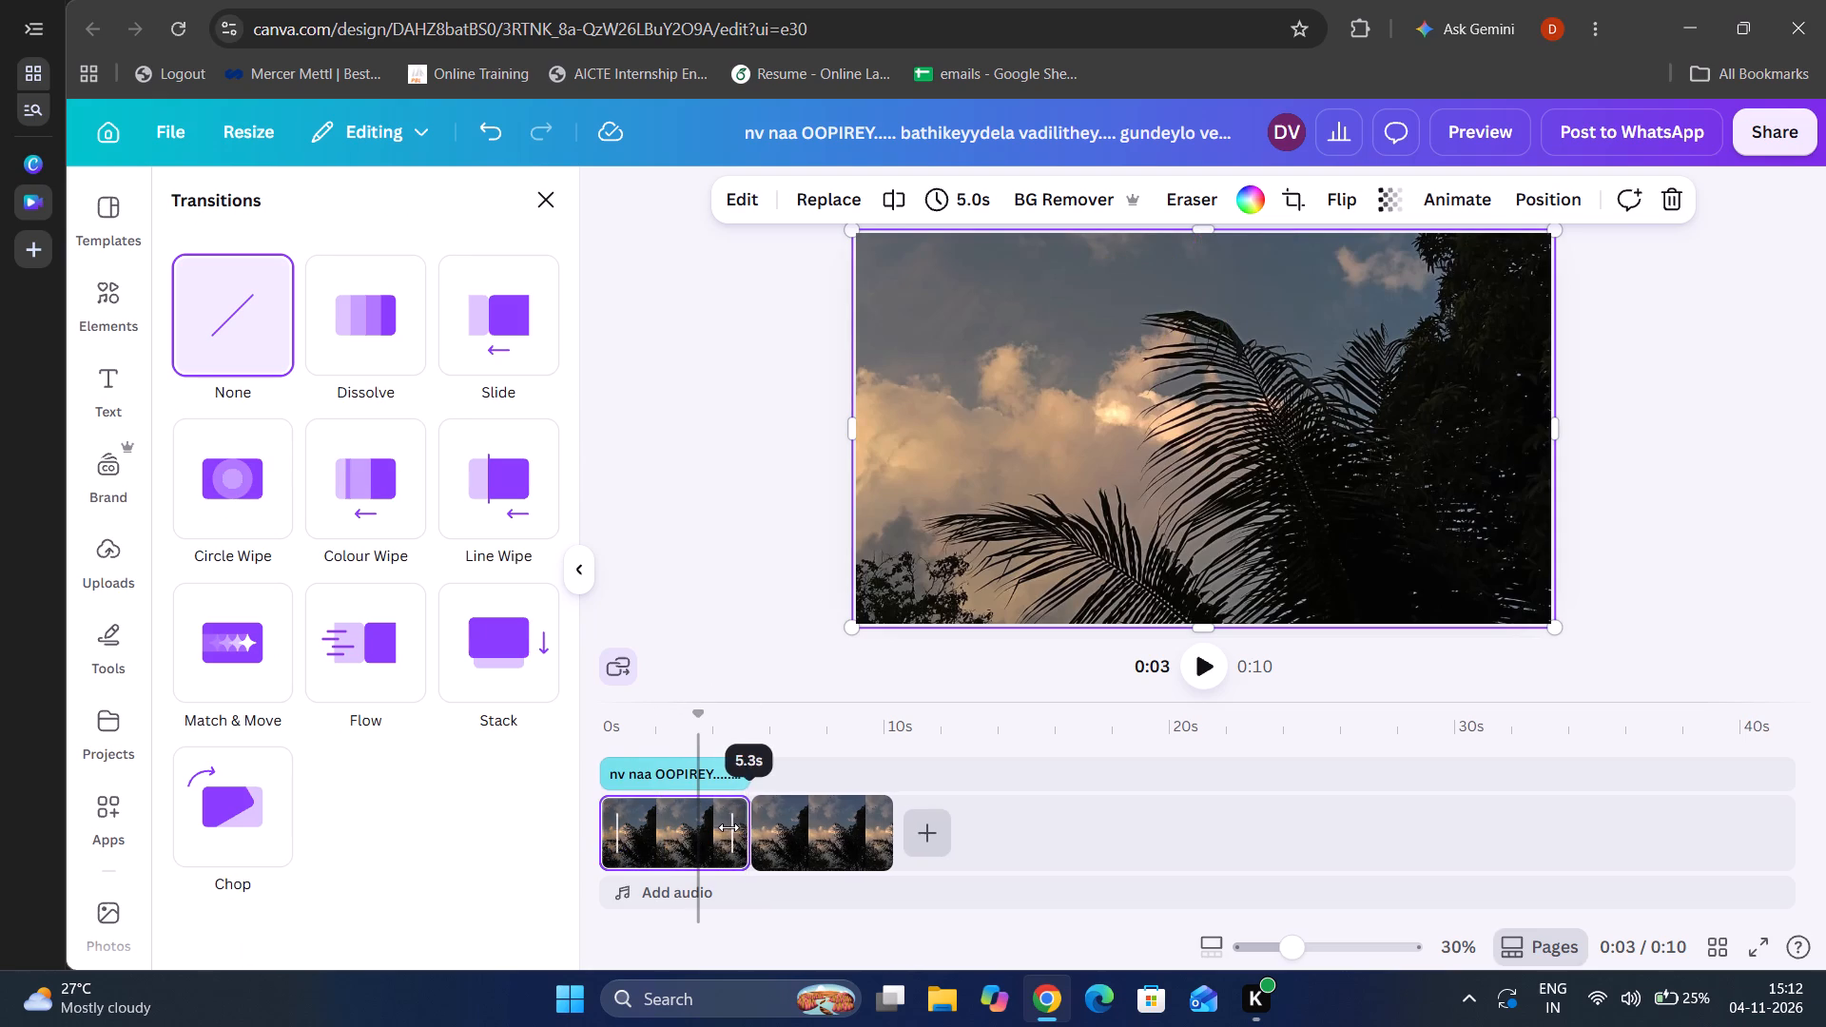
pyautogui.moveTo(728, 827); pyautogui.dragTo(740, 827)
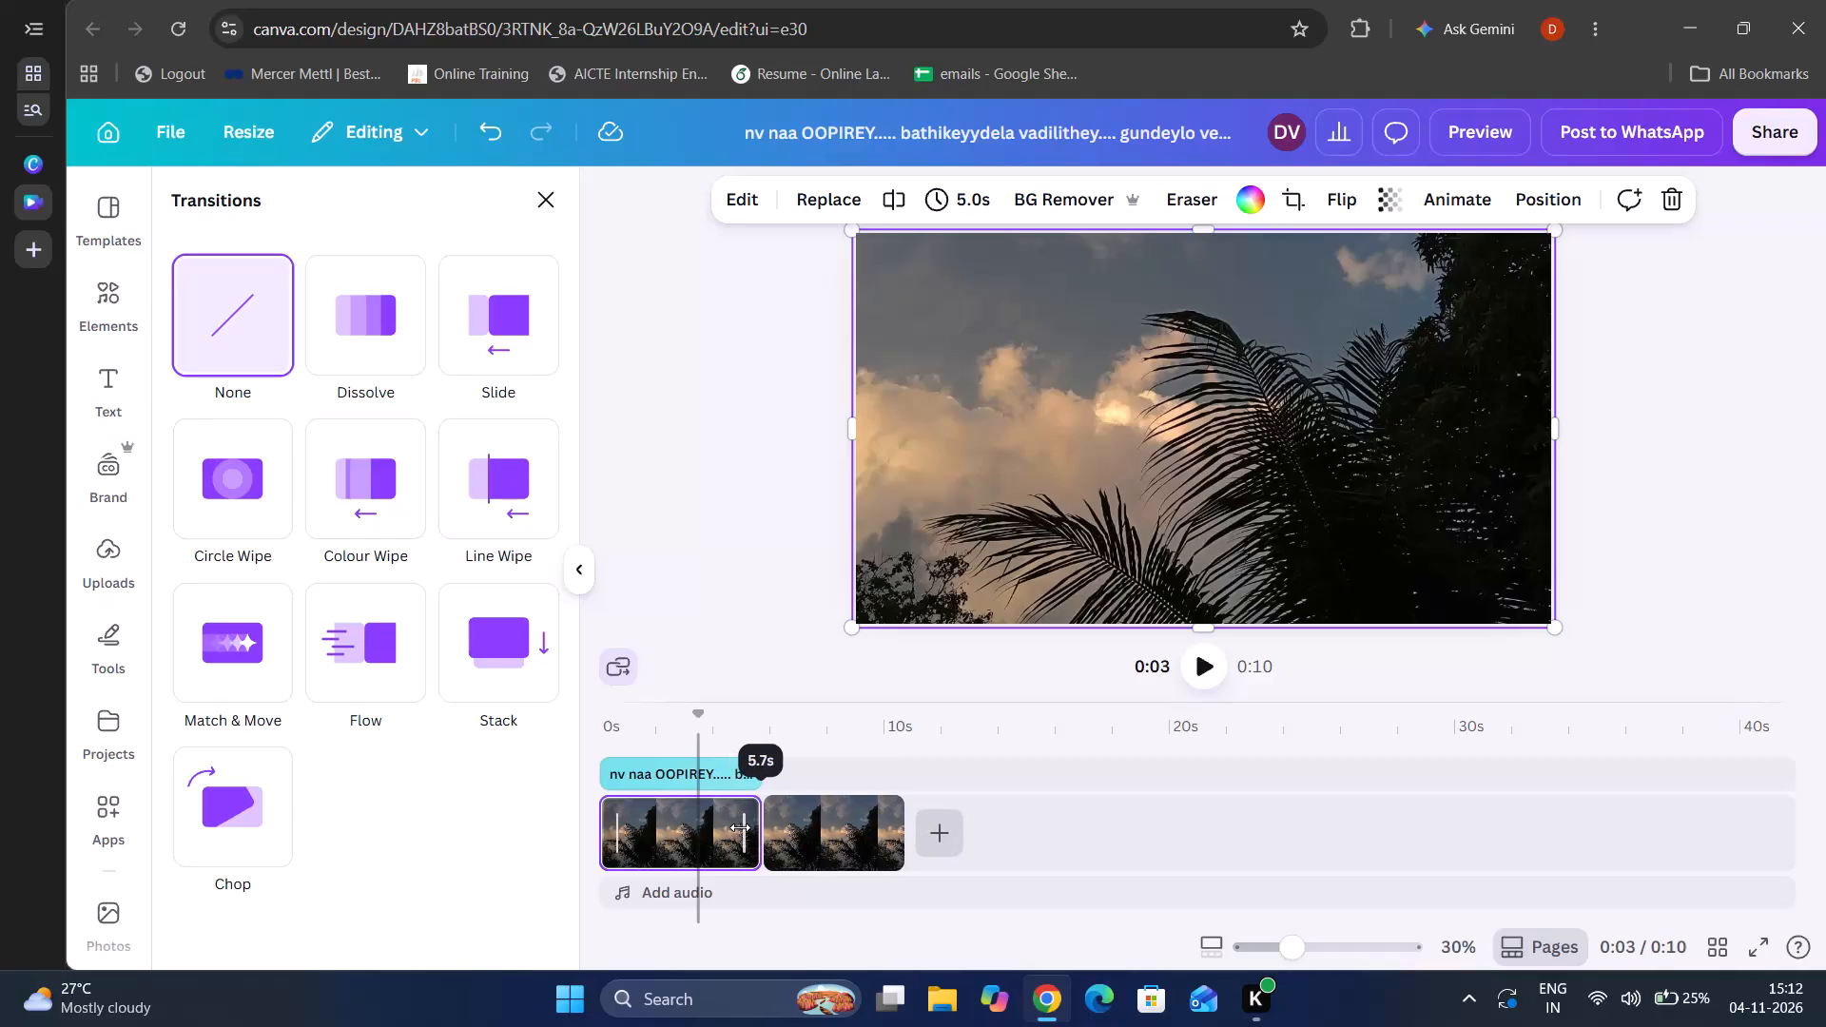
pyautogui.moveTo(740, 827); pyautogui.dragTo(747, 828)
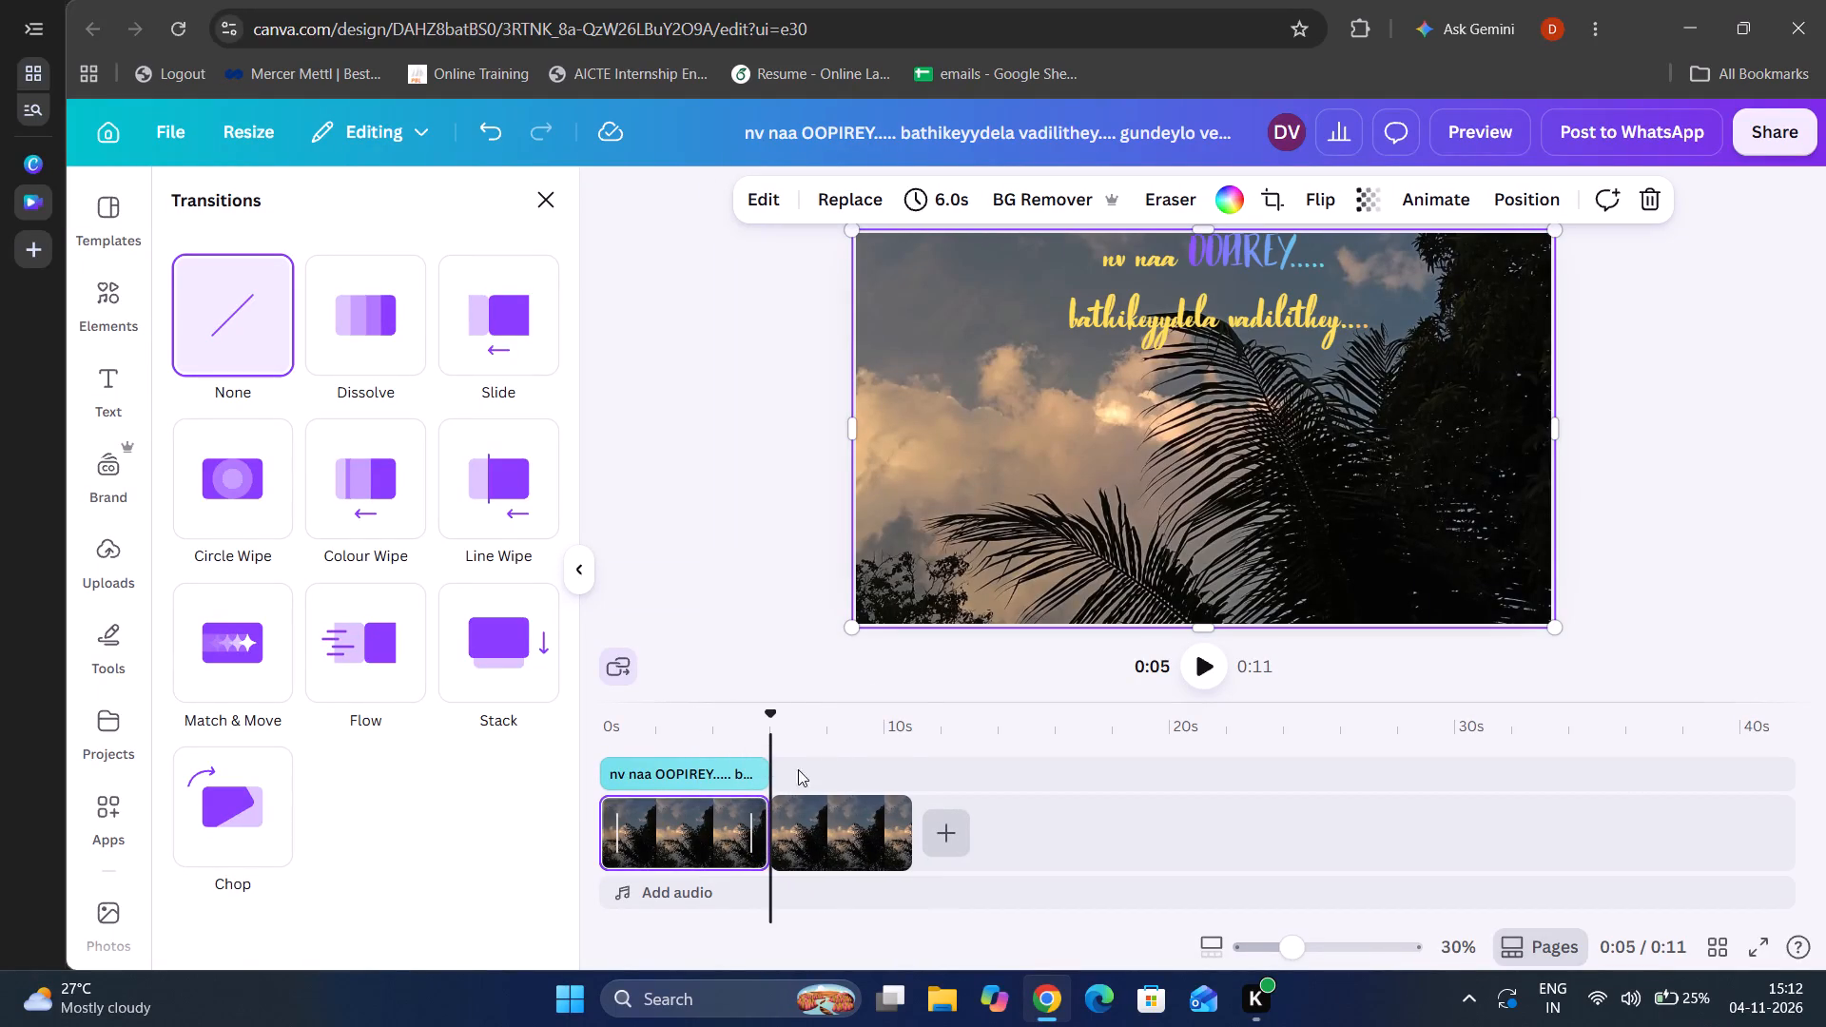
pyautogui.click(1204, 669)
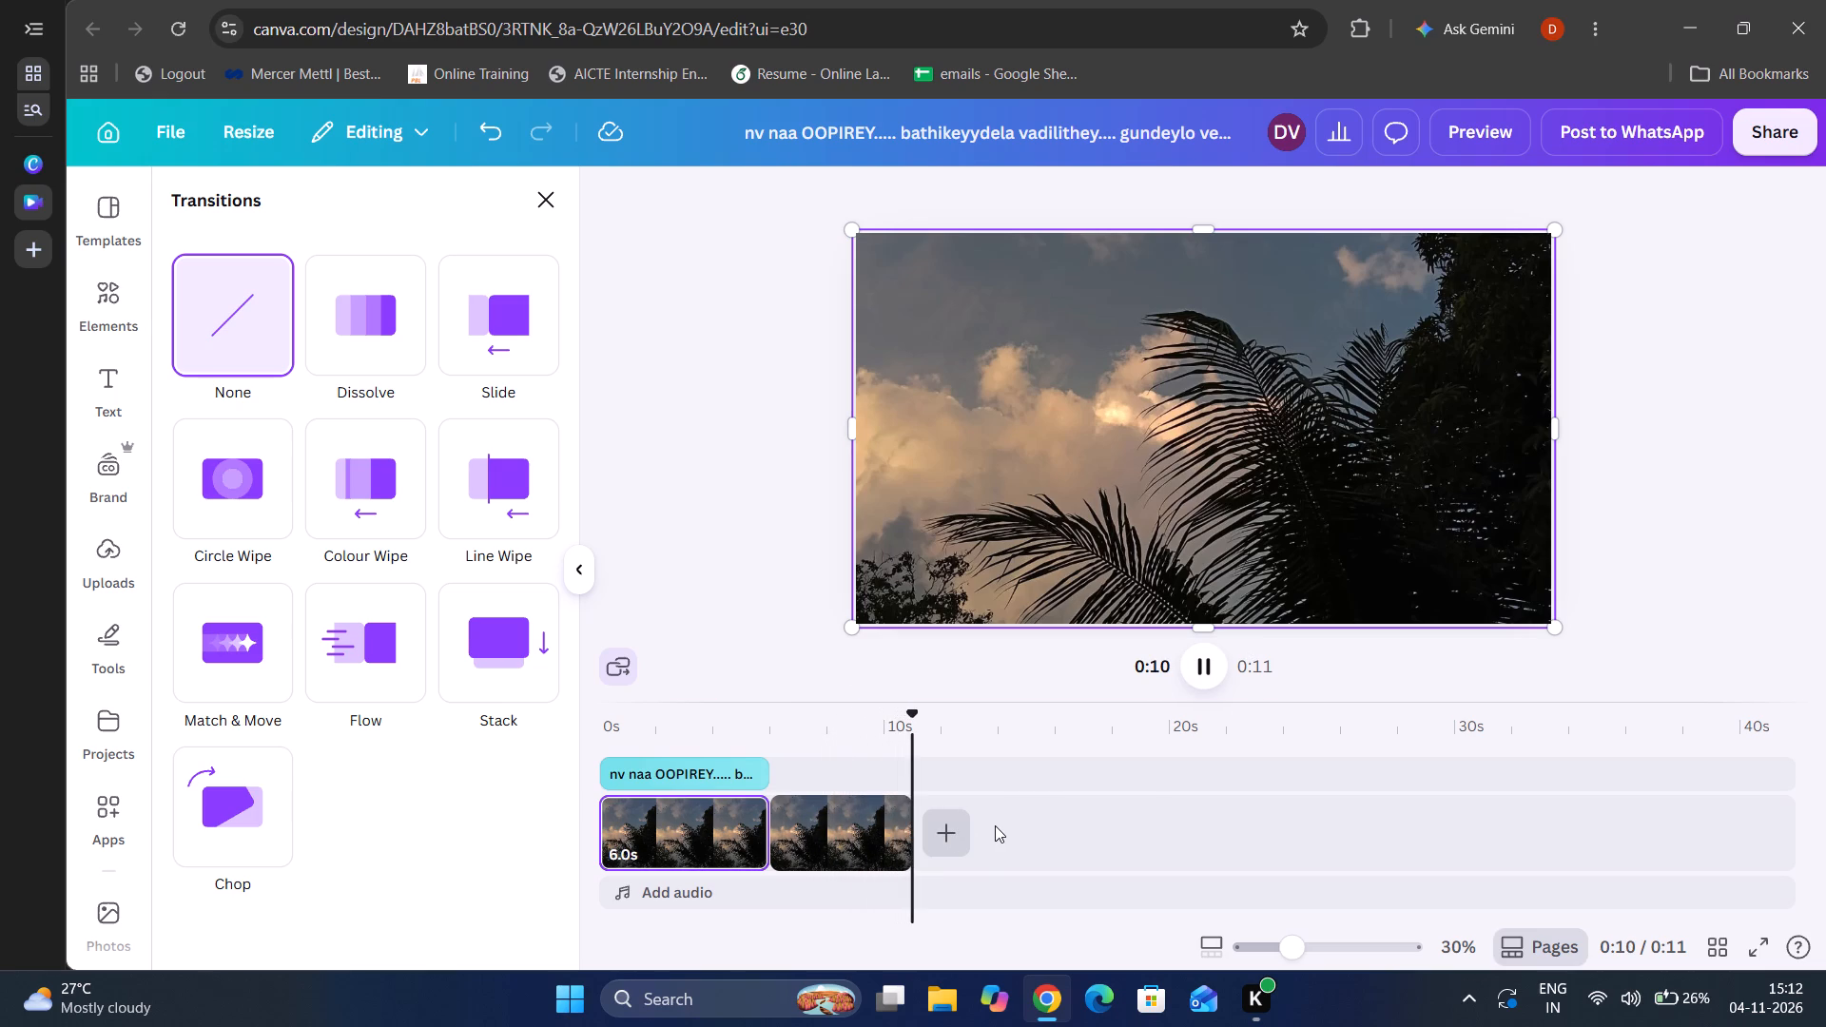
pyautogui.click(1196, 669)
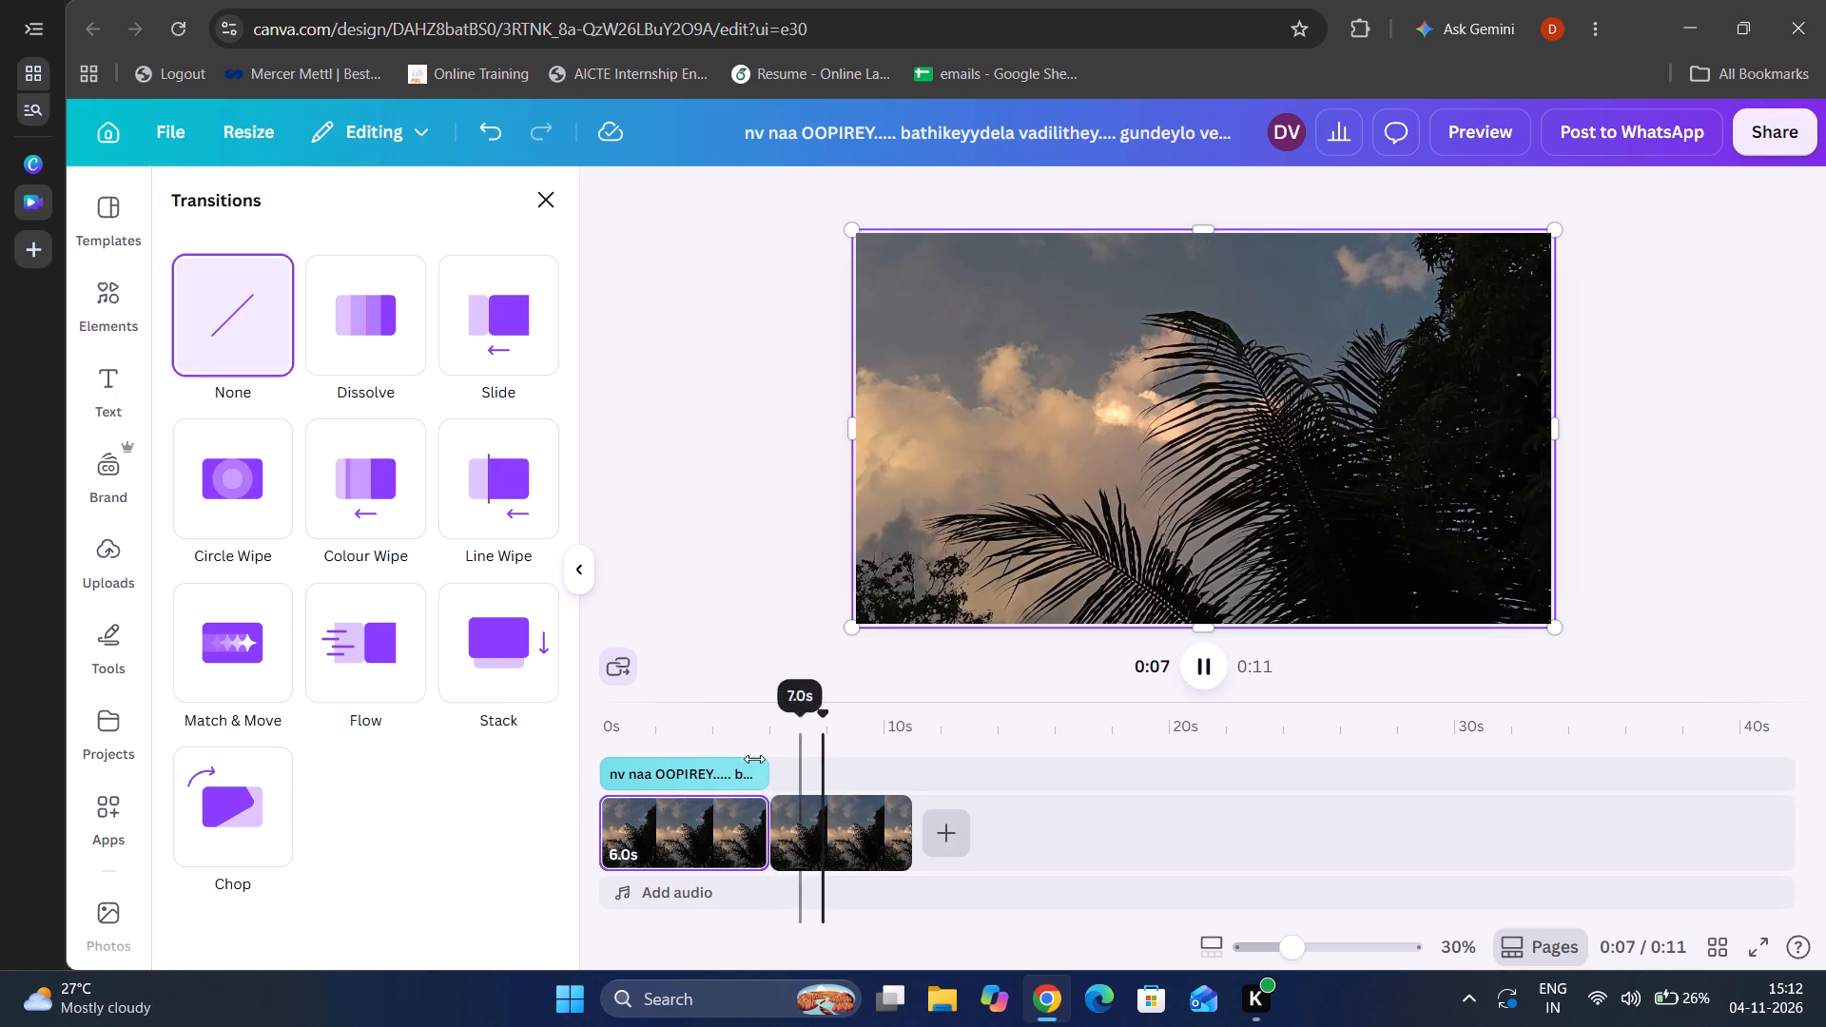
# Split the lyric text layer at about 1.9 seconds on the timeline.
pyautogui.click(655, 788)
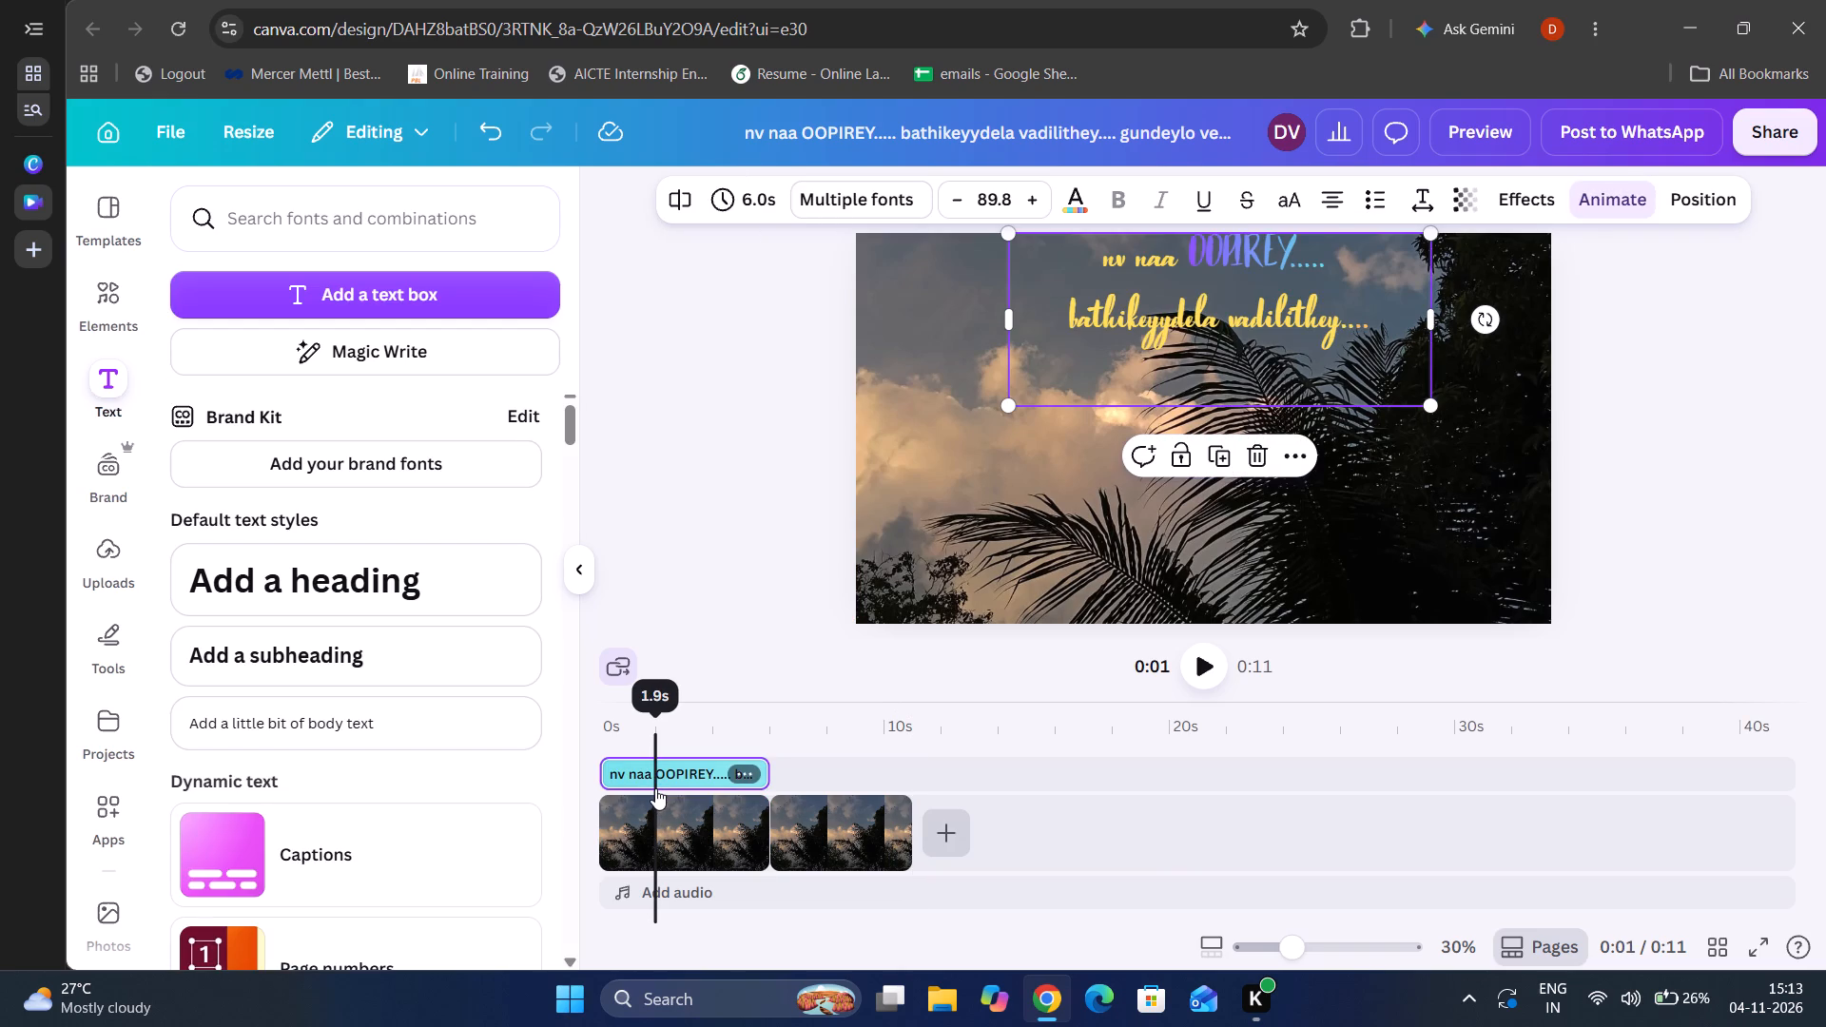
pyautogui.click(679, 208)
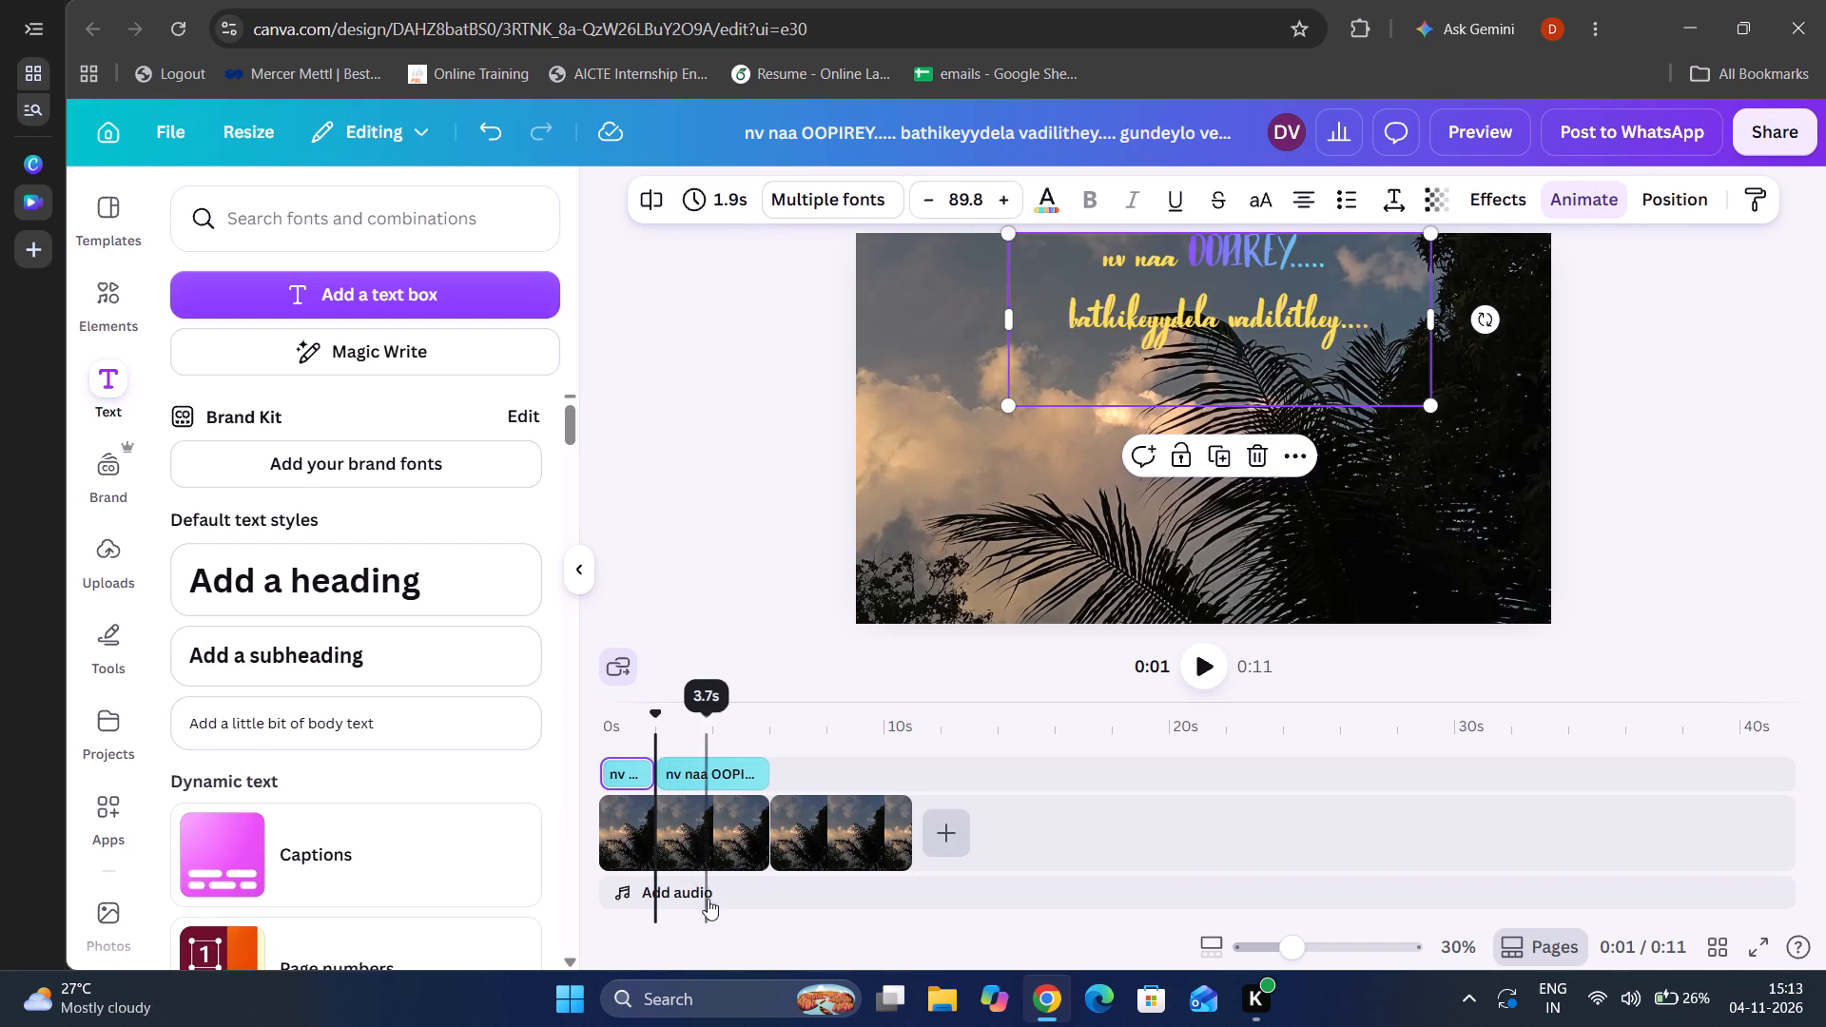
# Play the video back from the beginning to check the split lyric text.
pyautogui.moveTo(653, 888); pyautogui.dragTo(678, 892)
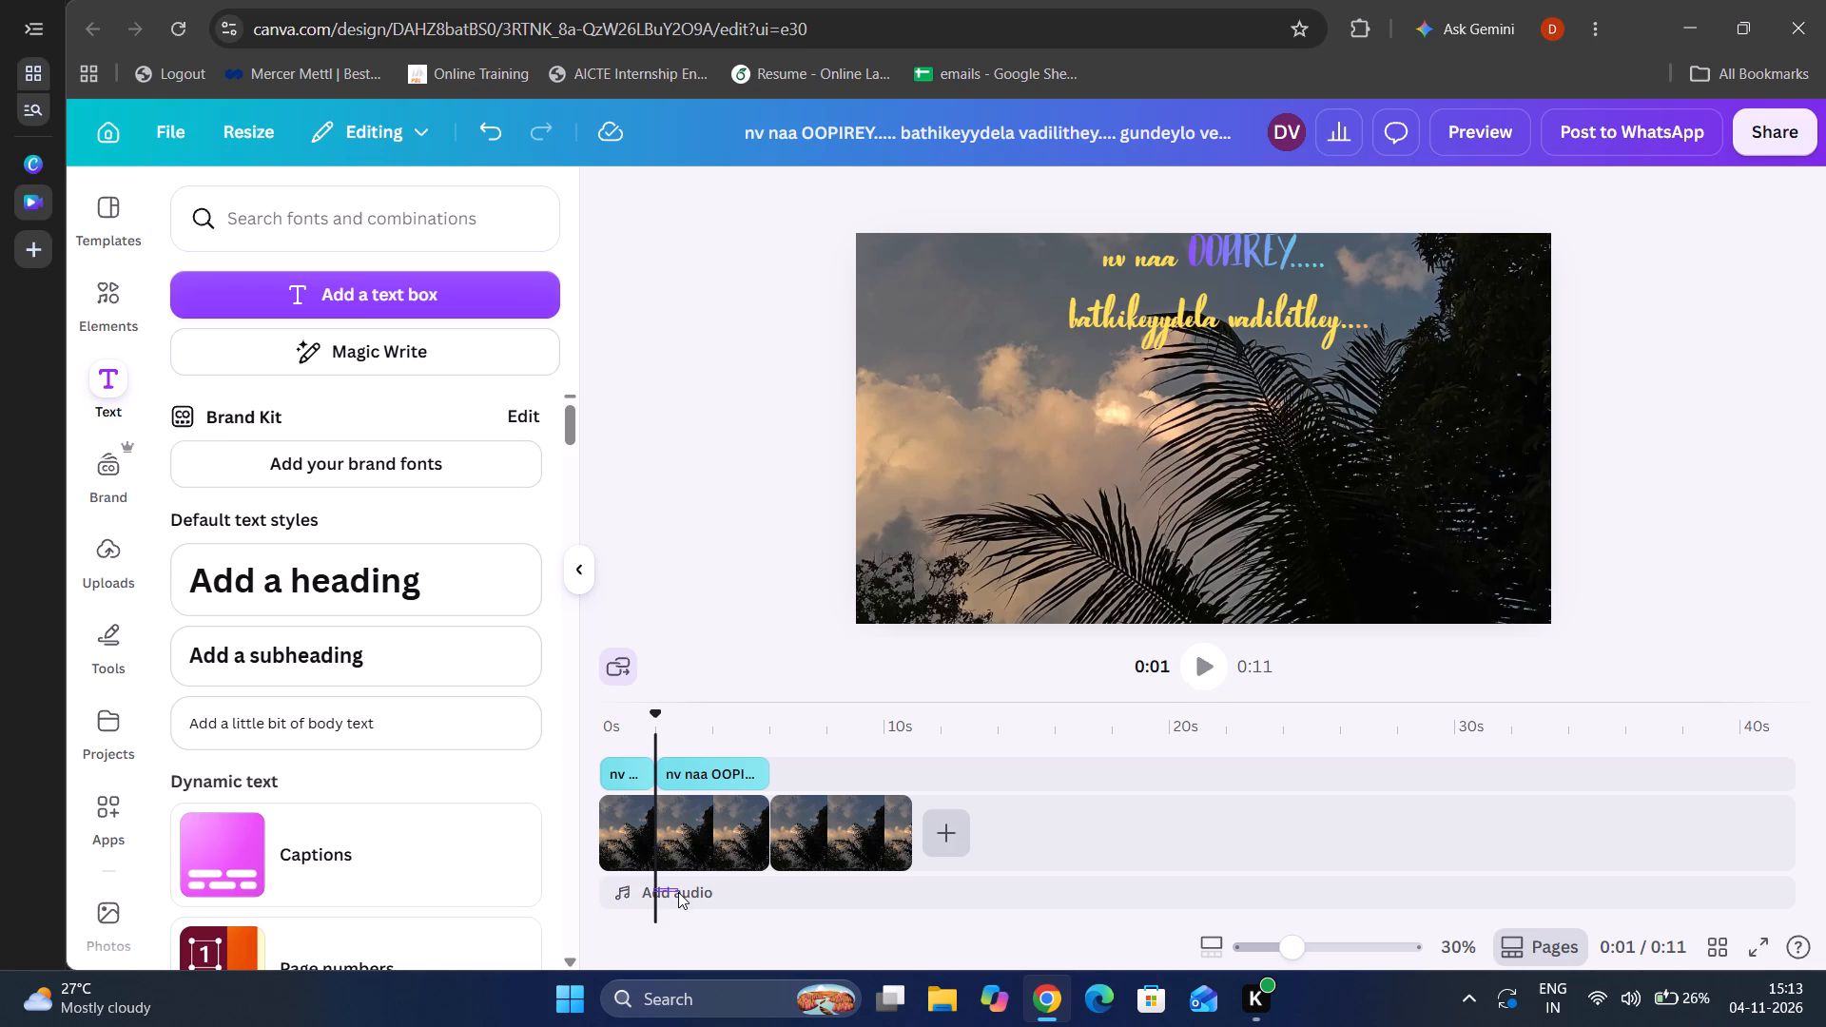
pyautogui.moveTo(678, 892); pyautogui.dragTo(675, 897)
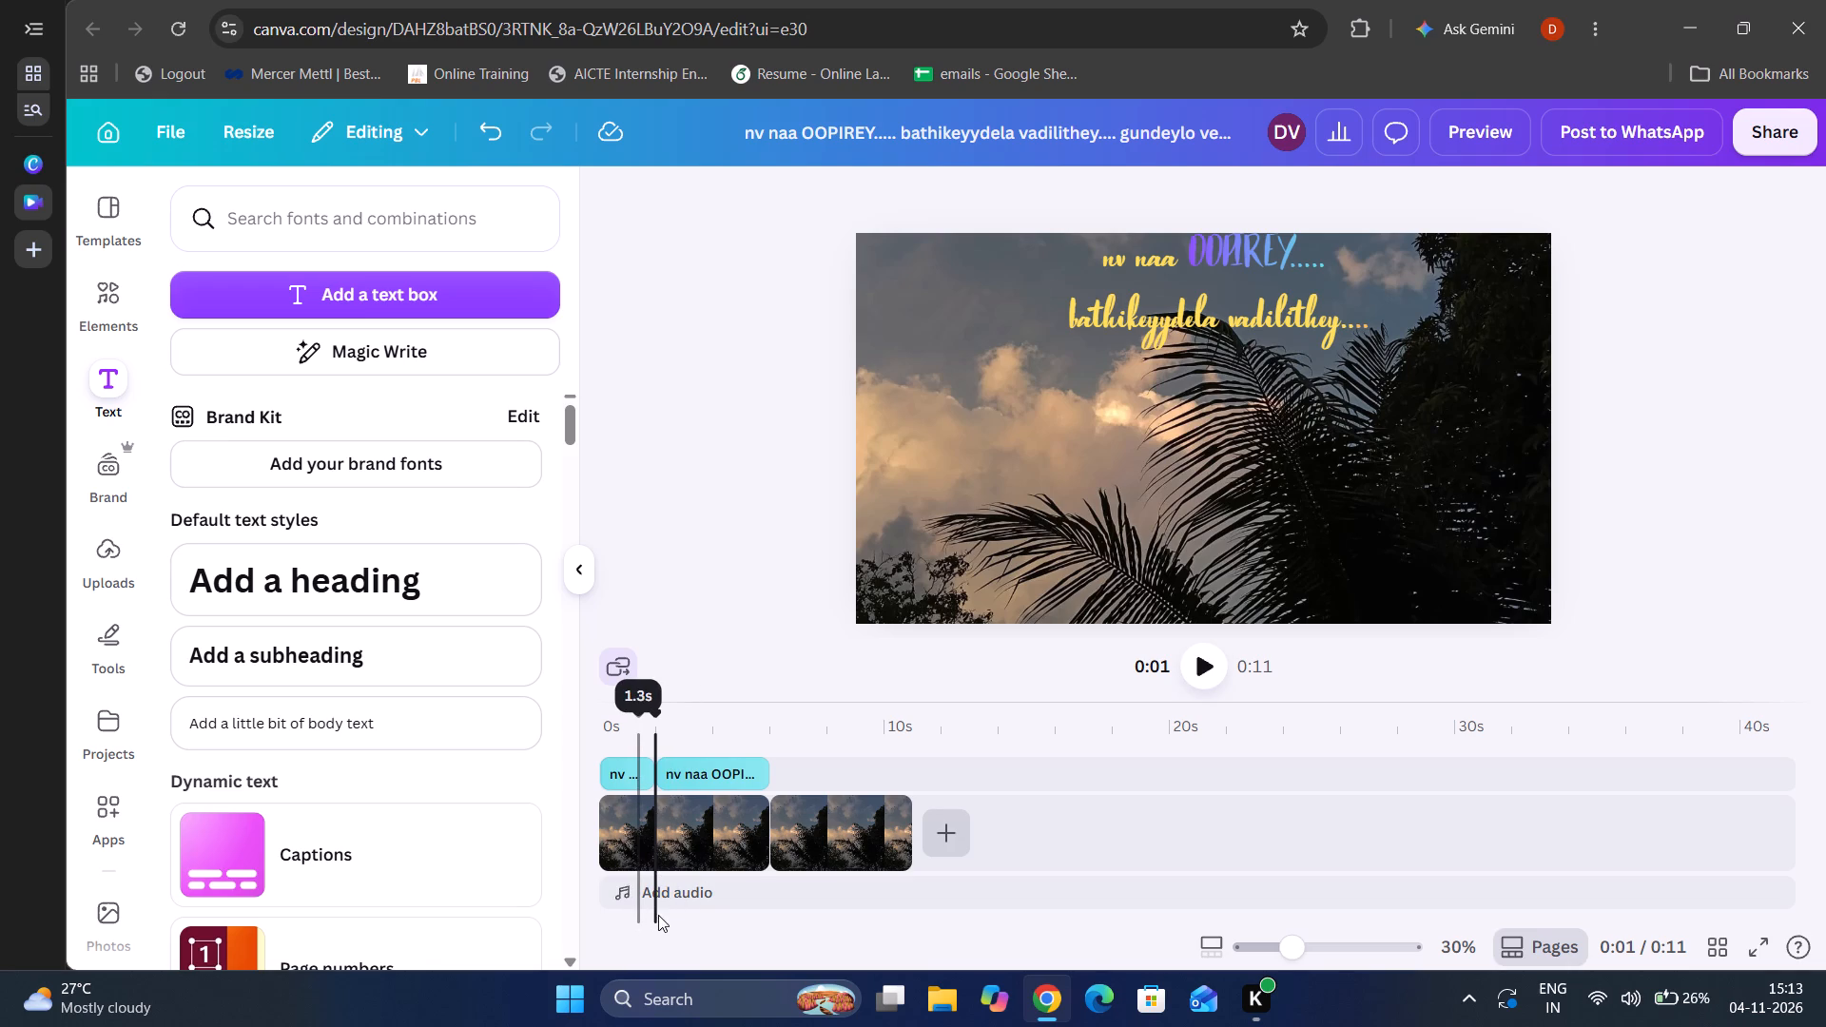
pyautogui.moveTo(654, 911); pyautogui.dragTo(614, 906)
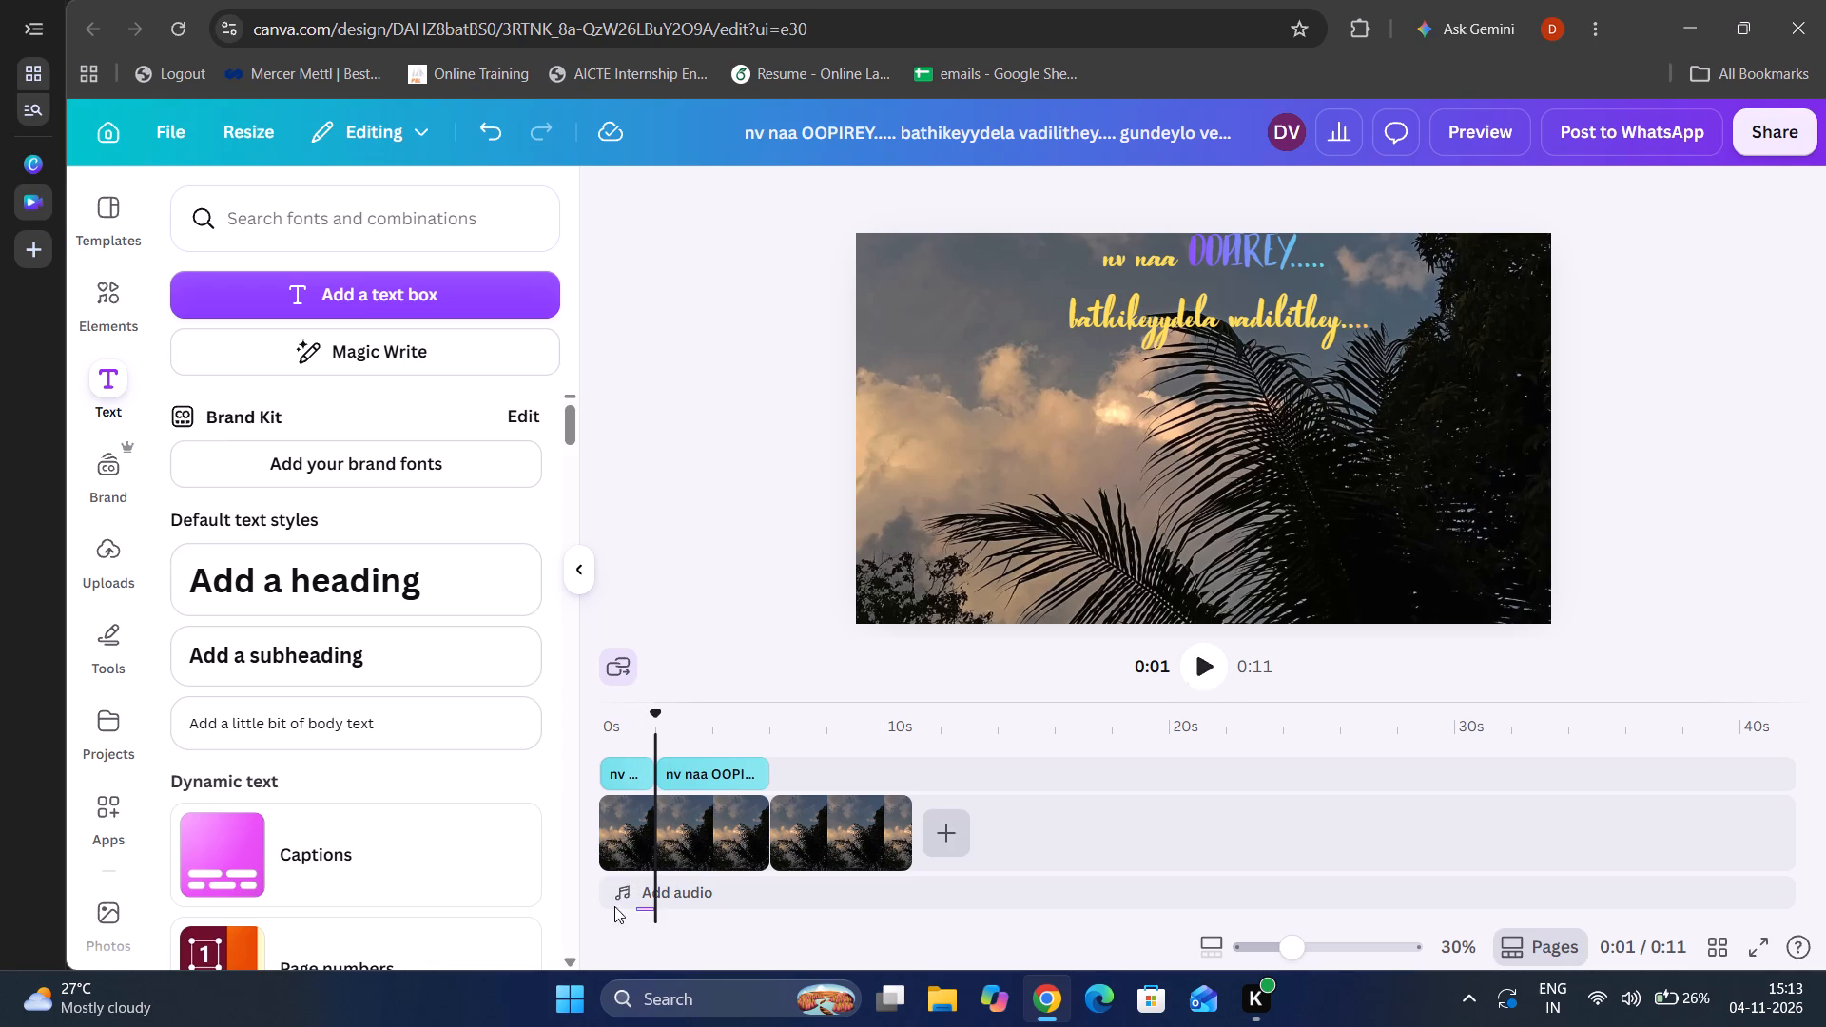
pyautogui.moveTo(614, 906); pyautogui.dragTo(599, 912)
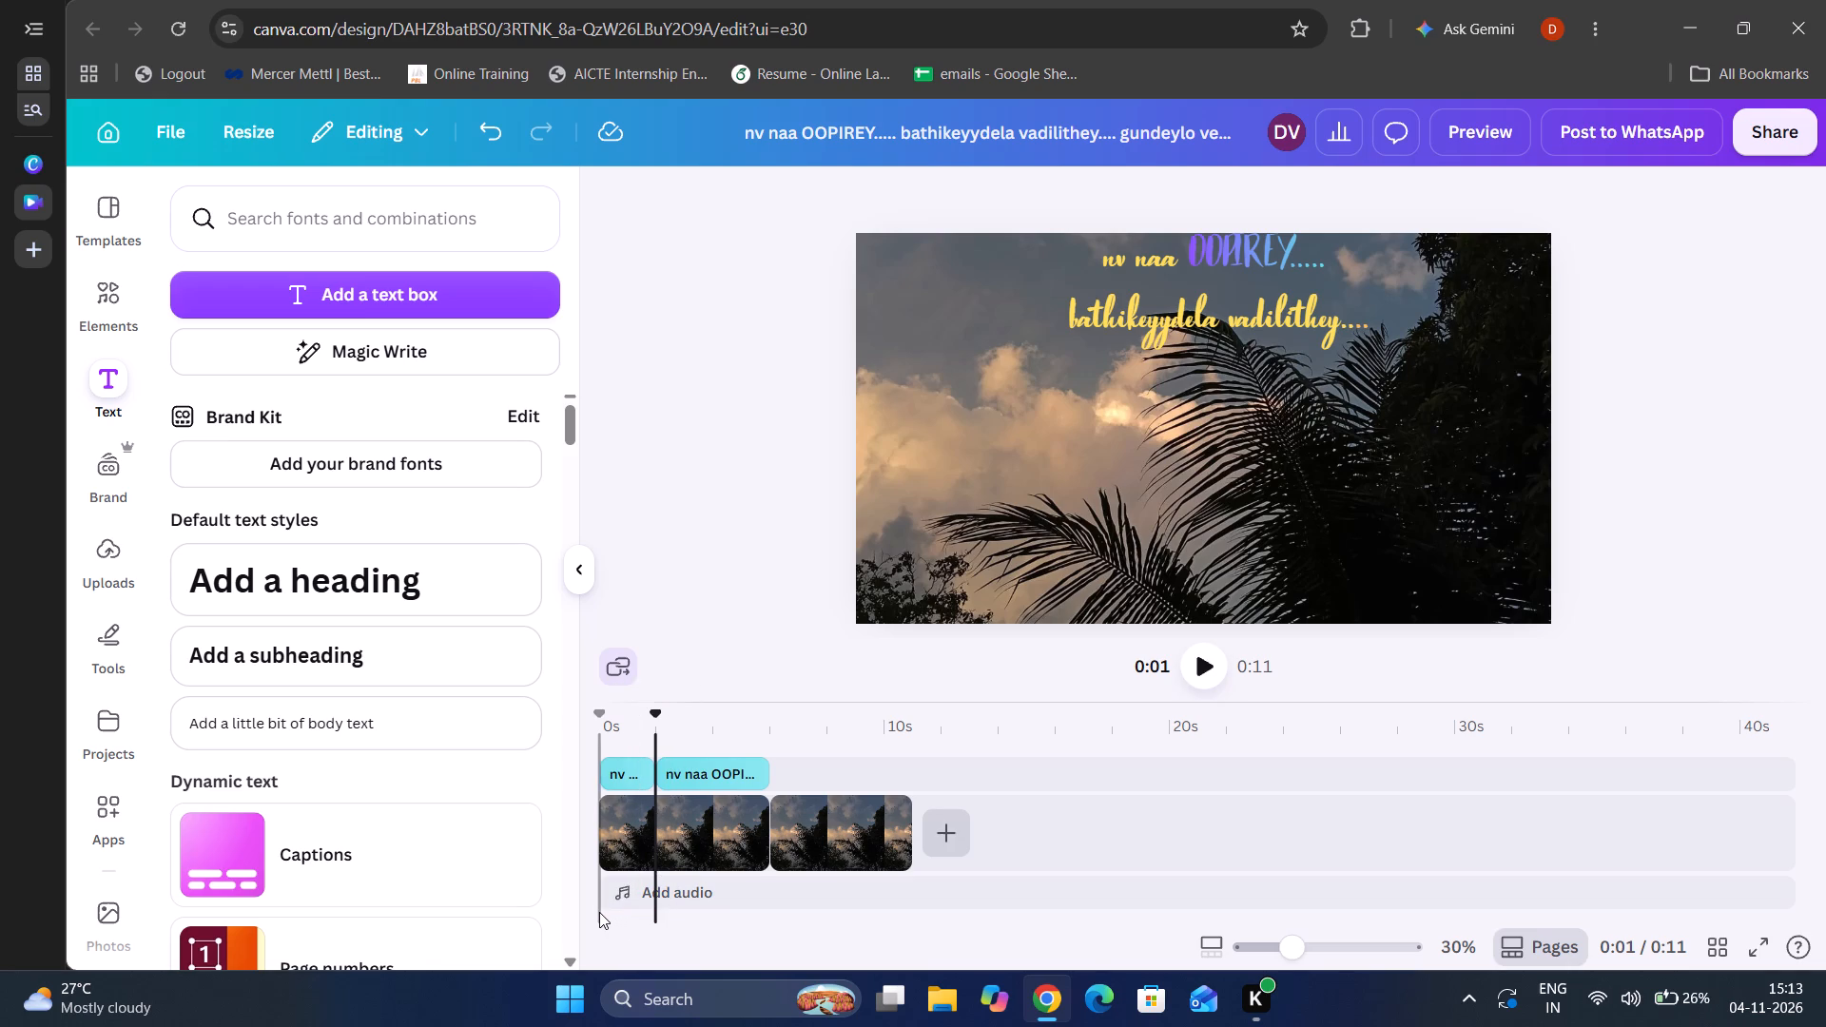
pyautogui.click(599, 912)
pyautogui.click(1204, 665)
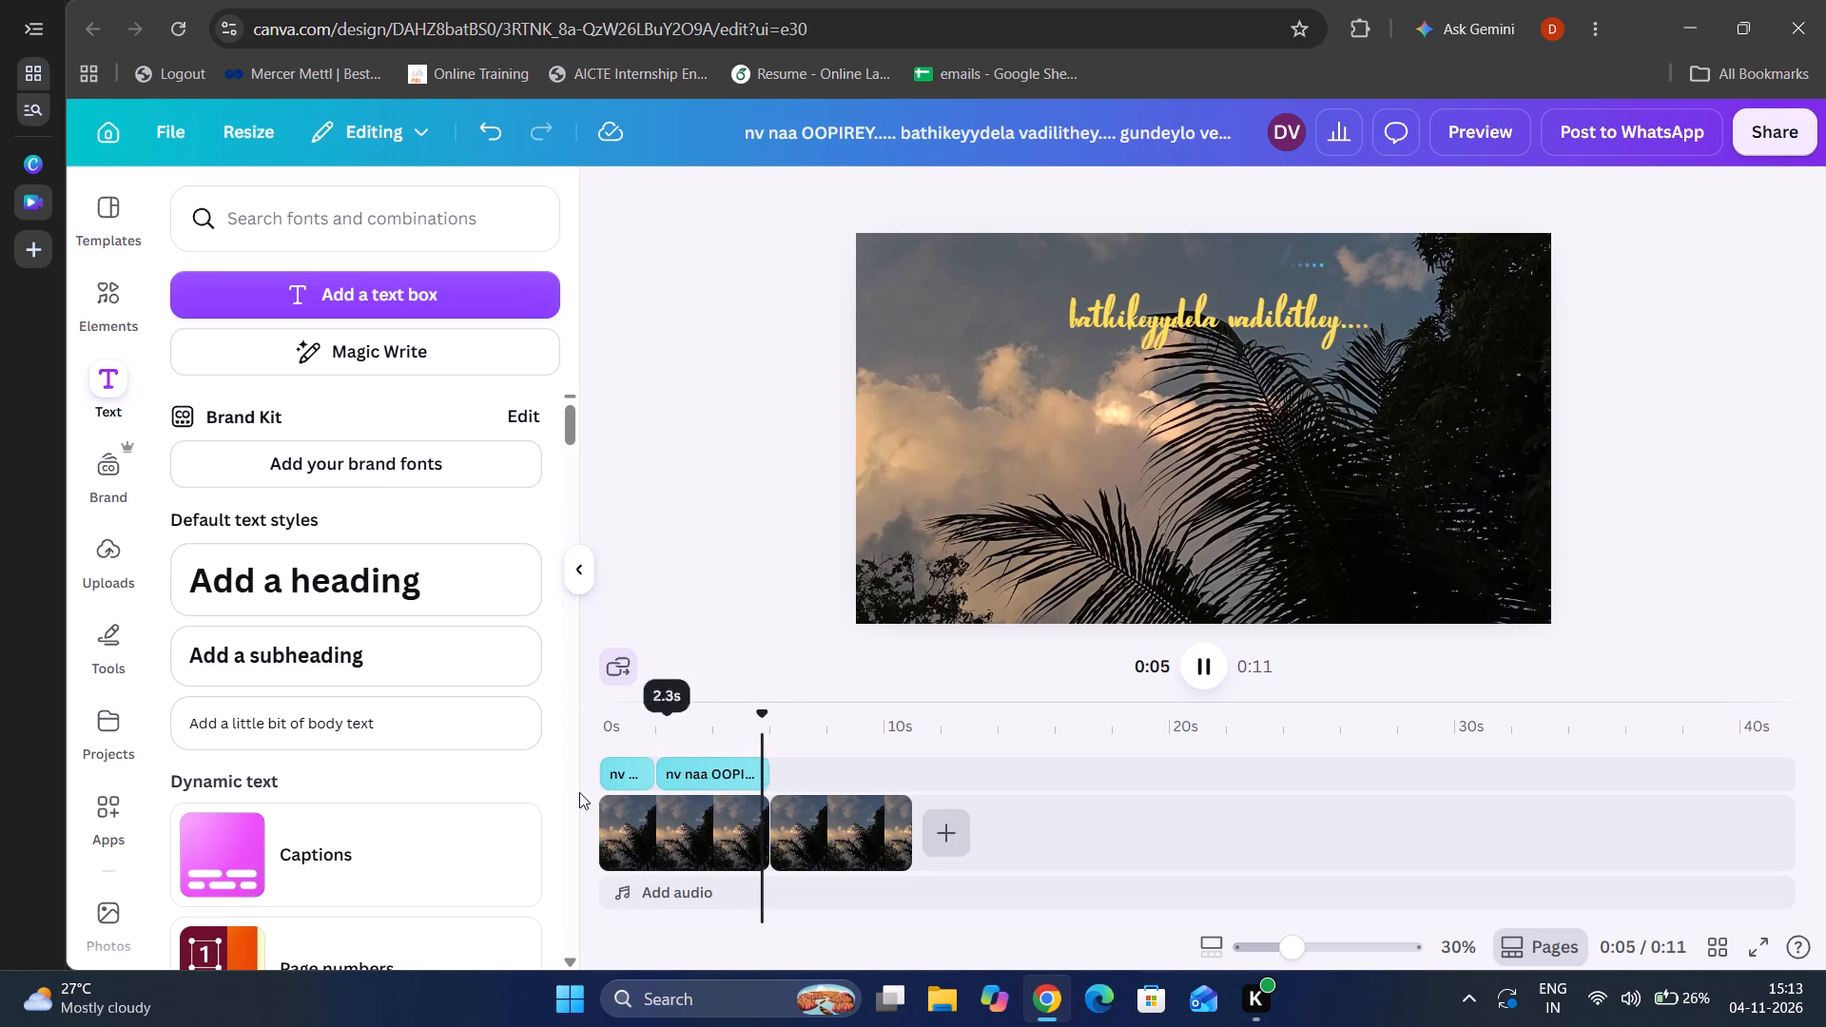
# Delete the end of the first lyric segment's text so that only "nv naa" remains.
pyautogui.click(640, 778)
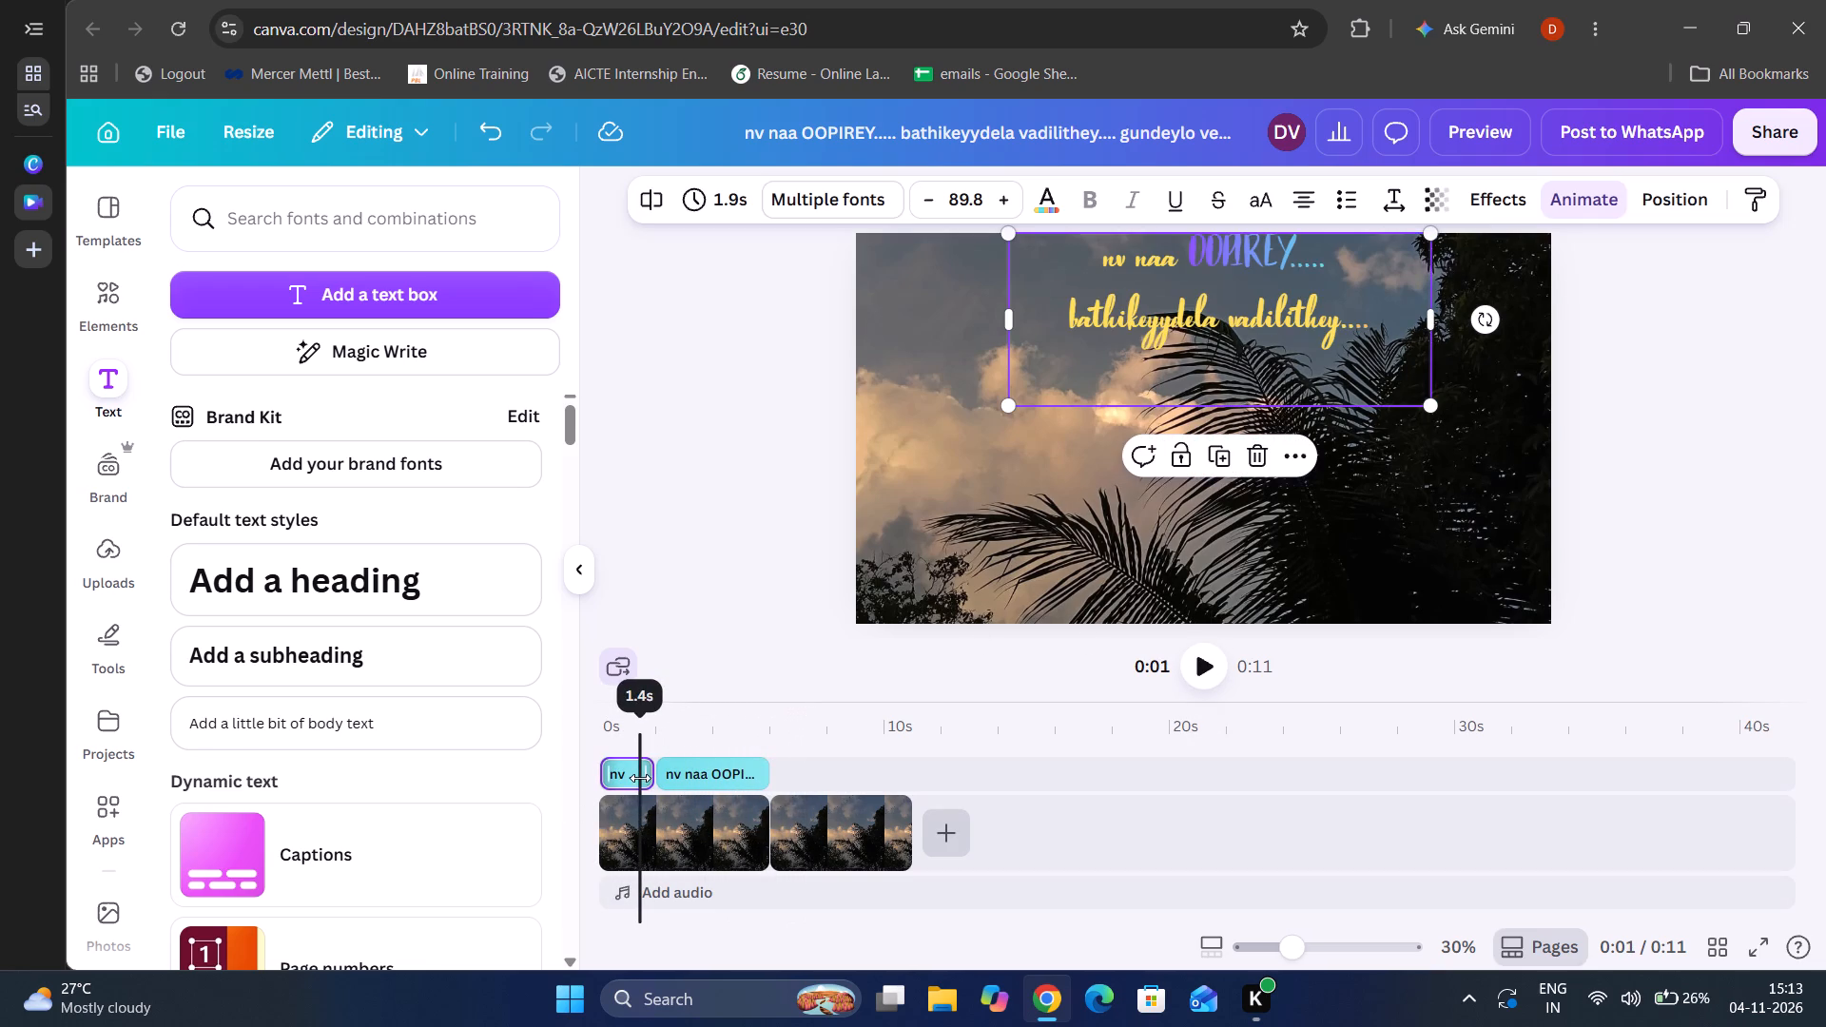
pyautogui.click(1356, 329)
pyautogui.click(1381, 333)
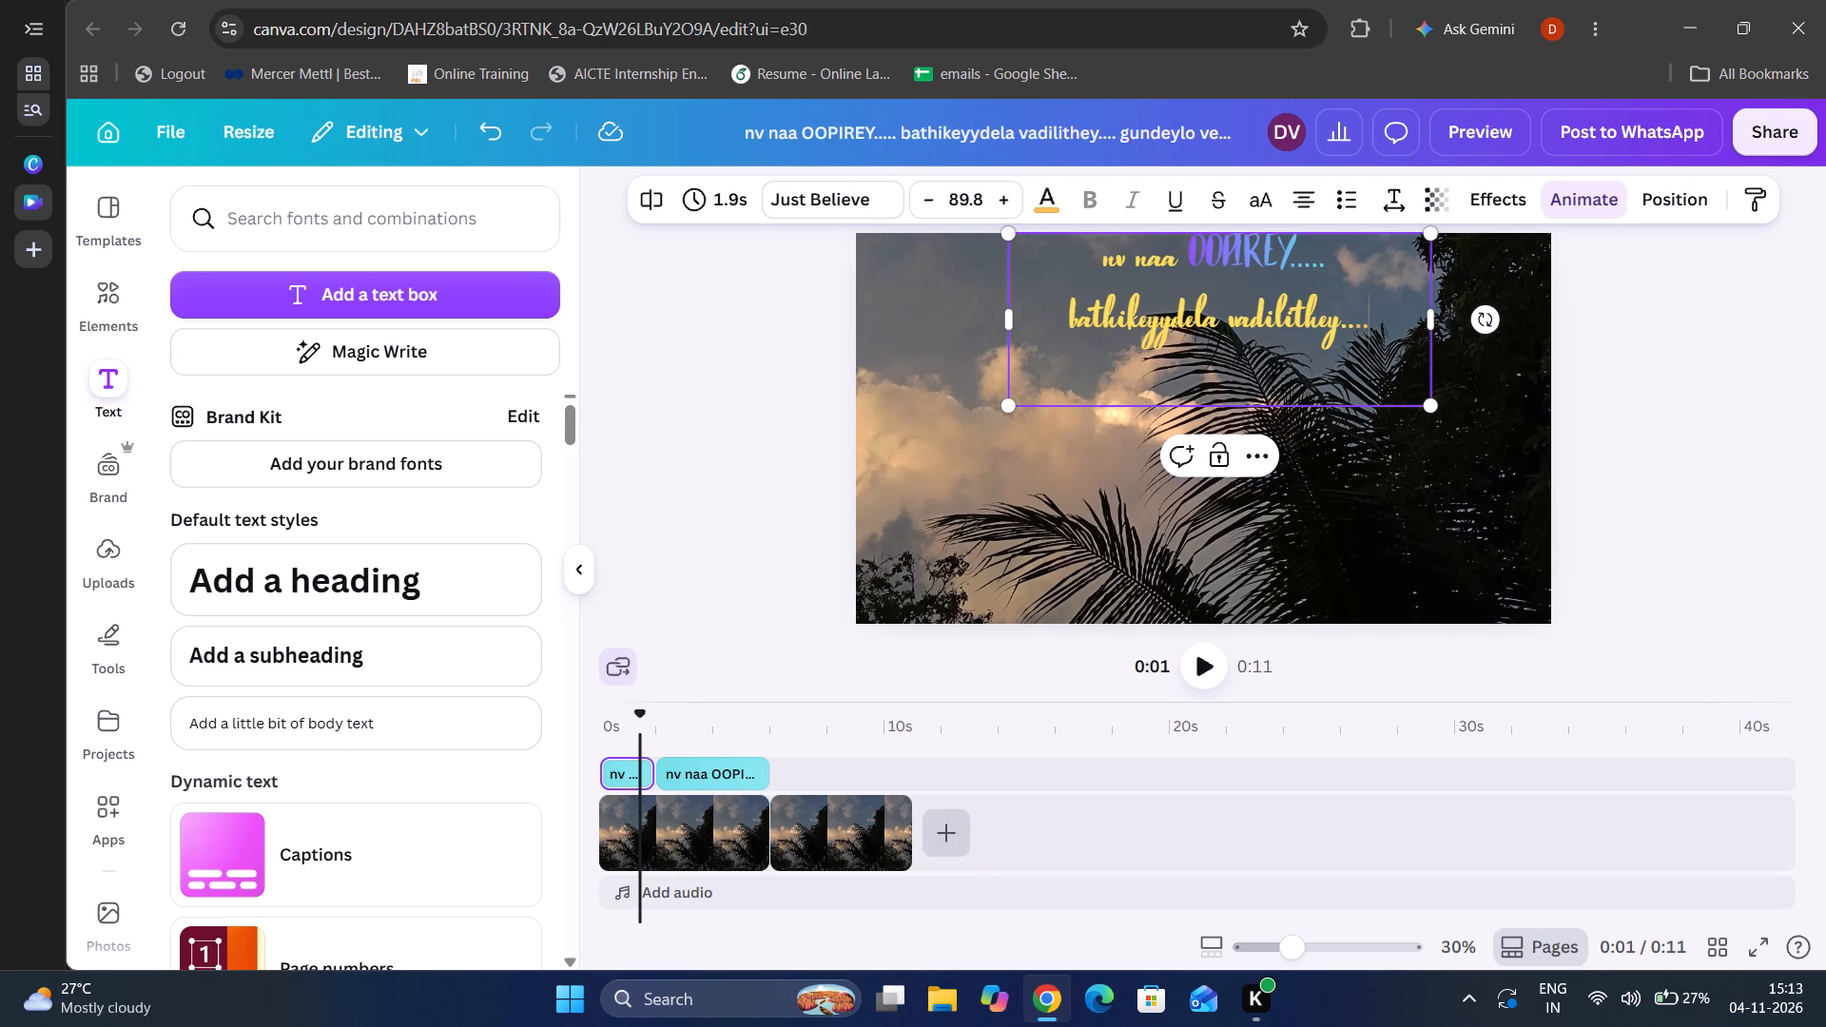
pyautogui.press('BackSpace')
pyautogui.press('BackSpace')
pyautogui.press('BackSpace')
pyautogui.press('BackSpace')
pyautogui.press('BackSpace')
pyautogui.press('BackSpace')
pyautogui.press('BackSpace')
pyautogui.press('BackSpace')
pyautogui.press('BackSpace')
pyautogui.press('BackSpace')
pyautogui.press('BackSpace')
pyautogui.press('BackSpace')
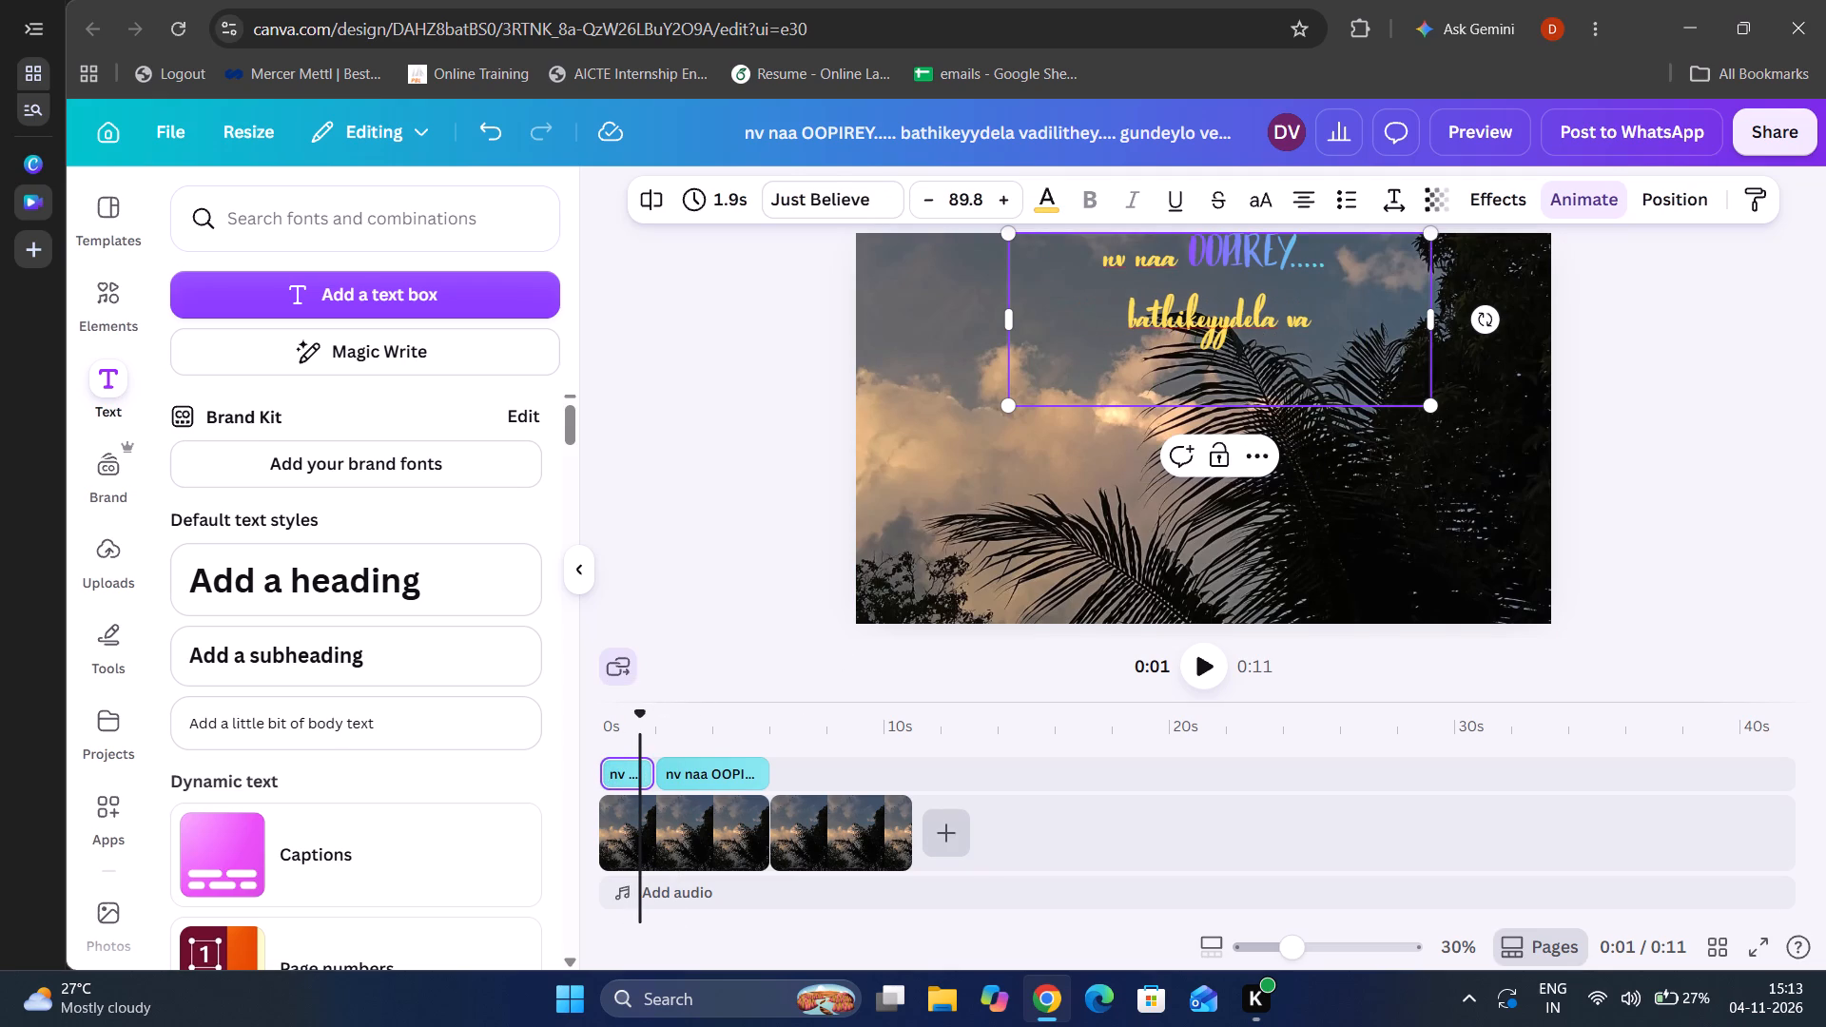
pyautogui.press('BackSpace')
pyautogui.press('BackSpace')
pyautogui.press('BackSpace')
pyautogui.press('BackSpace')
pyautogui.press('BackSpace')
pyautogui.press('BackSpace')
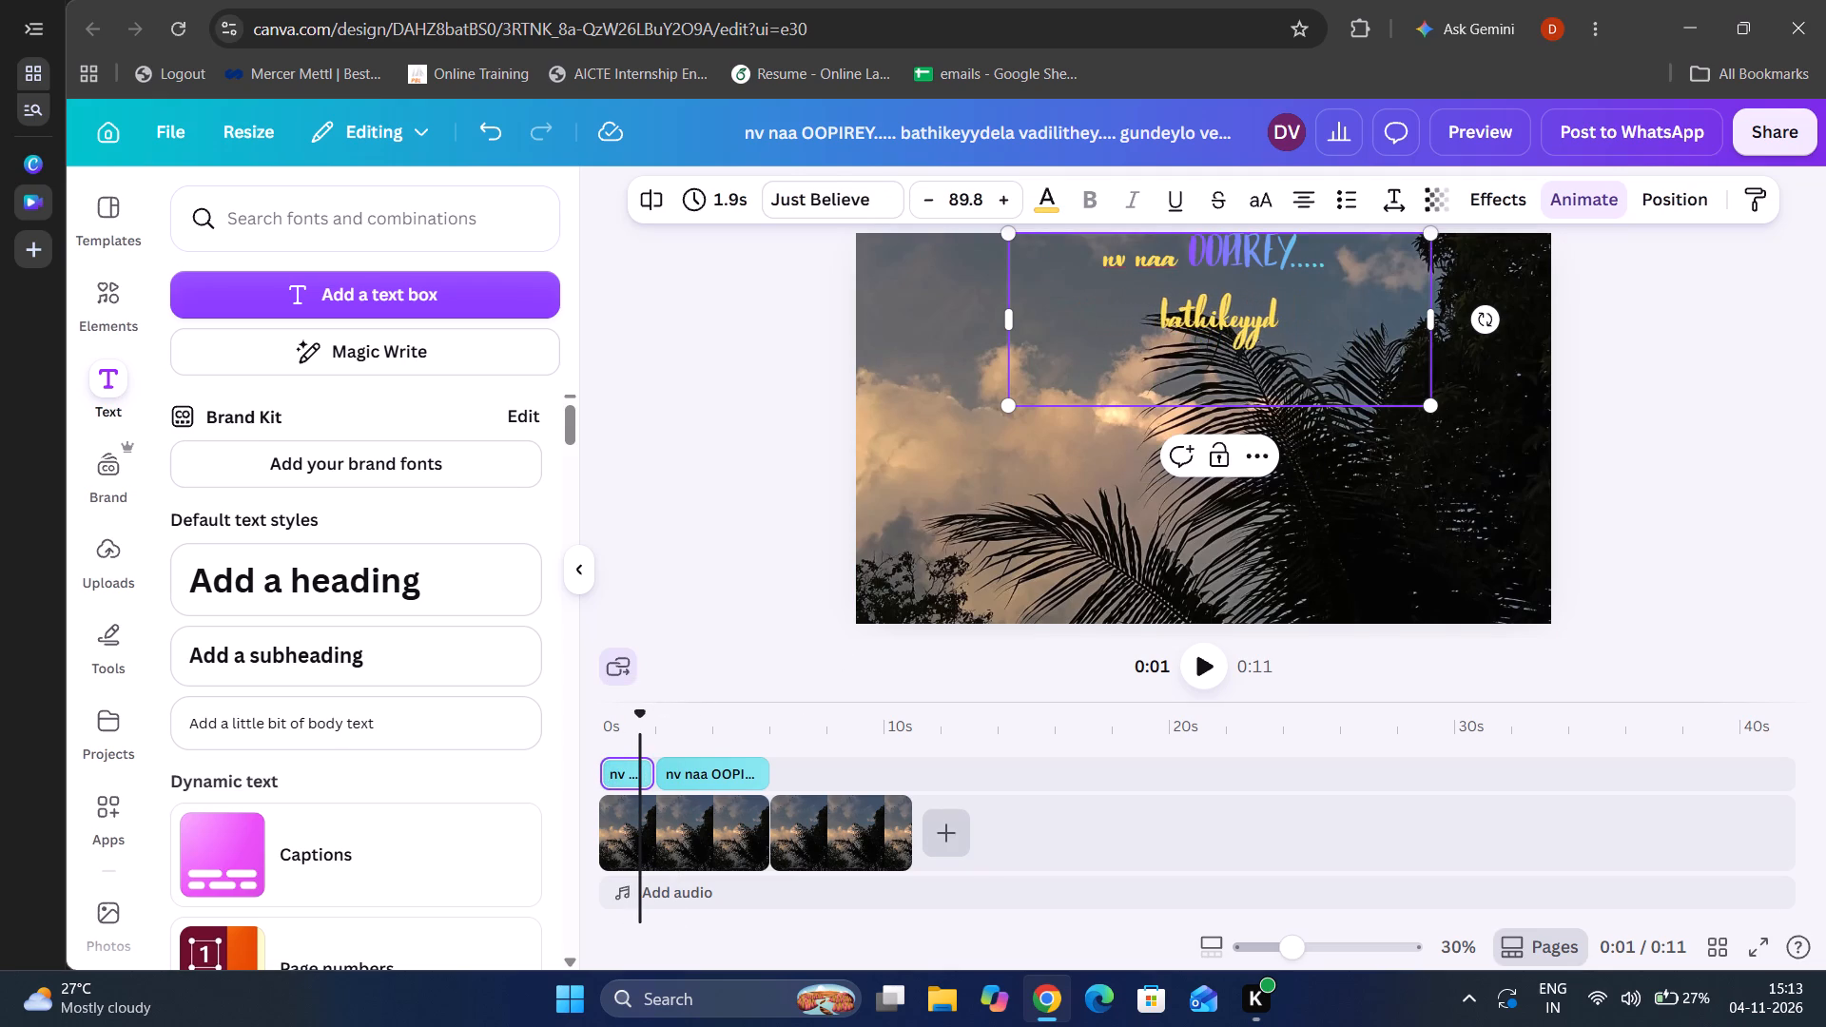
pyautogui.press('BackSpace')
pyautogui.press('BackSpace')
pyautogui.press('BackSpace')
pyautogui.press('BackSpace')
pyautogui.press('BackSpace')
pyautogui.press('BackSpace')
pyautogui.press('BackSpace')
pyautogui.press('BackSpace')
pyautogui.press('BackSpace')
pyautogui.press('BackSpace')
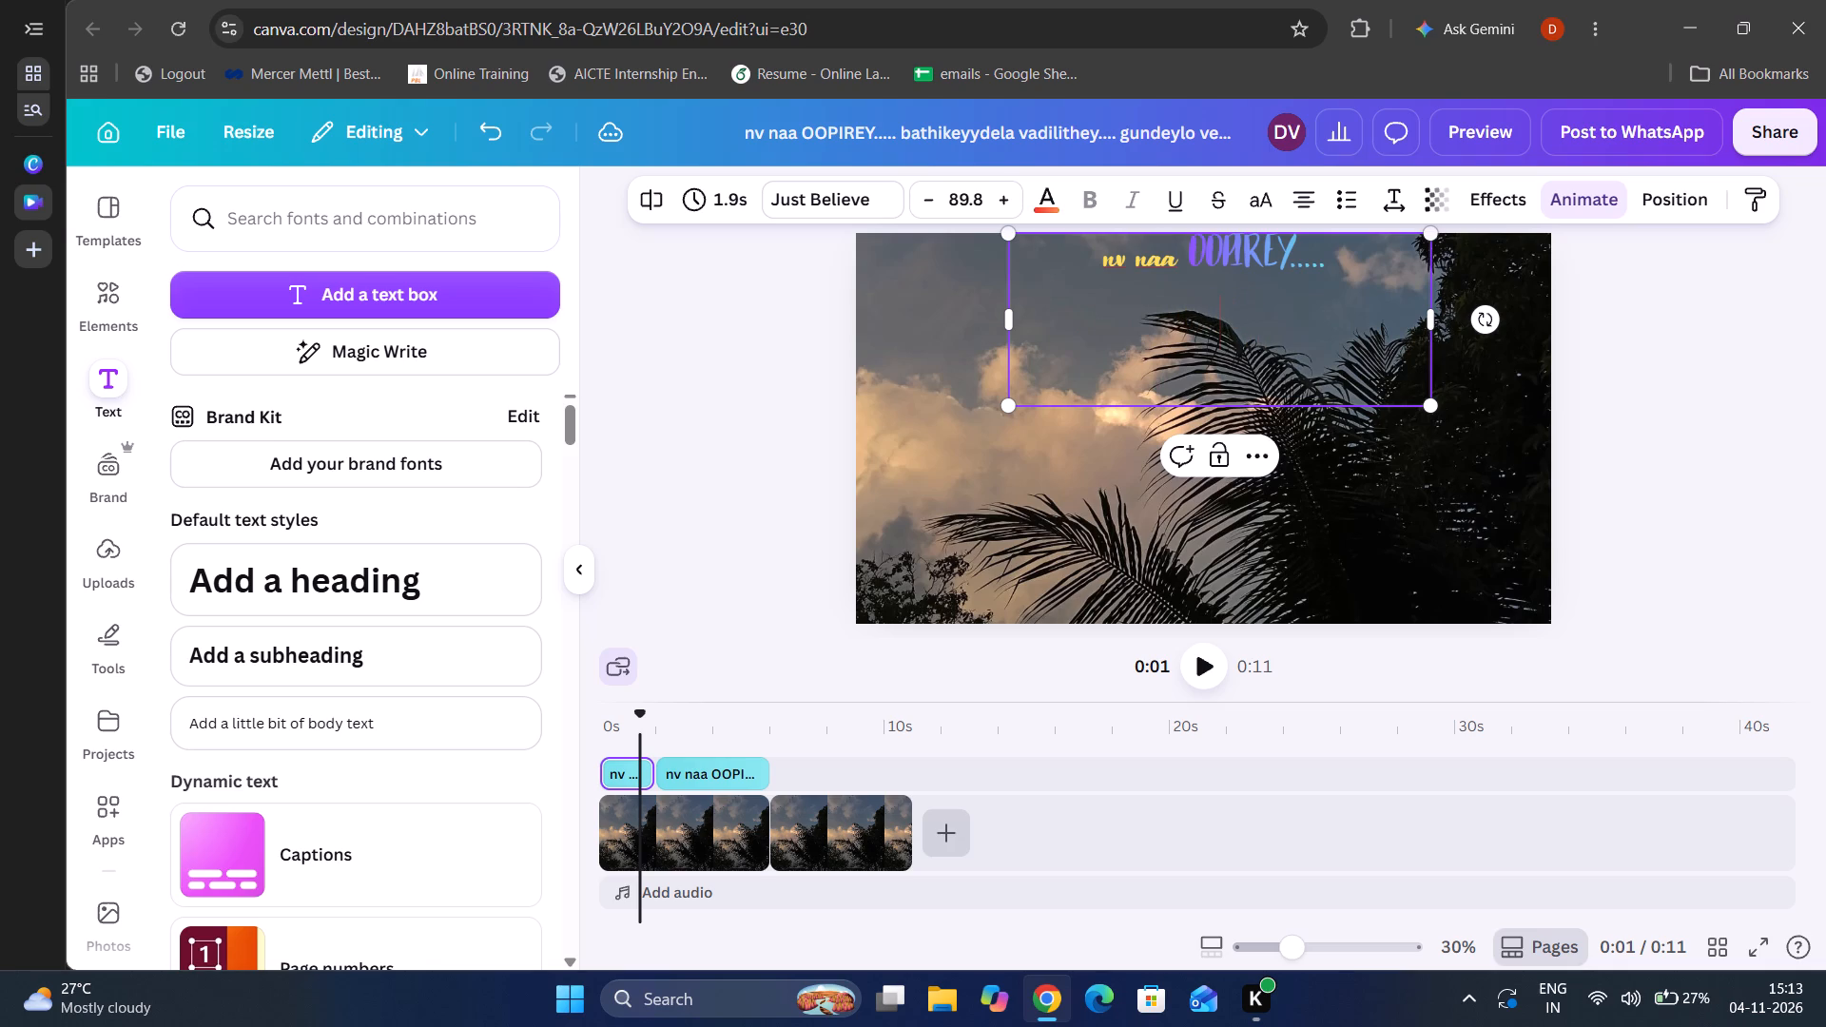
pyautogui.press('BackSpace')
pyautogui.press('BackSpace')
pyautogui.press('BackSpace')
pyautogui.press('BackSpace')
pyautogui.press('BackSpace')
pyautogui.press('BackSpace')
pyautogui.press('BackSpace')
pyautogui.press('BackSpace')
pyautogui.press('BackSpace')
pyautogui.press('BackSpace')
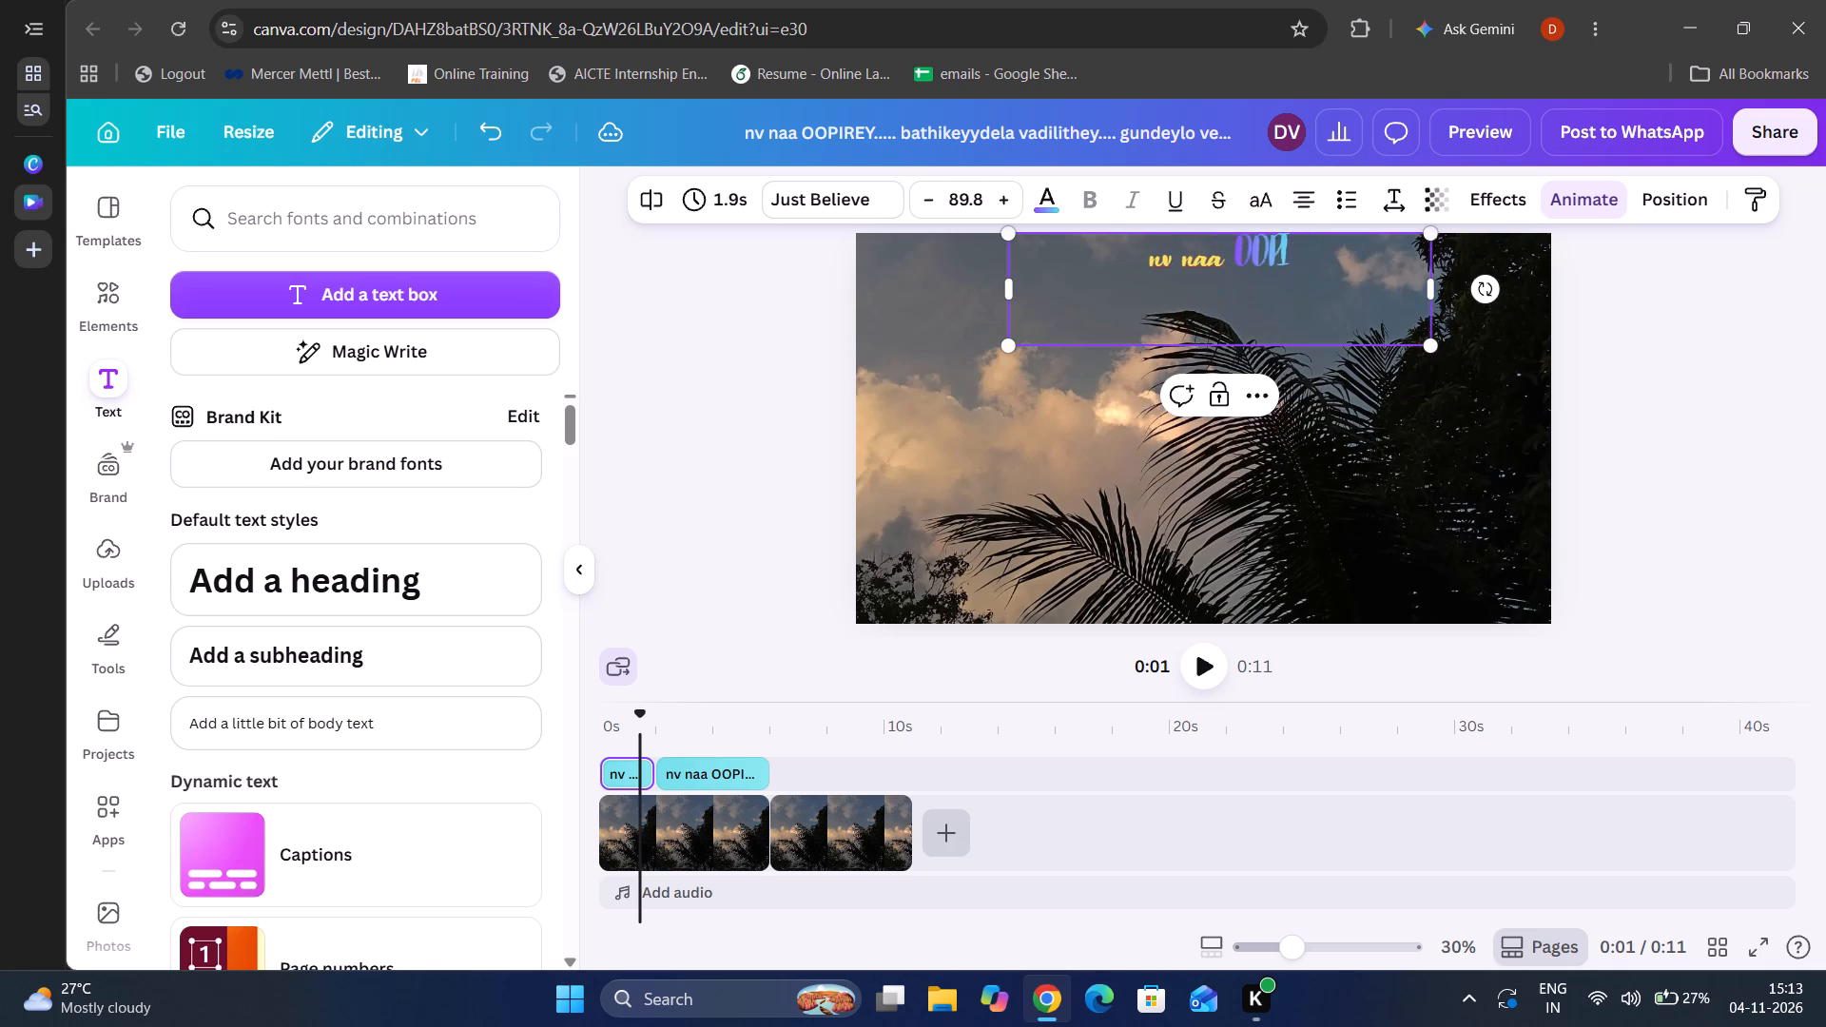
pyautogui.press('BackSpace')
pyautogui.press('BackSpace')
pyautogui.press('BackSpace')
pyautogui.press('BackSpace')
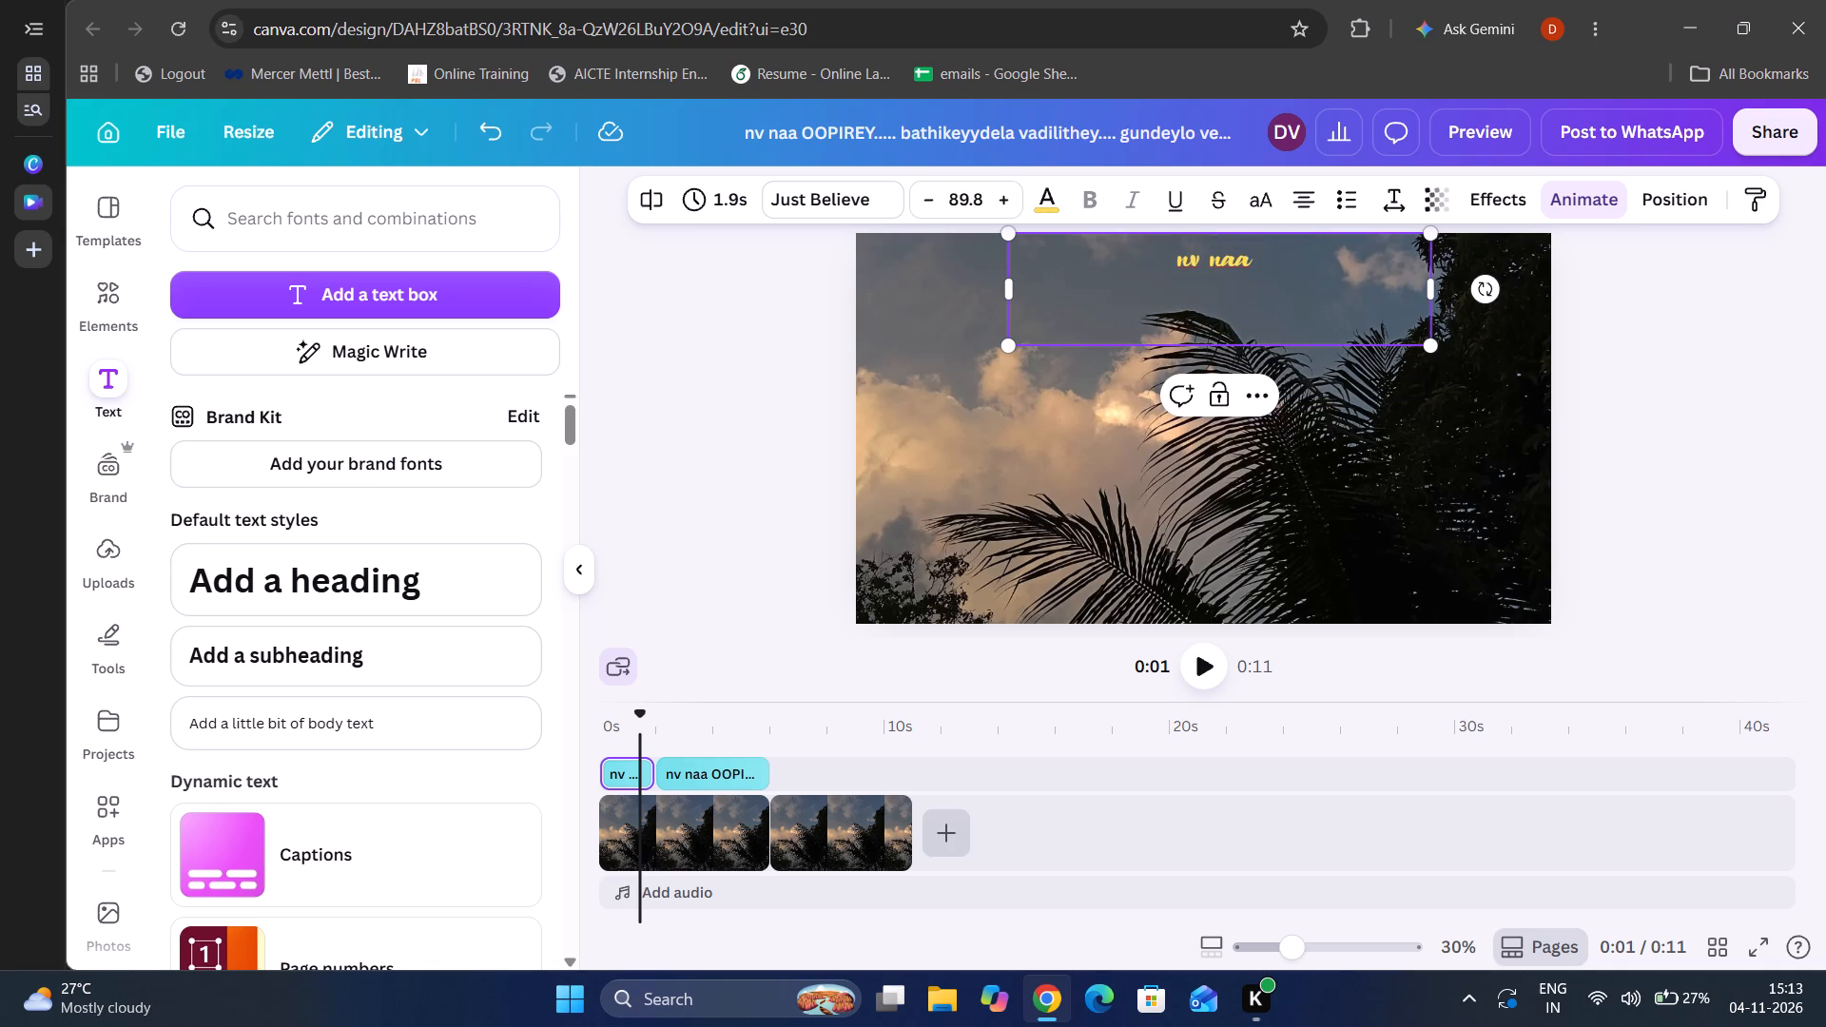
# Try the Better Faster and FourHand handwriting fonts on "nv naa", settling on Bloom Skirt.
pyautogui.click(1055, 206)
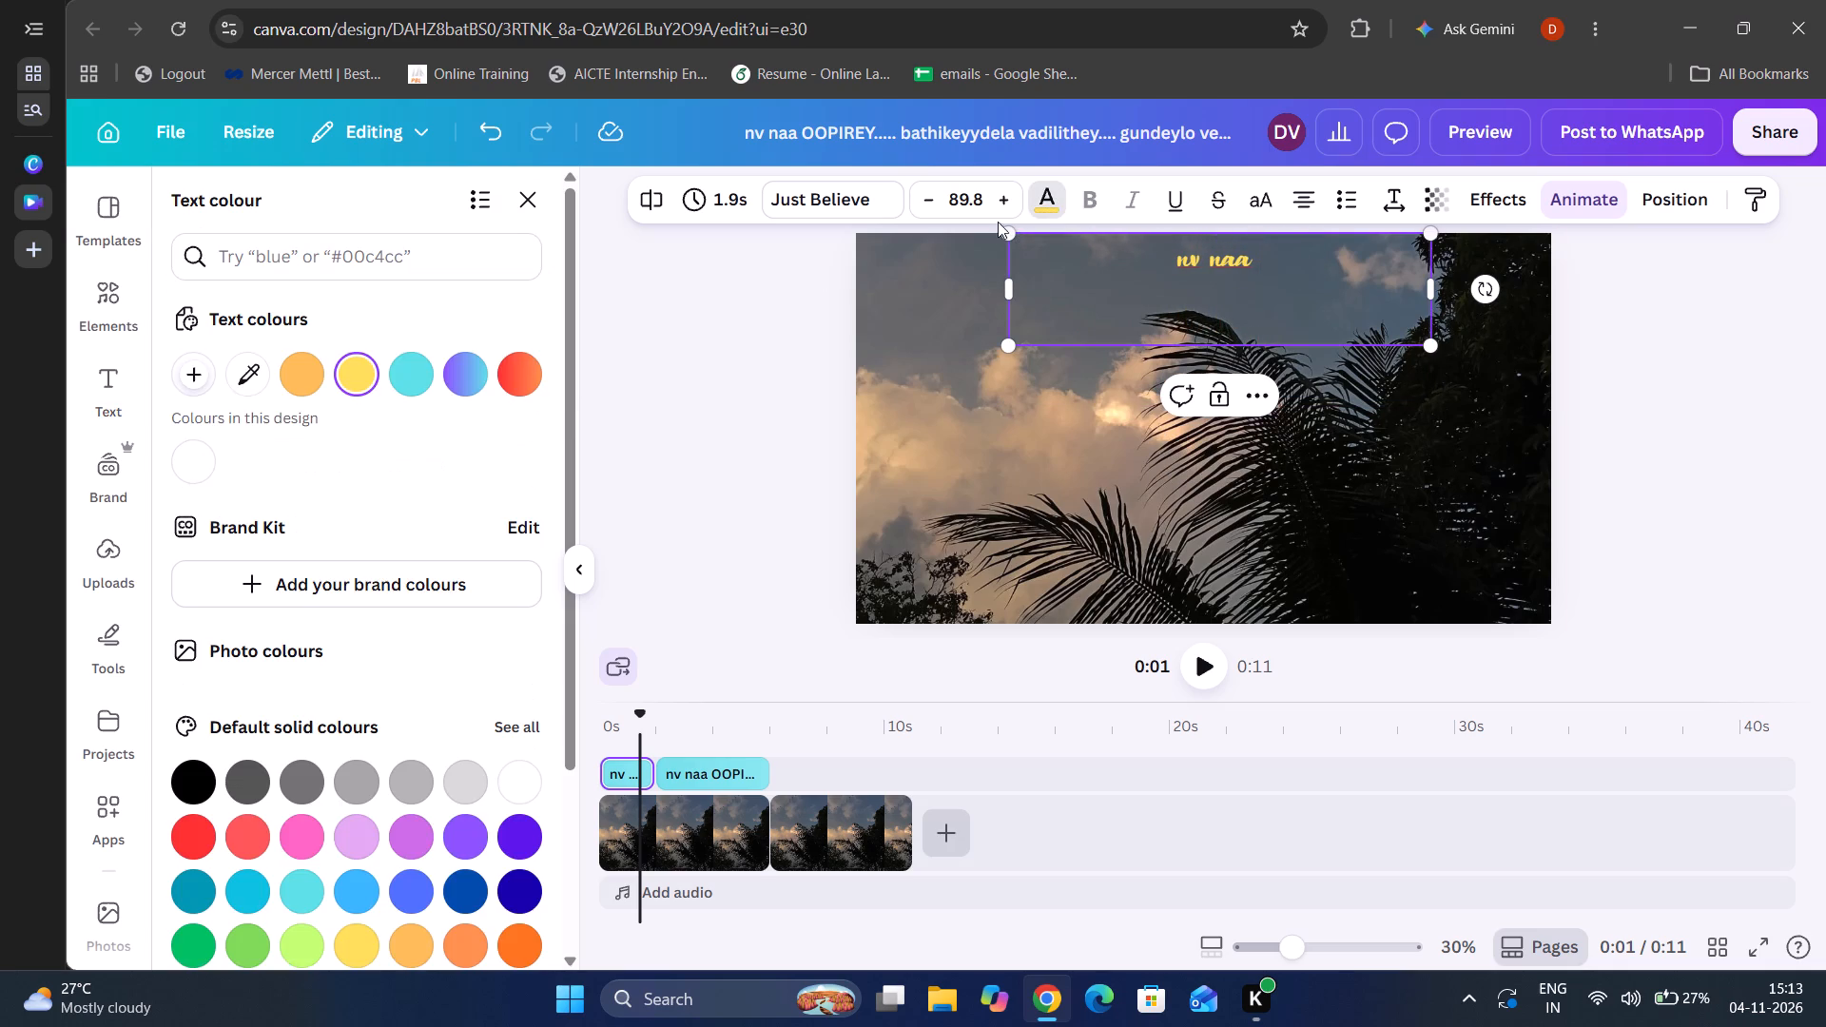
pyautogui.click(854, 204)
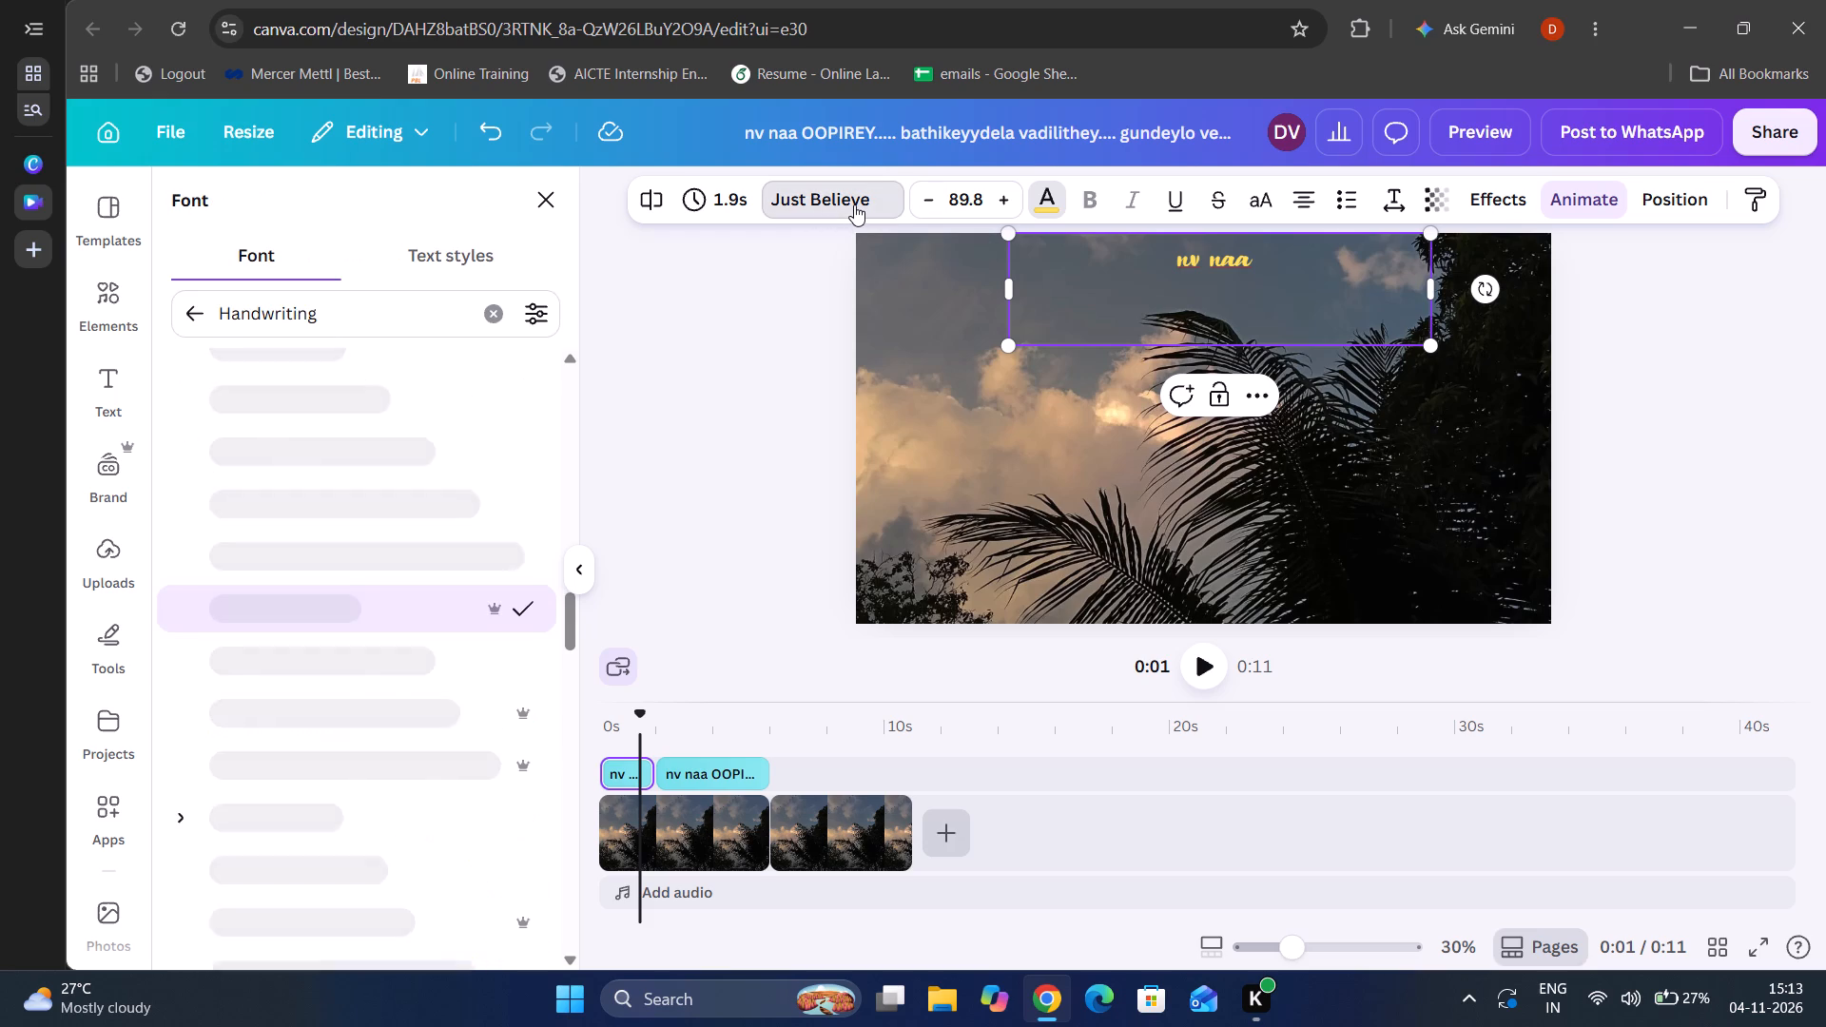
pyautogui.click(354, 489)
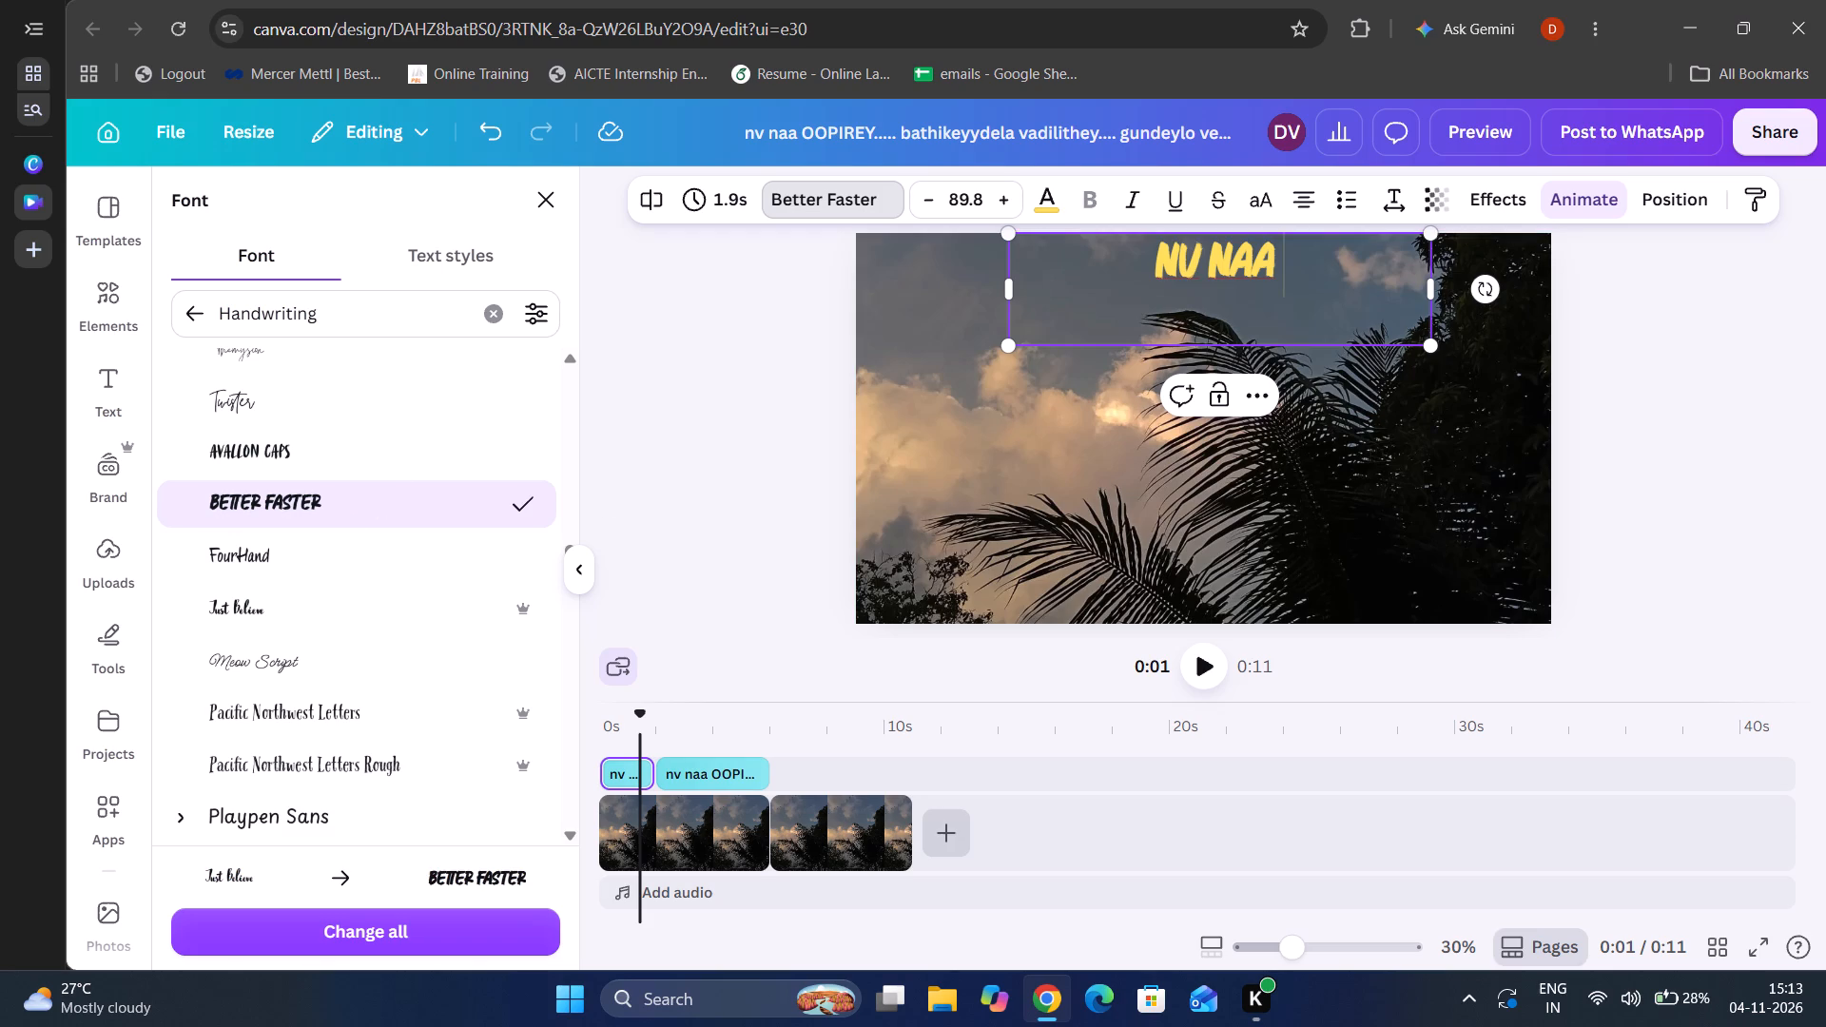
pyautogui.scroll(-1, 494, 637)
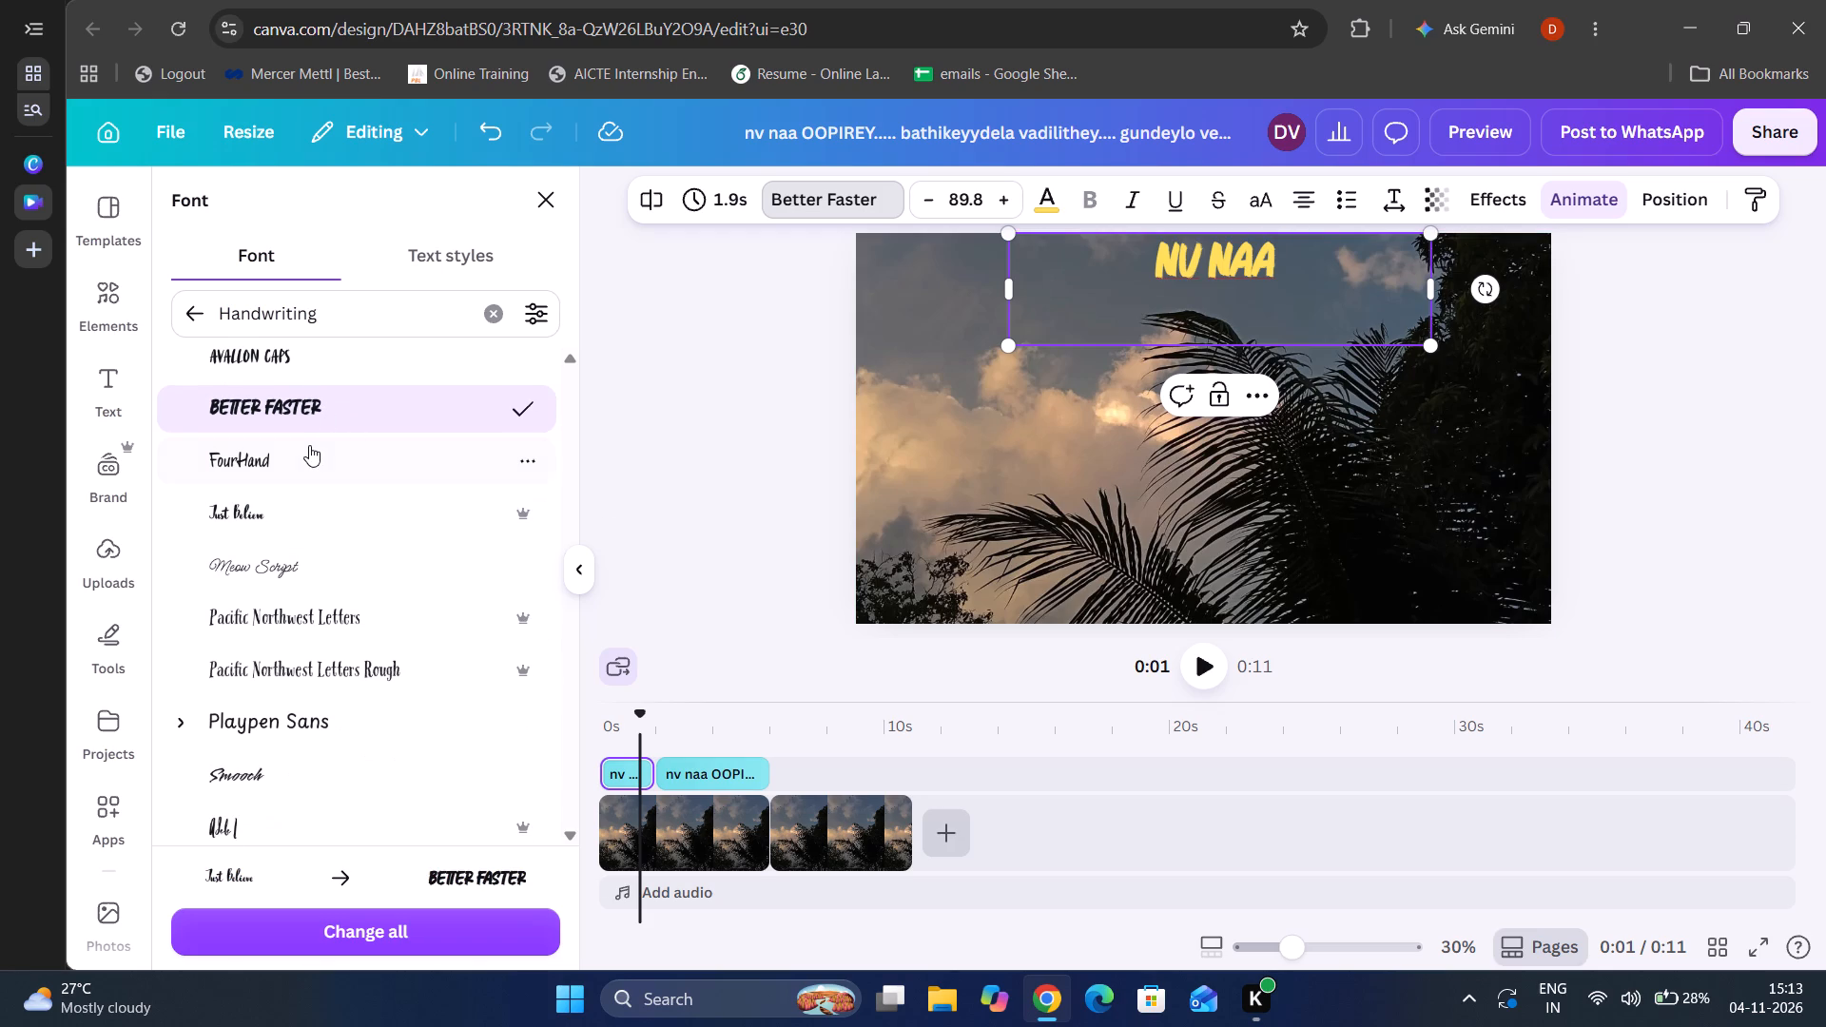
pyautogui.click(309, 466)
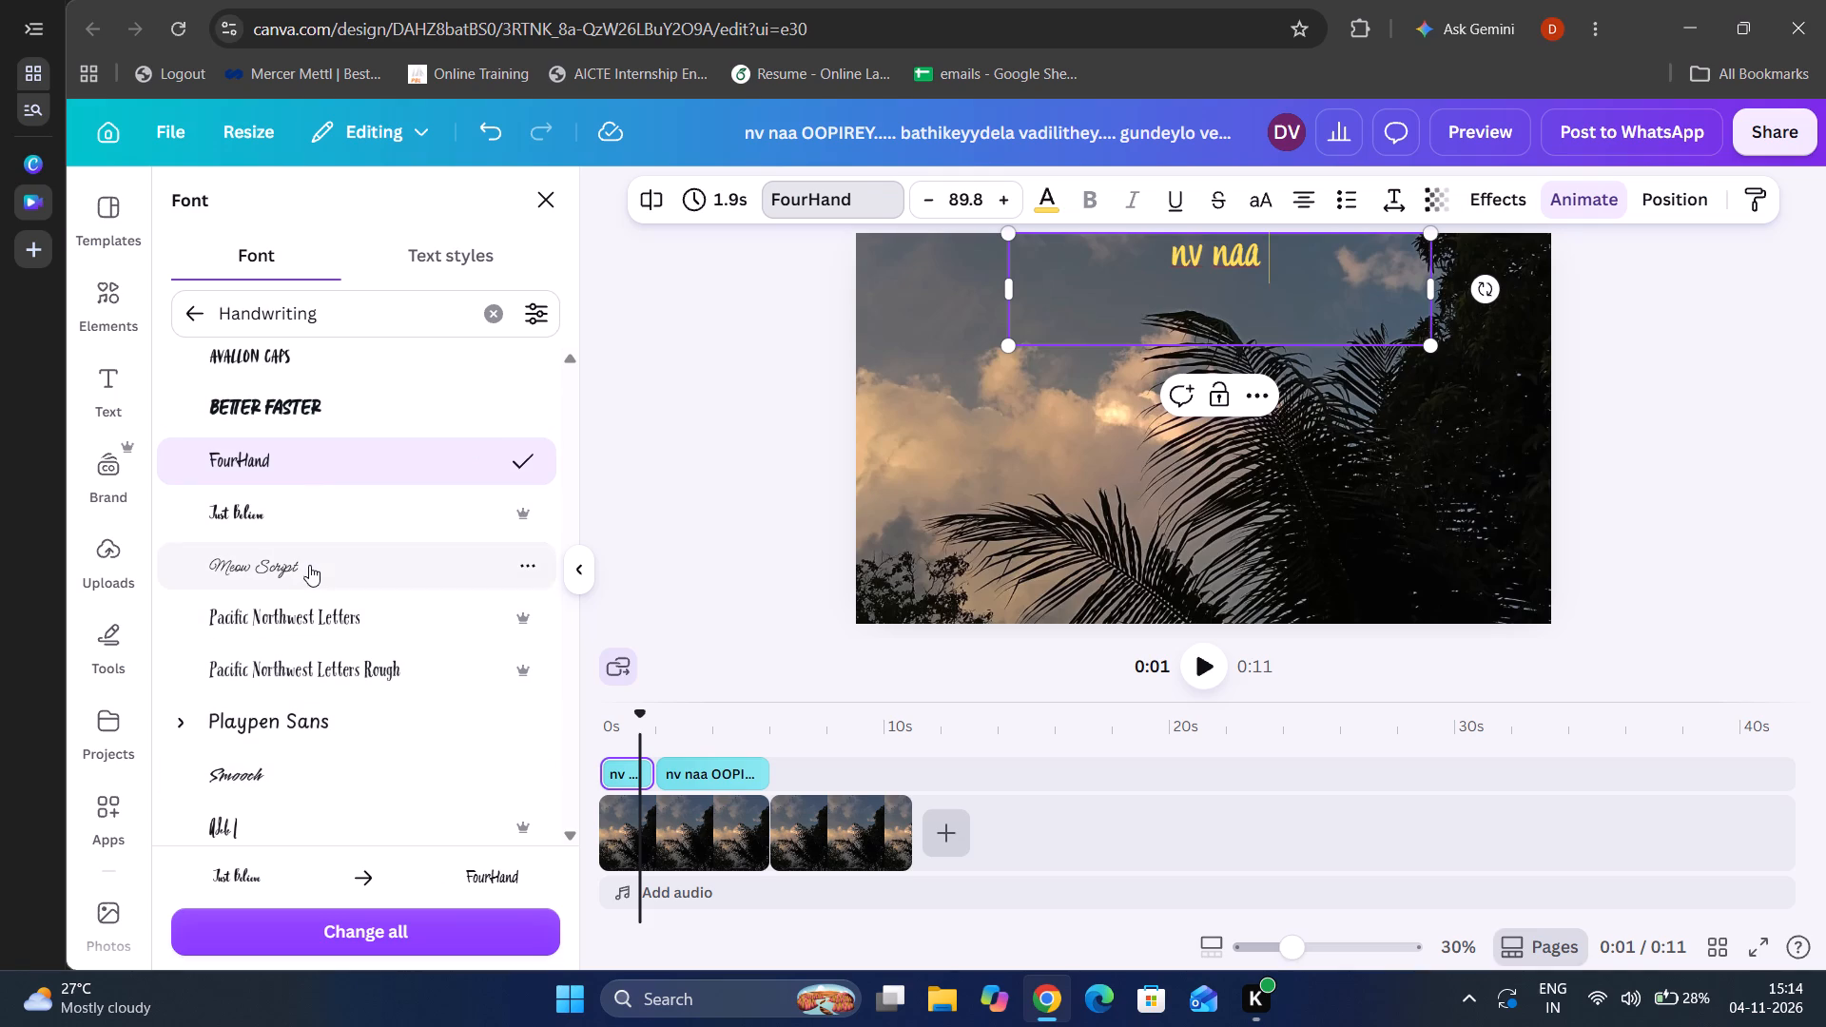
pyautogui.scroll(-1, 305, 709)
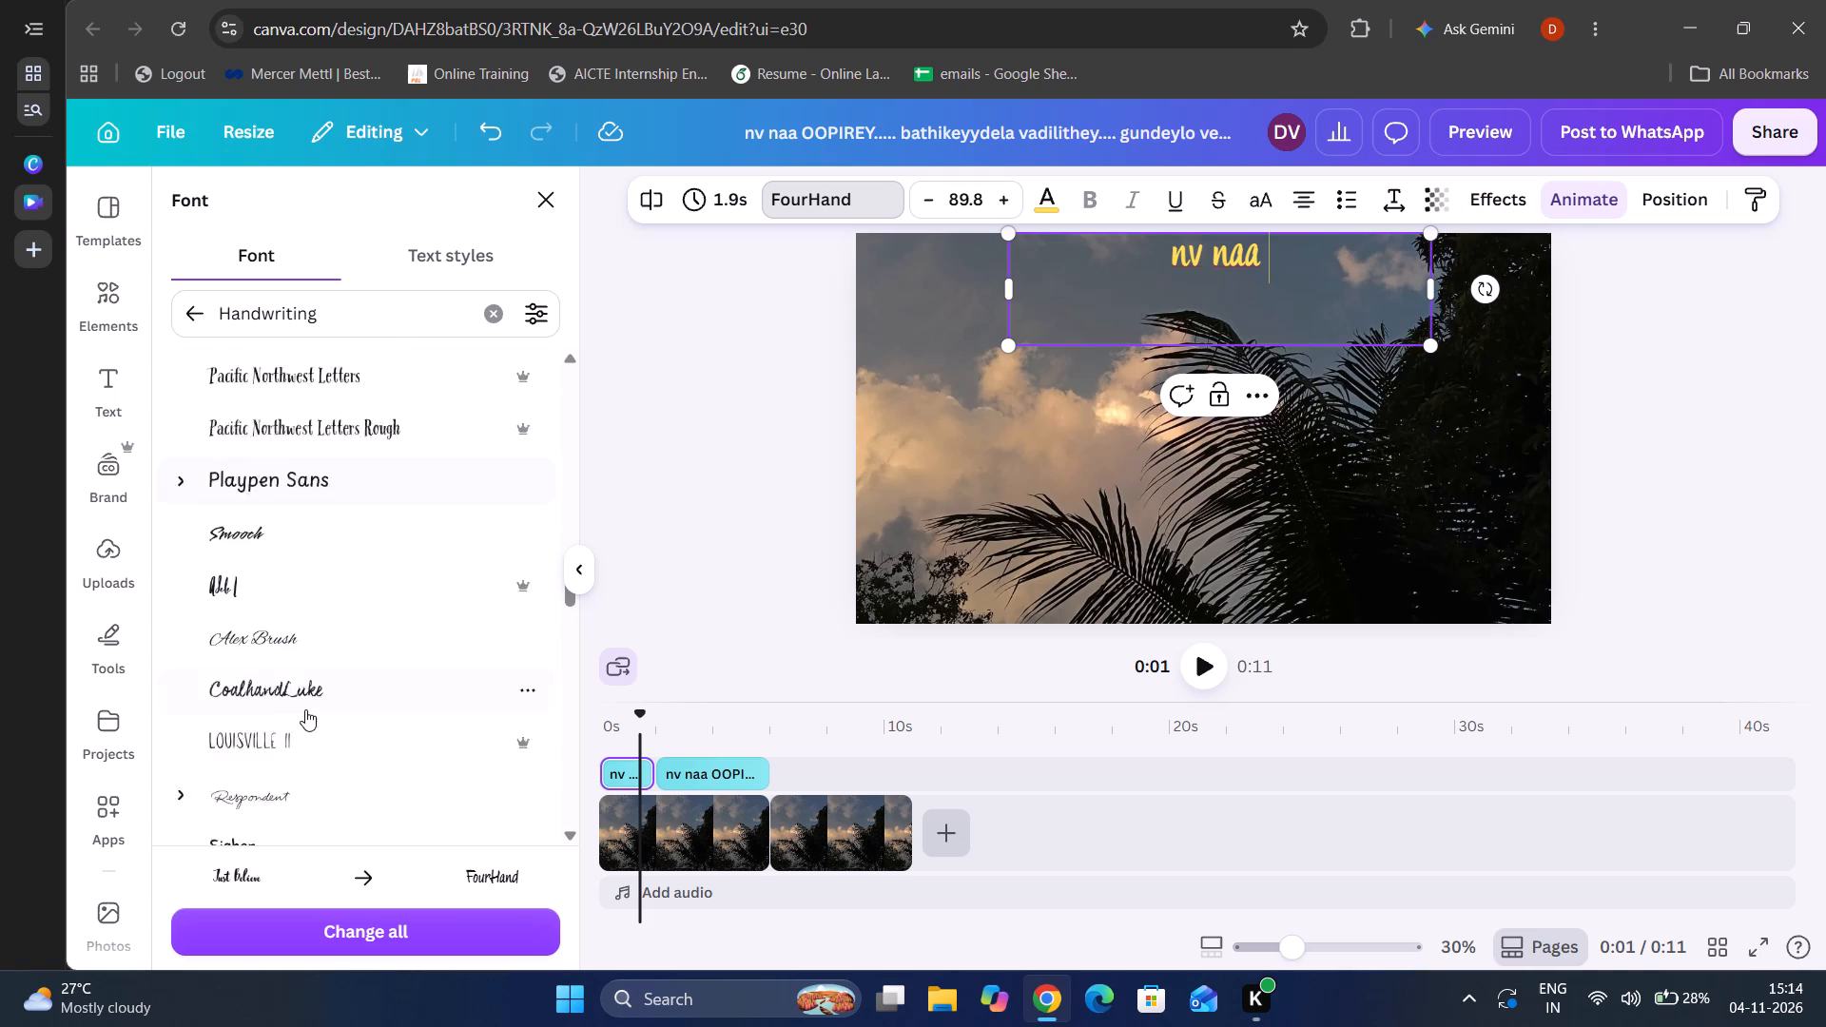
pyautogui.scroll(-5, 305, 709)
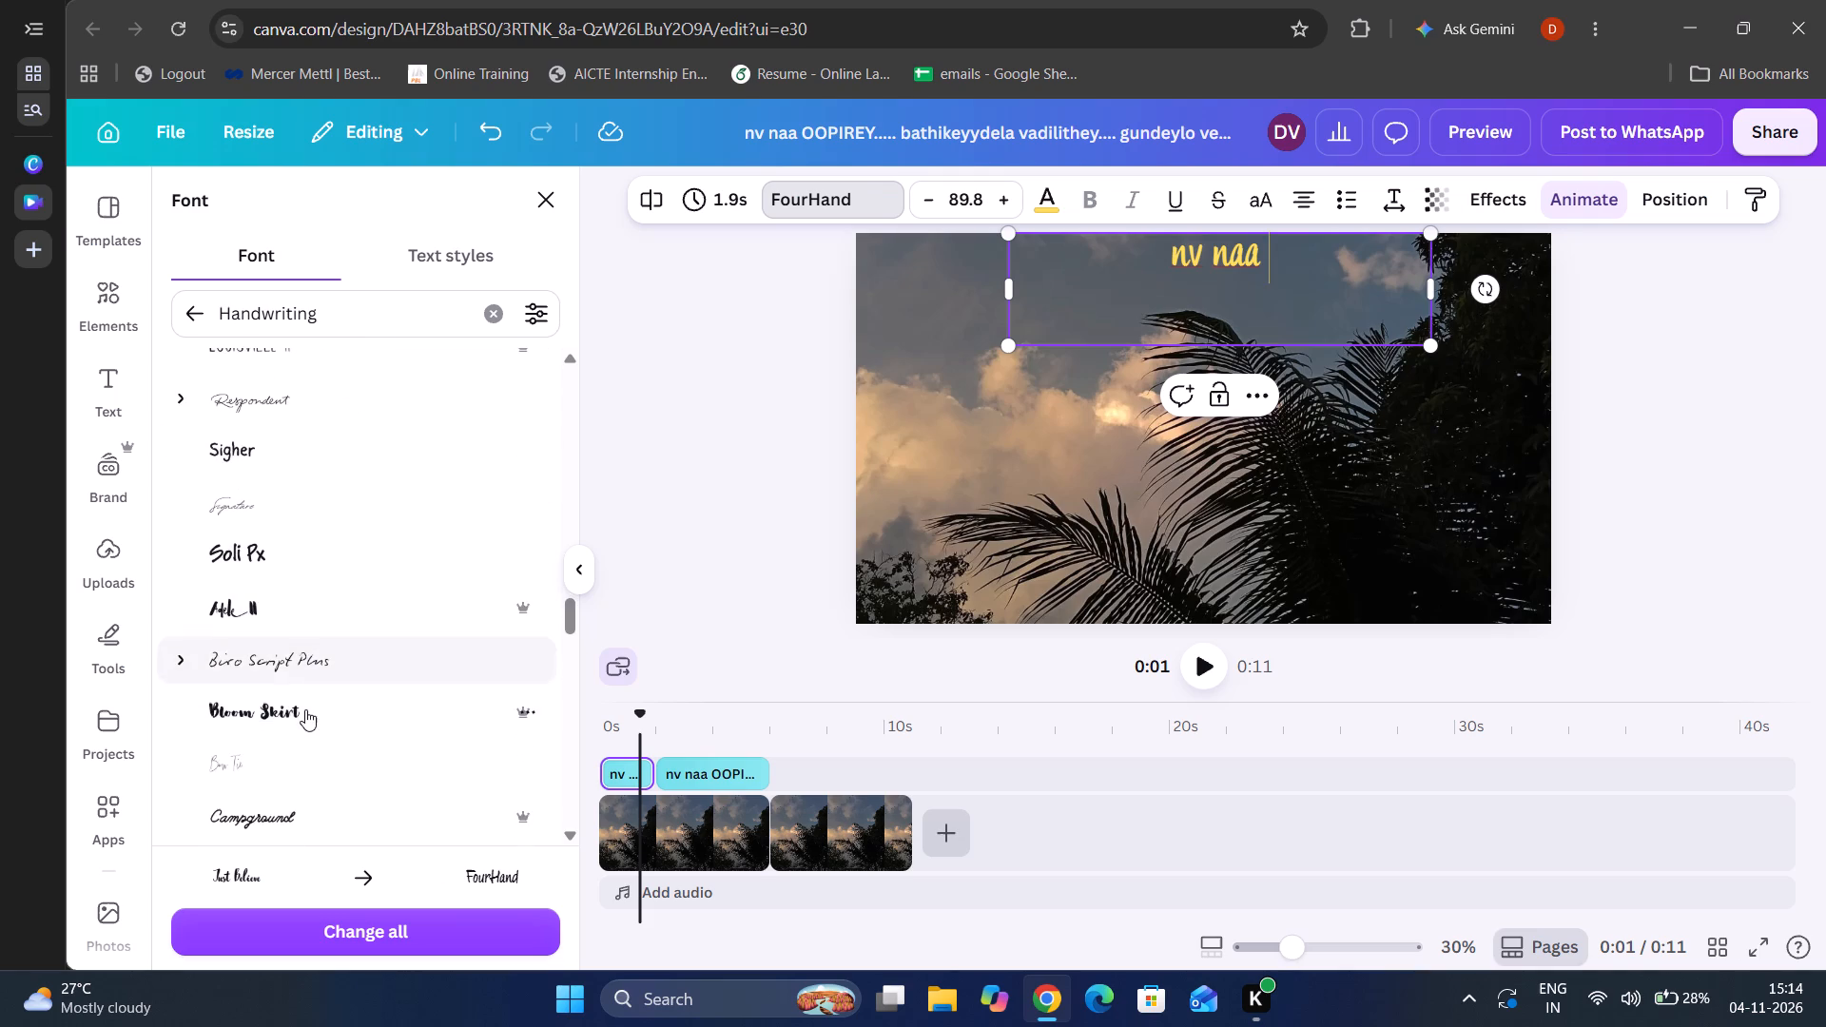
pyautogui.scroll(-1, 305, 709)
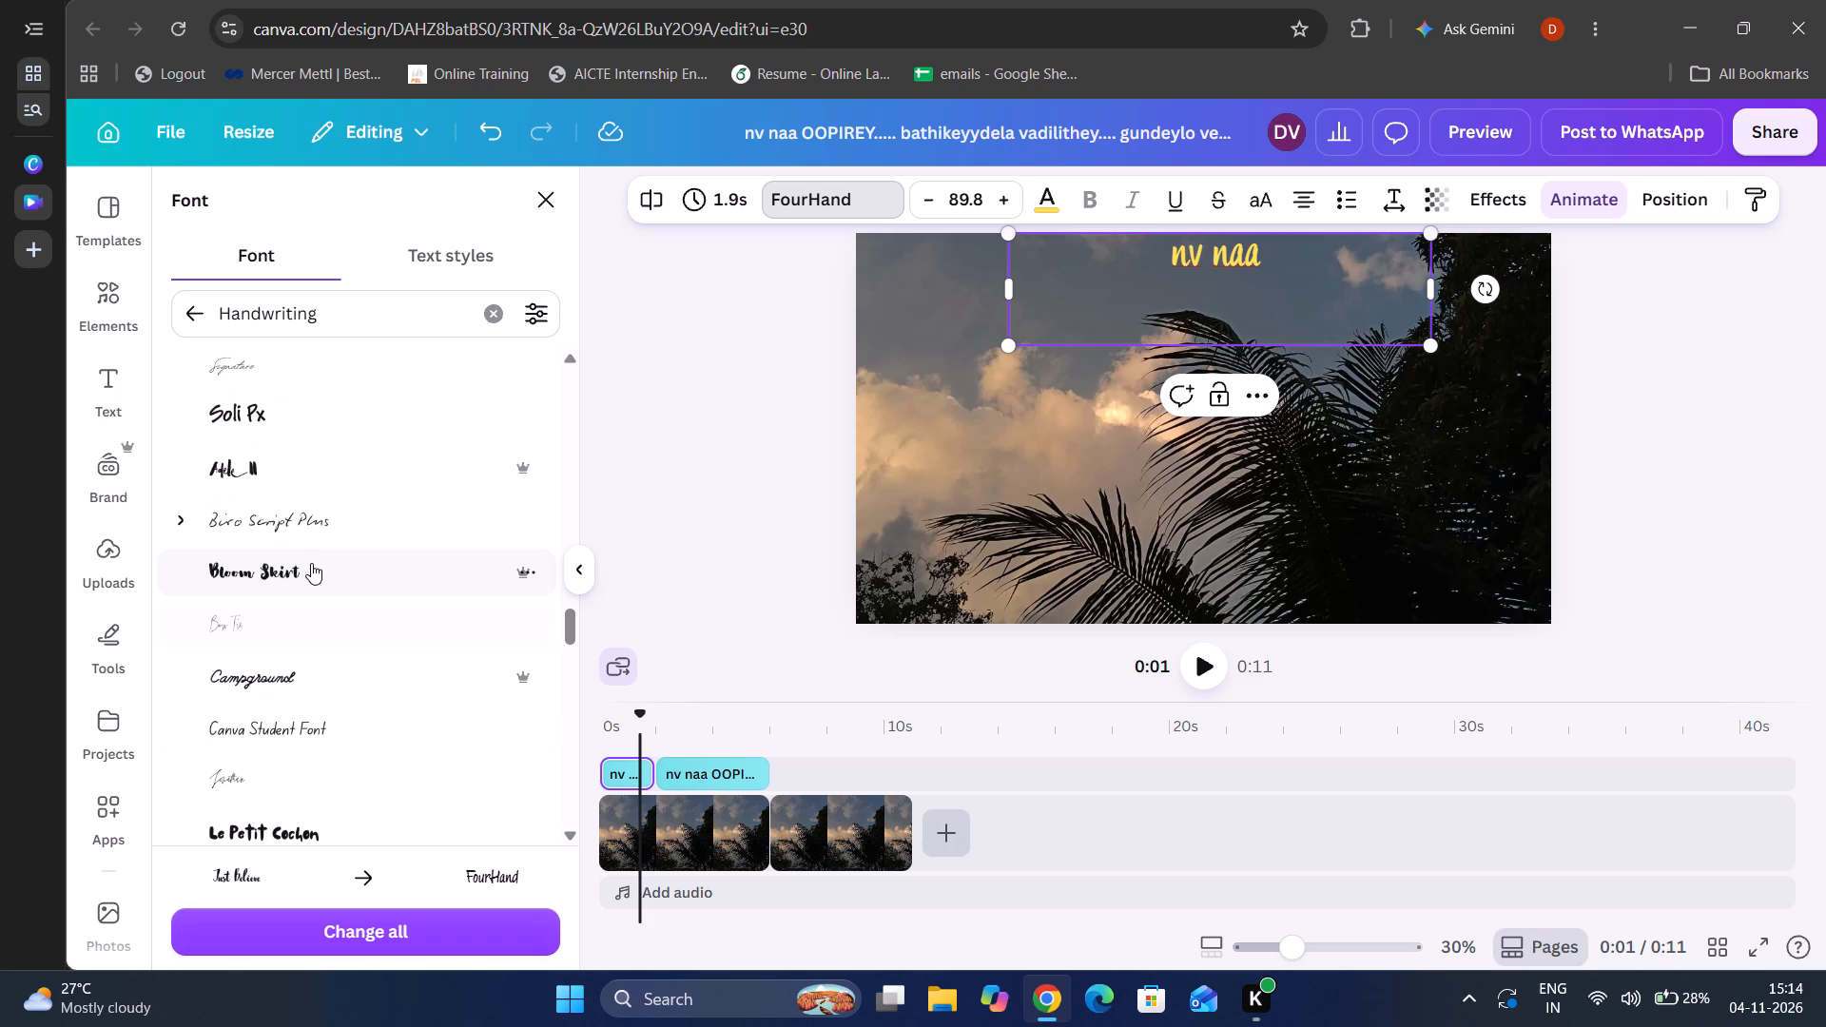
pyautogui.click(311, 563)
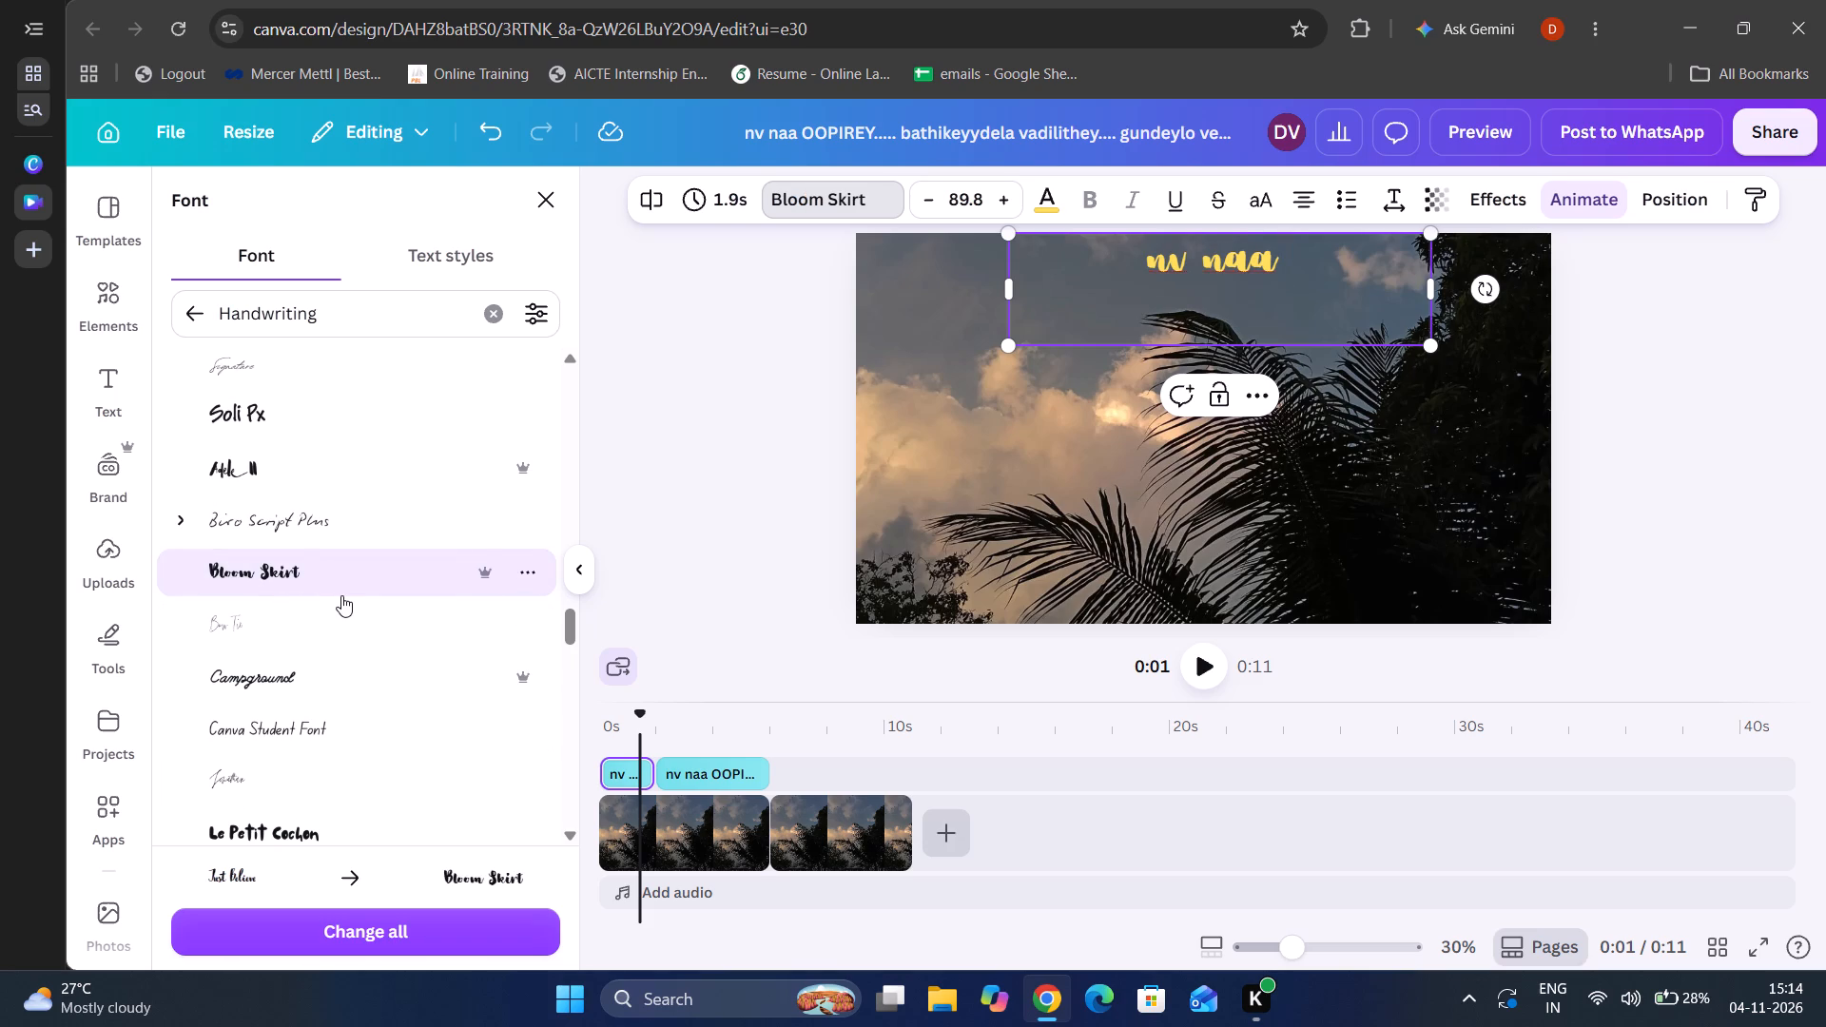
# Replace the trailing space after "nv naa" with four dots so the line reads "nv naa....".
pyautogui.press('BackSpace')
pyautogui.write('....')
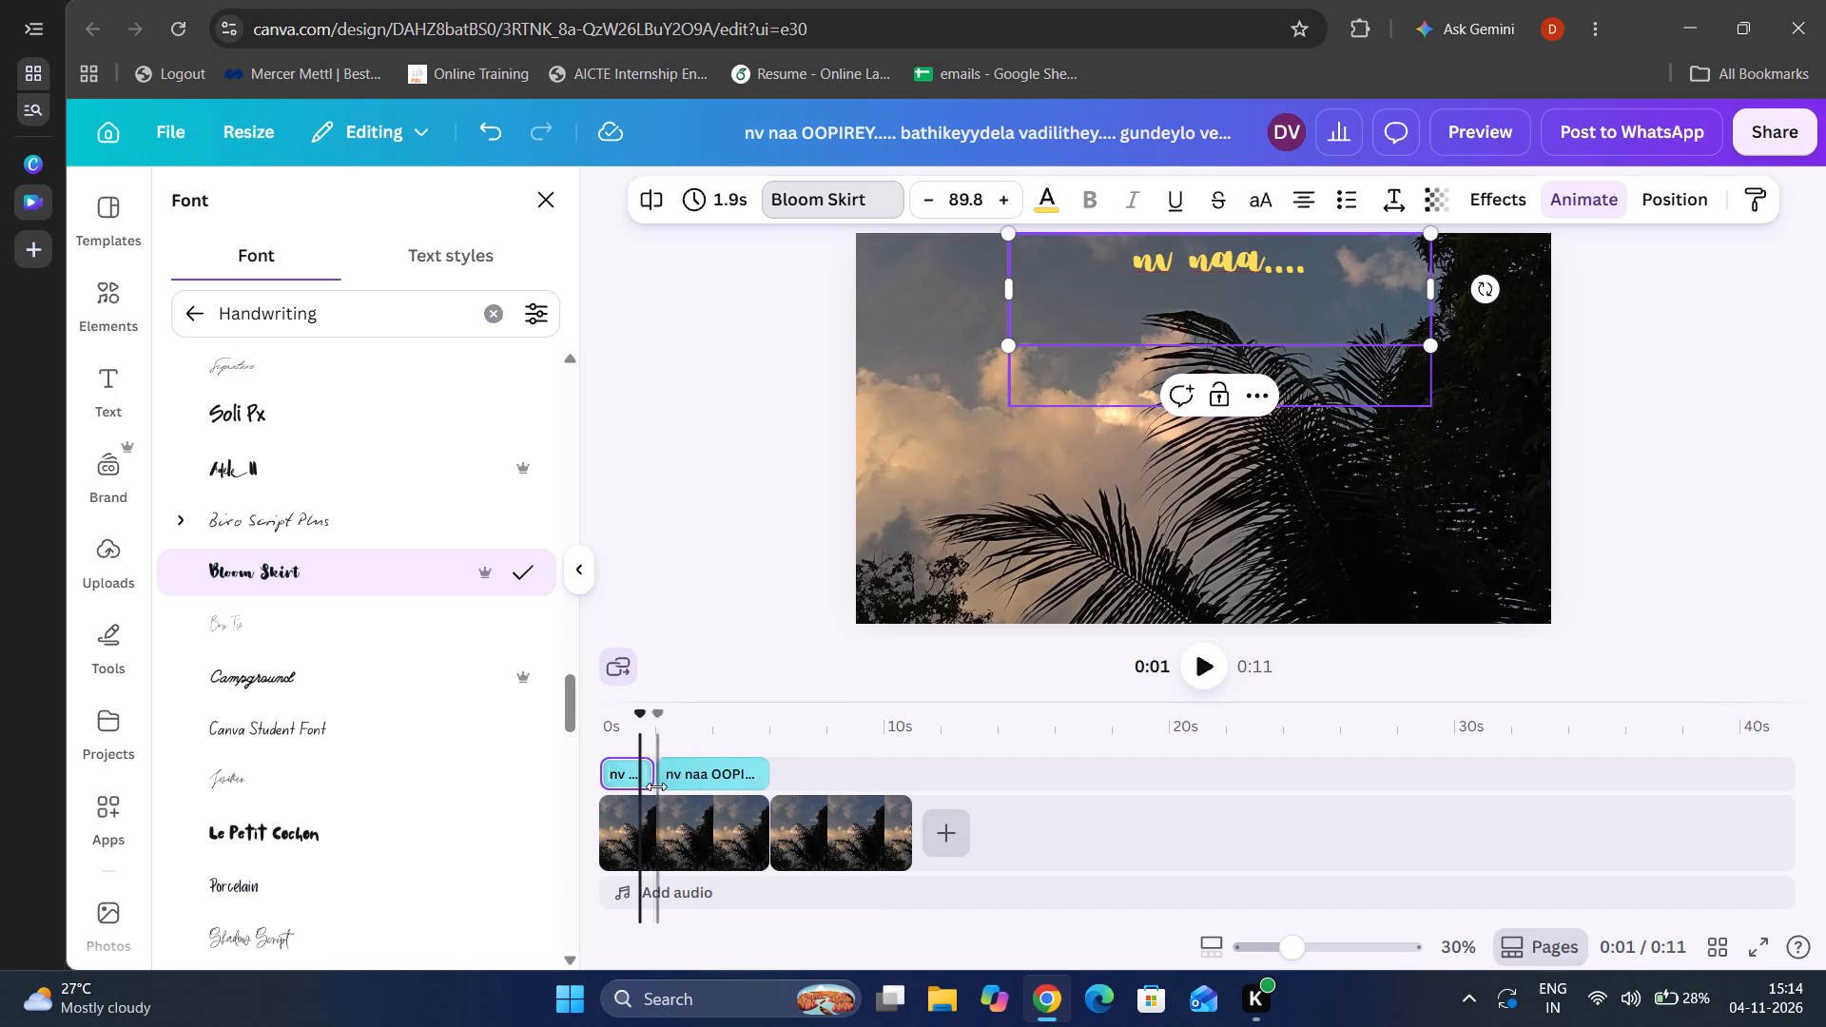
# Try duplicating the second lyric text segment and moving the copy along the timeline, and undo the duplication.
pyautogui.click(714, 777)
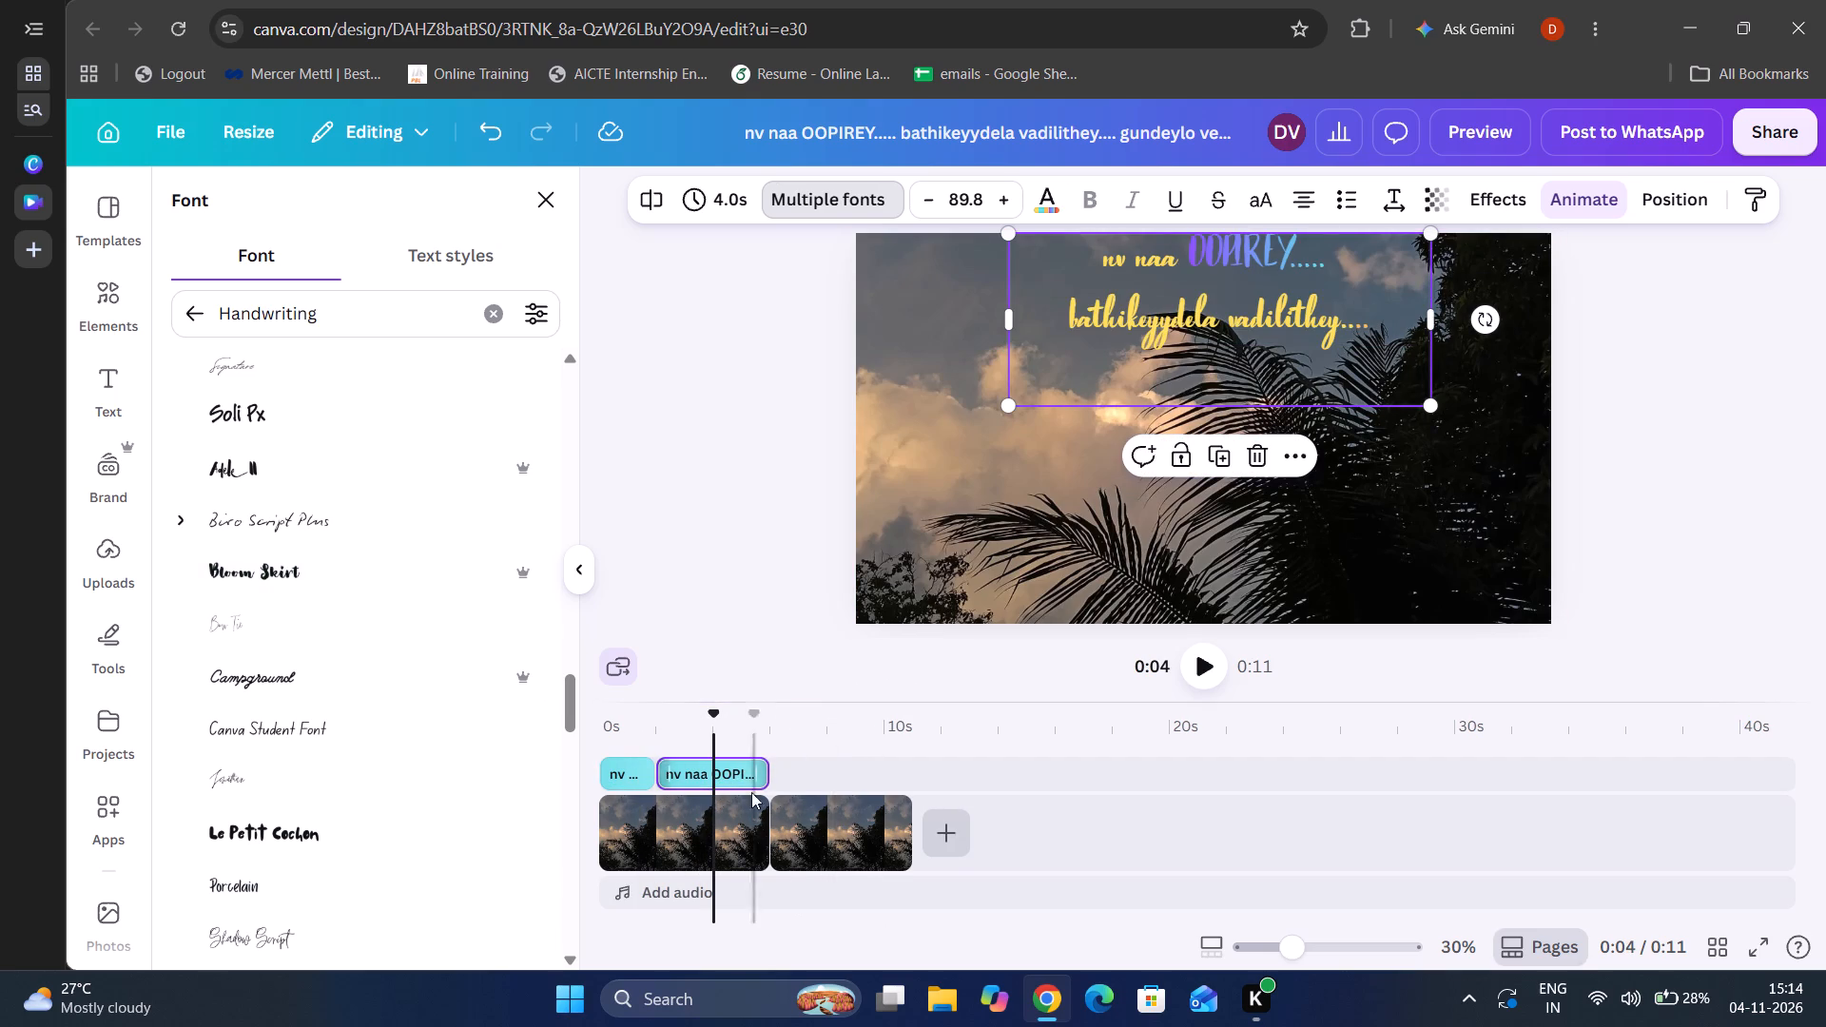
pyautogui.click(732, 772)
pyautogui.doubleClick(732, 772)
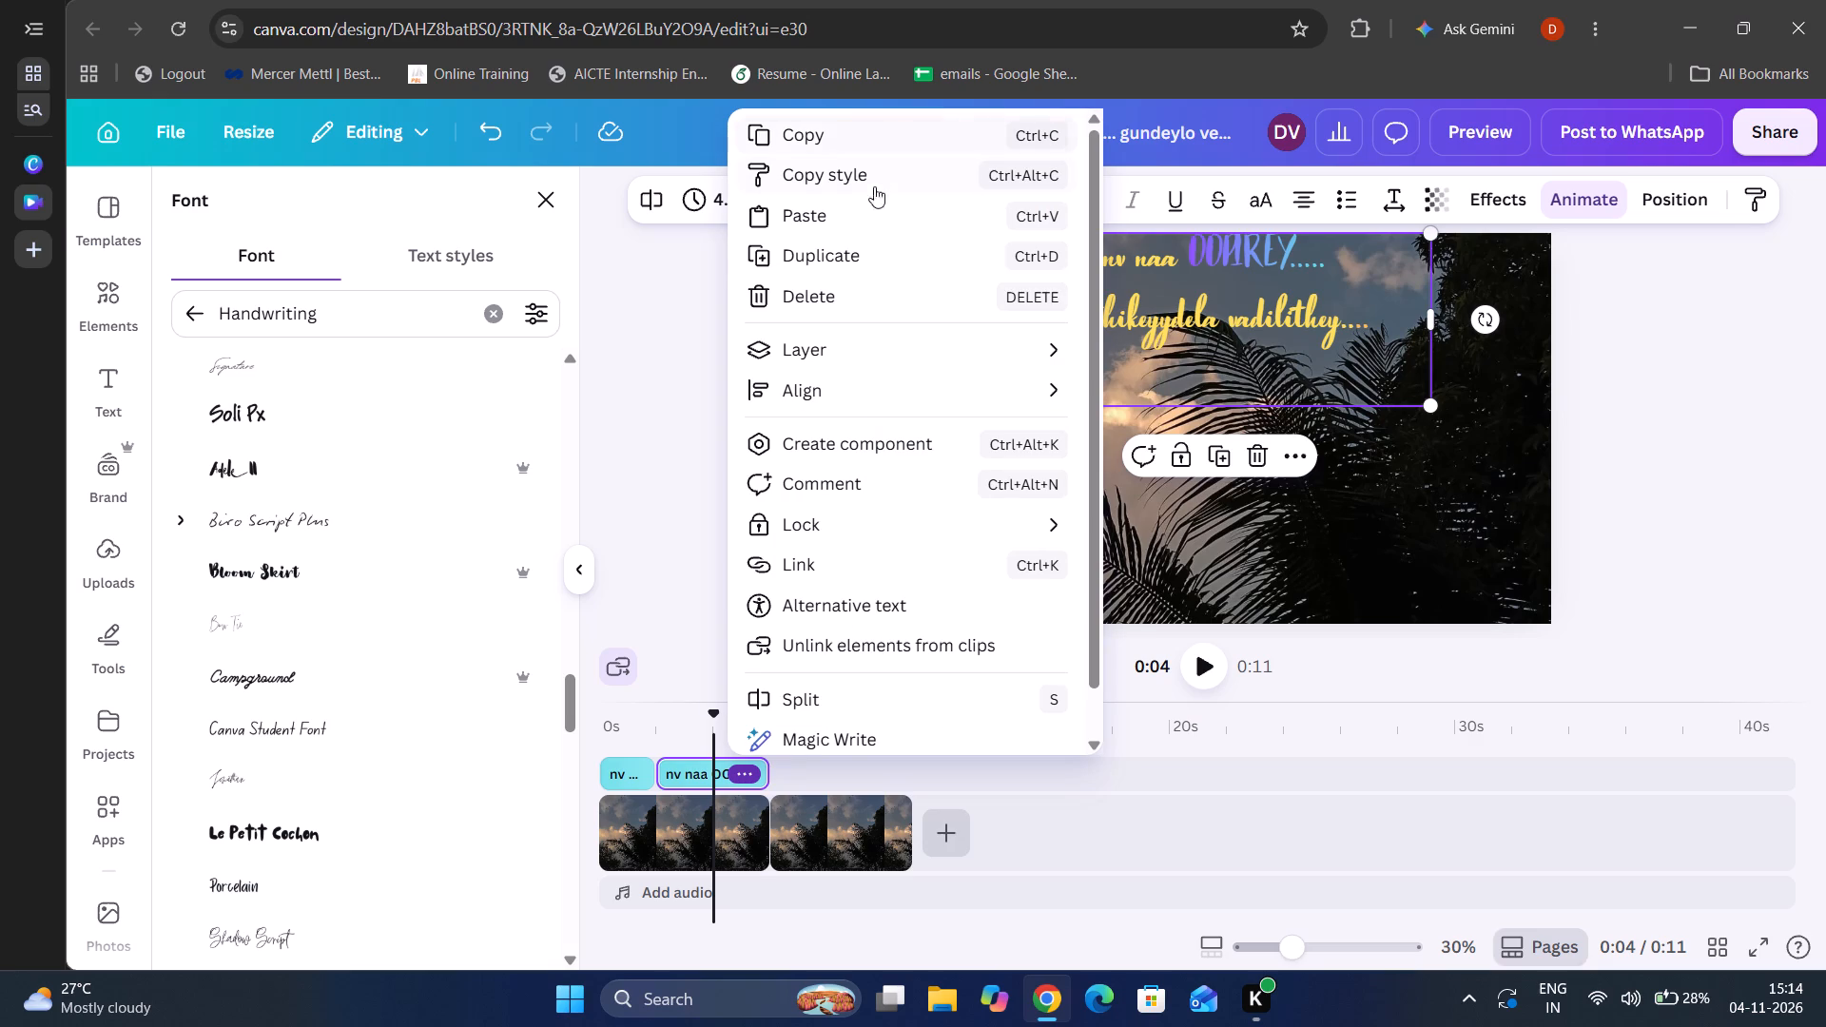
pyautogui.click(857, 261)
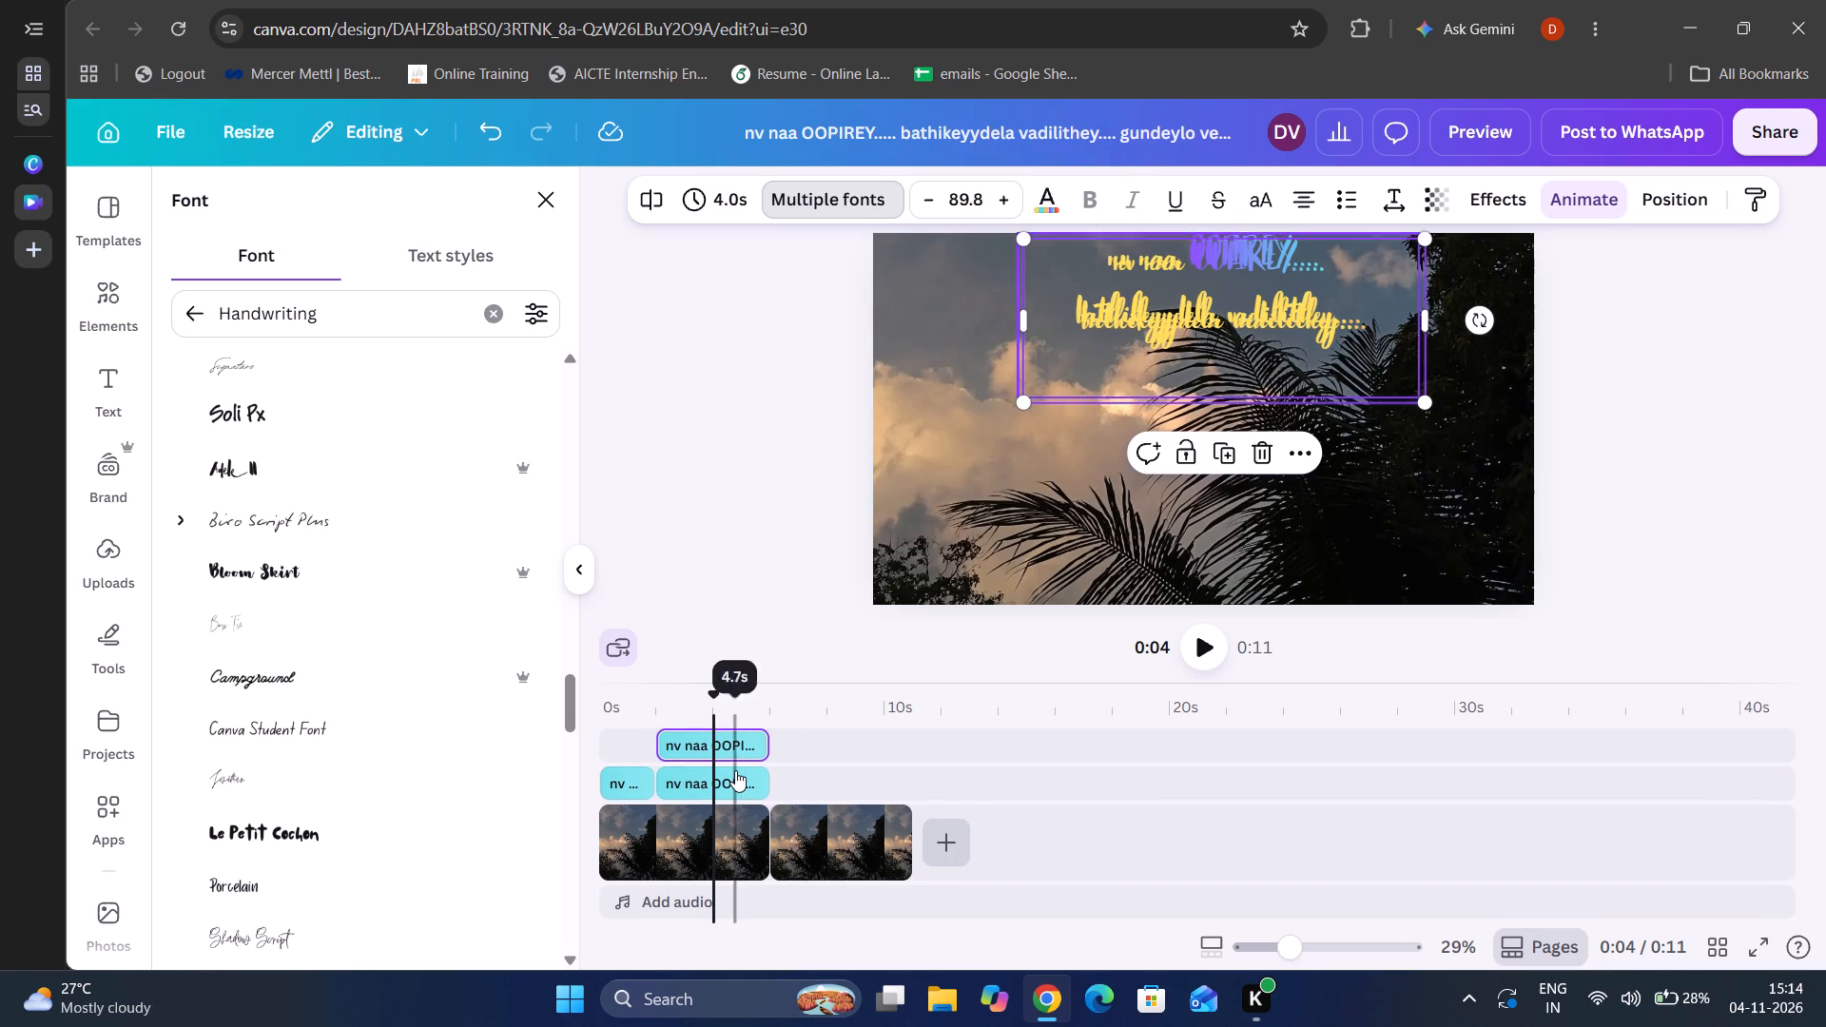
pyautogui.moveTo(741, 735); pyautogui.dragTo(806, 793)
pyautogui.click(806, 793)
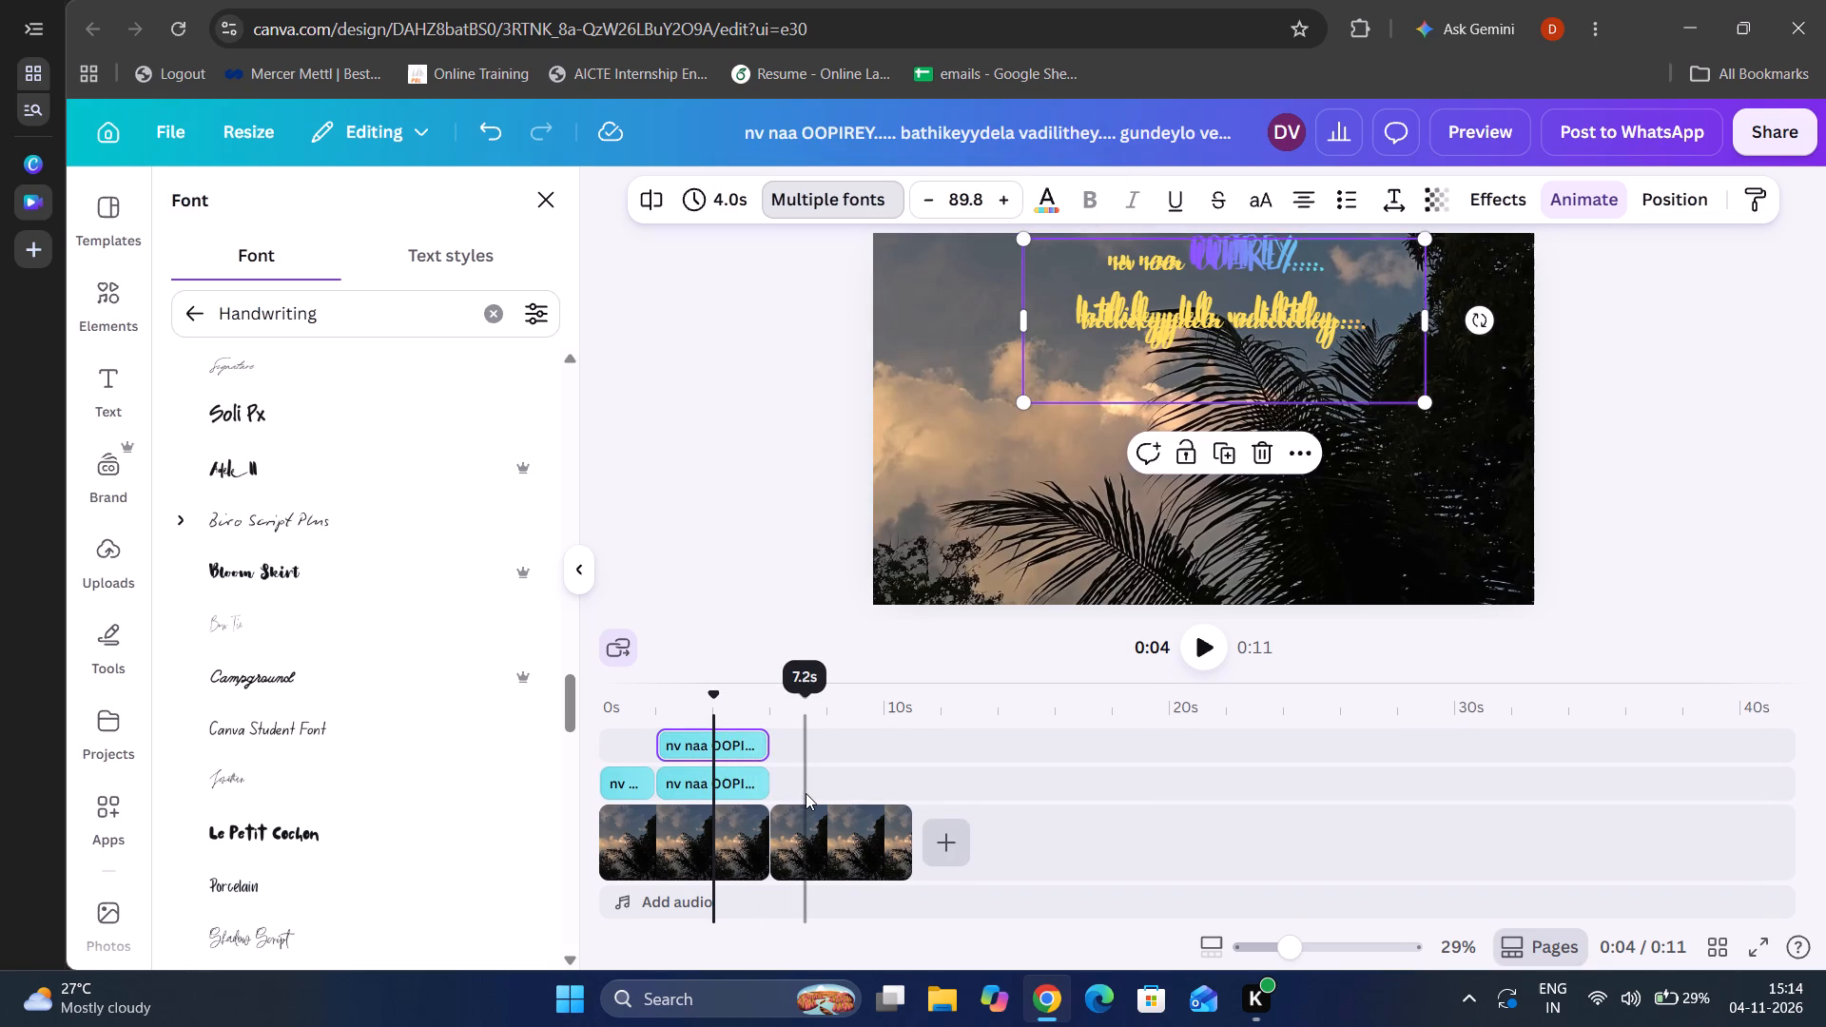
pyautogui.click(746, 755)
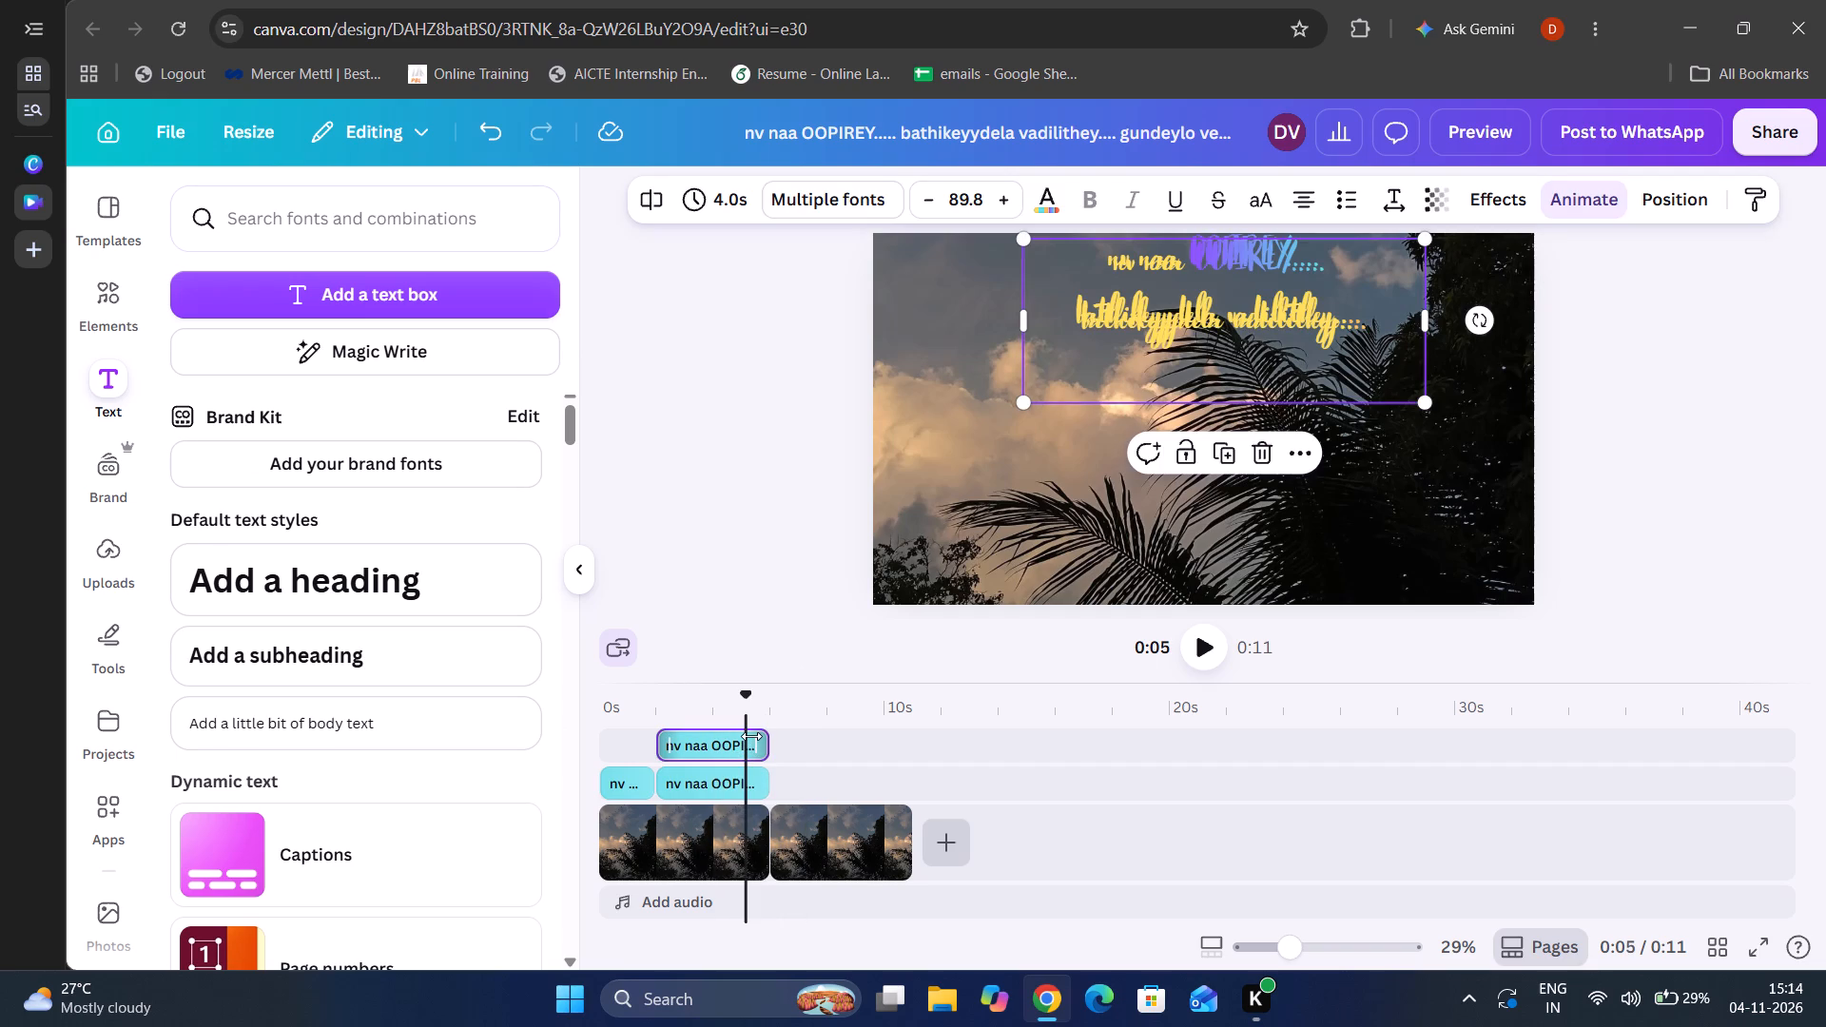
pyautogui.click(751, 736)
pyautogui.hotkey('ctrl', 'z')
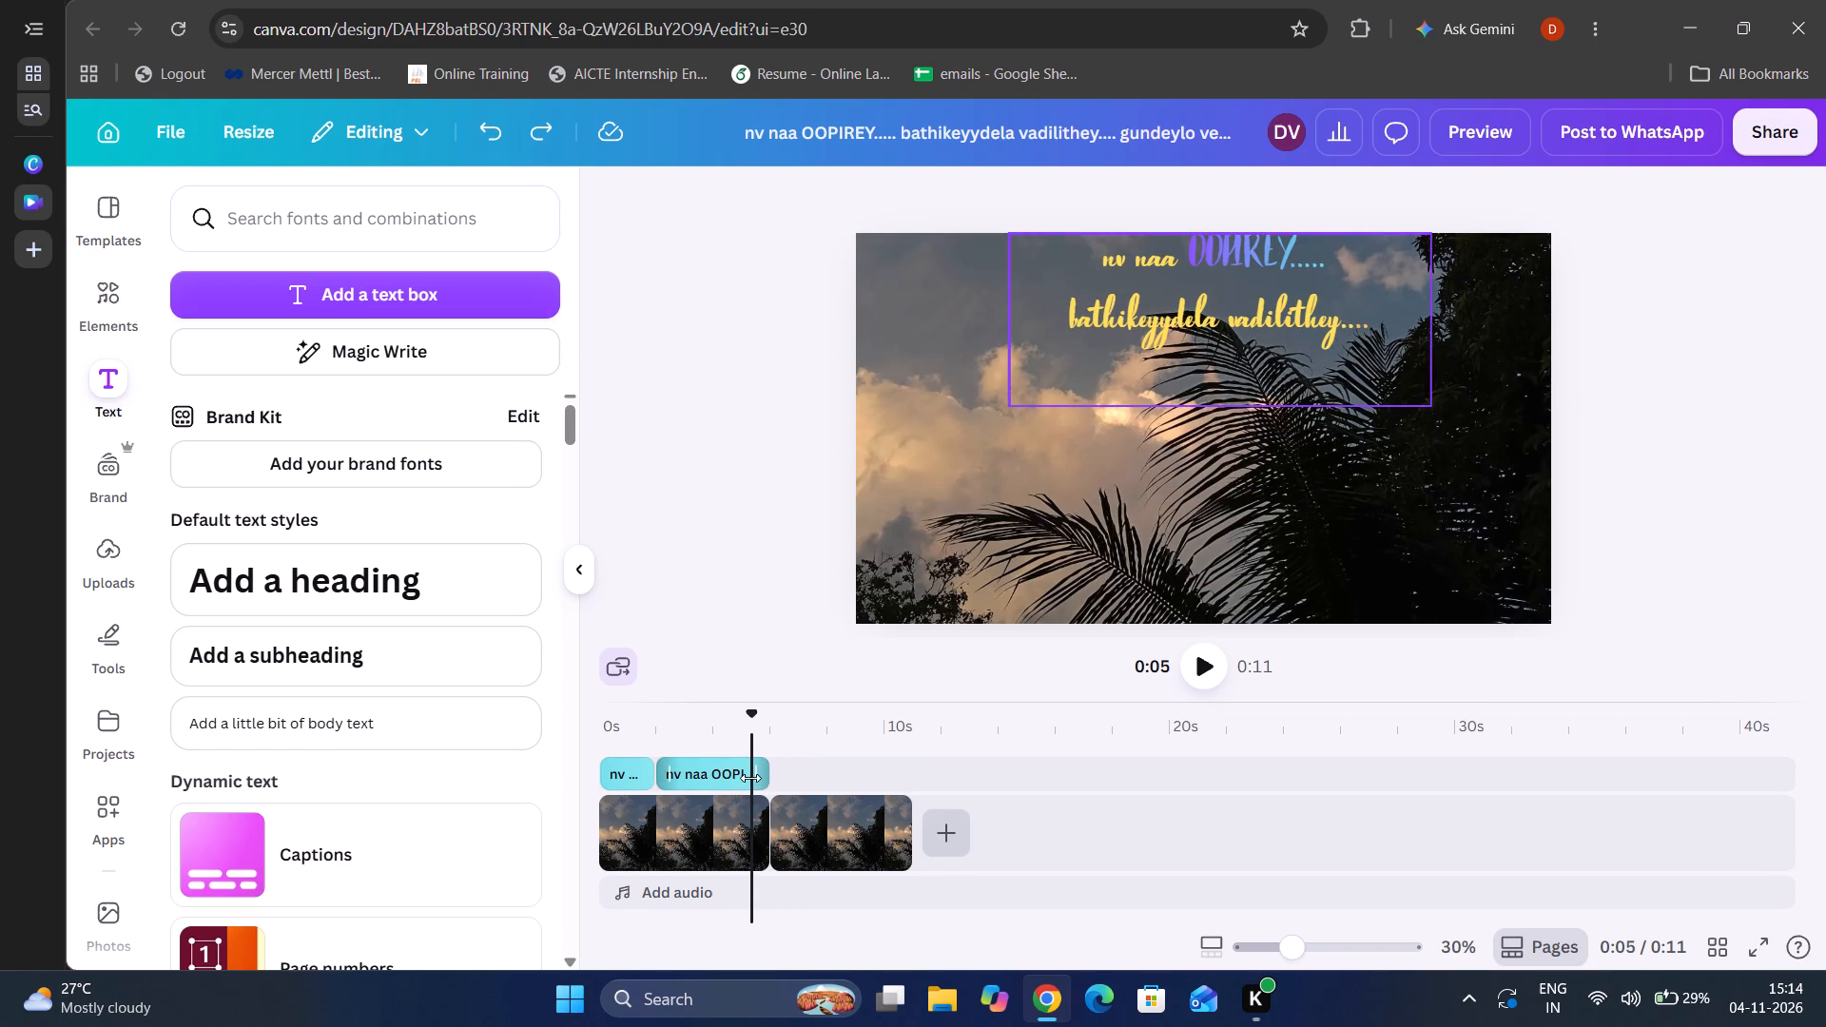
# Copy the second lyric text segment and paste it at 6.8 seconds, over the second photo clip.
pyautogui.click(733, 780)
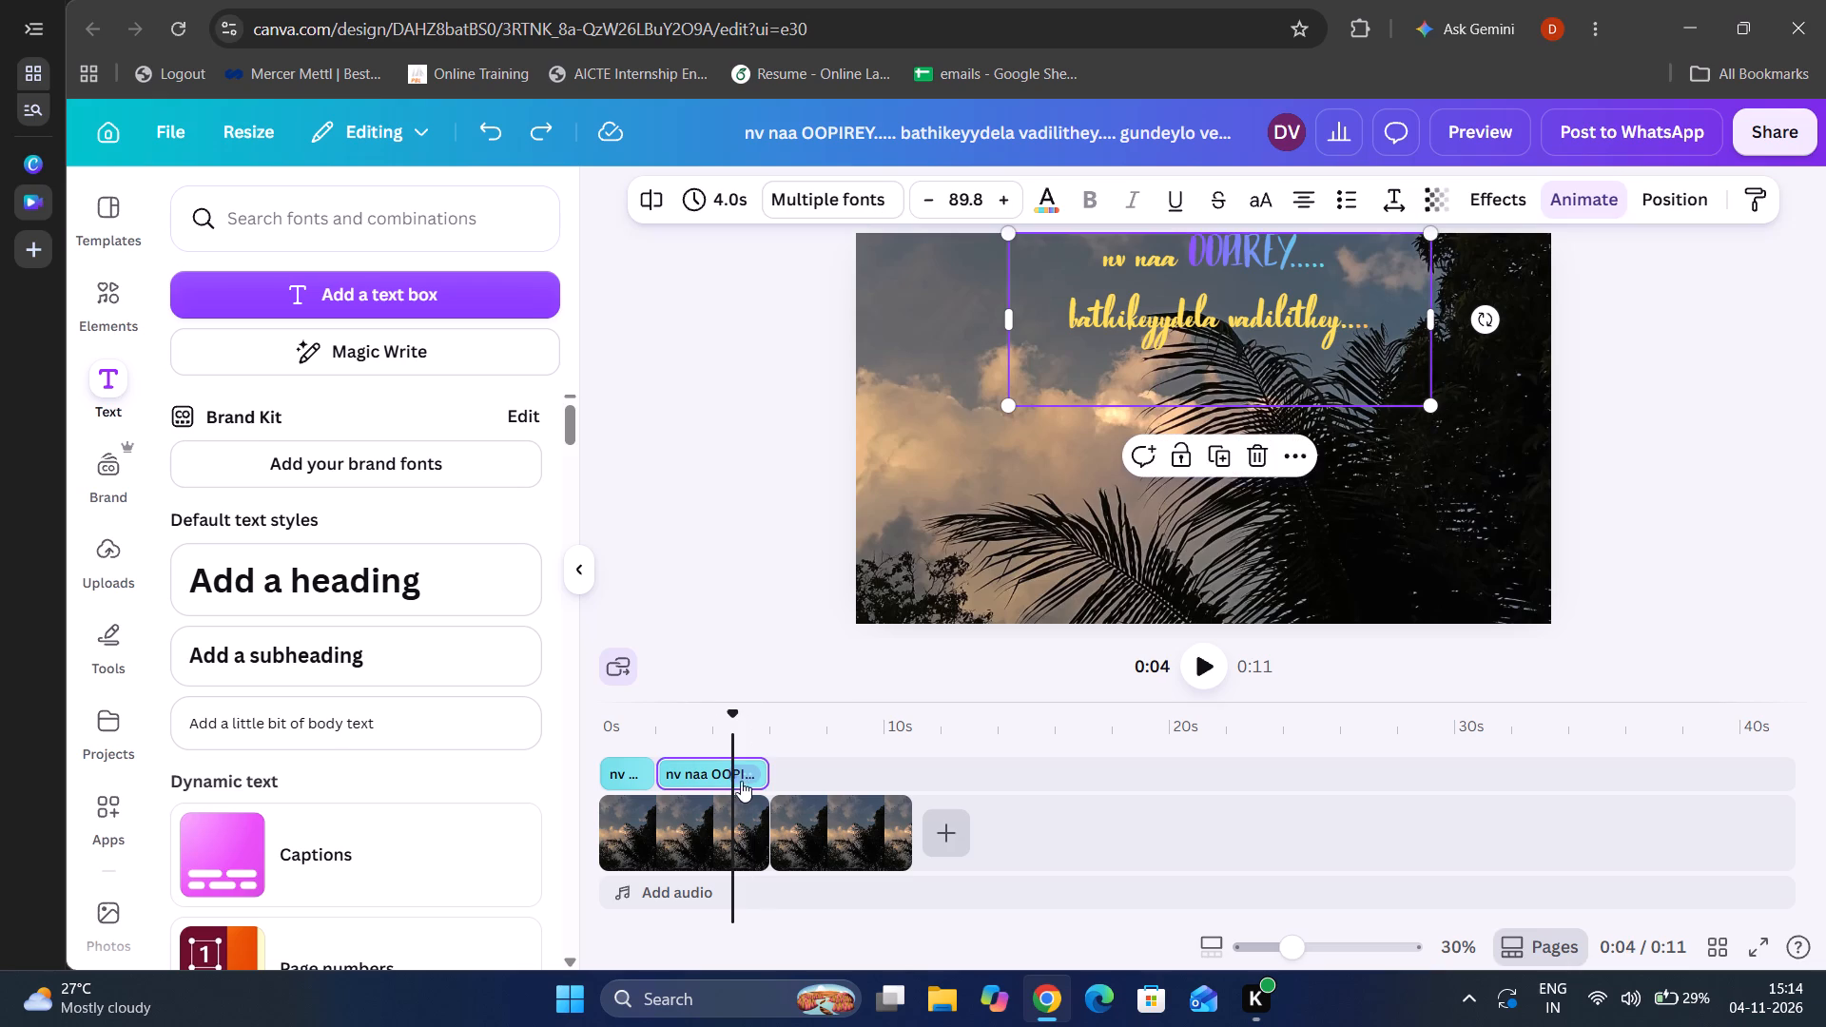
pyautogui.click(749, 778)
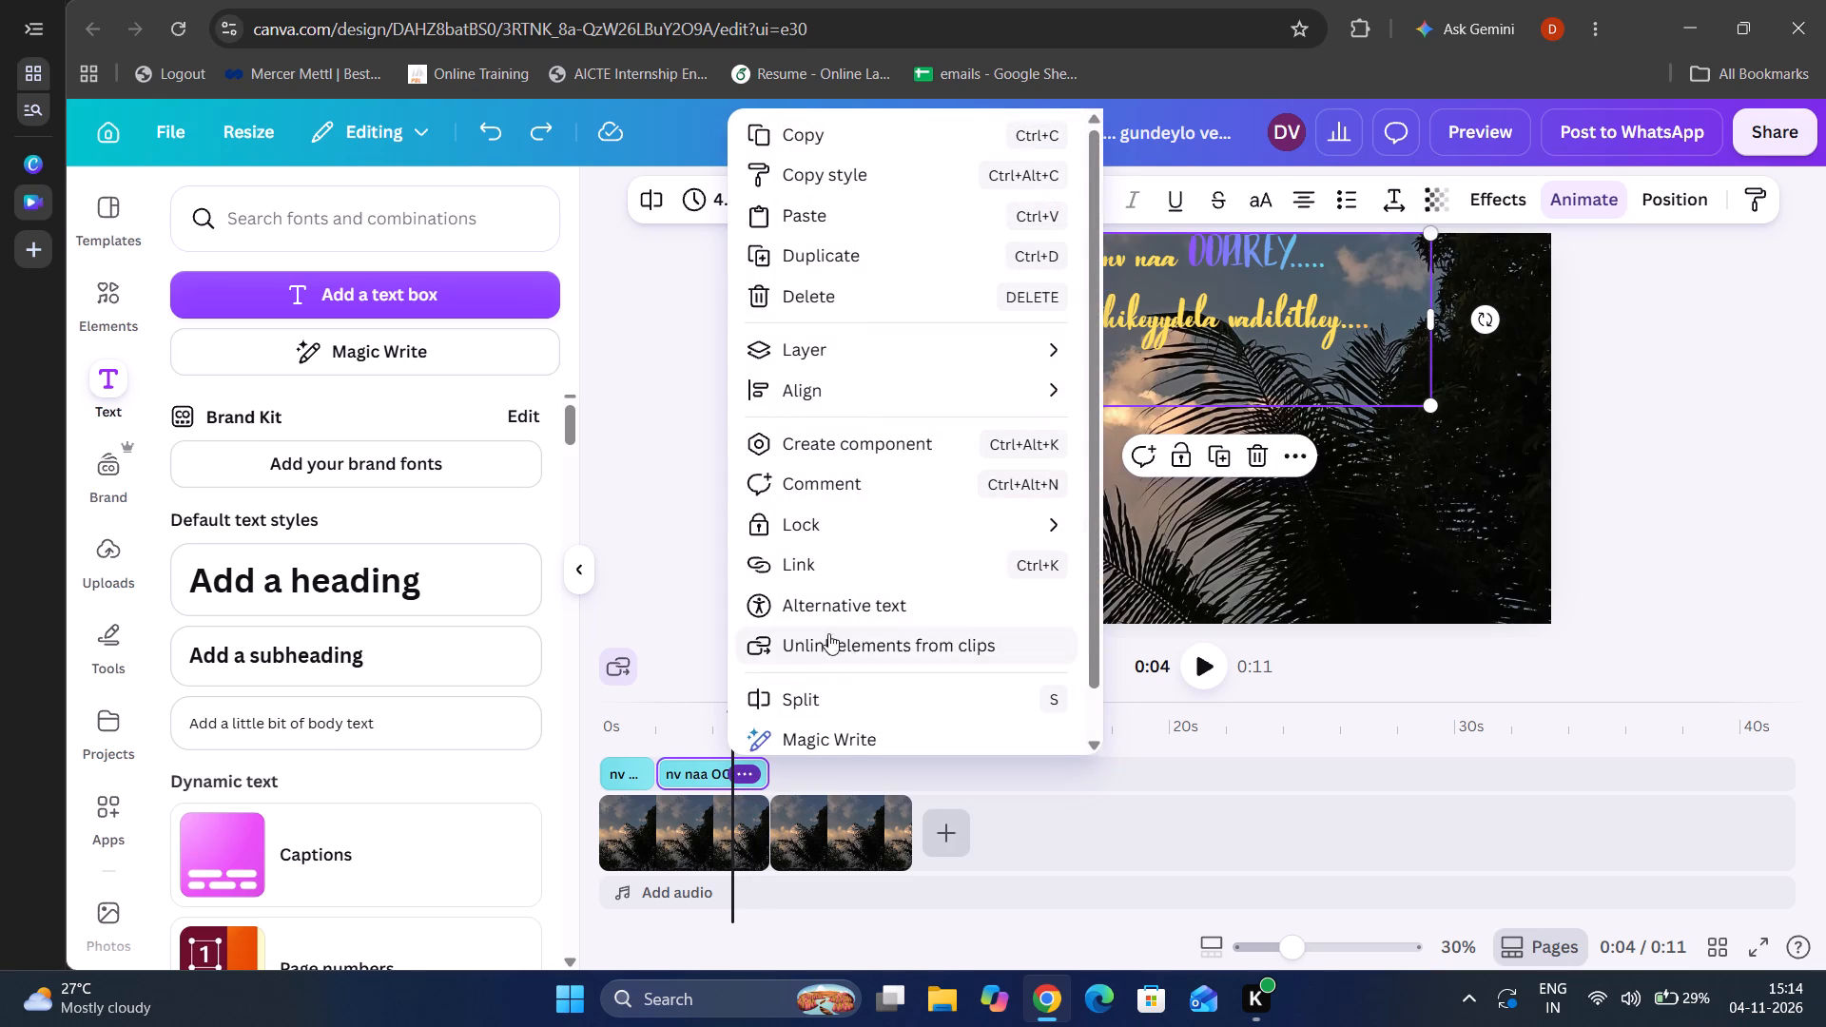
pyautogui.click(831, 149)
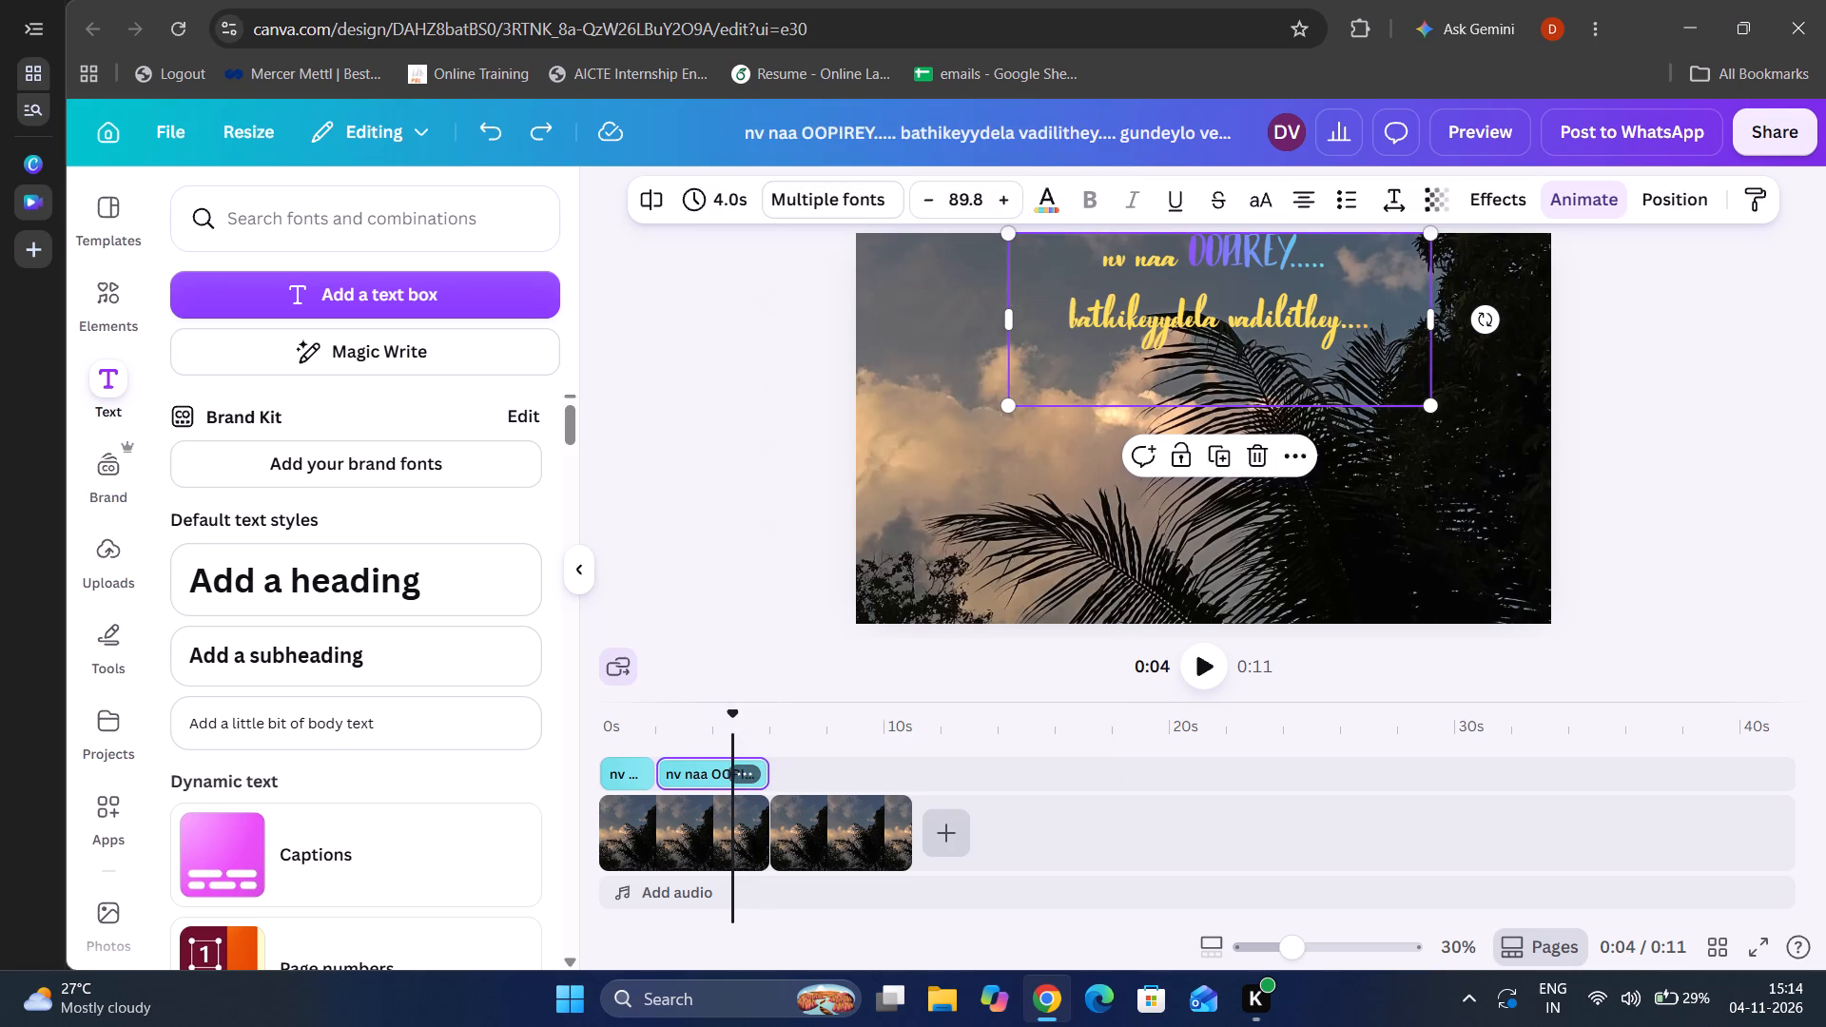
pyautogui.doubleClick(770, 770)
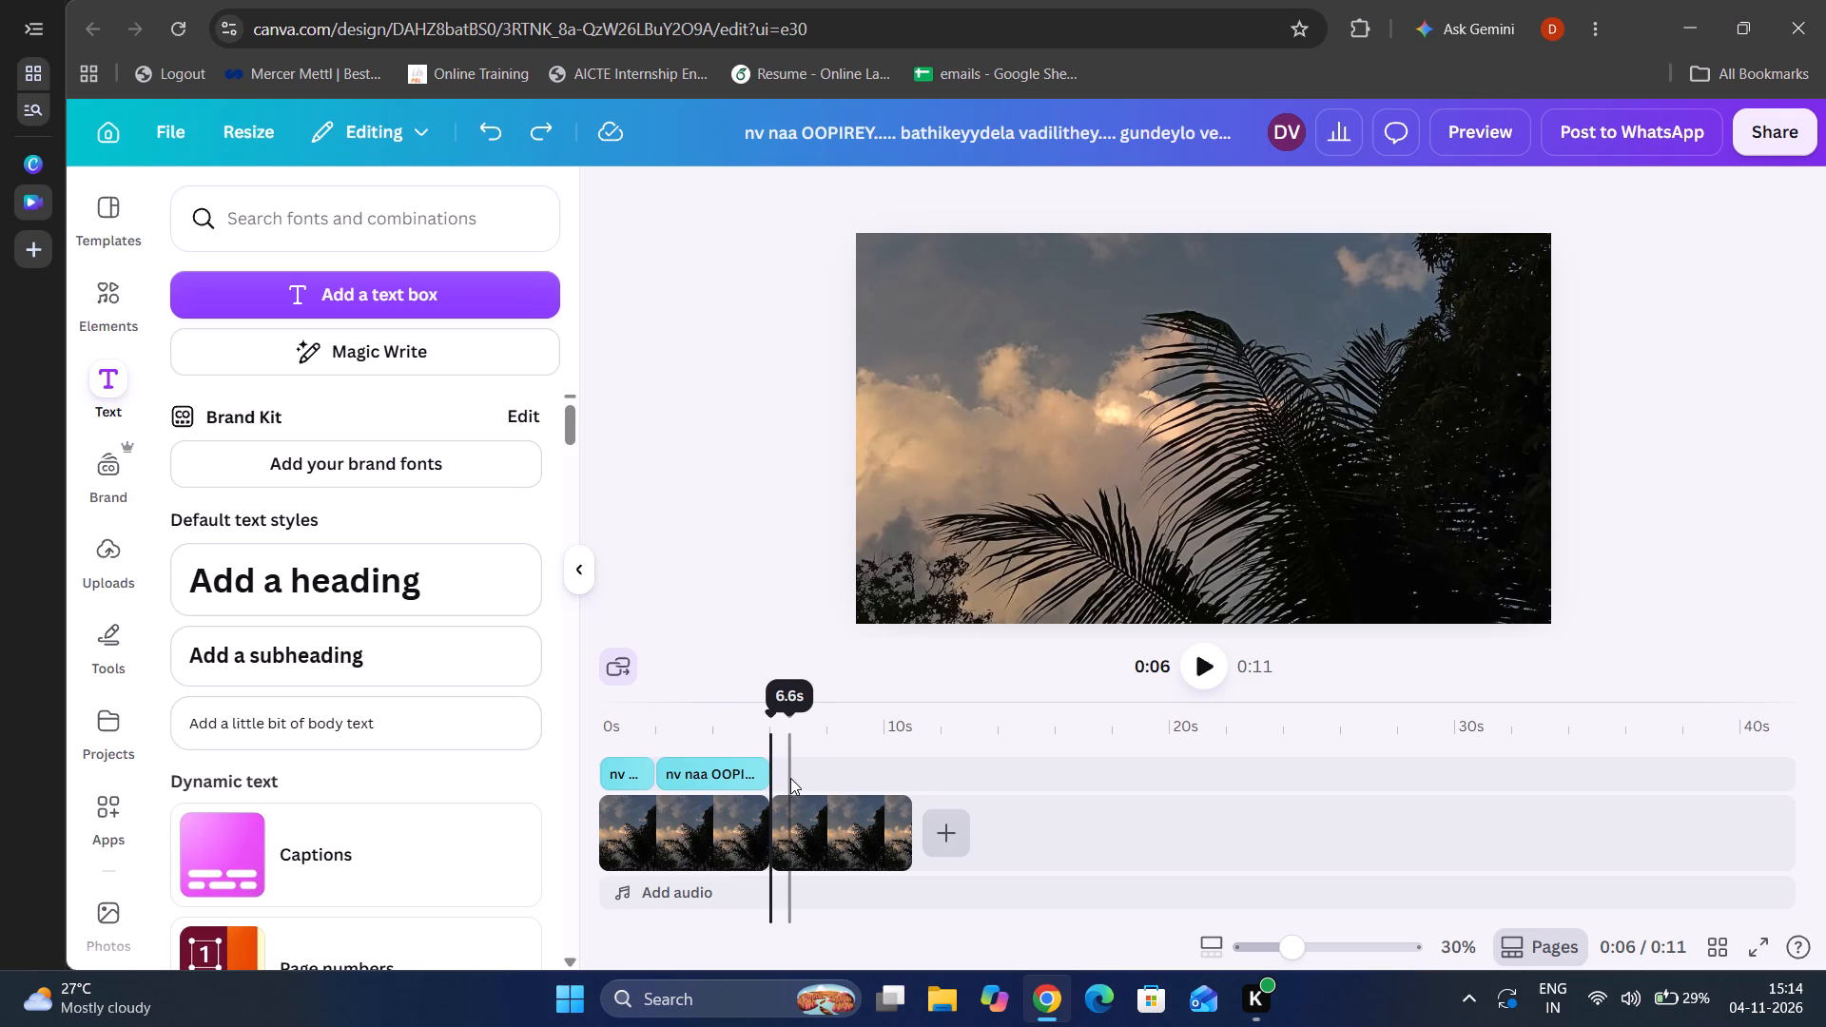
pyautogui.click(779, 774)
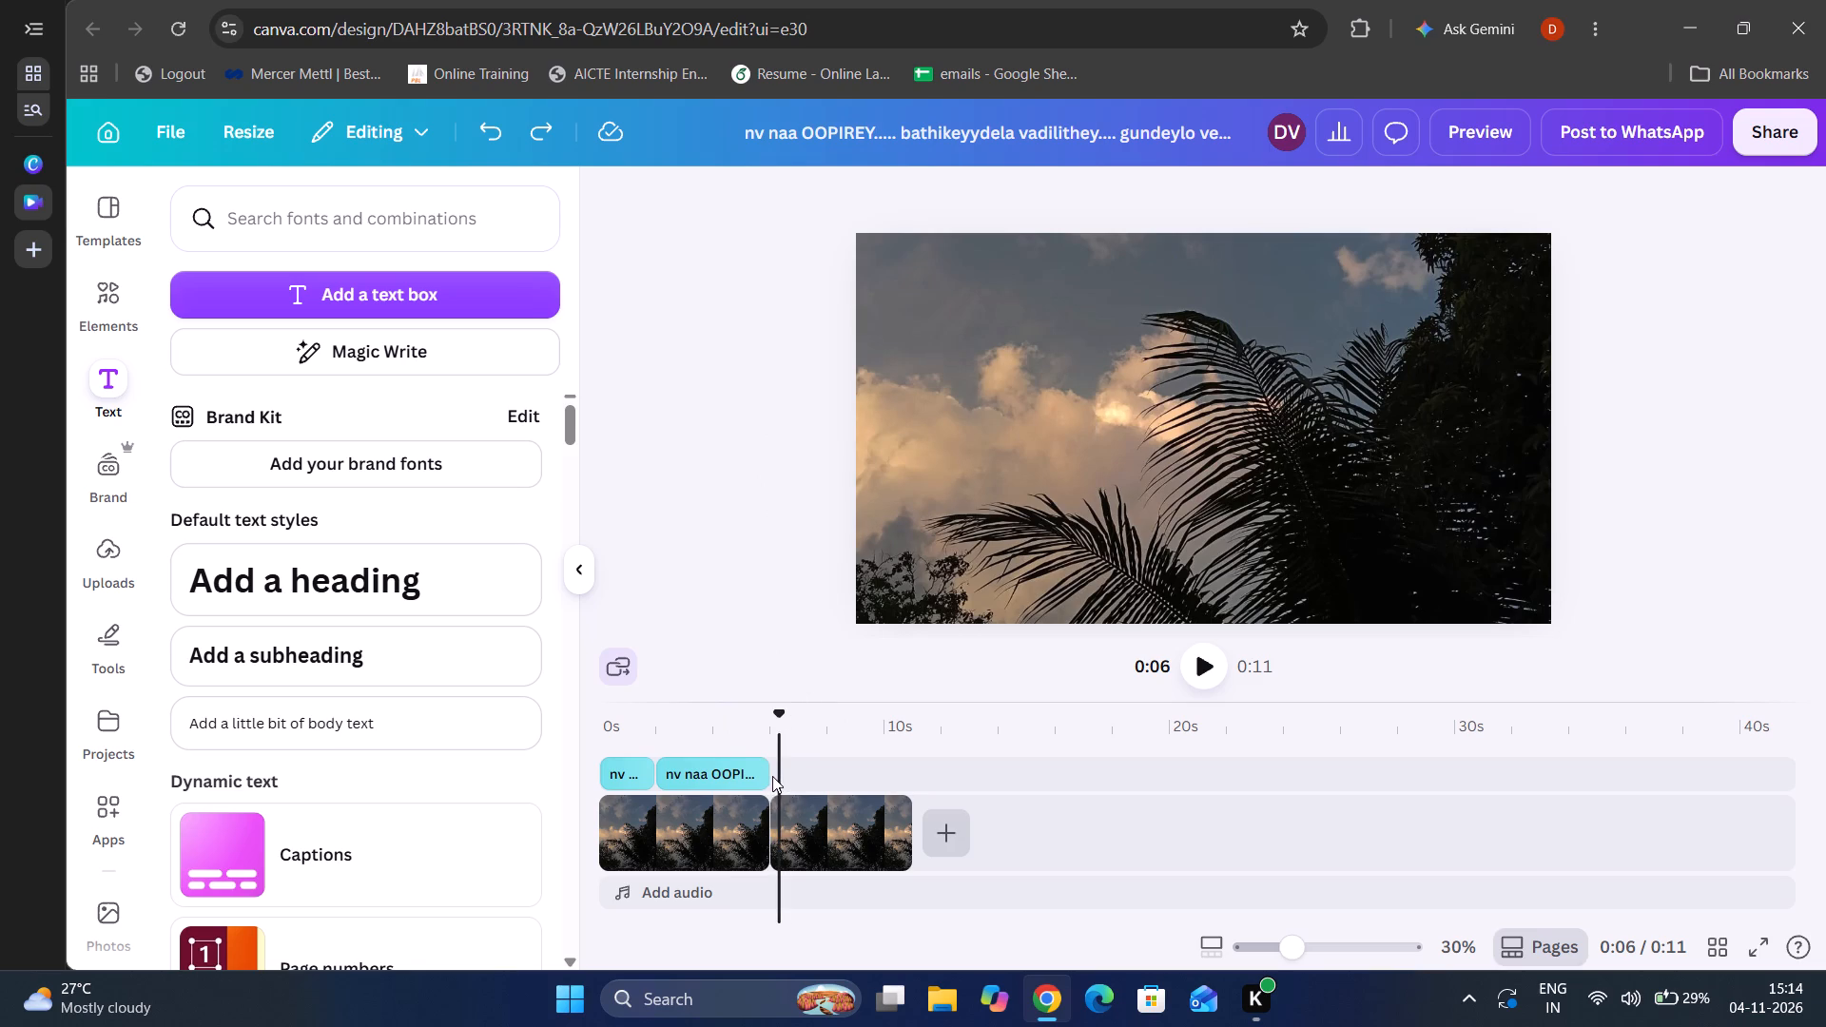
pyautogui.click(795, 775)
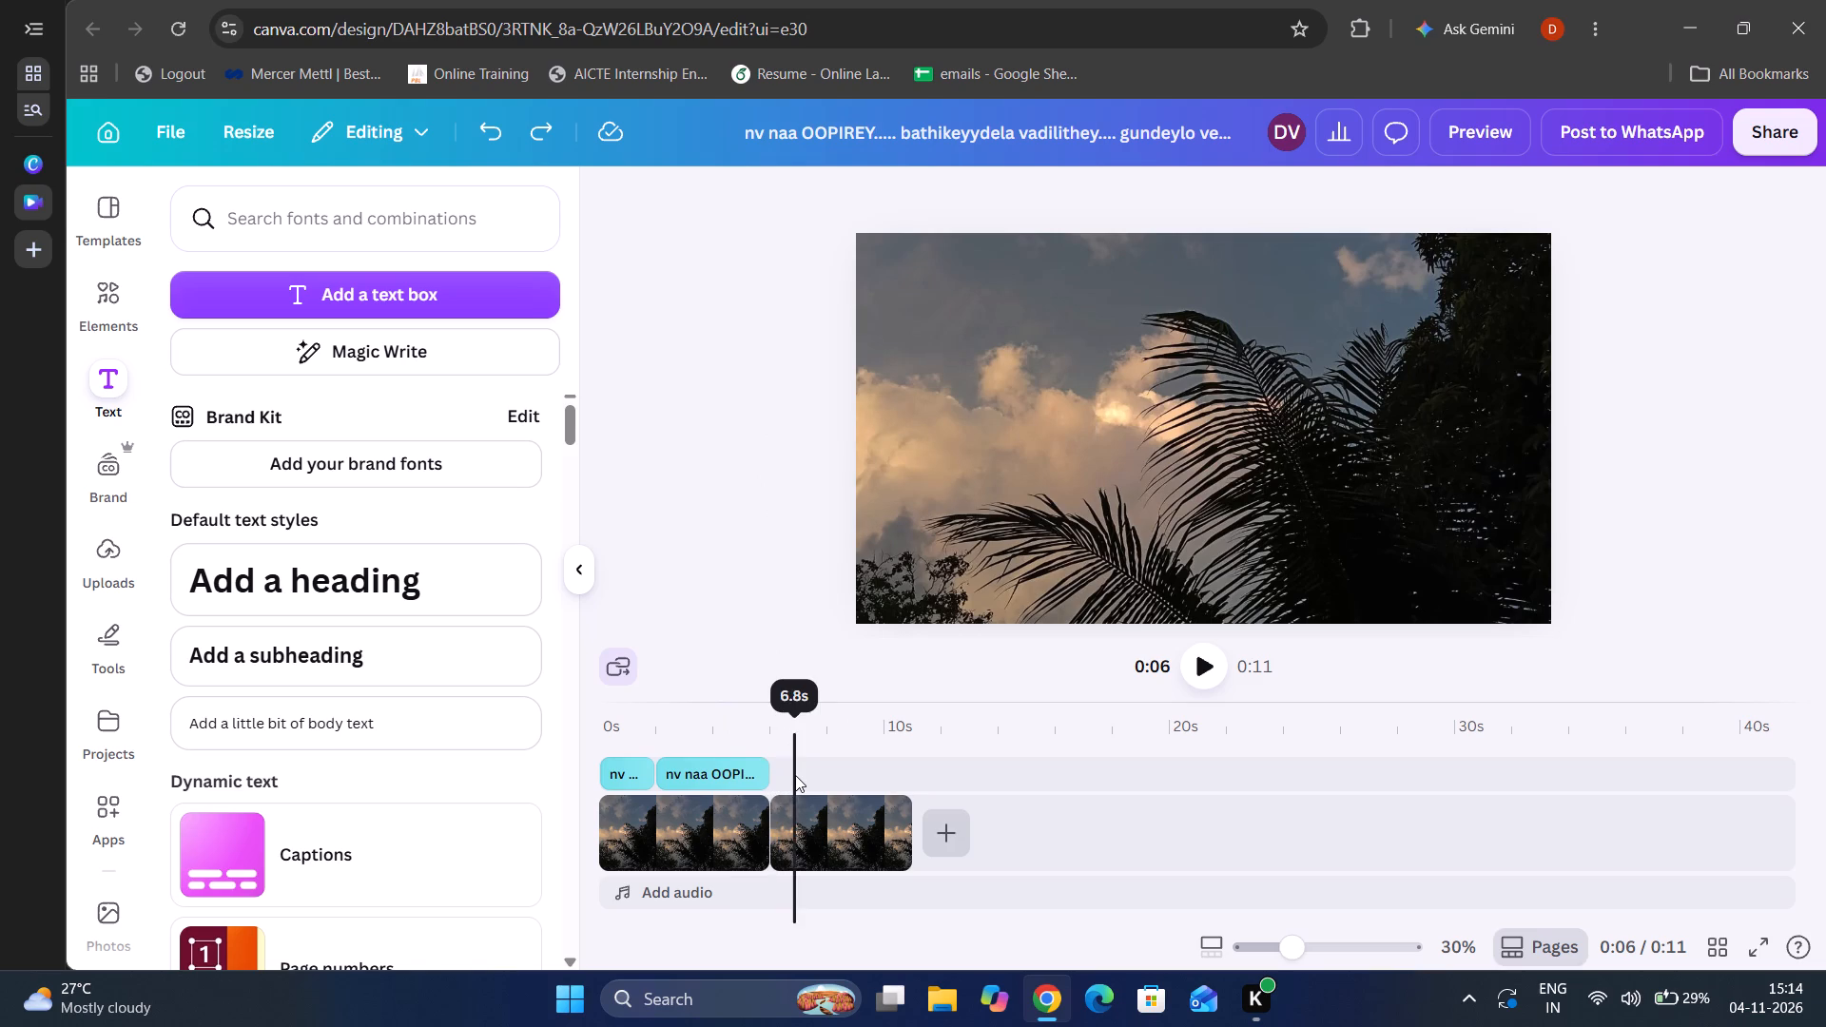
pyautogui.hotkey('ctrl', 'v')
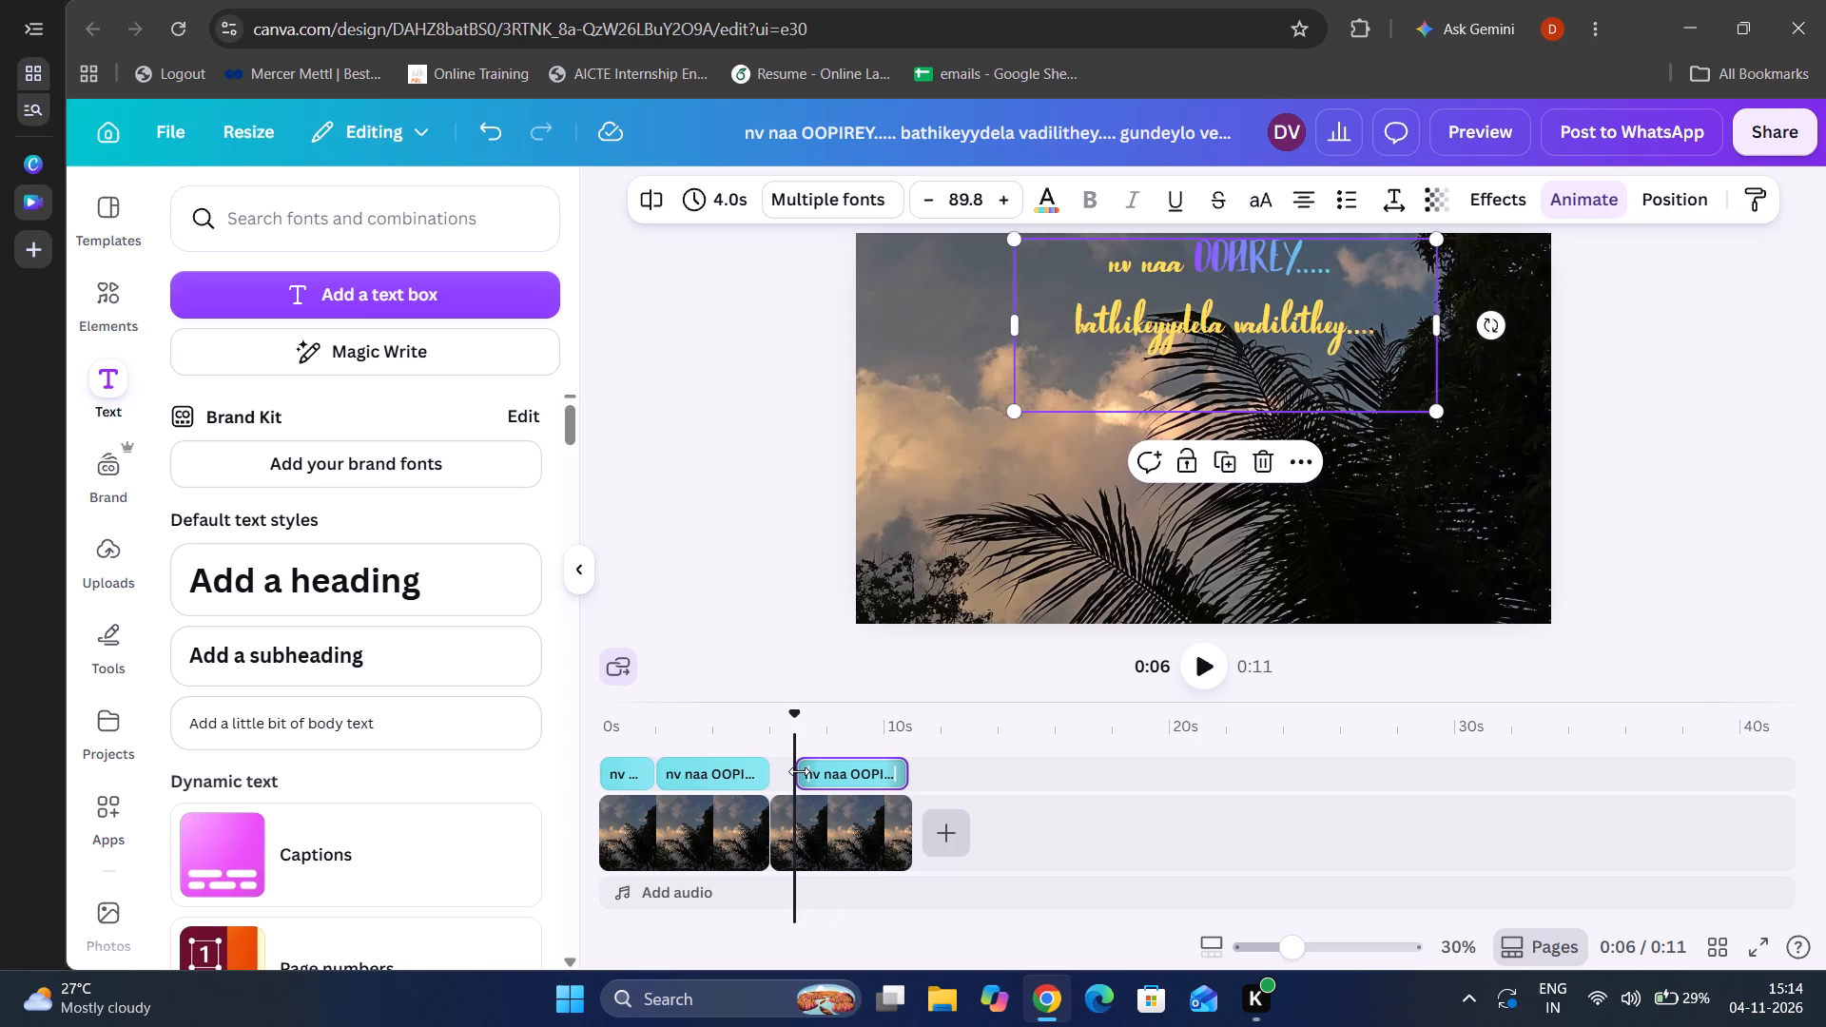
# Extend the pasted lyric segment's start earlier on the timeline to a duration of 4.6 seconds.
pyautogui.moveTo(799, 771); pyautogui.dragTo(787, 773)
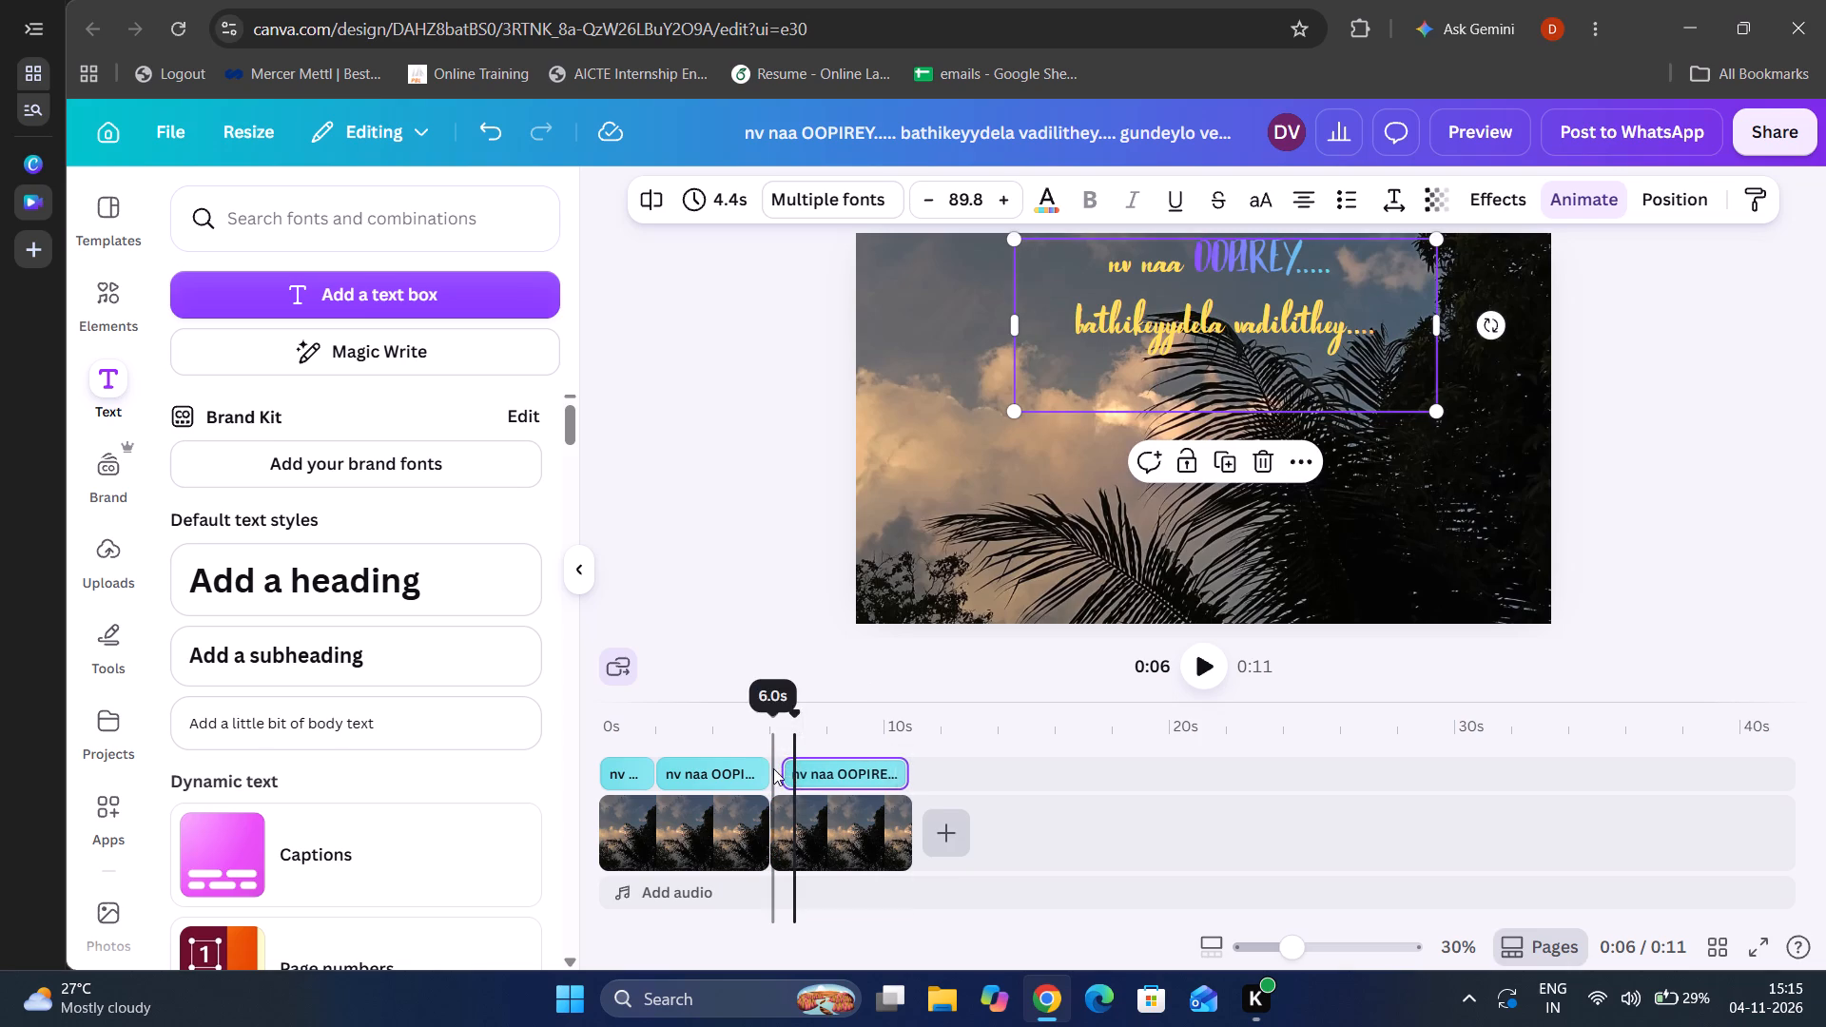
pyautogui.click(782, 767)
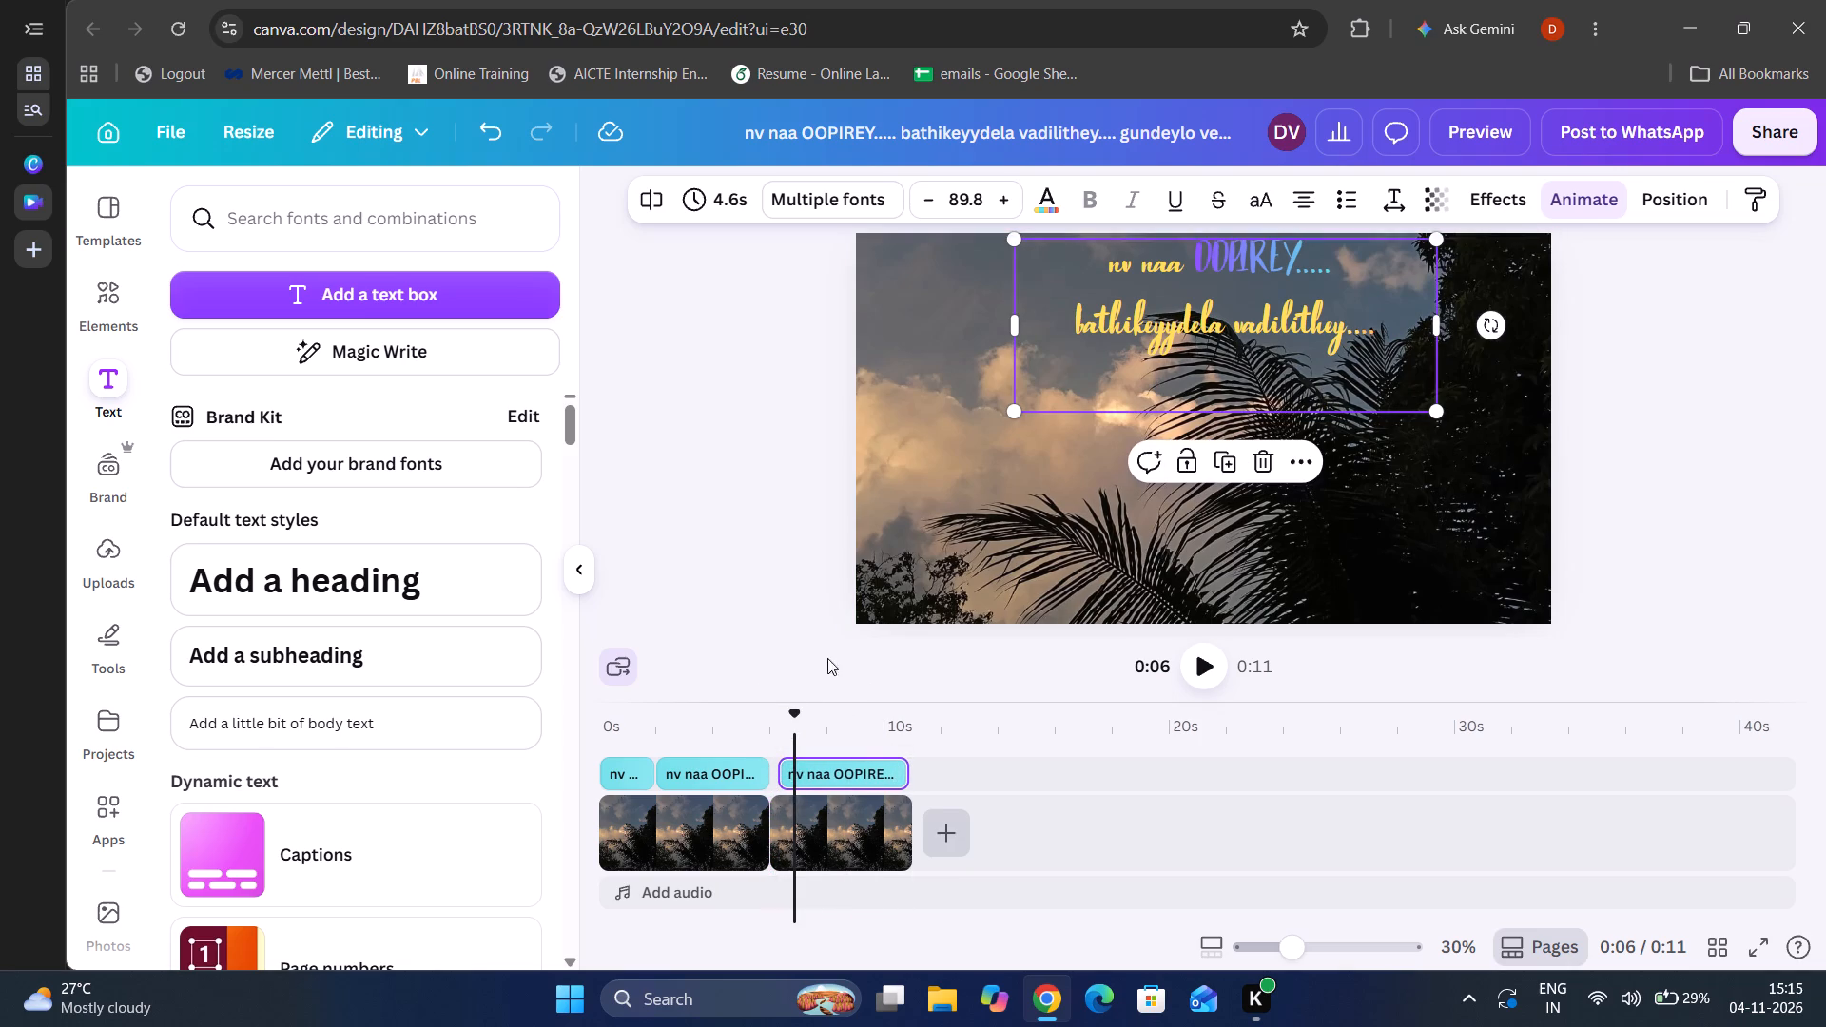
# Delete the line "bathikeyydela vadilithey...." from the second lyric text segment.
pyautogui.click(743, 782)
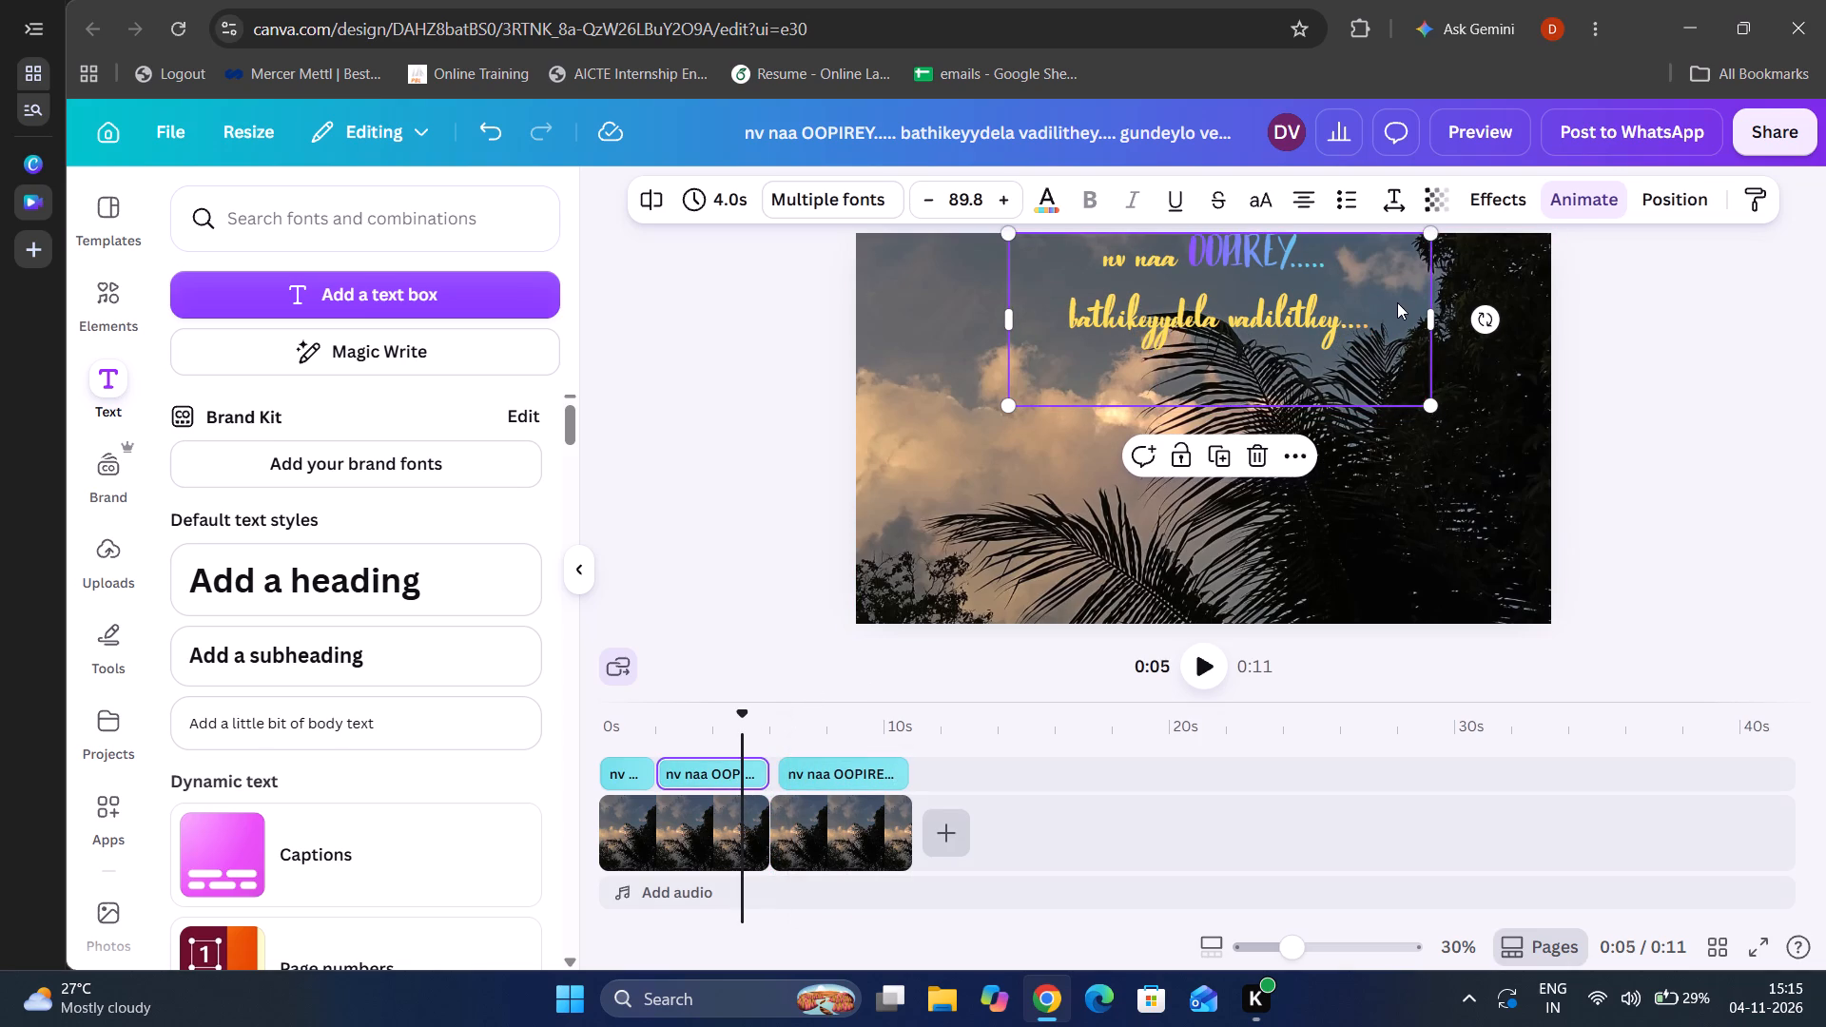
pyautogui.click(1387, 320)
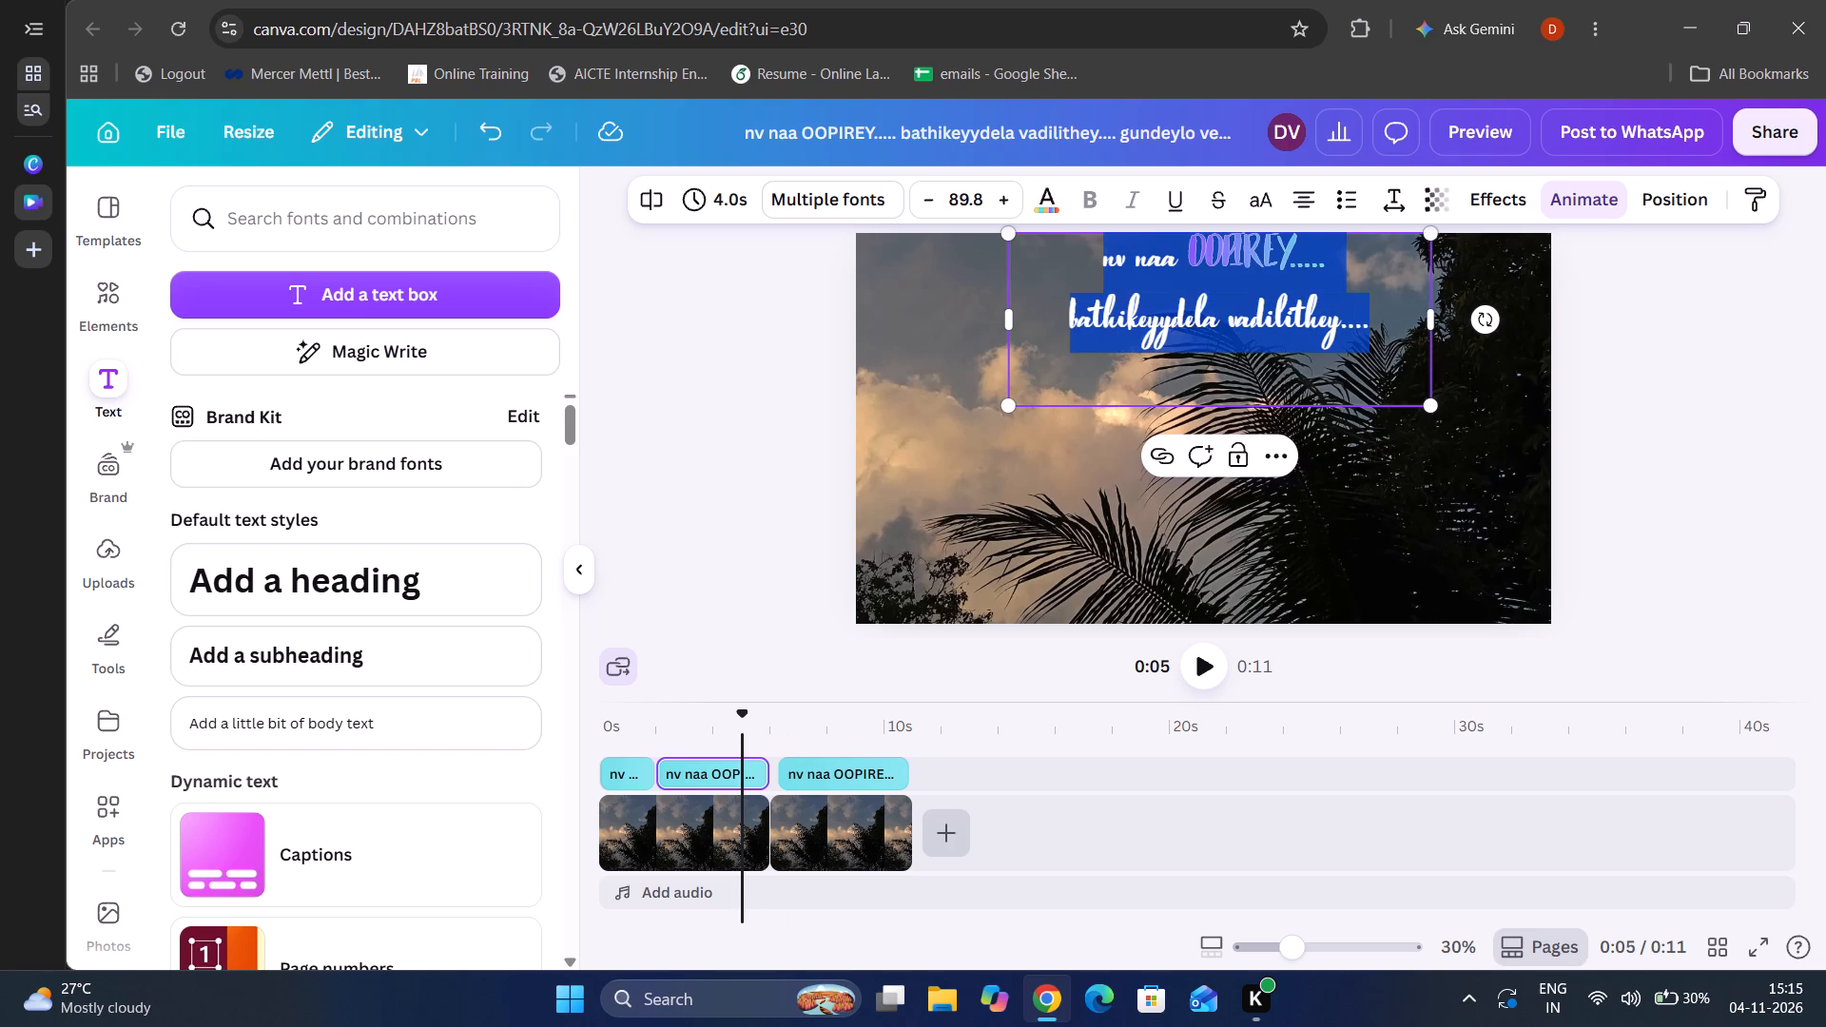
pyautogui.click(1351, 339)
pyautogui.click(1366, 336)
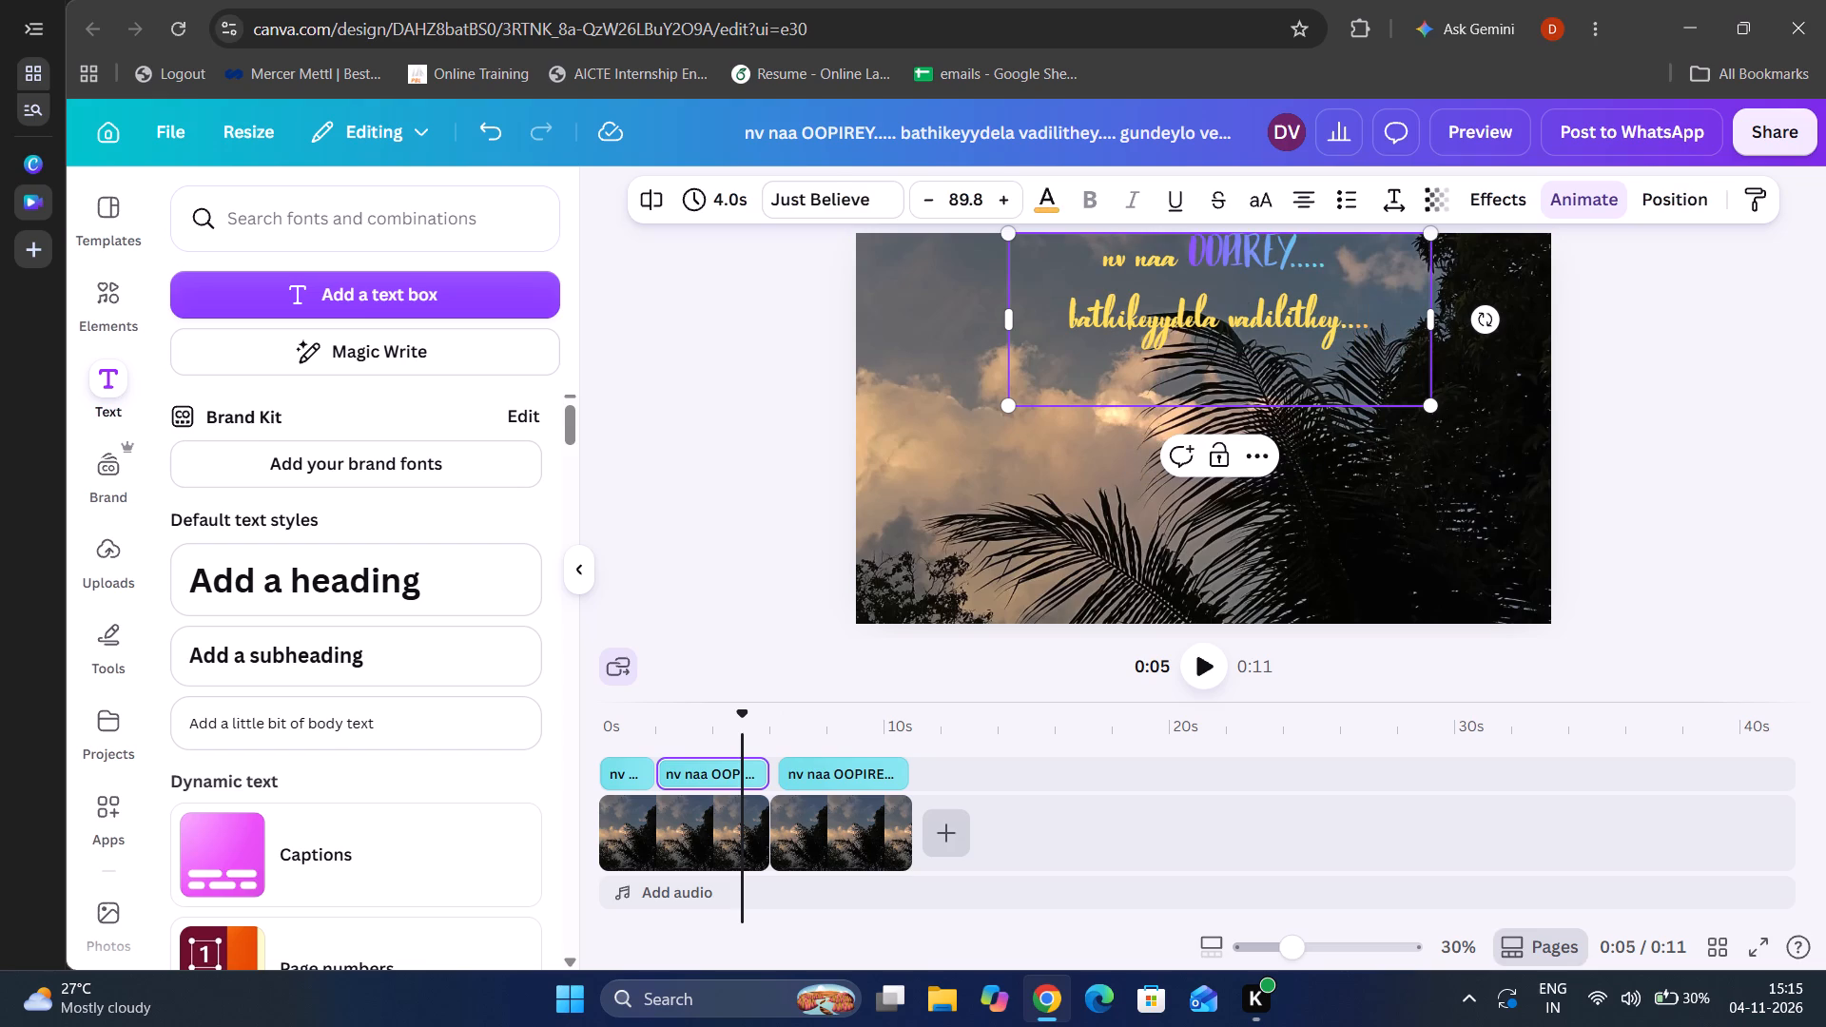
pyautogui.press('BackSpace')
pyautogui.press('BackSpace')
pyautogui.press('BackSpace')
pyautogui.press('BackSpace')
pyautogui.press('BackSpace')
pyautogui.press('BackSpace')
pyautogui.press('BackSpace')
pyautogui.press('BackSpace')
pyautogui.press('BackSpace')
pyautogui.press('BackSpace')
pyautogui.press('BackSpace')
pyautogui.press('BackSpace')
pyautogui.press('BackSpace')
pyautogui.press('BackSpace')
pyautogui.press('BackSpace')
pyautogui.press('BackSpace')
pyautogui.press('BackSpace')
pyautogui.press('BackSpace')
pyautogui.press('BackSpace')
pyautogui.press('BackSpace')
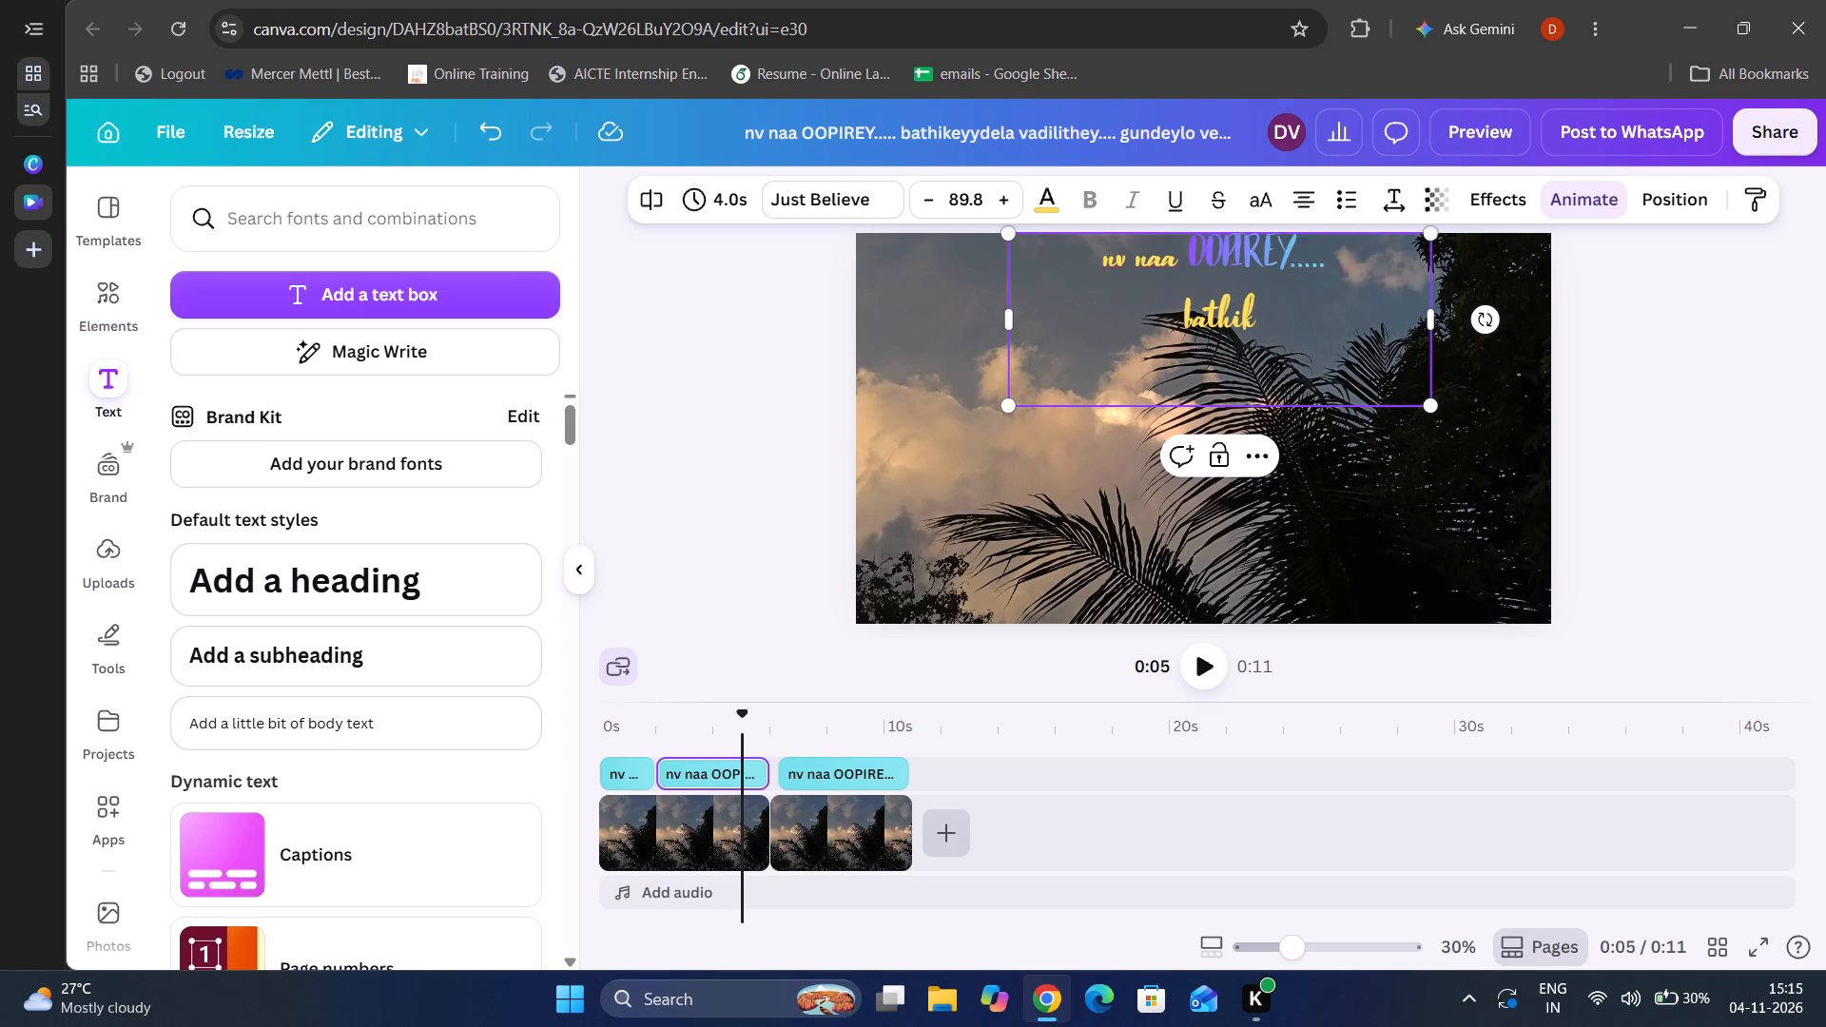
pyautogui.press('BackSpace')
pyautogui.press('BackSpace')
pyautogui.press('BackSpace')
pyautogui.press('BackSpace')
pyautogui.press('BackSpace')
pyautogui.press('BackSpace')
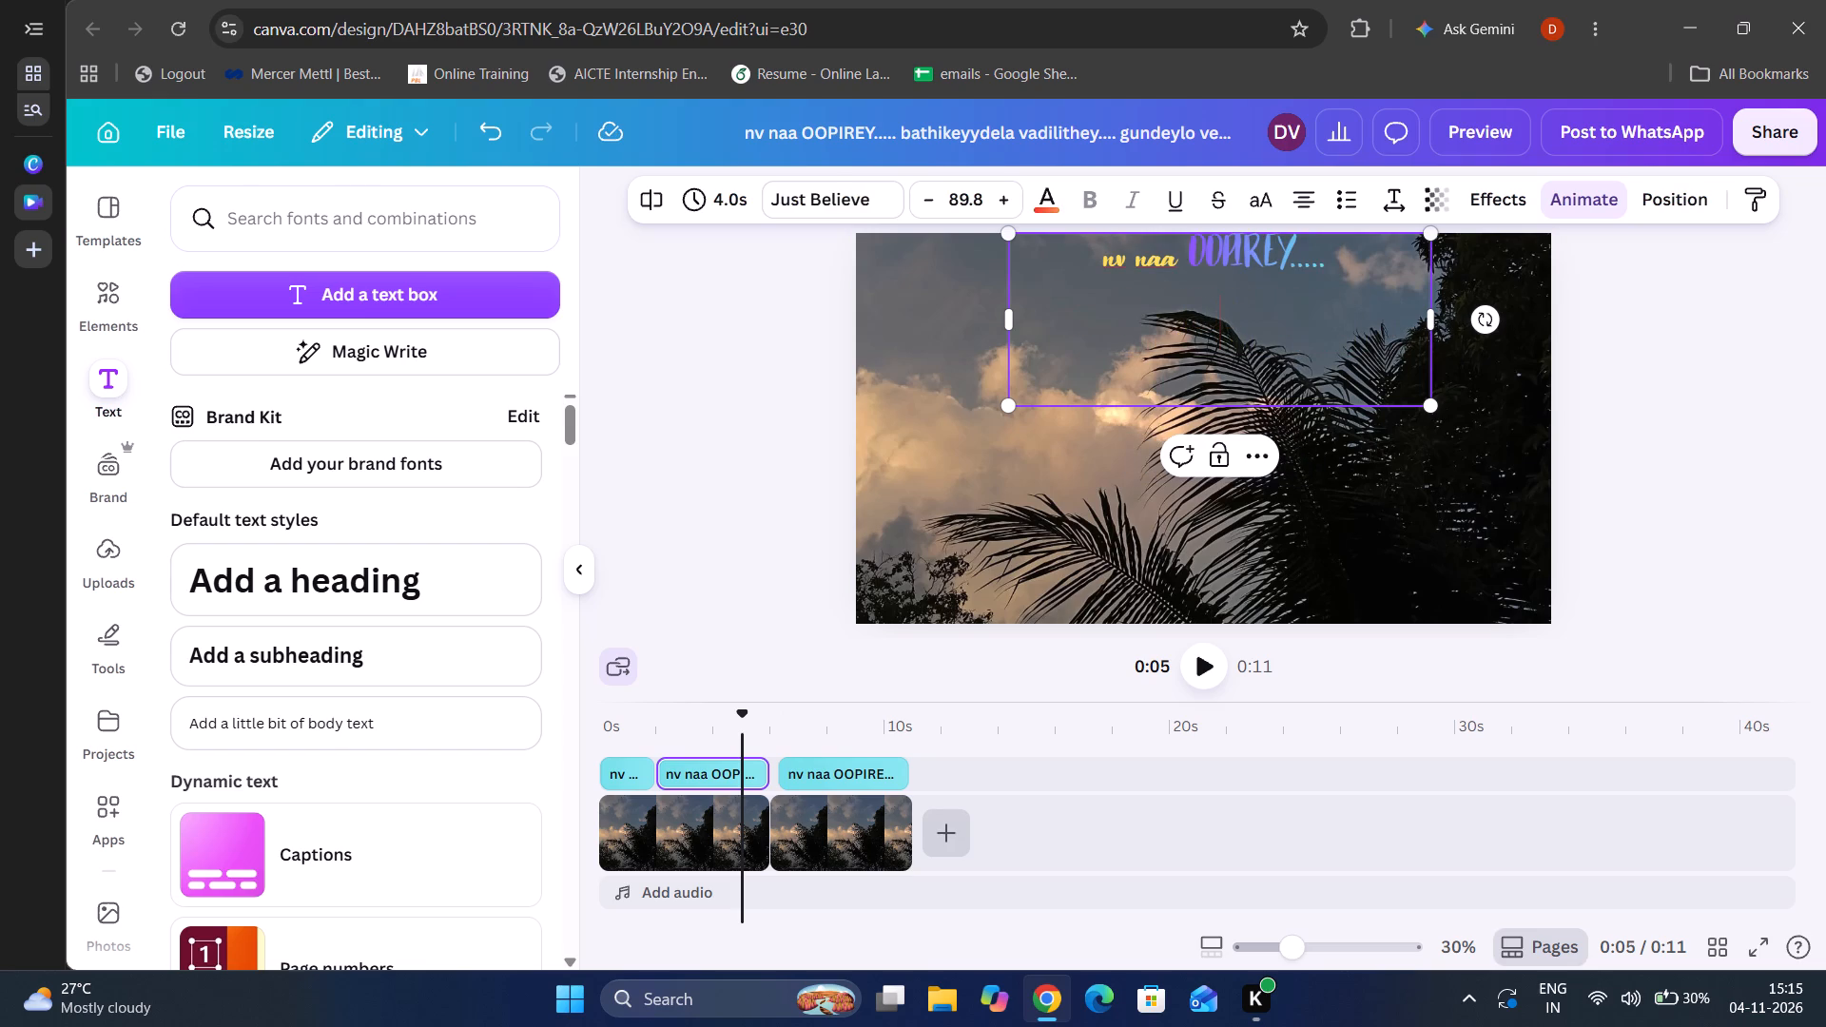
# Delete "nv naa" from the second lyric segment so its text reads only "OOPIREY.....".
pyautogui.press('Up')
pyautogui.press('Left')
pyautogui.press('Left')
pyautogui.press('BackSpace')
pyautogui.press('BackSpace')
pyautogui.press('BackSpace')
pyautogui.press('BackSpace')
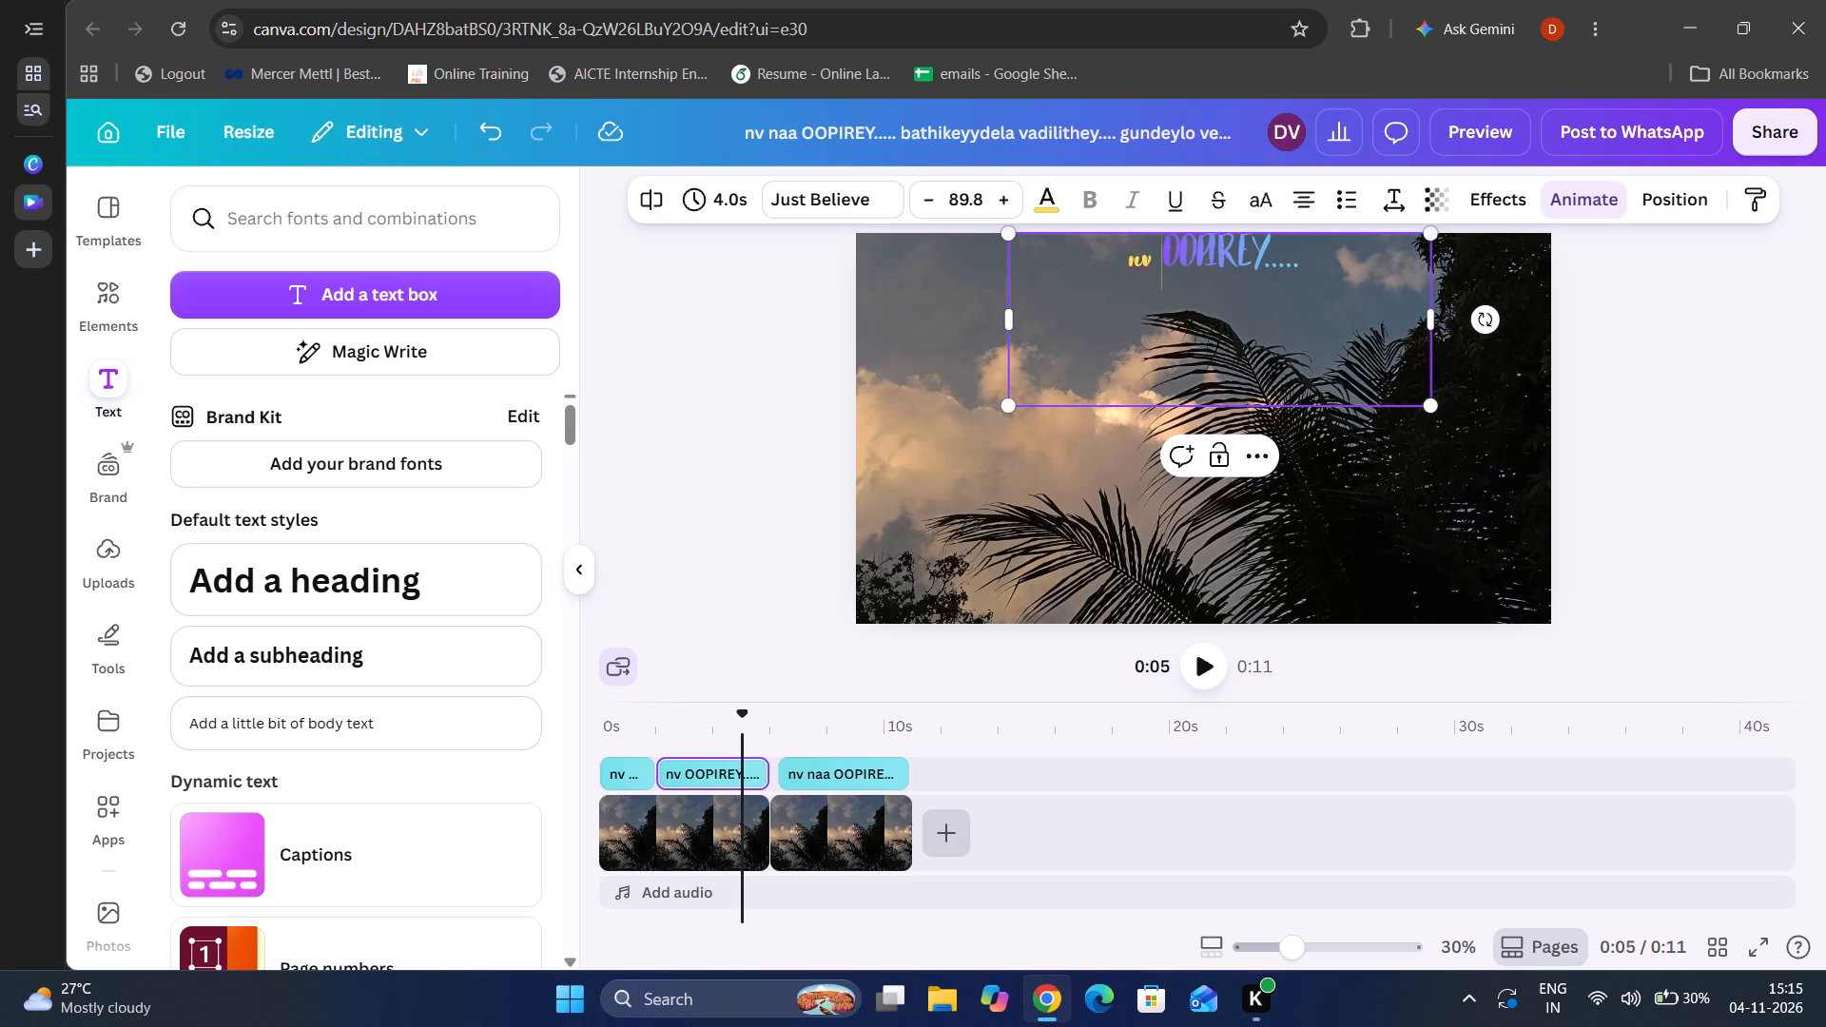
pyautogui.press('BackSpace')
pyautogui.press('BackSpace')
pyautogui.press('BackSpace')
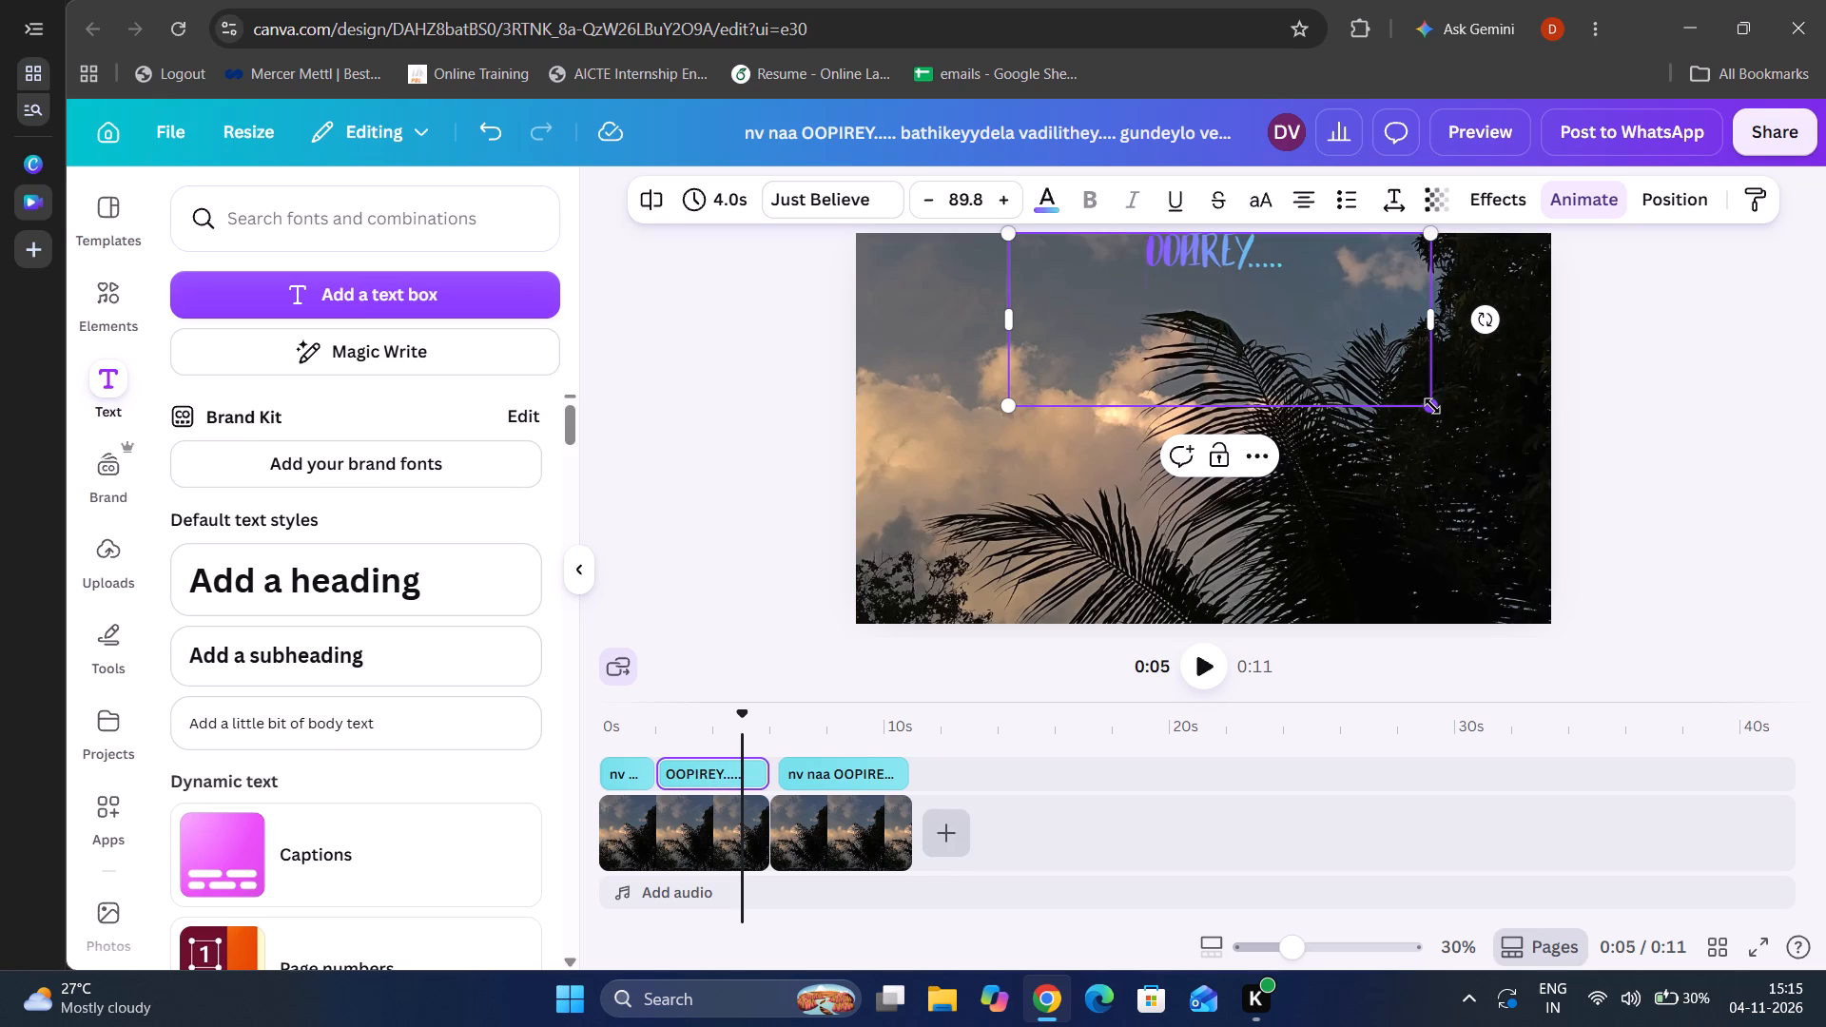
# Move the "OOPIREY....." text box slightly lower in the sky and resize it to a font size of about 88.5.
pyautogui.moveTo(1432, 406); pyautogui.dragTo(1384, 370)
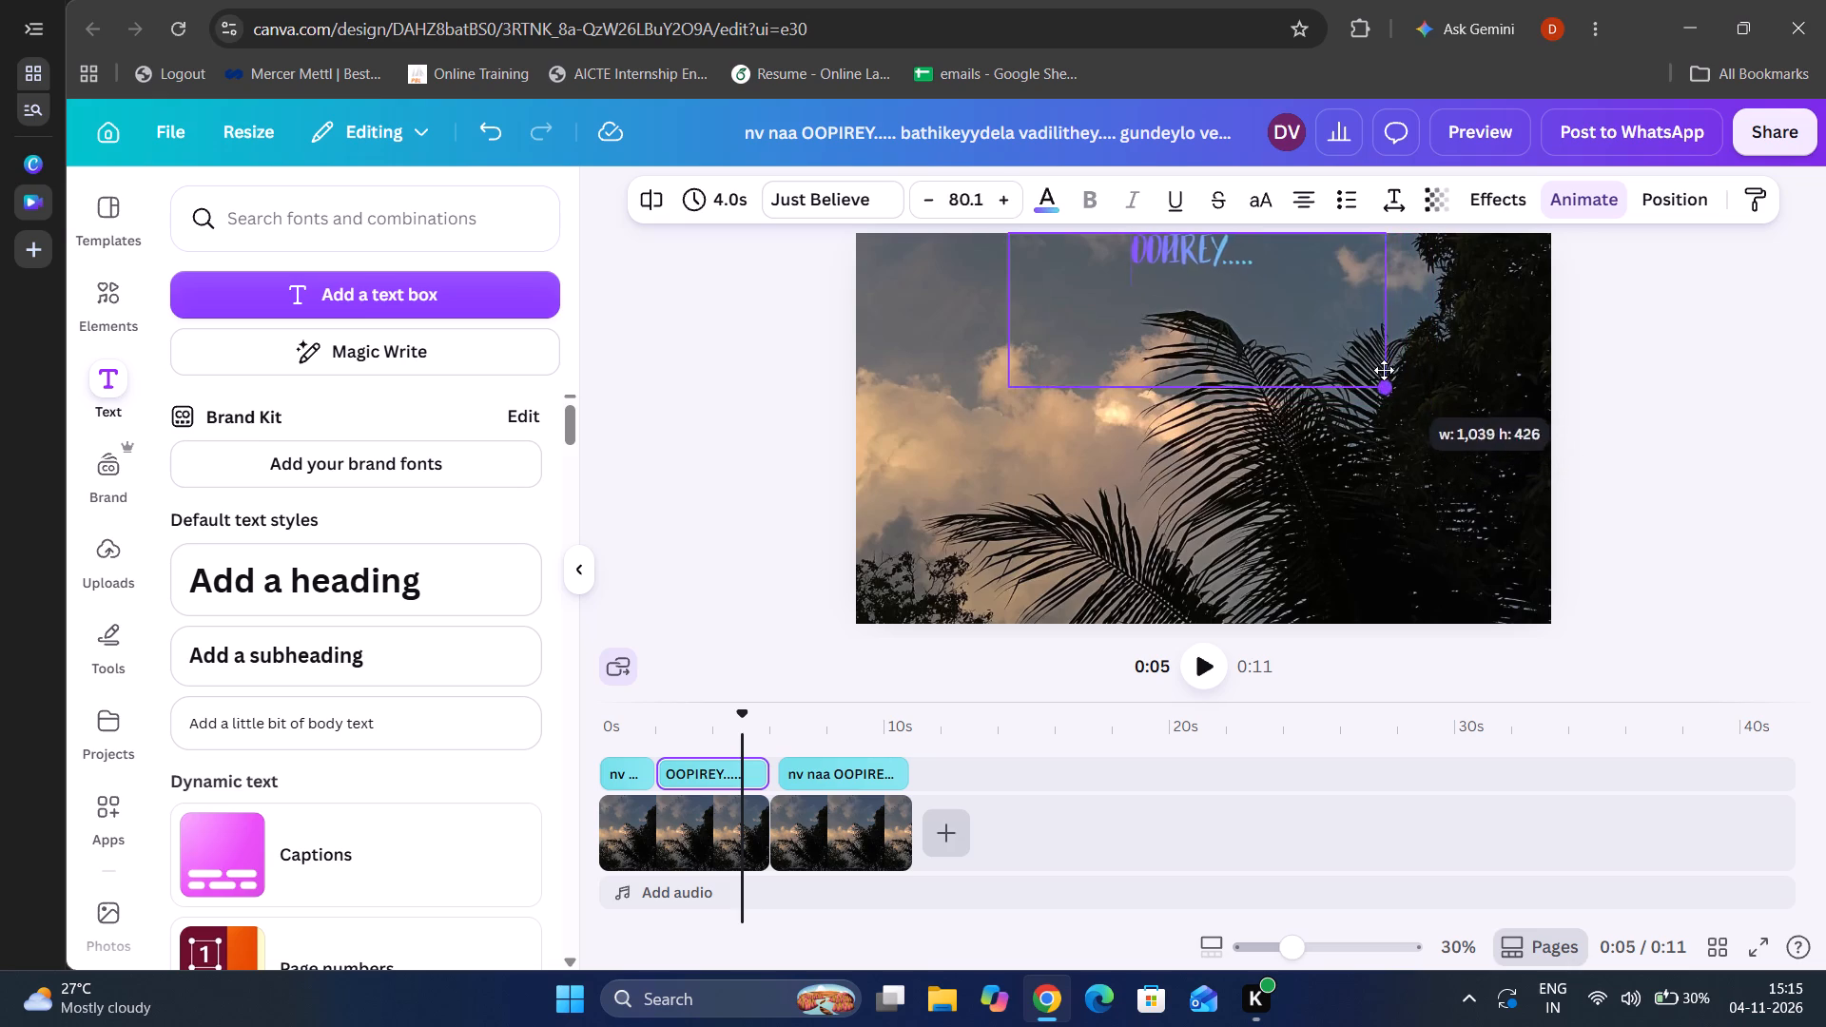
pyautogui.moveTo(1384, 370); pyautogui.dragTo(1374, 361)
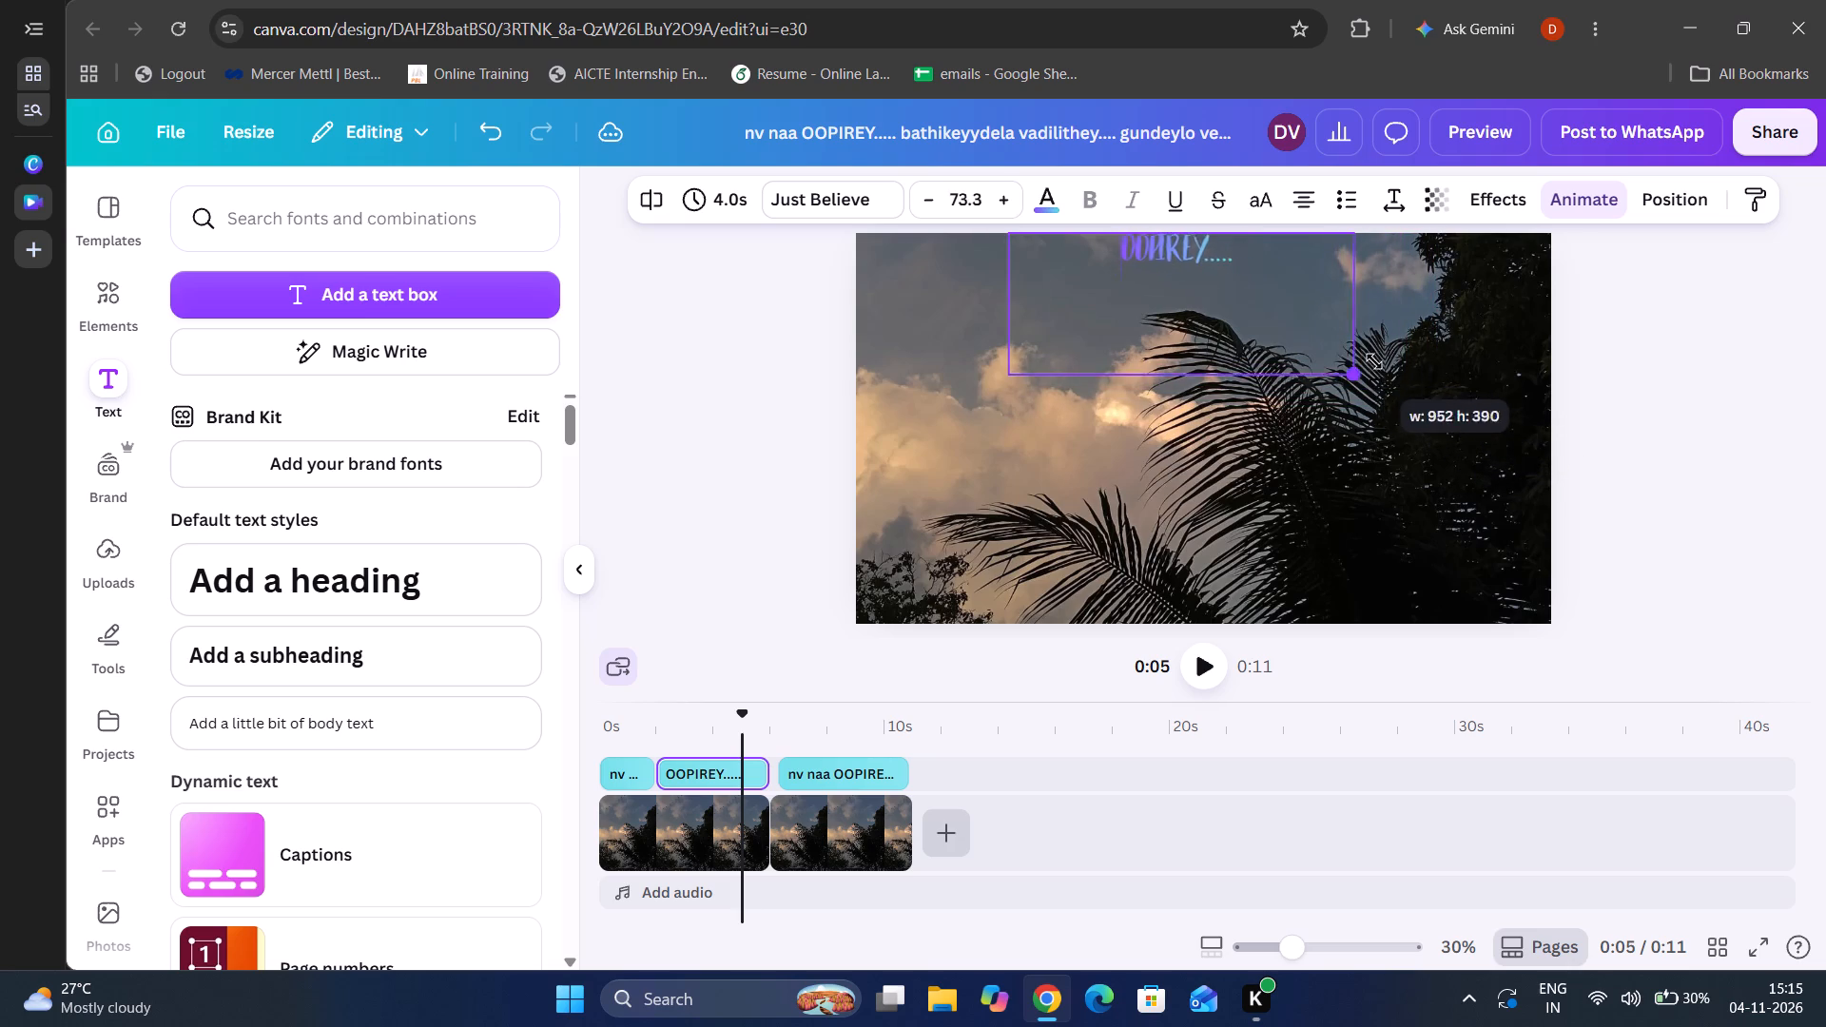
pyautogui.moveTo(1374, 361); pyautogui.dragTo(1428, 394)
pyautogui.click(1230, 292)
pyautogui.moveTo(1230, 292); pyautogui.dragTo(1417, 232)
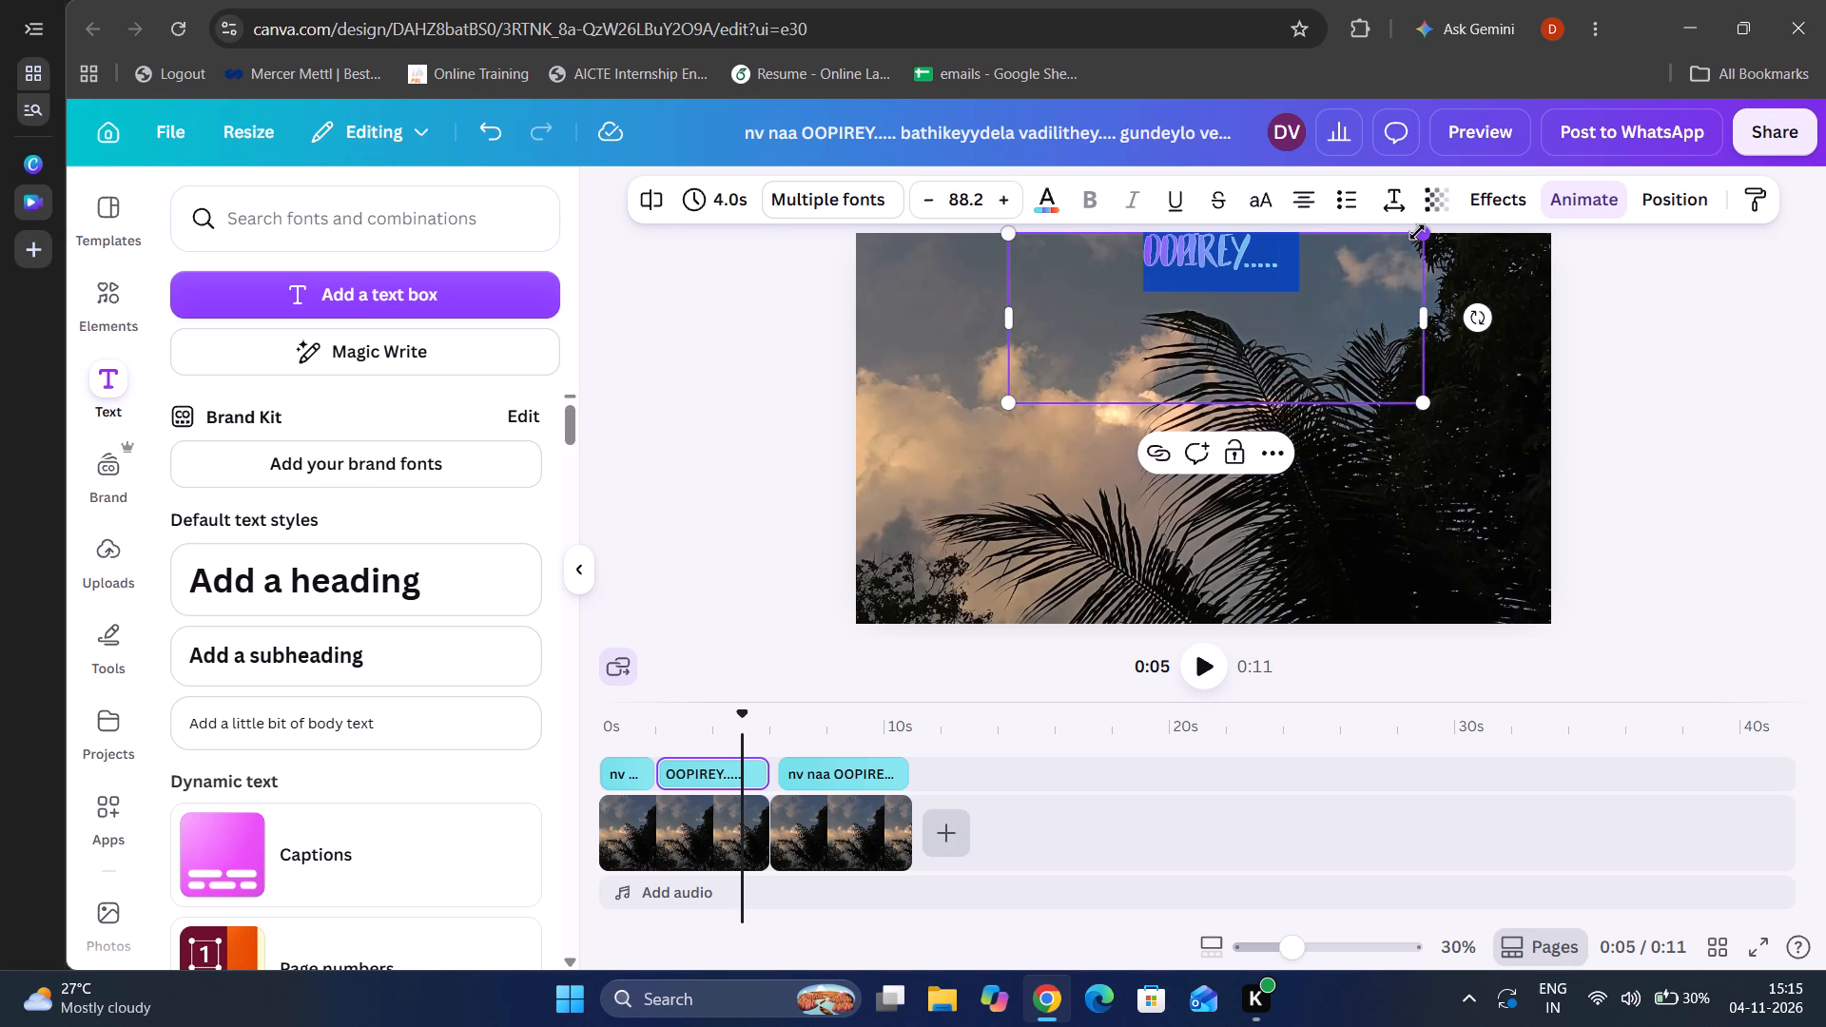
pyautogui.moveTo(1417, 232); pyautogui.dragTo(1398, 288)
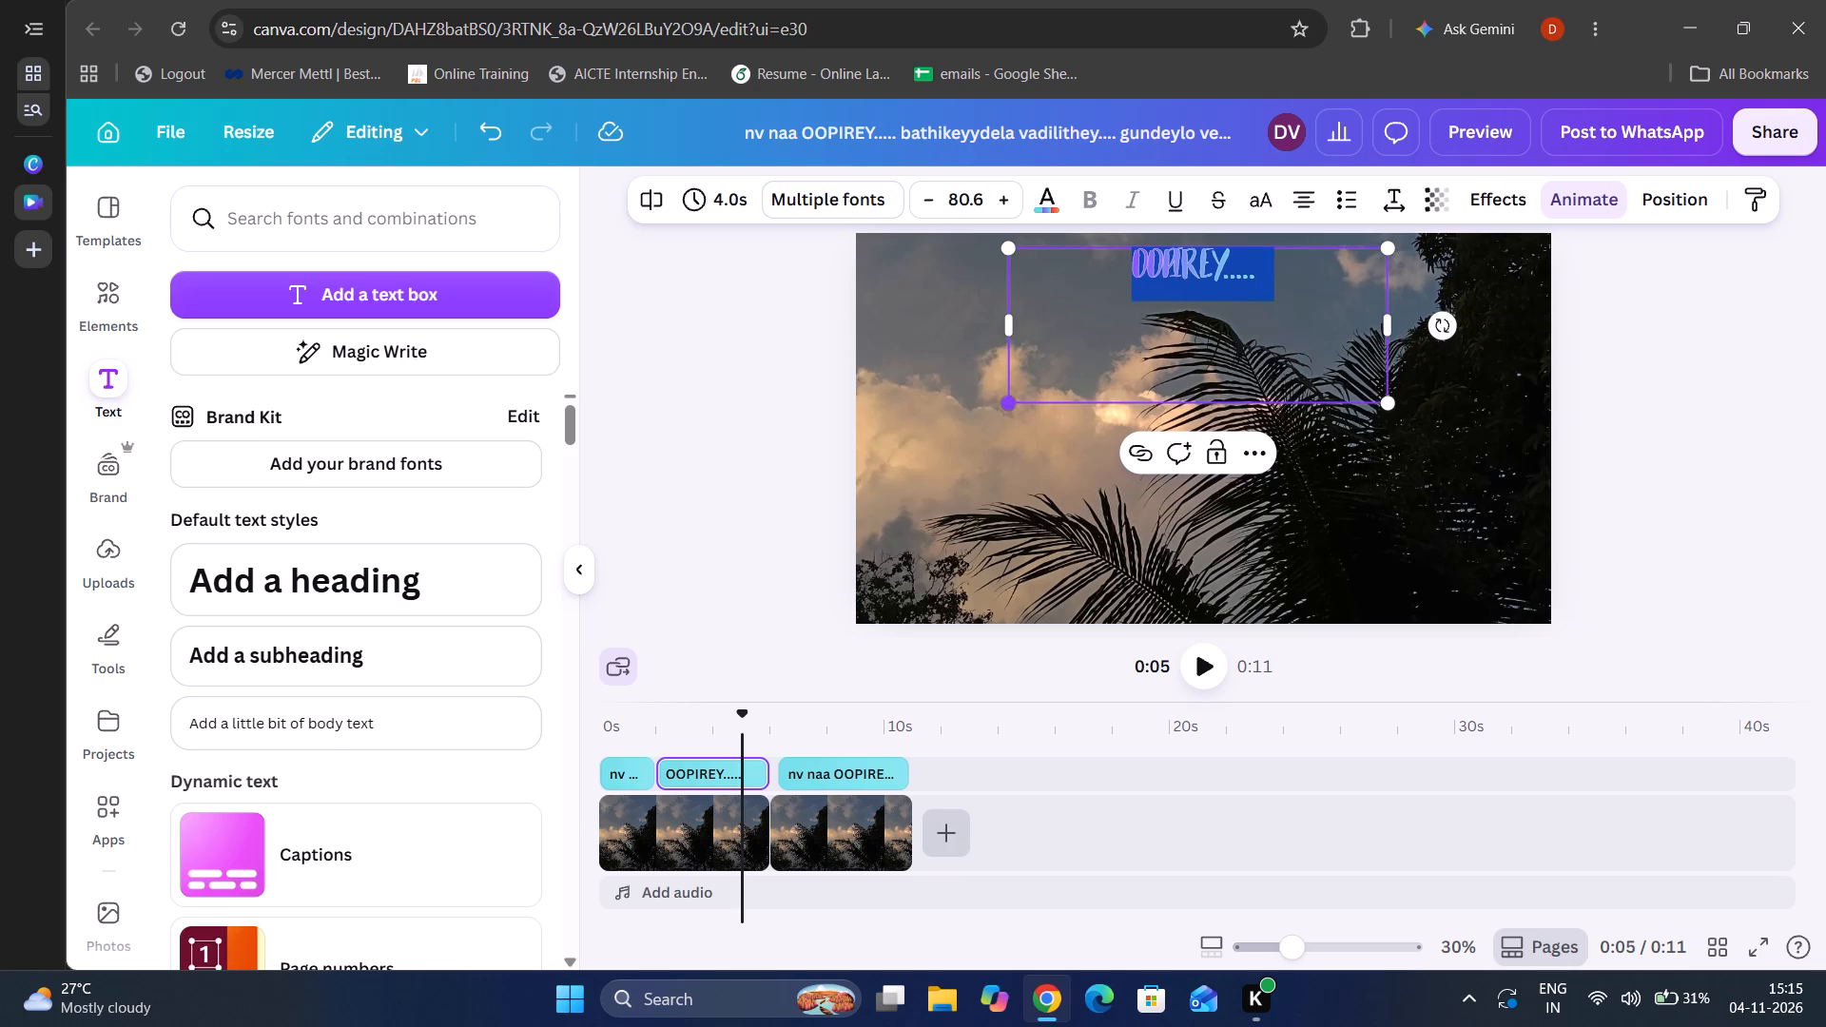
pyautogui.moveTo(1020, 405); pyautogui.dragTo(1020, 407)
pyautogui.moveTo(1020, 407); pyautogui.dragTo(1030, 440)
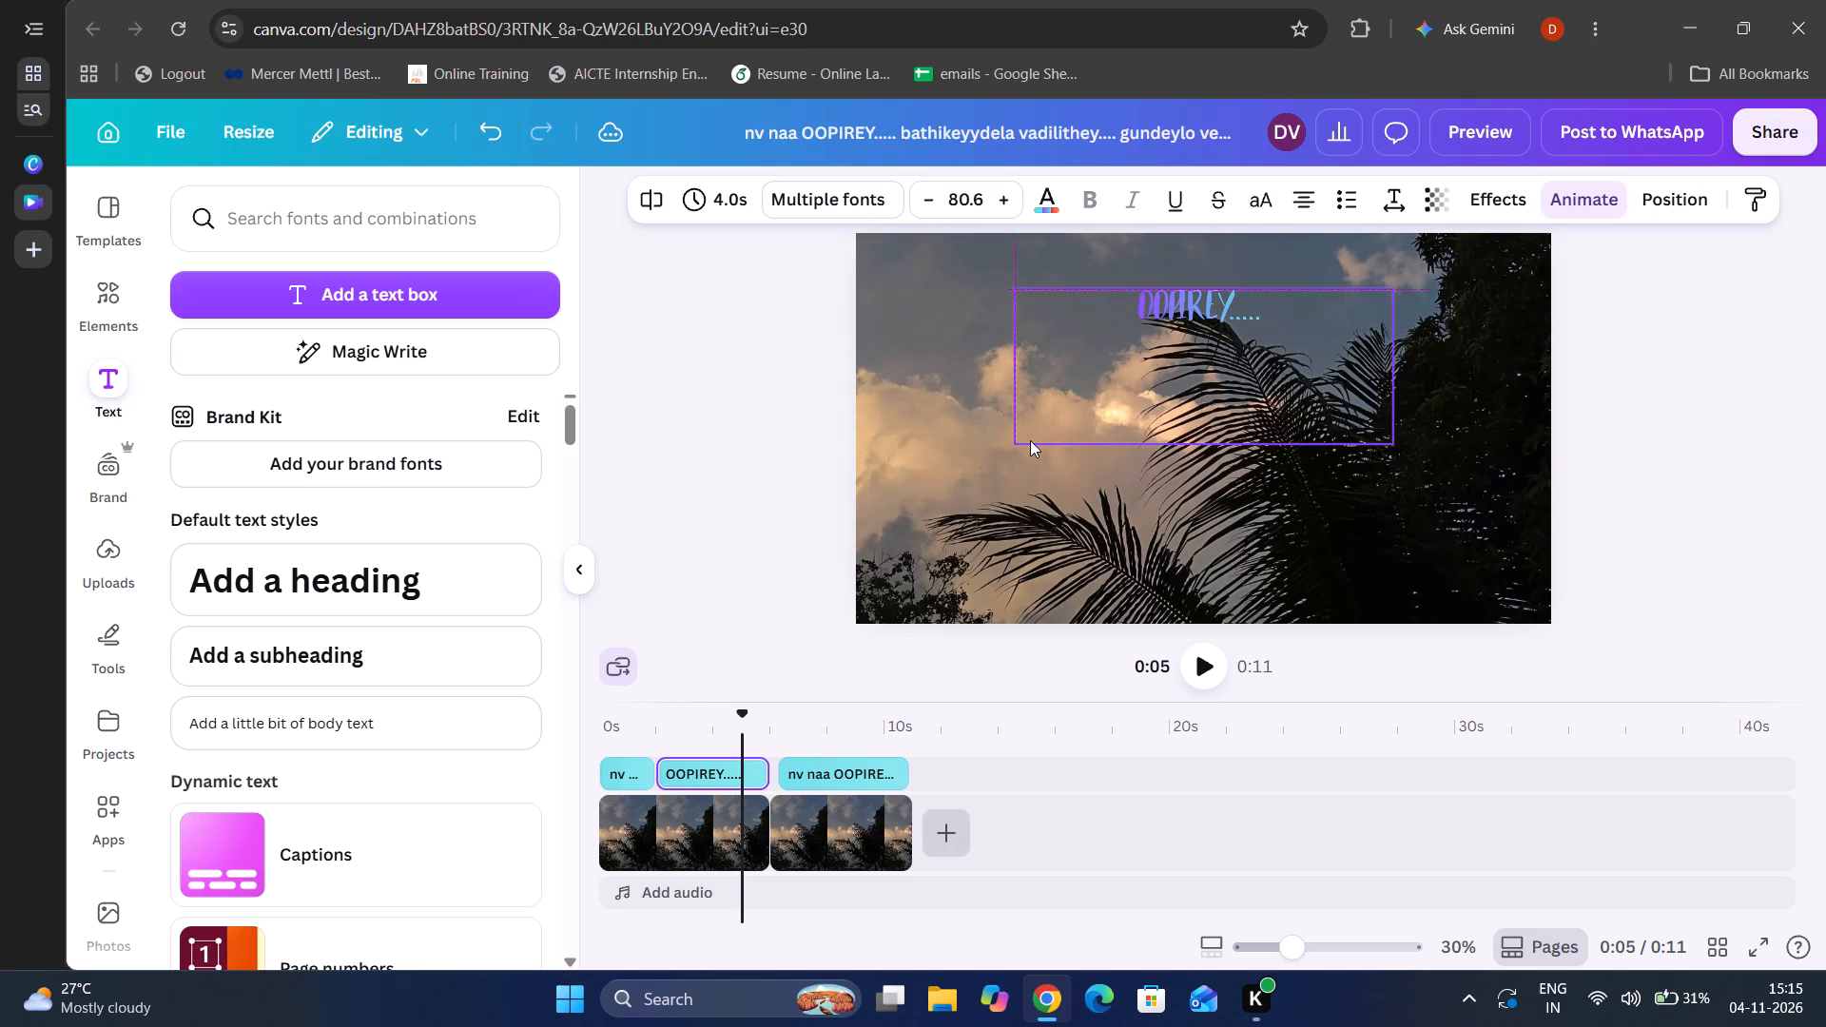
pyautogui.moveTo(1030, 440); pyautogui.dragTo(1032, 436)
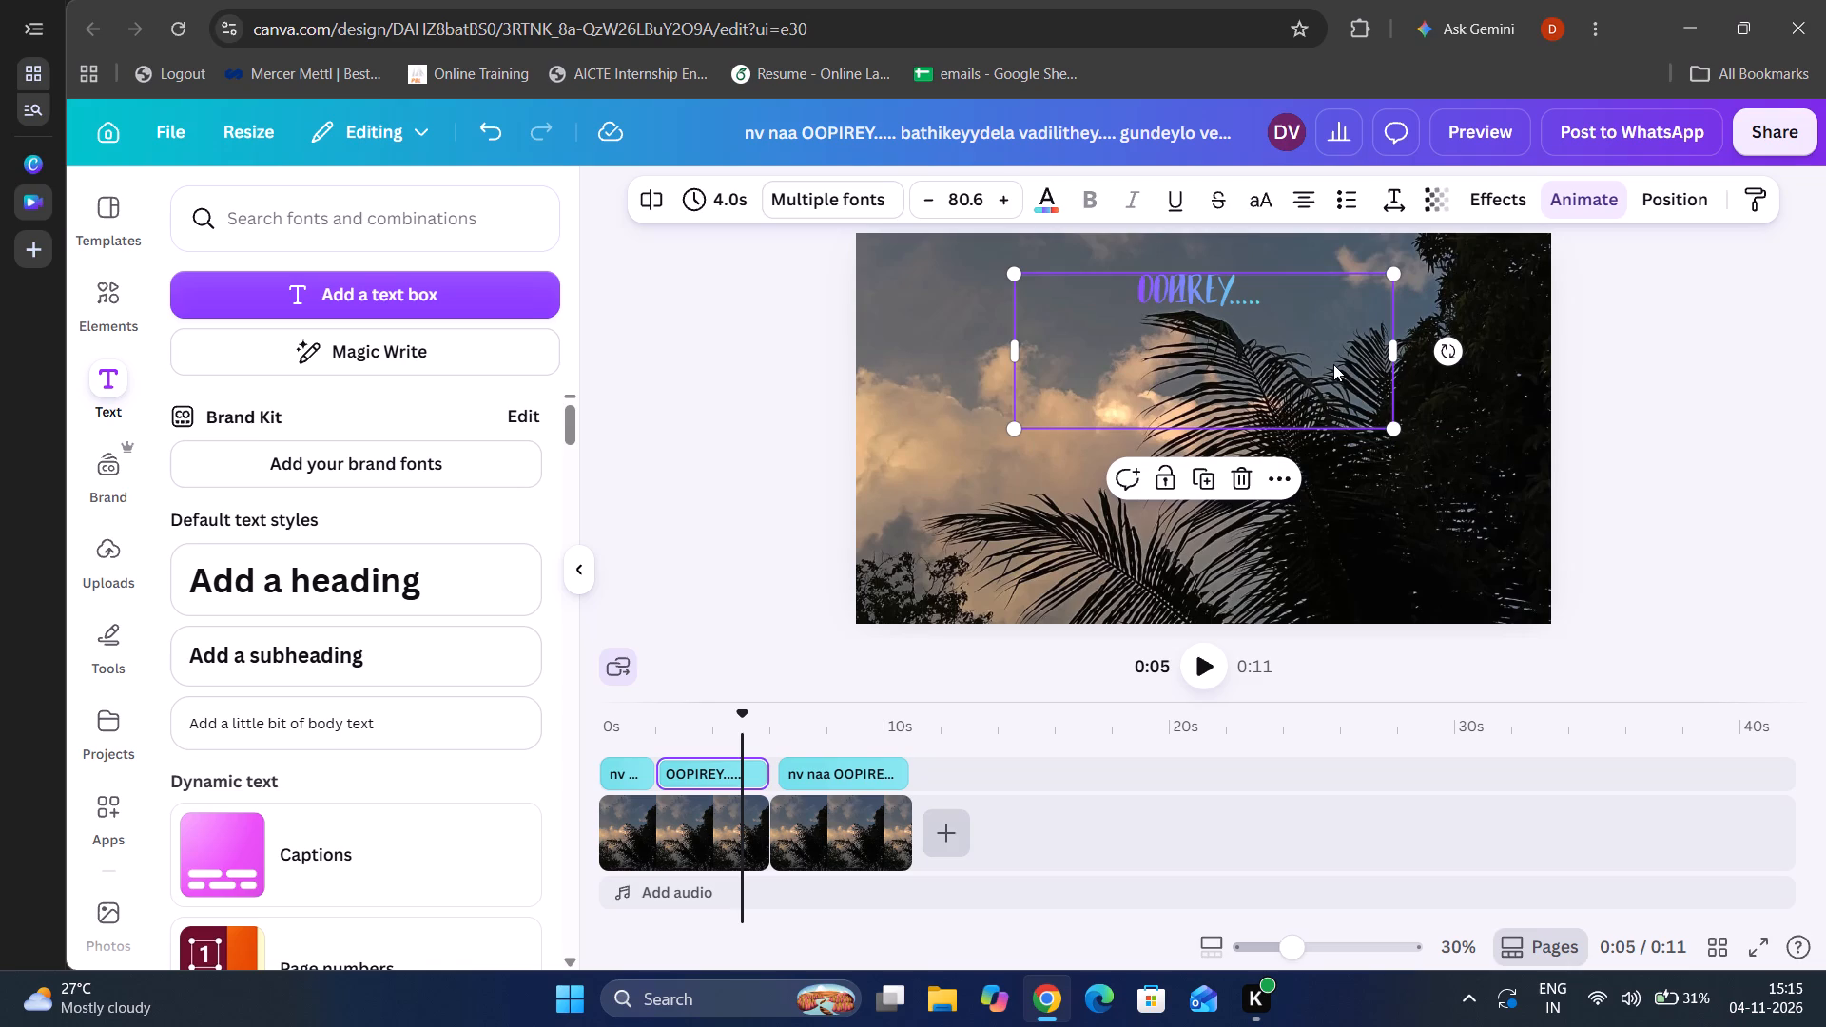
pyautogui.moveTo(1396, 431); pyautogui.dragTo(1413, 432)
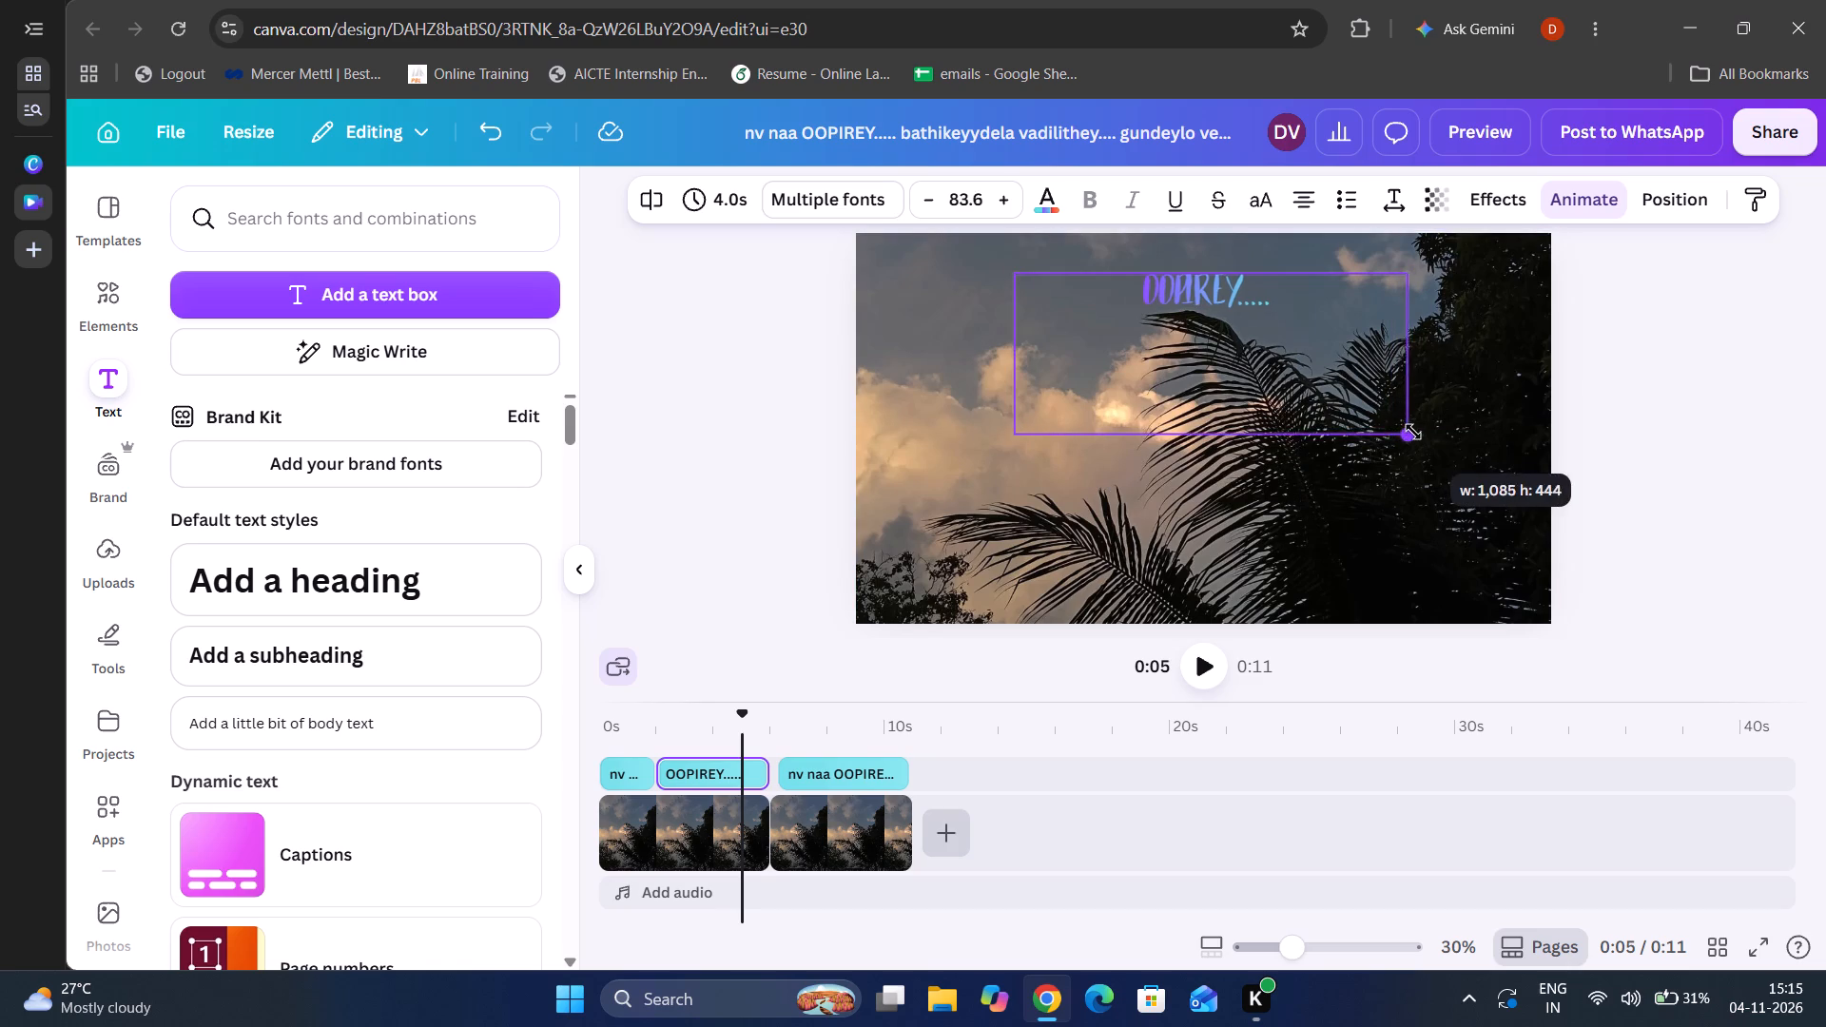
pyautogui.moveTo(1413, 432); pyautogui.dragTo(1433, 442)
# Change the "OOPIREY....." text's animation to Clarify, applied on both enter and exit.
pyautogui.click(1550, 197)
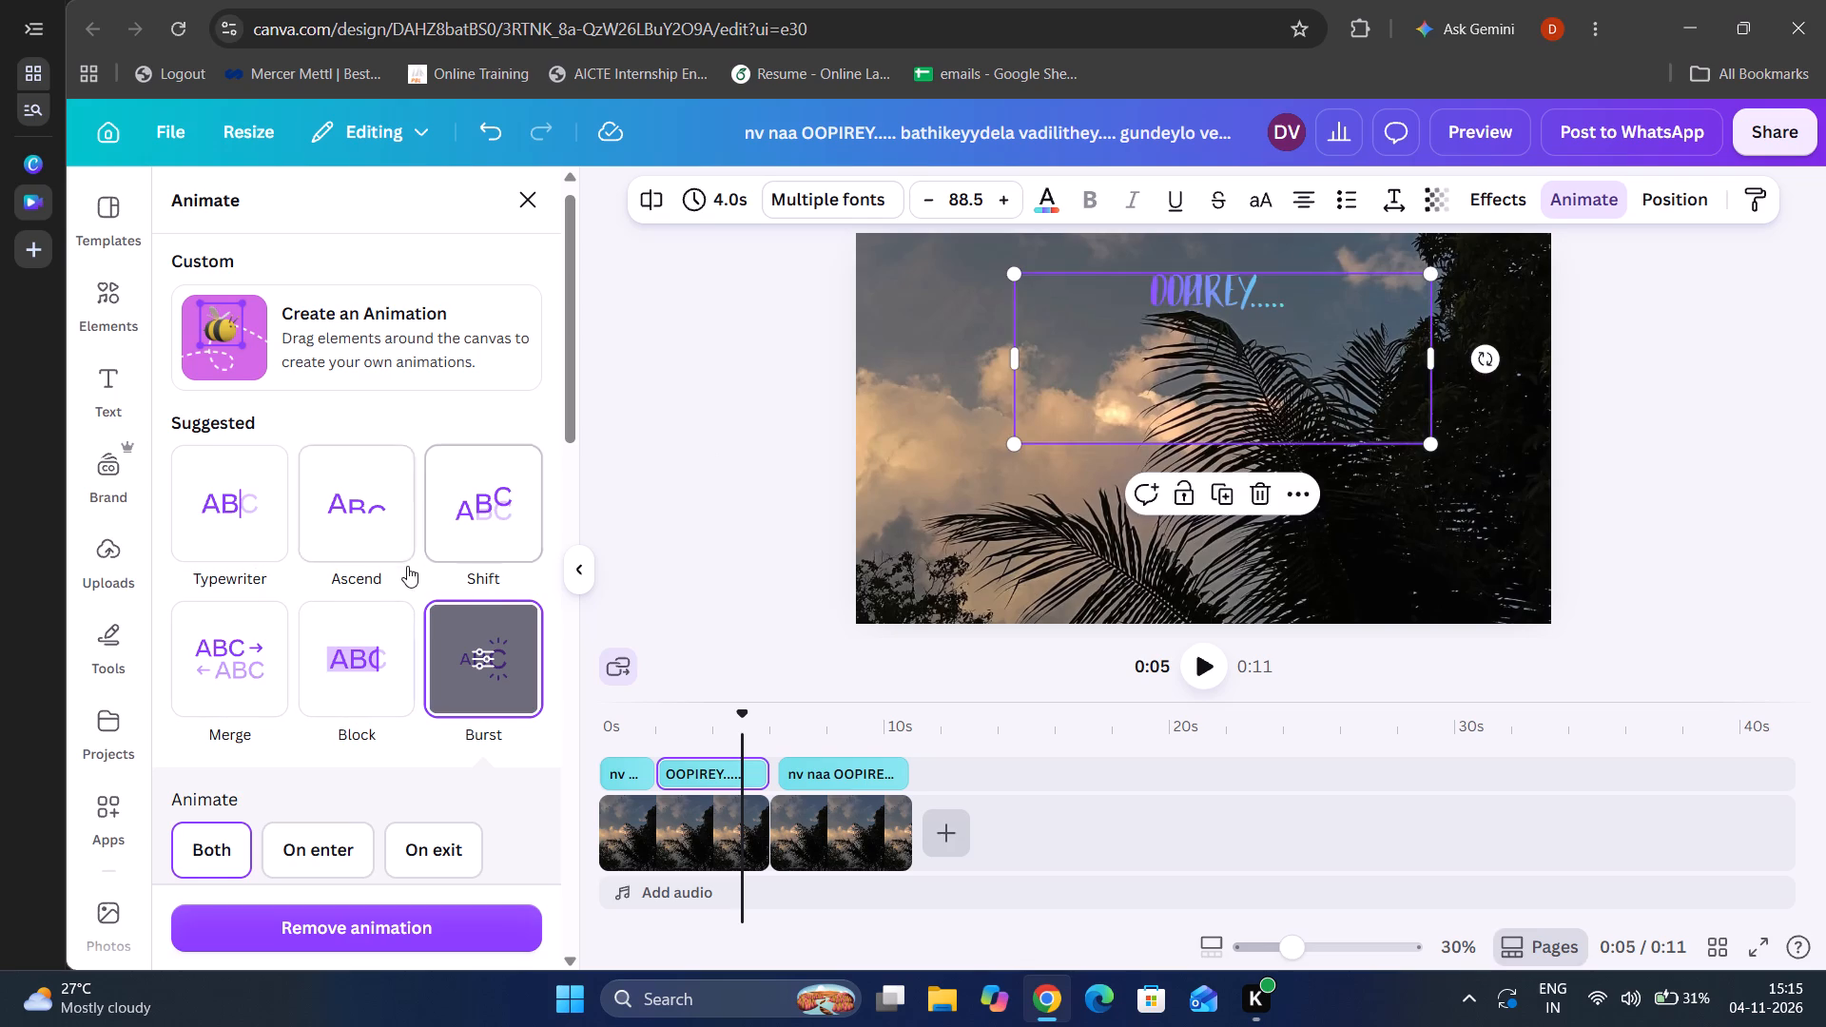
pyautogui.scroll(-2, 395, 577)
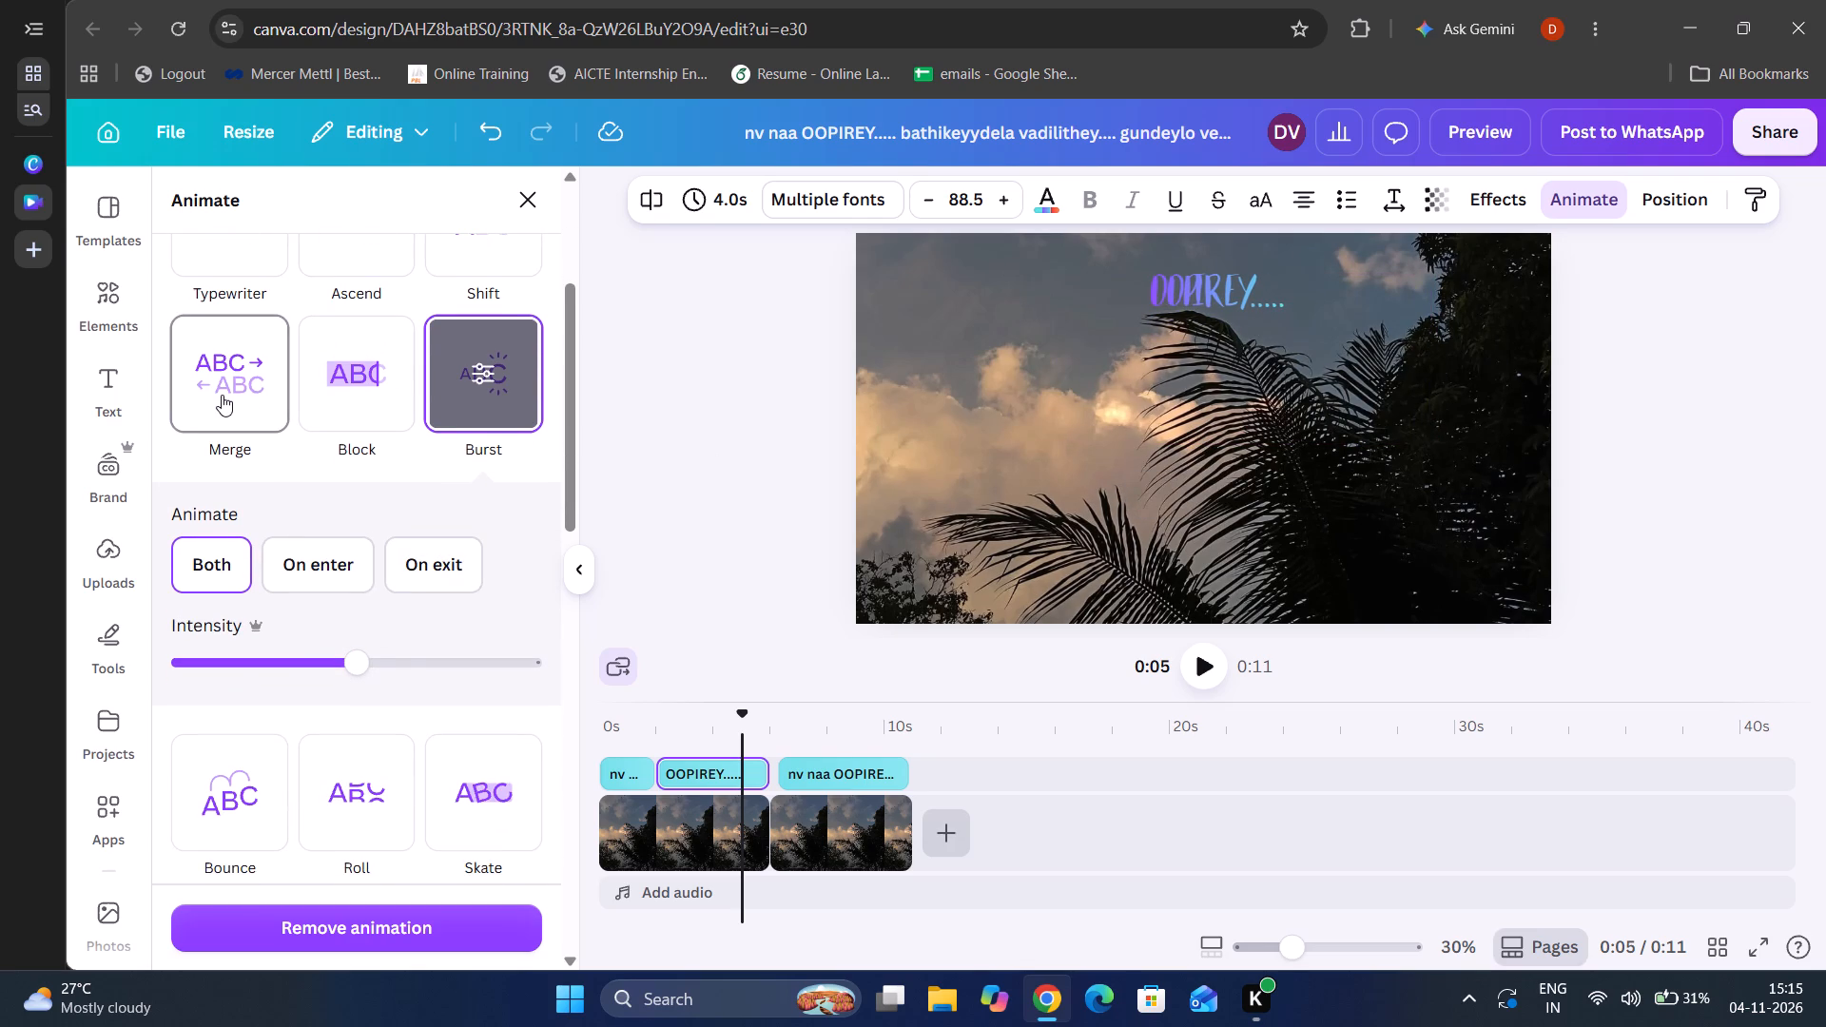
pyautogui.scroll(-1, 528, 588)
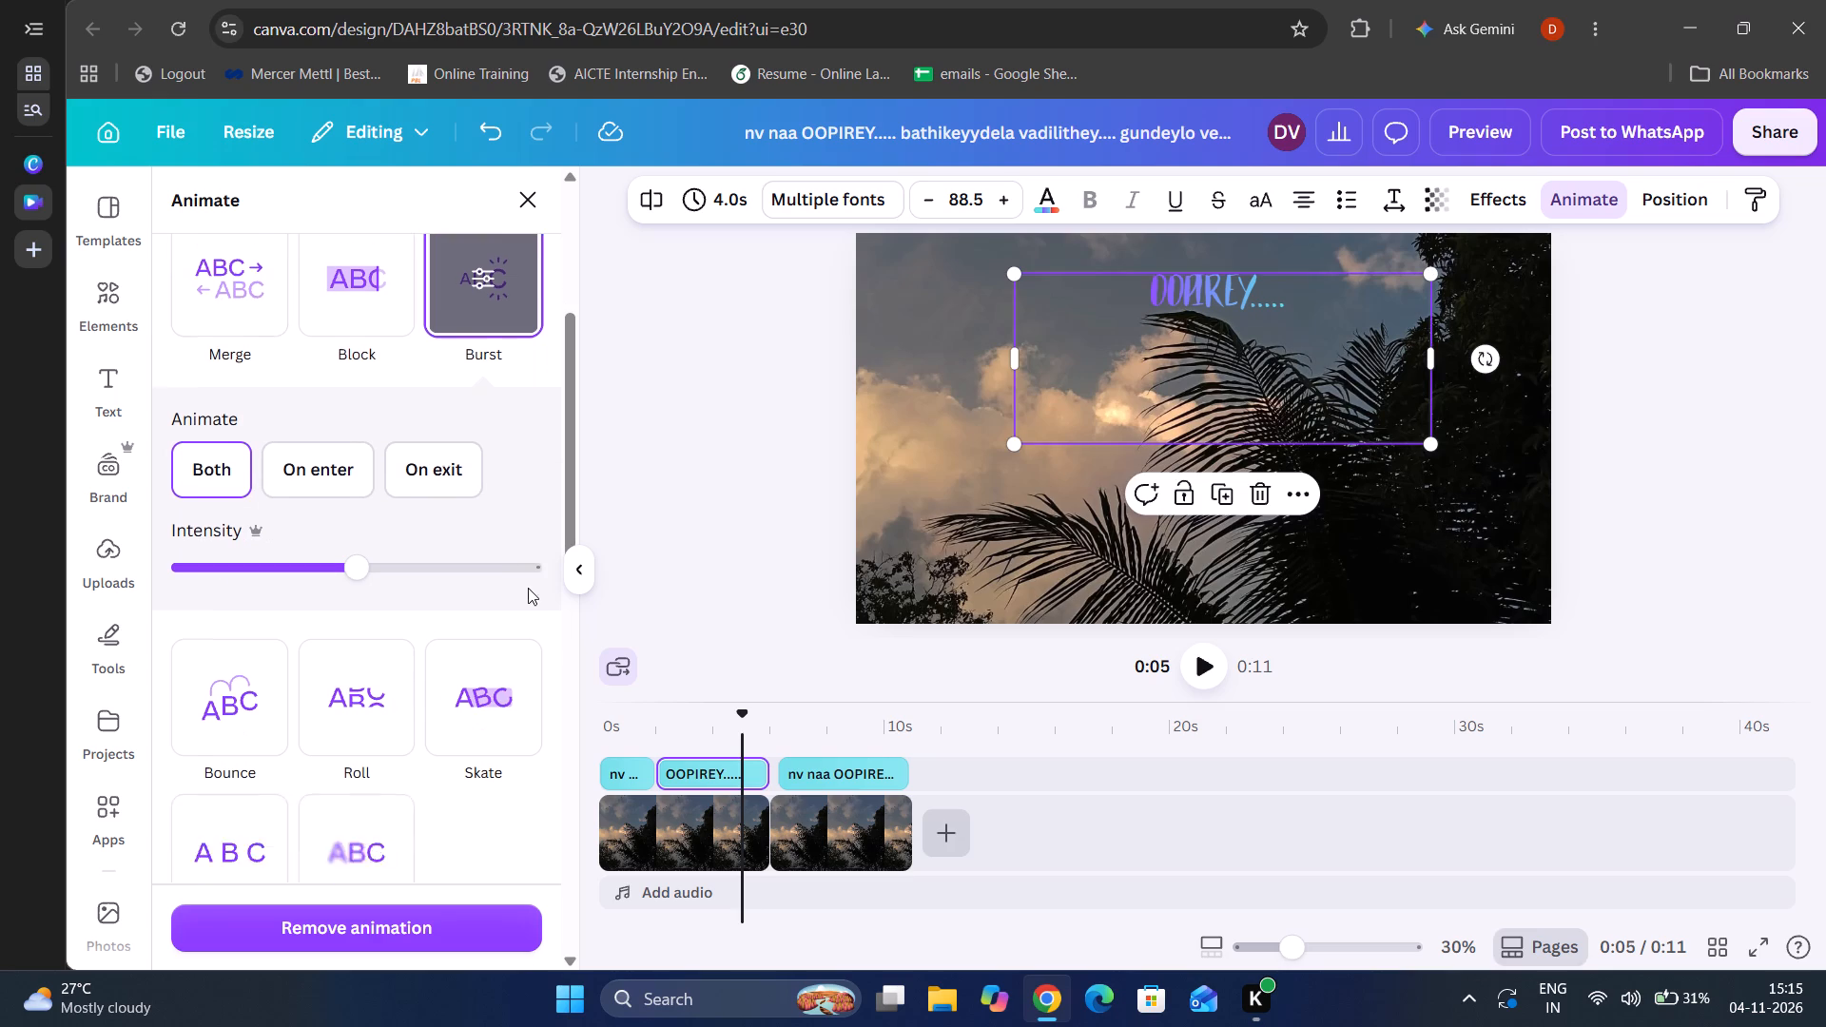
pyautogui.scroll(-3, 528, 588)
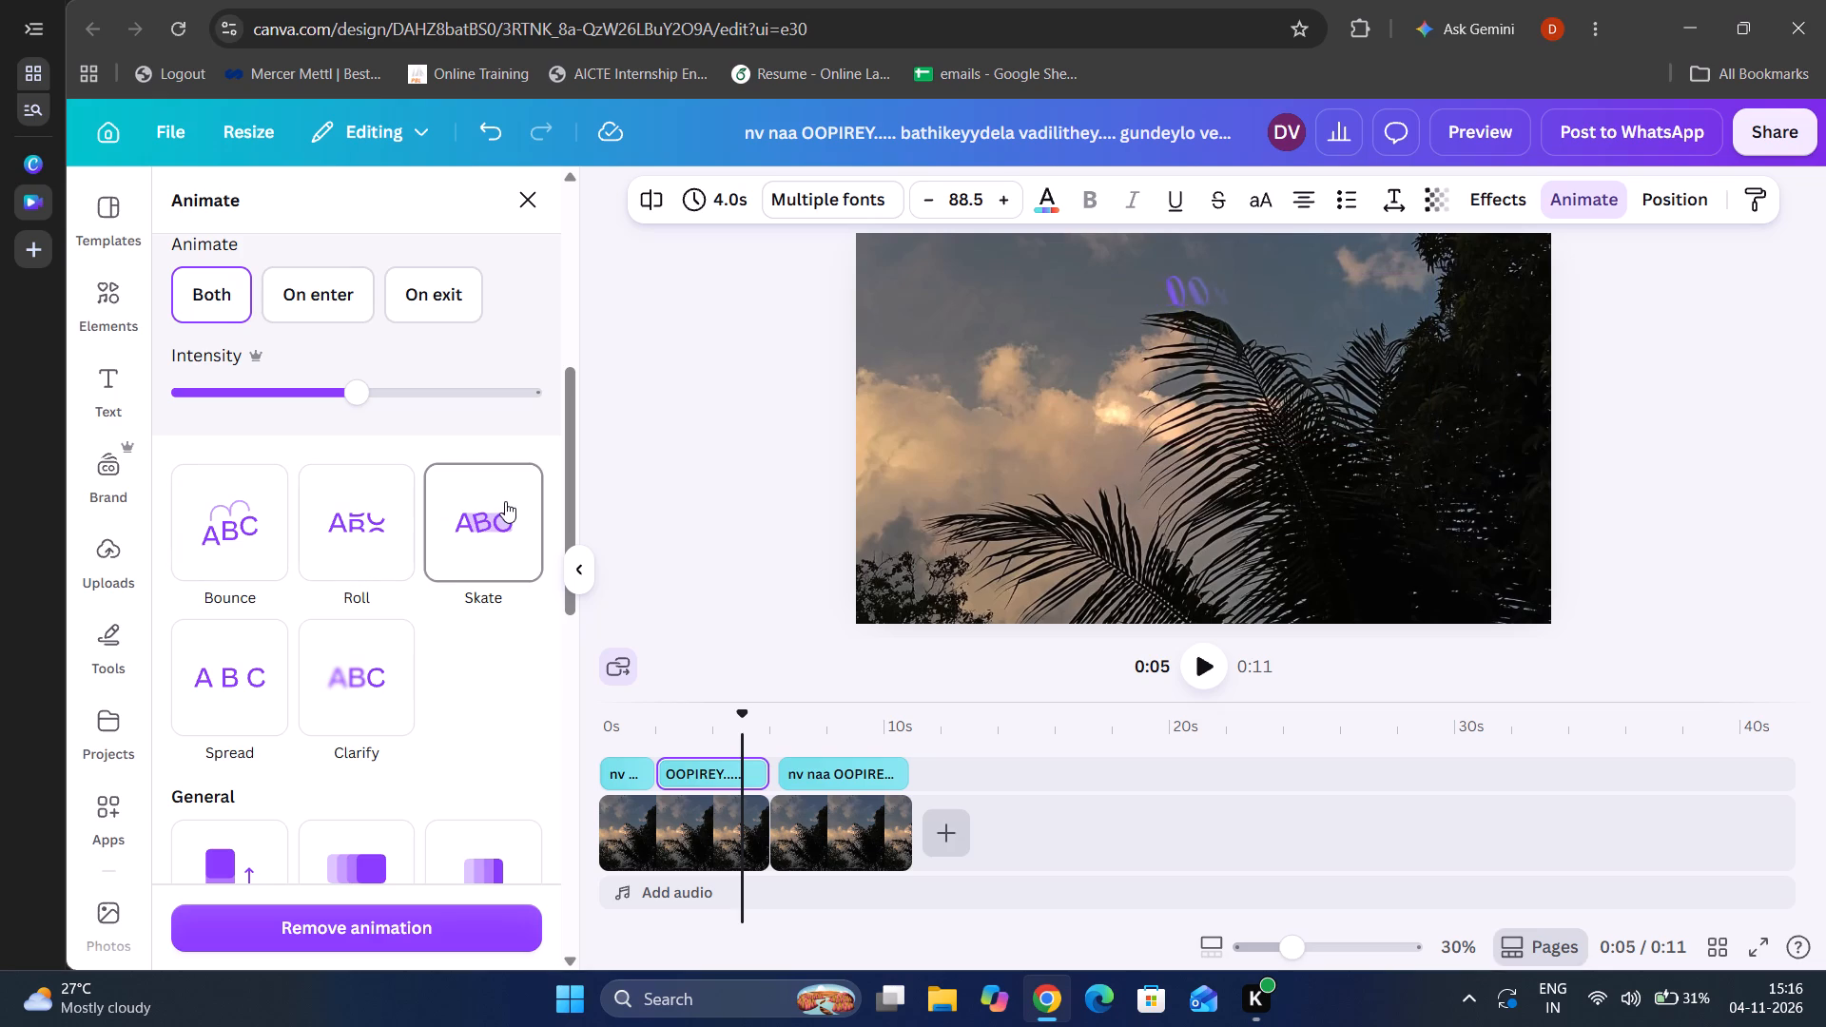
pyautogui.click(356, 704)
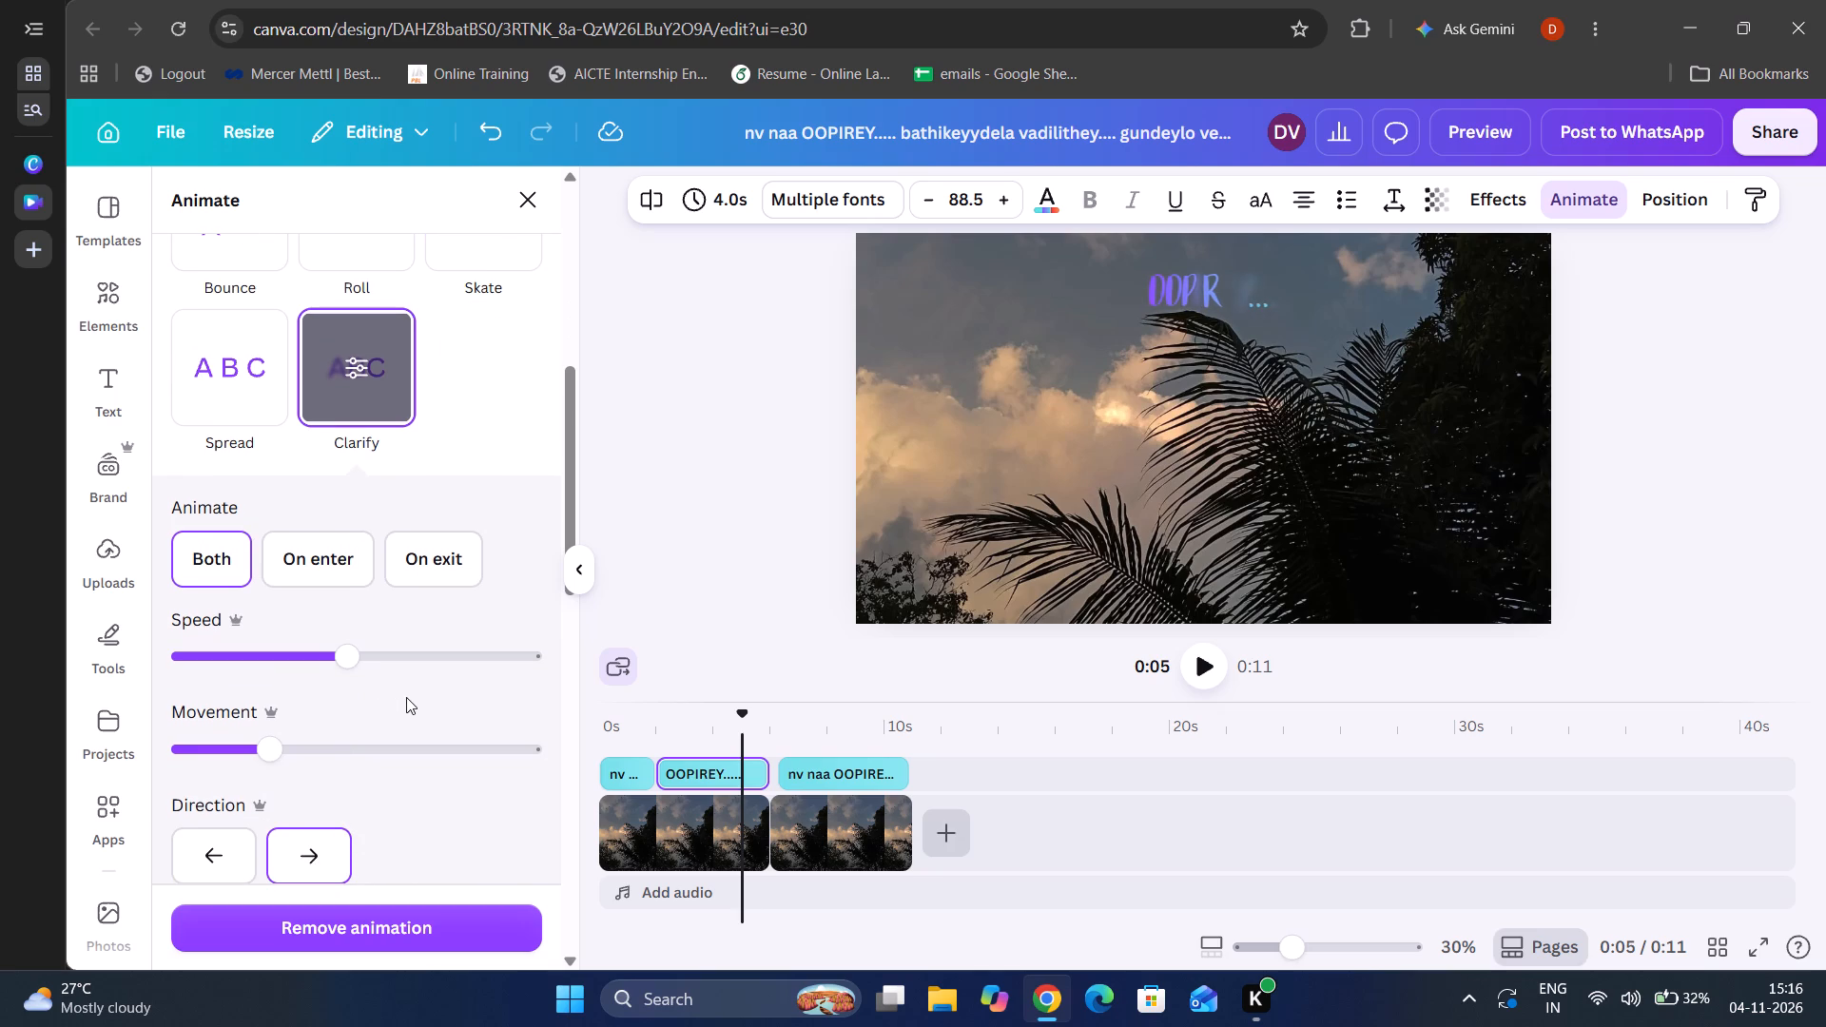
pyautogui.scroll(1, 406, 697)
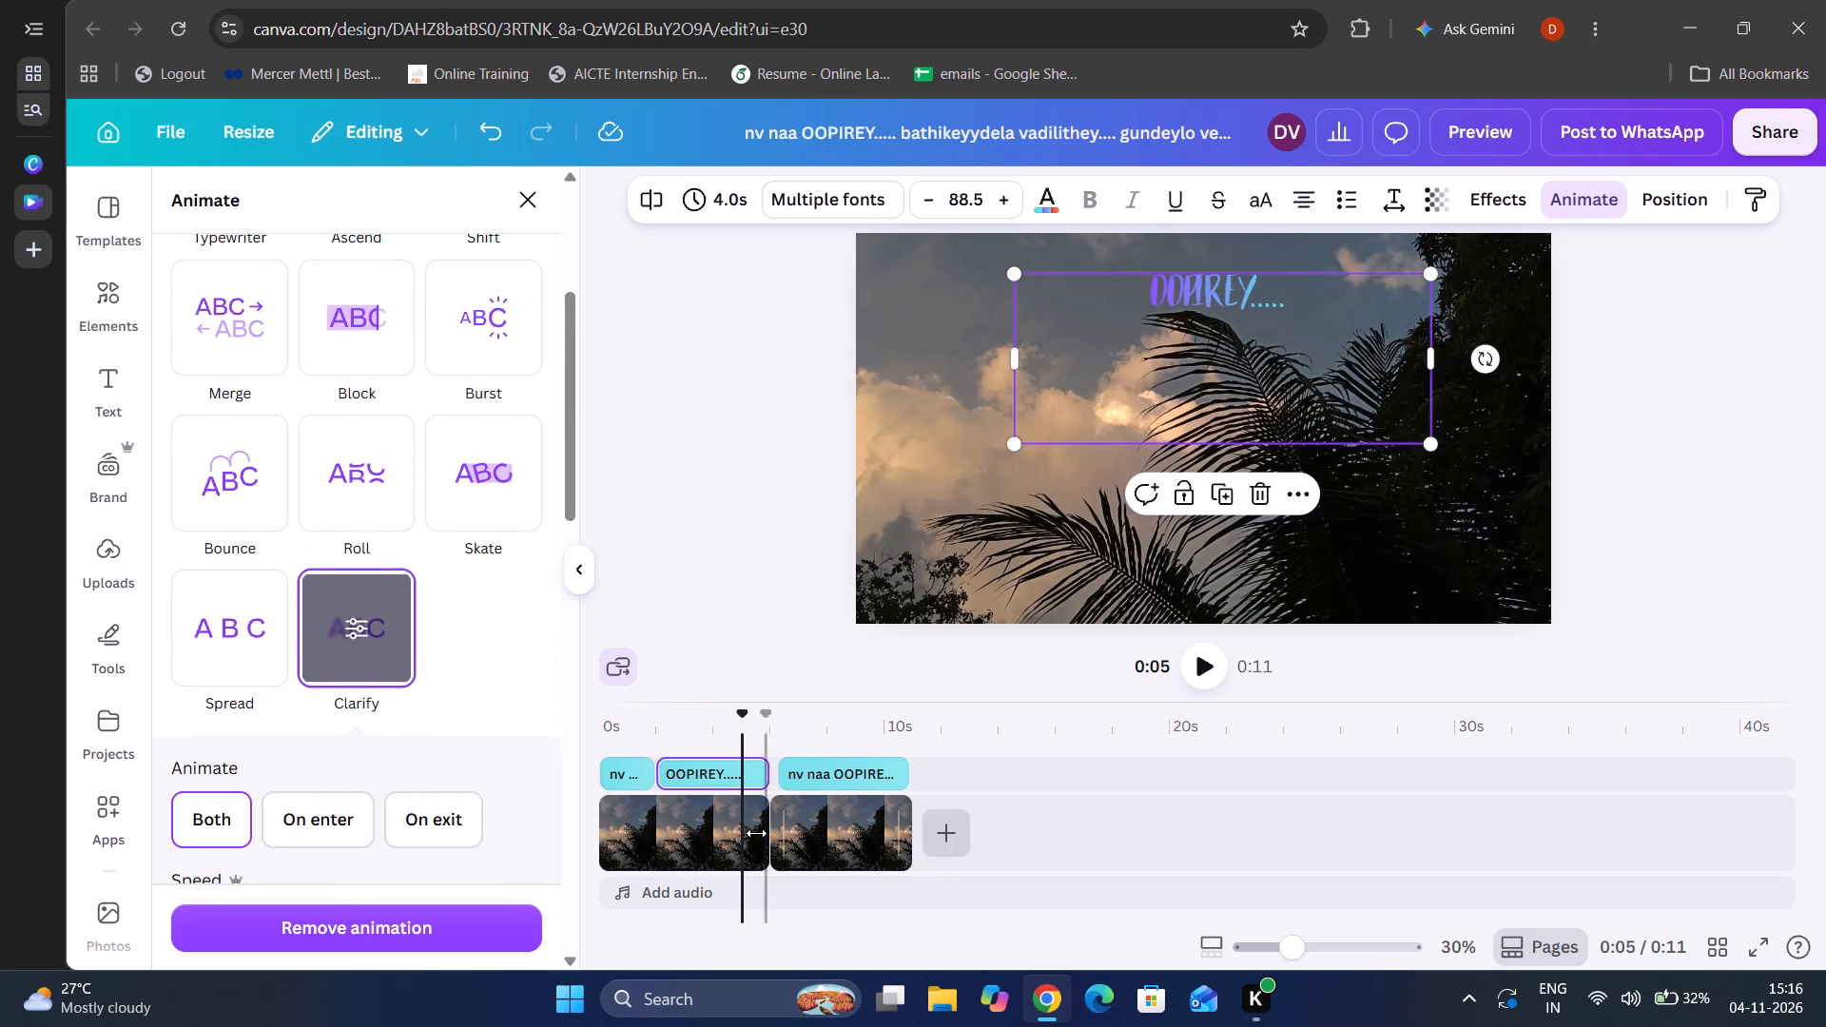
# Play back the video to check the timing and animation of the lyric segments.
pyautogui.moveTo(742, 843); pyautogui.dragTo(548, 839)
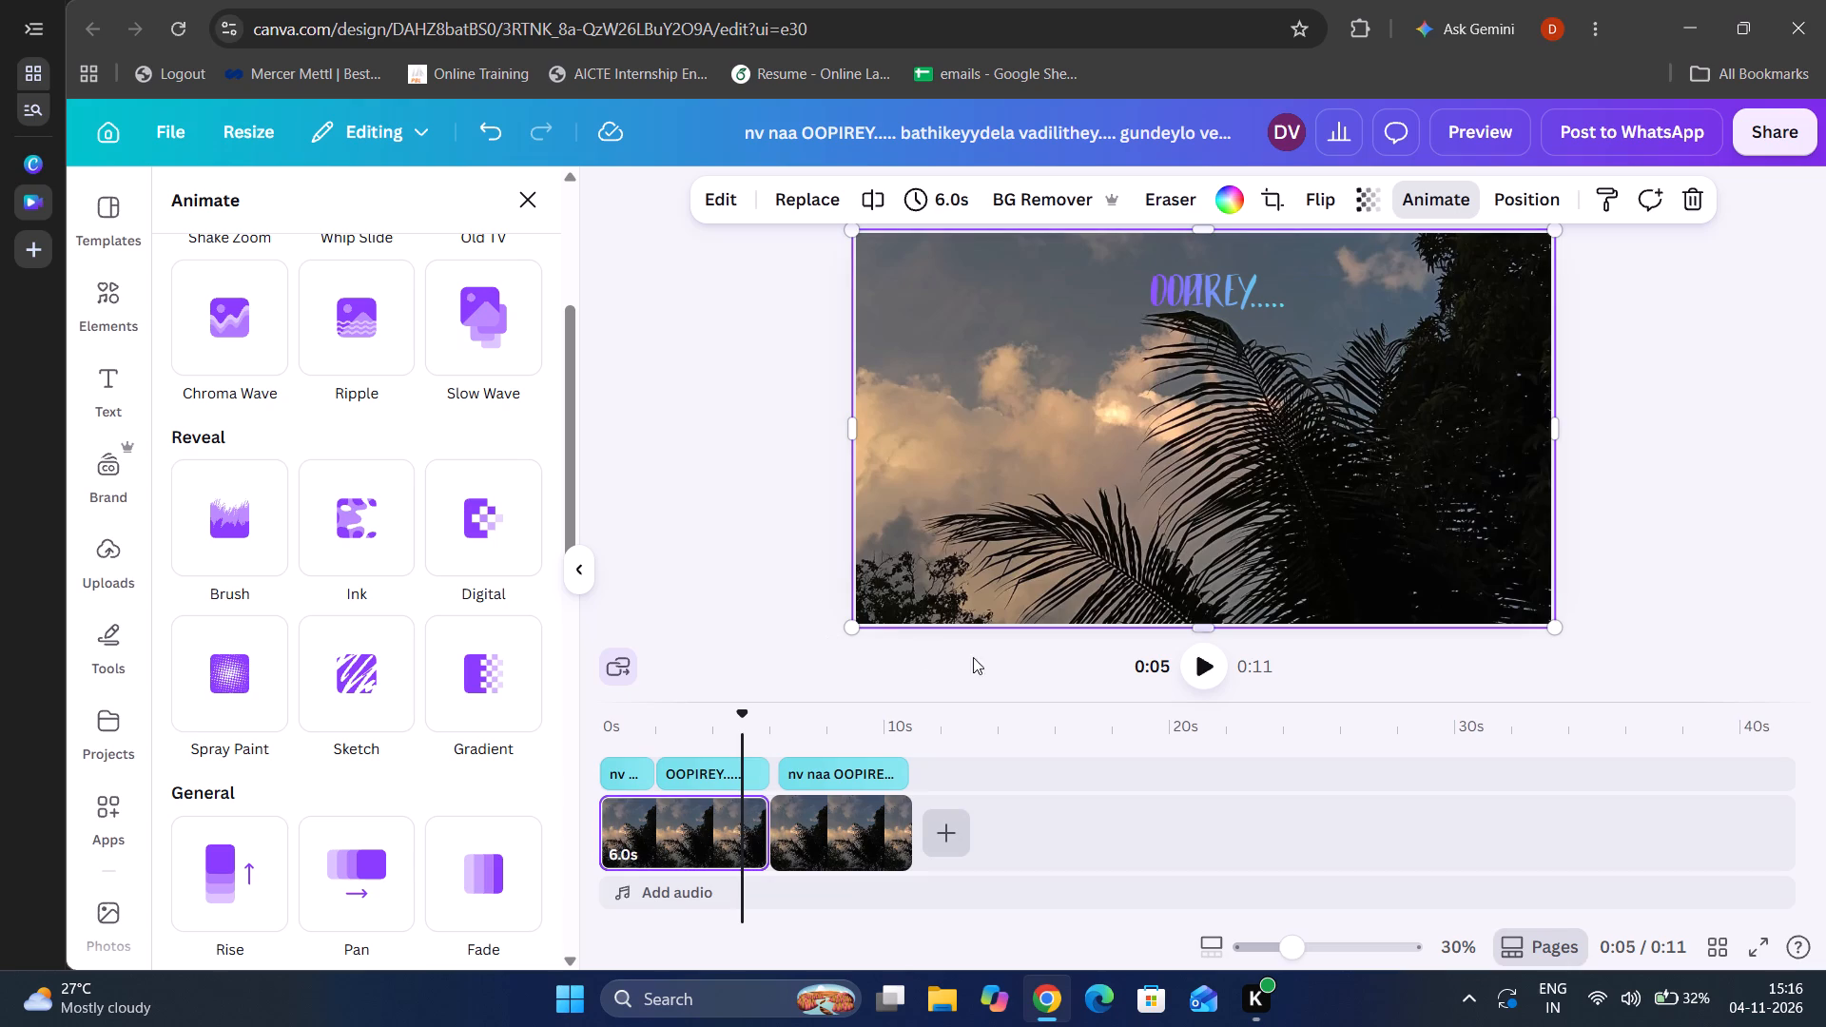
pyautogui.click(1218, 665)
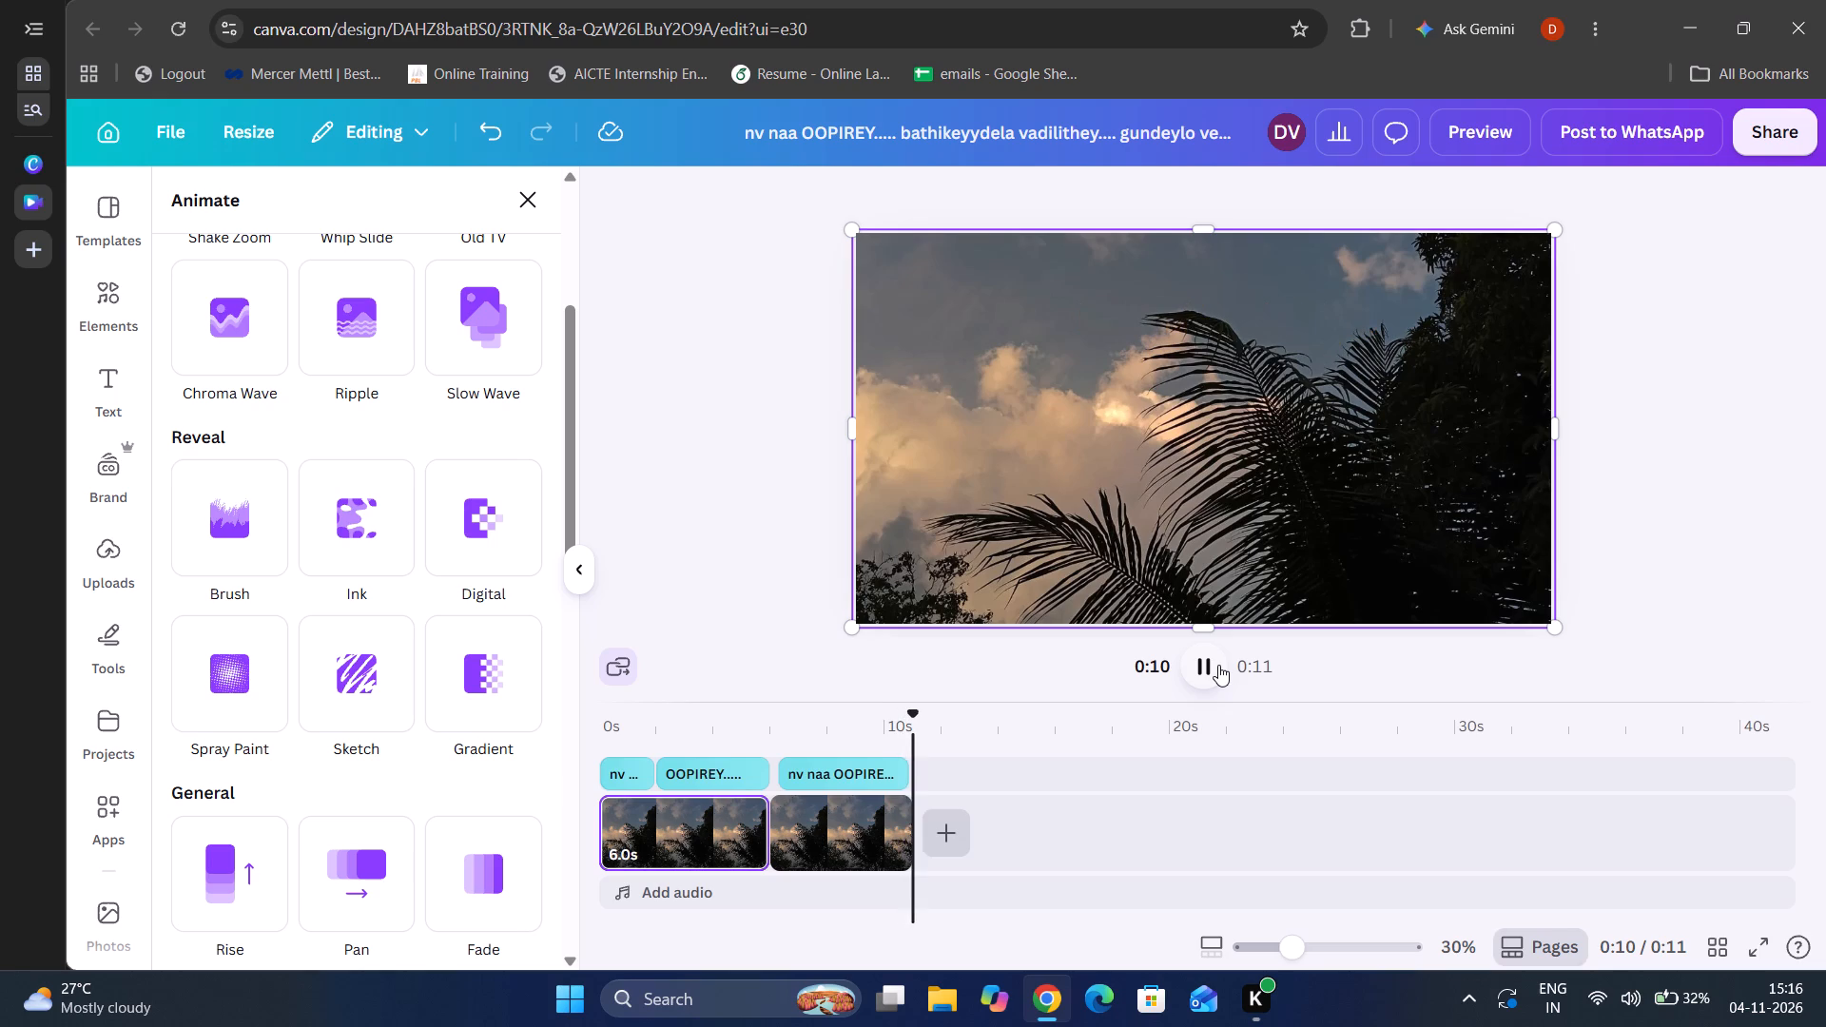
pyautogui.click(1218, 665)
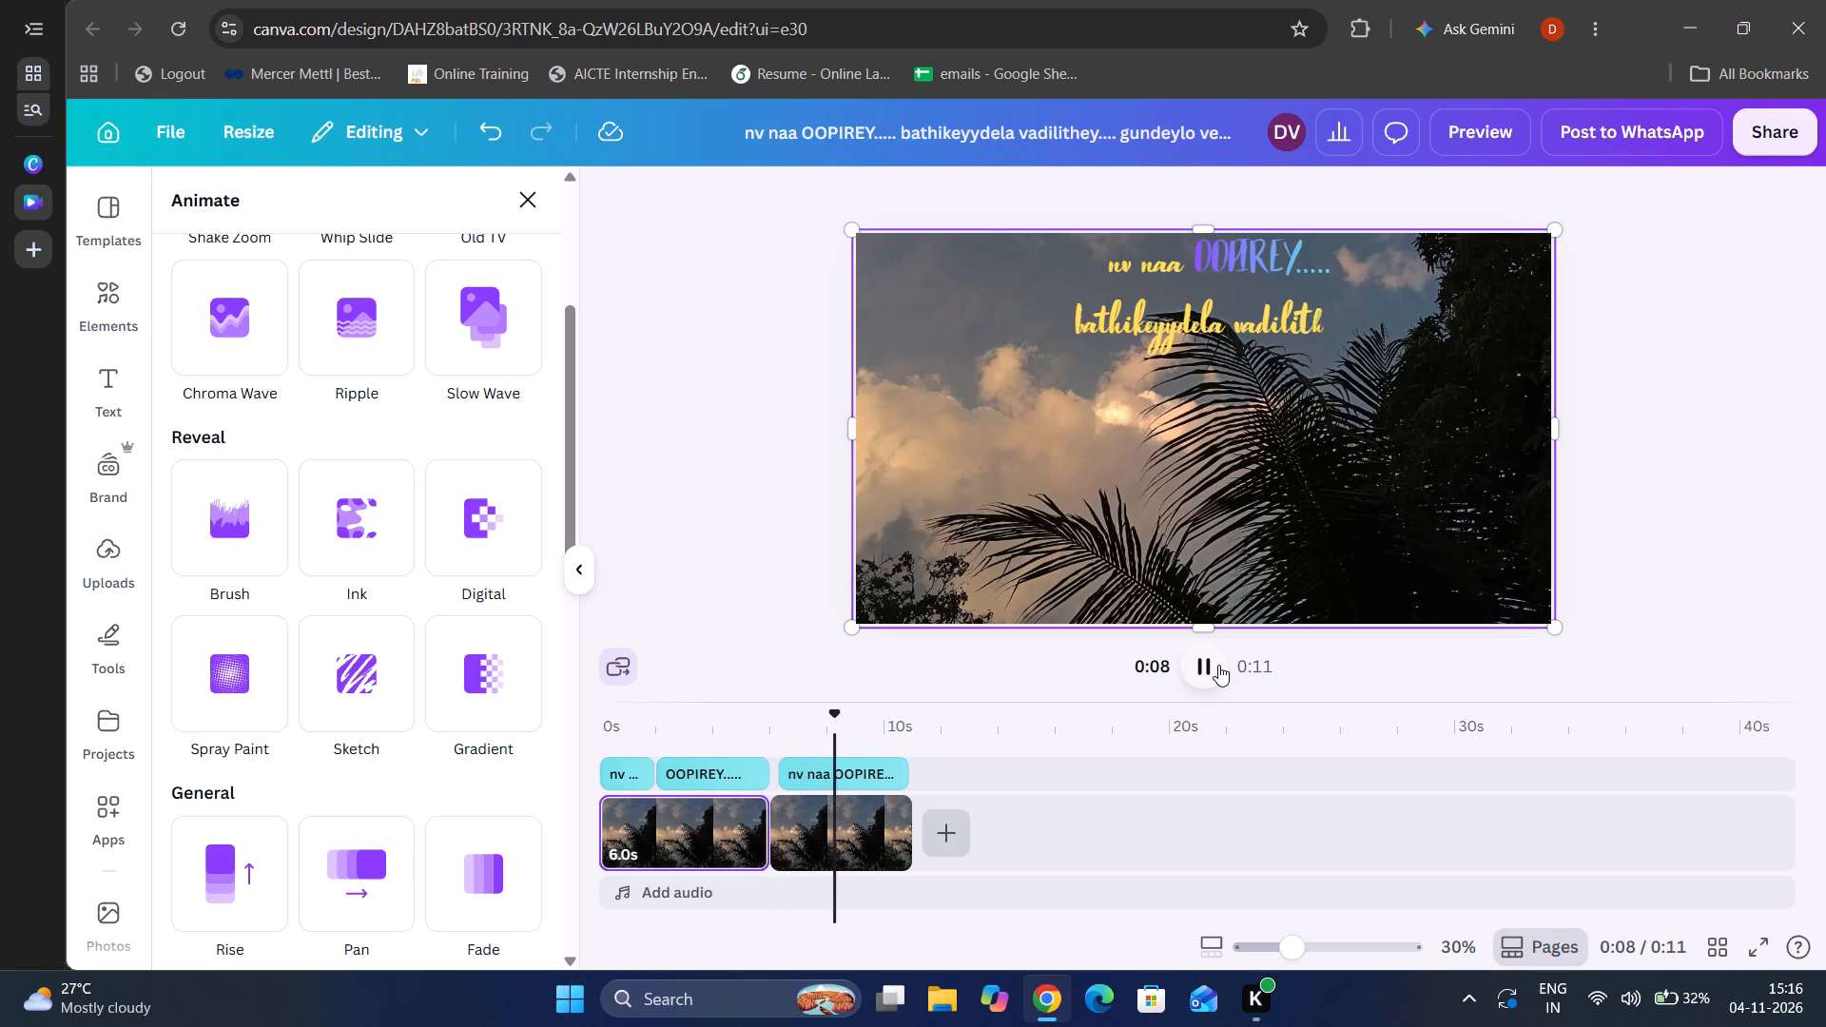
# Delete "nv naa OOPIREY....." from the third lyric segment, keeping only "bathikeyydela vadilithey....".
pyautogui.click(1285, 309)
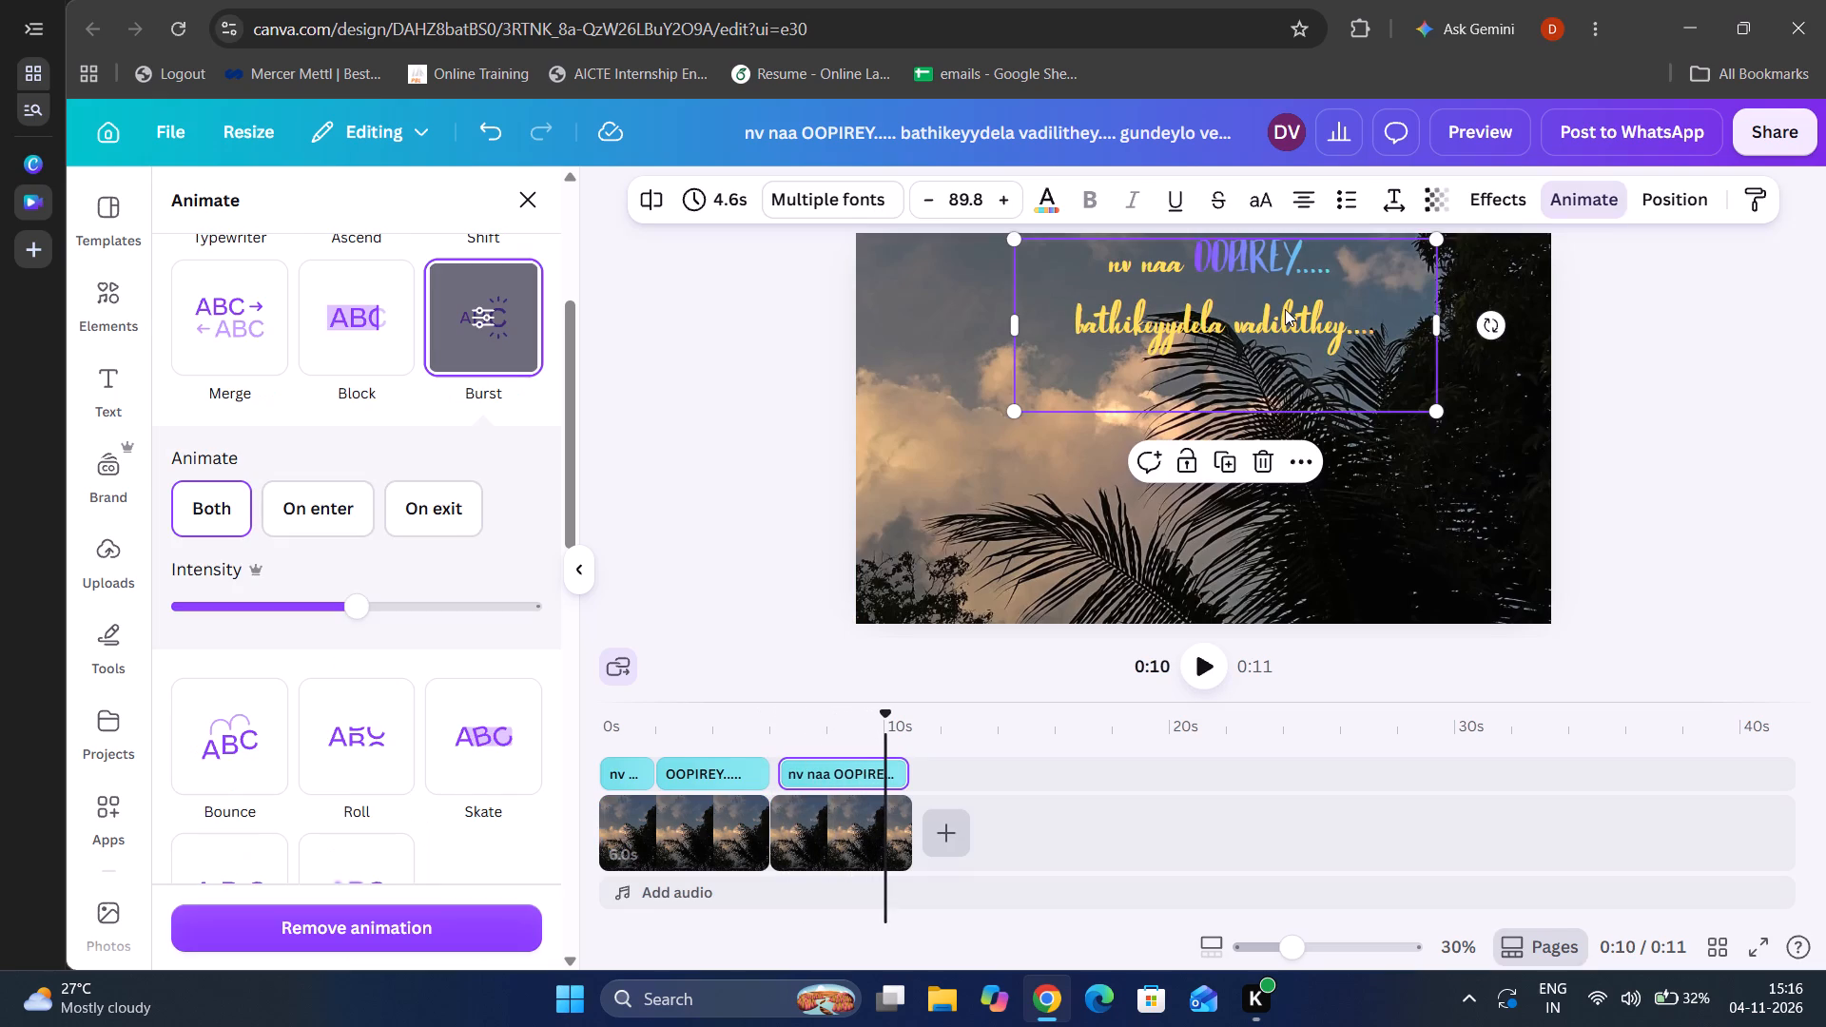
pyautogui.click(1340, 261)
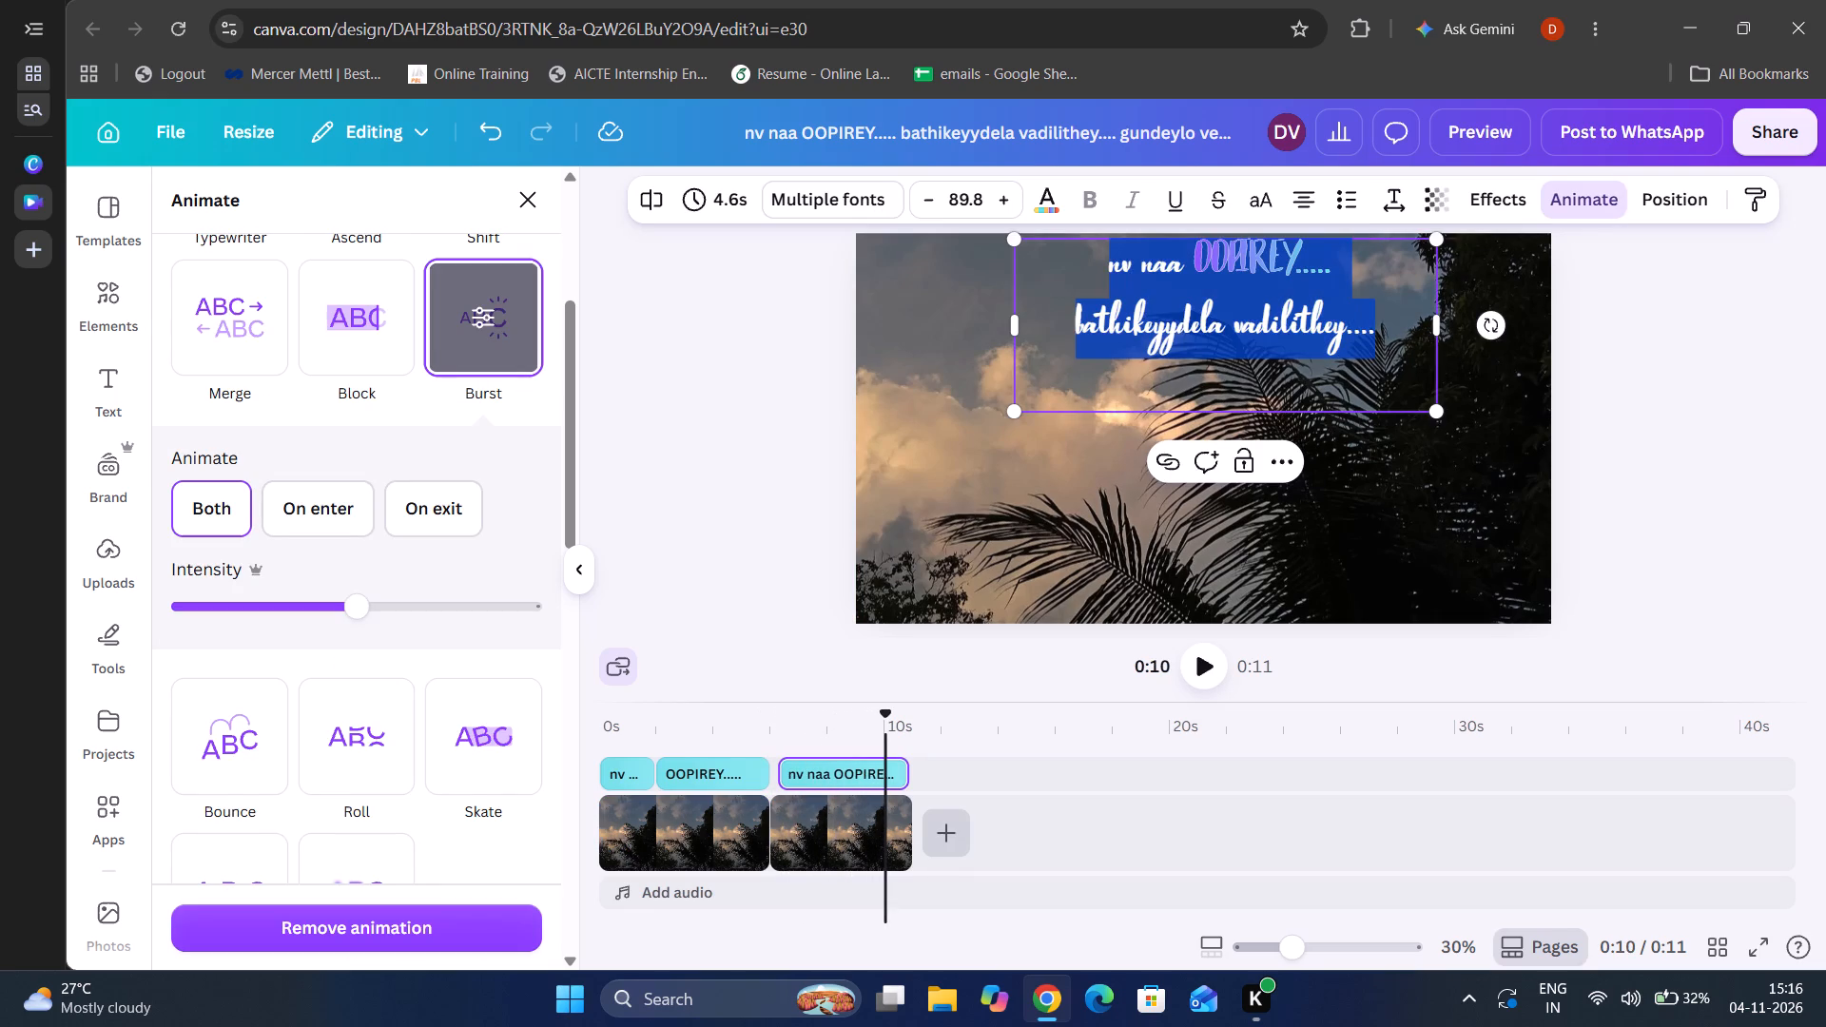
pyautogui.click(1340, 261)
pyautogui.click(1340, 261)
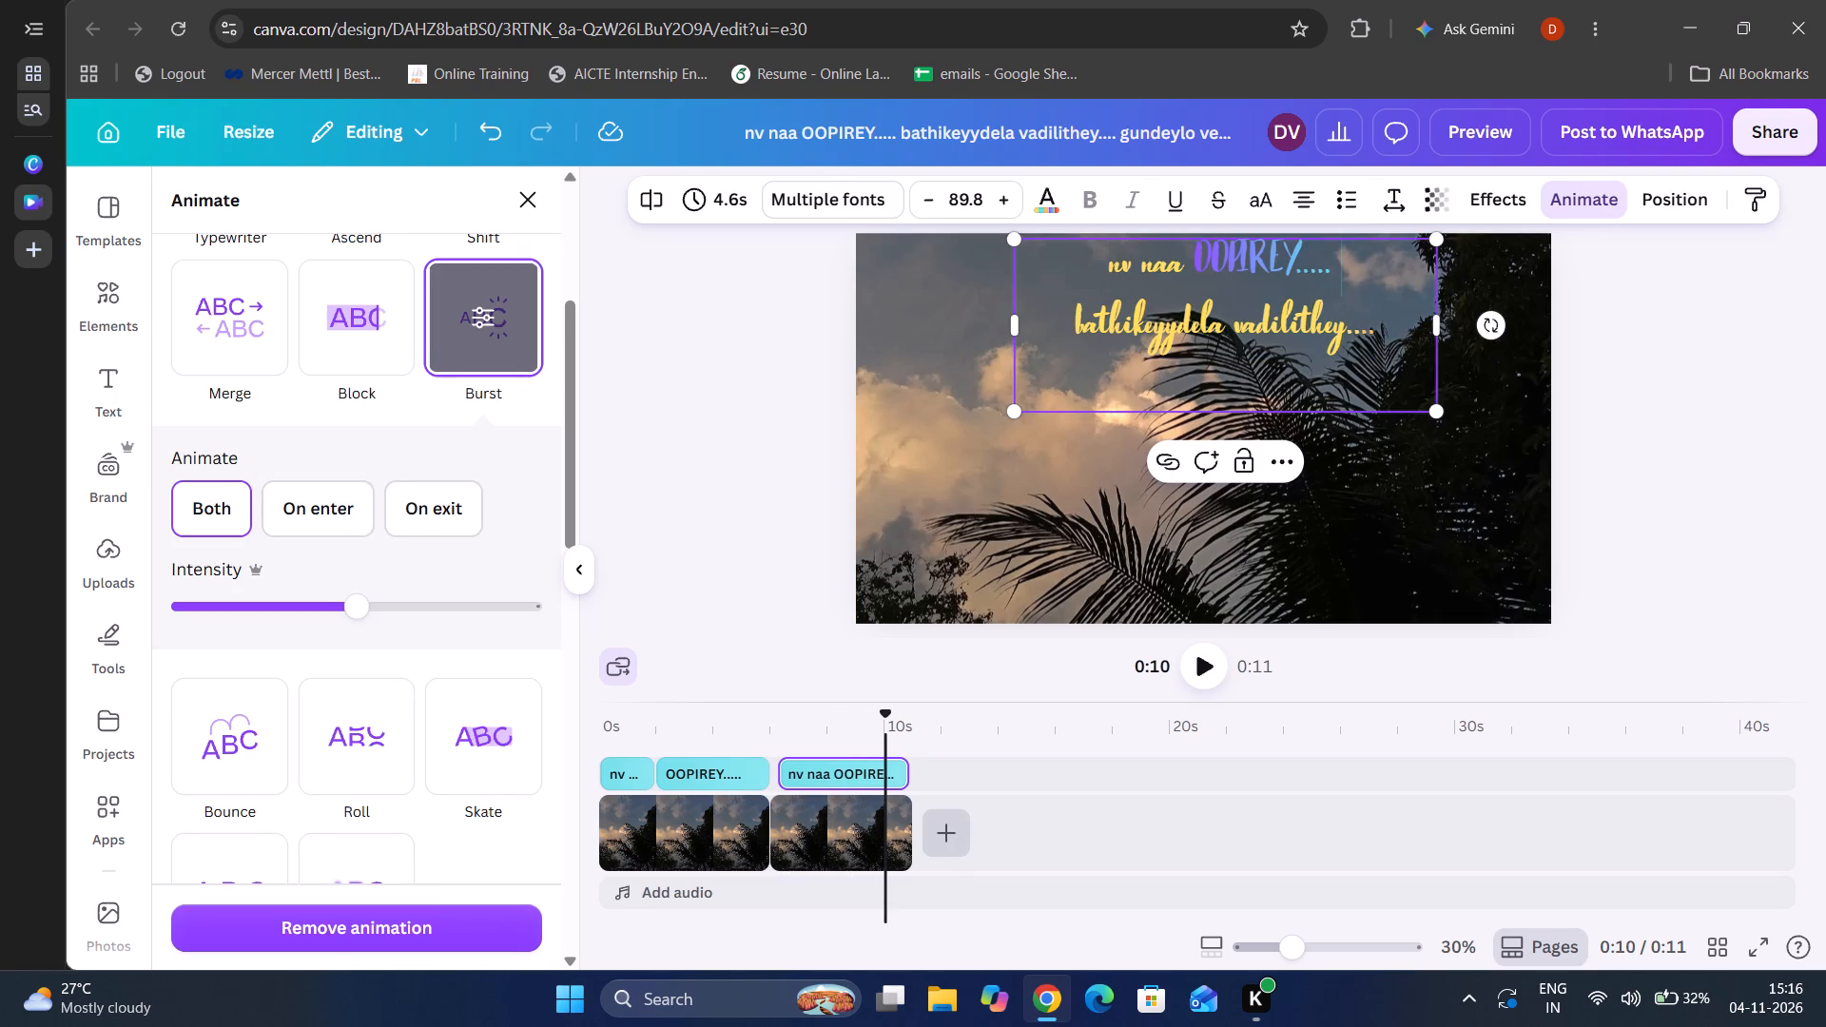
pyautogui.press('BackSpace')
pyautogui.press('BackSpace')
pyautogui.press('BackSpace')
pyautogui.press('BackSpace')
pyautogui.press('BackSpace')
pyautogui.press('BackSpace')
pyautogui.press('BackSpace')
pyautogui.press('BackSpace')
pyautogui.press('BackSpace')
pyautogui.press('BackSpace')
pyautogui.press('BackSpace')
pyautogui.press('BackSpace')
pyautogui.press('BackSpace')
pyautogui.press('BackSpace')
pyautogui.press('BackSpace')
pyautogui.press('BackSpace')
pyautogui.press('BackSpace')
pyautogui.press('BackSpace')
pyautogui.press('BackSpace')
pyautogui.press('BackSpace')
pyautogui.press('BackSpace')
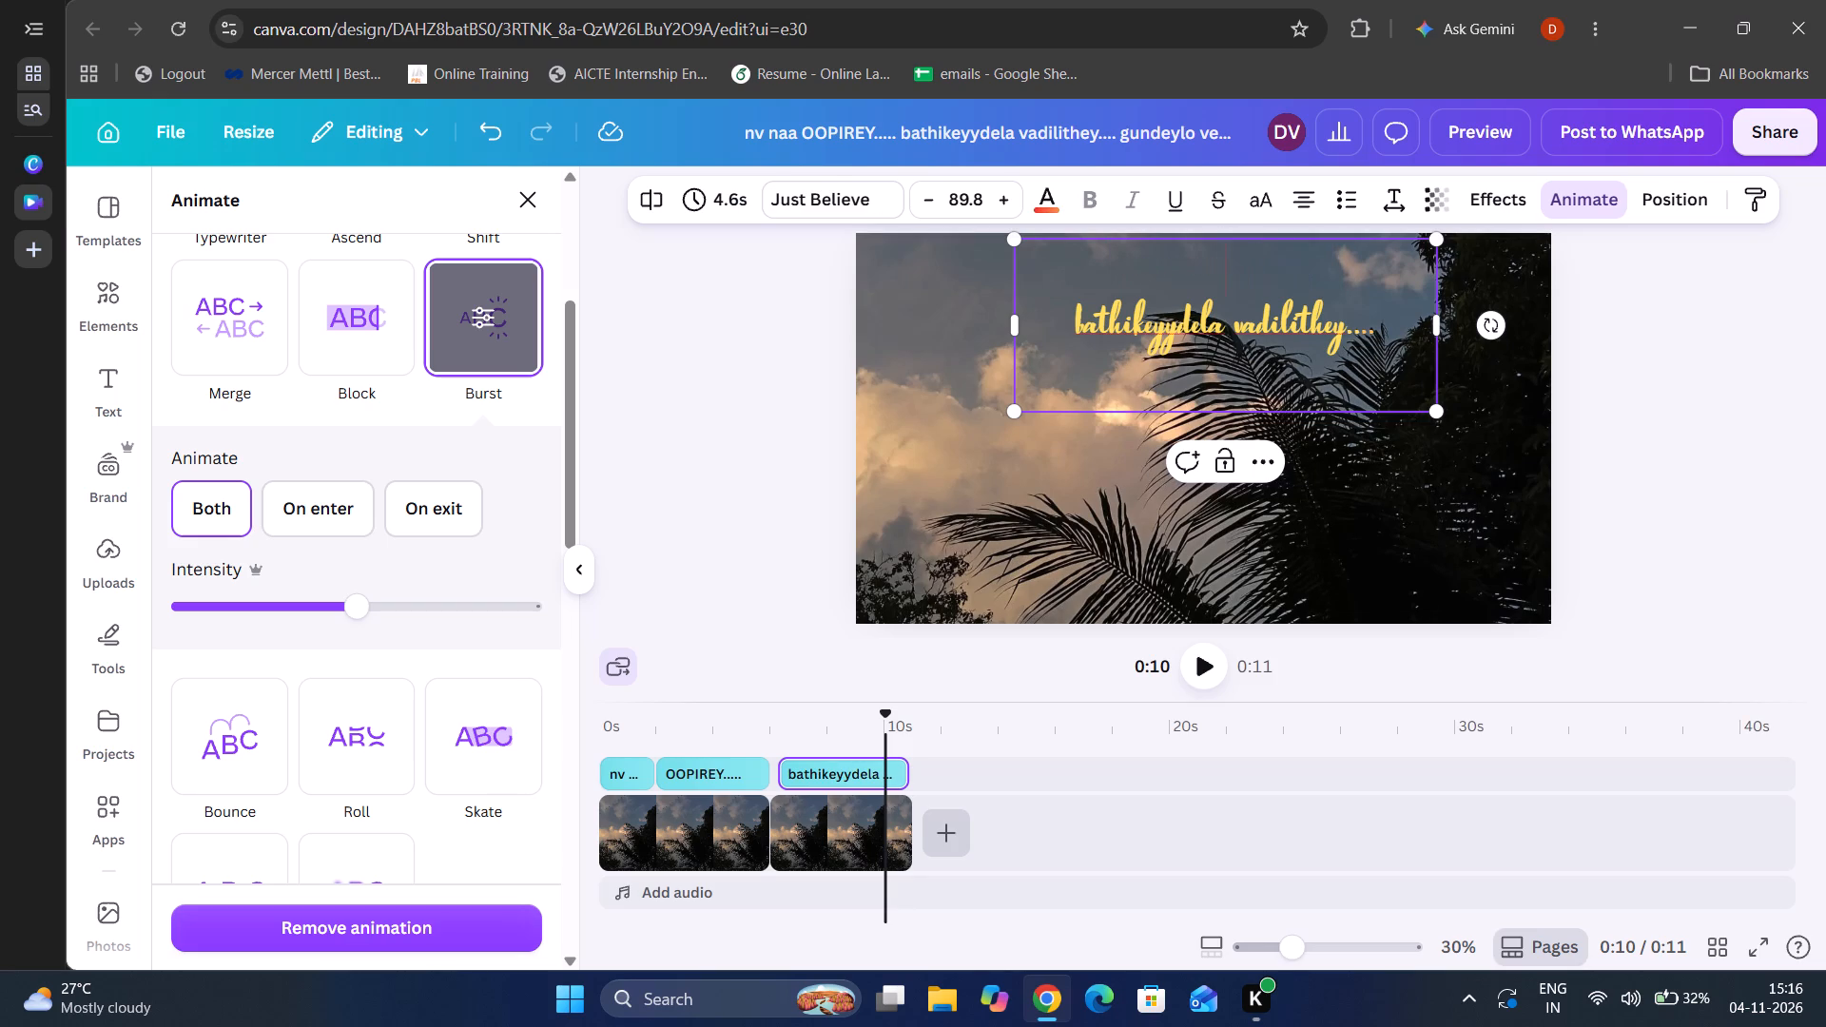
# Play the video from the start to review the three lyric segments in sequence.
pyautogui.click(599, 783)
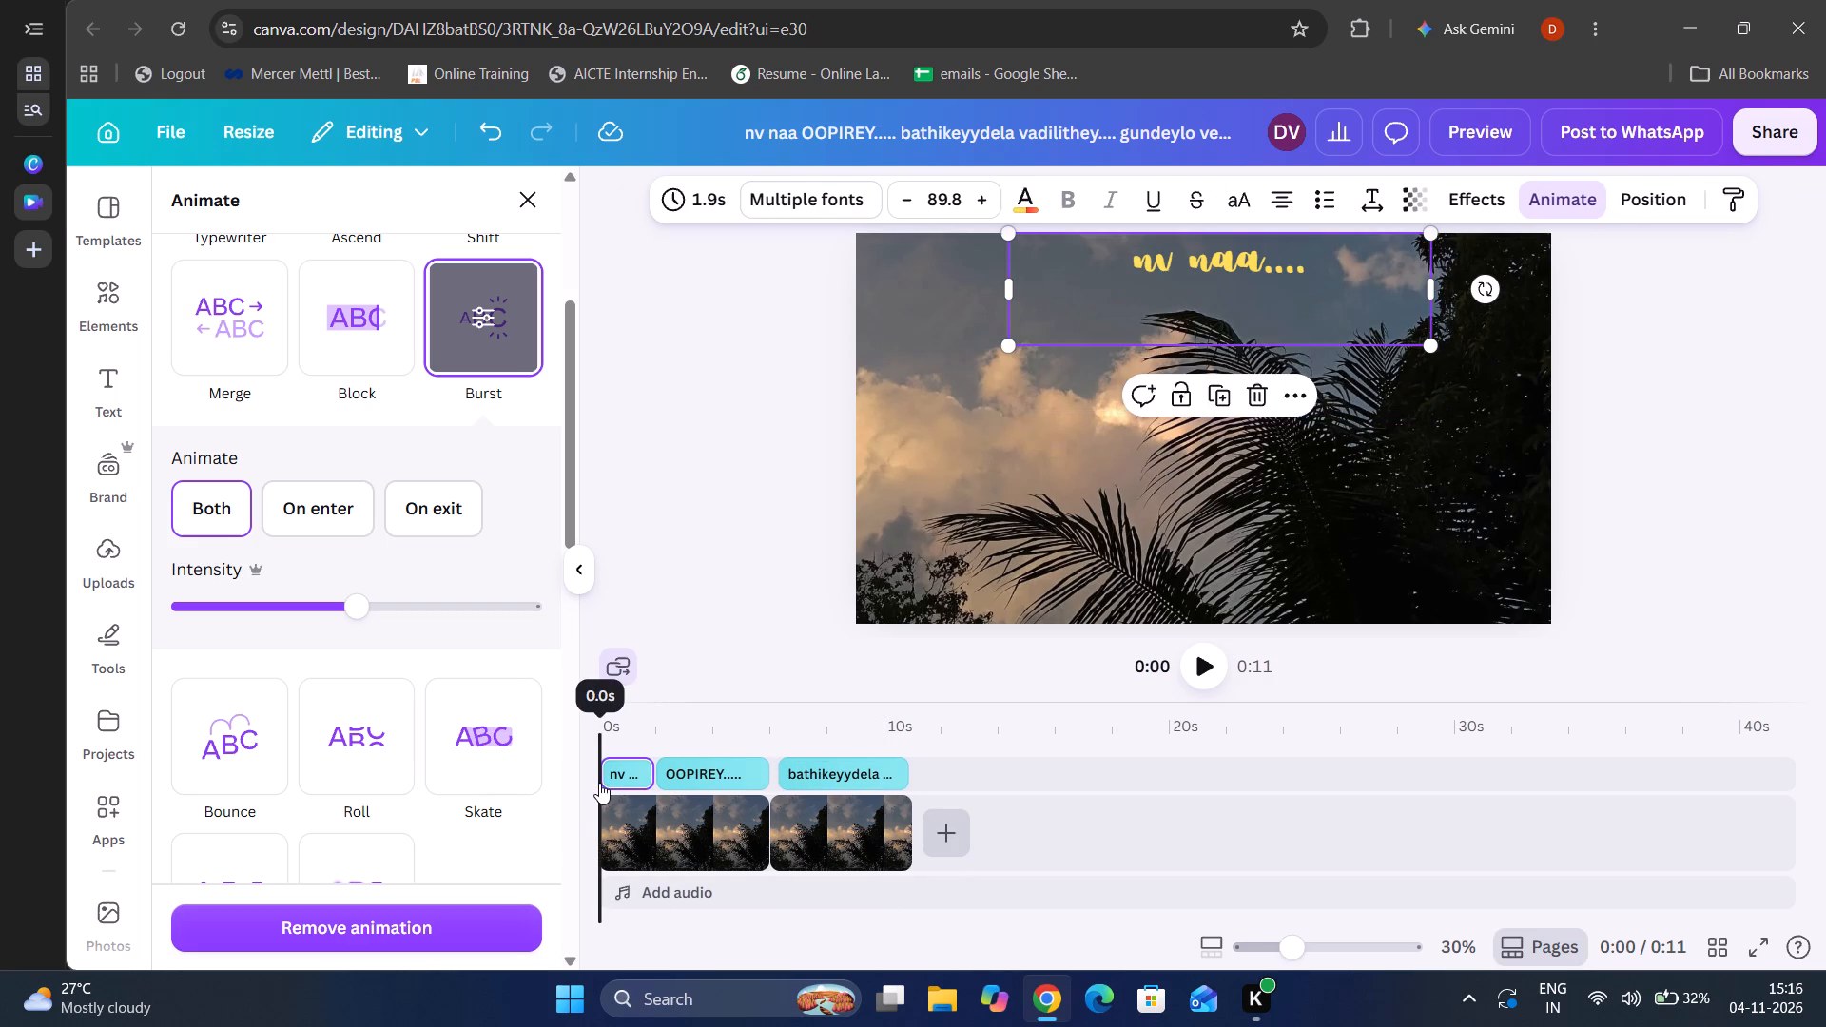
pyautogui.click(1192, 674)
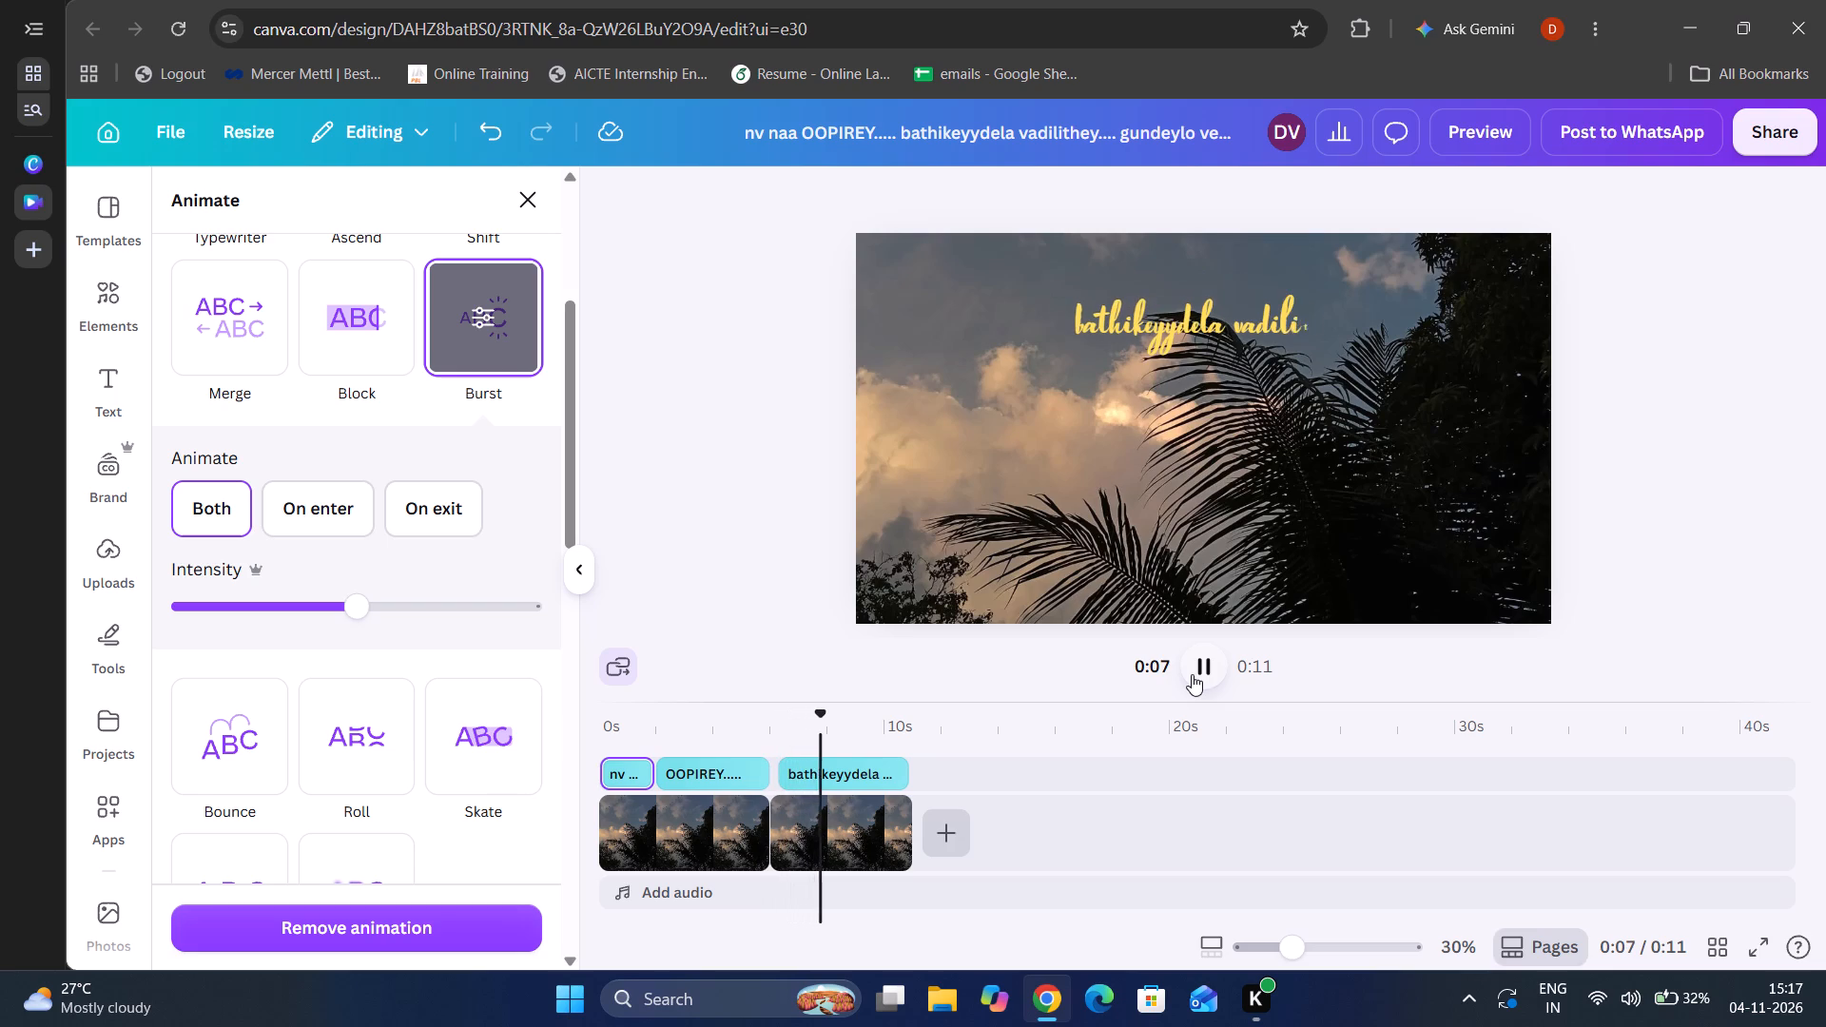
# Split the first photo clip at about 2.0 seconds, where the "OOPIREY....." segment begins.
pyautogui.click(663, 851)
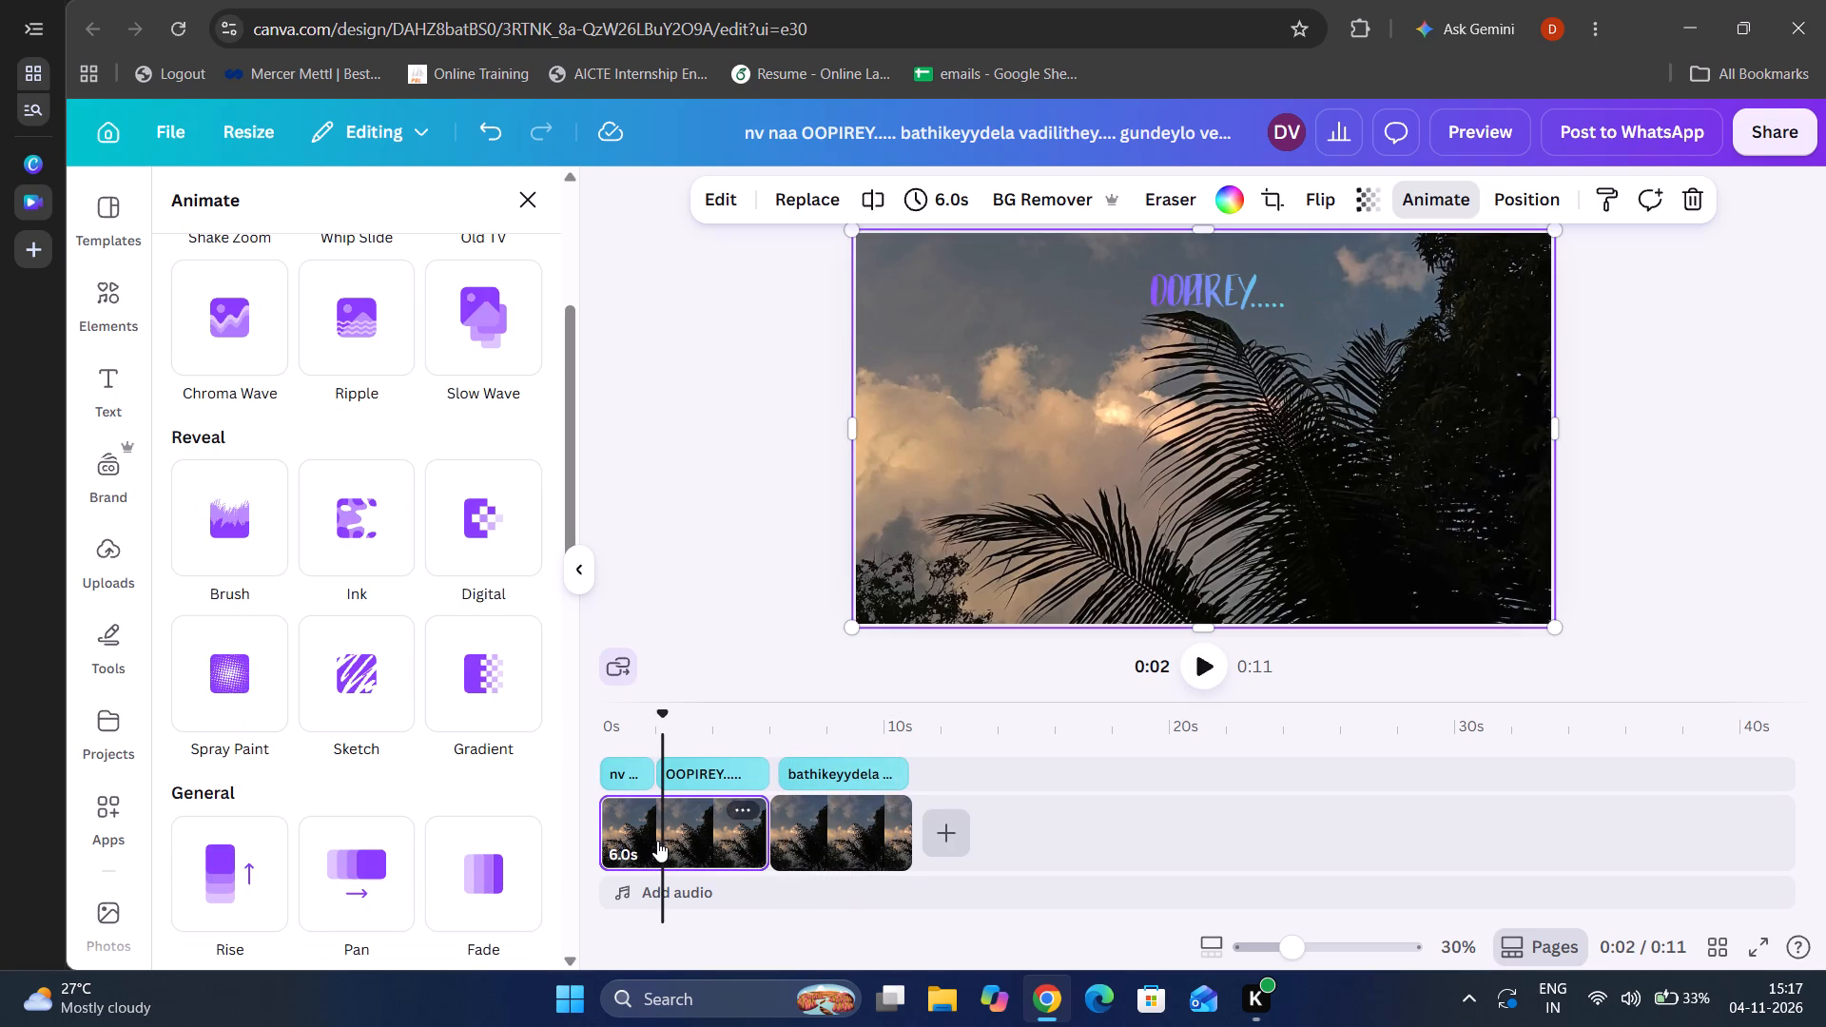
pyautogui.click(656, 841)
pyautogui.click(870, 197)
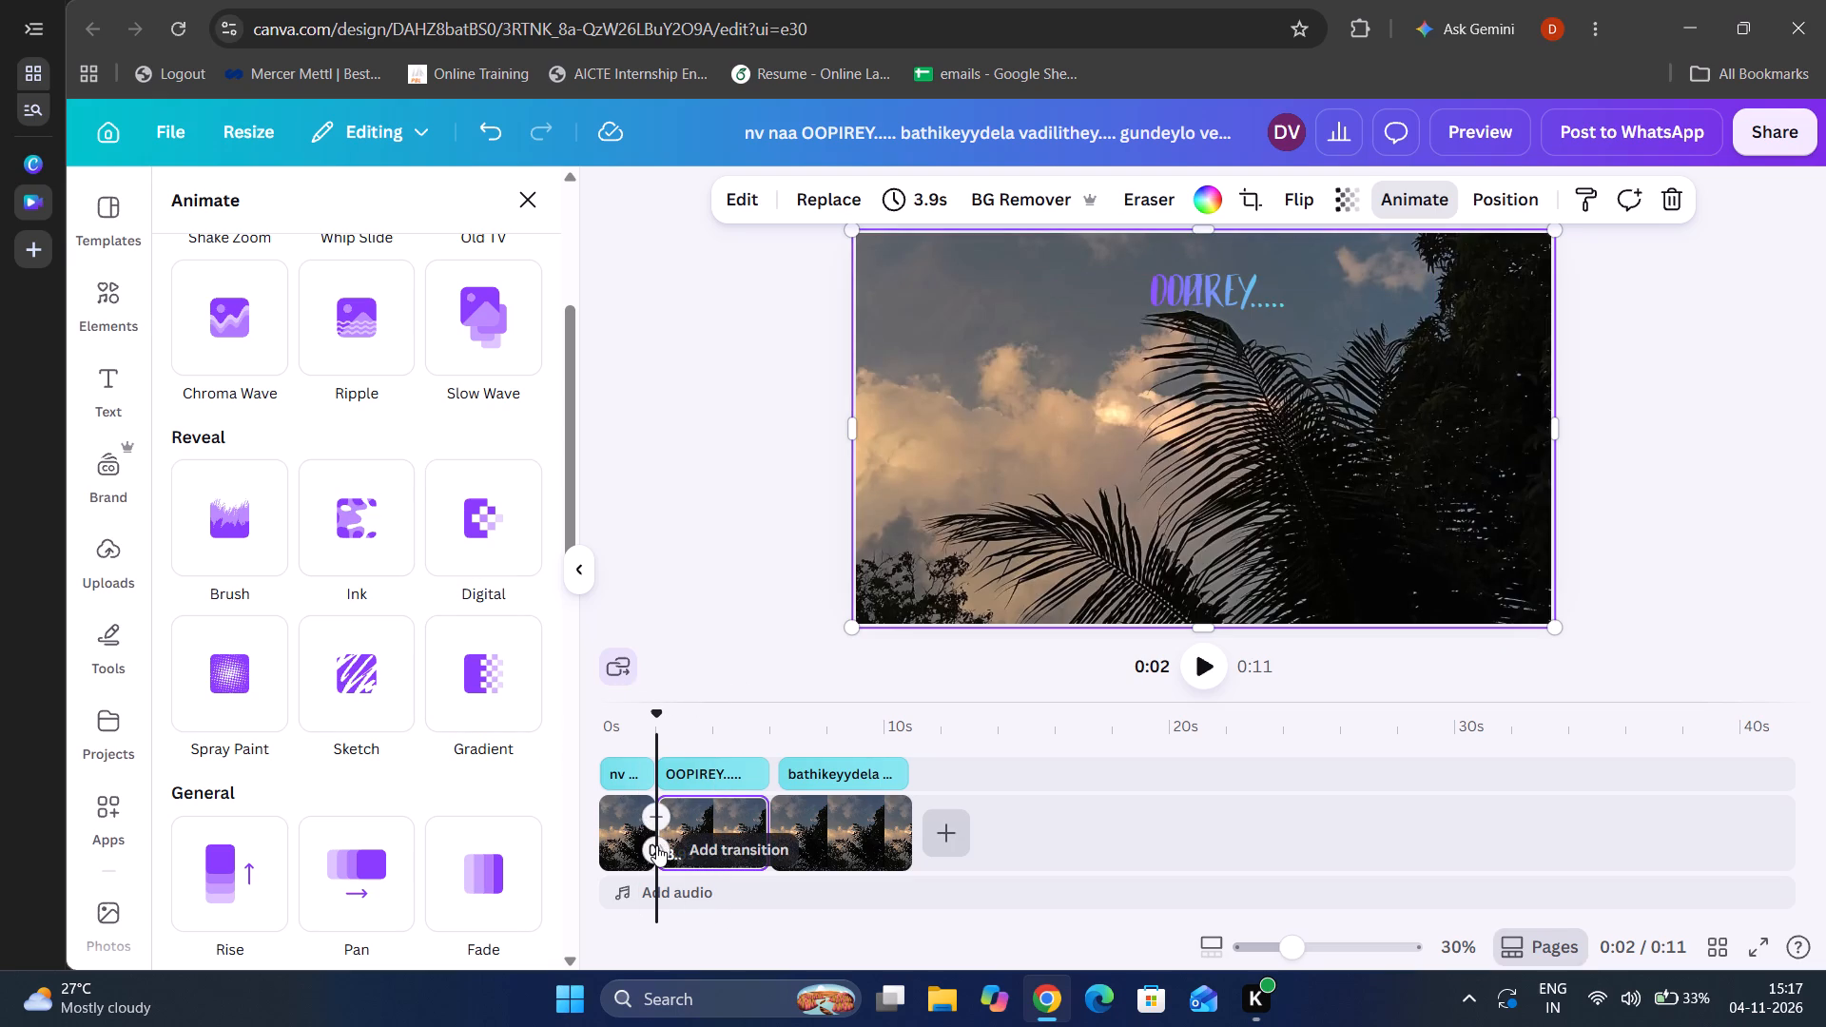
# Add a Flow transition between the "nv naa...." photo clip and the "OOPIREY....." photo clip.
pyautogui.click(656, 845)
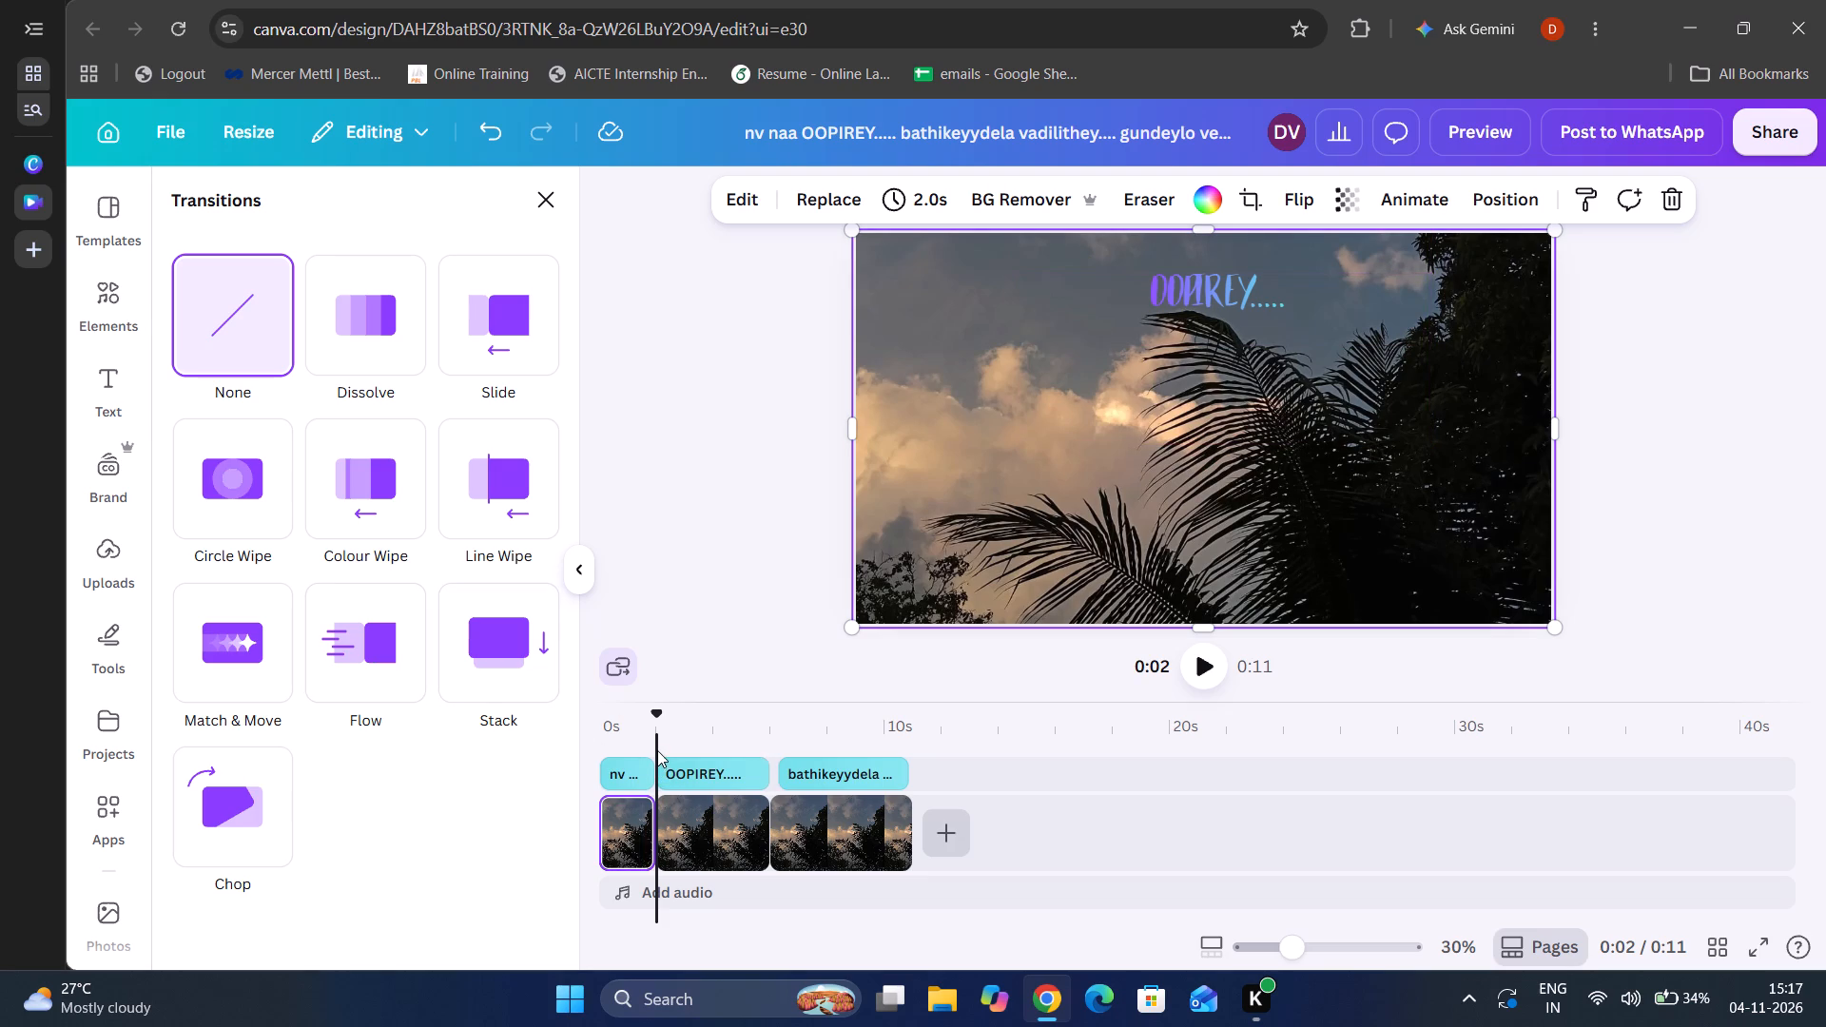
pyautogui.click(654, 901)
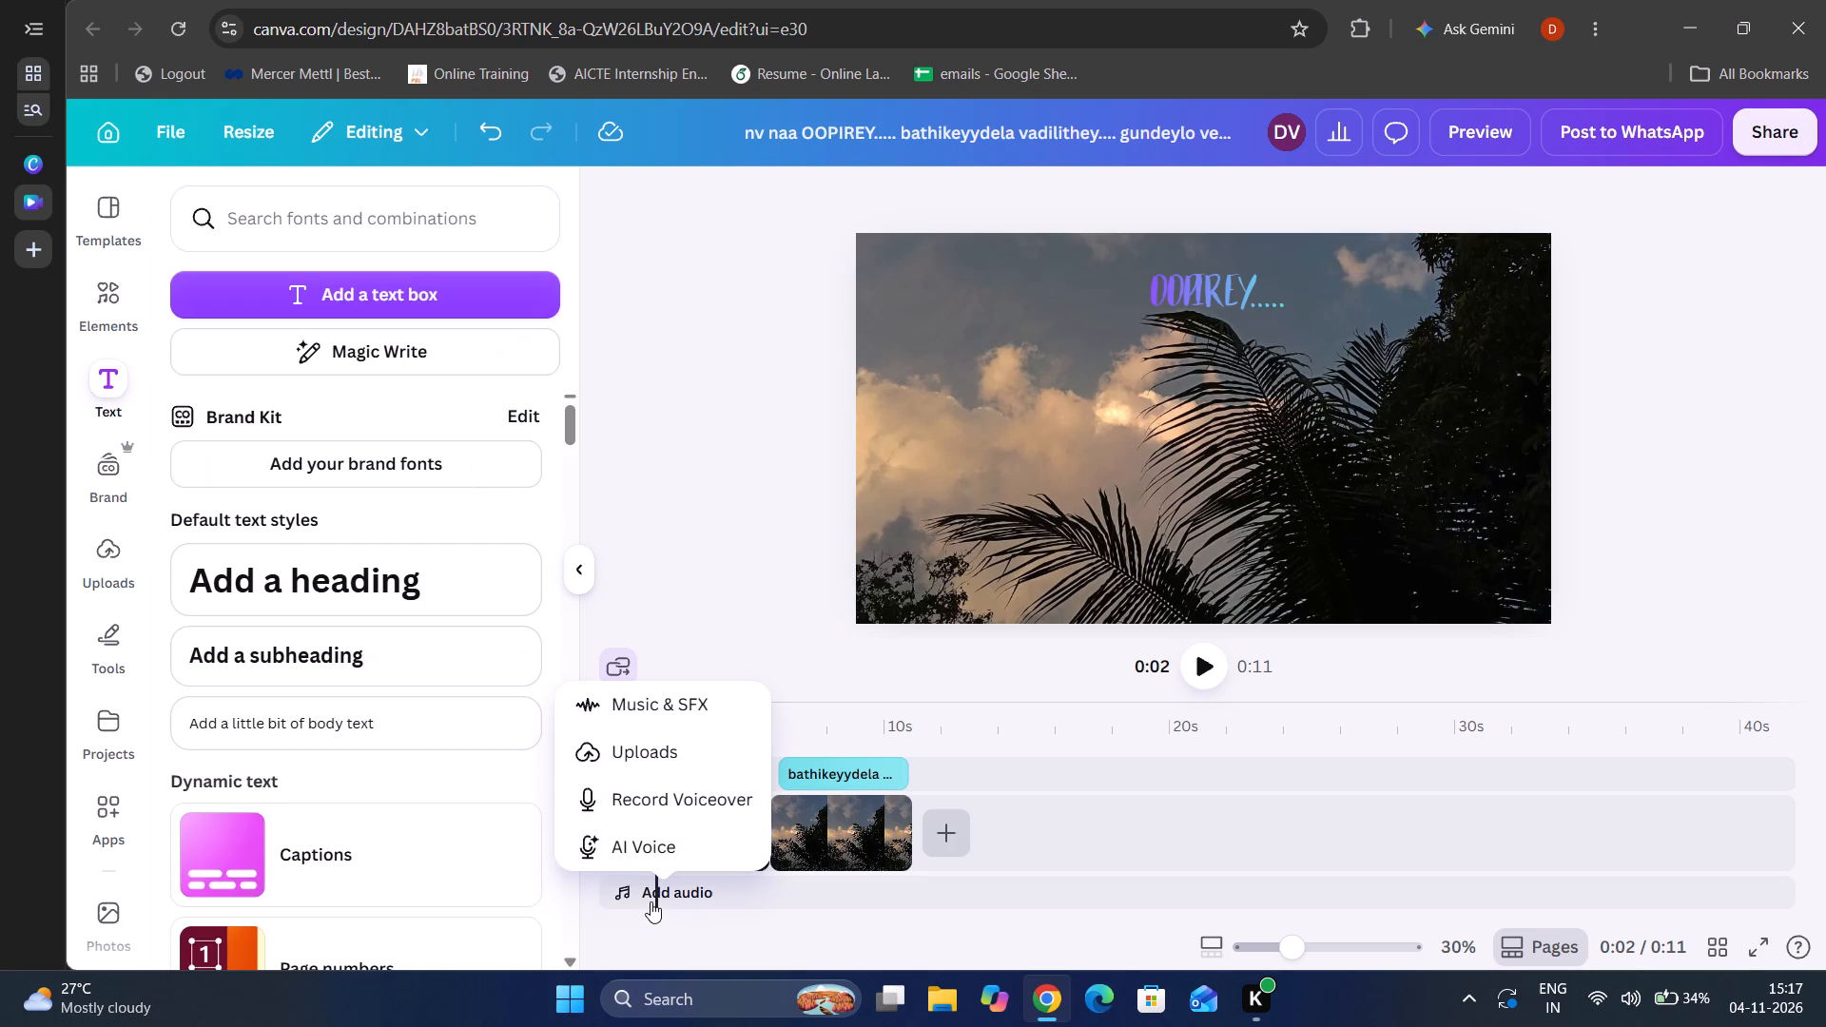
pyautogui.click(688, 606)
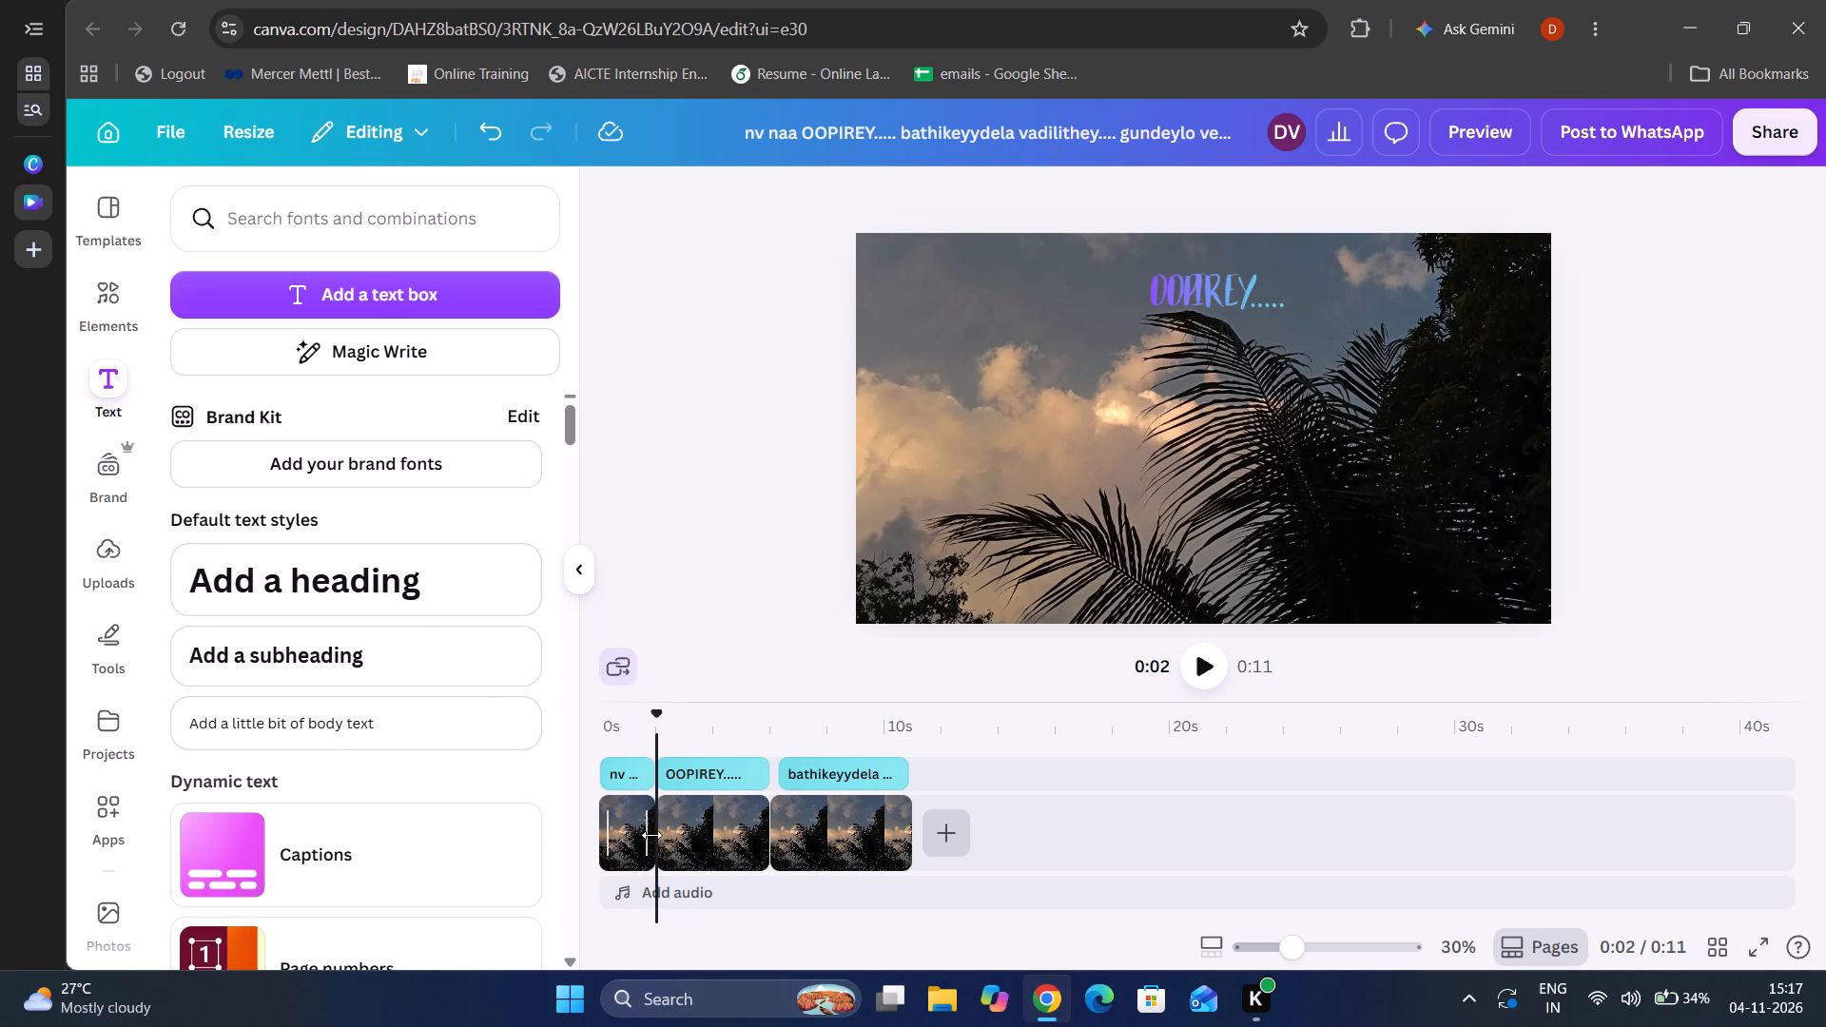
pyautogui.click(654, 751)
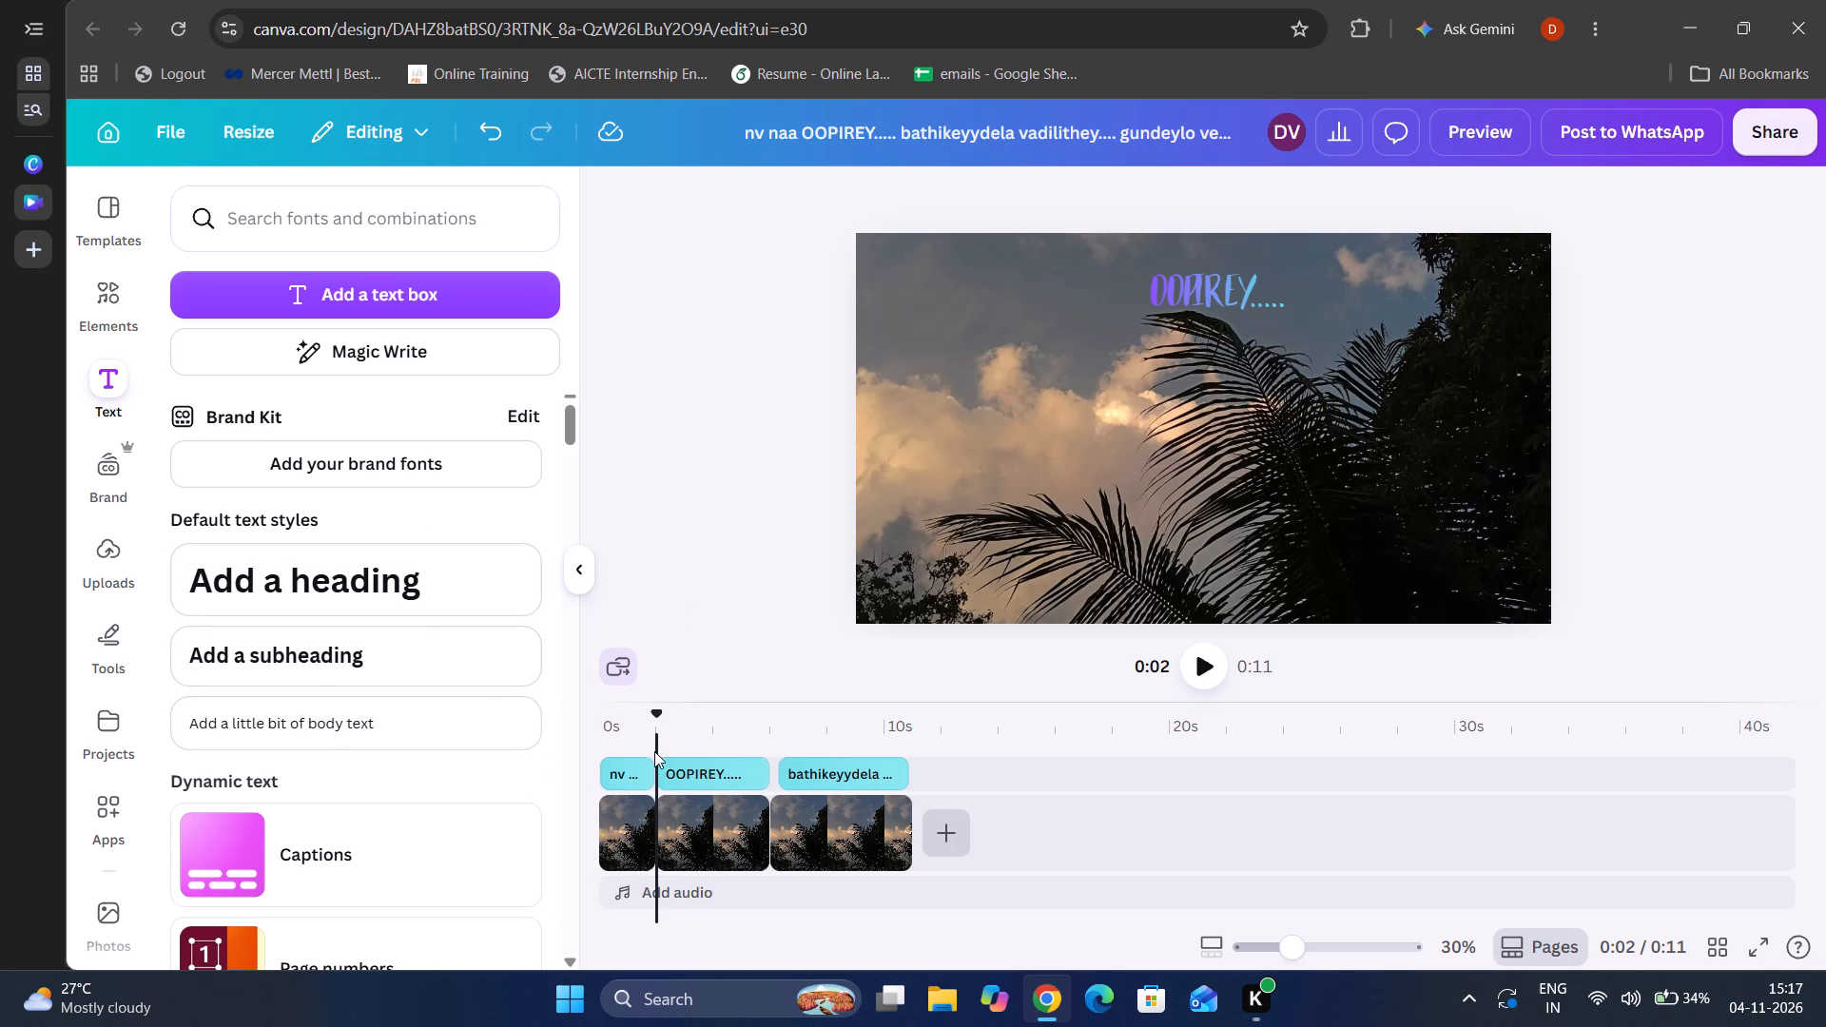
pyautogui.click(654, 751)
pyautogui.click(654, 751)
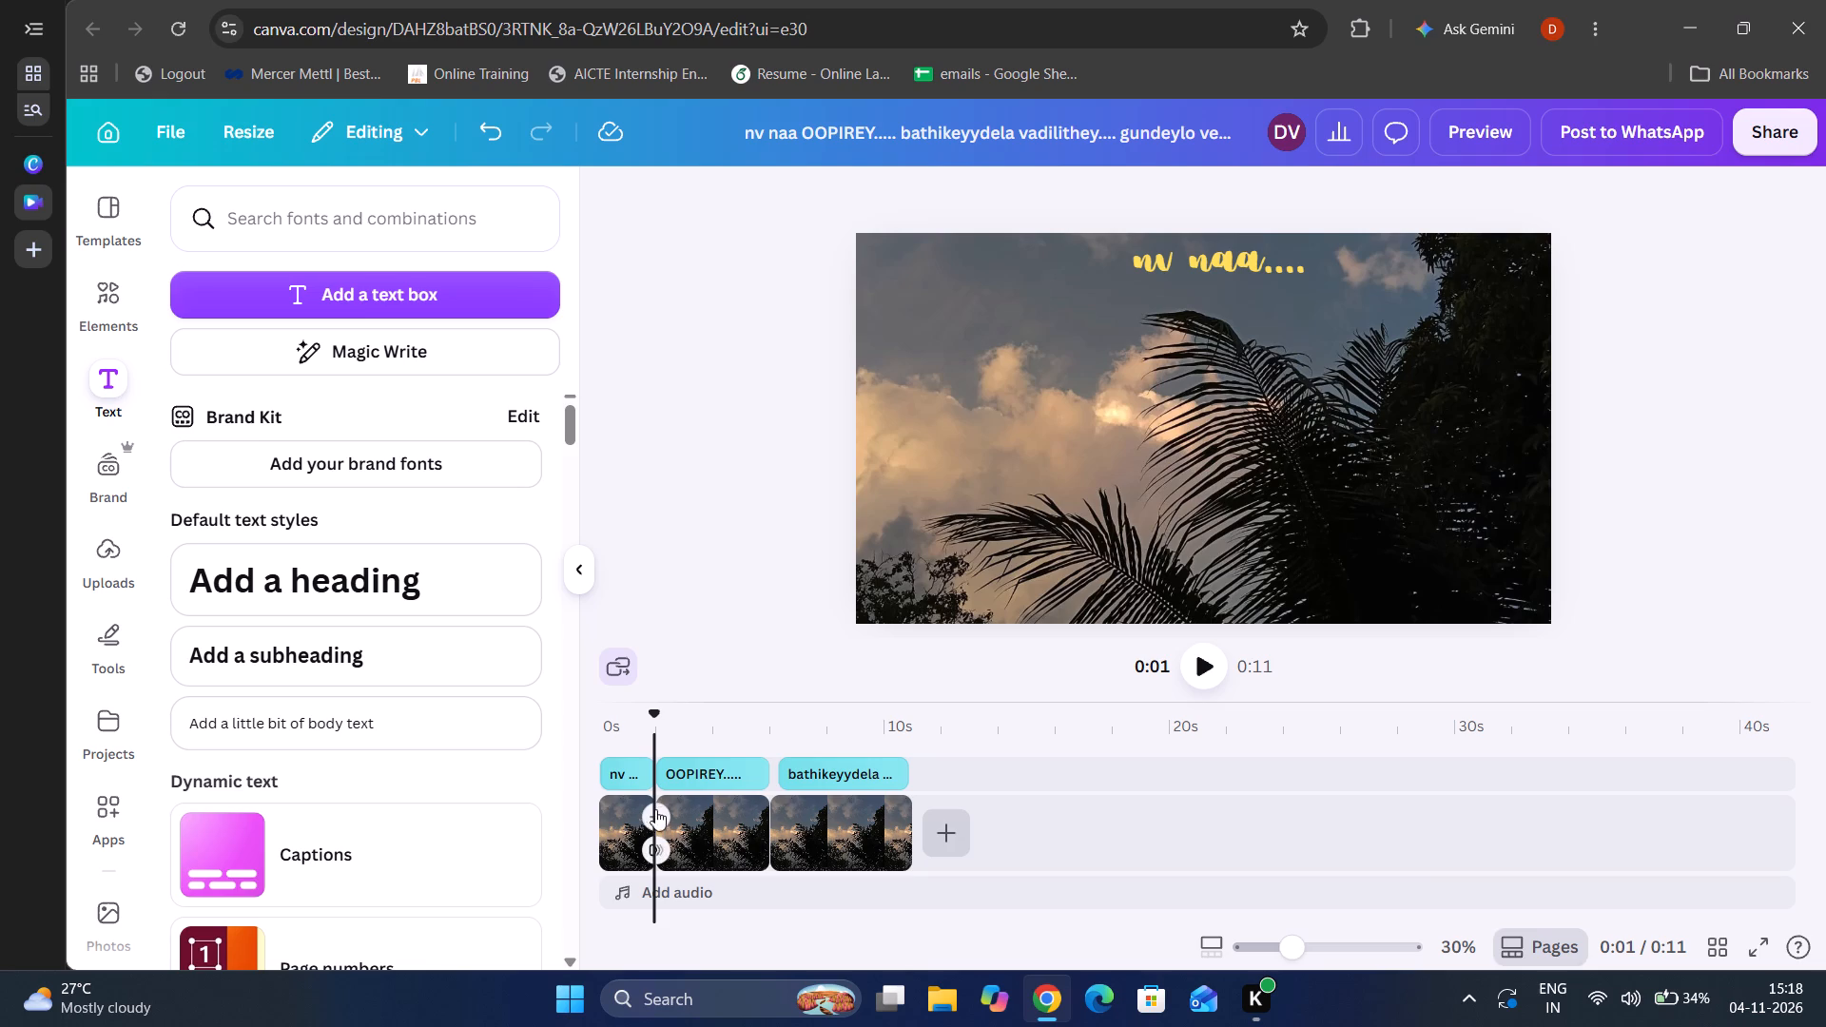
pyautogui.click(655, 844)
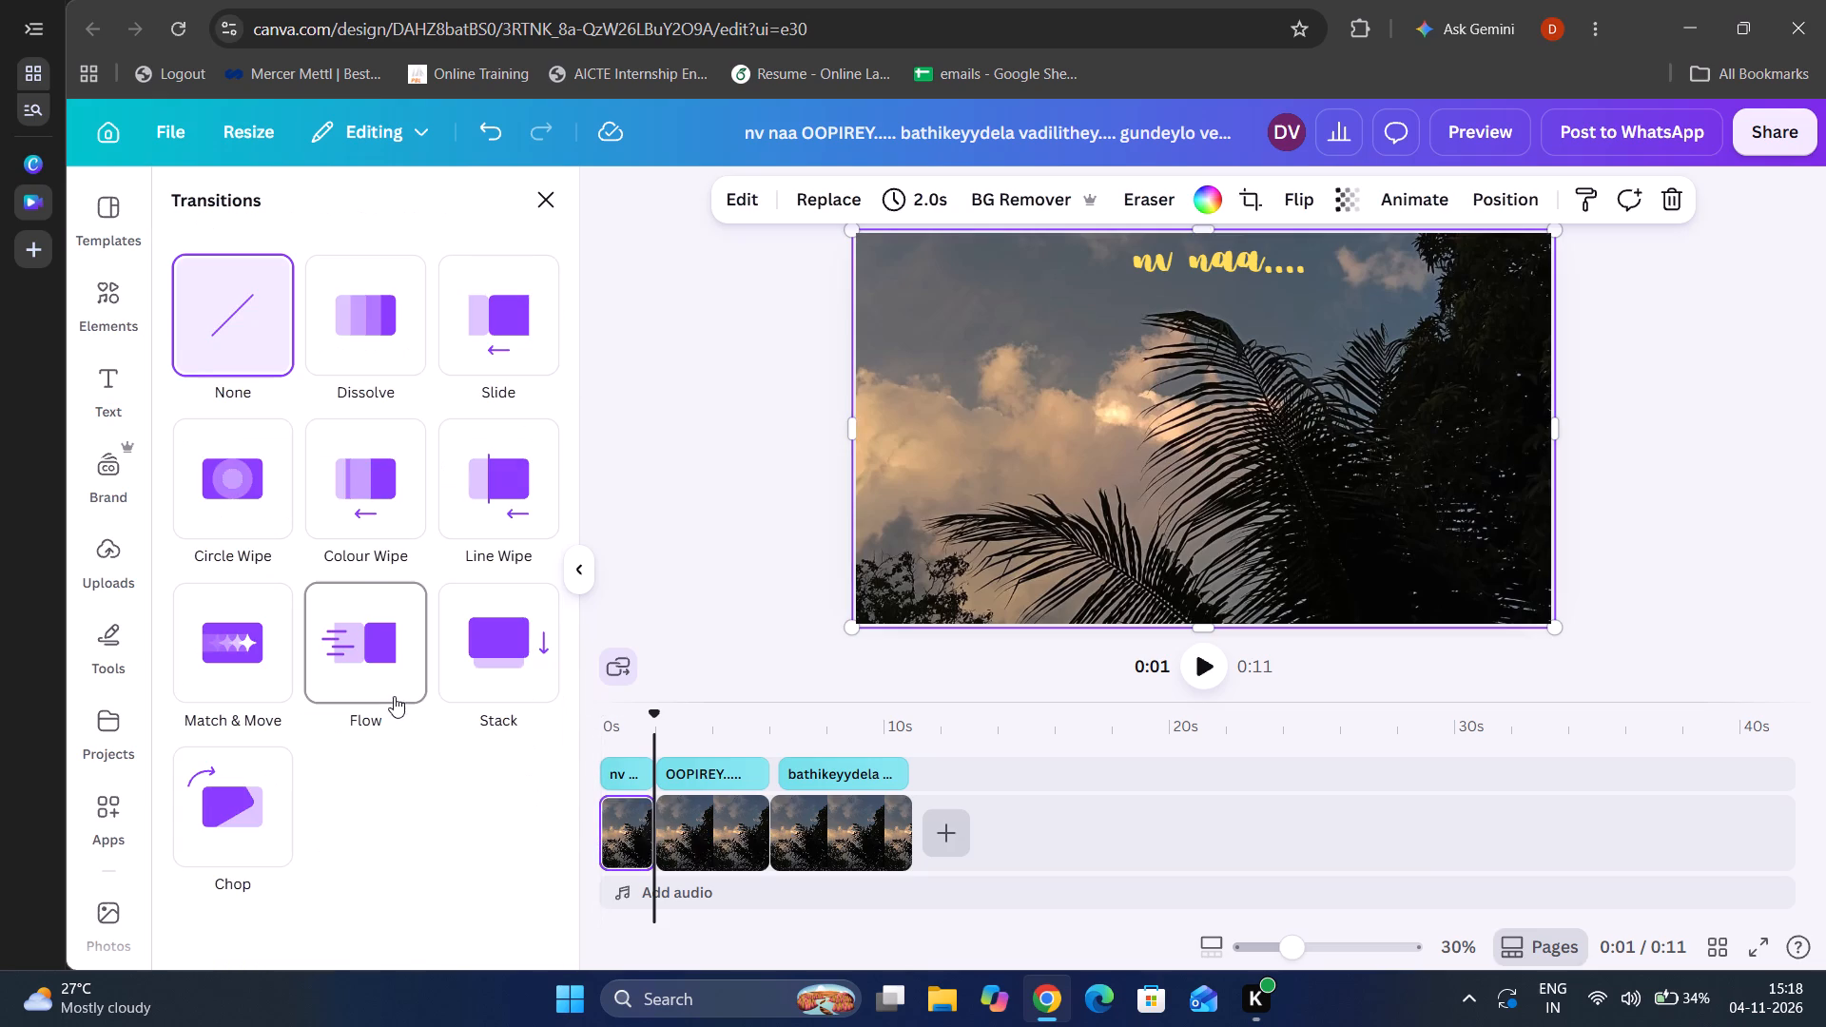
pyautogui.click(390, 659)
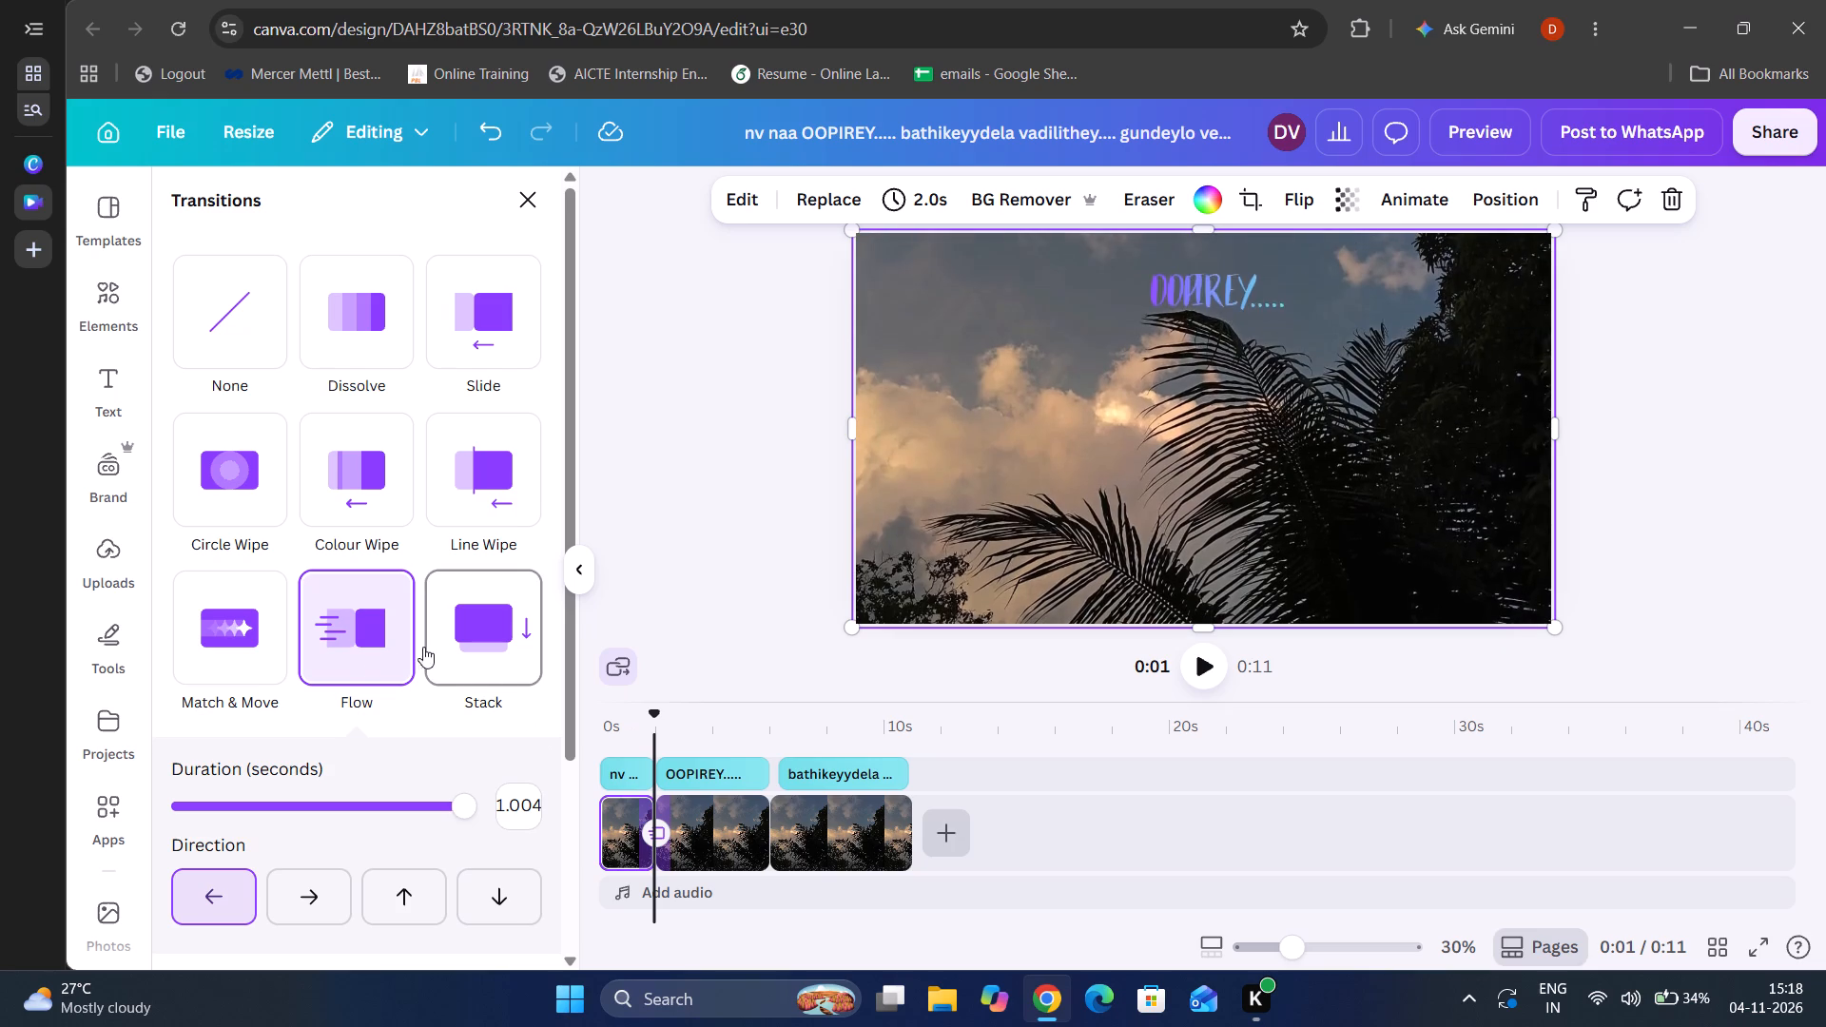
pyautogui.click(346, 650)
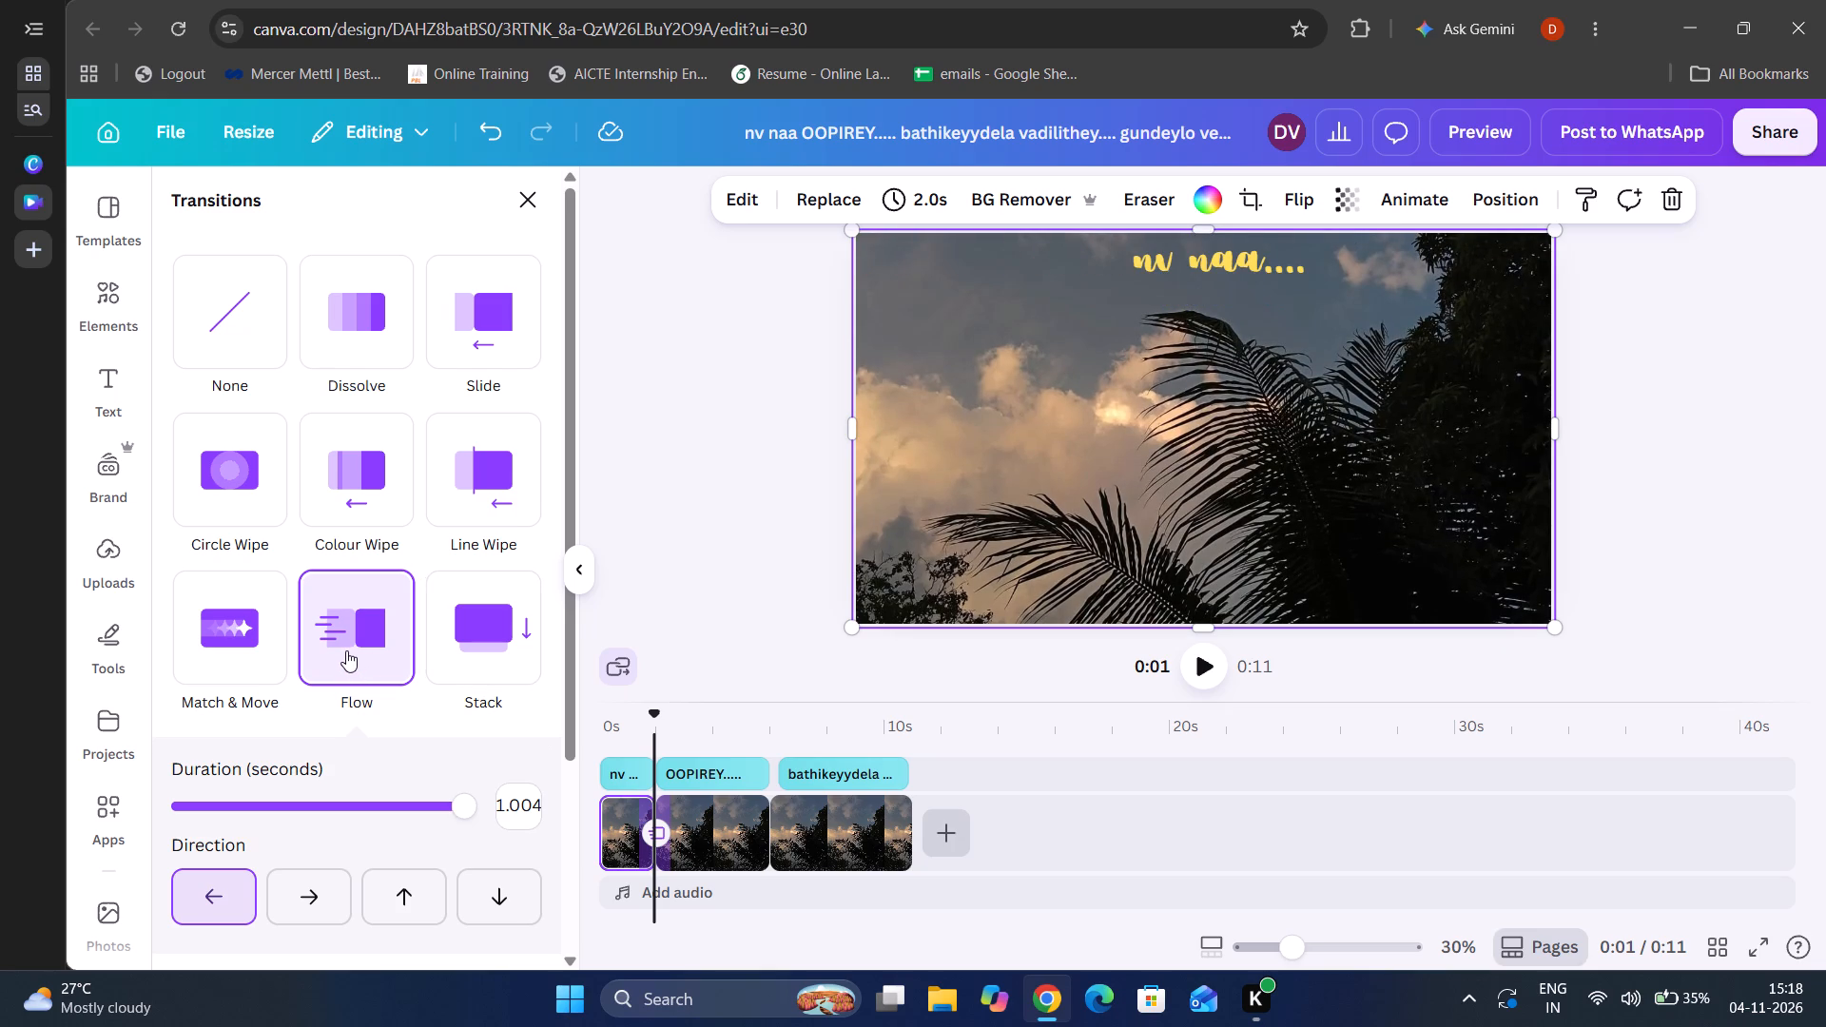
pyautogui.click(346, 650)
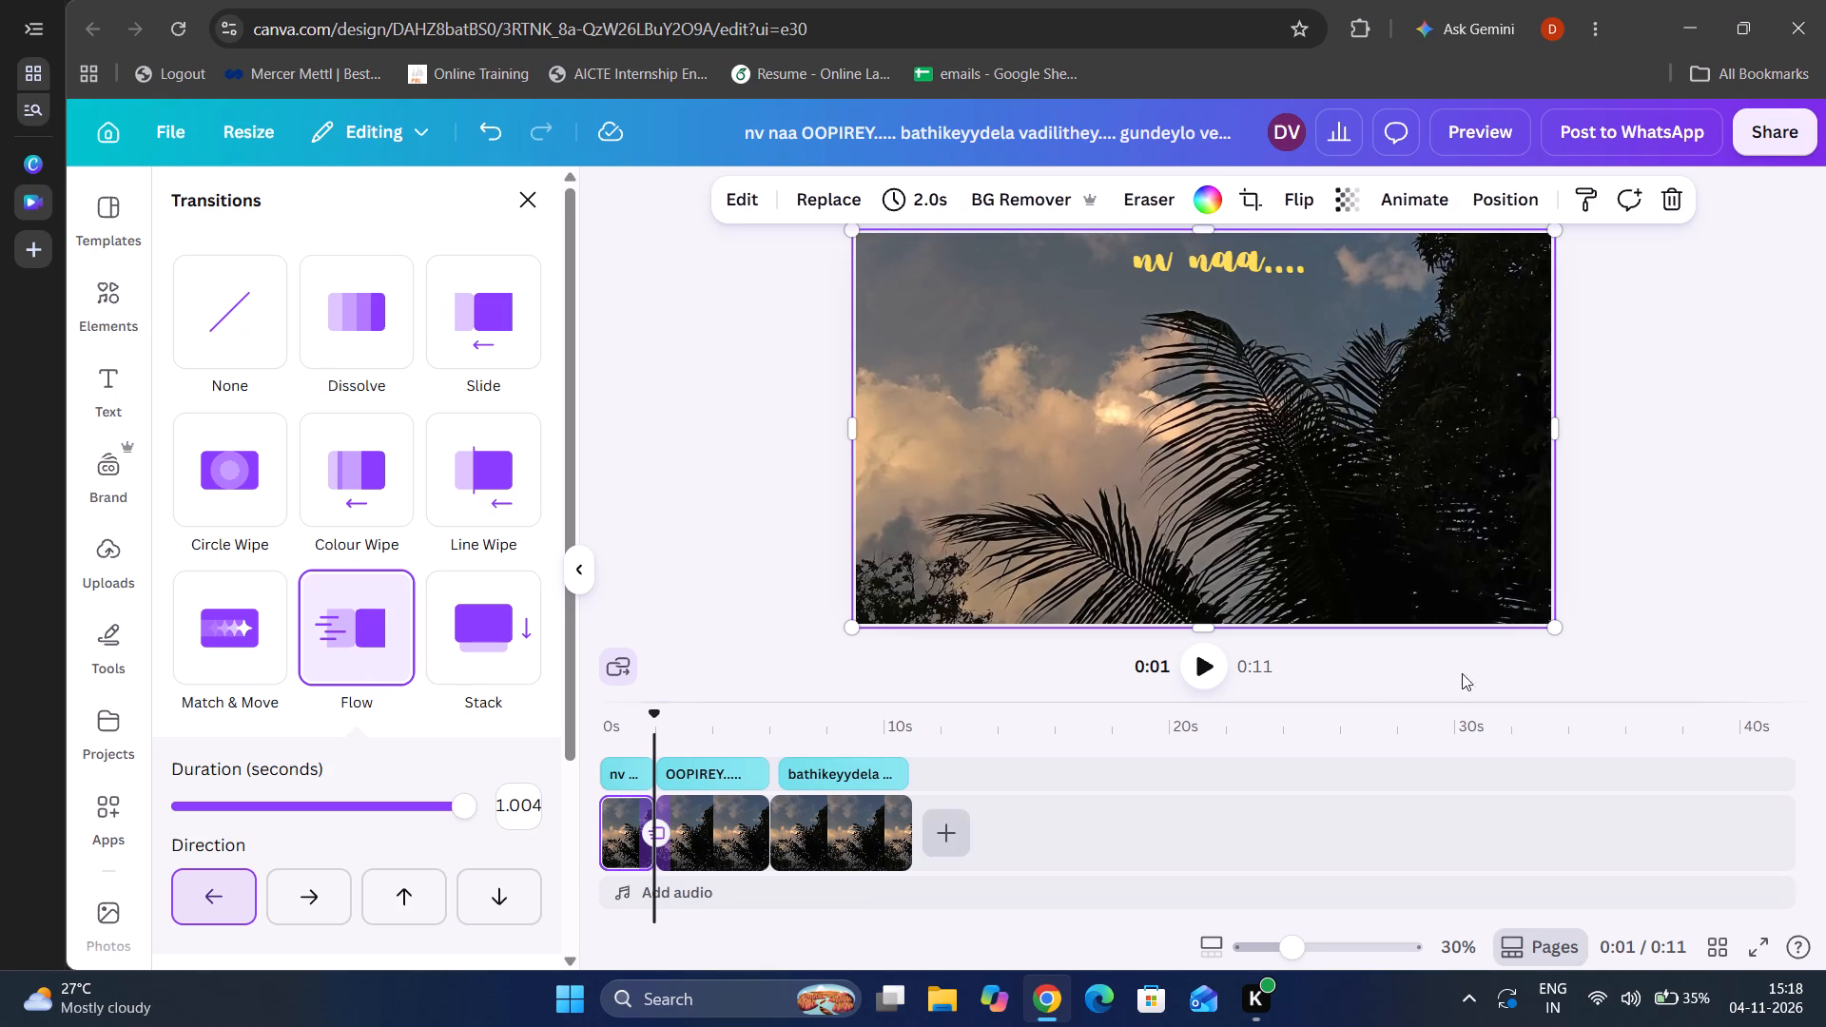
# Play the video to review the Flow transition between the first two clips.
pyautogui.click(1201, 669)
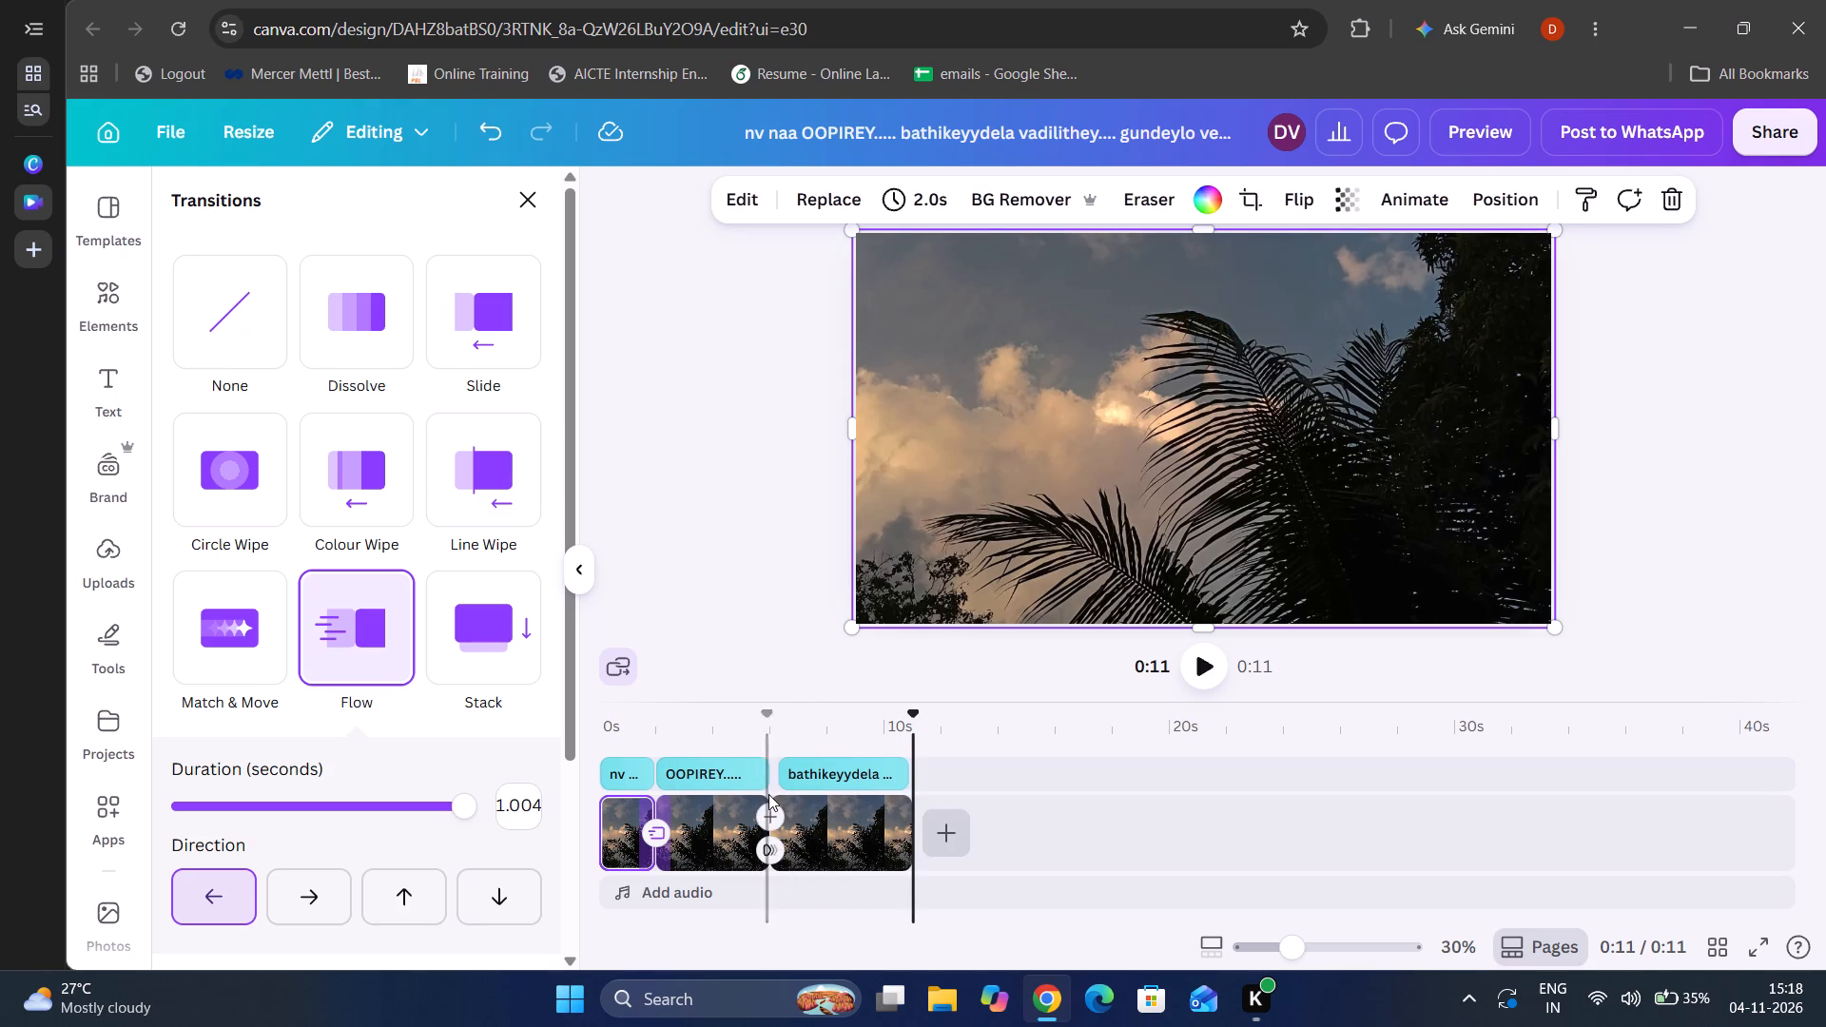
# Add a Dissolve transition between the "OOPIREY....." photo clip and the "bathikeyydela vadilithey...." photo clip.
pyautogui.click(768, 794)
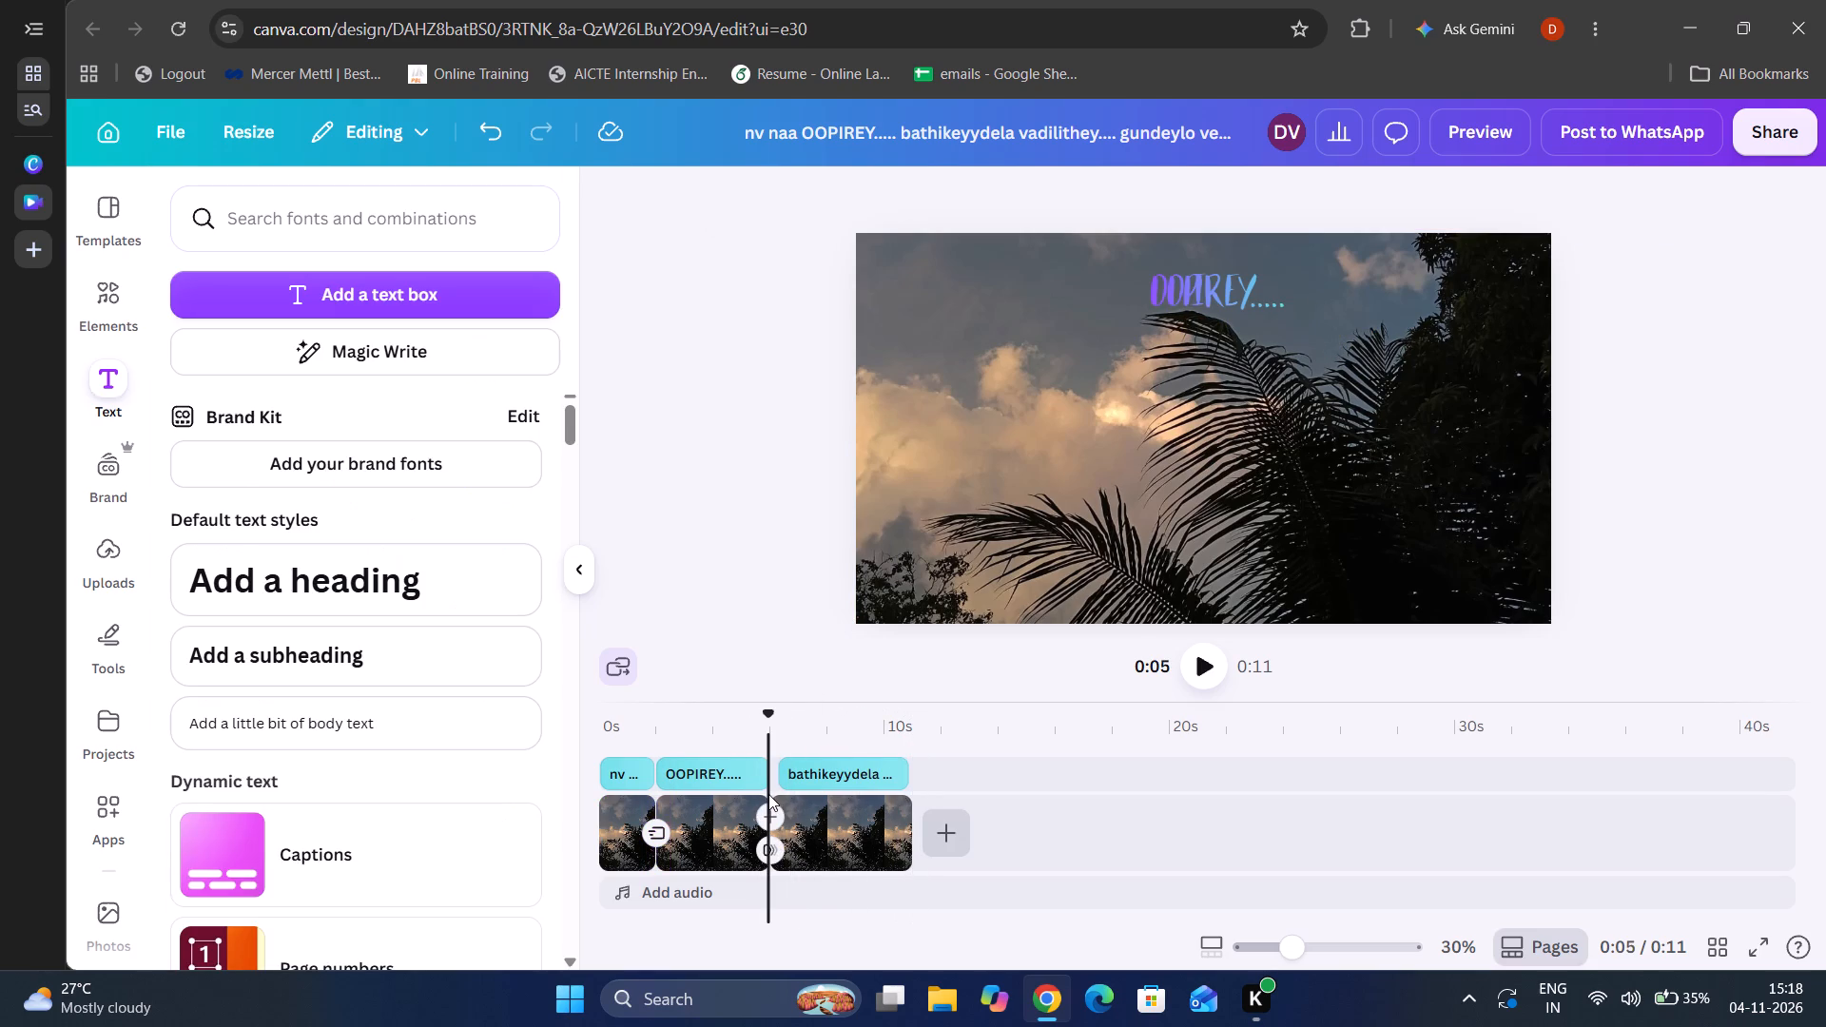
pyautogui.click(770, 848)
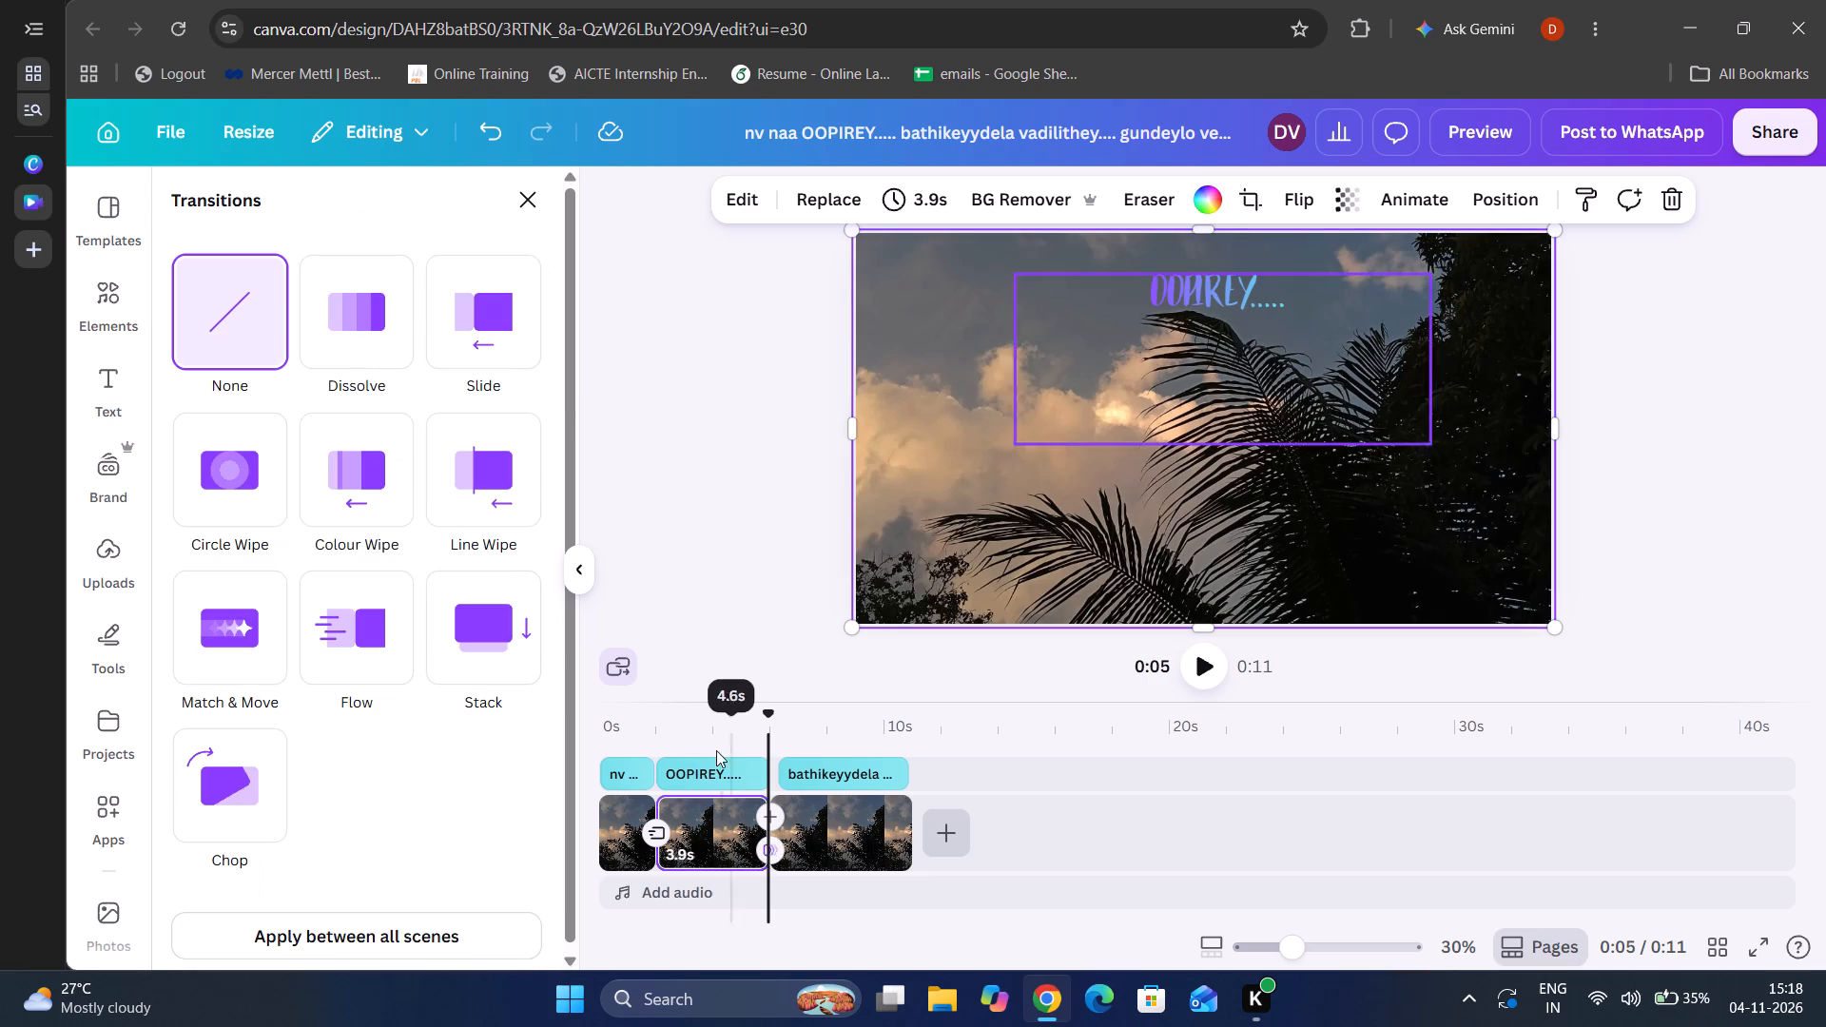
pyautogui.click(388, 329)
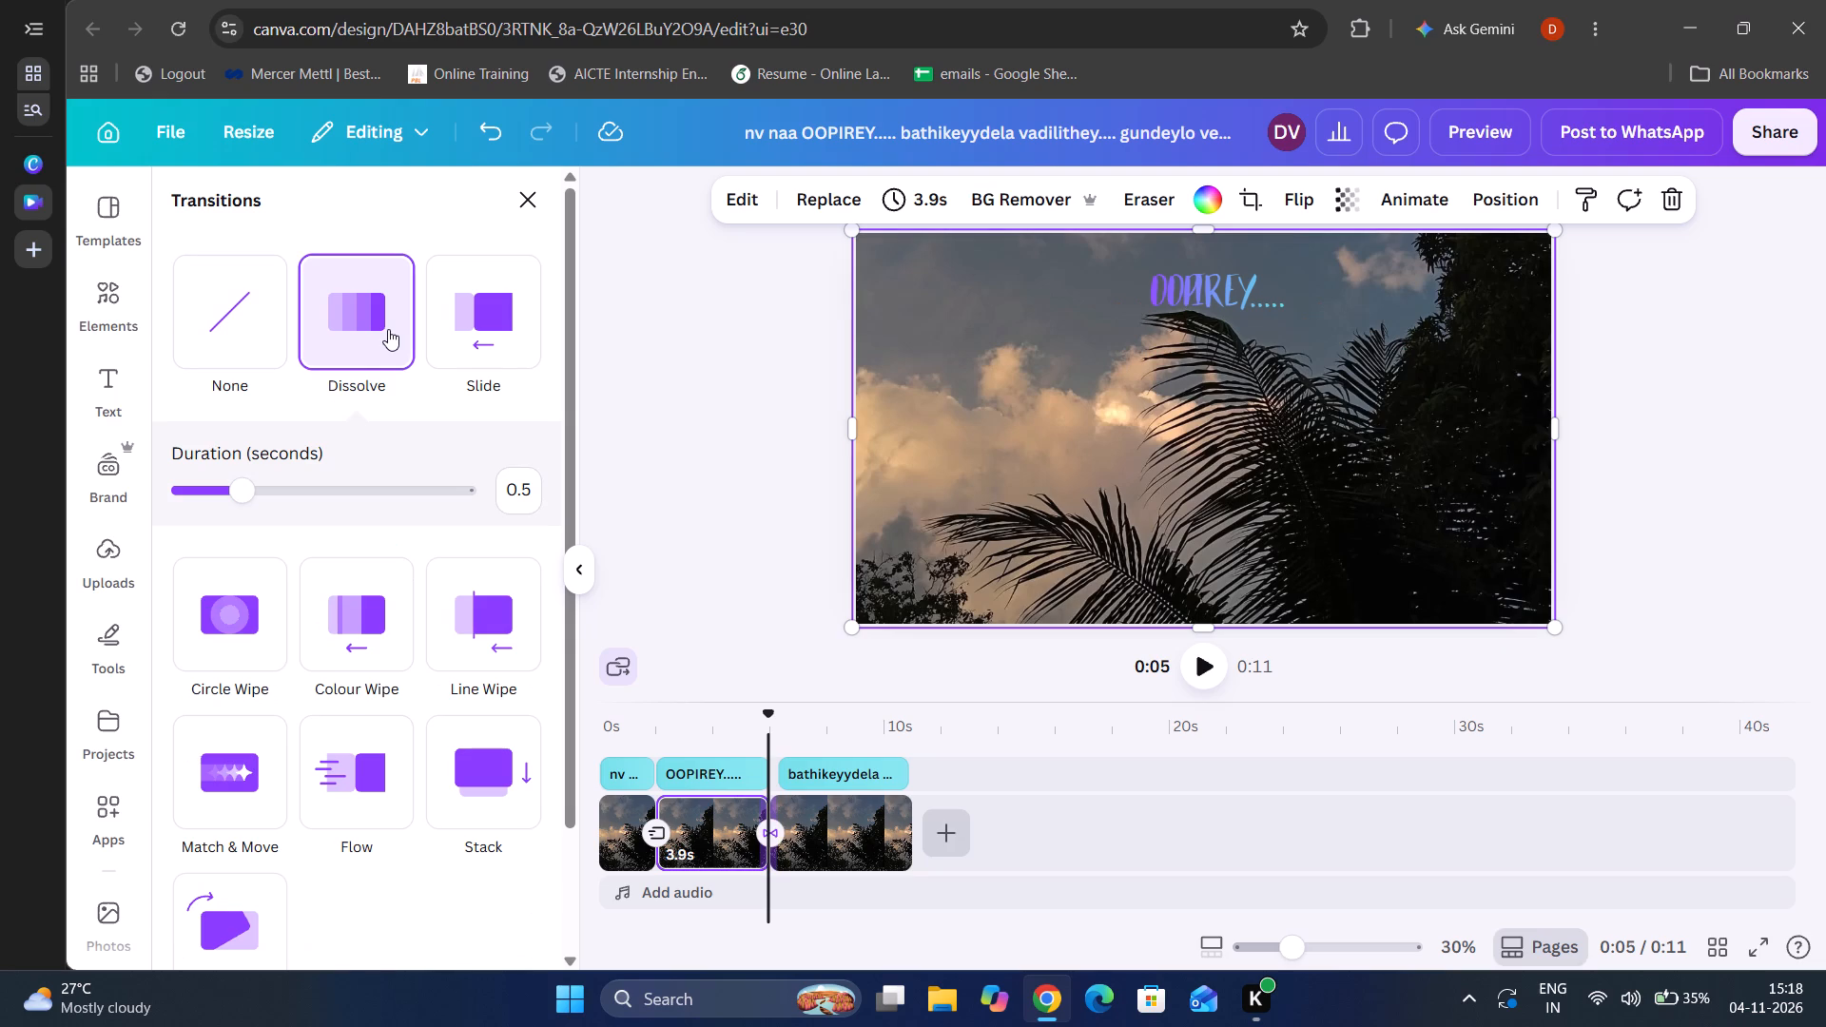
# Play the video to review the Dissolve transition and the lyric timing.
pyautogui.click(1209, 671)
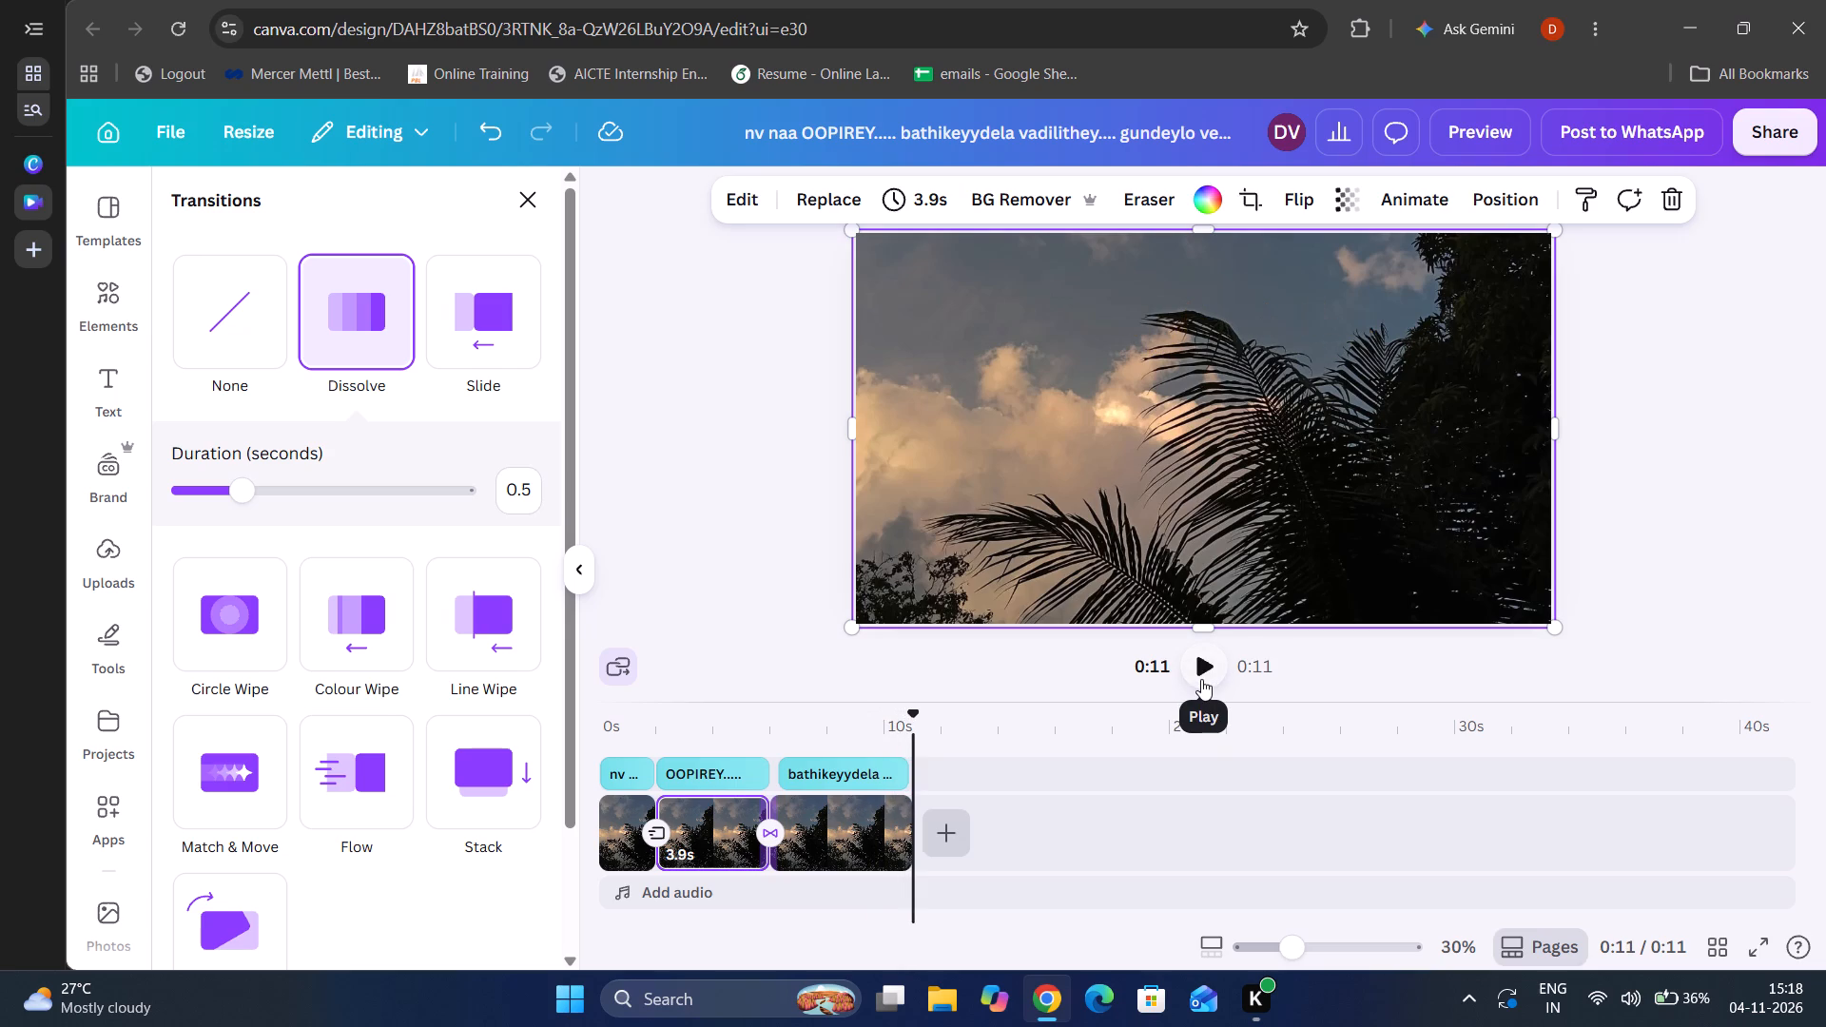
pyautogui.click(1201, 678)
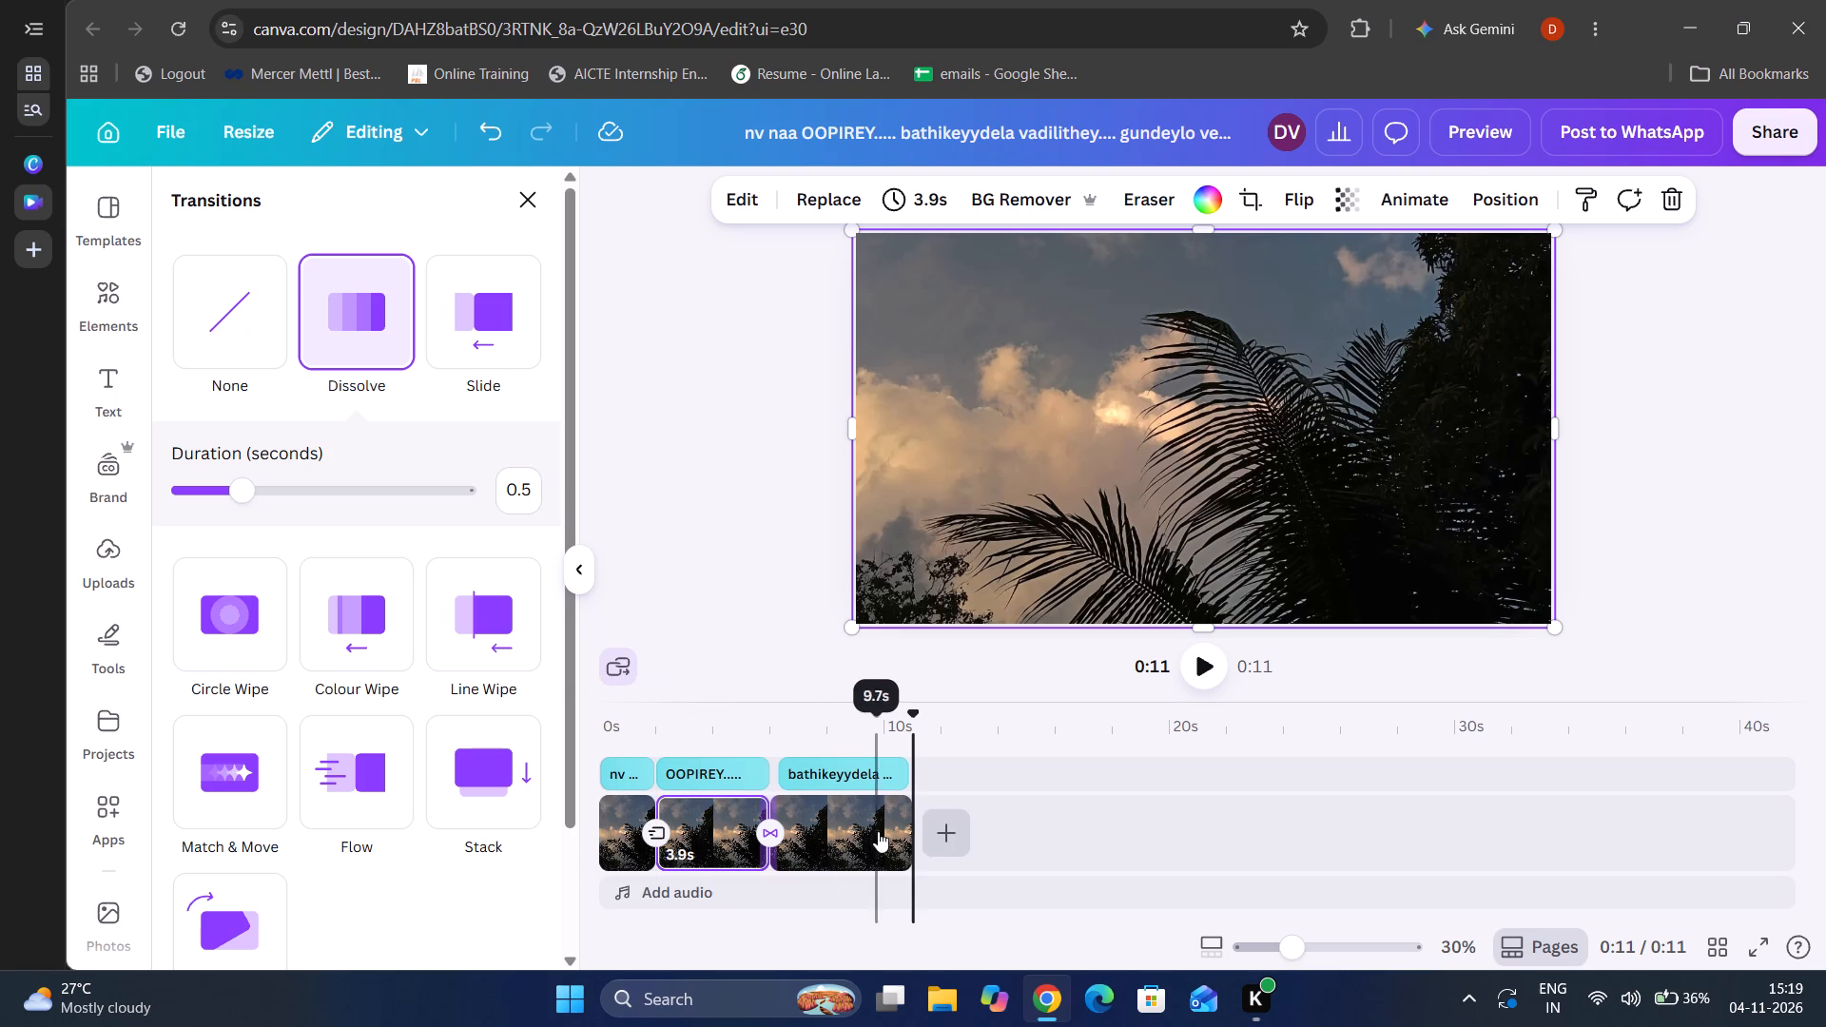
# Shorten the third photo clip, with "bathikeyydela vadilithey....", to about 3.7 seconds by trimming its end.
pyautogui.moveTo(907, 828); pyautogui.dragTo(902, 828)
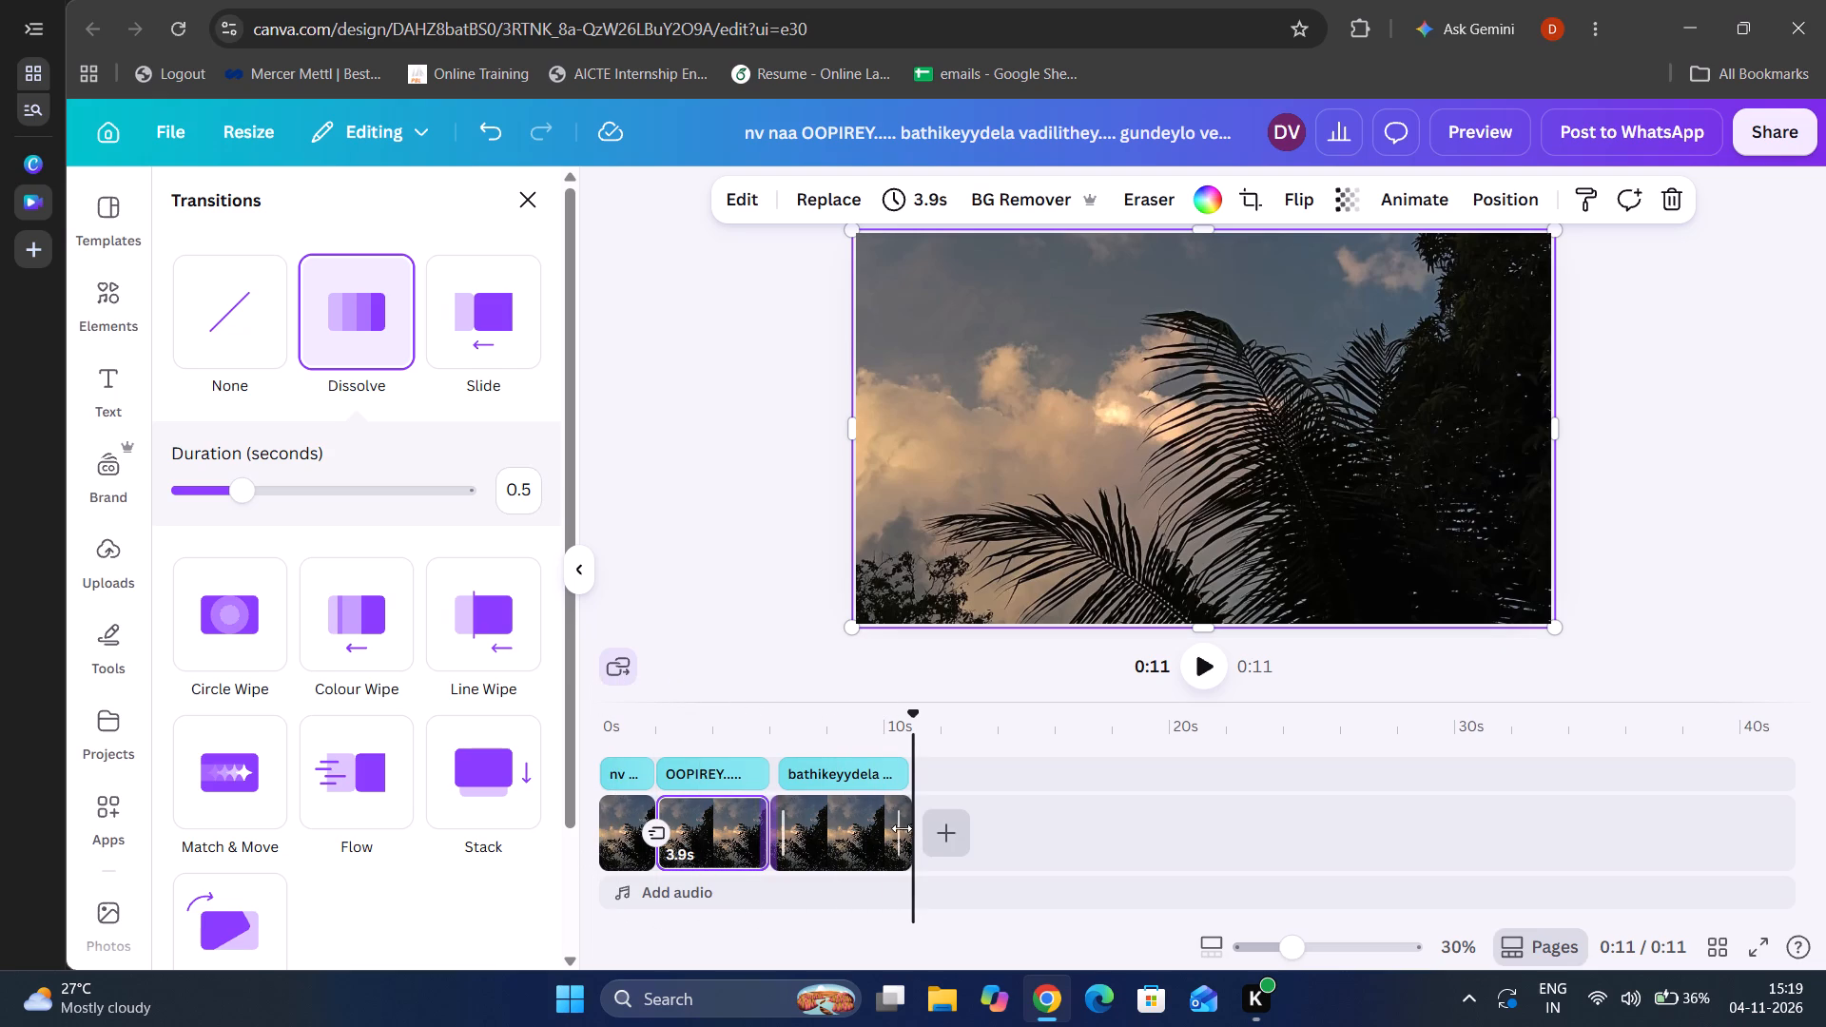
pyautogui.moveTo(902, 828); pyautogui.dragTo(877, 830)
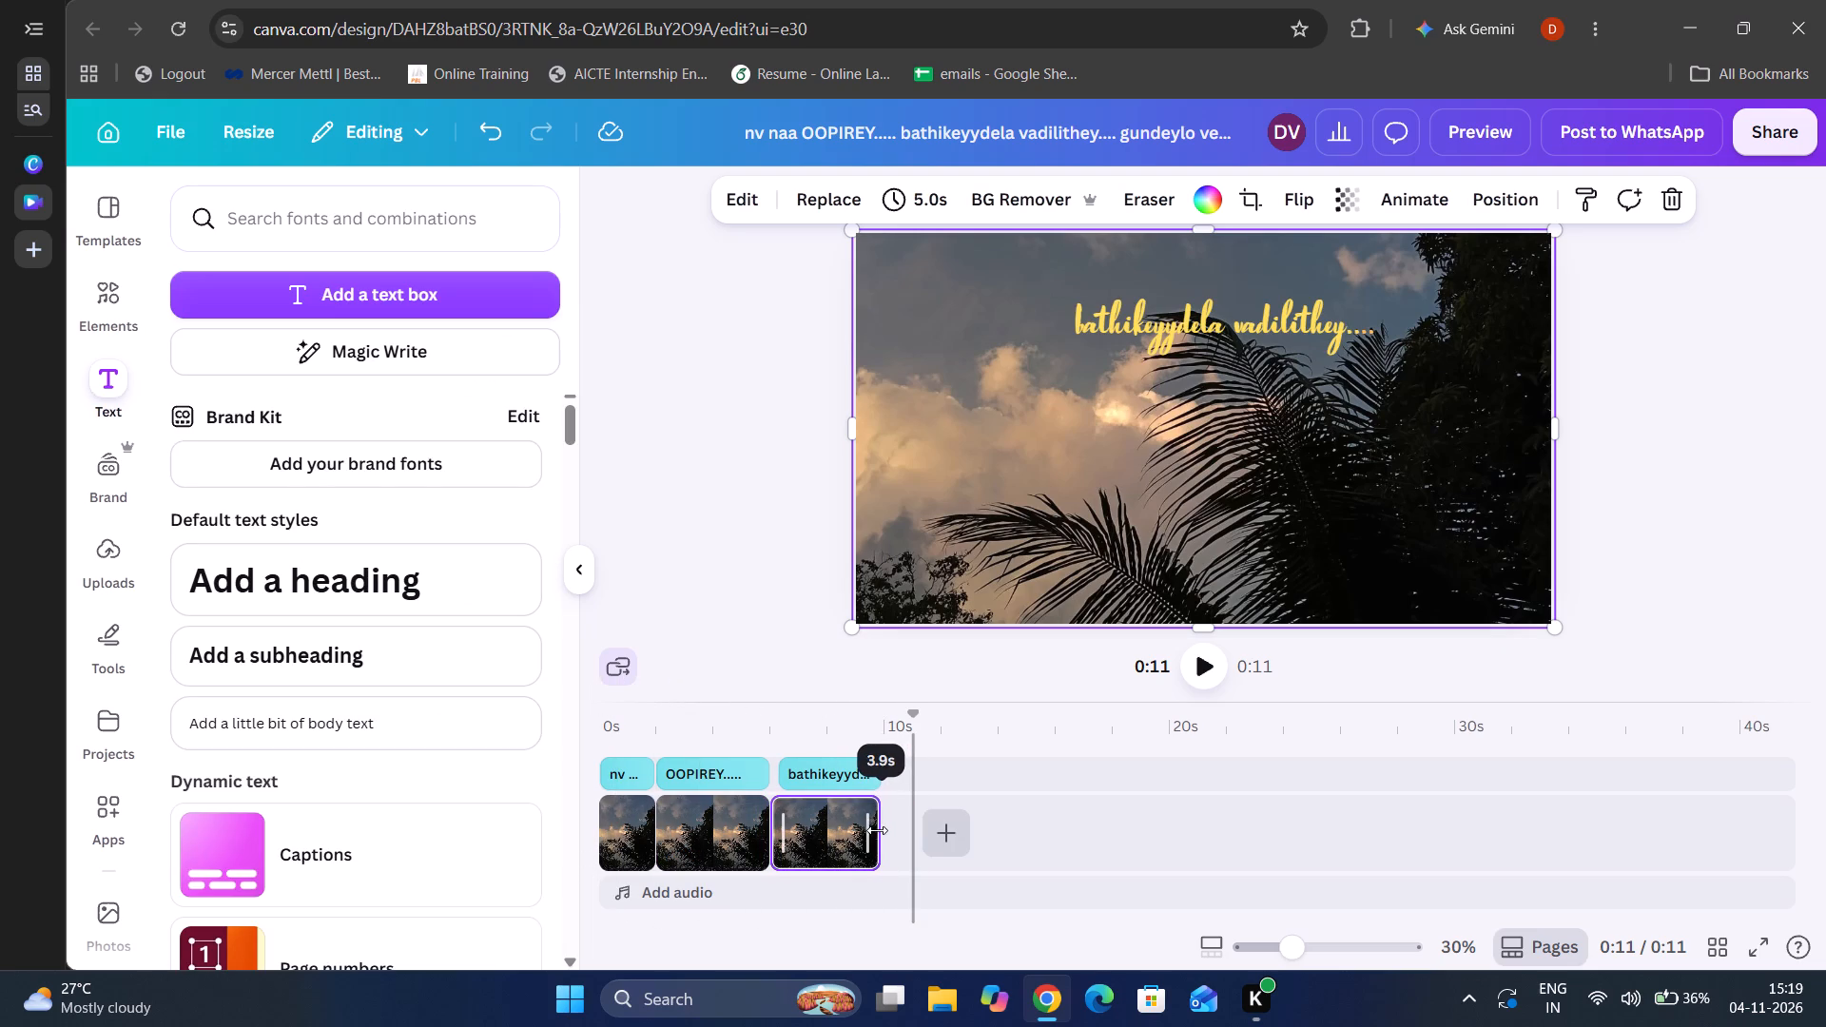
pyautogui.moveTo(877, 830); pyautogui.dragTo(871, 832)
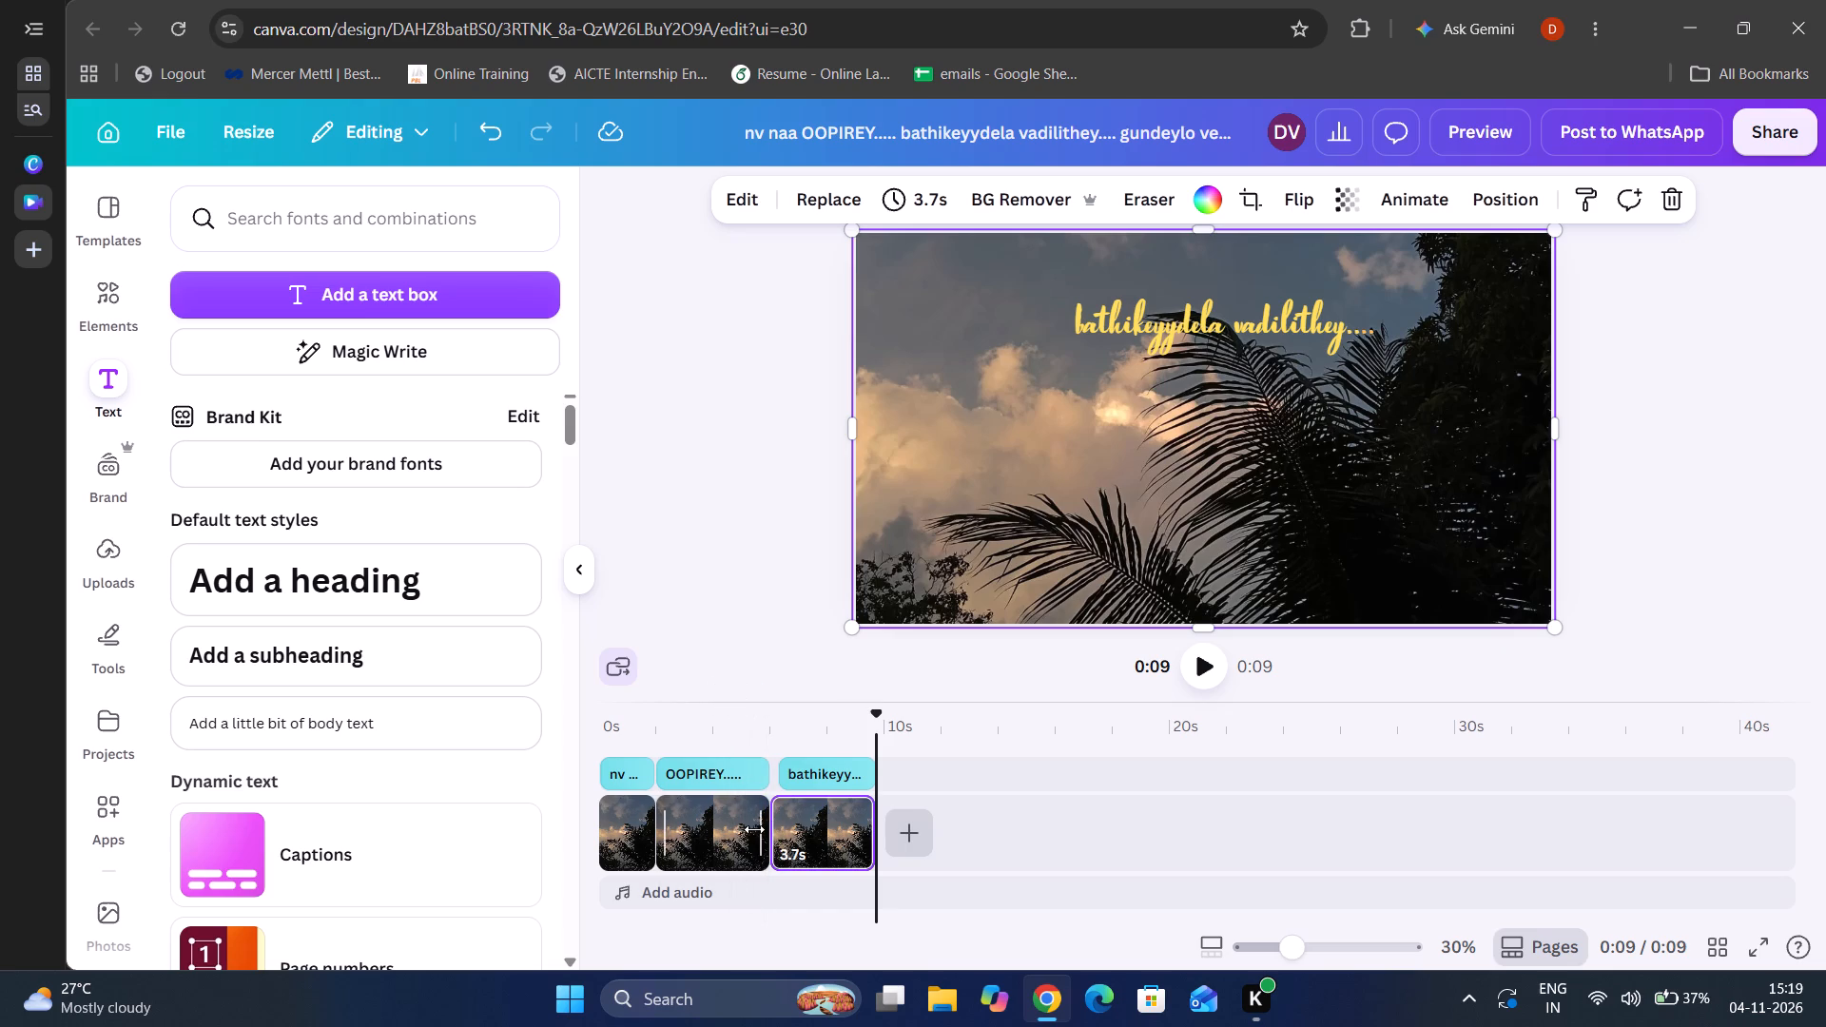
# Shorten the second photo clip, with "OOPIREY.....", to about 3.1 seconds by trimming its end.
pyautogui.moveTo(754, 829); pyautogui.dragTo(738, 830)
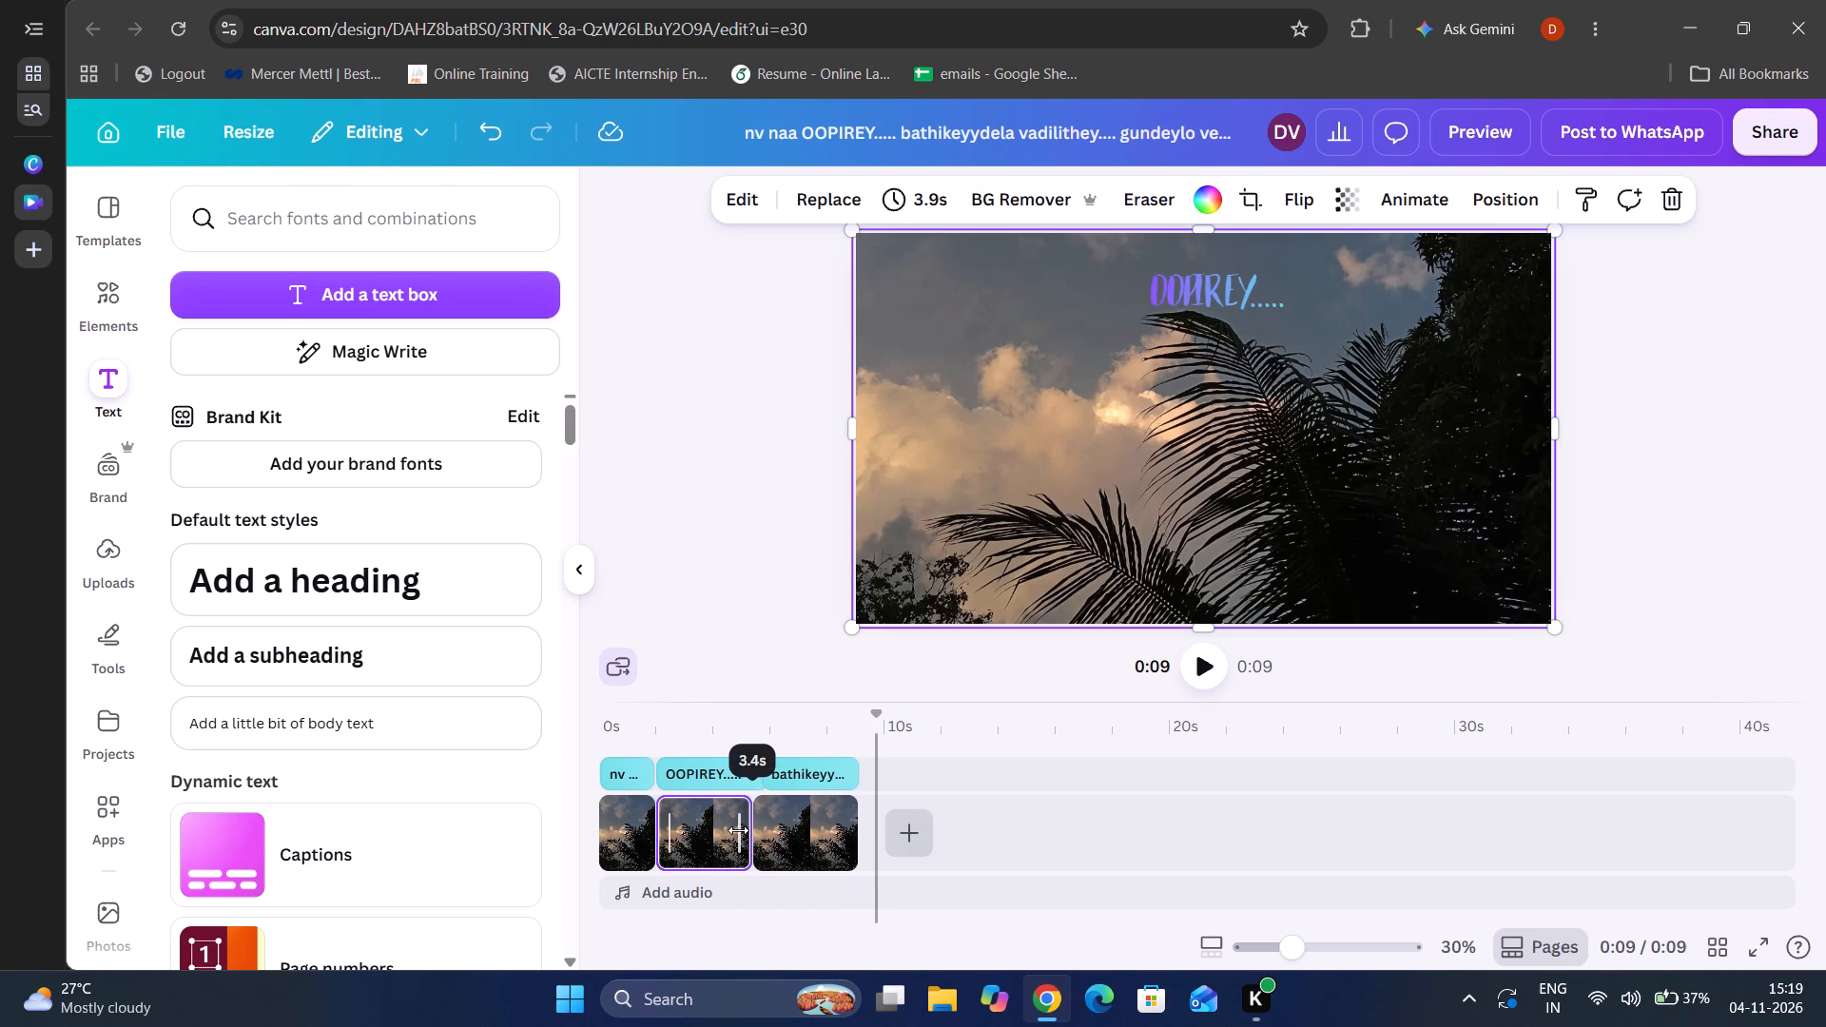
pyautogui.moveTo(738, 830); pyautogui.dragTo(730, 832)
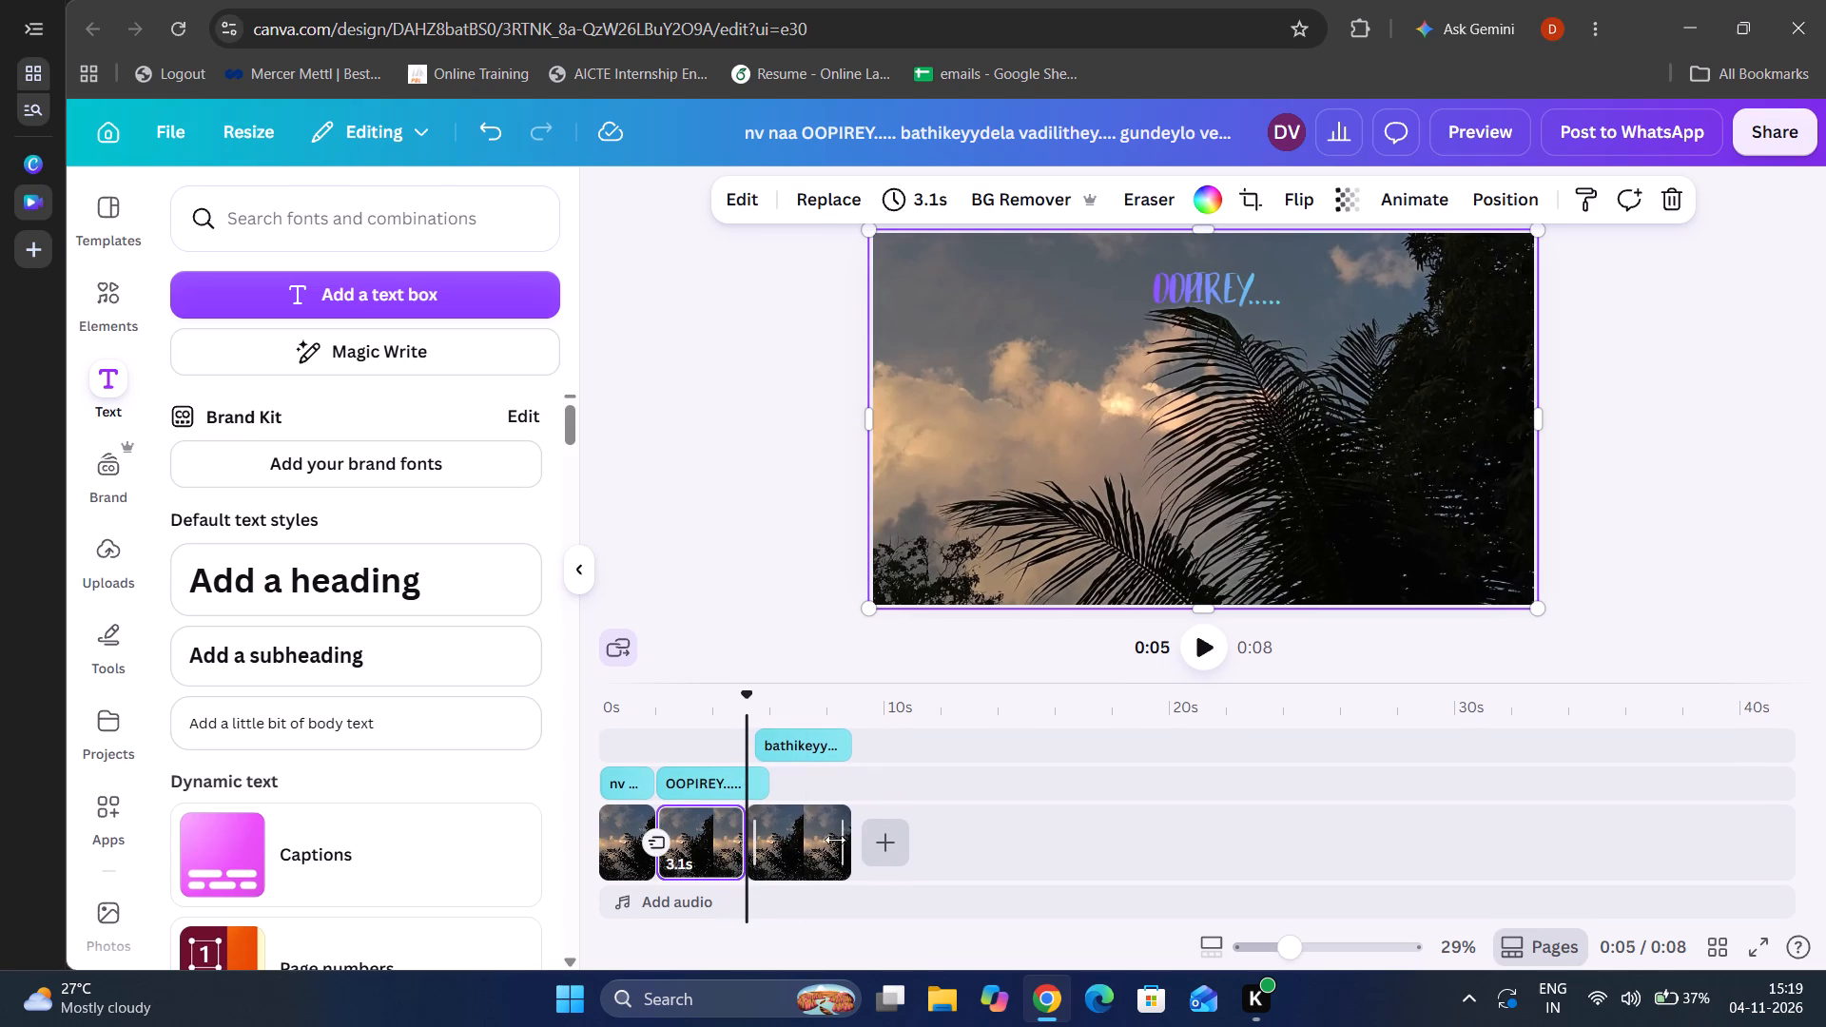
# Trim the end of the third photo clip, with "bathikeyydela vadilithey....", to about 2.9 seconds.
pyautogui.moveTo(841, 841); pyautogui.dragTo(820, 846)
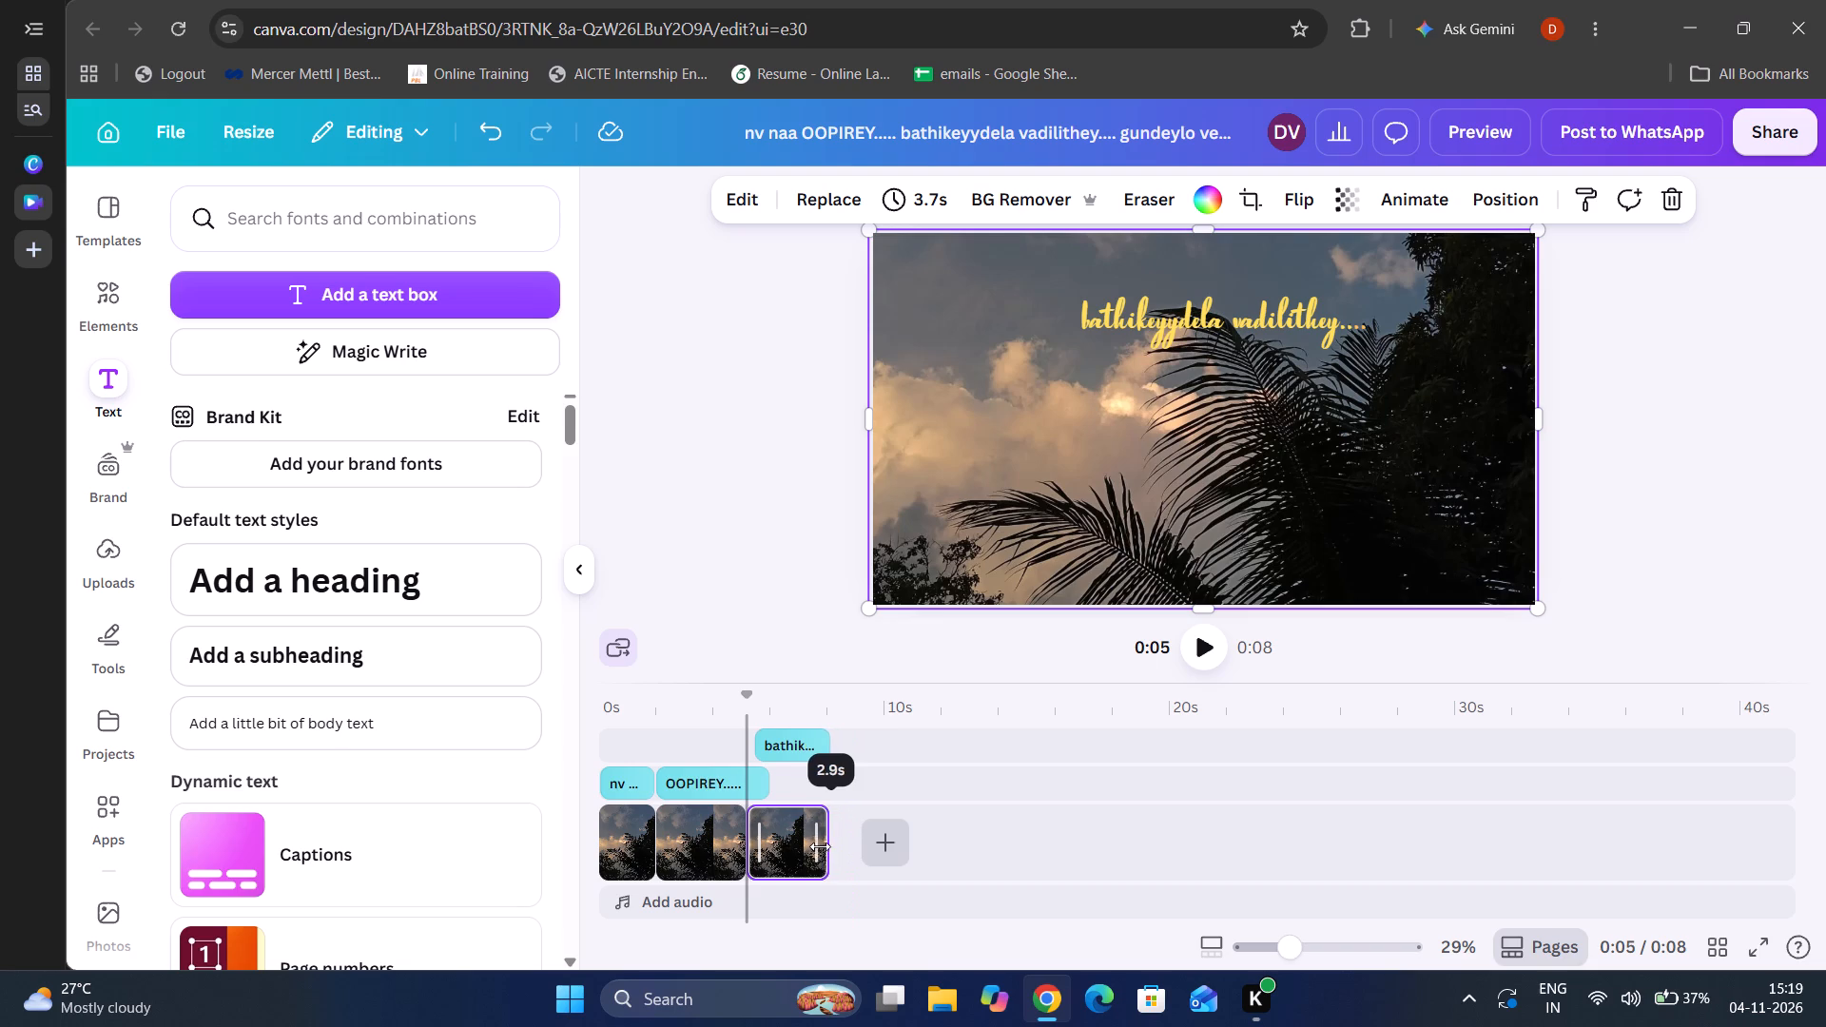
pyautogui.moveTo(820, 846); pyautogui.dragTo(811, 849)
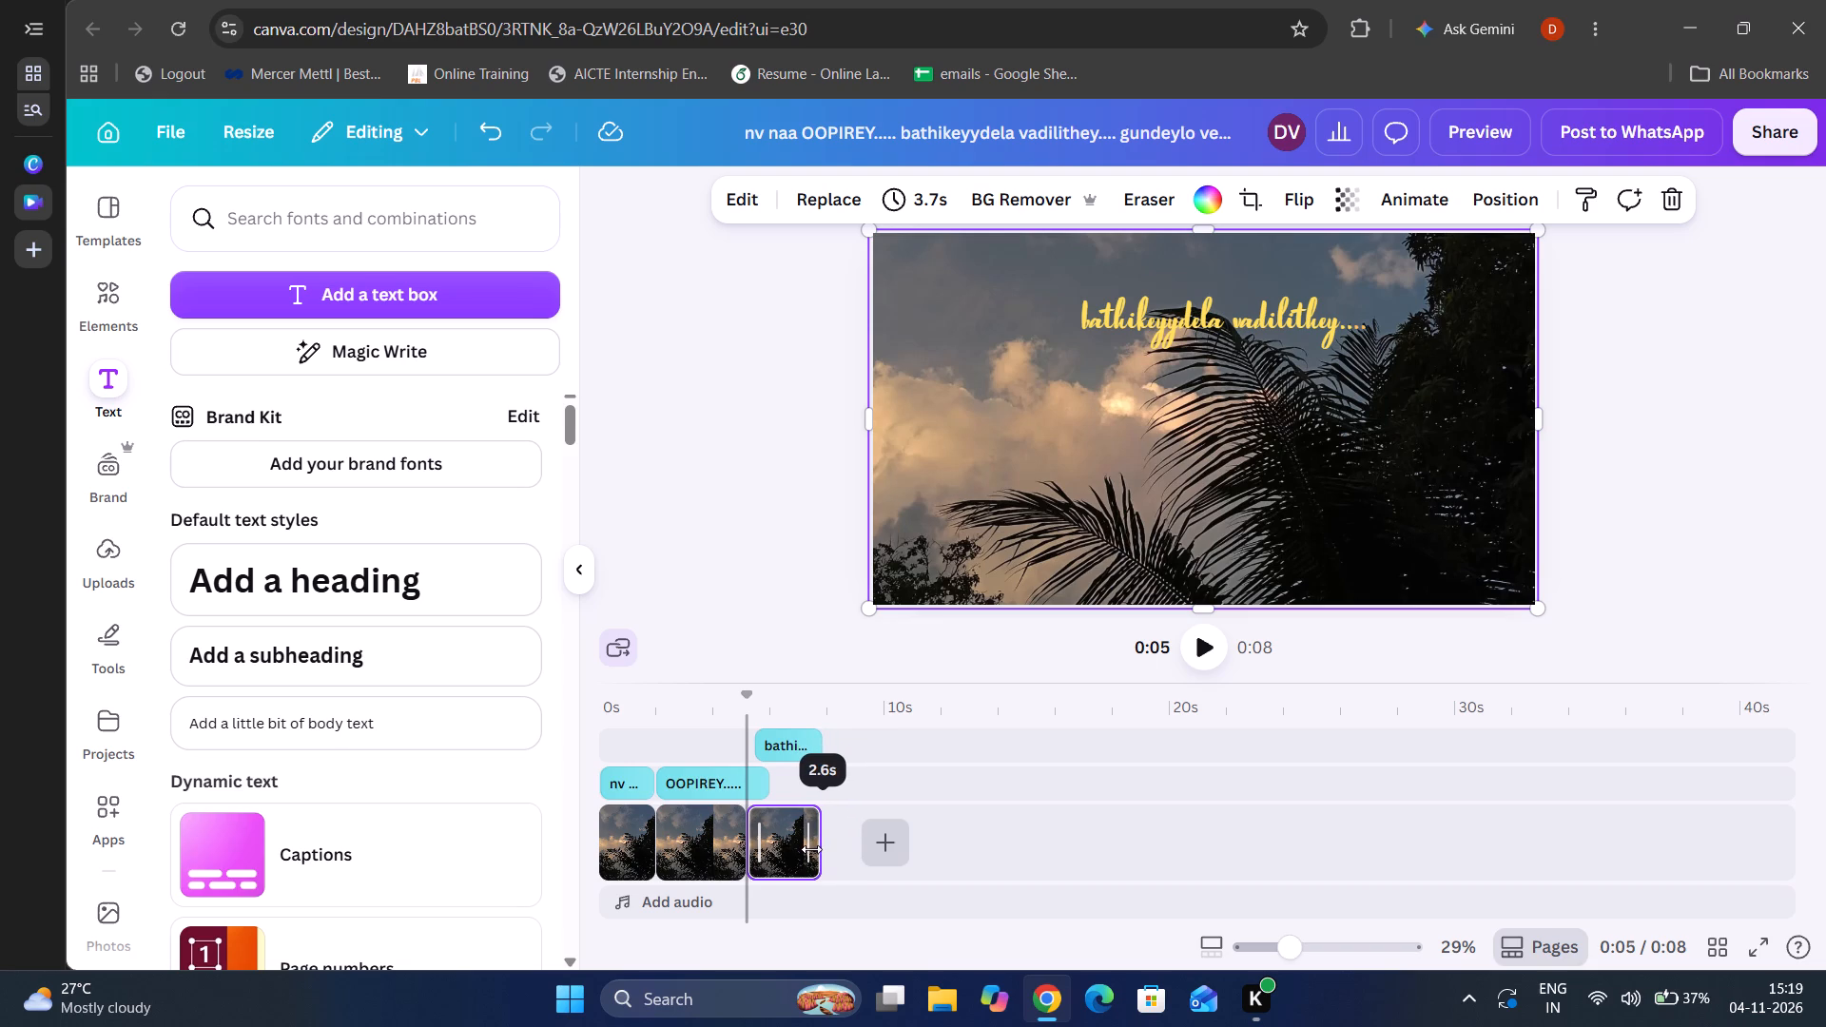
pyautogui.moveTo(811, 849); pyautogui.dragTo(819, 845)
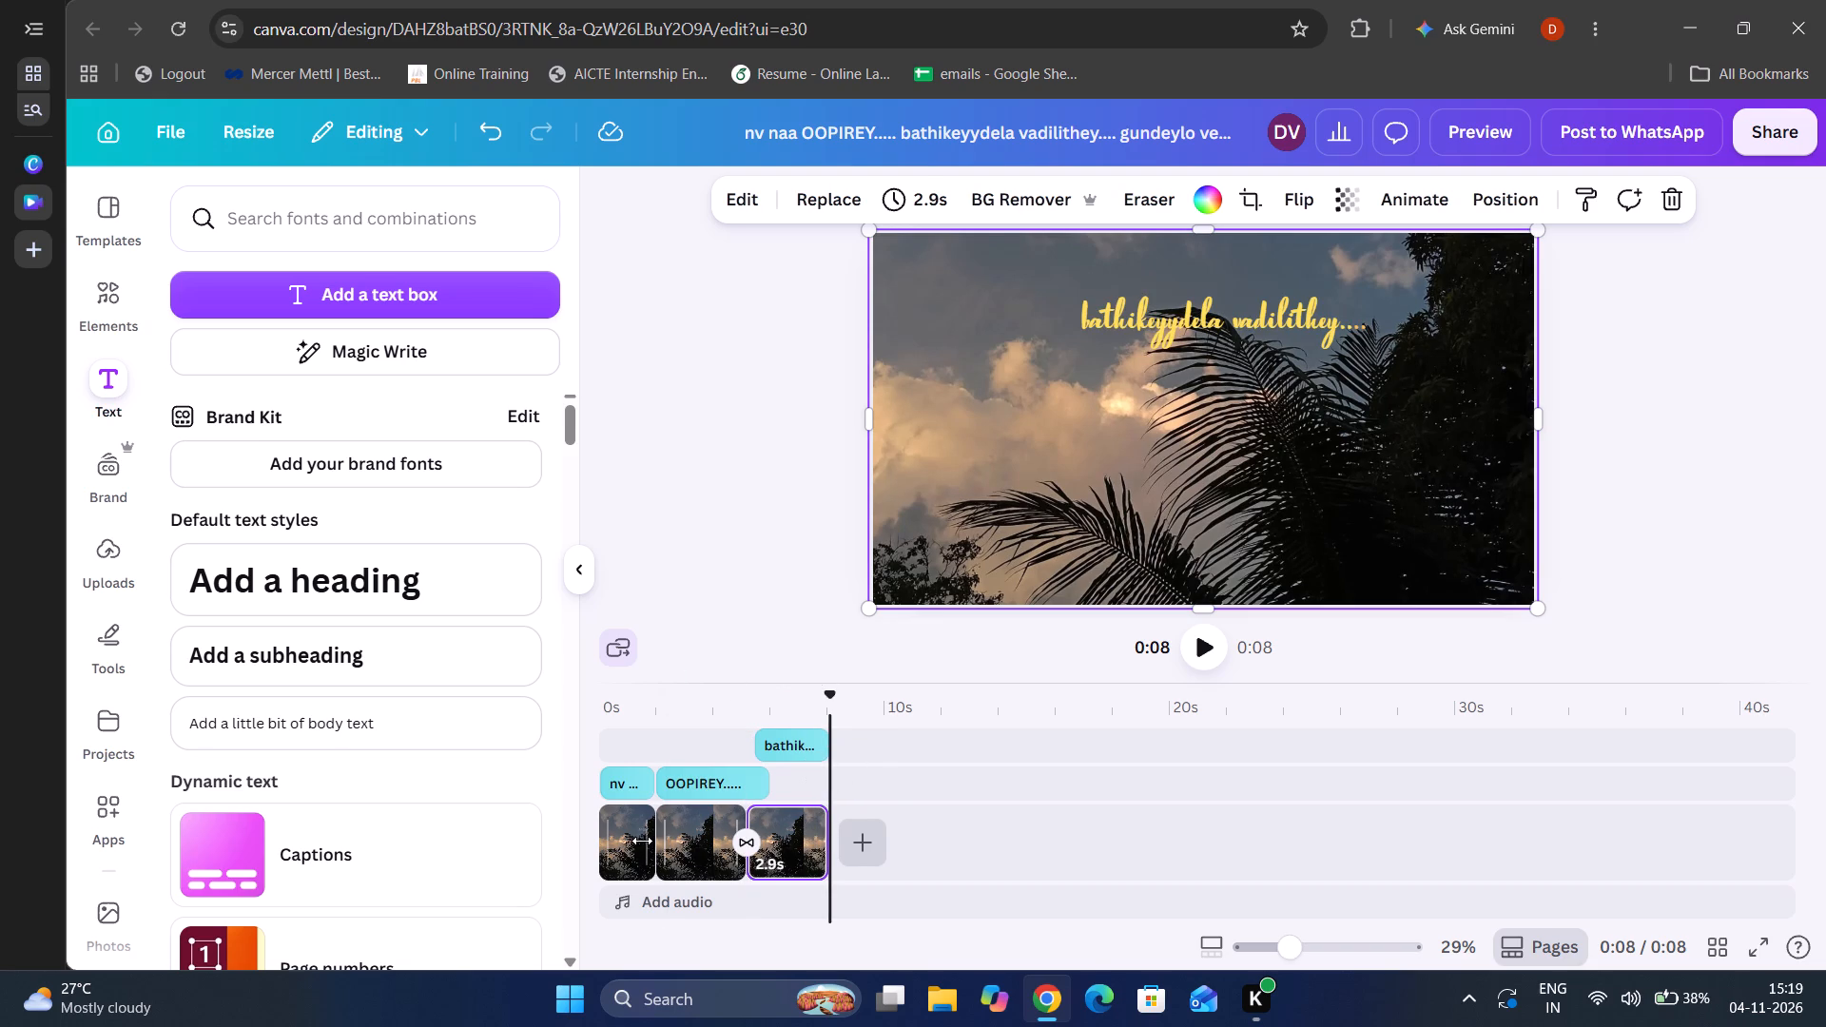
# Trim the end of the first photo clip, with "nv naa....", to about 0.8 seconds.
pyautogui.click(642, 838)
pyautogui.moveTo(642, 838); pyautogui.dragTo(636, 838)
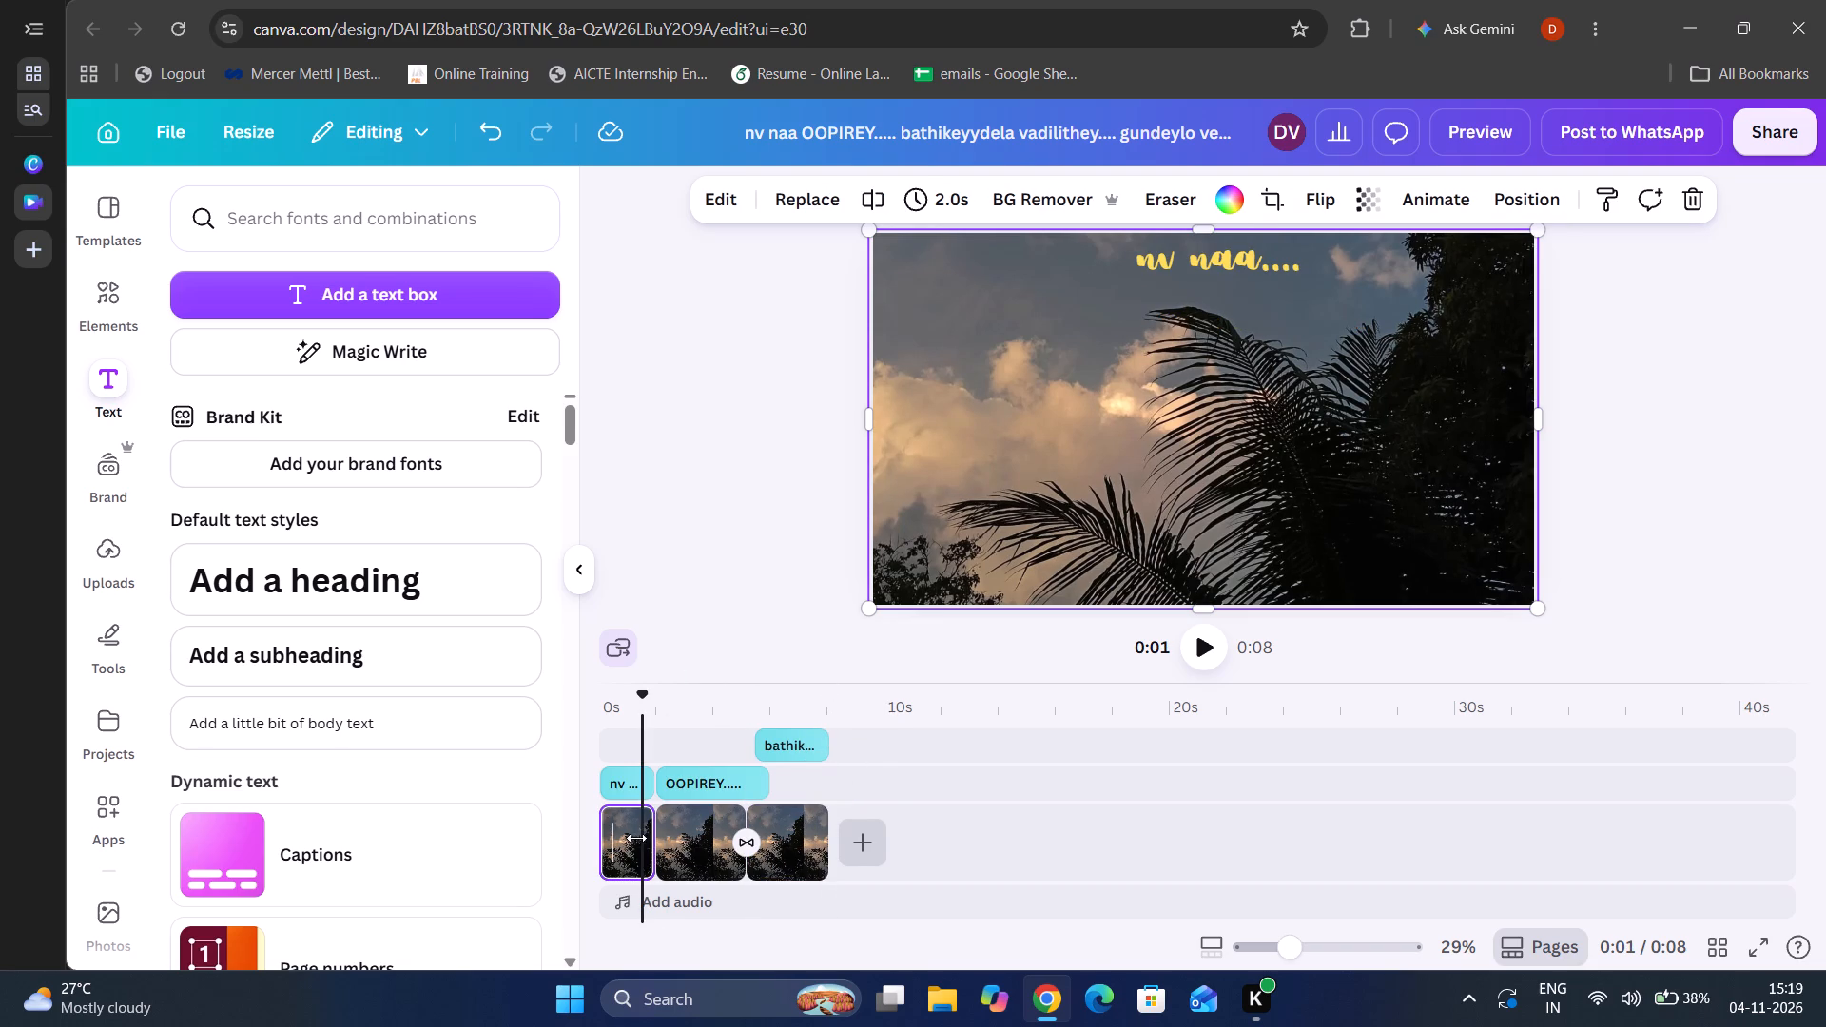
pyautogui.moveTo(636, 838); pyautogui.dragTo(618, 838)
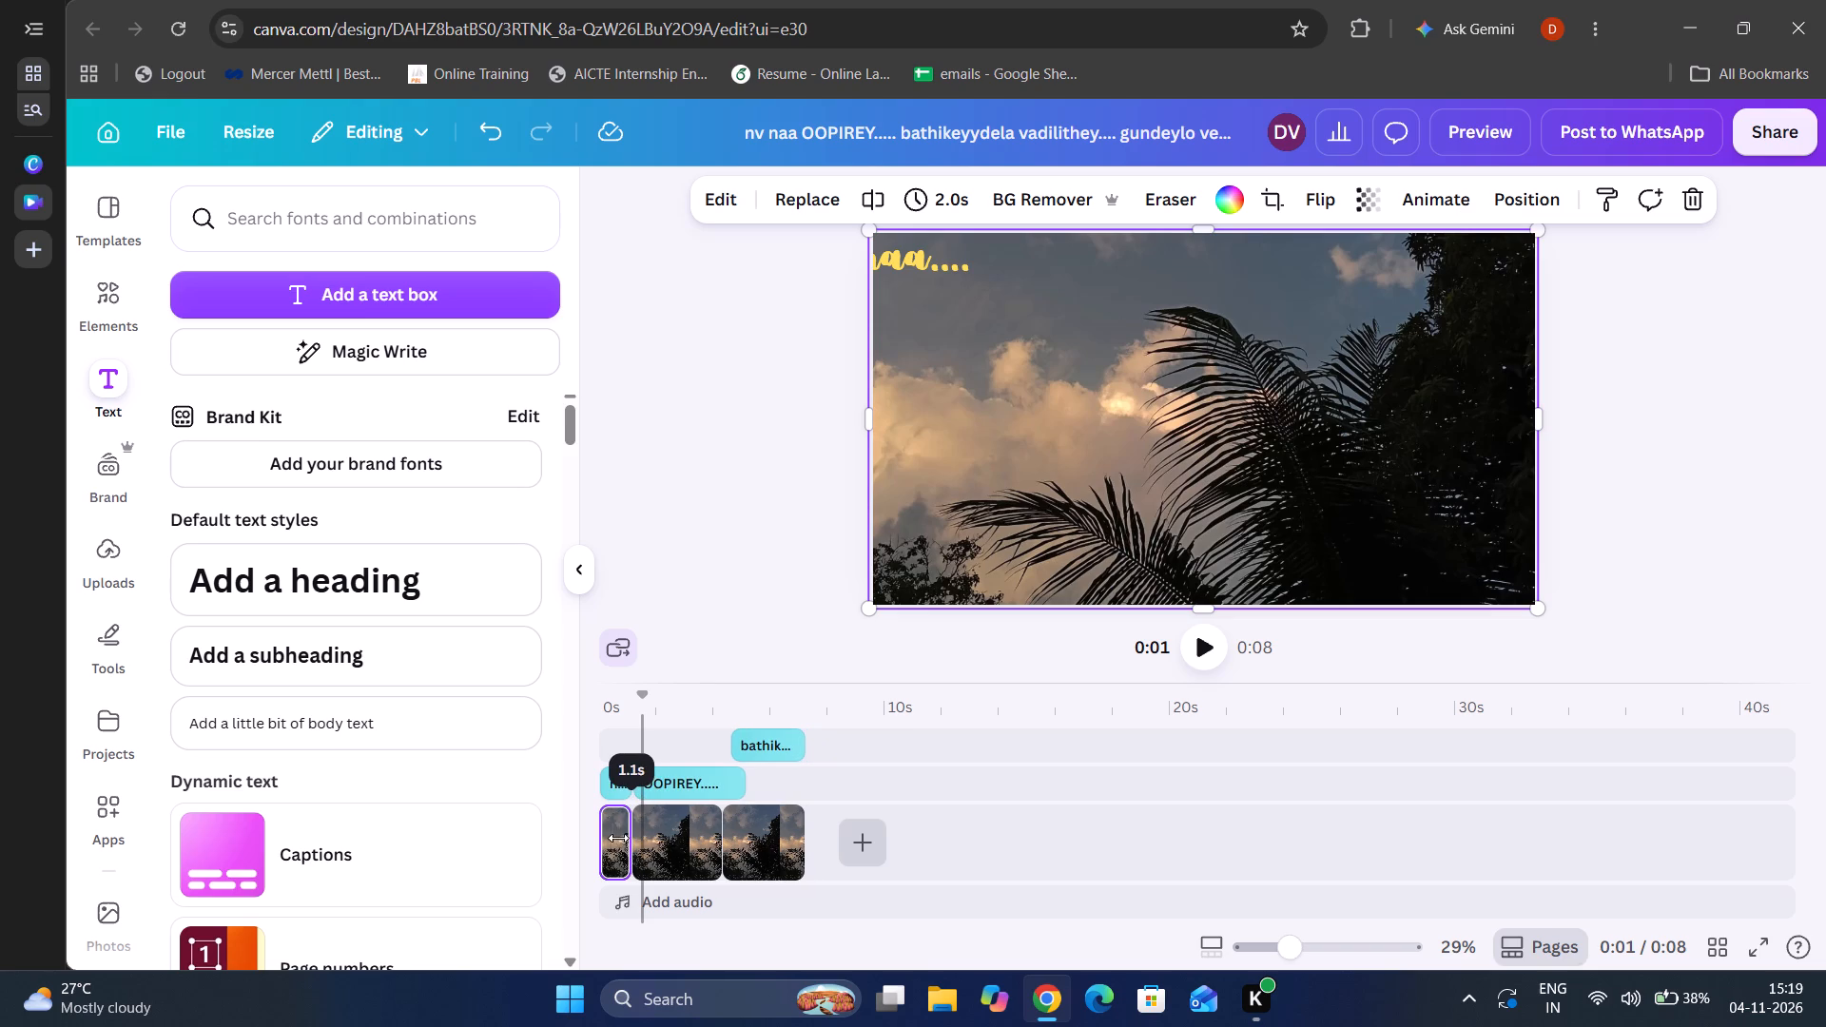
pyautogui.moveTo(618, 838); pyautogui.dragTo(607, 838)
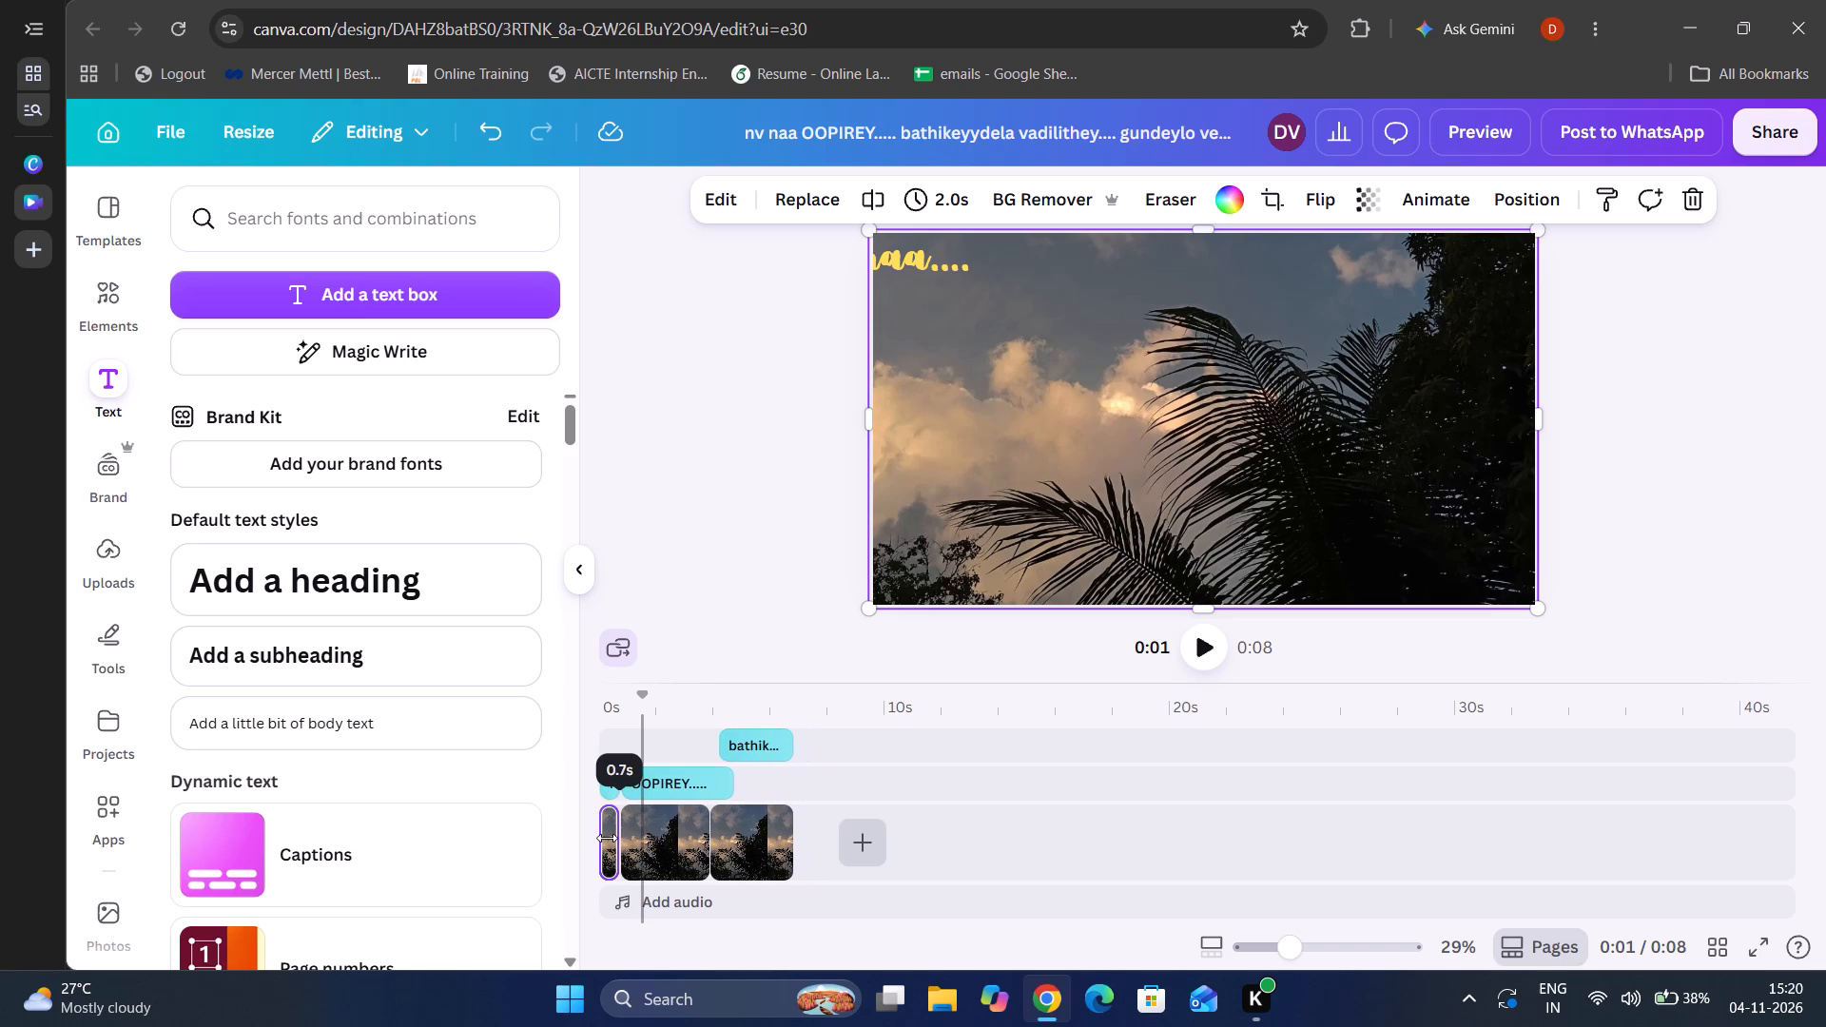
pyautogui.moveTo(607, 838); pyautogui.dragTo(603, 840)
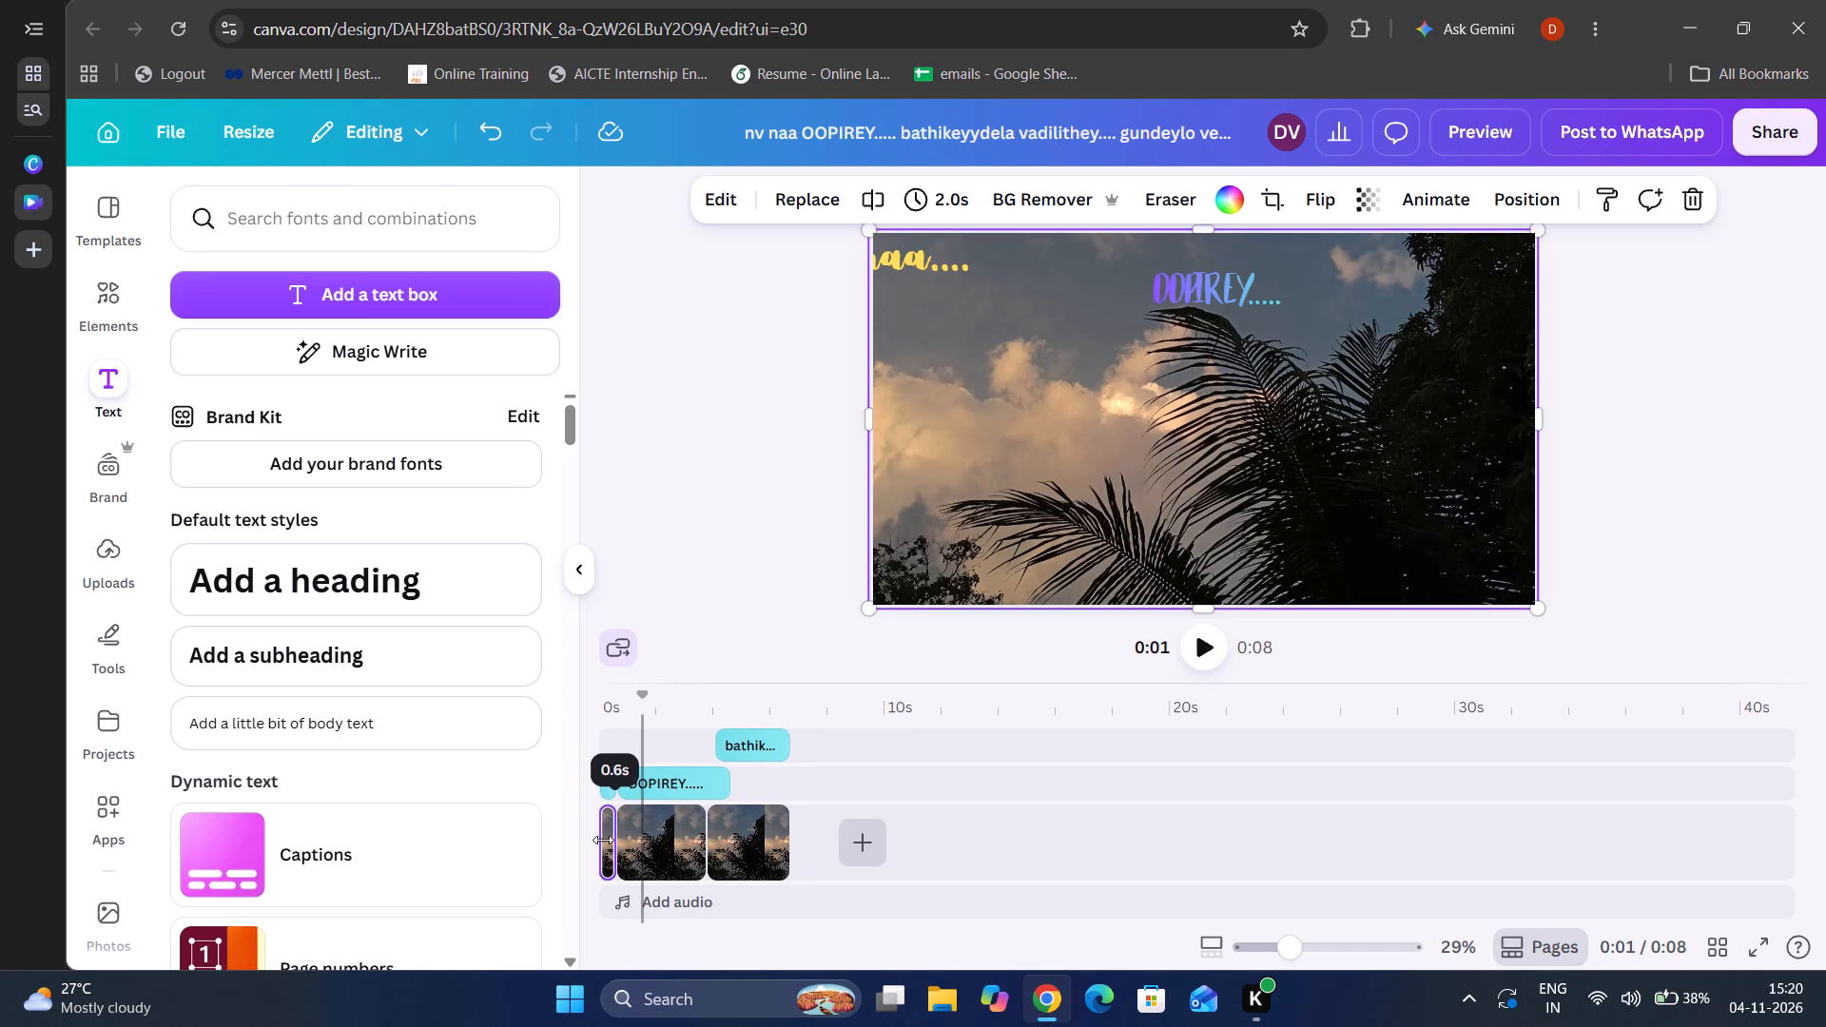
pyautogui.moveTo(603, 840); pyautogui.dragTo(611, 842)
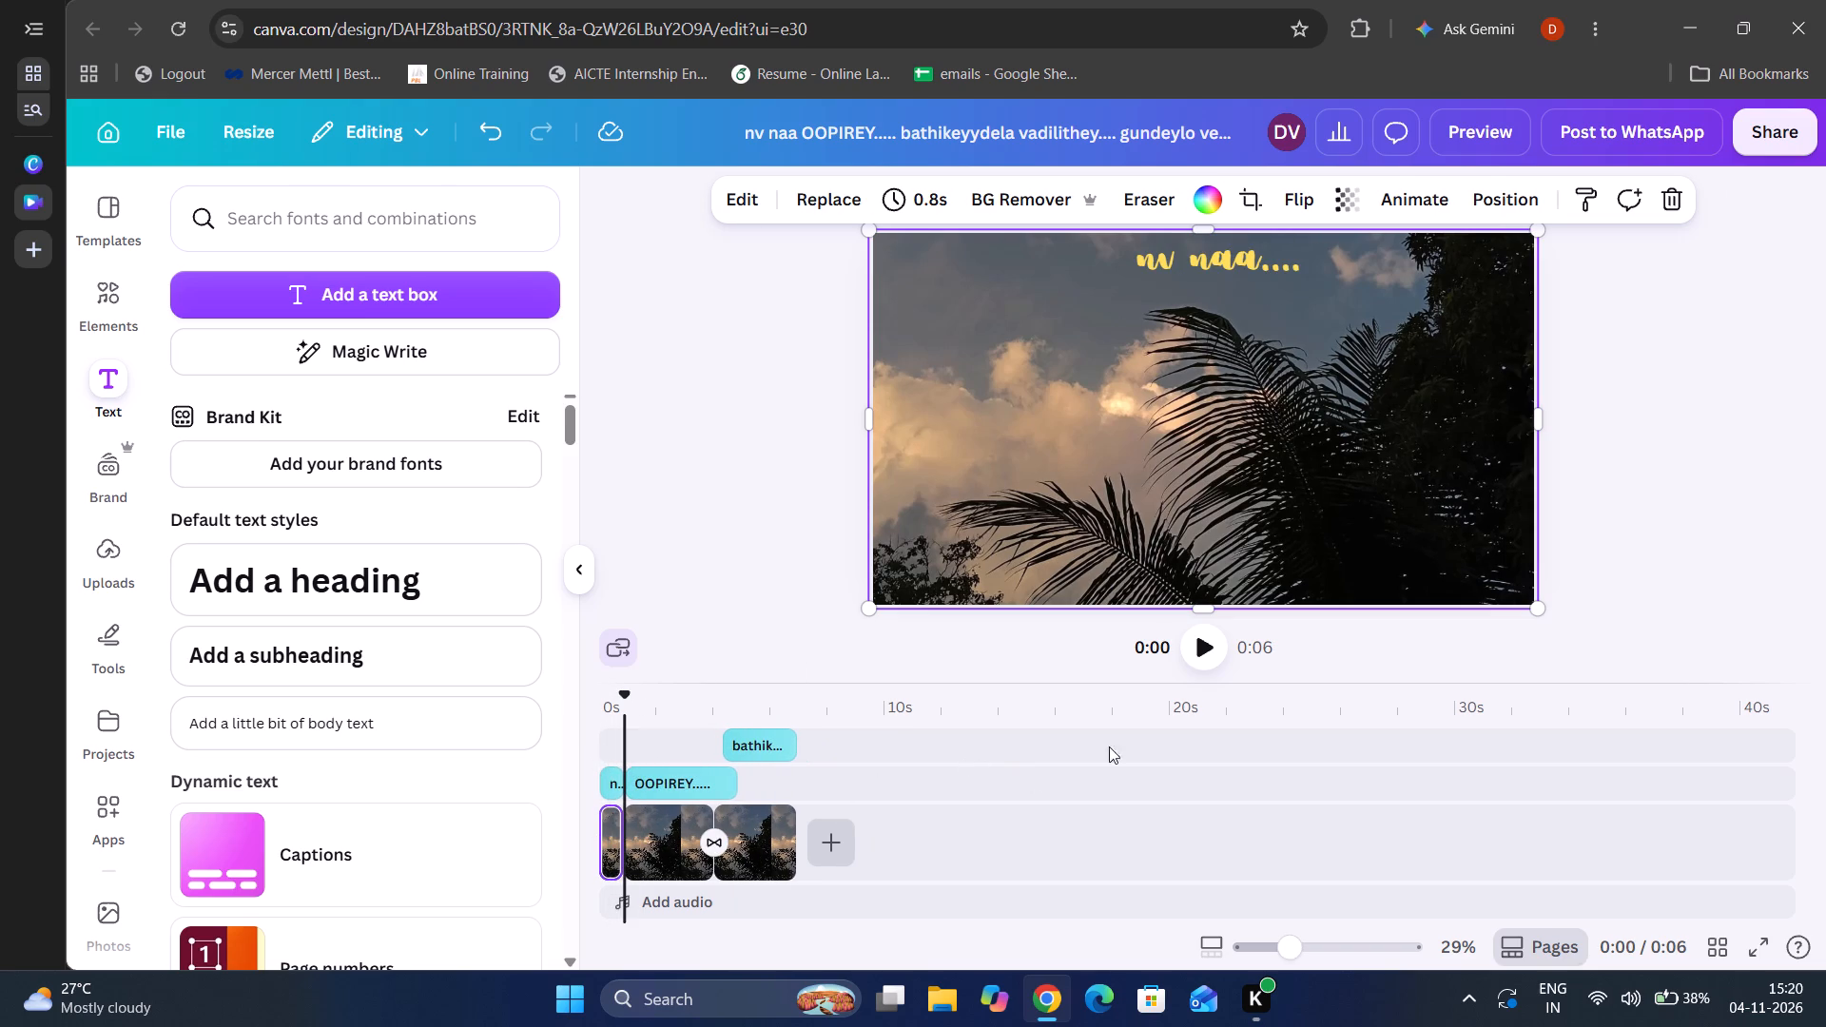
# Play the video to check the timing of the shortened clips.
pyautogui.click(1204, 650)
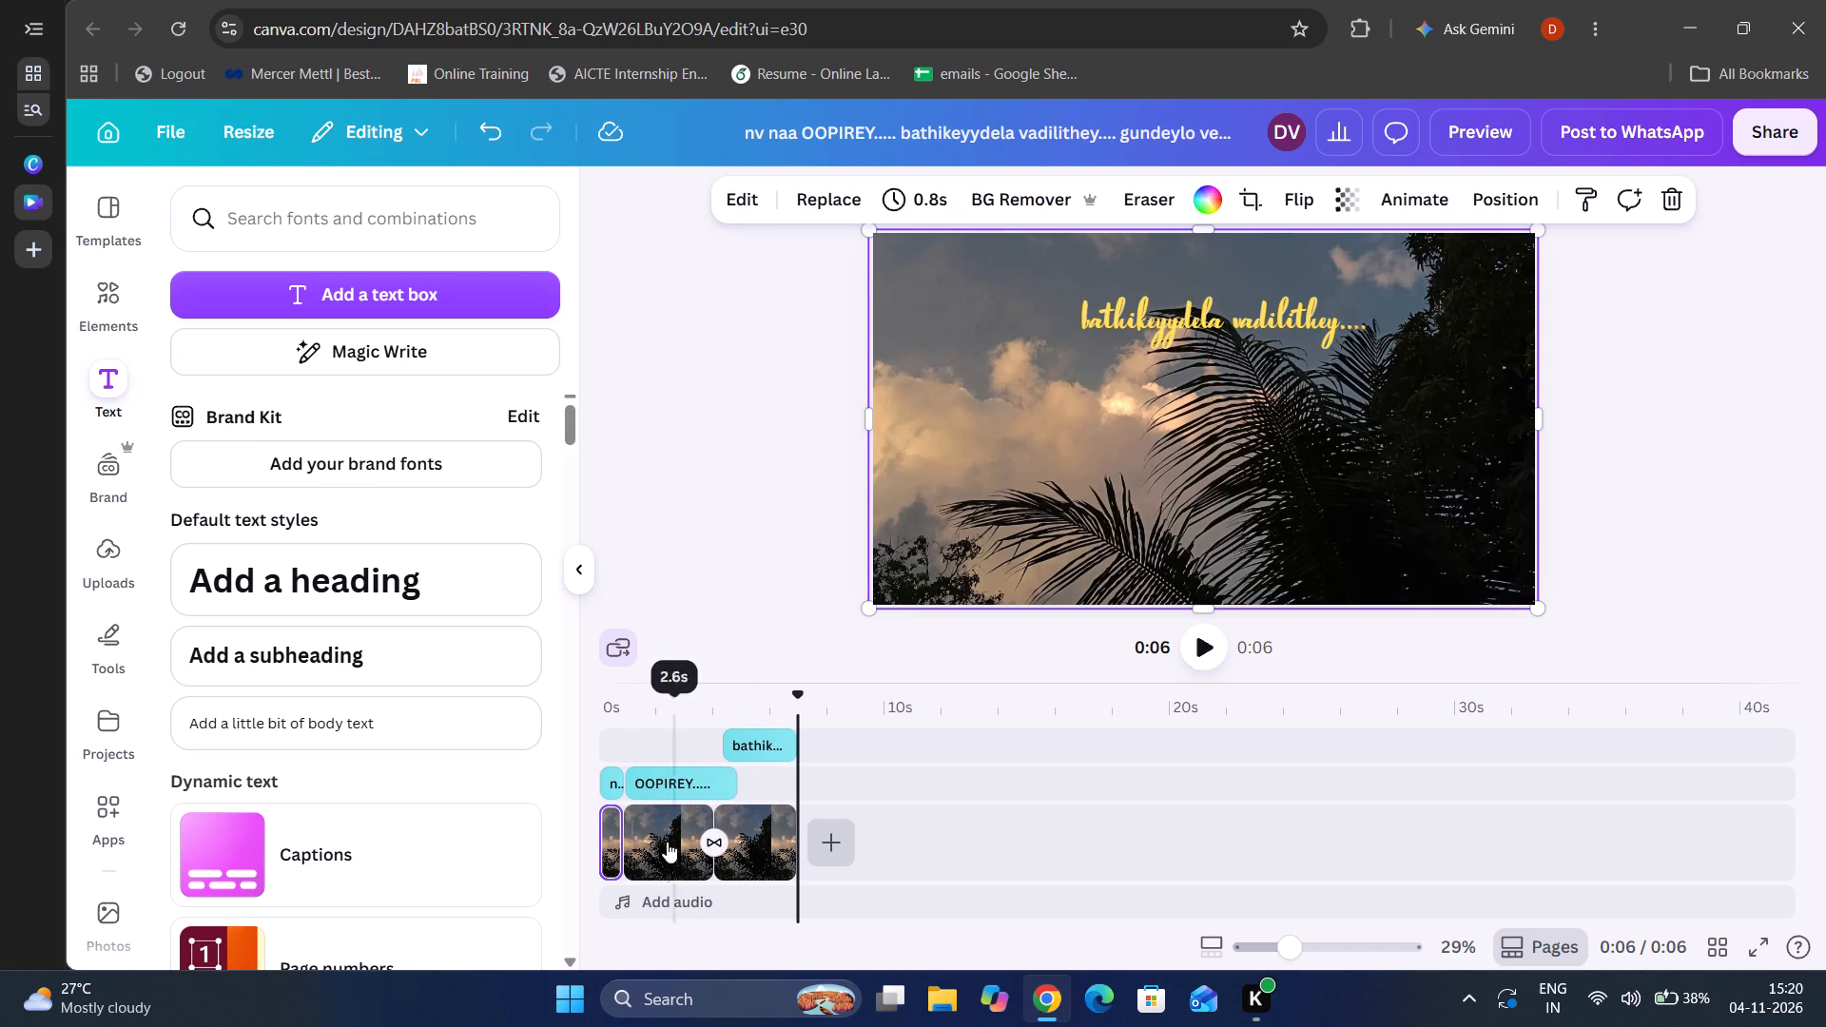
# Trim the end of the second photo clip, with "OOPIREY.....", to about 2.6 seconds.
pyautogui.moveTo(705, 836); pyautogui.dragTo(686, 838)
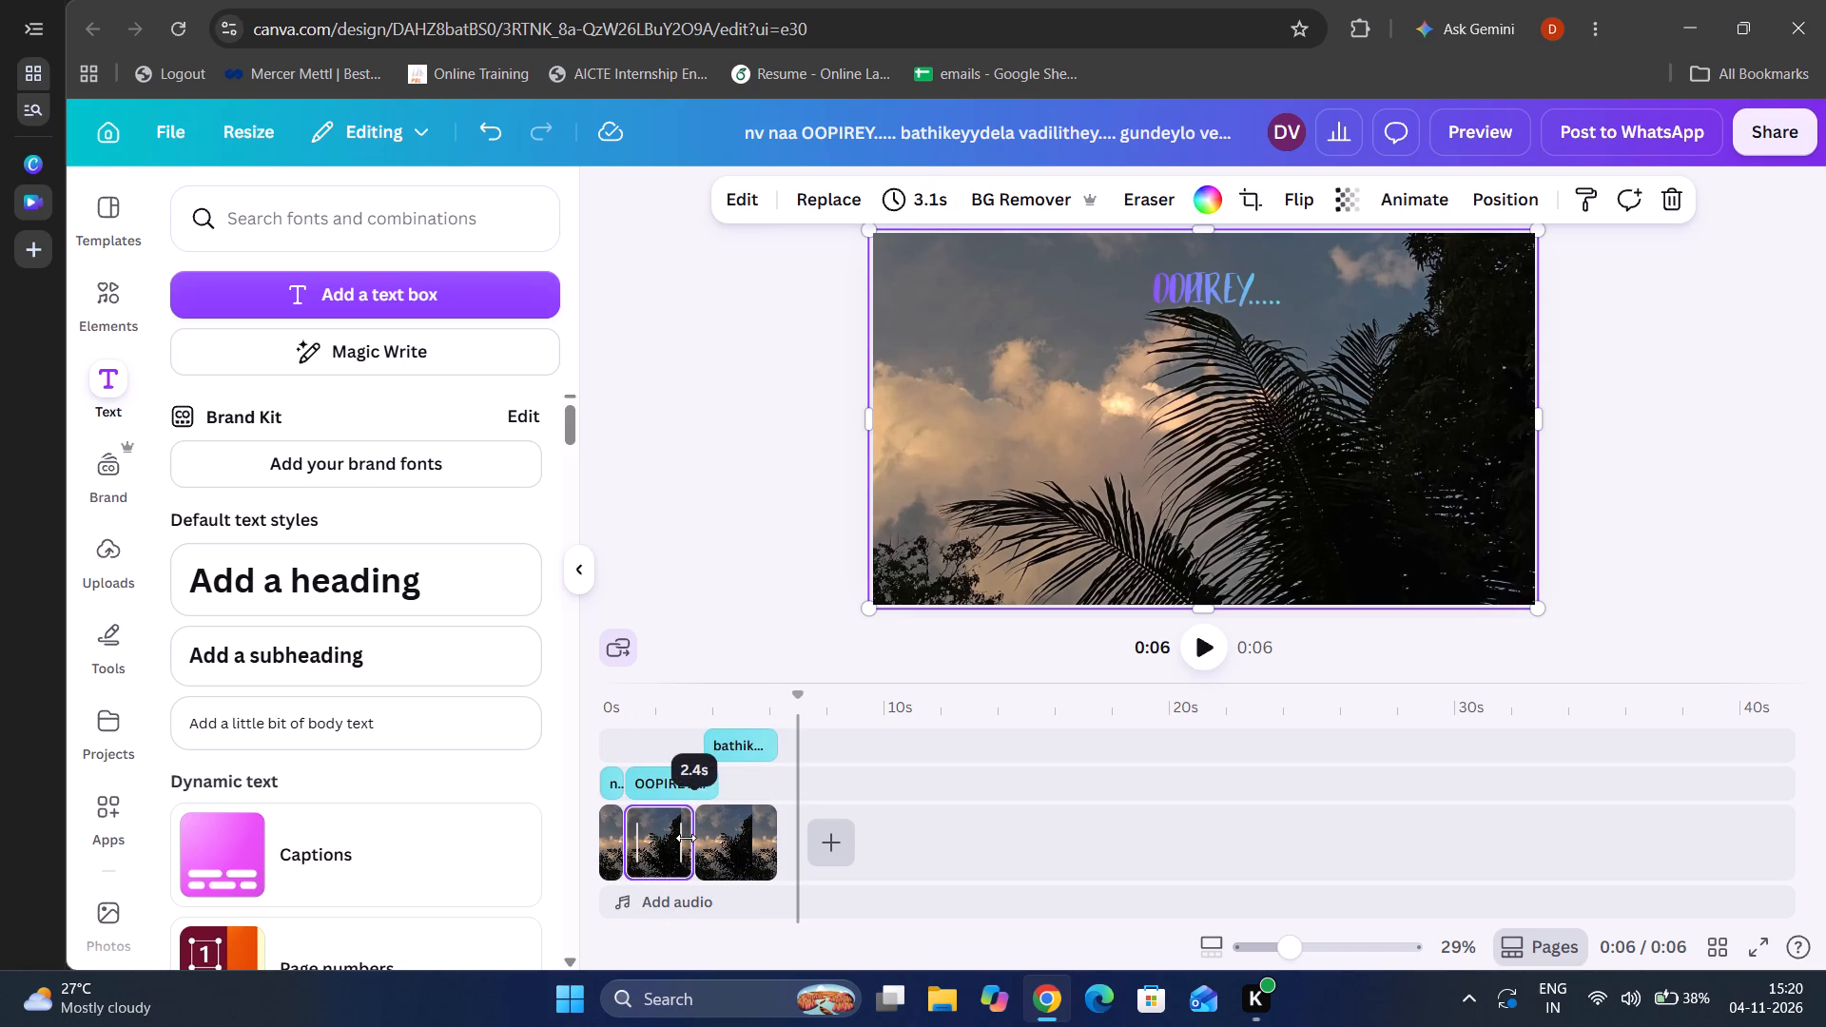
pyautogui.moveTo(686, 838); pyautogui.dragTo(689, 841)
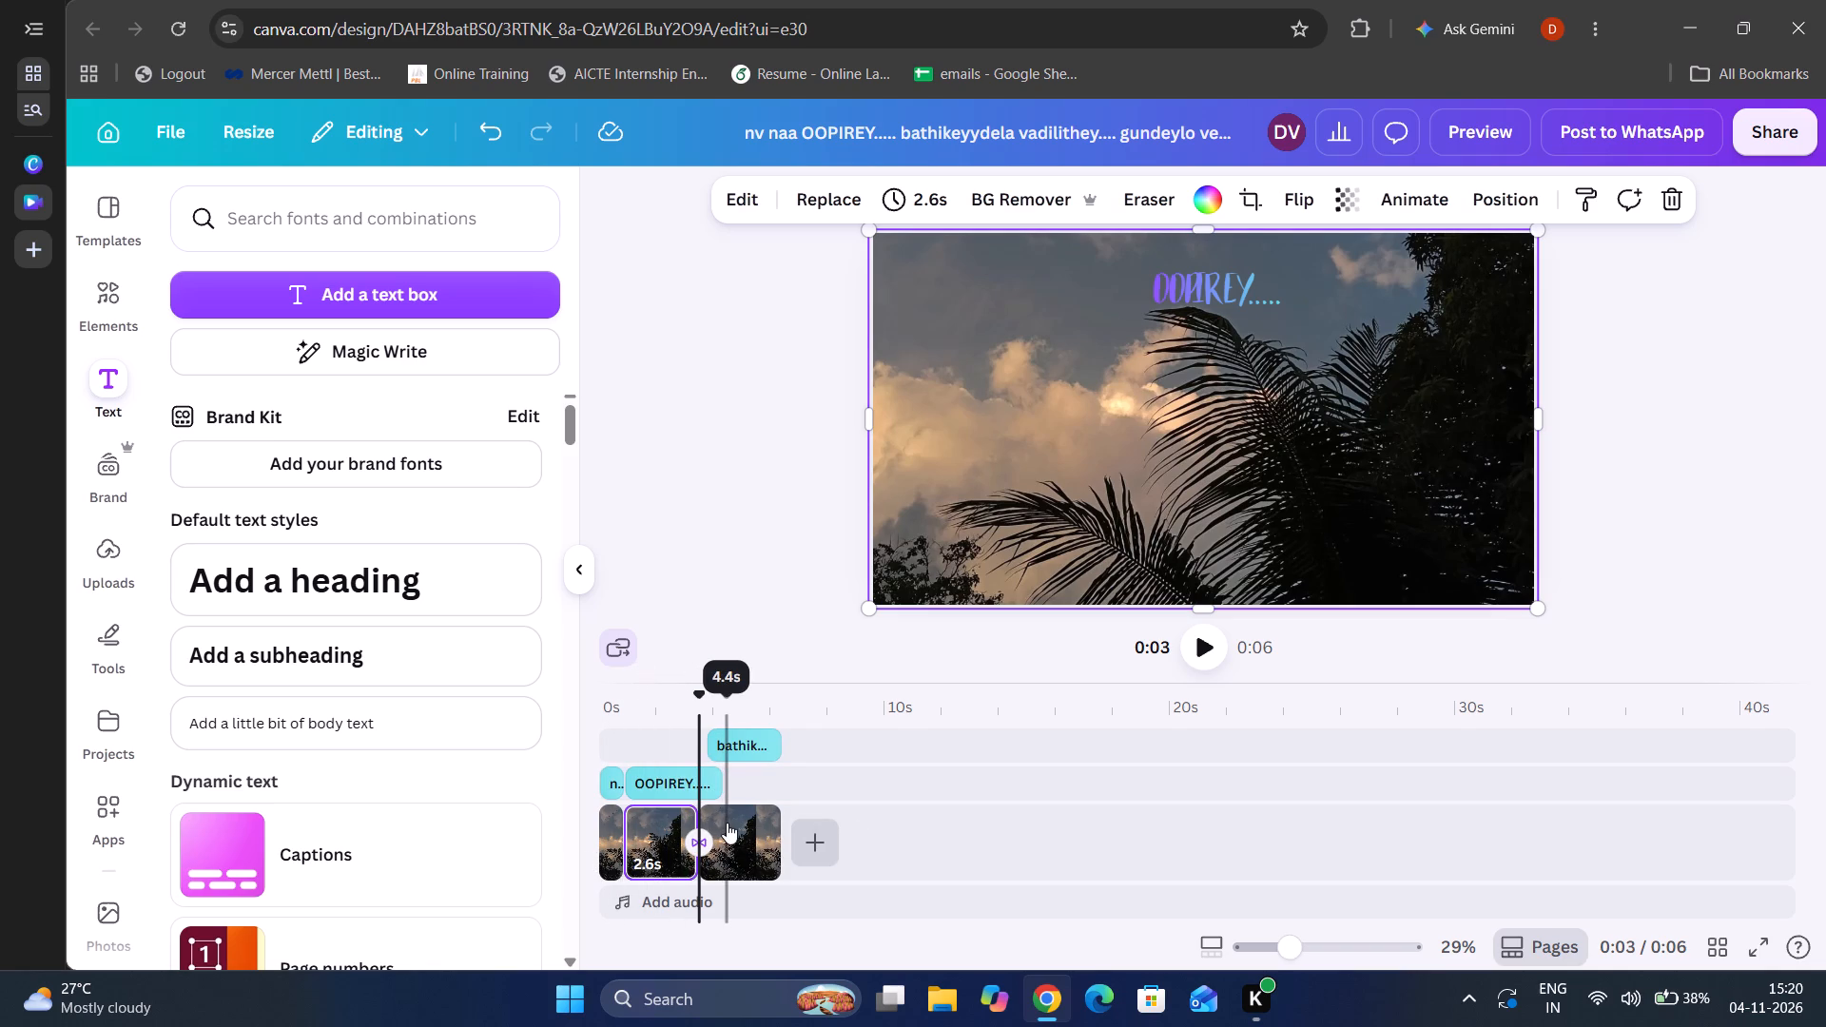
# Fine-tune the end of the third photo clip, with "bathikeyydela vadilithey....", to about 2.9 seconds.
pyautogui.click(779, 829)
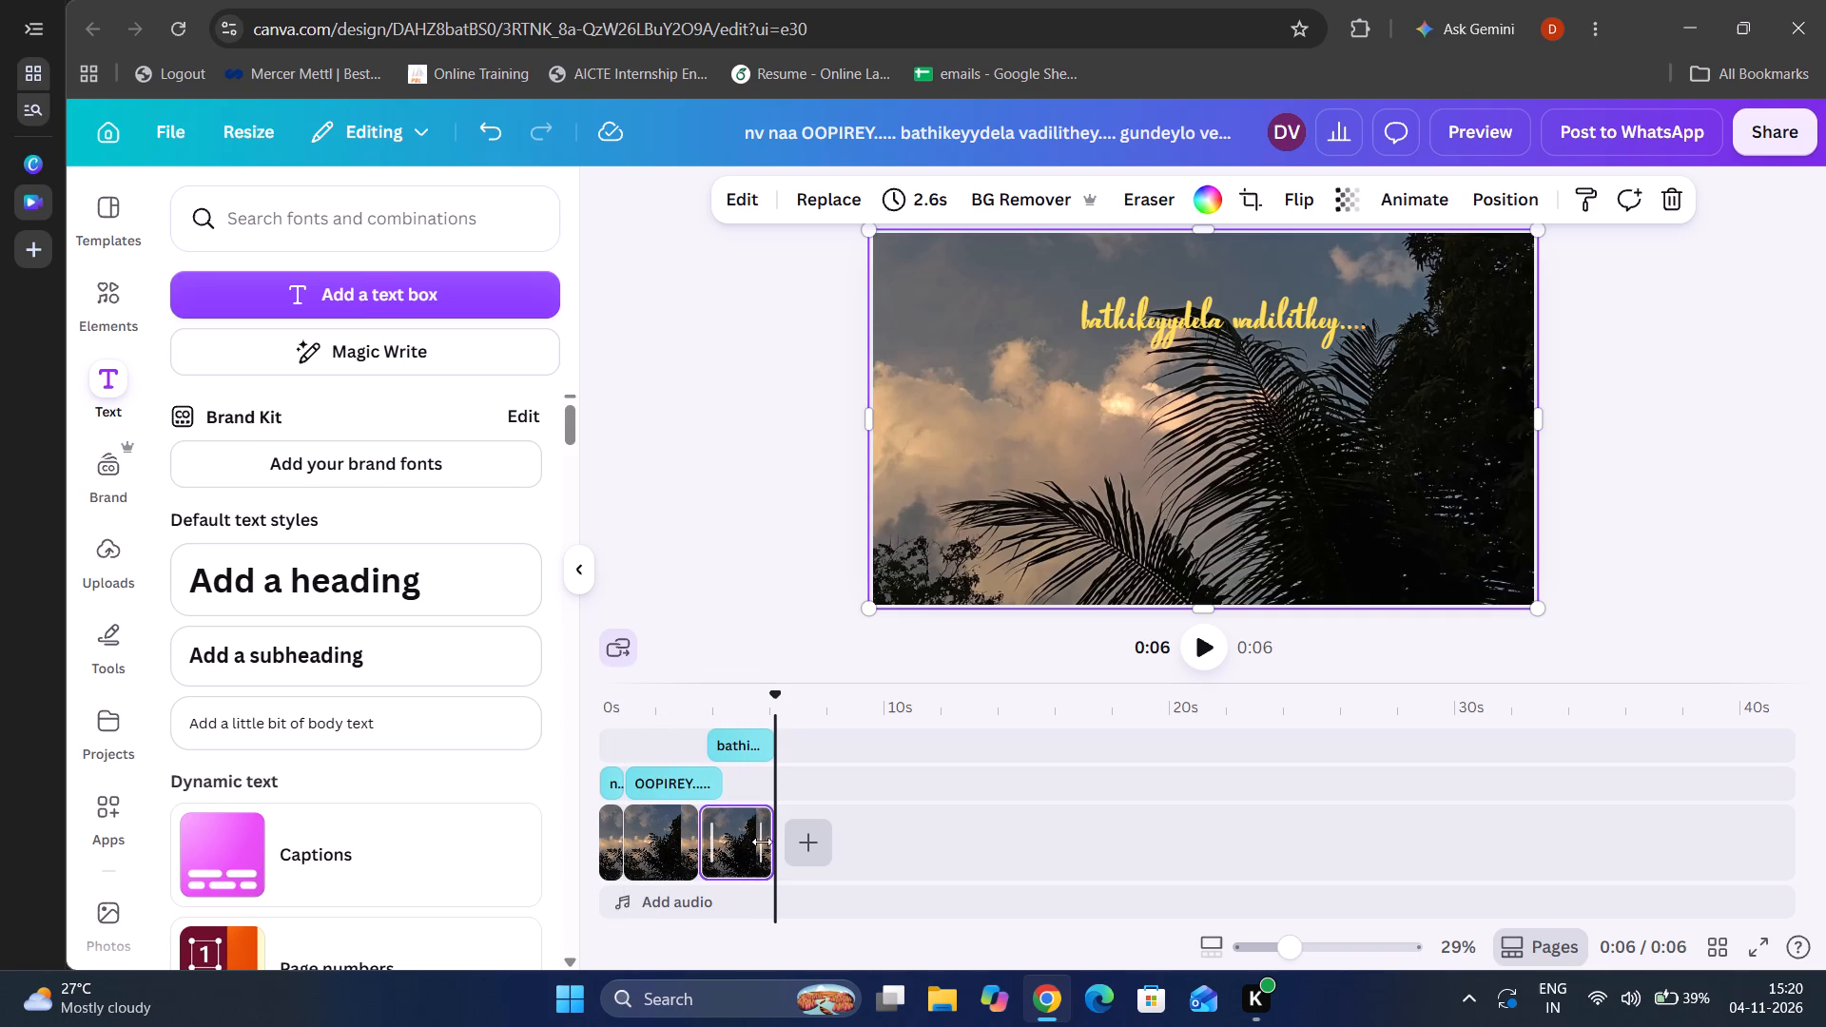
pyautogui.moveTo(762, 842); pyautogui.dragTo(768, 841)
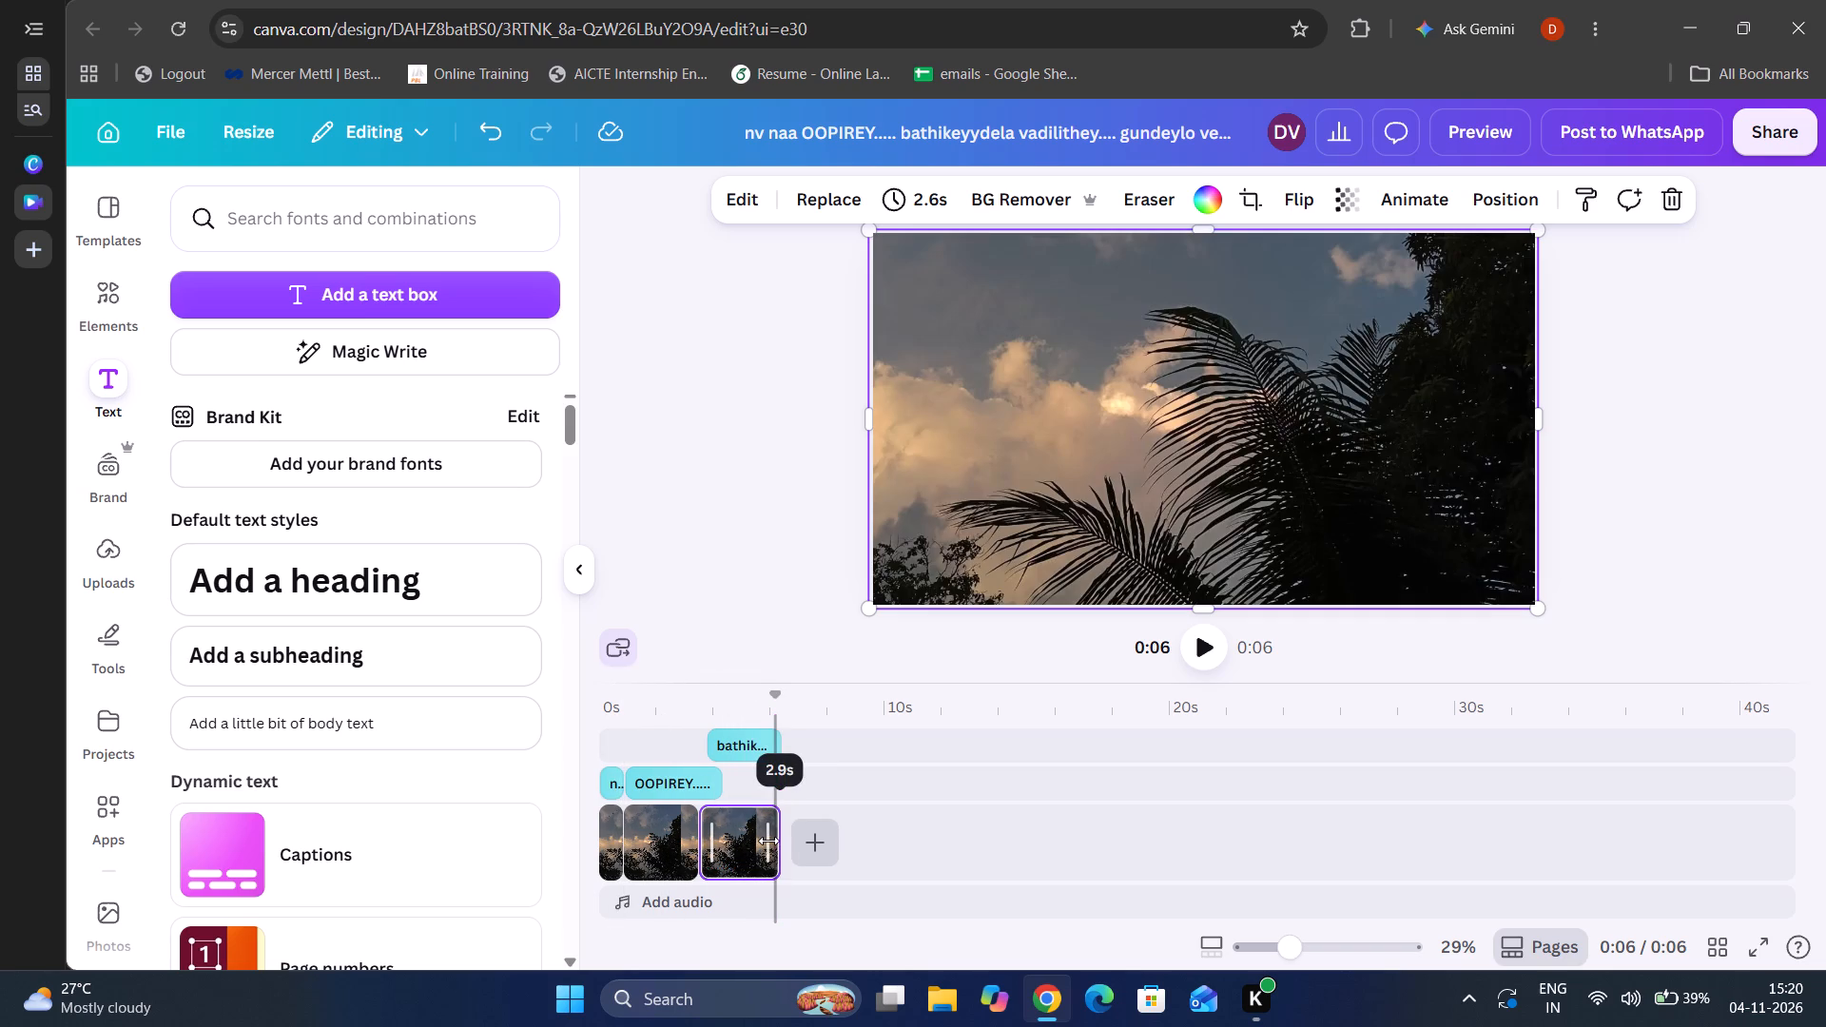
pyautogui.moveTo(768, 841); pyautogui.dragTo(771, 842)
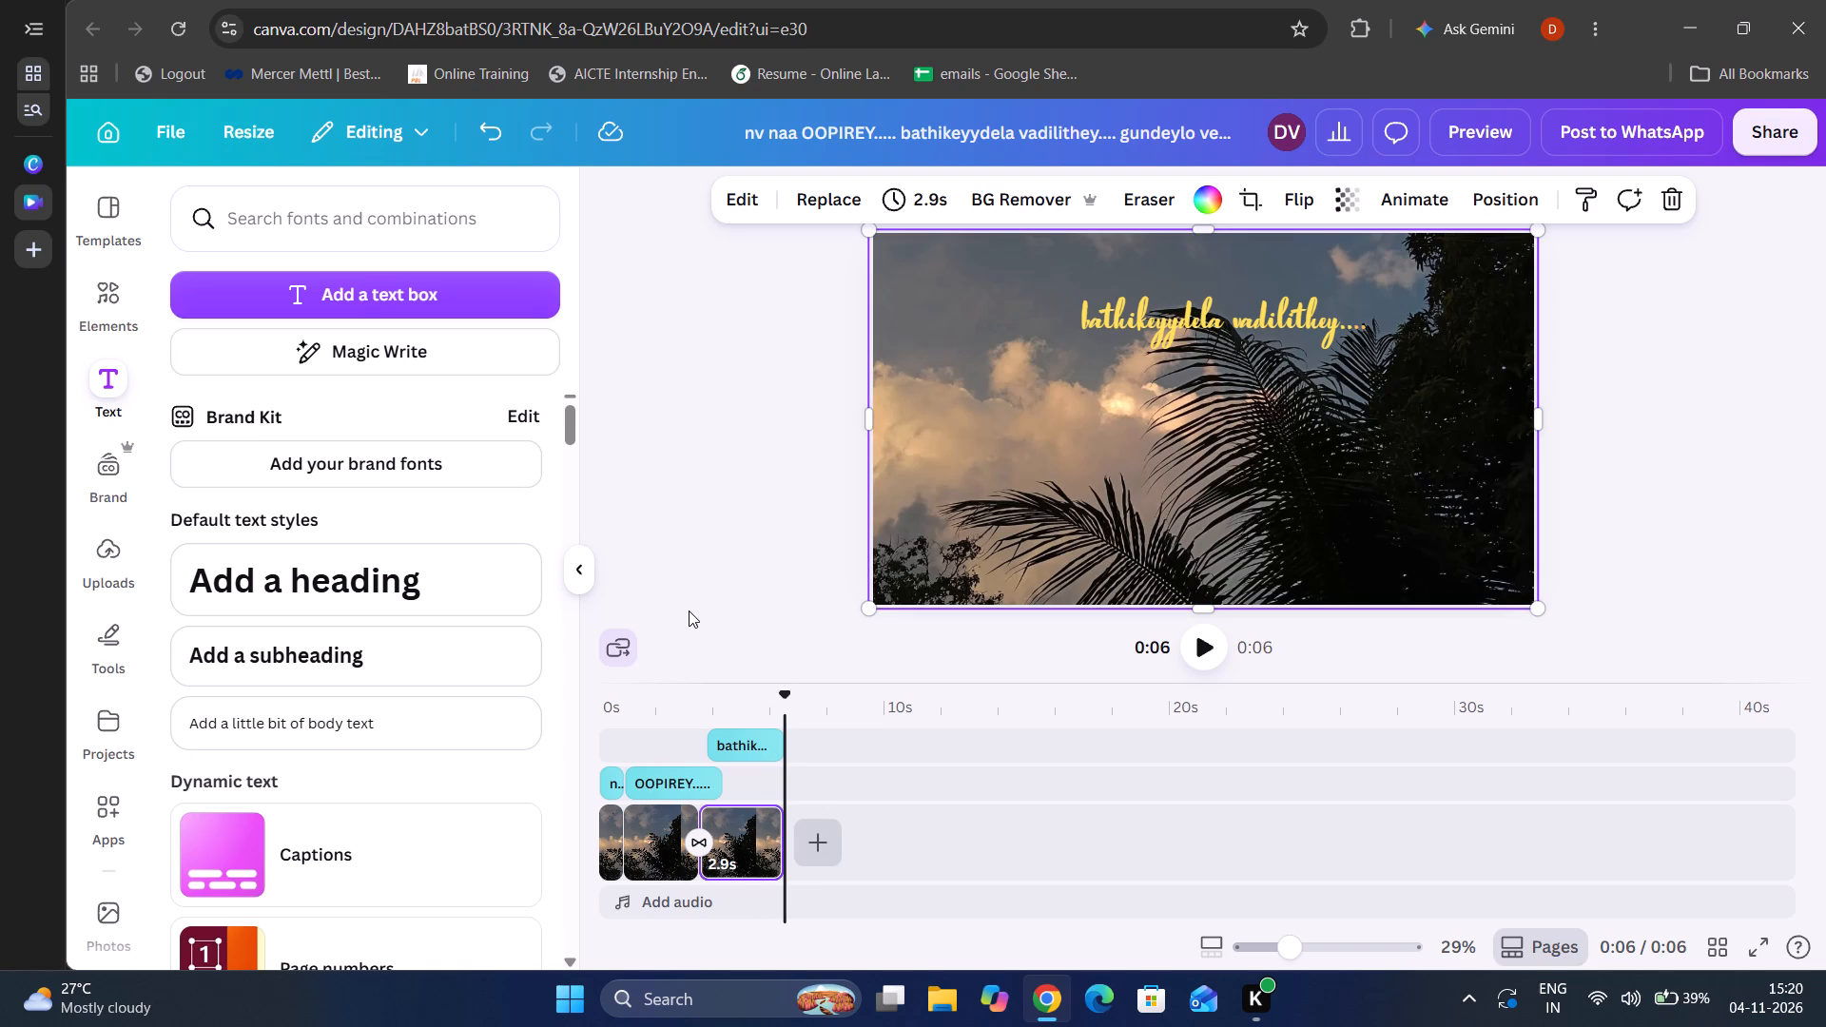
# Copy the third photo clip, with "bathikeyydela vadilithey....", and paste it at the end of the timeline as a fourth clip.
pyautogui.click(815, 855)
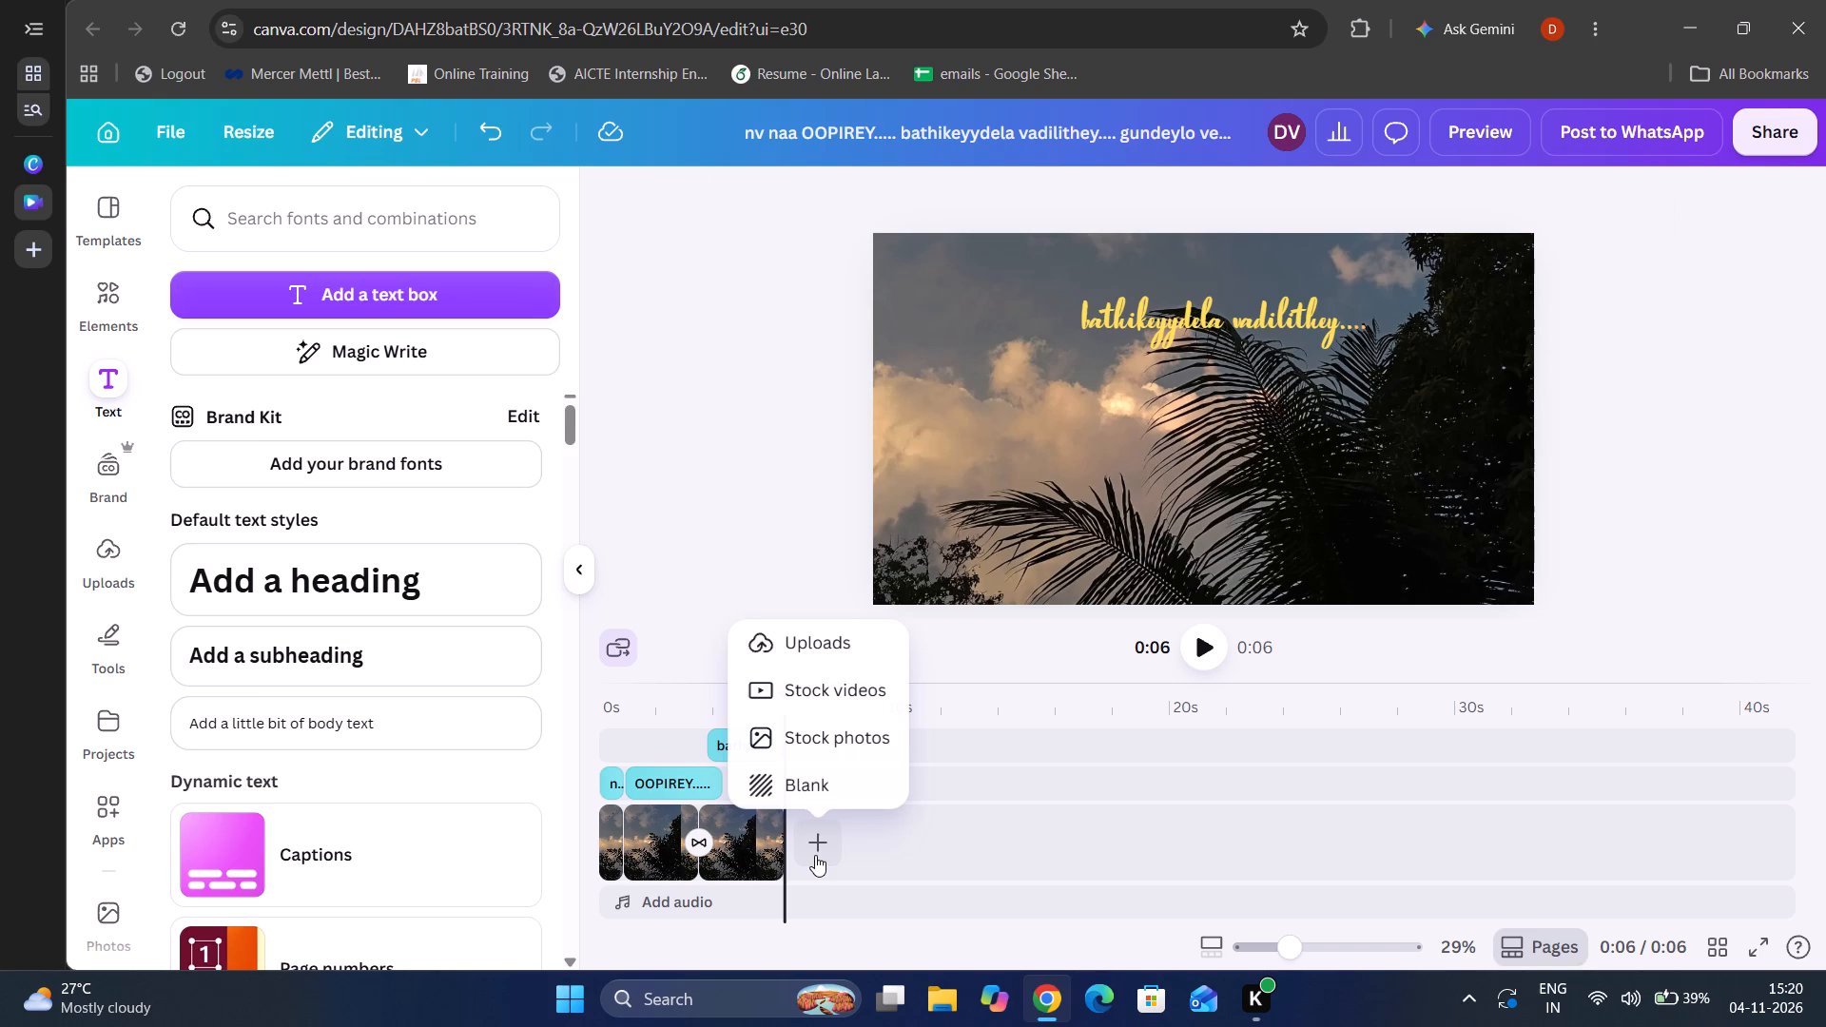
pyautogui.click(743, 844)
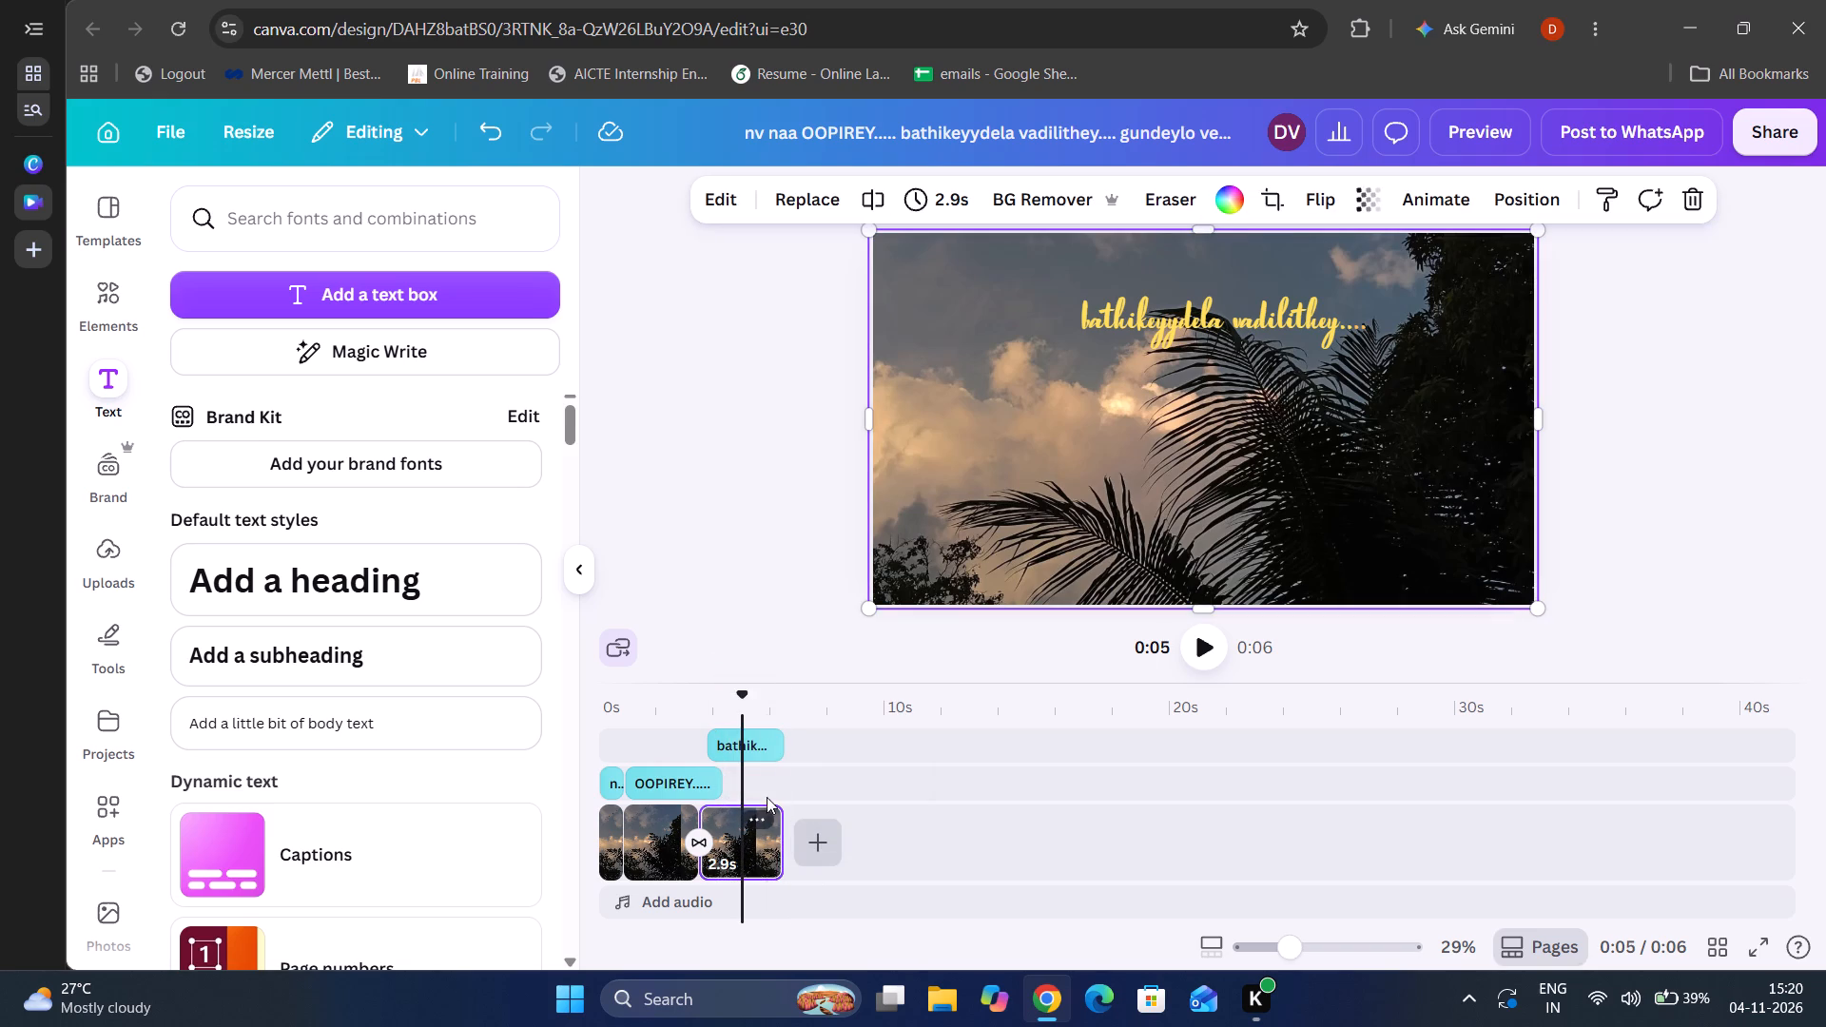
pyautogui.click(759, 812)
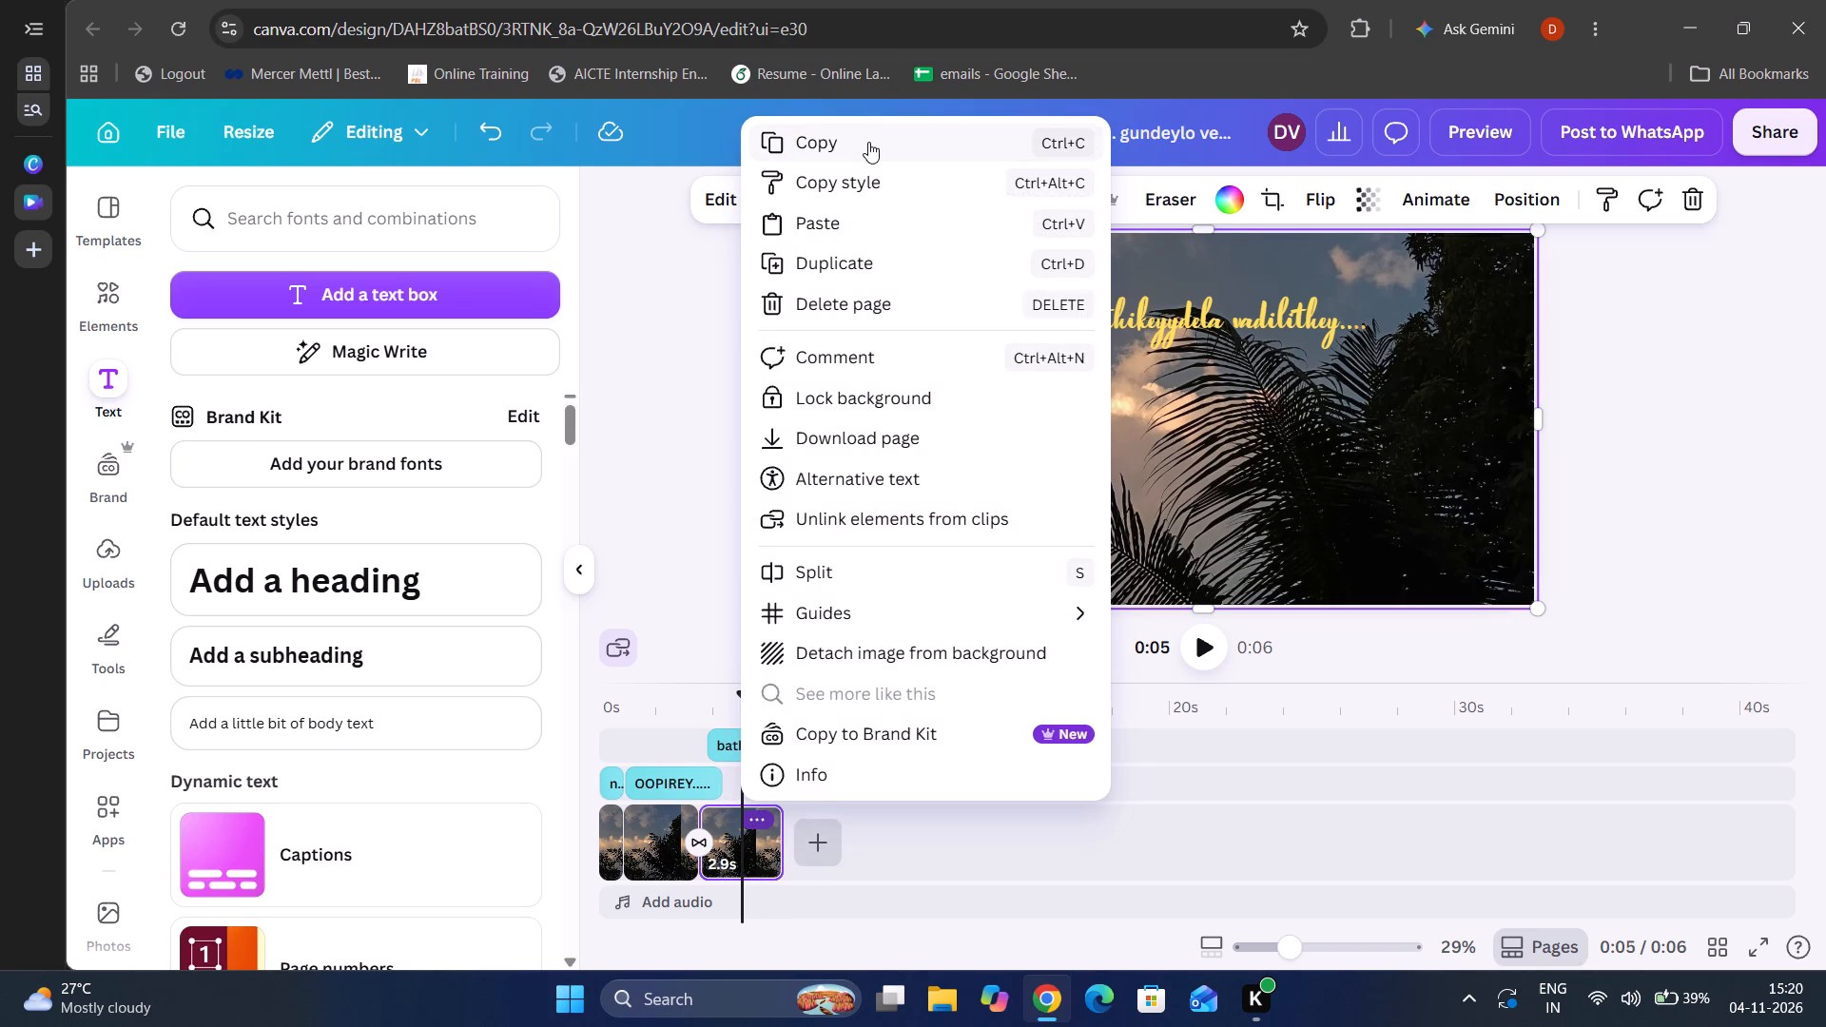
pyautogui.click(868, 142)
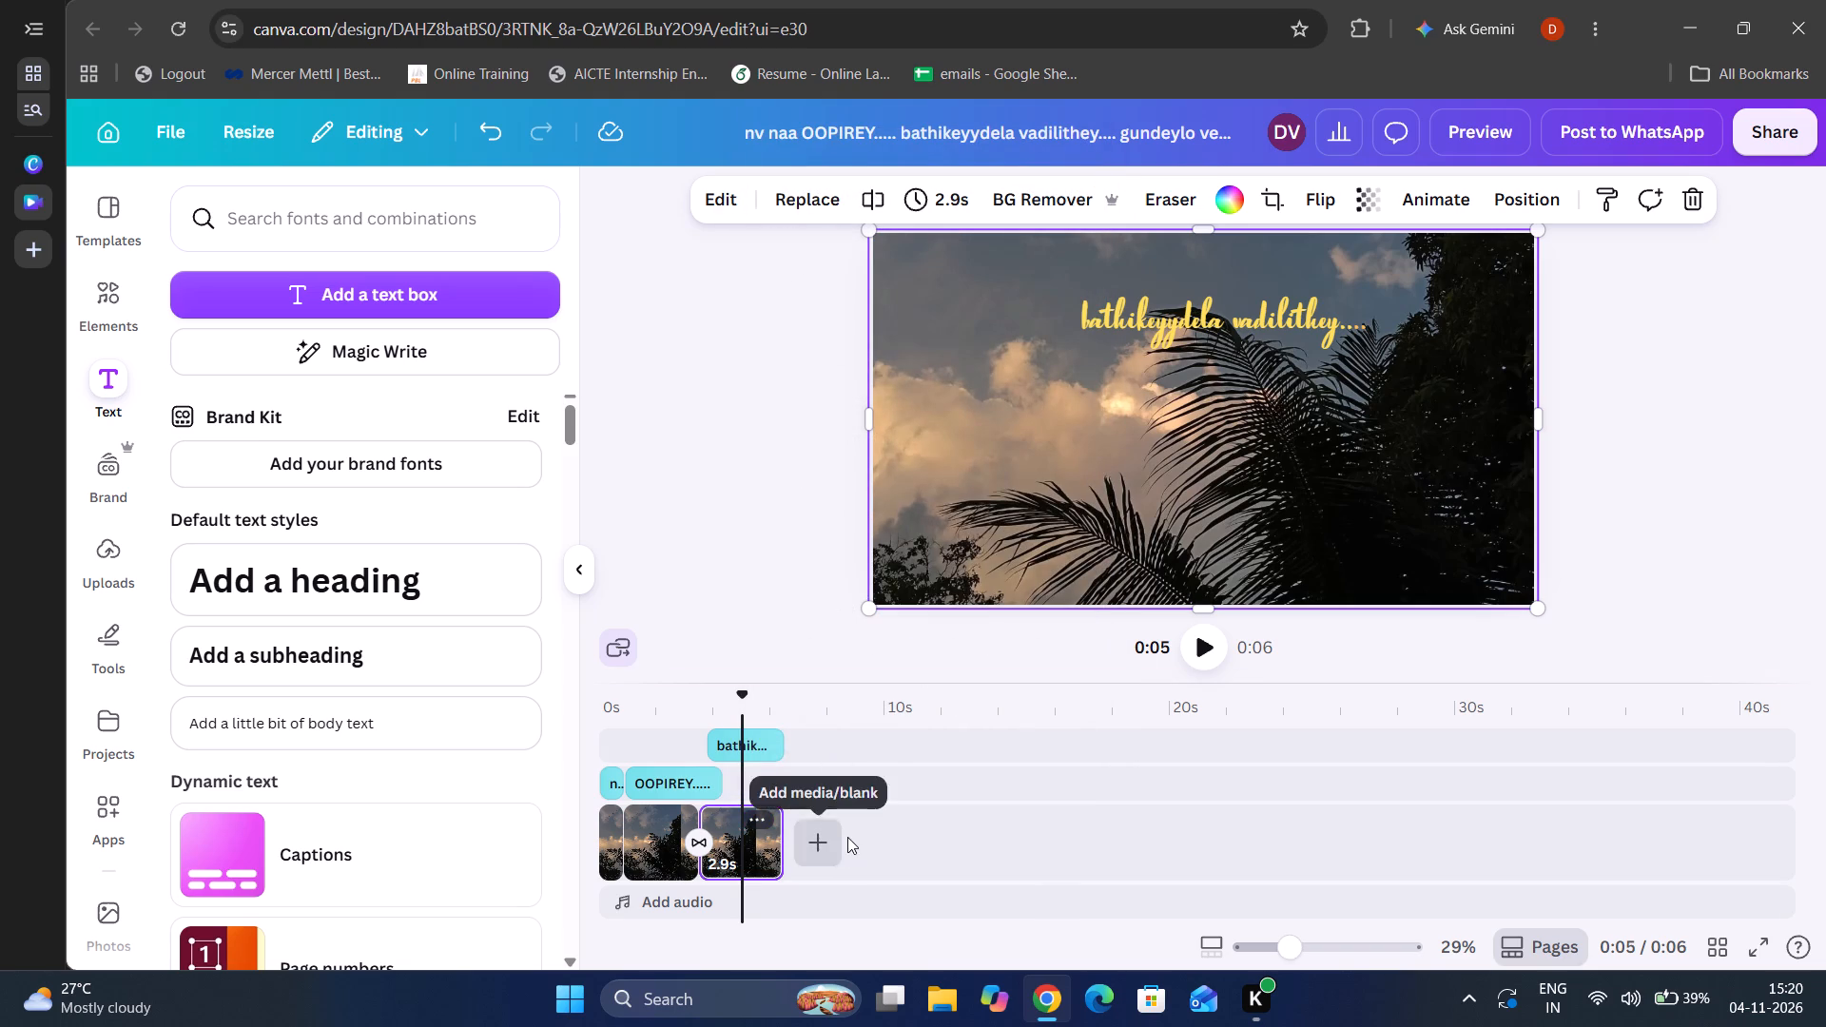
pyautogui.click(854, 835)
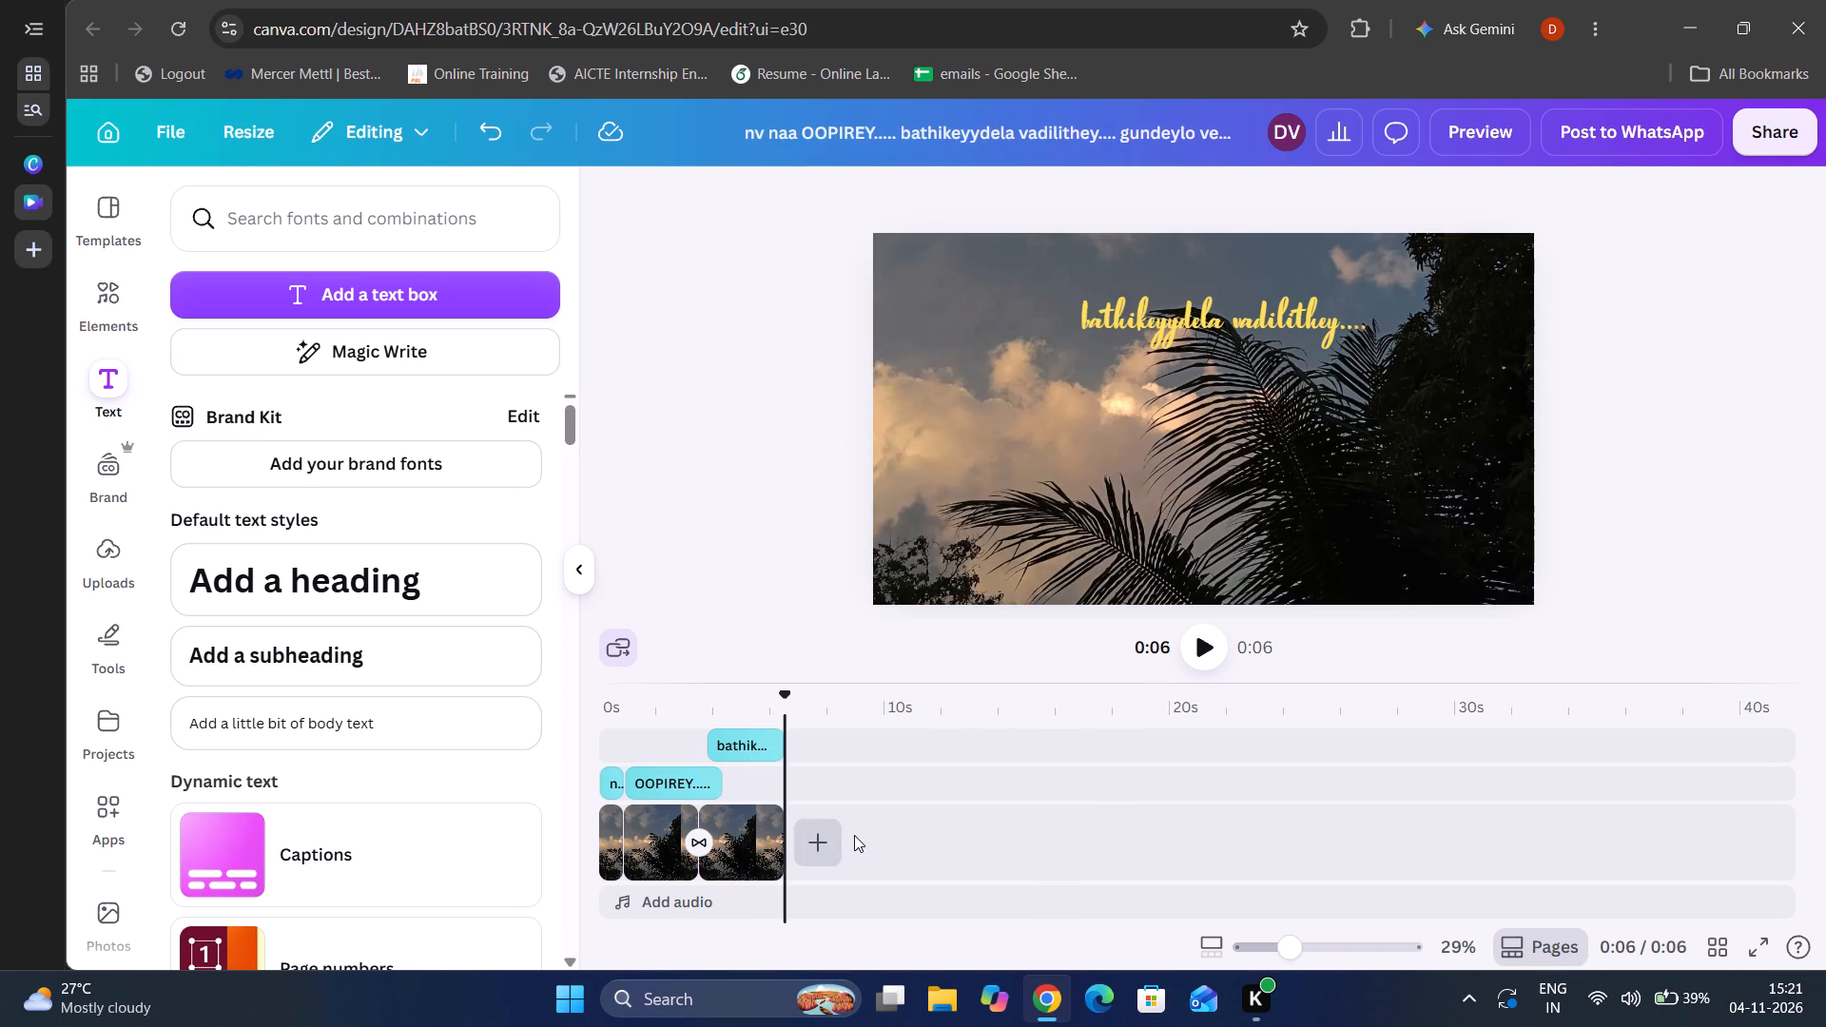
pyautogui.hotkey('ctrl', 'v')
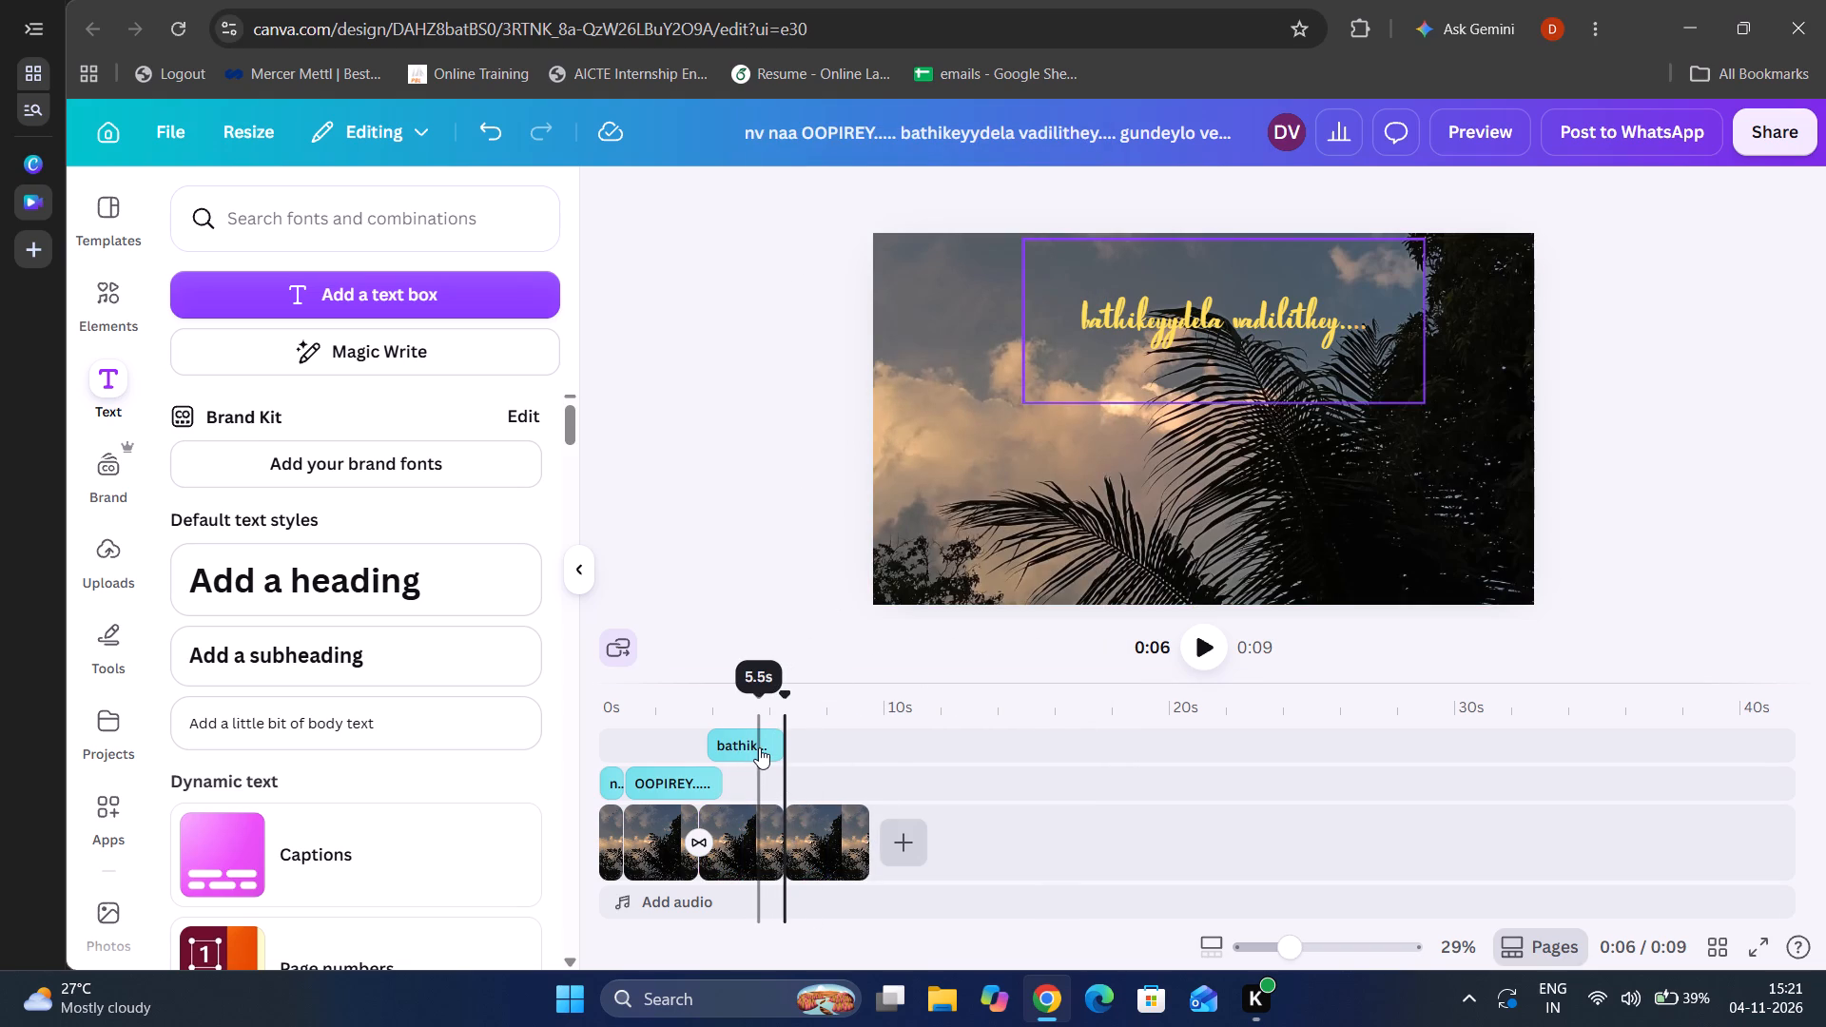
# Trim the end of the "OOPIREY....." text on the timeline to a duration of about 2.9 seconds.
pyautogui.click(713, 783)
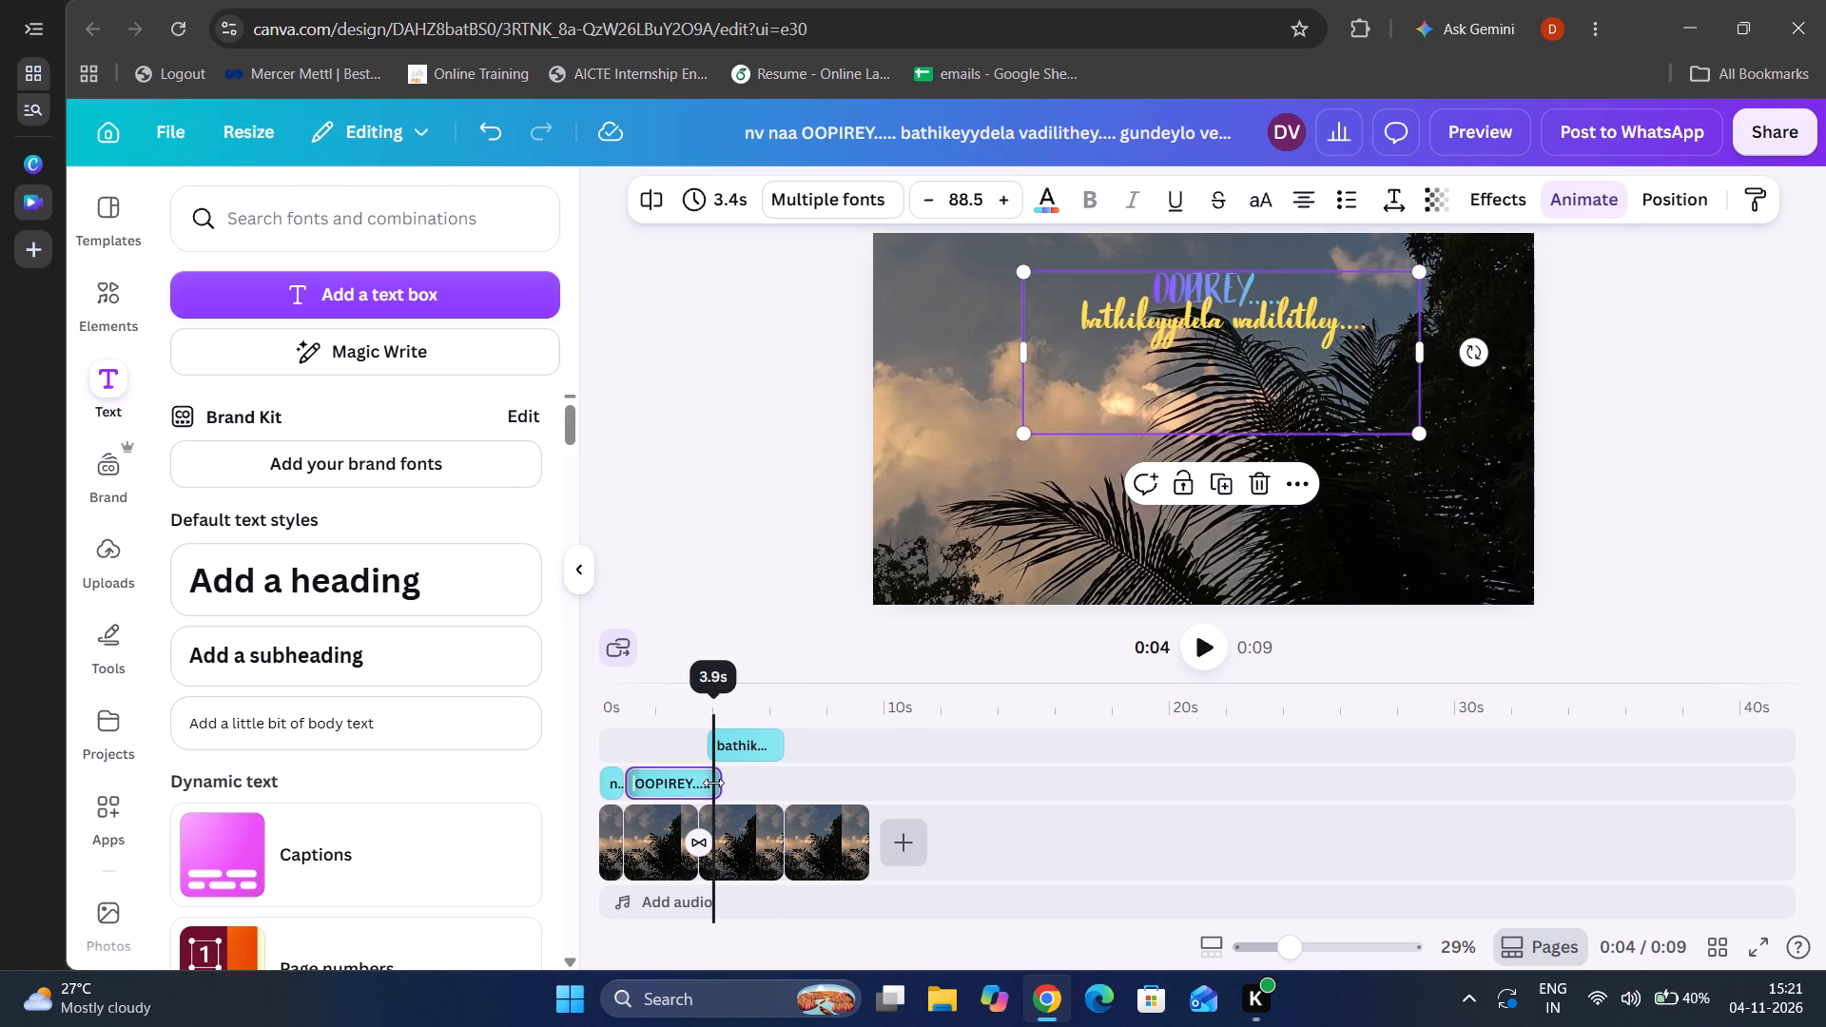
pyautogui.moveTo(713, 783); pyautogui.dragTo(701, 782)
pyautogui.click(701, 782)
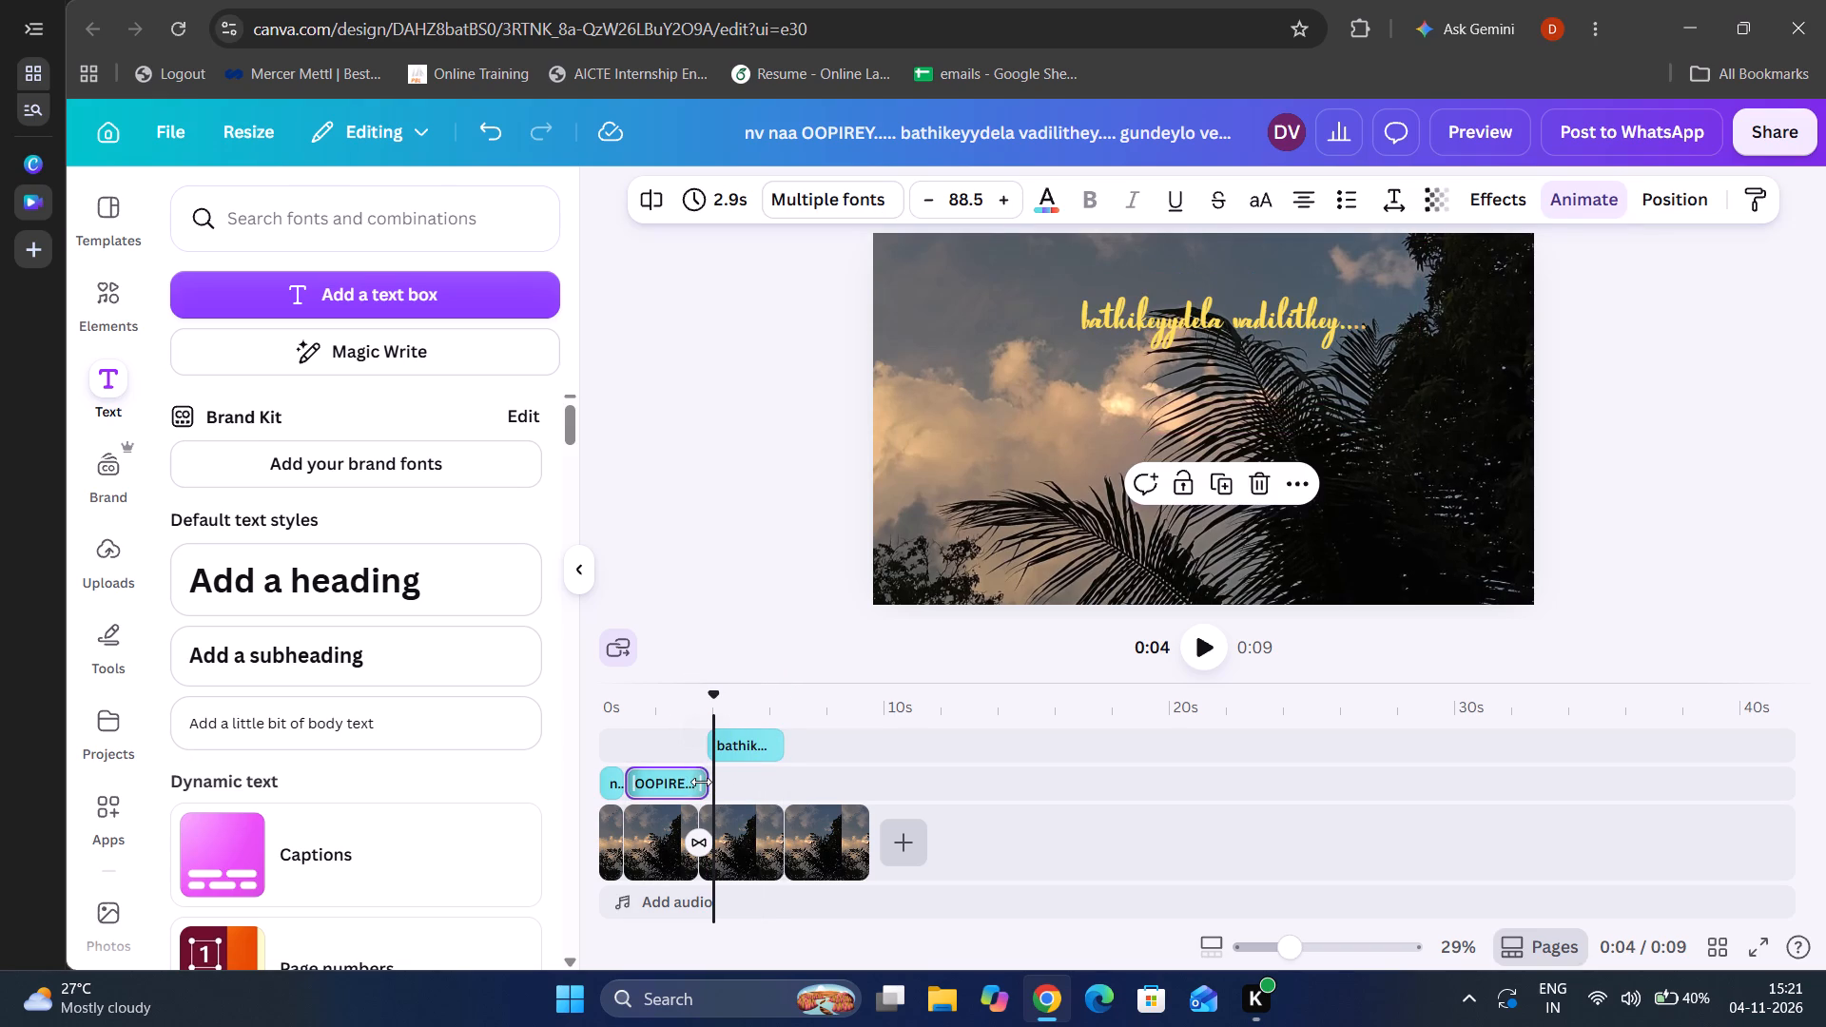
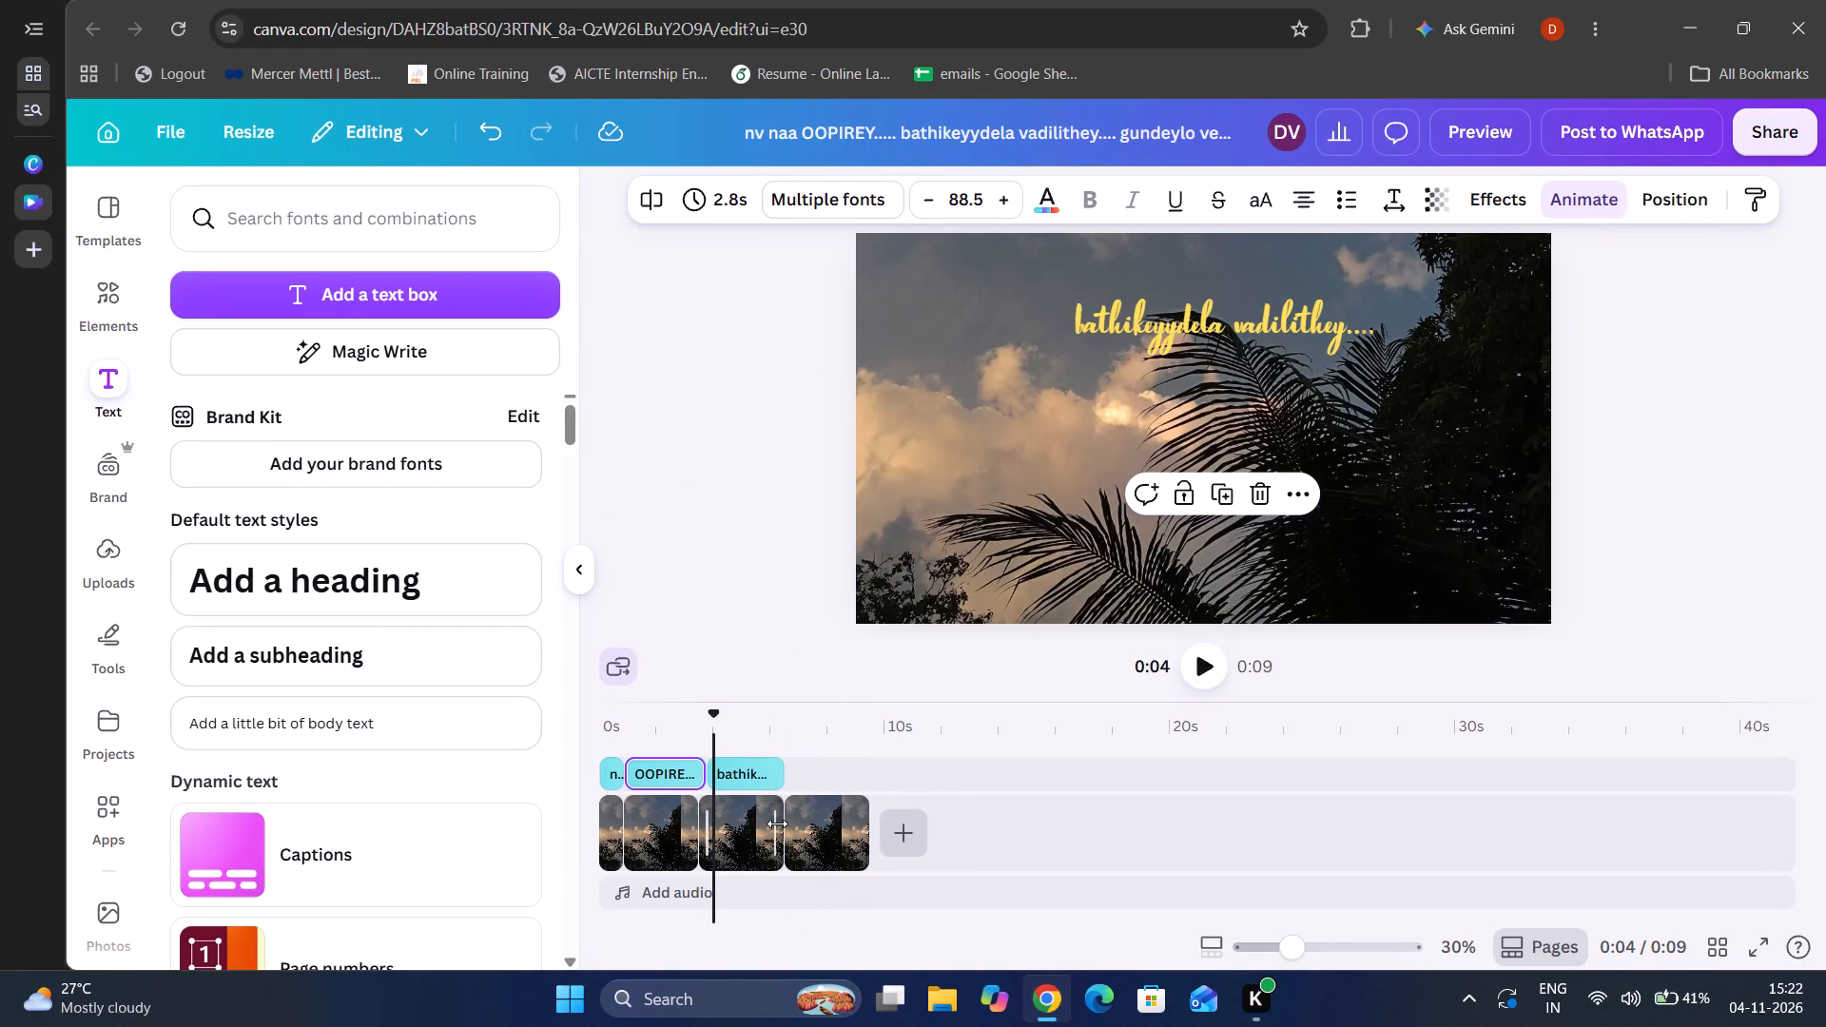
# Add a heading reading "gundeyloo veychagaa" at the start of the fourth photo clip.
pyautogui.click(788, 781)
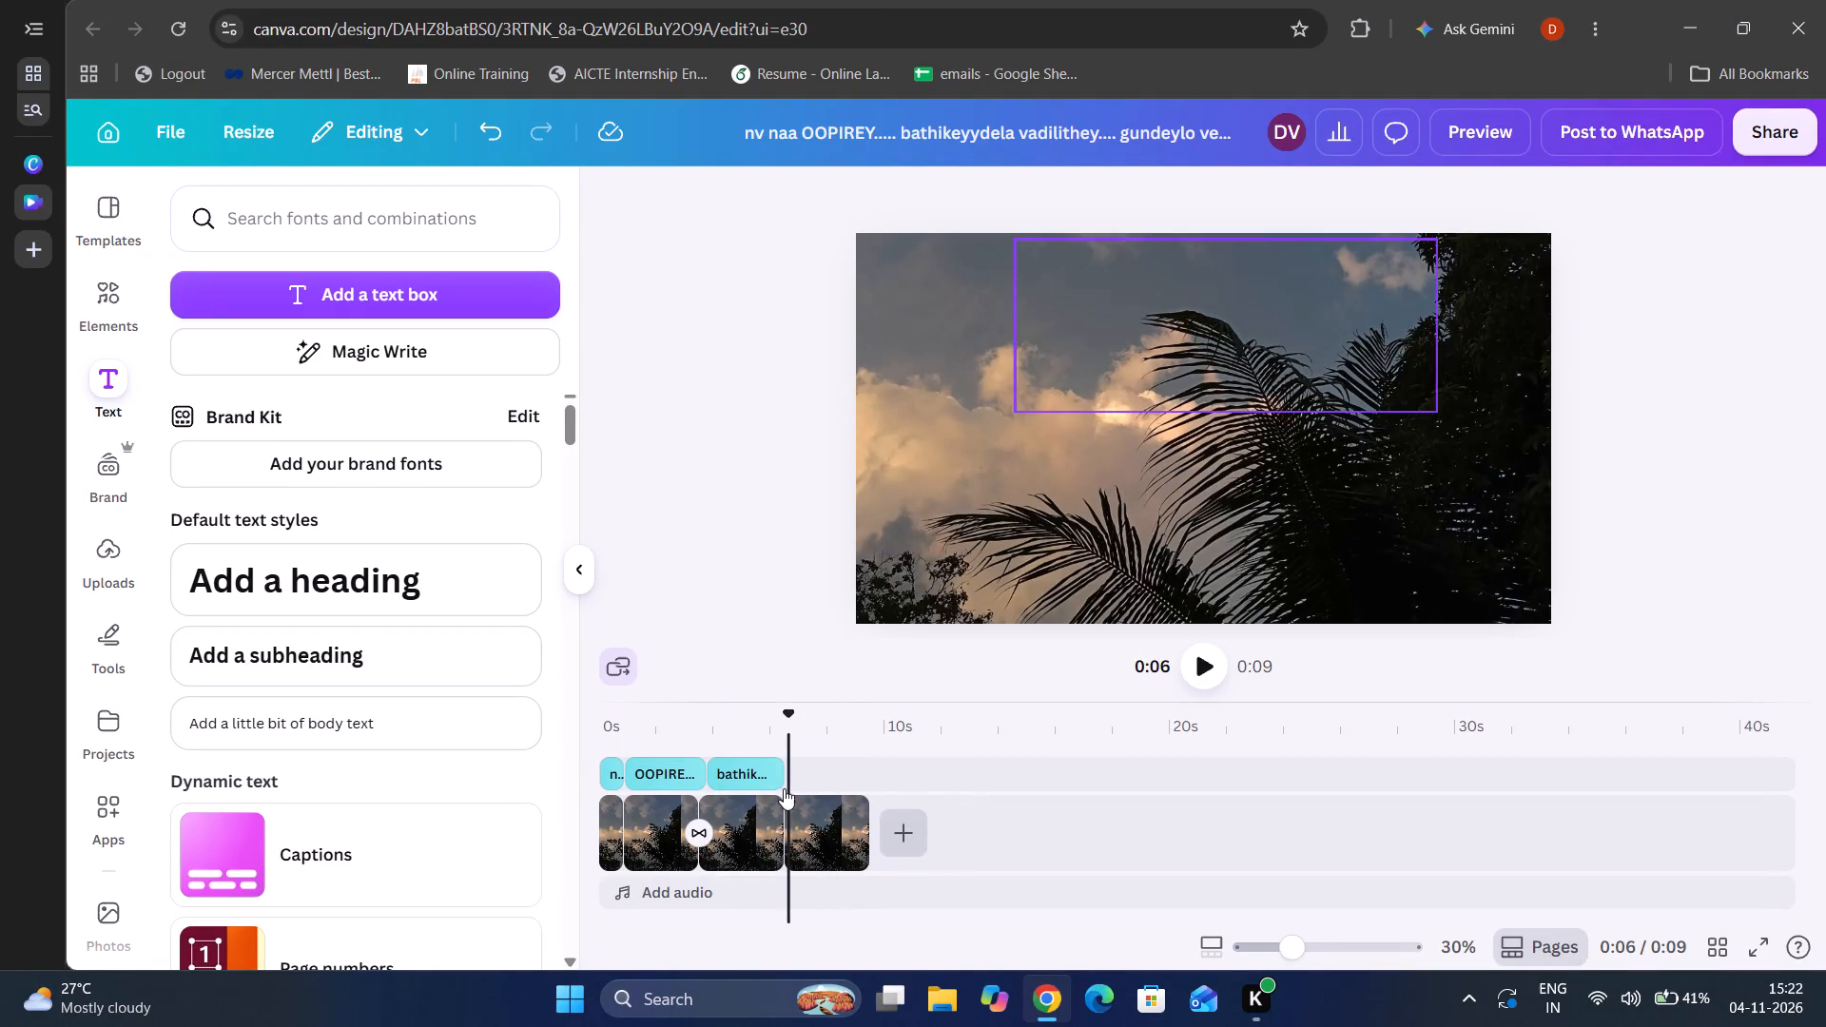
pyautogui.click(785, 788)
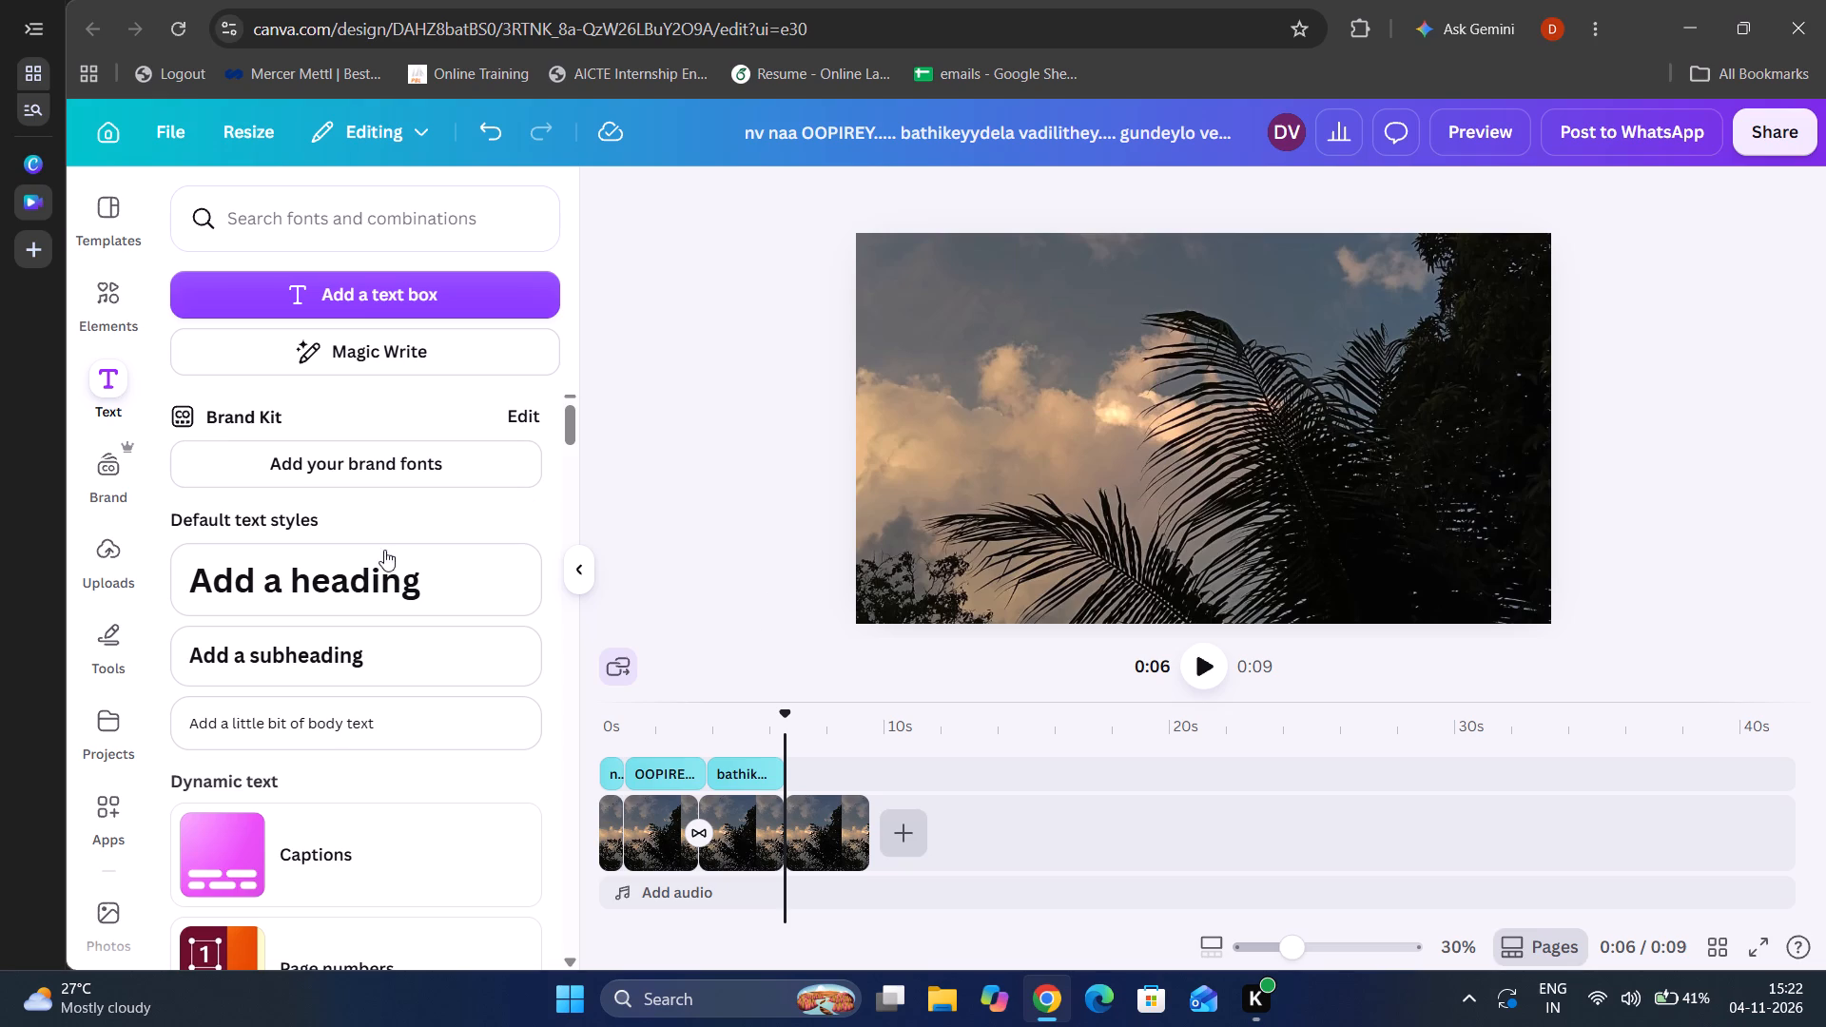
pyautogui.click(407, 595)
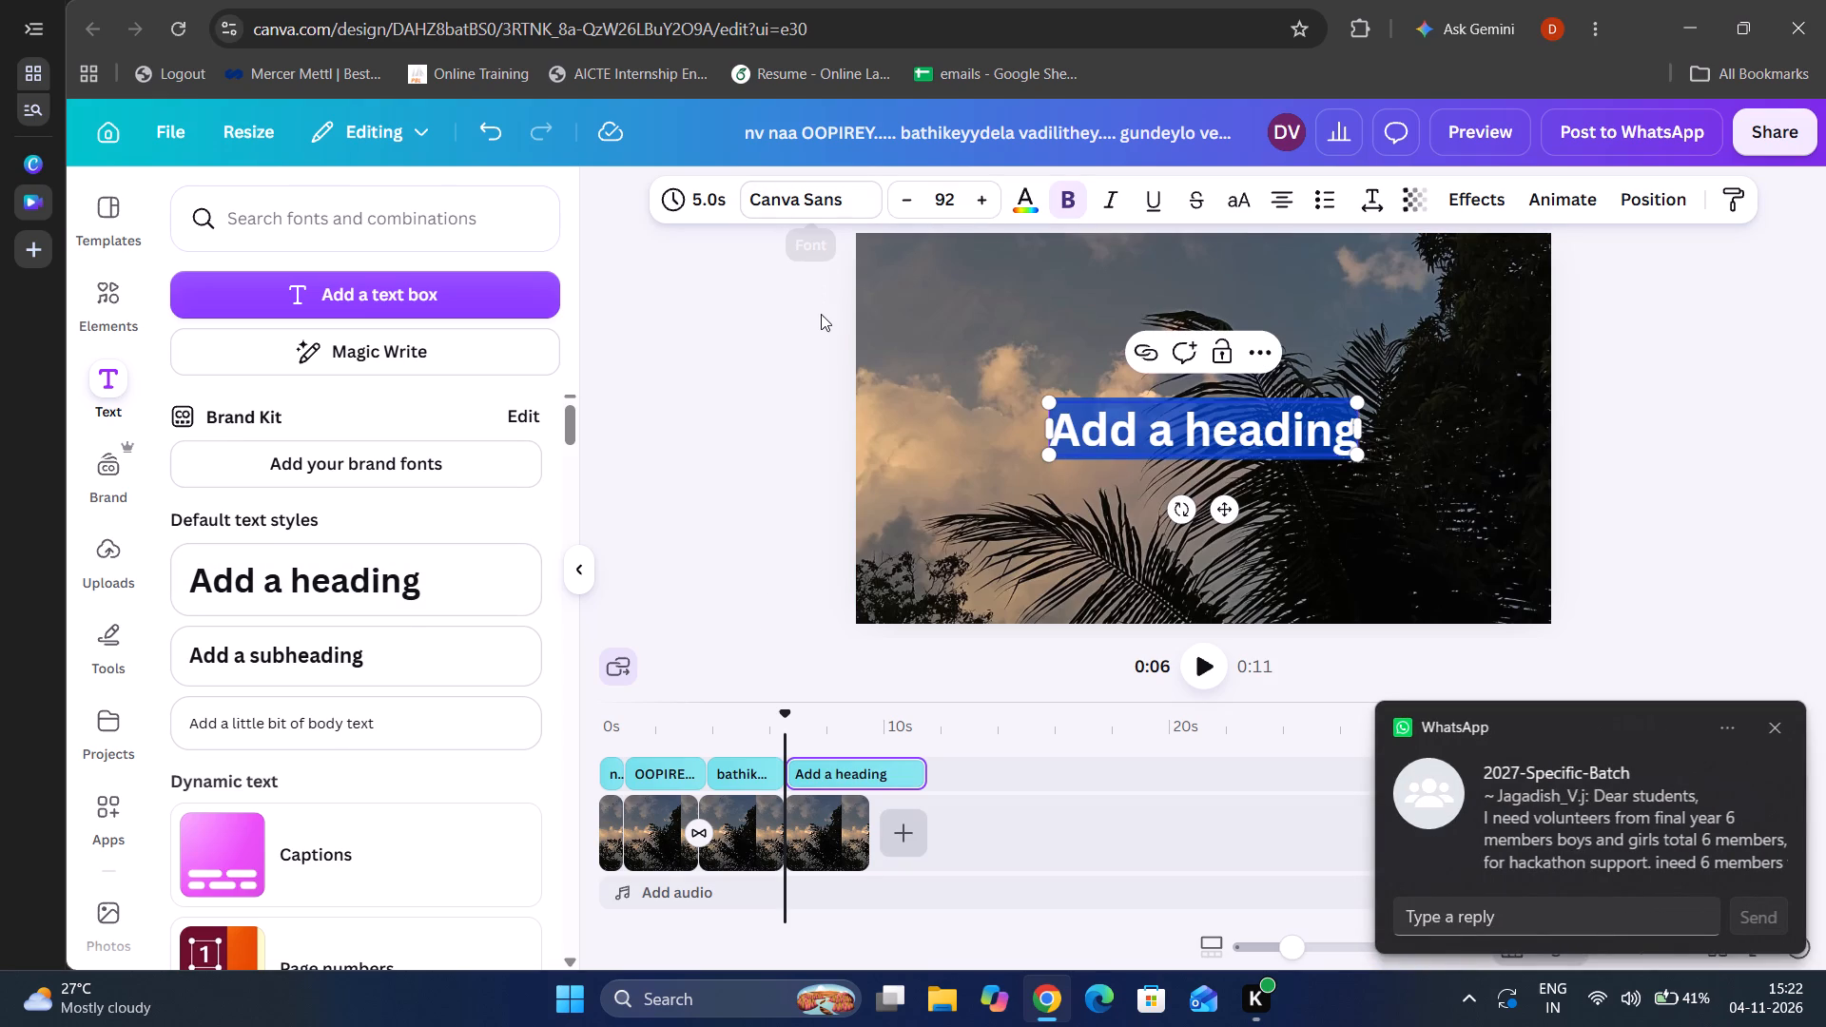
pyautogui.write('gun')
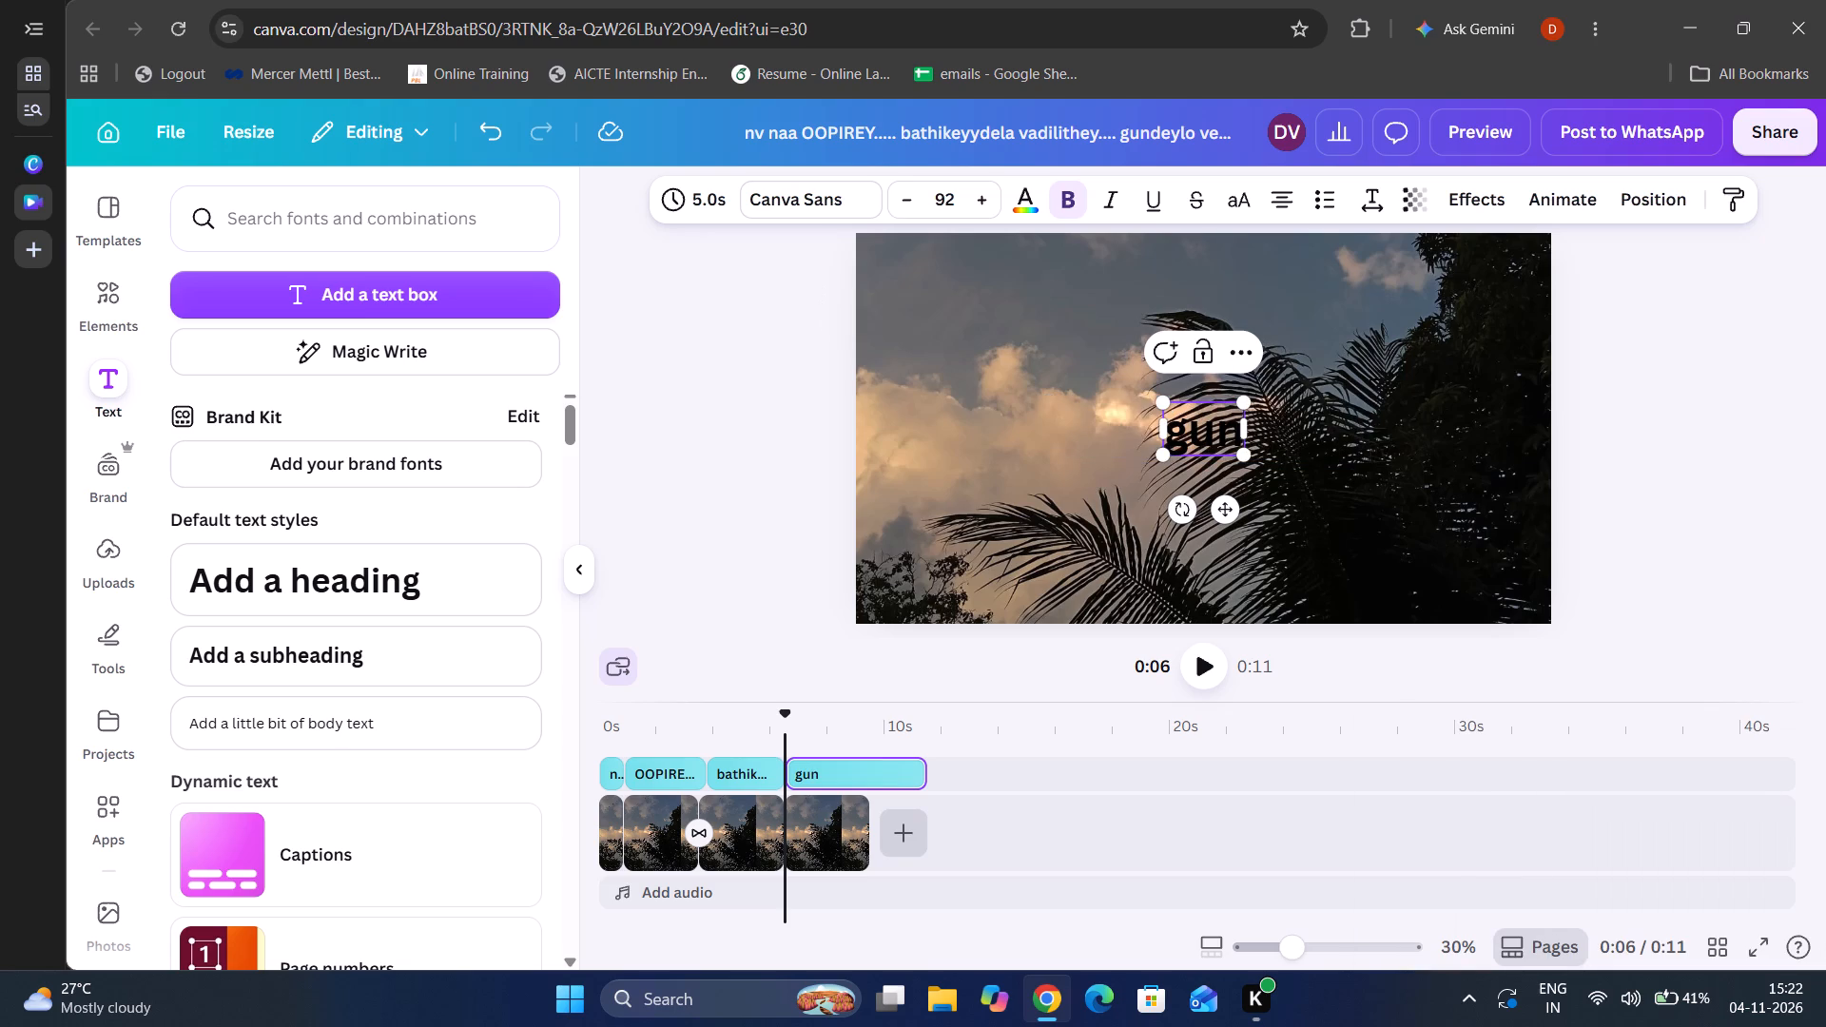
pyautogui.write('deyloo')
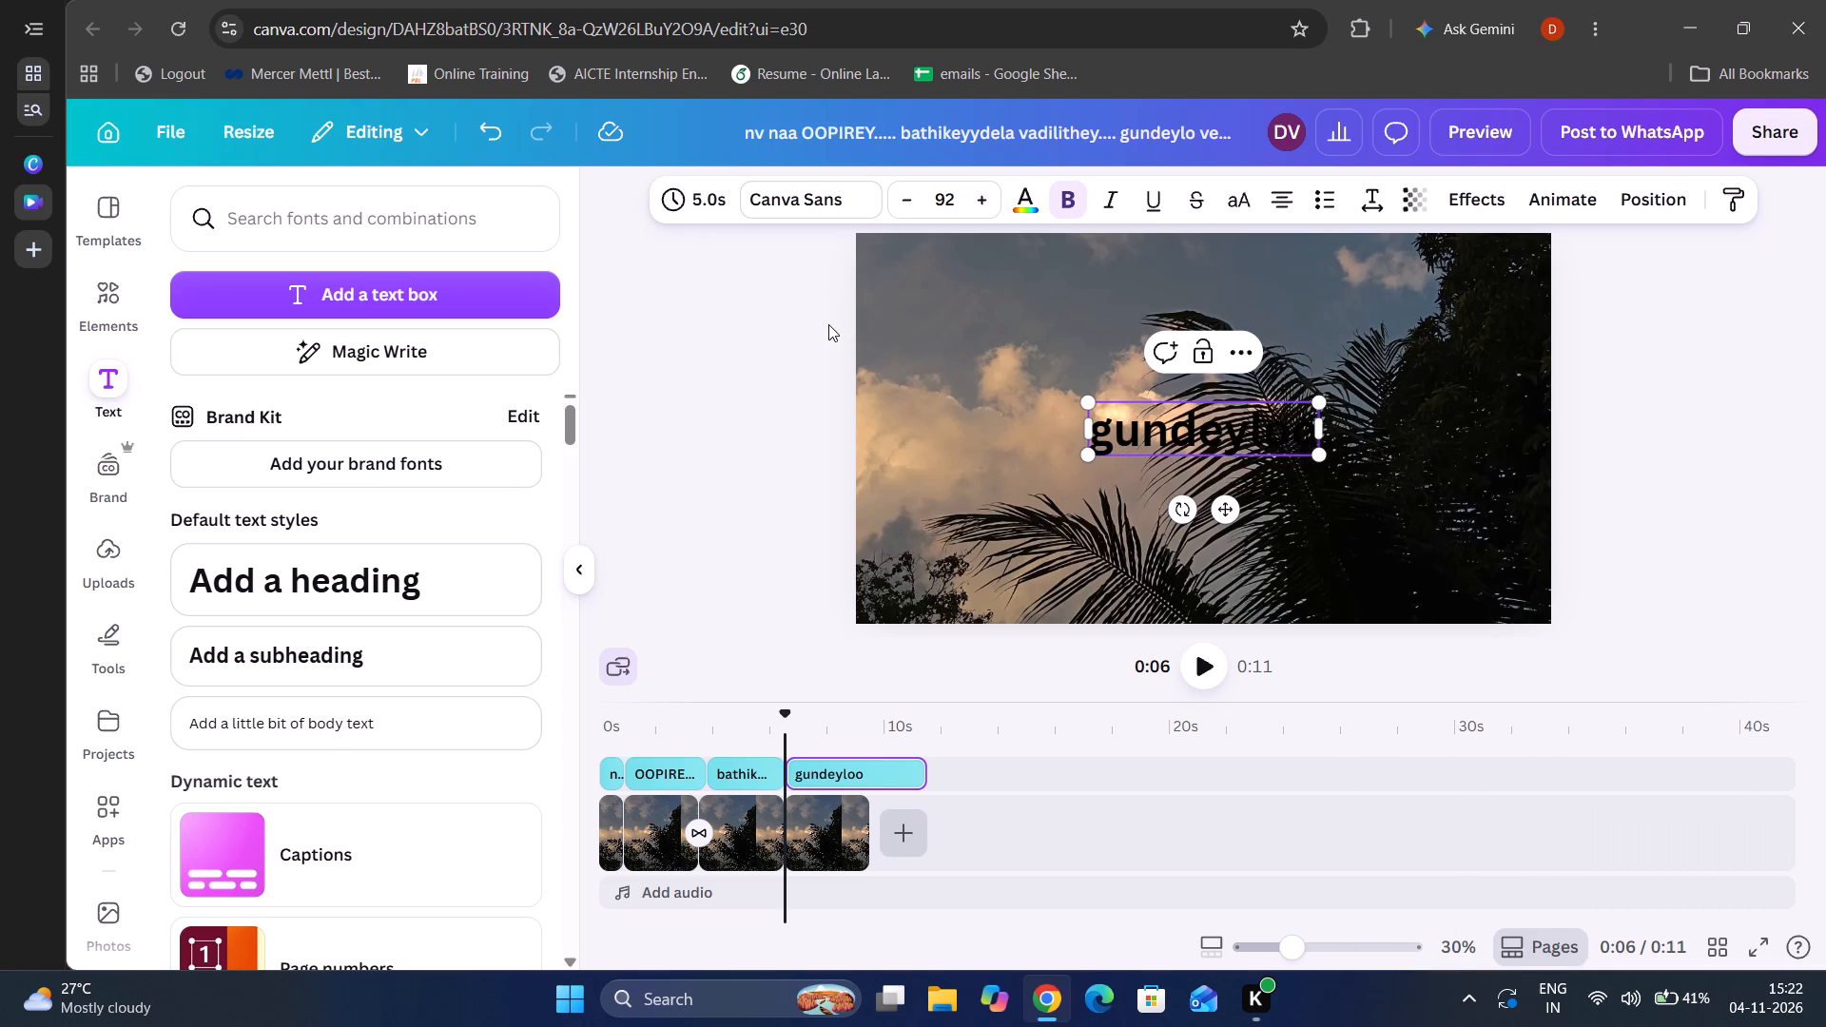
pyautogui.press('space')
pyautogui.write('veychagaa')
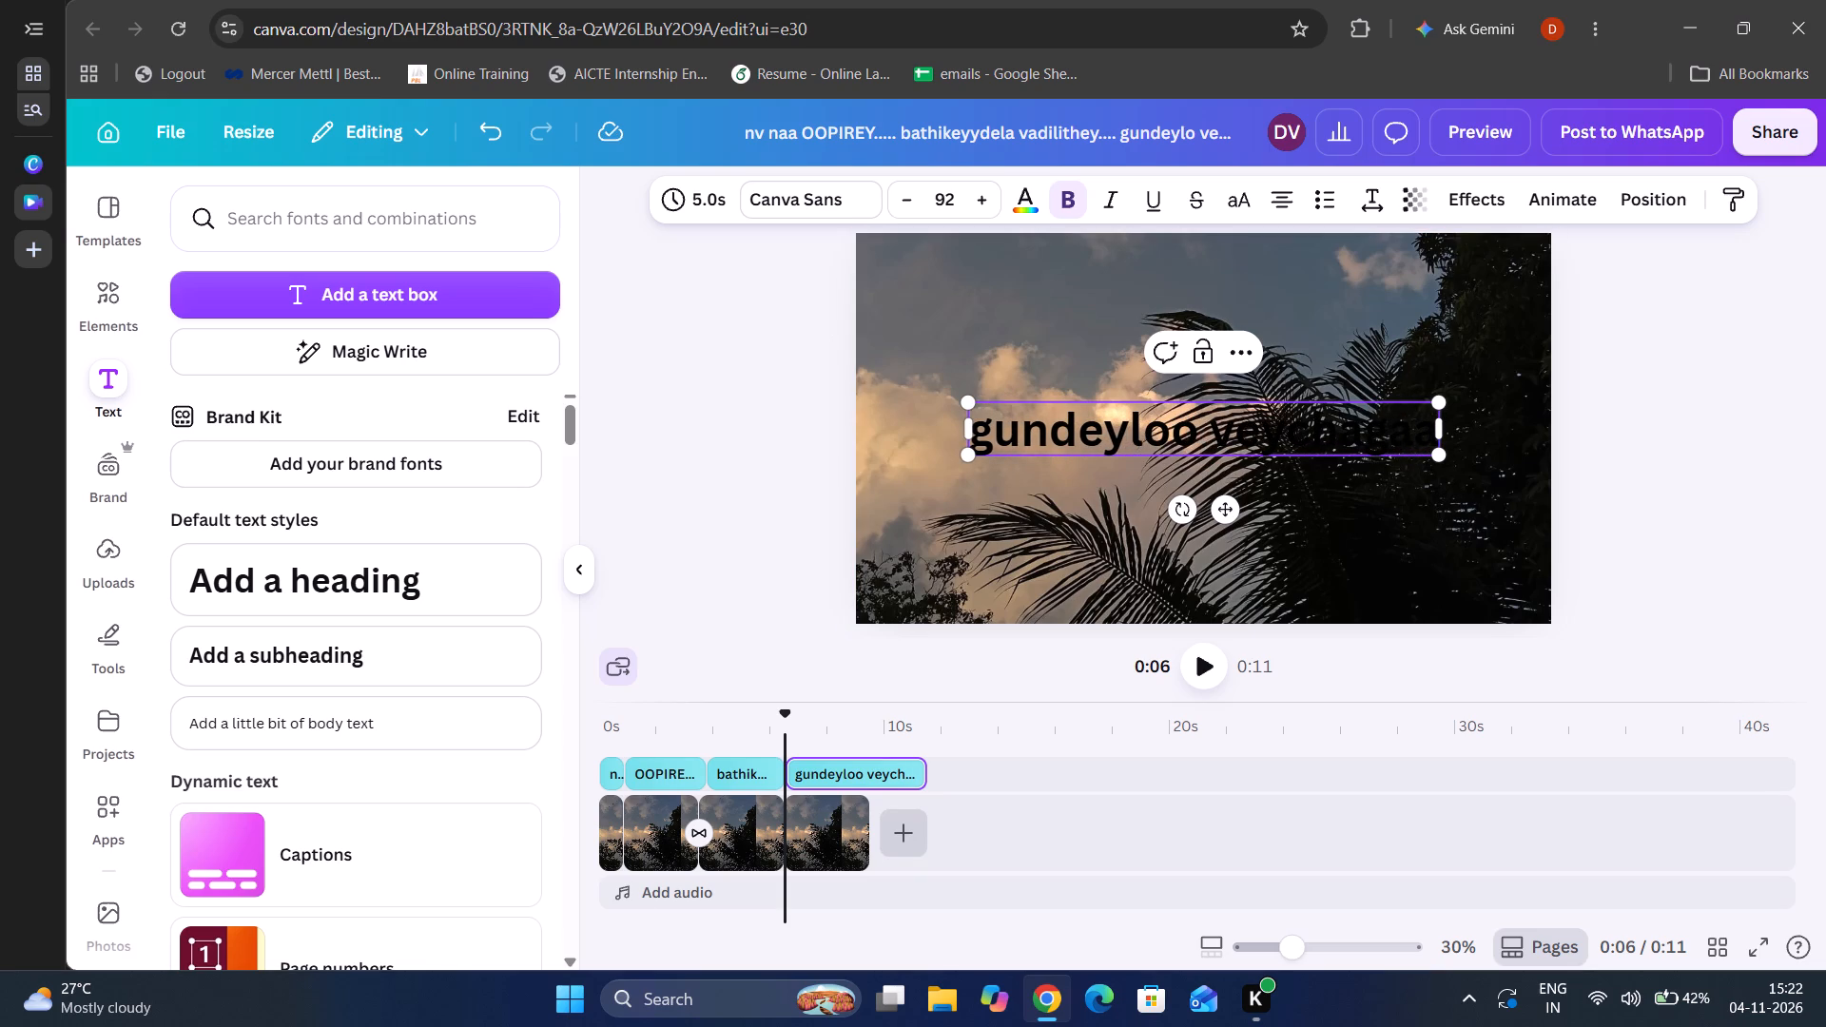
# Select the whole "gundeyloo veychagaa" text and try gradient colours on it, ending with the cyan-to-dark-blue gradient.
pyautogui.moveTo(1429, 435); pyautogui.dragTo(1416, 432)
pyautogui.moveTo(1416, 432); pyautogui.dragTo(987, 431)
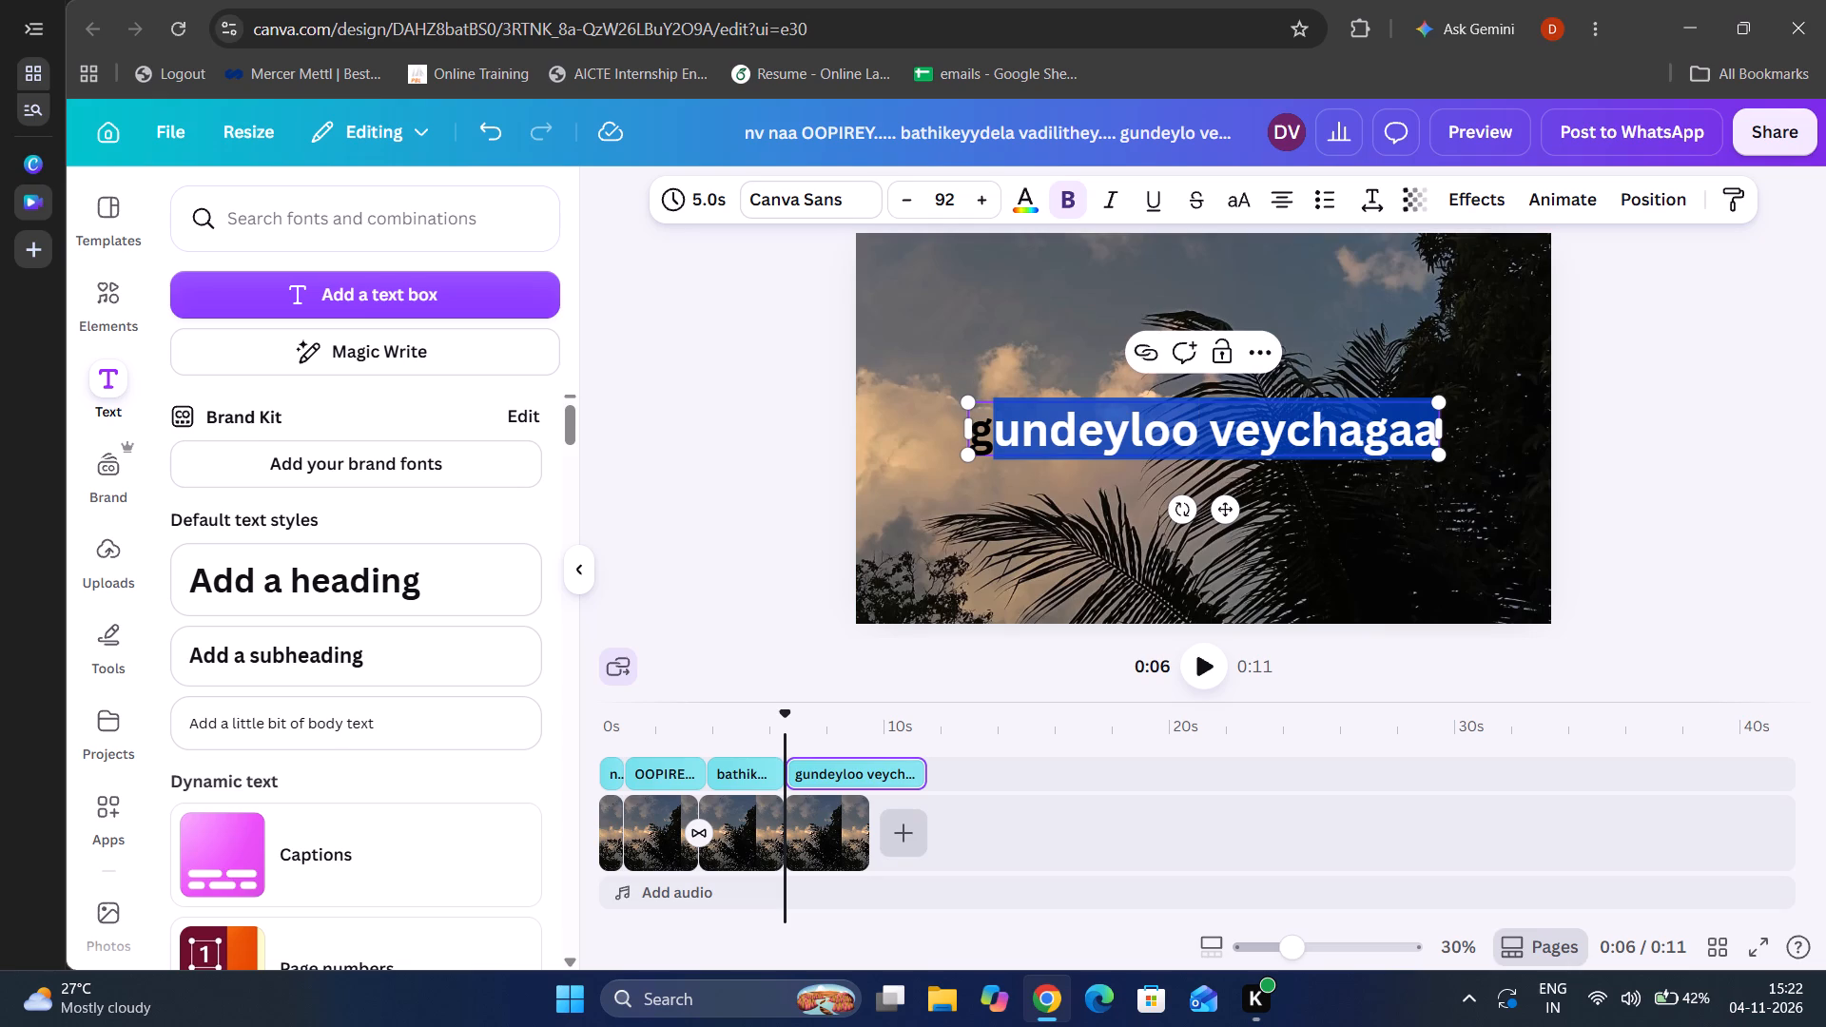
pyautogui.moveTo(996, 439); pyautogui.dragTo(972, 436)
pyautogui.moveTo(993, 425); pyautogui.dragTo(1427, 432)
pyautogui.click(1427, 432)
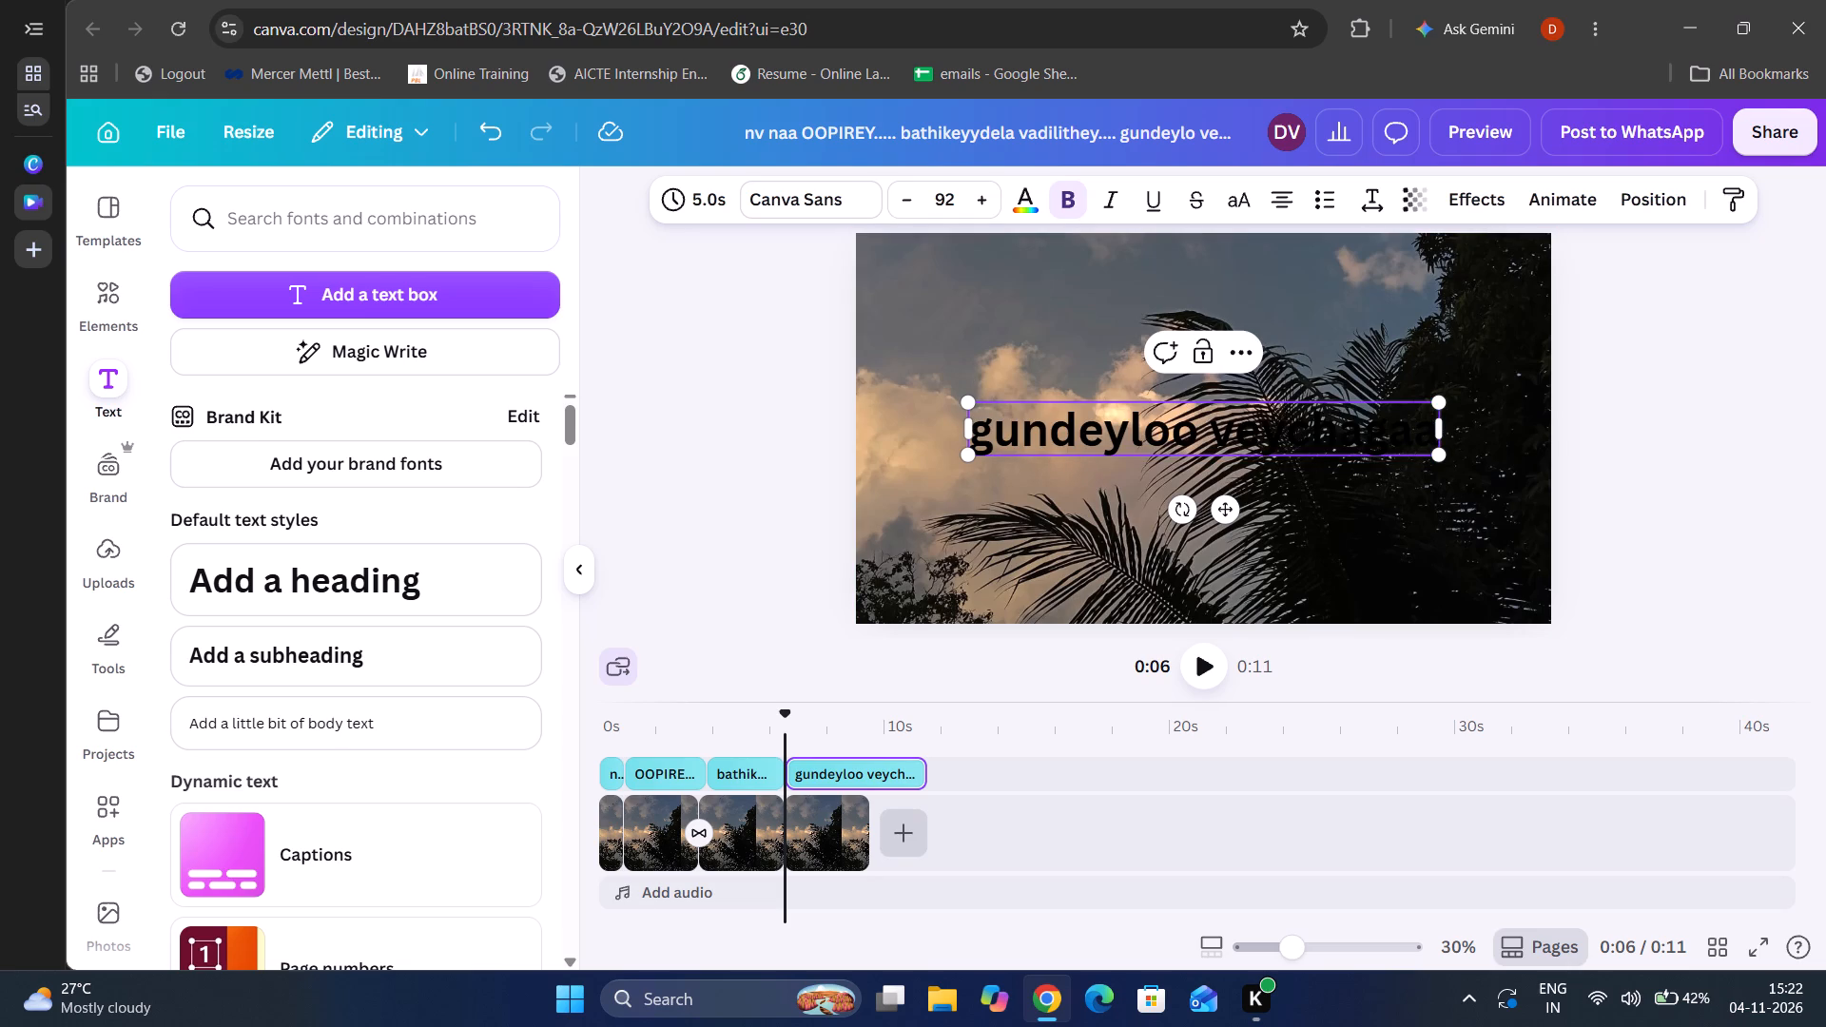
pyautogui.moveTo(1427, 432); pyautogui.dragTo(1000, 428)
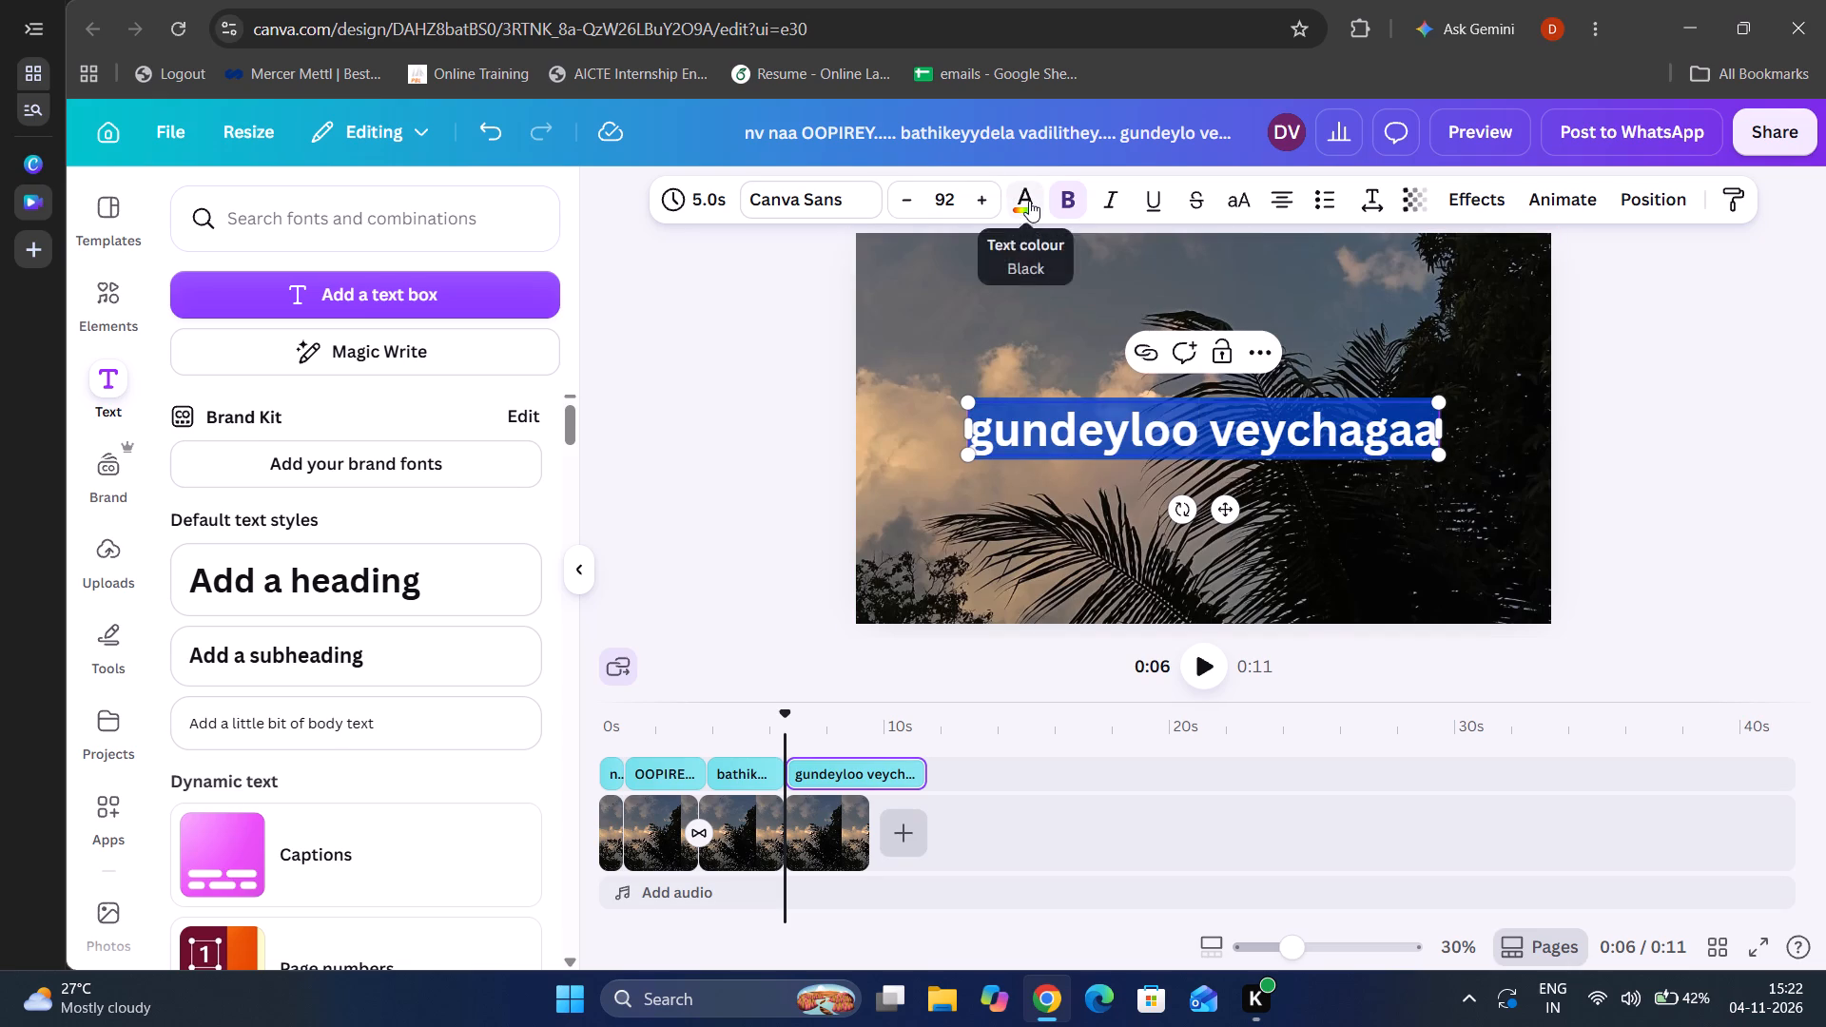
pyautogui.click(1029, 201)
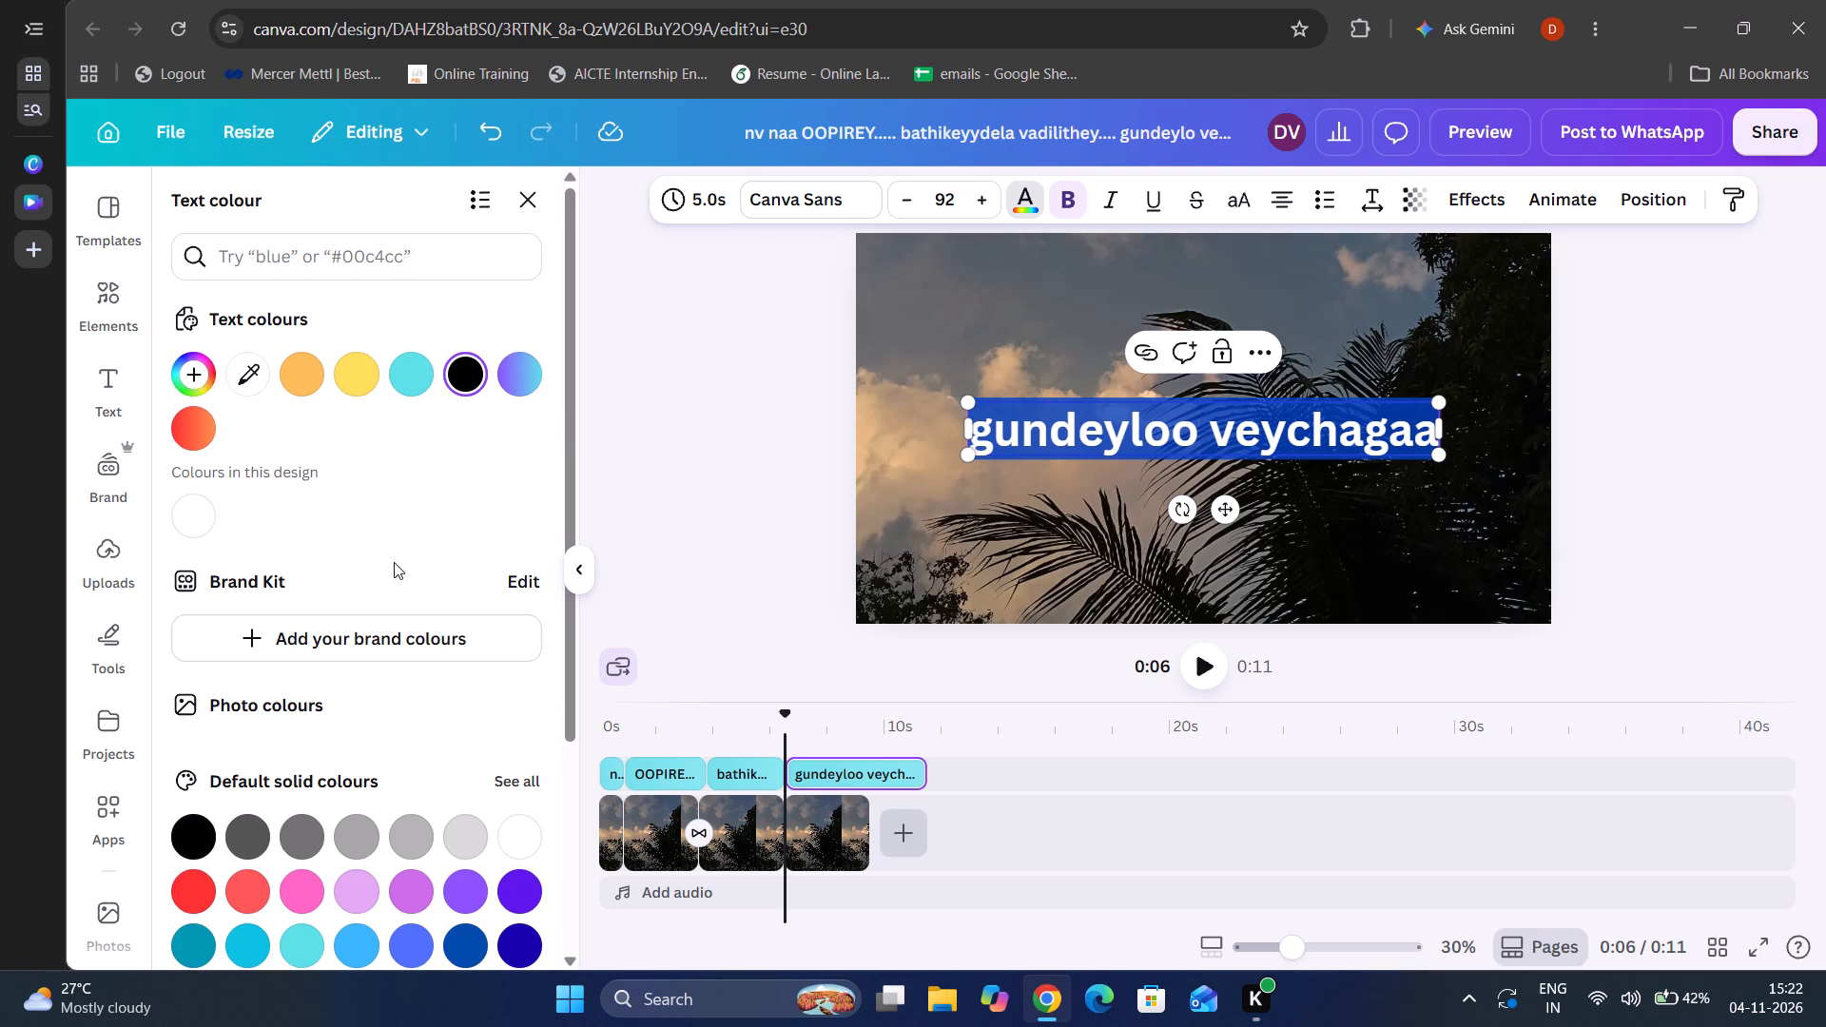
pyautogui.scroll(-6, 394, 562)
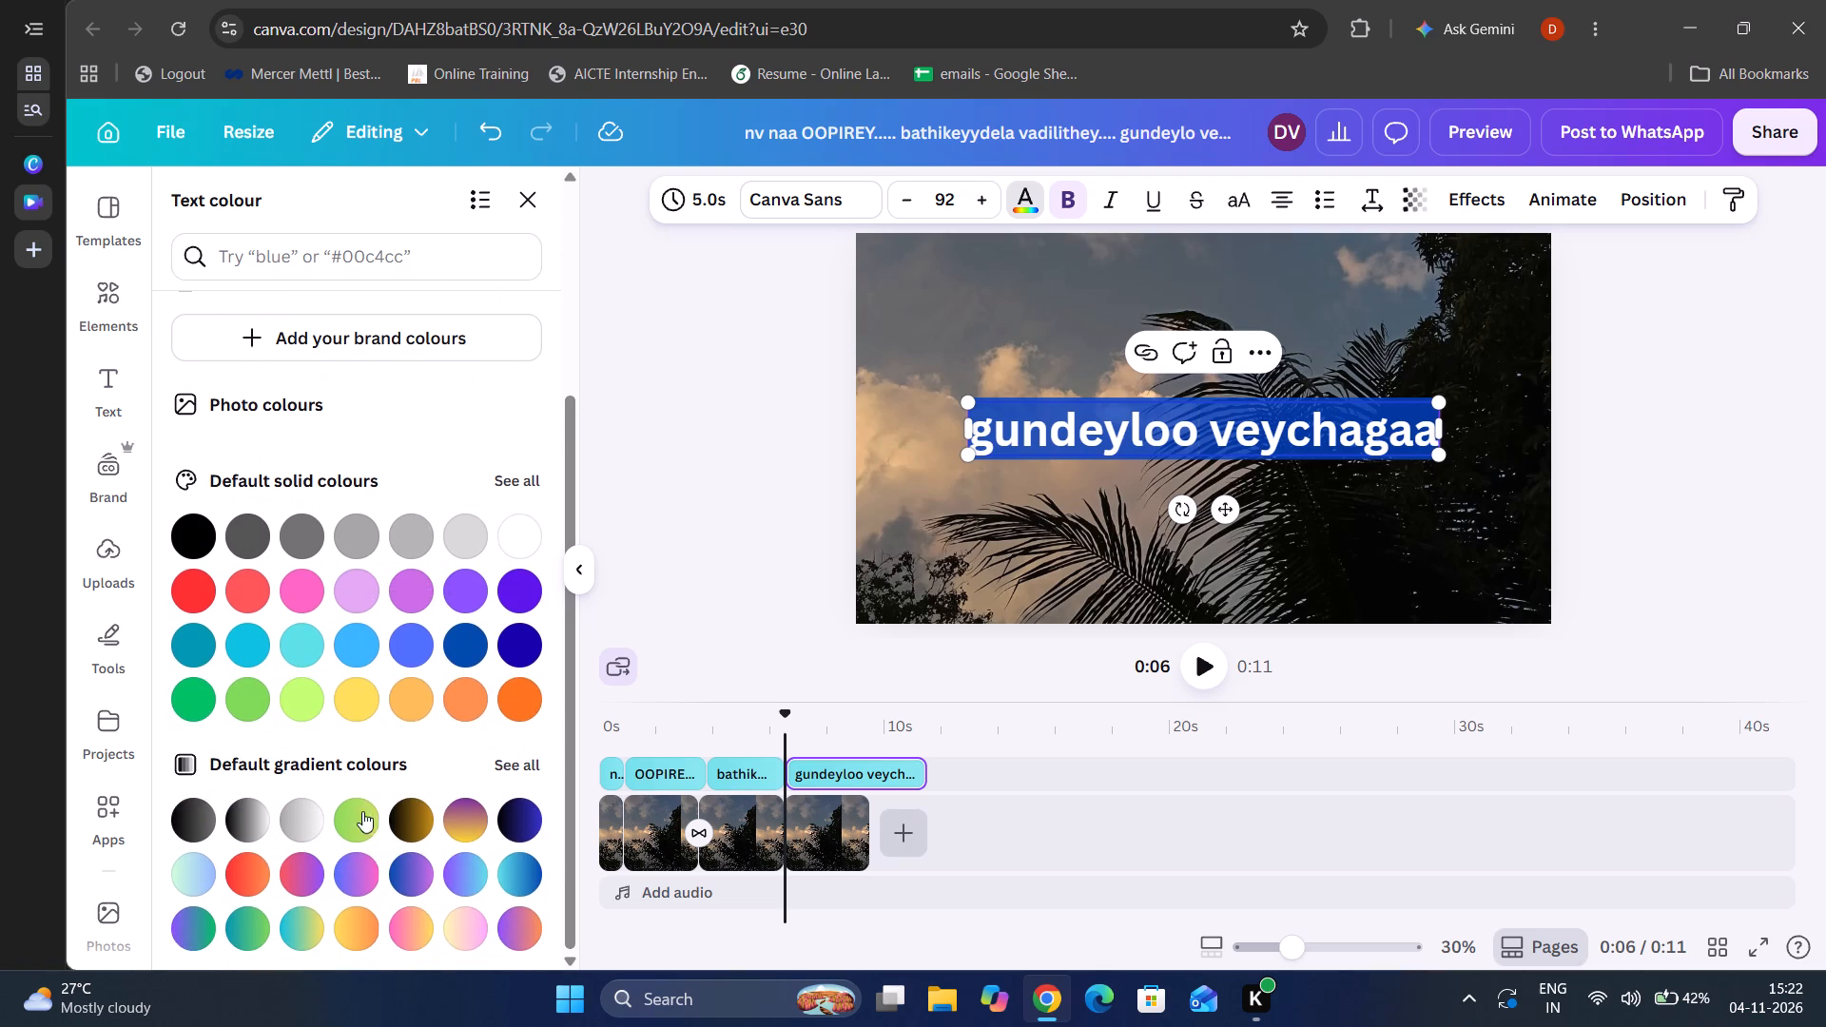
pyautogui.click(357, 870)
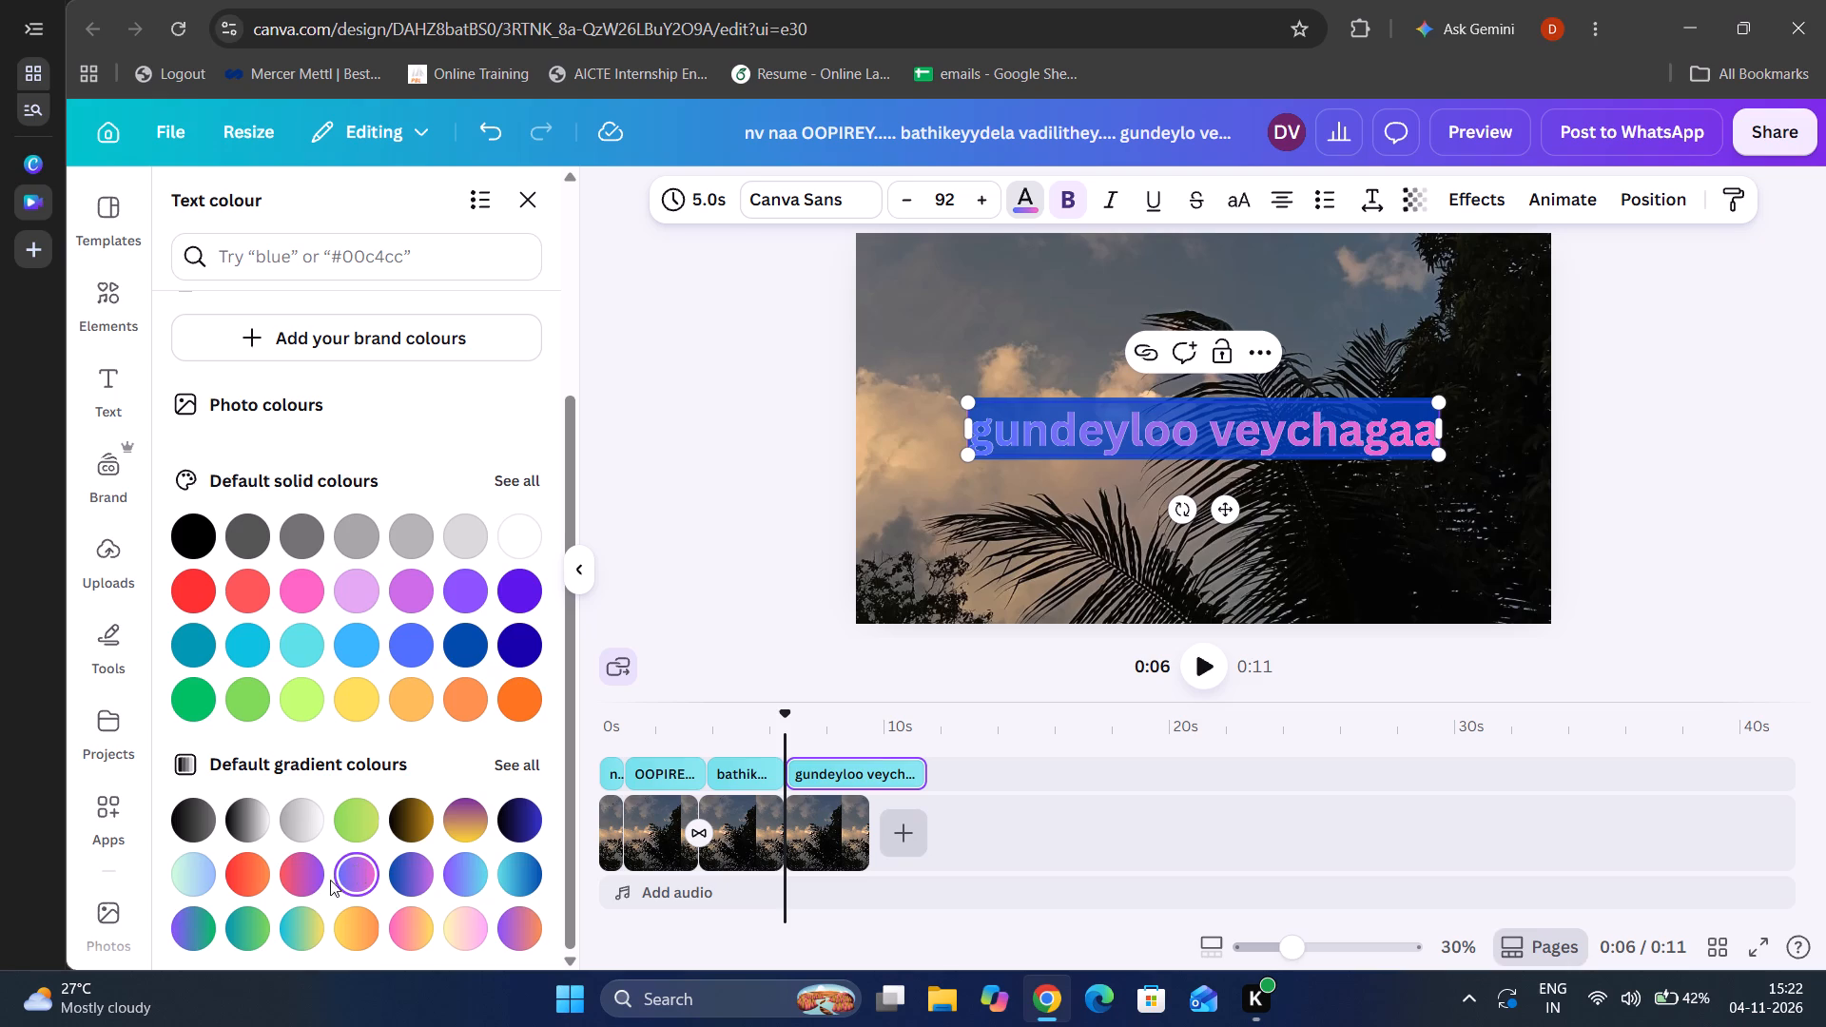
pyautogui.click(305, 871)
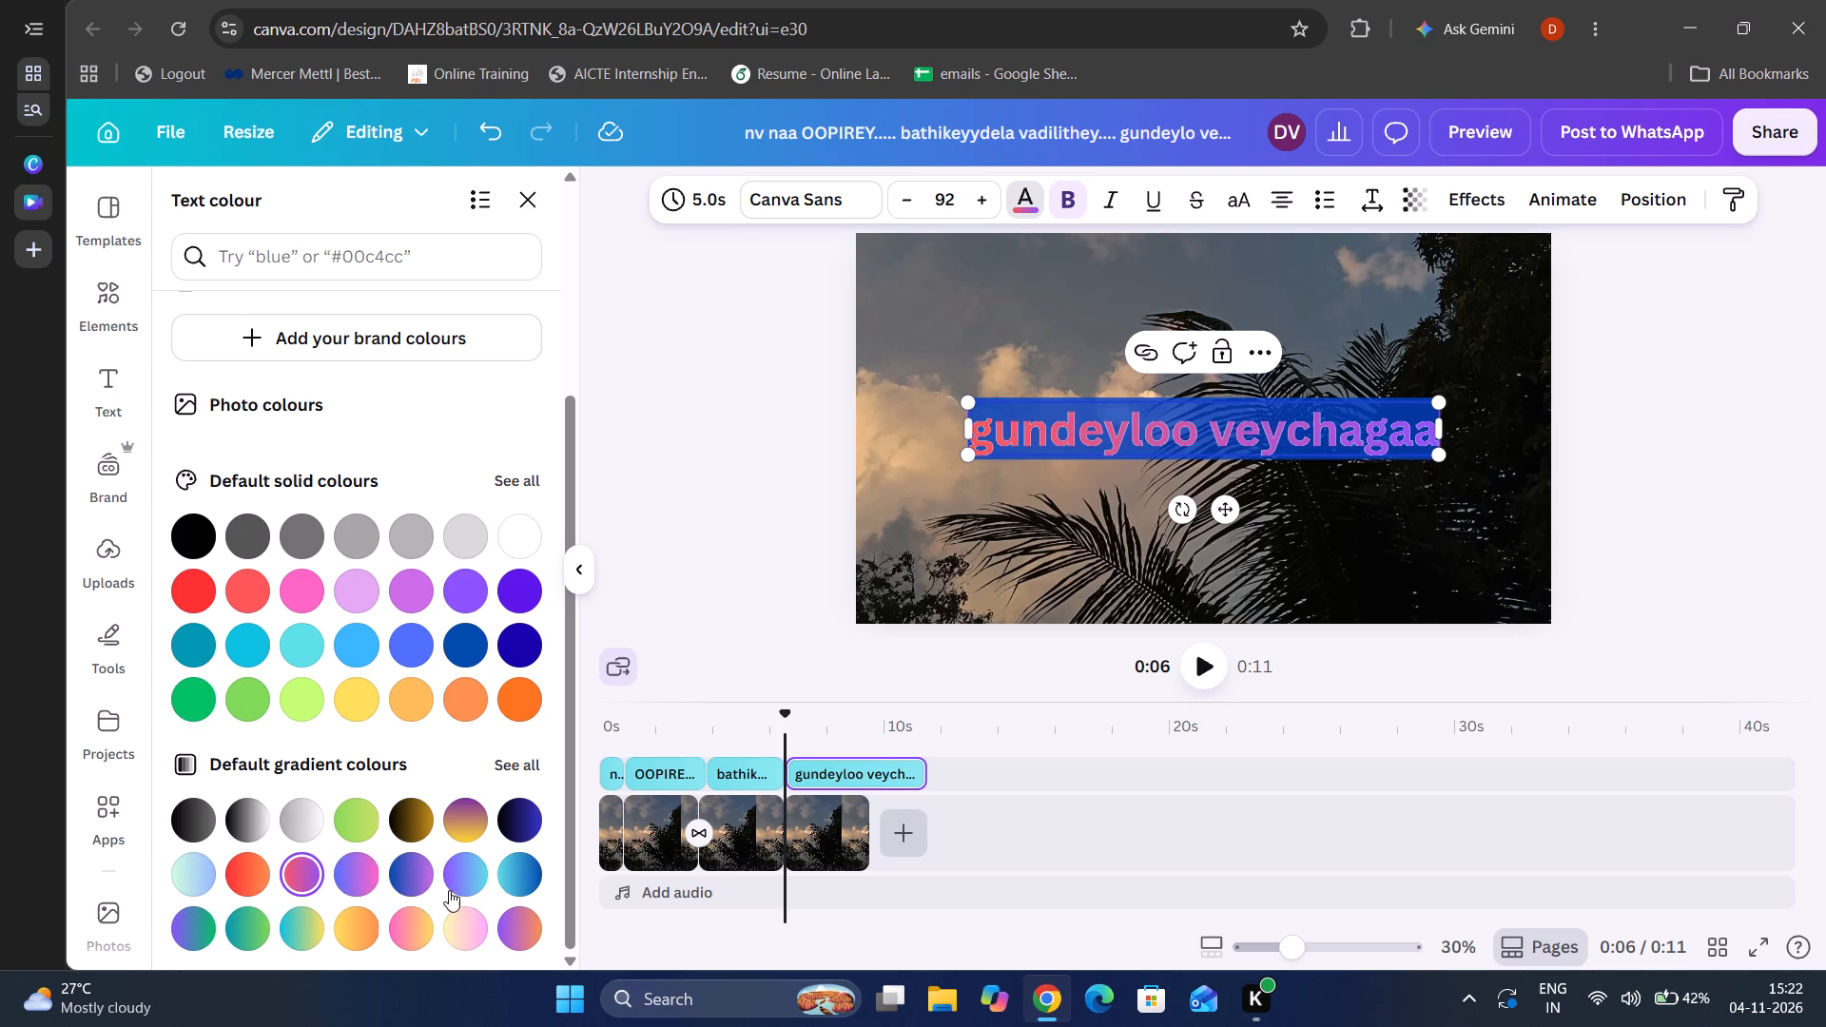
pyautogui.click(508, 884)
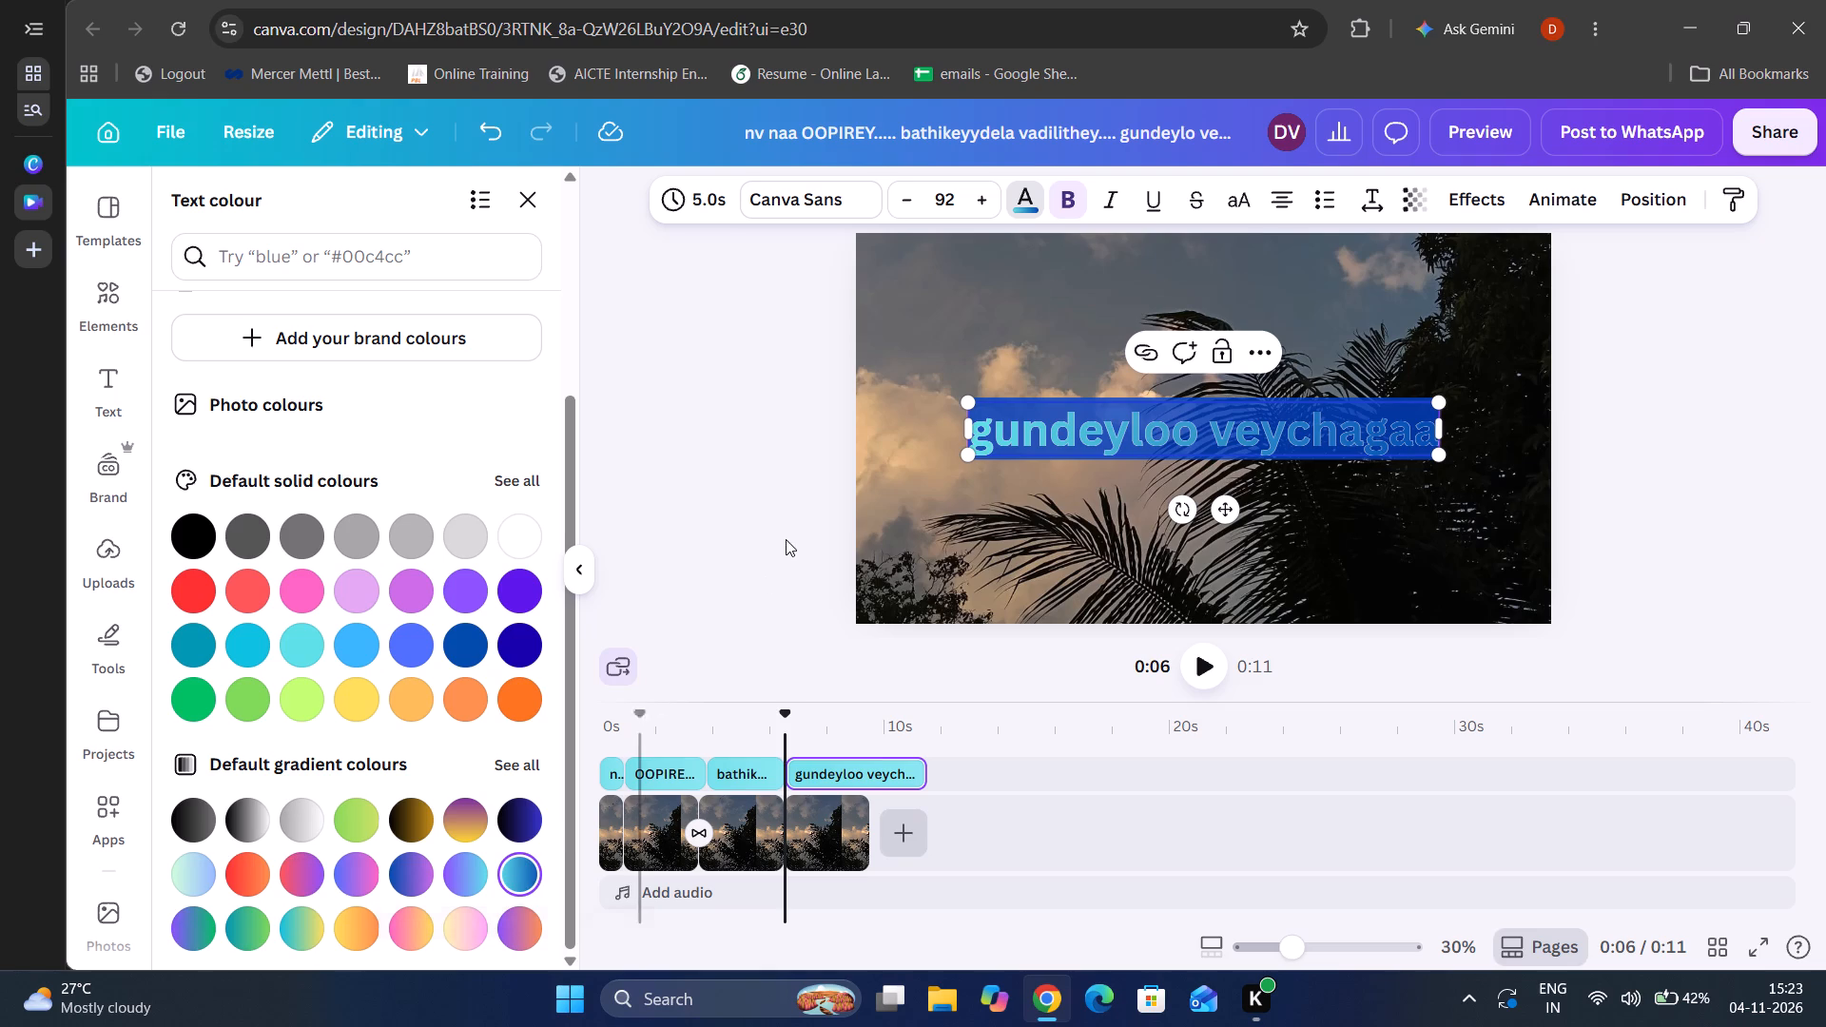
# Set the font of the "gundeyloo veychagaa" text to the handwriting font Bloom Skirt.
pyautogui.click(828, 204)
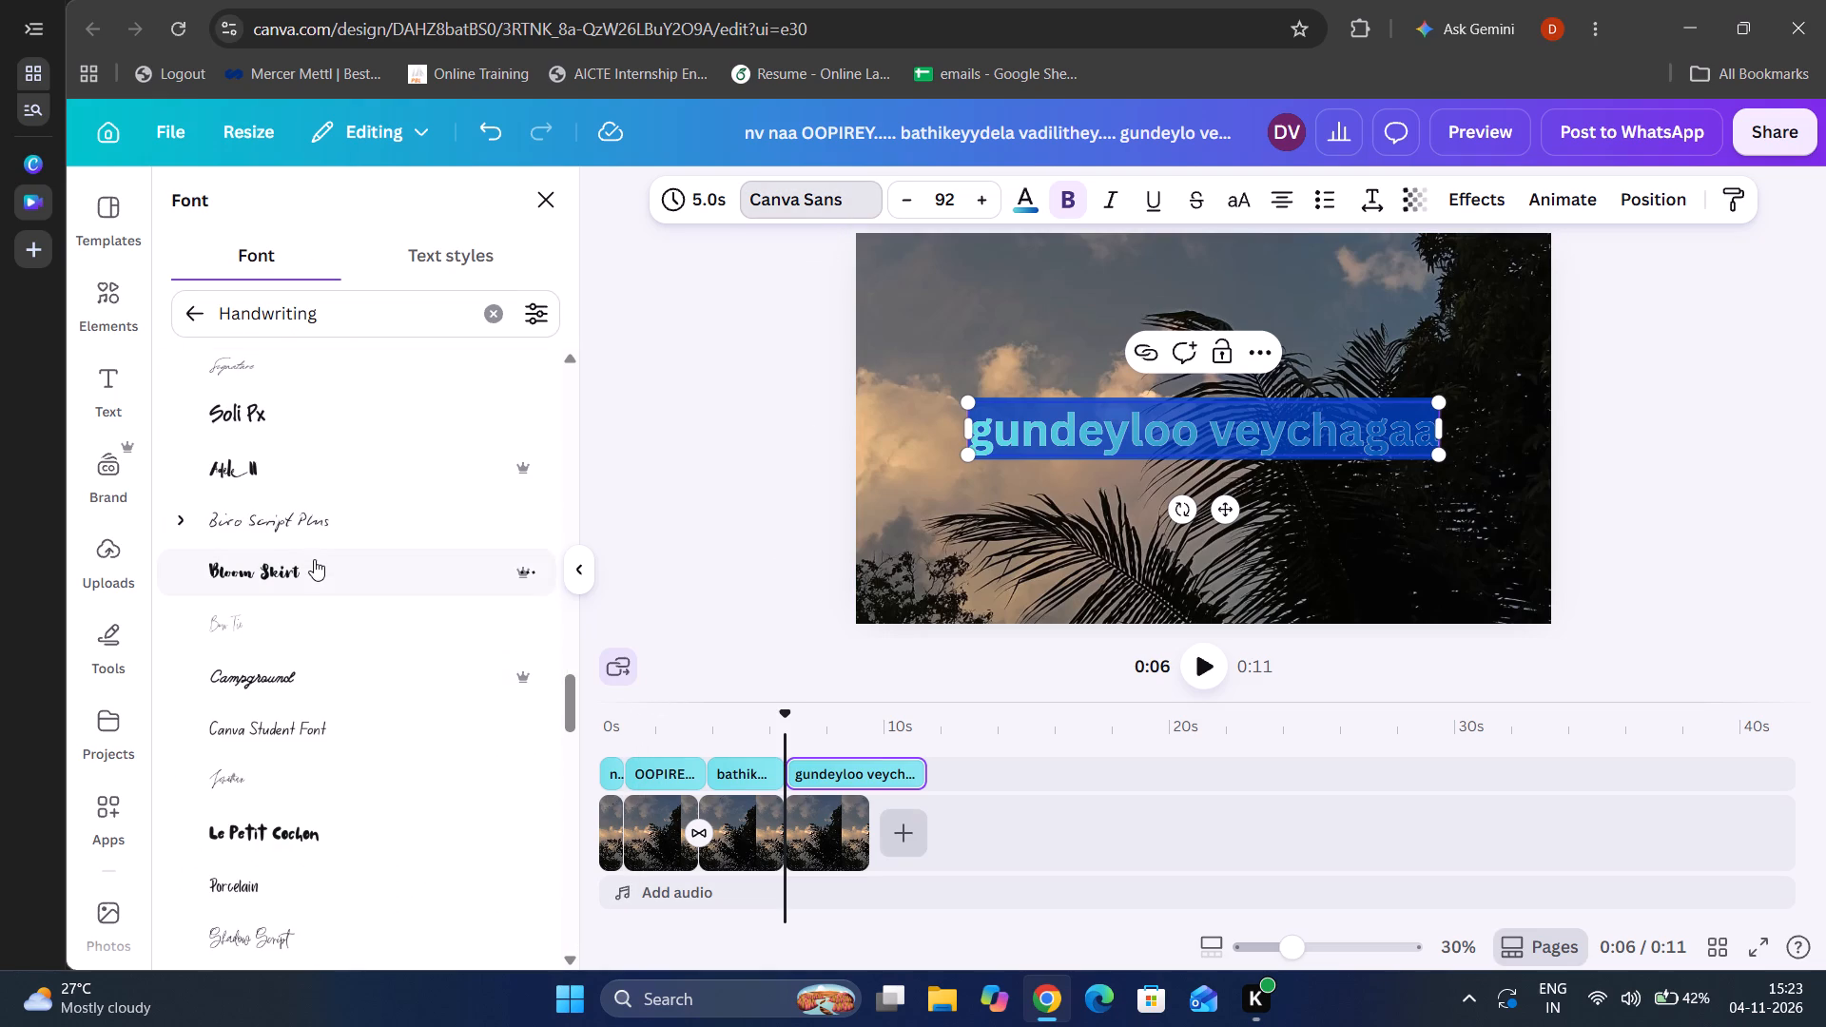
pyautogui.click(315, 559)
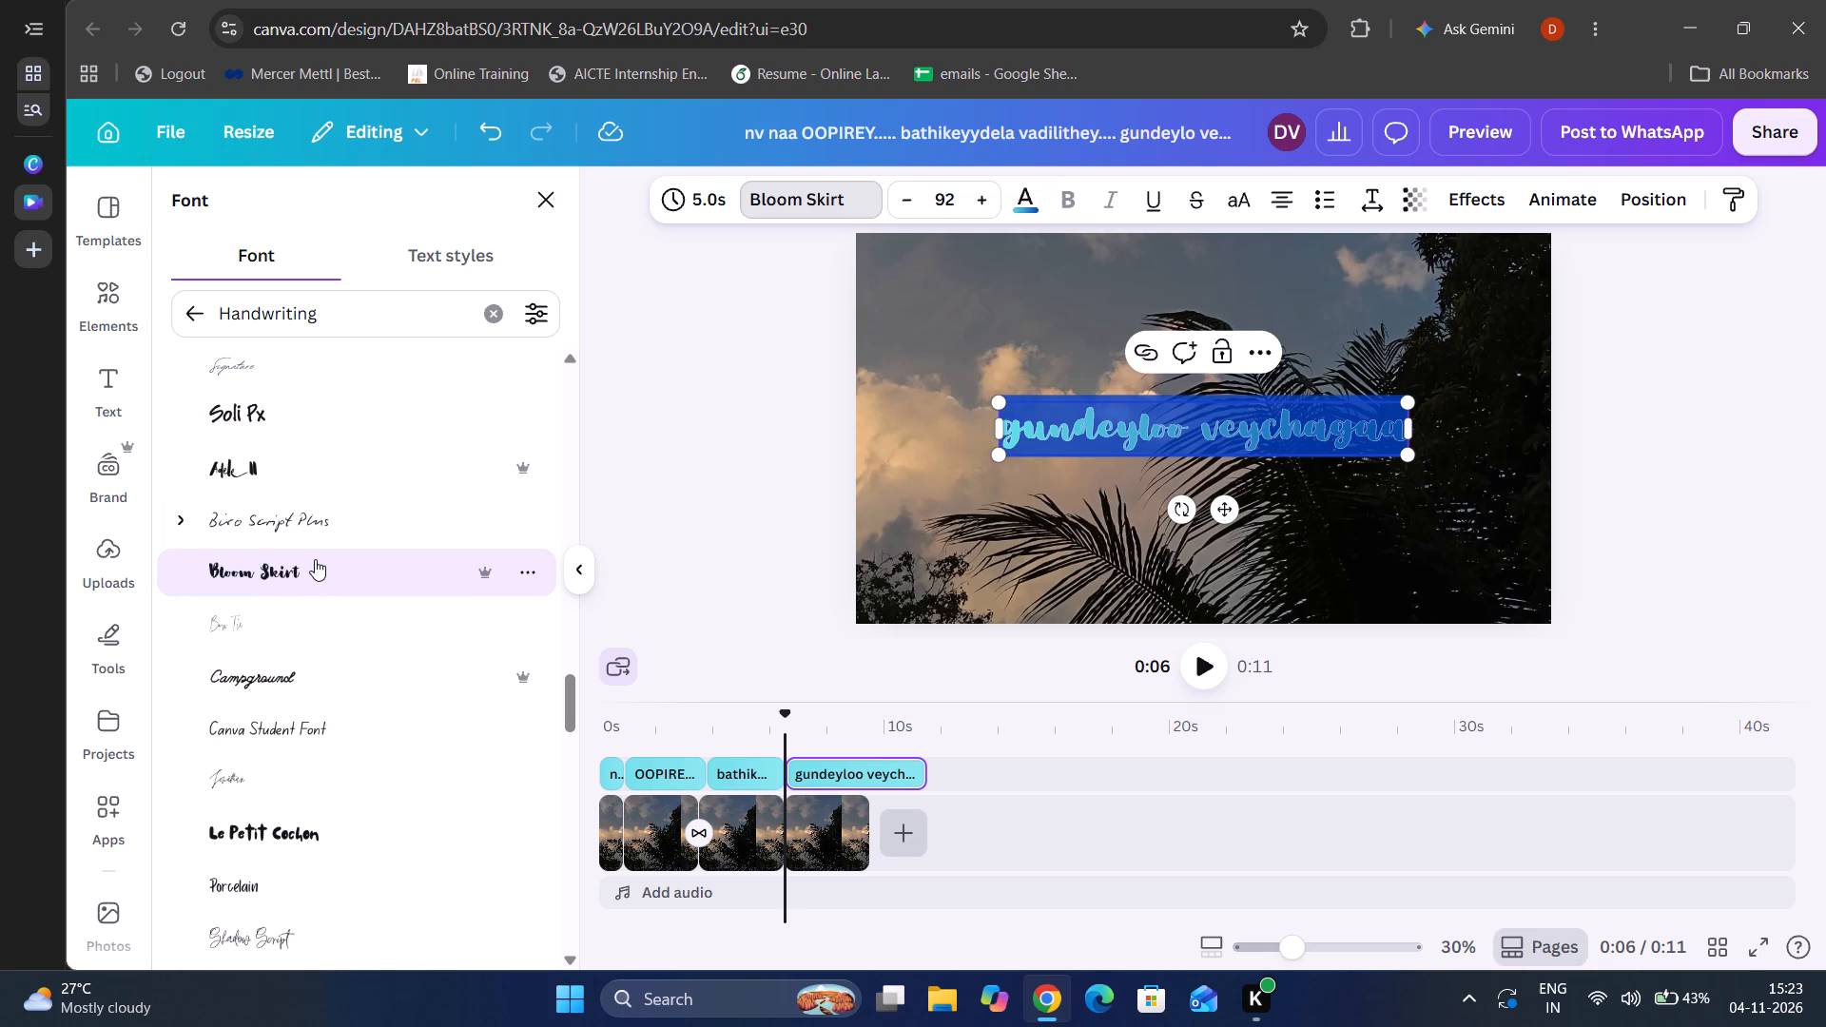
pyautogui.click(387, 572)
pyautogui.click(667, 456)
pyautogui.click(759, 443)
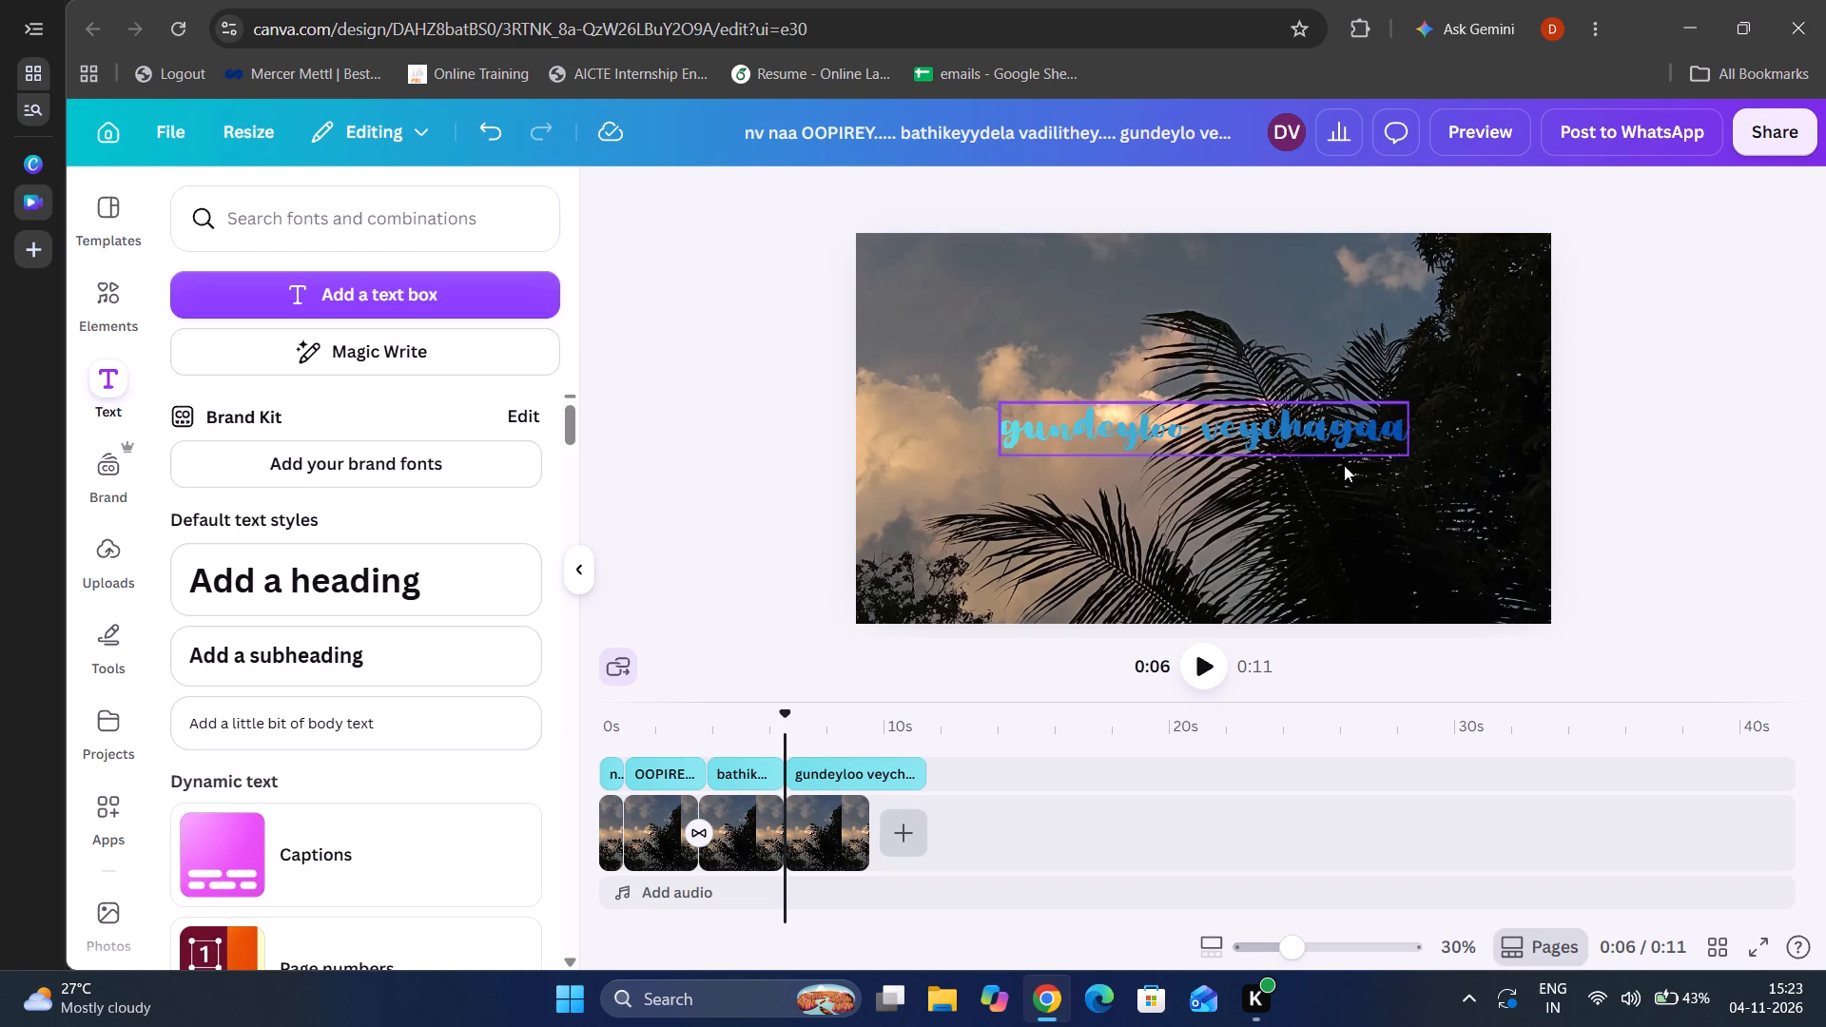
# Move the "gundeyloo veychagaa" text up from the middle to the upper part of the photo, keeping it horizontally centred.
pyautogui.moveTo(1311, 419); pyautogui.dragTo(1303, 316)
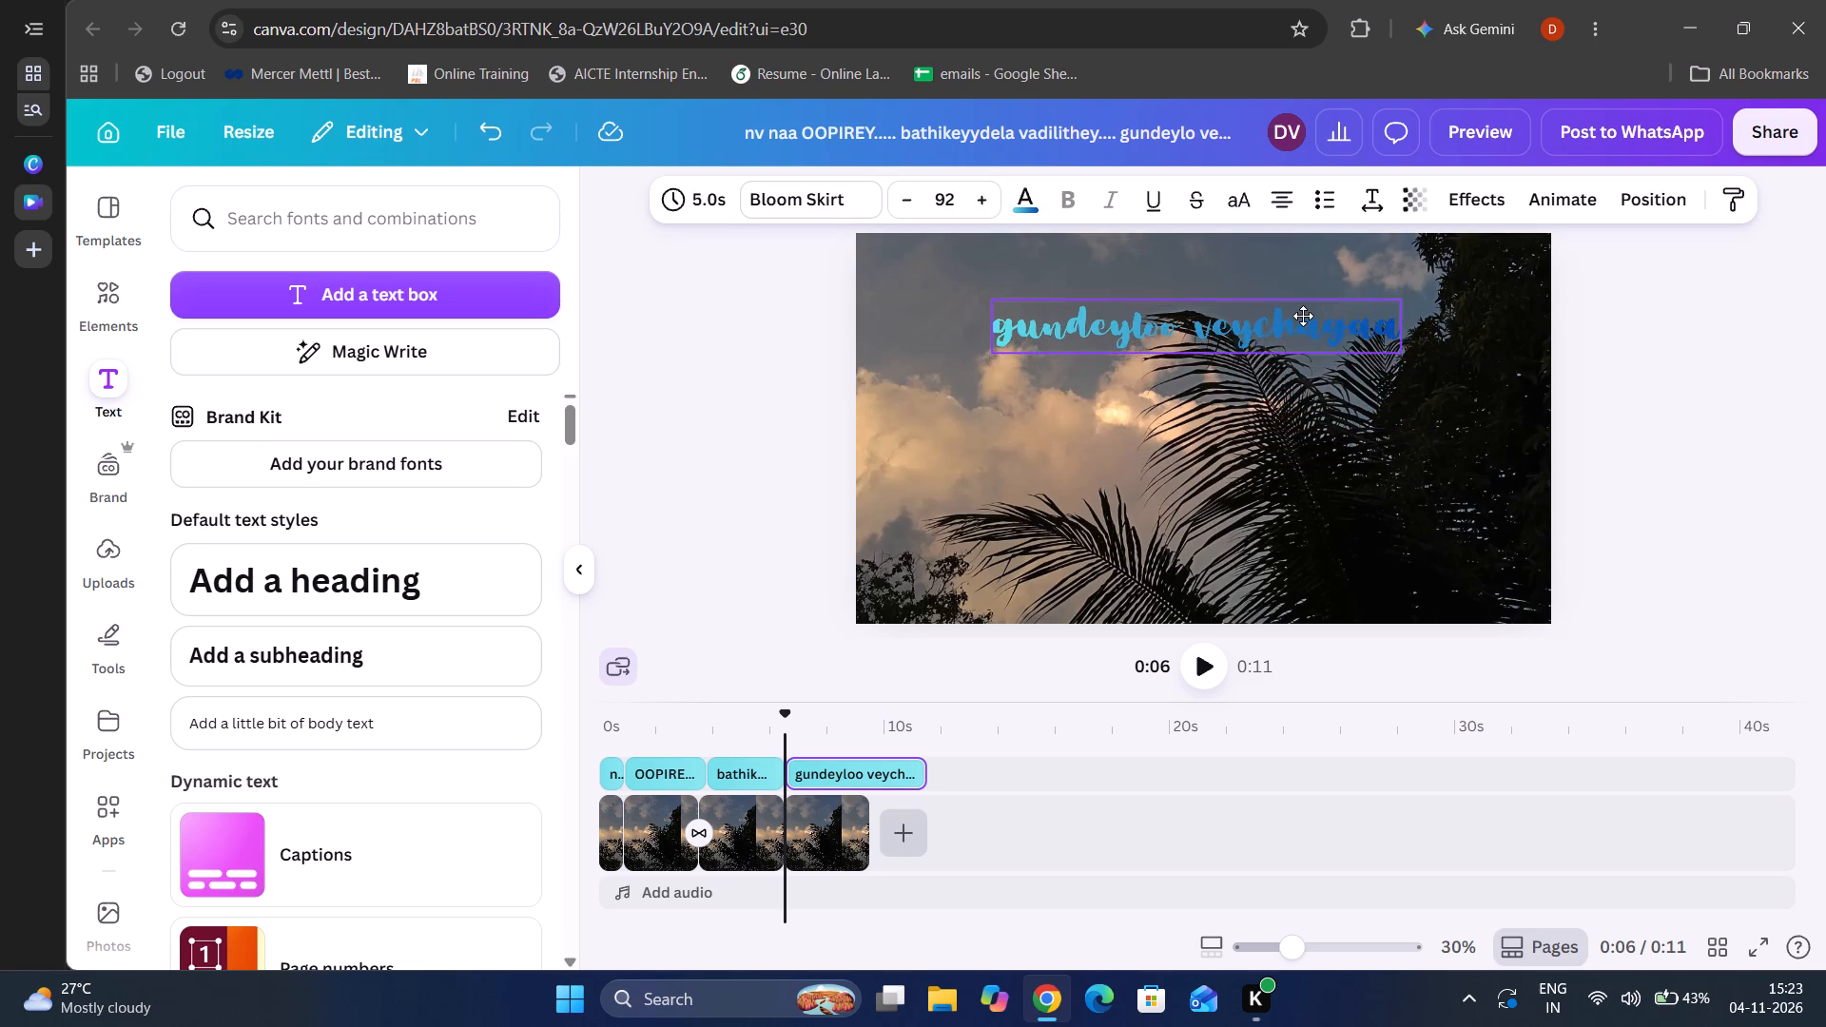
pyautogui.moveTo(1303, 316); pyautogui.dragTo(1305, 319)
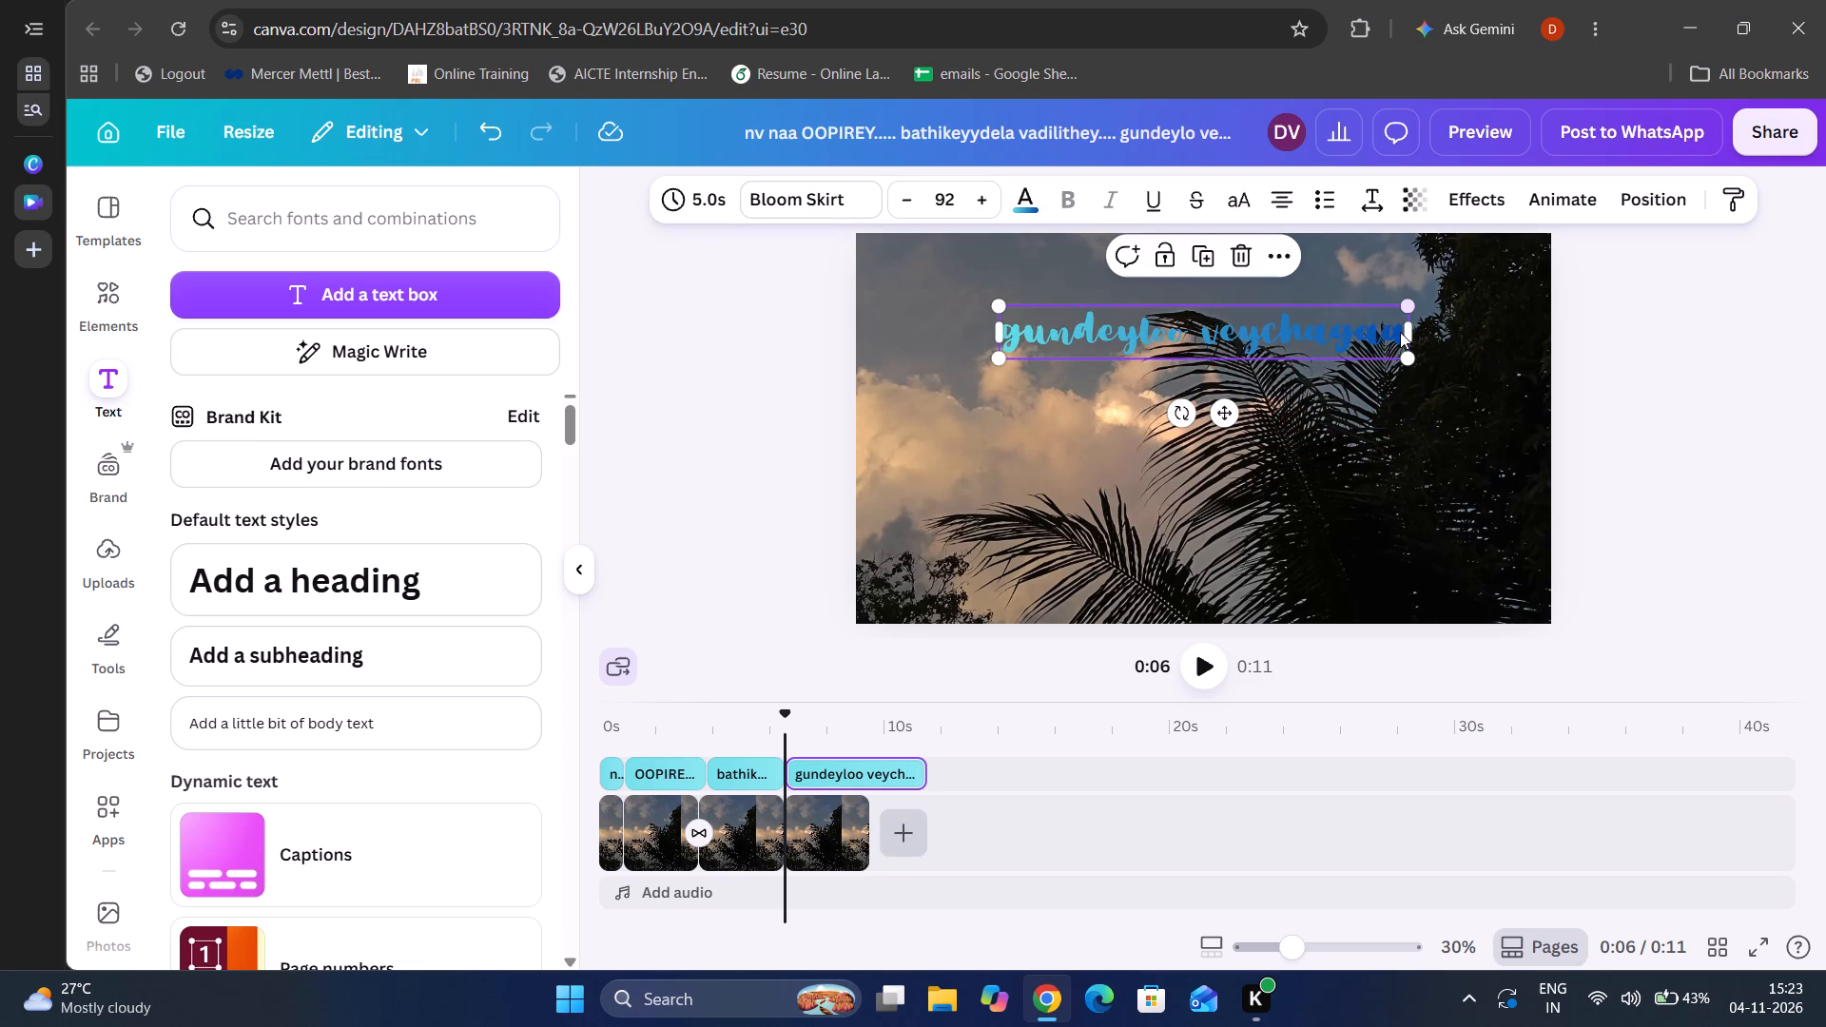
# Append "..." to the end of the "gundeyloo veychagaa" text.
pyautogui.click(1400, 331)
pyautogui.click(1400, 331)
pyautogui.click(1400, 331)
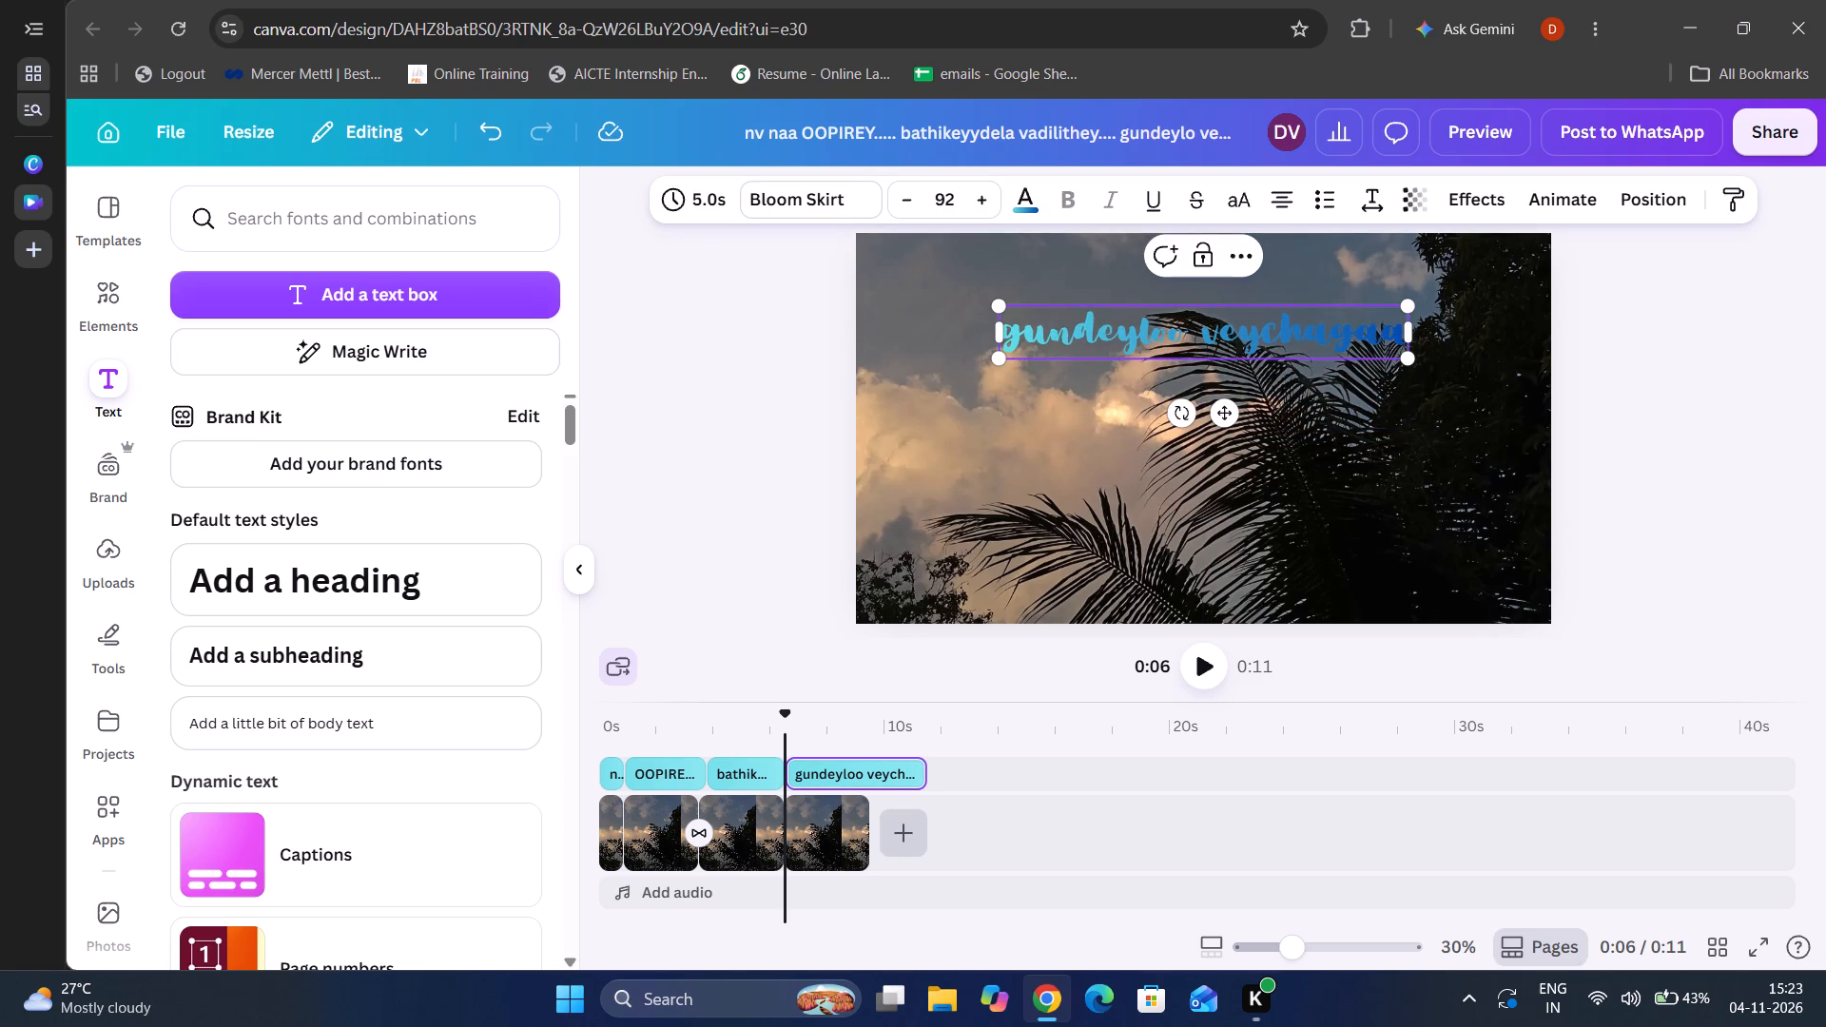
pyautogui.click(1400, 331)
pyautogui.click(1360, 334)
pyautogui.press('Right')
pyautogui.press('Right')
pyautogui.press('Right')
pyautogui.write('...')
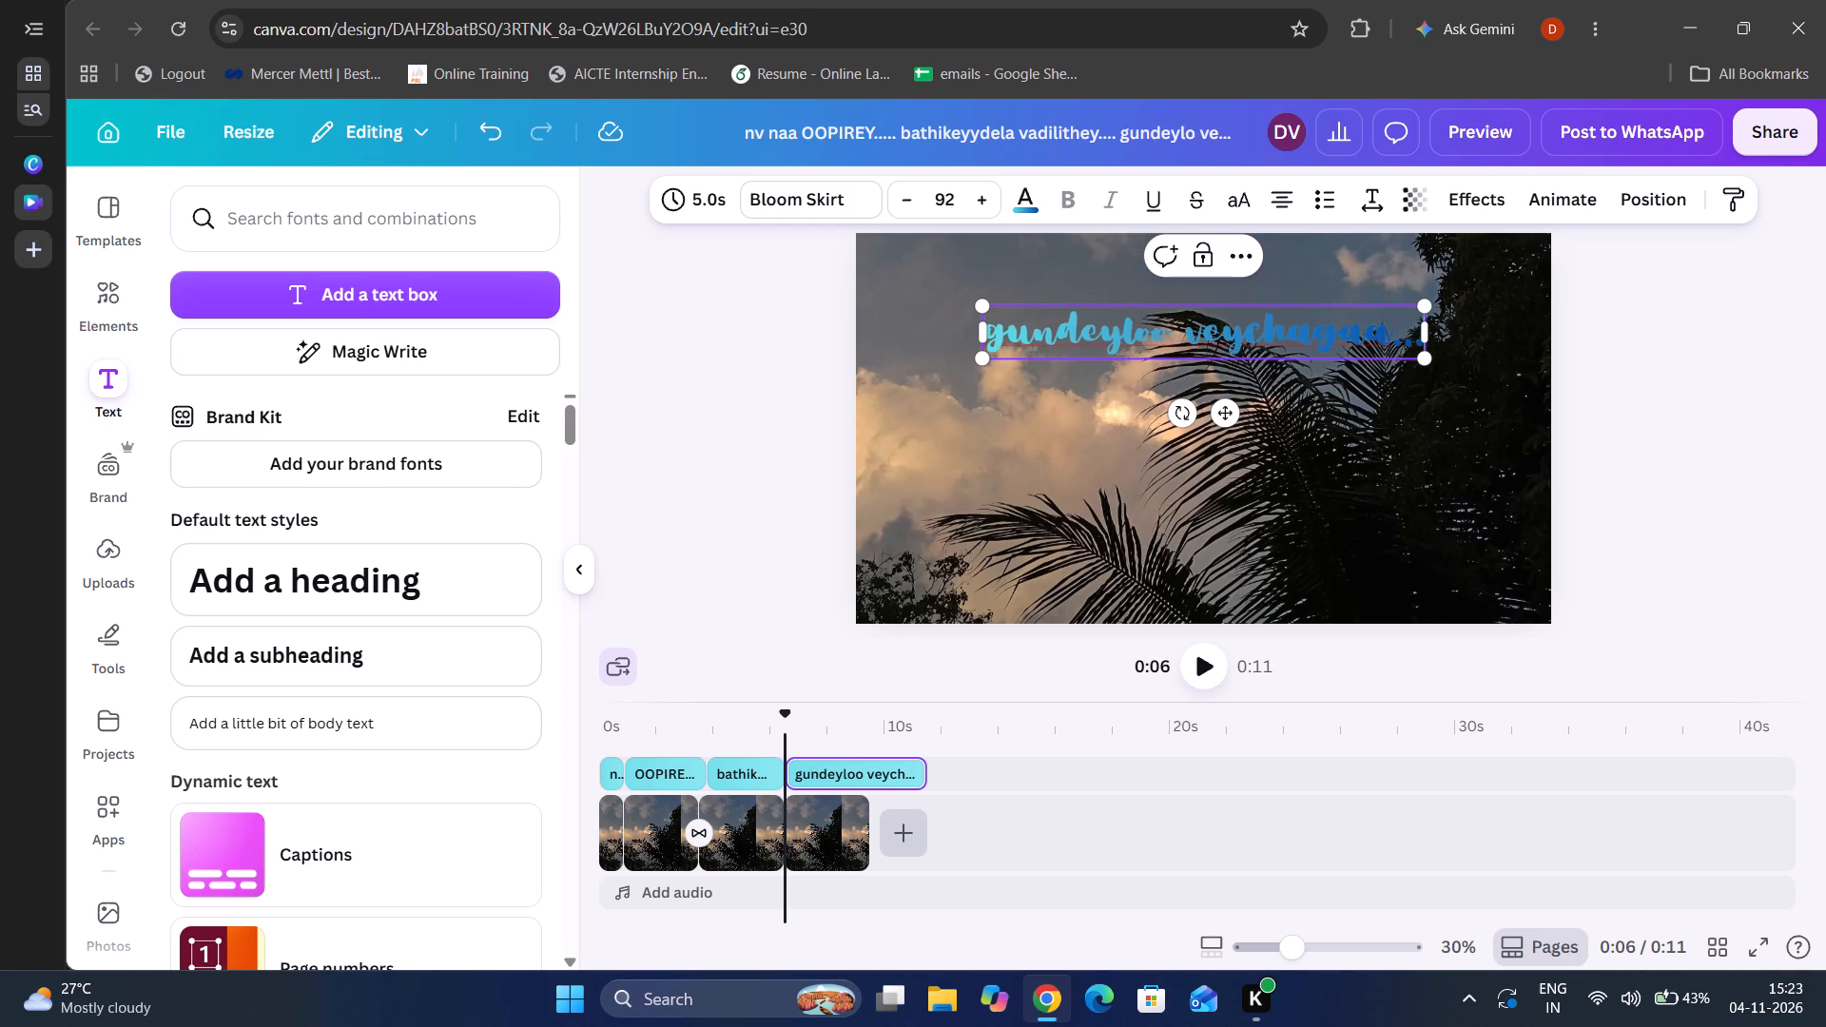
pyautogui.click(734, 475)
# Move the "gundeyloo veychagaa..." text slightly higher, close to the photo's top edge.
pyautogui.moveTo(1125, 322); pyautogui.dragTo(1125, 296)
# Try several default gradients on the "gundeyloo veychagaa..." text and settle on the purple-to-cyan one.
pyautogui.click(1024, 210)
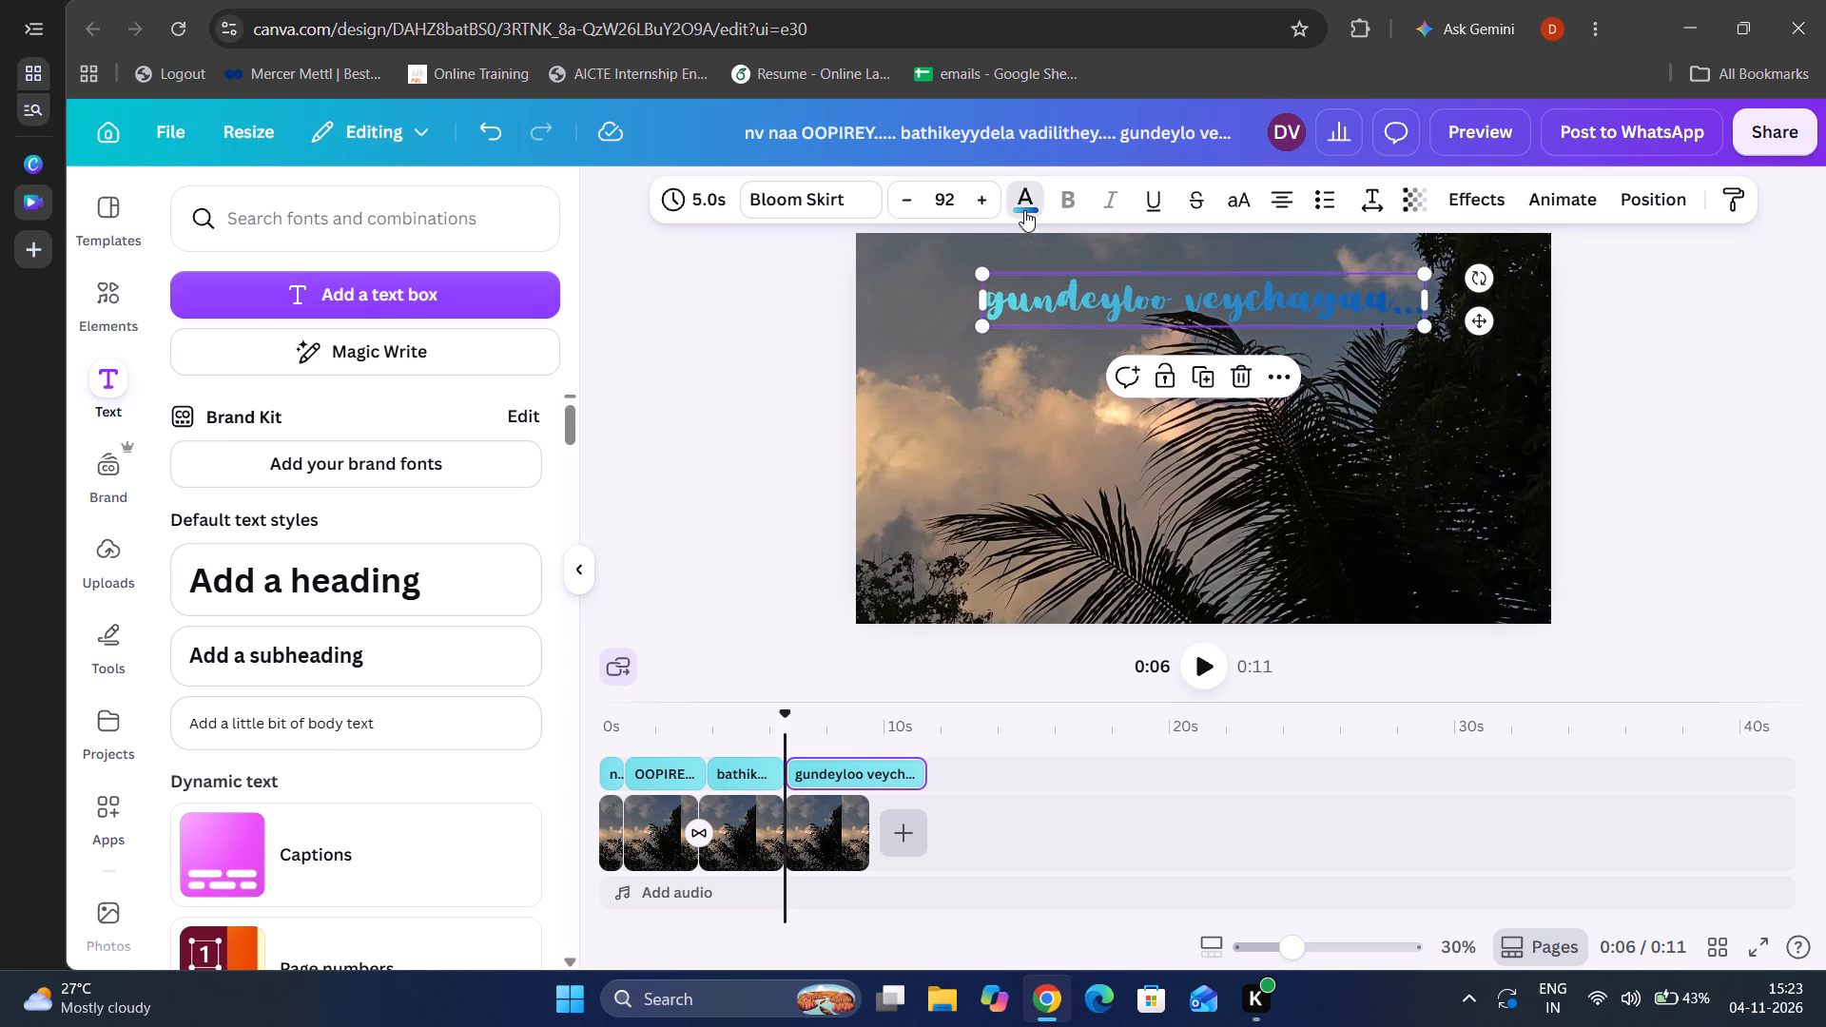
pyautogui.scroll(-2, 381, 793)
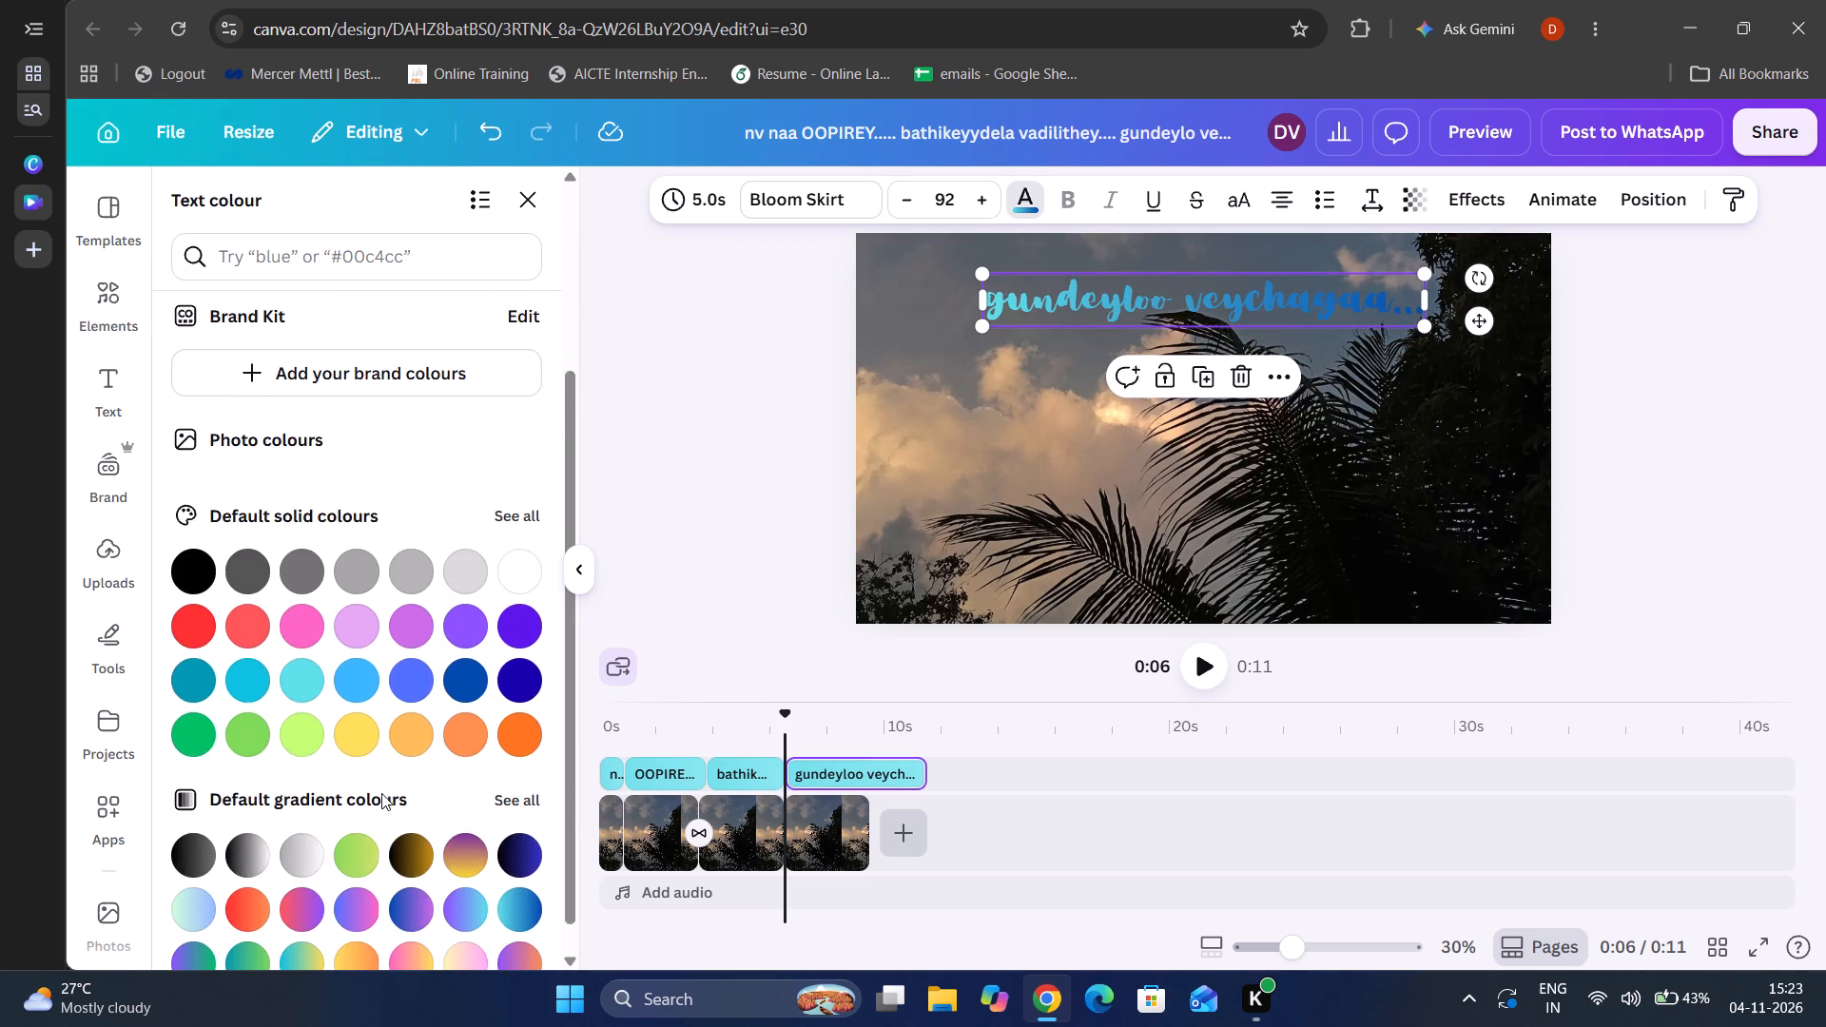
pyautogui.scroll(-3, 381, 793)
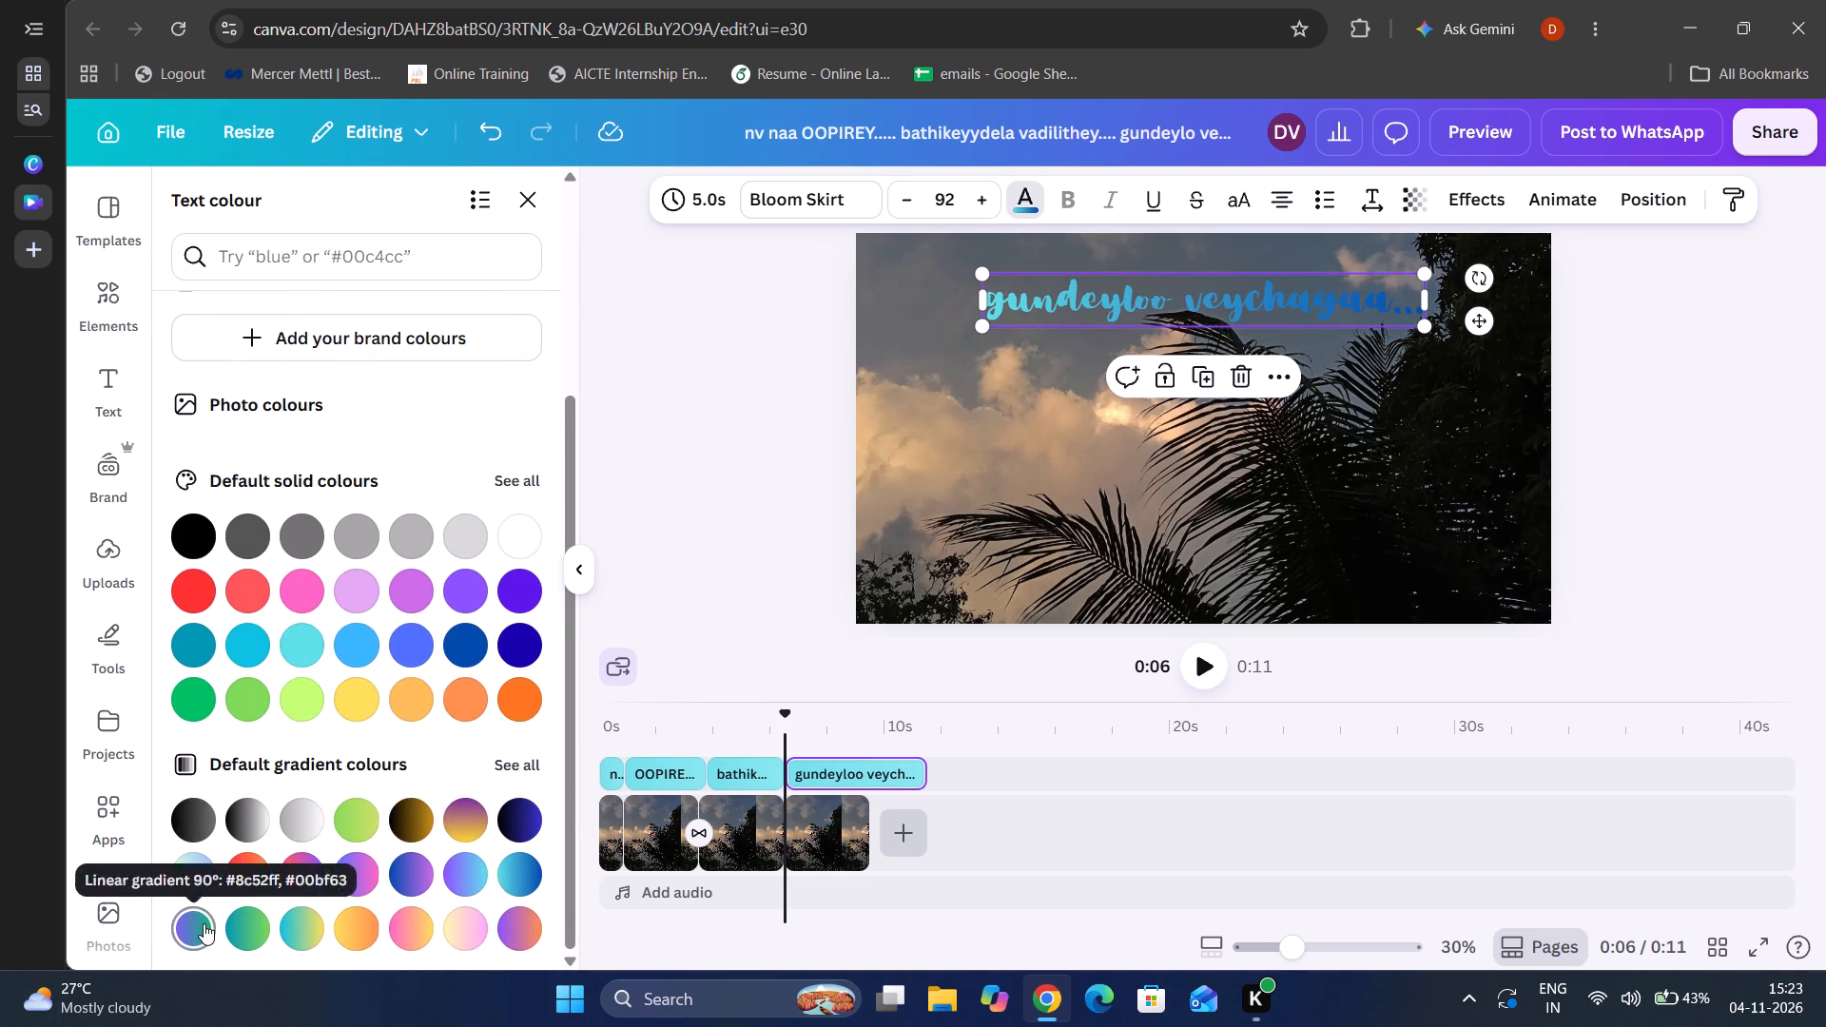
pyautogui.click(204, 923)
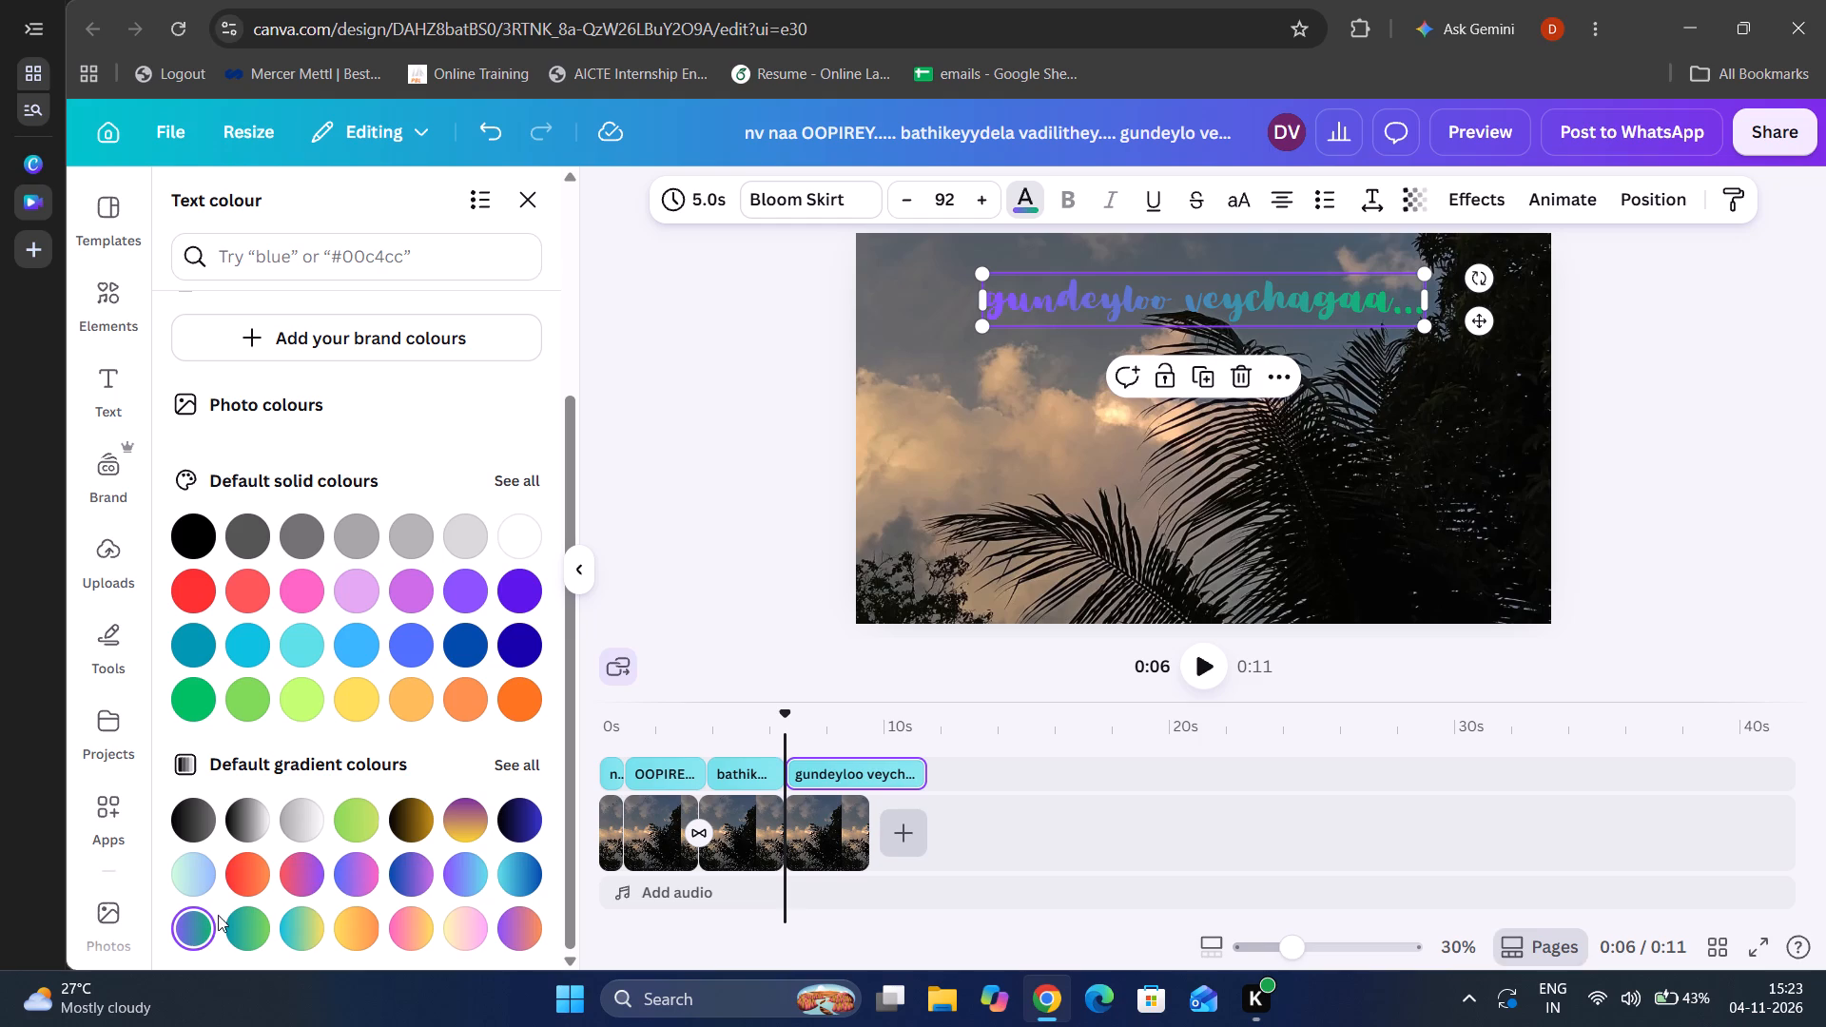
pyautogui.click(341, 867)
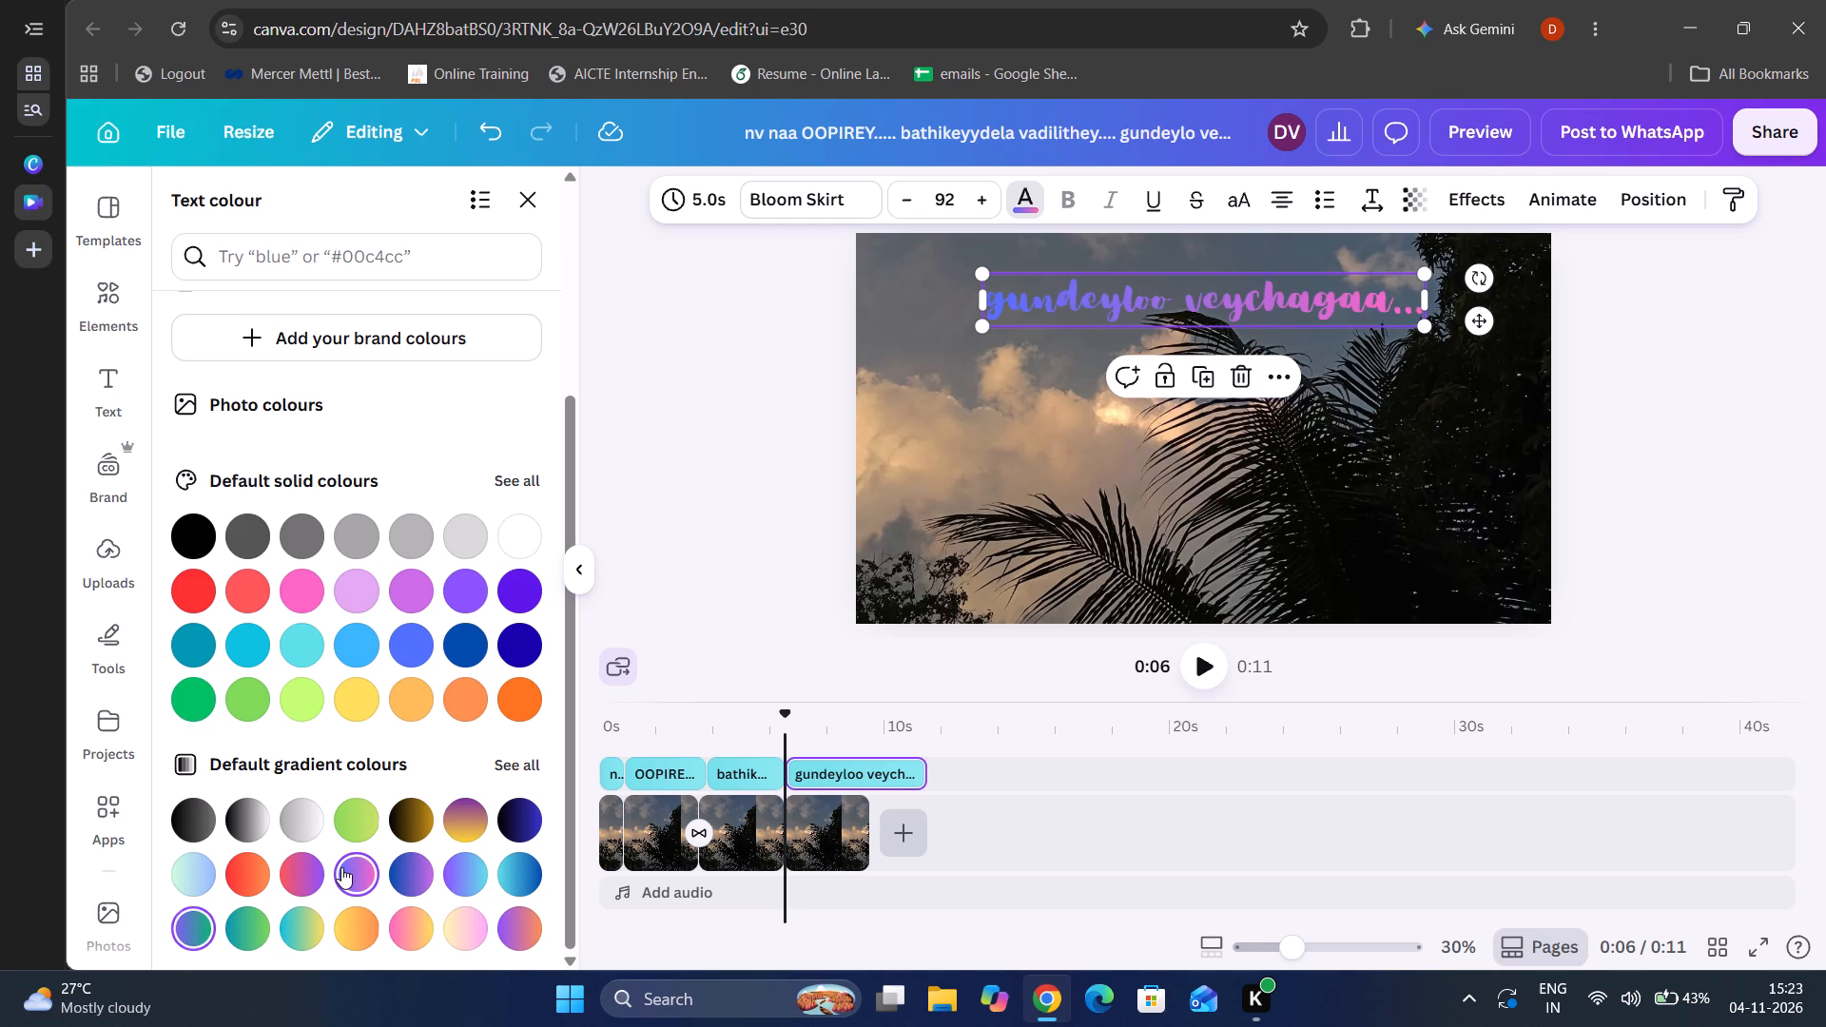
pyautogui.click(405, 870)
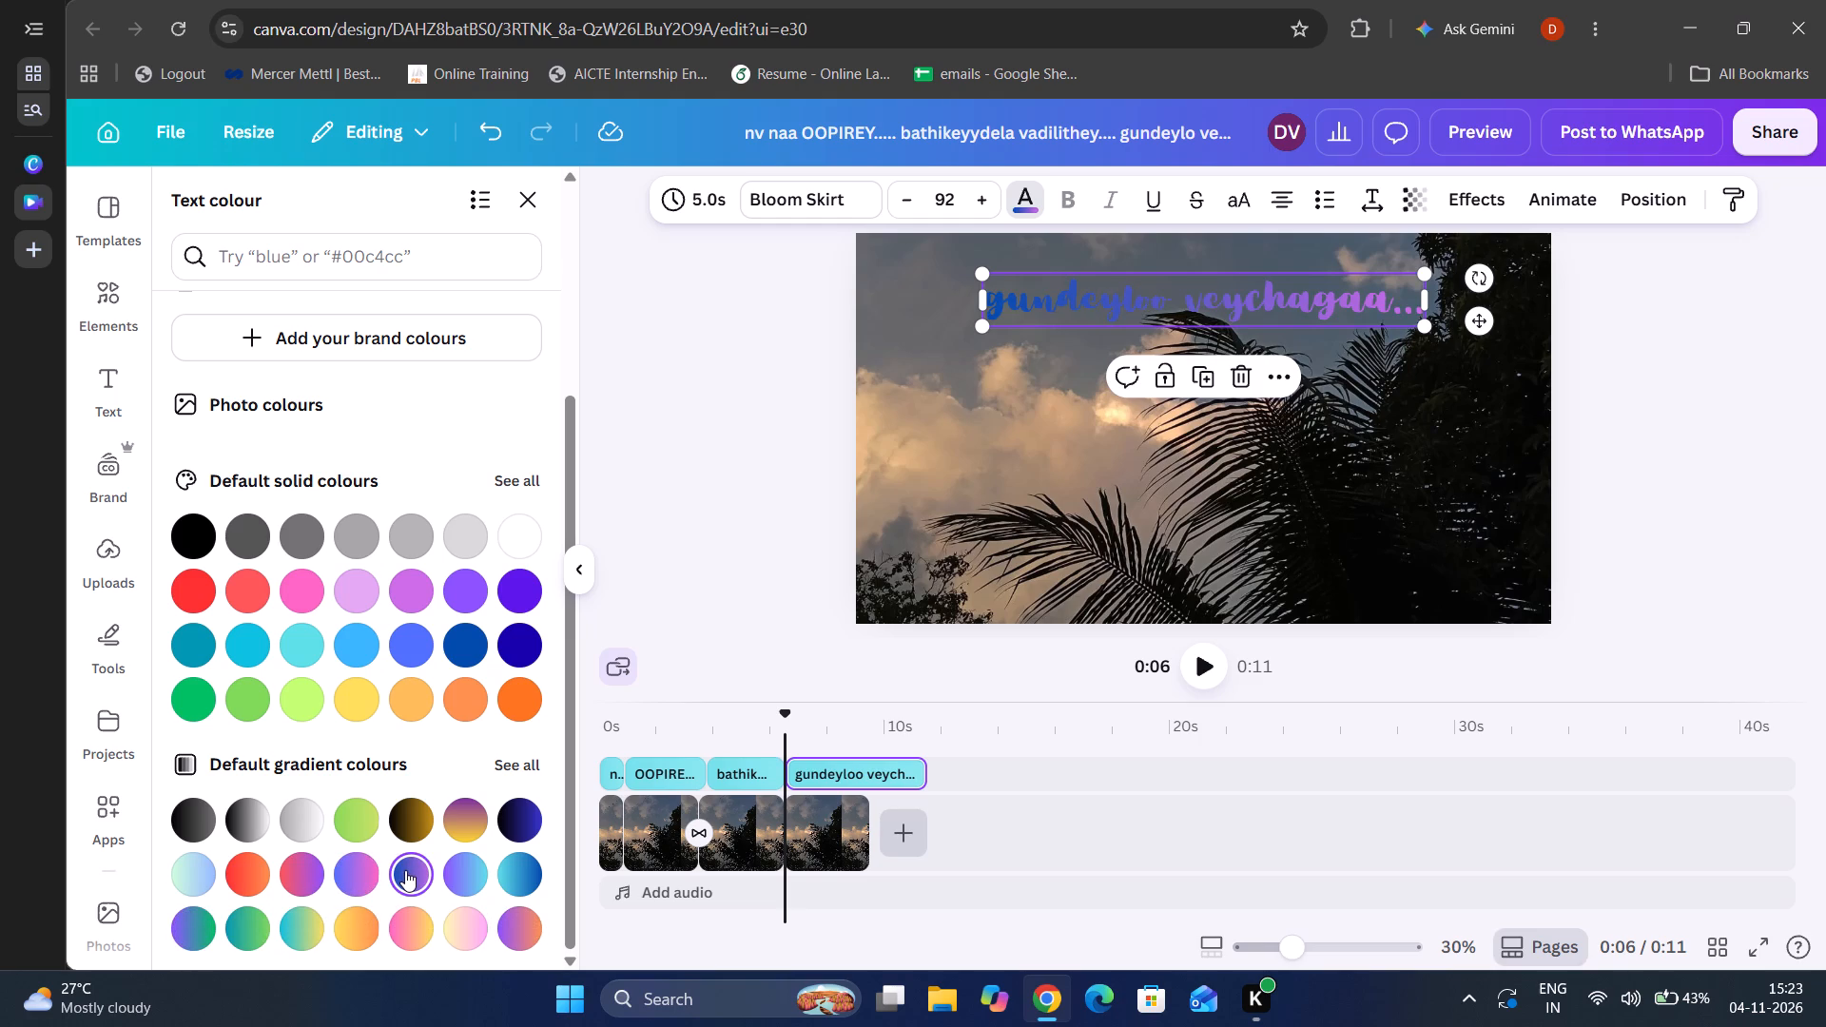
pyautogui.click(456, 887)
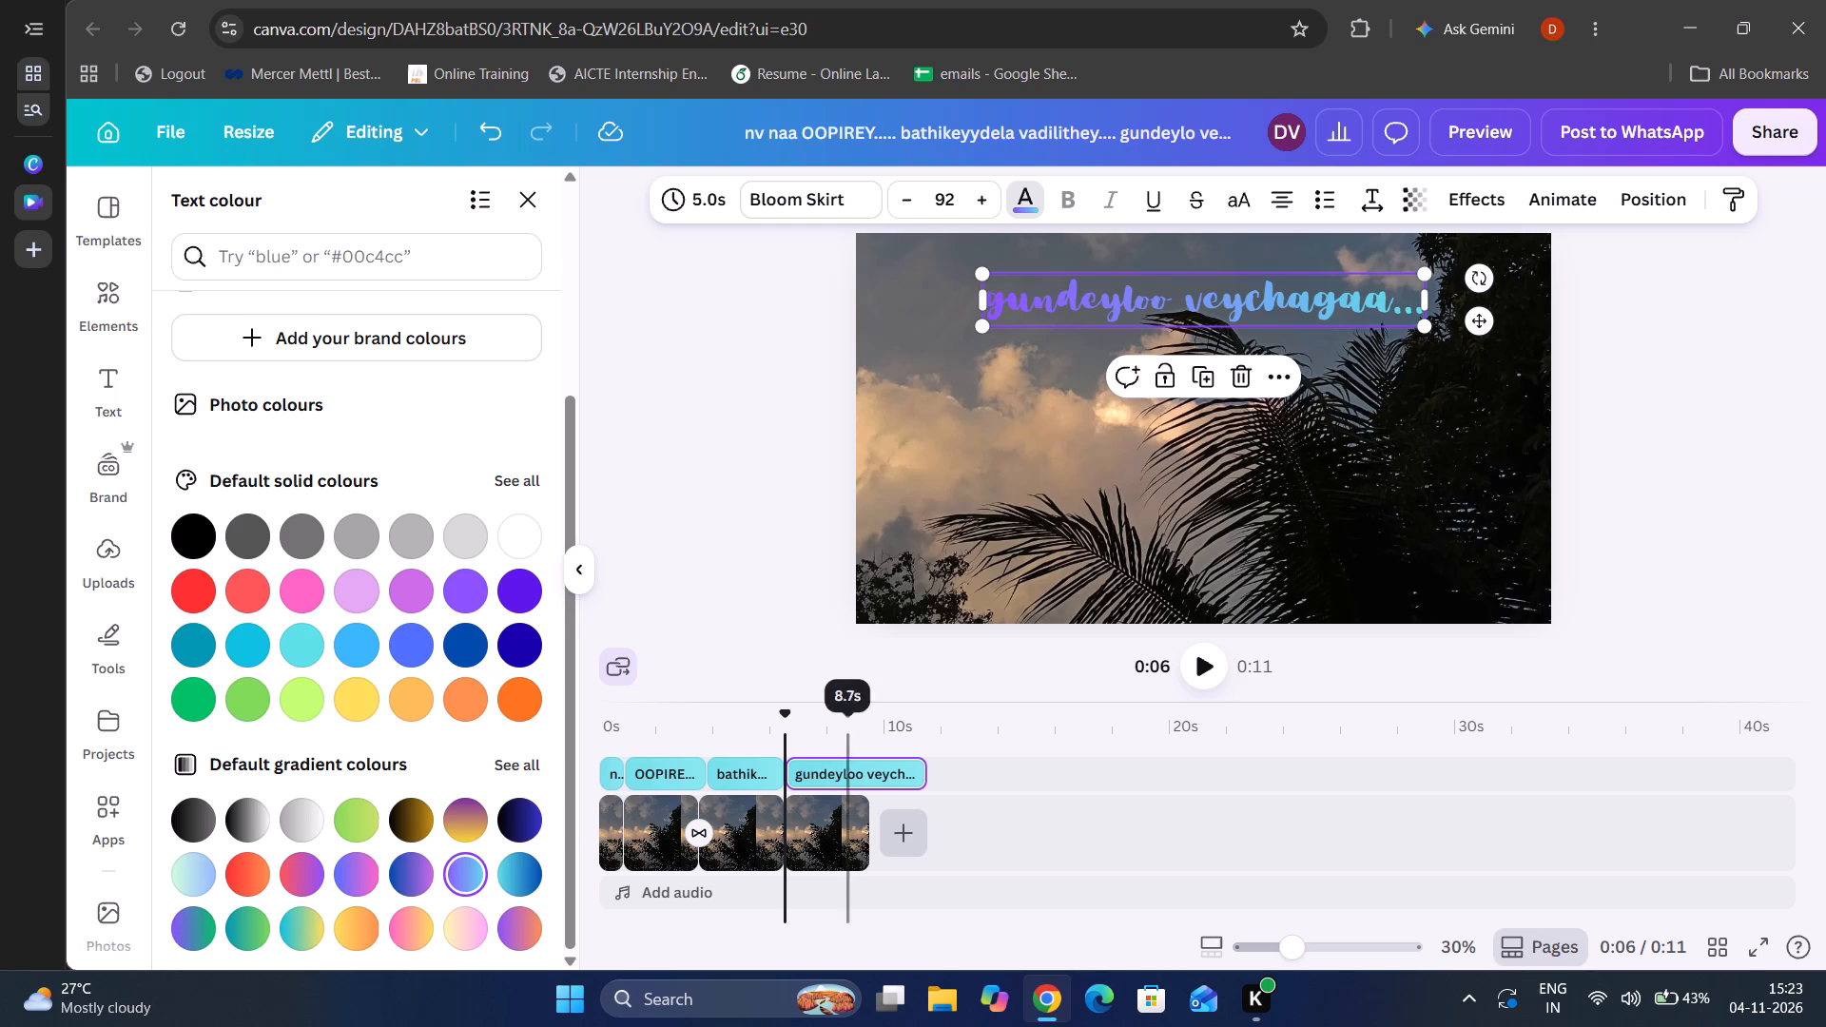
# Trim the end of the "gundeyloo veychagaa..." text on the timeline to 2.9 seconds, matching the fourth clip's end.
pyautogui.moveTo(923, 772); pyautogui.dragTo(884, 770)
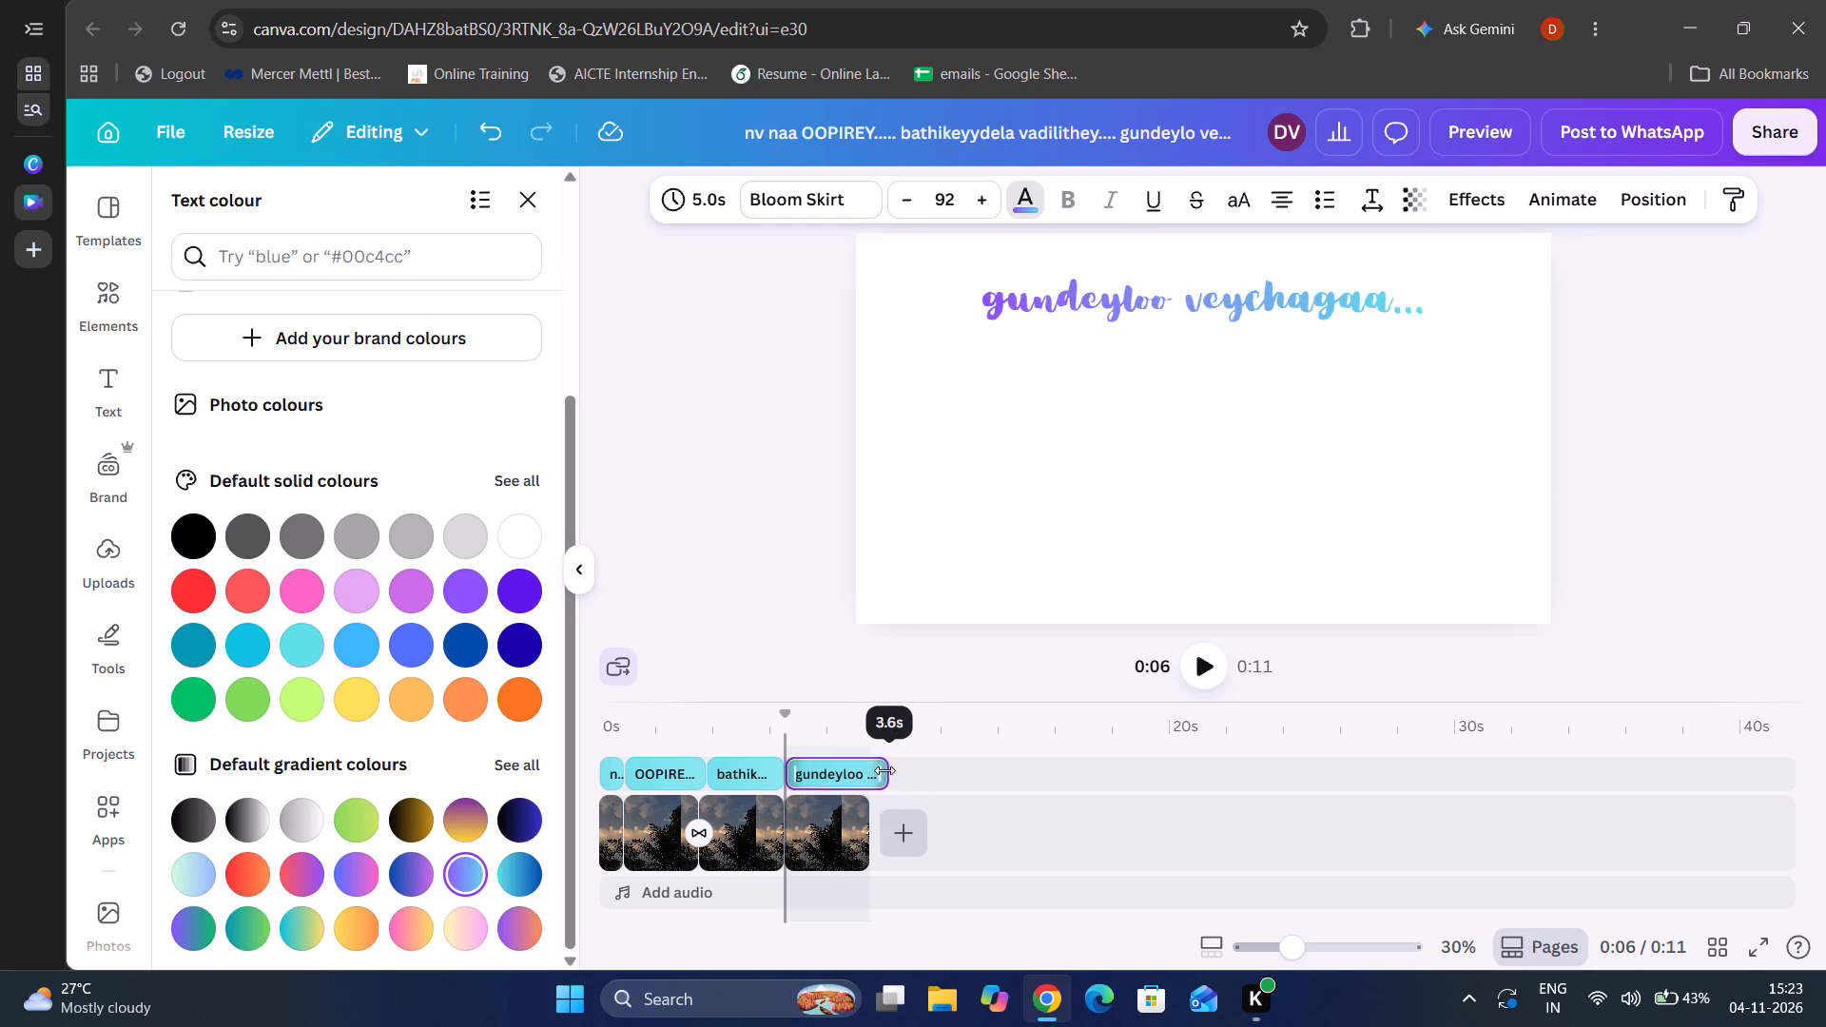
pyautogui.moveTo(884, 770); pyautogui.dragTo(871, 774)
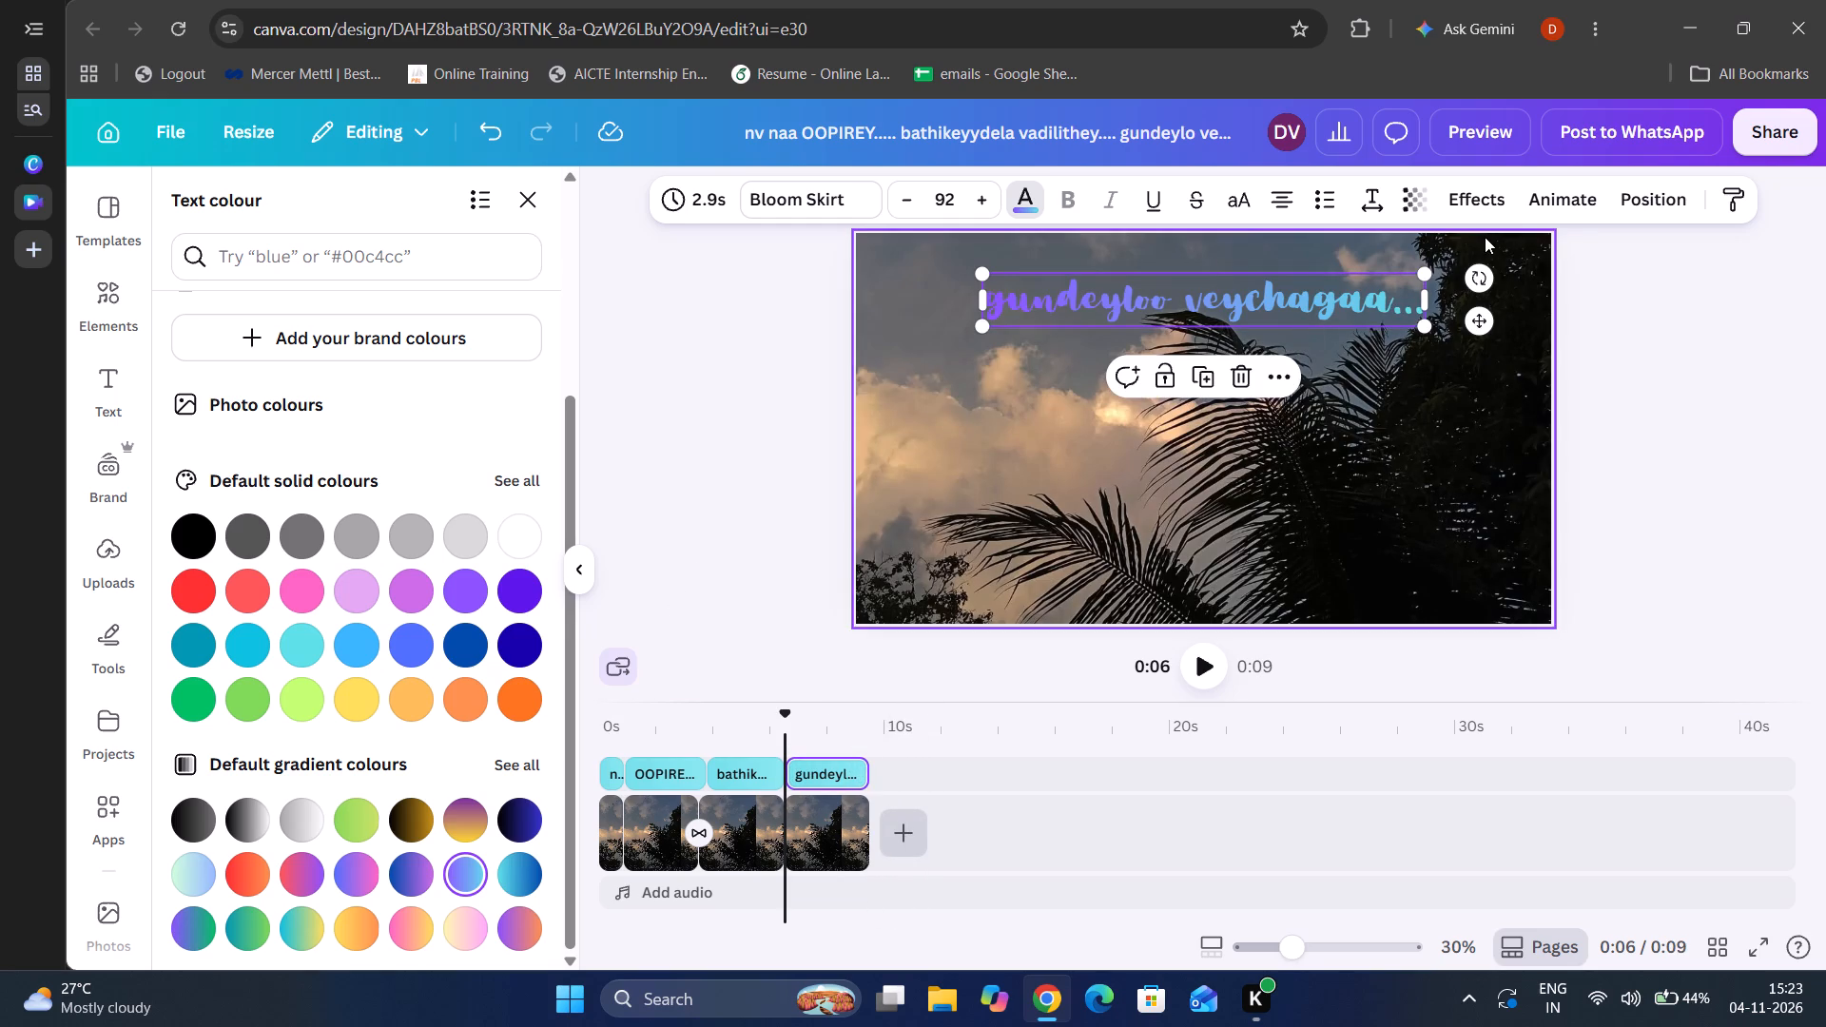
# Apply the Bounce animation to the "gundeyloo veychagaa..." text for both entrance and exit.
pyautogui.click(1544, 191)
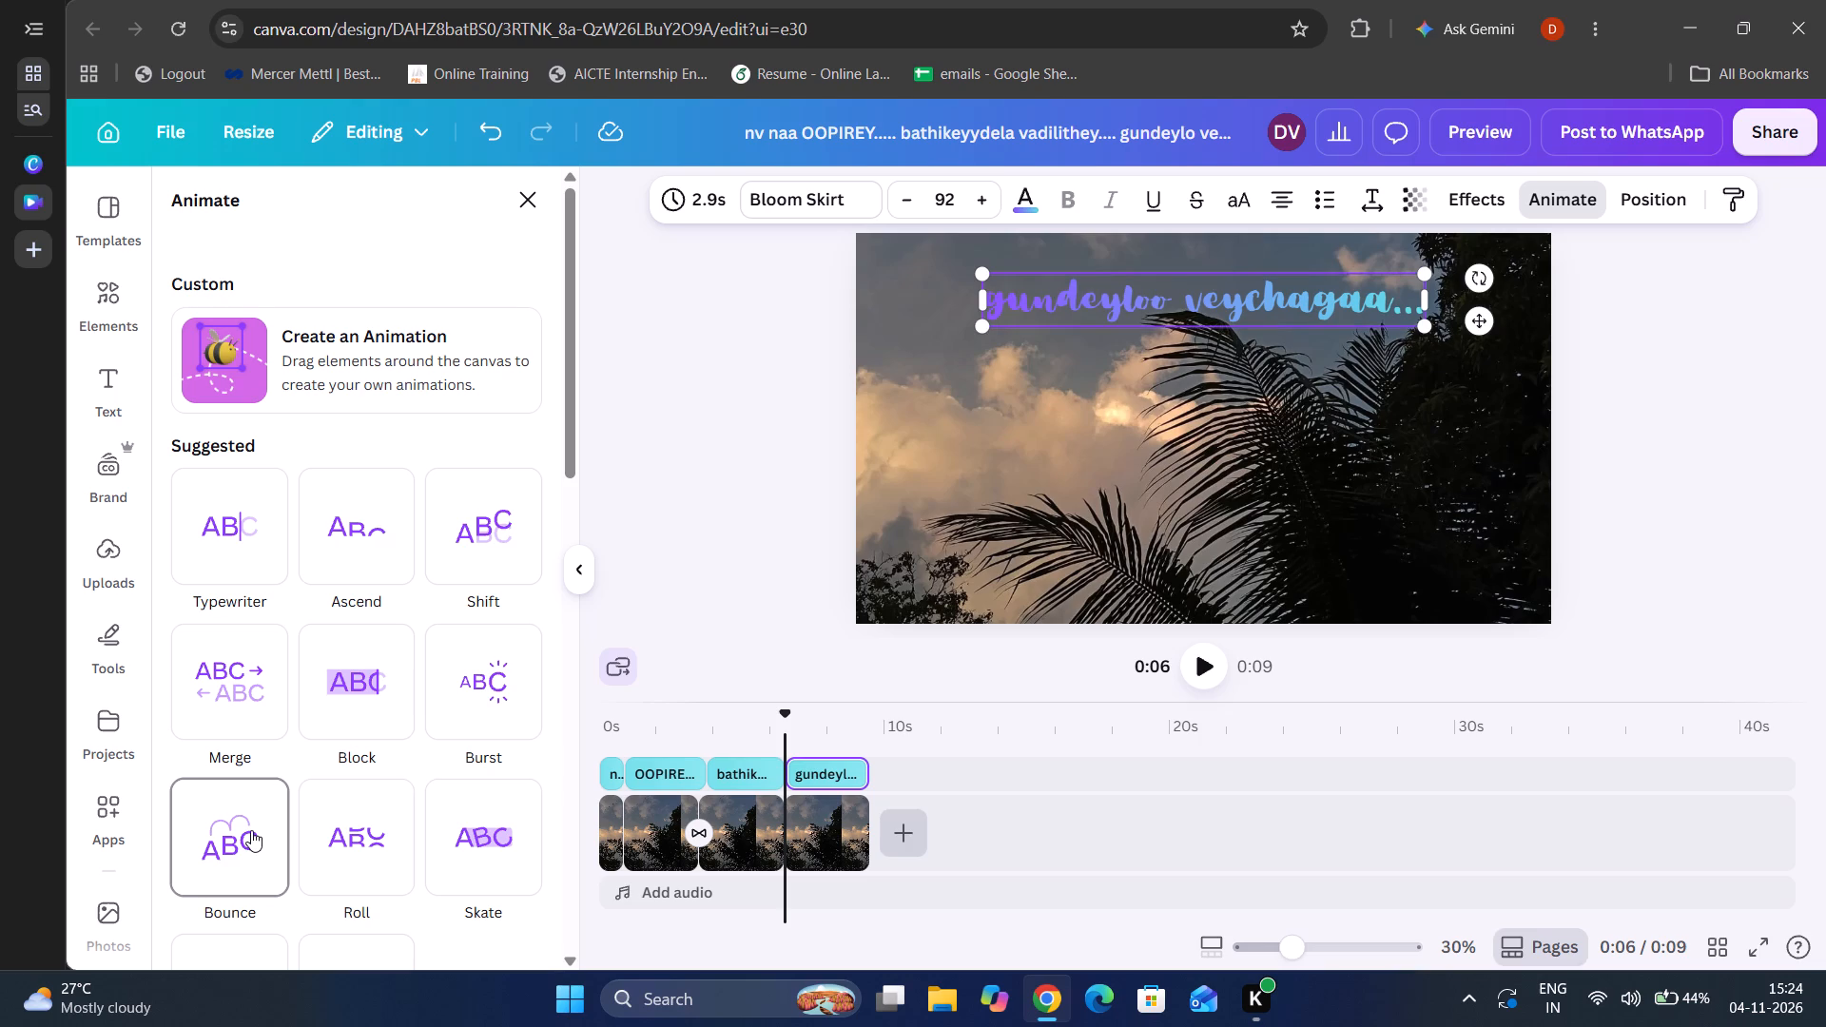
pyautogui.click(251, 830)
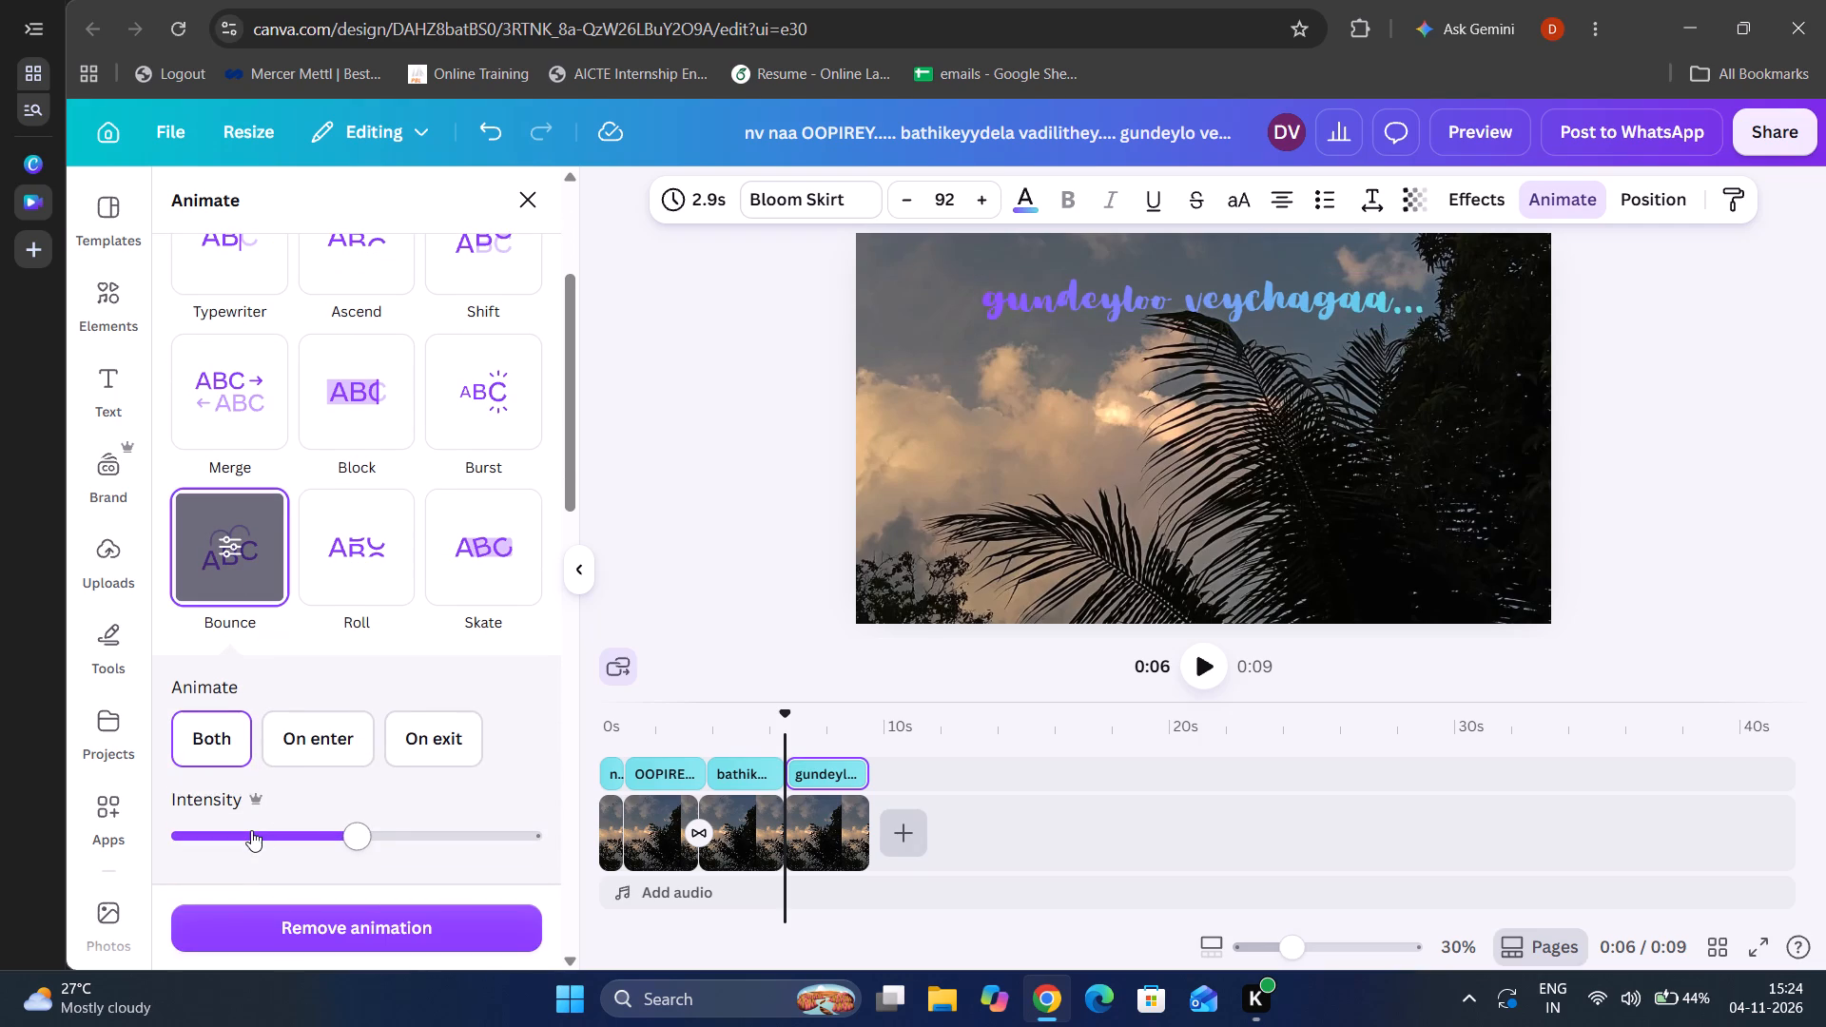
pyautogui.click(711, 558)
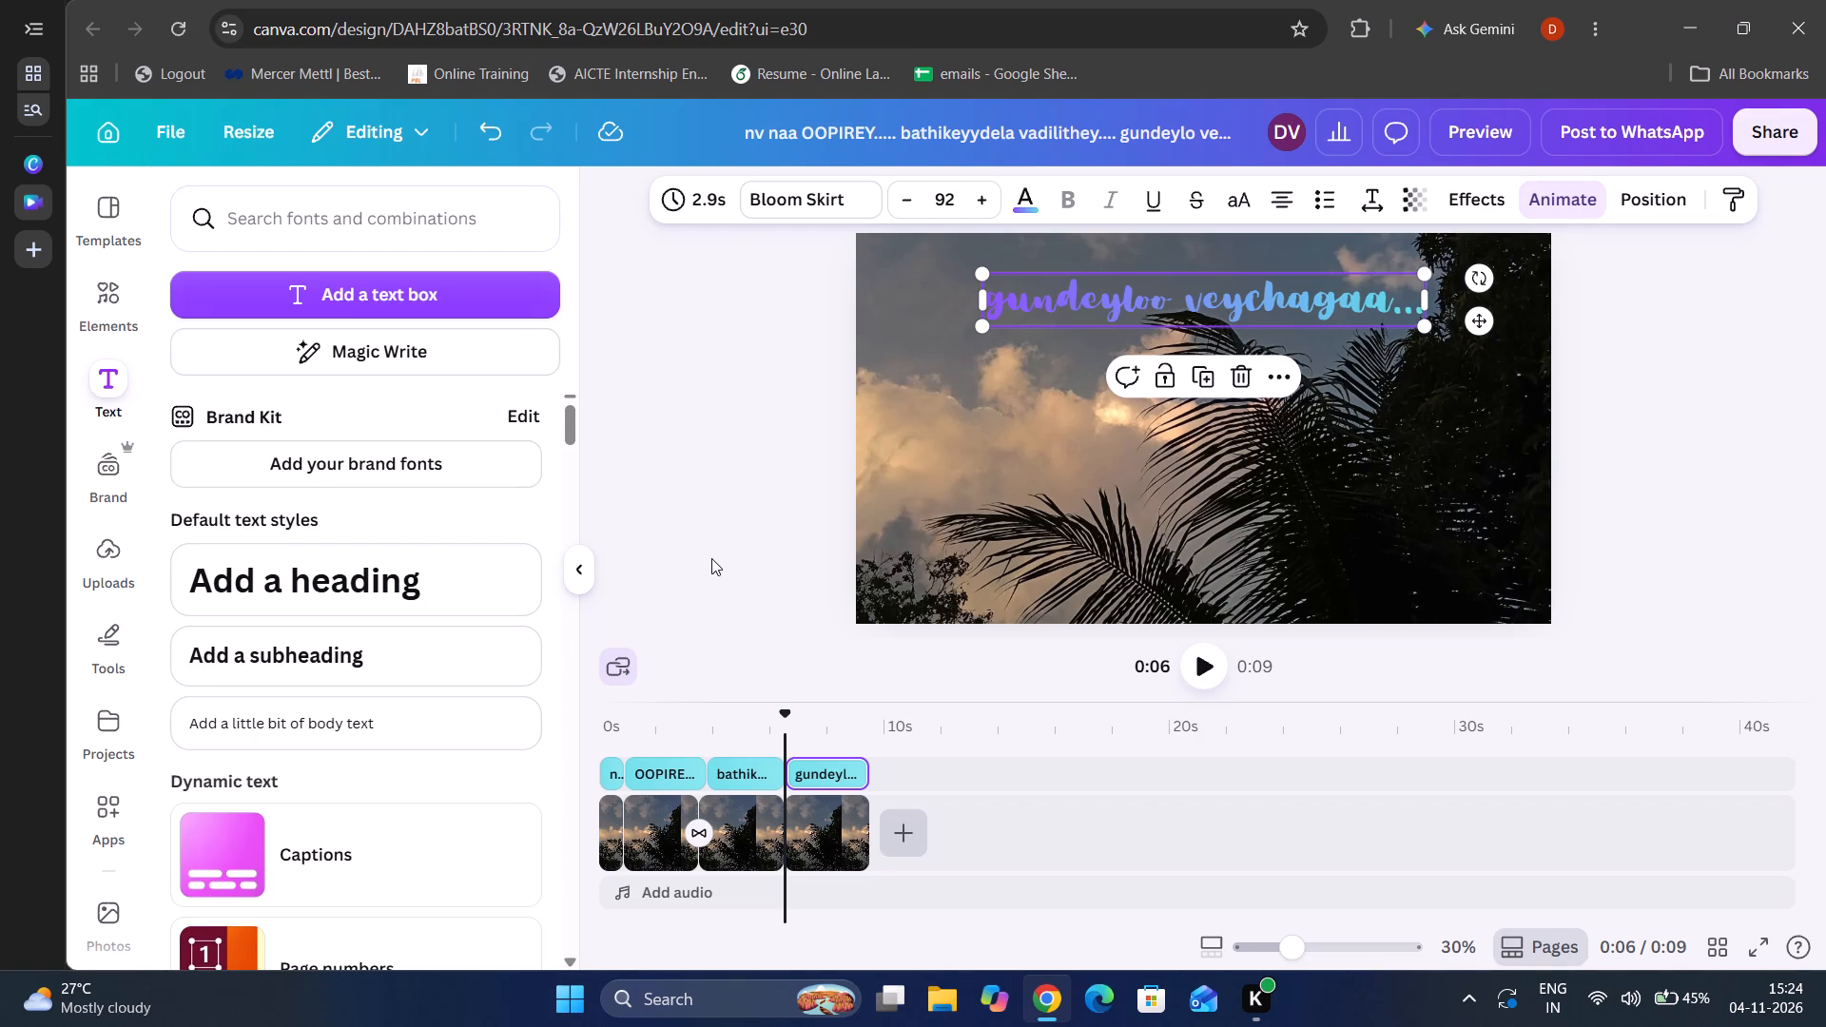
pyautogui.click(1483, 192)
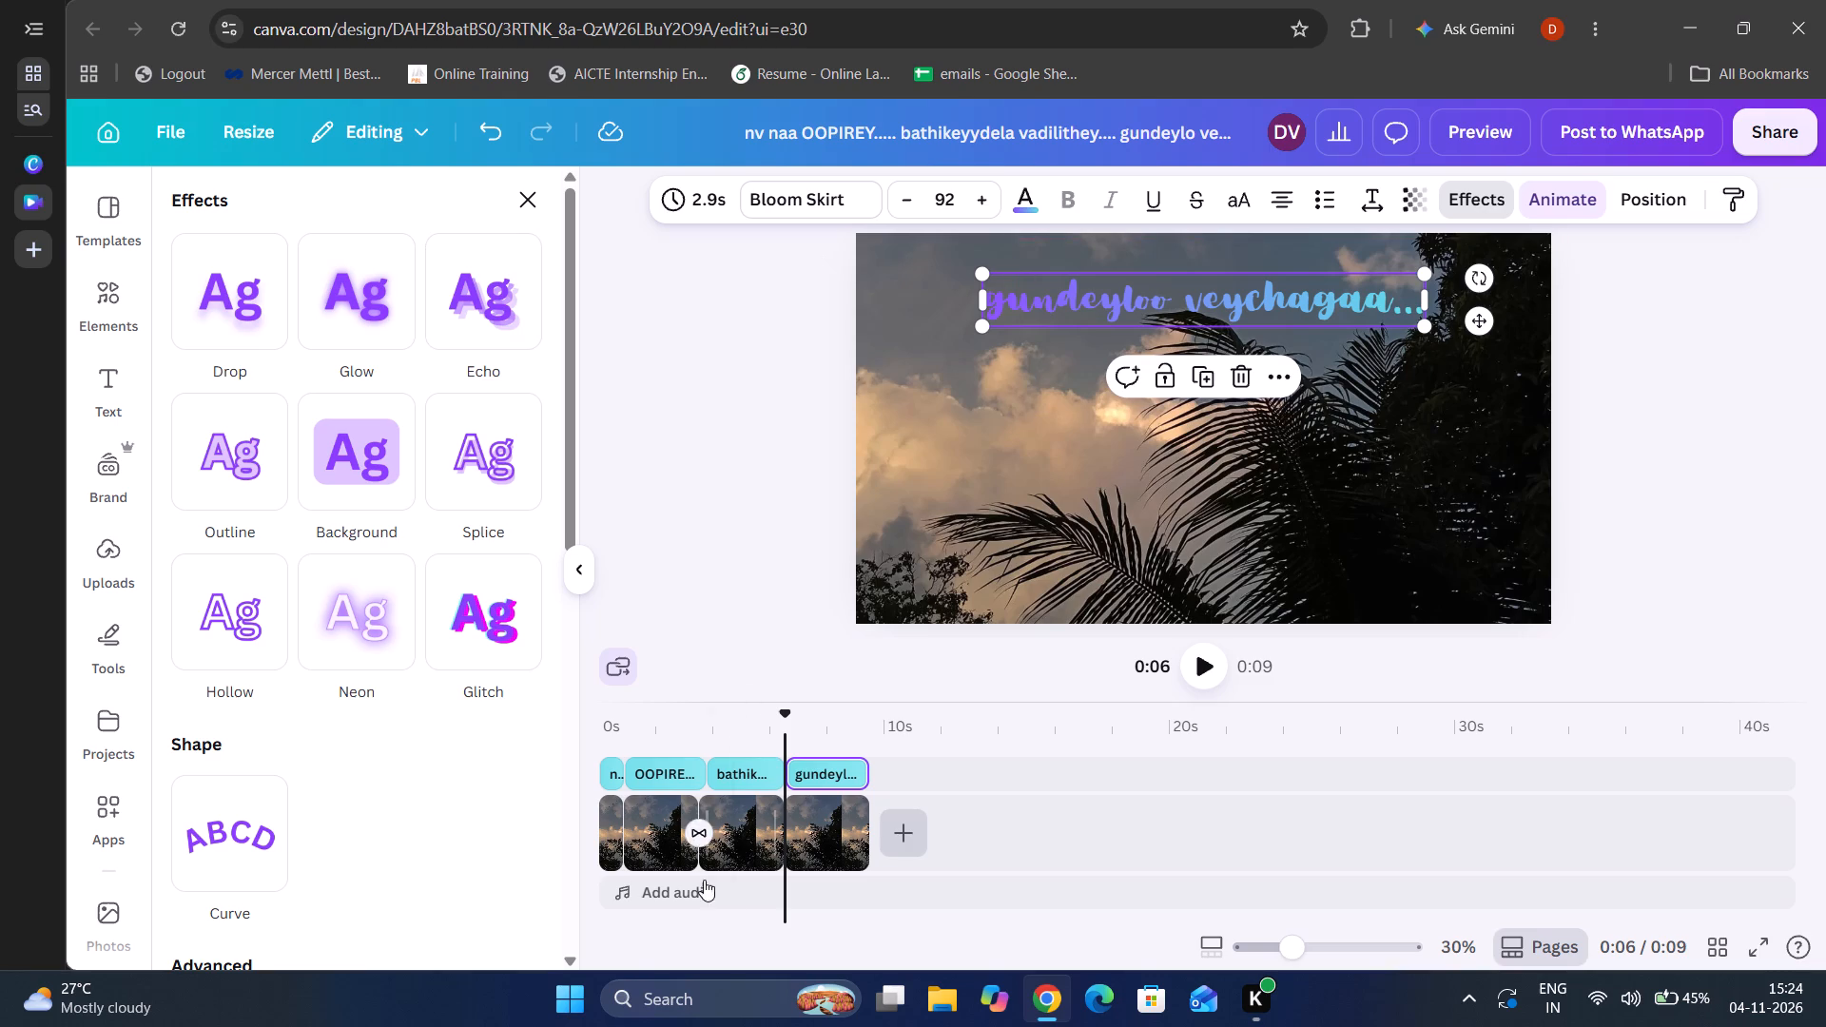
# Nudge the "OOPIREY....." text on the second clip slightly to the right along the photo's top edge.
pyautogui.click(673, 839)
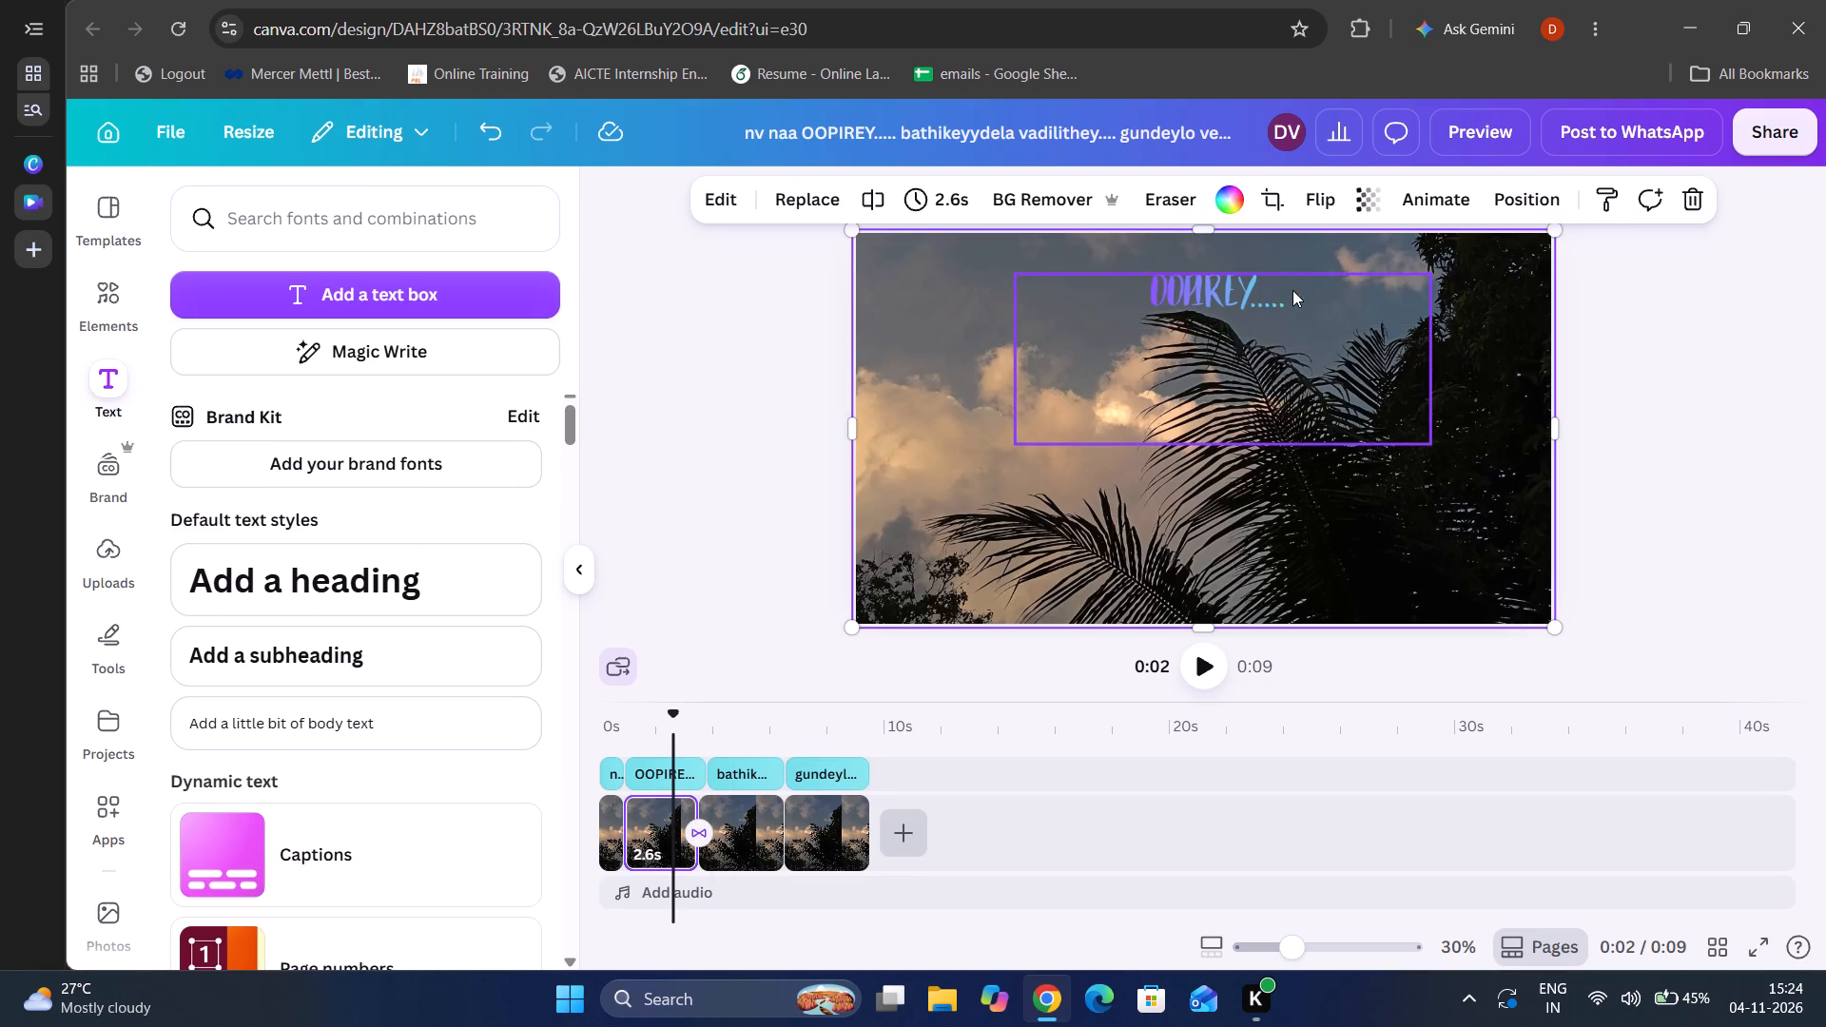
pyautogui.moveTo(1275, 291); pyautogui.dragTo(1264, 292)
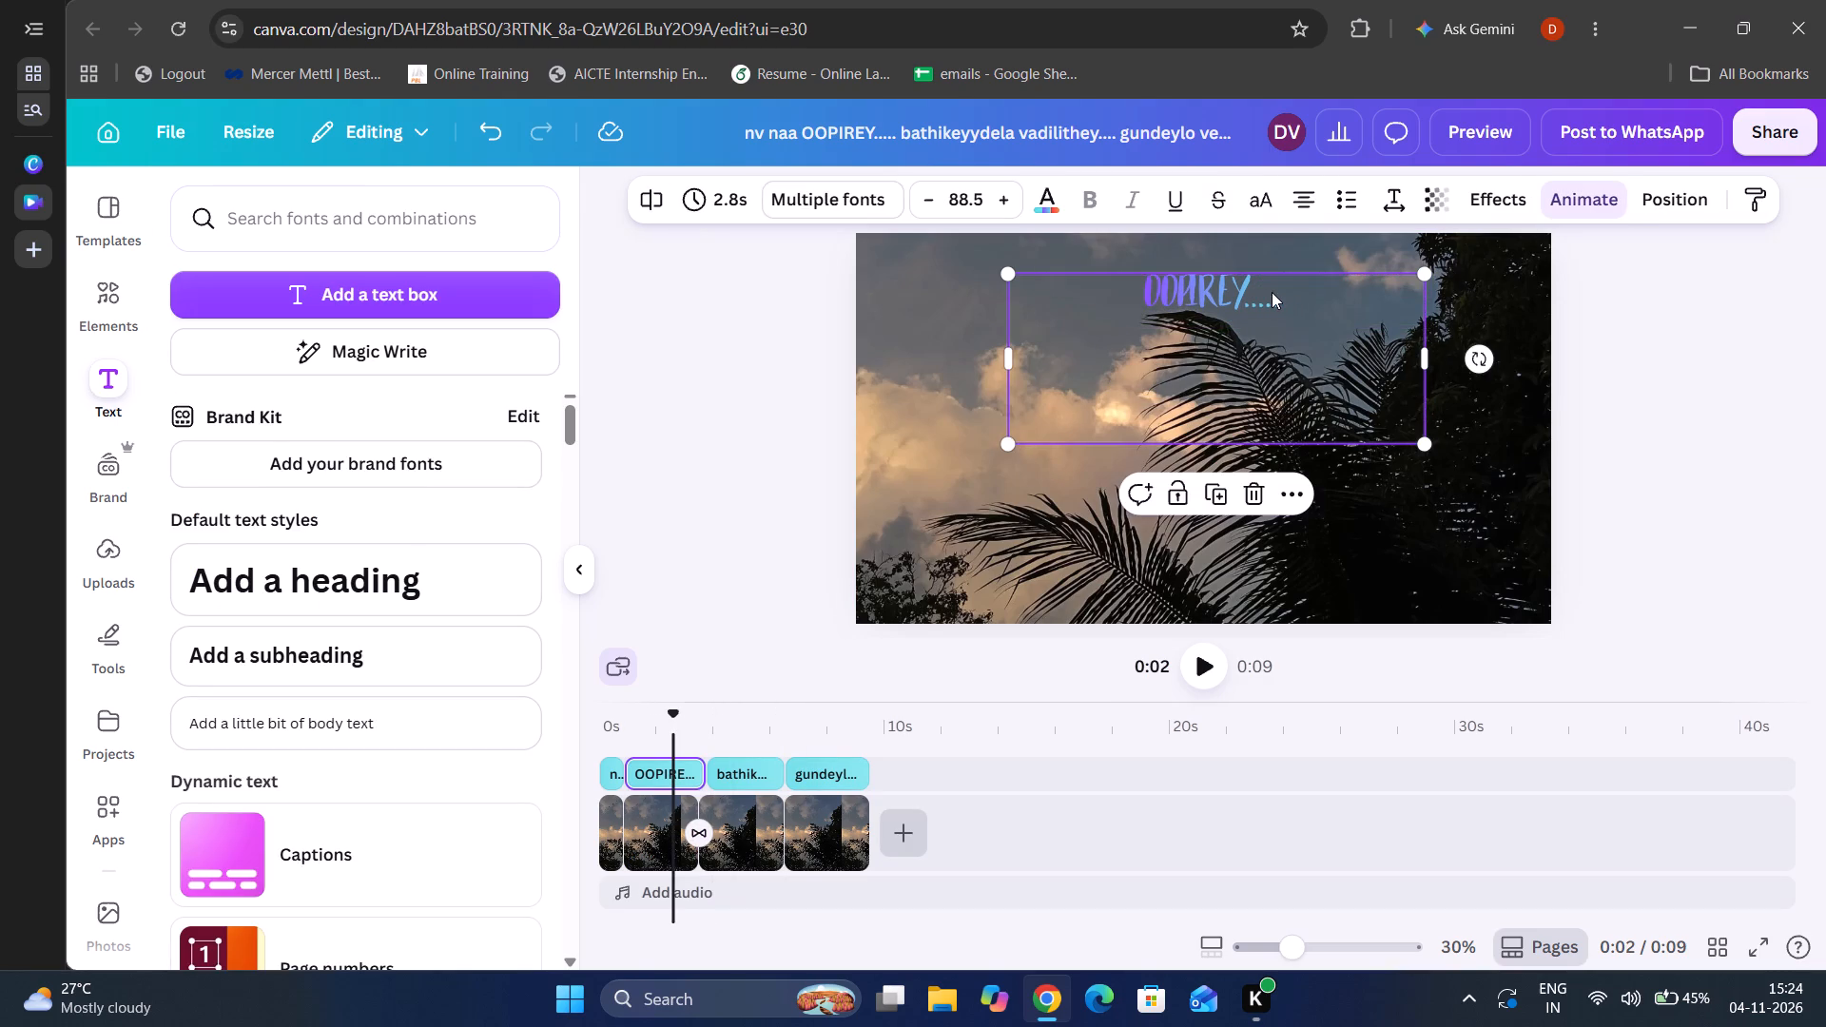
pyautogui.moveTo(1272, 291); pyautogui.dragTo(1289, 288)
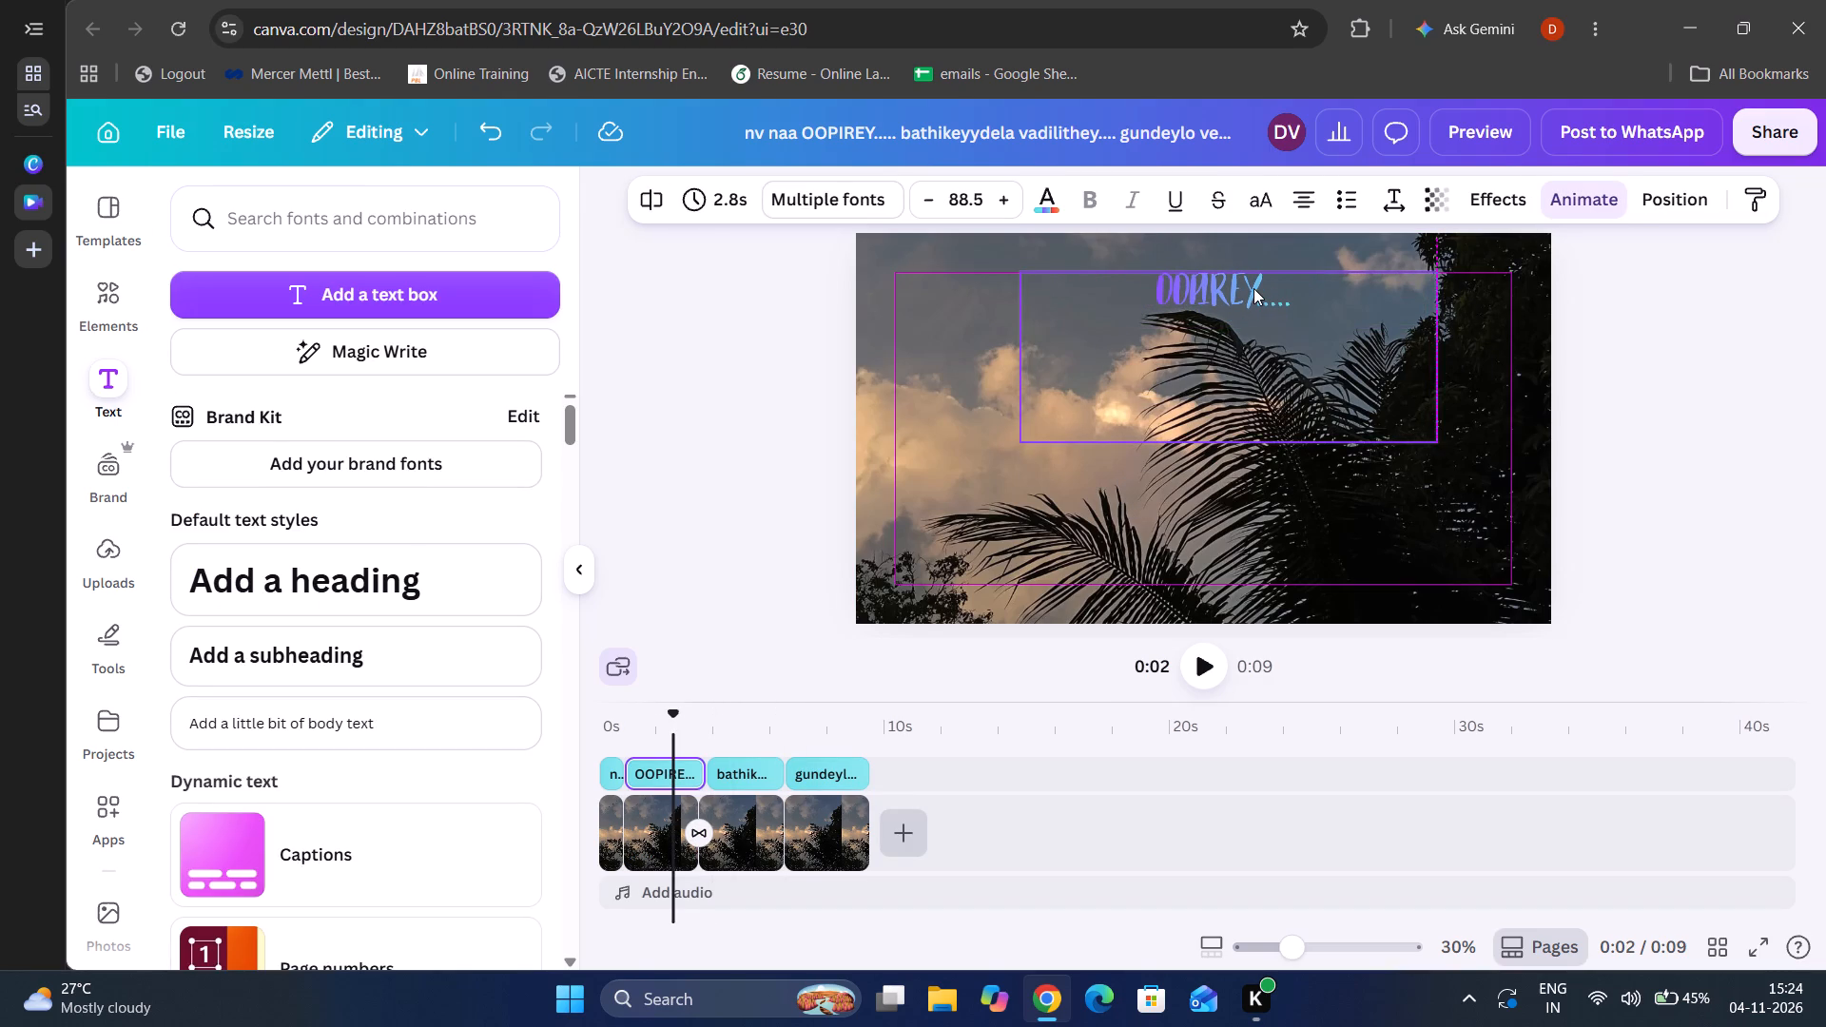
# Apply the Echo effect to the "OOPIREY....." text, keeping its default settings and black colour.
pyautogui.click(1253, 288)
pyautogui.moveTo(1298, 293); pyautogui.dragTo(1226, 294)
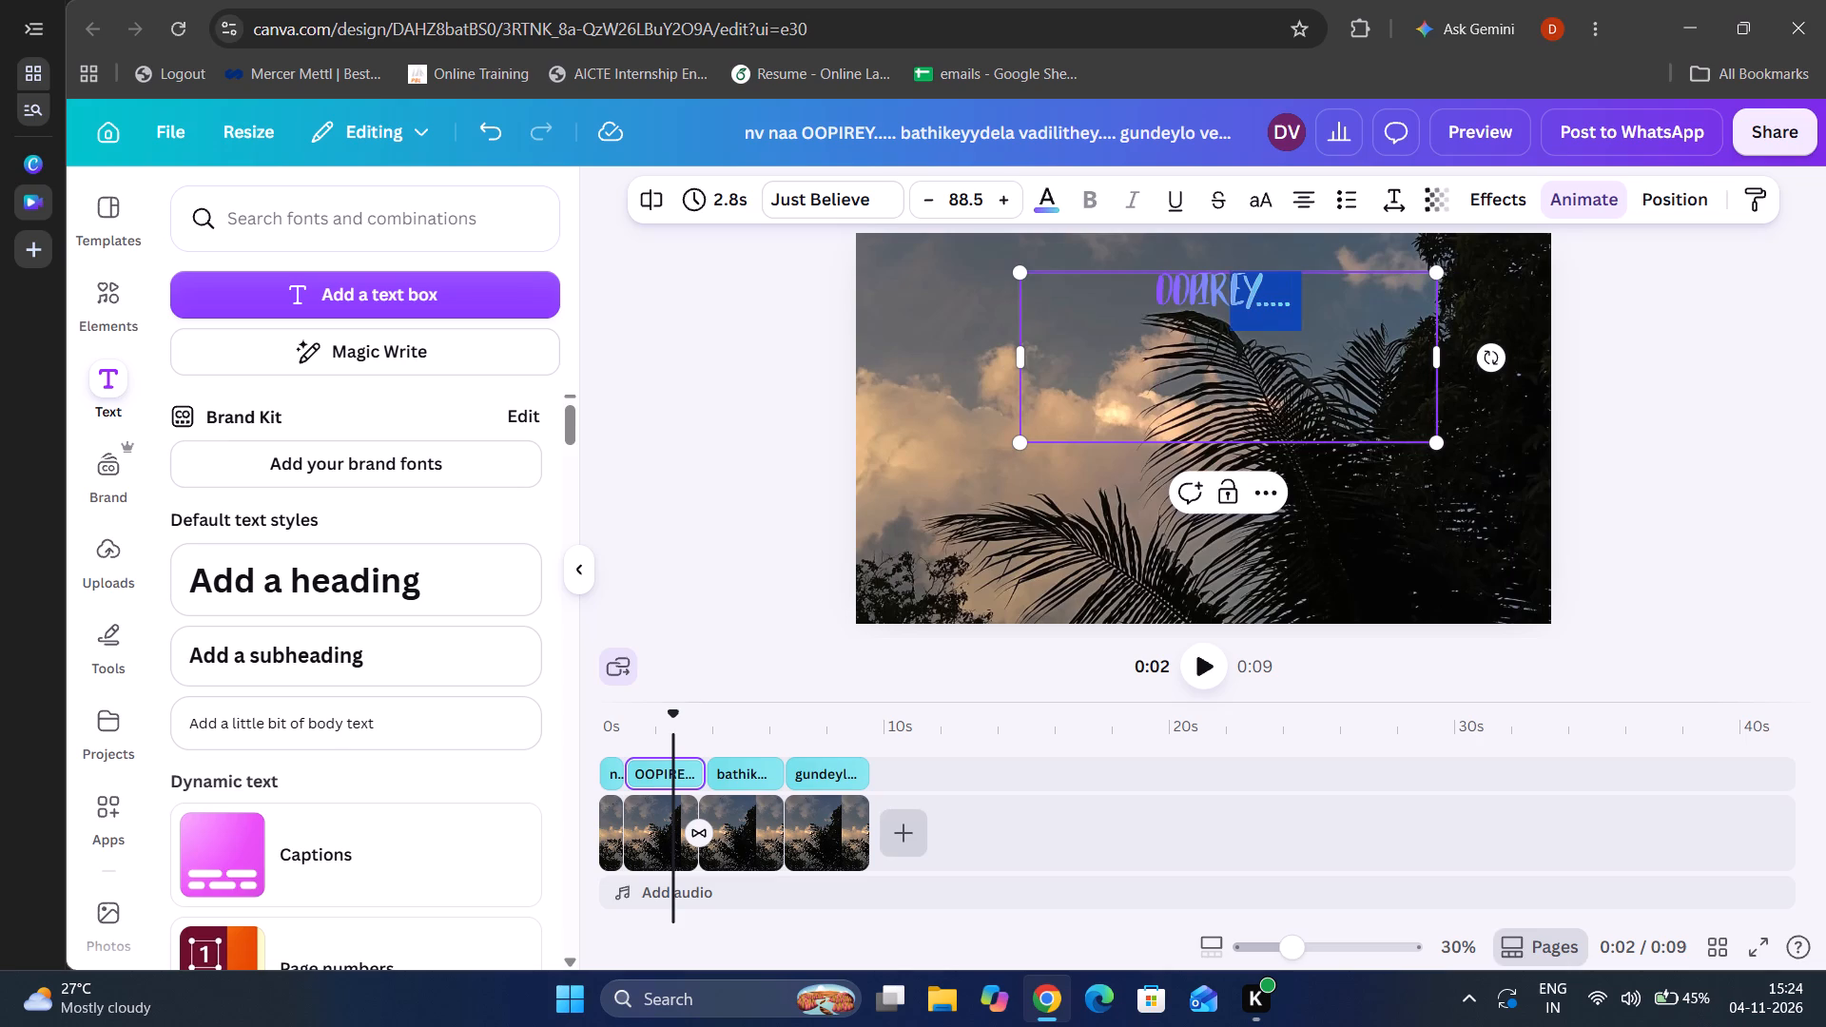
pyautogui.moveTo(1226, 294); pyautogui.dragTo(1141, 299)
pyautogui.click(1489, 199)
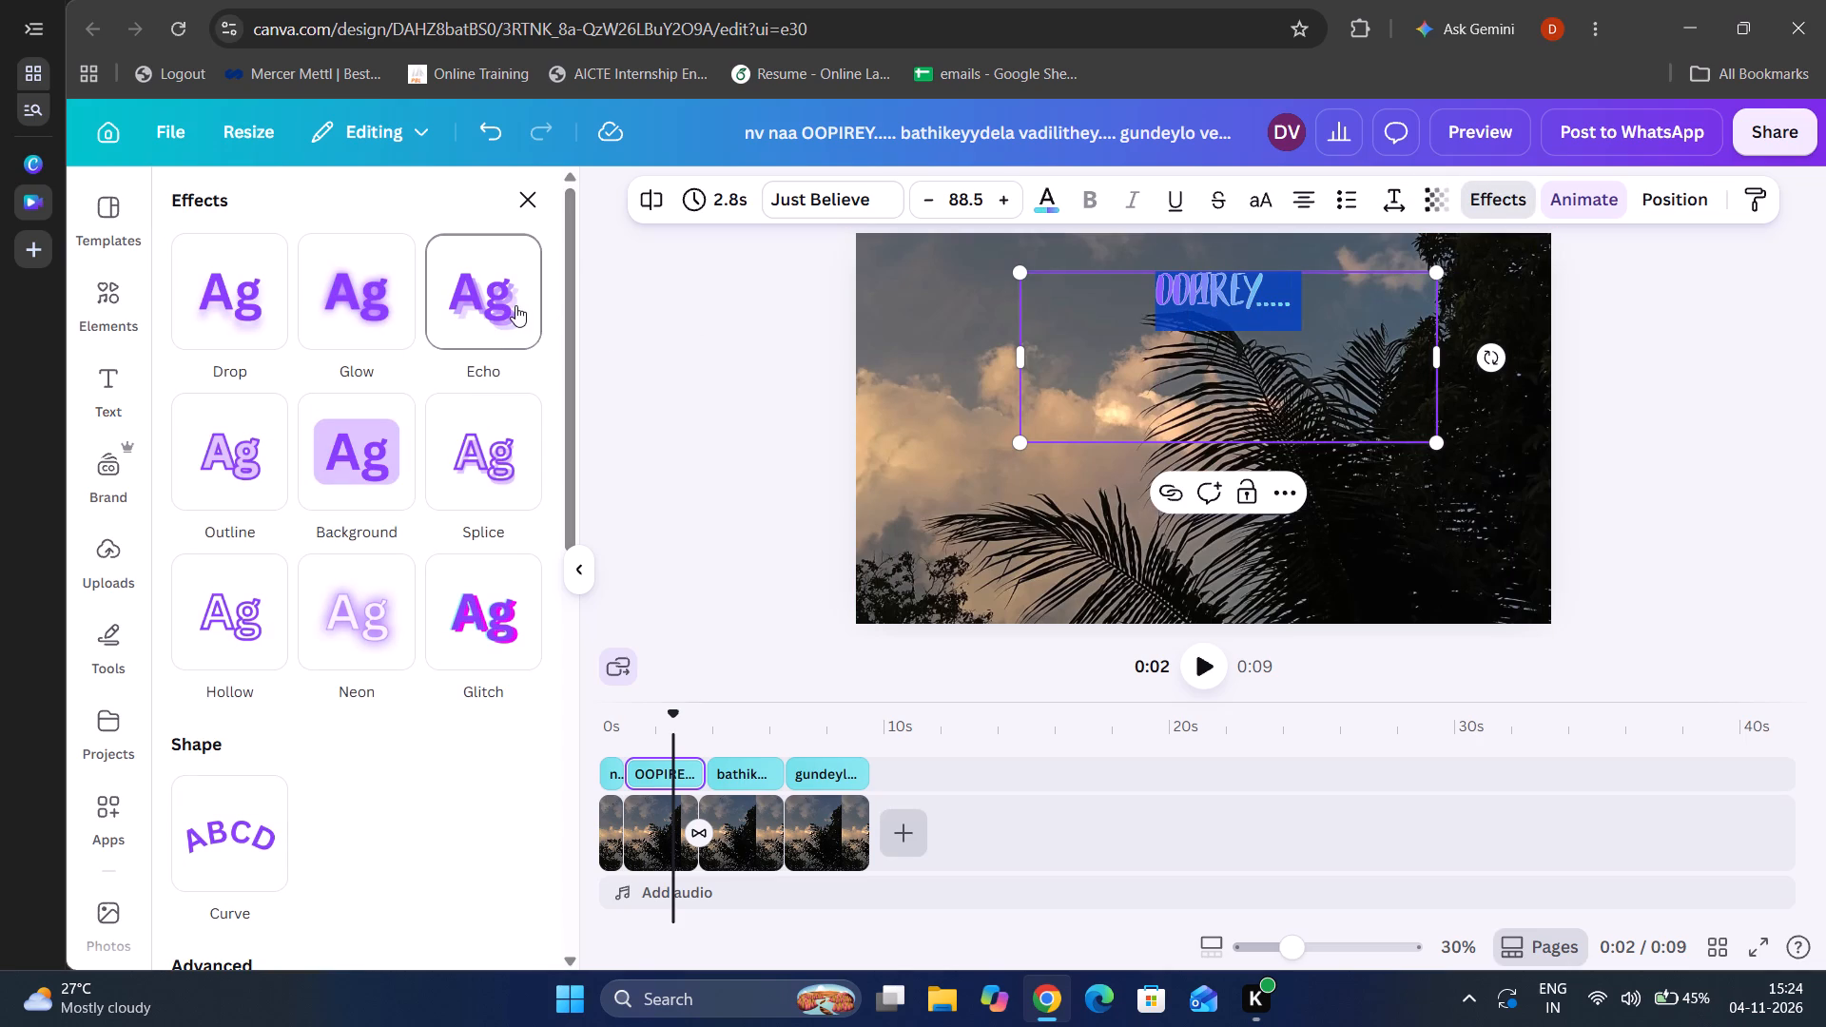
pyautogui.click(515, 305)
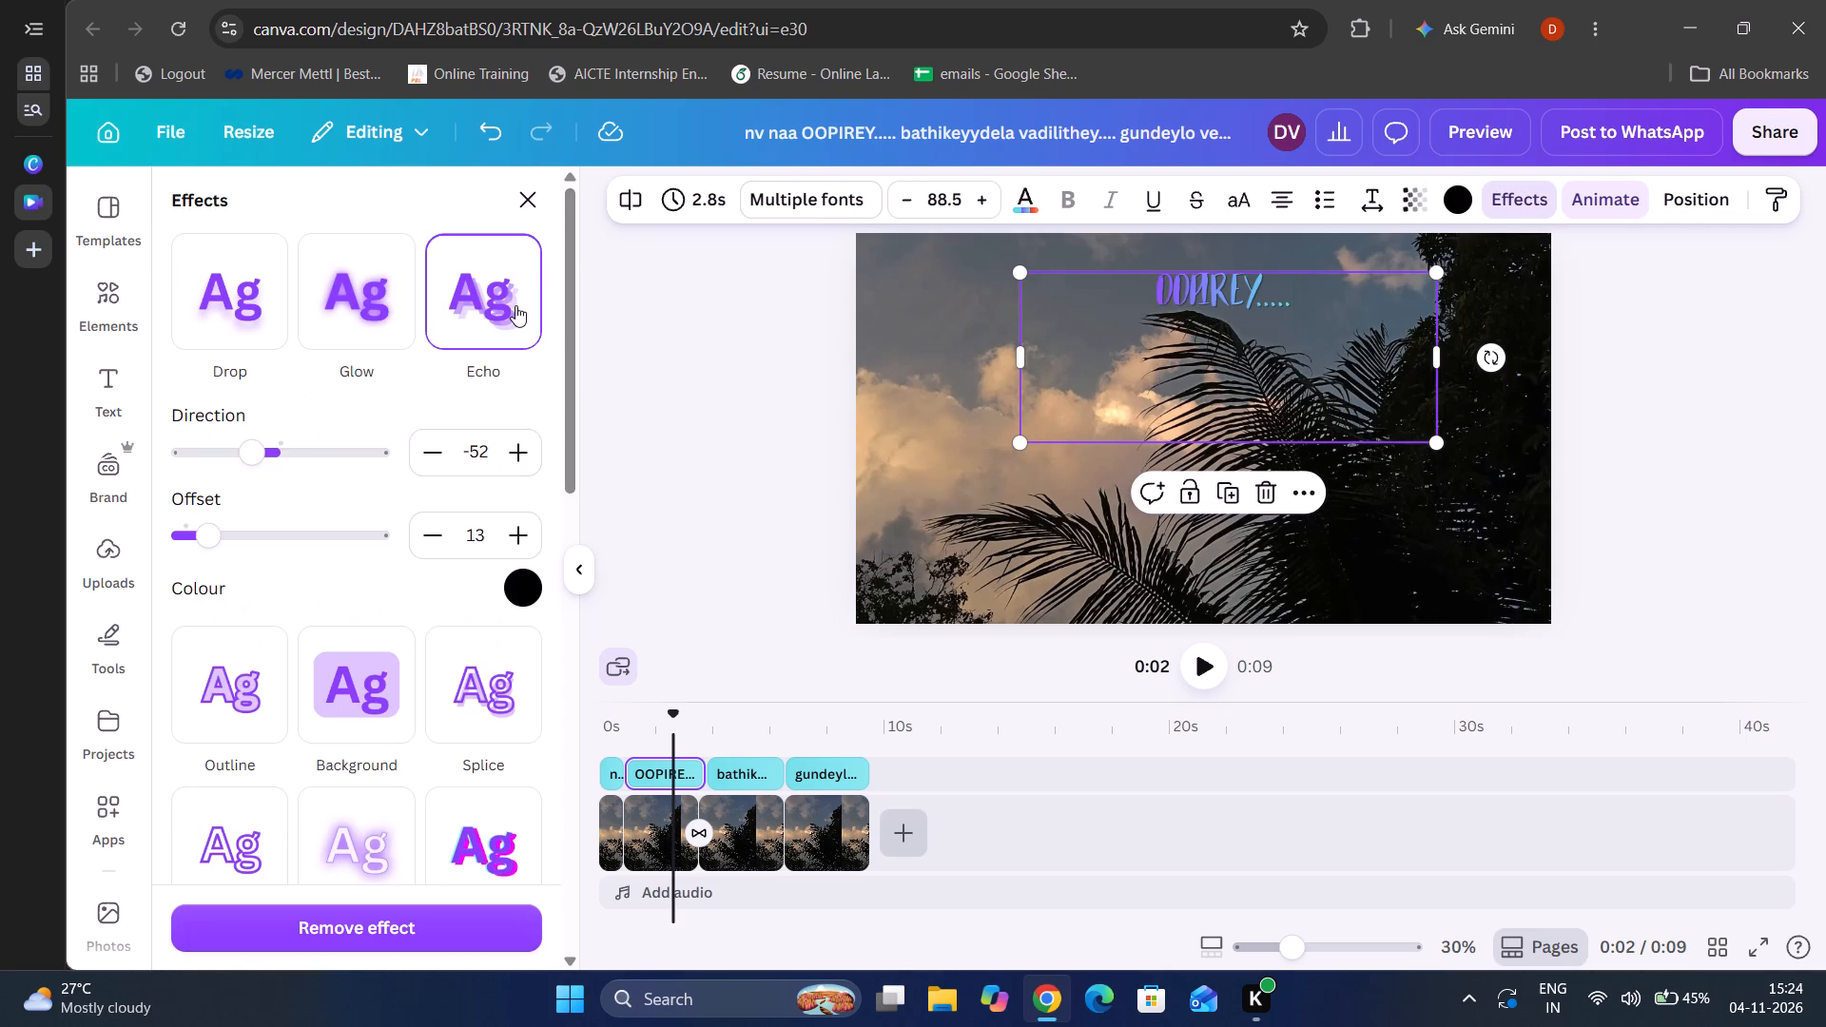
pyautogui.click(515, 305)
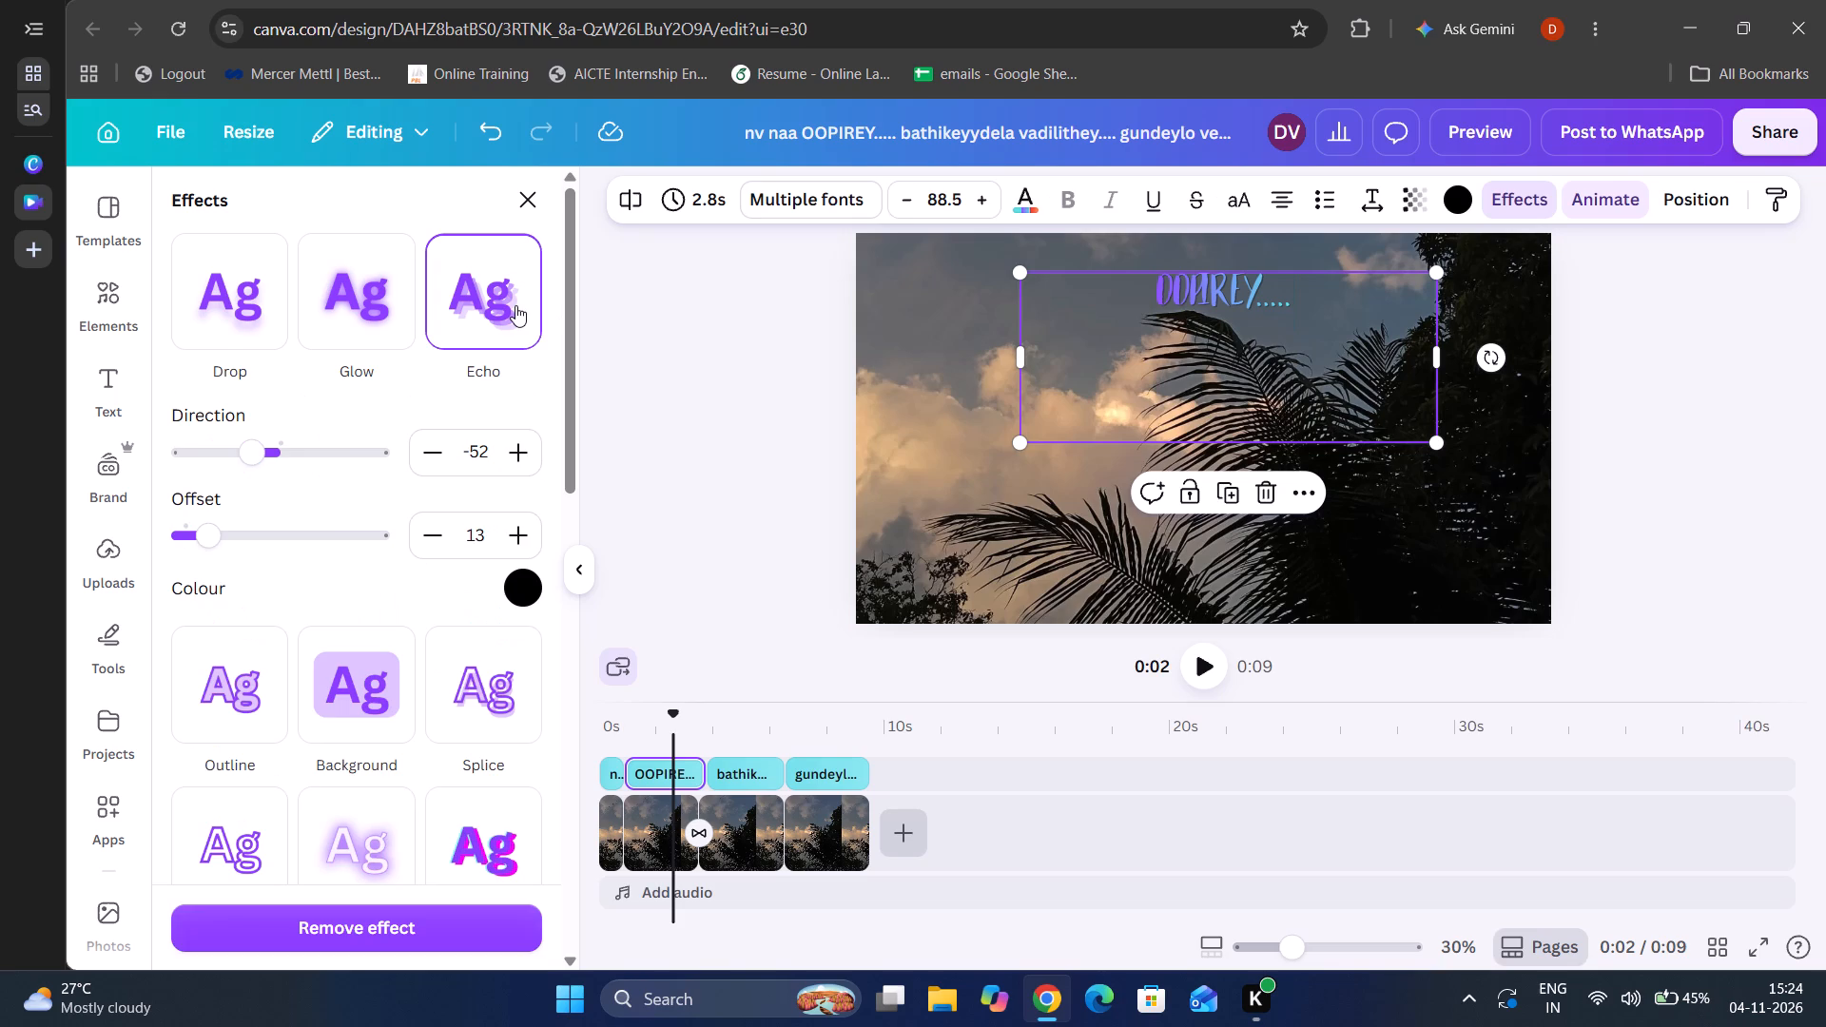
pyautogui.click(500, 294)
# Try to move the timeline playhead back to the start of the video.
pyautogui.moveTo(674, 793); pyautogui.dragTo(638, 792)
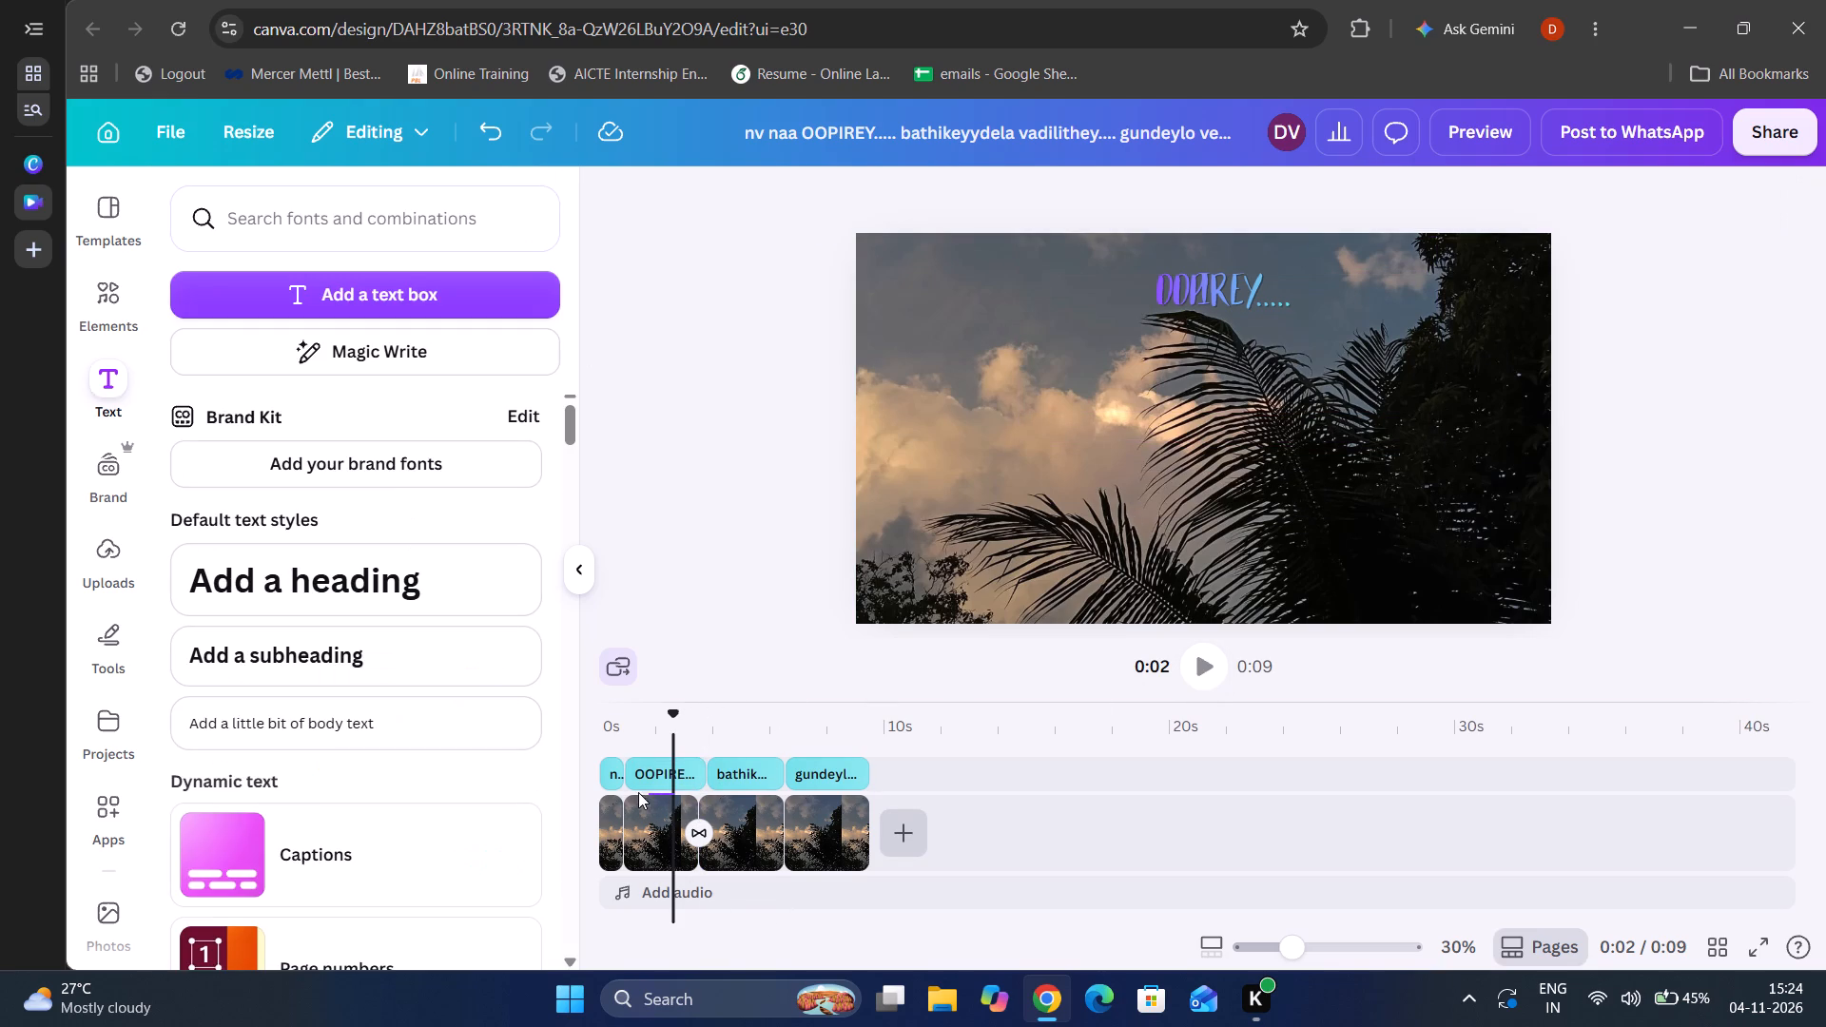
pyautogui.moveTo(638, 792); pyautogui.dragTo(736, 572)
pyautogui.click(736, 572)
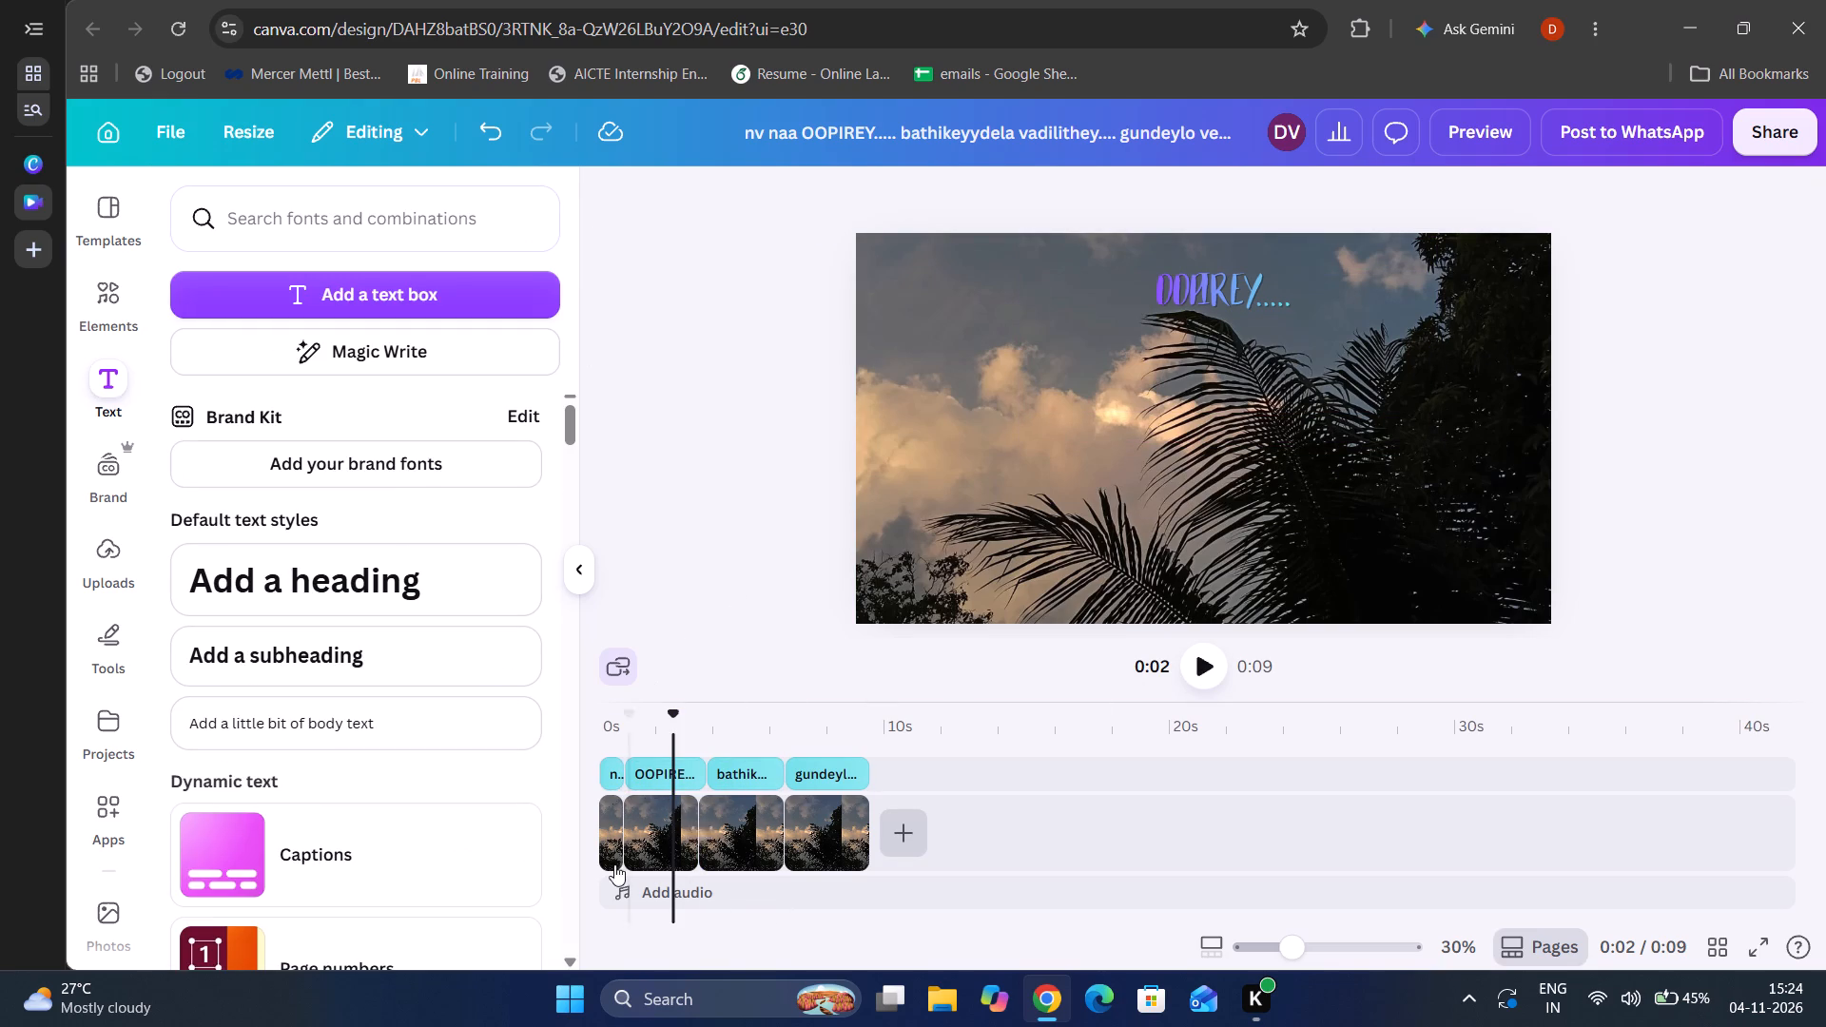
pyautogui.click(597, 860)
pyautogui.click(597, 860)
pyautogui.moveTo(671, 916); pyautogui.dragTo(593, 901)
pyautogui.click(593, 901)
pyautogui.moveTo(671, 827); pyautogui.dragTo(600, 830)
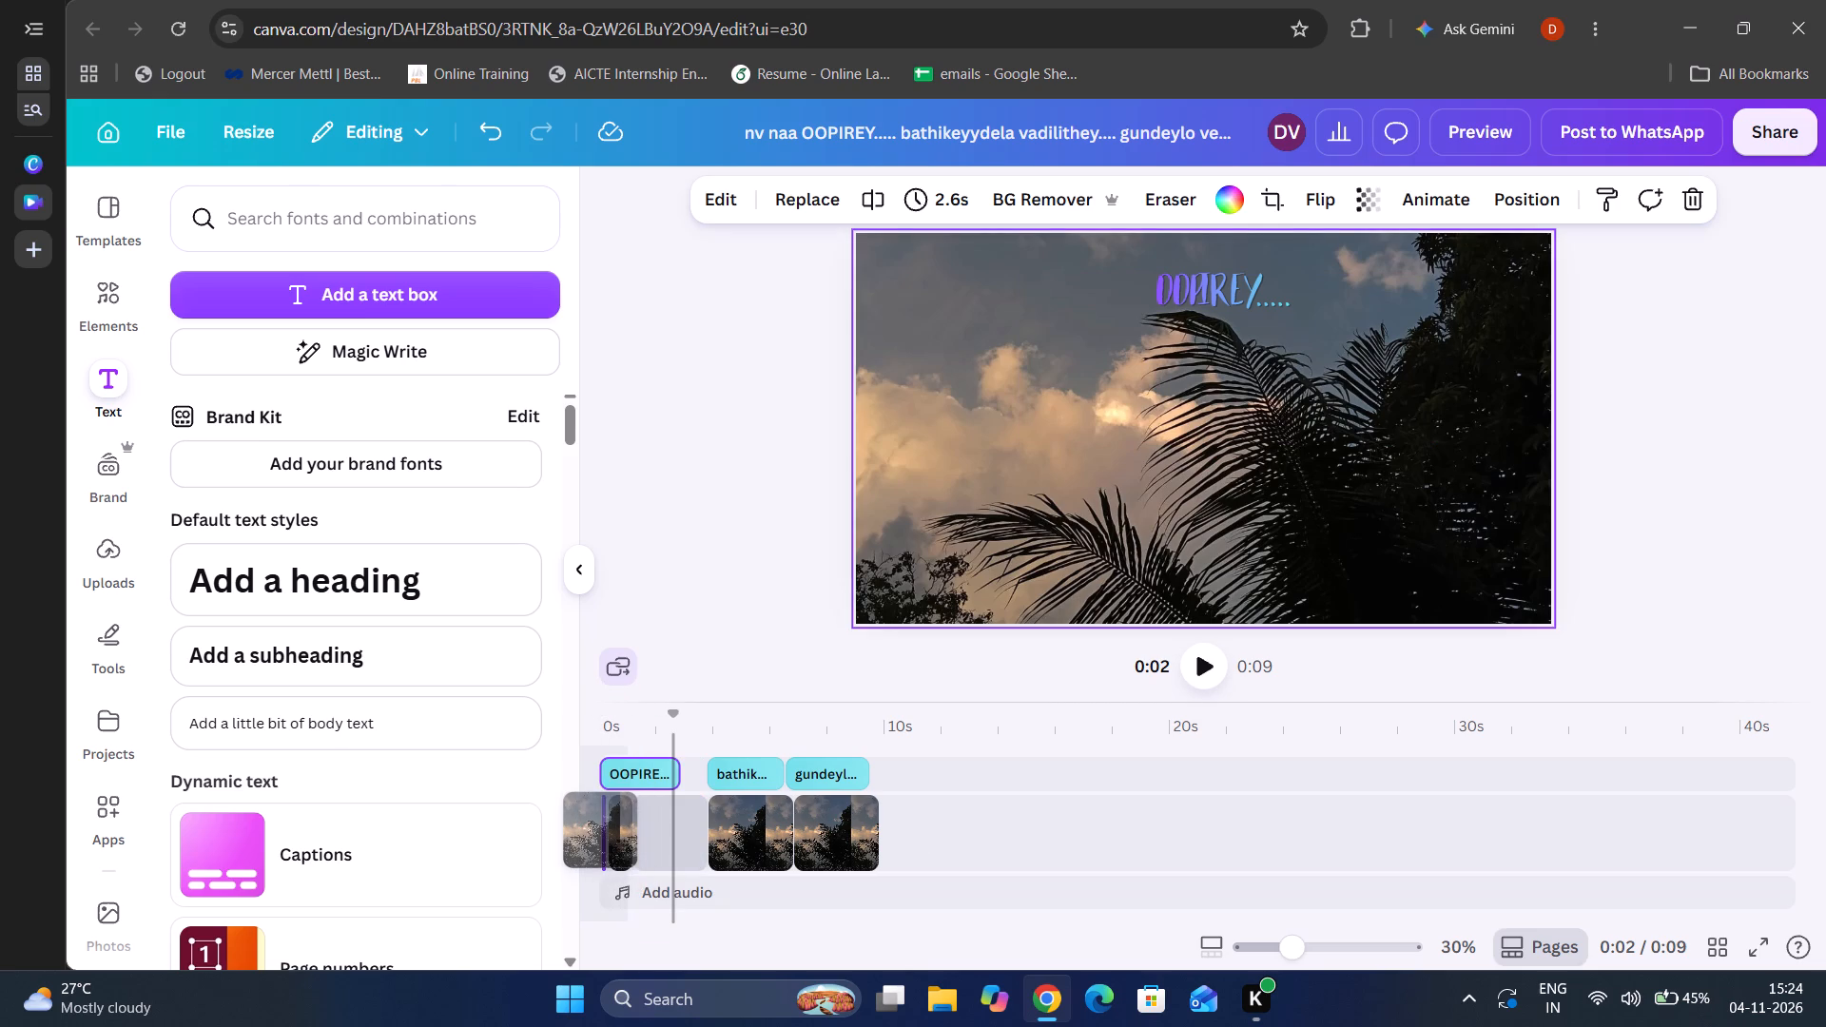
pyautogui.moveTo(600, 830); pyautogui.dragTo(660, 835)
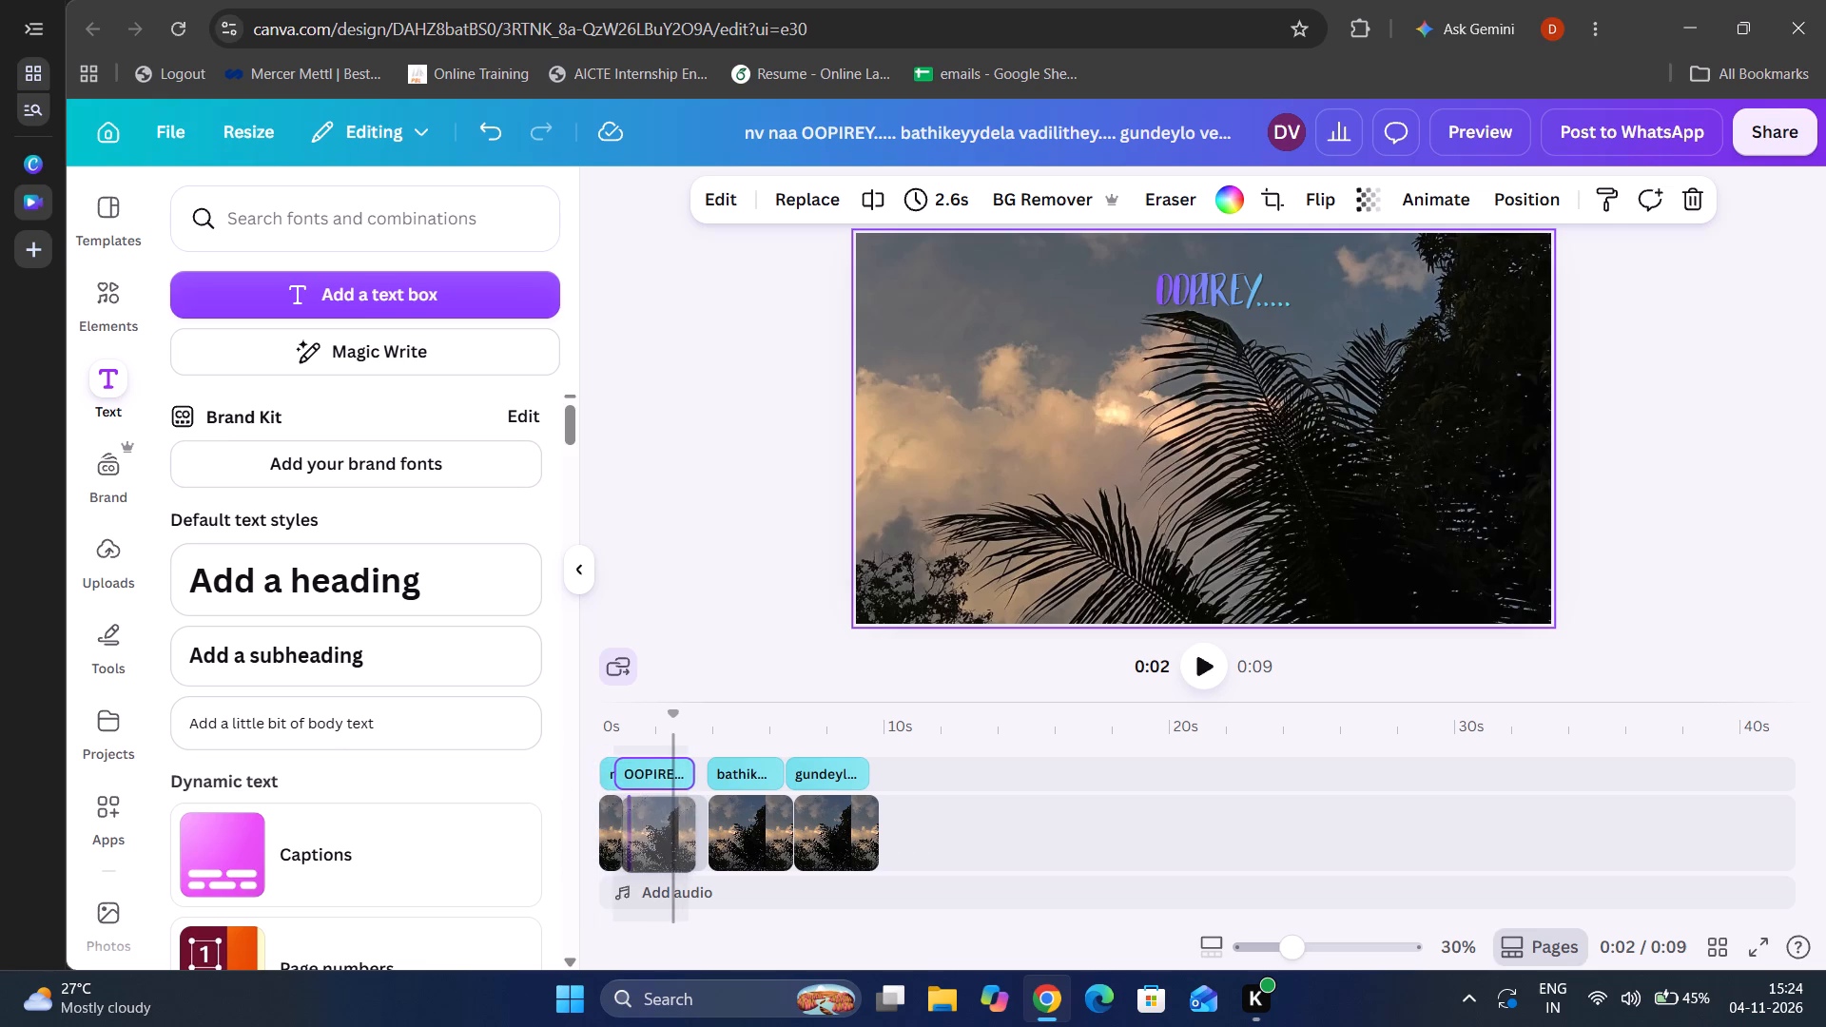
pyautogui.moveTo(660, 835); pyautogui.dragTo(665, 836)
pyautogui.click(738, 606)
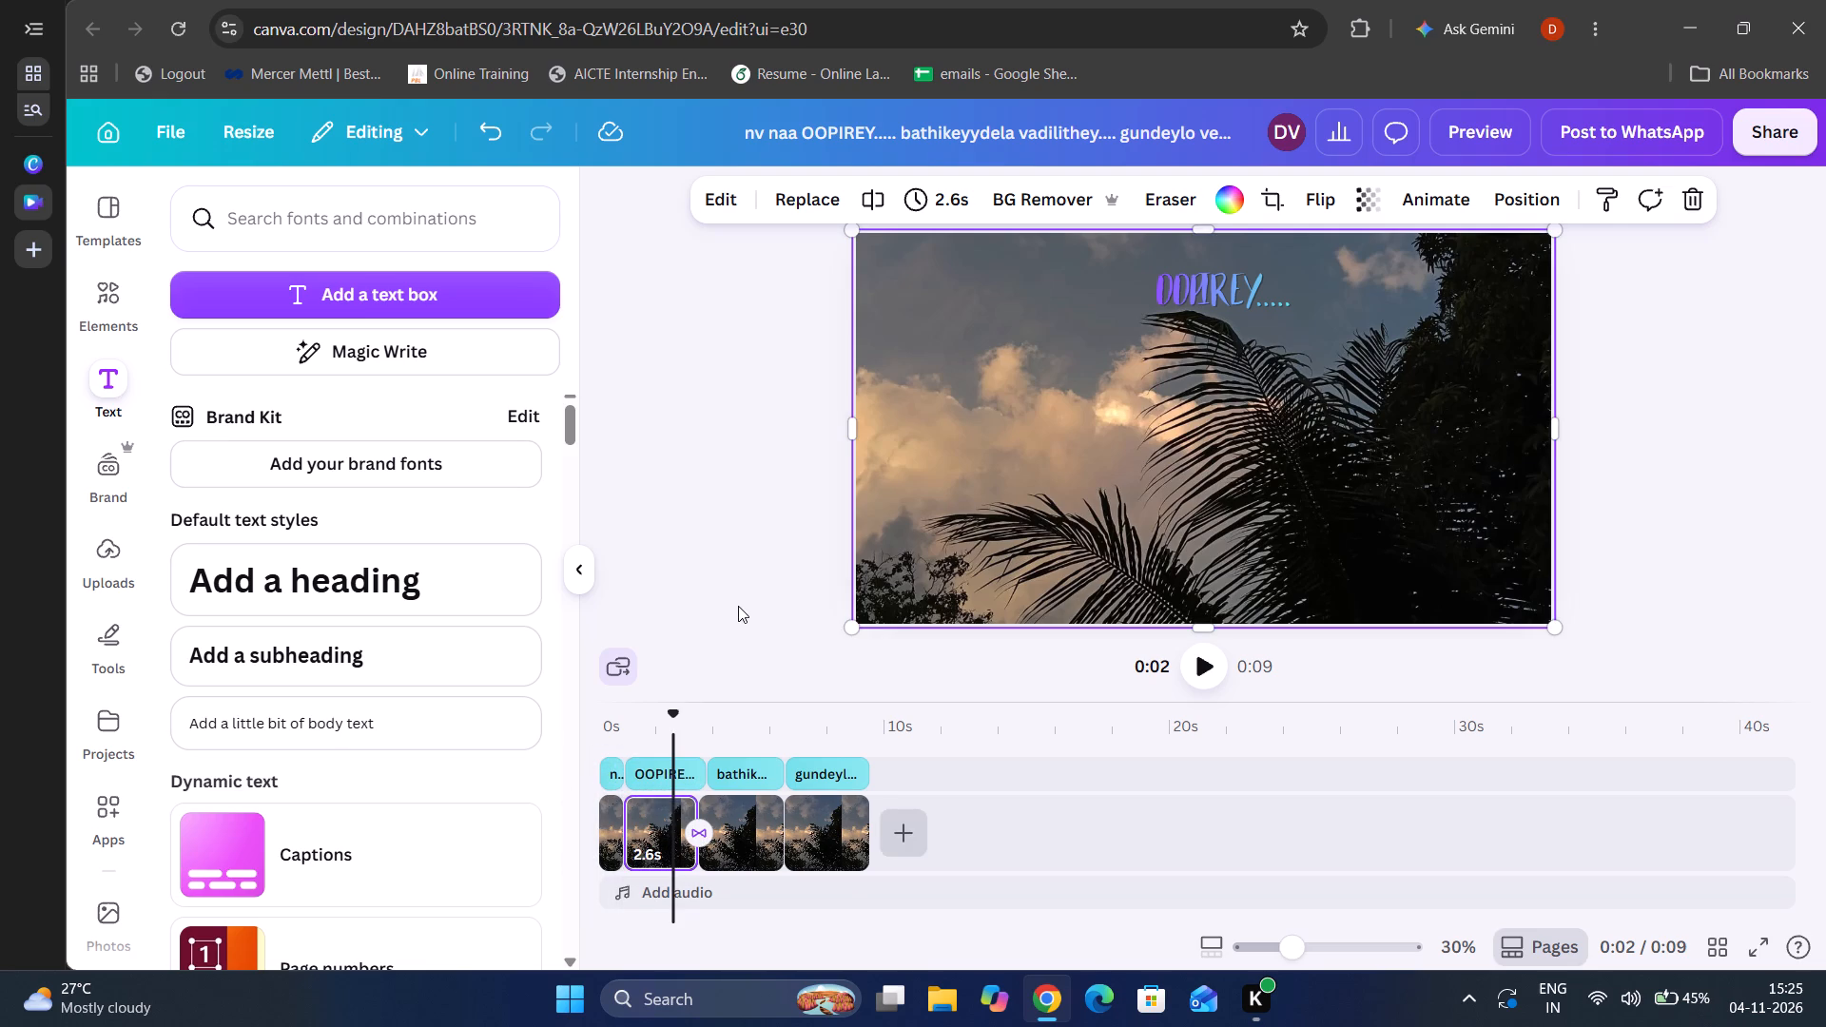
# Play back the video to check the timing and animation of the lyrics.
pyautogui.click(1209, 673)
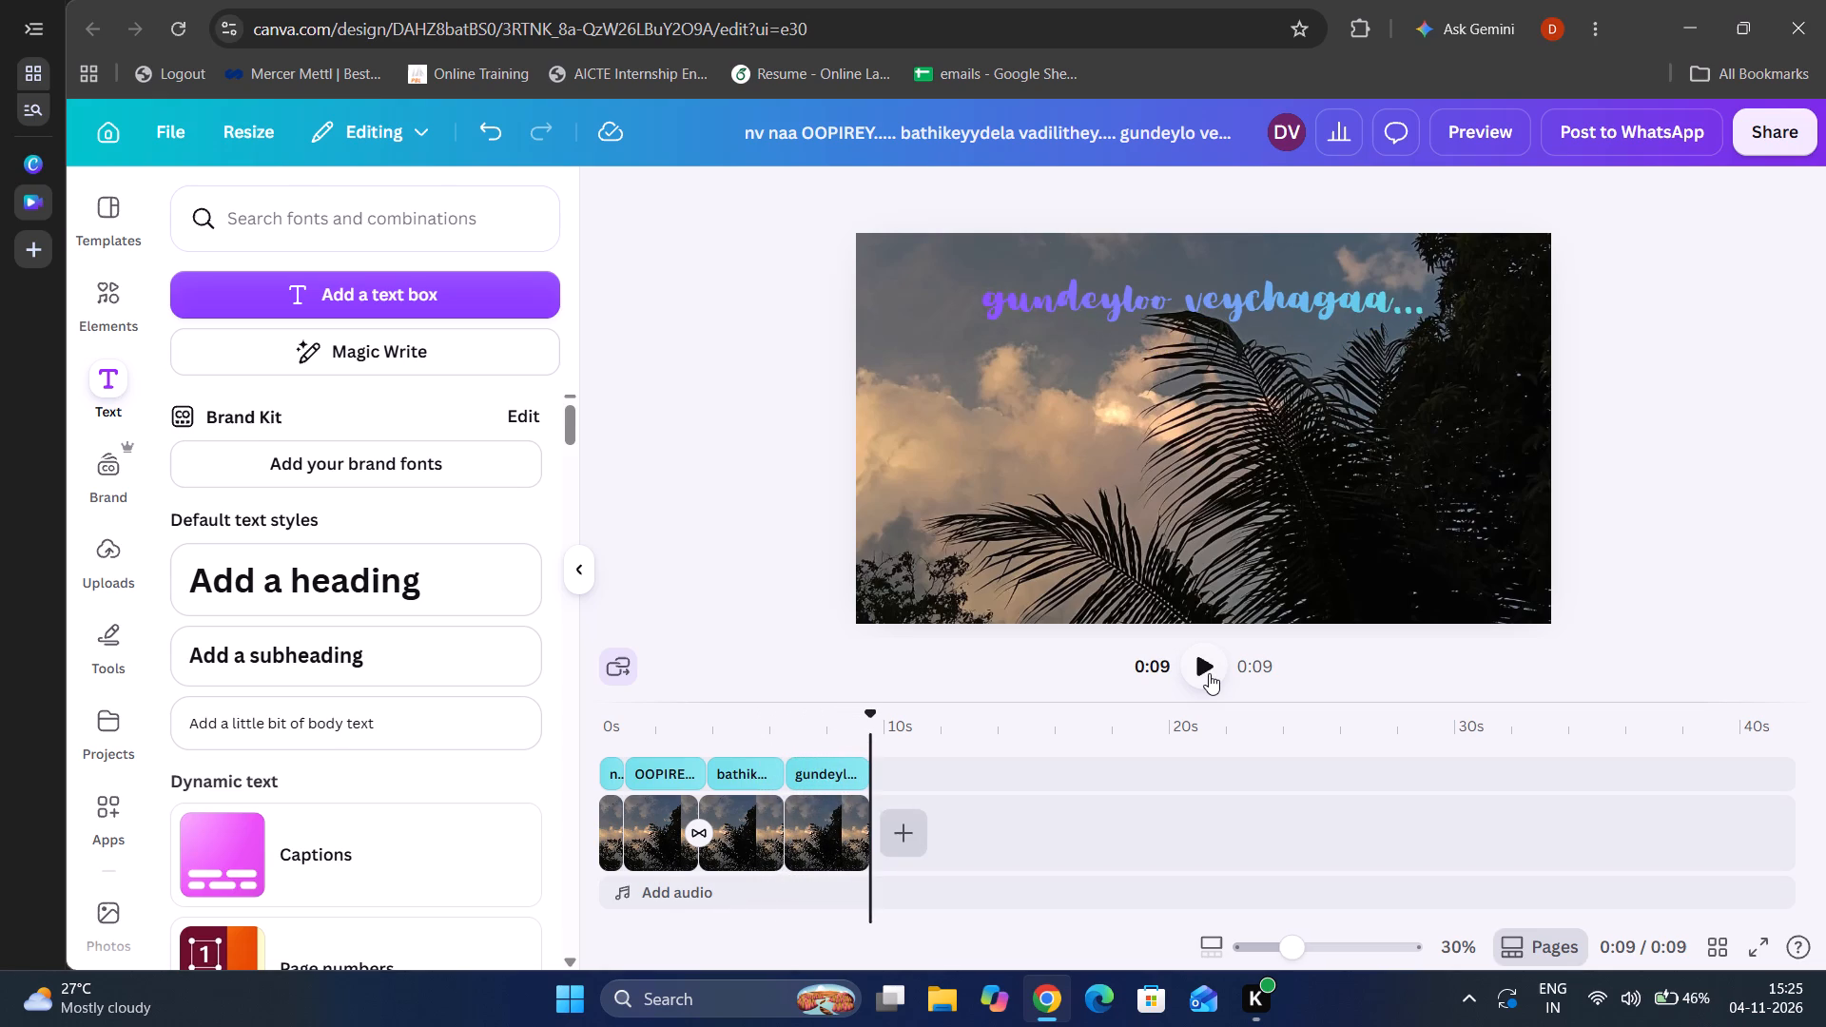
pyautogui.click(1209, 673)
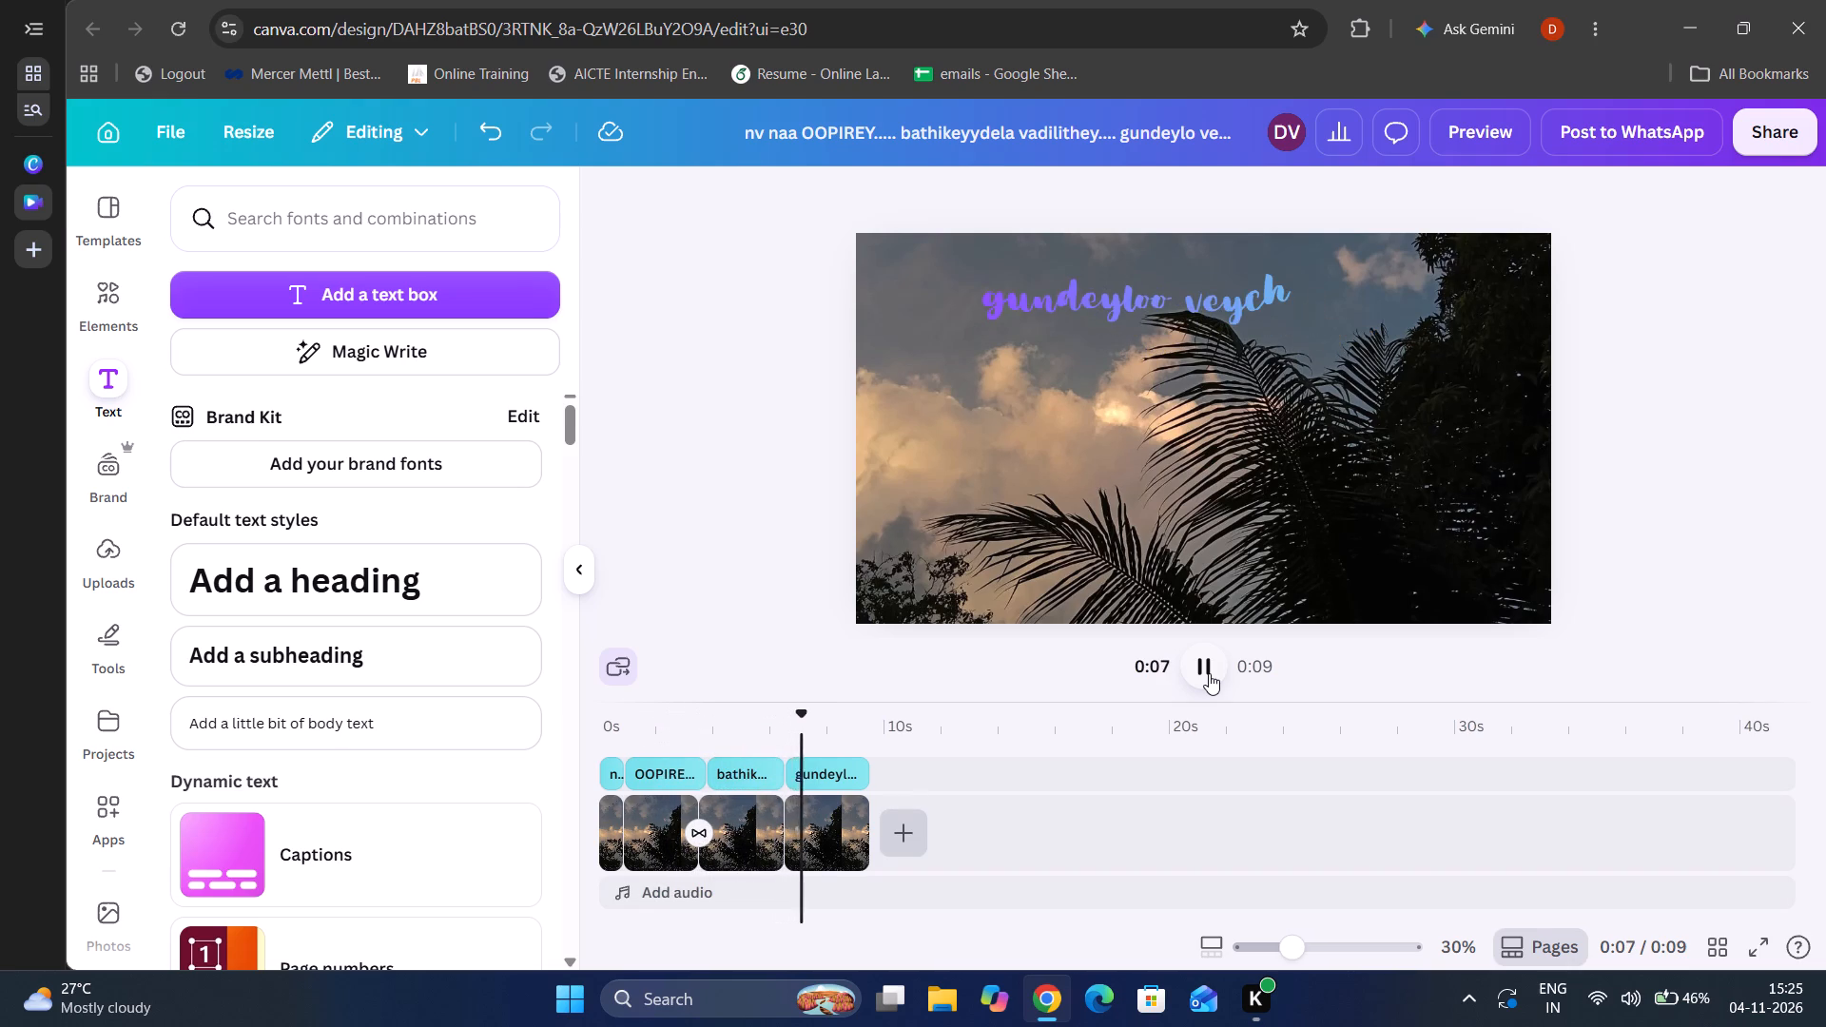
# Preview the Clarify animation on the "OOPIREY....." text.
pyautogui.click(681, 774)
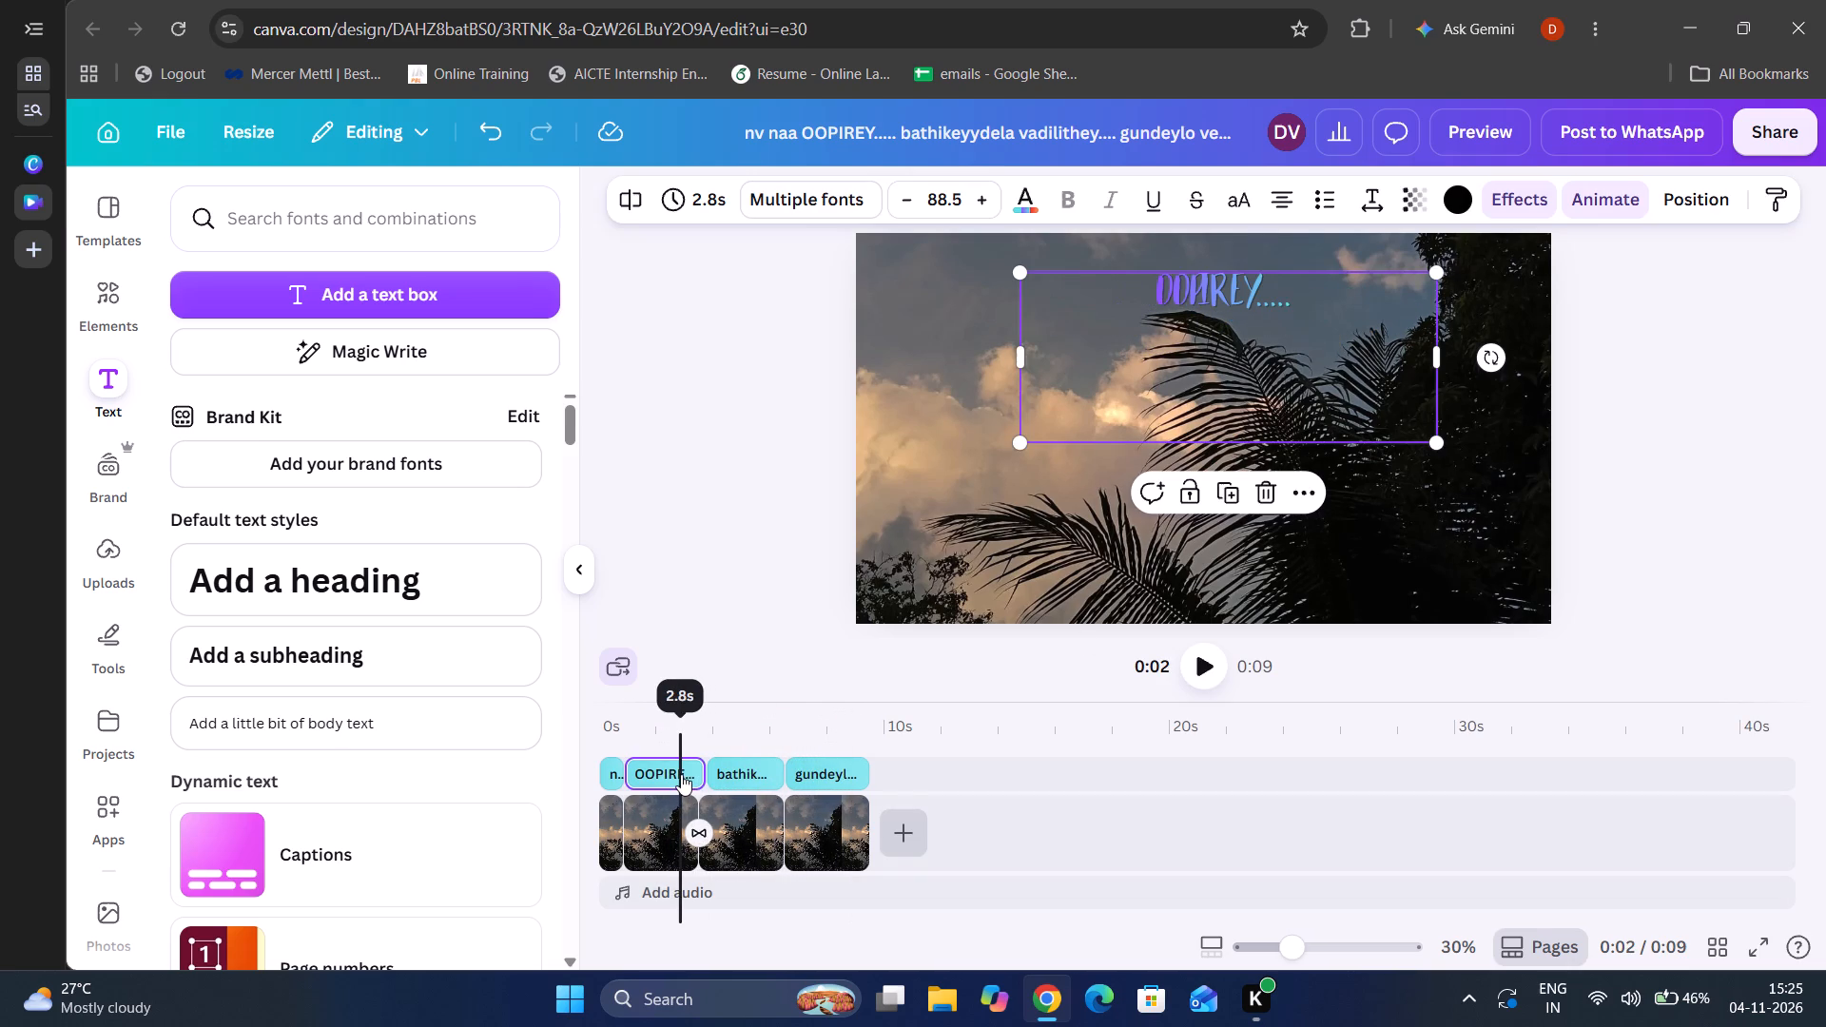
pyautogui.click(1635, 210)
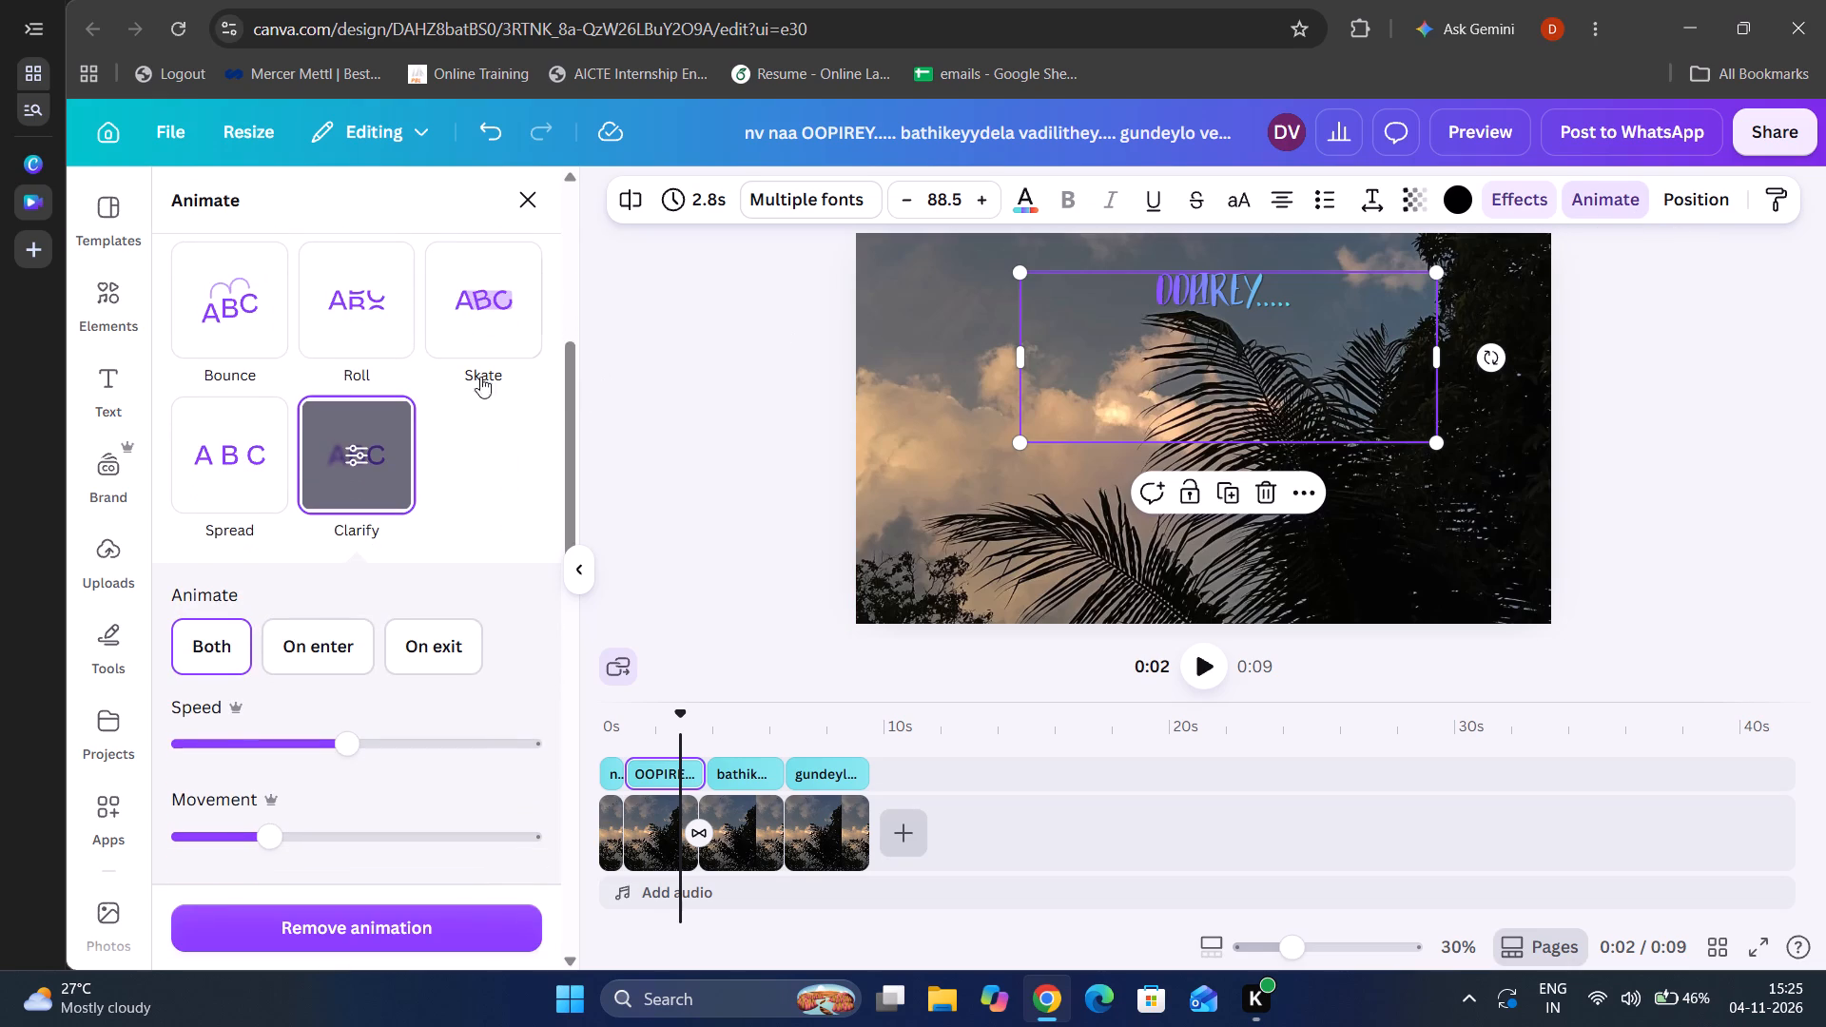
pyautogui.click(382, 452)
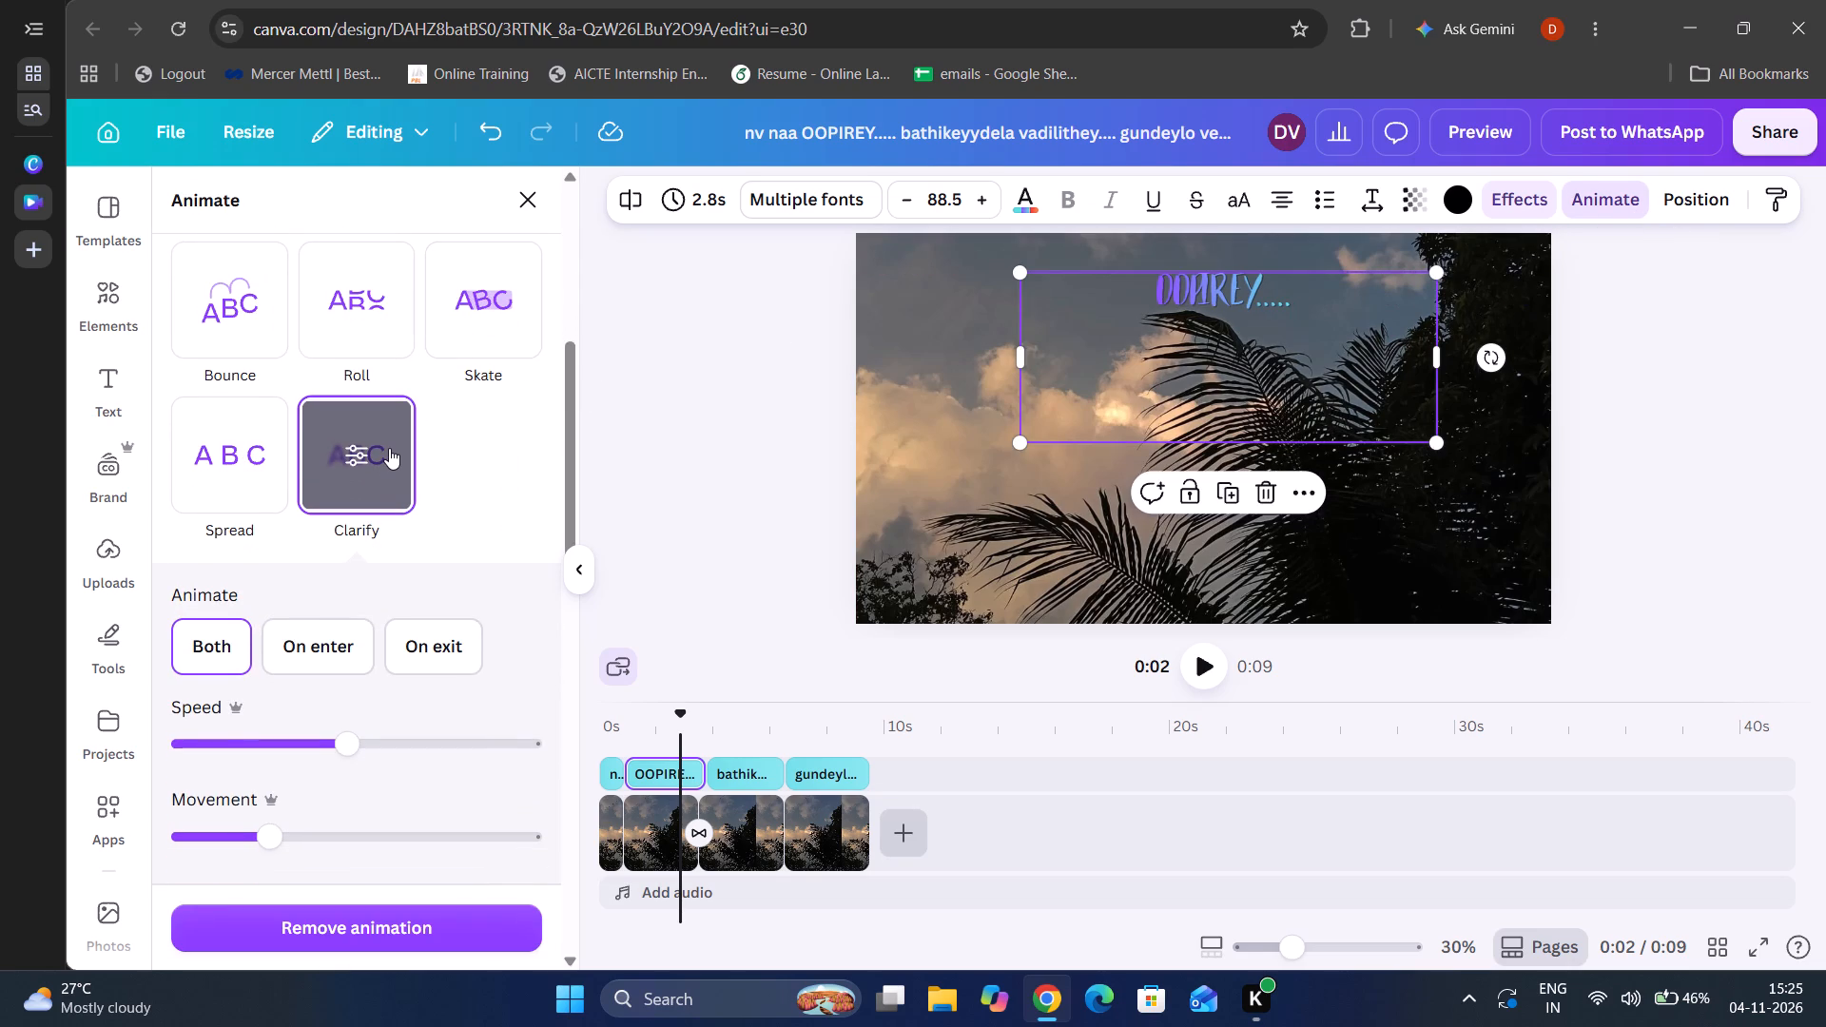
pyautogui.click(389, 450)
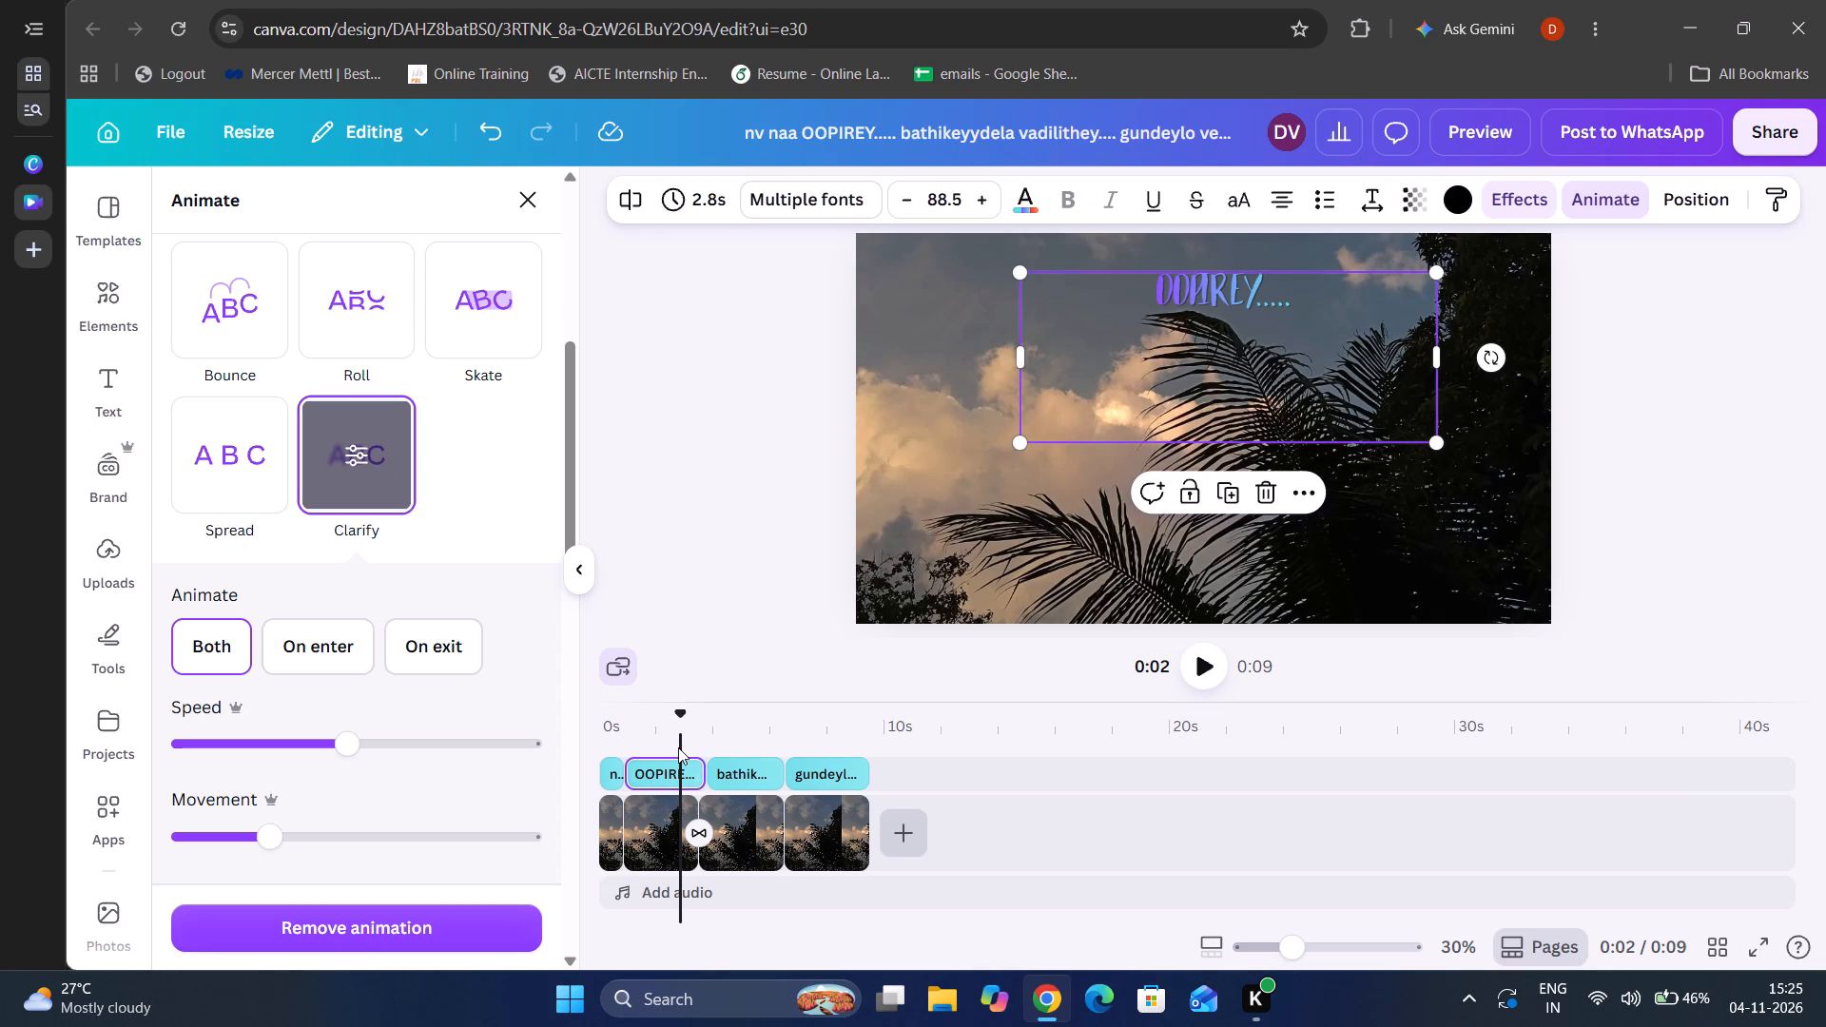
# Play the video again through the last clip and from the start to check the "OOPIREY....." text's animation.
pyautogui.moveTo(679, 747); pyautogui.dragTo(795, 597)
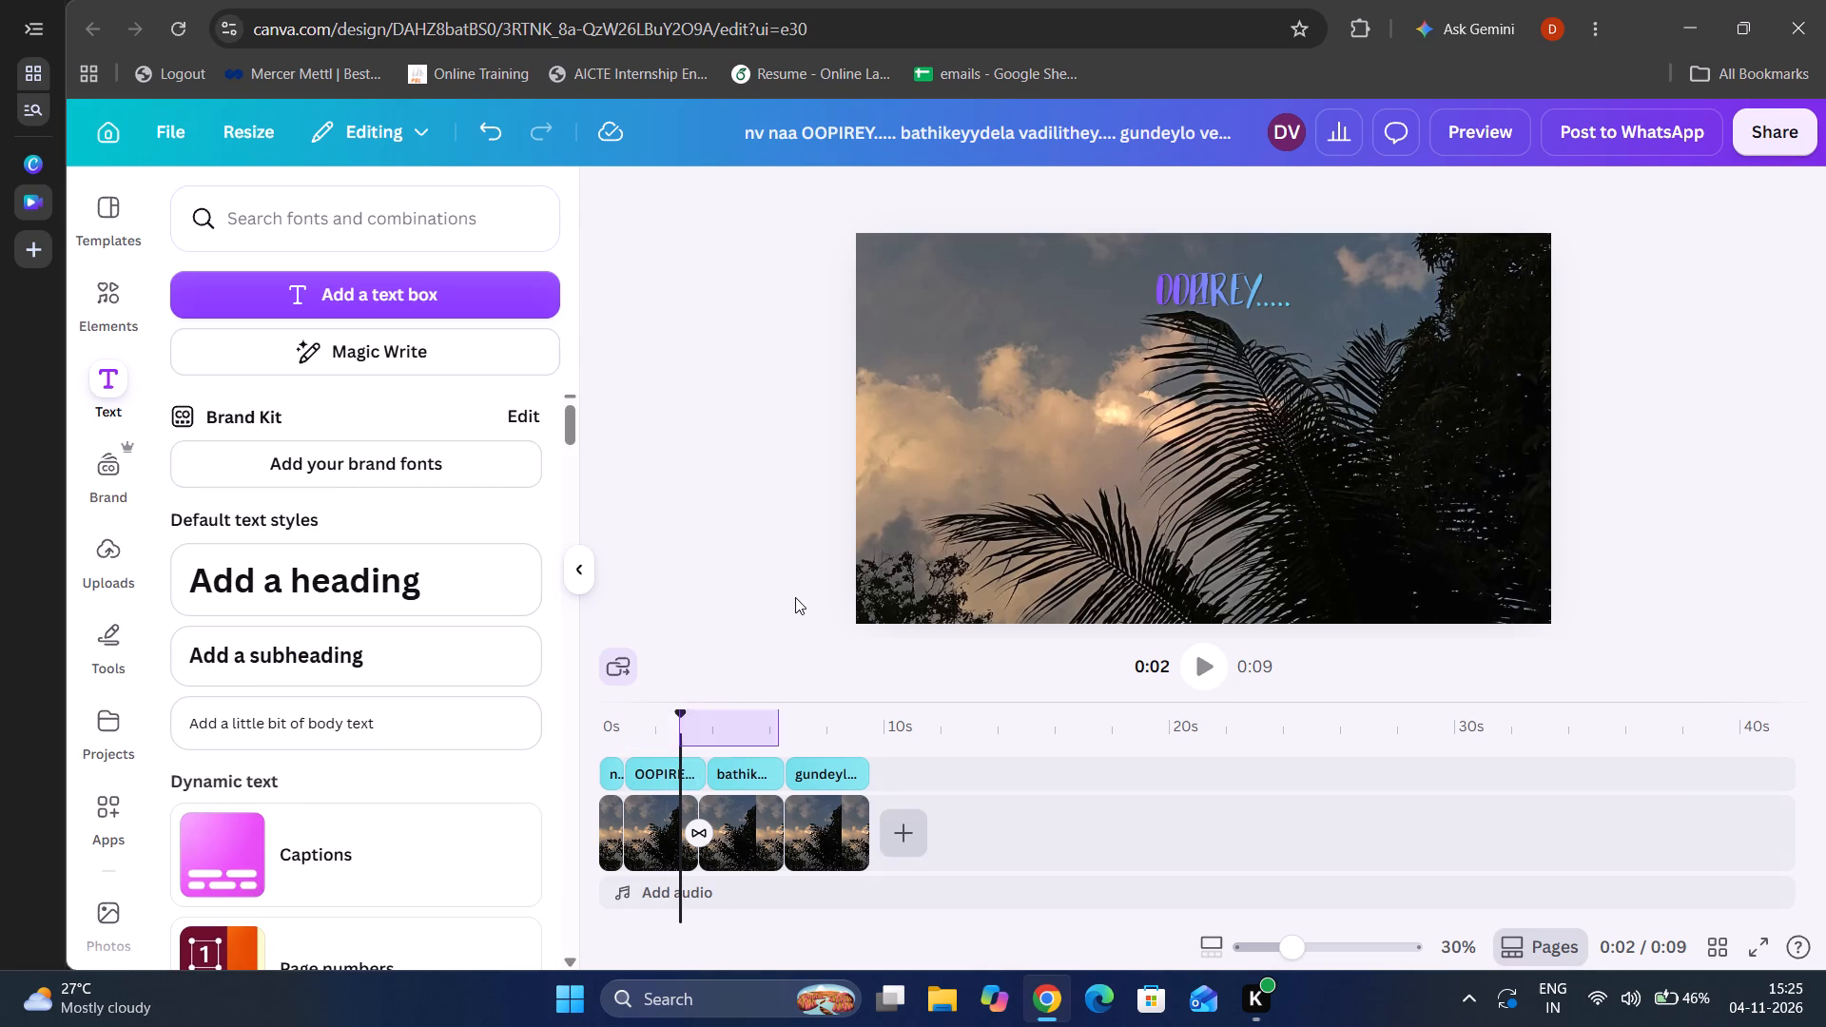
pyautogui.moveTo(795, 597); pyautogui.dragTo(797, 594)
pyautogui.click(797, 594)
pyautogui.click(1199, 667)
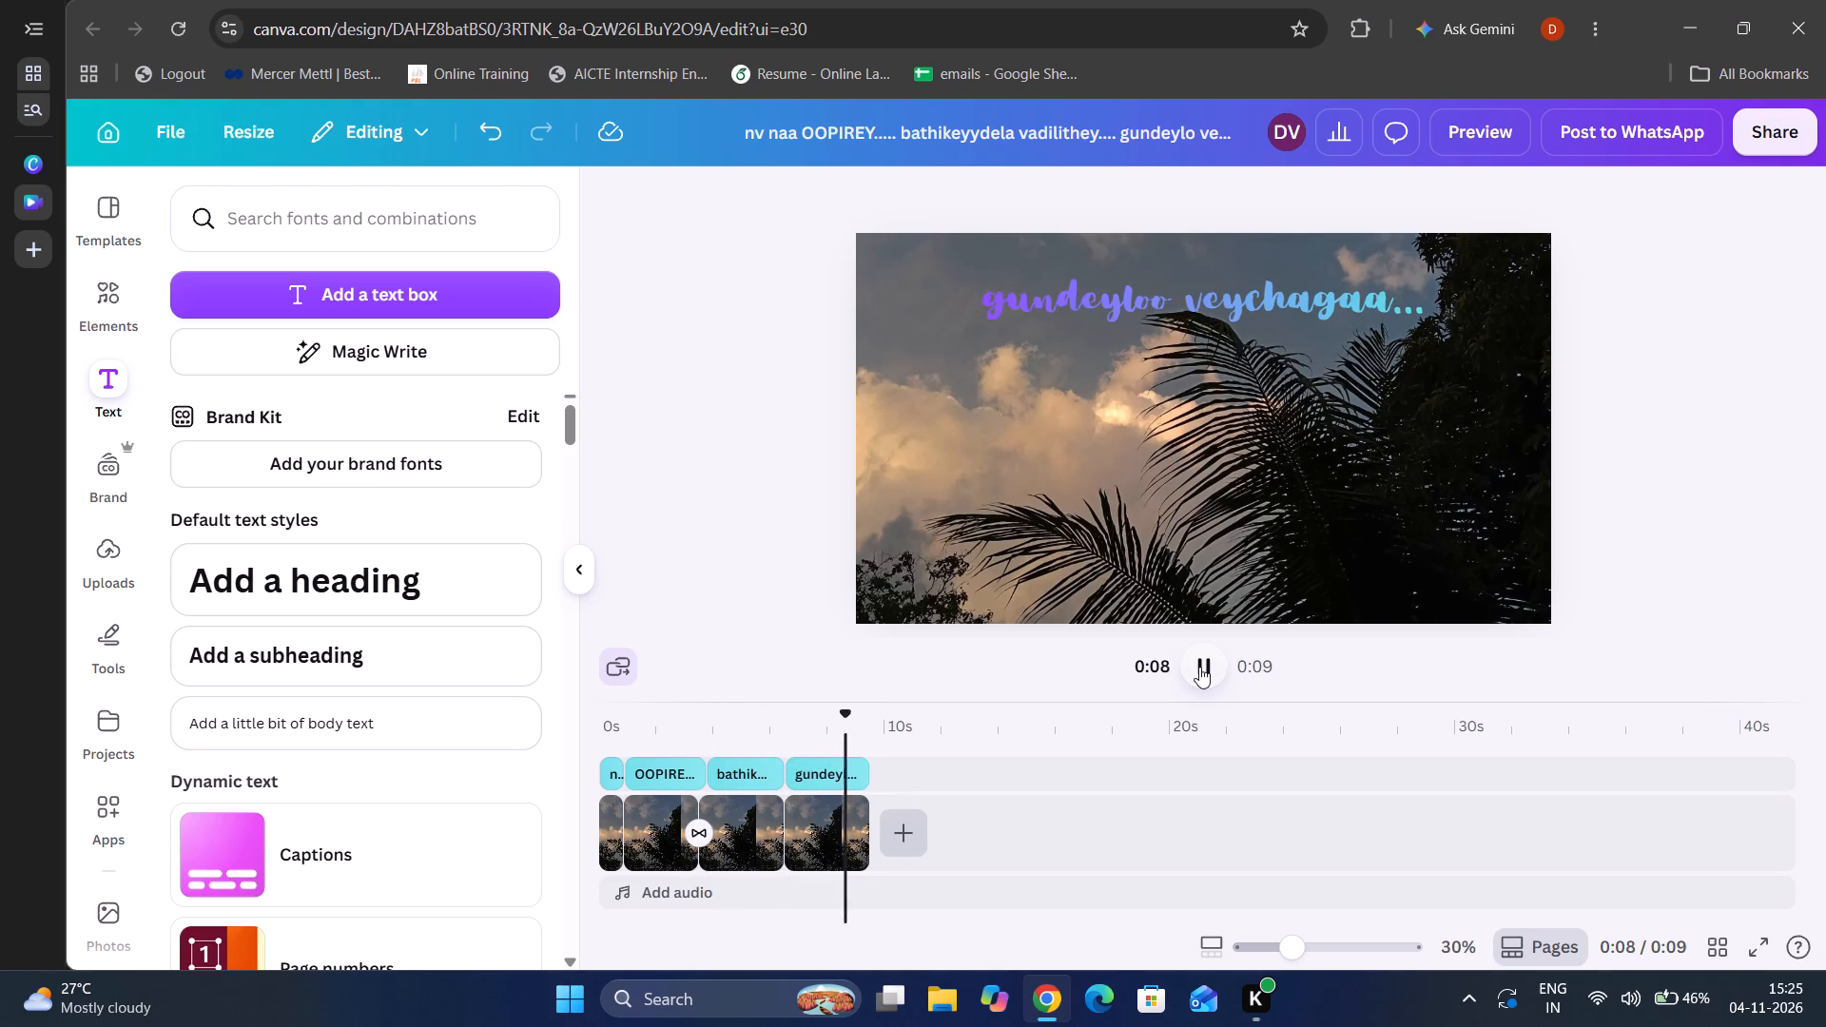
pyautogui.click(1199, 667)
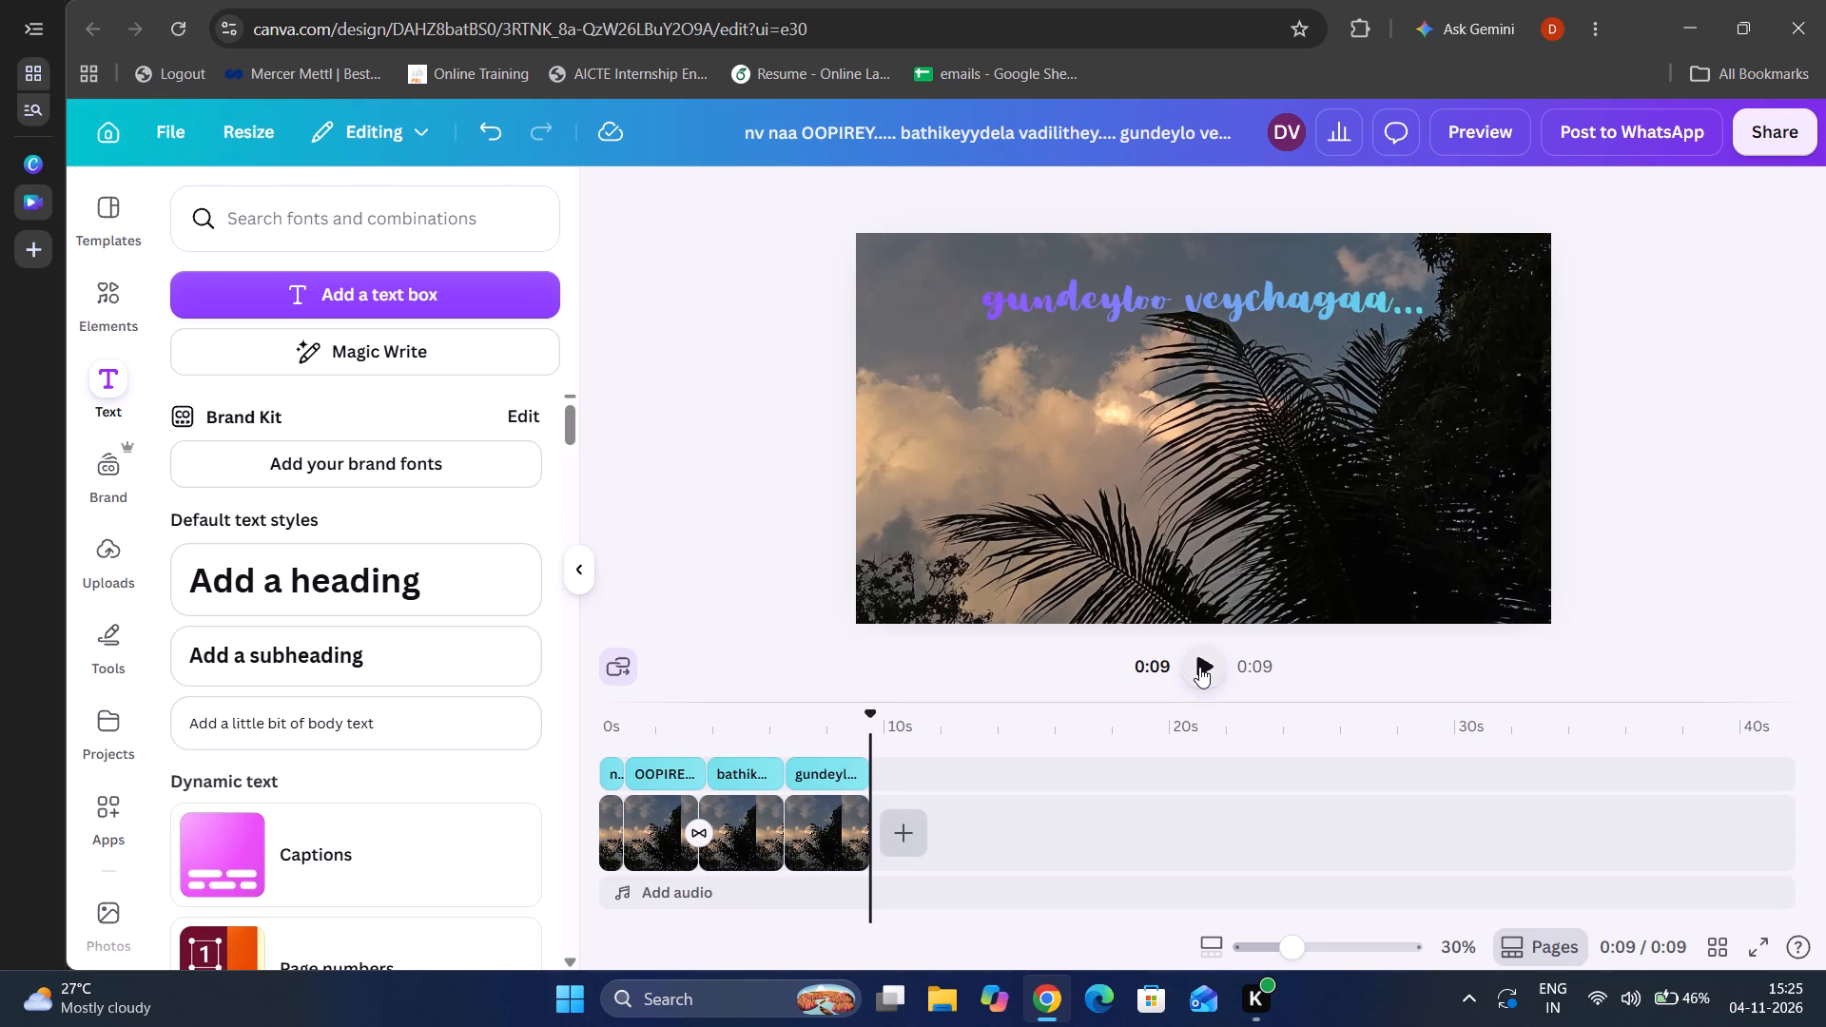
pyautogui.click(1199, 667)
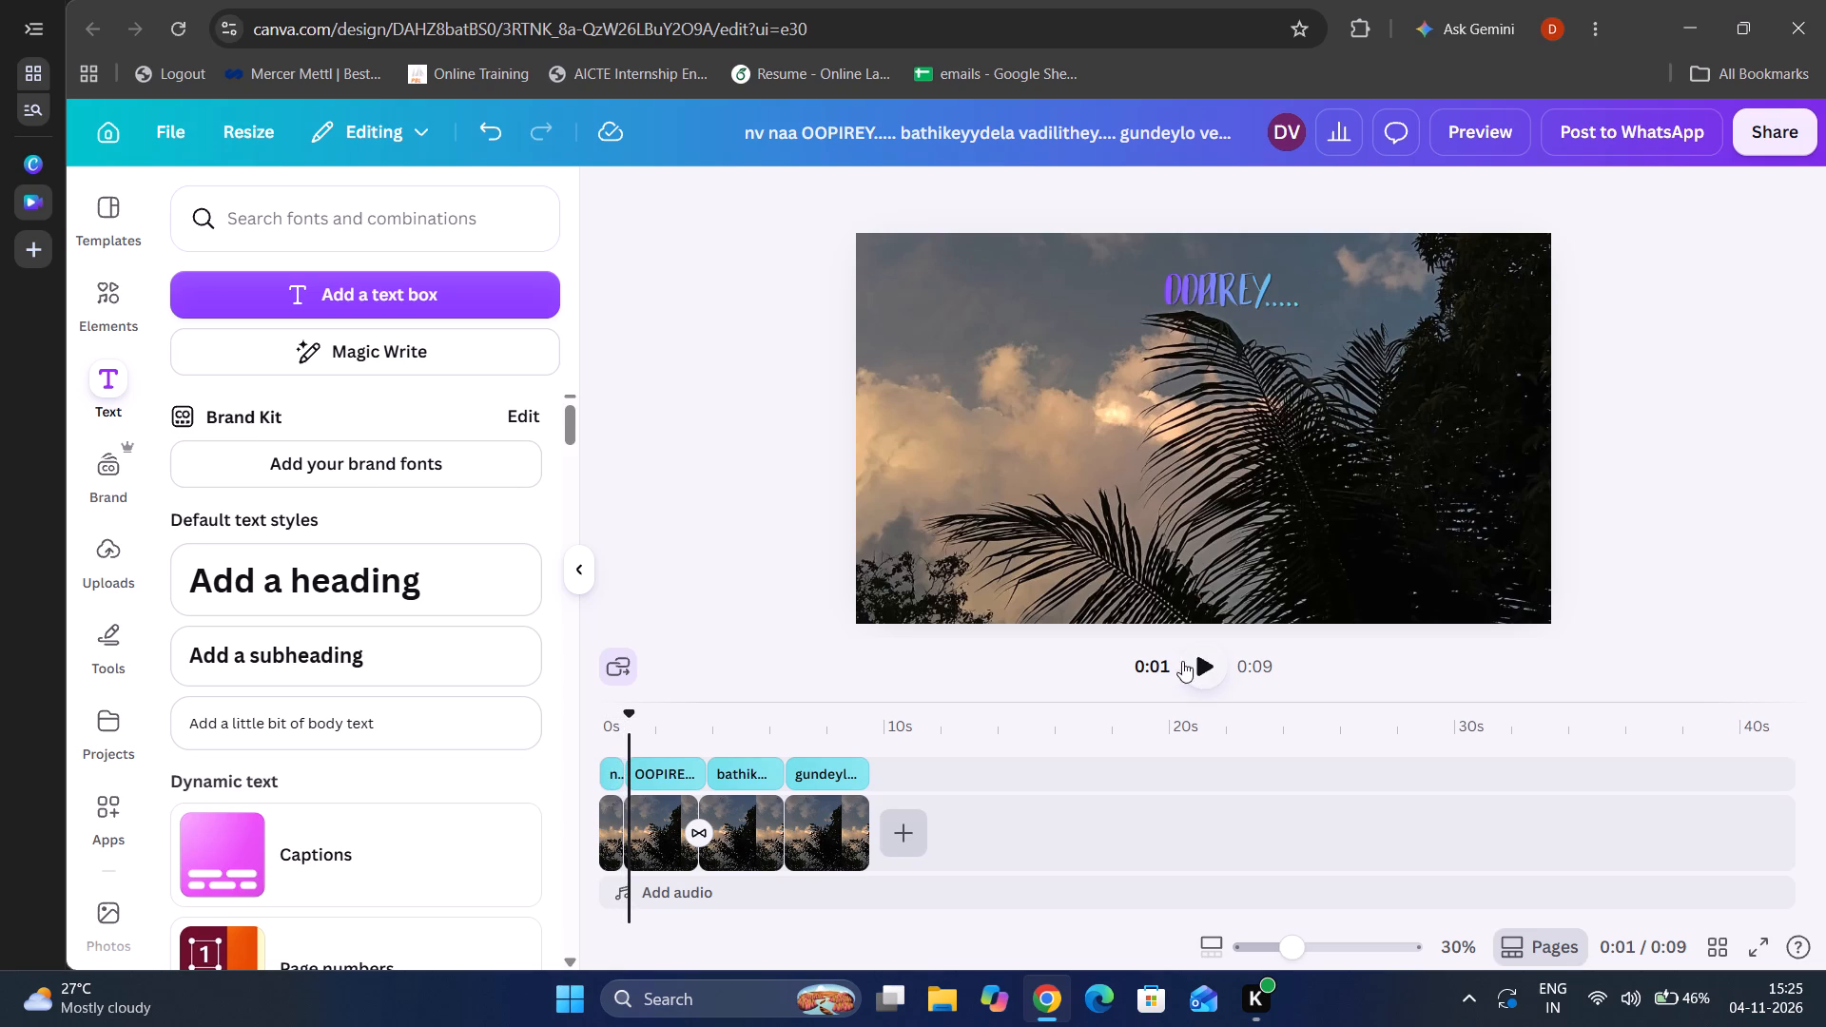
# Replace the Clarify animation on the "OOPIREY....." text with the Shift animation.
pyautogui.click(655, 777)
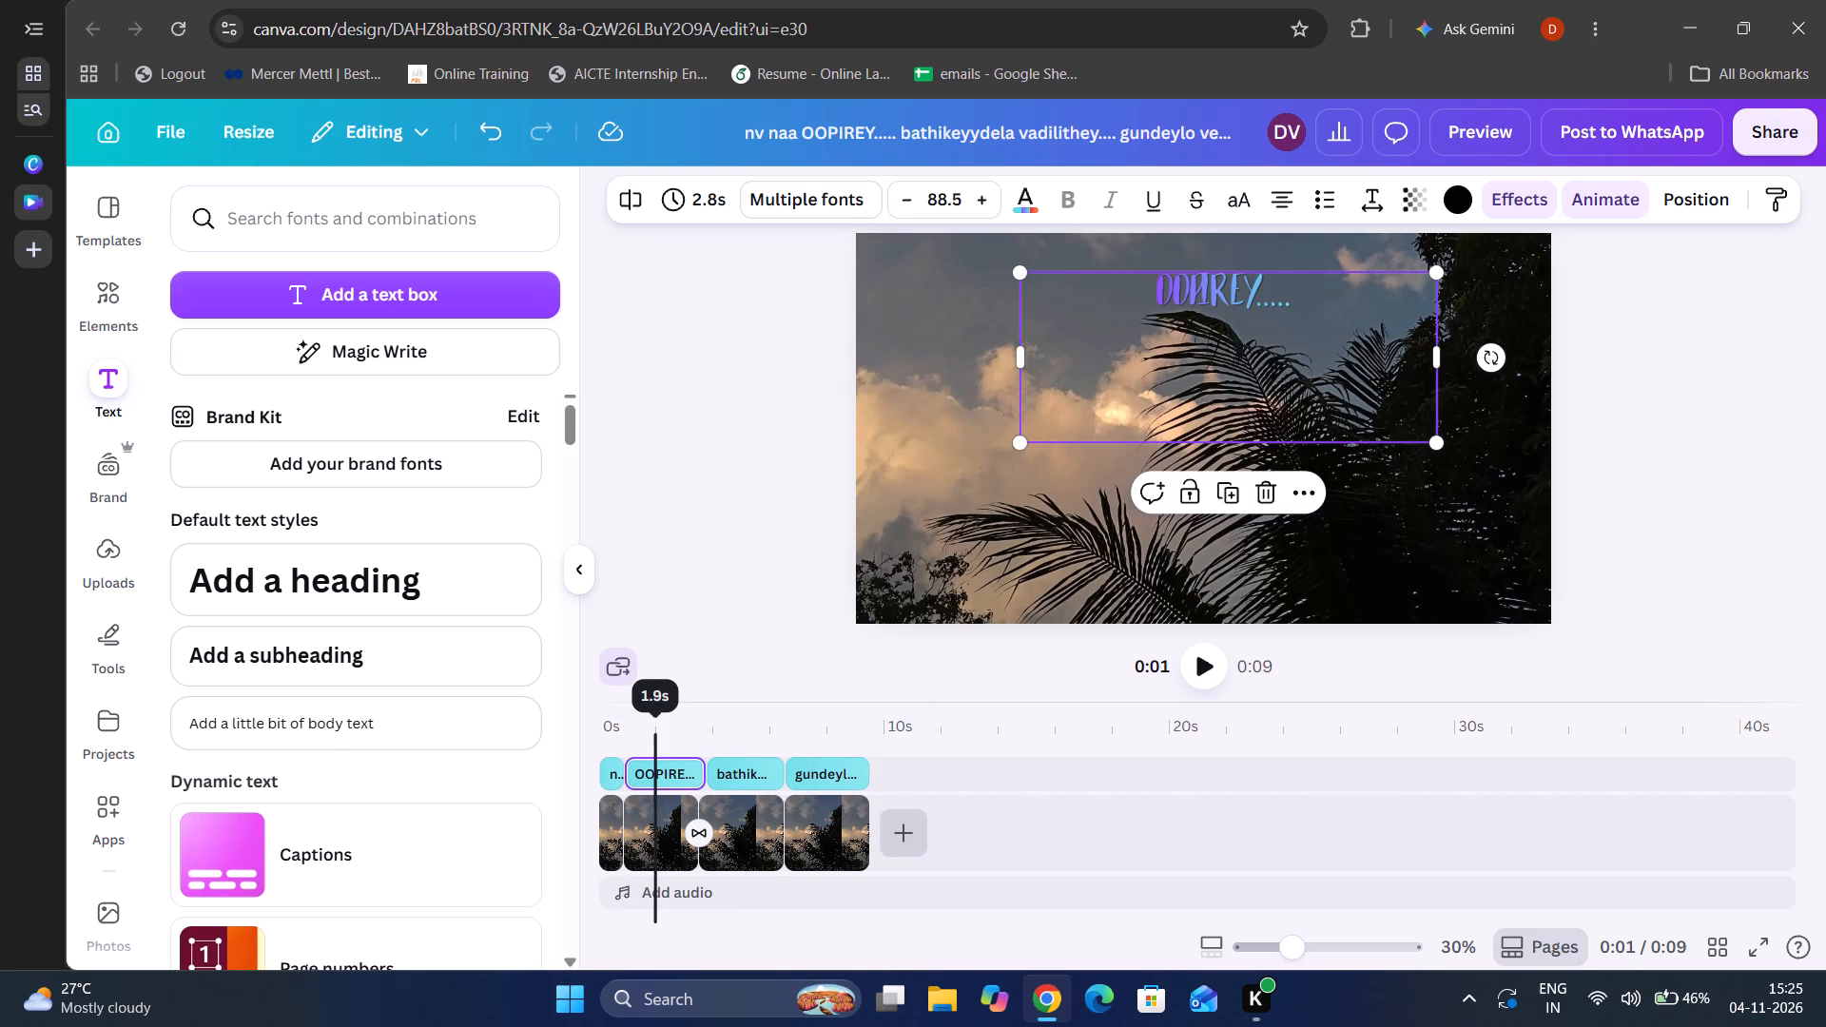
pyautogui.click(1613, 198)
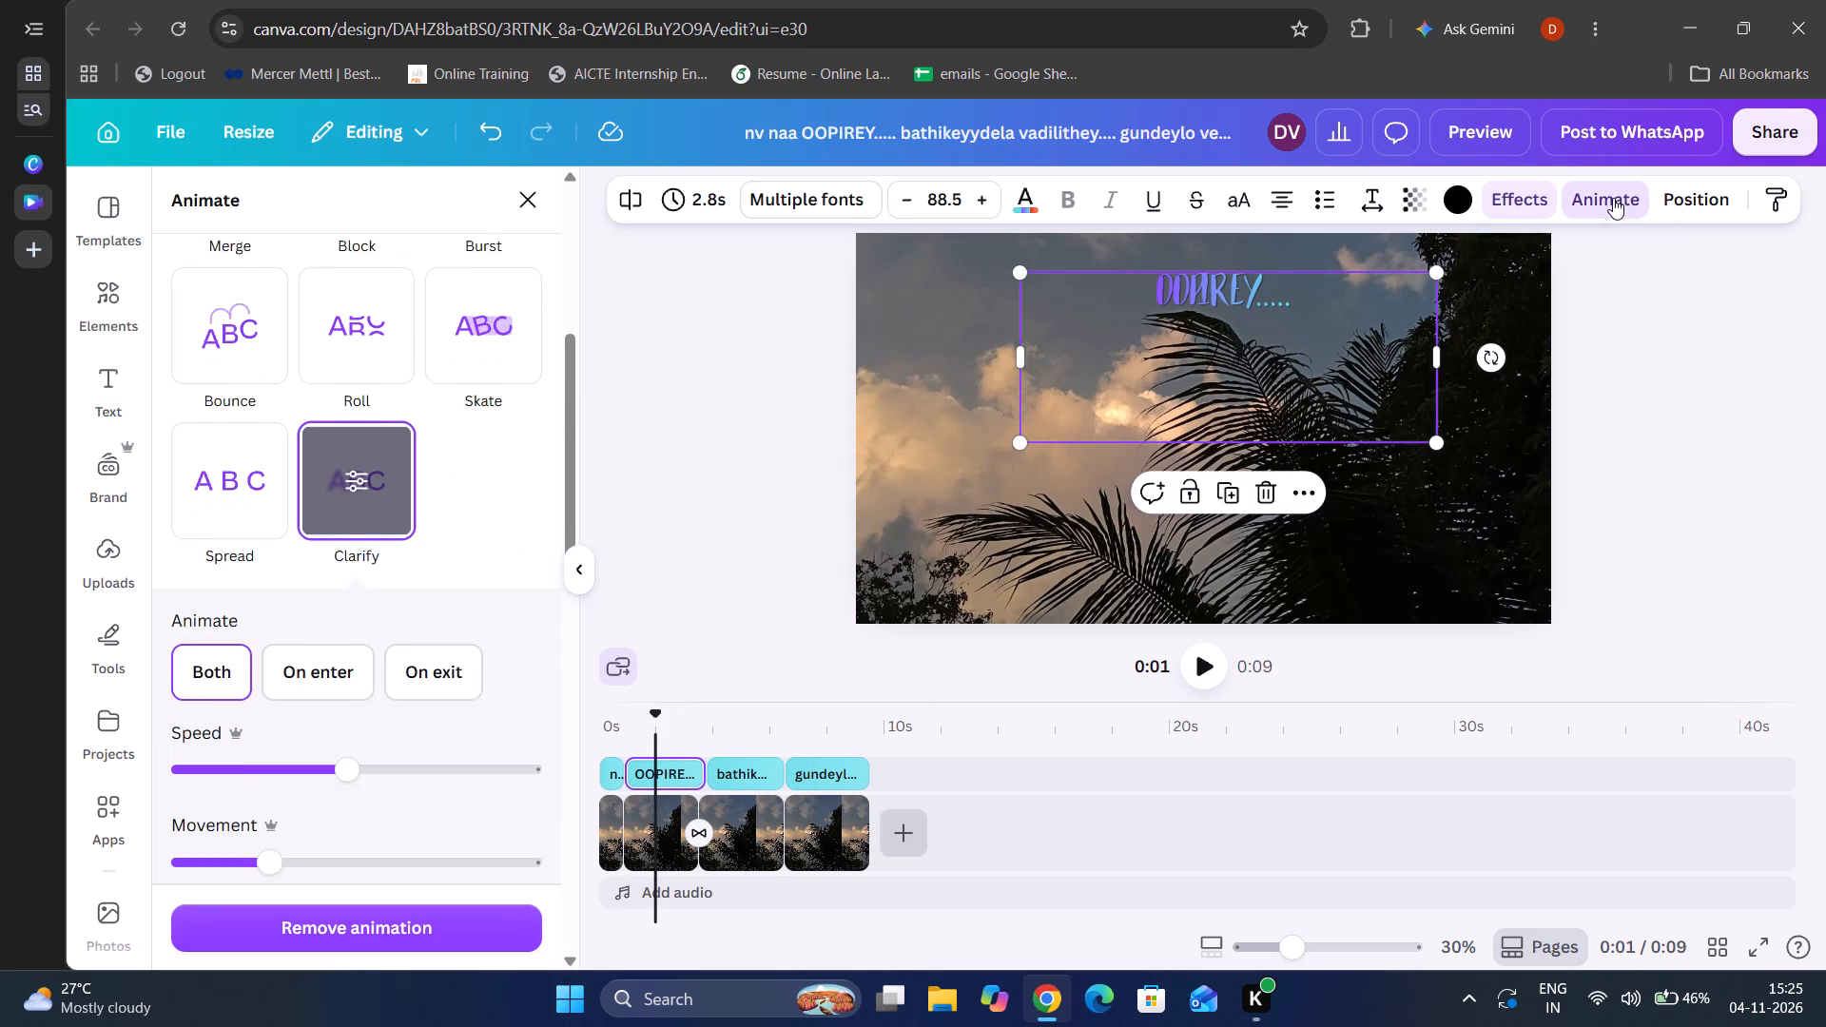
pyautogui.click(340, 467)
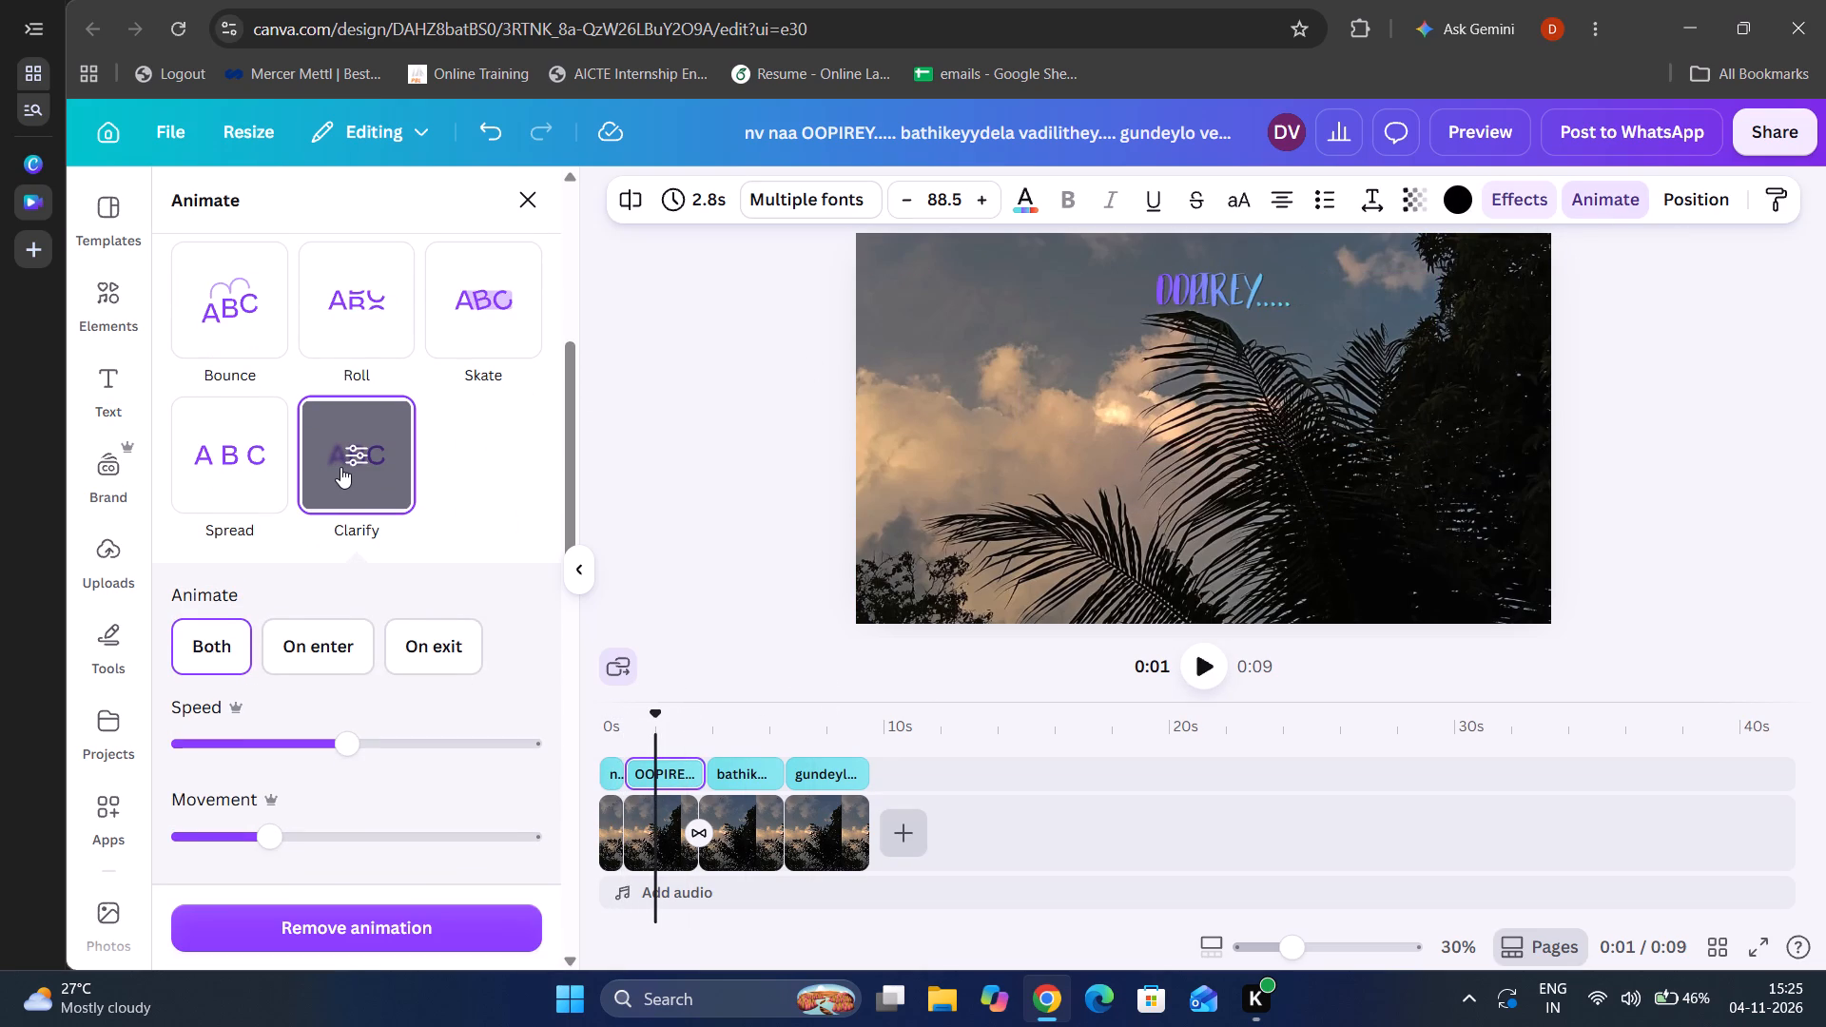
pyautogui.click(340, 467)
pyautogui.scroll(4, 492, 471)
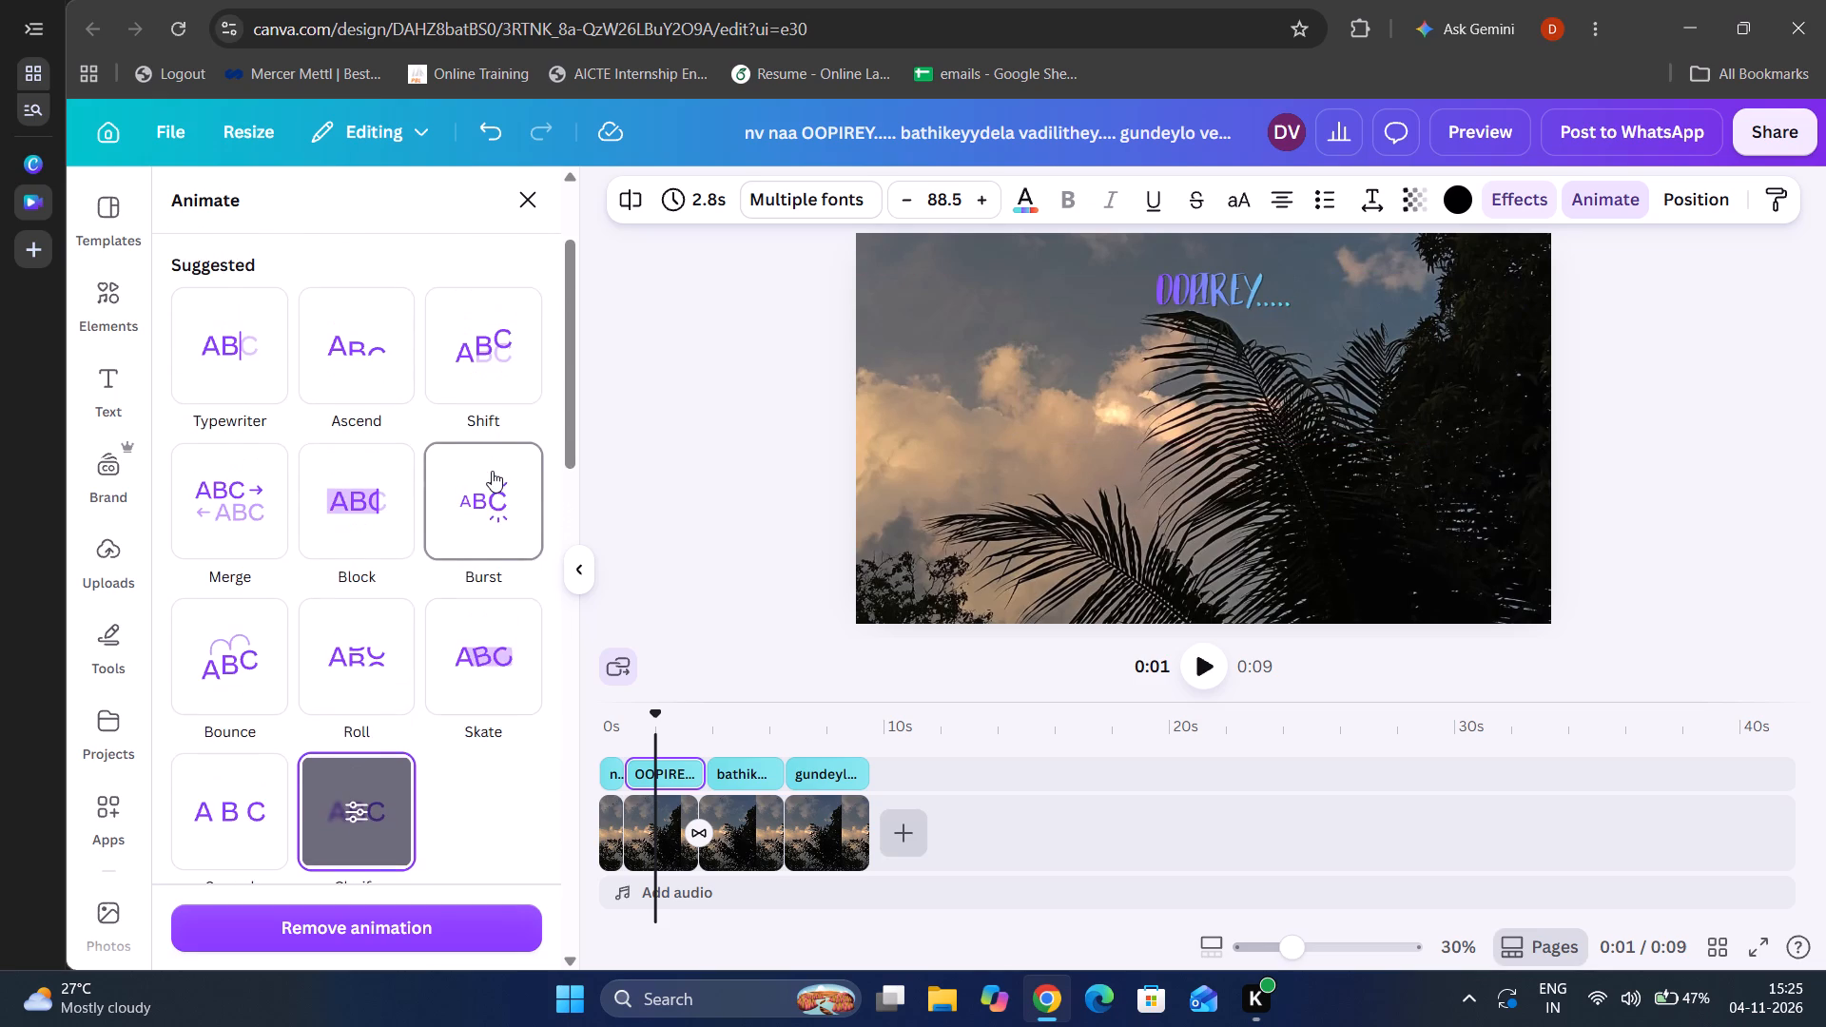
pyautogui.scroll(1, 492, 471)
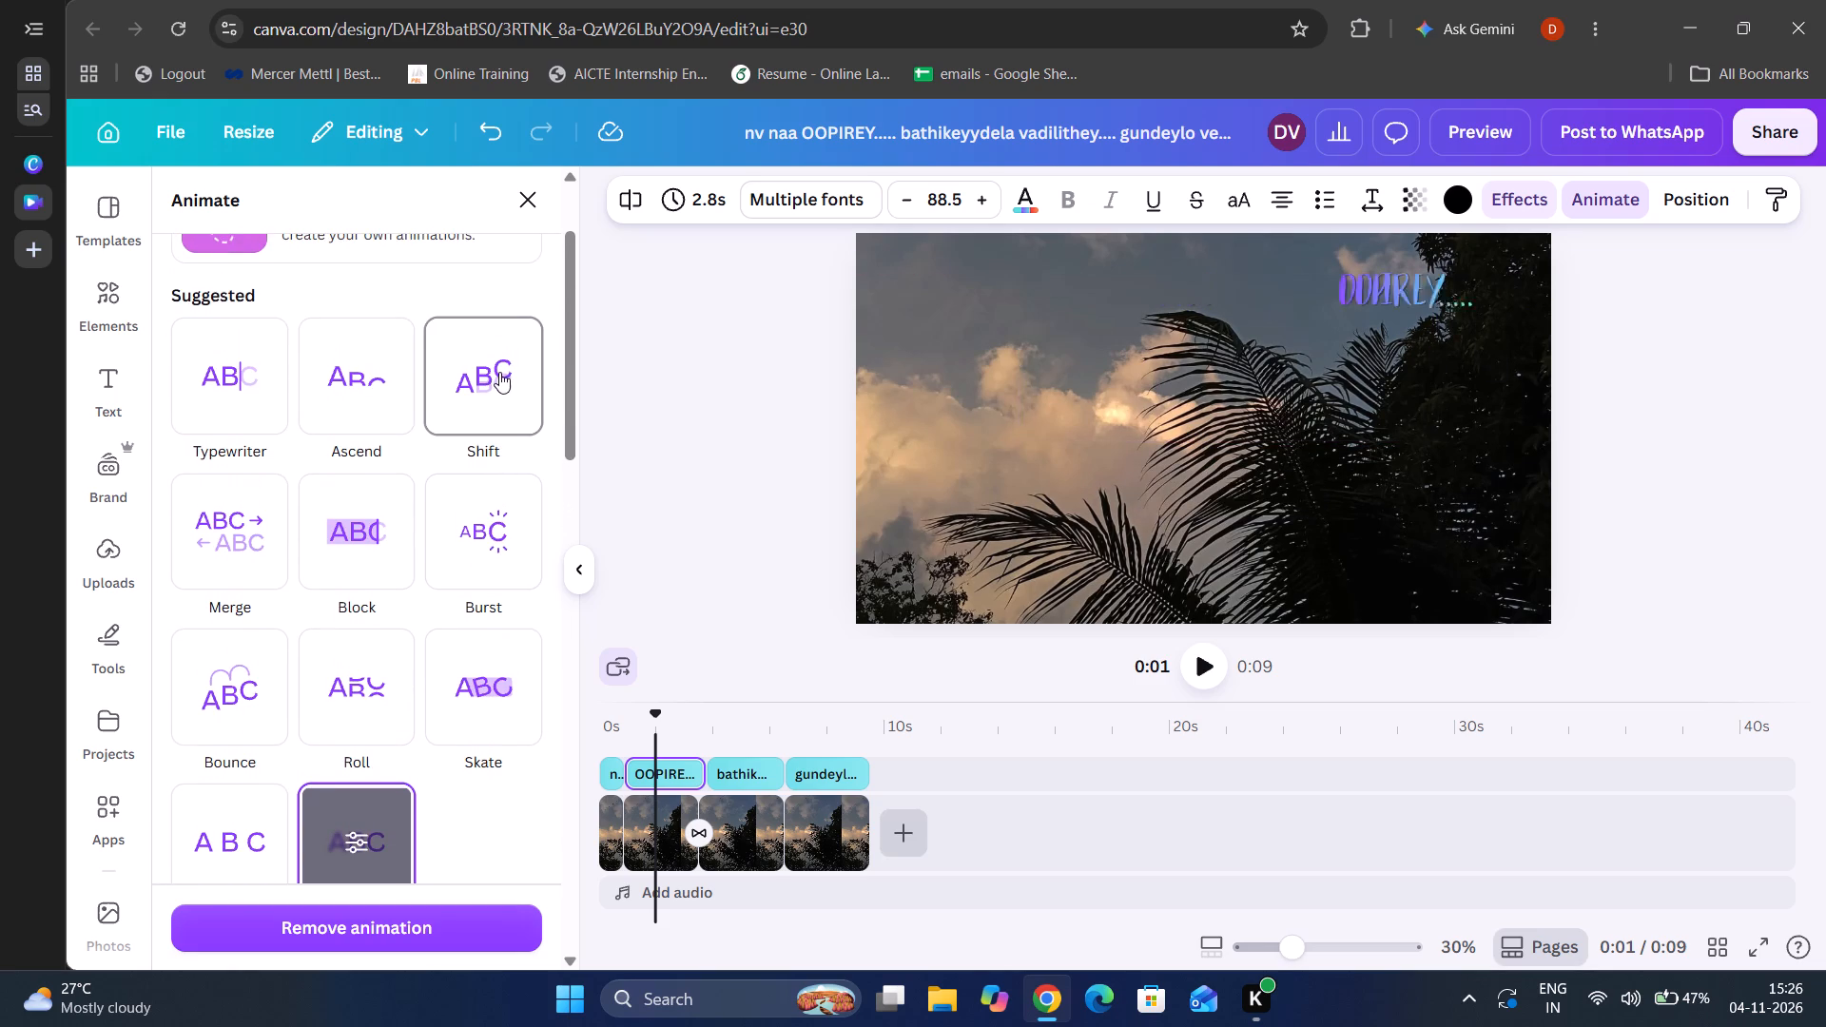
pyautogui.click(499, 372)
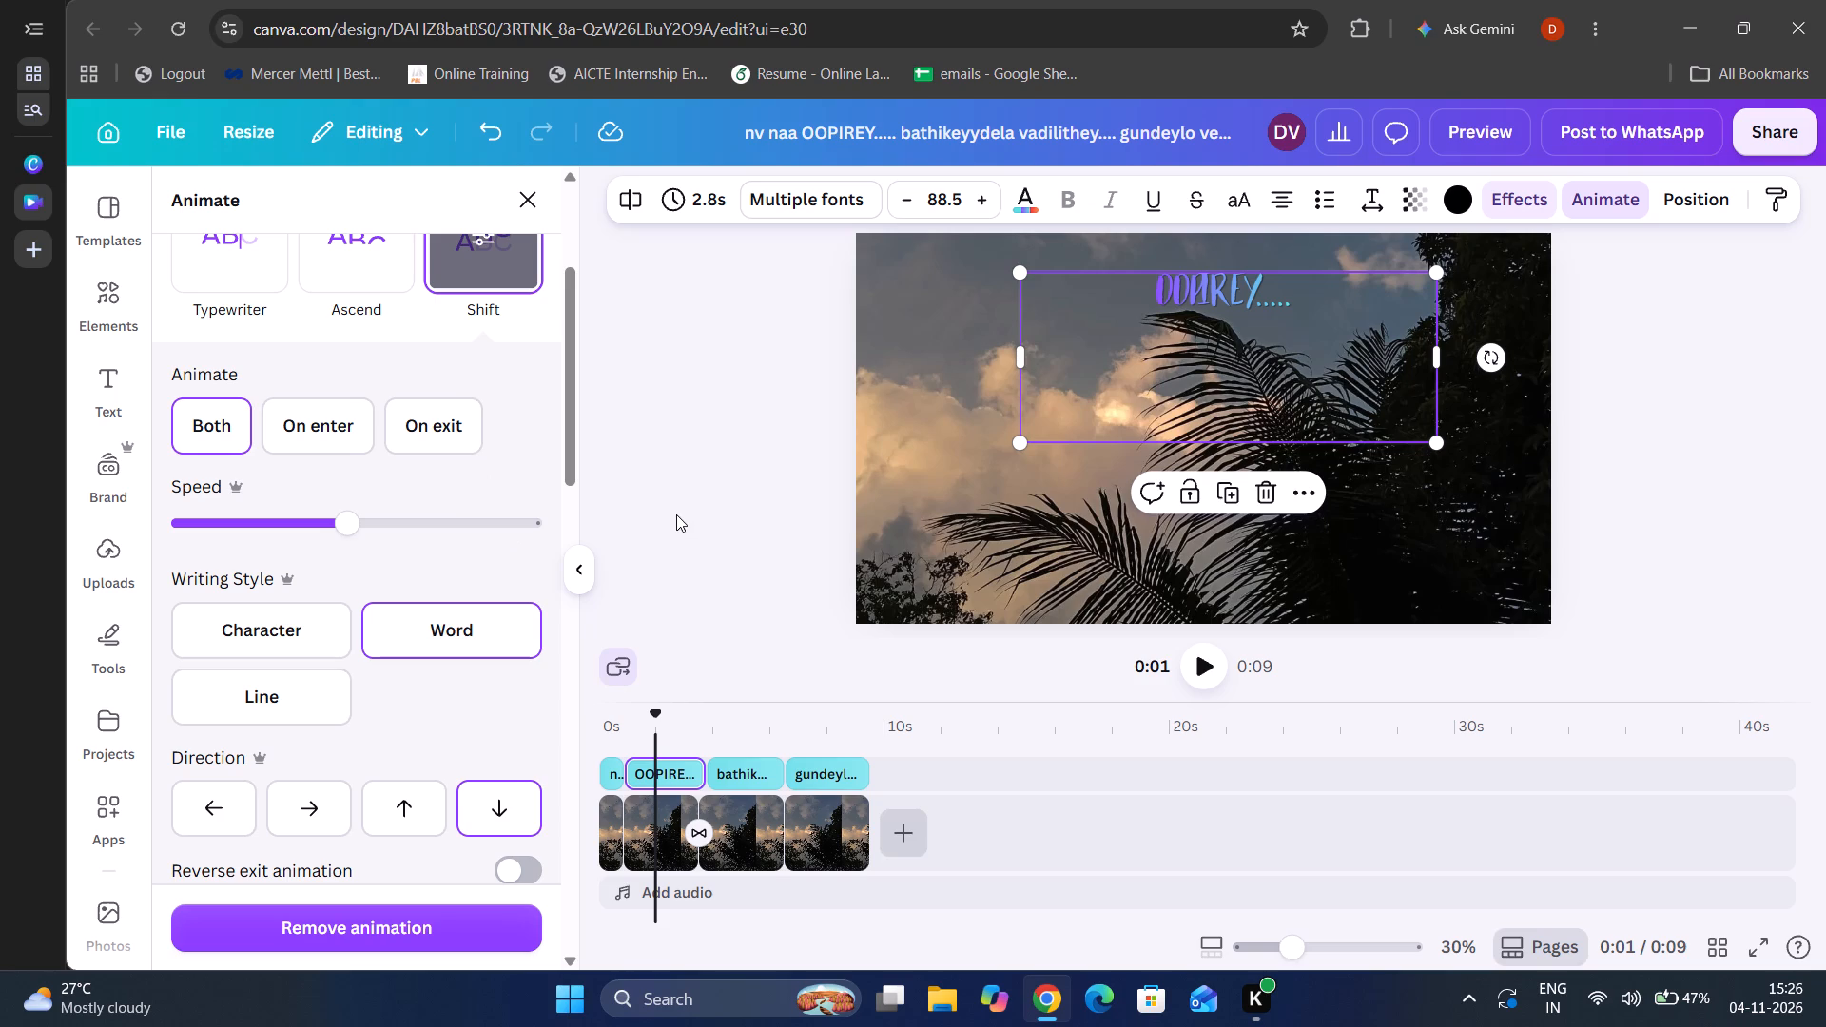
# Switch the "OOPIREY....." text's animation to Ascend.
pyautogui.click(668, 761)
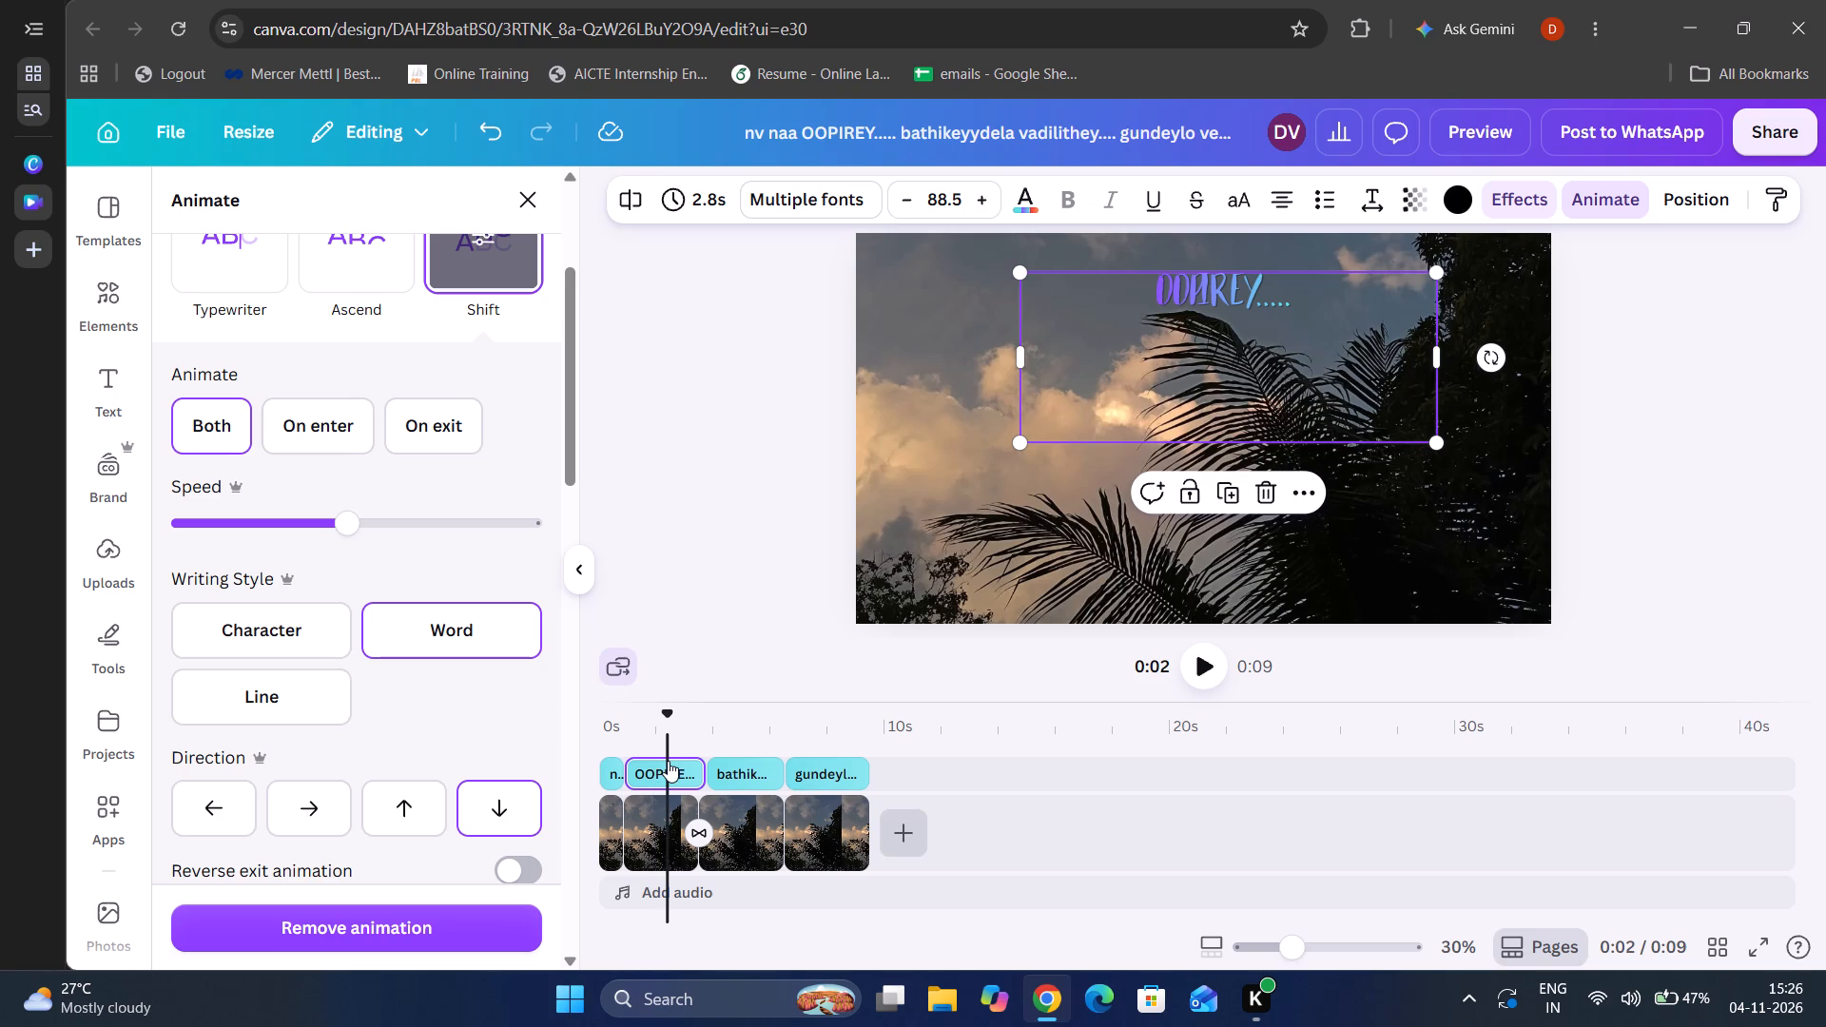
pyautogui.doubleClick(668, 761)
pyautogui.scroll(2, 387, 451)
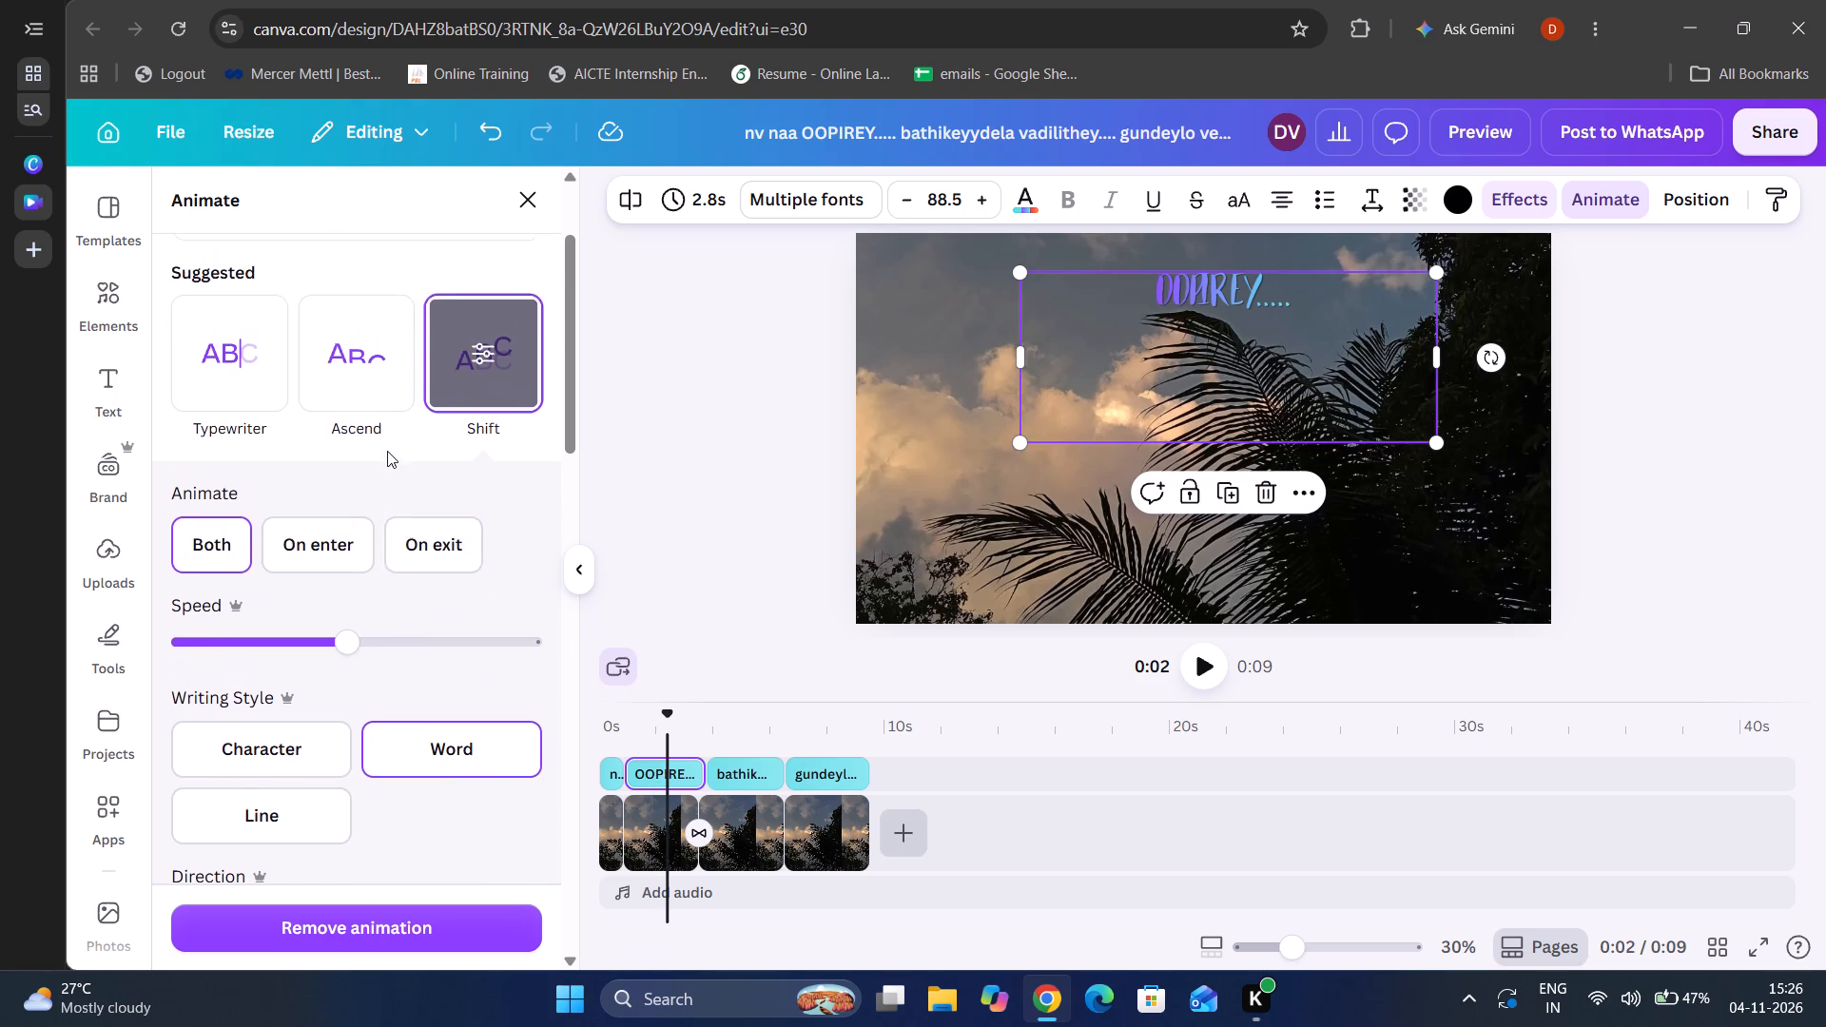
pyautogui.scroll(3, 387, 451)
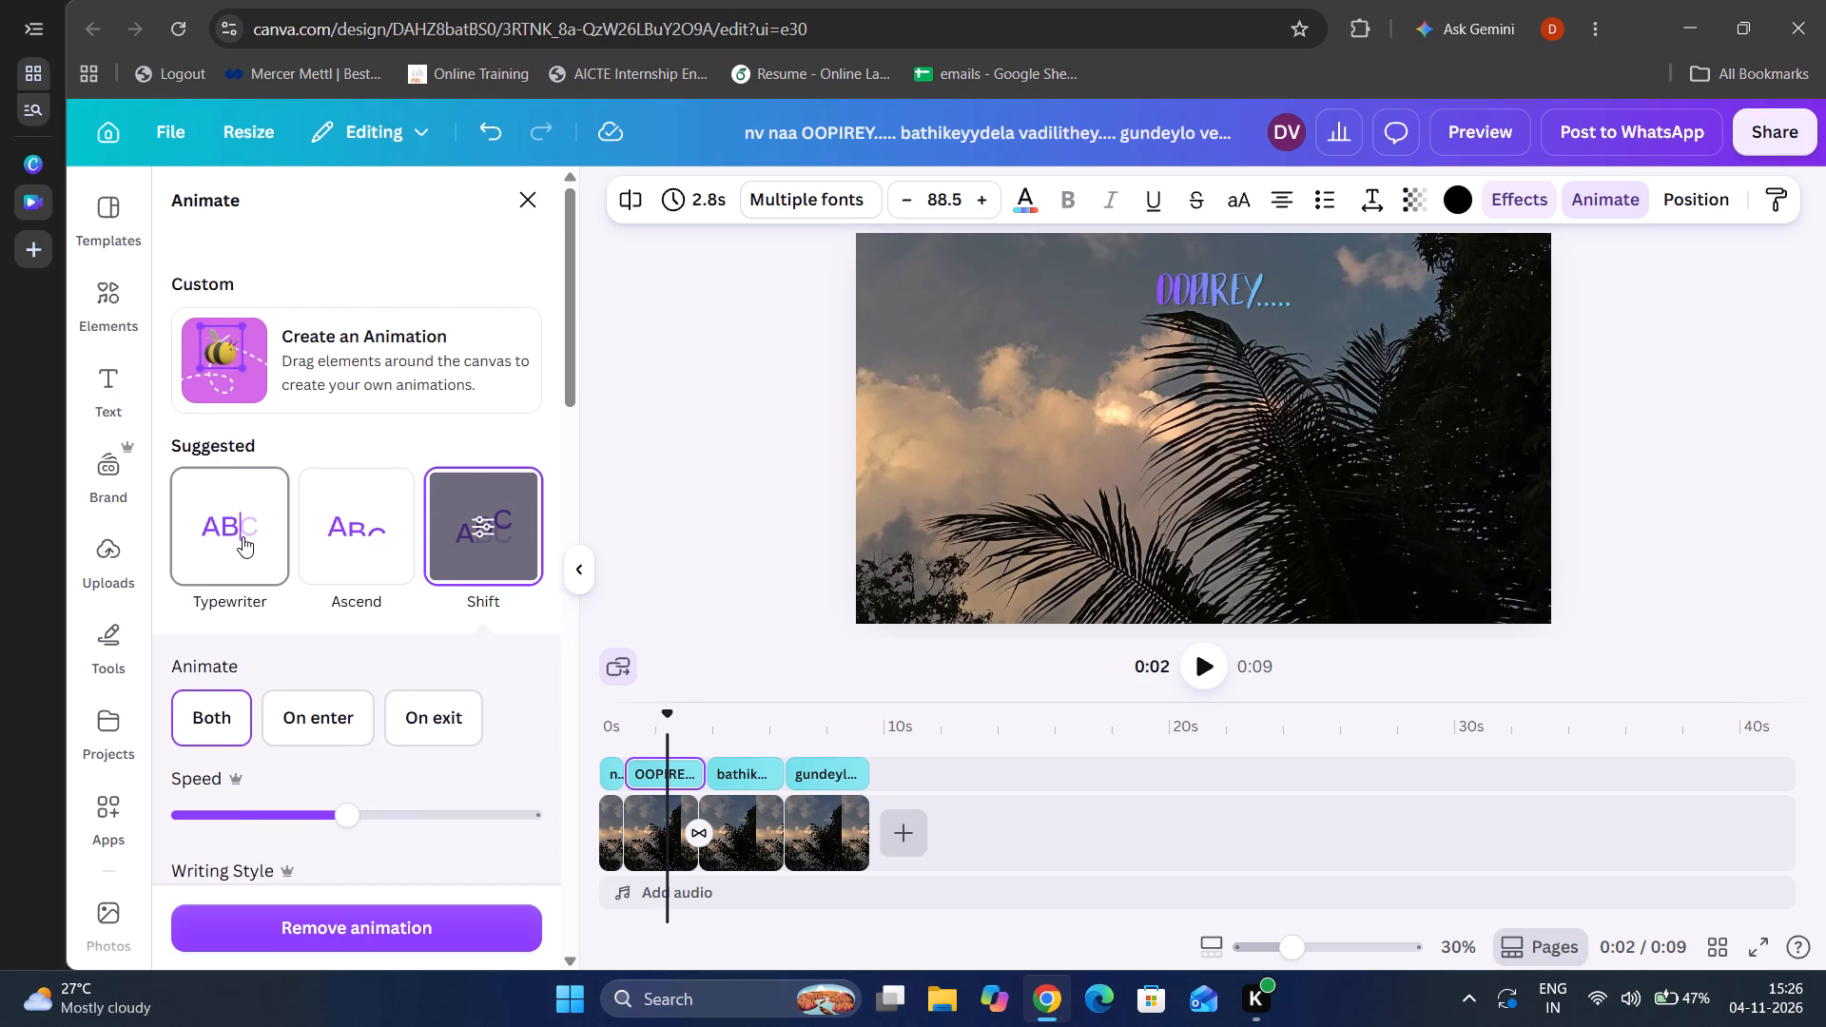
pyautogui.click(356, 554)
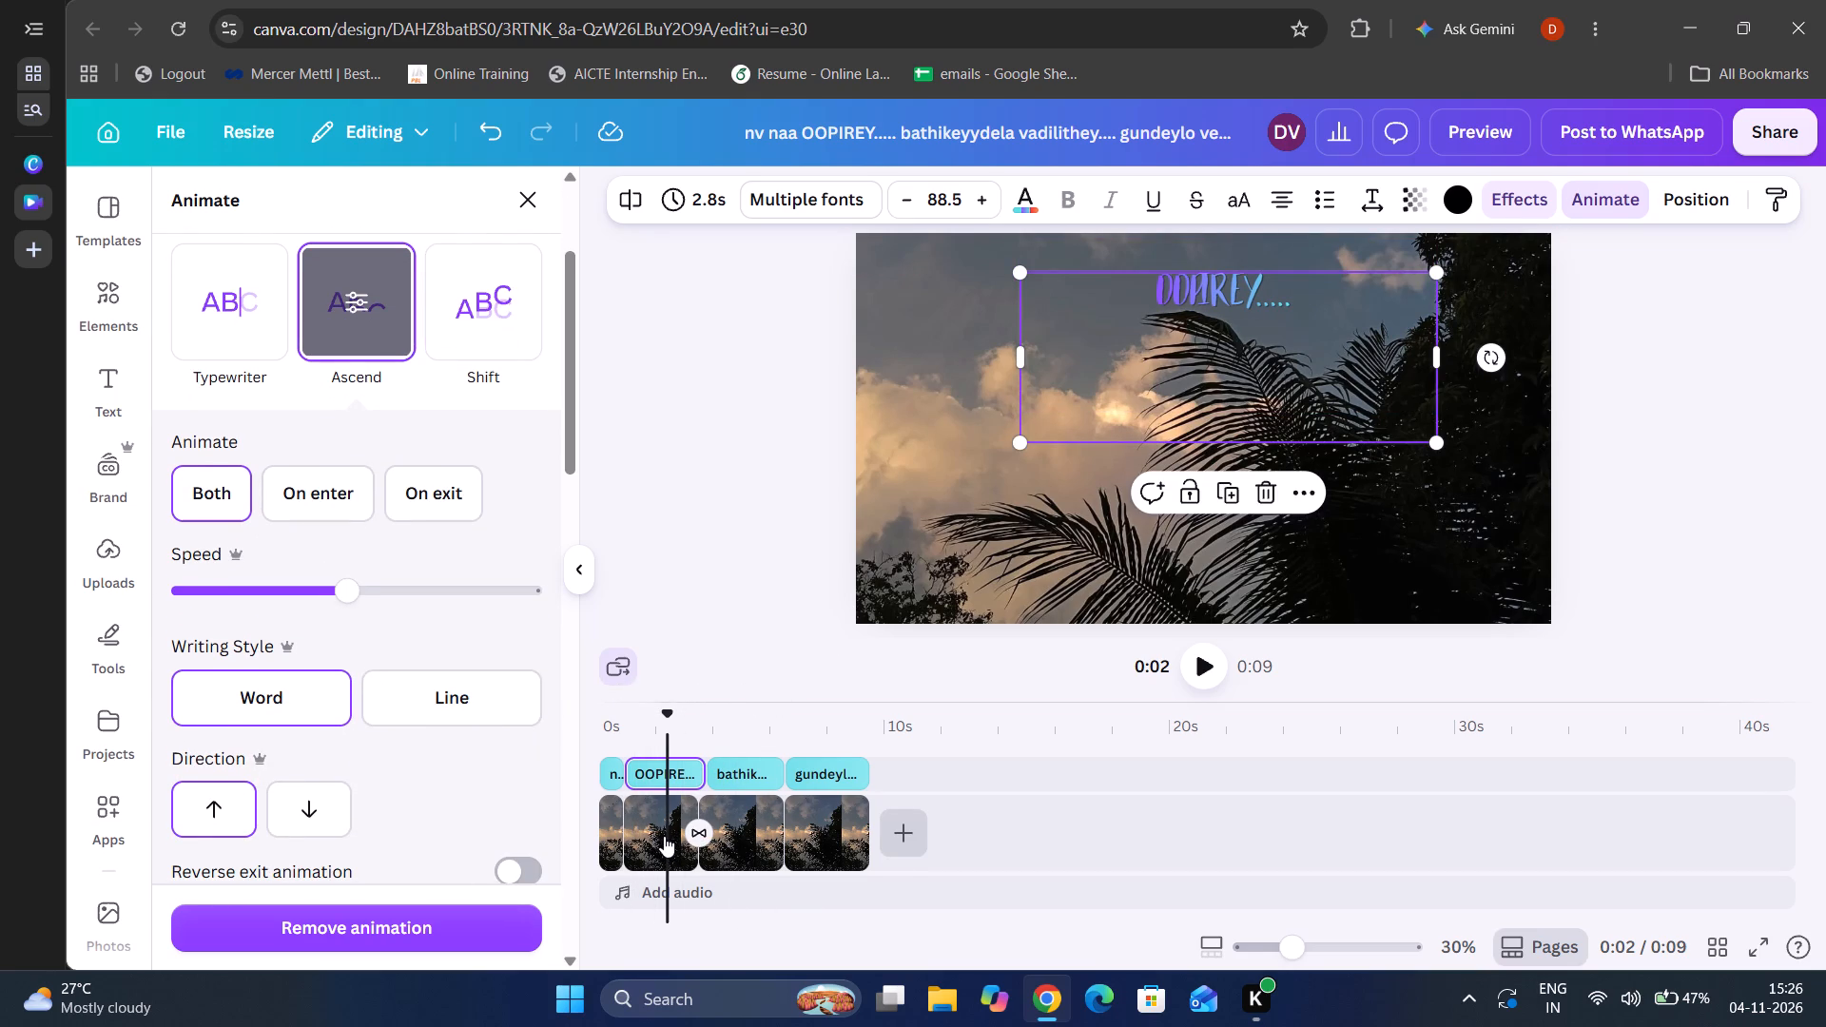
# Play the video to its end and again from the start to check the "OOPIREY....." text's animation.
pyautogui.click(1212, 665)
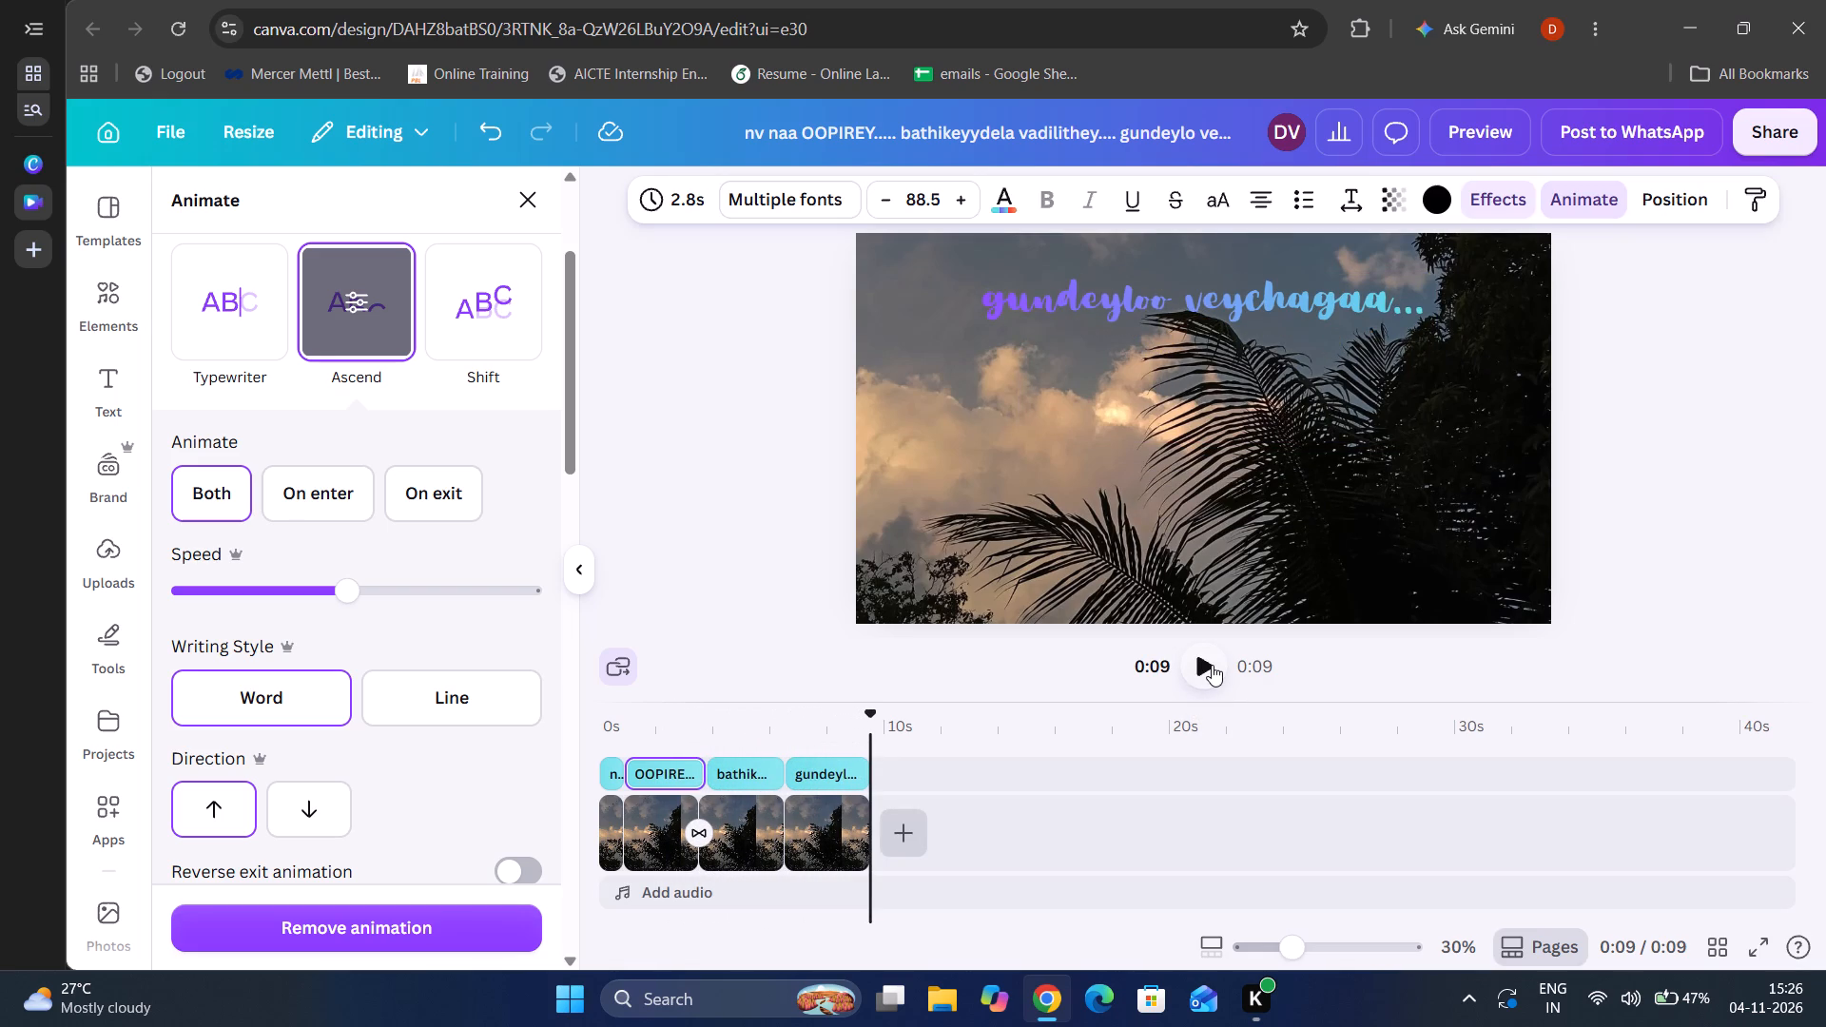
pyautogui.click(1212, 665)
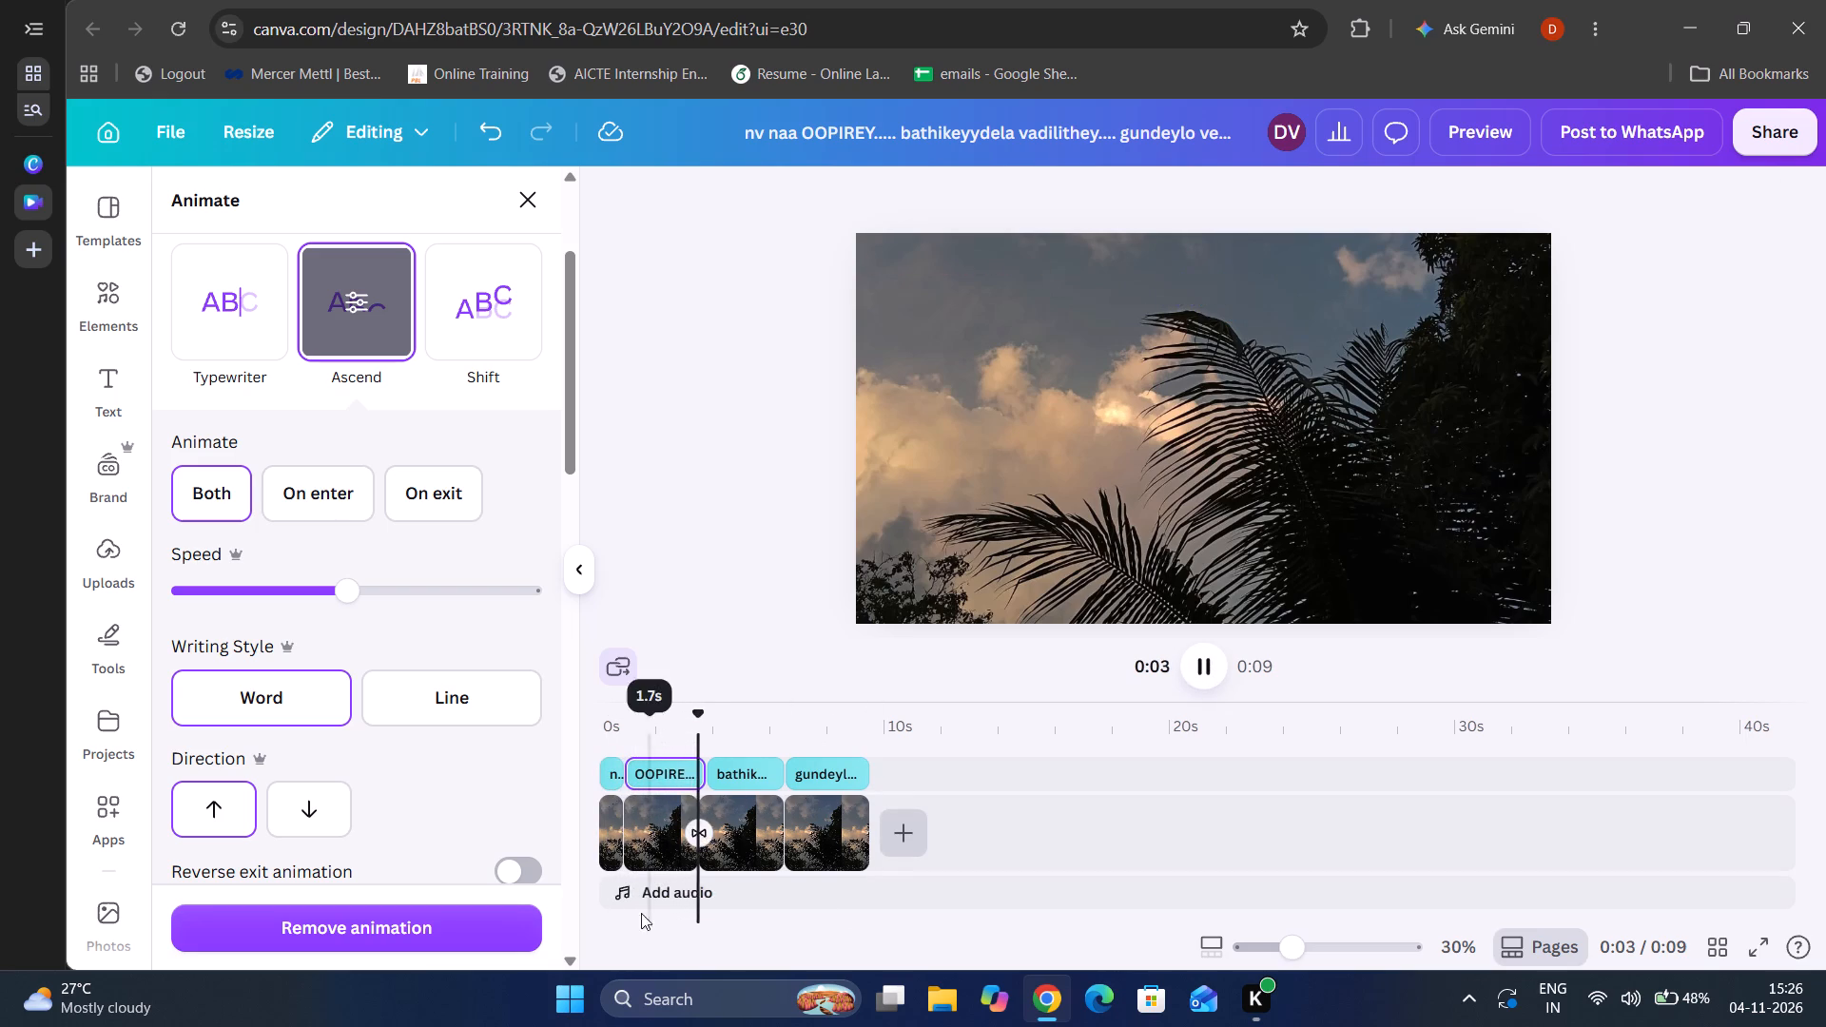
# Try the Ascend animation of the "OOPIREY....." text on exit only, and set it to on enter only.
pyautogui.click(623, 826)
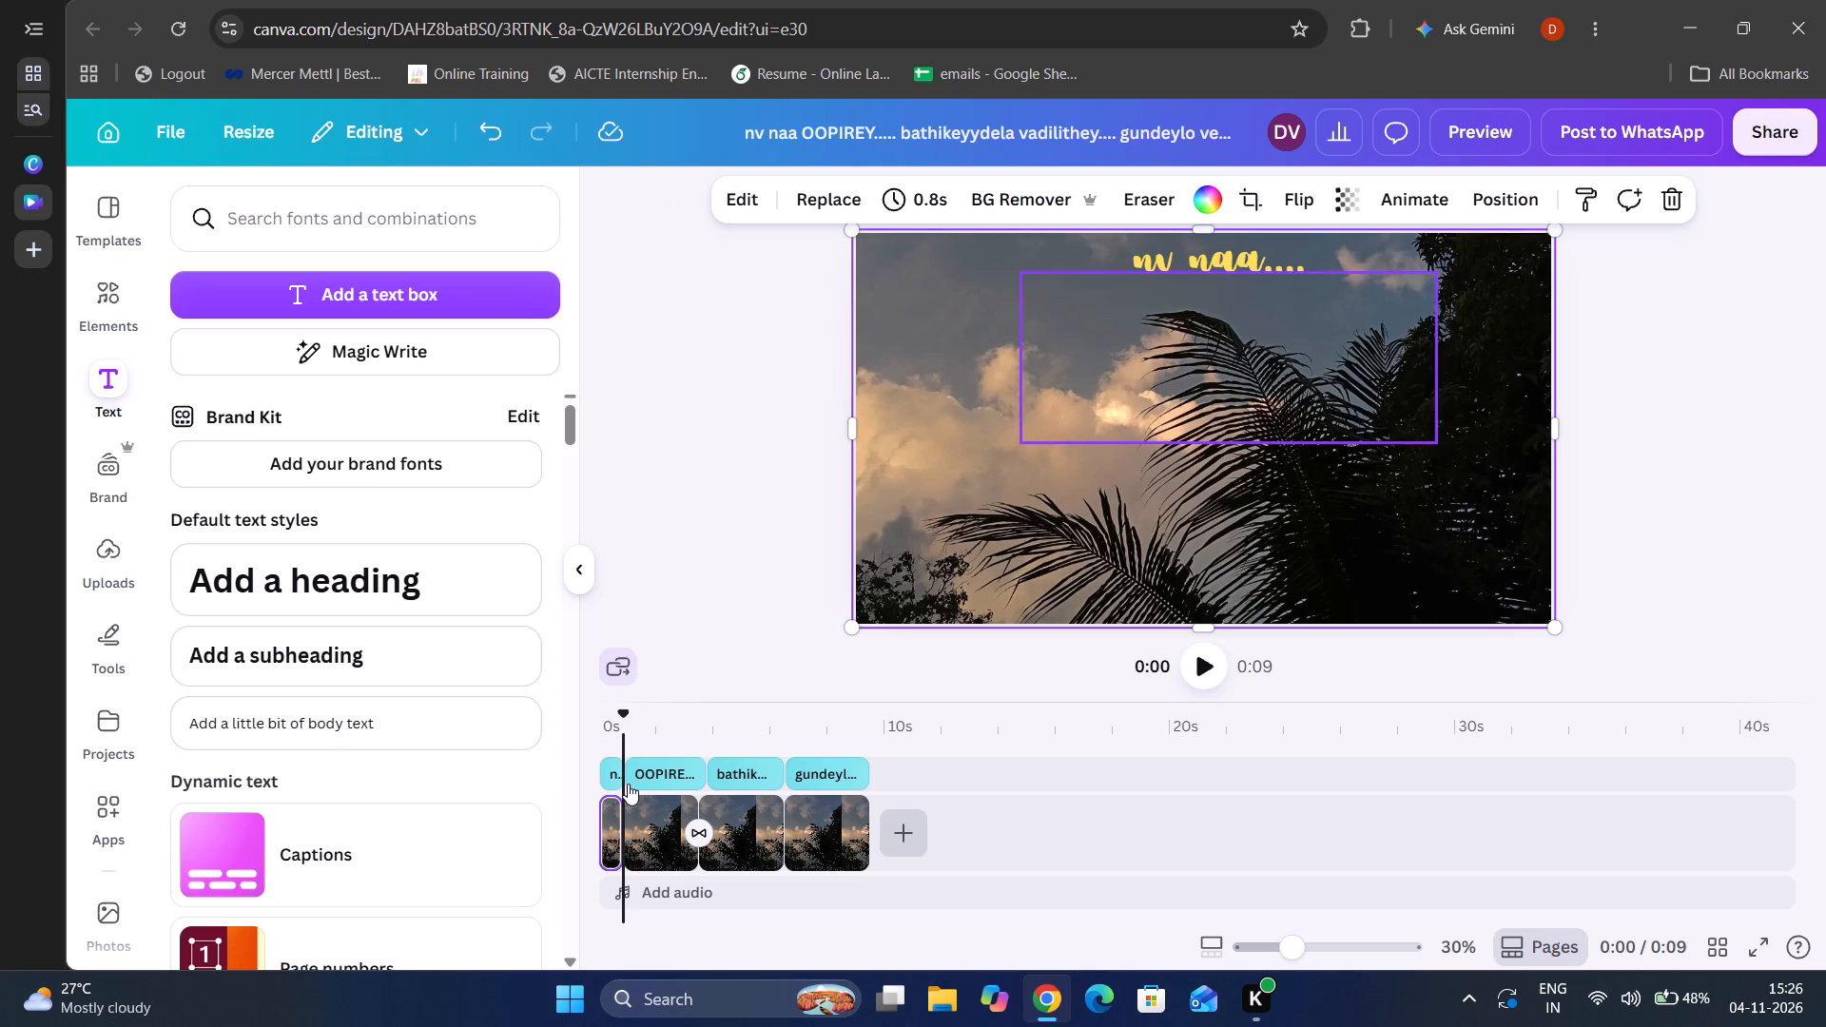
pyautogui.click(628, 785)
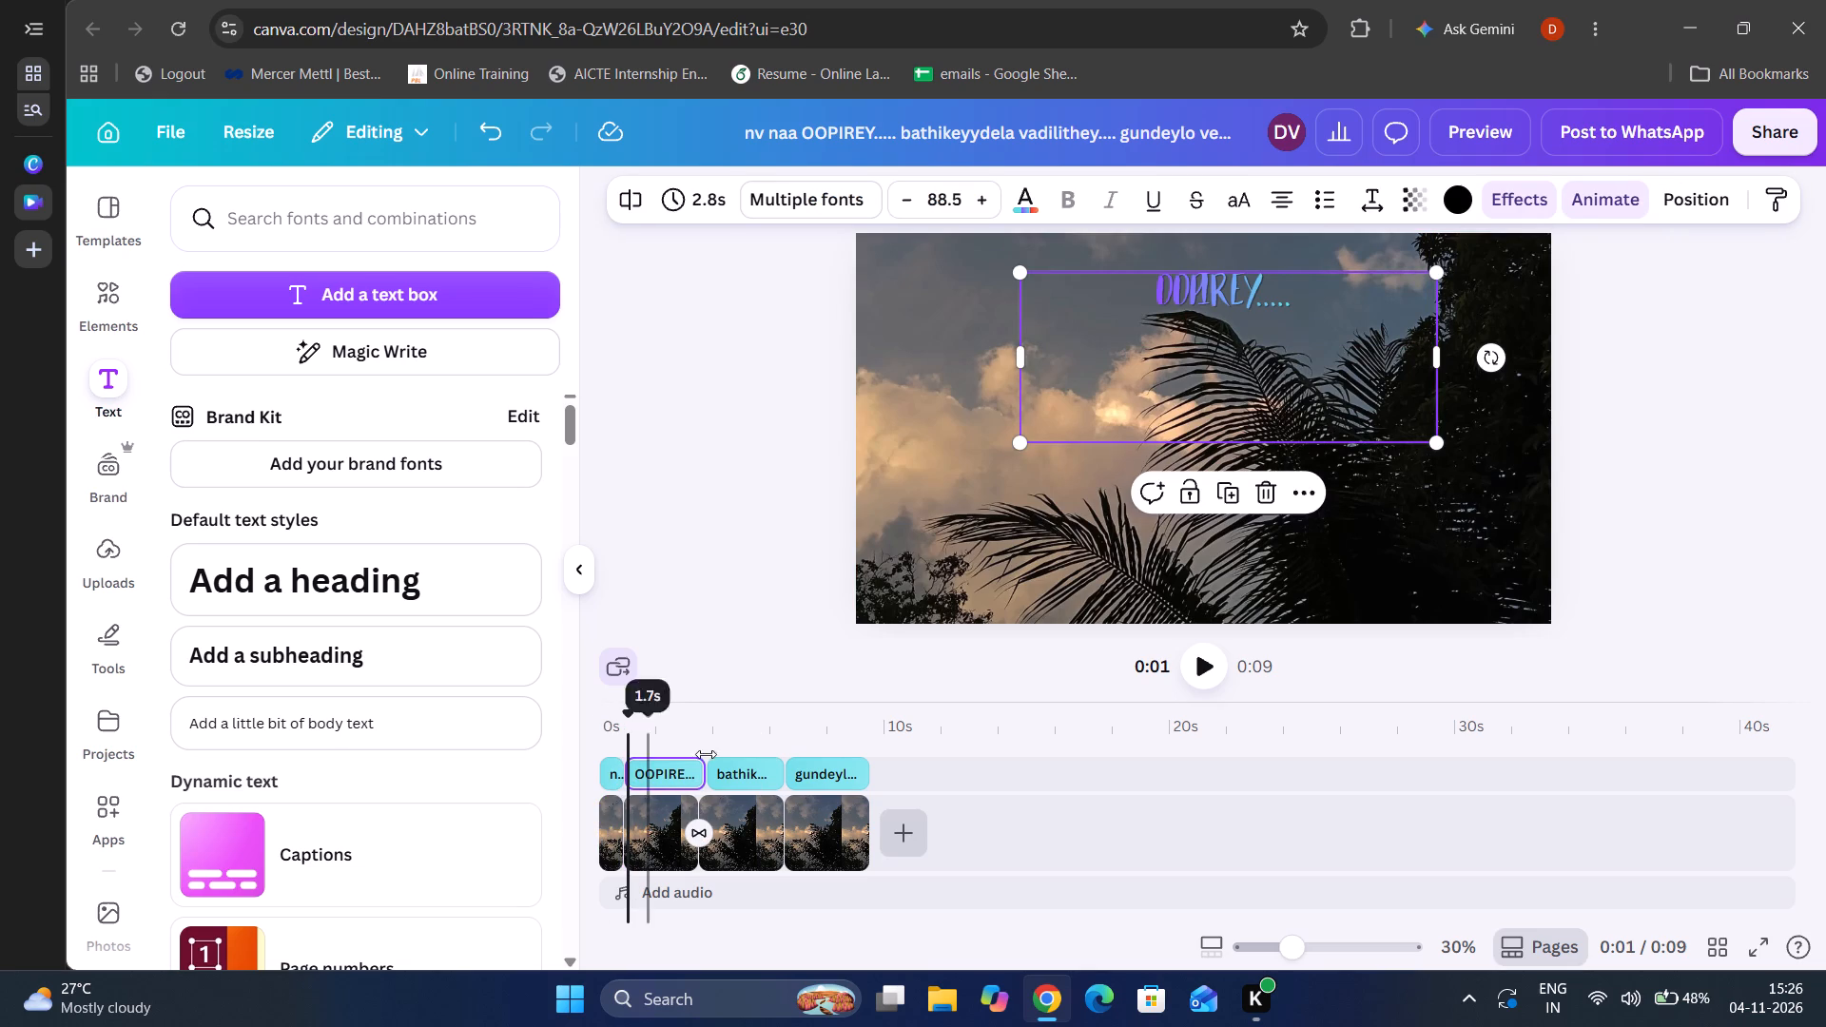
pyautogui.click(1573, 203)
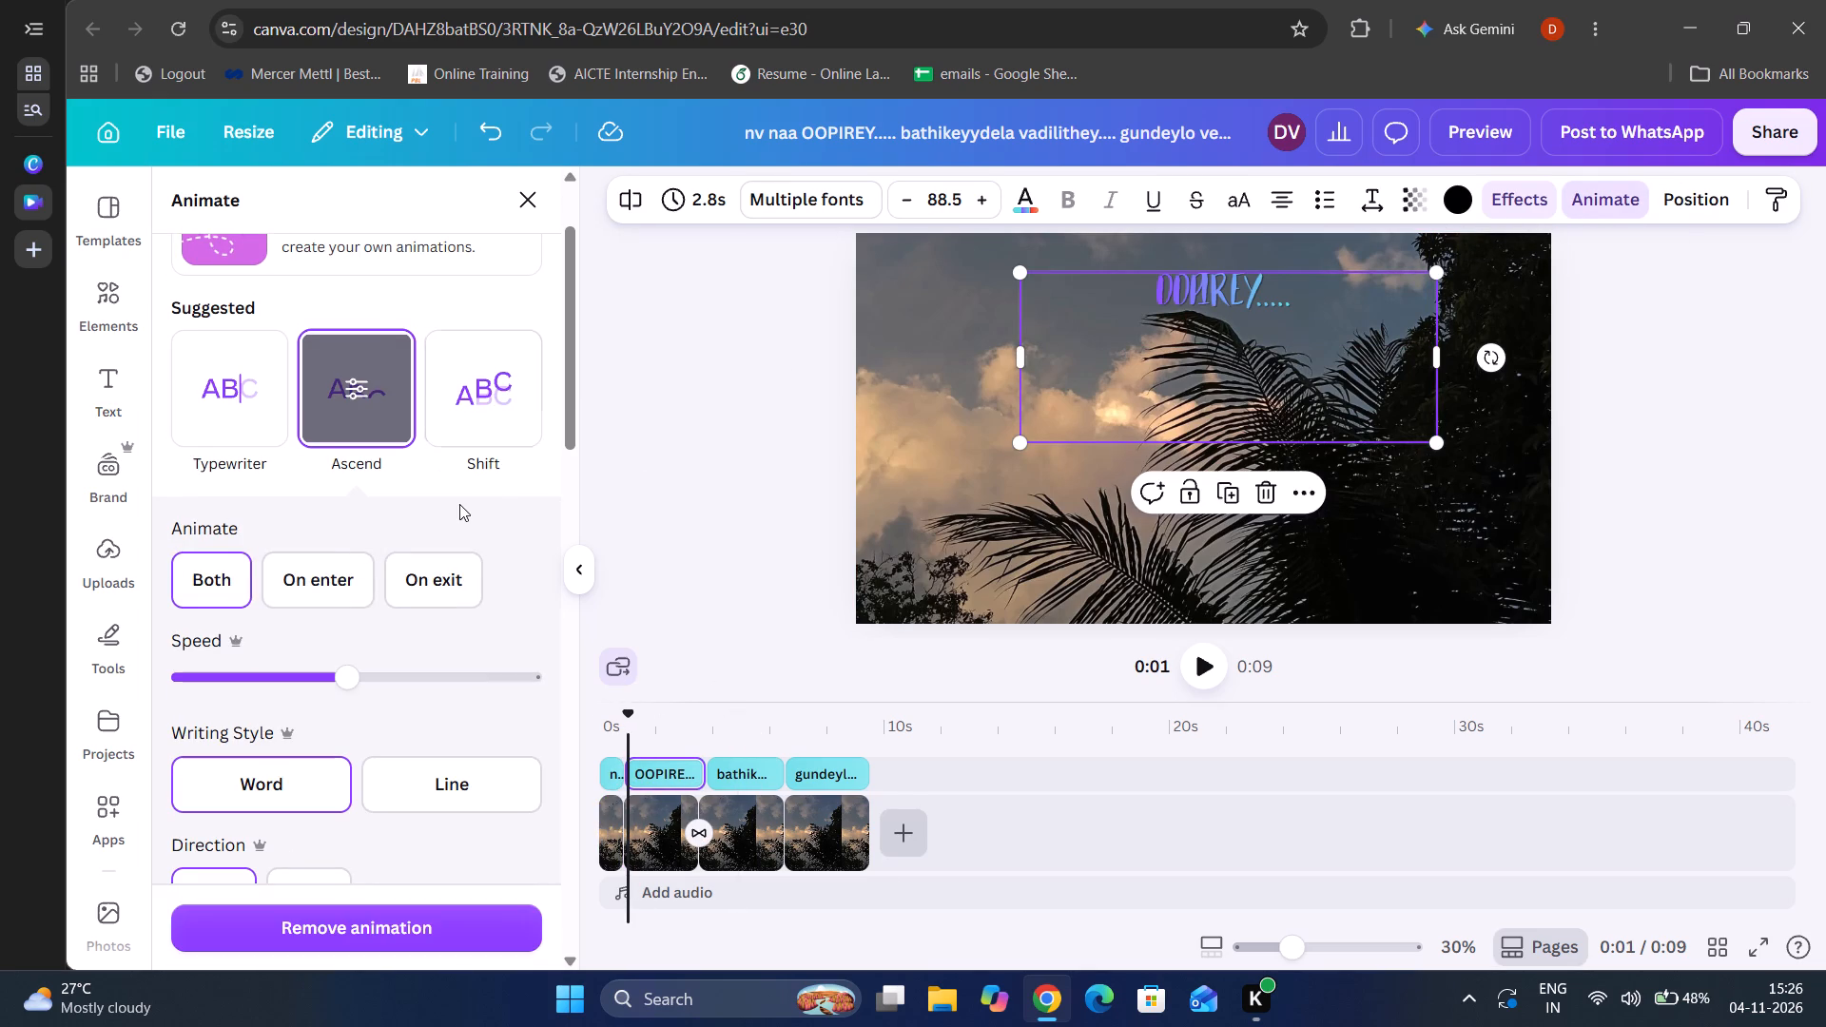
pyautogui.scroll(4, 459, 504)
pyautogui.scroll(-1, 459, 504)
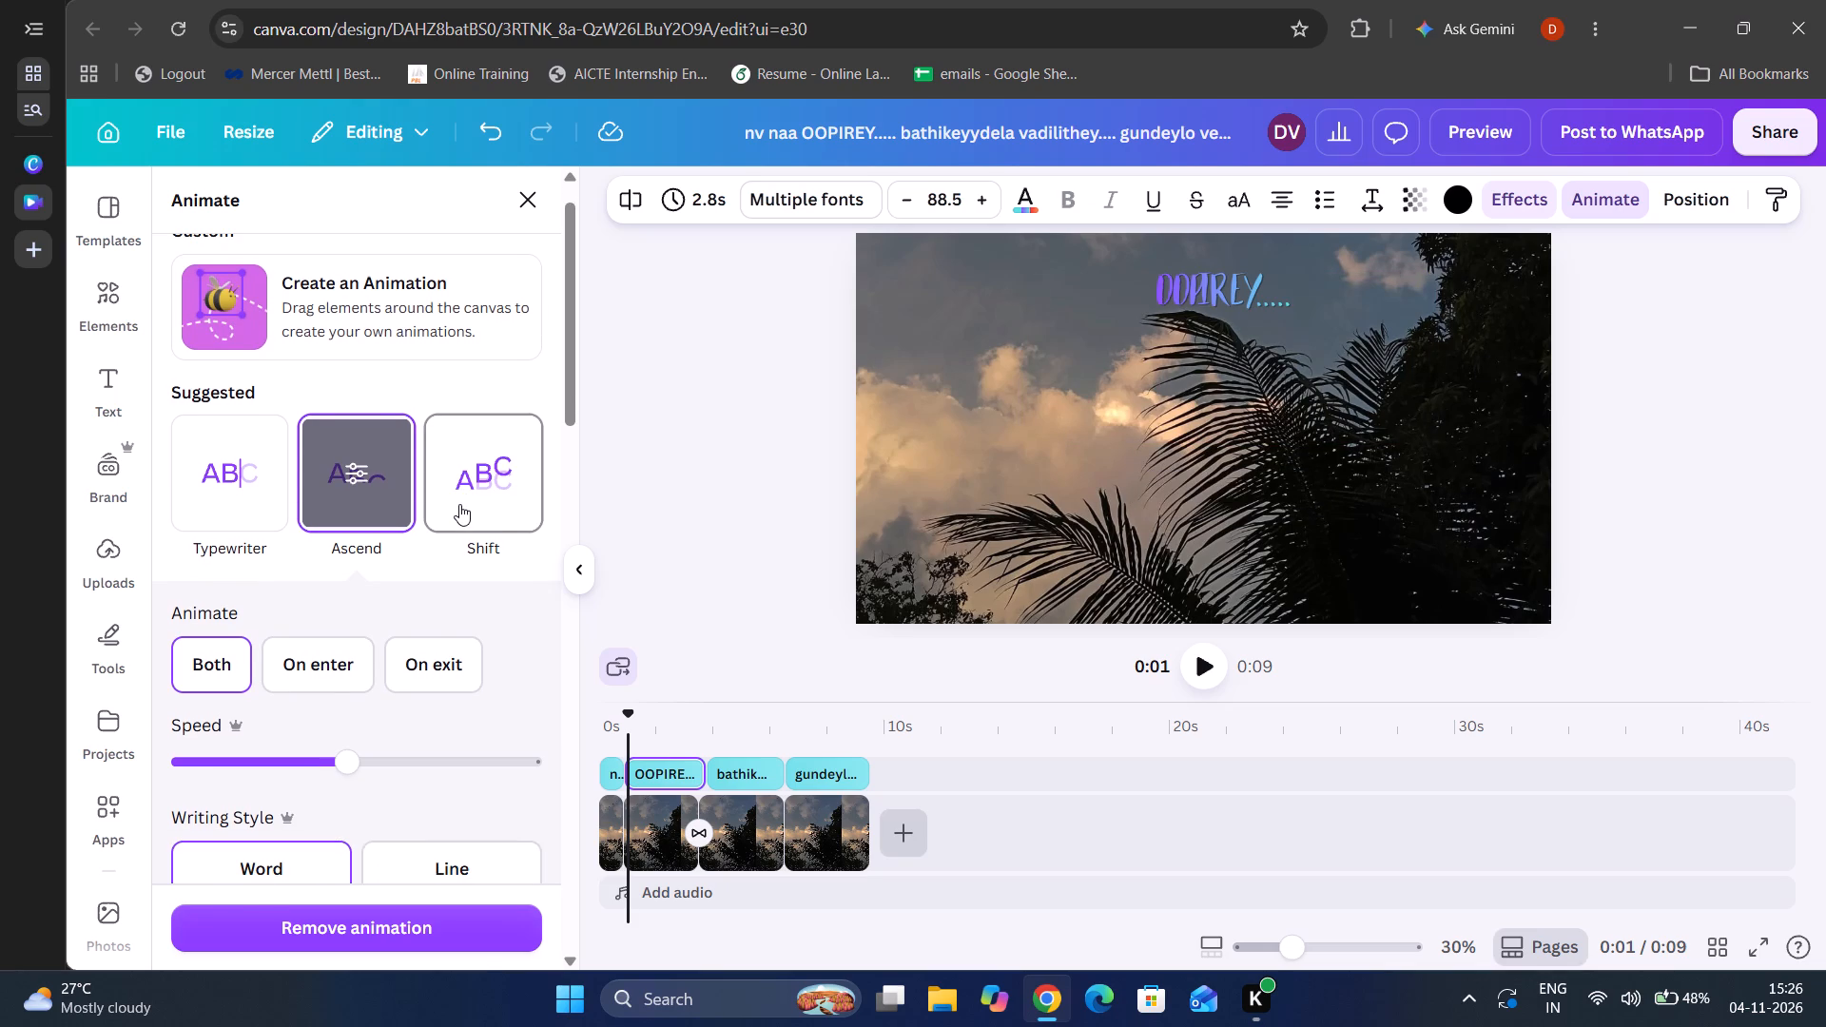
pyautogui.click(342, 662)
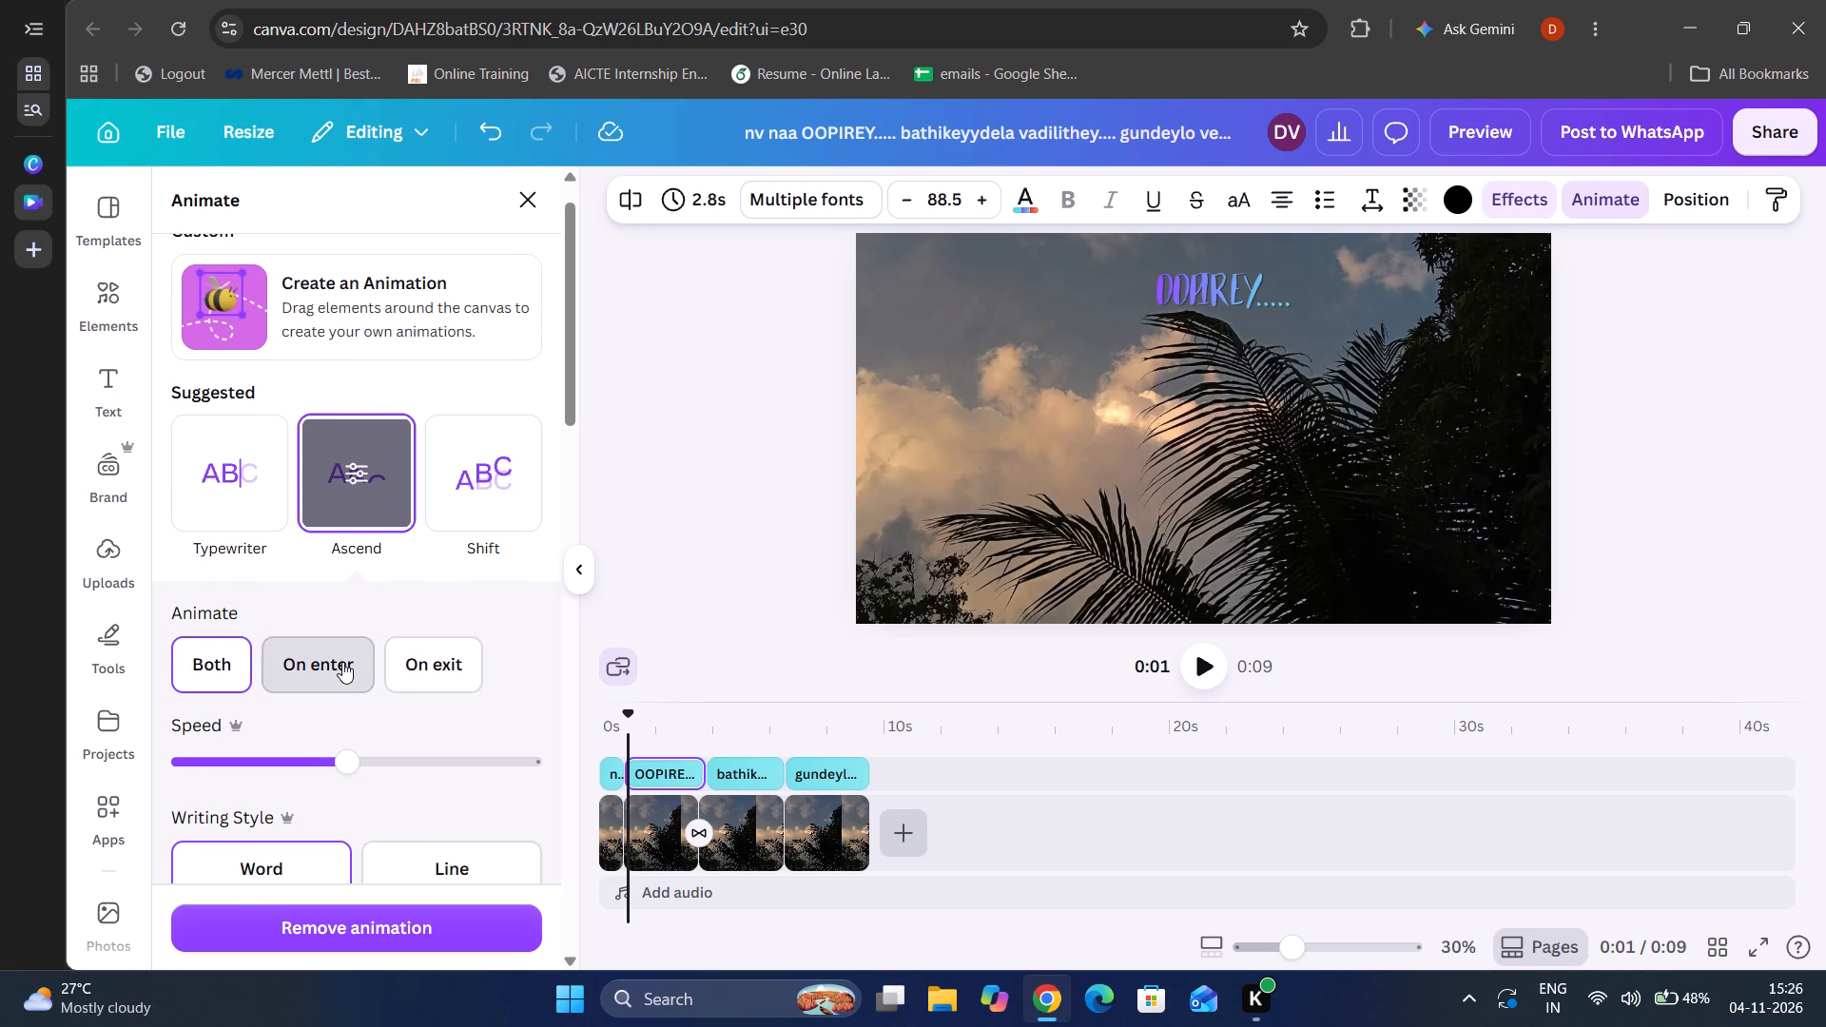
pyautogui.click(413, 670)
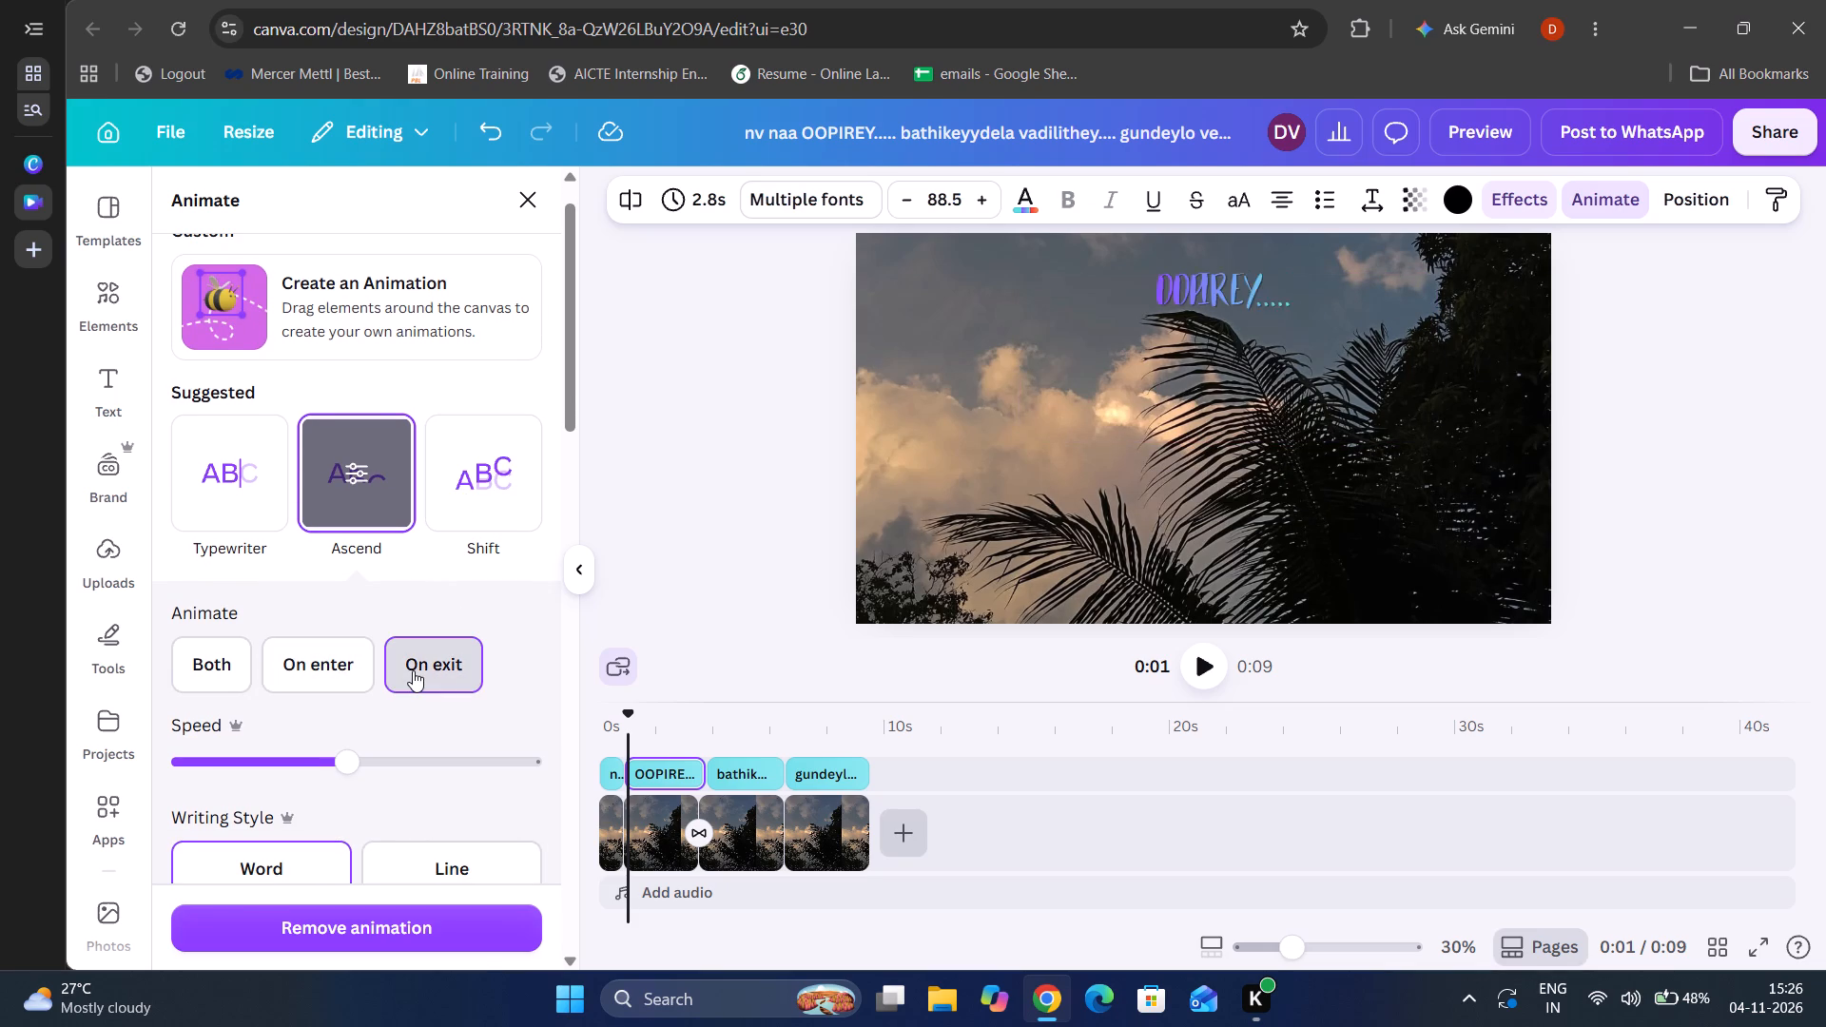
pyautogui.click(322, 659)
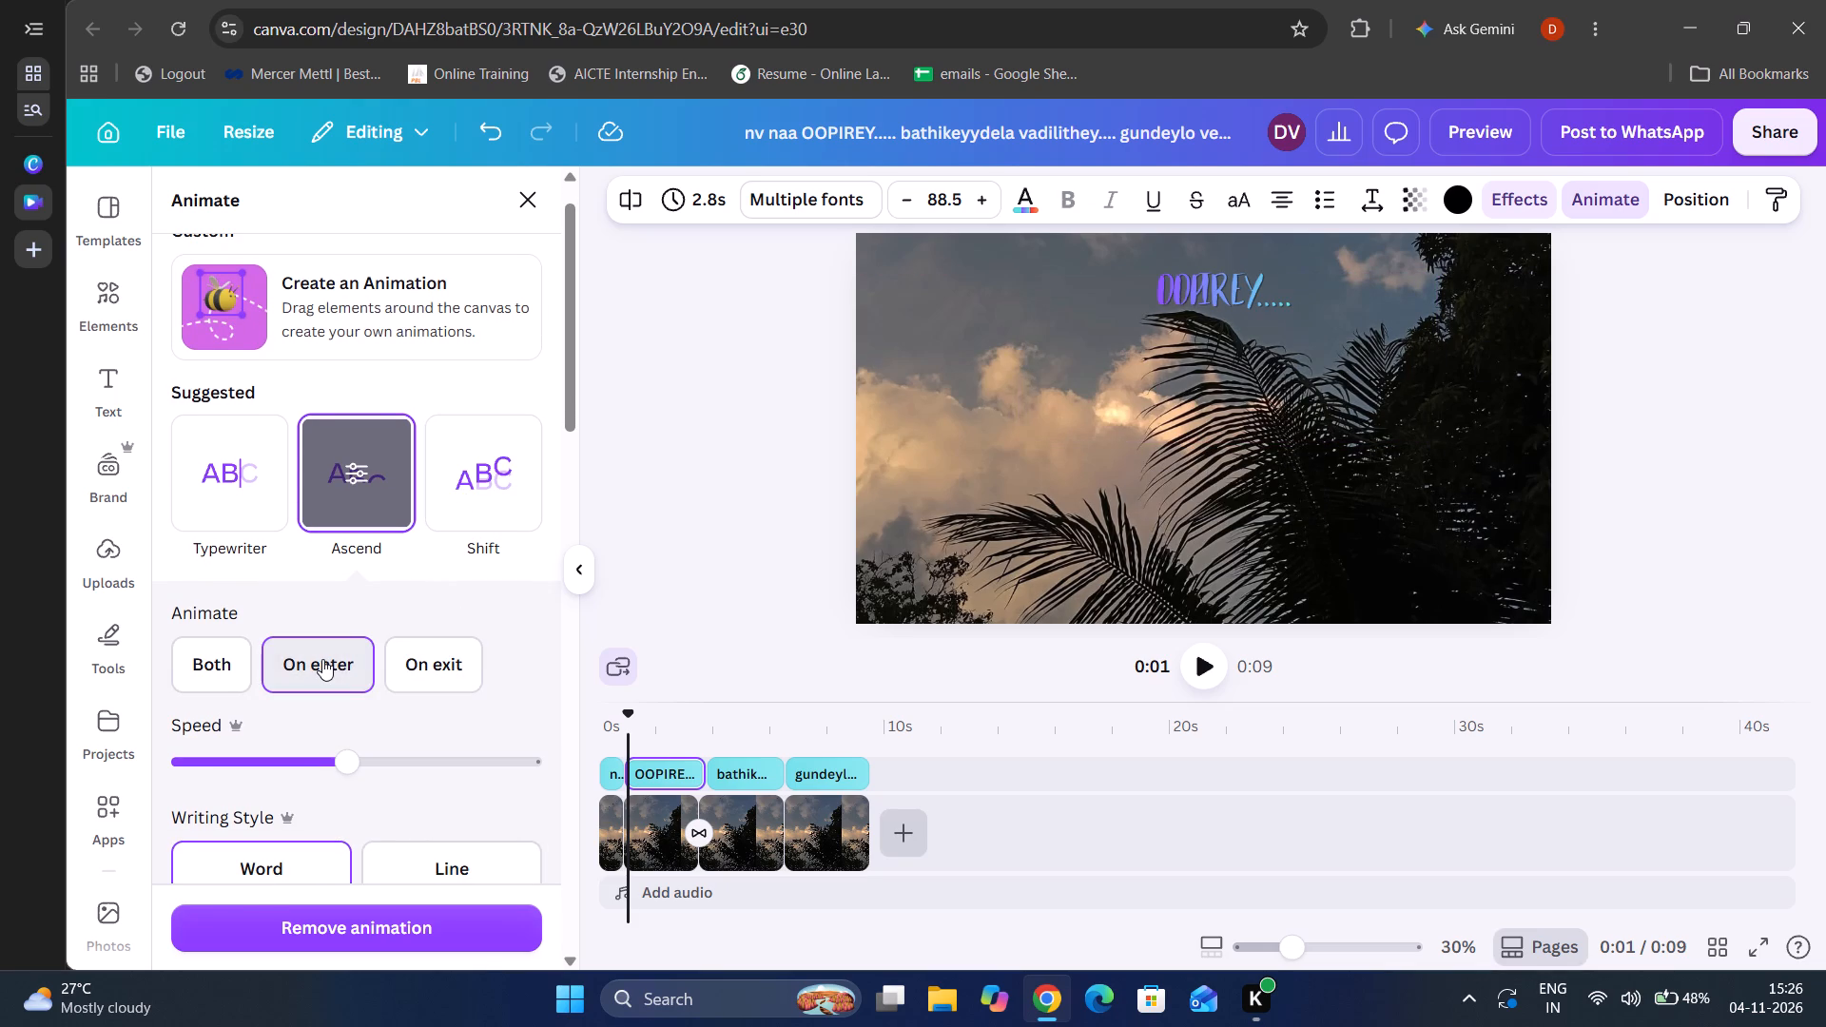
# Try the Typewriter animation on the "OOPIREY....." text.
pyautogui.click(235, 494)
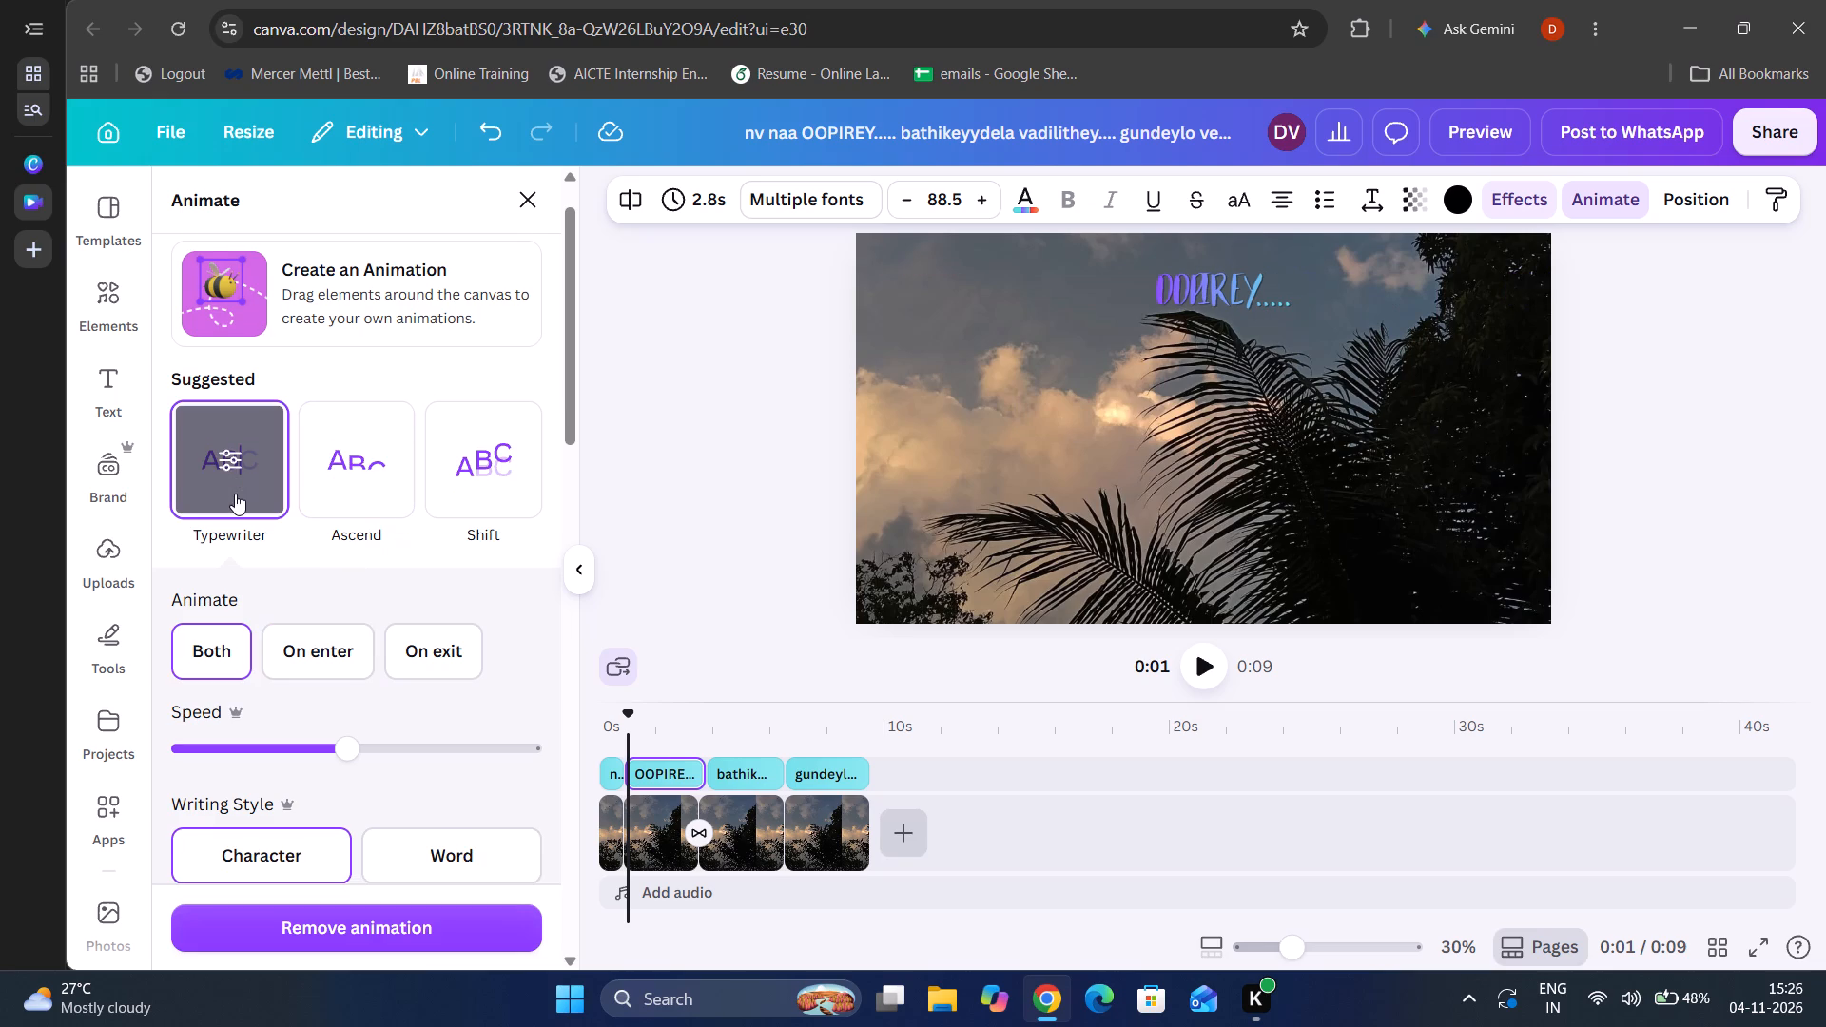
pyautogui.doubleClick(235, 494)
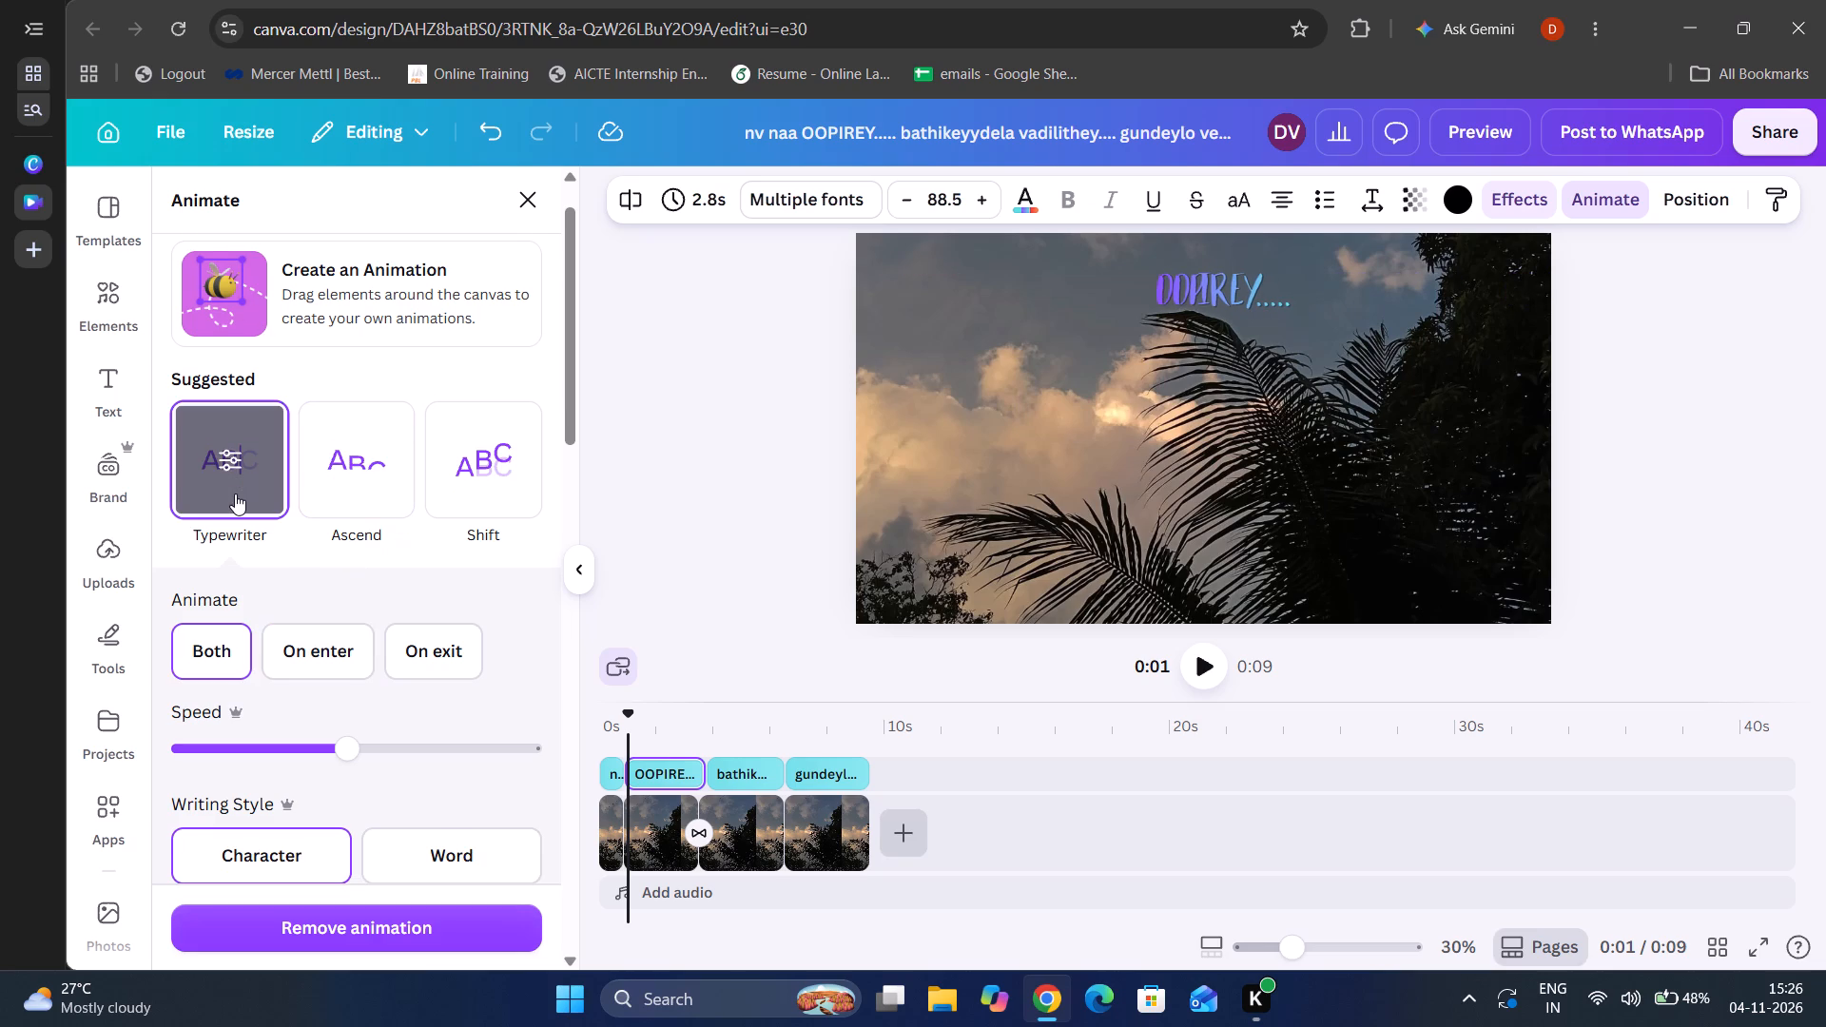
# Apply the Shift animation to the "OOPIREY....." text and close the animation settings.
pyautogui.click(453, 471)
pyautogui.click(453, 471)
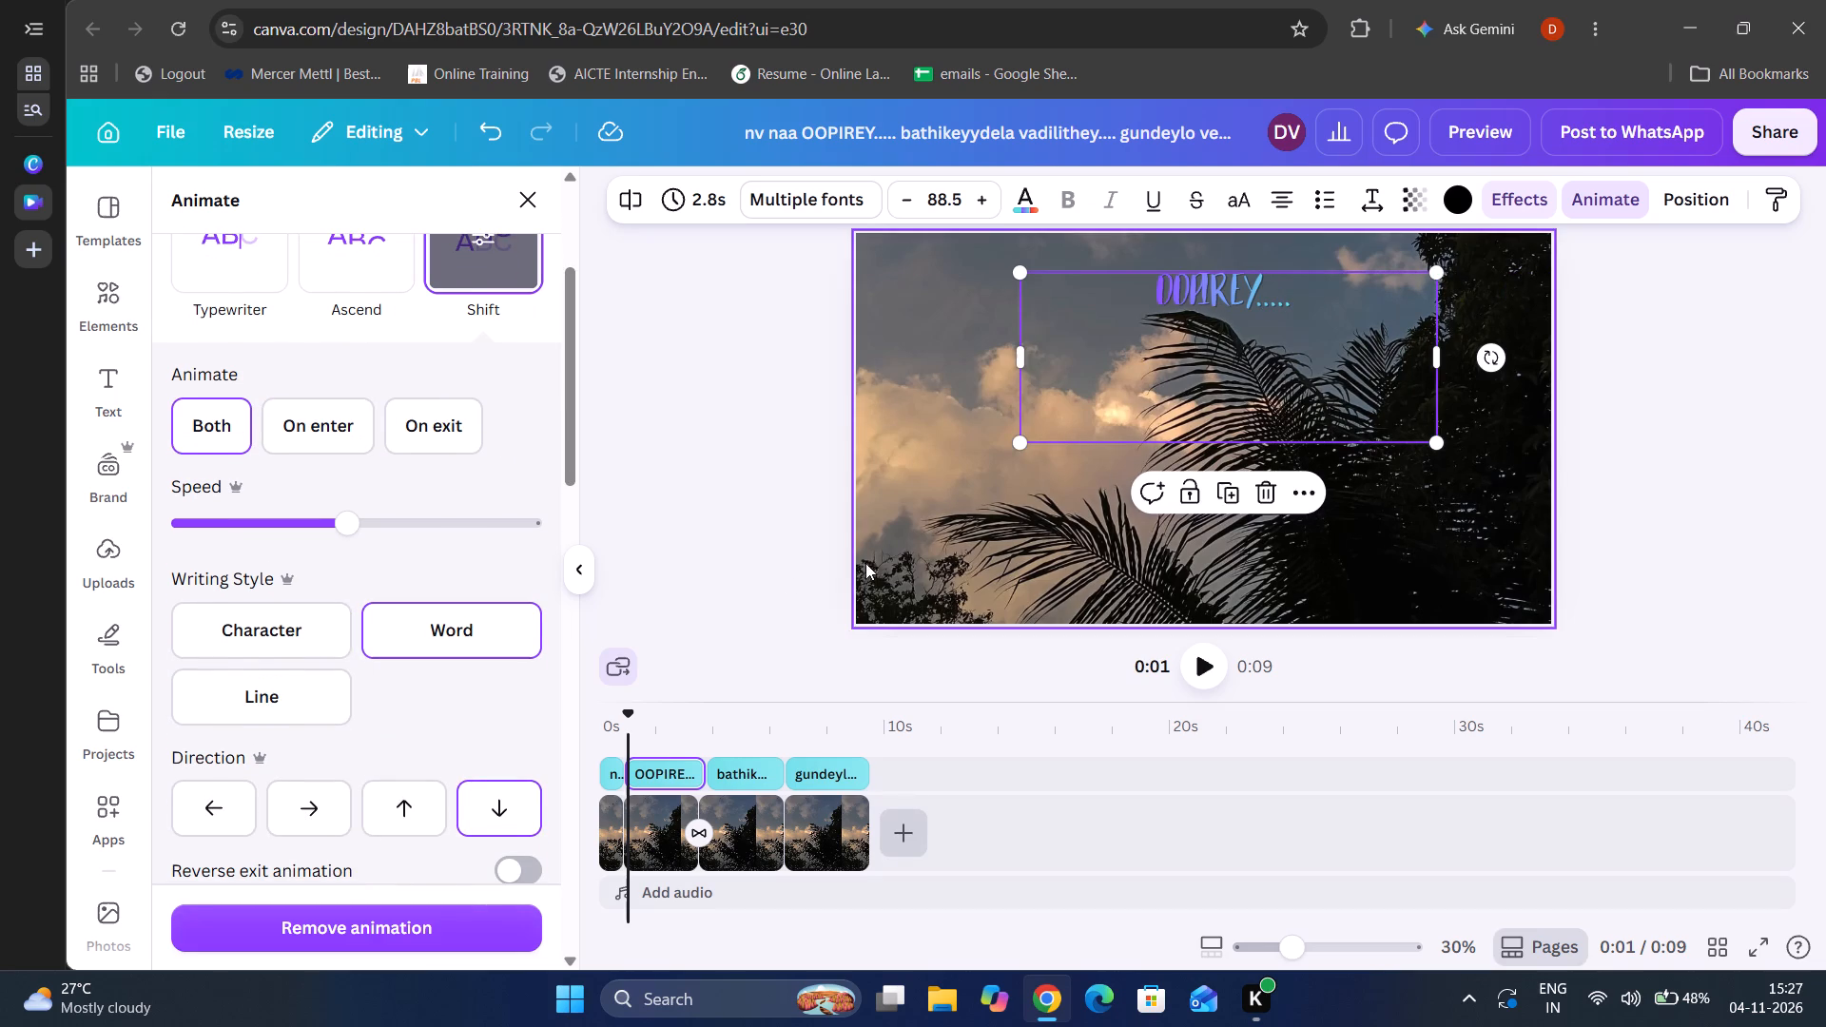
pyautogui.click(686, 540)
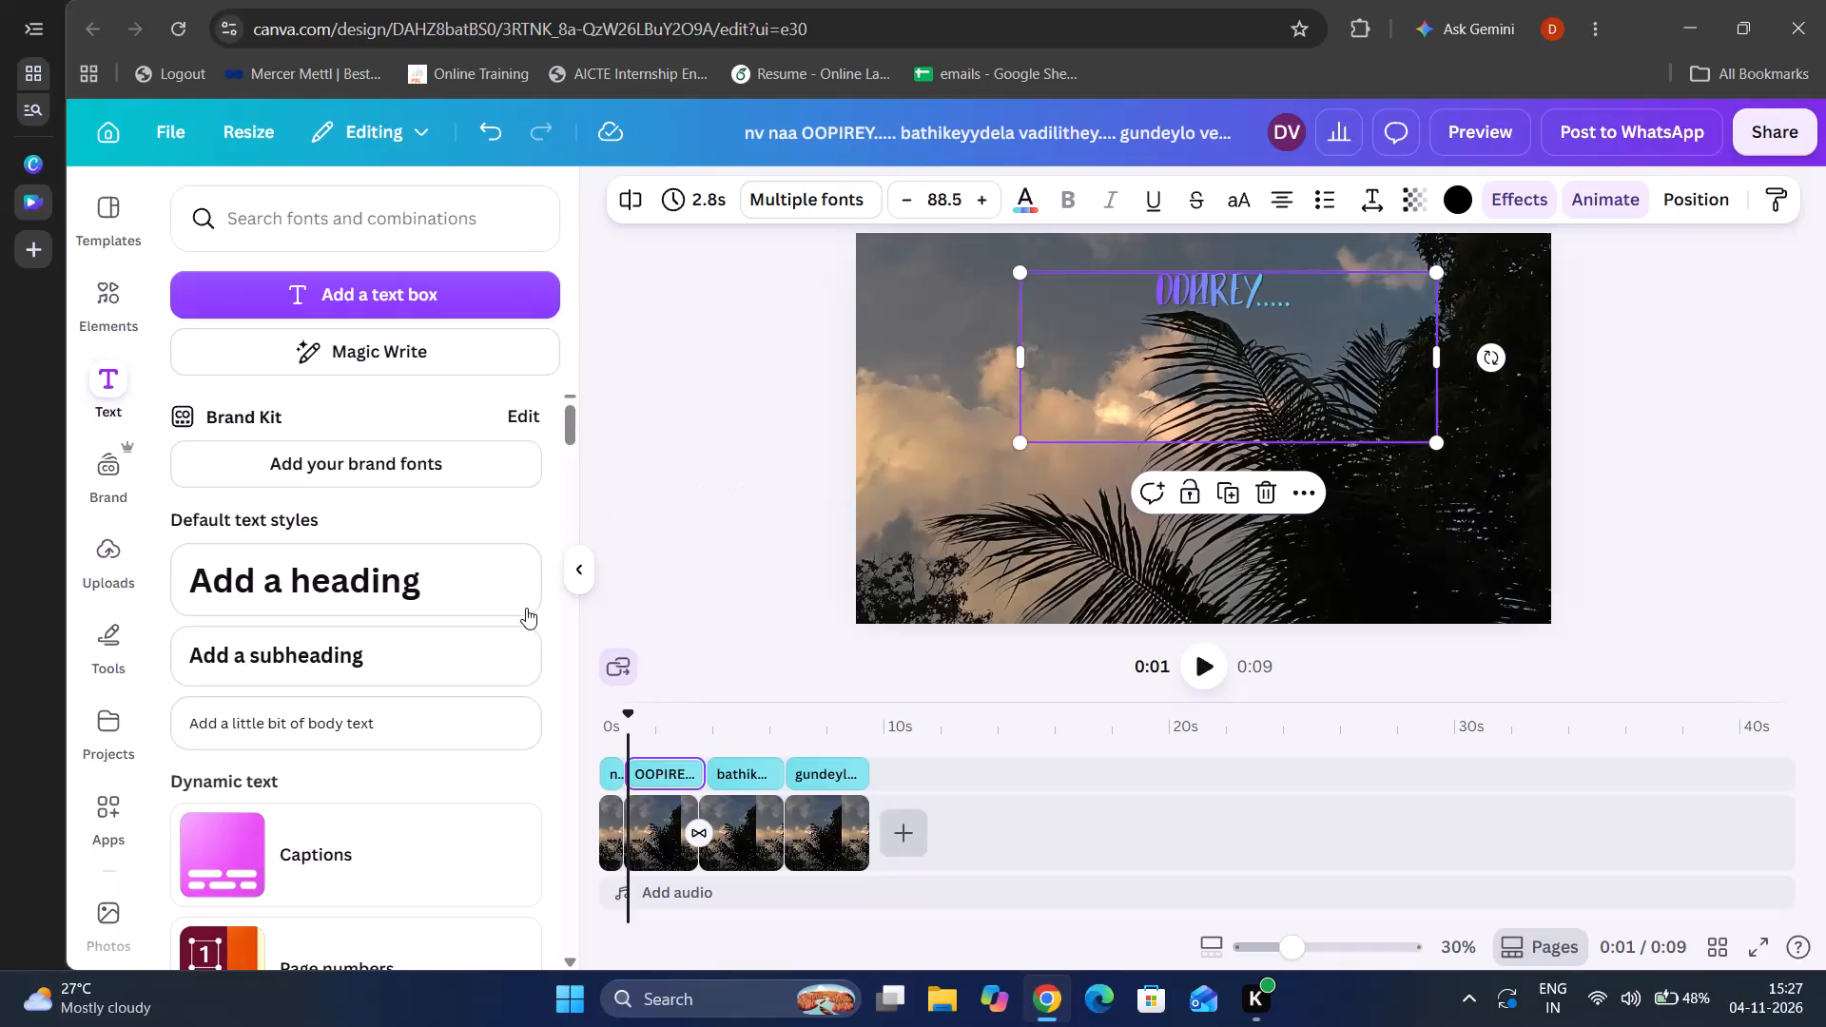
# Enlarge the "OOPIREY....." text to size 90.4 and move it slightly up and to the right on the photo.
pyautogui.click(660, 774)
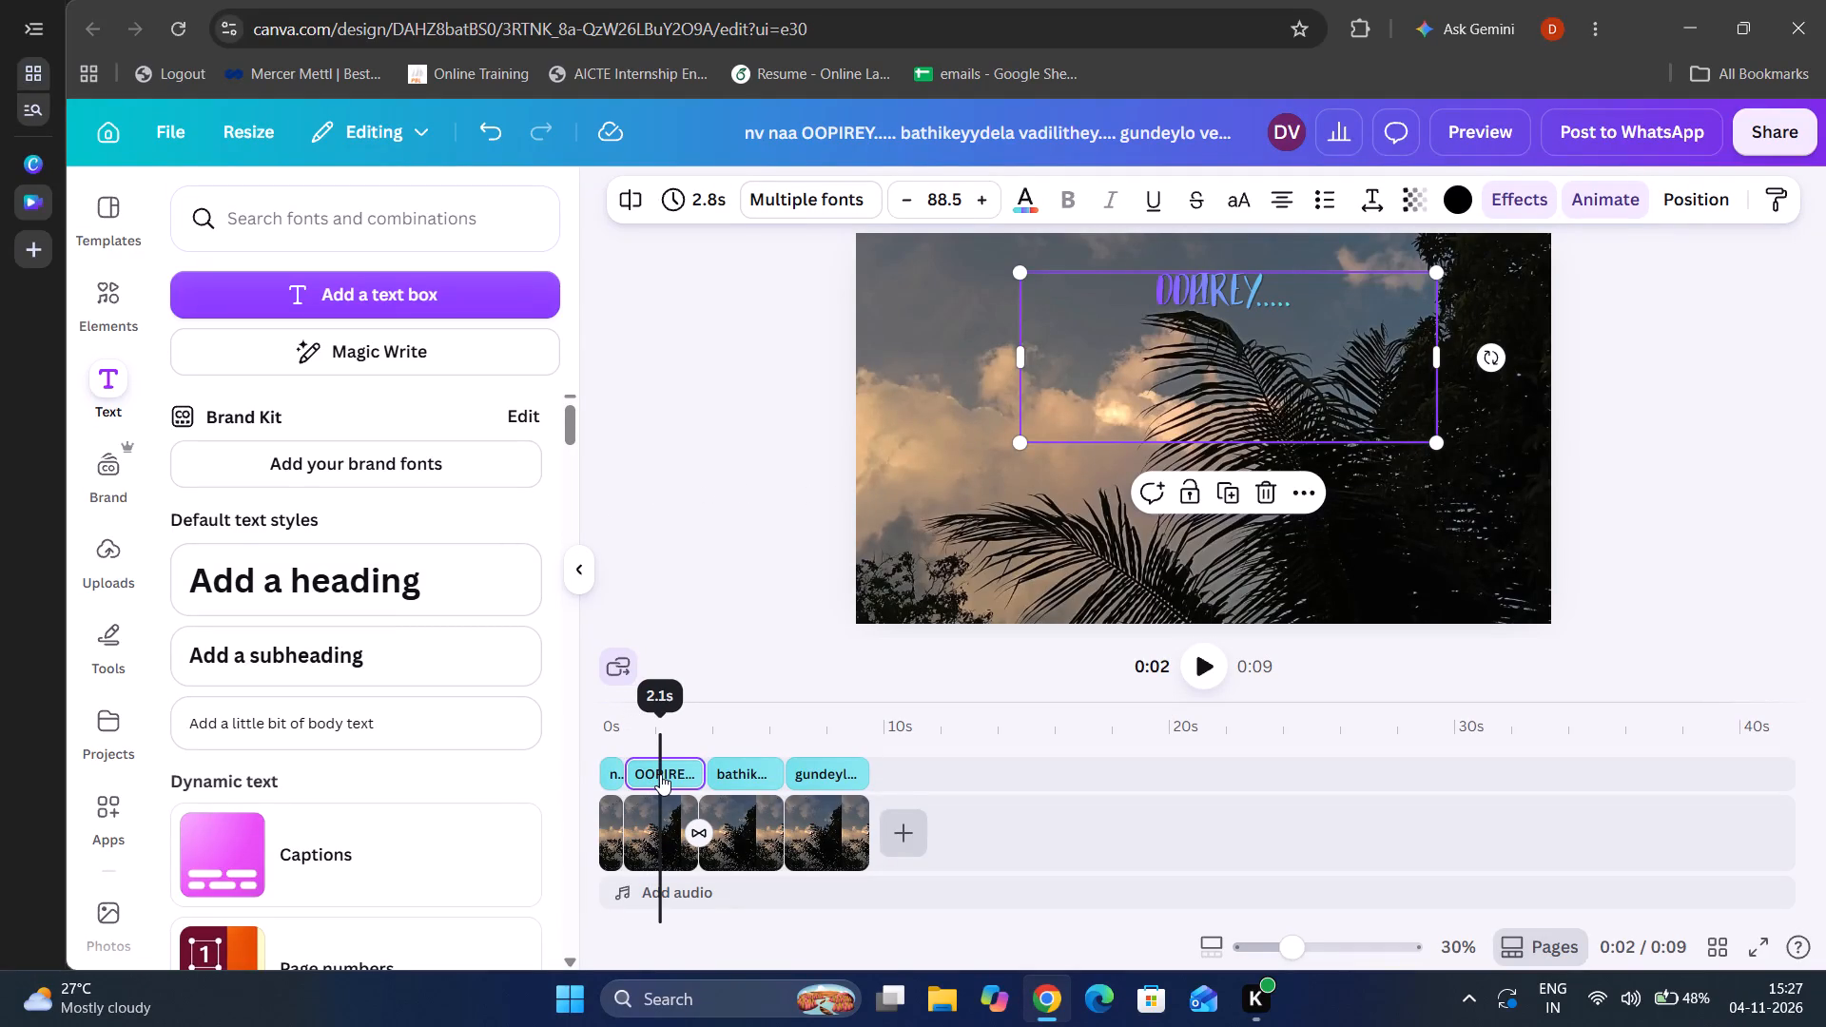
pyautogui.click(639, 770)
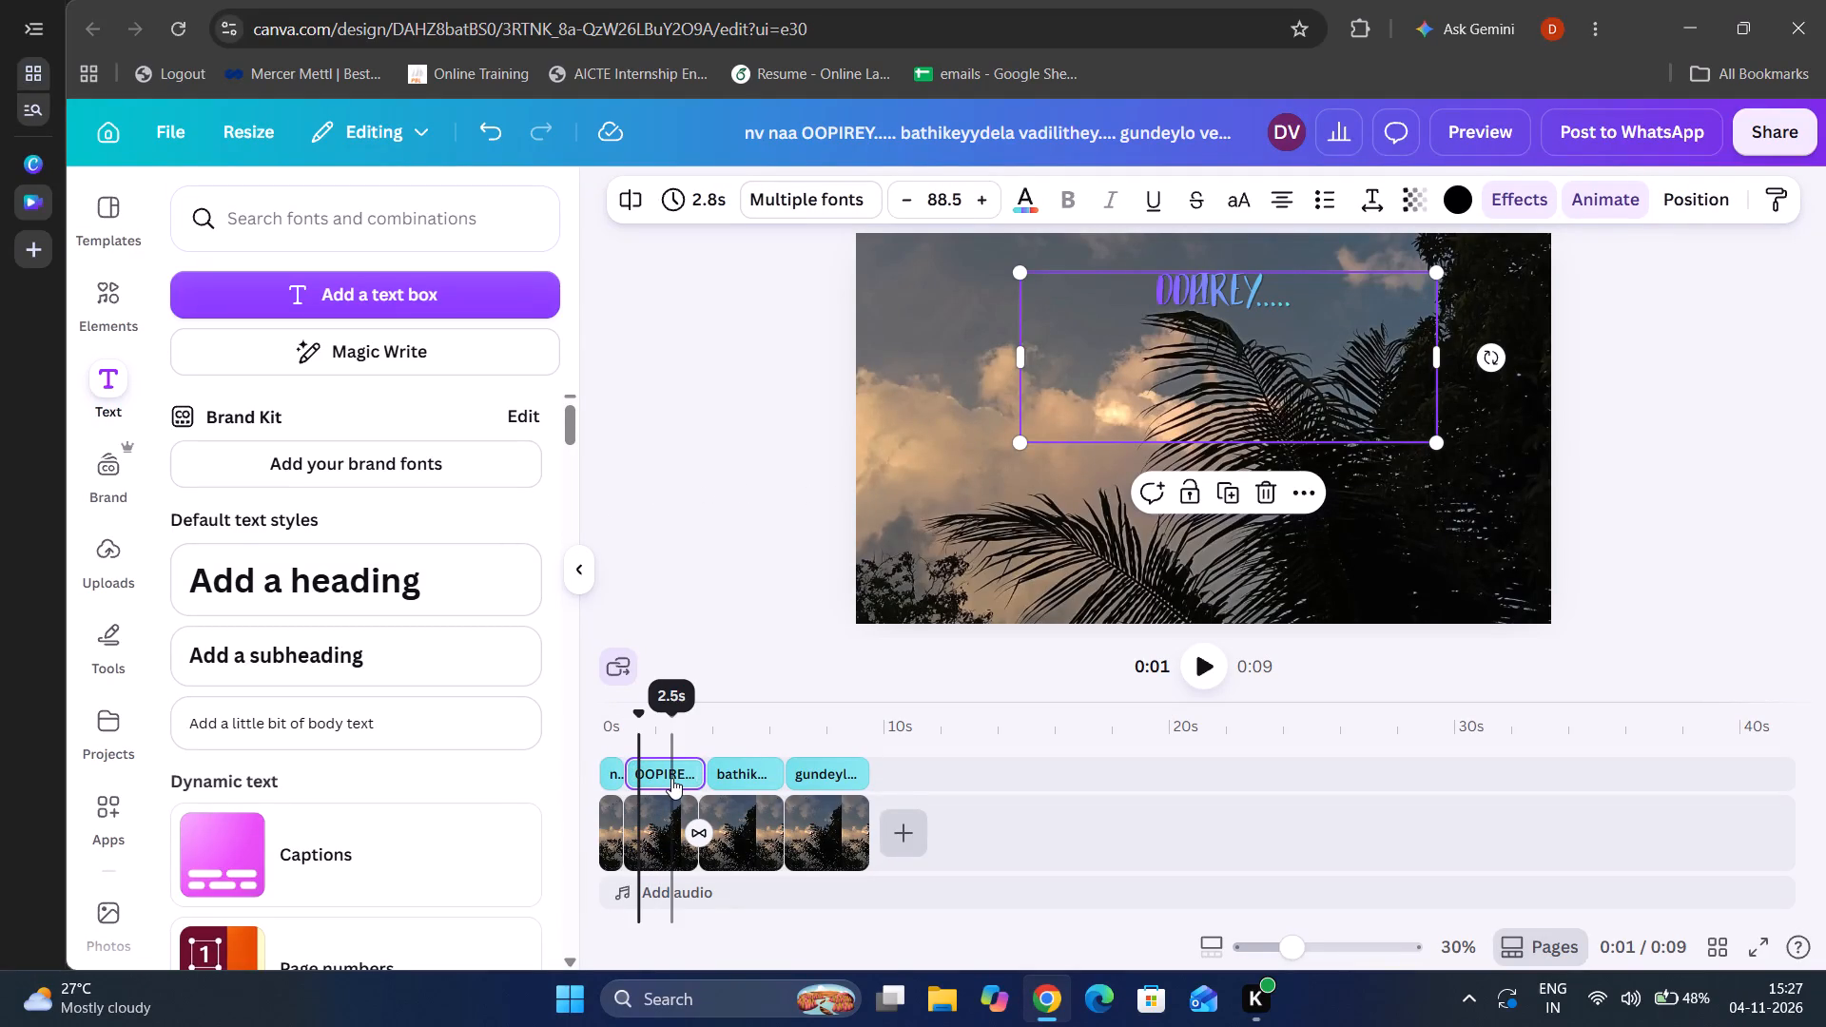
pyautogui.click(671, 778)
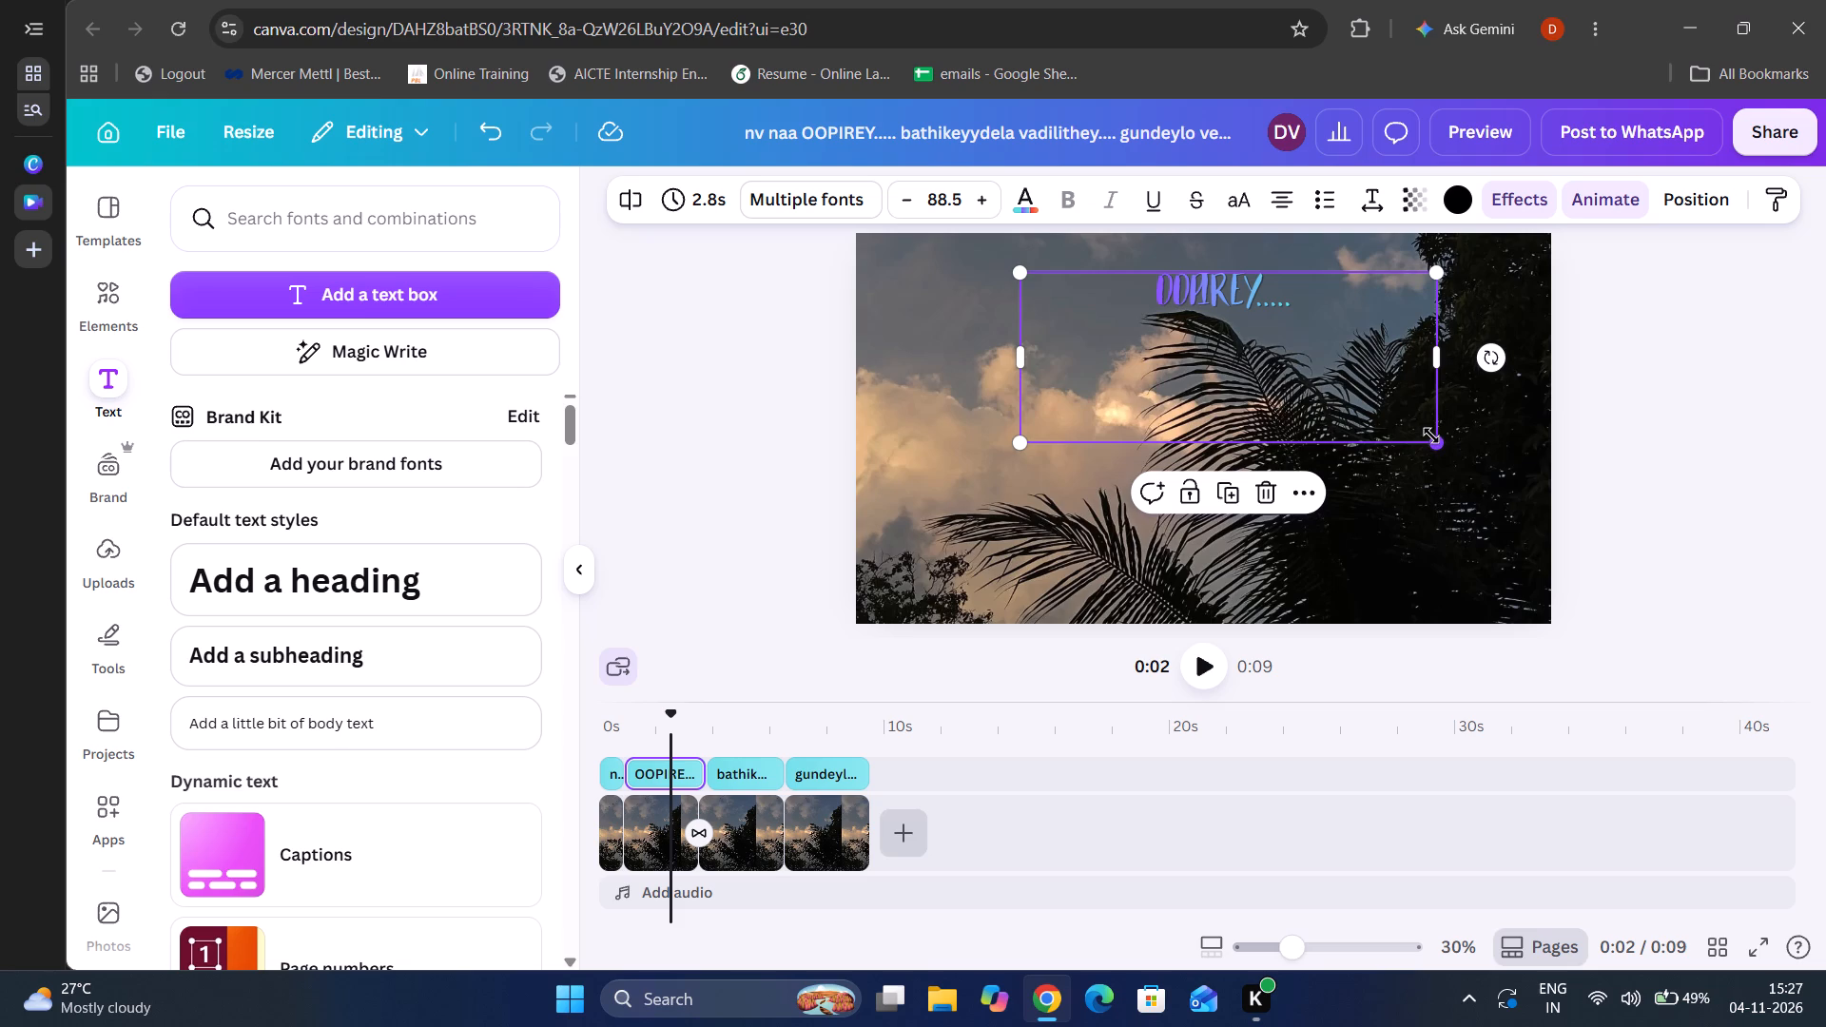
pyautogui.moveTo(1431, 436); pyautogui.dragTo(1441, 438)
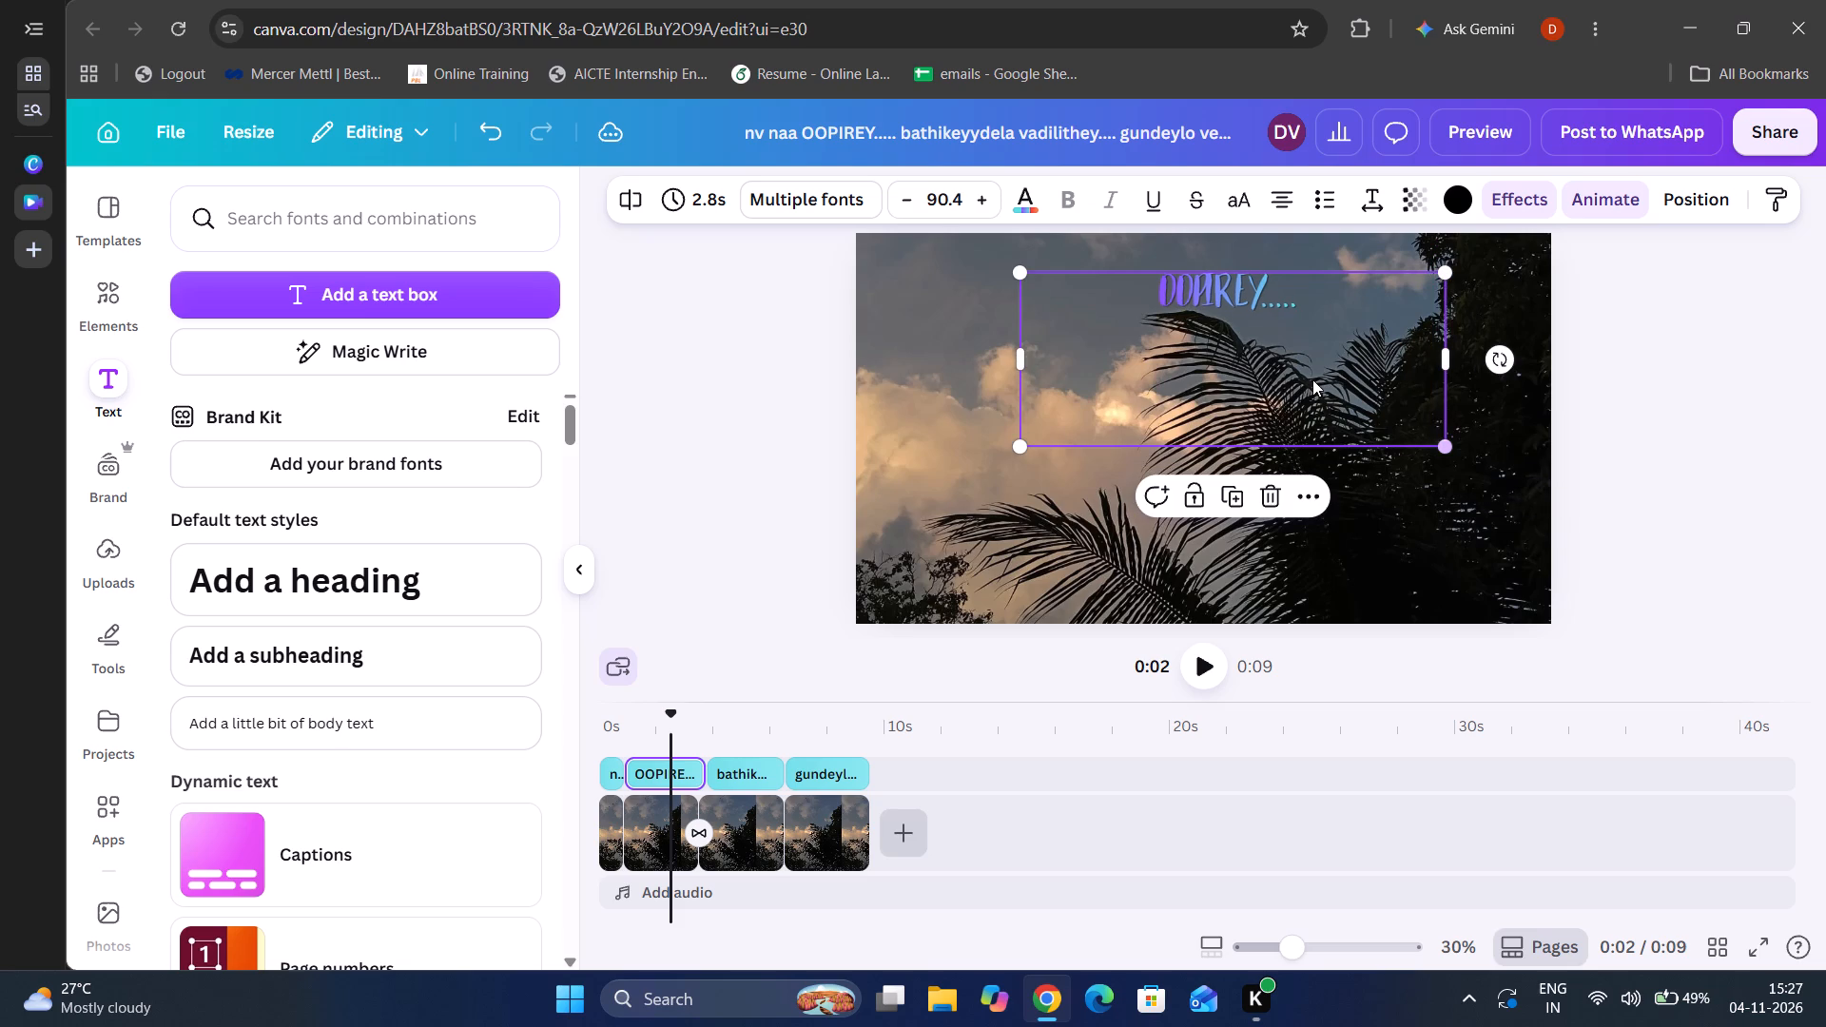
pyautogui.moveTo(1311, 379); pyautogui.dragTo(1277, 375)
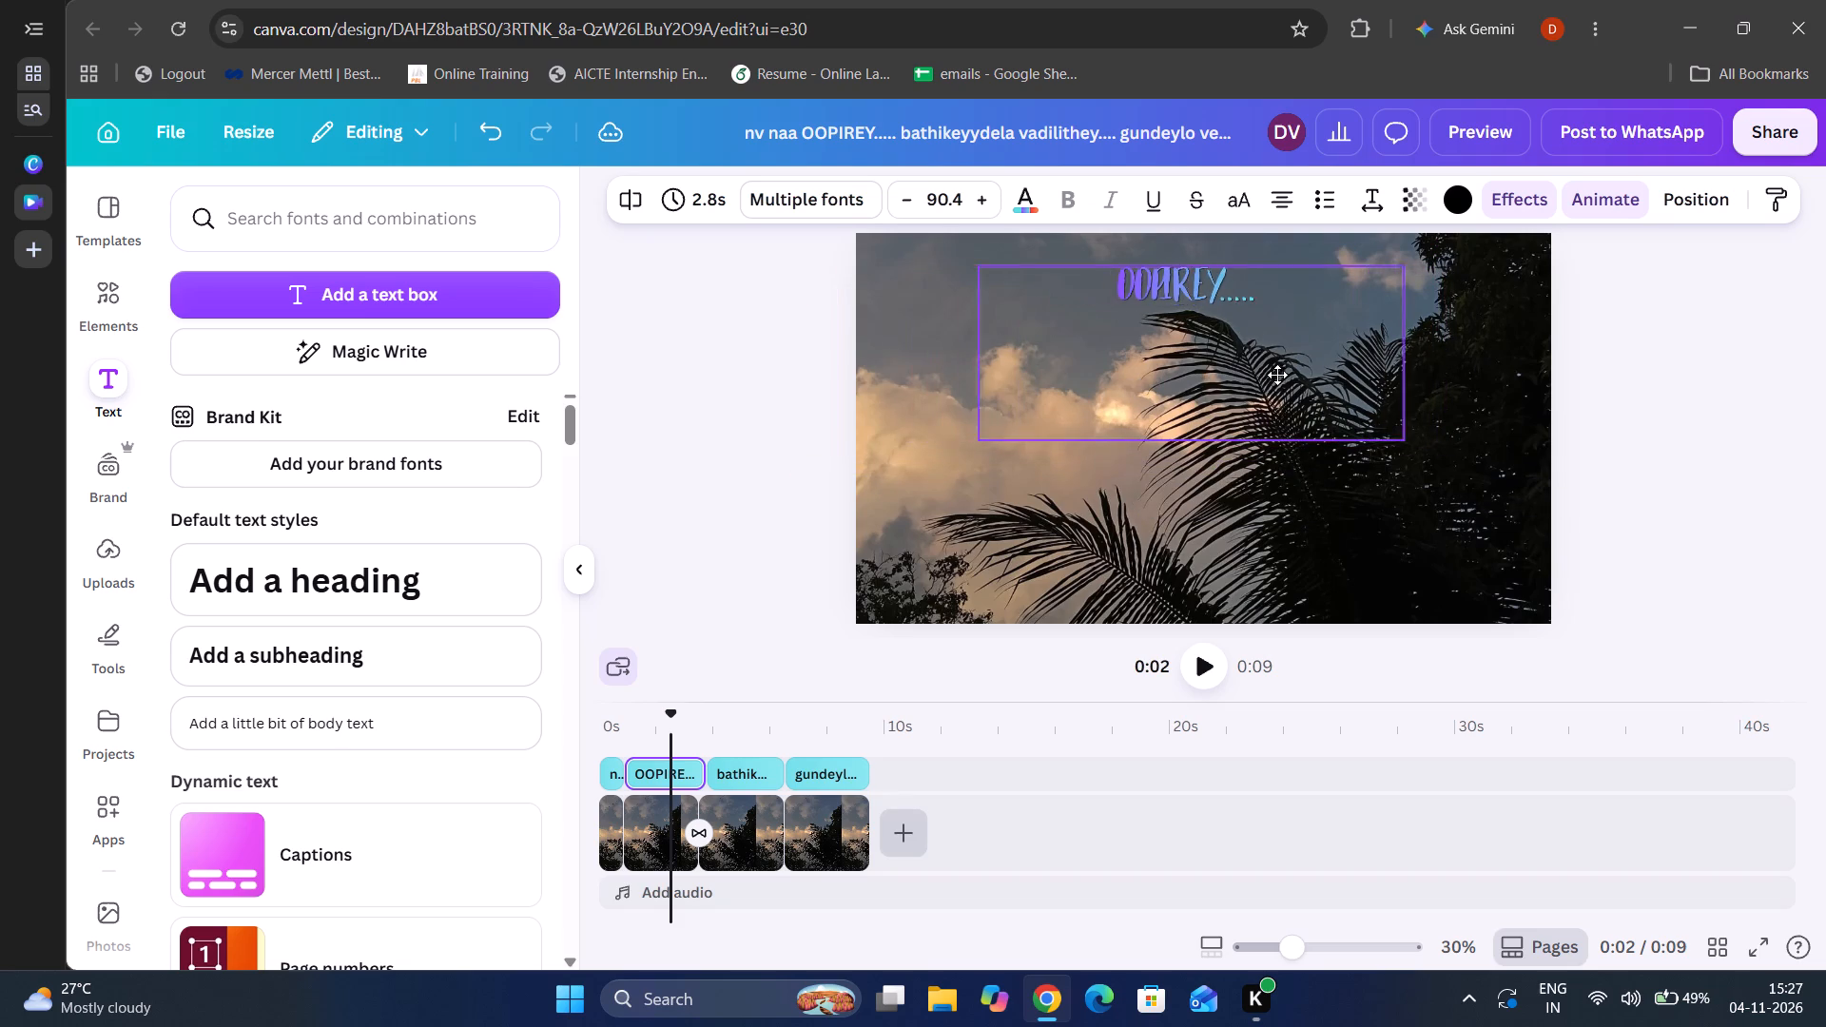
pyautogui.moveTo(1277, 375); pyautogui.dragTo(1331, 373)
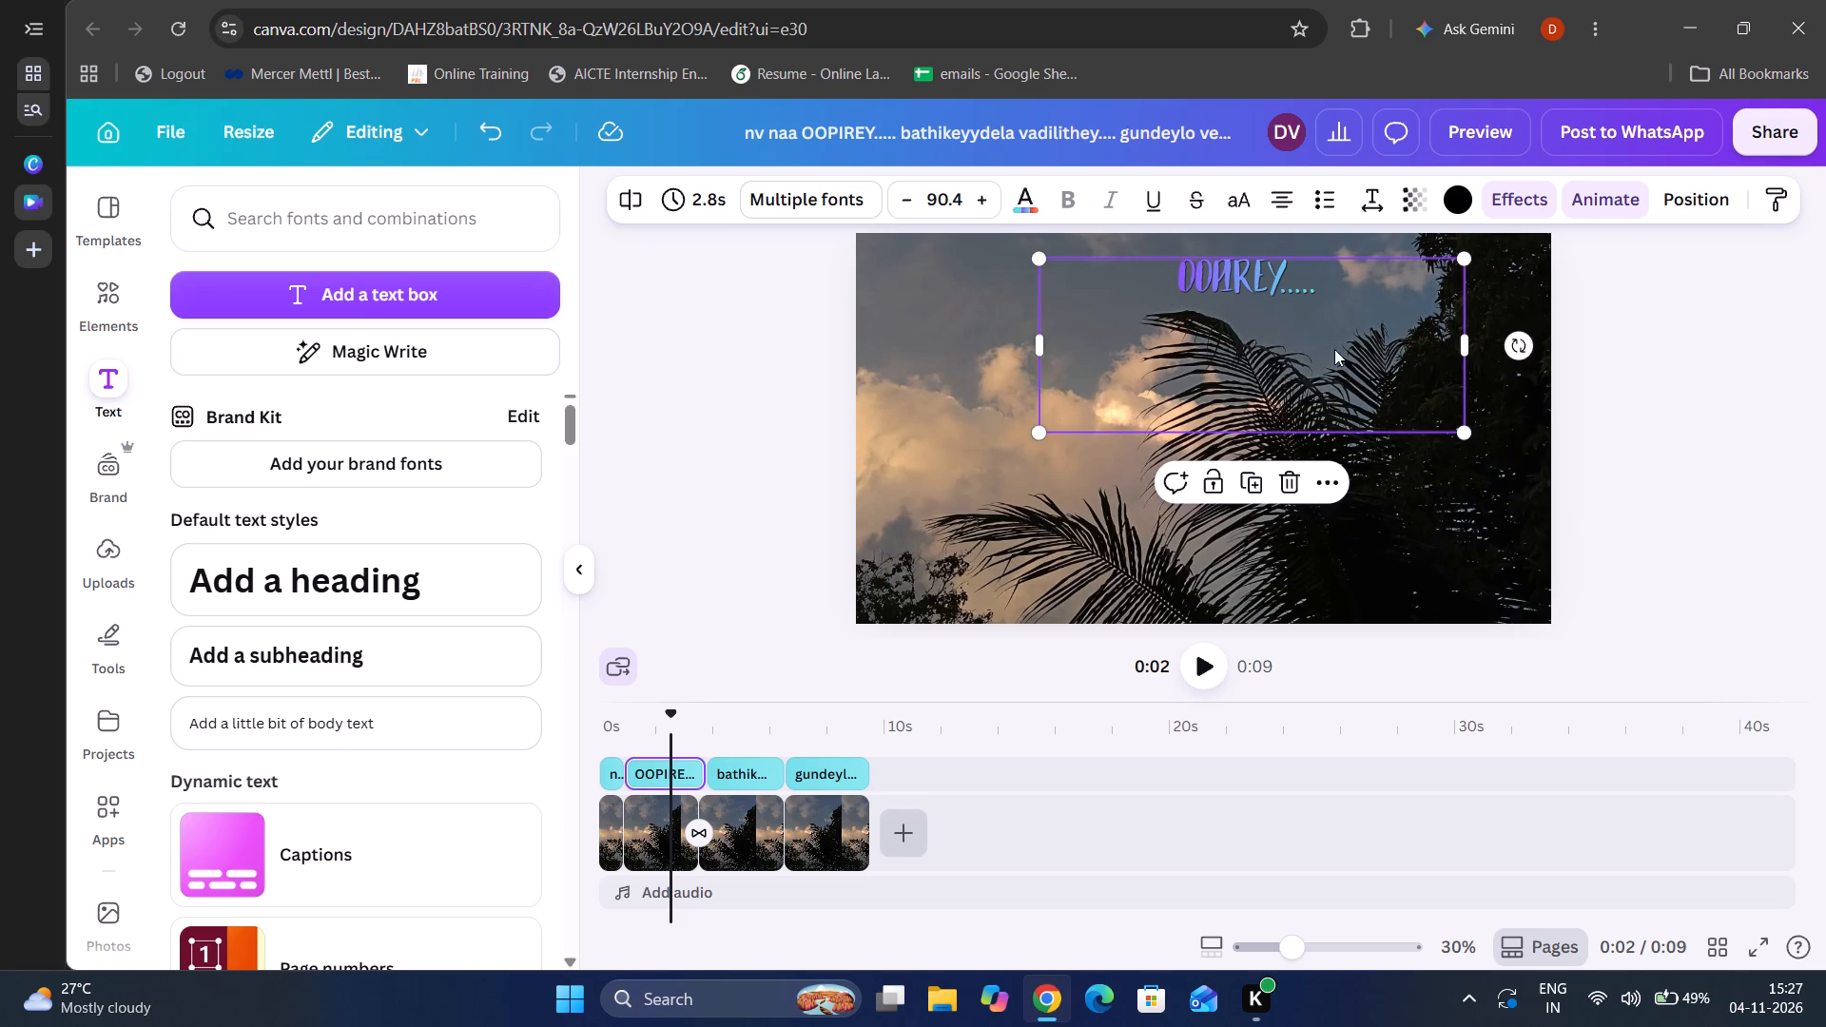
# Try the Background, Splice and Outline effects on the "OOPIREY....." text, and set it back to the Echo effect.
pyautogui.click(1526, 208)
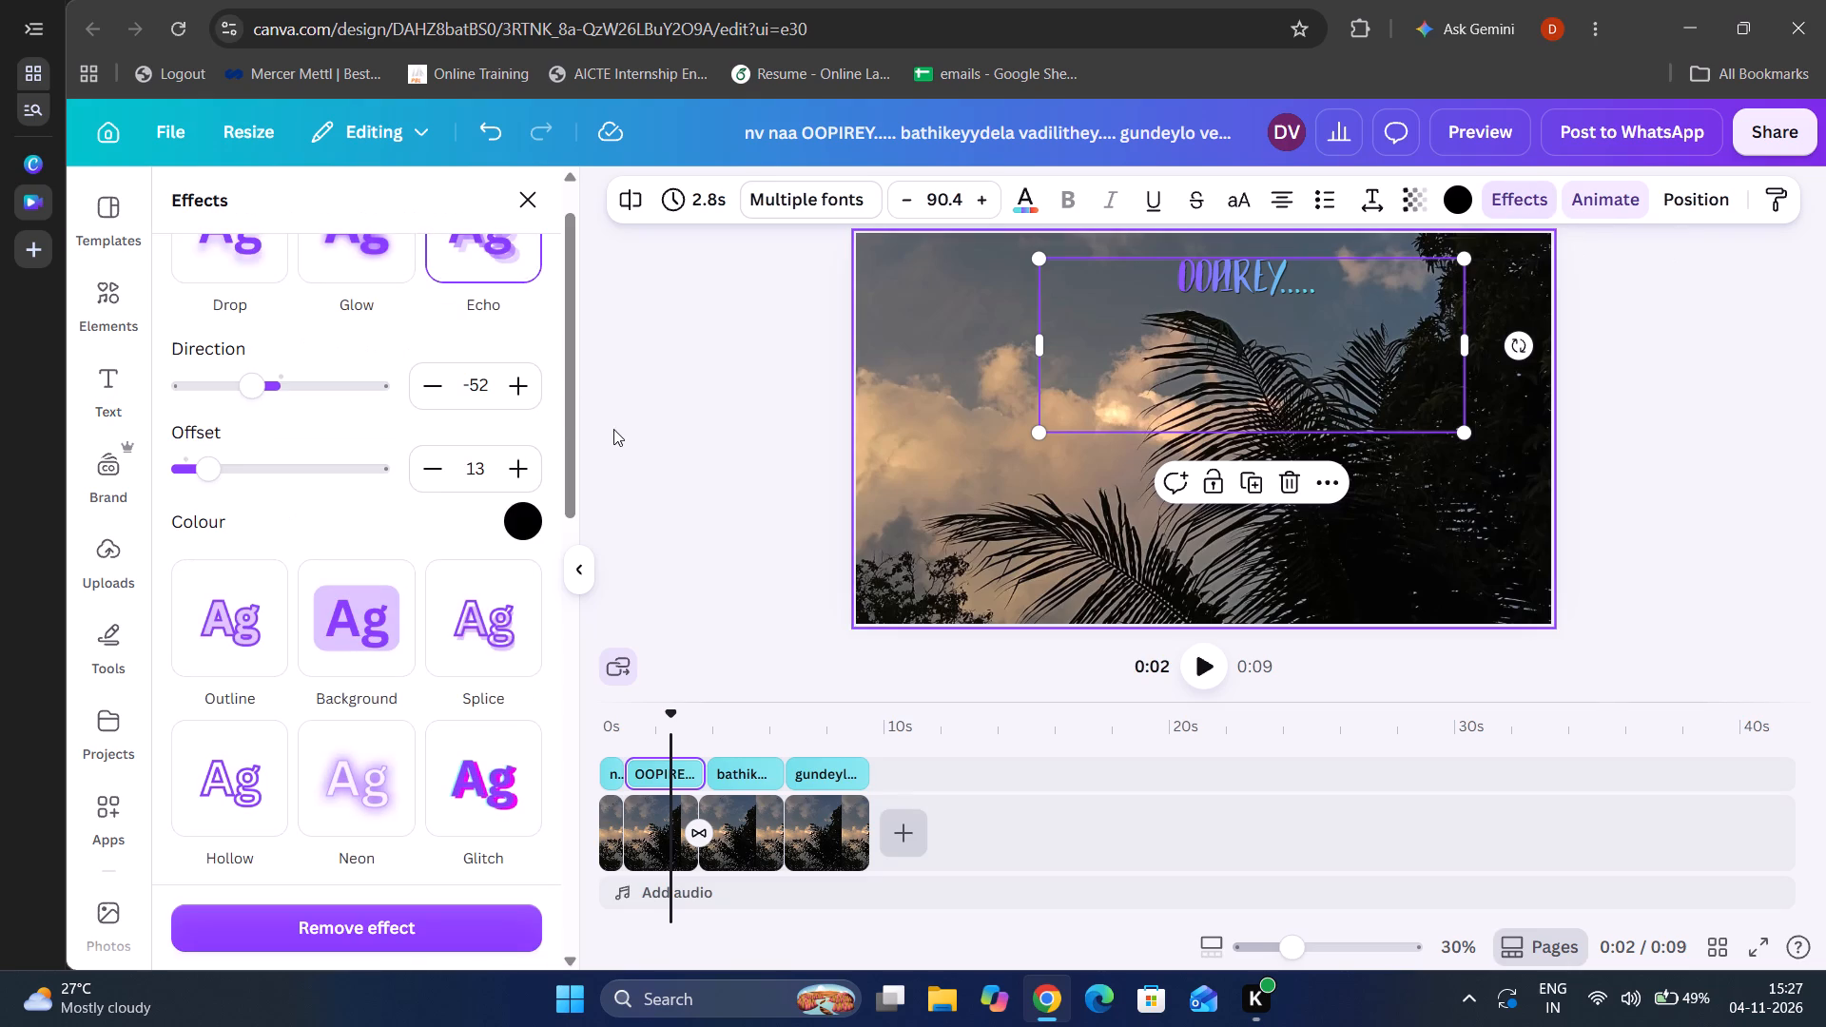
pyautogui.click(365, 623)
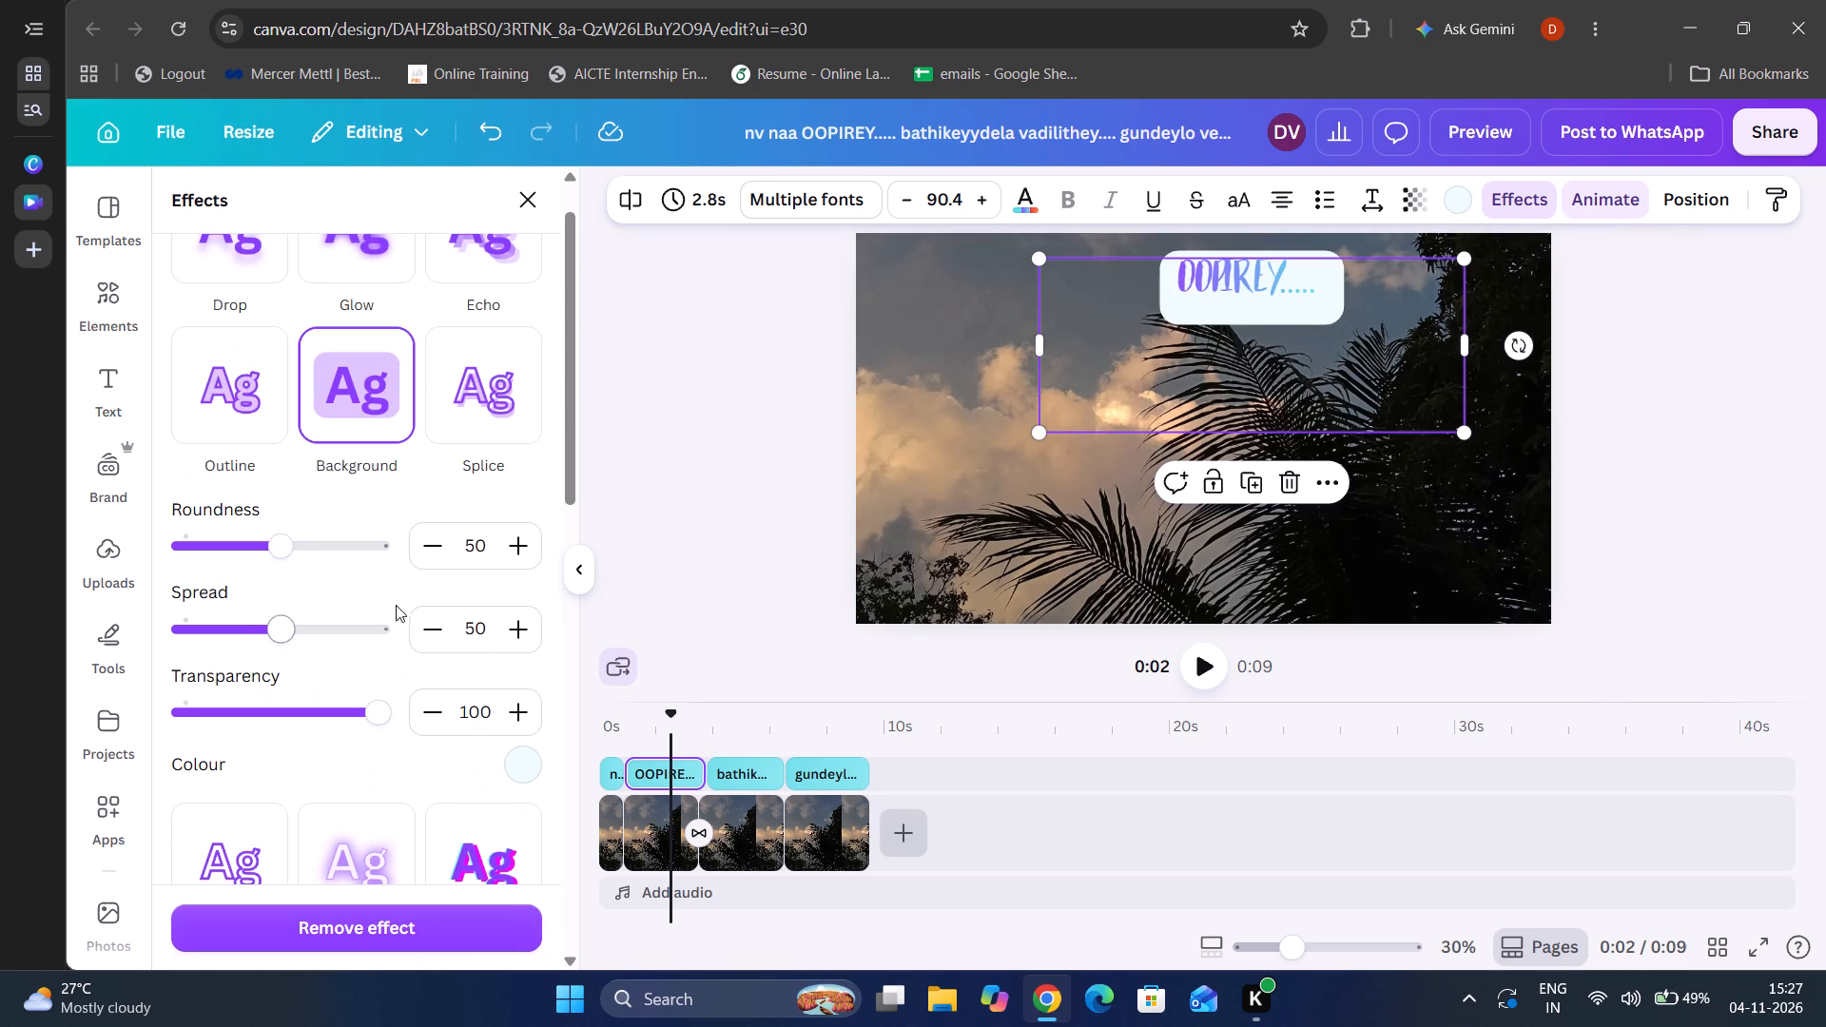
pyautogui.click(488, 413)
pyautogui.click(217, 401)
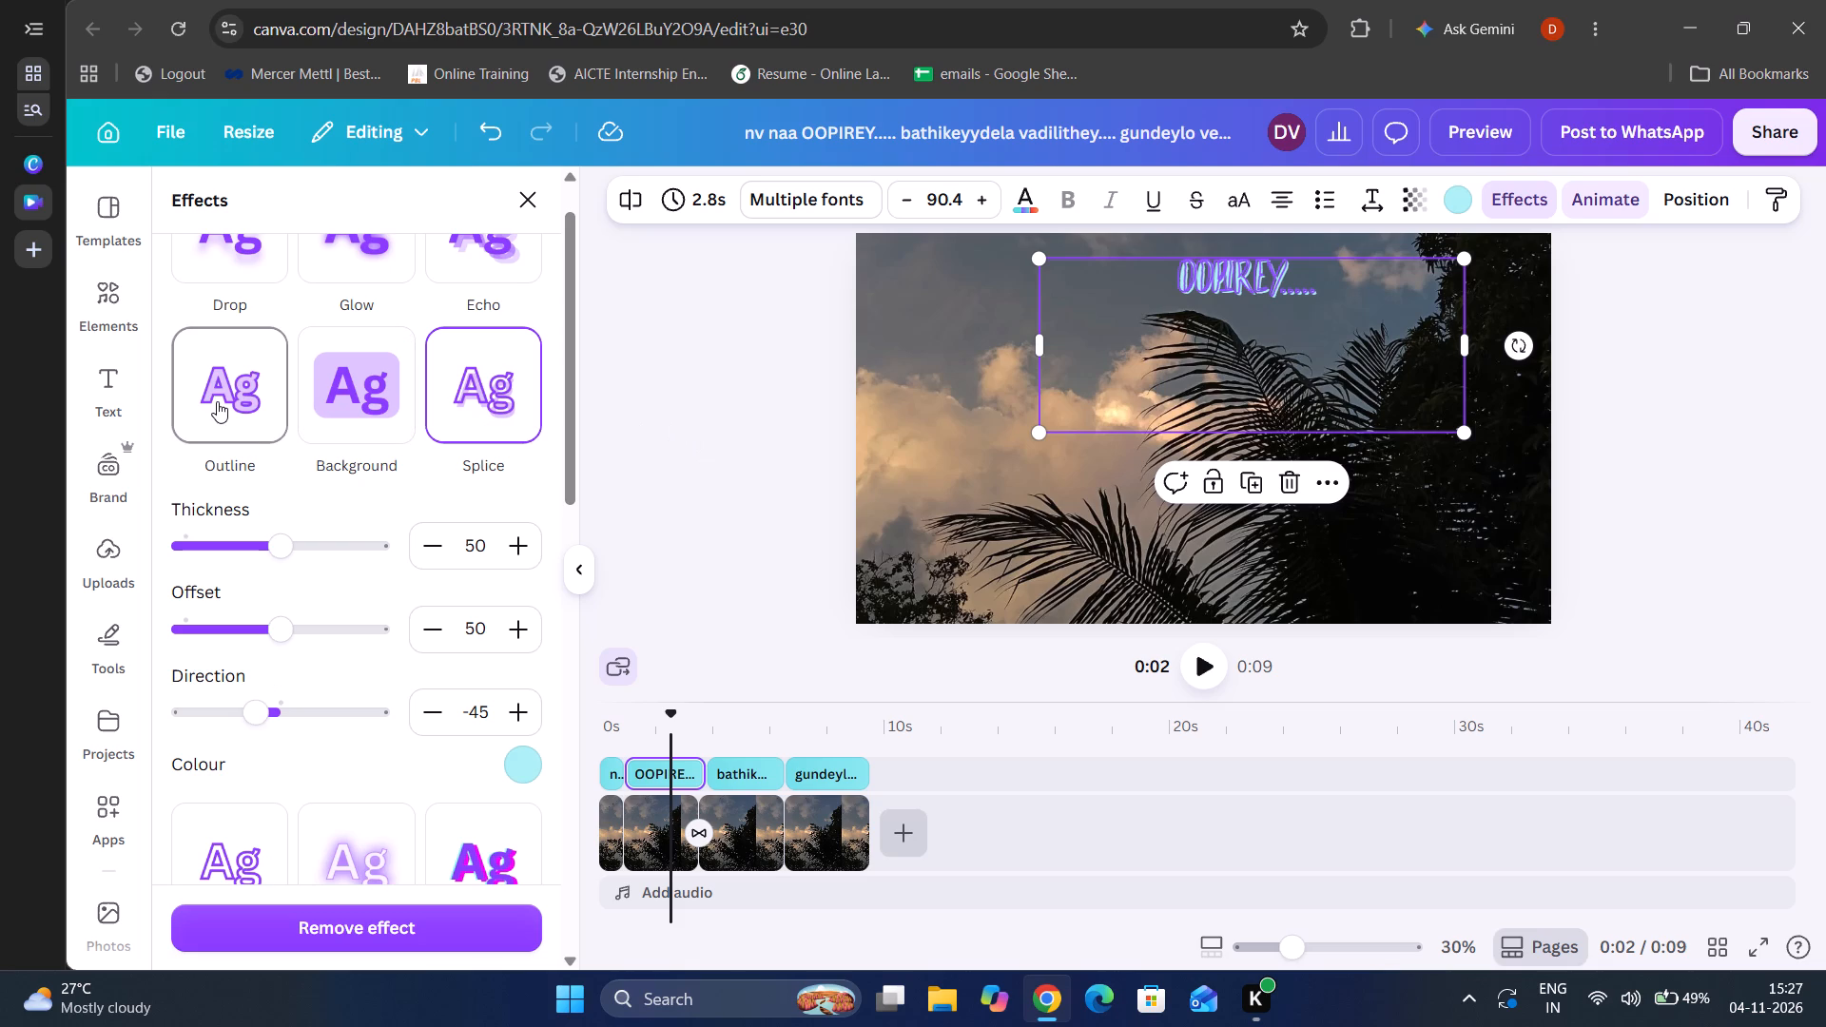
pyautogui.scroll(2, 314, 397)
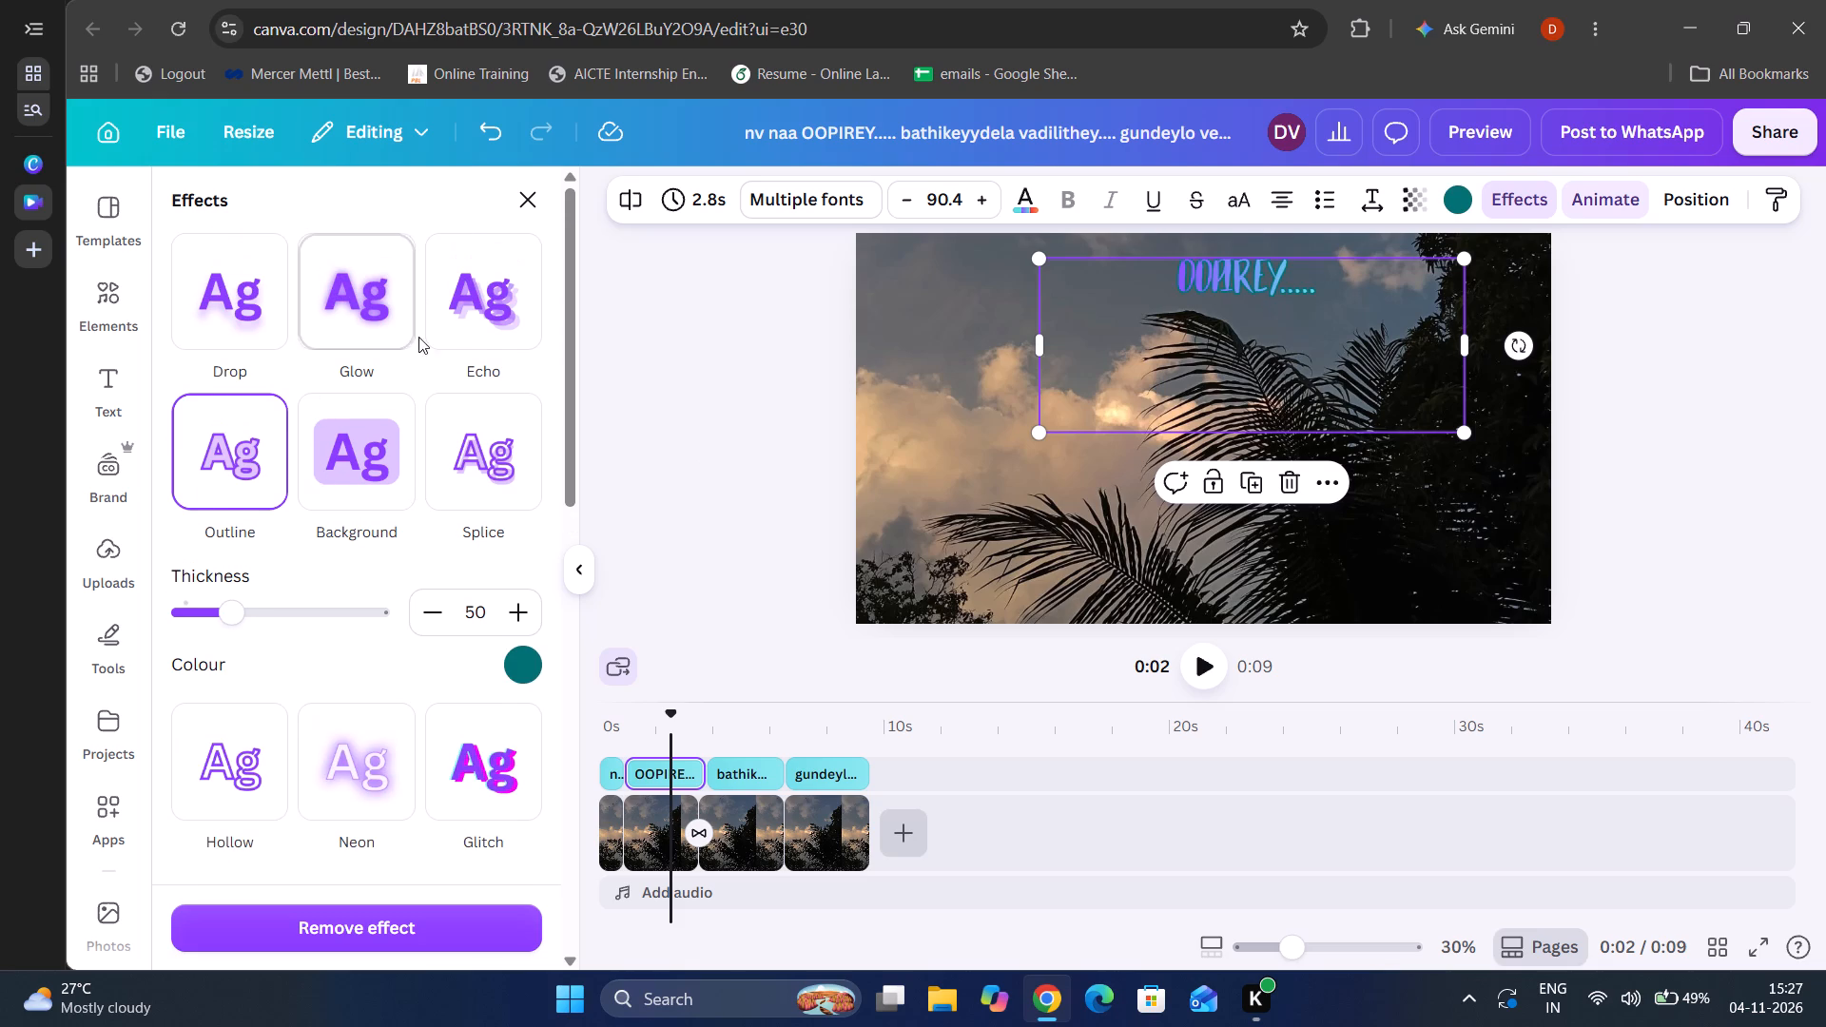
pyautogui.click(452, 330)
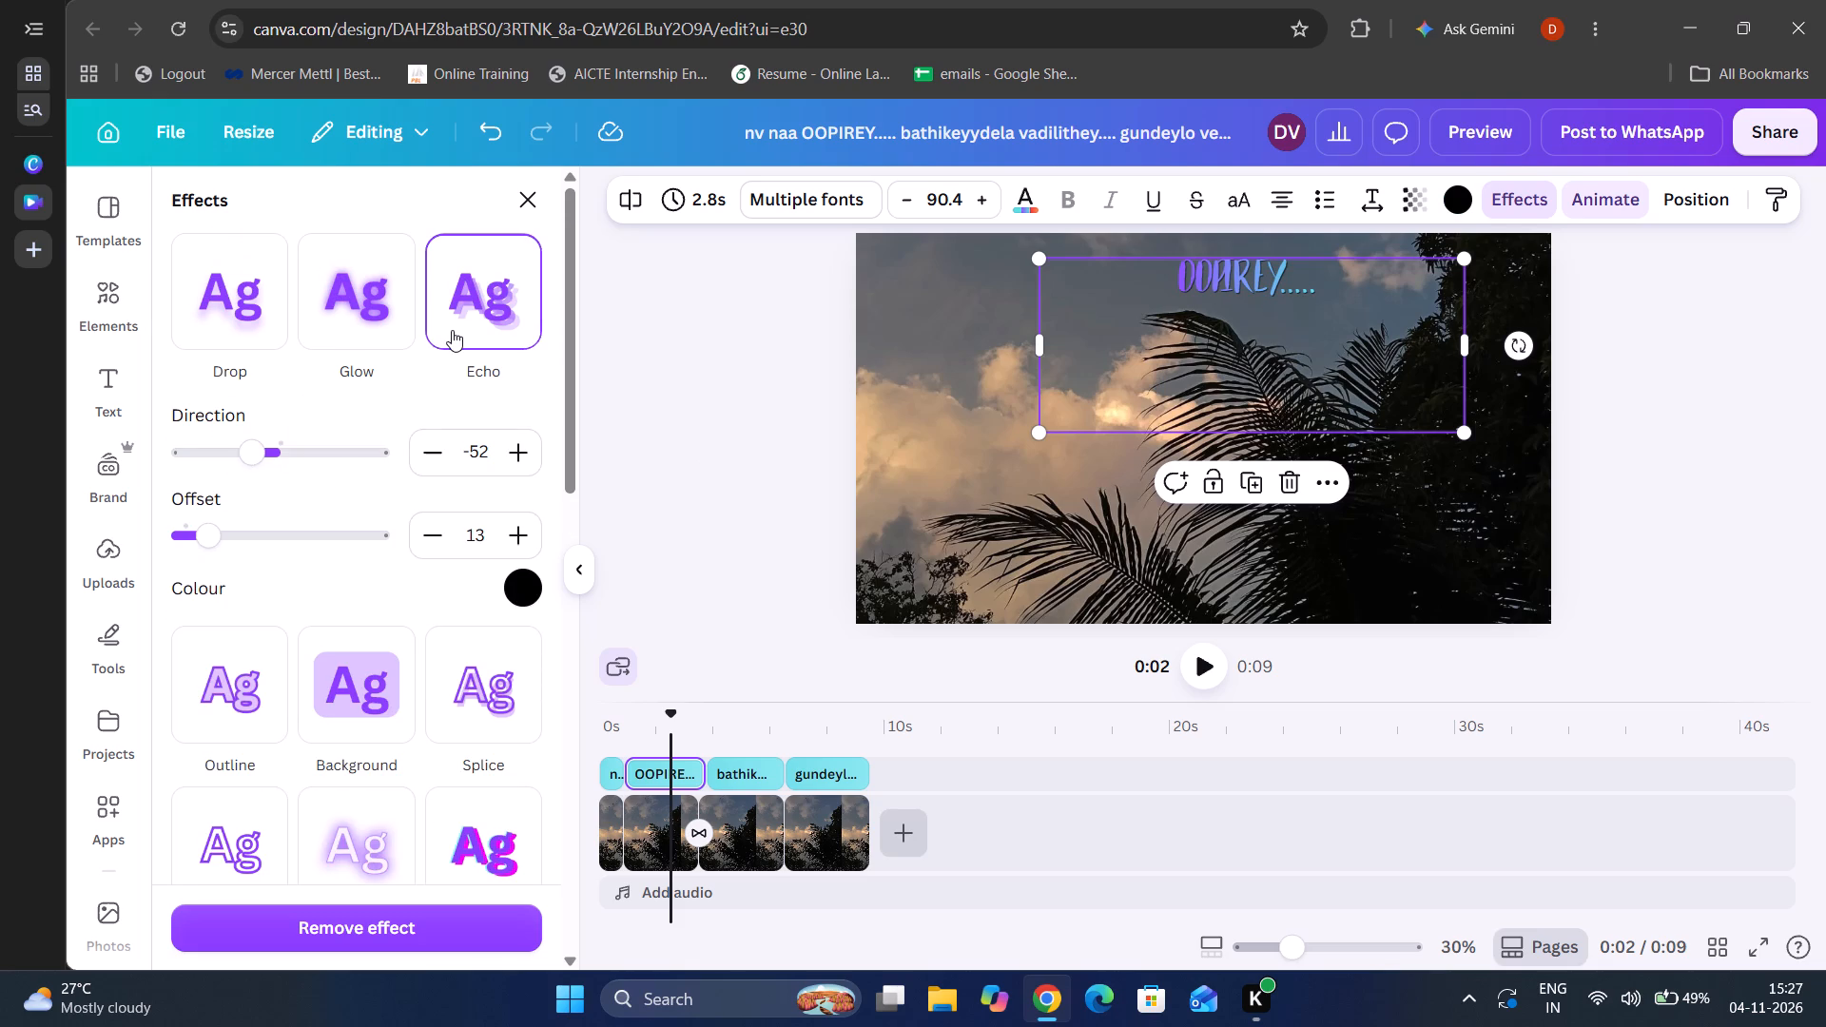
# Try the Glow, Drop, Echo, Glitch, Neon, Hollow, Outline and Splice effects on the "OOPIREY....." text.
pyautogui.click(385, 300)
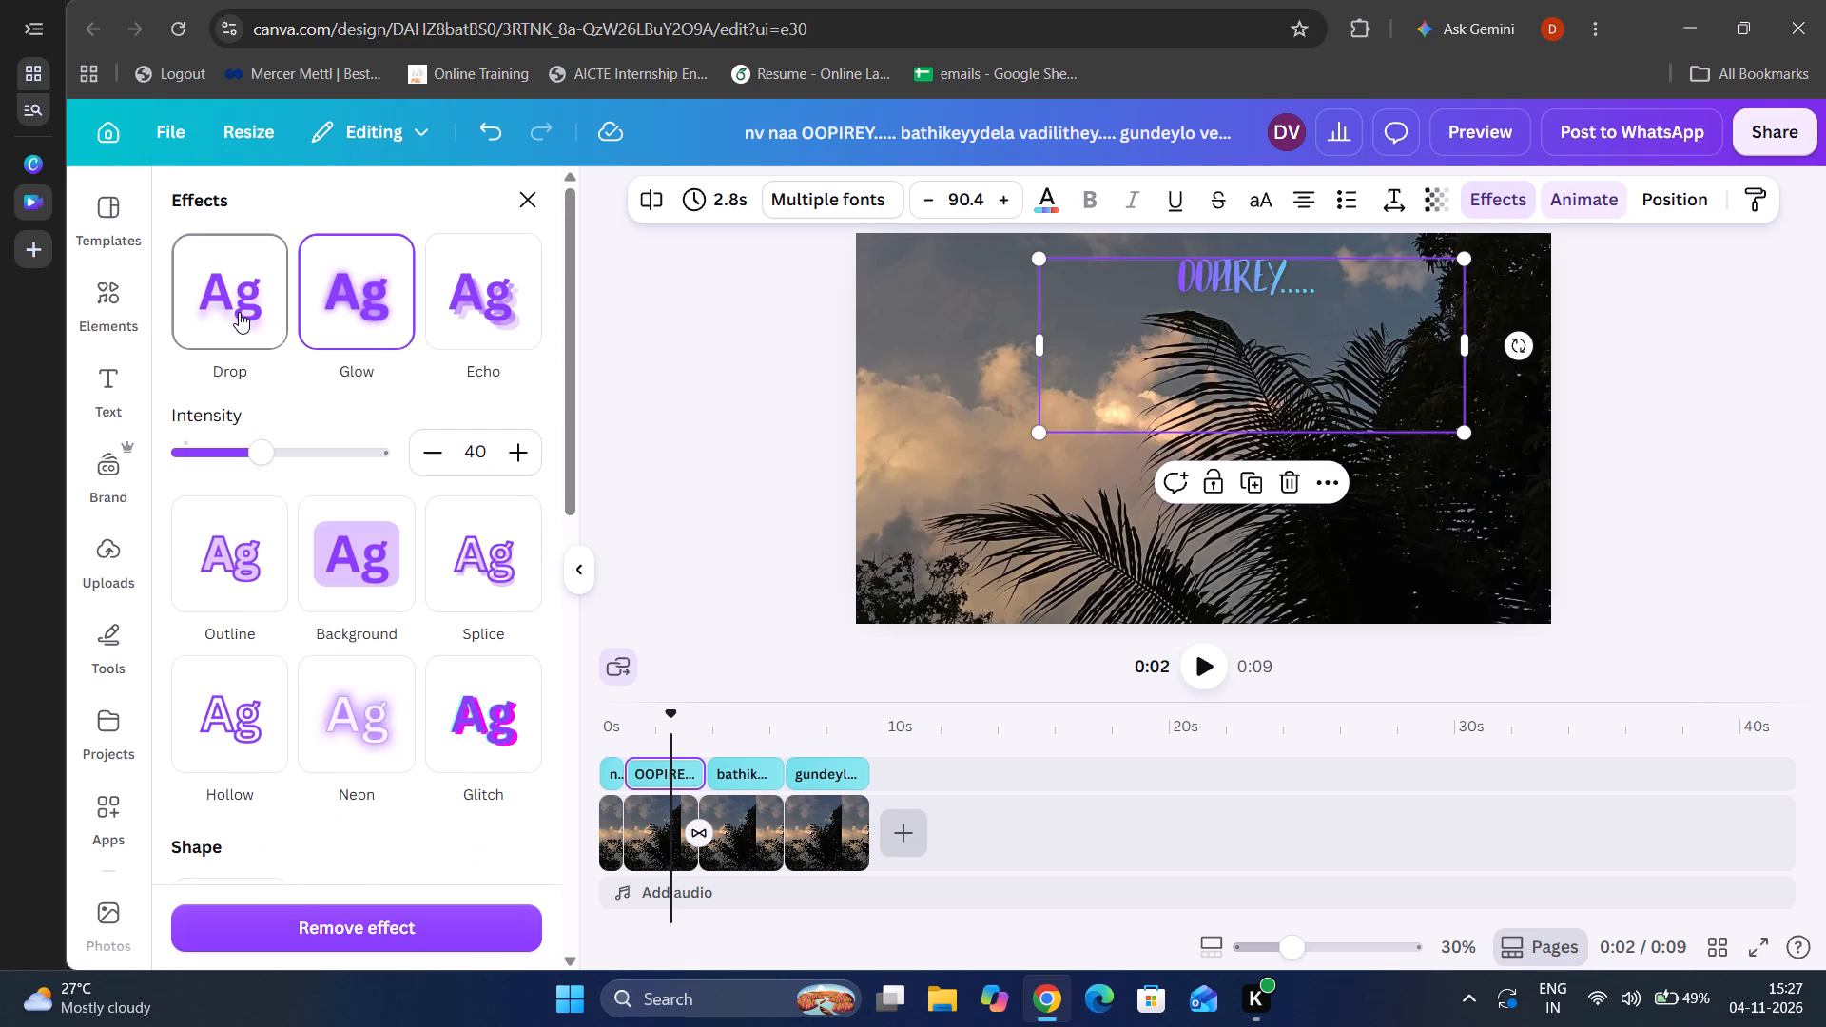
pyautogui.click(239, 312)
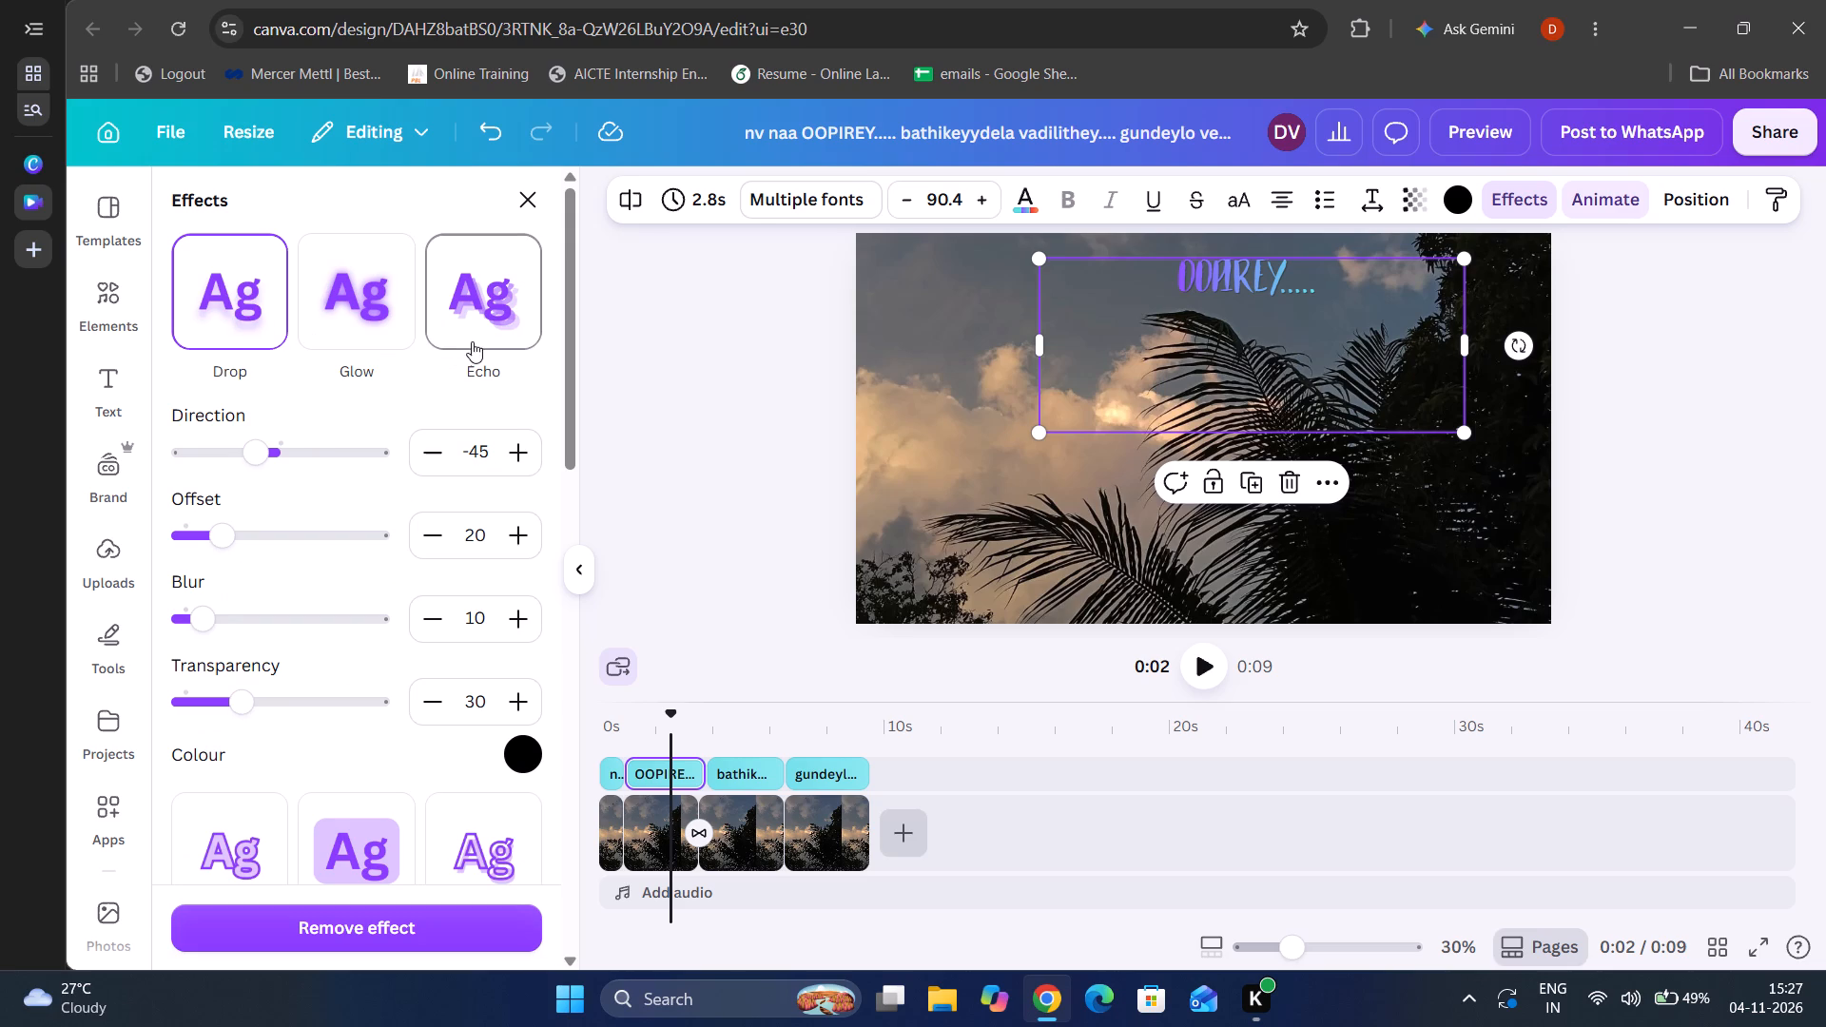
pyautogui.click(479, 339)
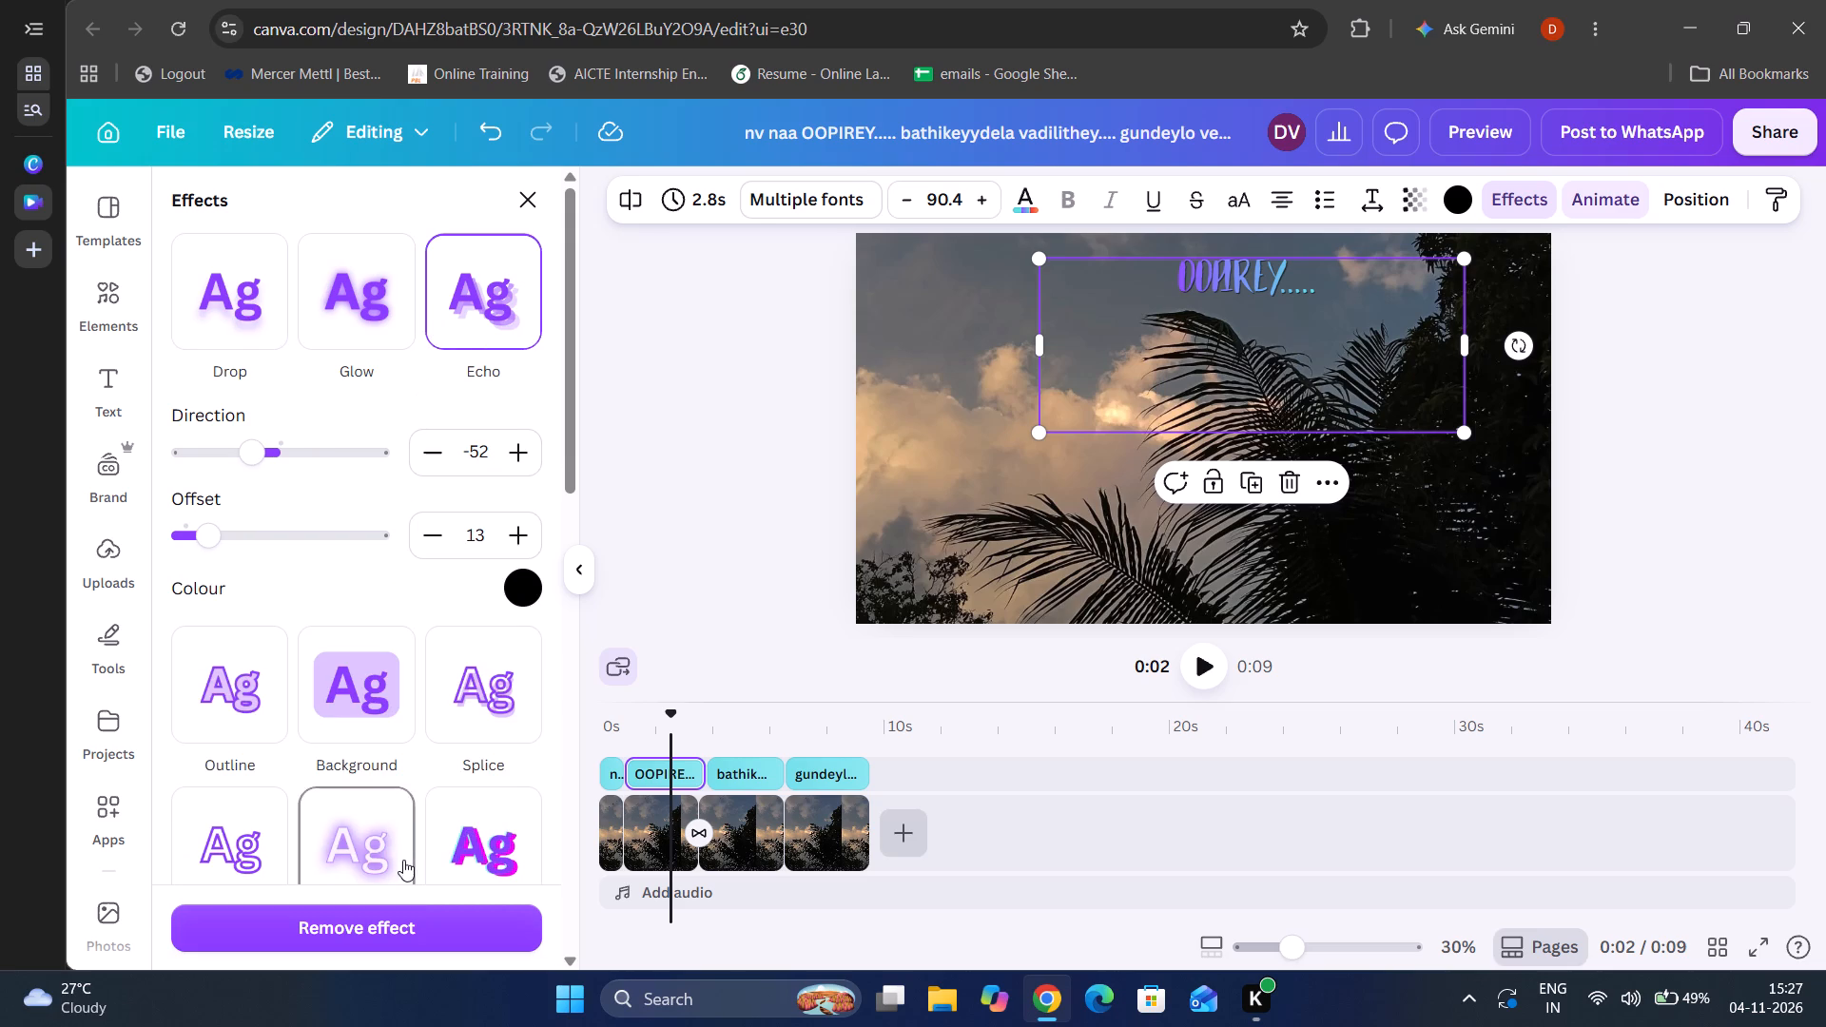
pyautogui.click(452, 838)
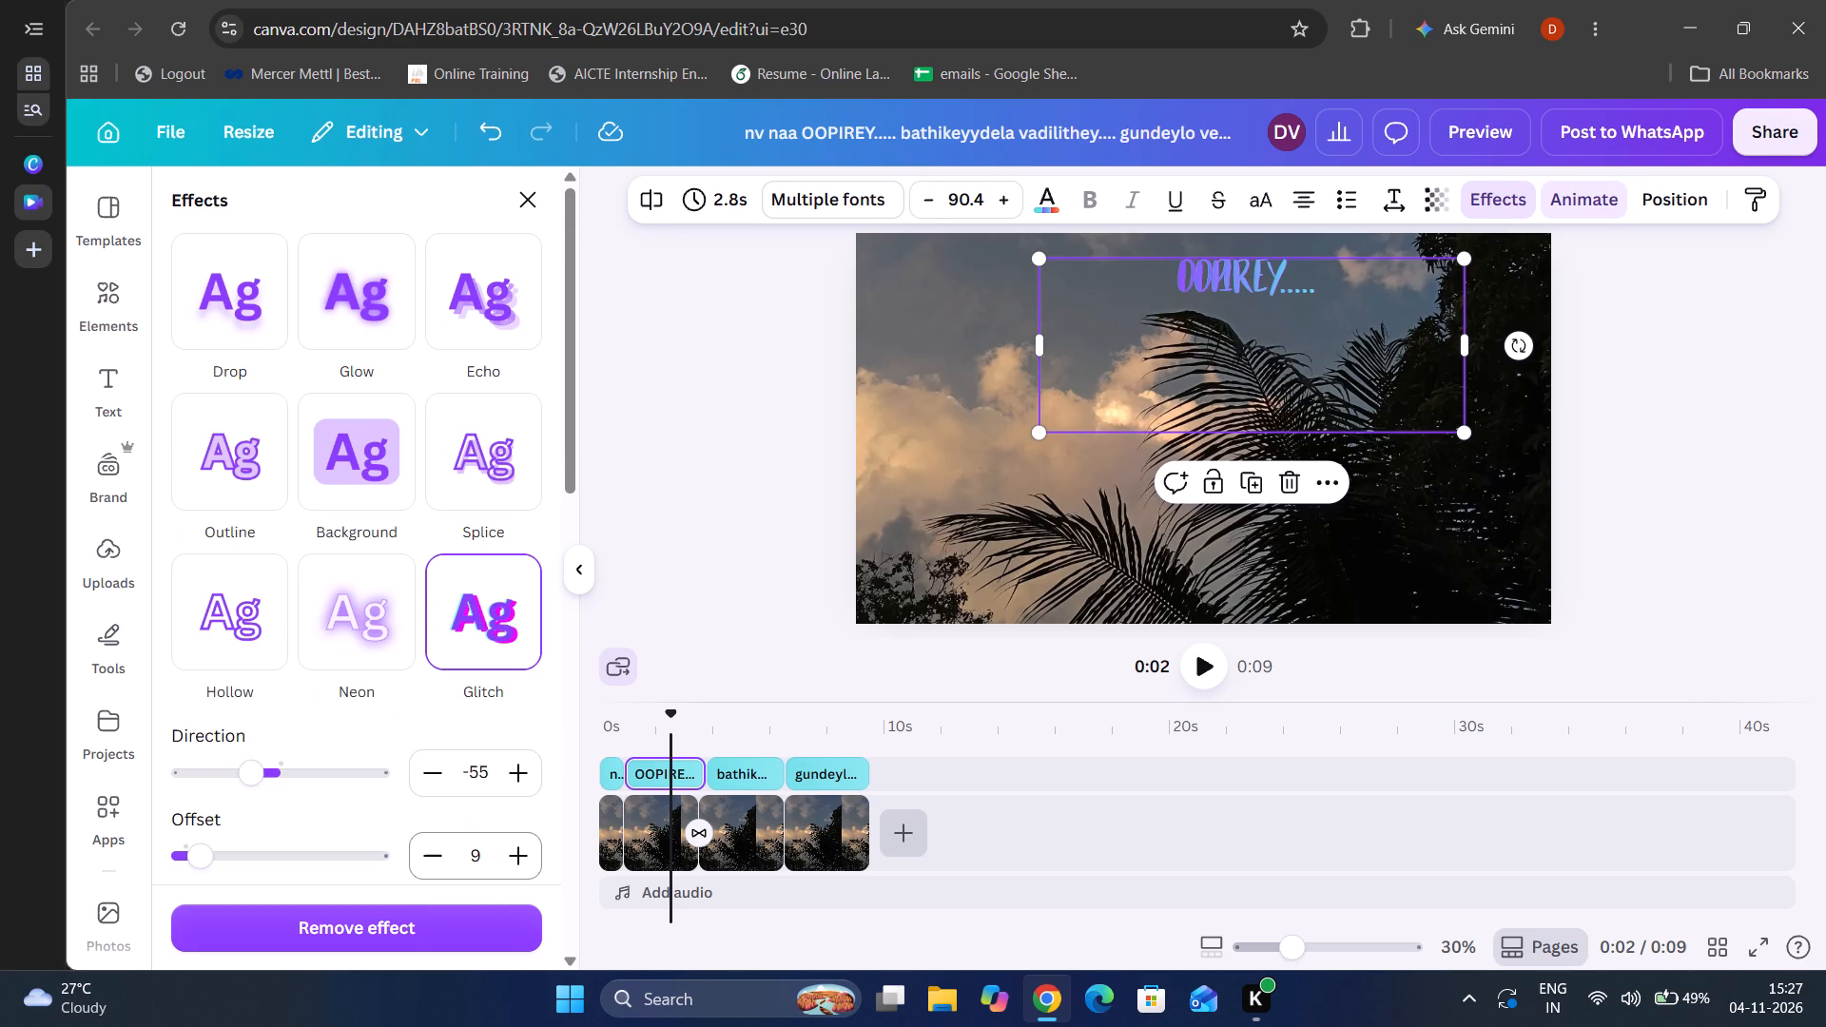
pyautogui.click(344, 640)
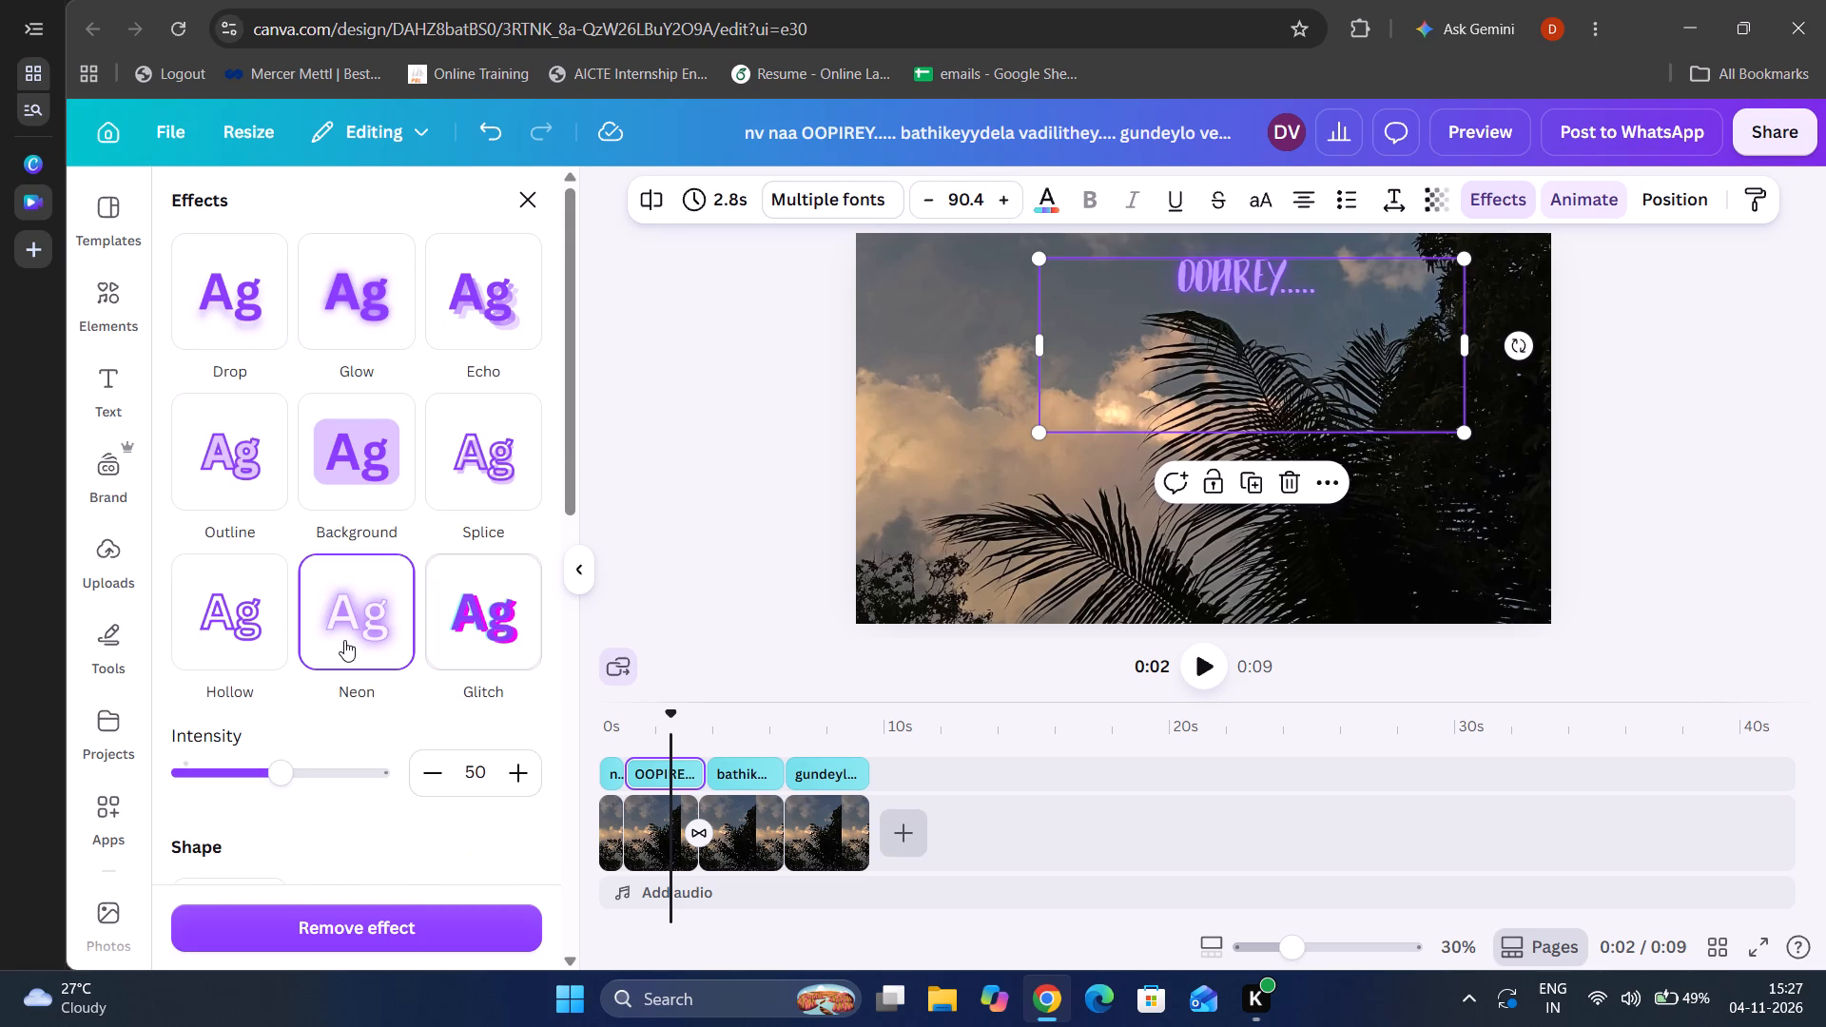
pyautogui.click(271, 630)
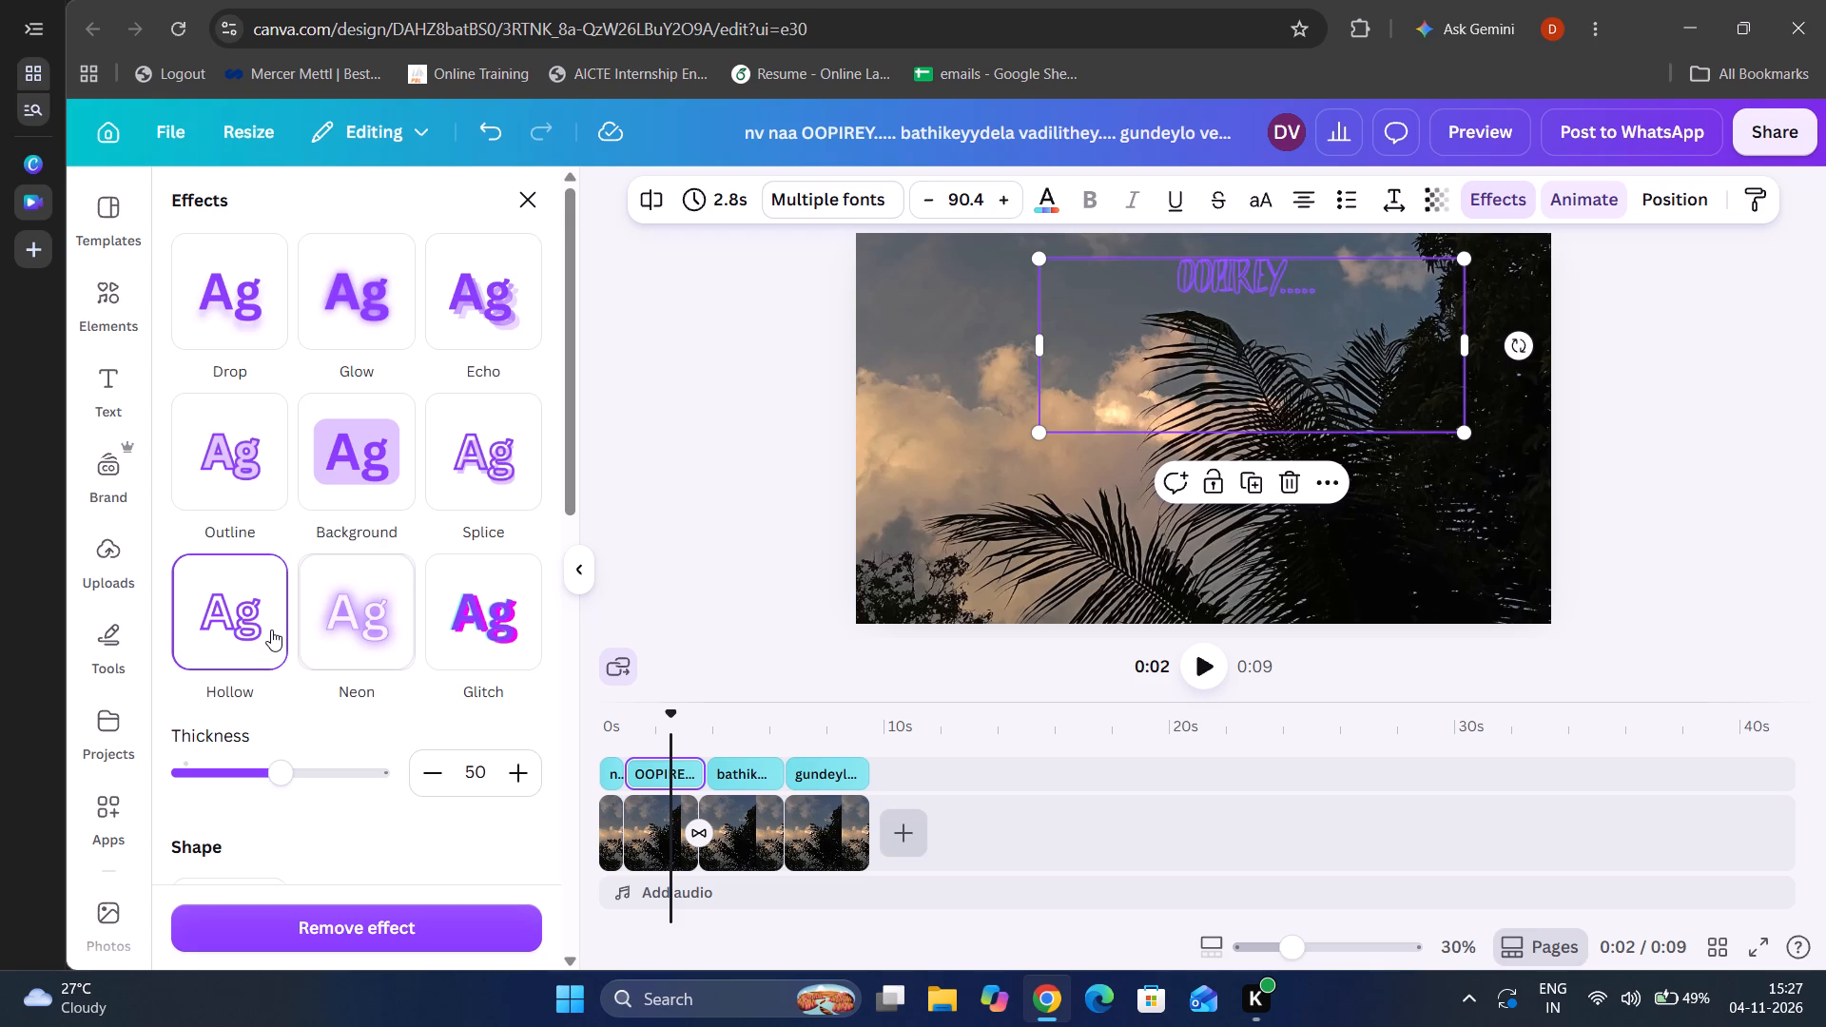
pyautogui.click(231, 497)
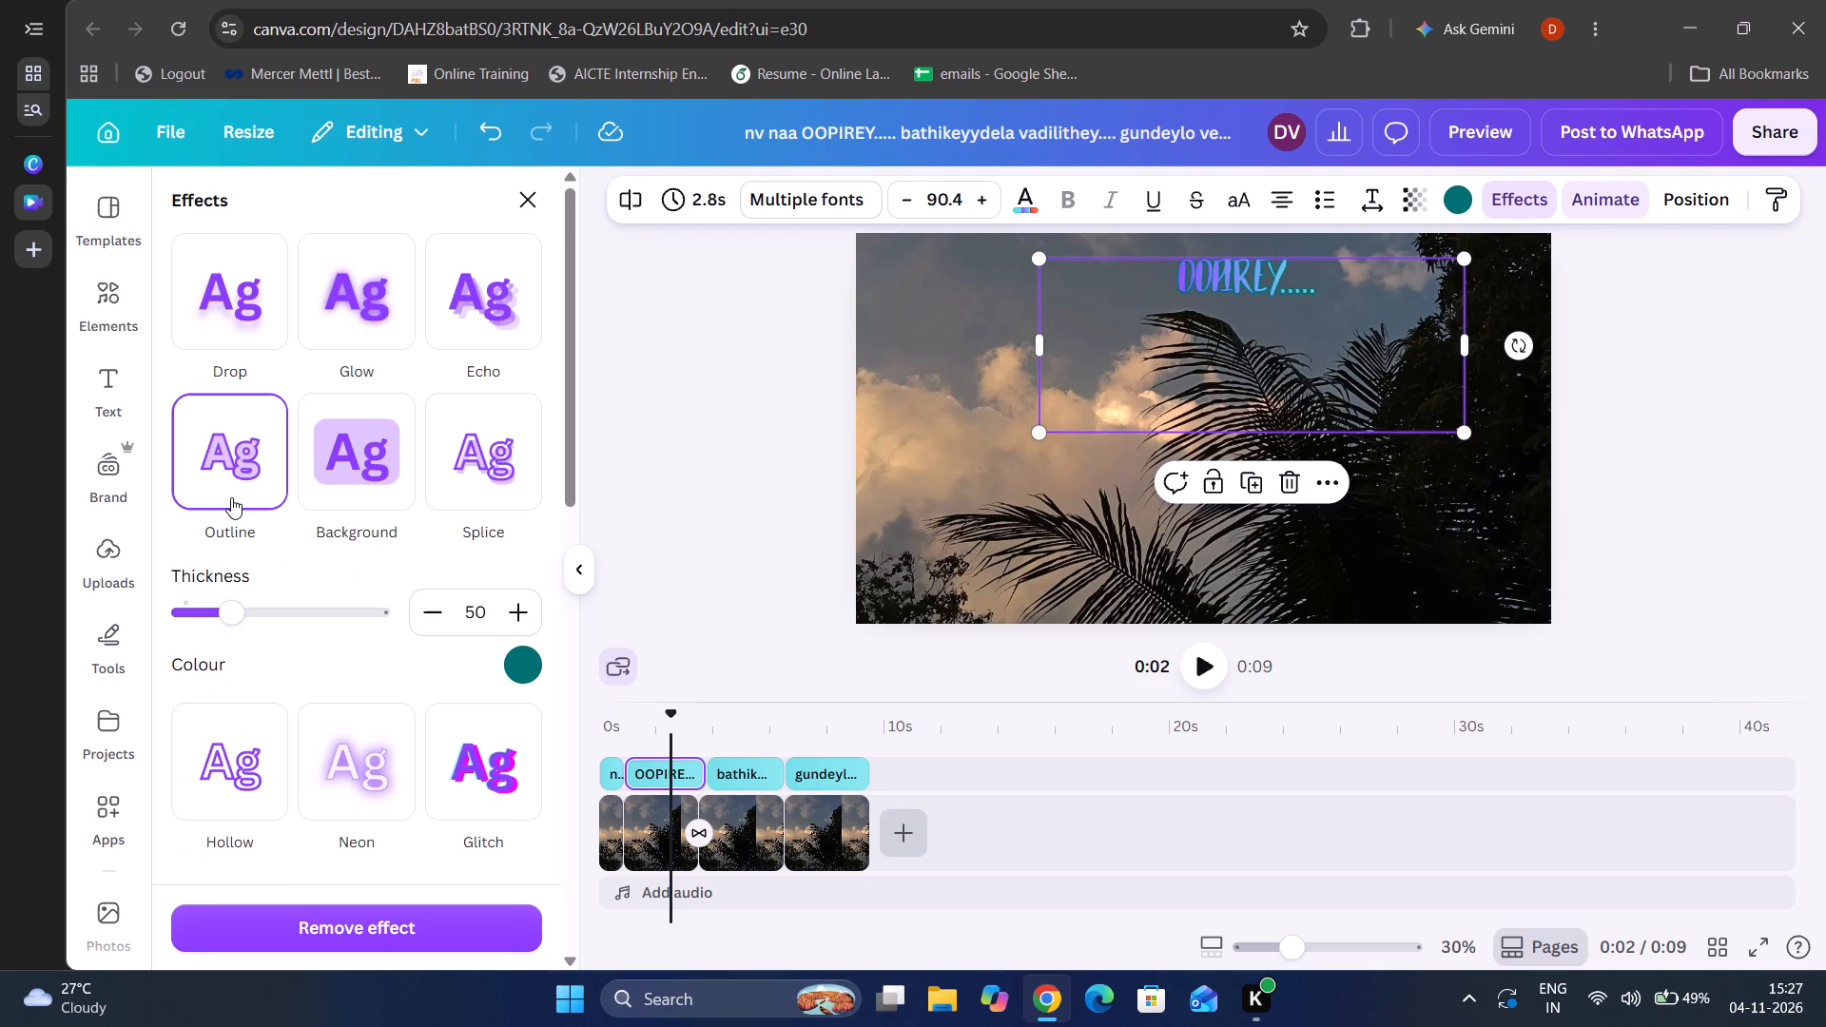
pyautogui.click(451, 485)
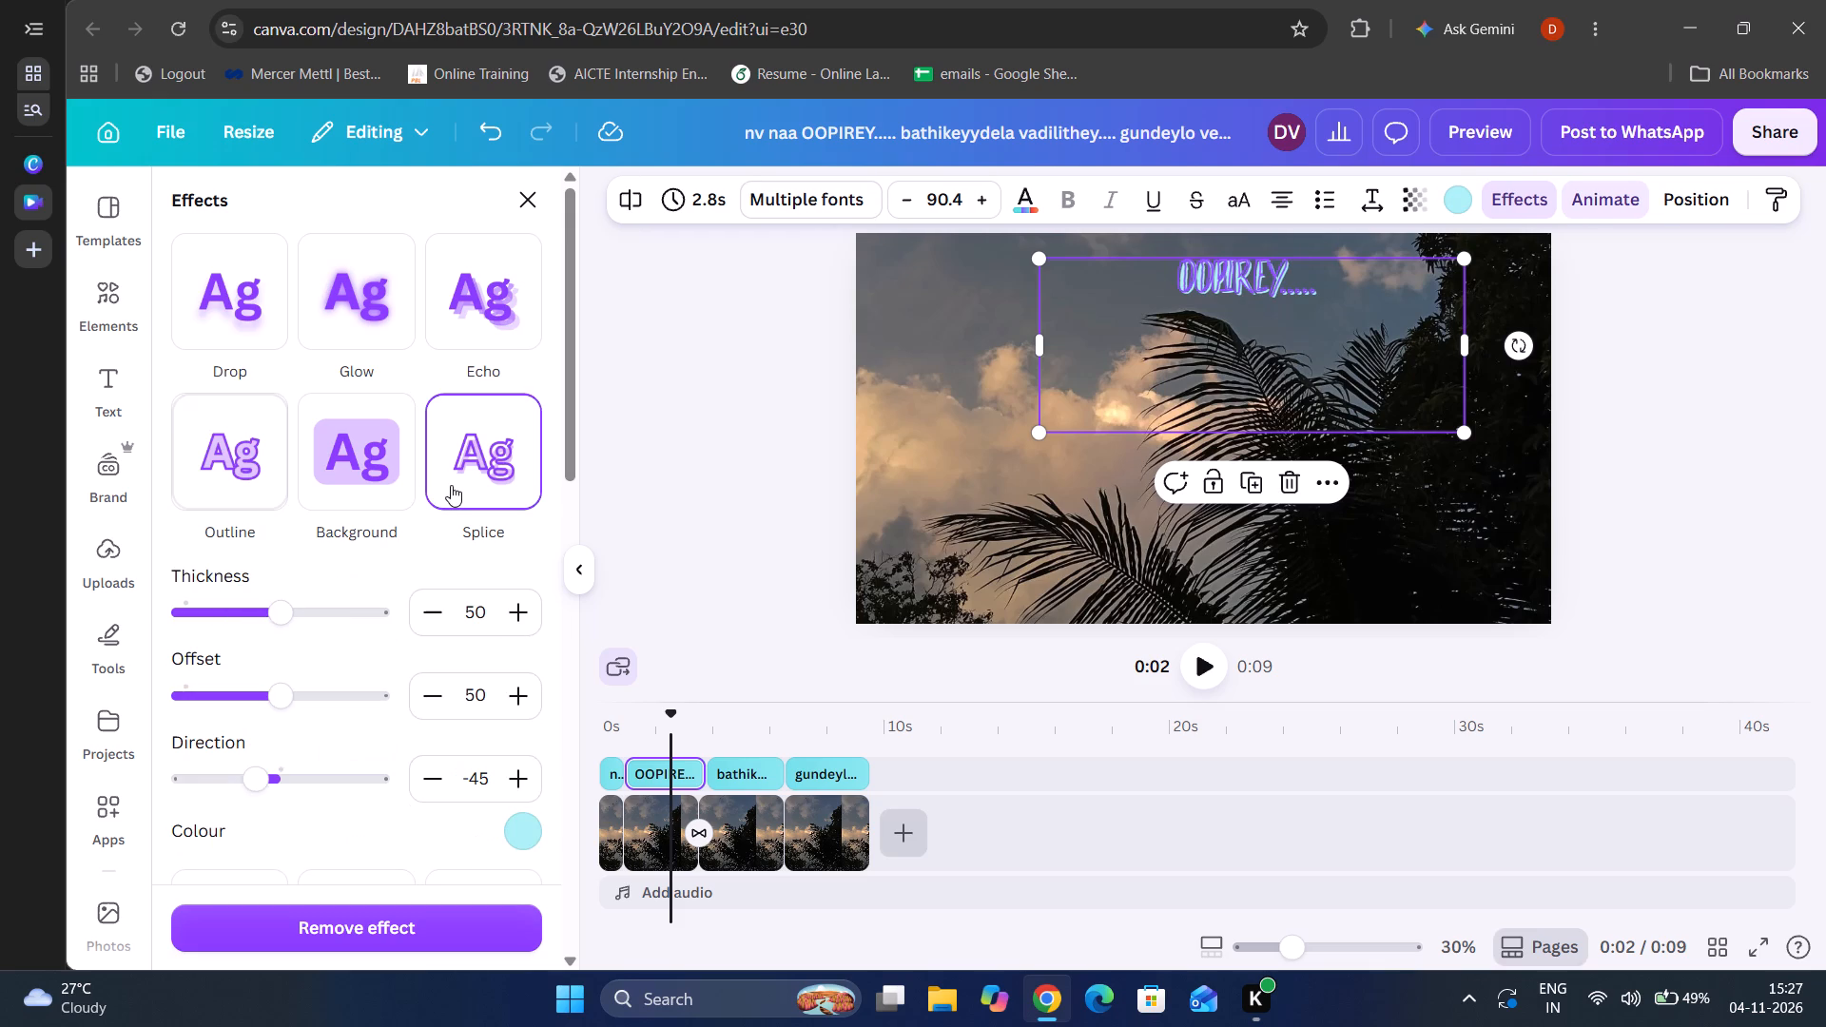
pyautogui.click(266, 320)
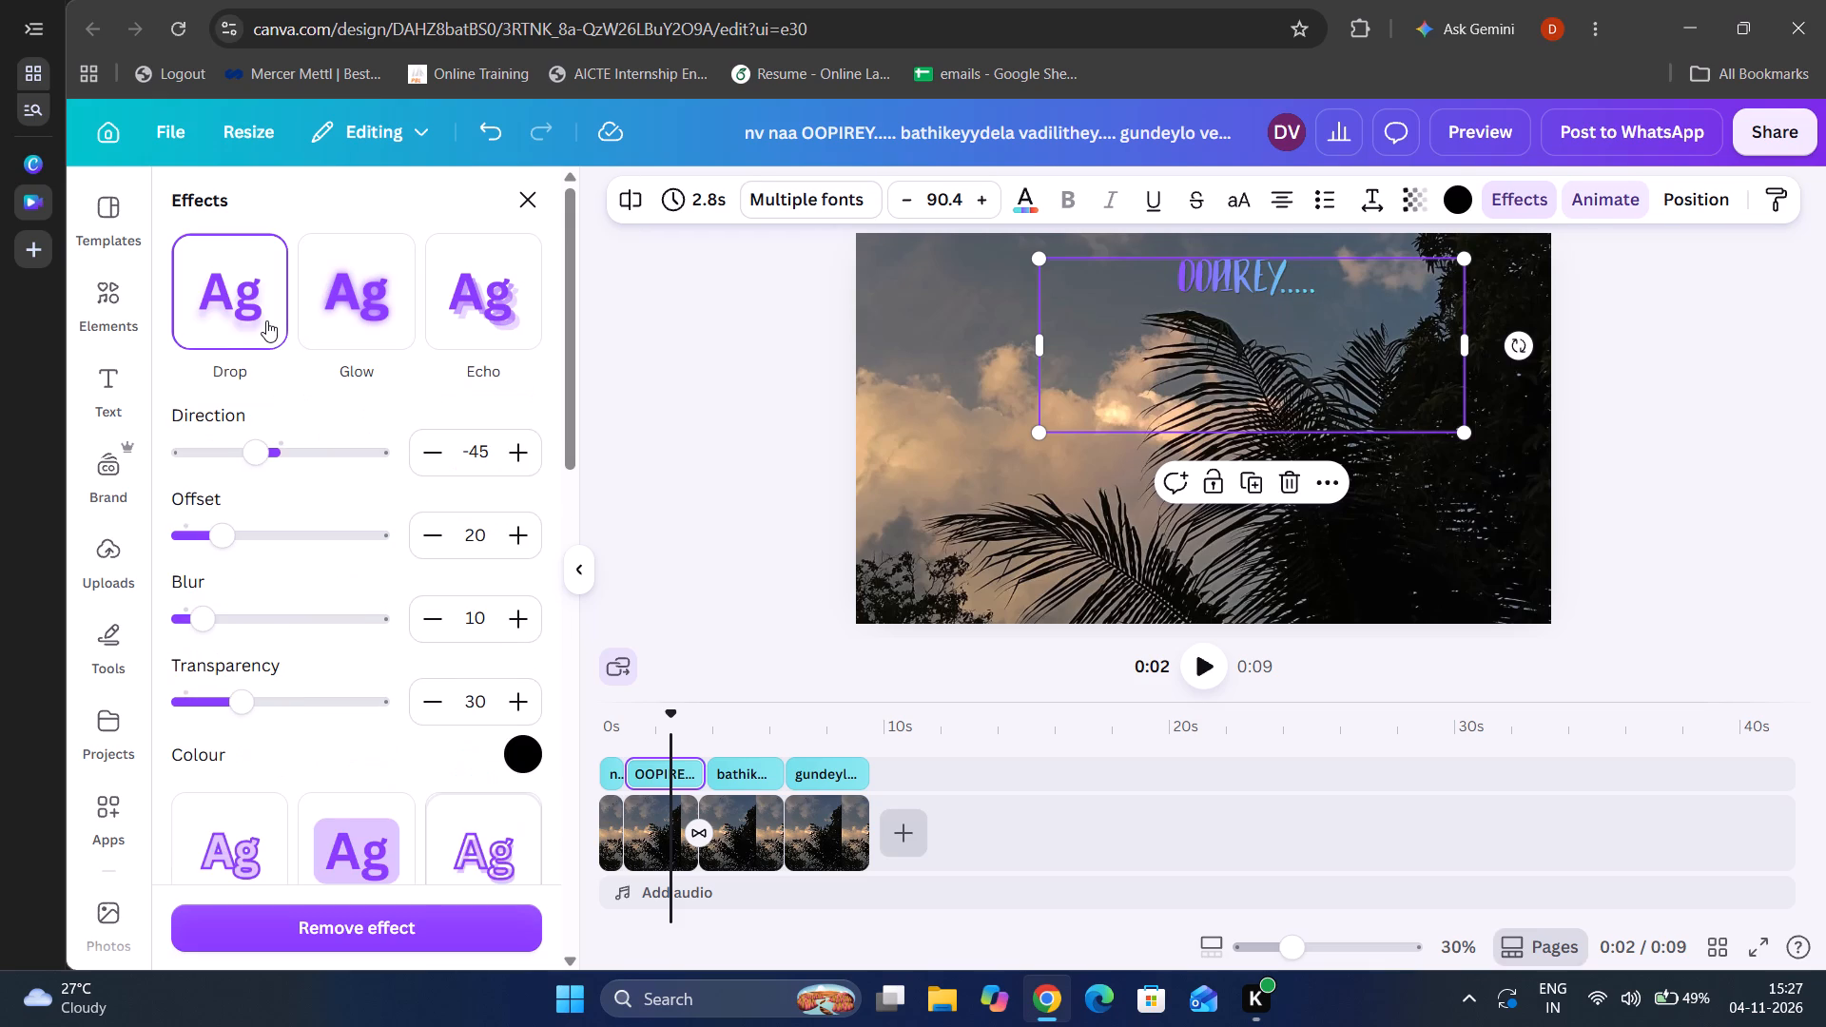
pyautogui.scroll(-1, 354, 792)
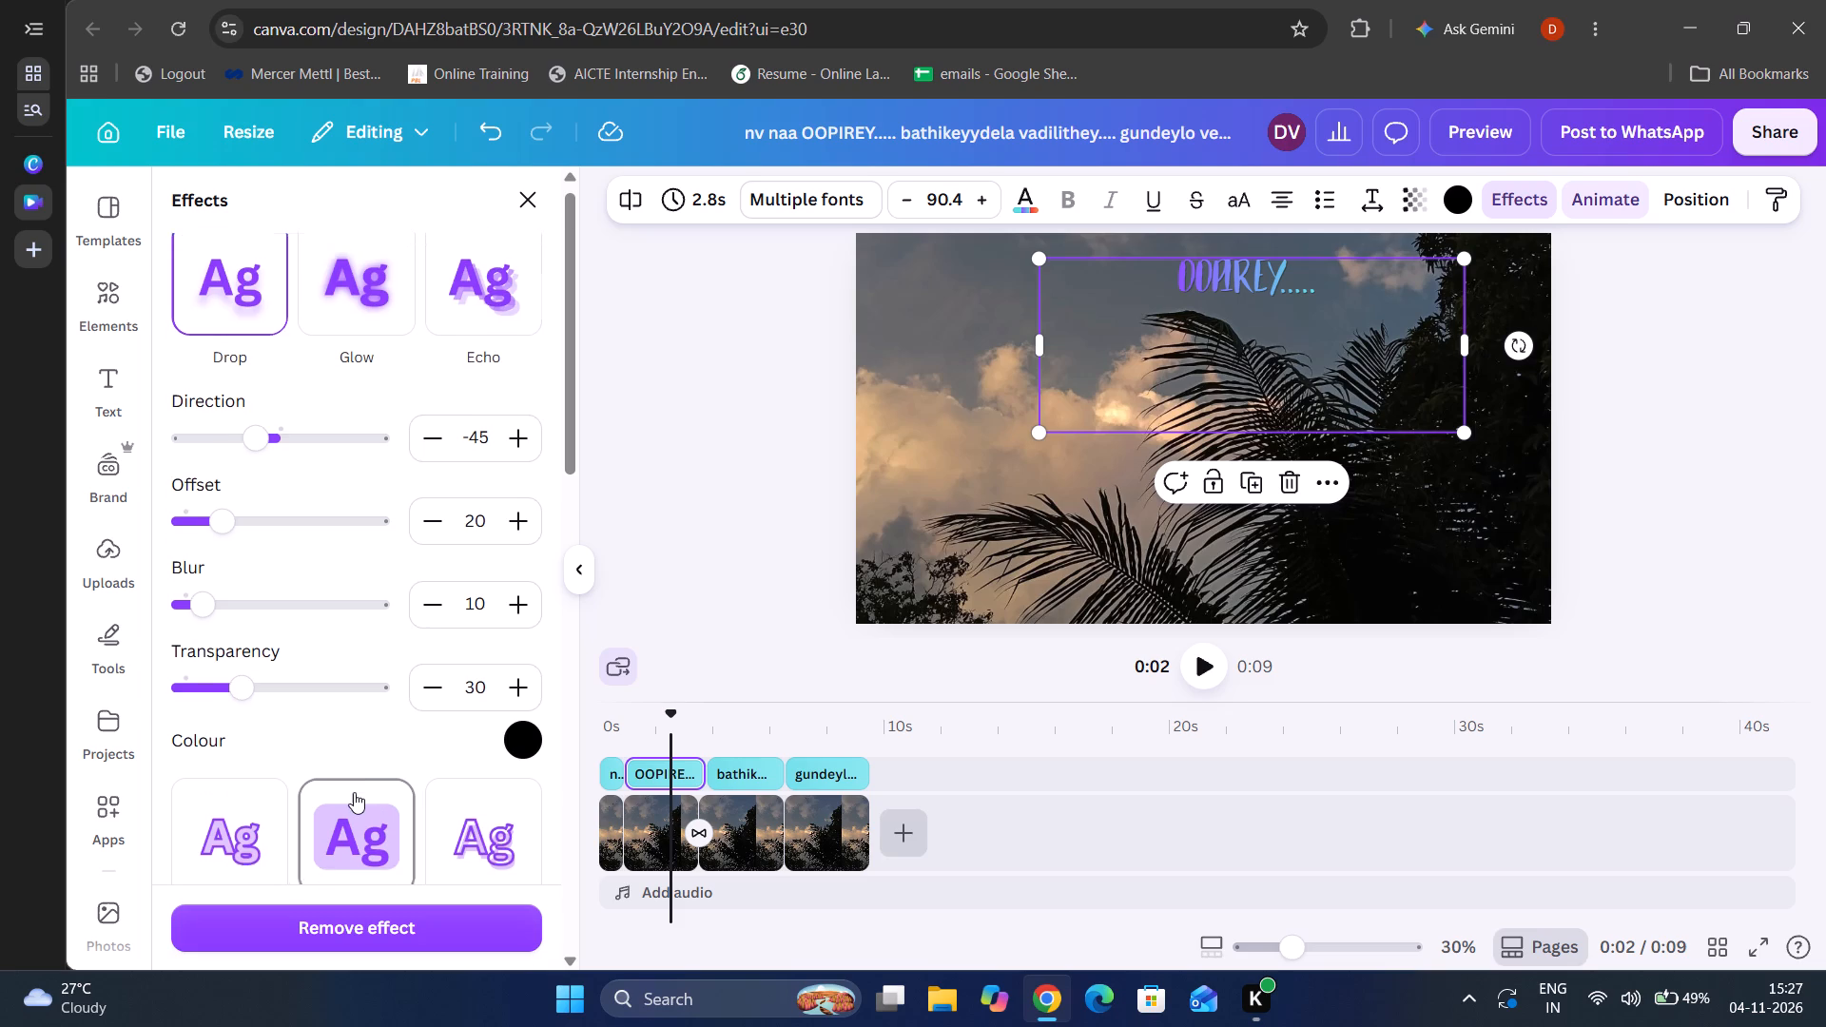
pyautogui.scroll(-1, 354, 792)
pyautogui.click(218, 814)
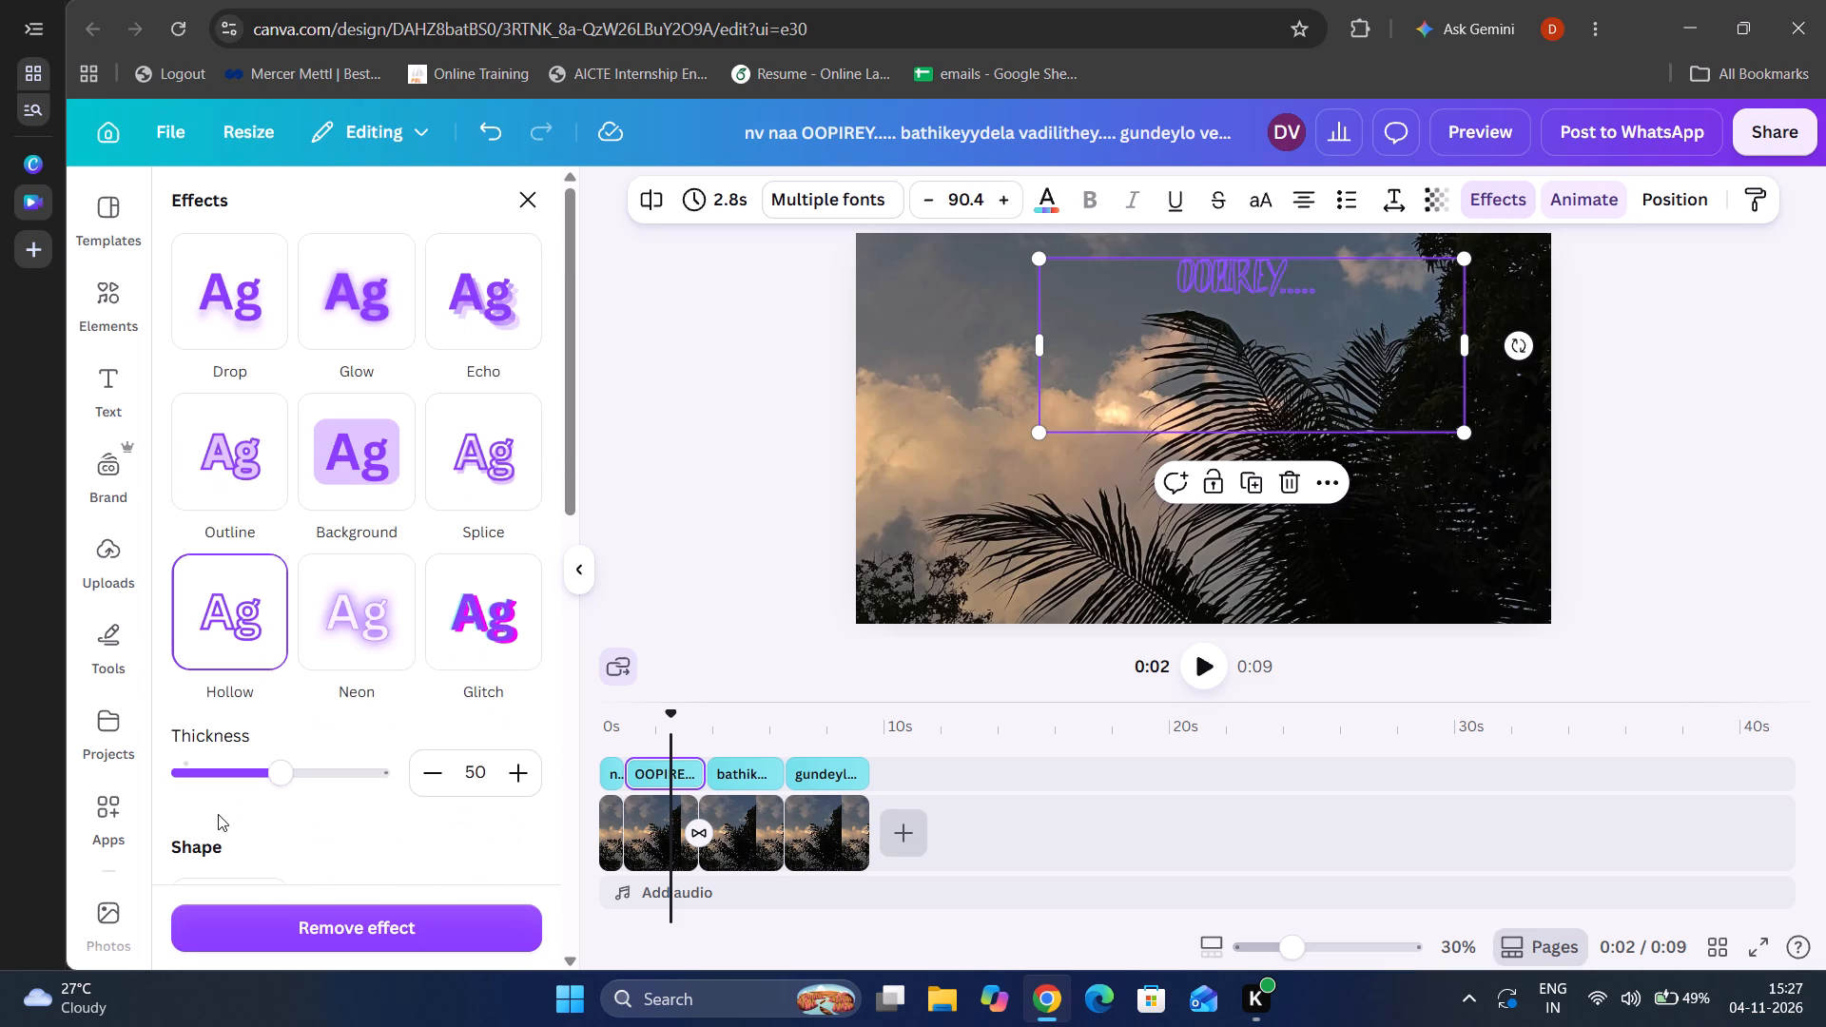
# Apply the Outline effect to the "OOPIREY....." text and close the effect settings.
pyautogui.click(271, 452)
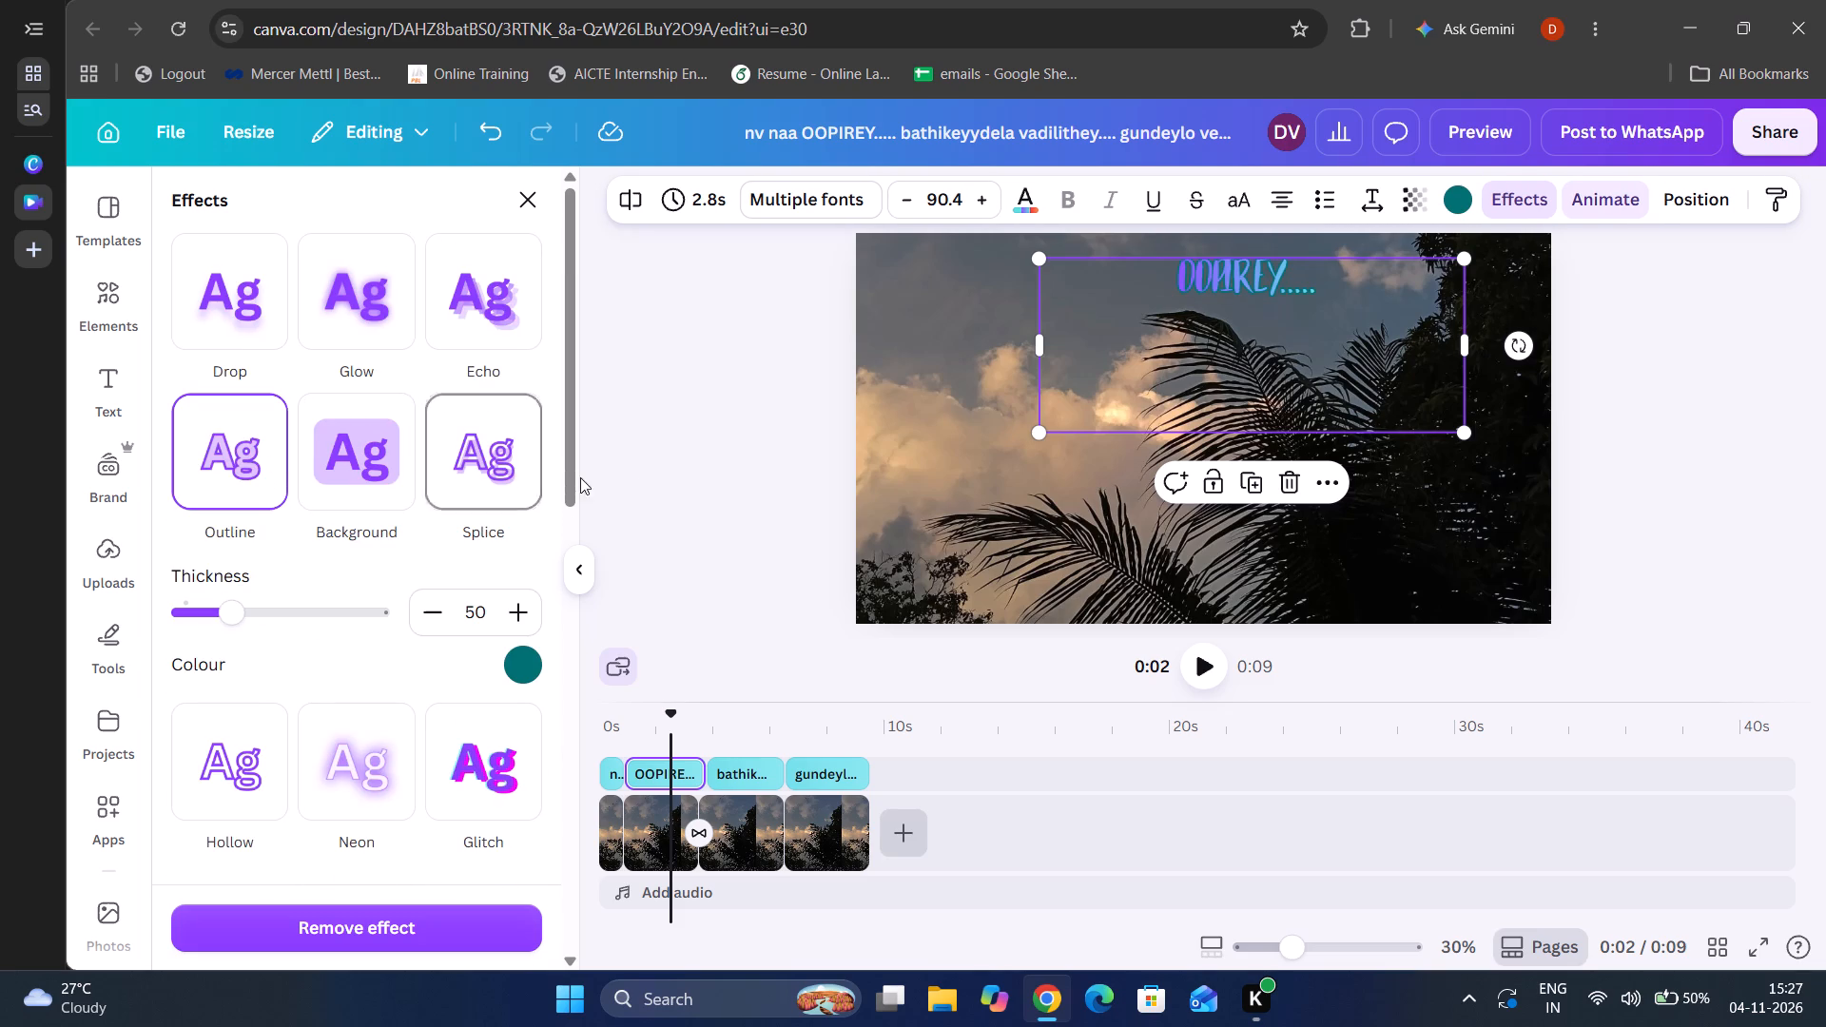
pyautogui.click(651, 475)
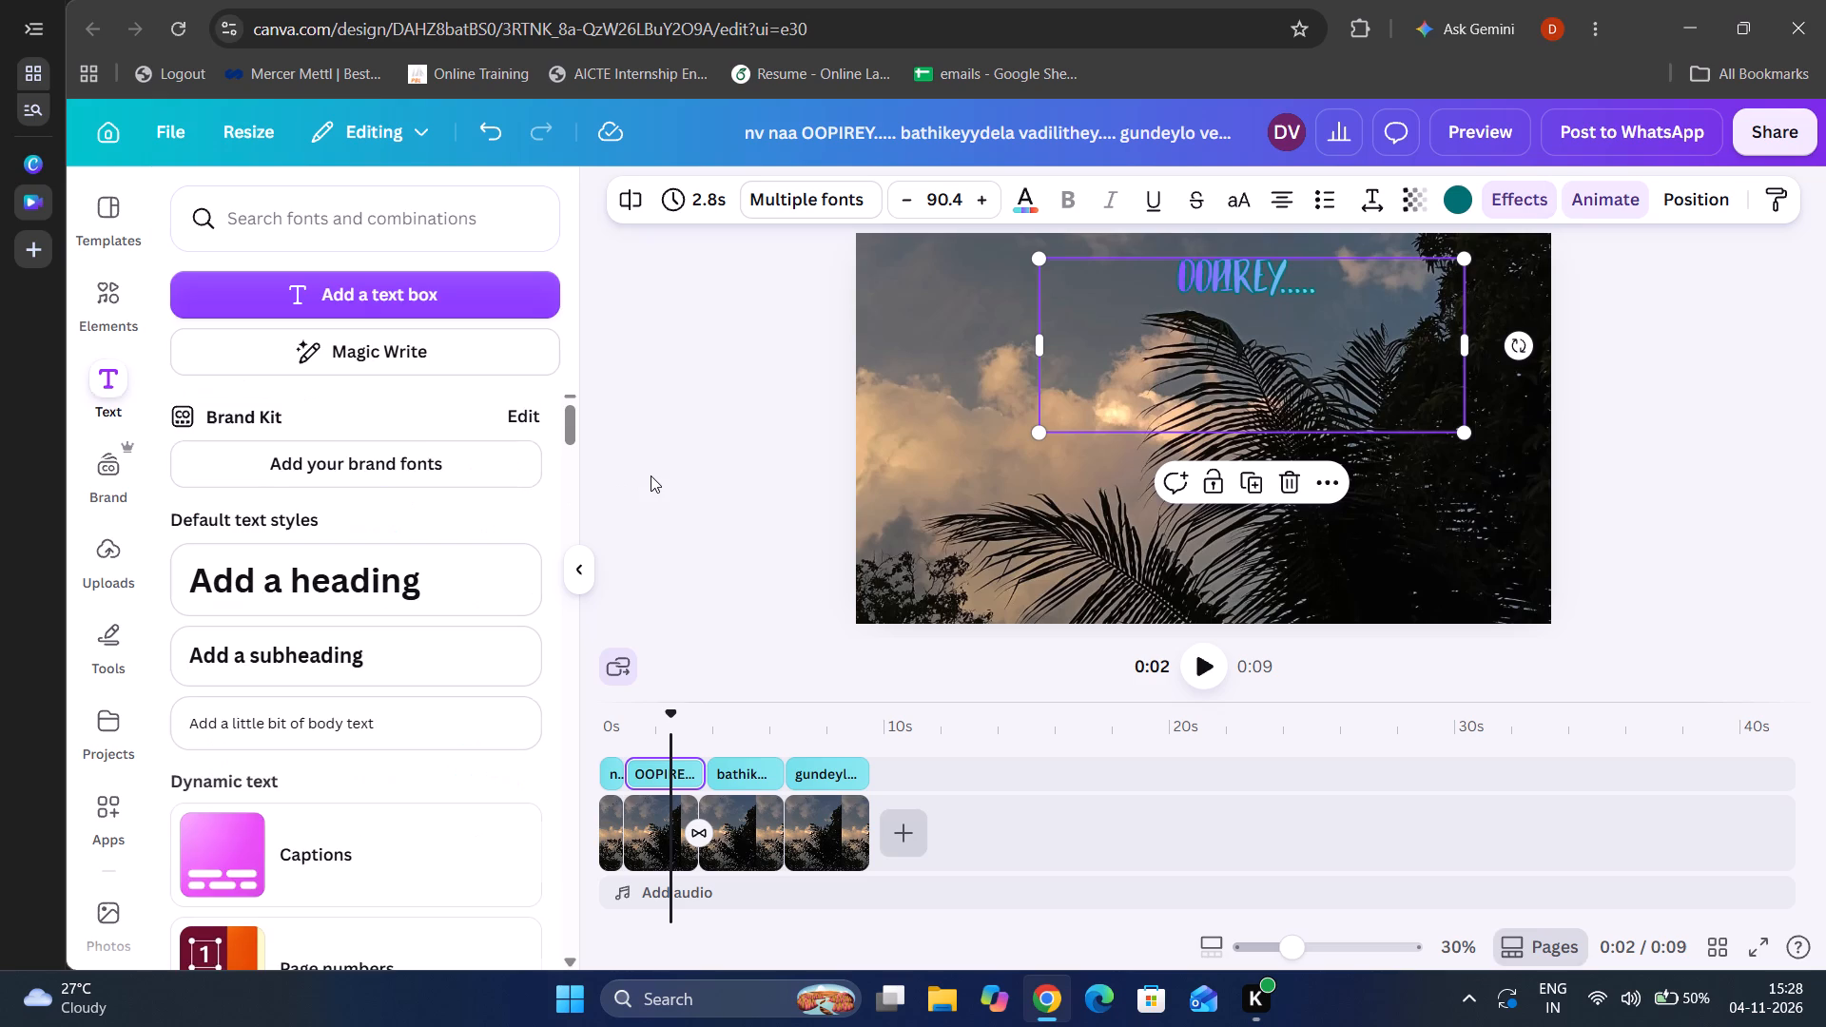
# Replay the Shift animation on the "OOPIREY....." text, and replace it with the Clarify animation.
pyautogui.click(651, 769)
pyautogui.click(1603, 202)
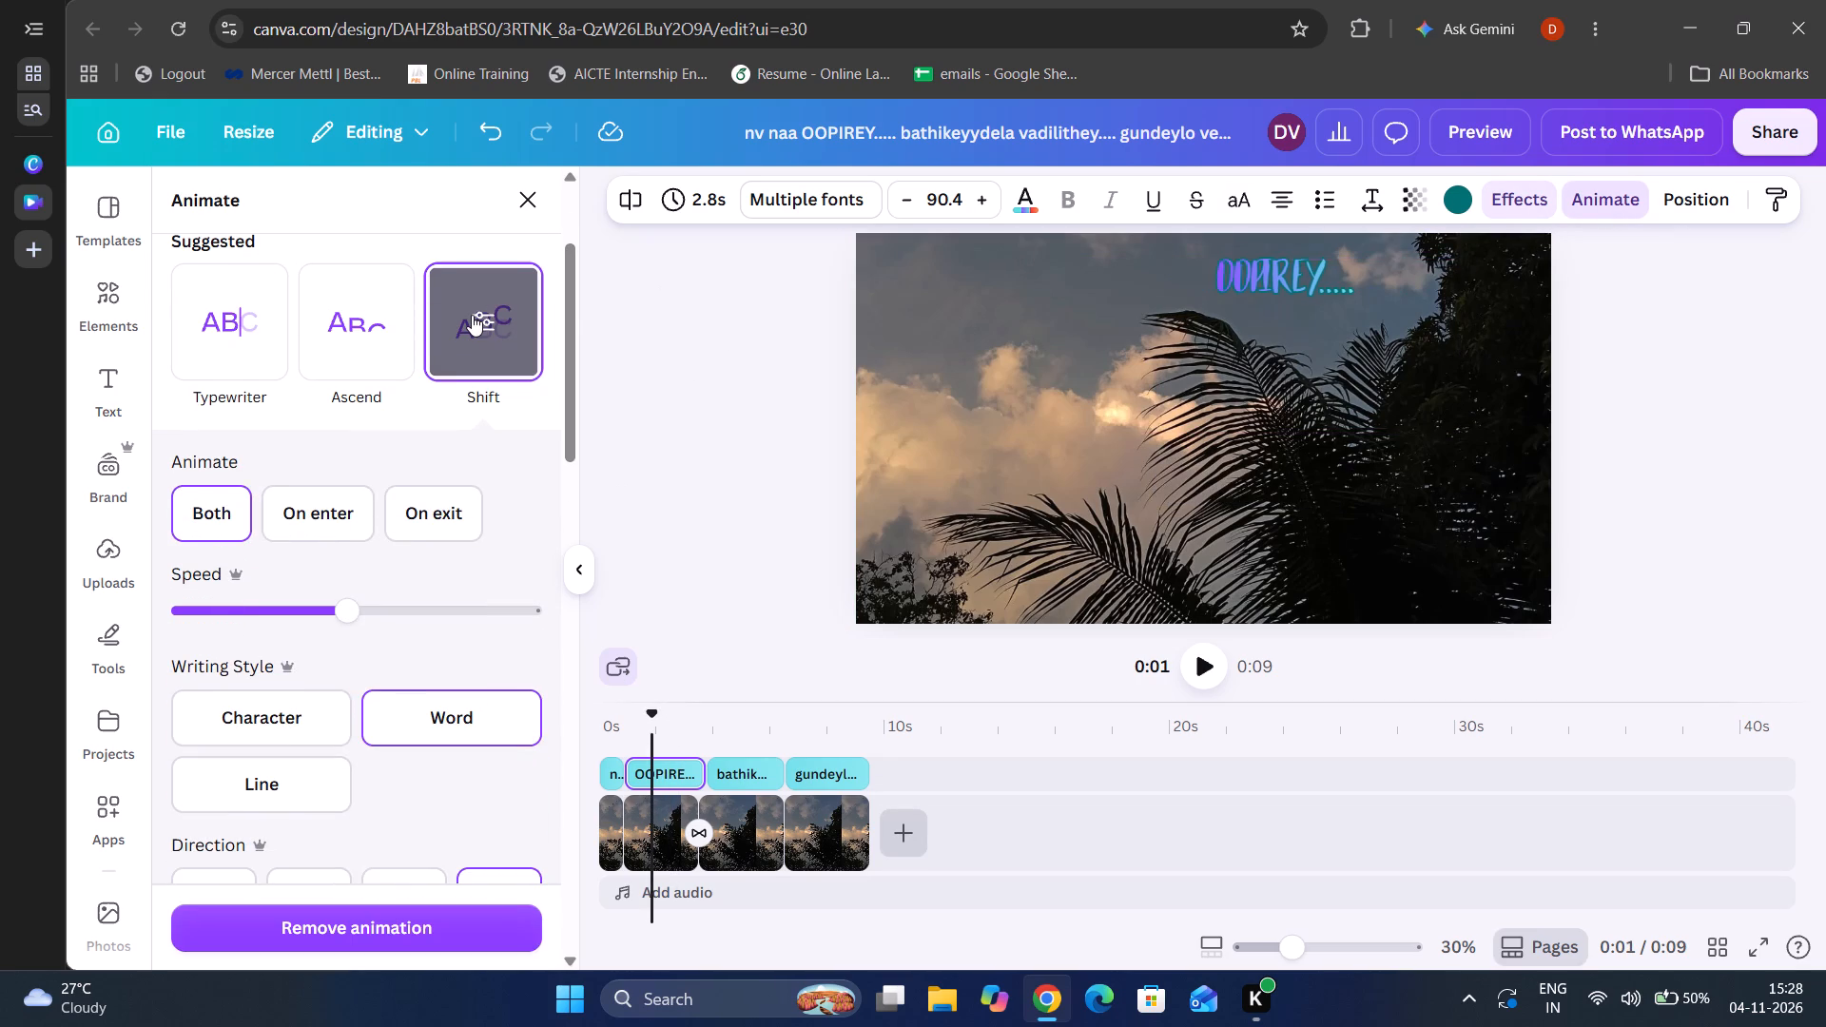
pyautogui.click(472, 315)
pyautogui.click(472, 315)
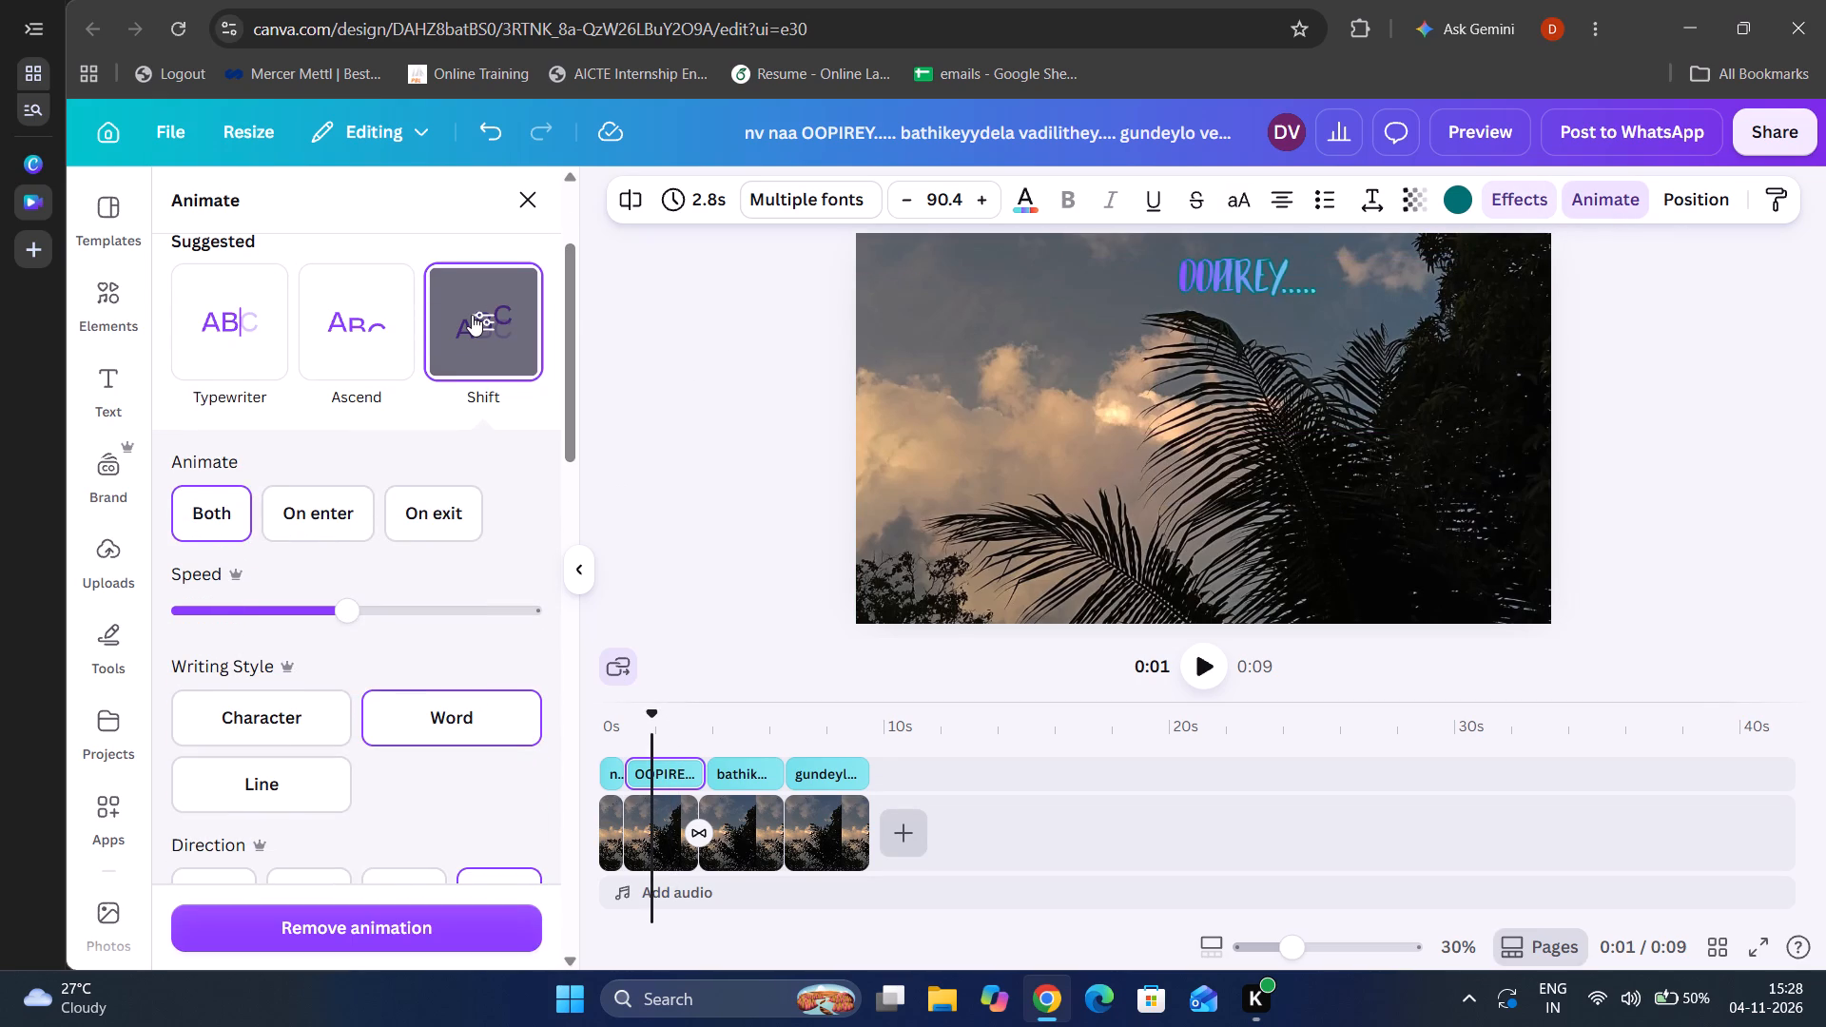
pyautogui.scroll(-4, 394, 429)
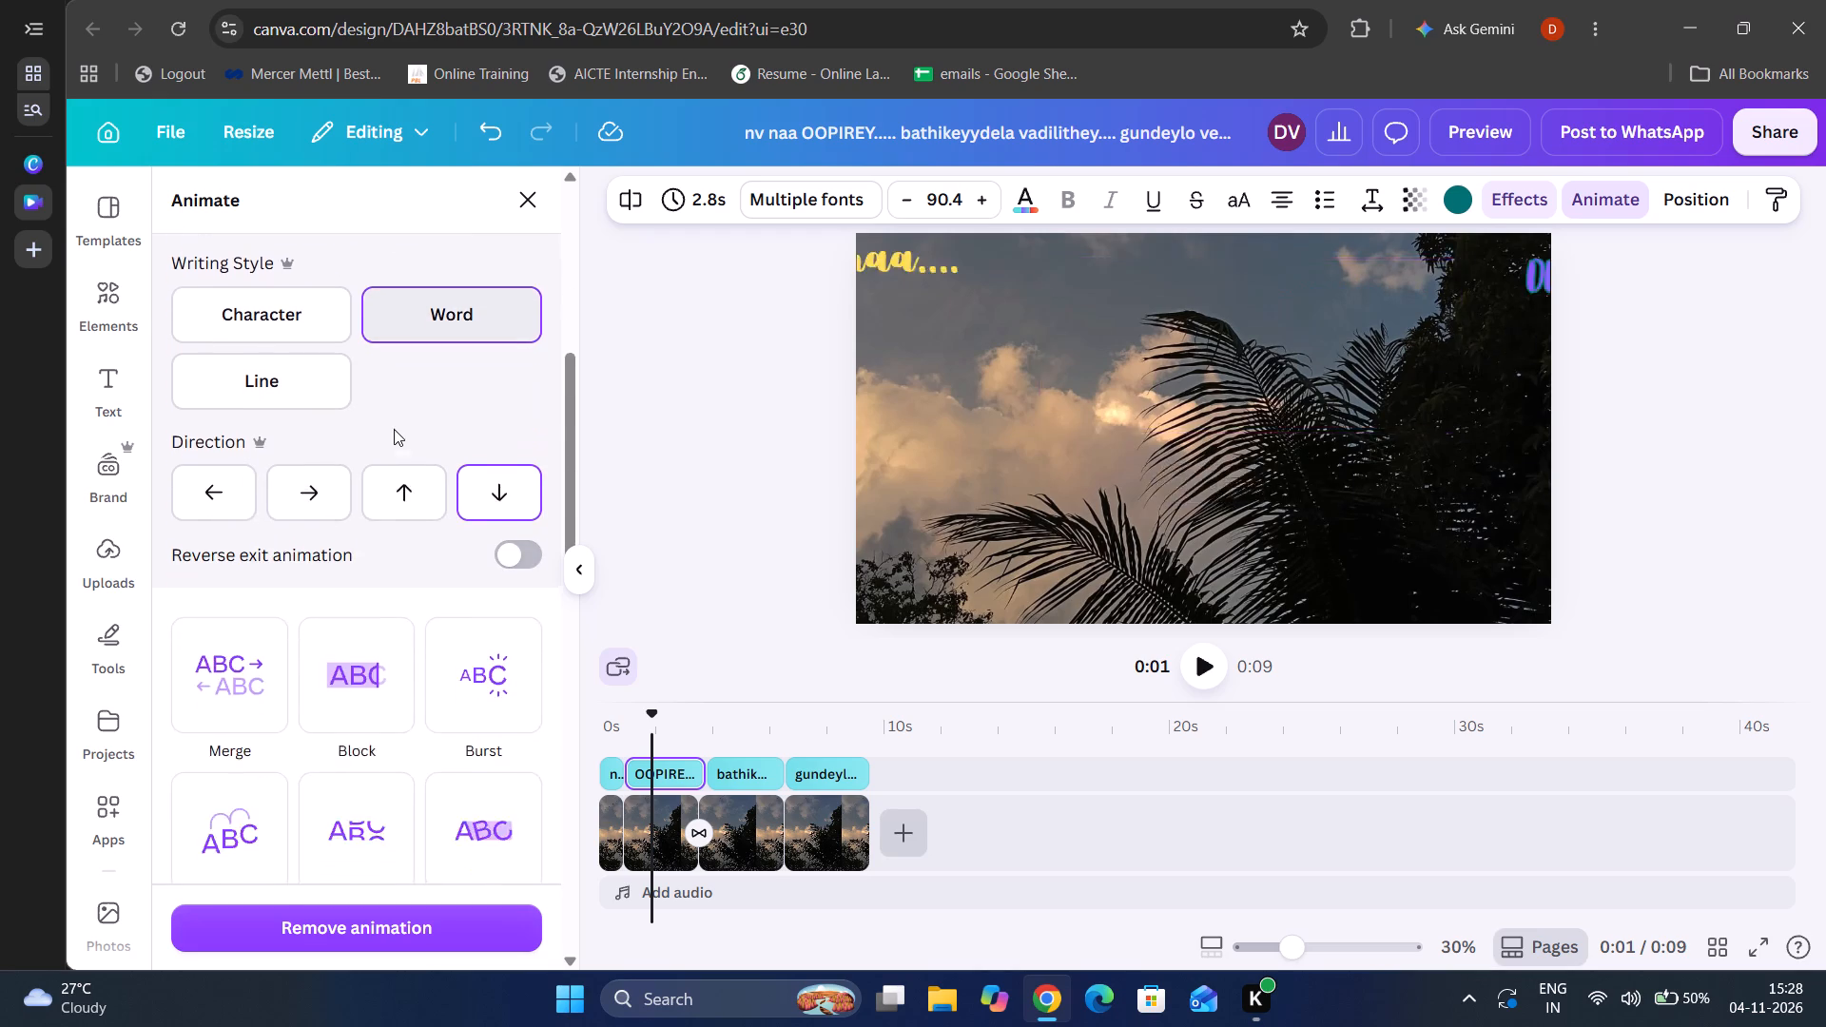
pyautogui.scroll(-3, 394, 429)
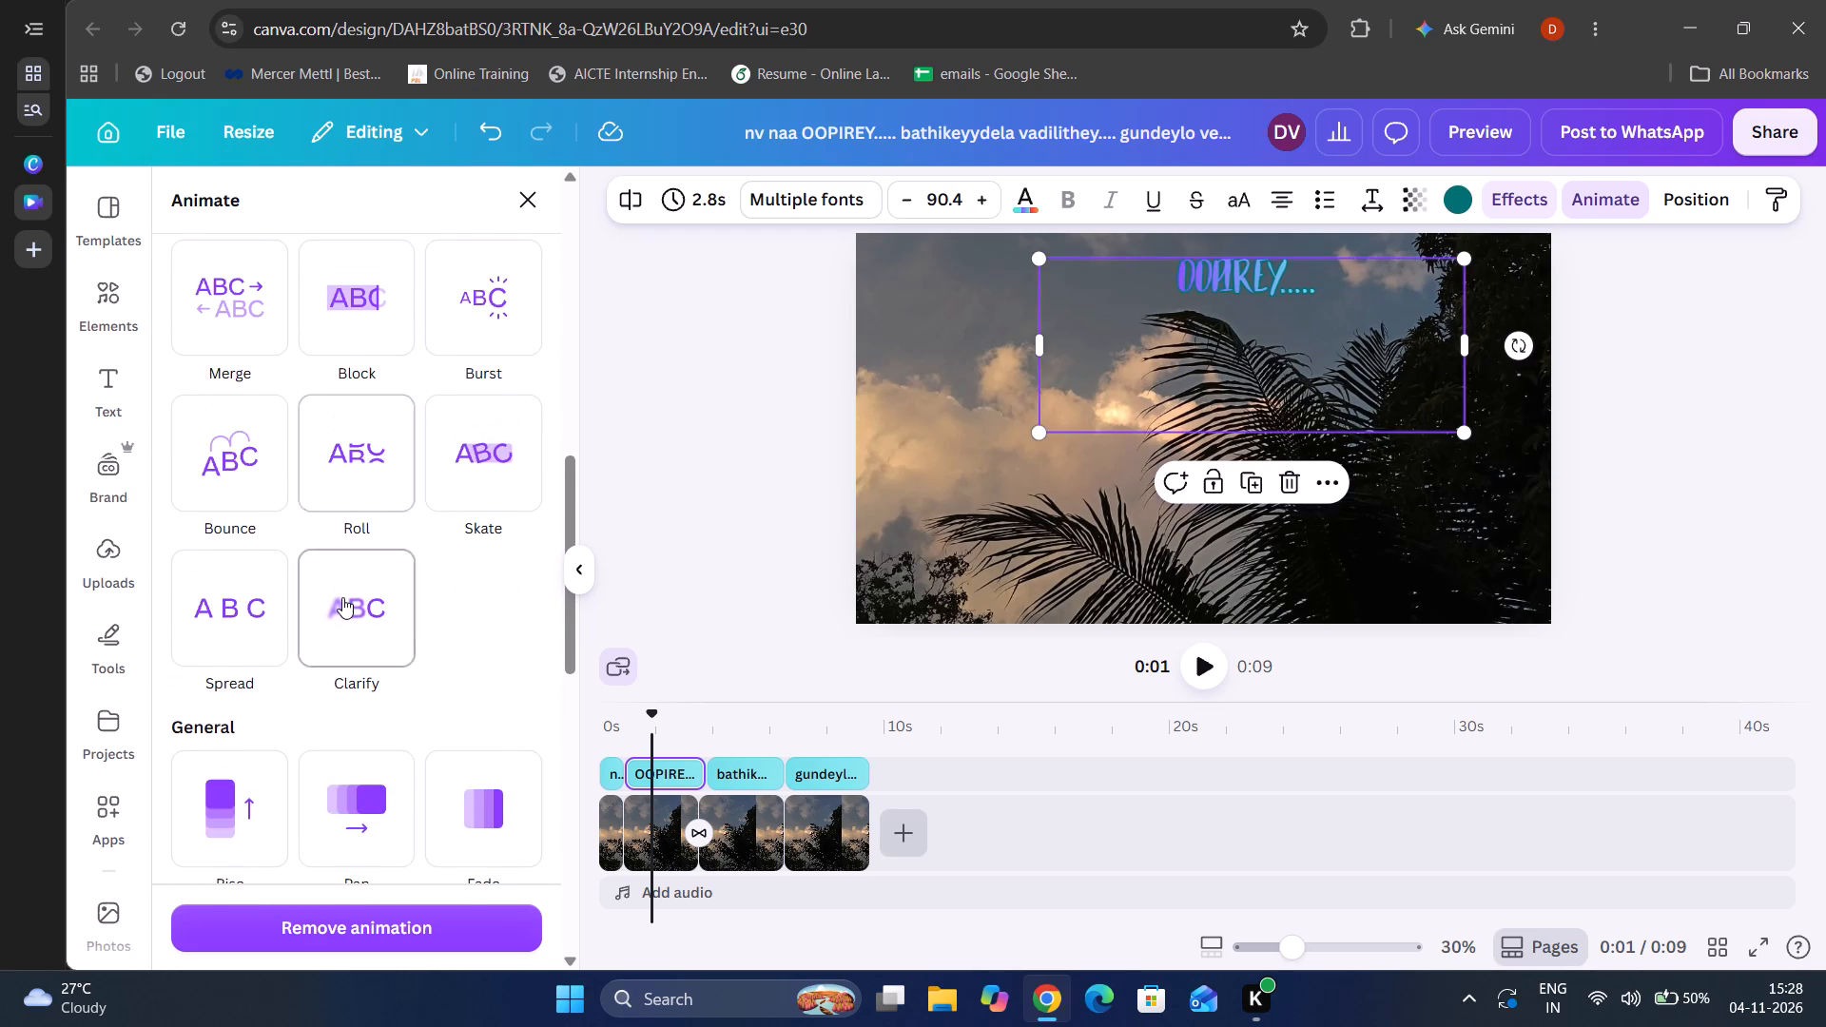
pyautogui.doubleClick(342, 597)
pyautogui.click(342, 597)
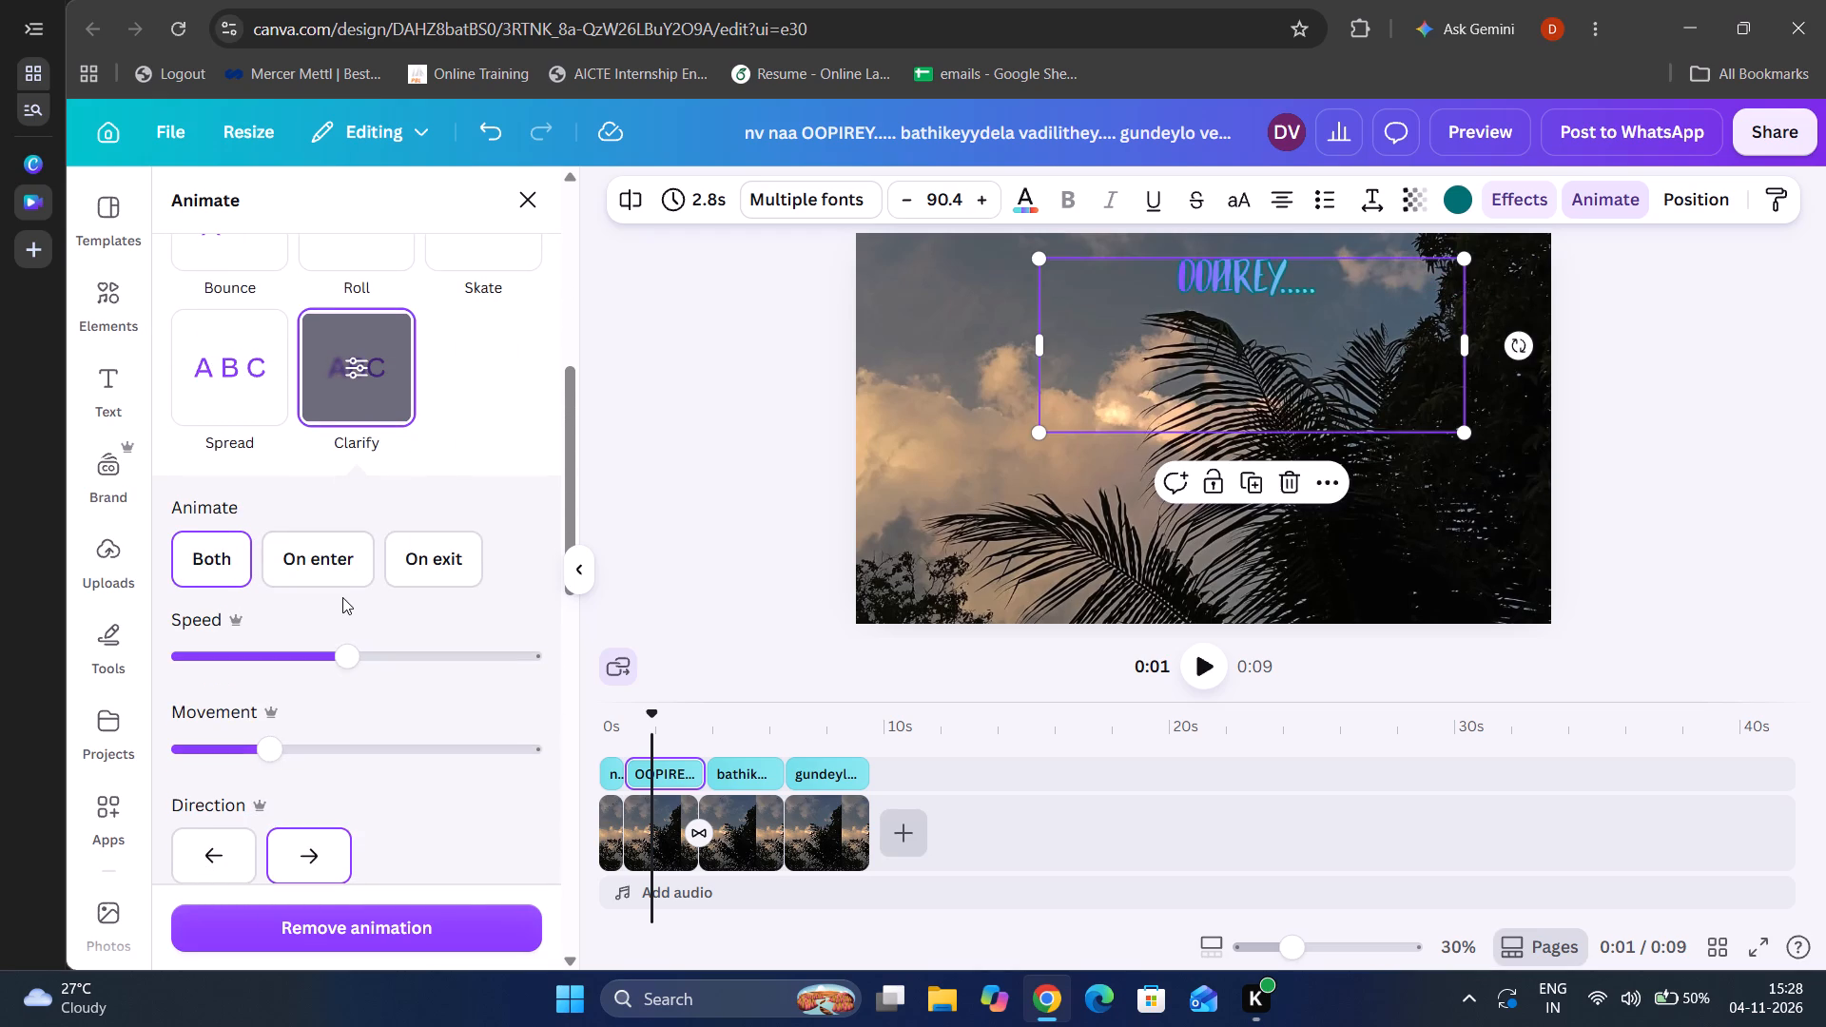
pyautogui.click(377, 331)
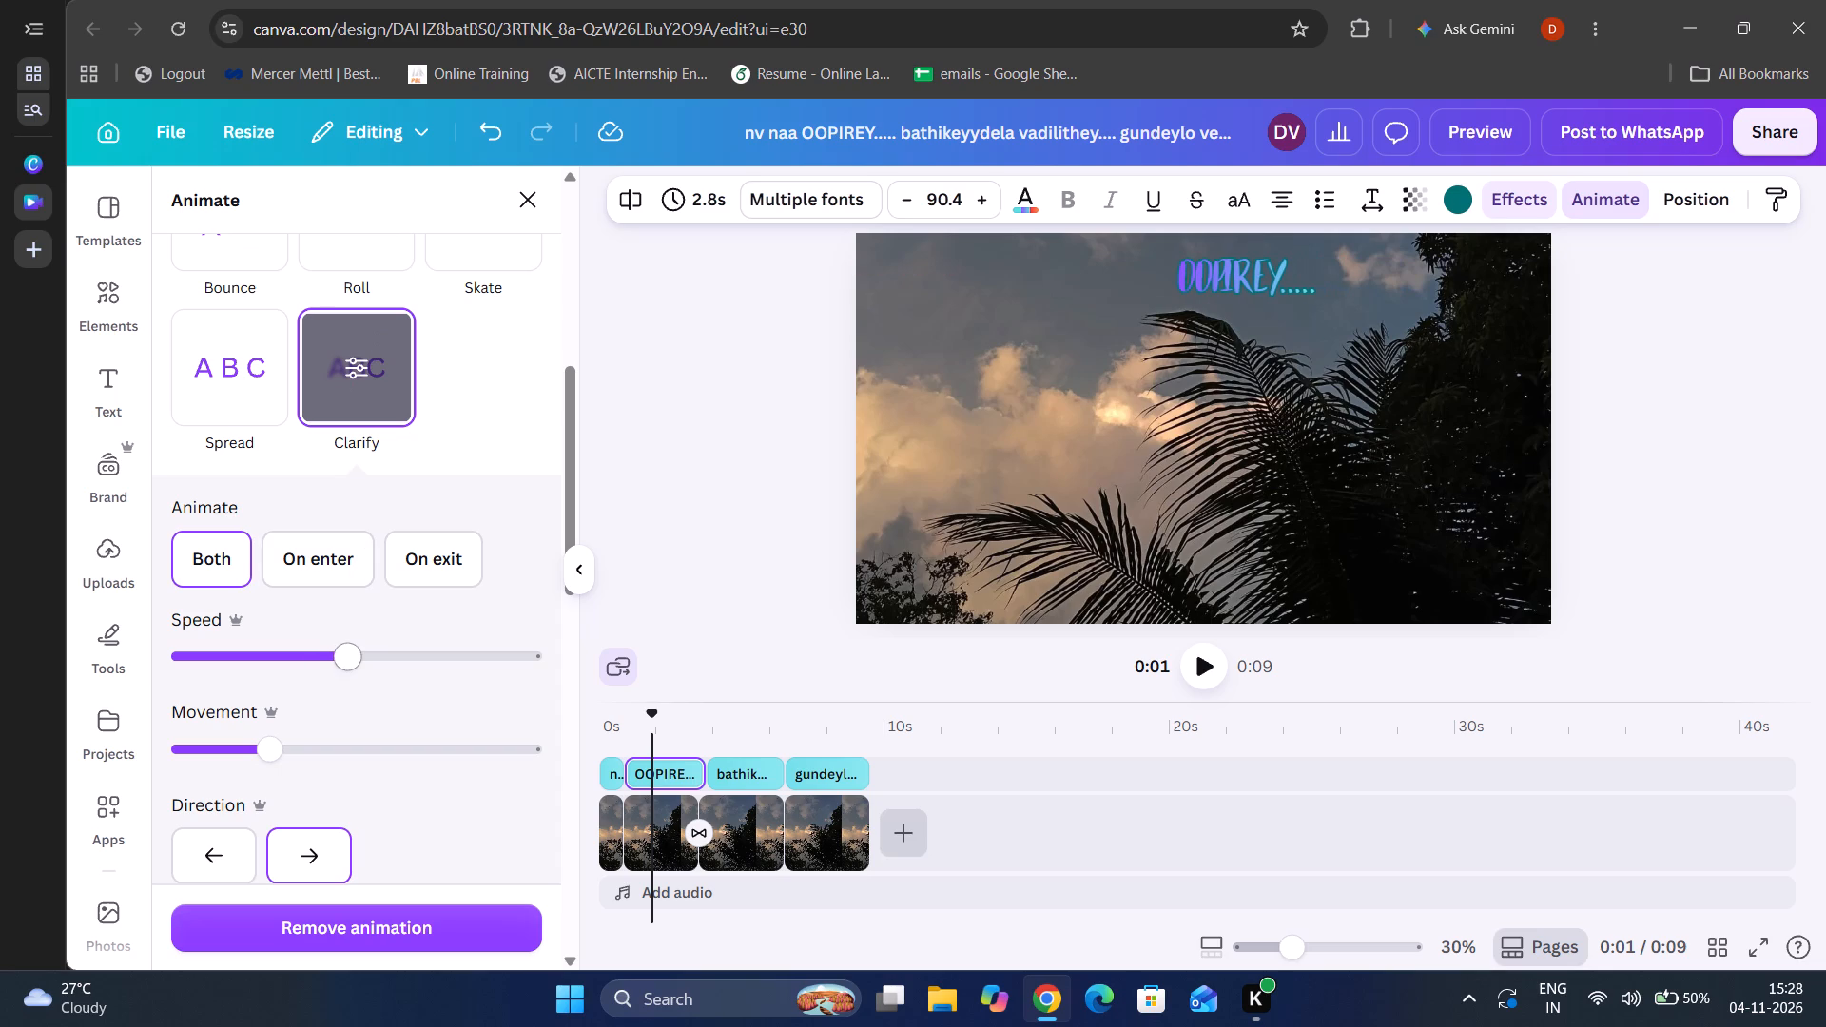
# Try the lowest and highest Clarify animation speeds on the "OOPIREY....." text, and set the speed near the low end.
pyautogui.moveTo(341, 661); pyautogui.dragTo(187, 672)
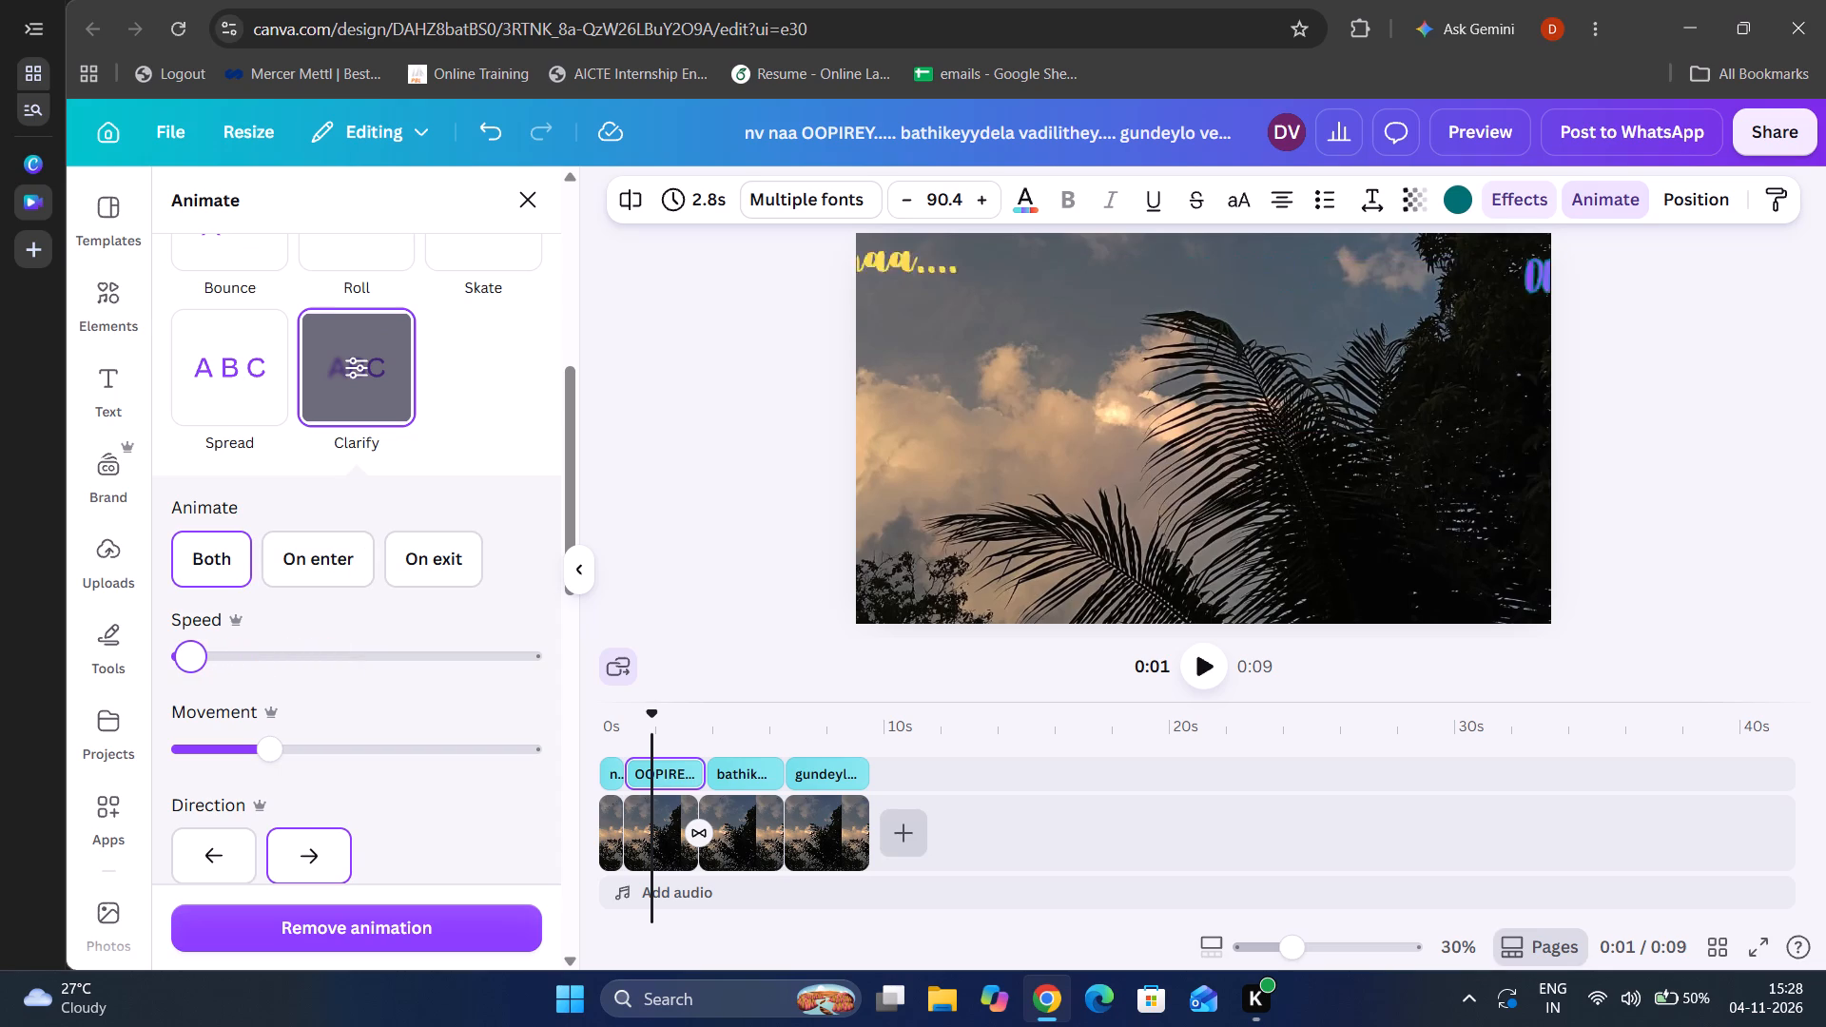
pyautogui.click(187, 672)
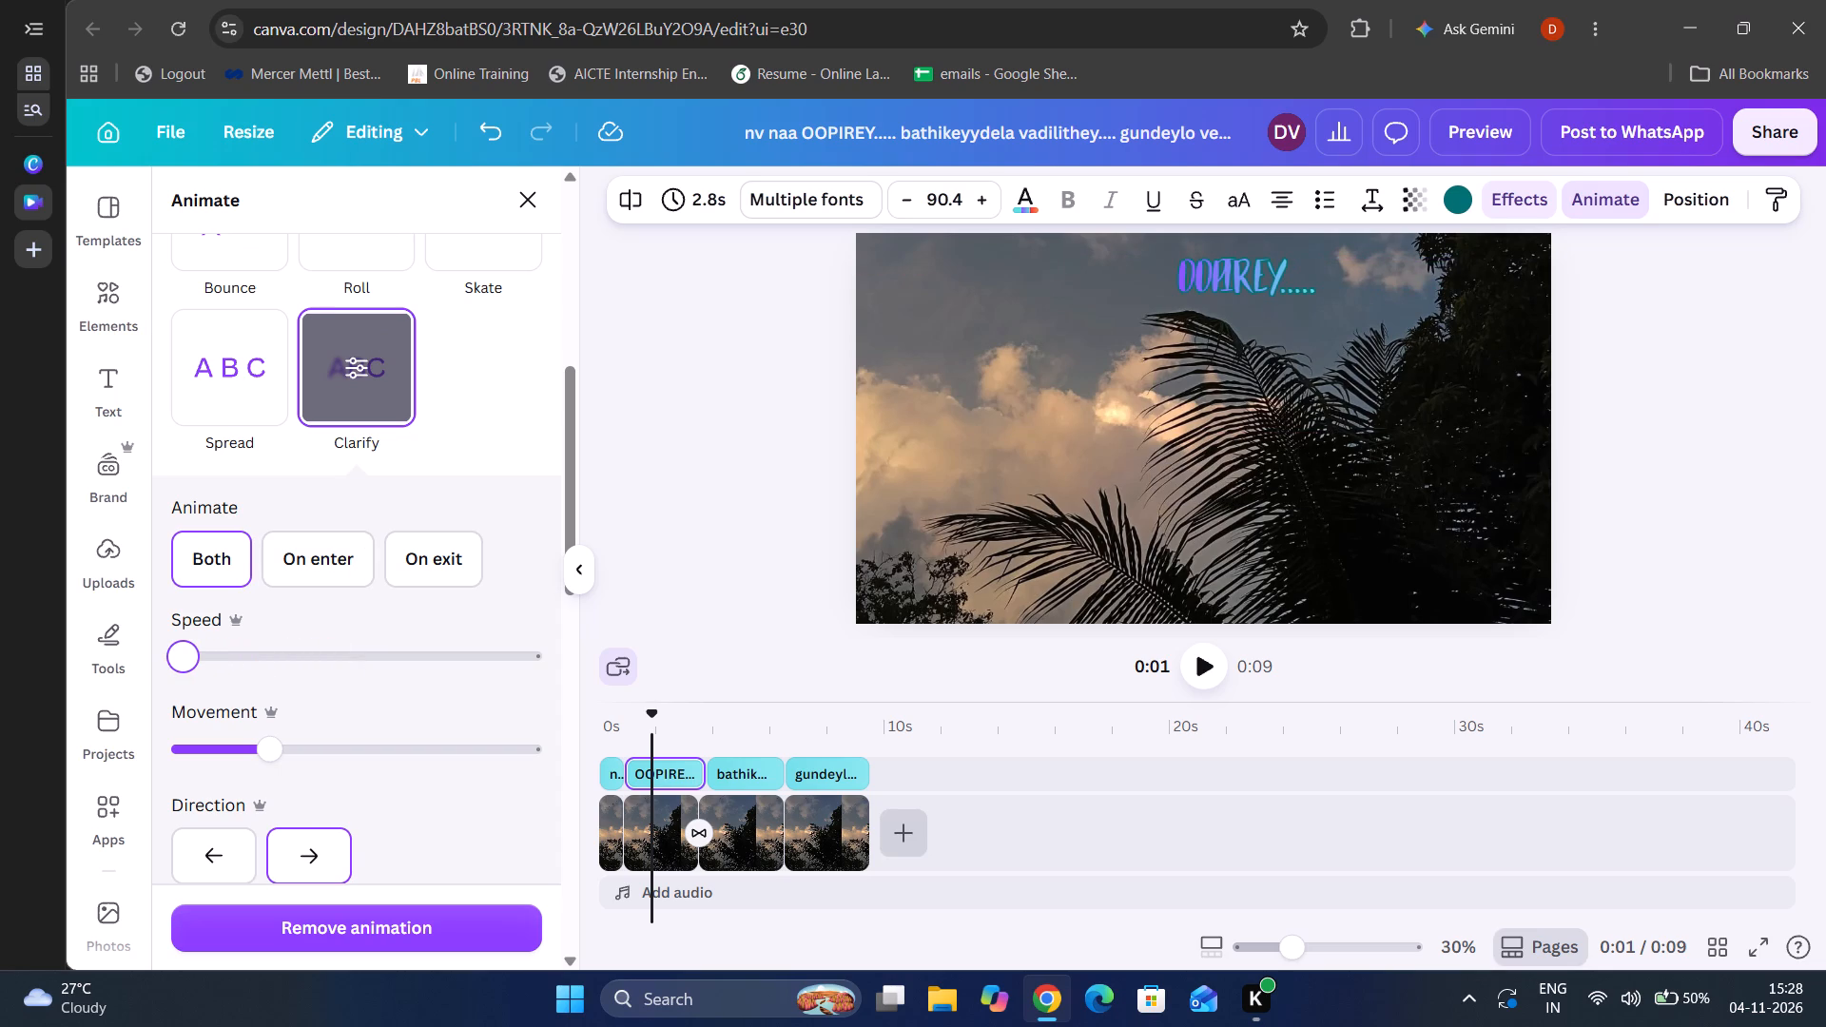
pyautogui.moveTo(180, 672); pyautogui.dragTo(647, 691)
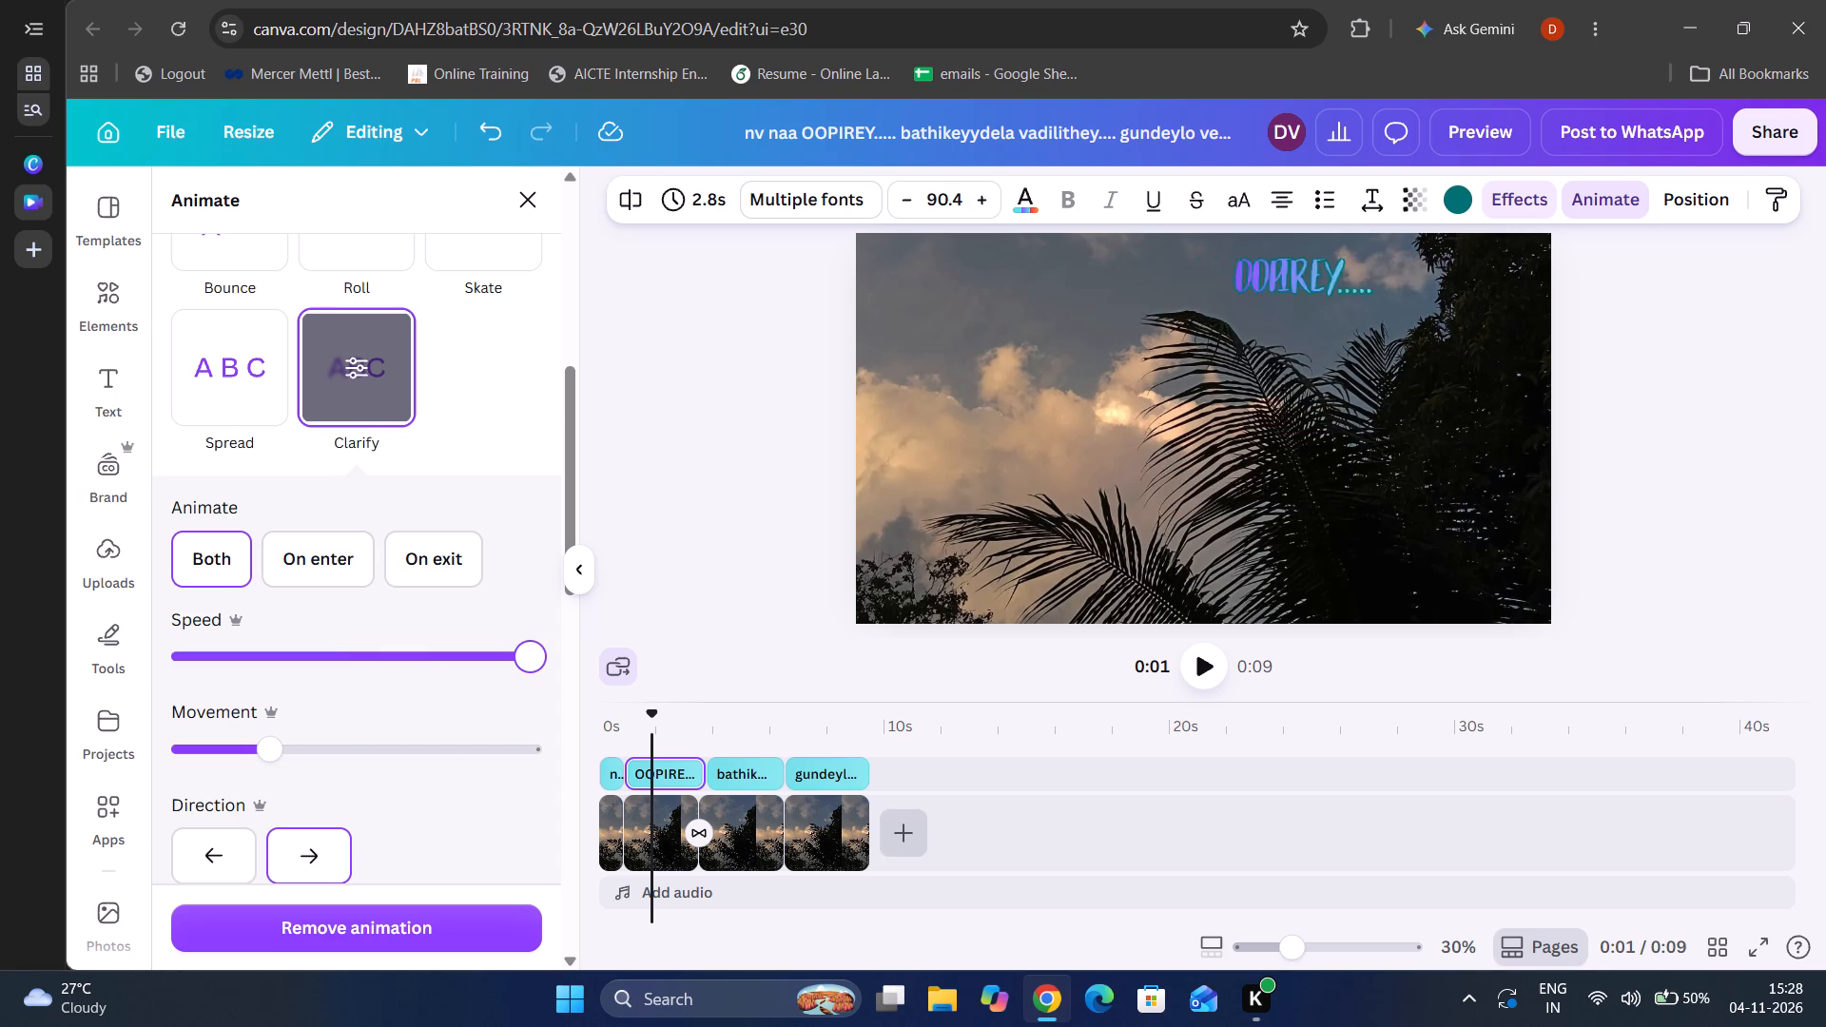
pyautogui.moveTo(647, 691); pyautogui.dragTo(647, 694)
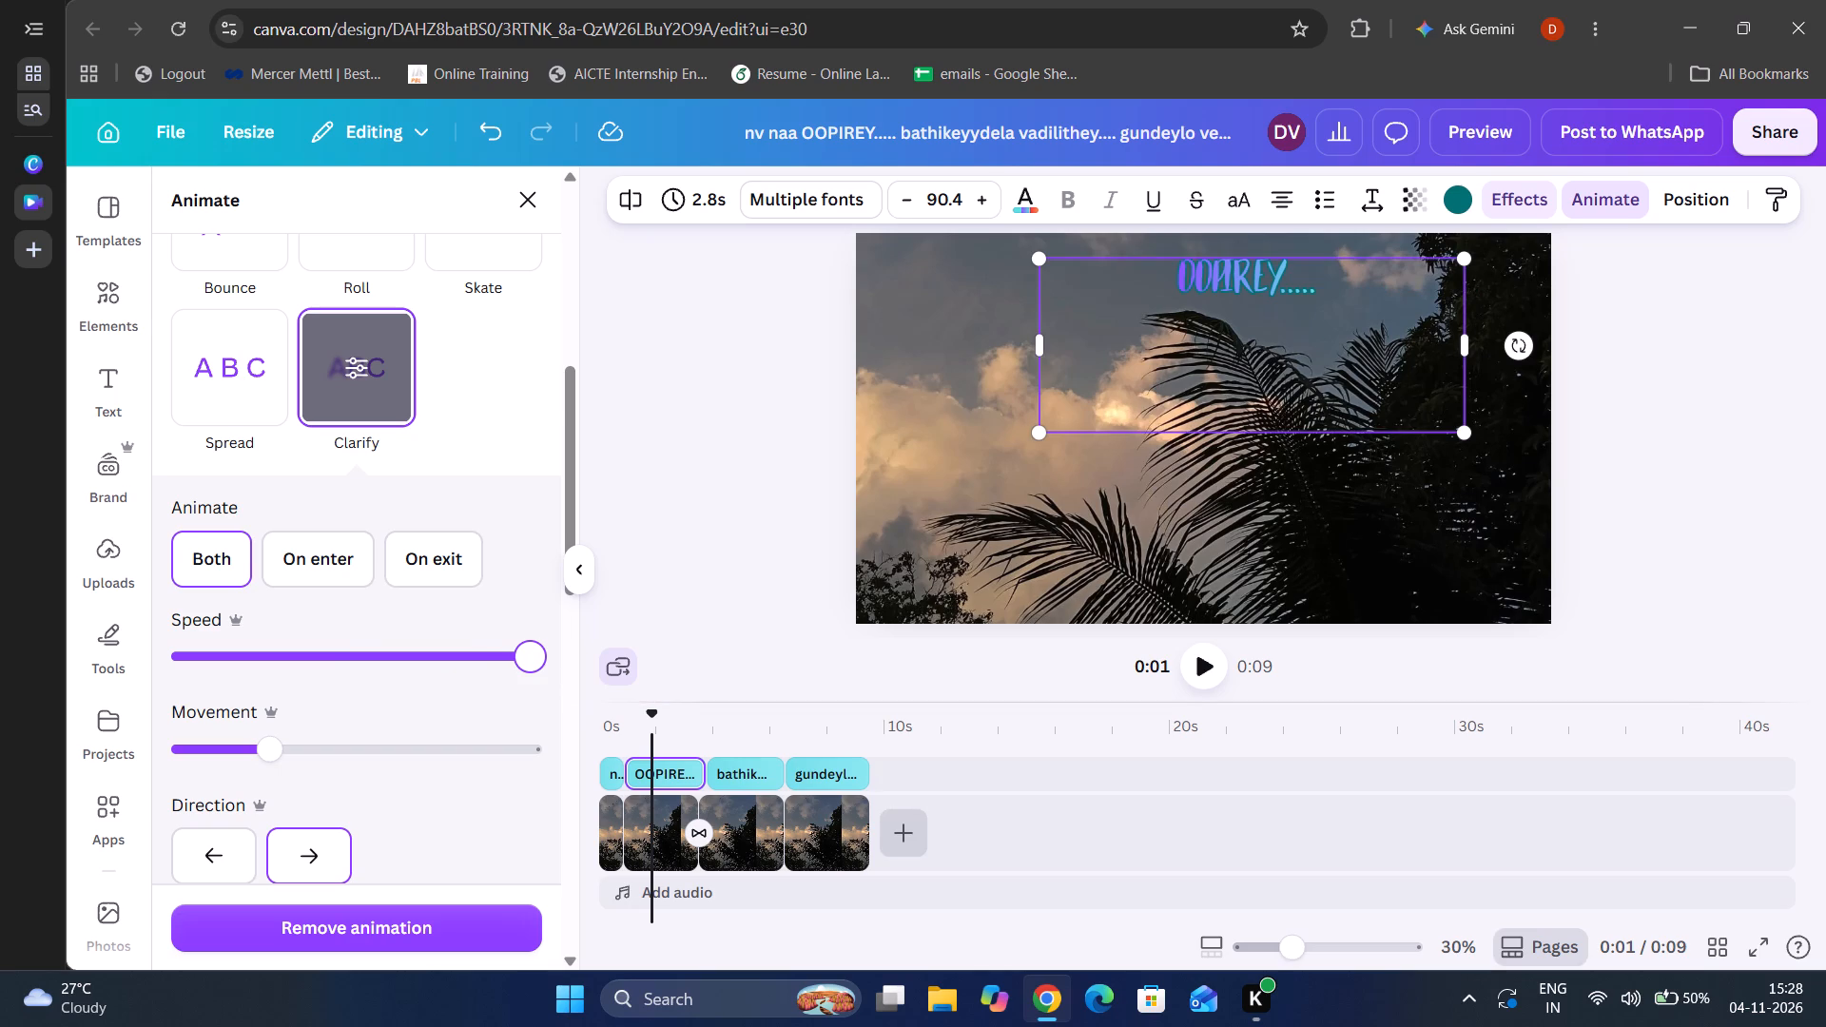
pyautogui.moveTo(536, 655); pyautogui.dragTo(175, 673)
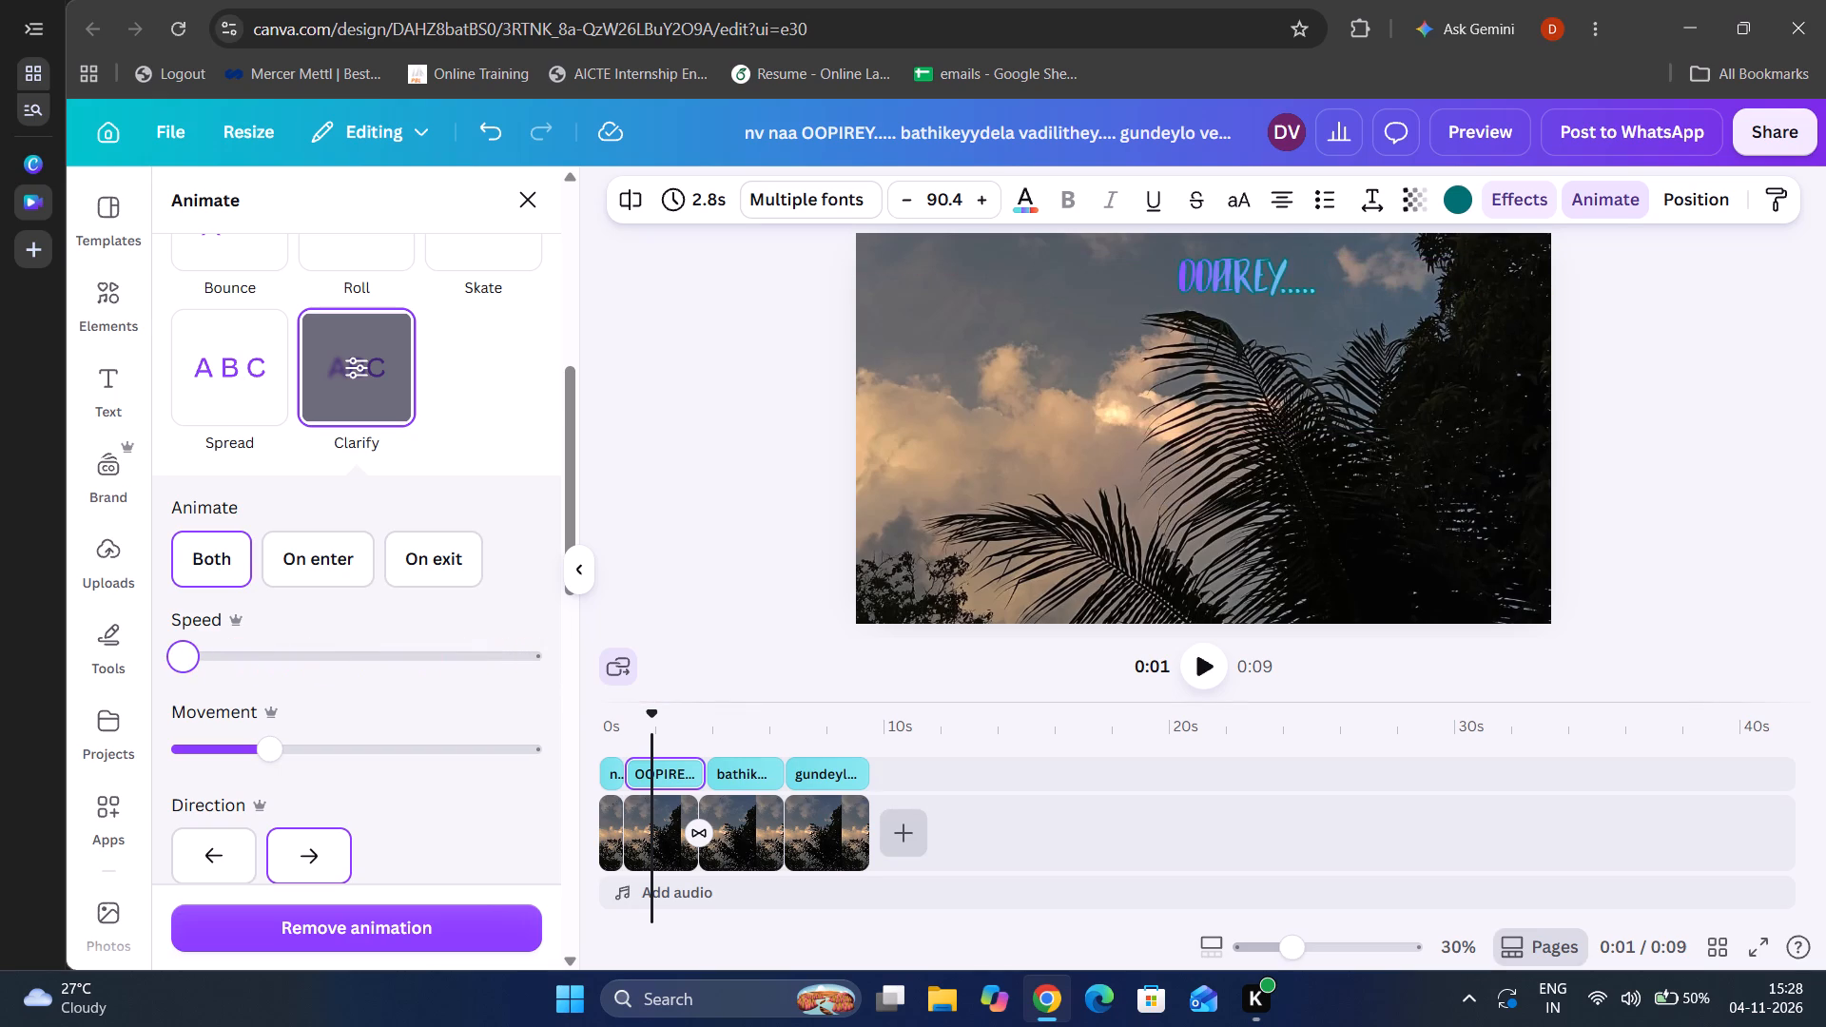
pyautogui.click(175, 673)
pyautogui.moveTo(175, 673); pyautogui.dragTo(225, 684)
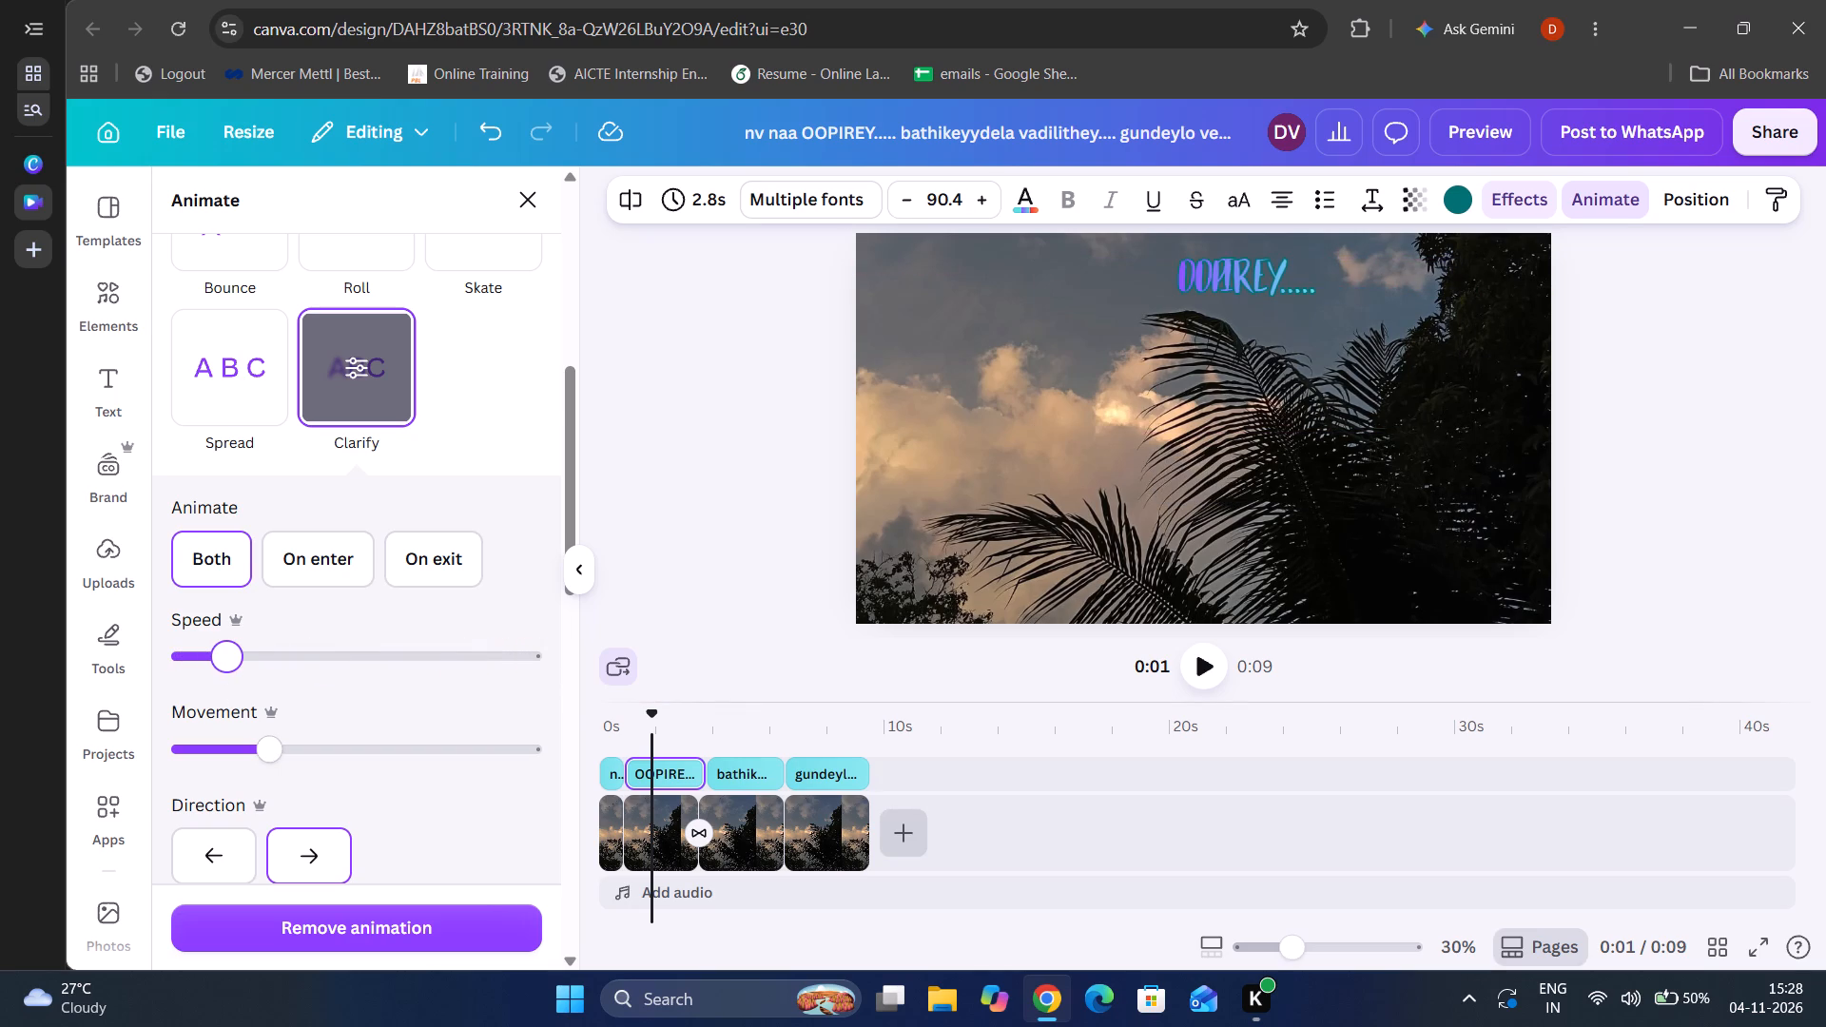
# Try lower and higher movement amounts for the Clarify animation, and set the movement to about a quarter of its range.
pyautogui.moveTo(273, 747); pyautogui.dragTo(209, 749)
pyautogui.moveTo(209, 749); pyautogui.dragTo(260, 765)
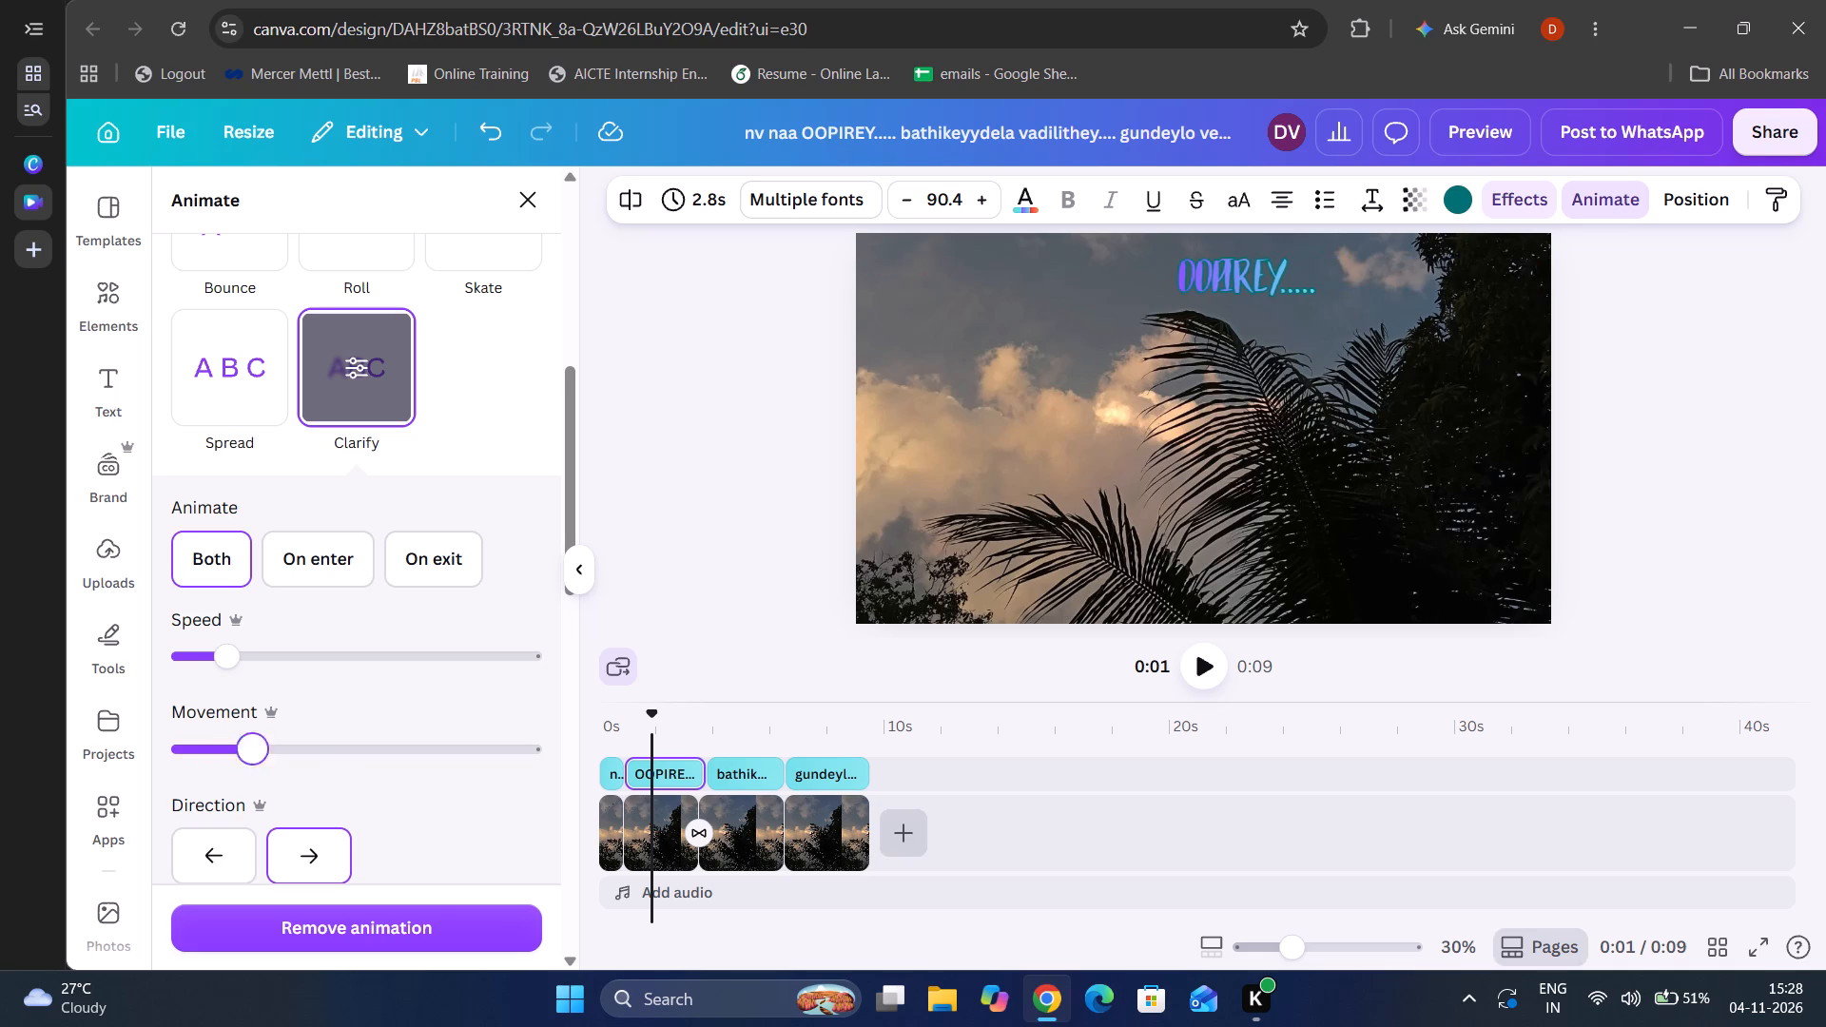
pyautogui.moveTo(260, 765); pyautogui.dragTo(412, 802)
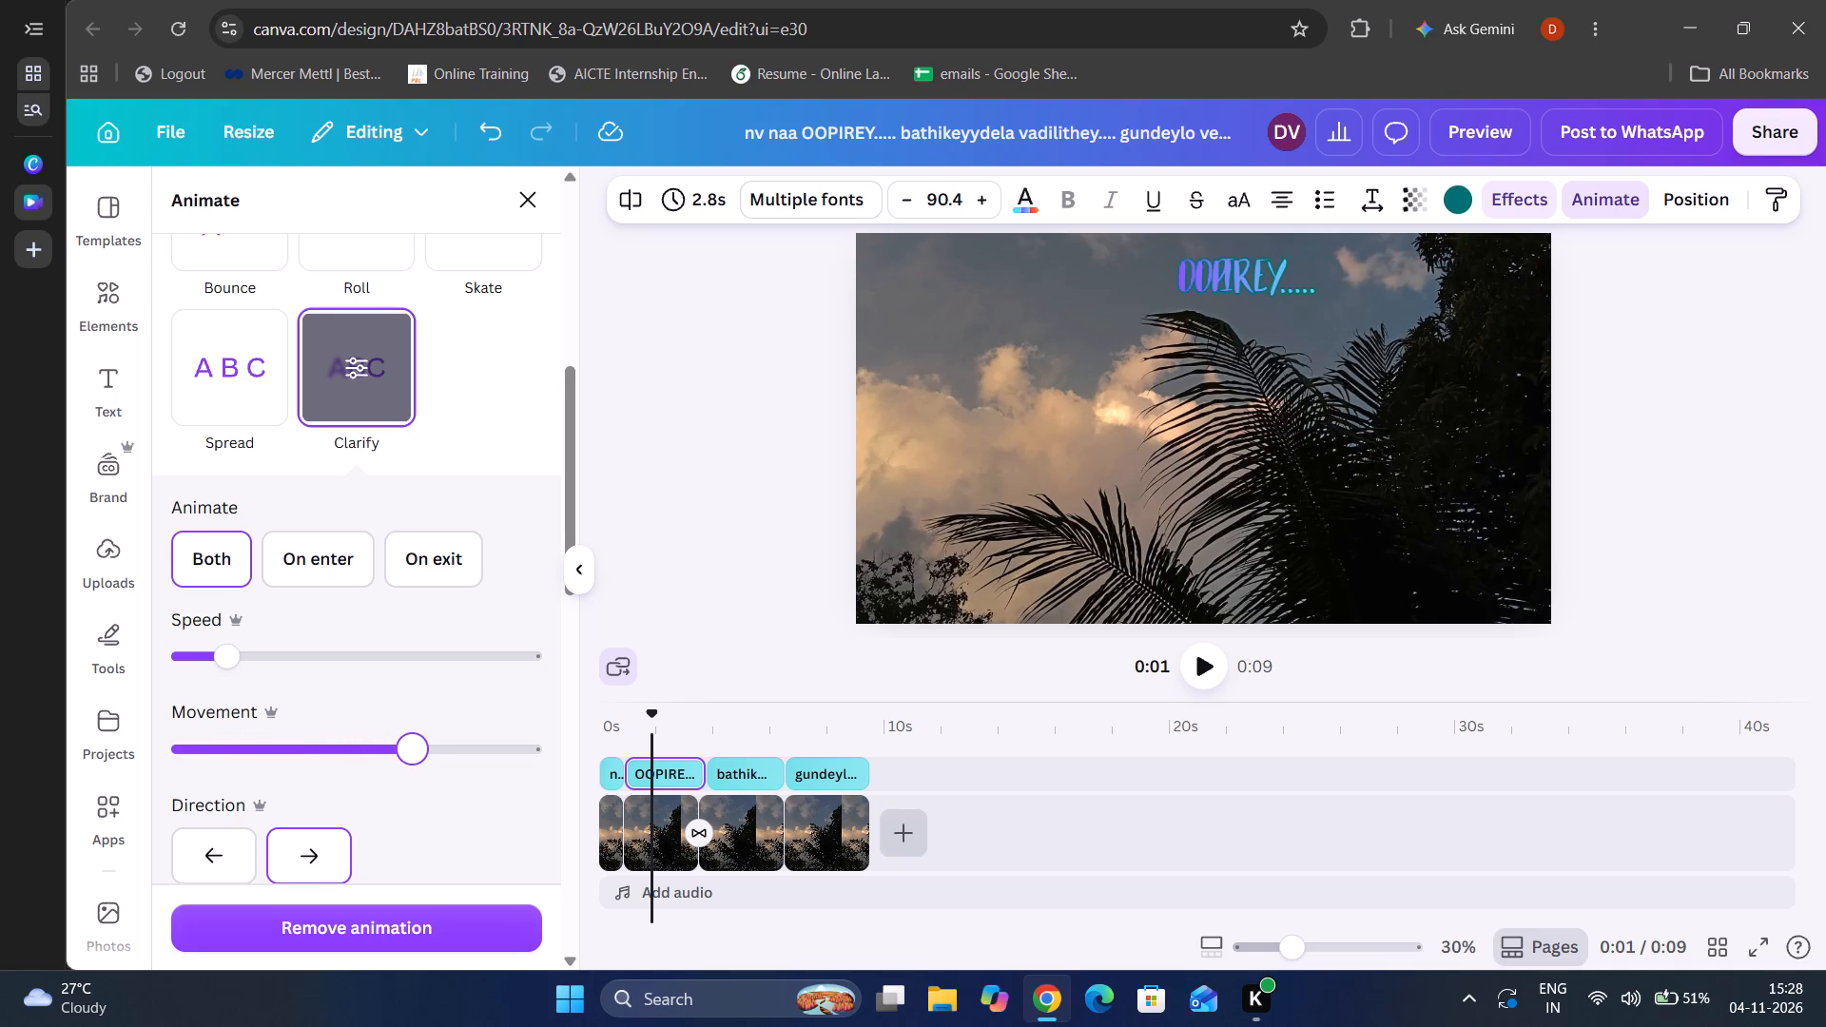
pyautogui.moveTo(412, 802); pyautogui.dragTo(237, 792)
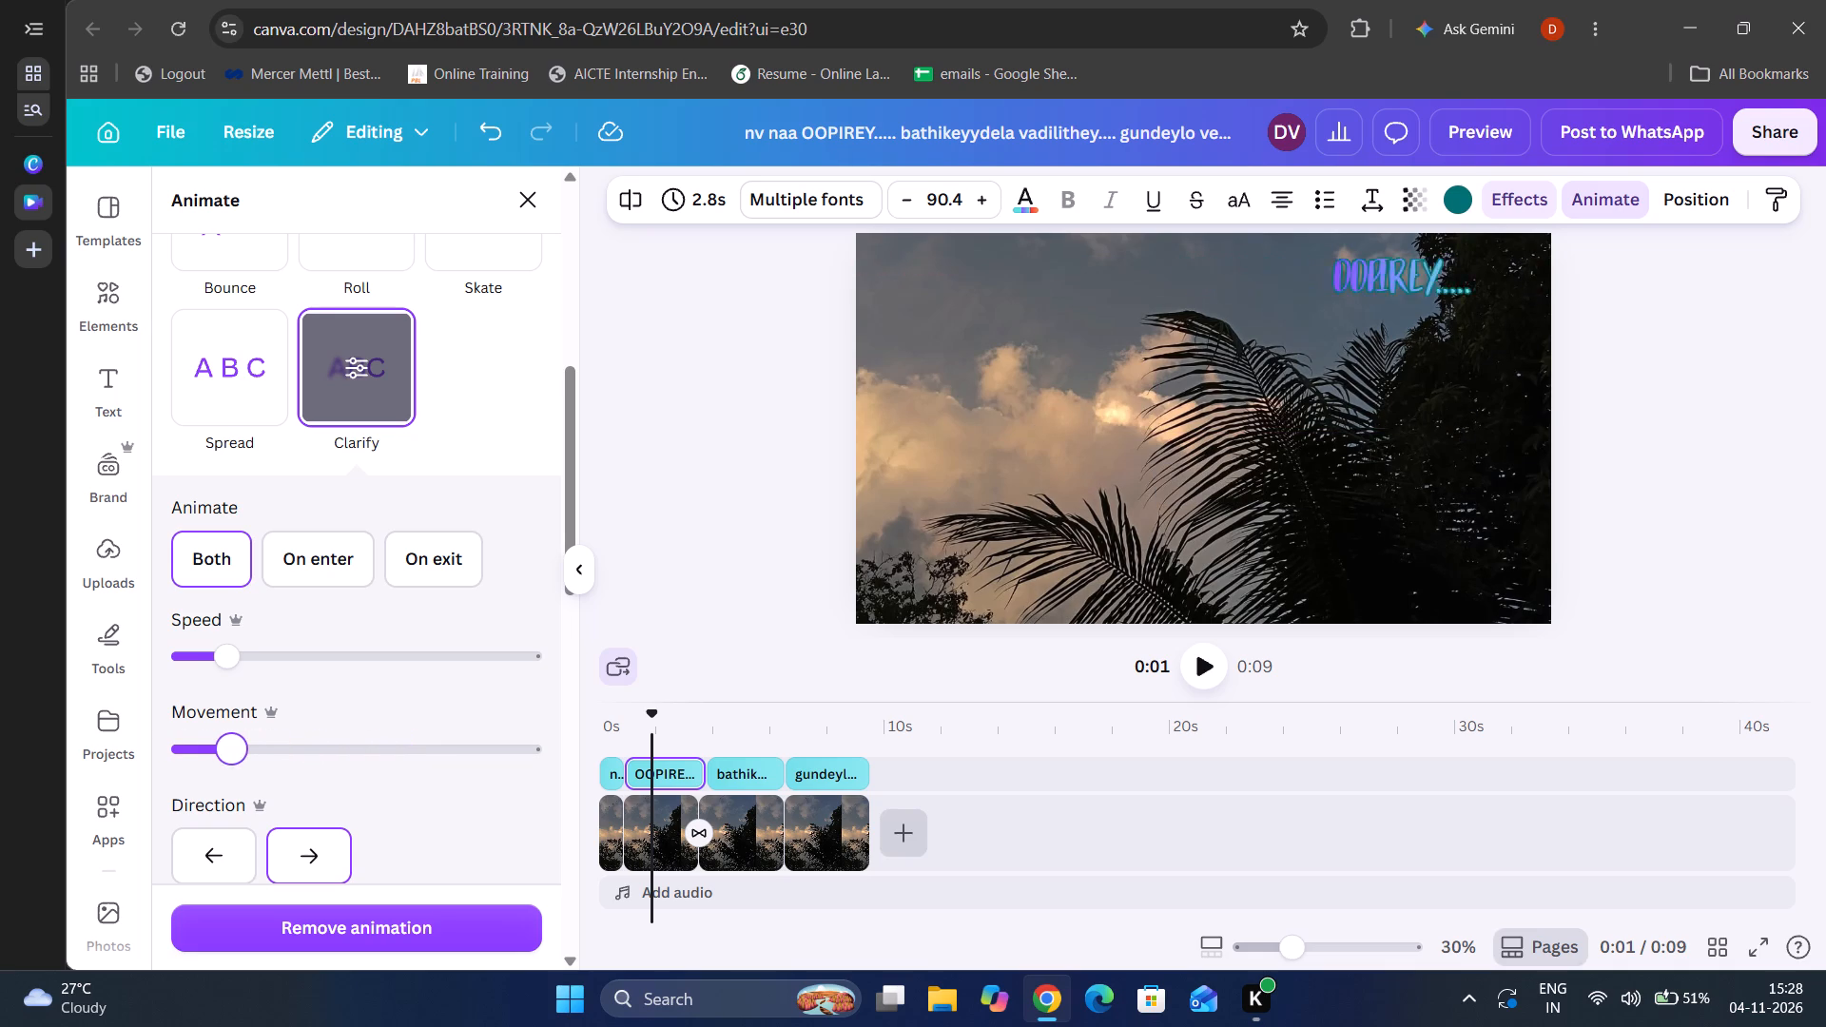
pyautogui.moveTo(237, 792); pyautogui.dragTo(256, 796)
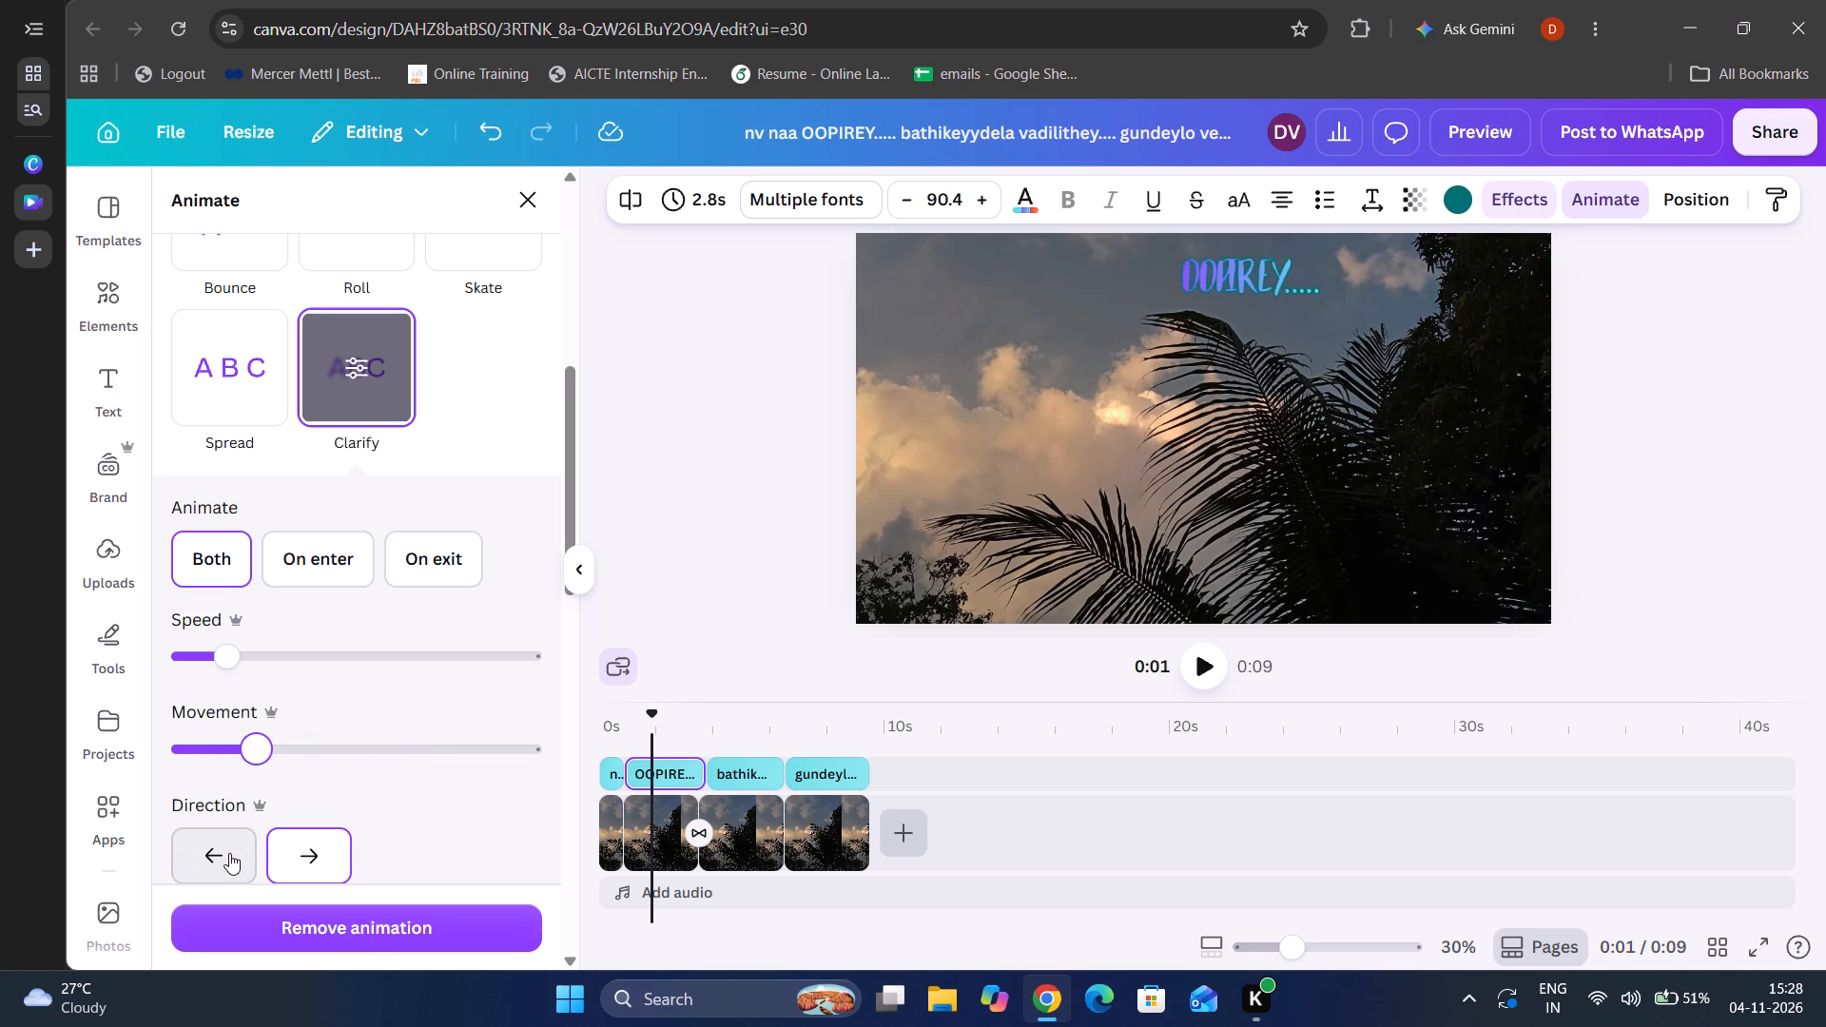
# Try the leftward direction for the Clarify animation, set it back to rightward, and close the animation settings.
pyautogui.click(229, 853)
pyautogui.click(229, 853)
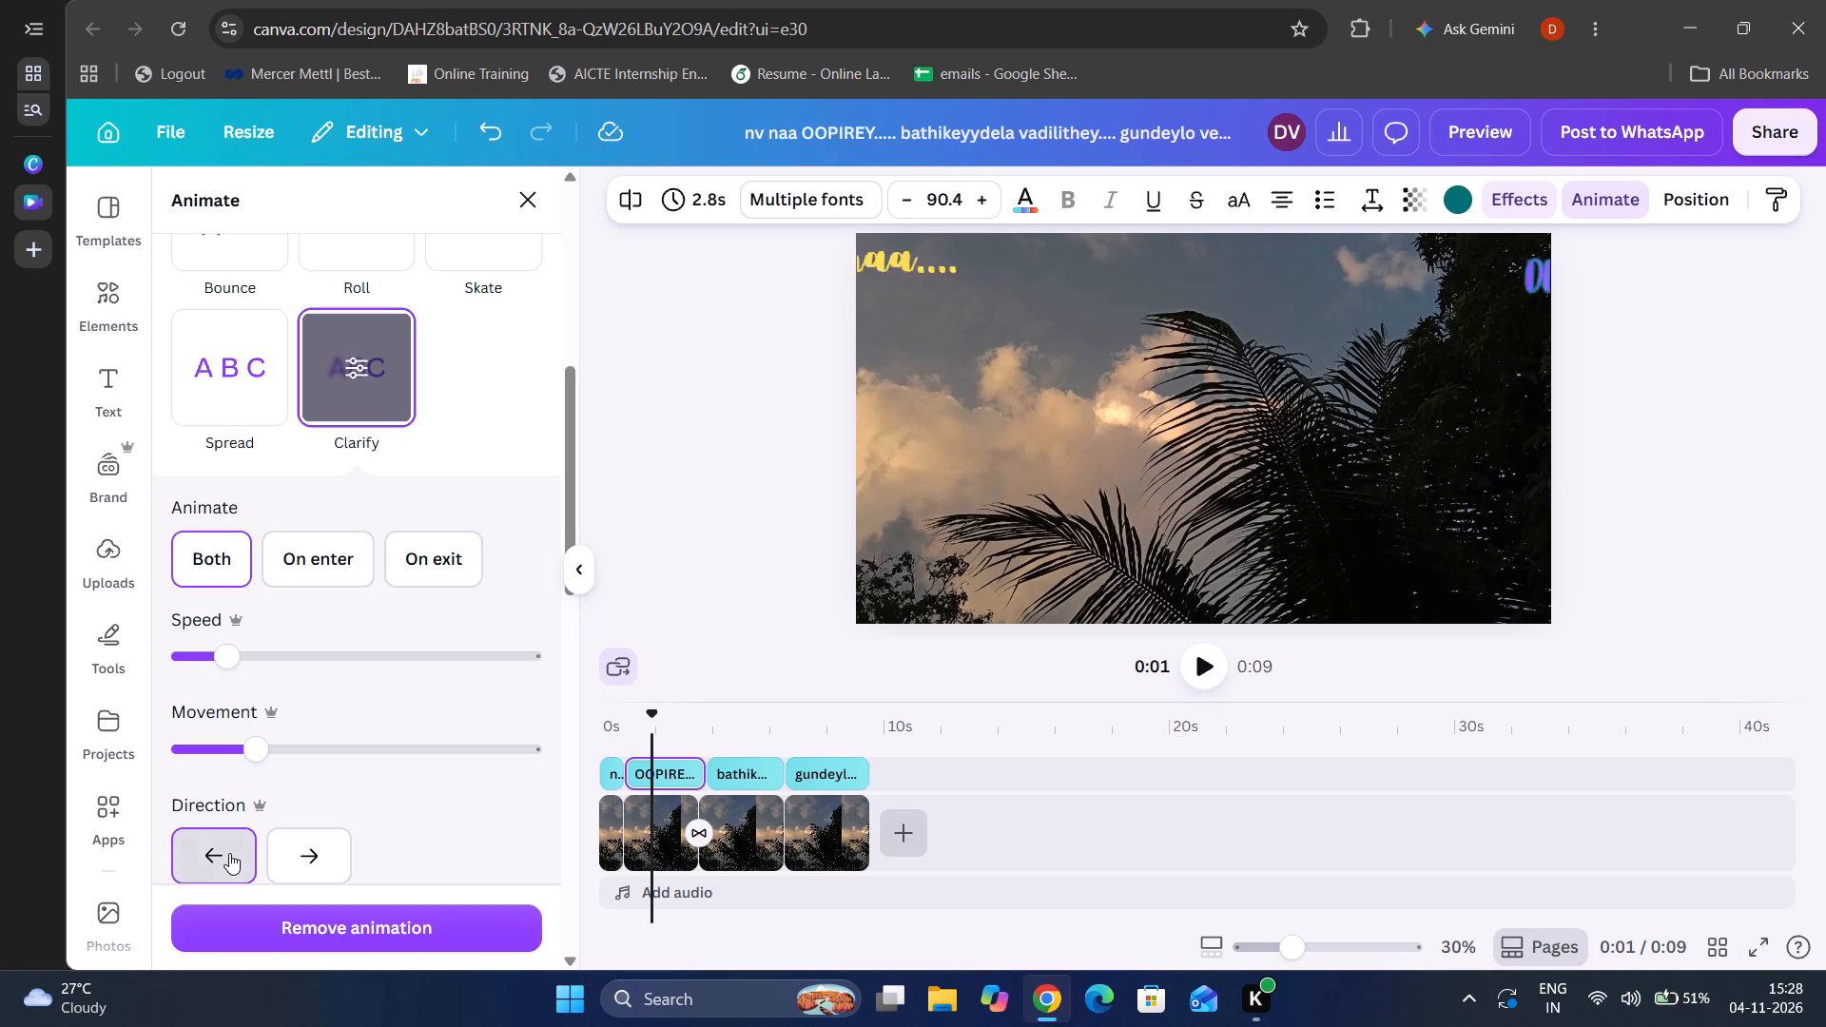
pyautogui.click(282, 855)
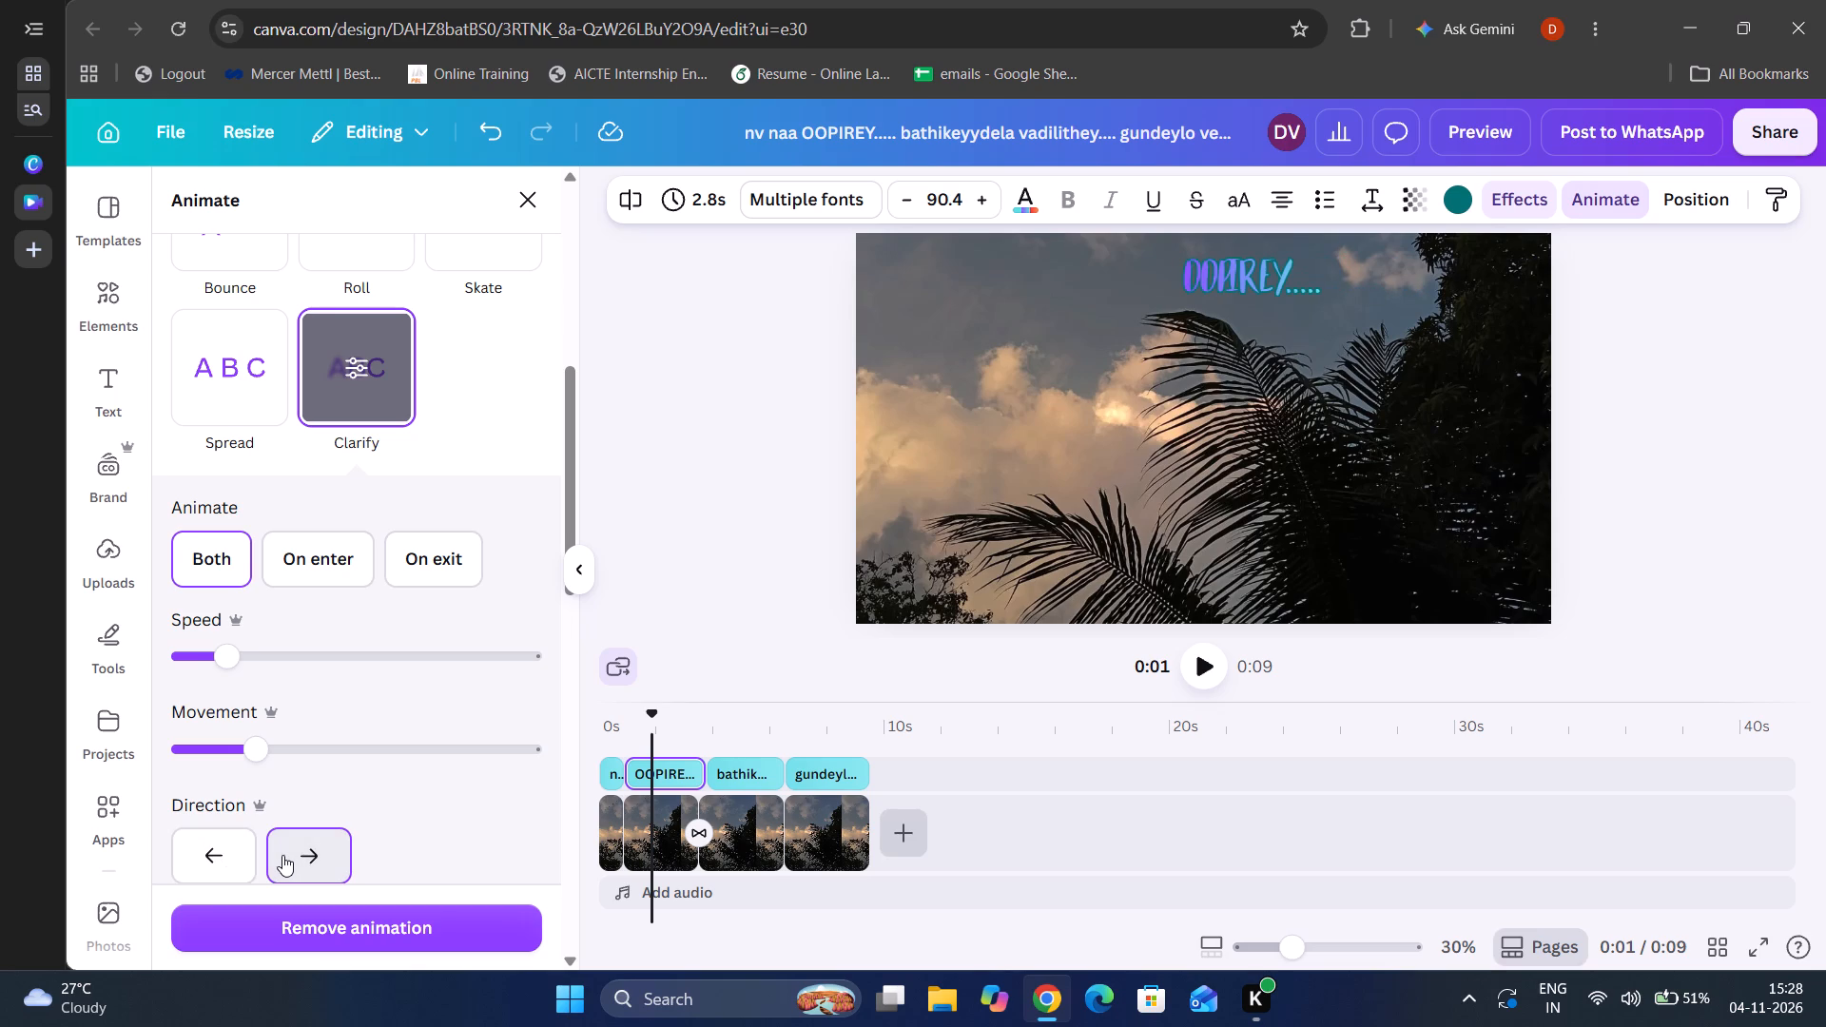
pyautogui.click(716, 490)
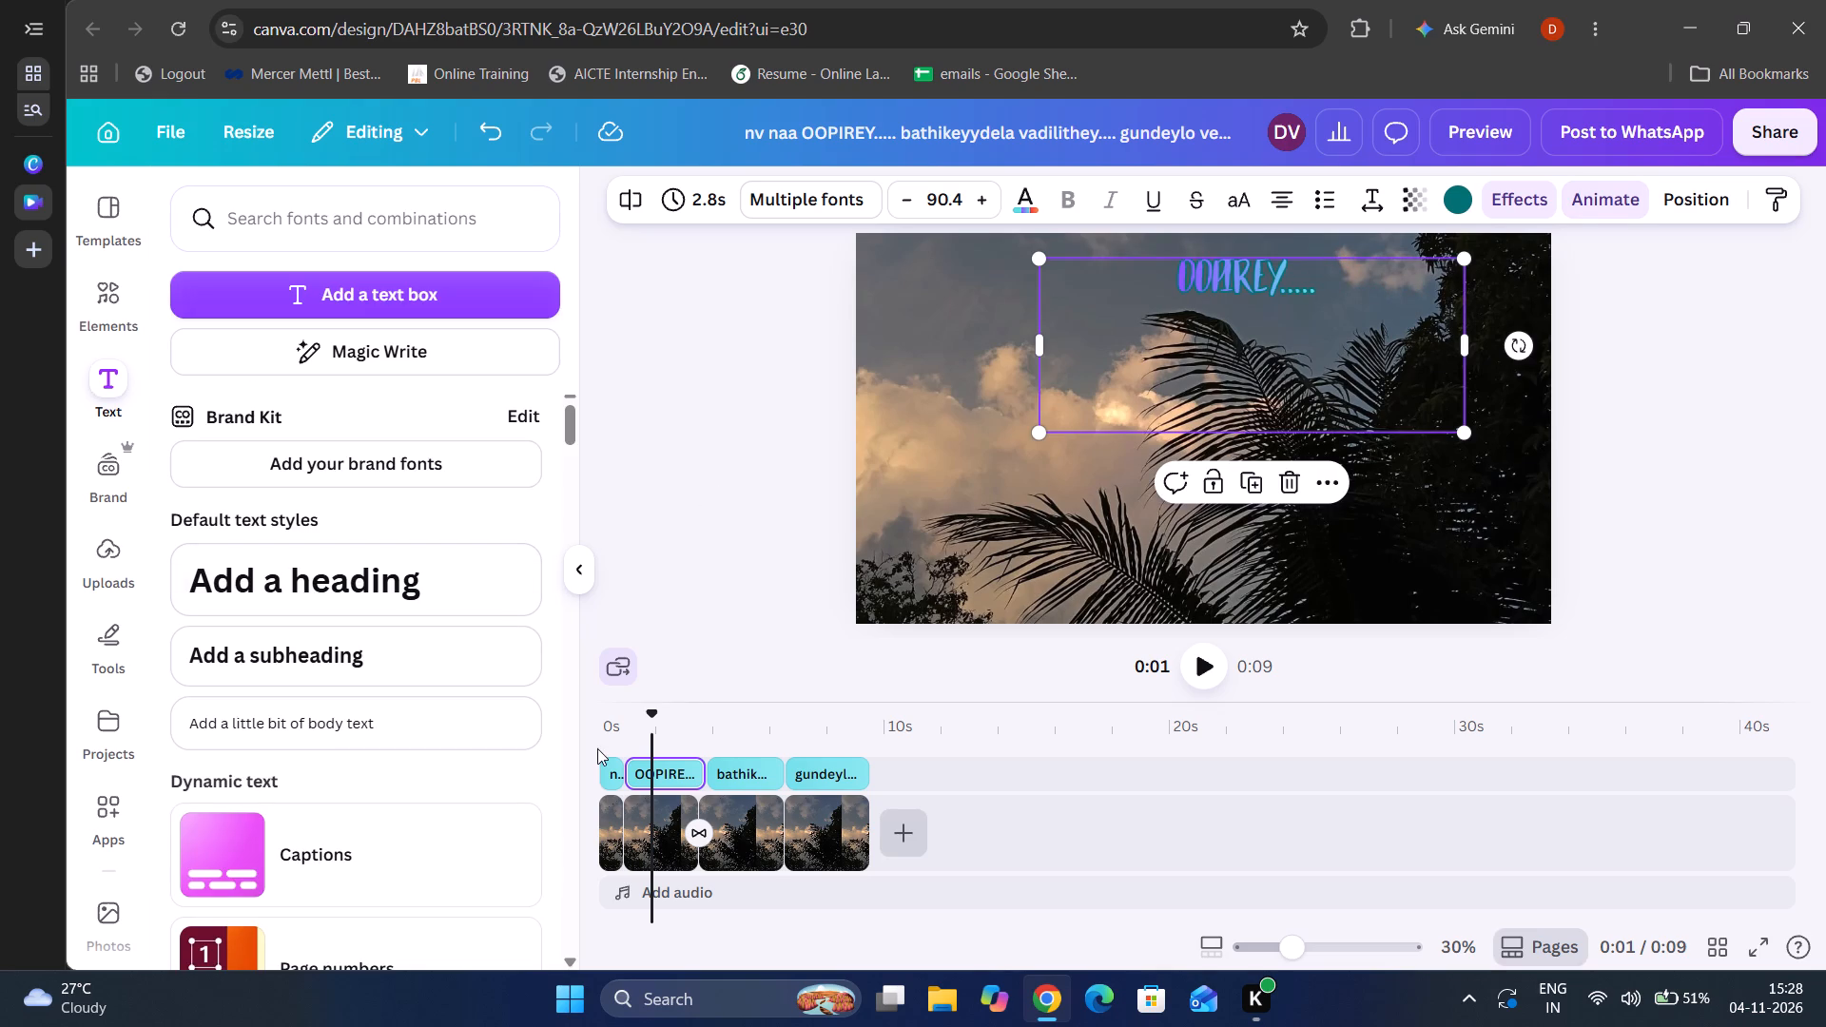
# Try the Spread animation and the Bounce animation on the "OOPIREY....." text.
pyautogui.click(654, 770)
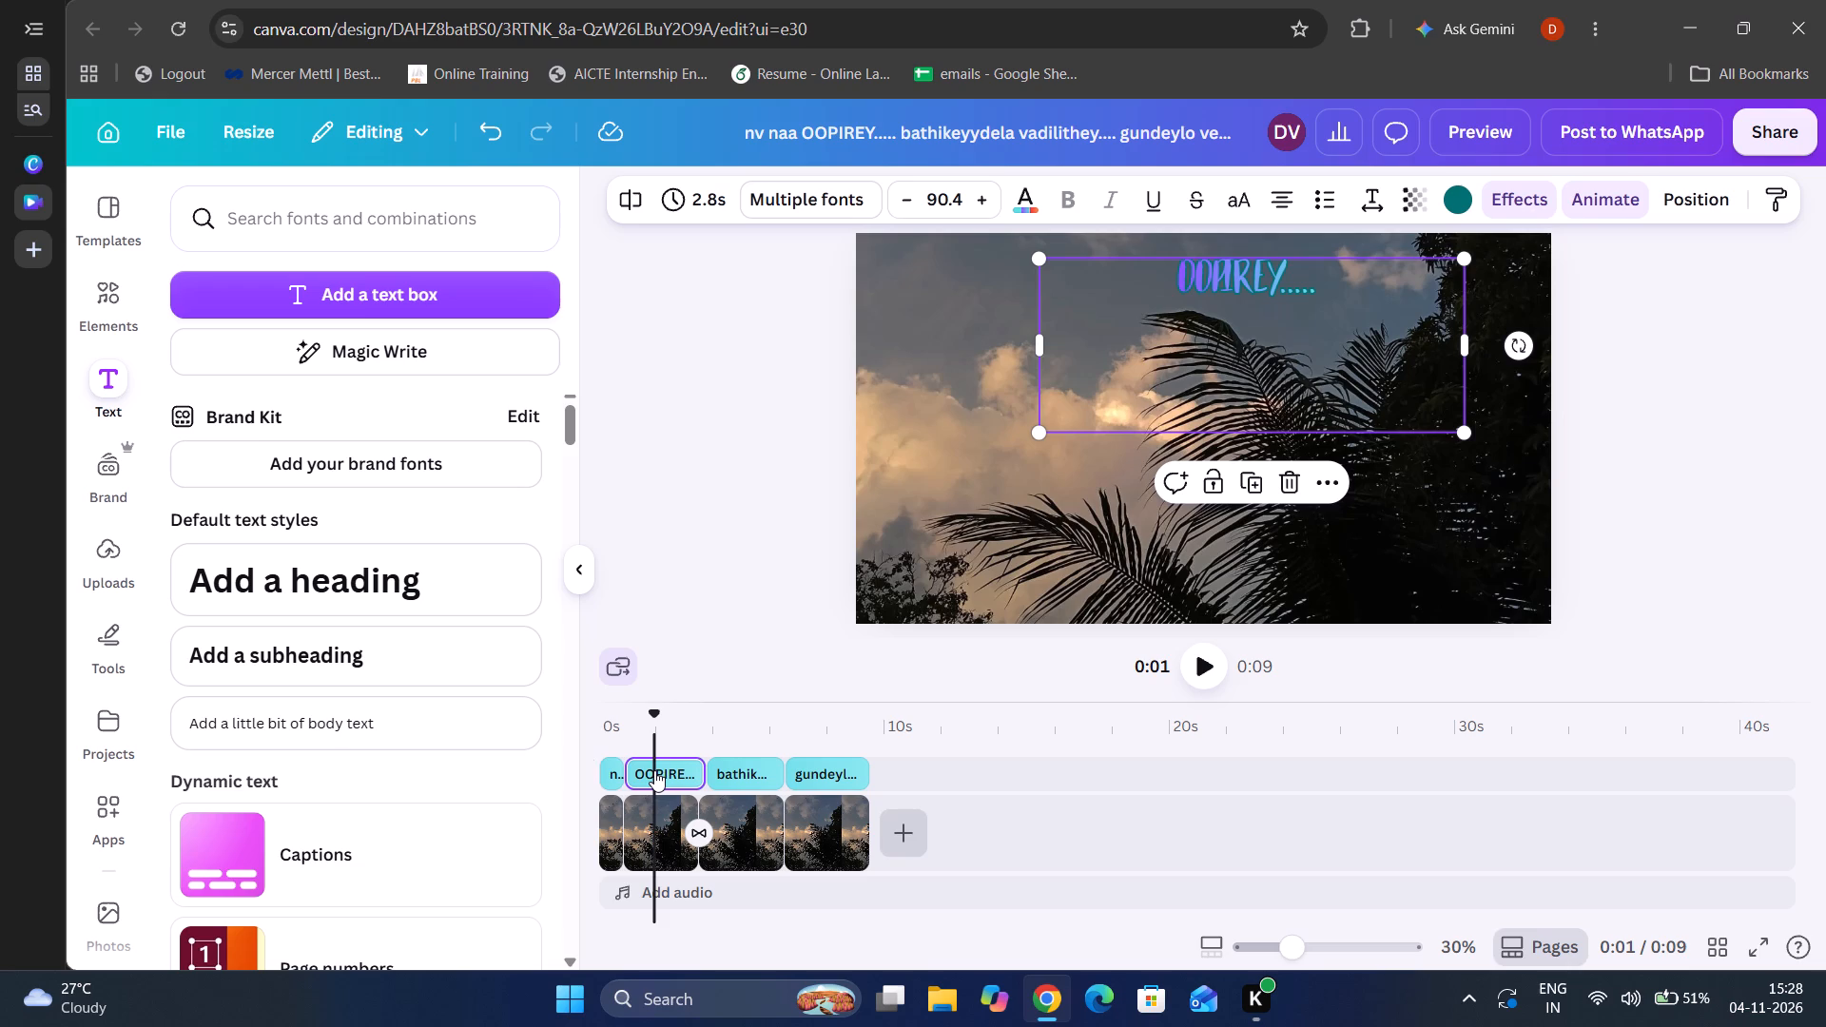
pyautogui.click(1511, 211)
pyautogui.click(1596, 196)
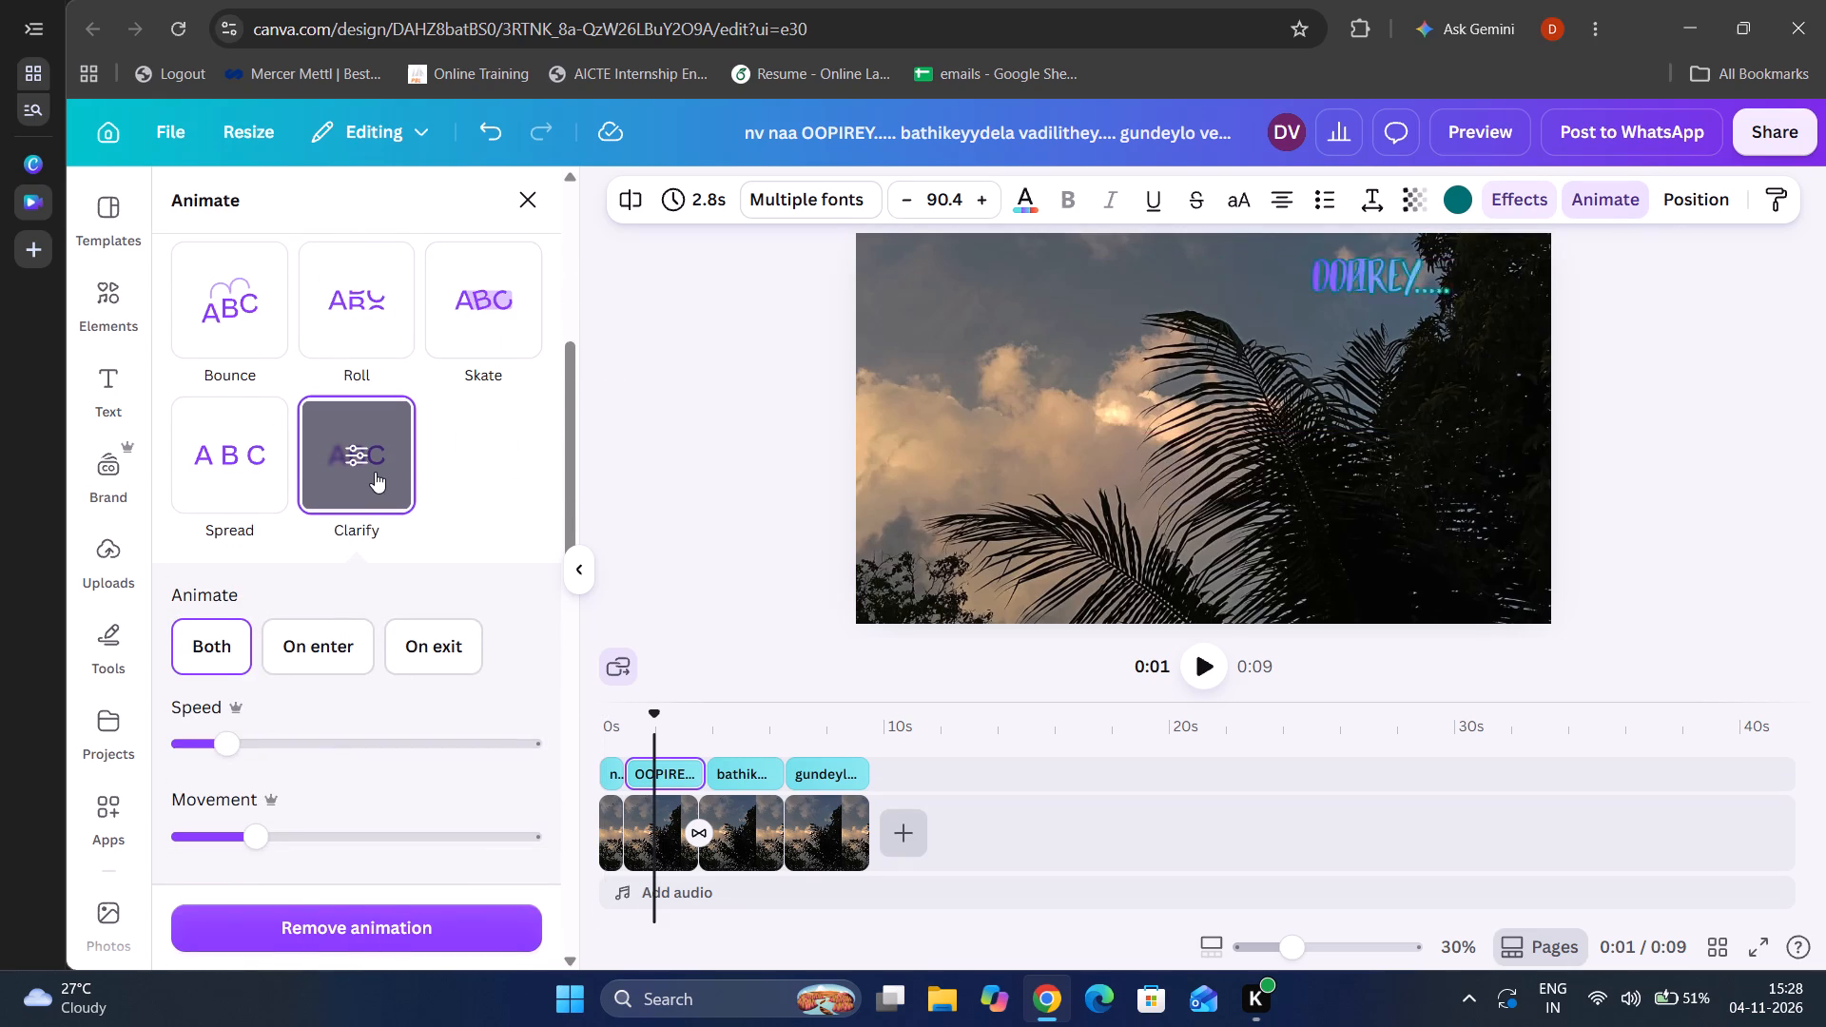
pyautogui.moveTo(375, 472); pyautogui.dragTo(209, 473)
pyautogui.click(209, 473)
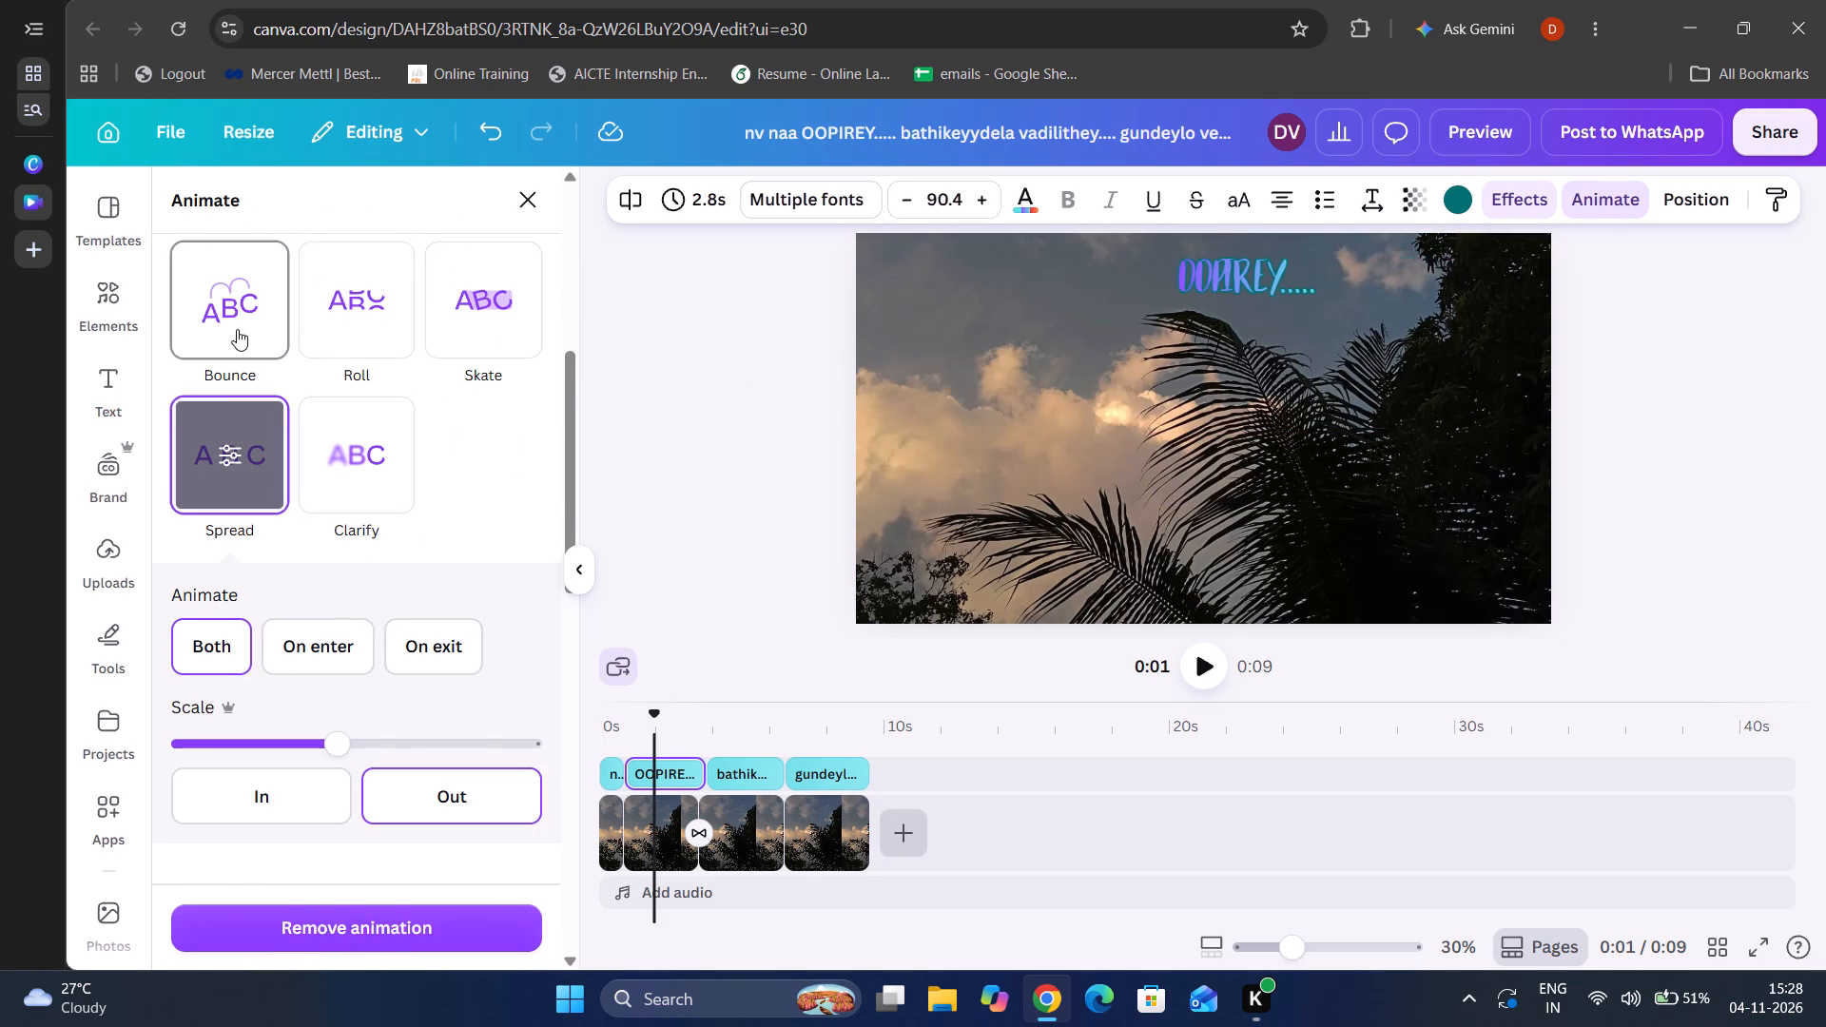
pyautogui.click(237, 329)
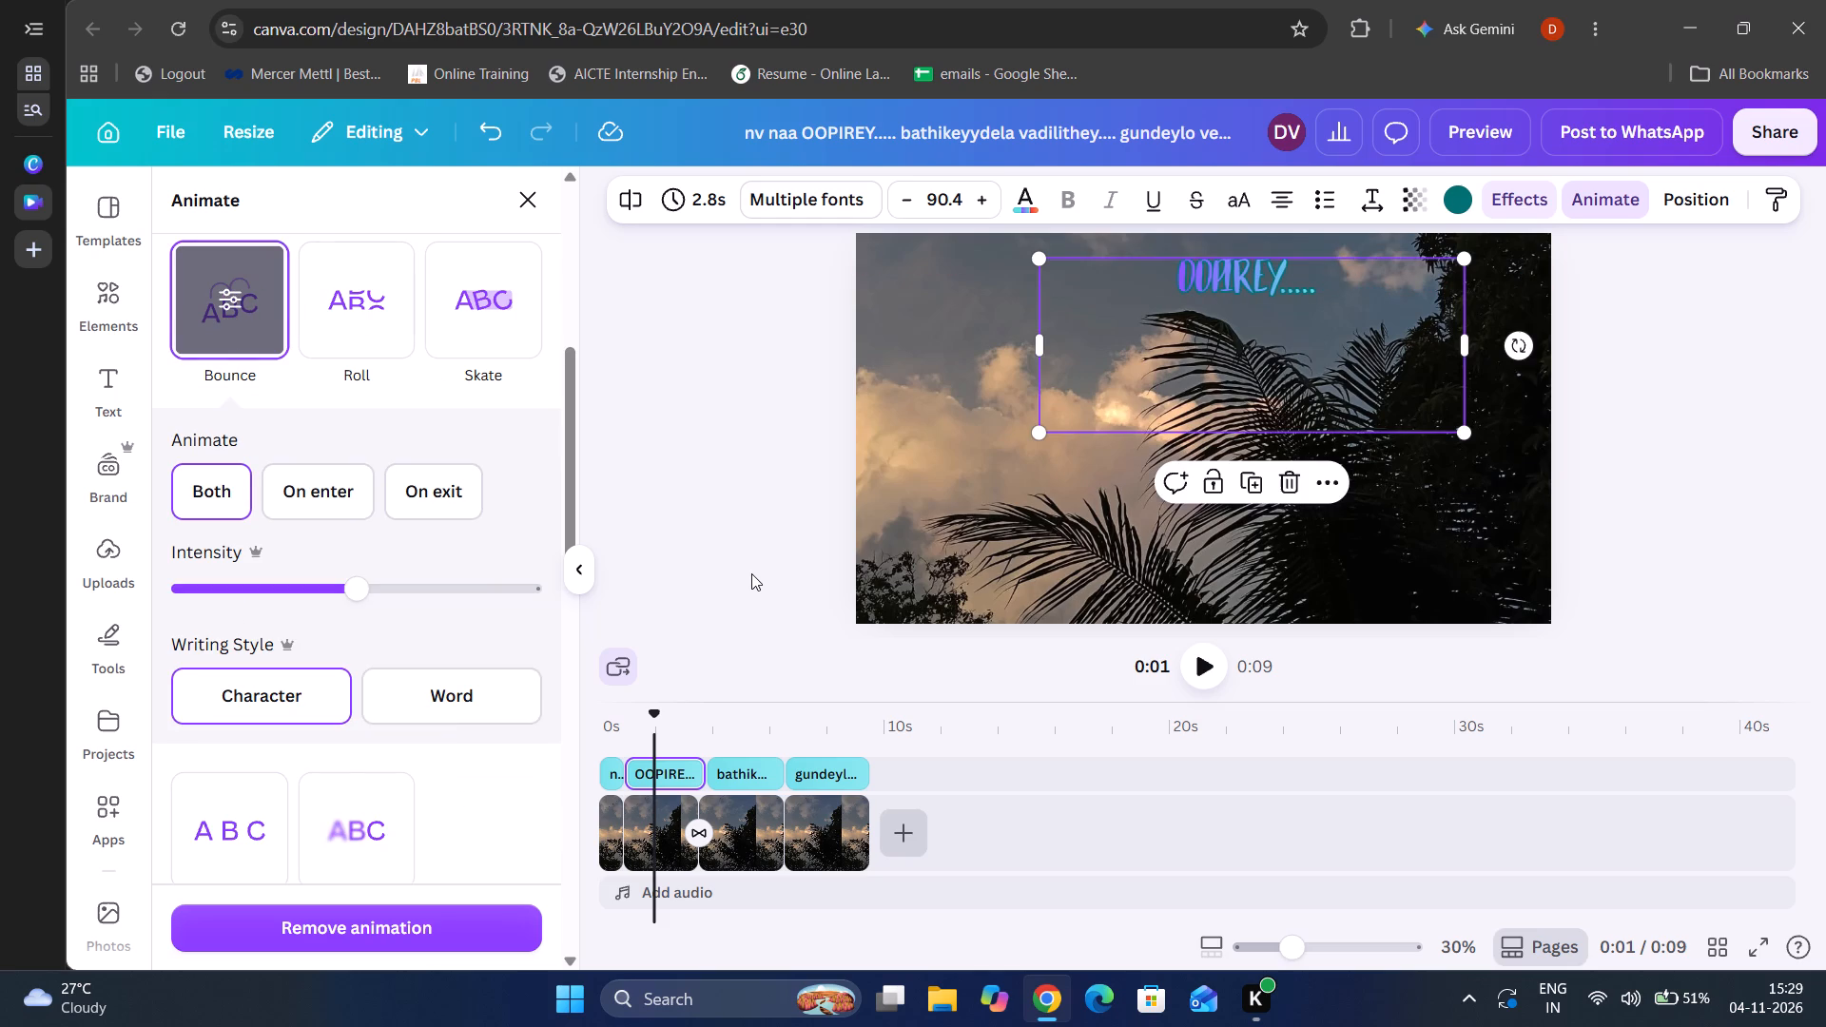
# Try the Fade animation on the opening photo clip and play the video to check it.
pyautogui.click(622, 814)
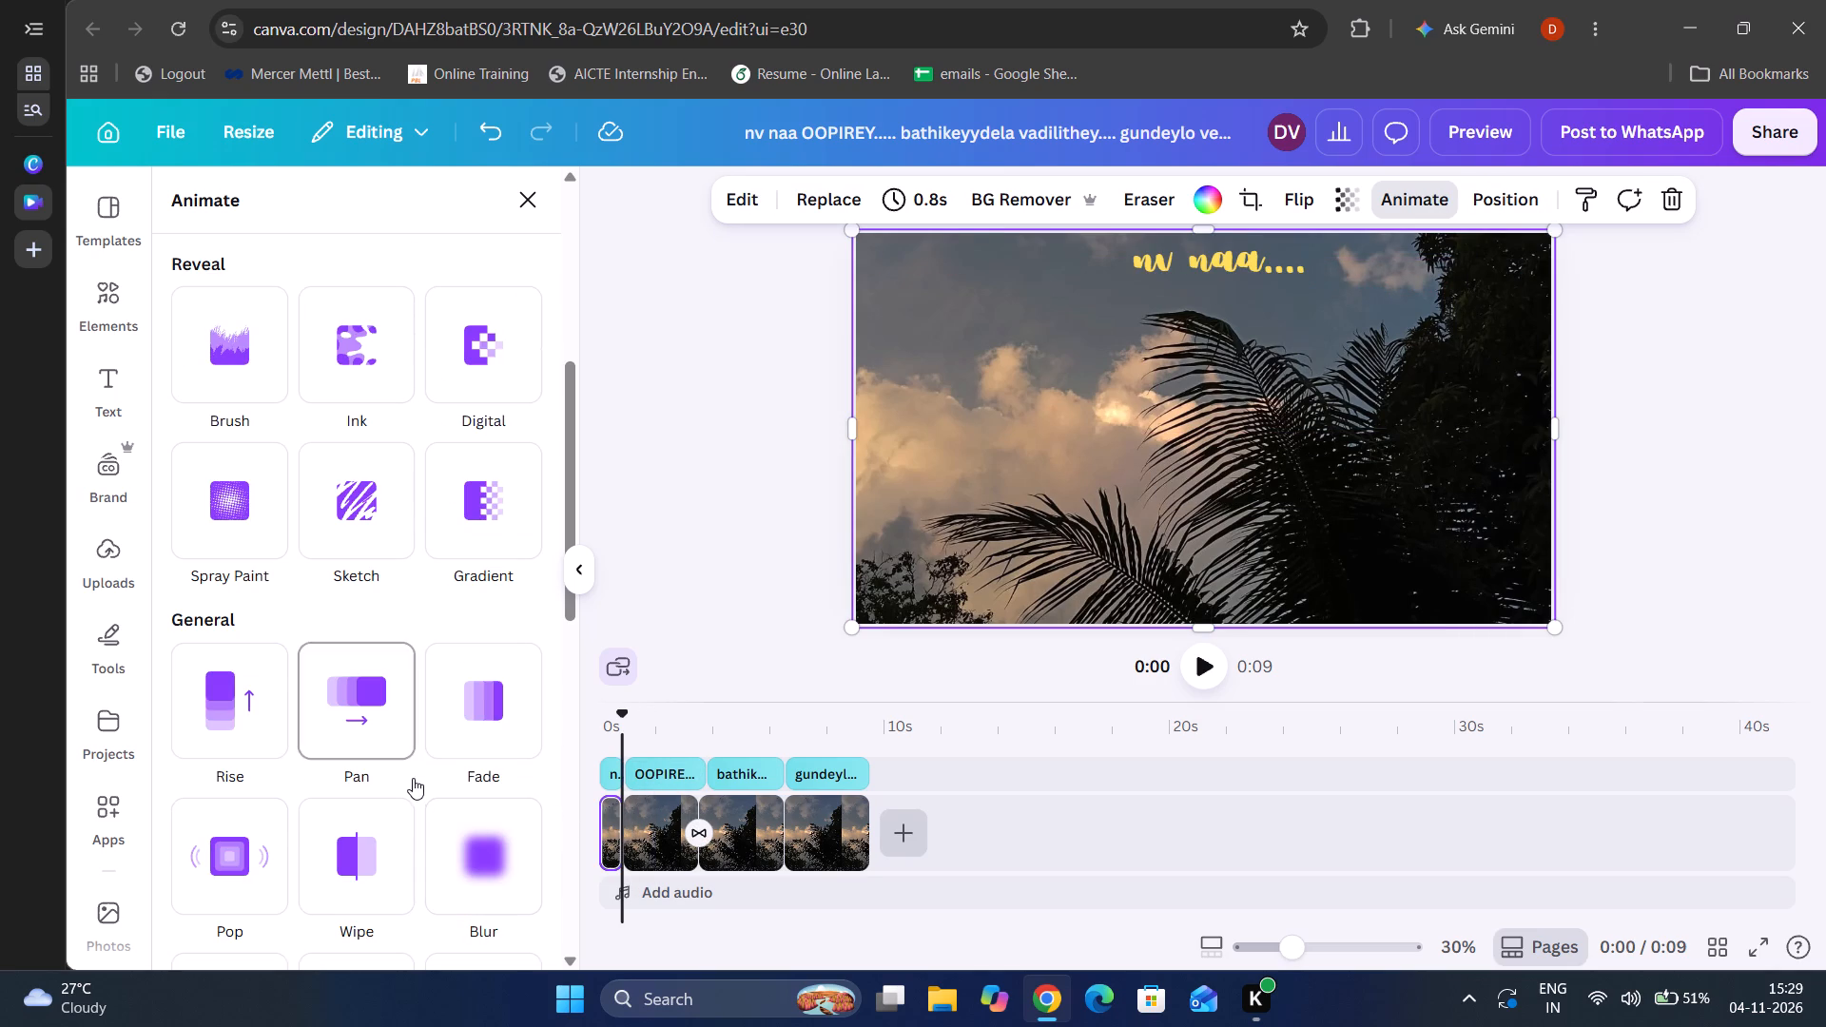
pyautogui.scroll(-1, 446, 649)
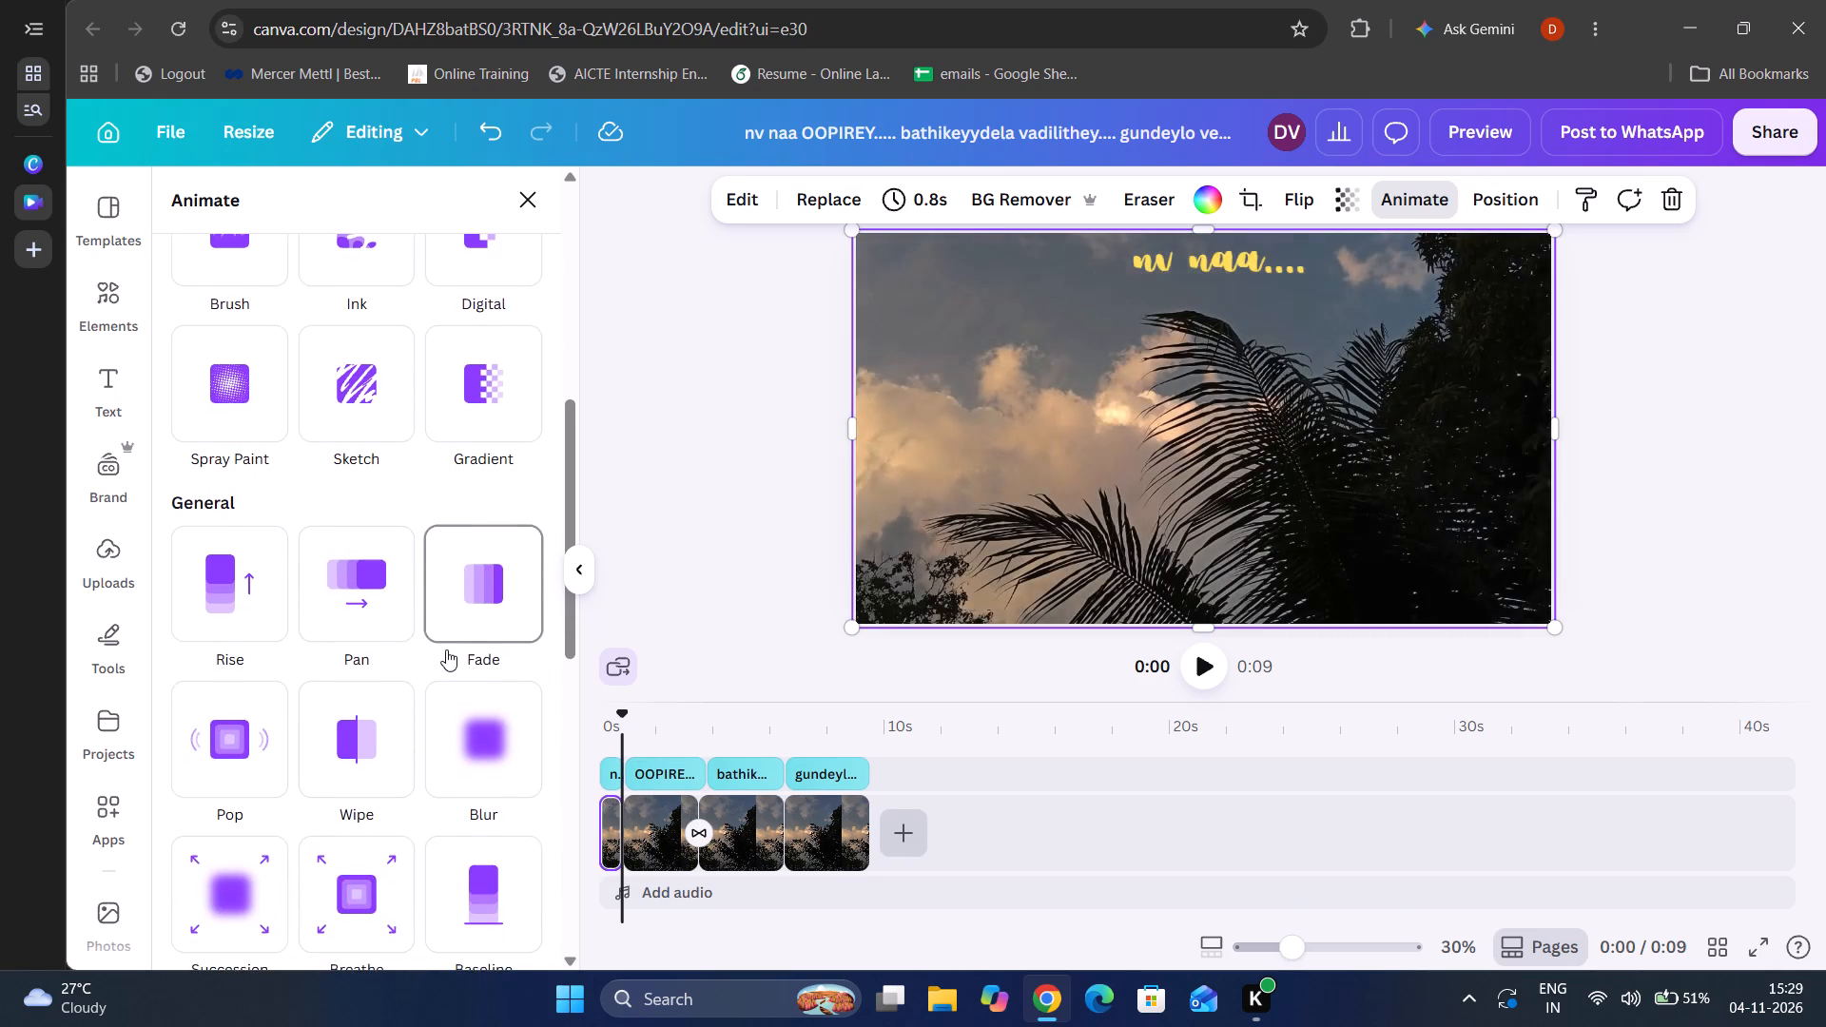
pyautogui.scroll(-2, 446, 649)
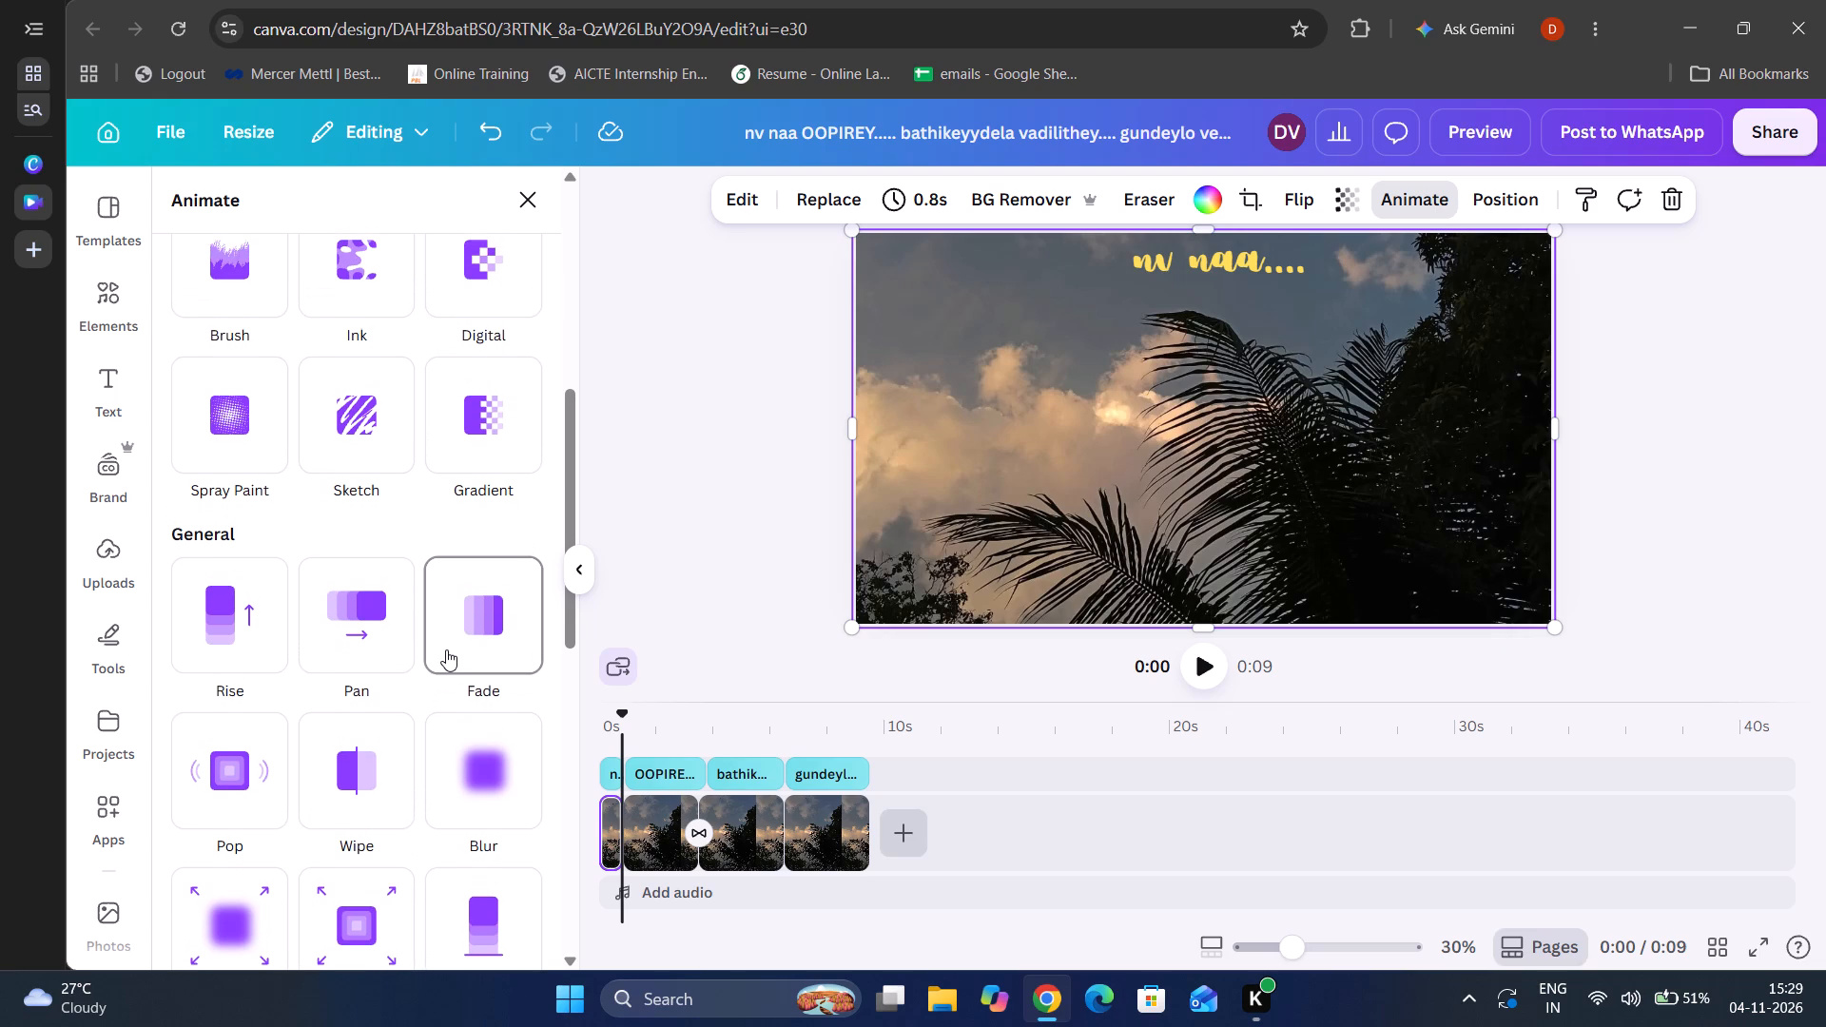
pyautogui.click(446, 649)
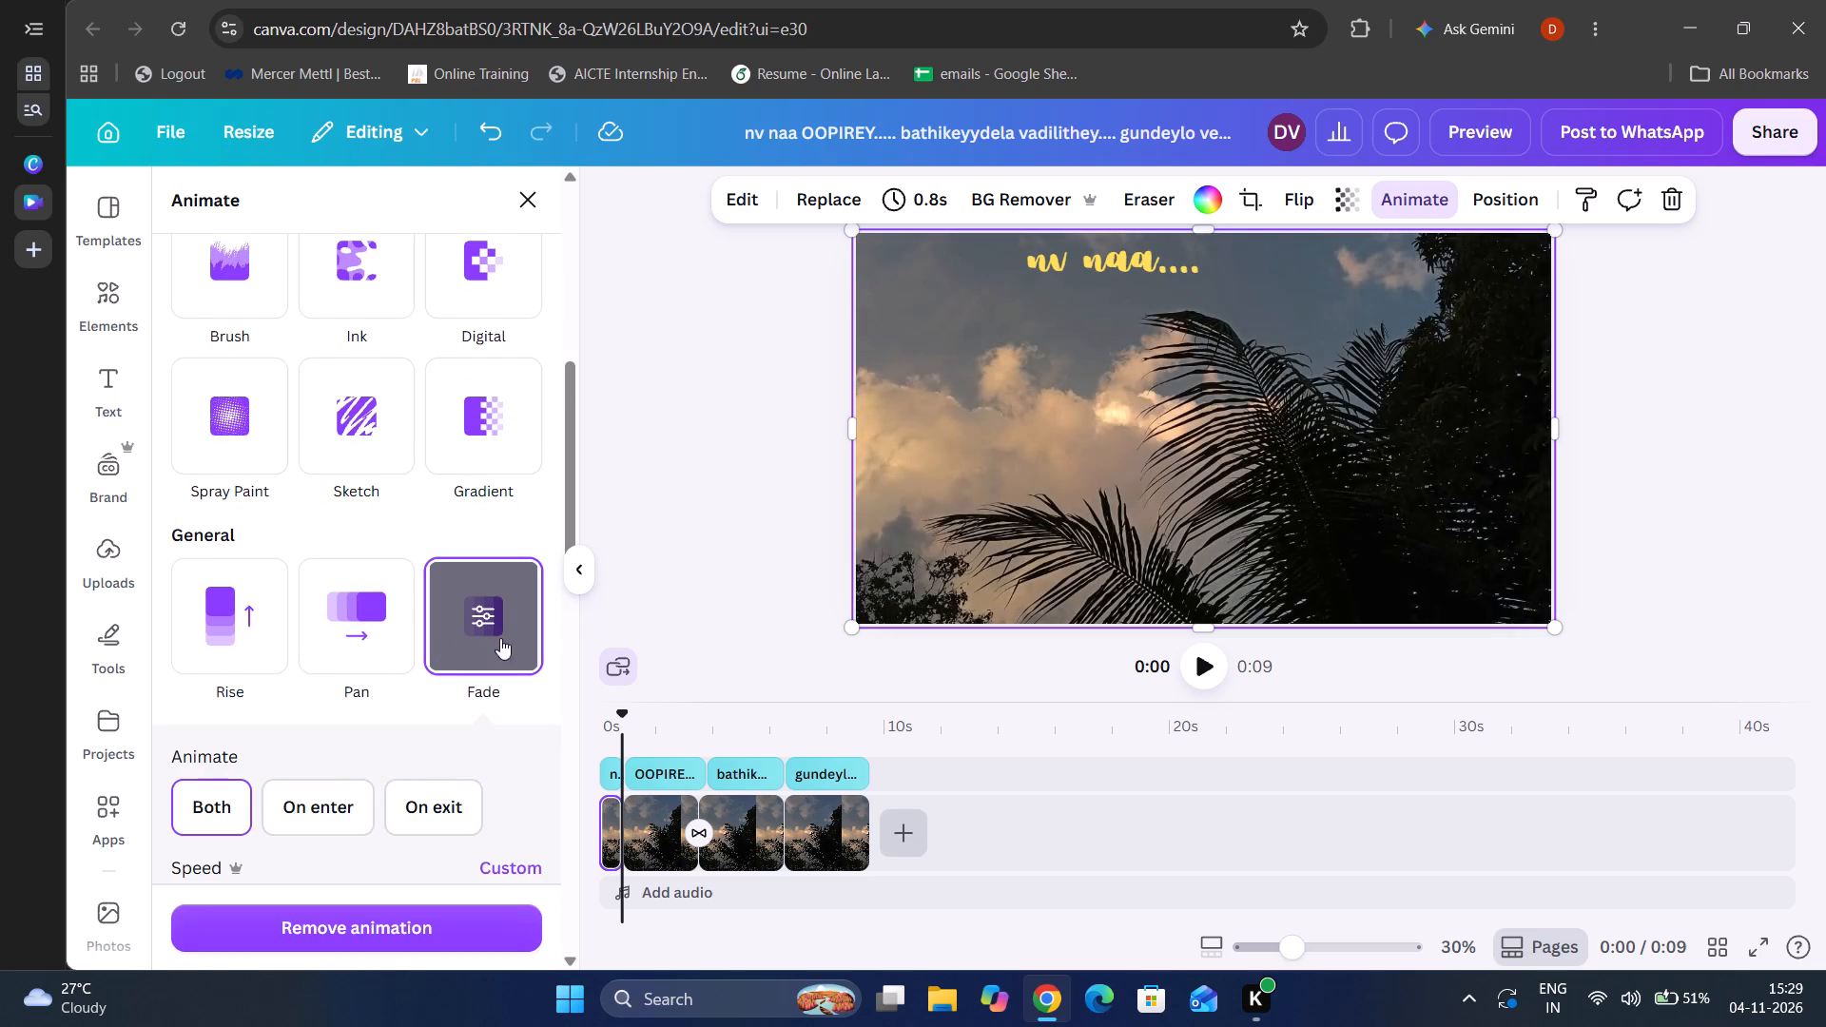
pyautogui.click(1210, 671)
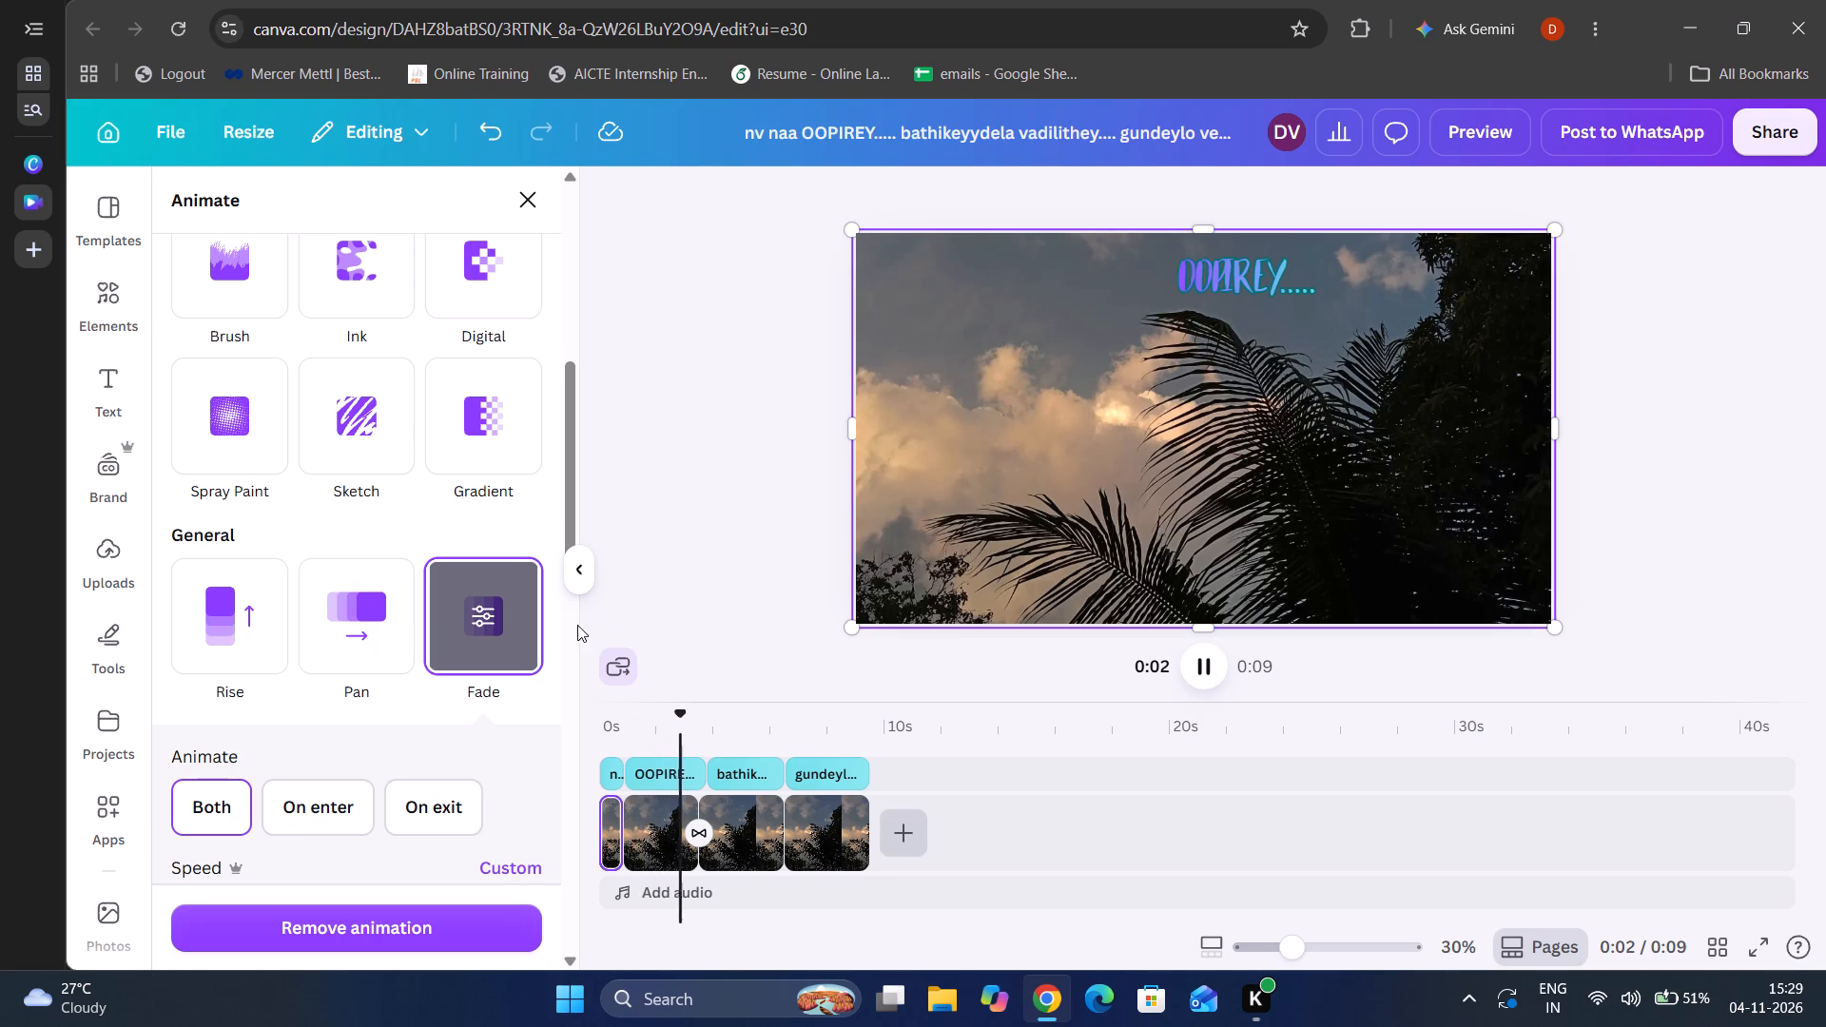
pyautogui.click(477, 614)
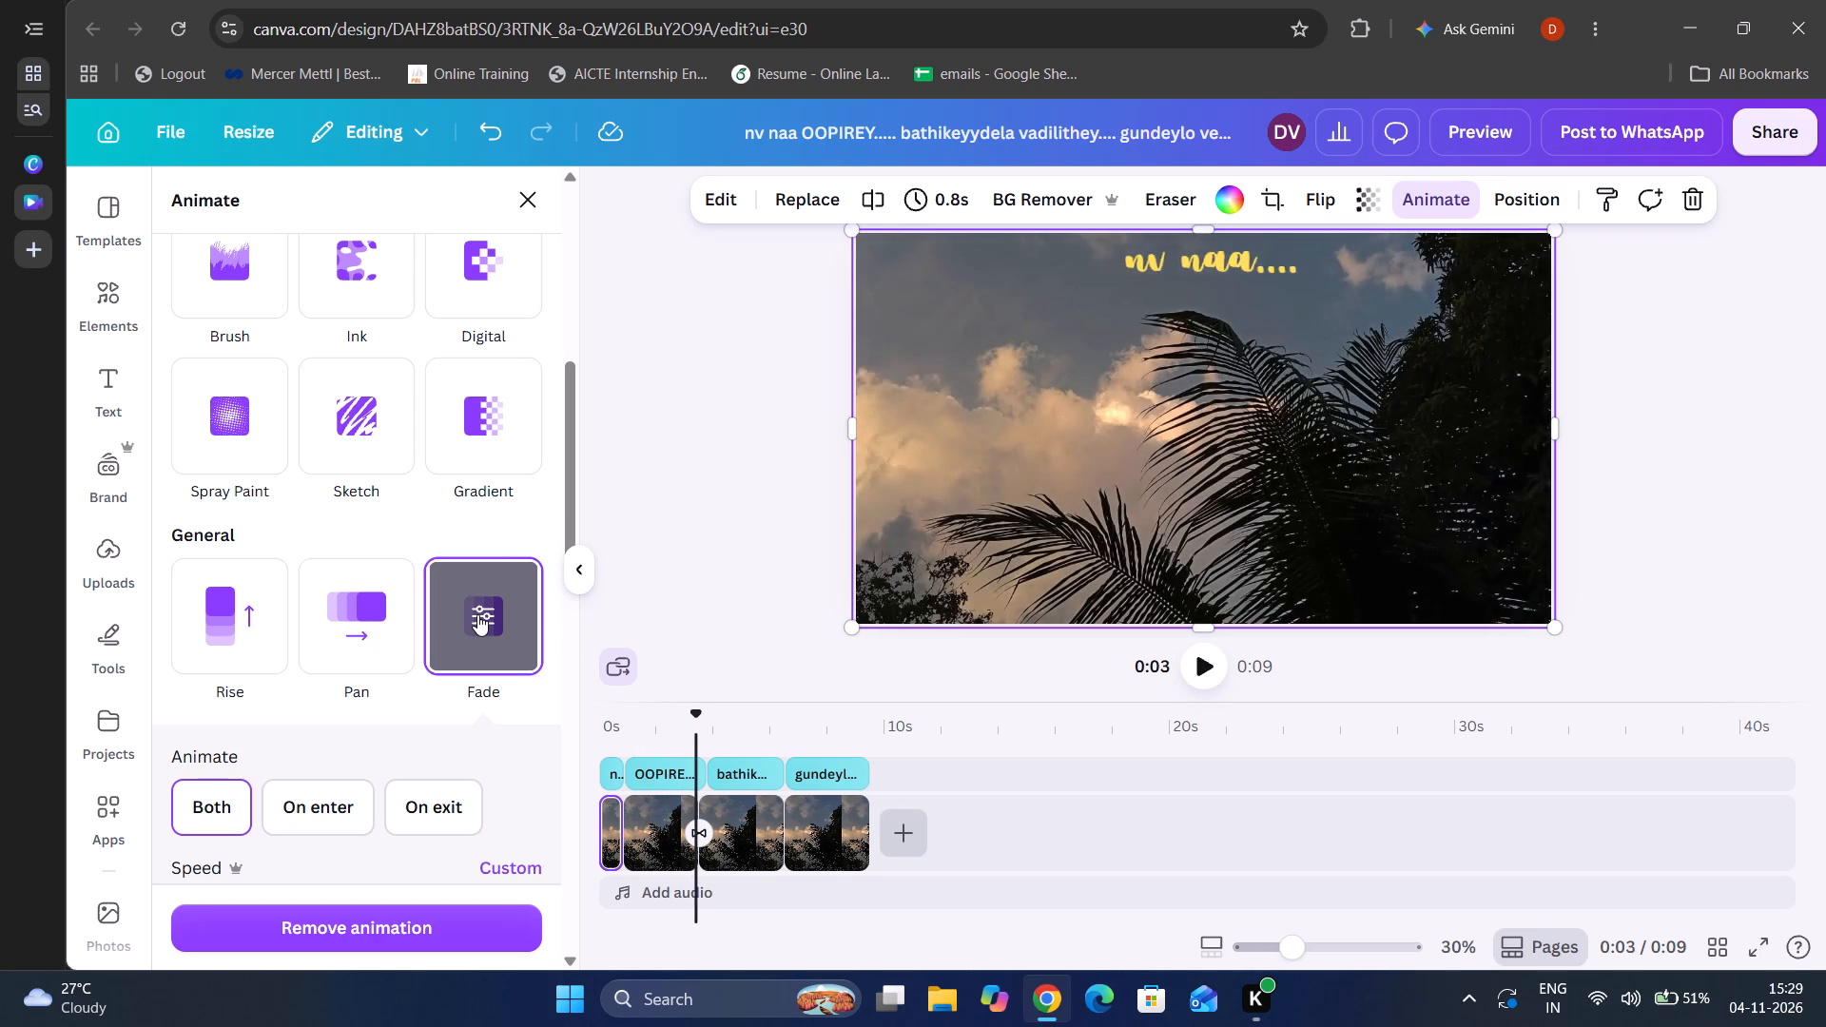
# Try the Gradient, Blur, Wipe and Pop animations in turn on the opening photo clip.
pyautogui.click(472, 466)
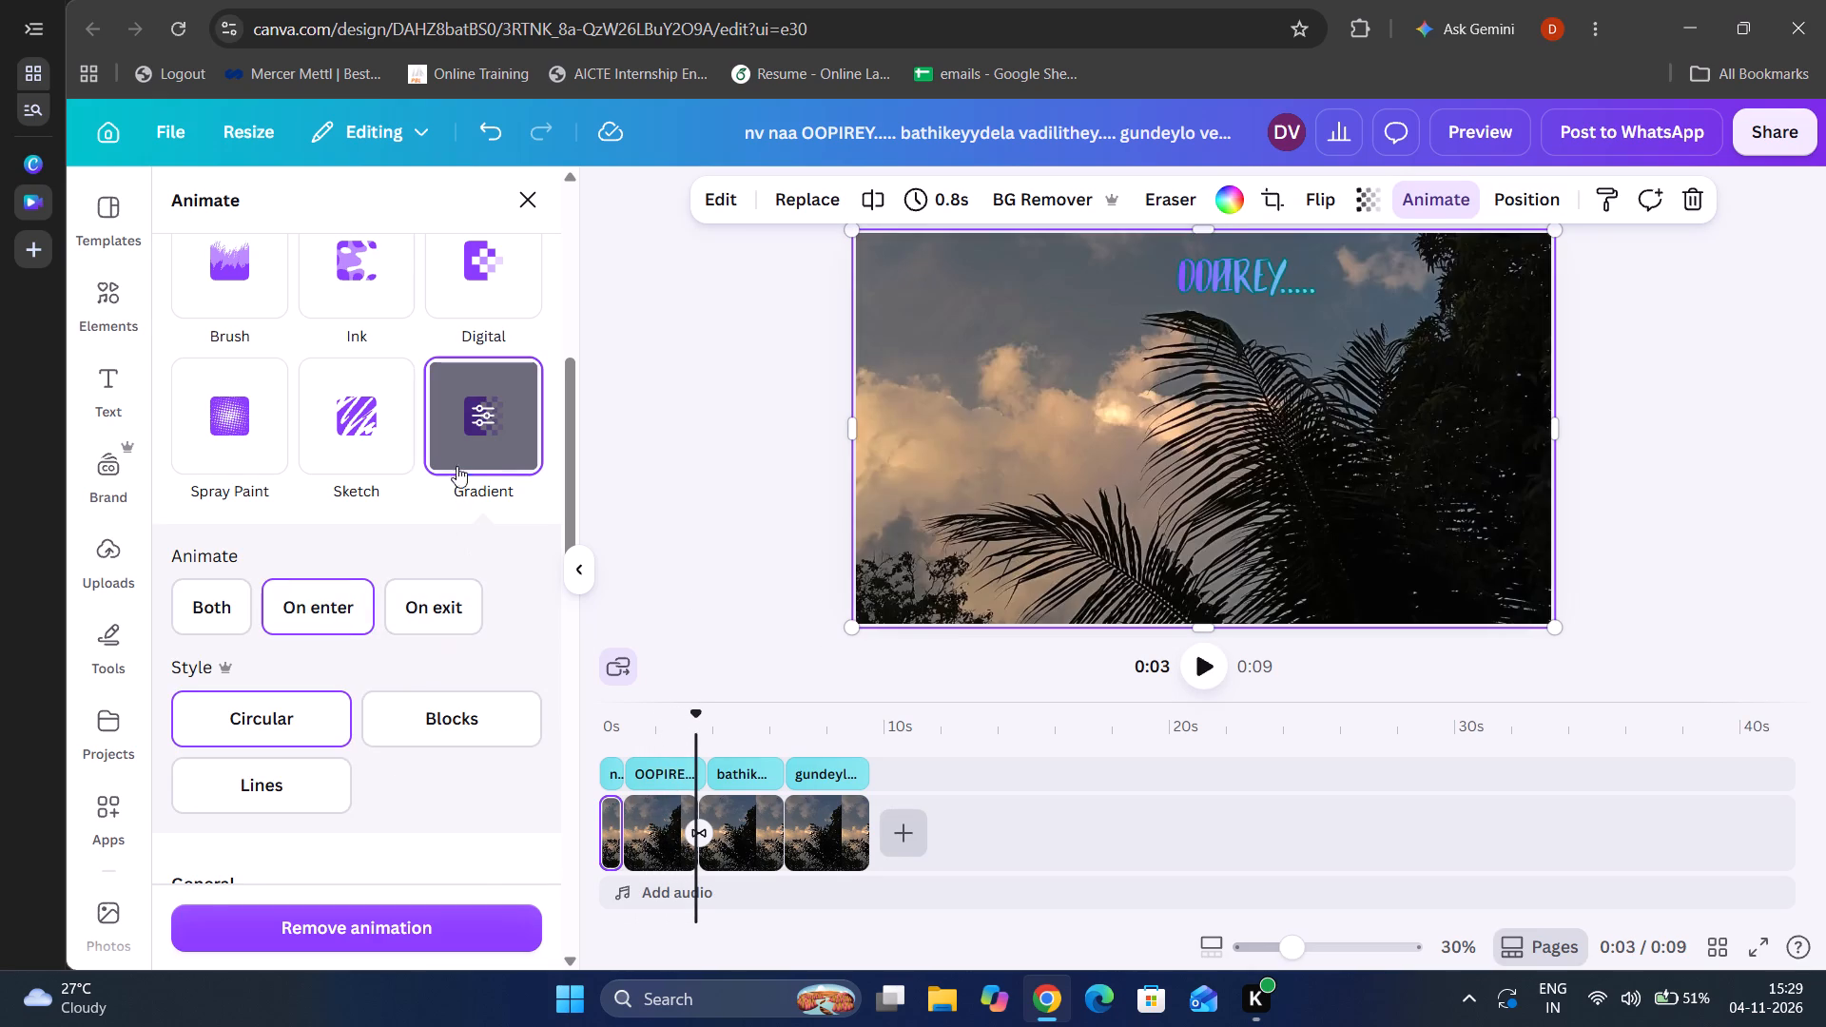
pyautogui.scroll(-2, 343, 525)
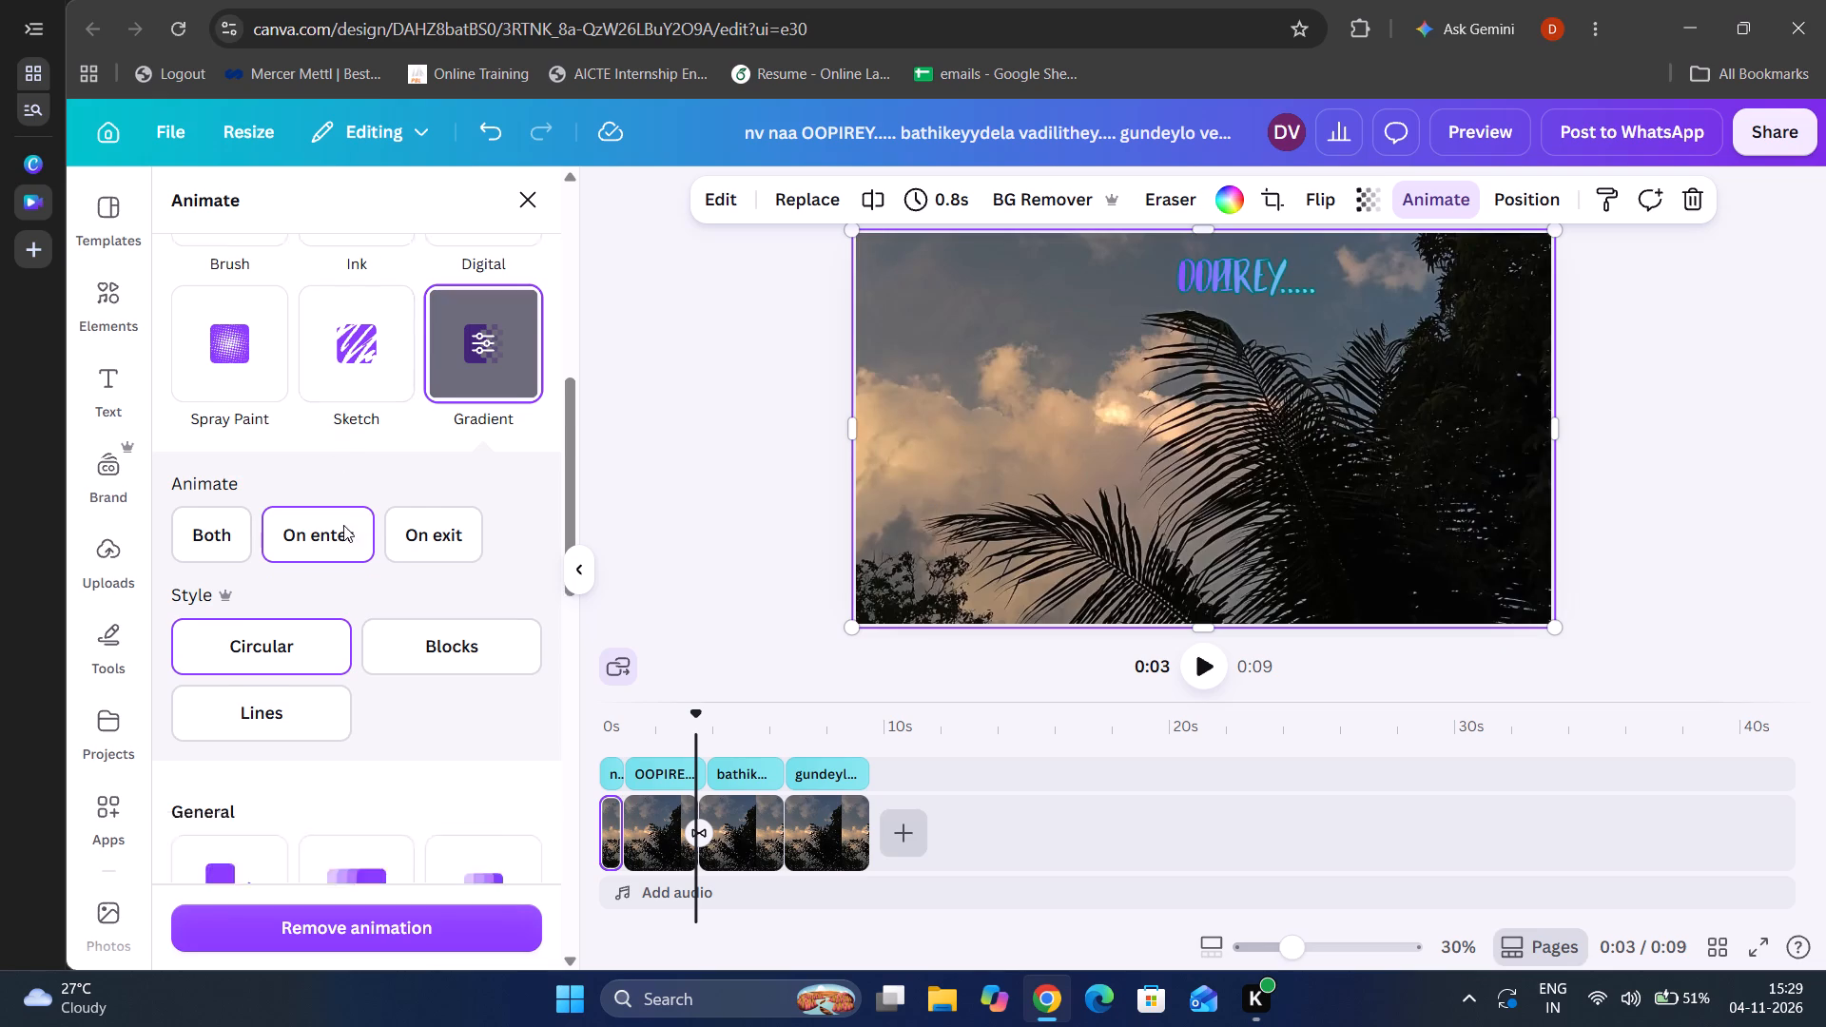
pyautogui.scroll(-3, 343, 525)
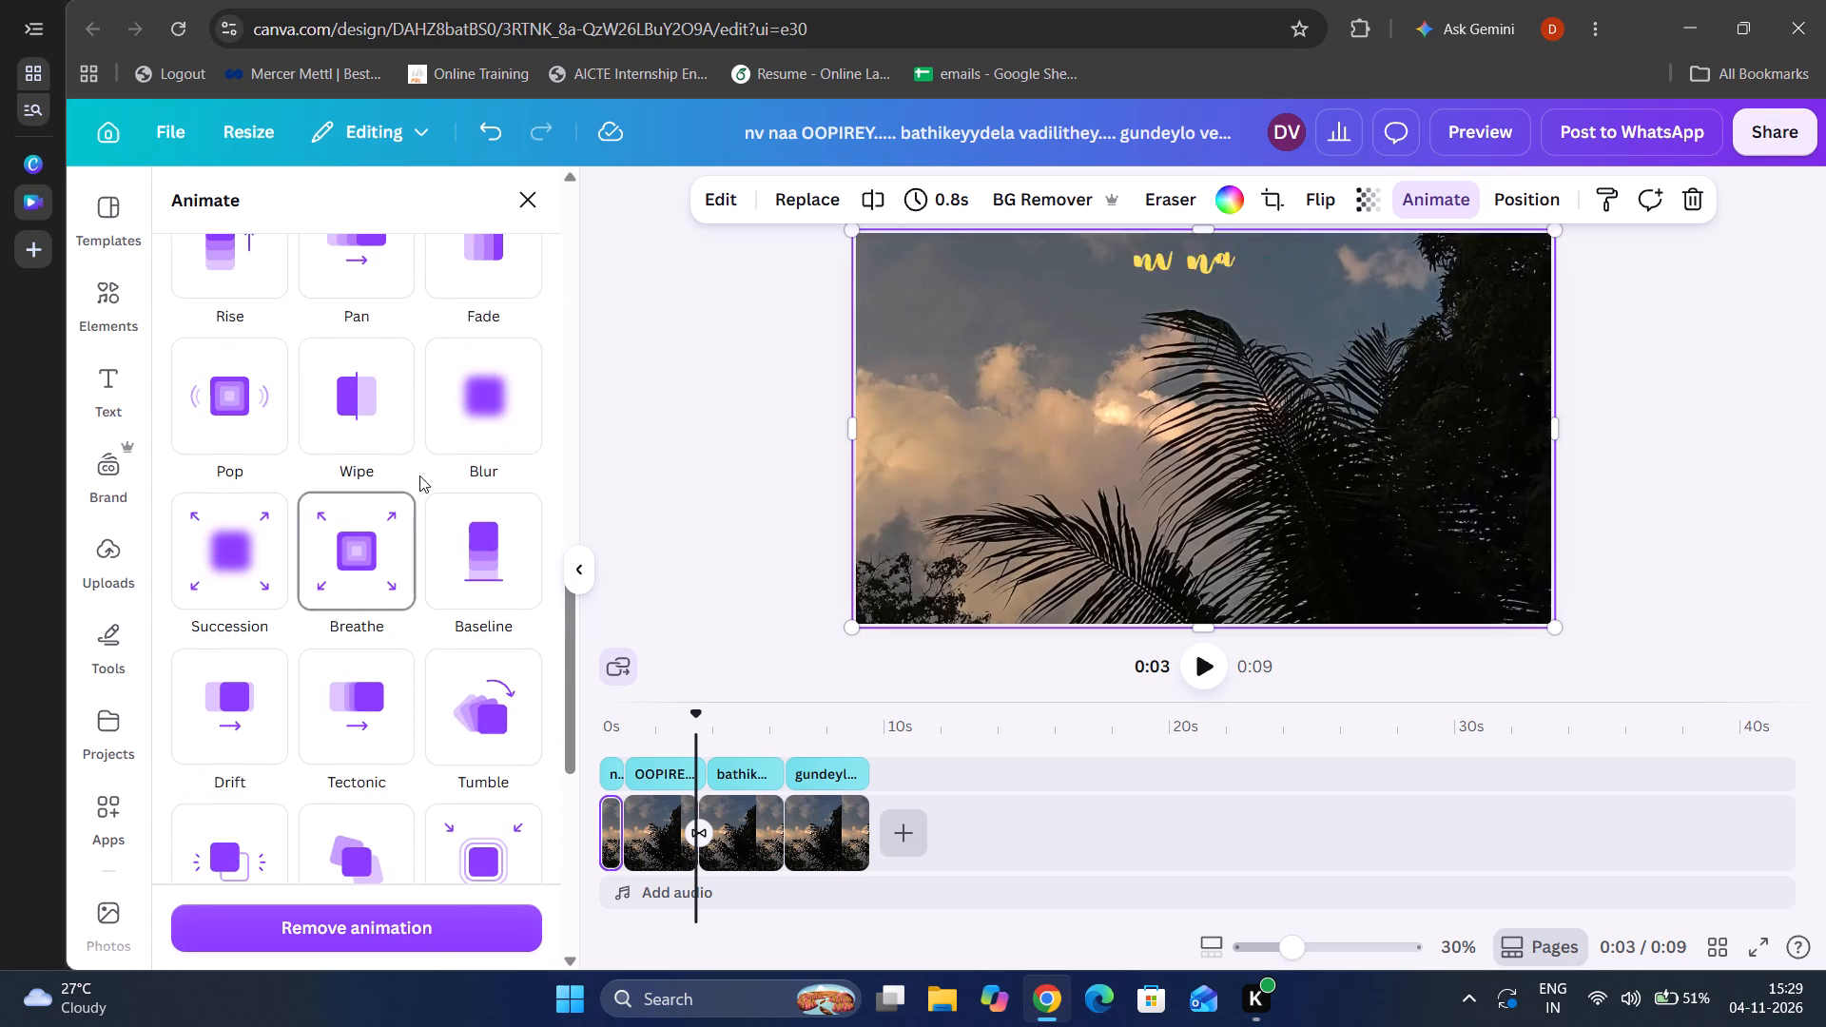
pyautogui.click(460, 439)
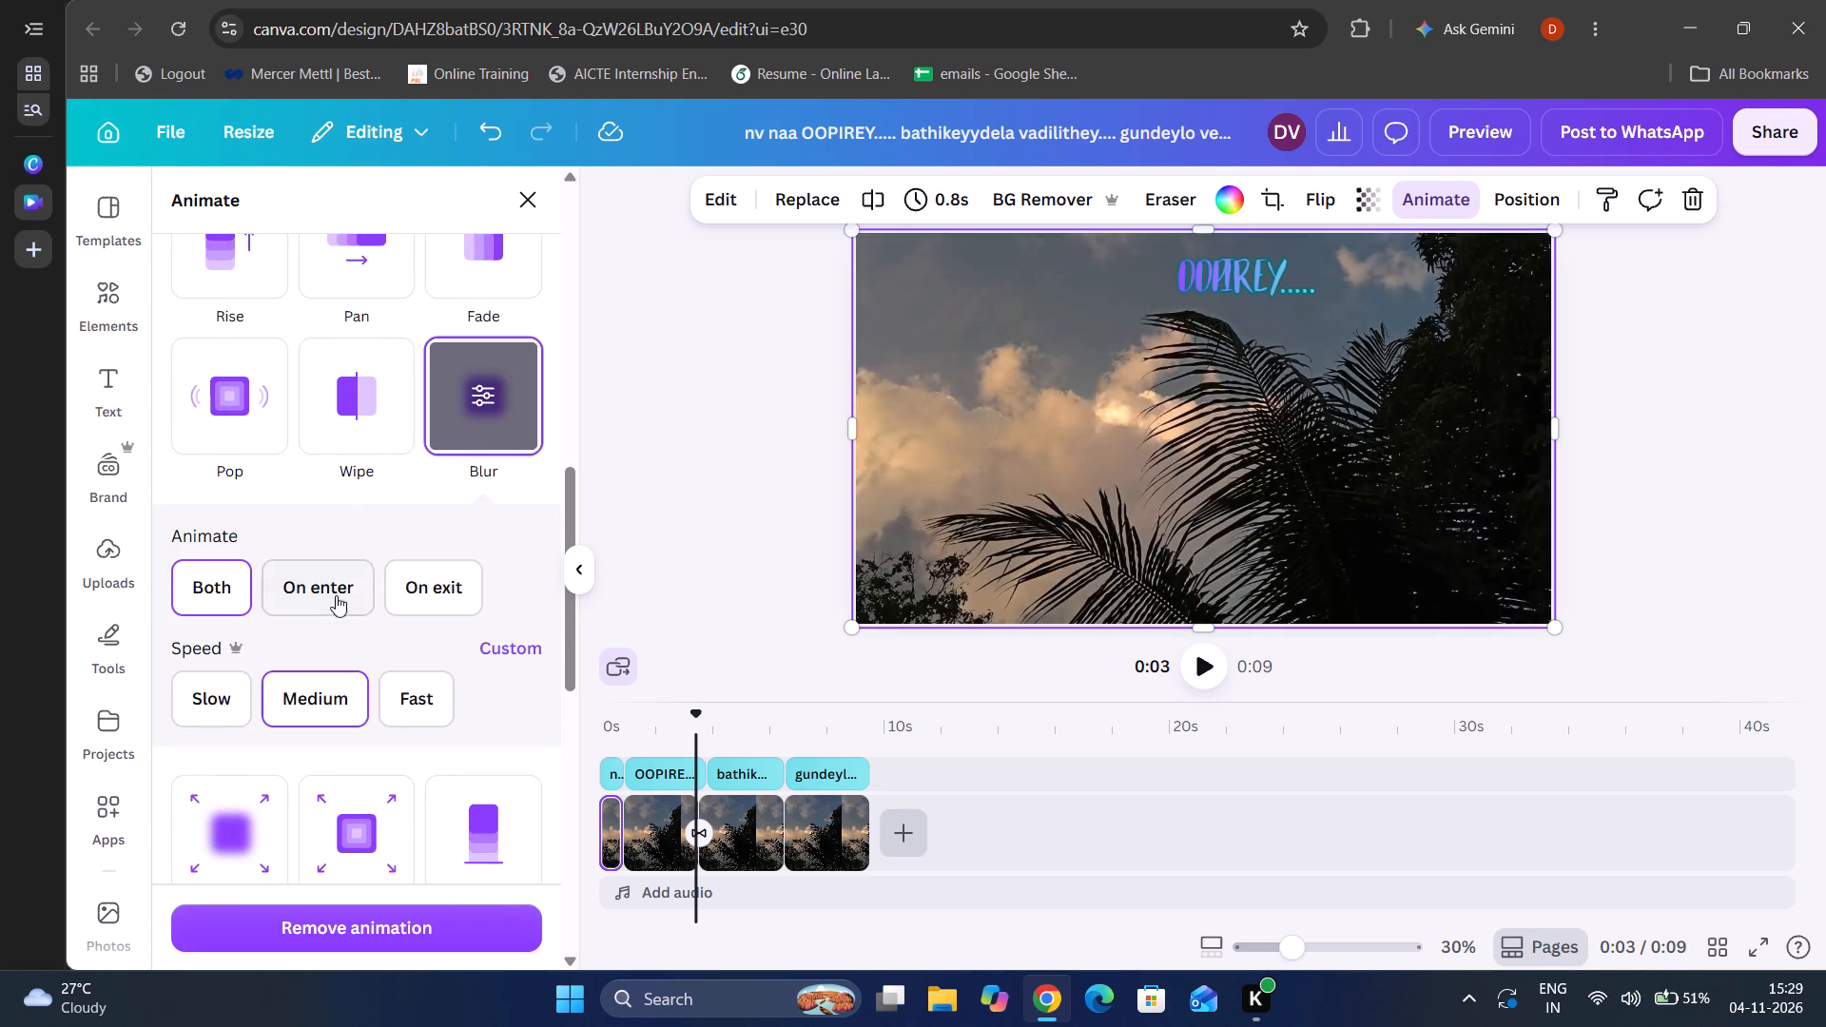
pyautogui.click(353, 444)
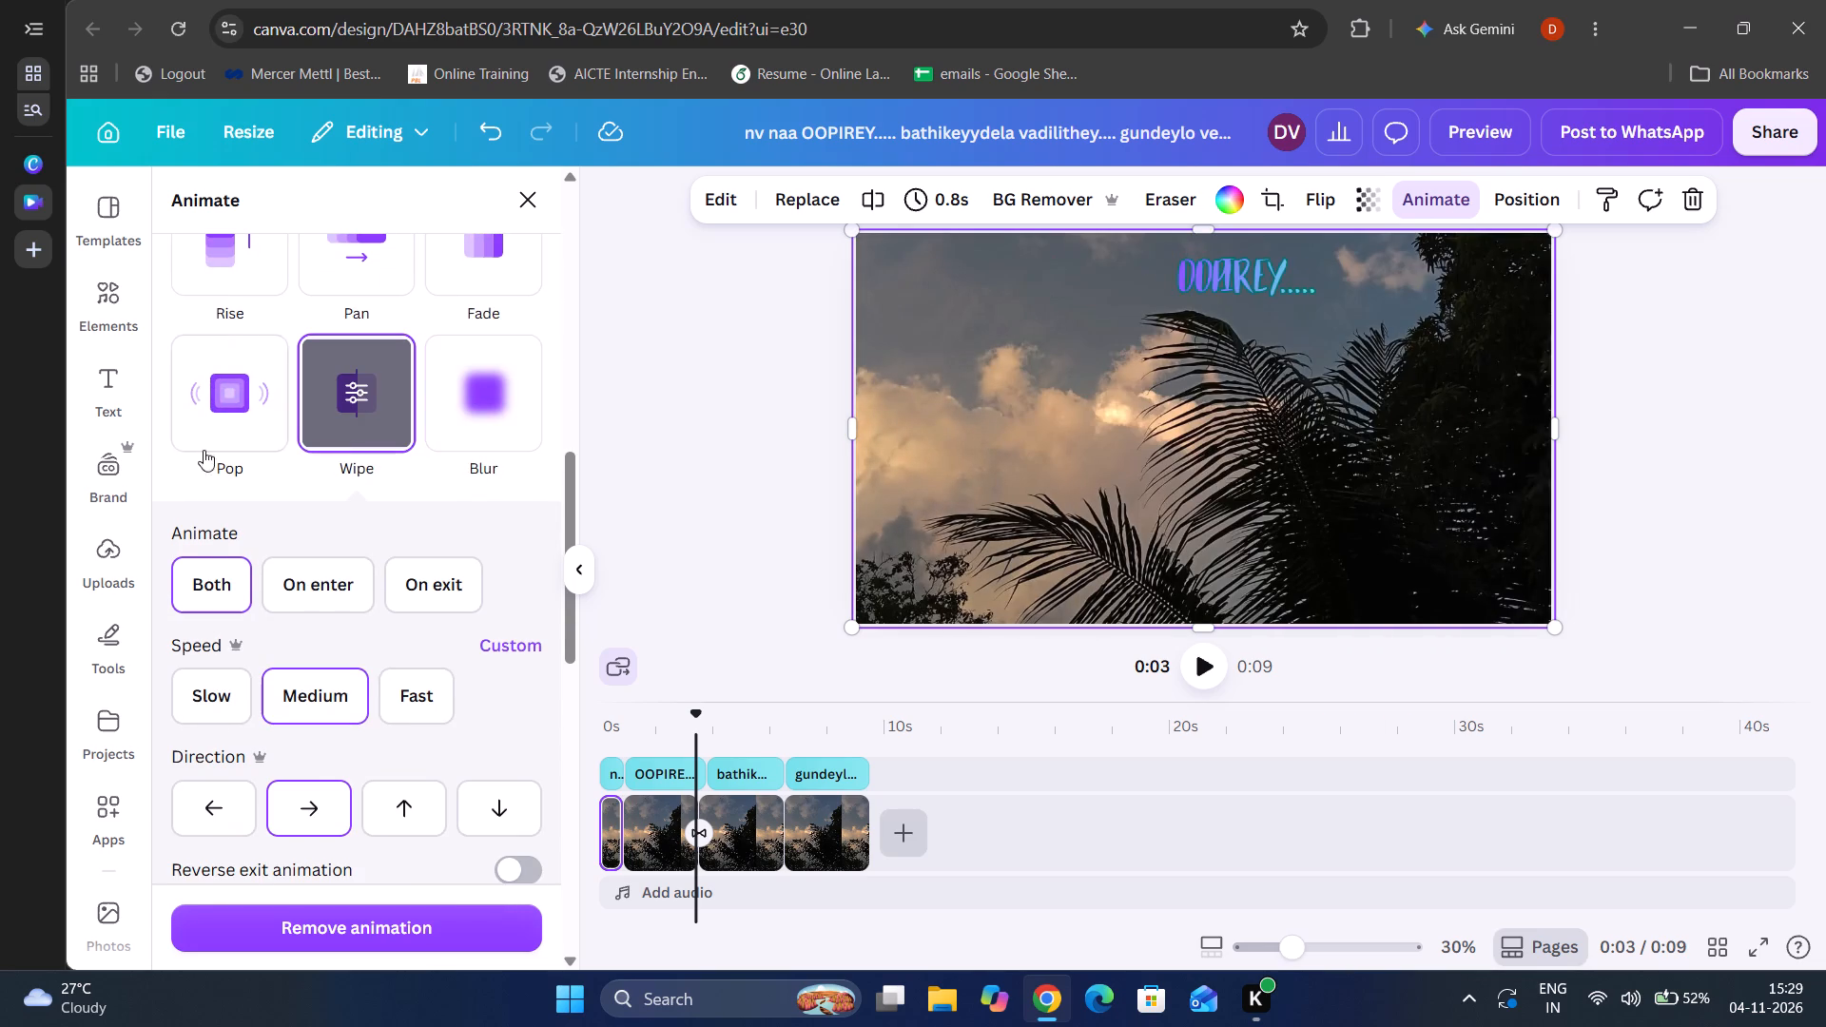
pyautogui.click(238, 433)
# Apply the Pan animation to the opening photo clip.
pyautogui.scroll(1, 321, 437)
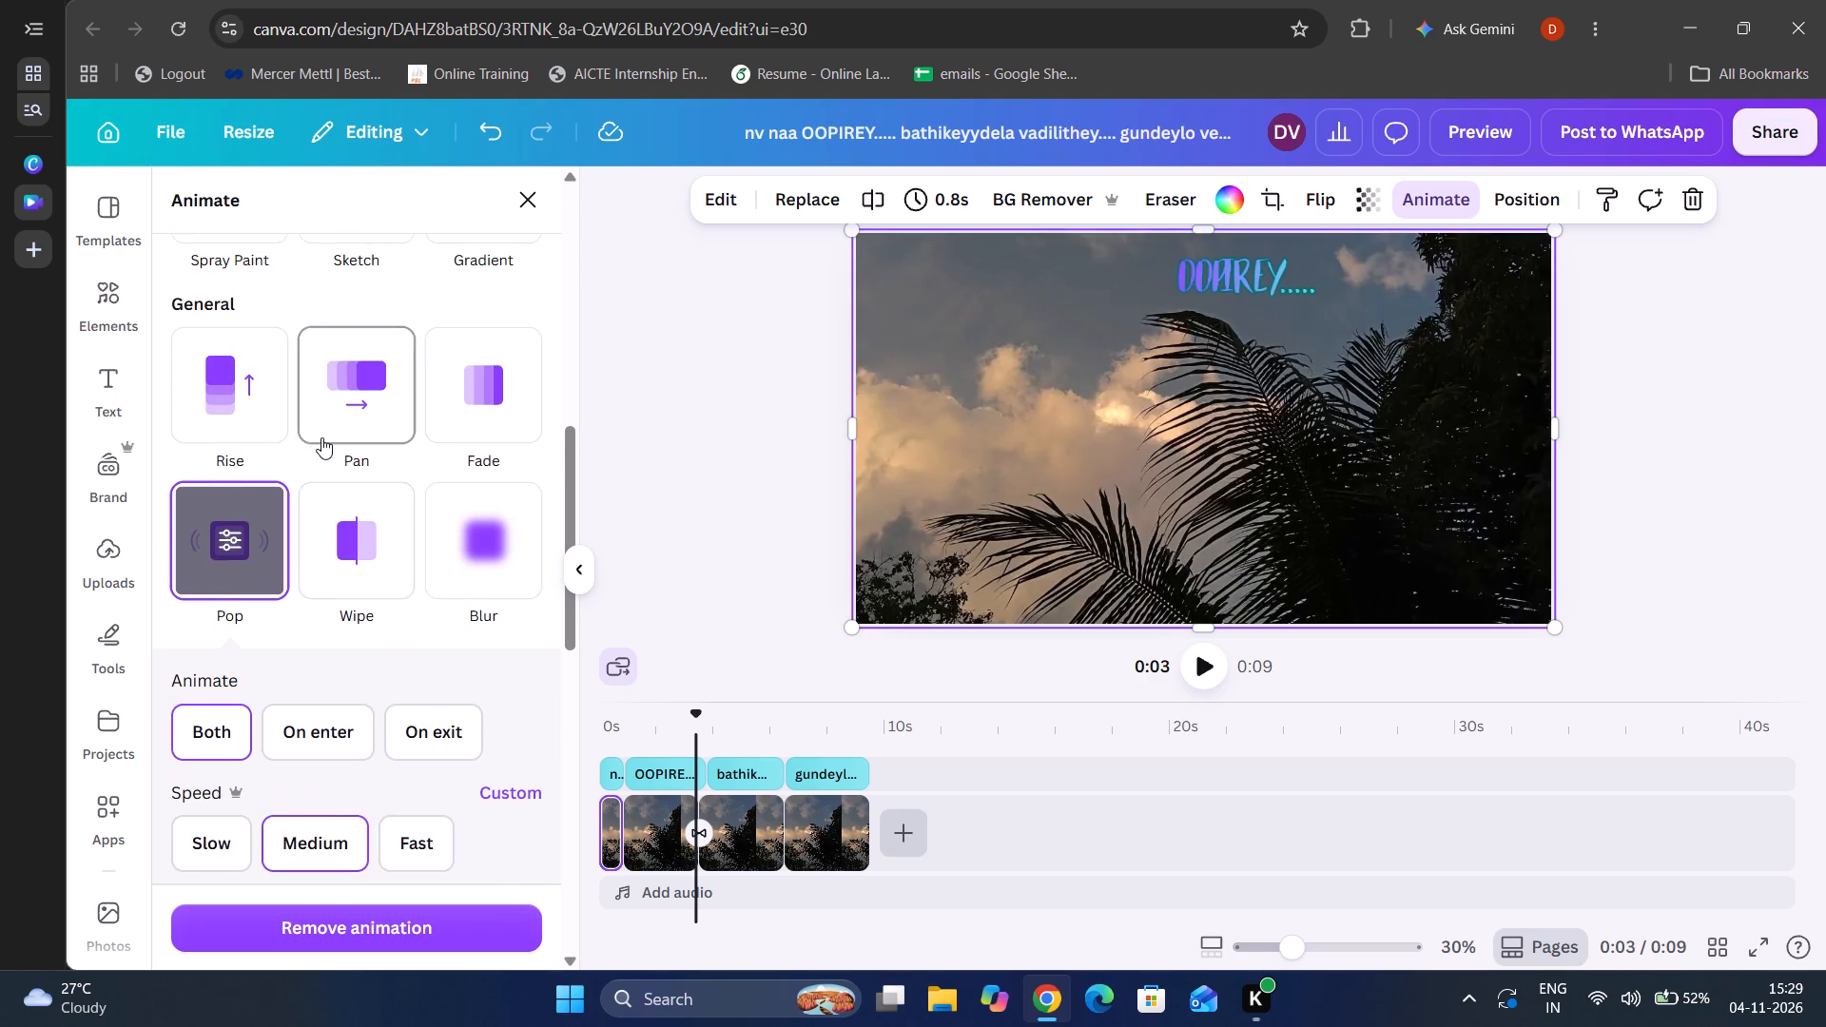
pyautogui.scroll(1, 321, 437)
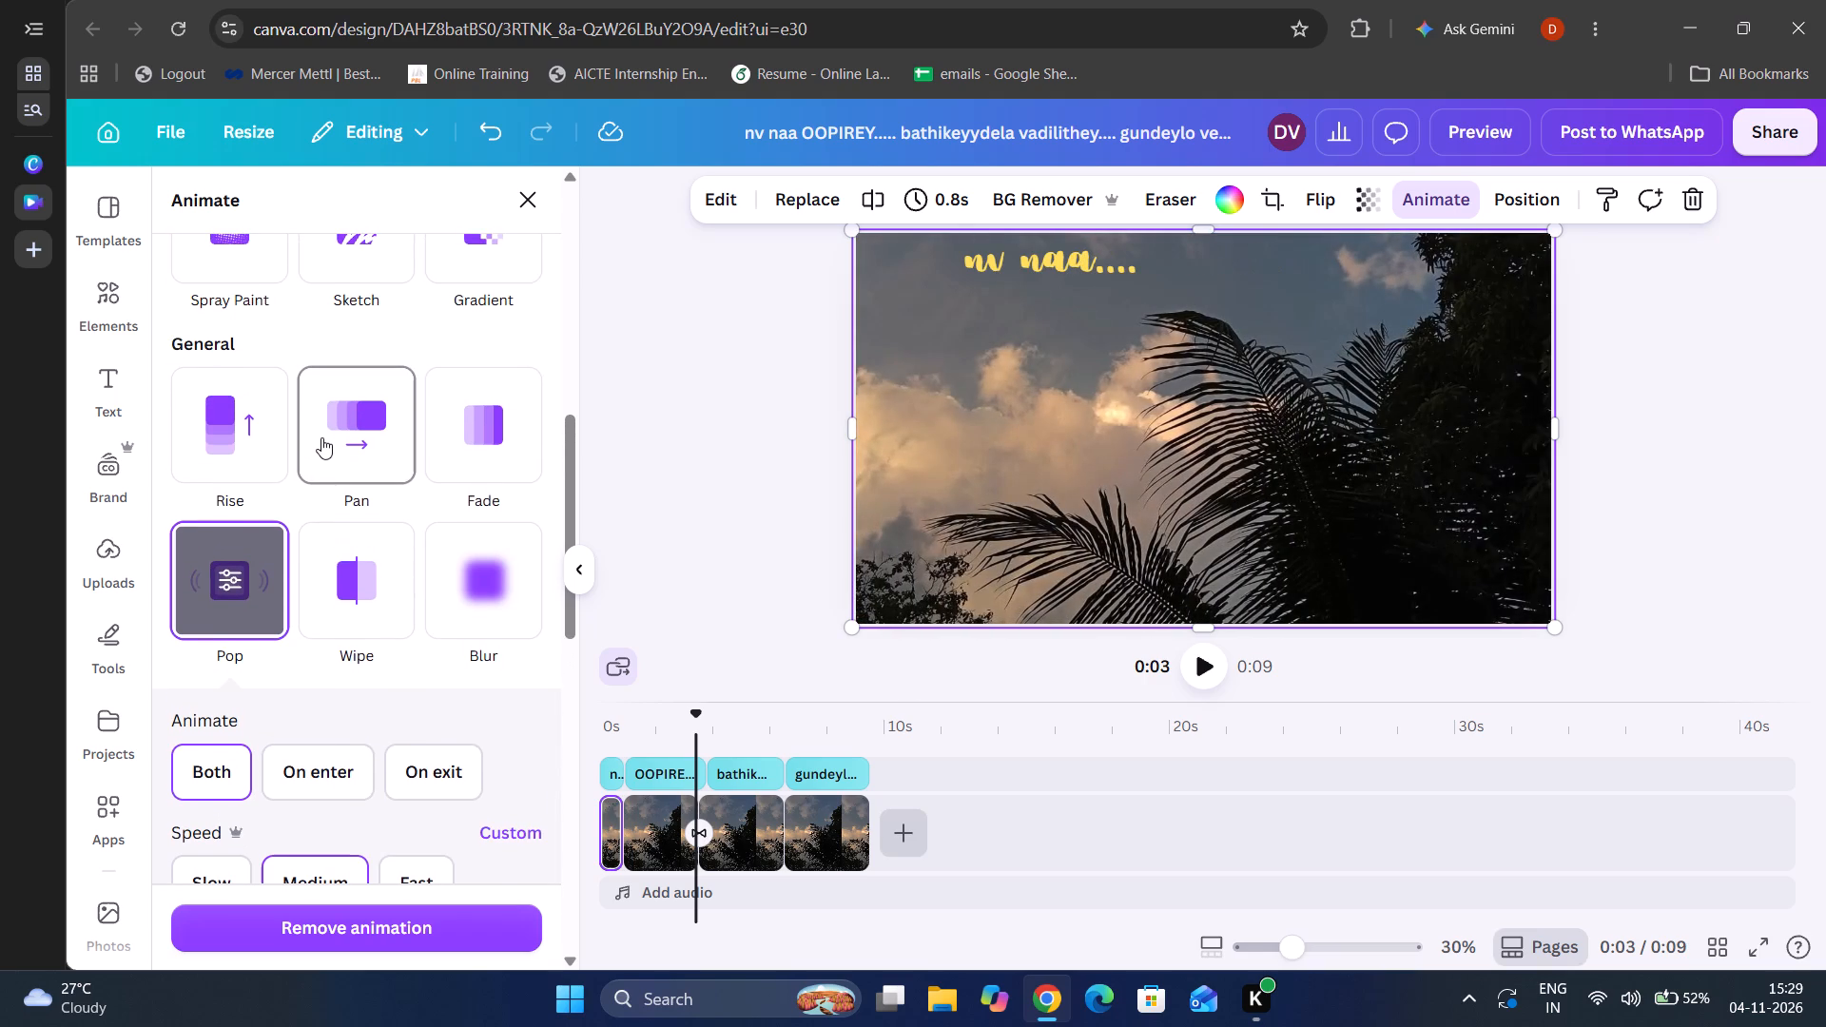
pyautogui.click(321, 437)
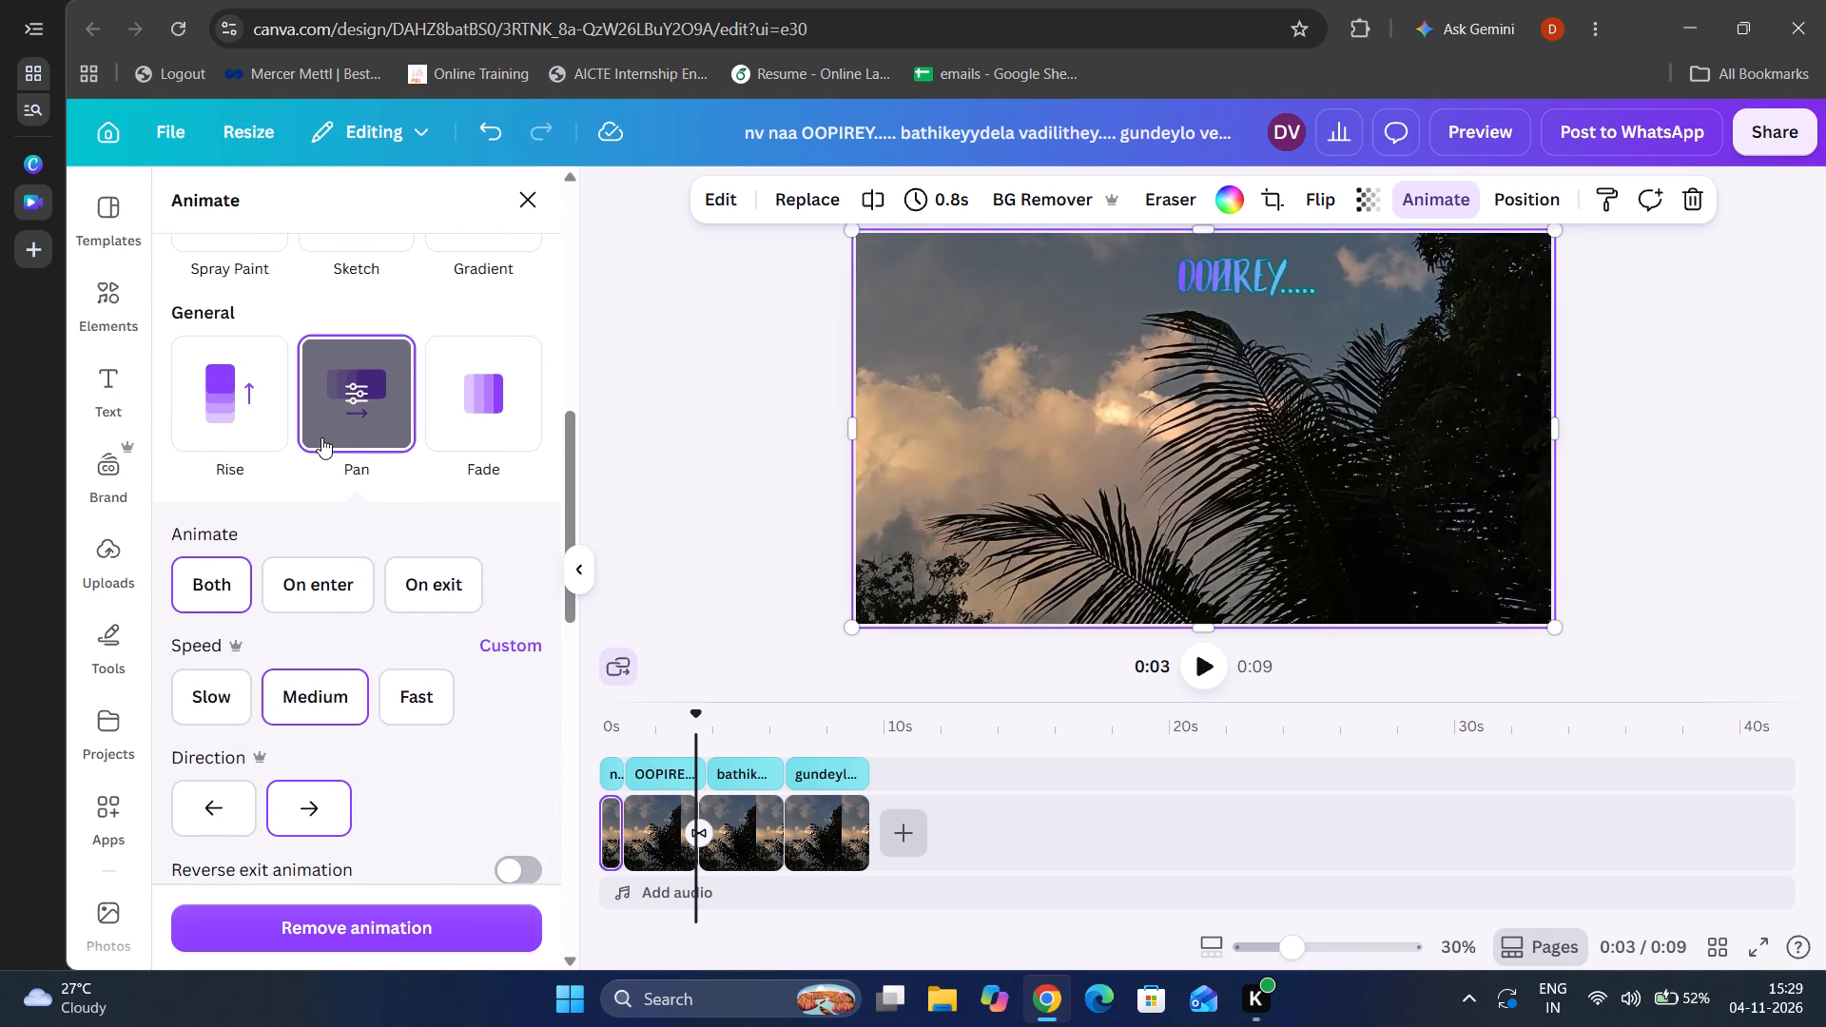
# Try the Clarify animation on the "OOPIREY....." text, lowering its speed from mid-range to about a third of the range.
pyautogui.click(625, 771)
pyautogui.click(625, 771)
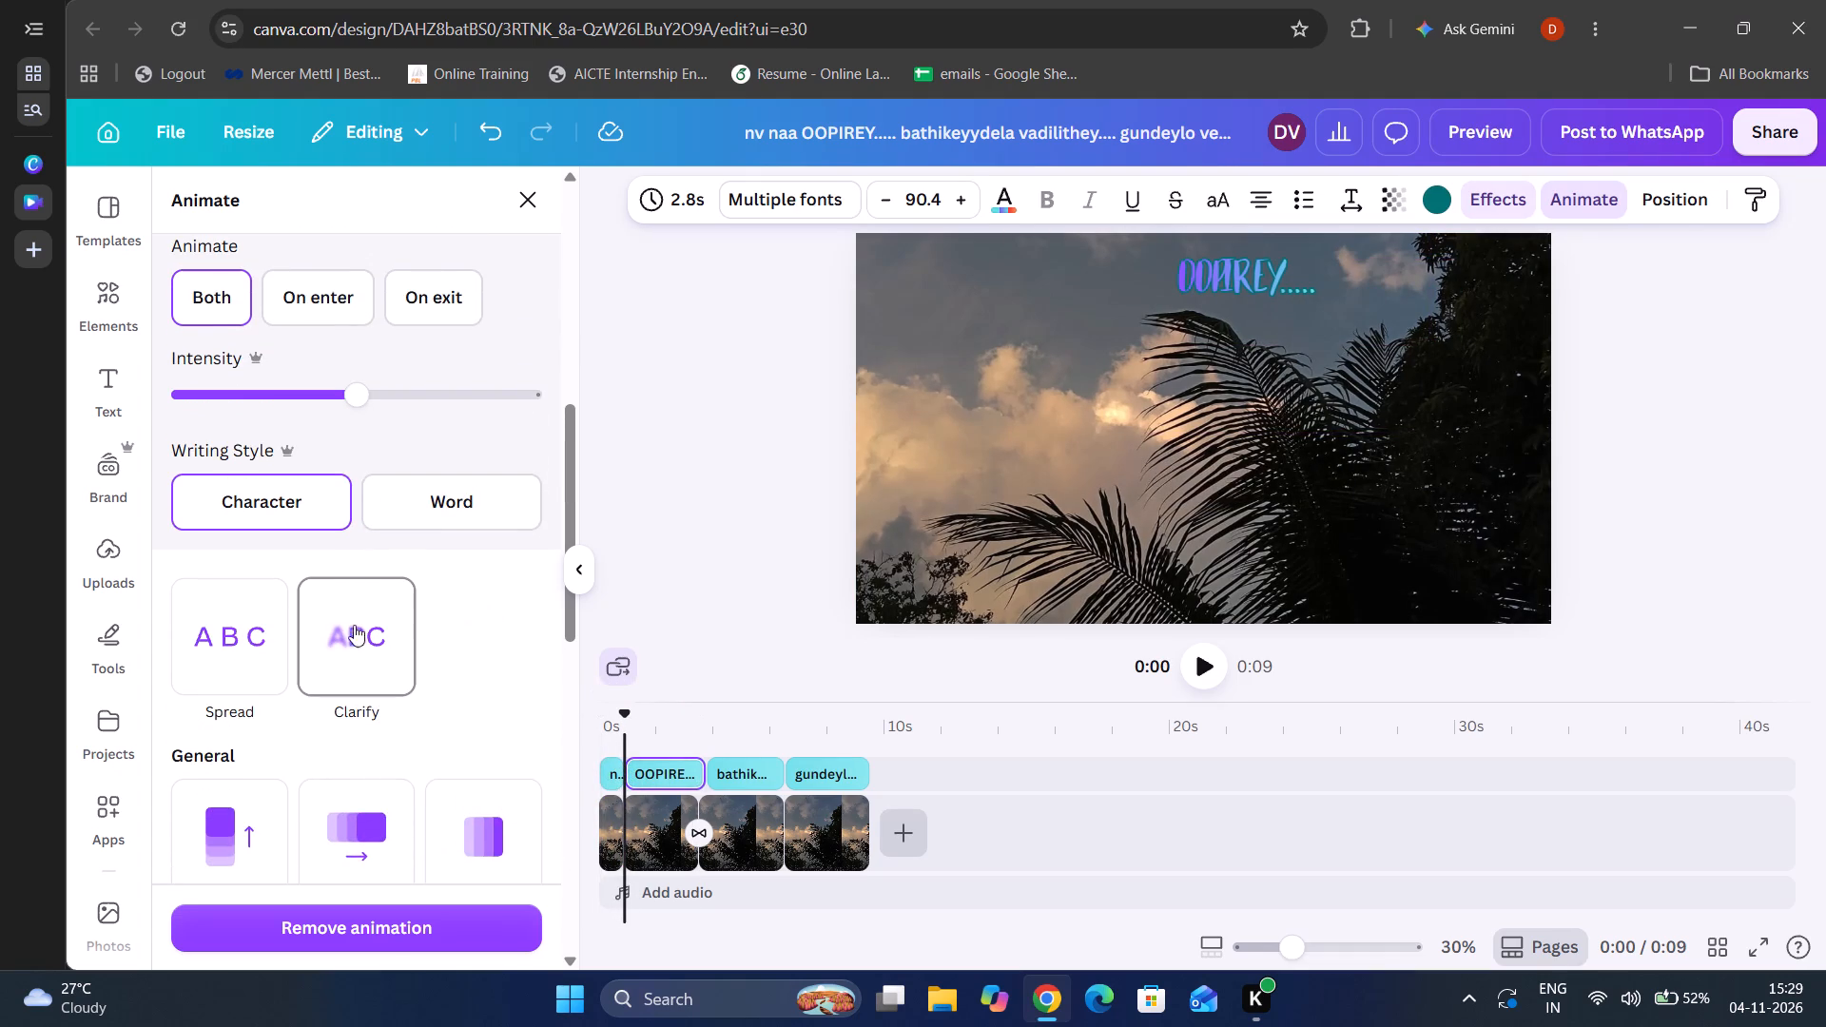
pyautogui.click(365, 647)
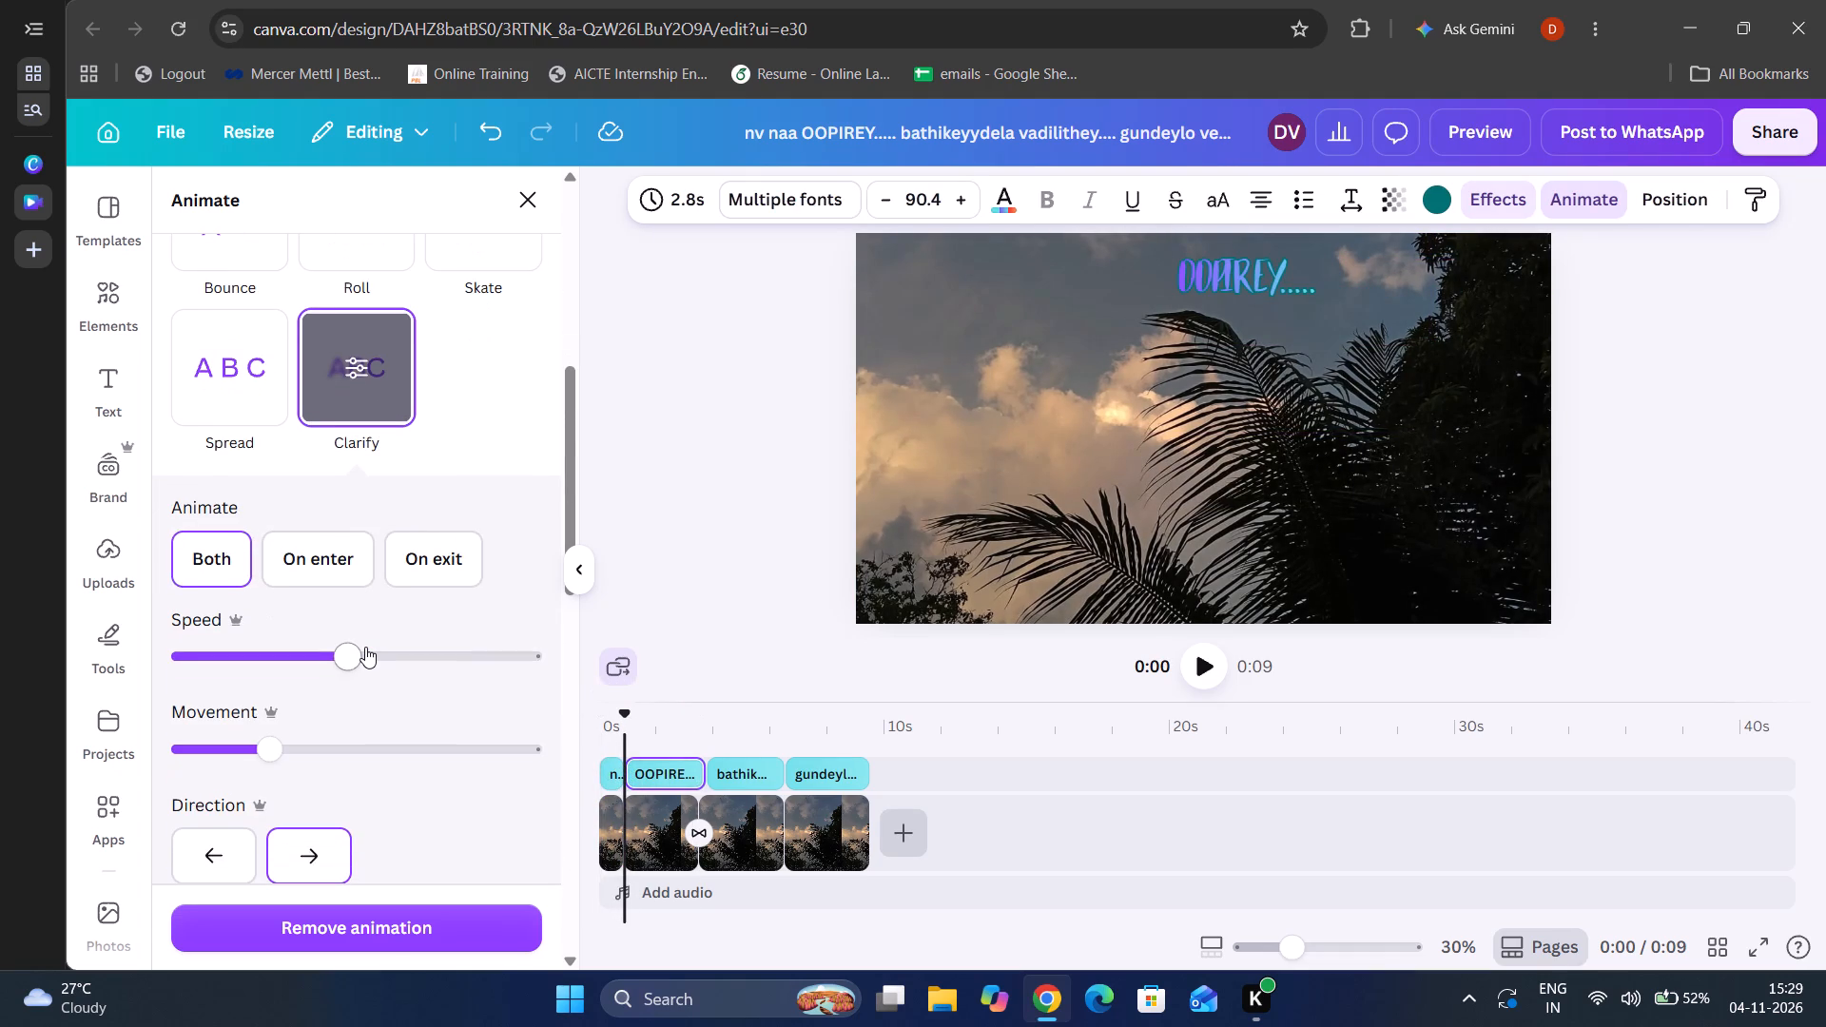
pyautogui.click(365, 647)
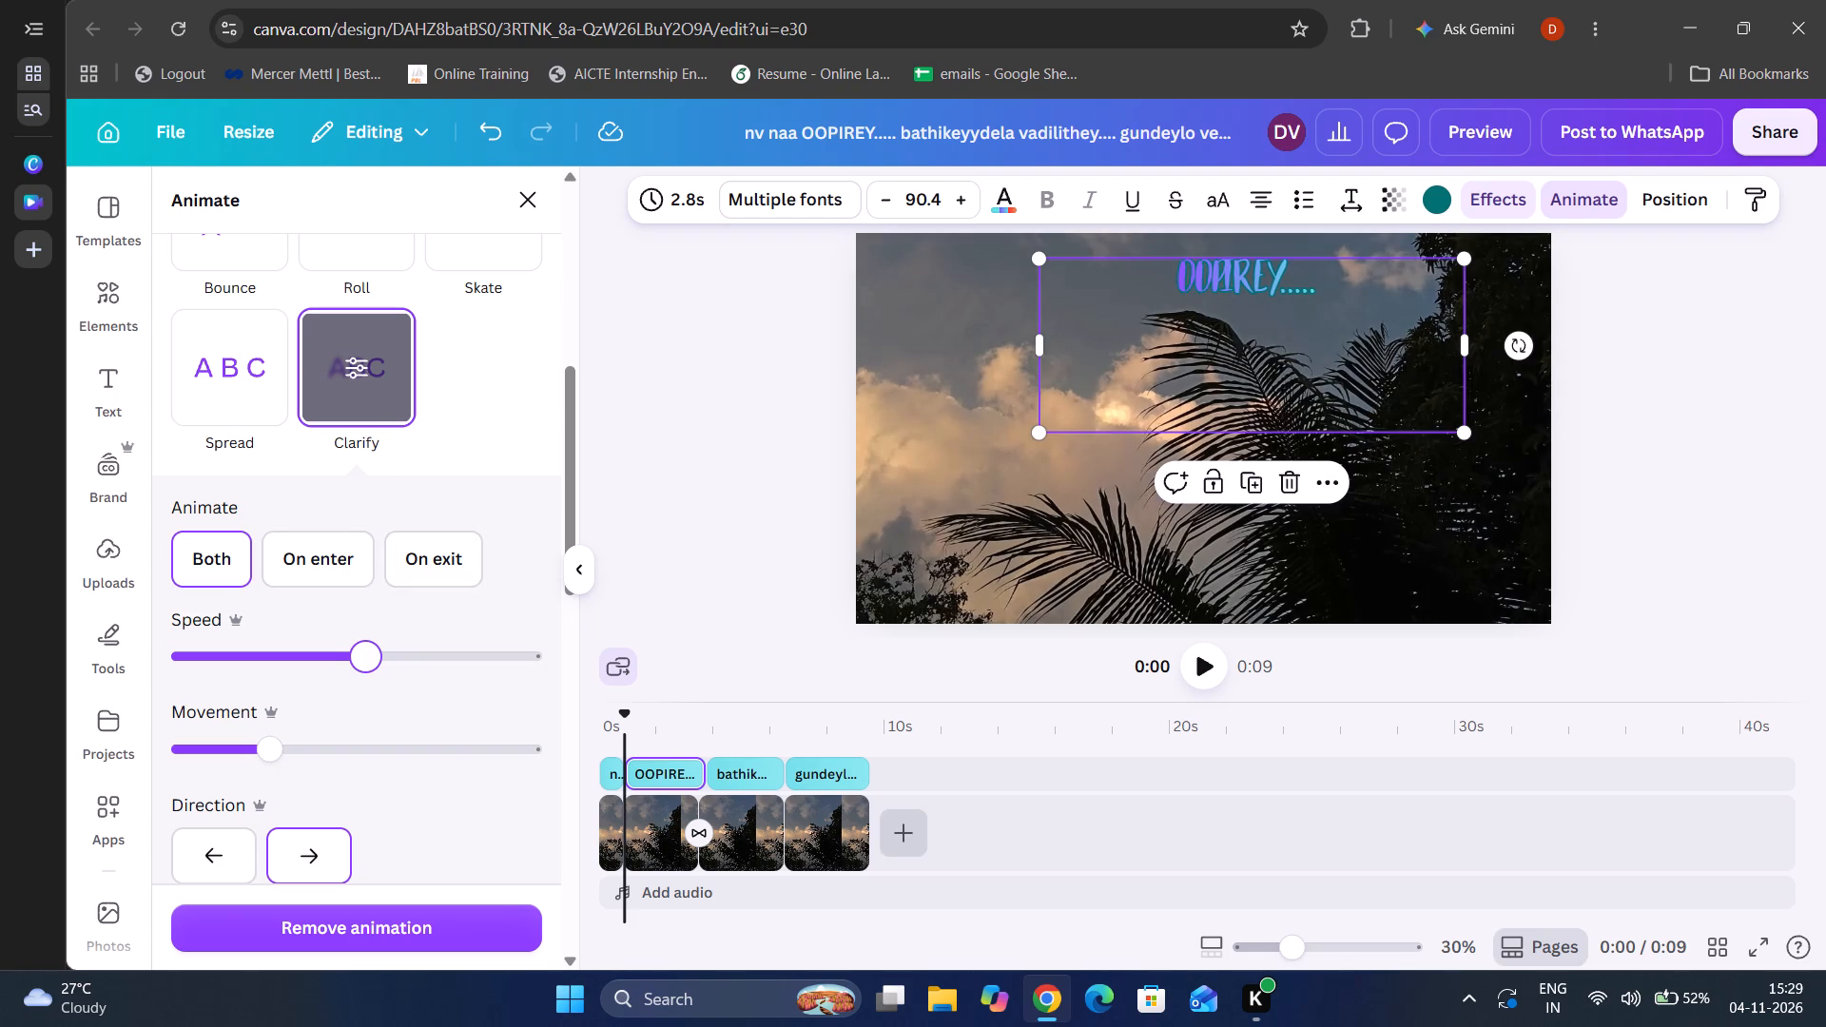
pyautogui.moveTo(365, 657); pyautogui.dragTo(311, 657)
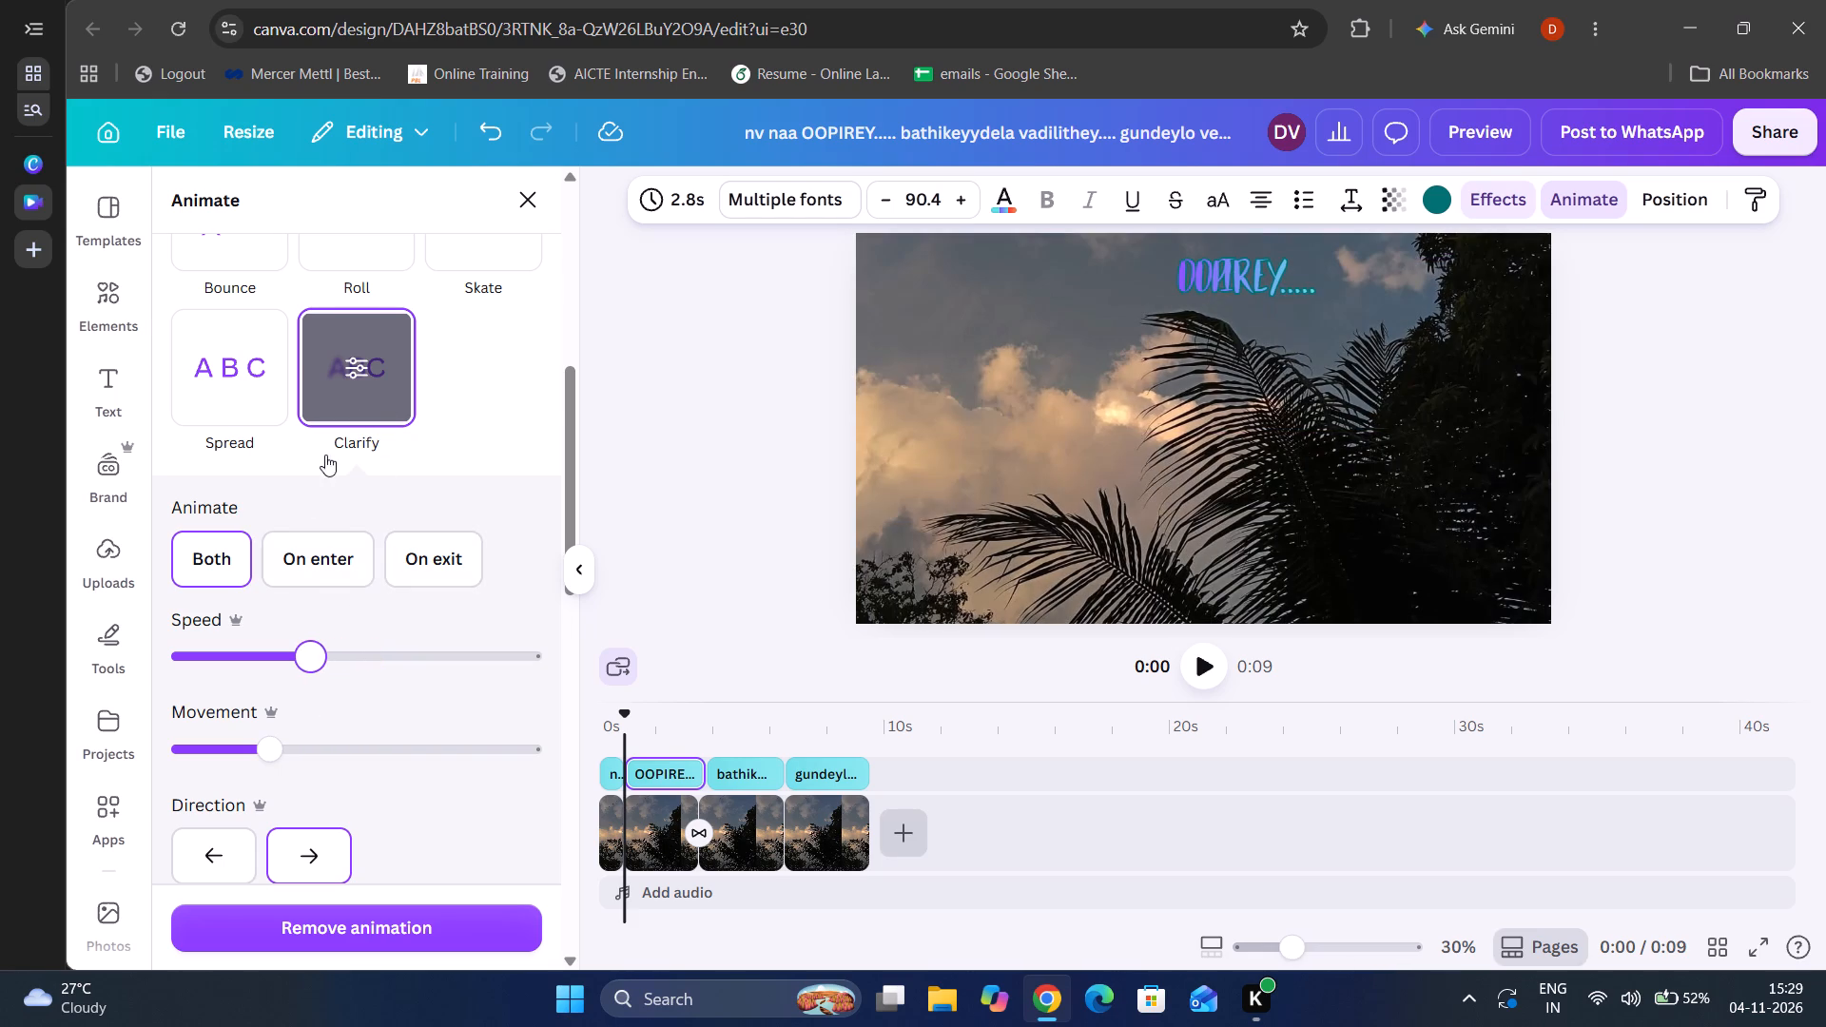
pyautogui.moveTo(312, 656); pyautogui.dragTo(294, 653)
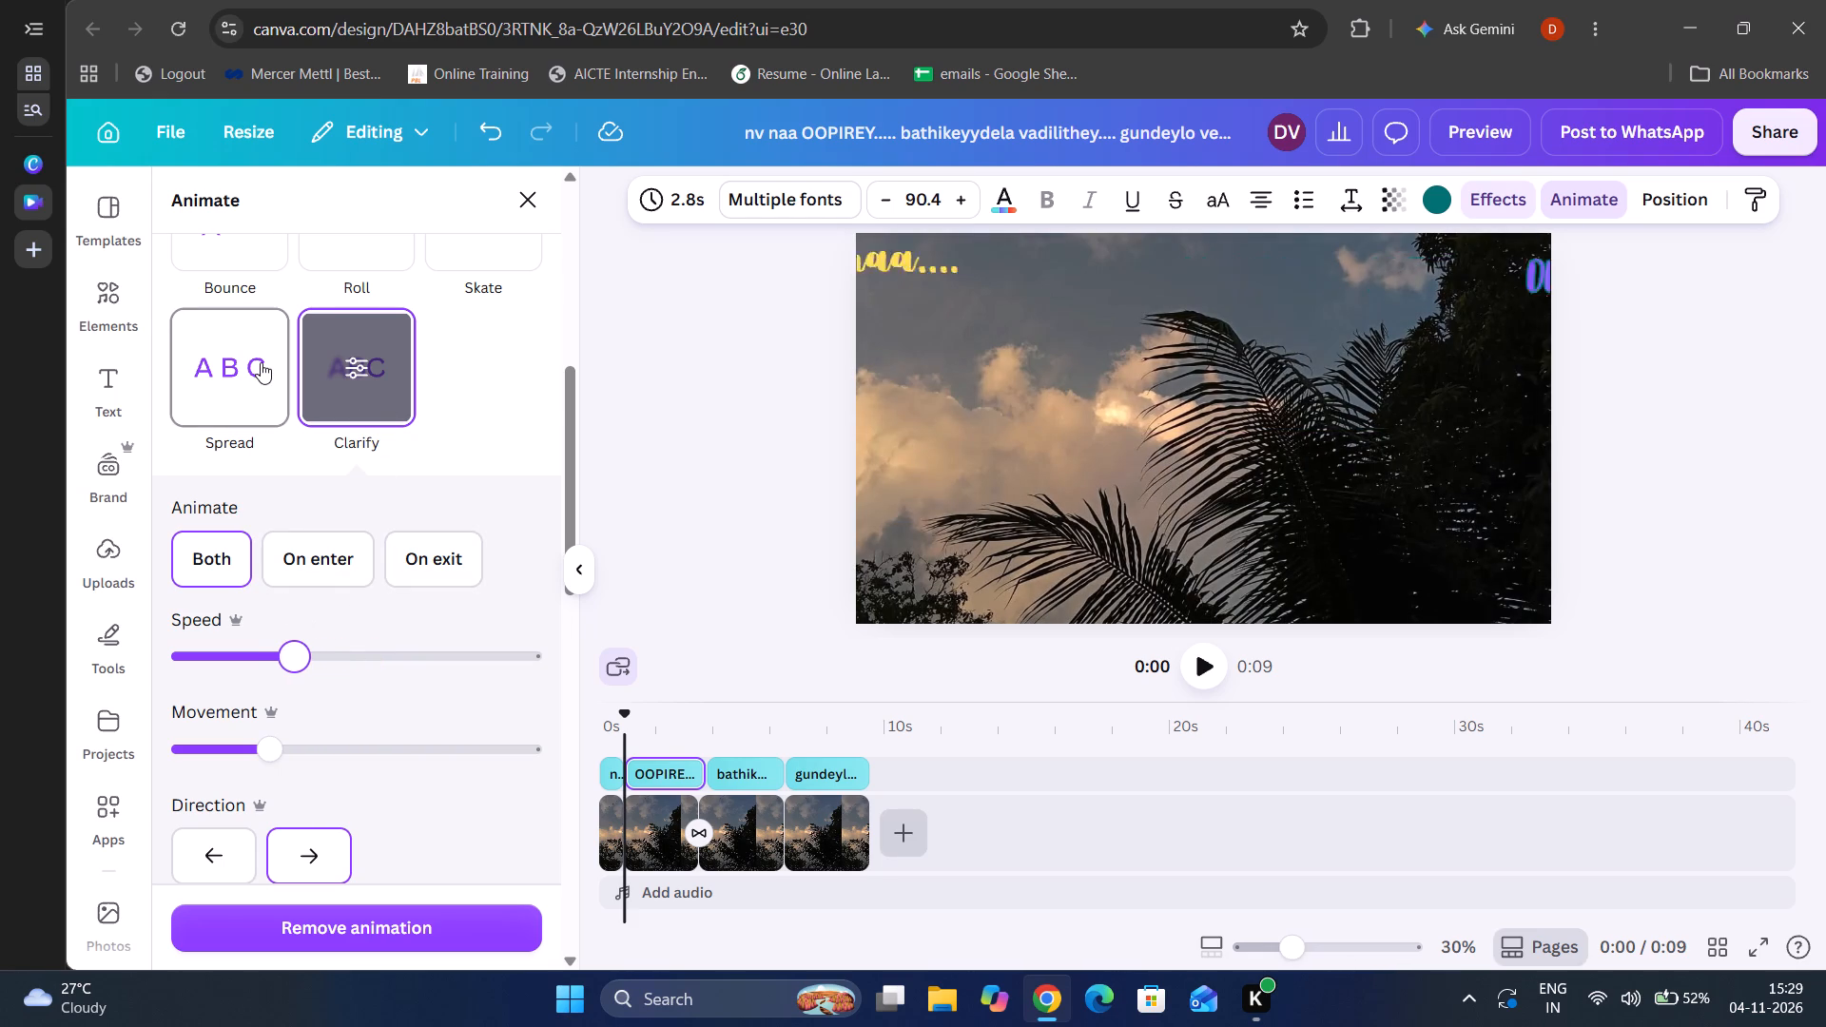
# Apply the Spread animation to the "OOPIREY....." text with its scale direction set to In, and close the animation settings.
pyautogui.click(261, 362)
pyautogui.click(261, 362)
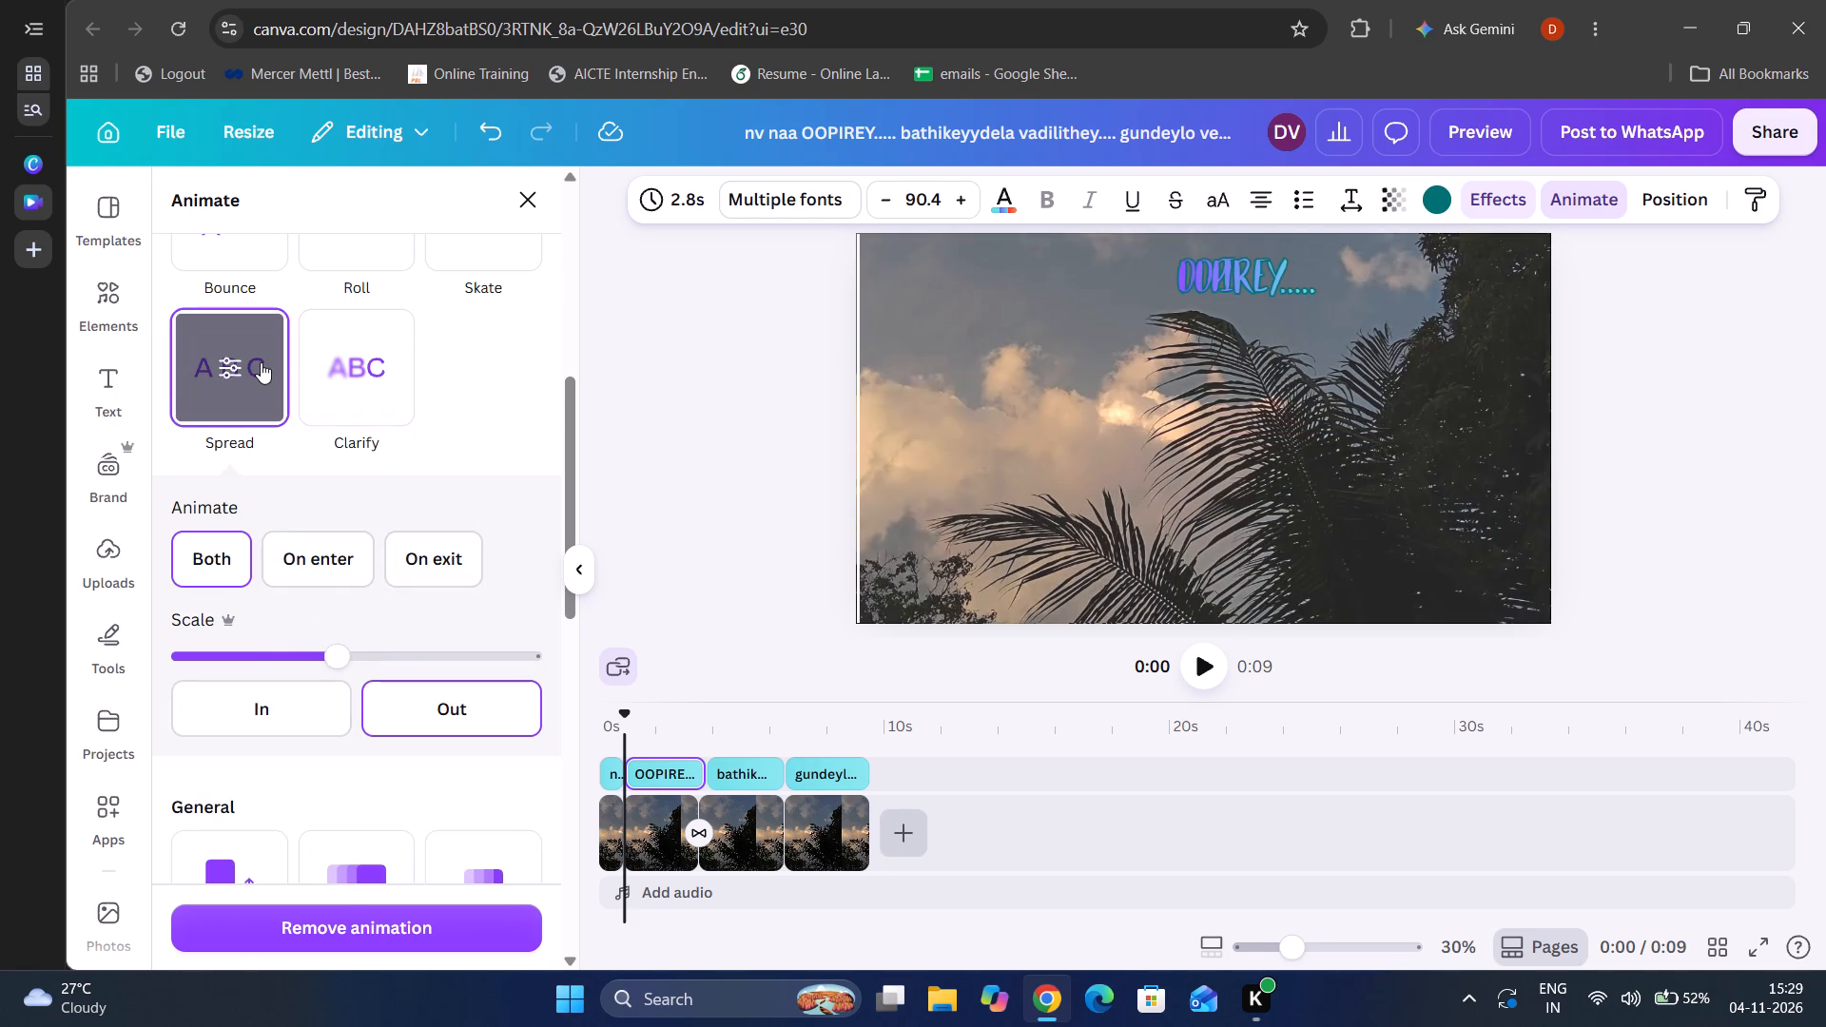
pyautogui.click(298, 710)
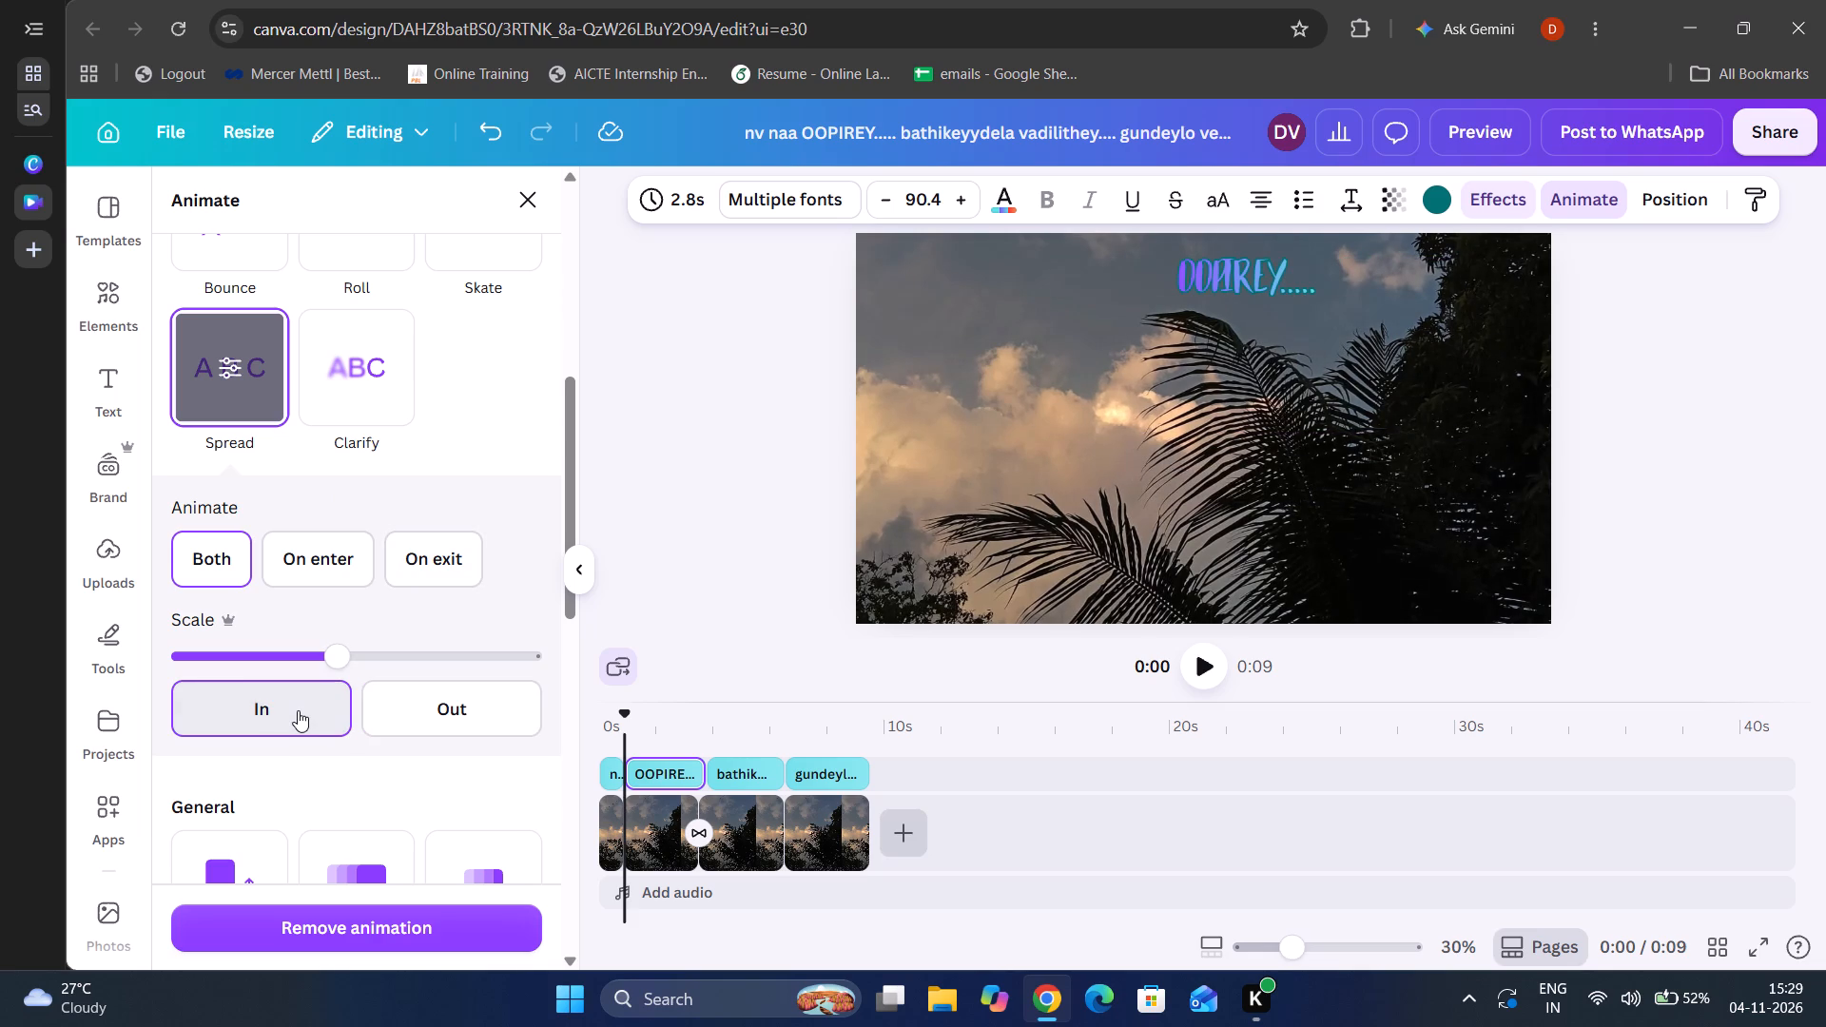
pyautogui.click(692, 450)
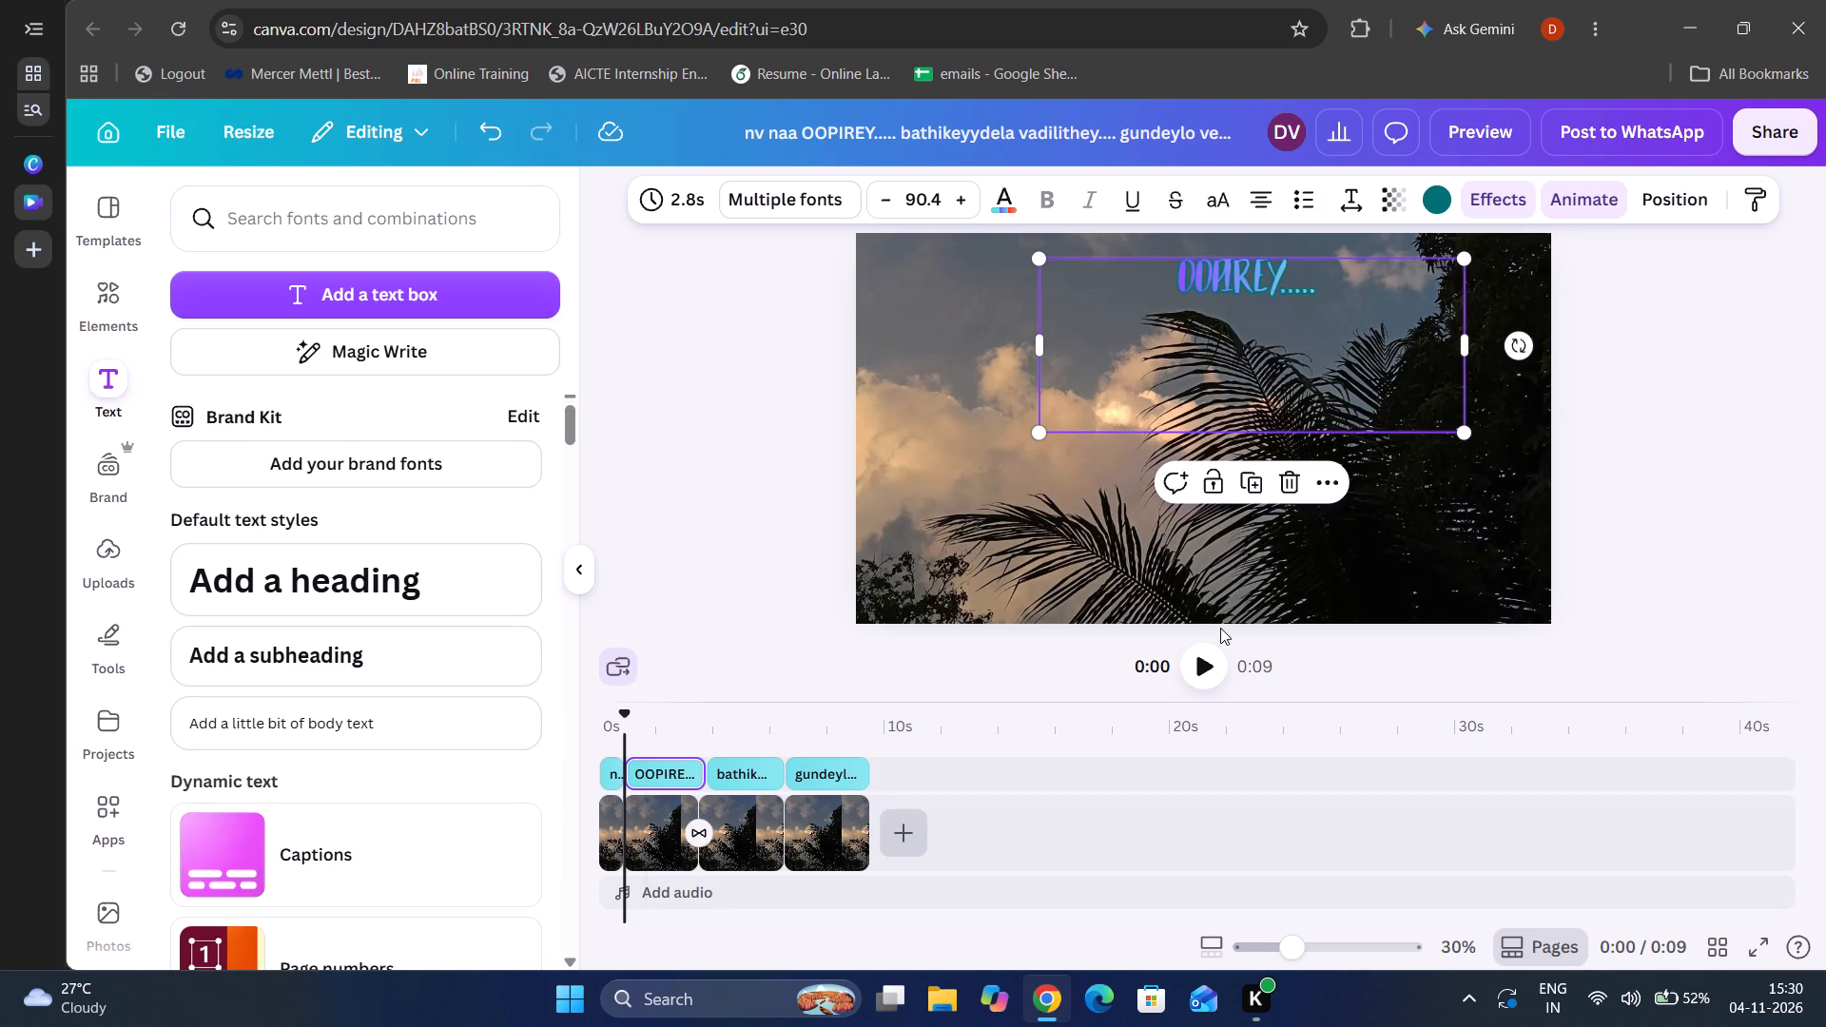
# Play the video through and replay it from the start to review the lyric animations.
pyautogui.click(1214, 663)
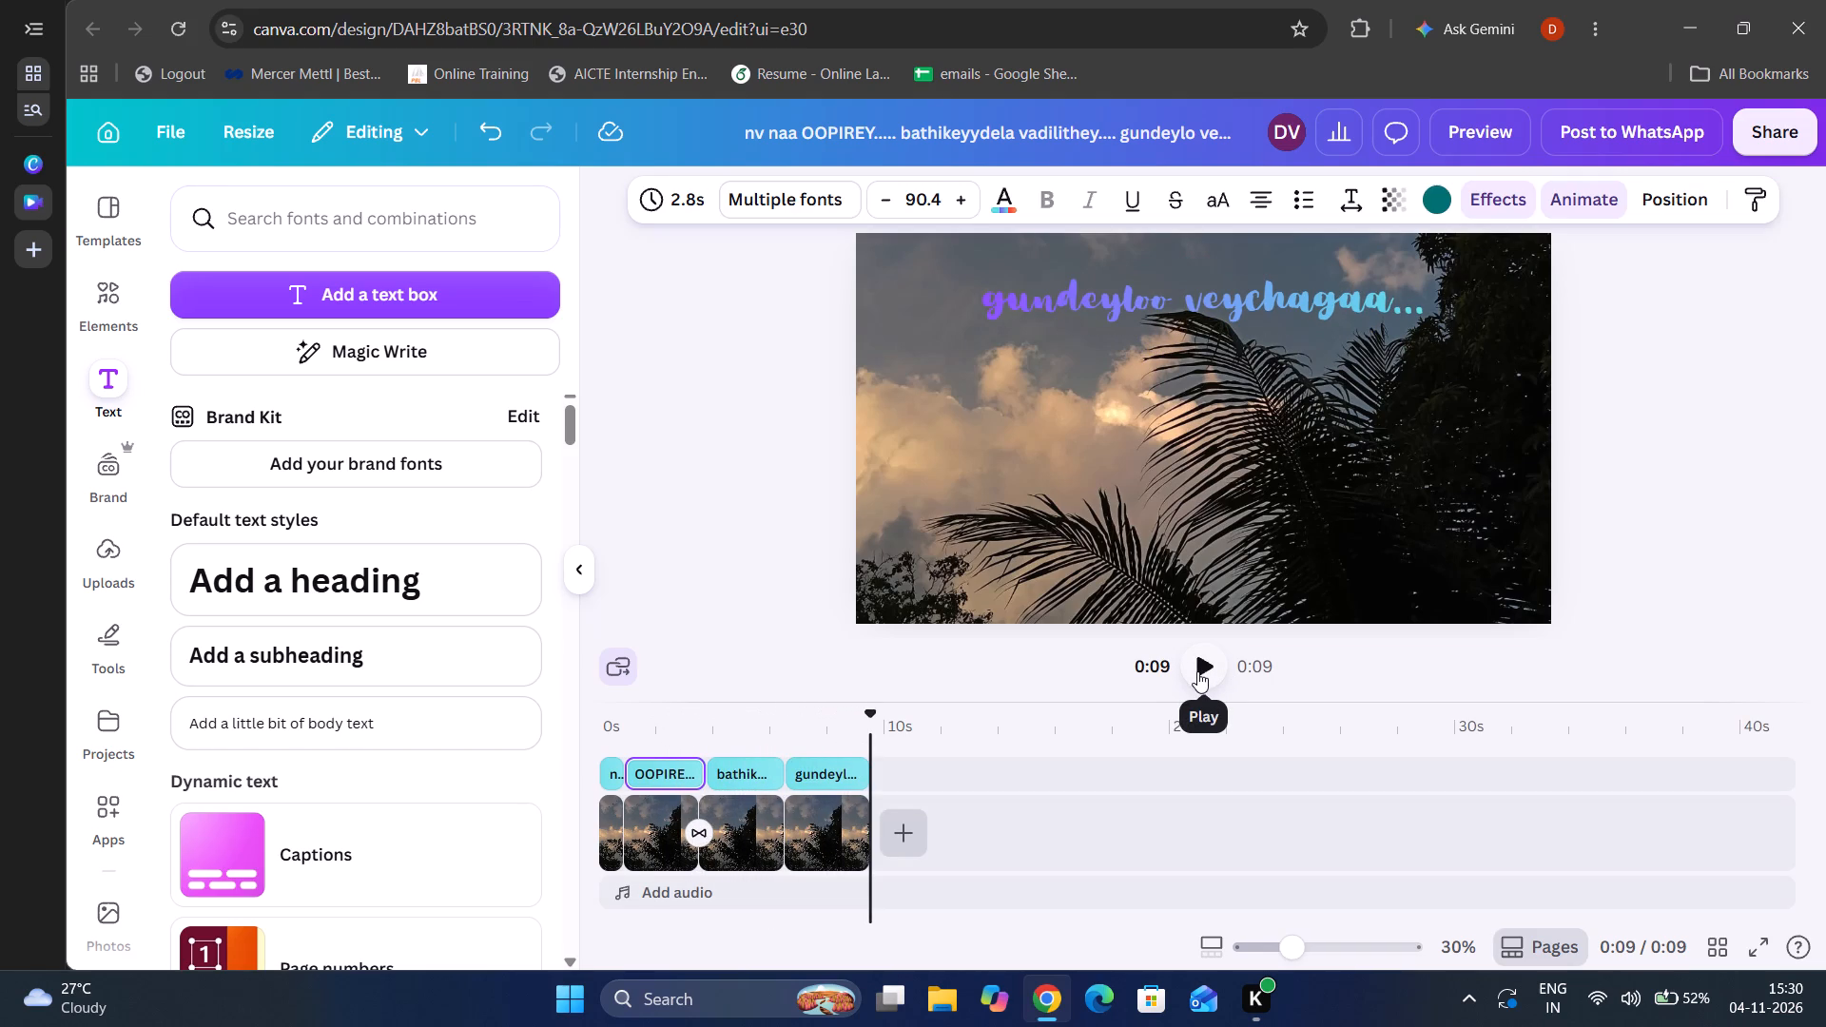
pyautogui.click(1197, 671)
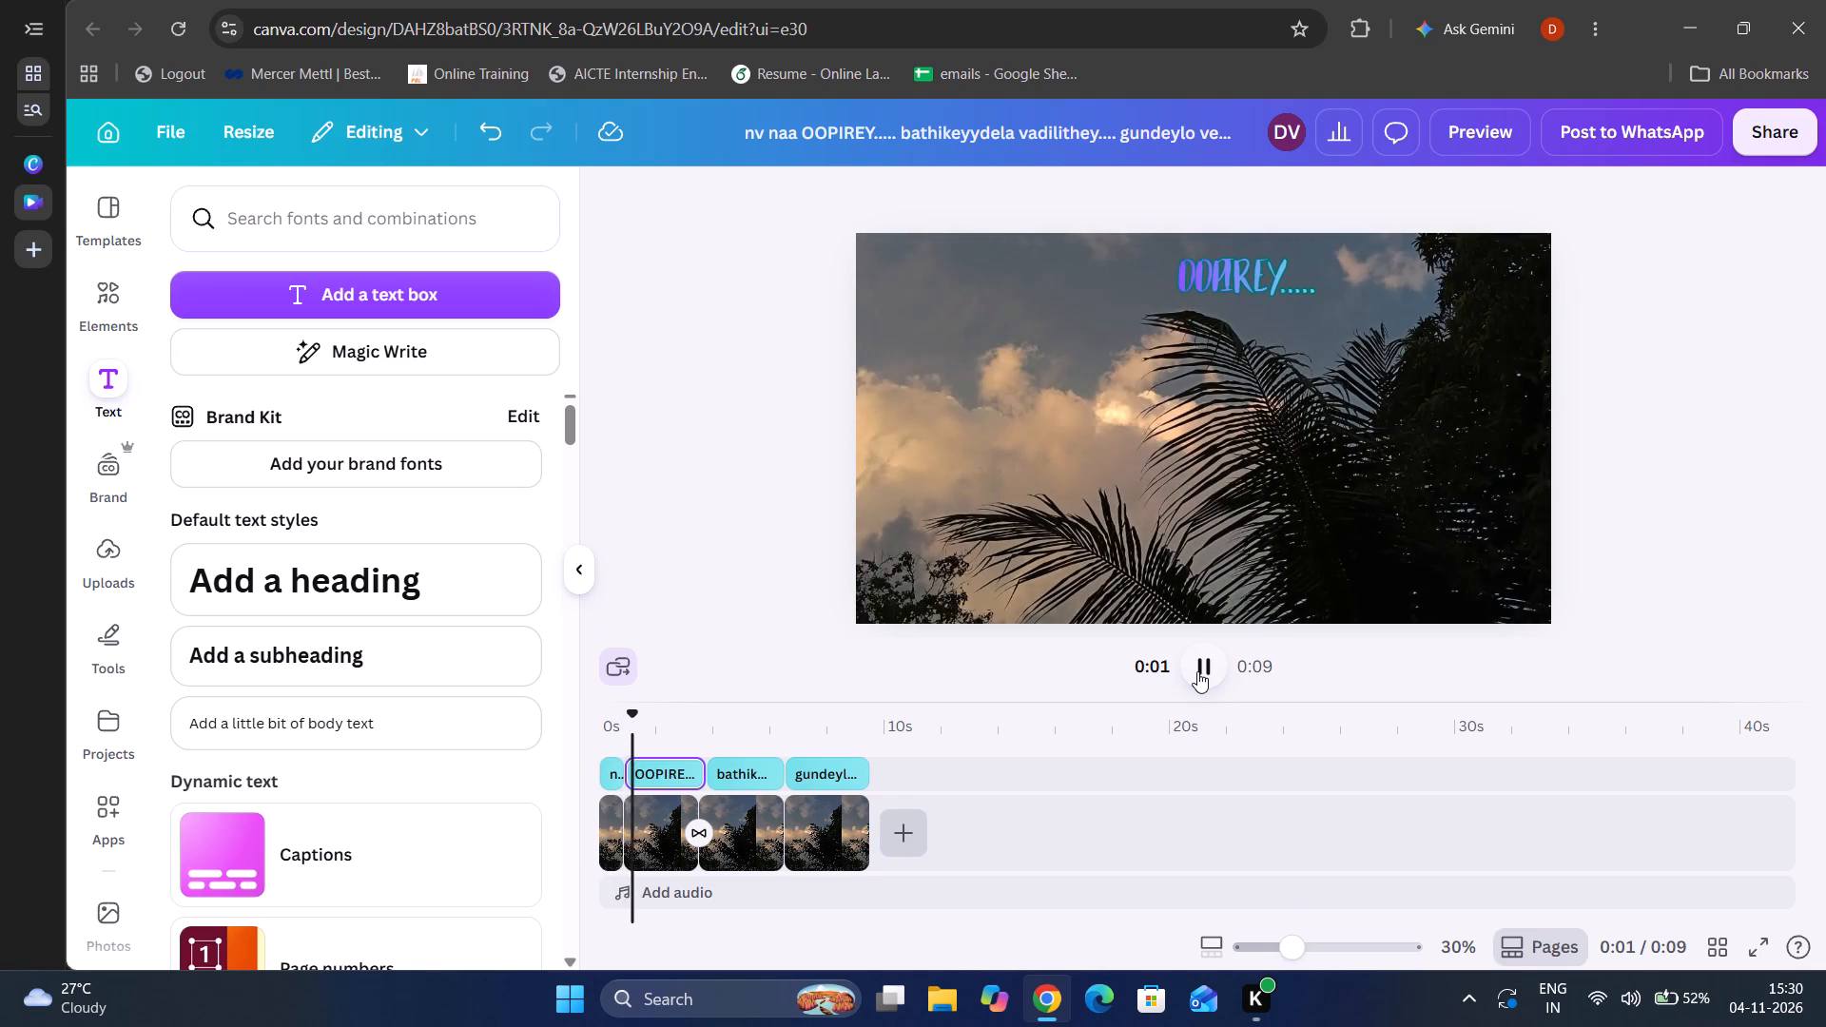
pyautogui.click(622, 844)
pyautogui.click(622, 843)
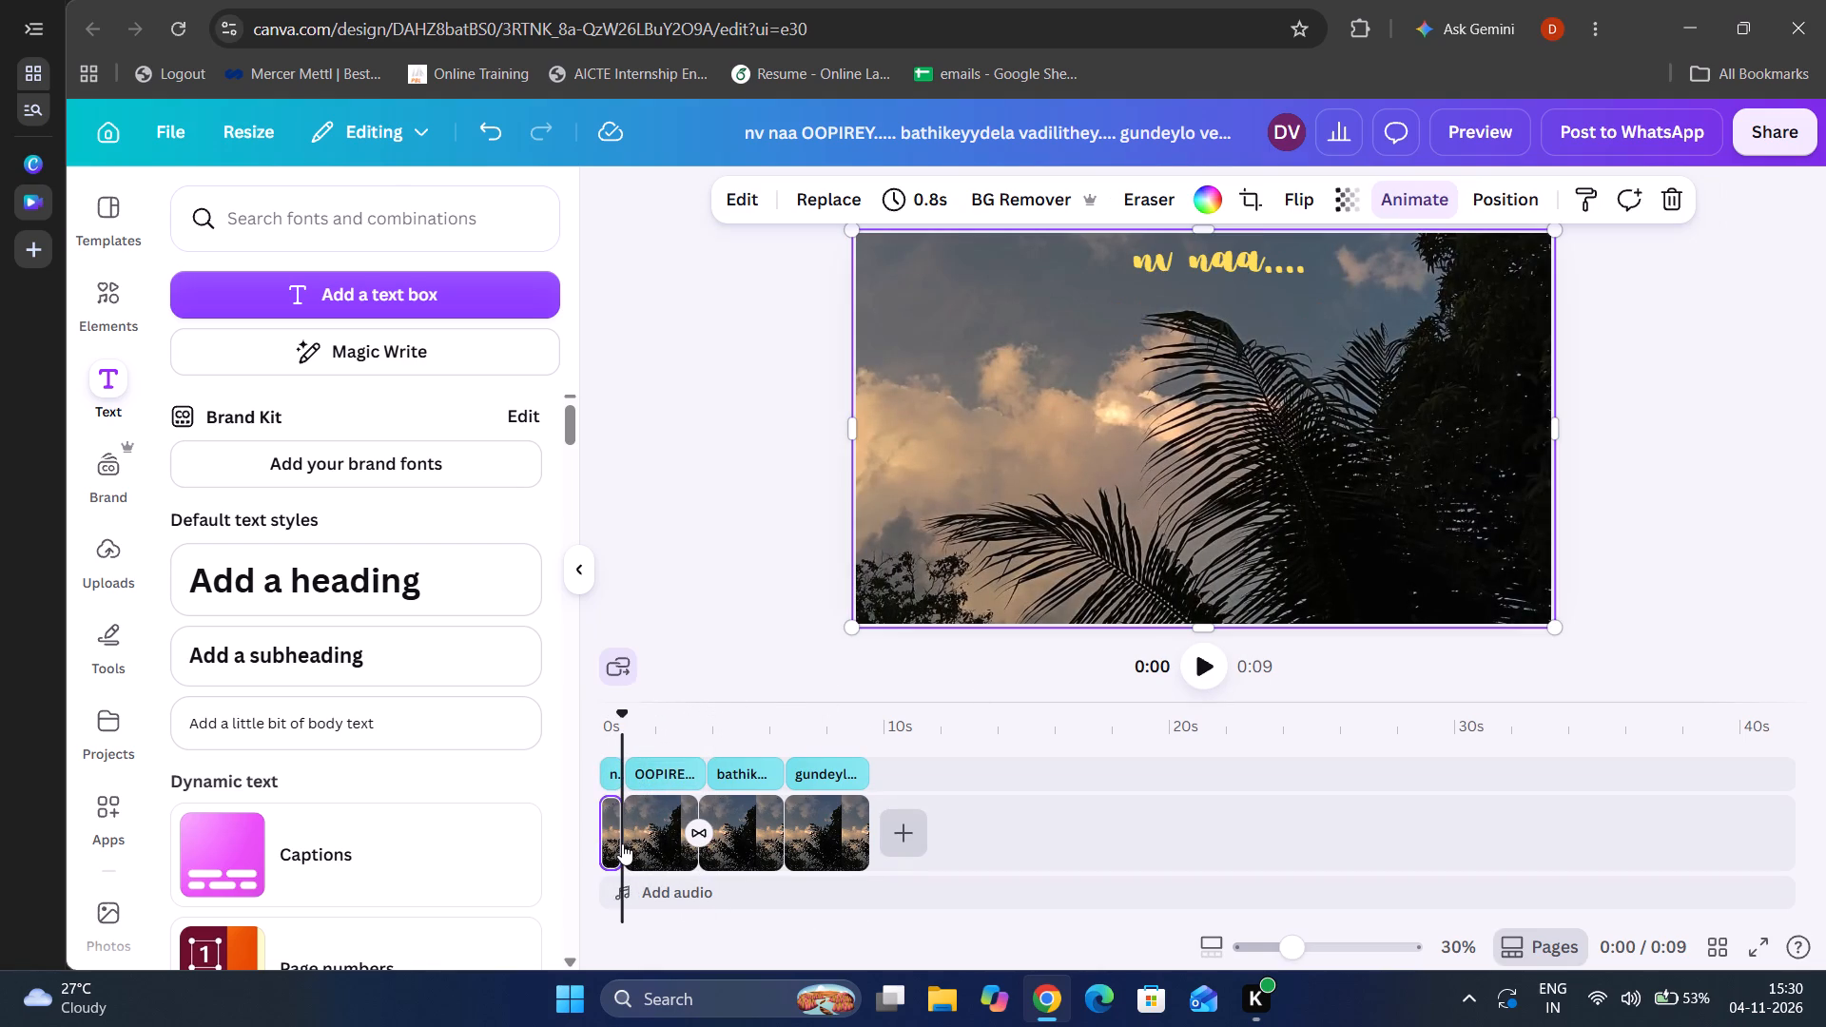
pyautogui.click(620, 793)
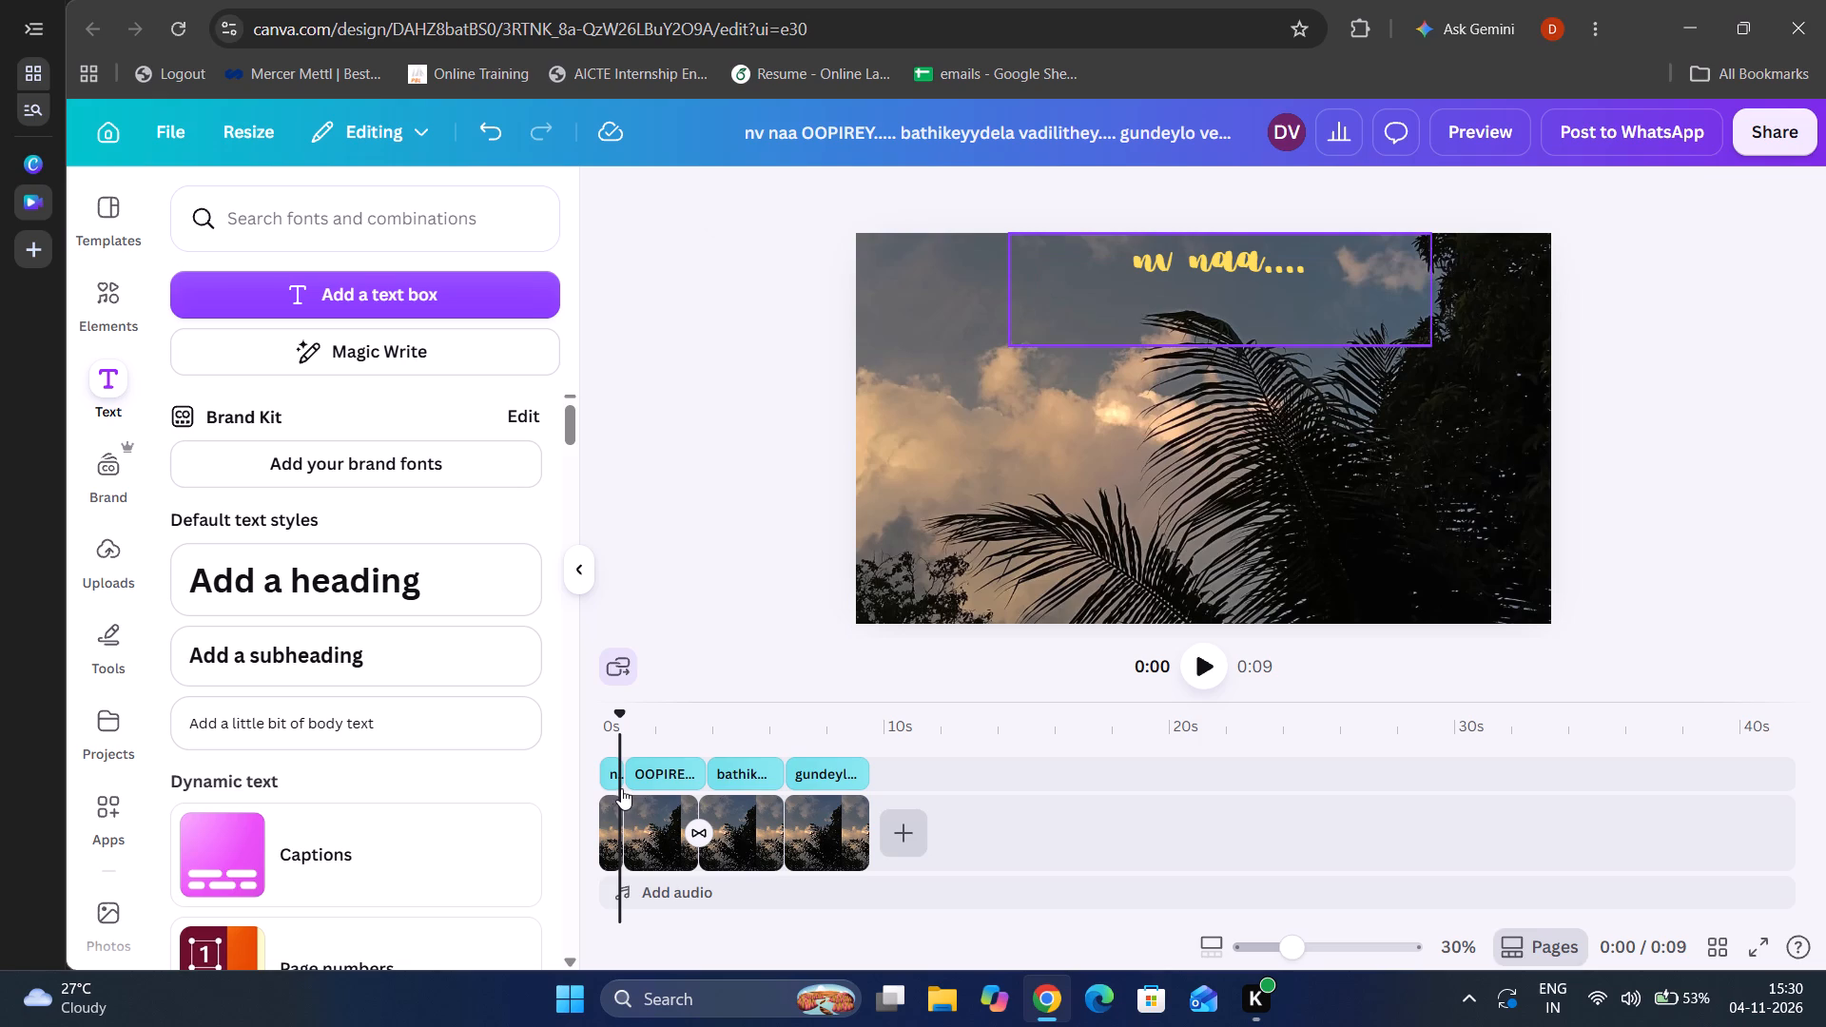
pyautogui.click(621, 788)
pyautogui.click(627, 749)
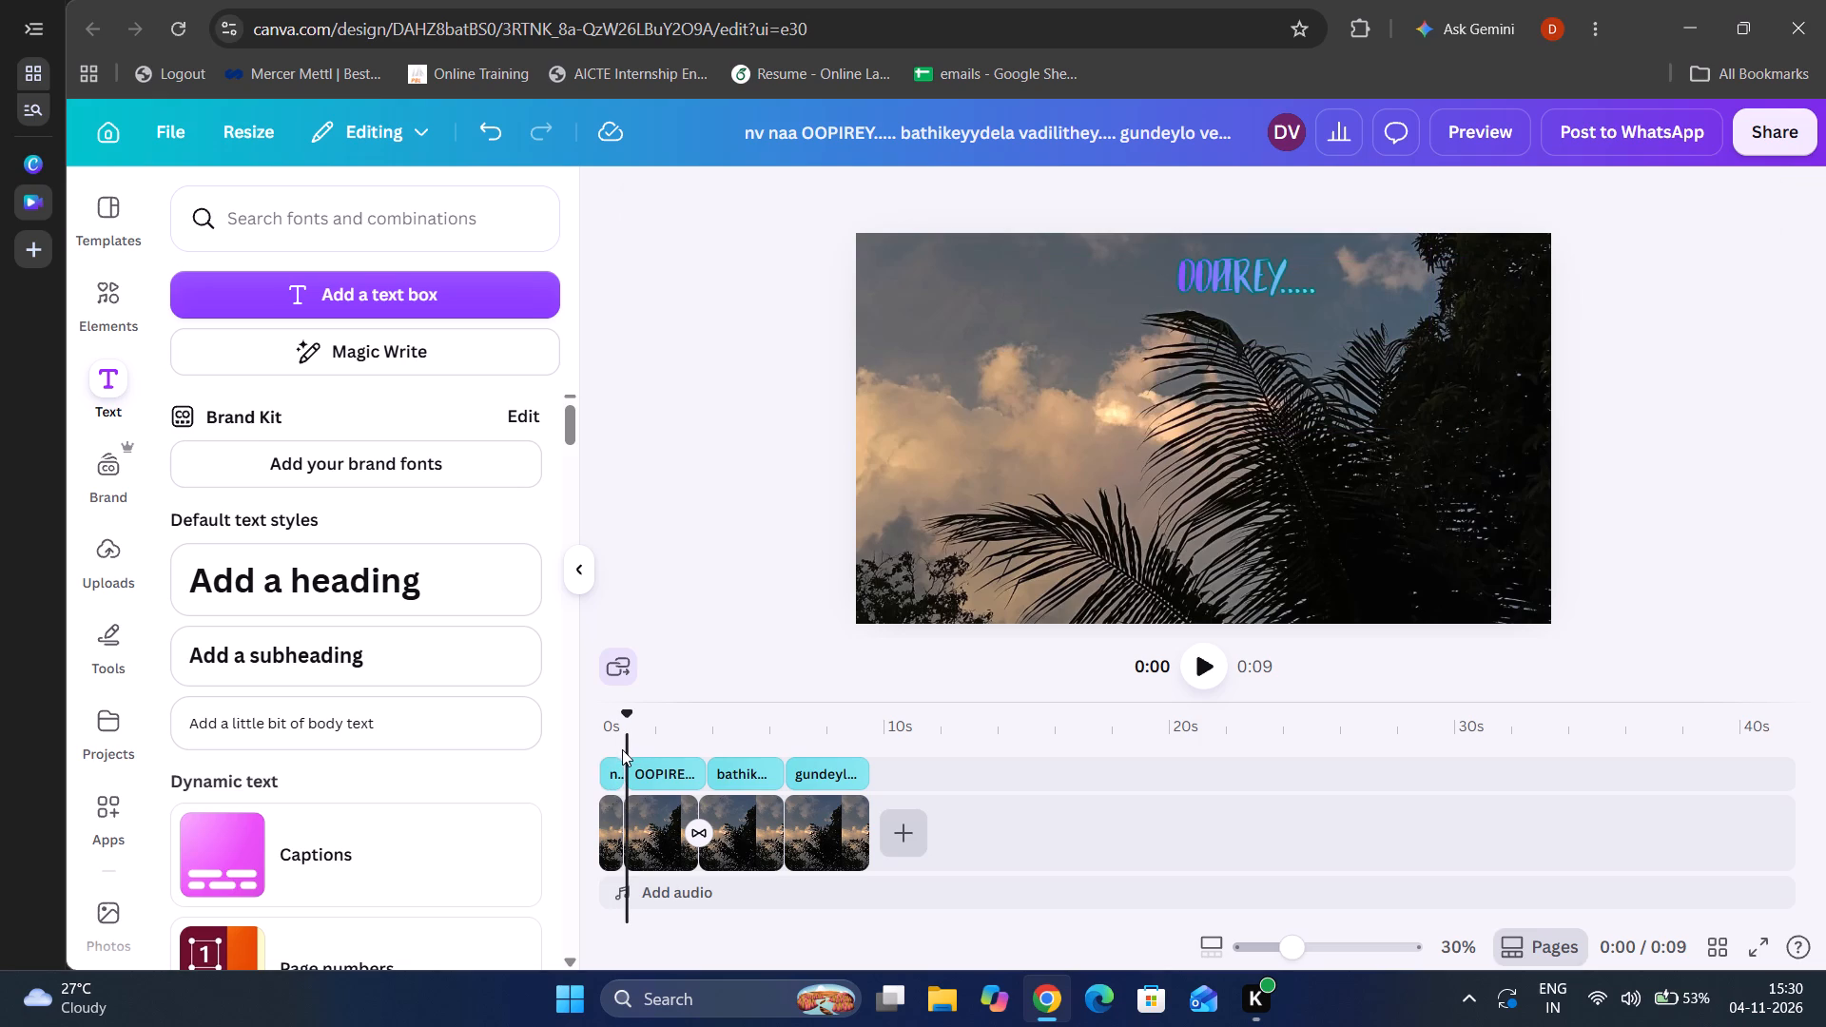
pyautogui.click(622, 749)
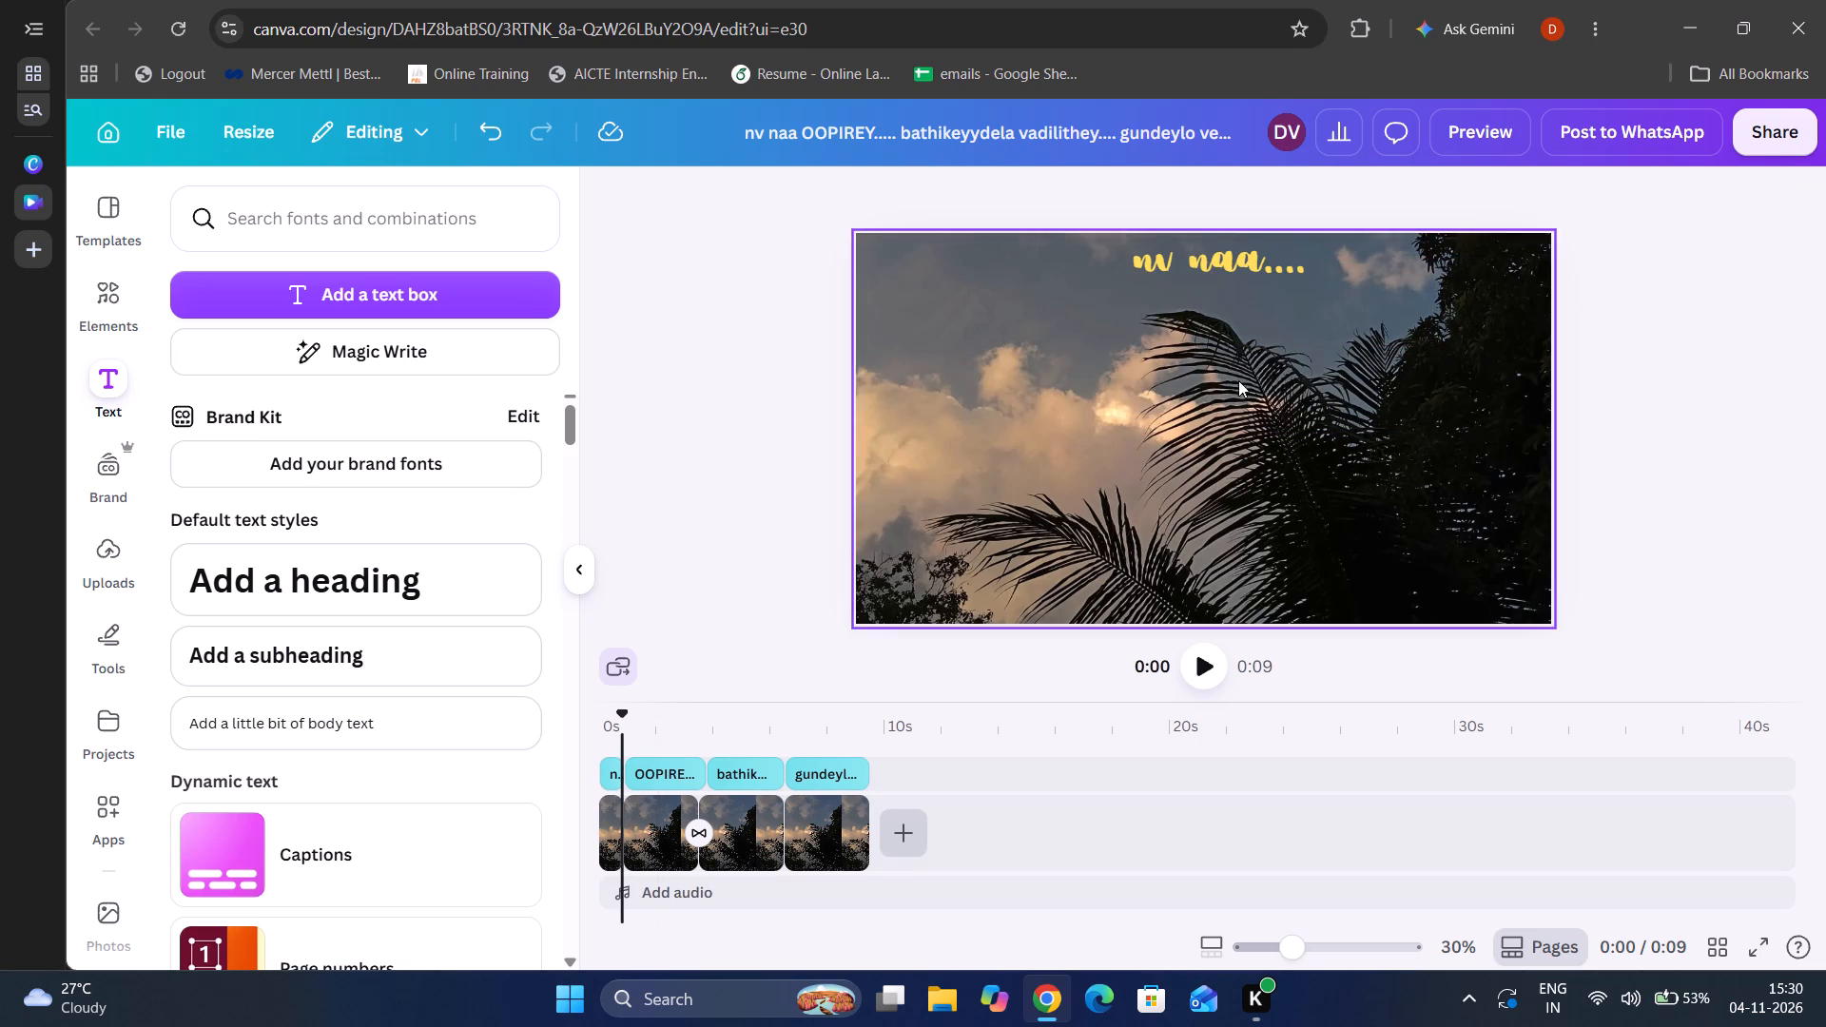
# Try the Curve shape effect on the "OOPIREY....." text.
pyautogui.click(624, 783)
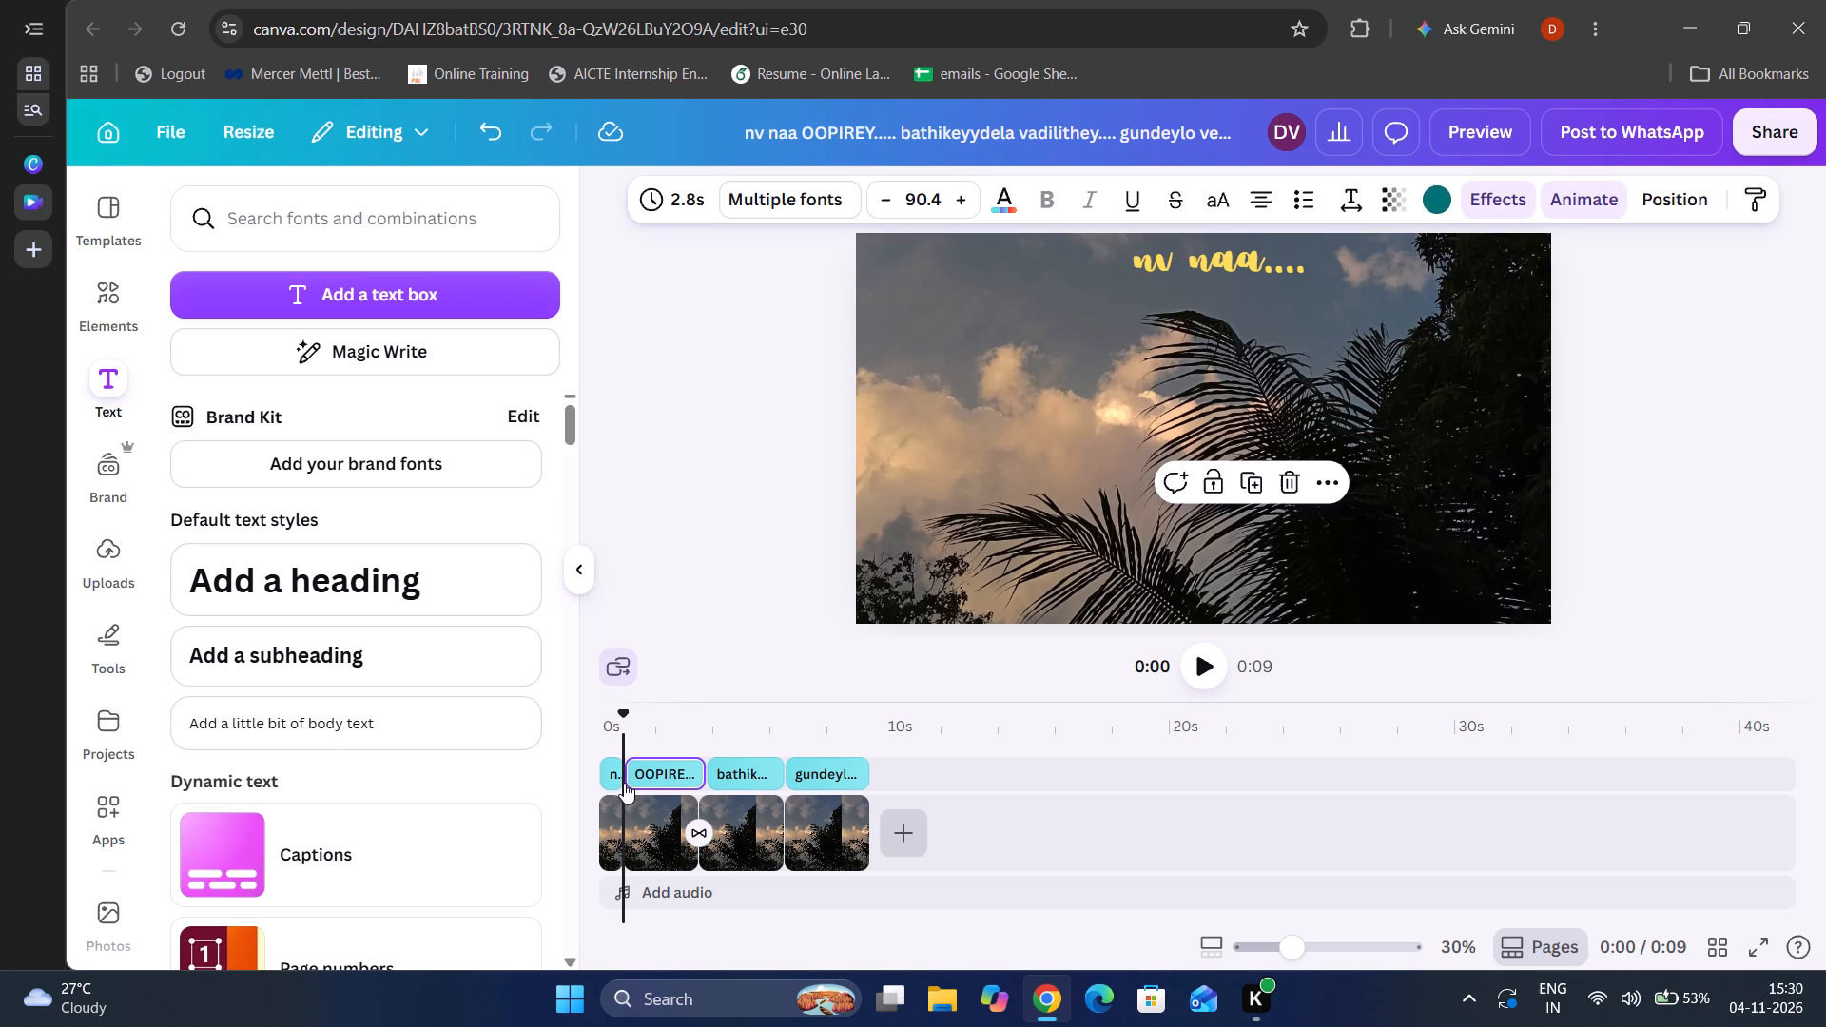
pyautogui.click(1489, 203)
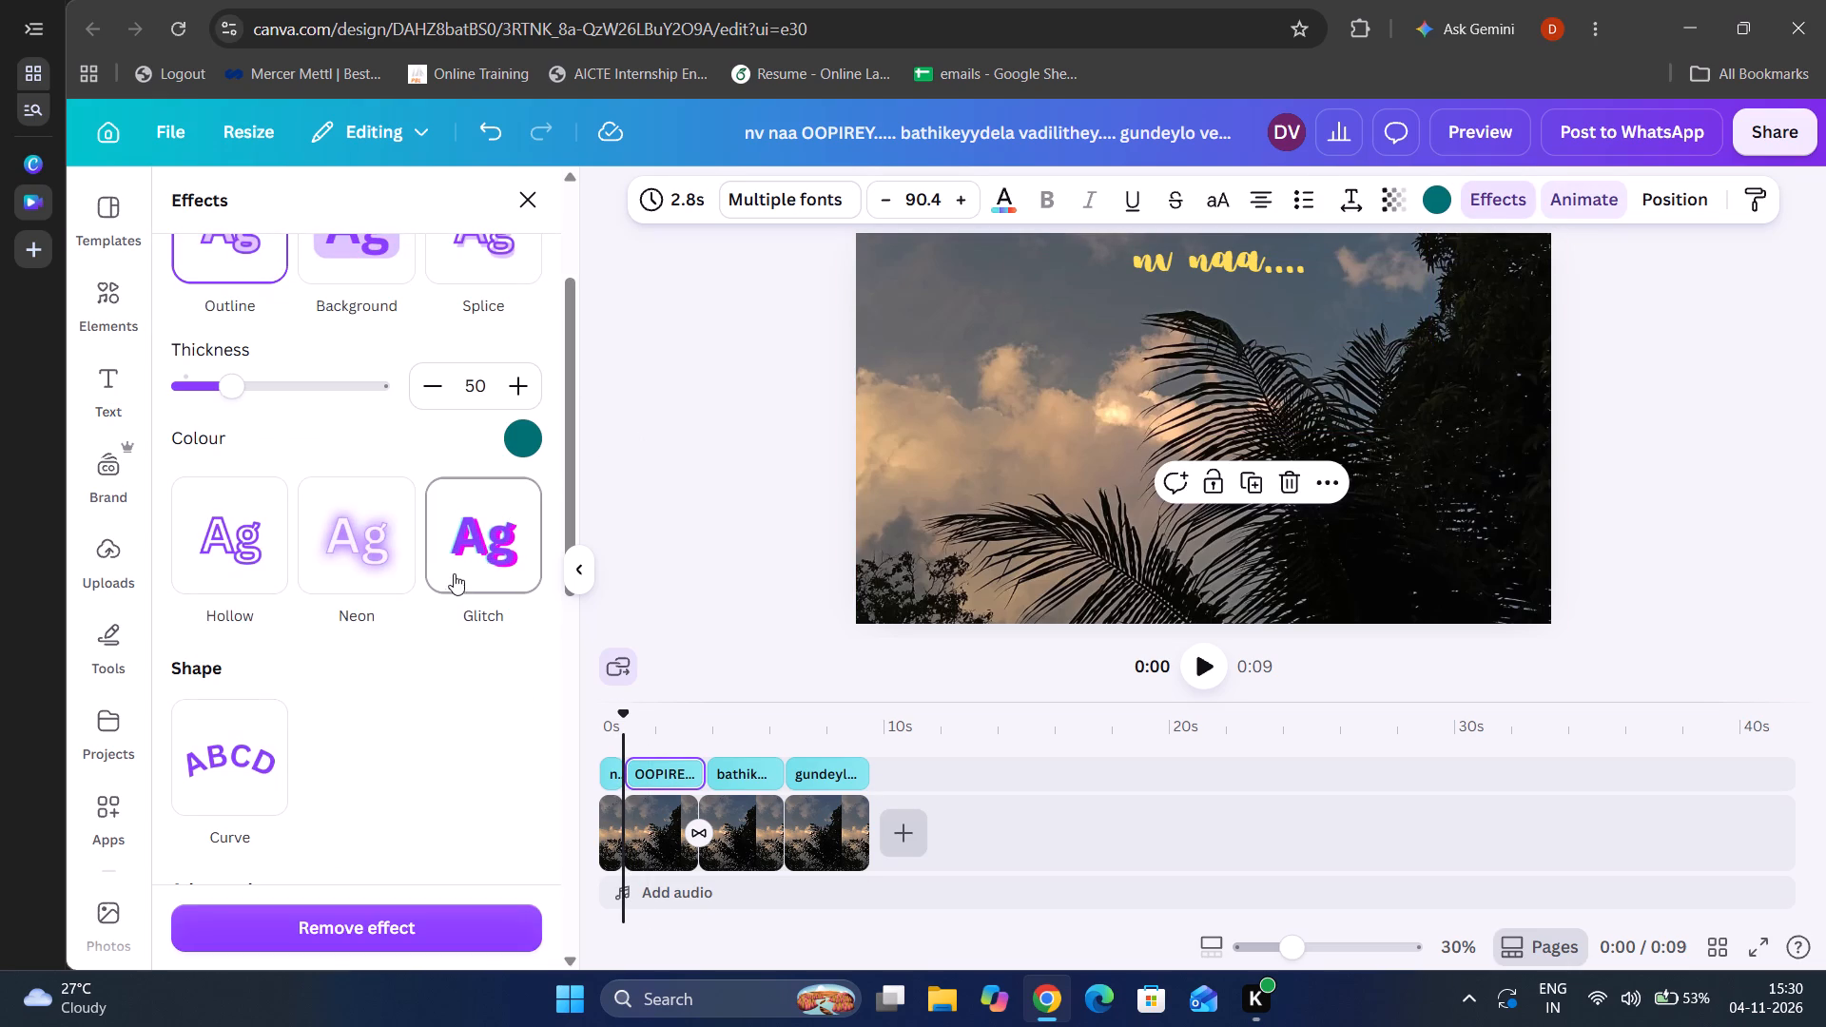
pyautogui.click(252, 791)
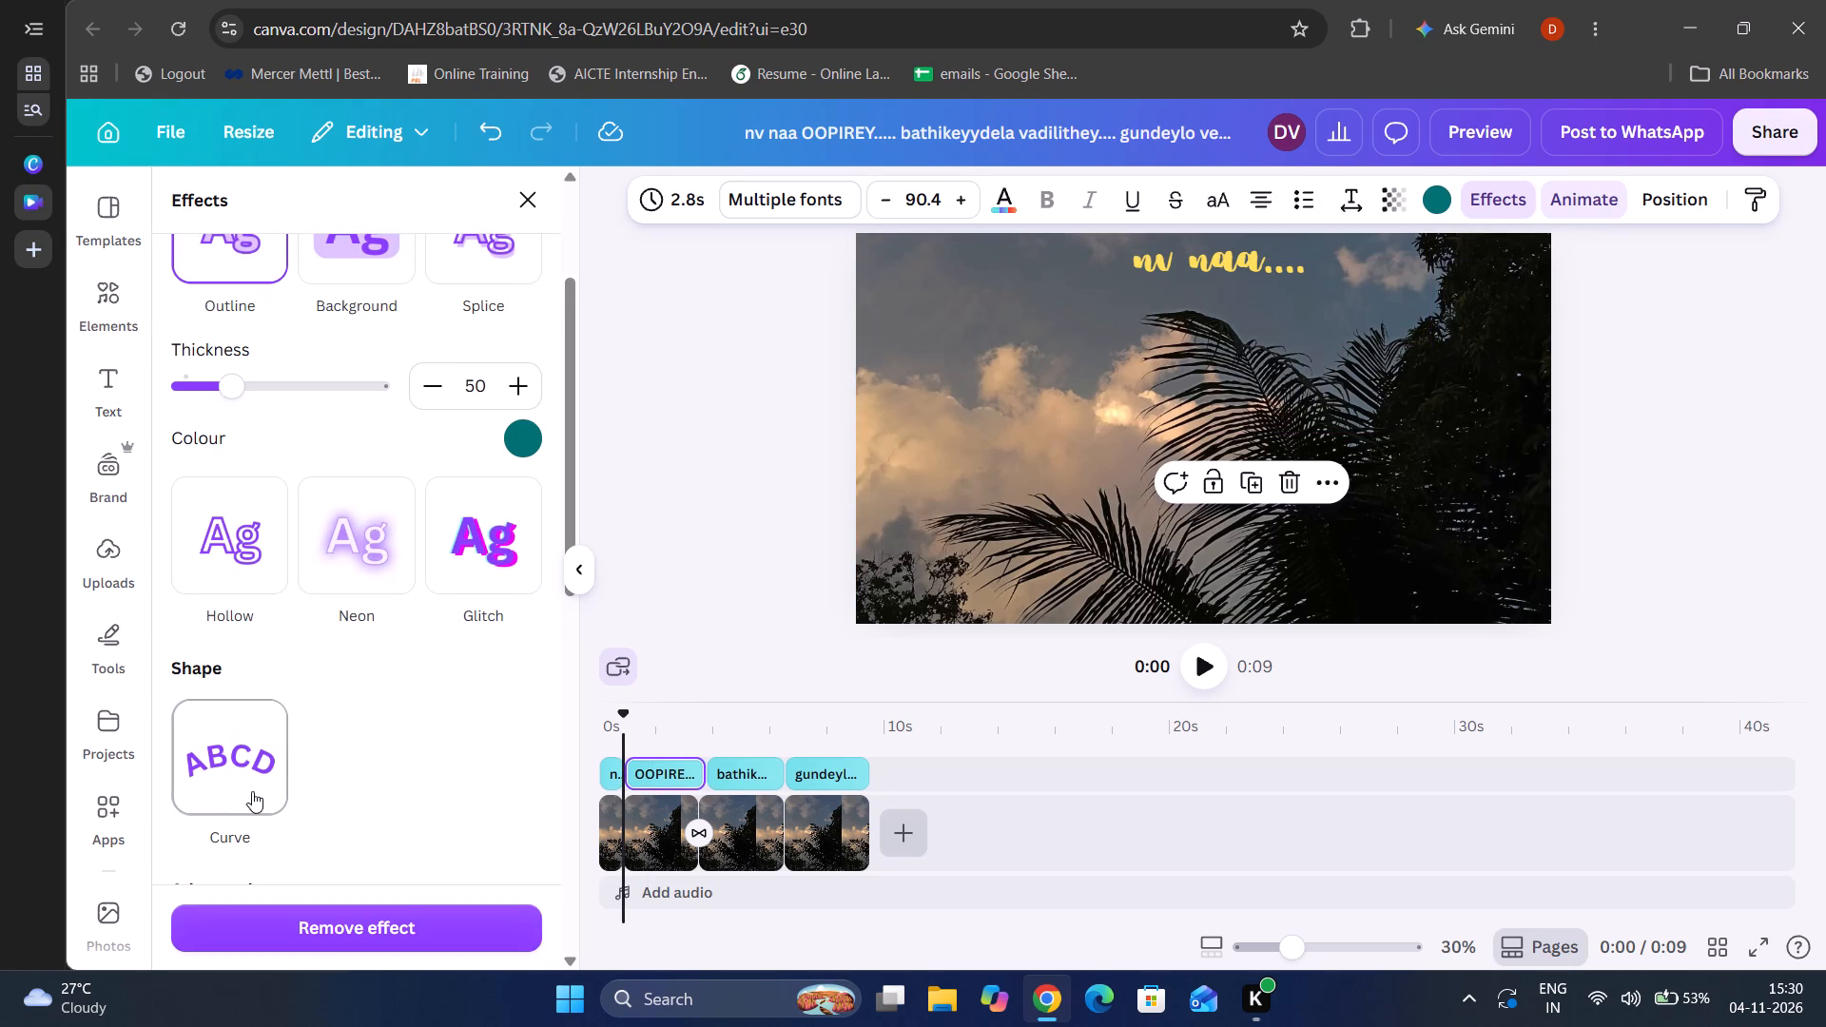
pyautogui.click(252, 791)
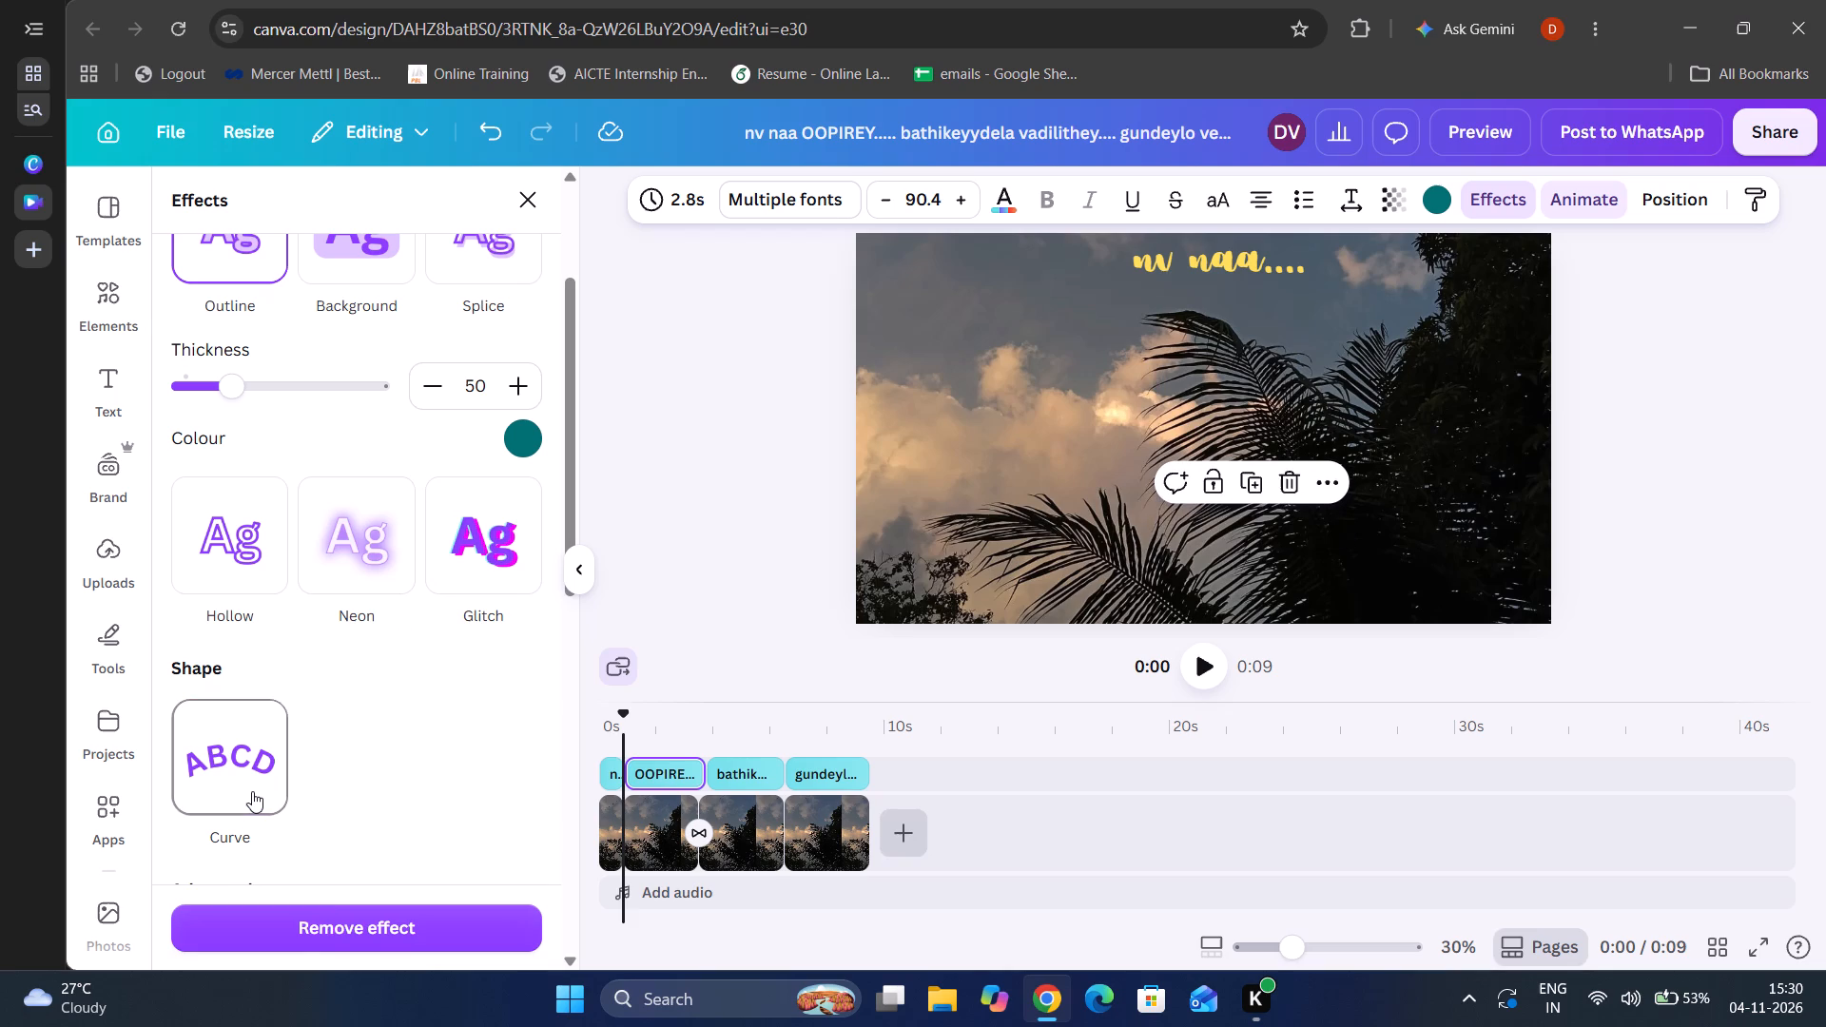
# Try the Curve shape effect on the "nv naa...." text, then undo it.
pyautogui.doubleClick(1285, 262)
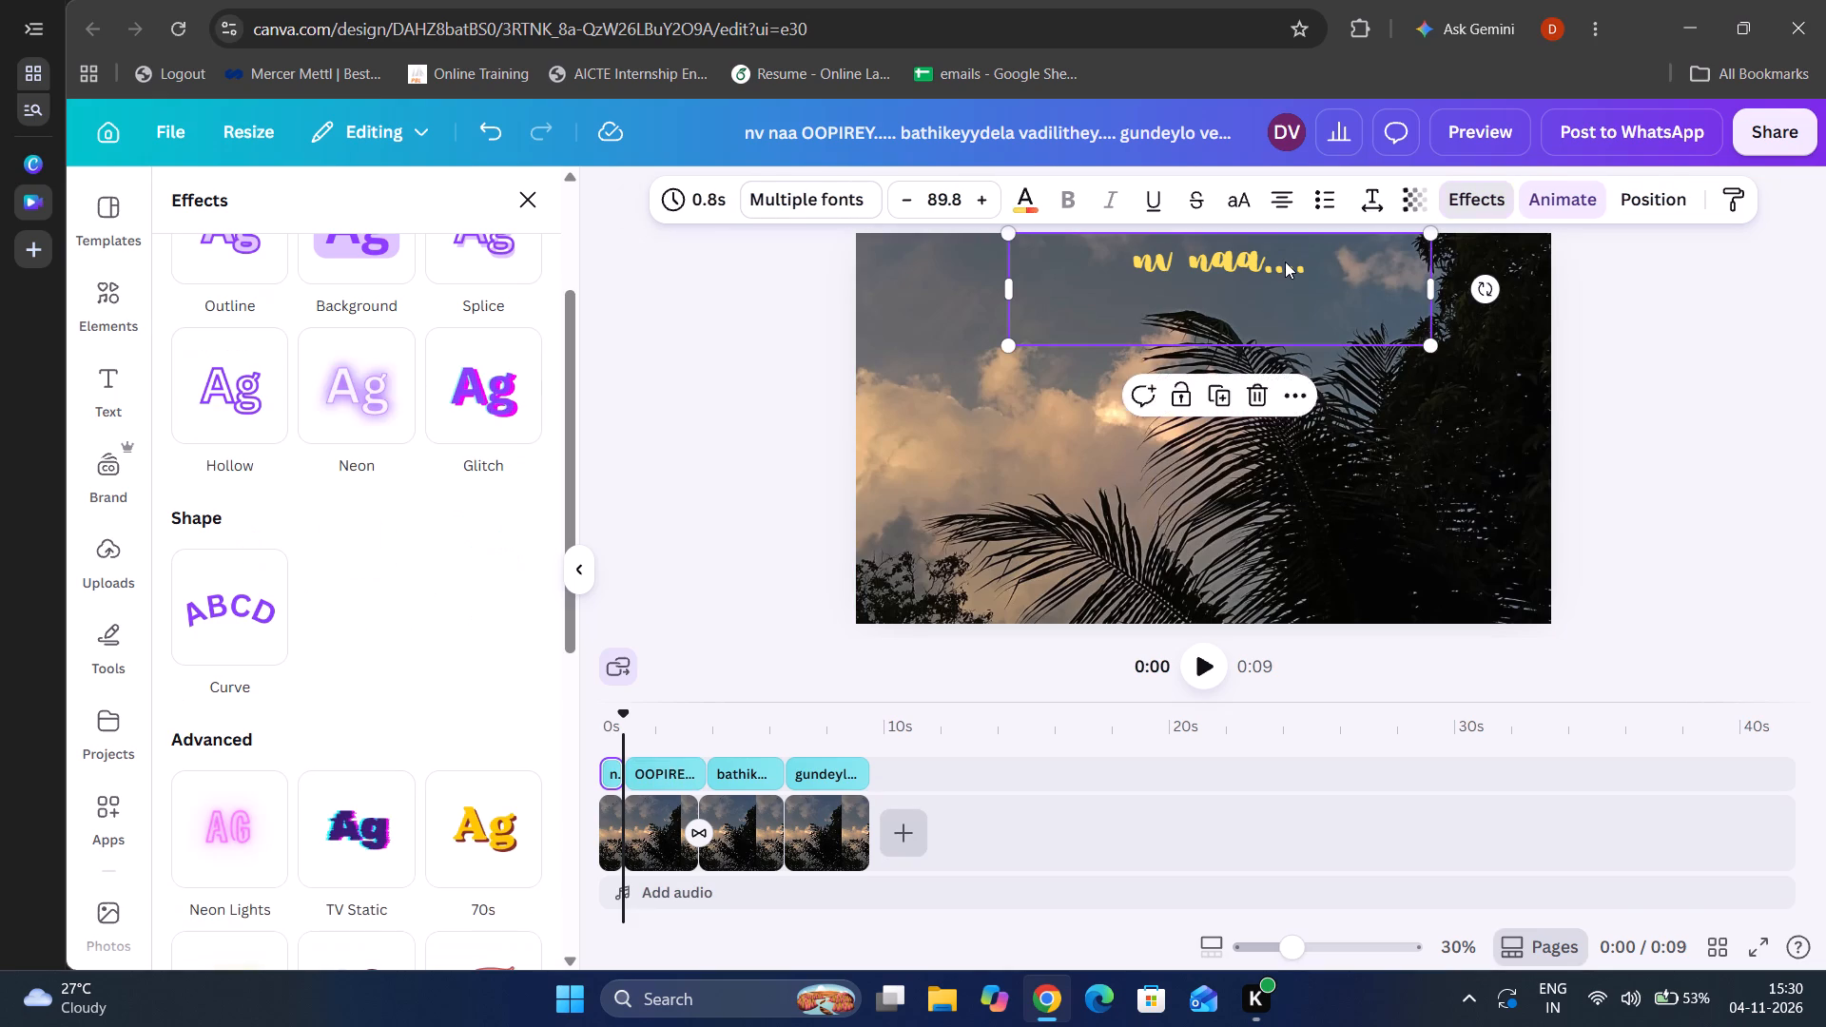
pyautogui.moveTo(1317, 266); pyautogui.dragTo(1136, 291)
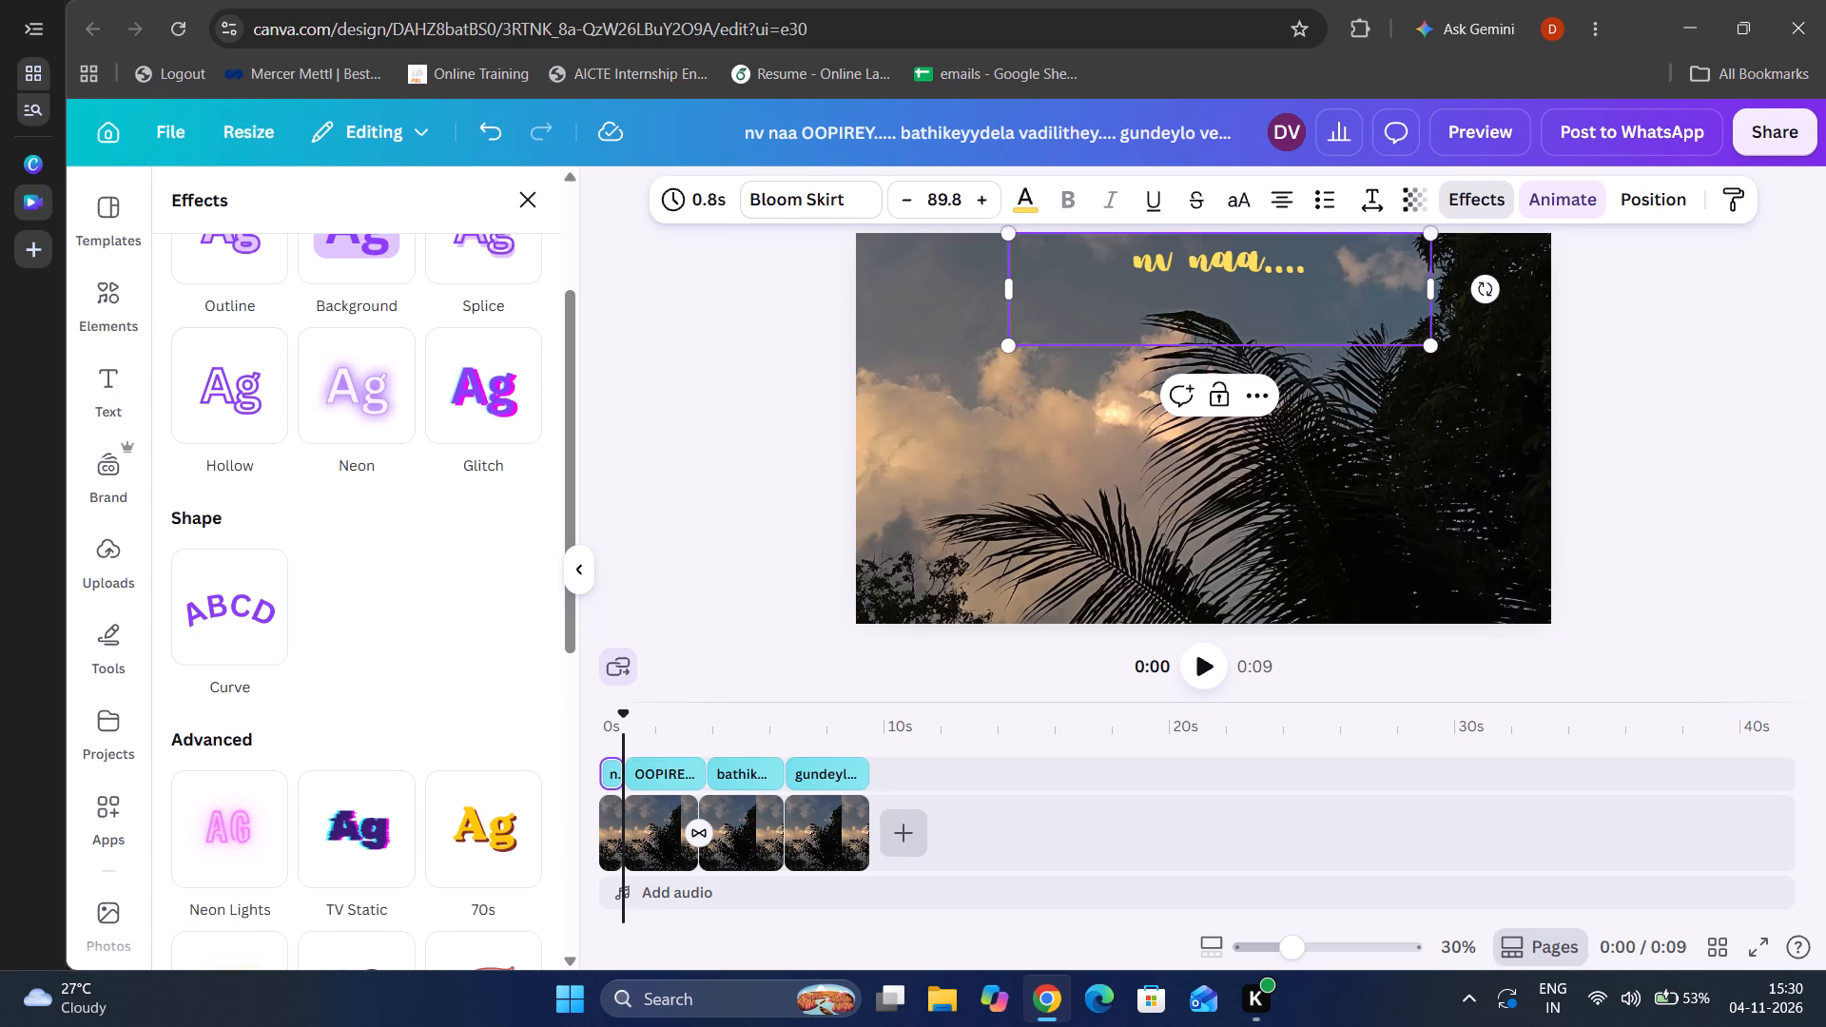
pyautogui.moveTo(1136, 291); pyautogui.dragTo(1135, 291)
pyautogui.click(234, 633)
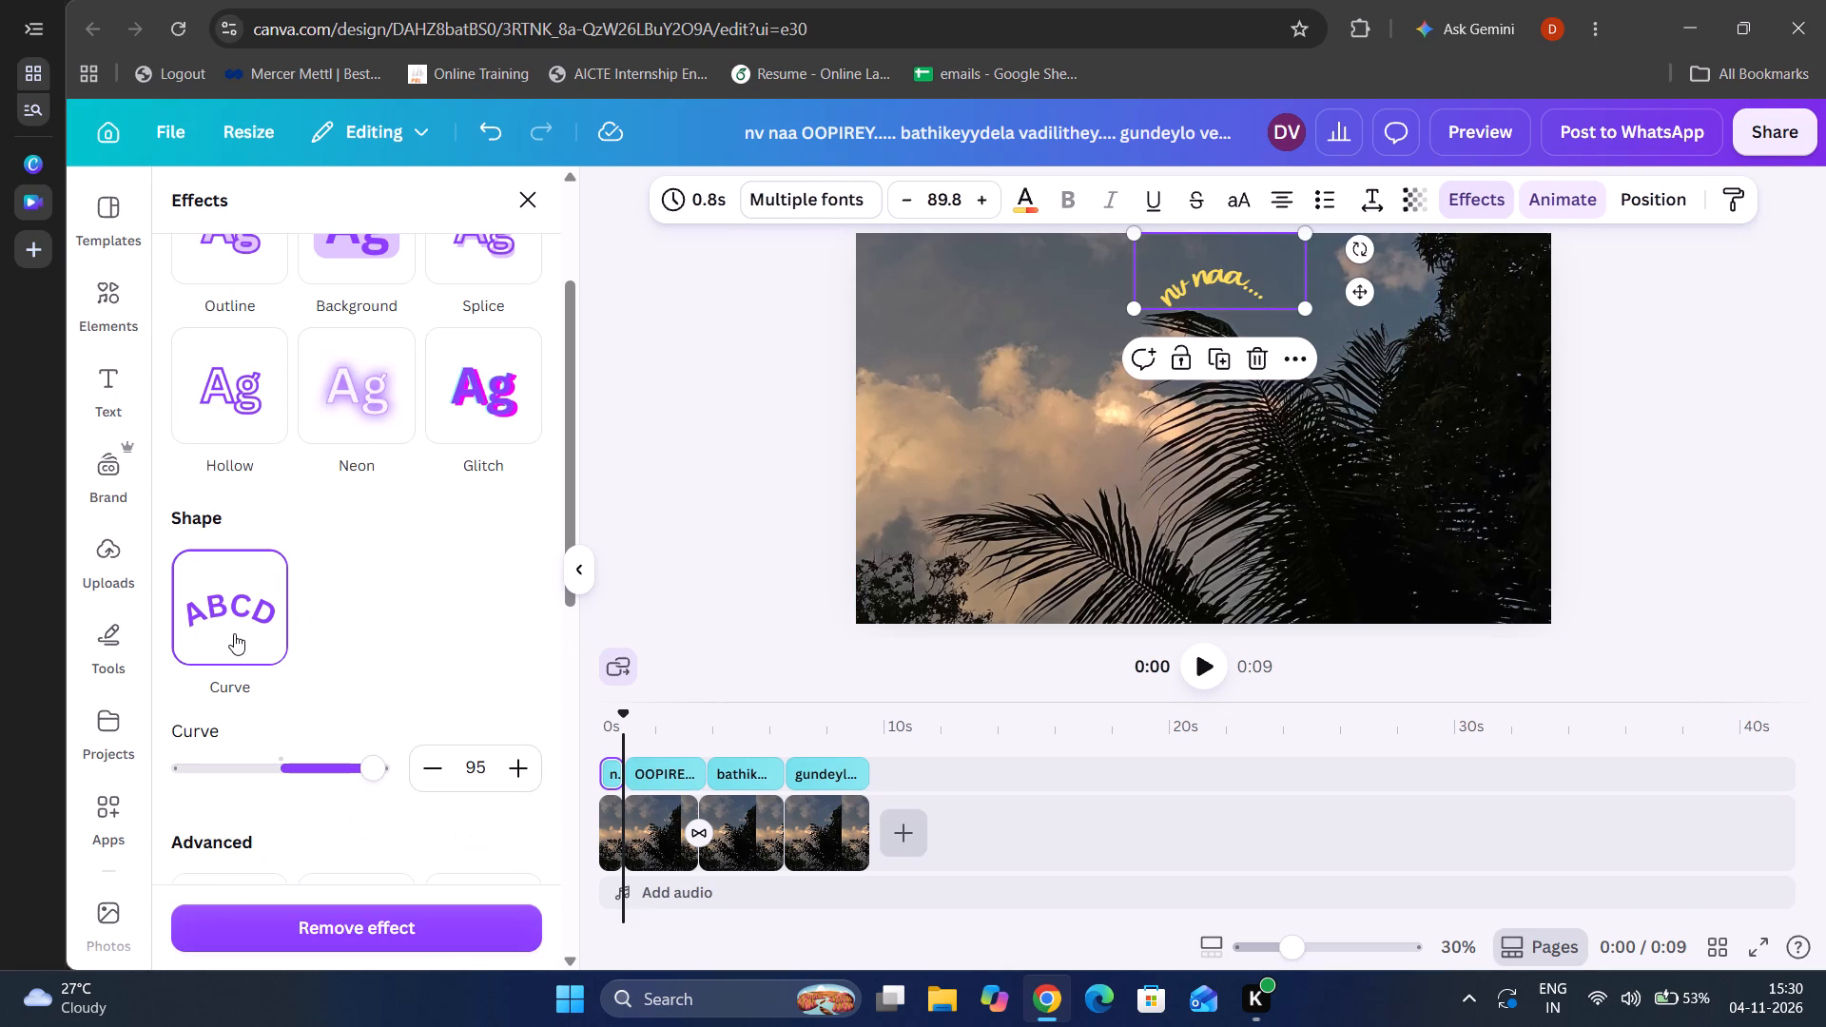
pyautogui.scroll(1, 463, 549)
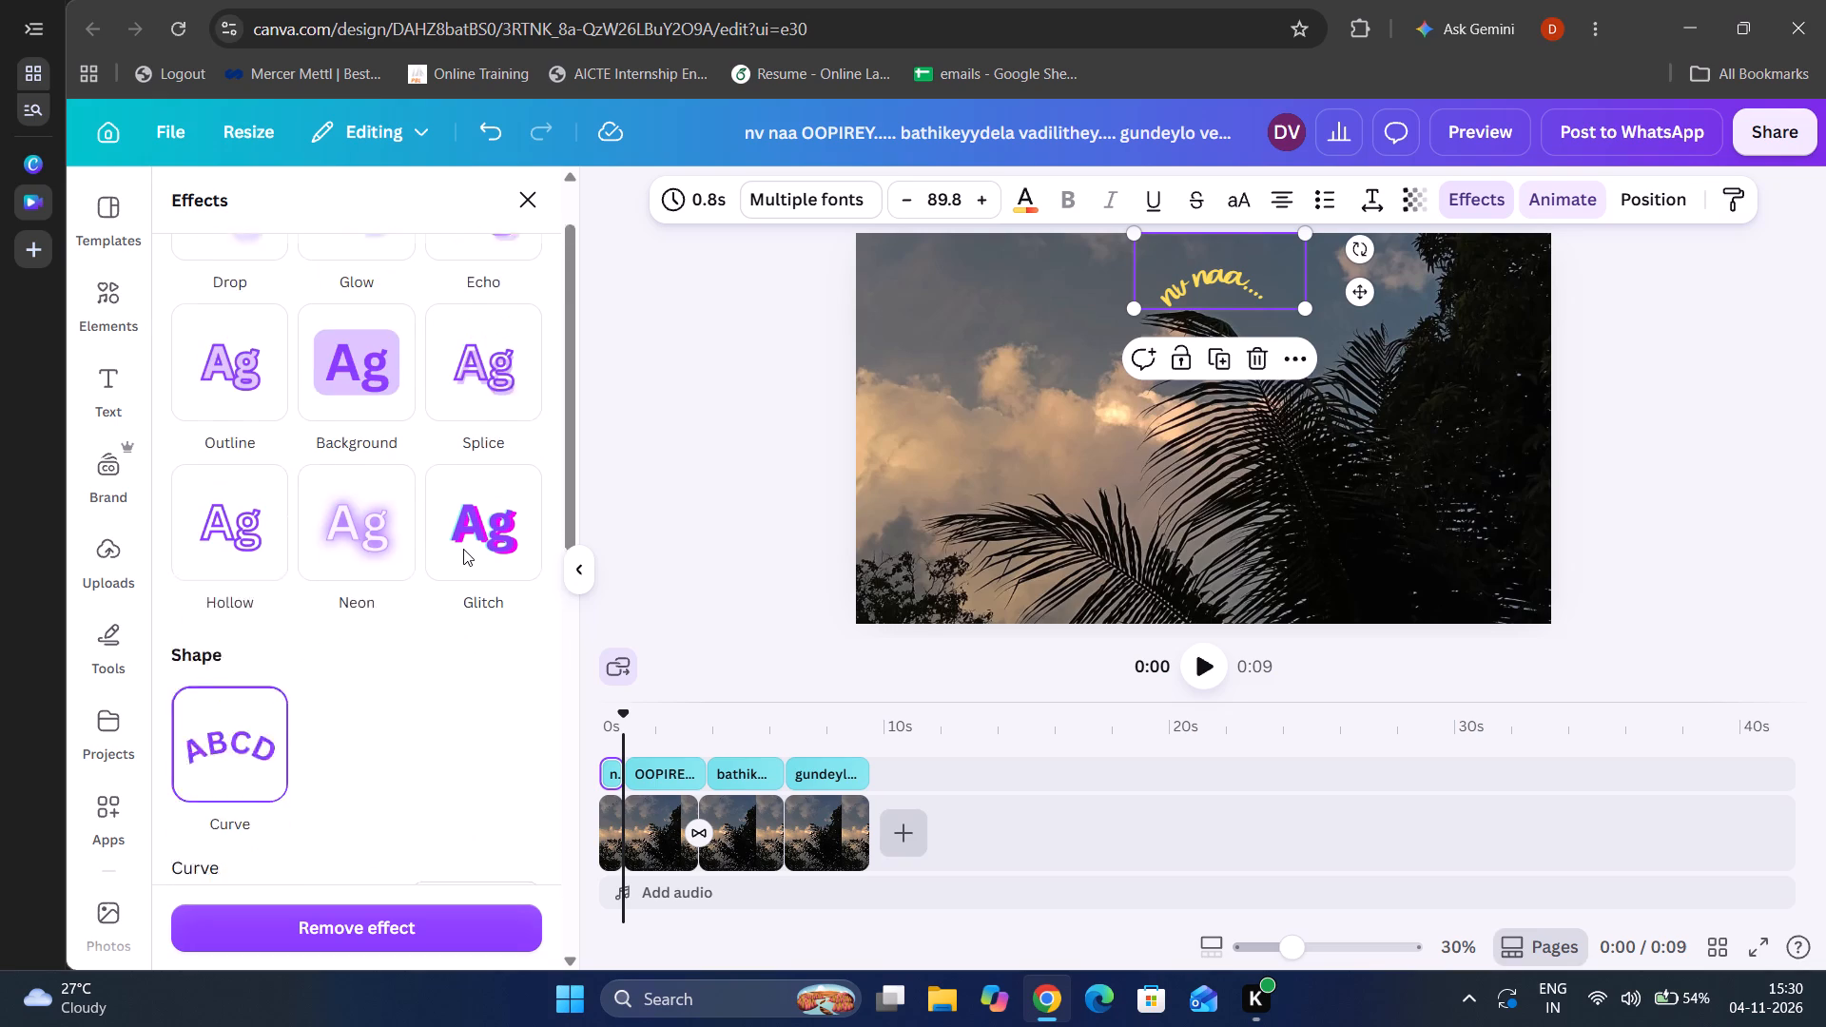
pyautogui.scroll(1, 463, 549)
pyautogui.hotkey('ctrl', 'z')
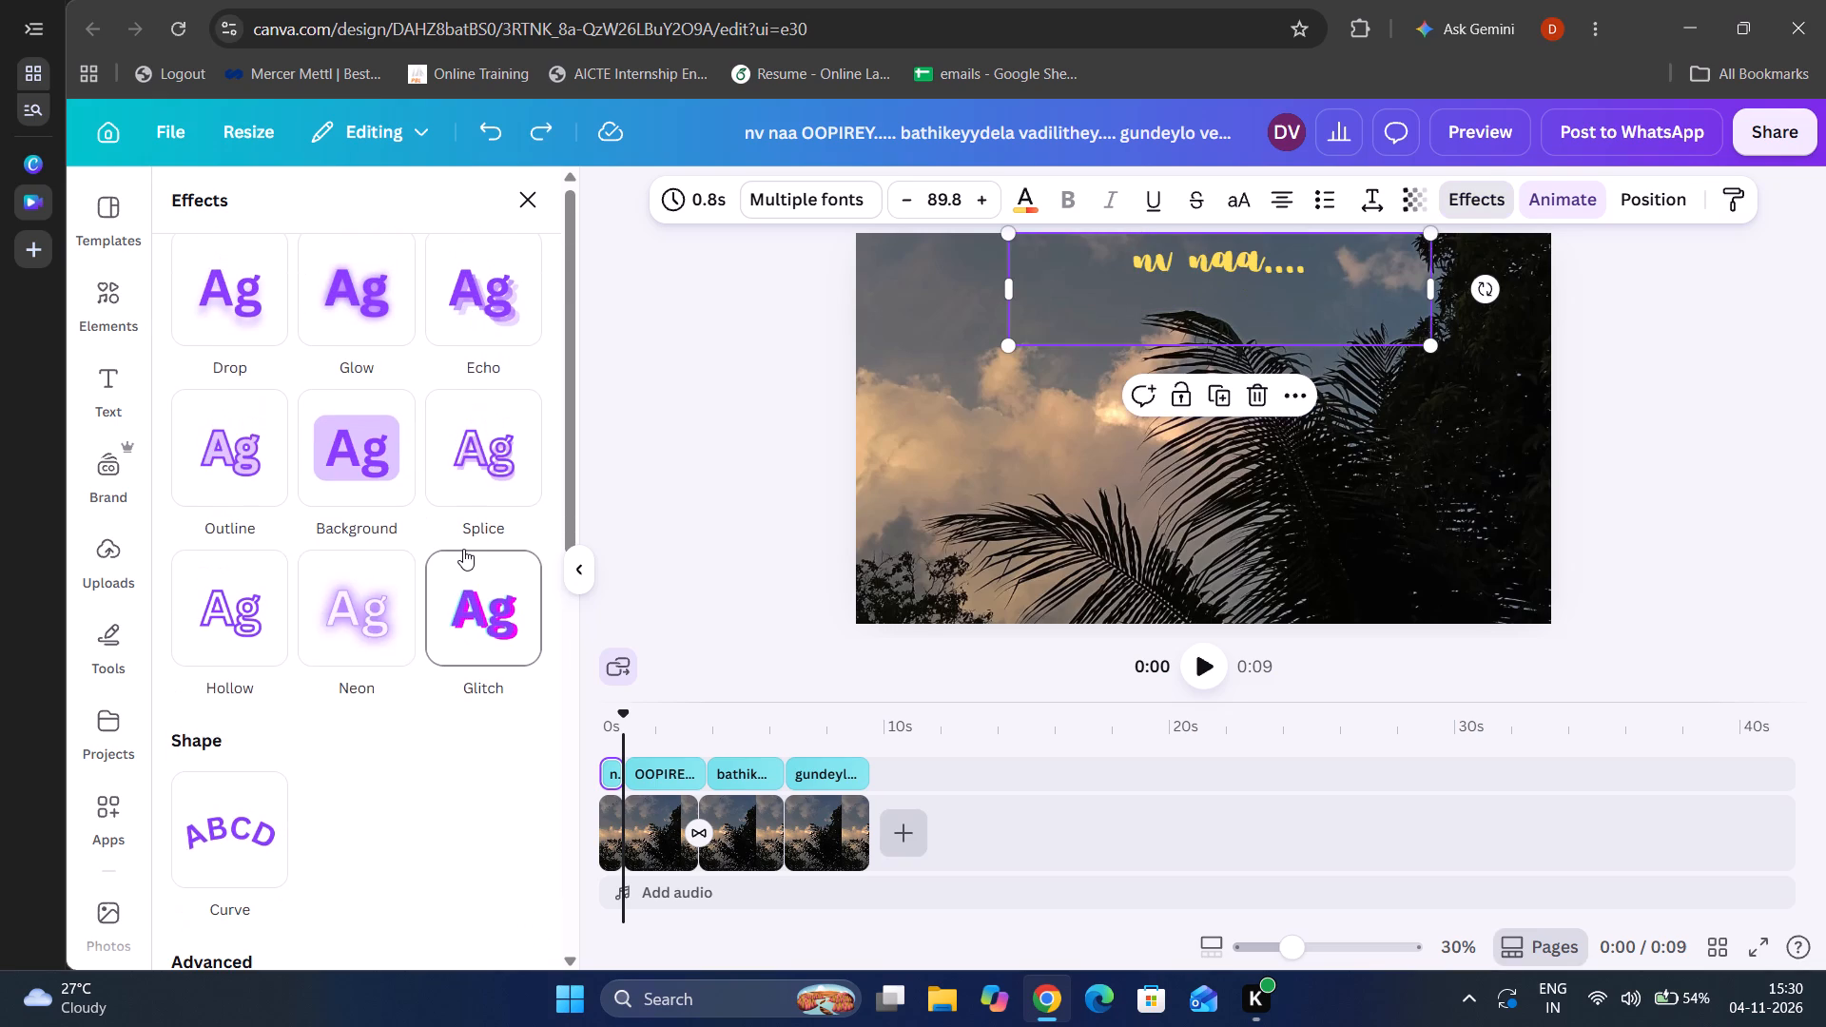
# Widen the "OOPIREY....." text box by extending its left edge outward.
pyautogui.click(661, 768)
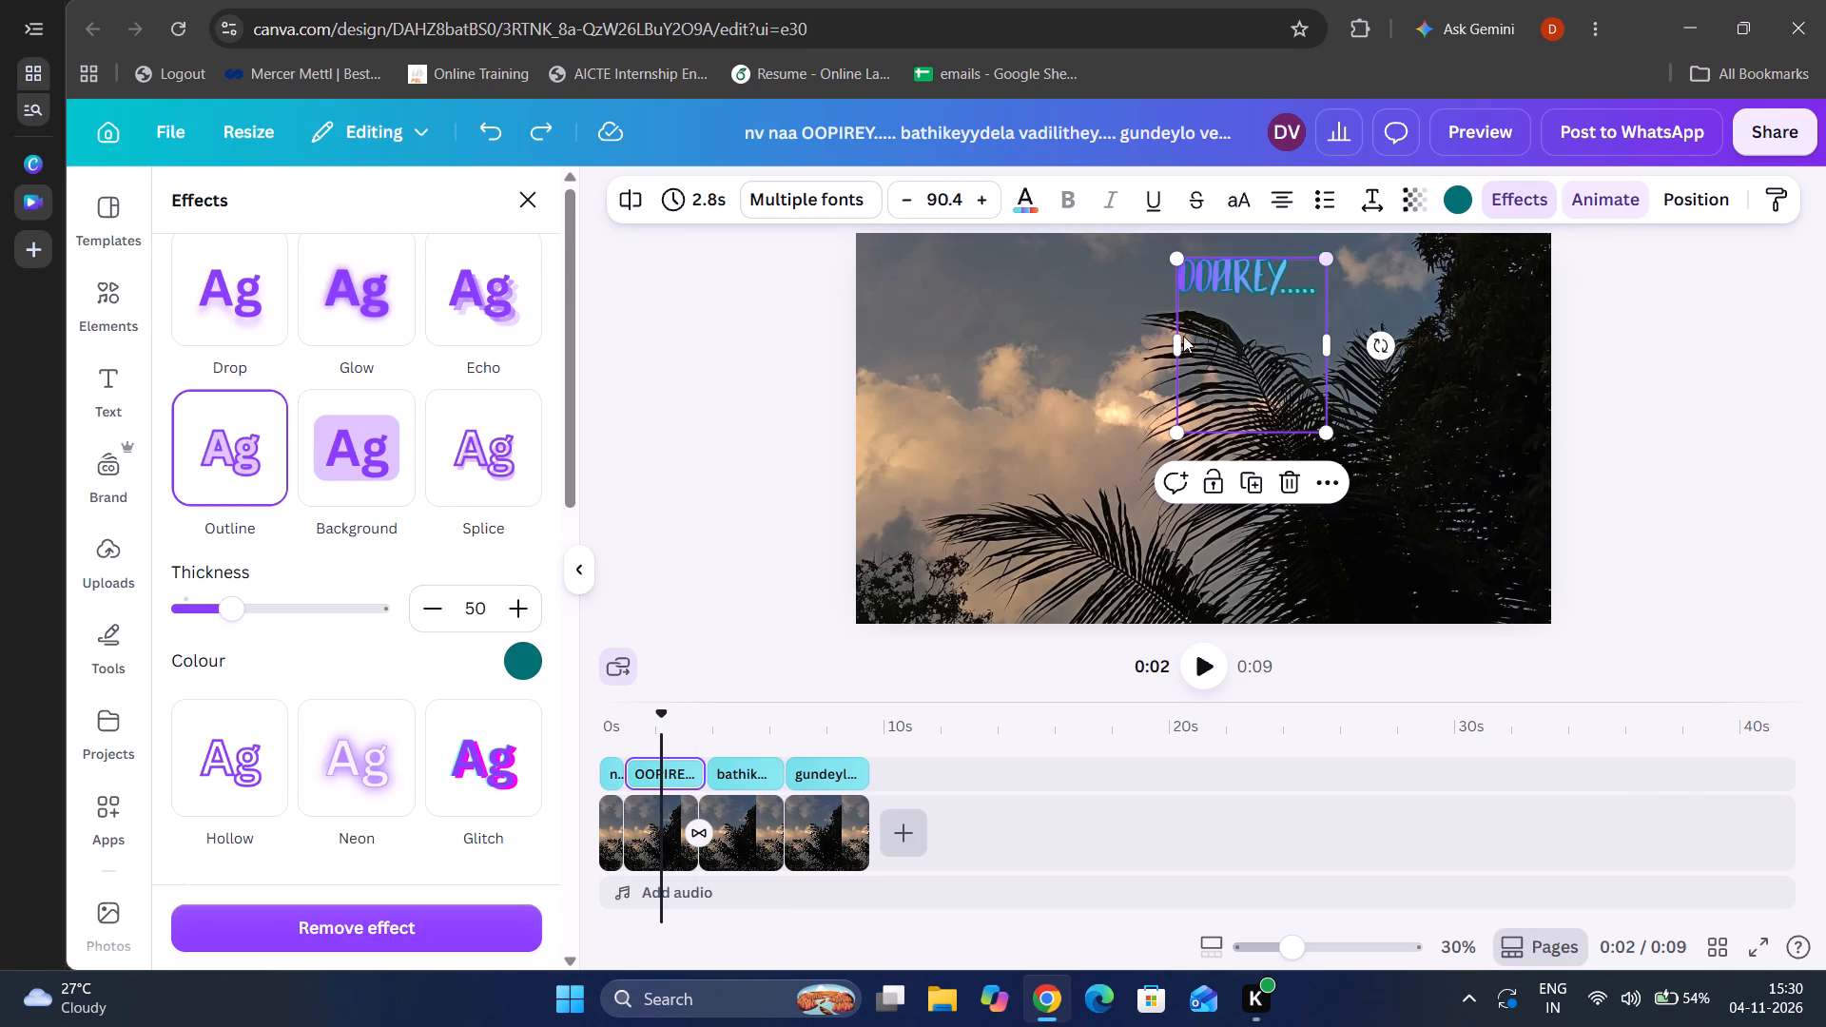
pyautogui.moveTo(1171, 341); pyautogui.dragTo(1138, 330)
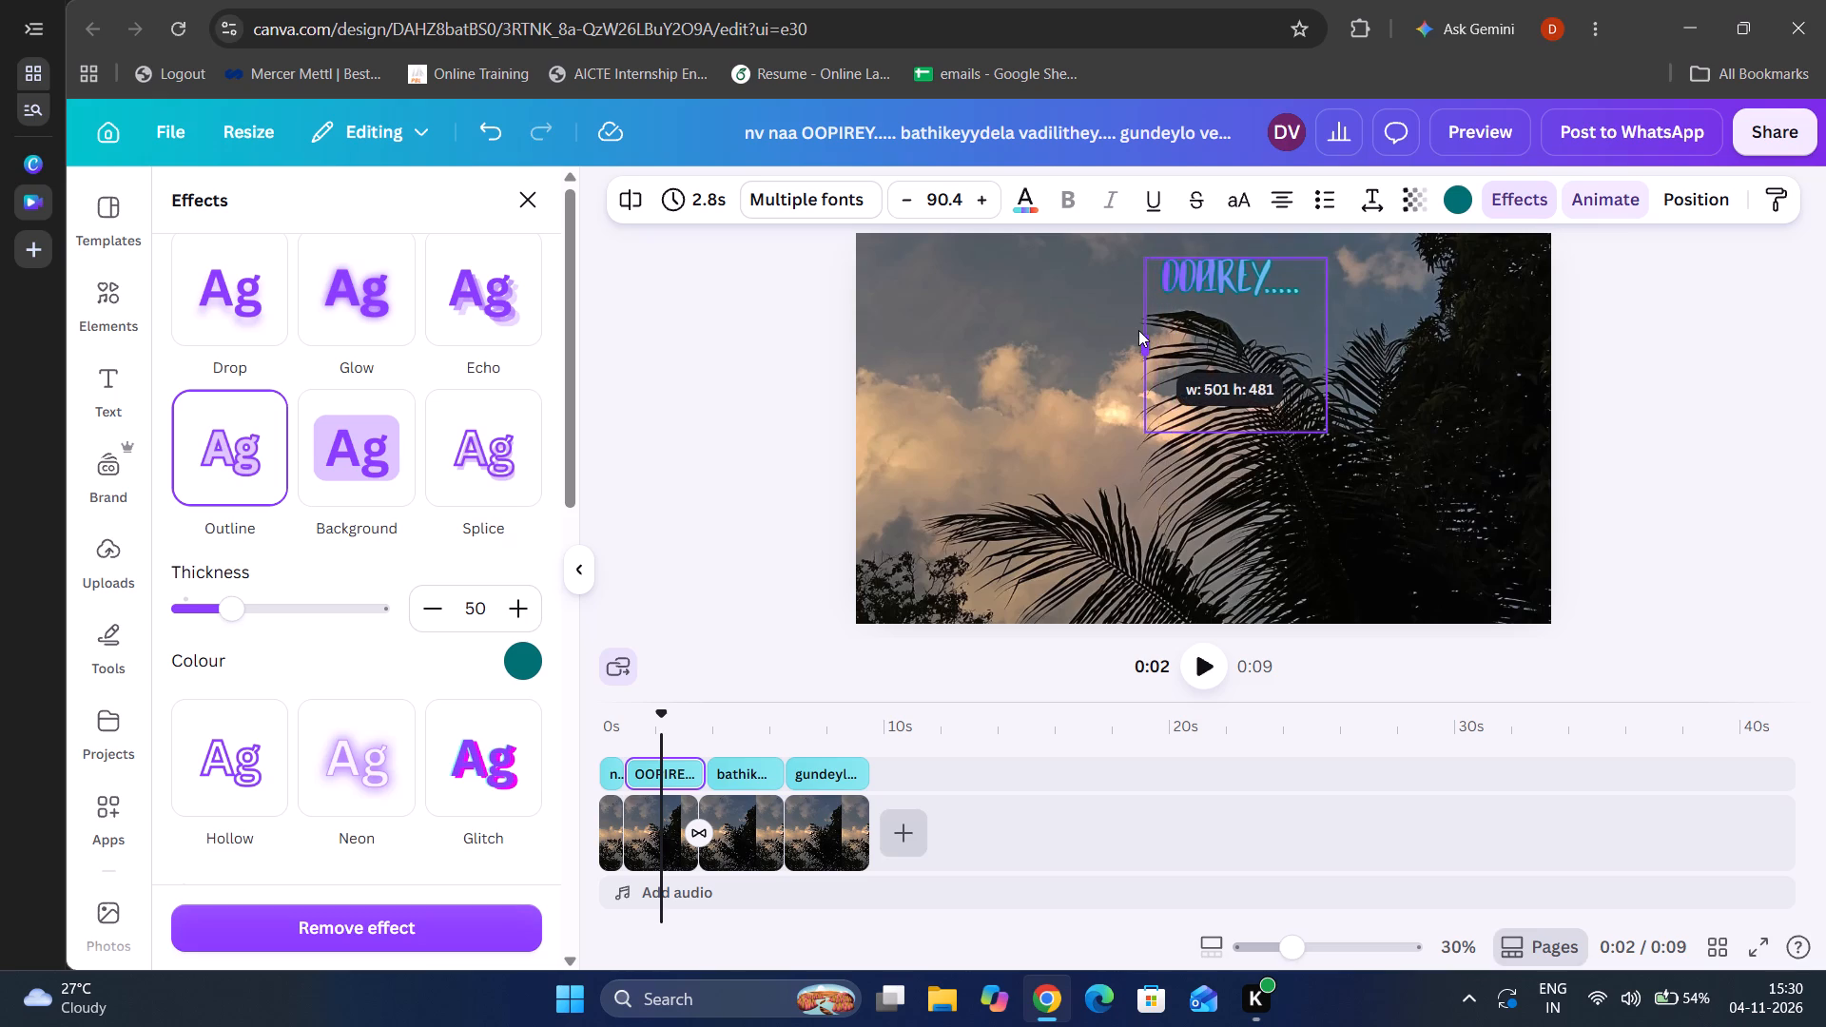
pyautogui.moveTo(1138, 330); pyautogui.dragTo(1116, 333)
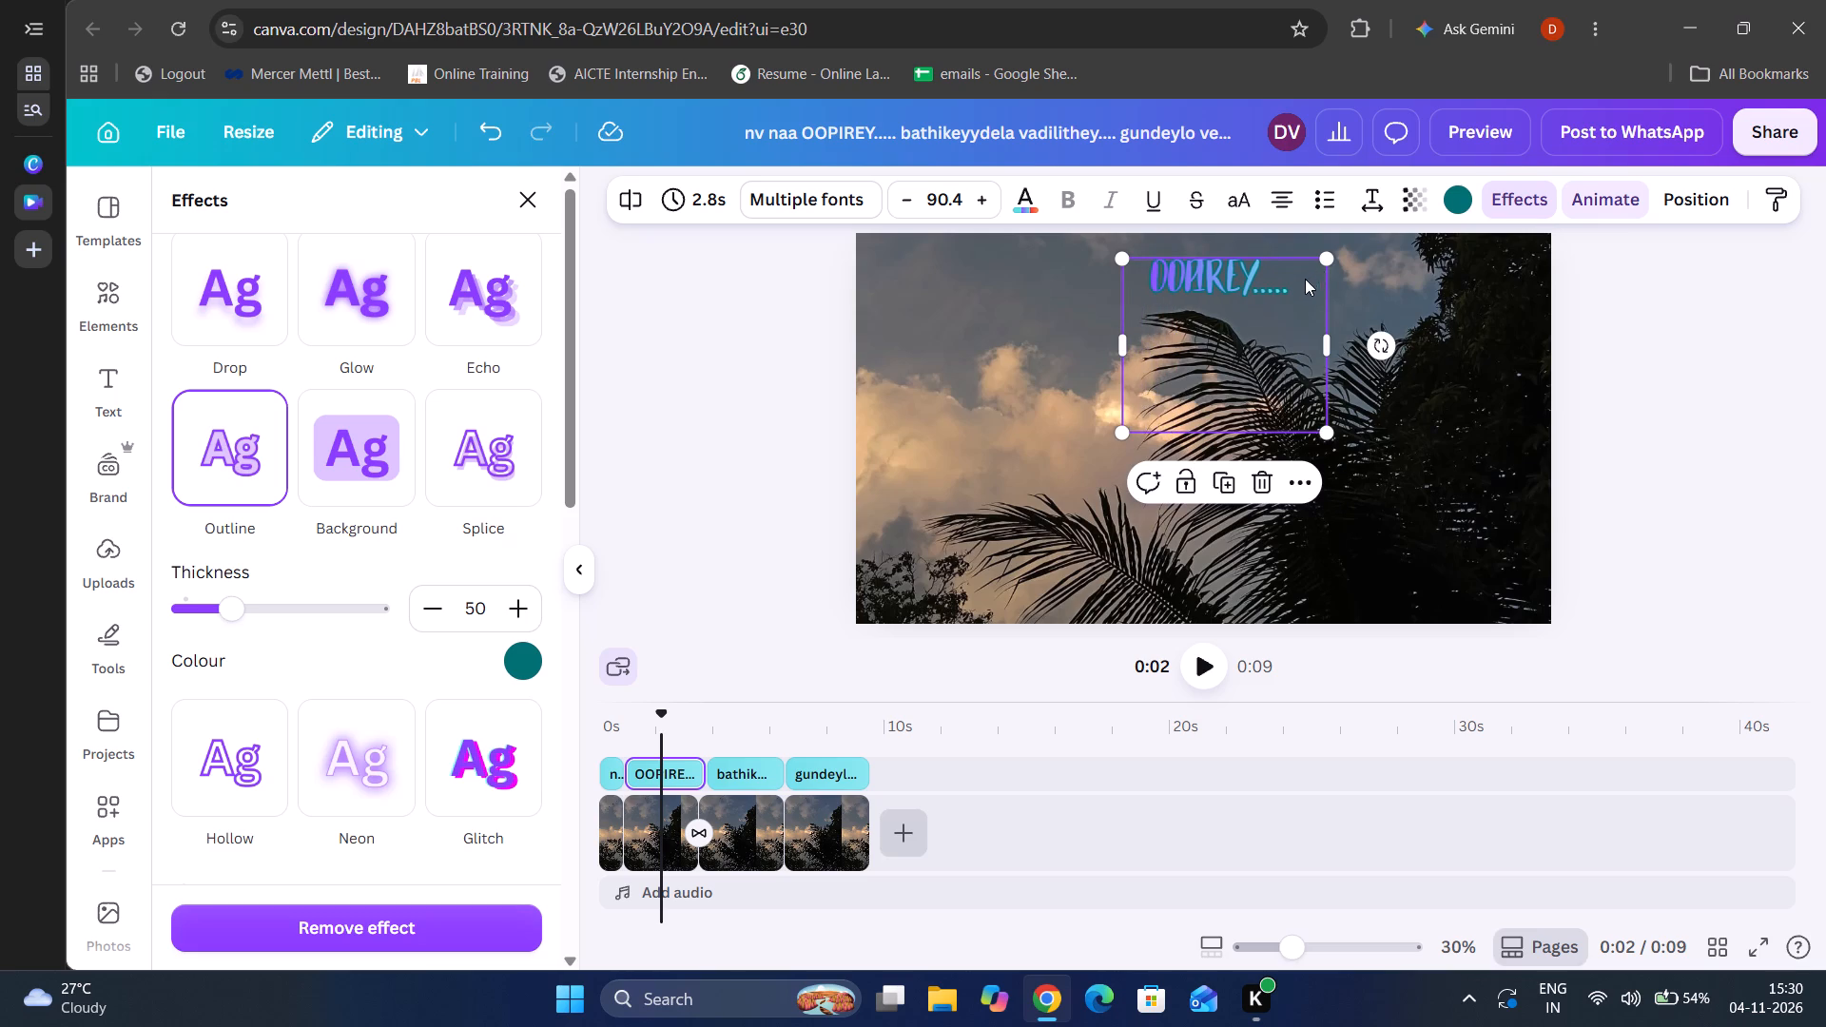
# Apply the Clarify animation to the "OOPIREY....." text on both enter and exit, try different speeds ending near the low end, and close the settings.
pyautogui.click(1292, 285)
pyautogui.moveTo(1292, 285); pyautogui.dragTo(1179, 296)
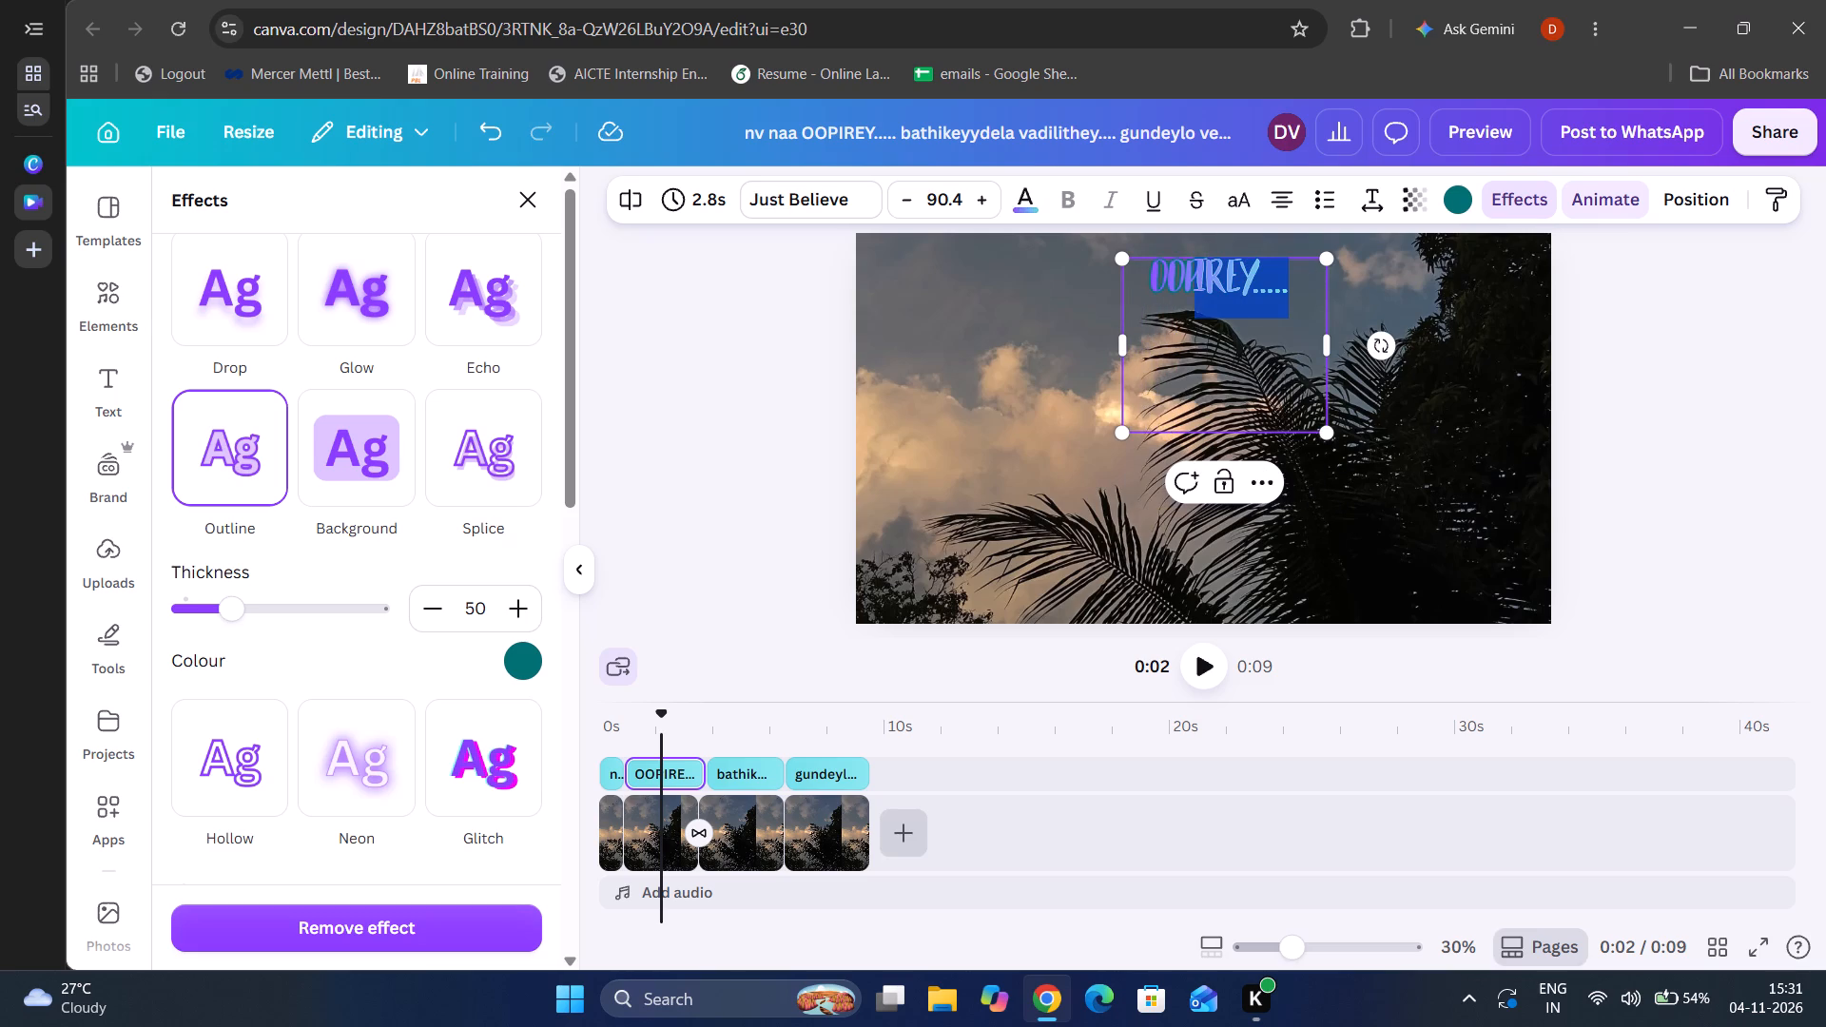
pyautogui.moveTo(1179, 296); pyautogui.dragTo(1144, 291)
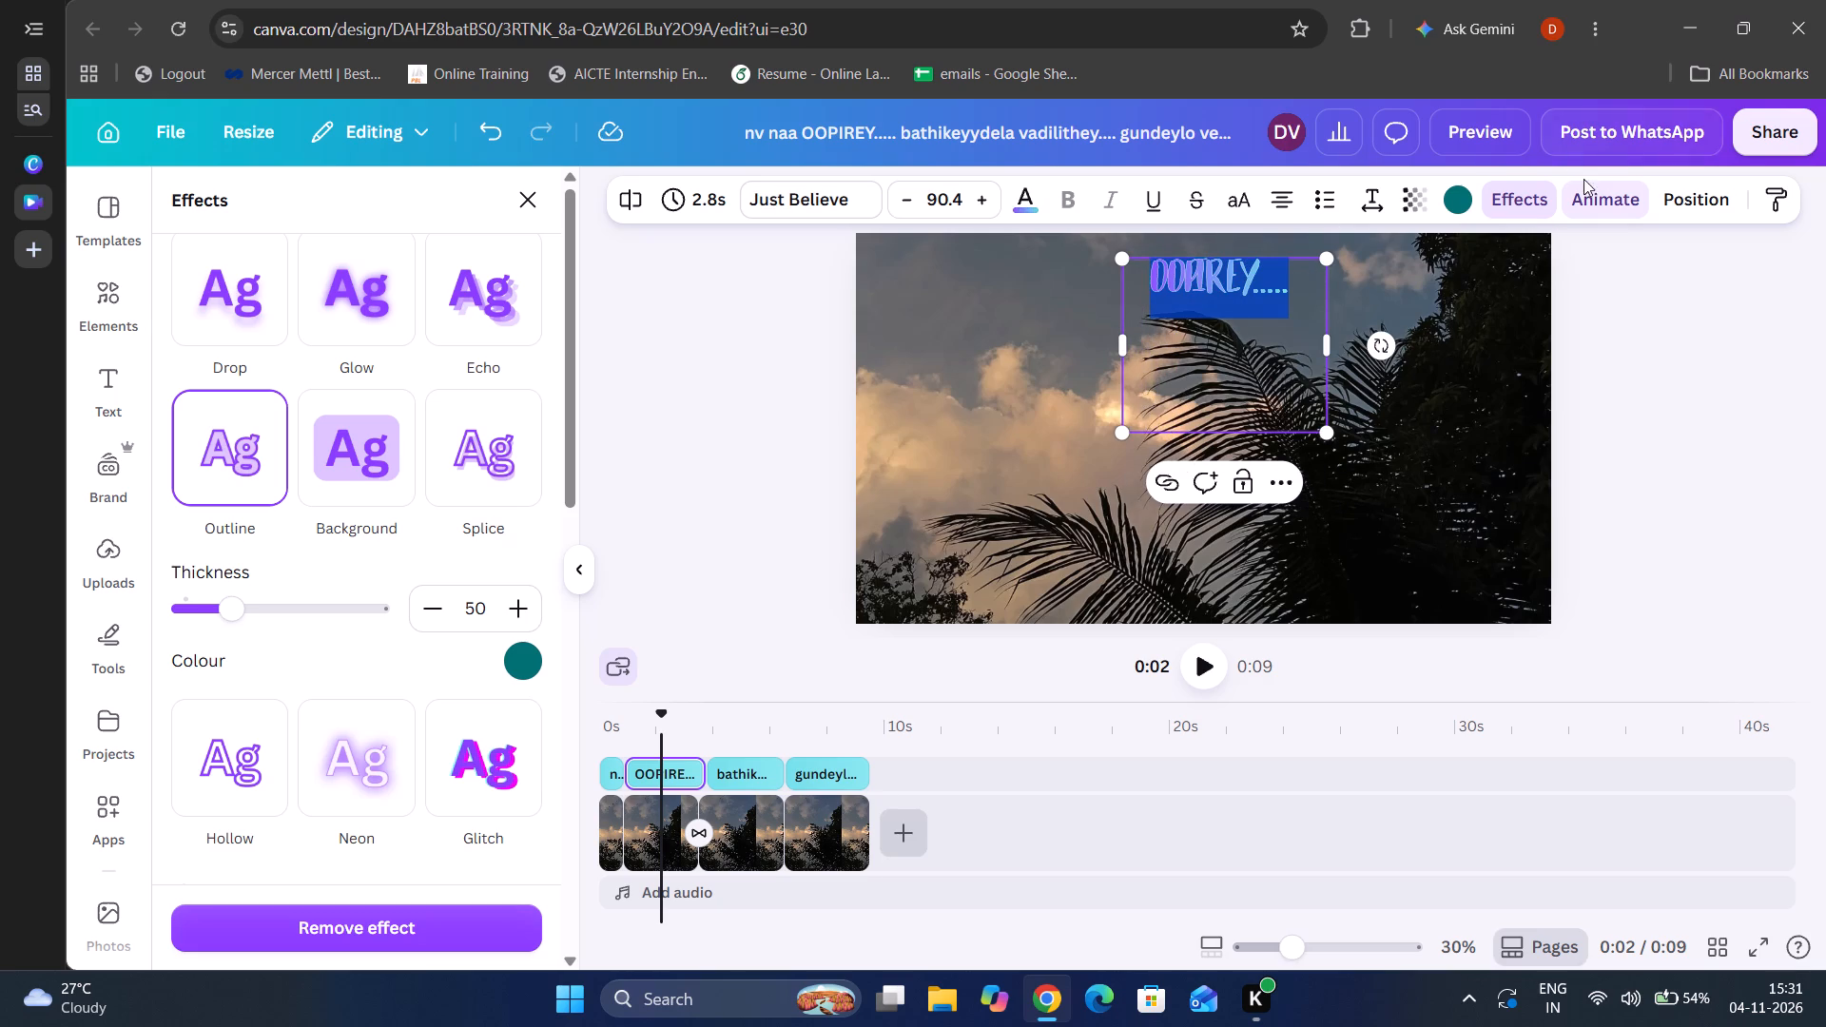
pyautogui.click(1608, 200)
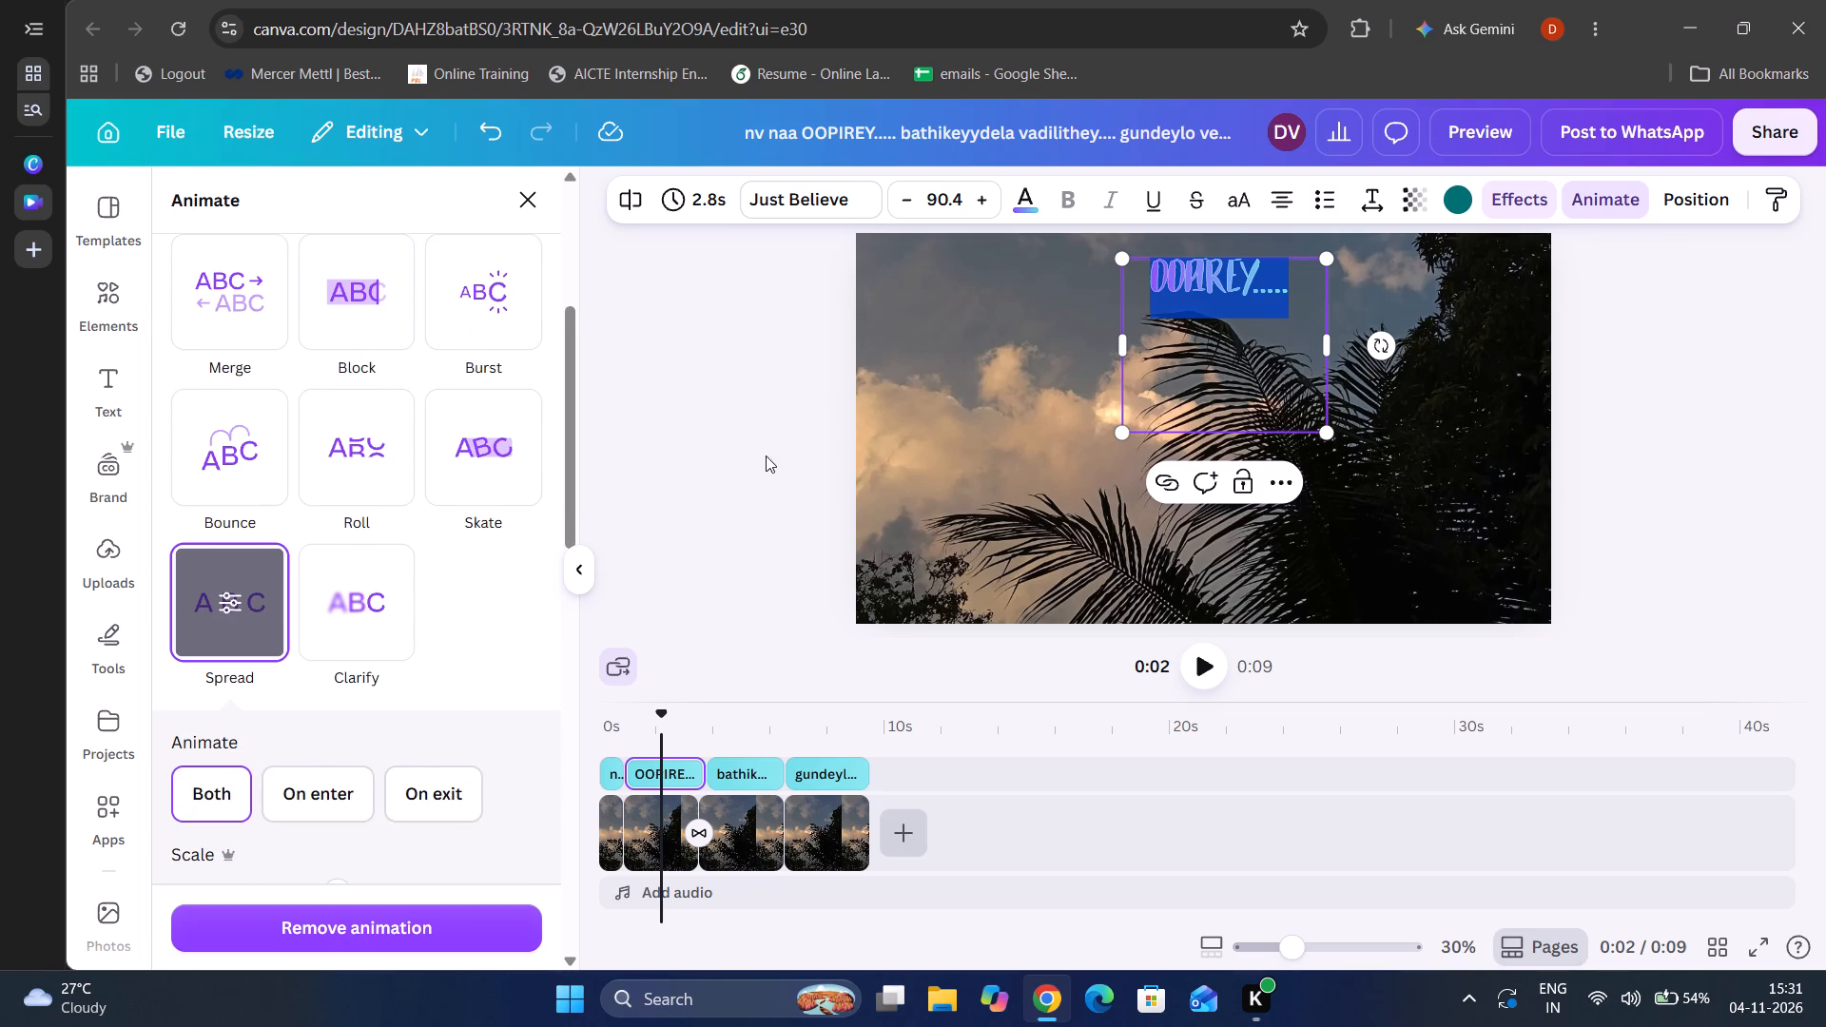
pyautogui.click(403, 603)
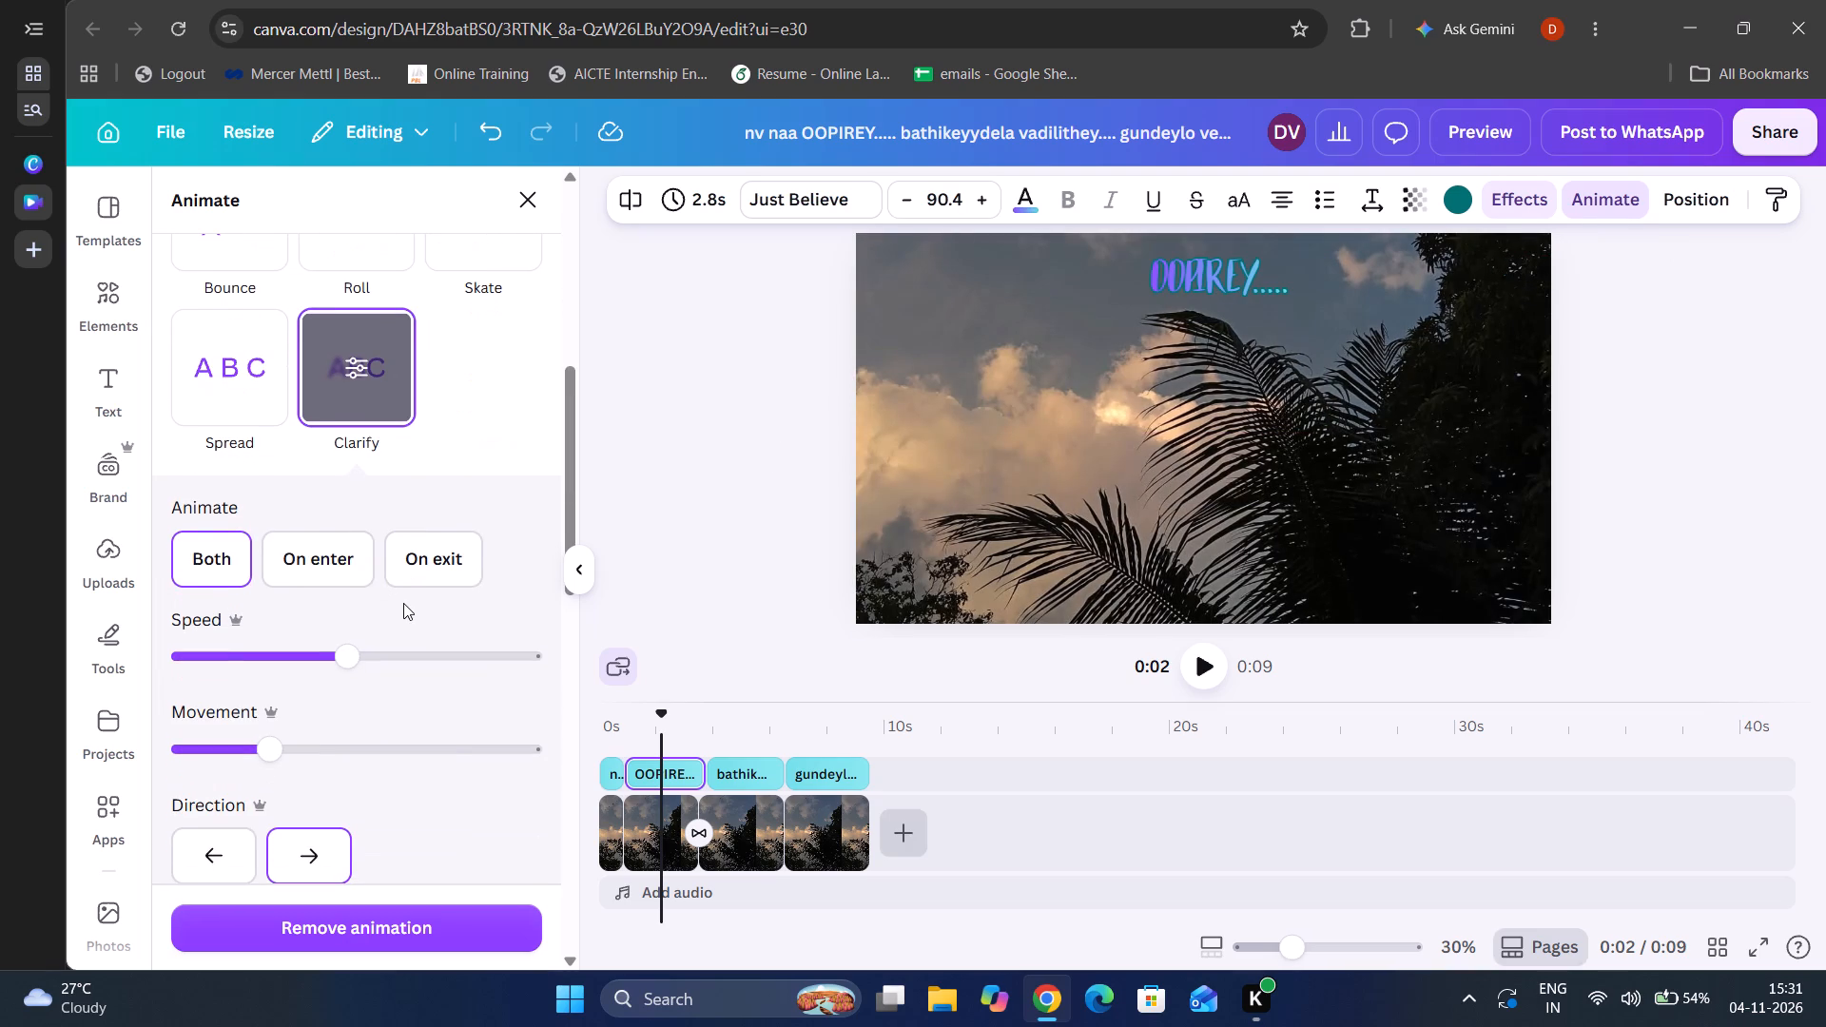
pyautogui.click(403, 603)
pyautogui.click(403, 603)
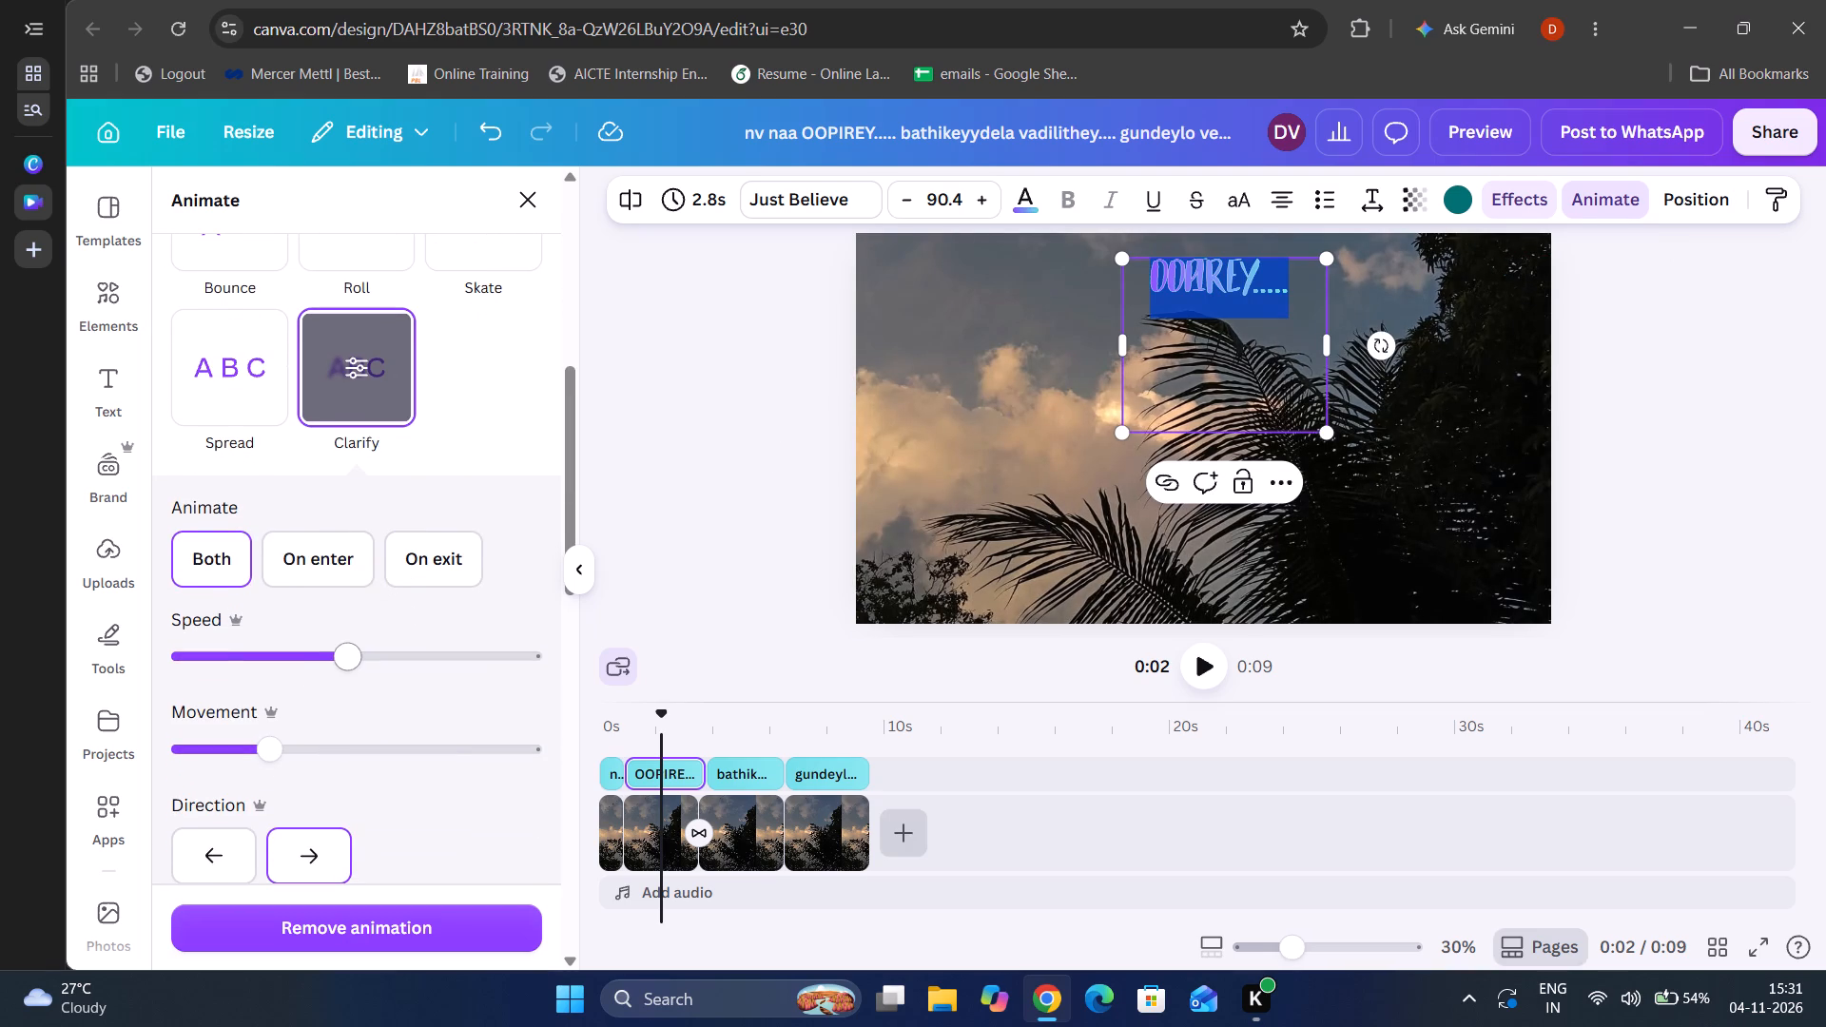
pyautogui.click(178, 564)
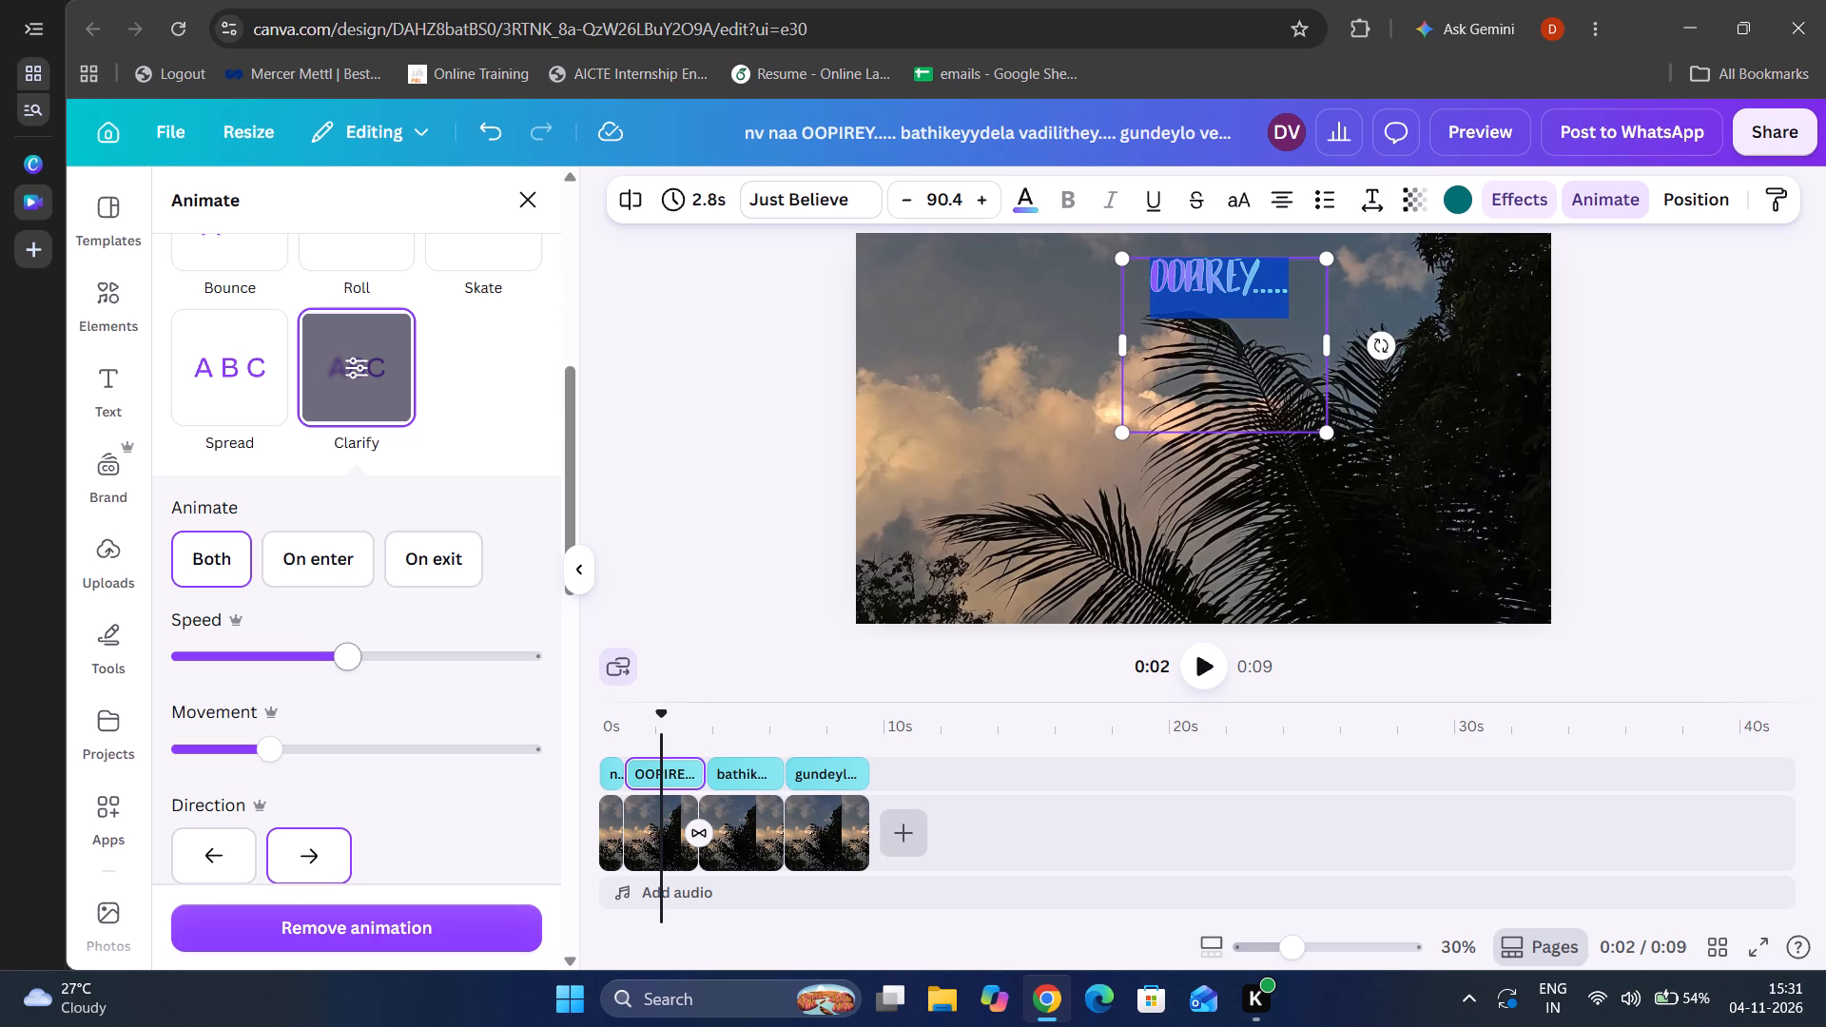
pyautogui.moveTo(347, 657); pyautogui.dragTo(163, 662)
pyautogui.moveTo(163, 662); pyautogui.dragTo(184, 656)
pyautogui.moveTo(184, 656); pyautogui.dragTo(618, 723)
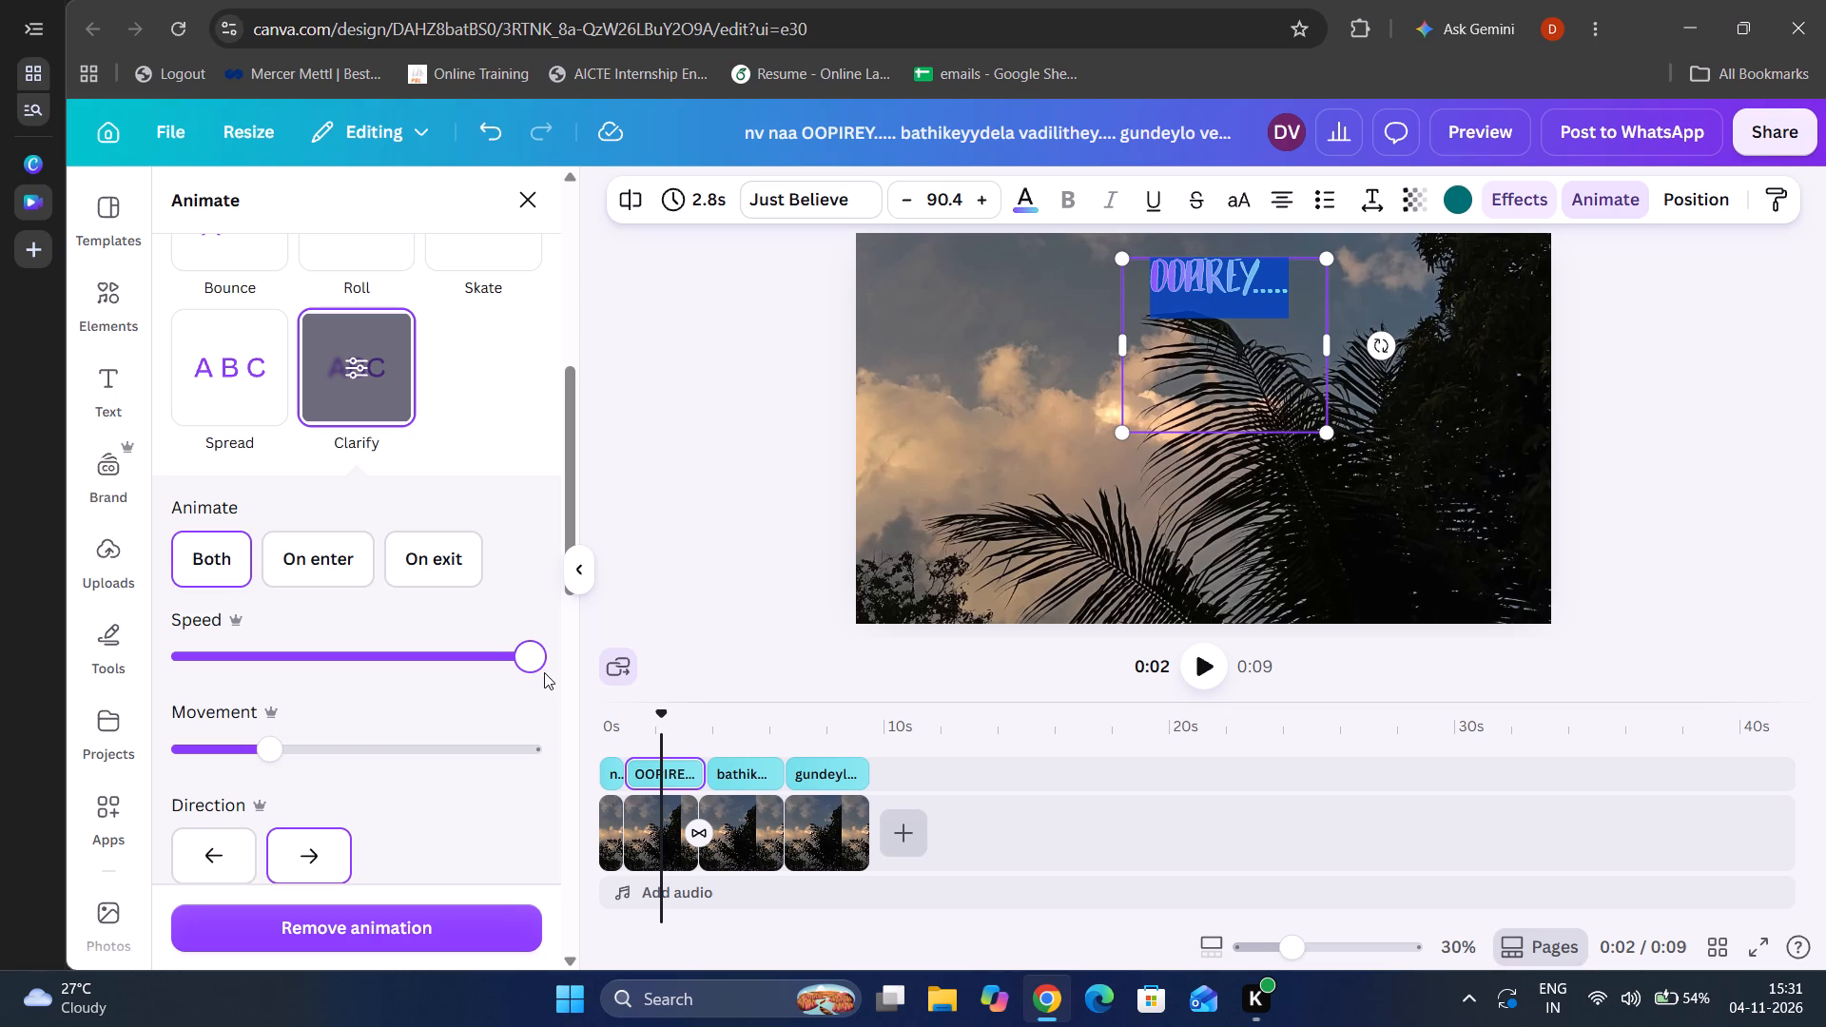
pyautogui.moveTo(544, 672); pyautogui.dragTo(534, 664)
pyautogui.moveTo(534, 664); pyautogui.dragTo(243, 644)
pyautogui.click(738, 533)
# Undo the last change, cut the "OOPIREY....." wording from its text box and enter "oopireyy" in its place.
pyautogui.scroll(1, 738, 533)
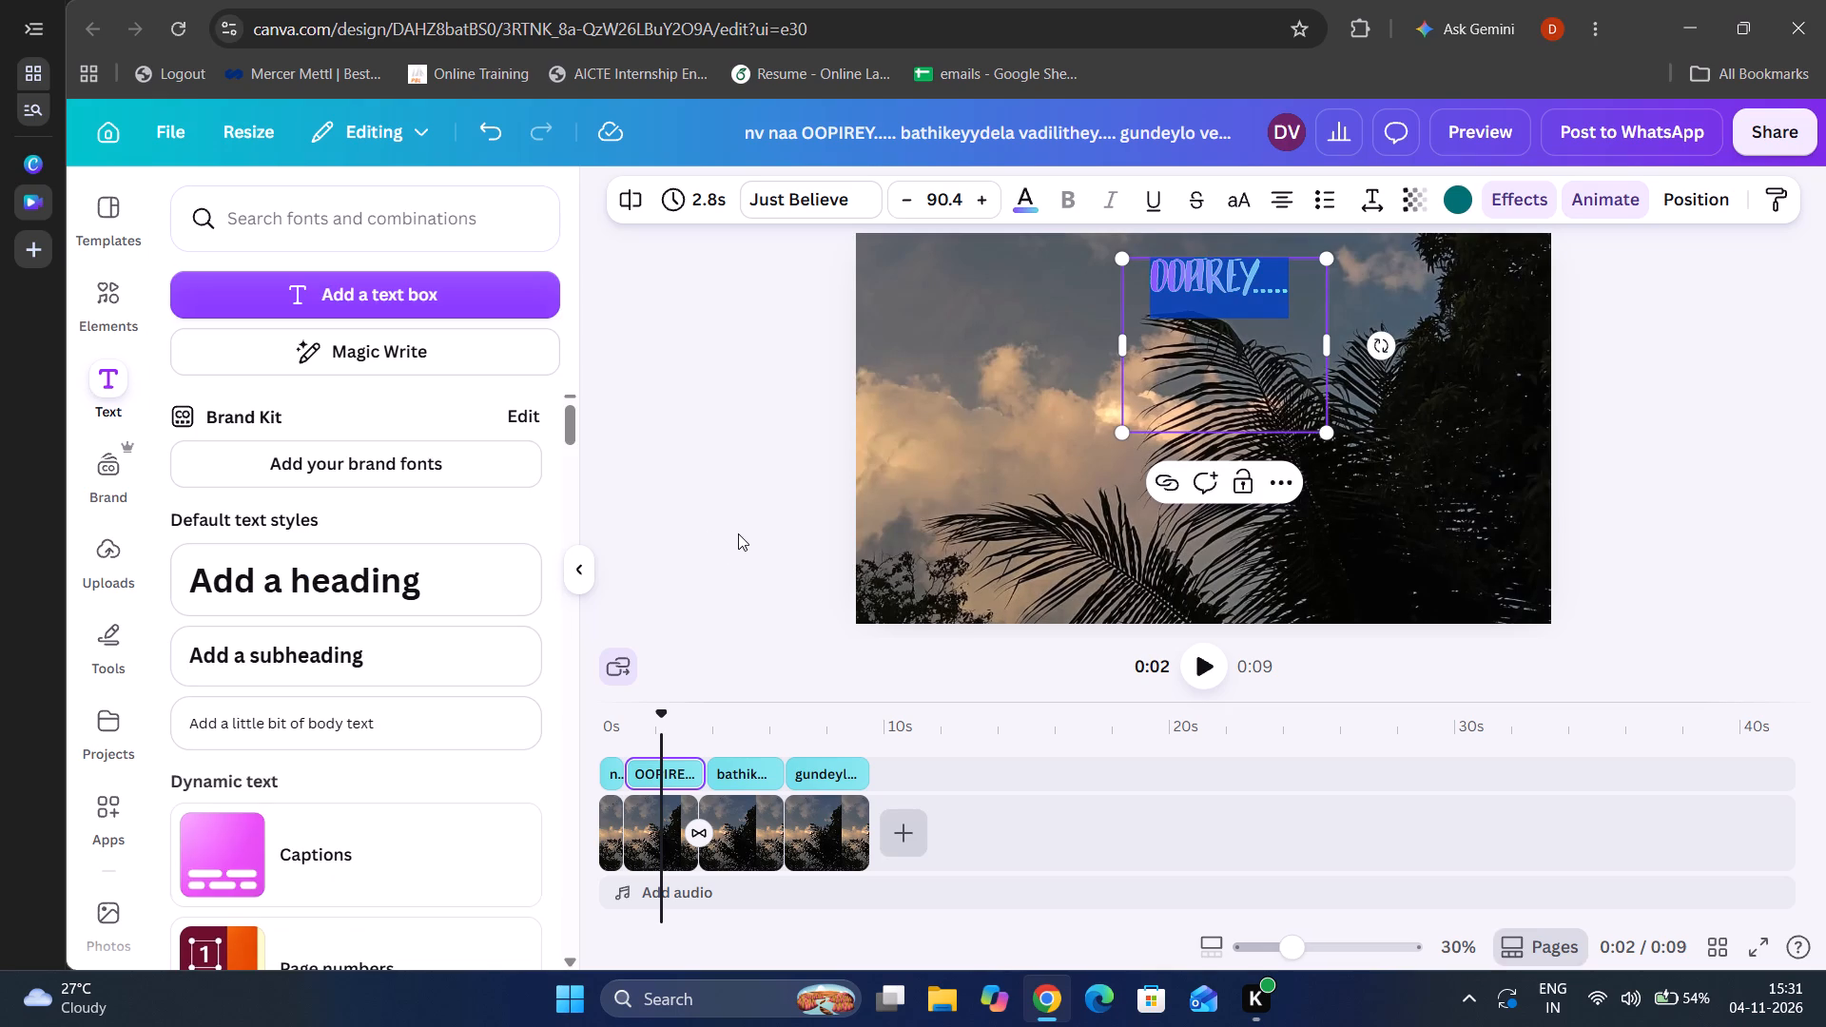
pyautogui.scroll(1, 738, 533)
pyautogui.hotkey('ctrl', 'z')
pyautogui.hotkey('ctrl', 'x')
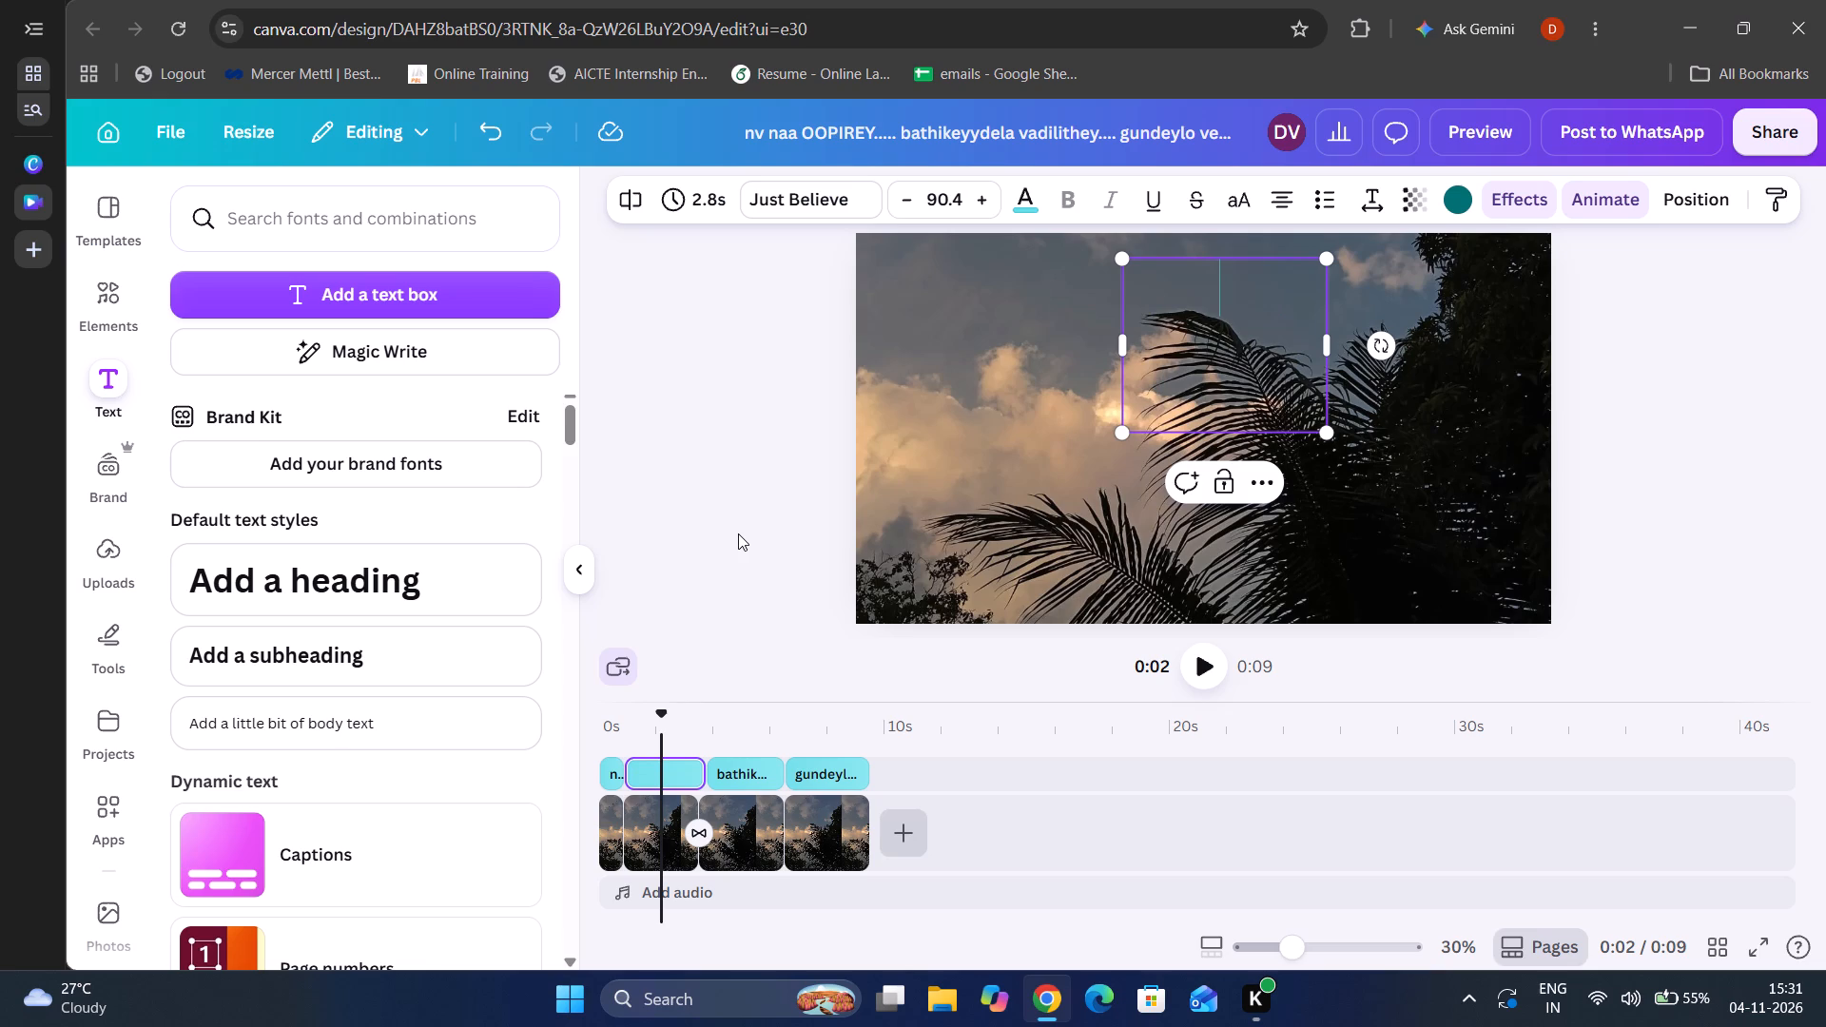
pyautogui.hotkey('ctrl', 'y')
pyautogui.hotkey('ctrl', 'y')
pyautogui.hotkey('ctrl', 'y')
pyautogui.hotkey('ctrl', 'y')
pyautogui.write('oo')
pyautogui.write('pireyy')
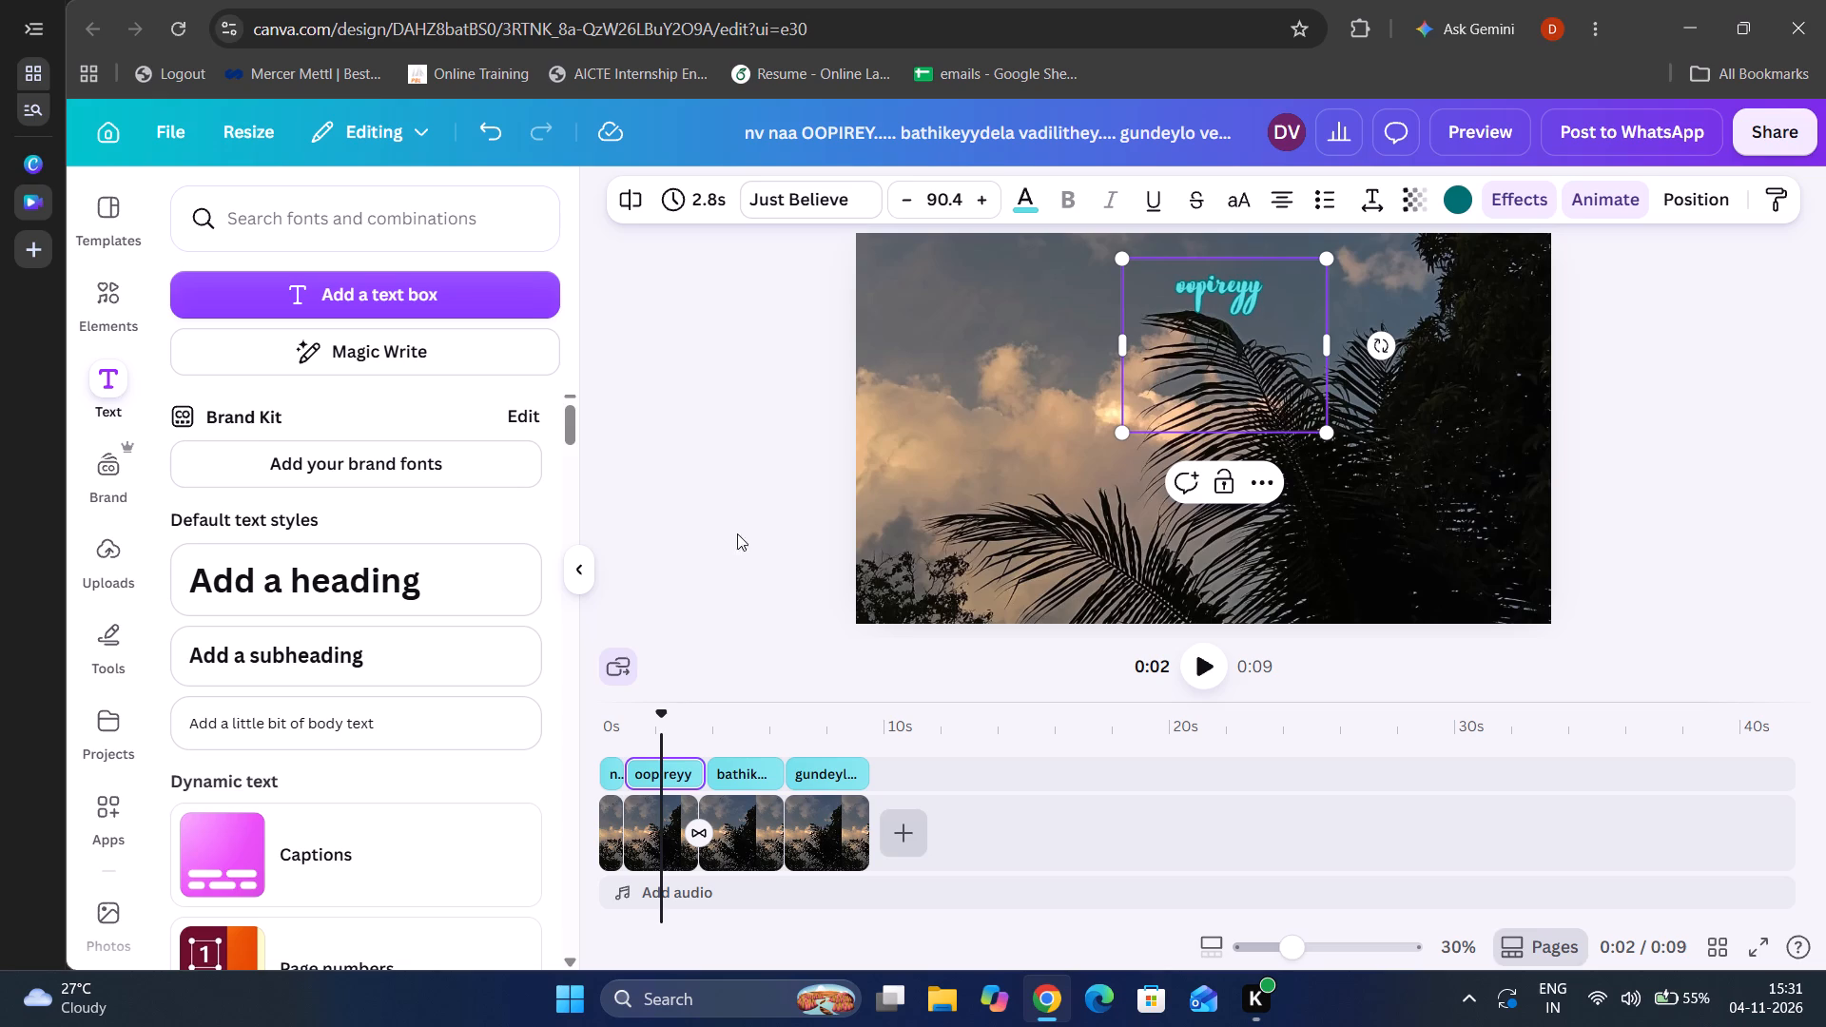
# Select the whole "oopireyy" text and look through the Handwriting fonts for a new typeface.
pyautogui.click(1261, 300)
pyautogui.moveTo(1261, 300); pyautogui.dragTo(1165, 304)
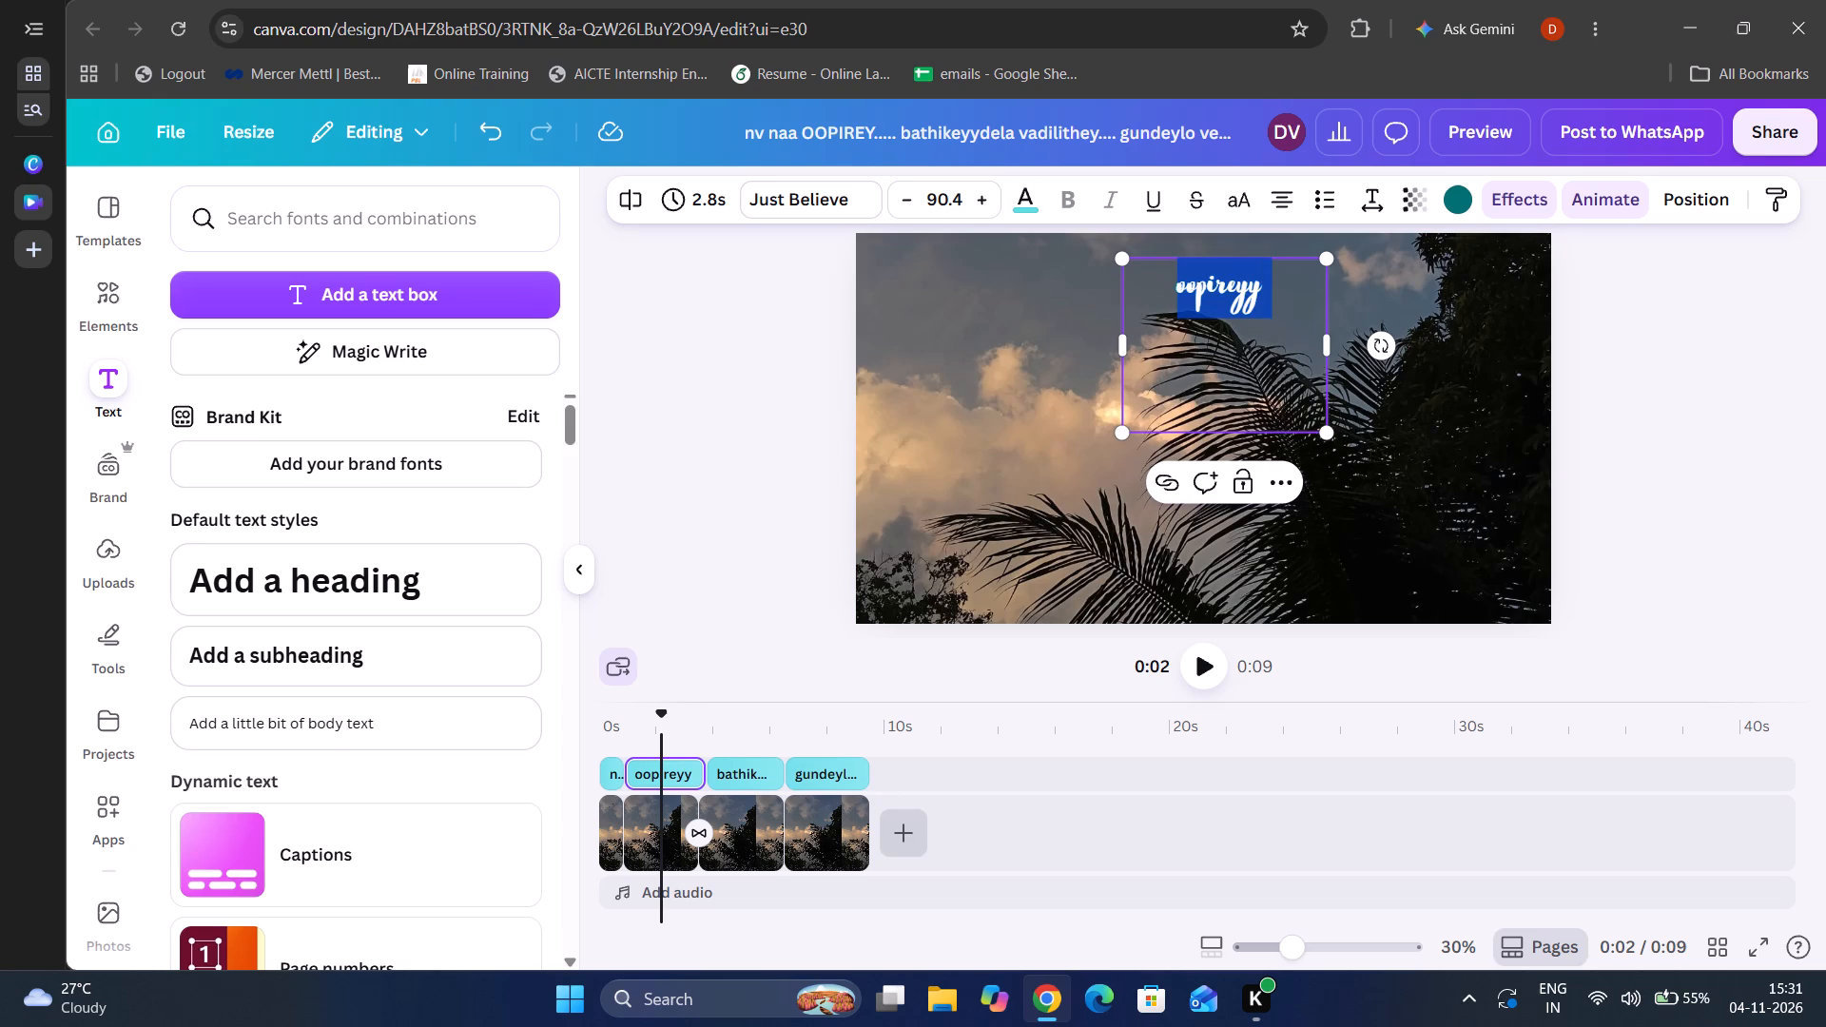
pyautogui.click(848, 184)
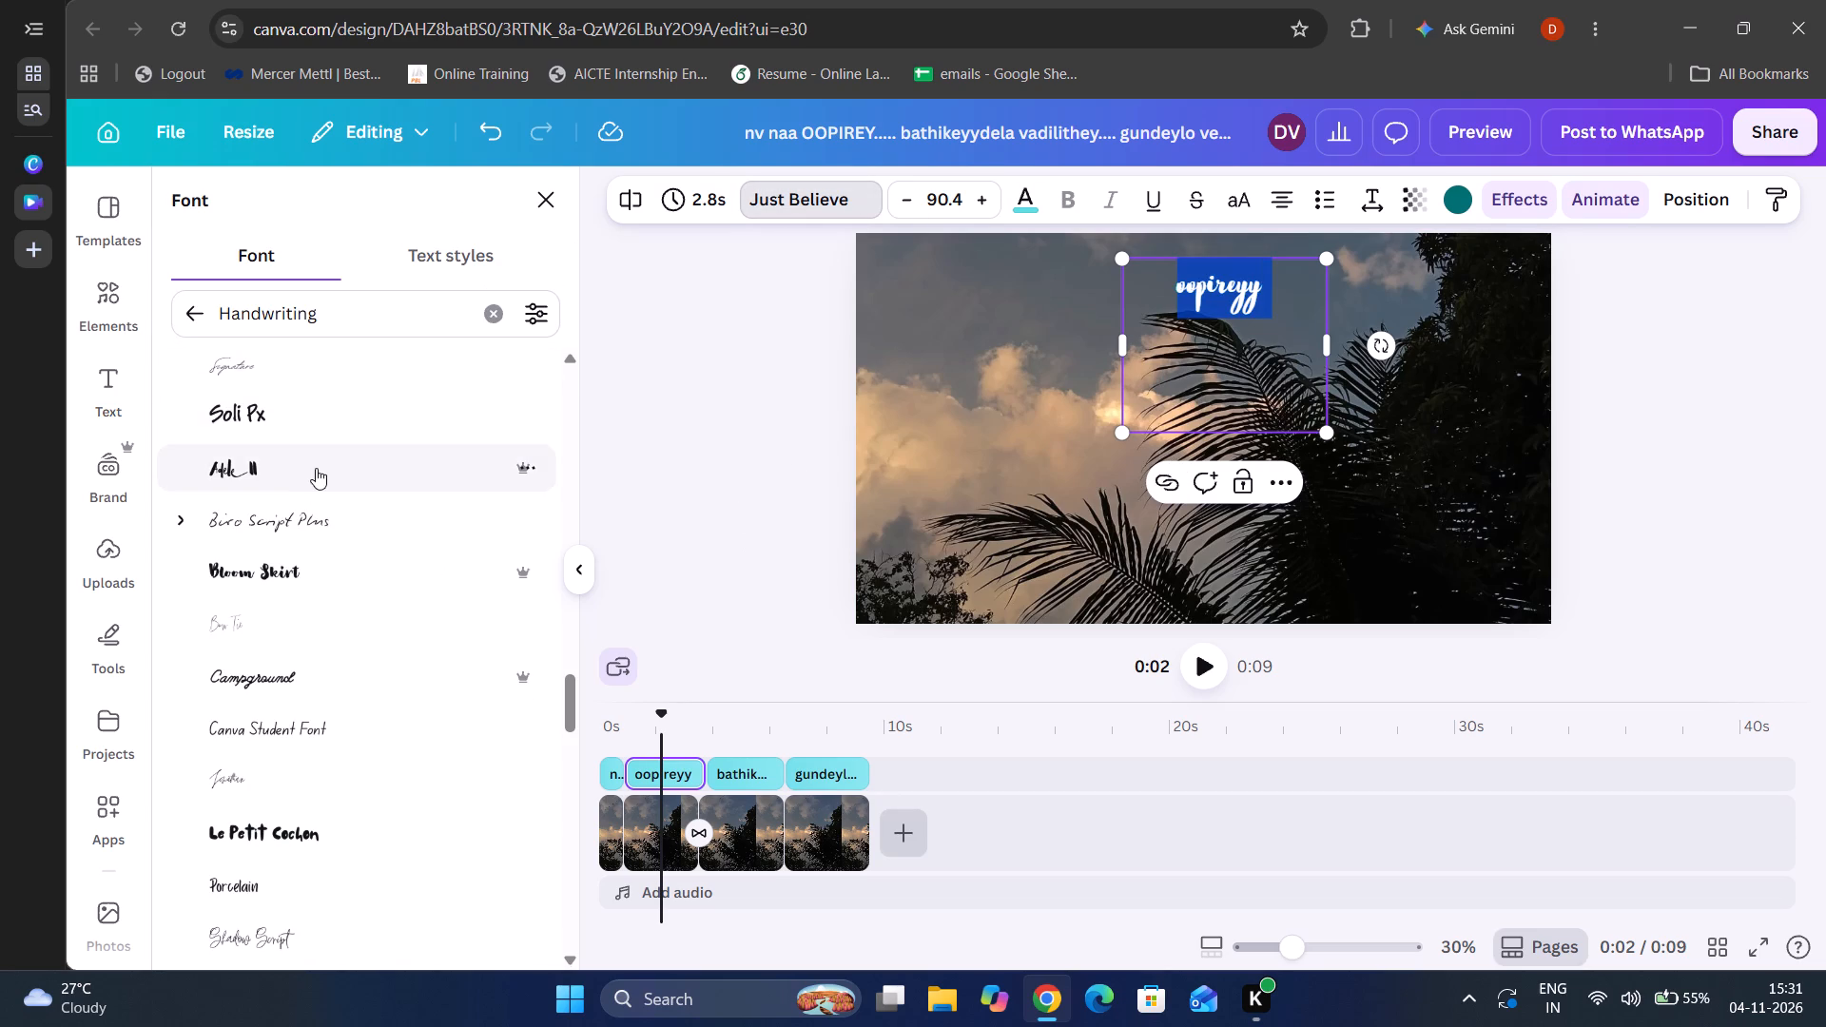
pyautogui.scroll(2, 303, 612)
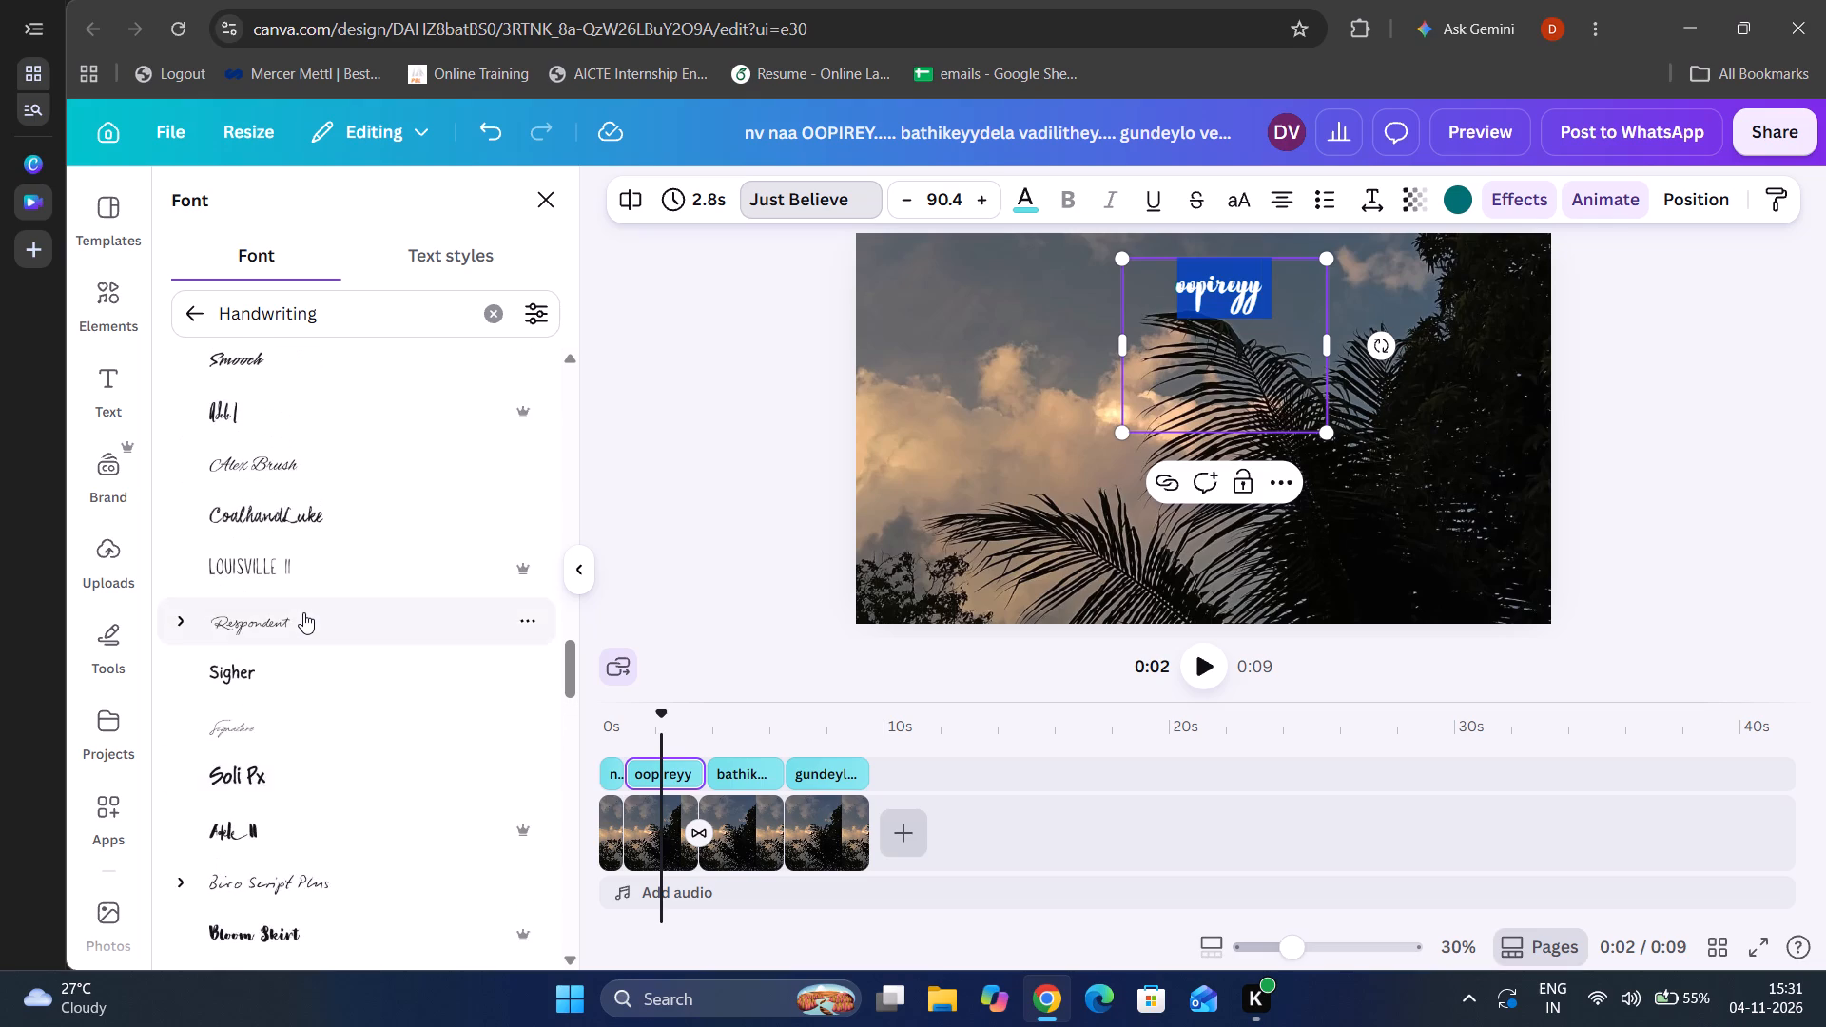
pyautogui.scroll(9, 303, 612)
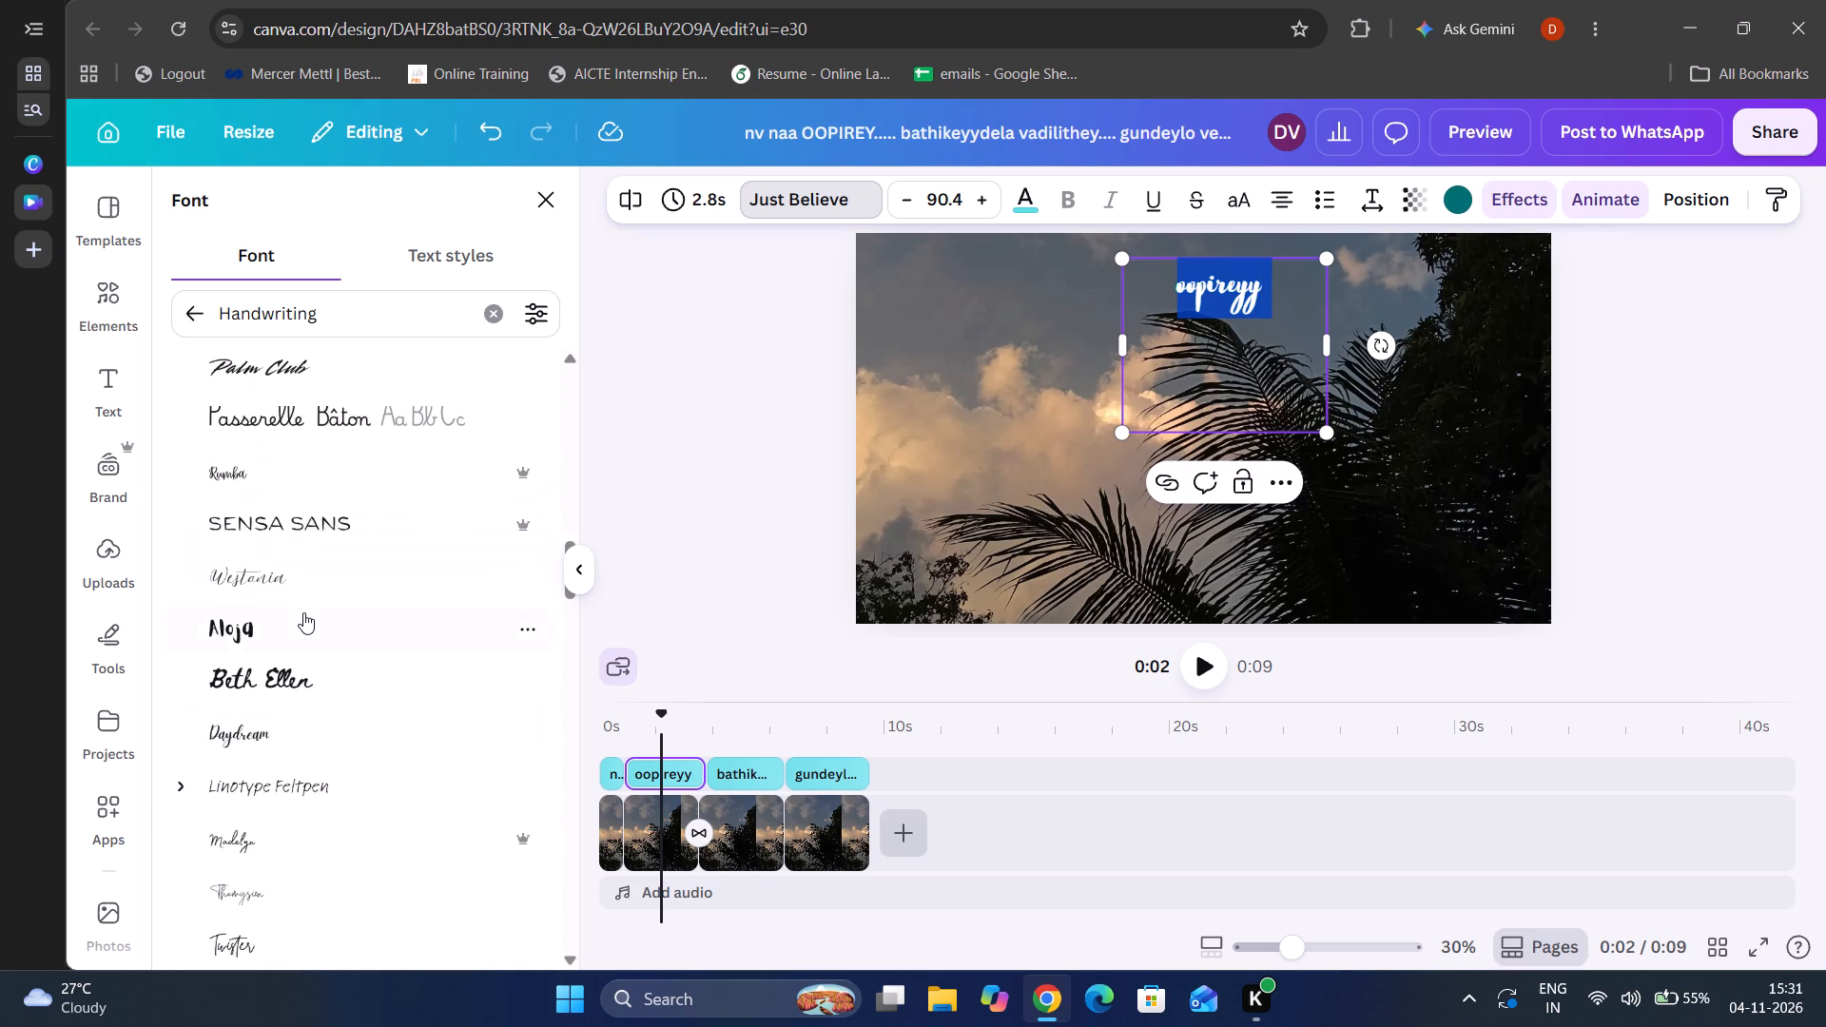
pyautogui.scroll(6, 303, 612)
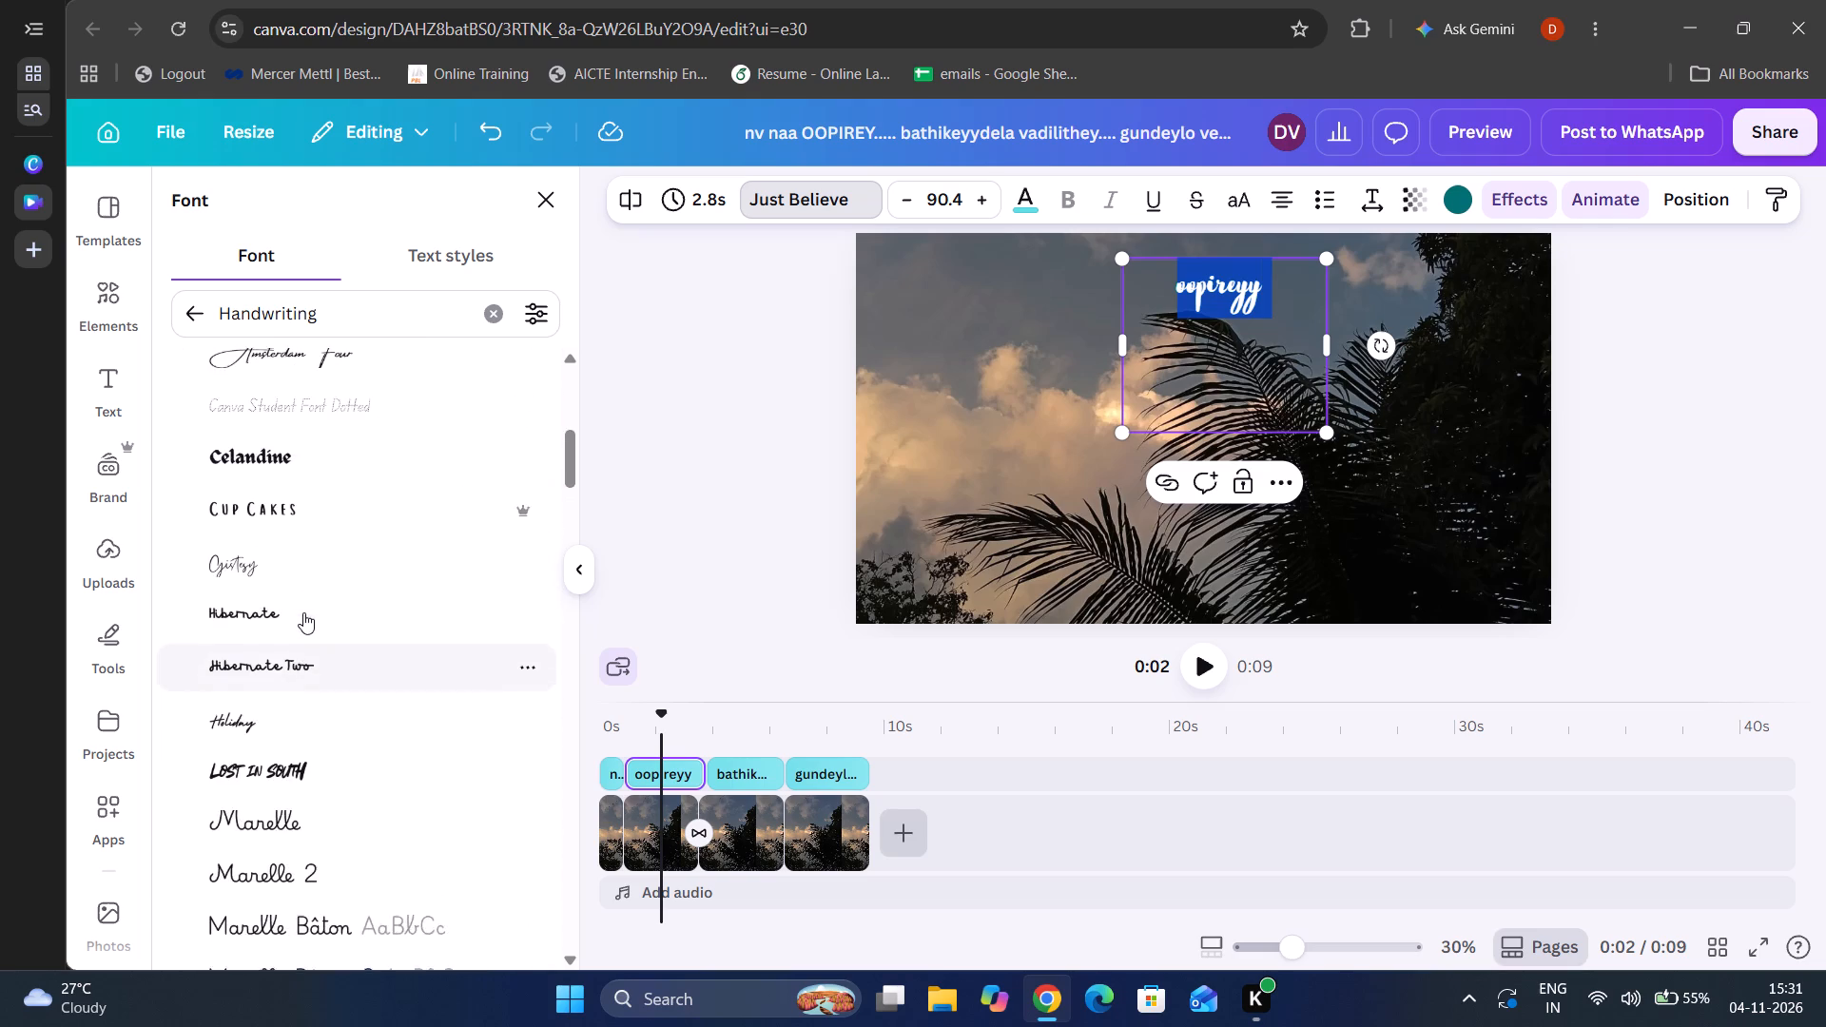
pyautogui.scroll(5, 303, 612)
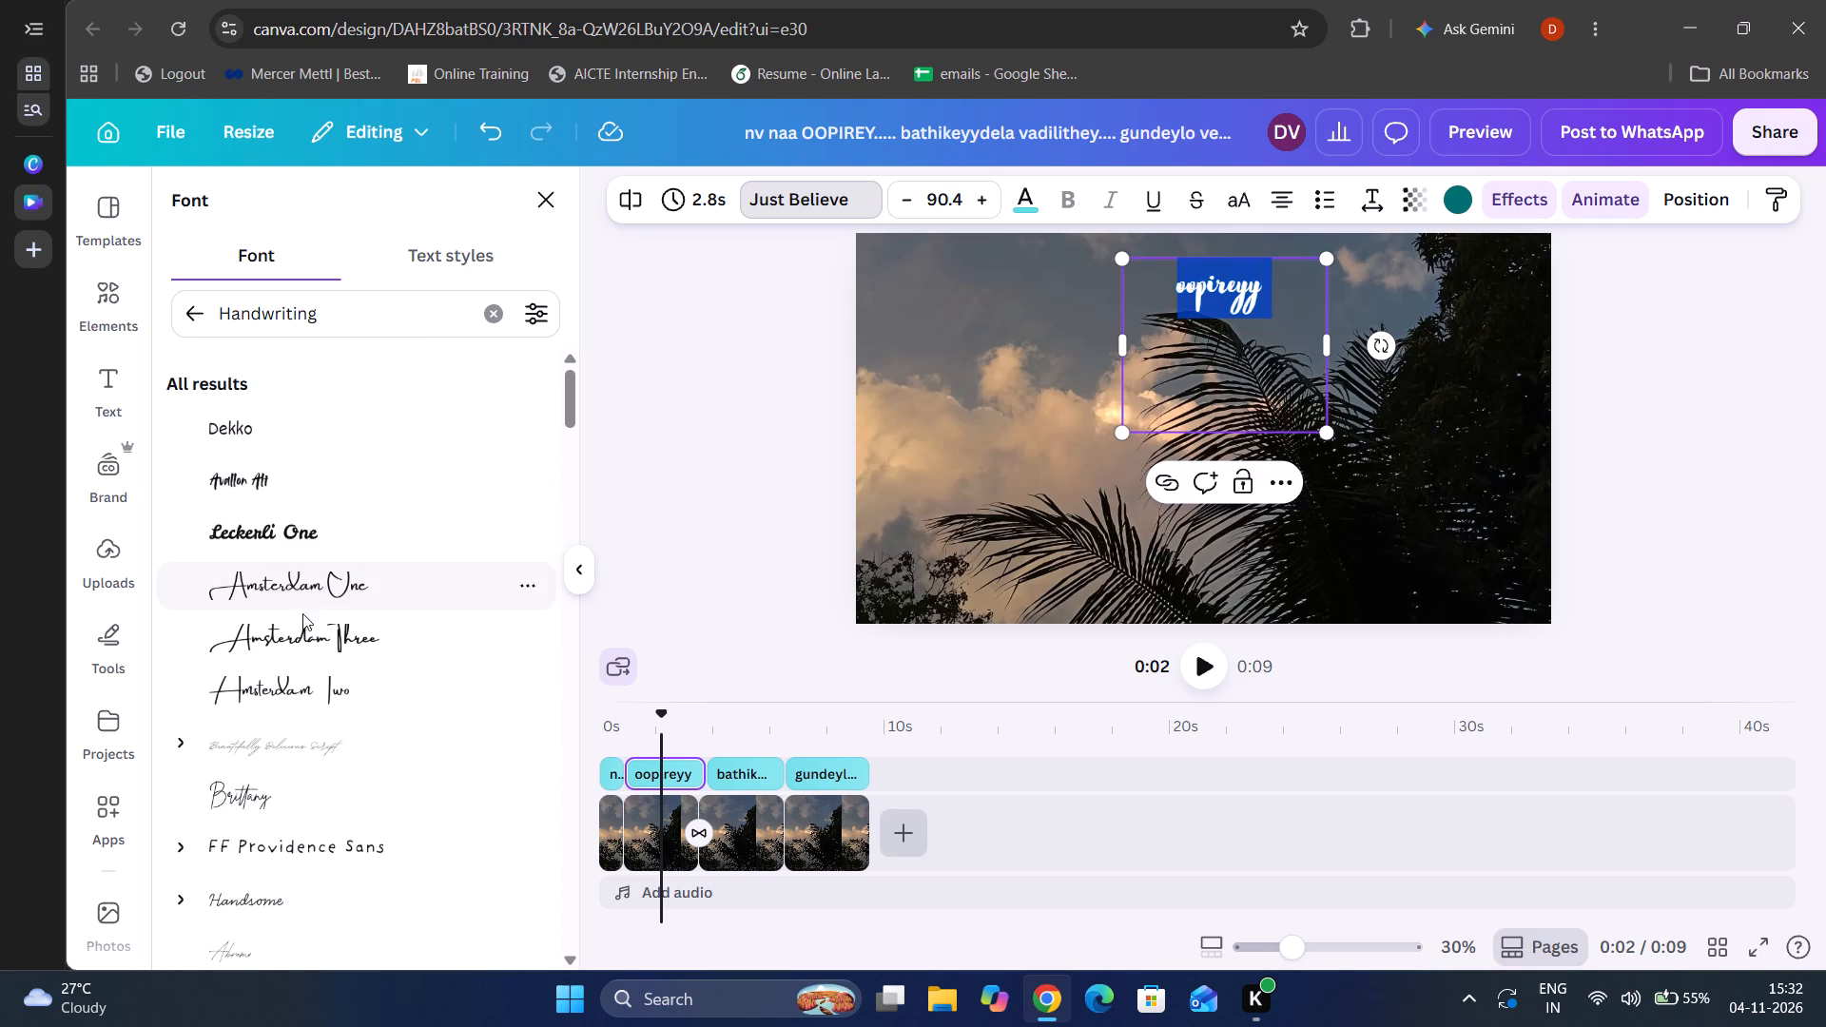
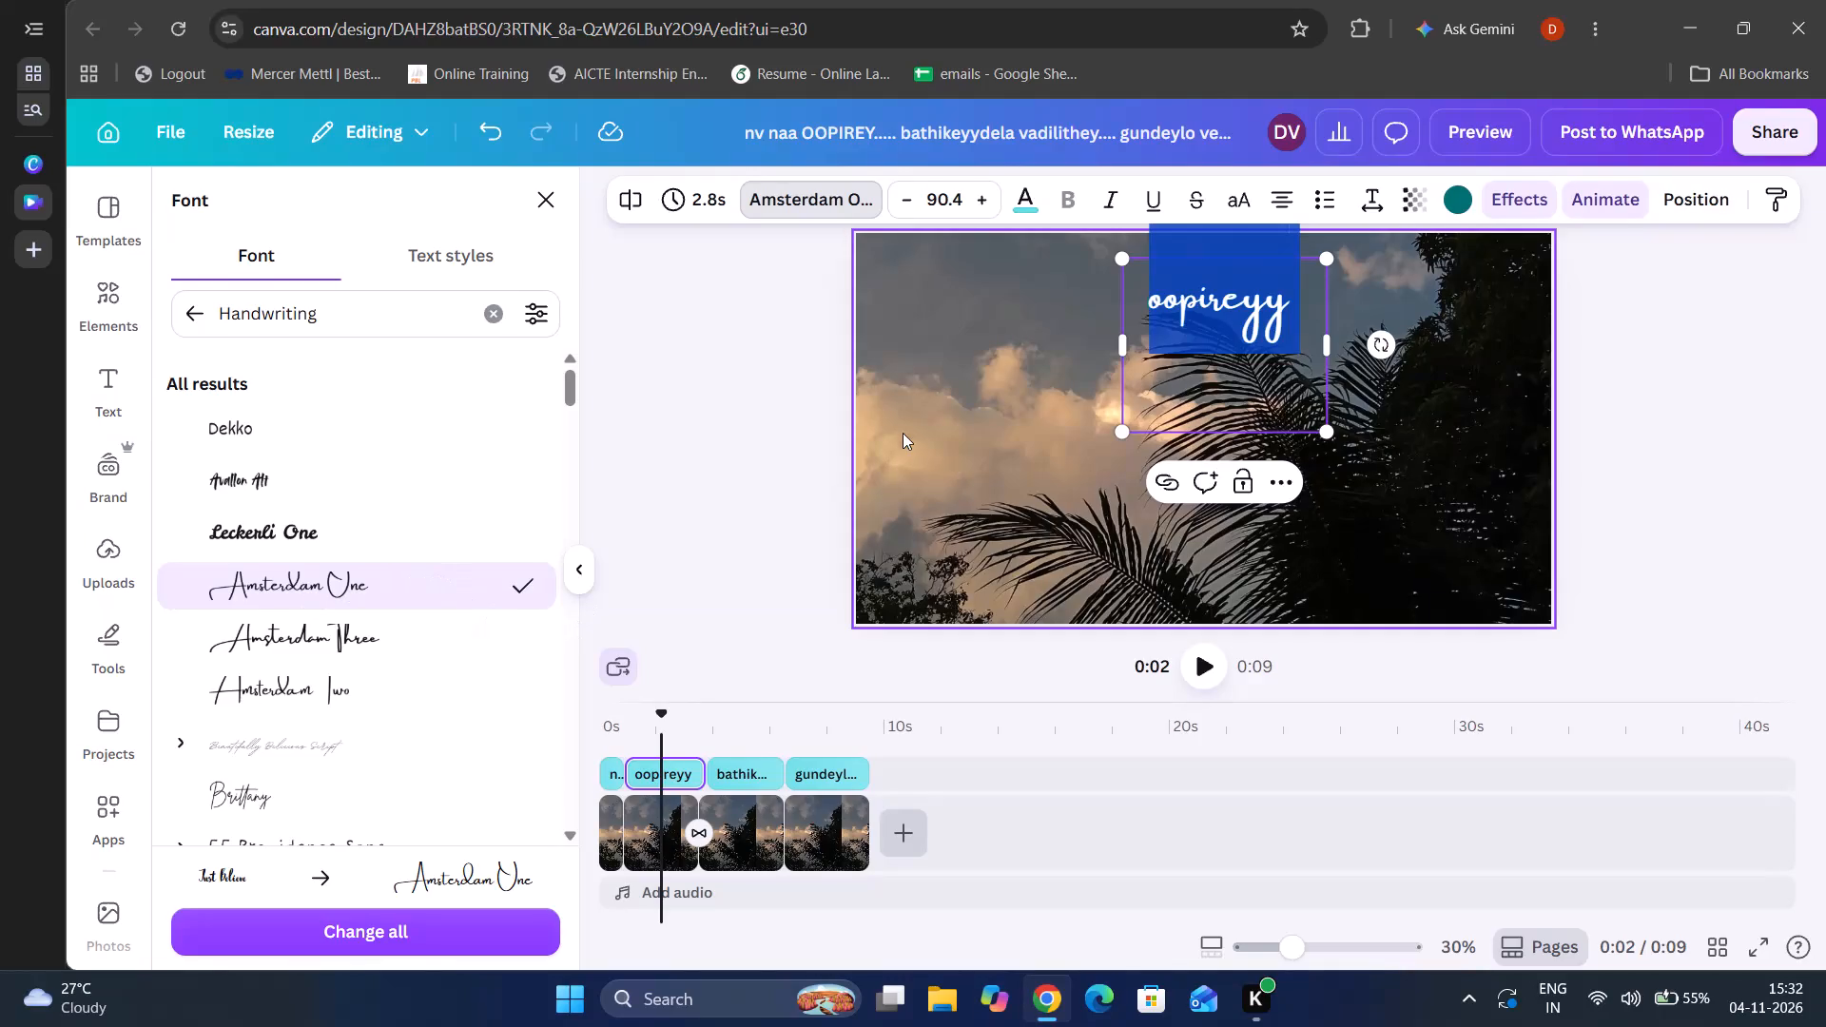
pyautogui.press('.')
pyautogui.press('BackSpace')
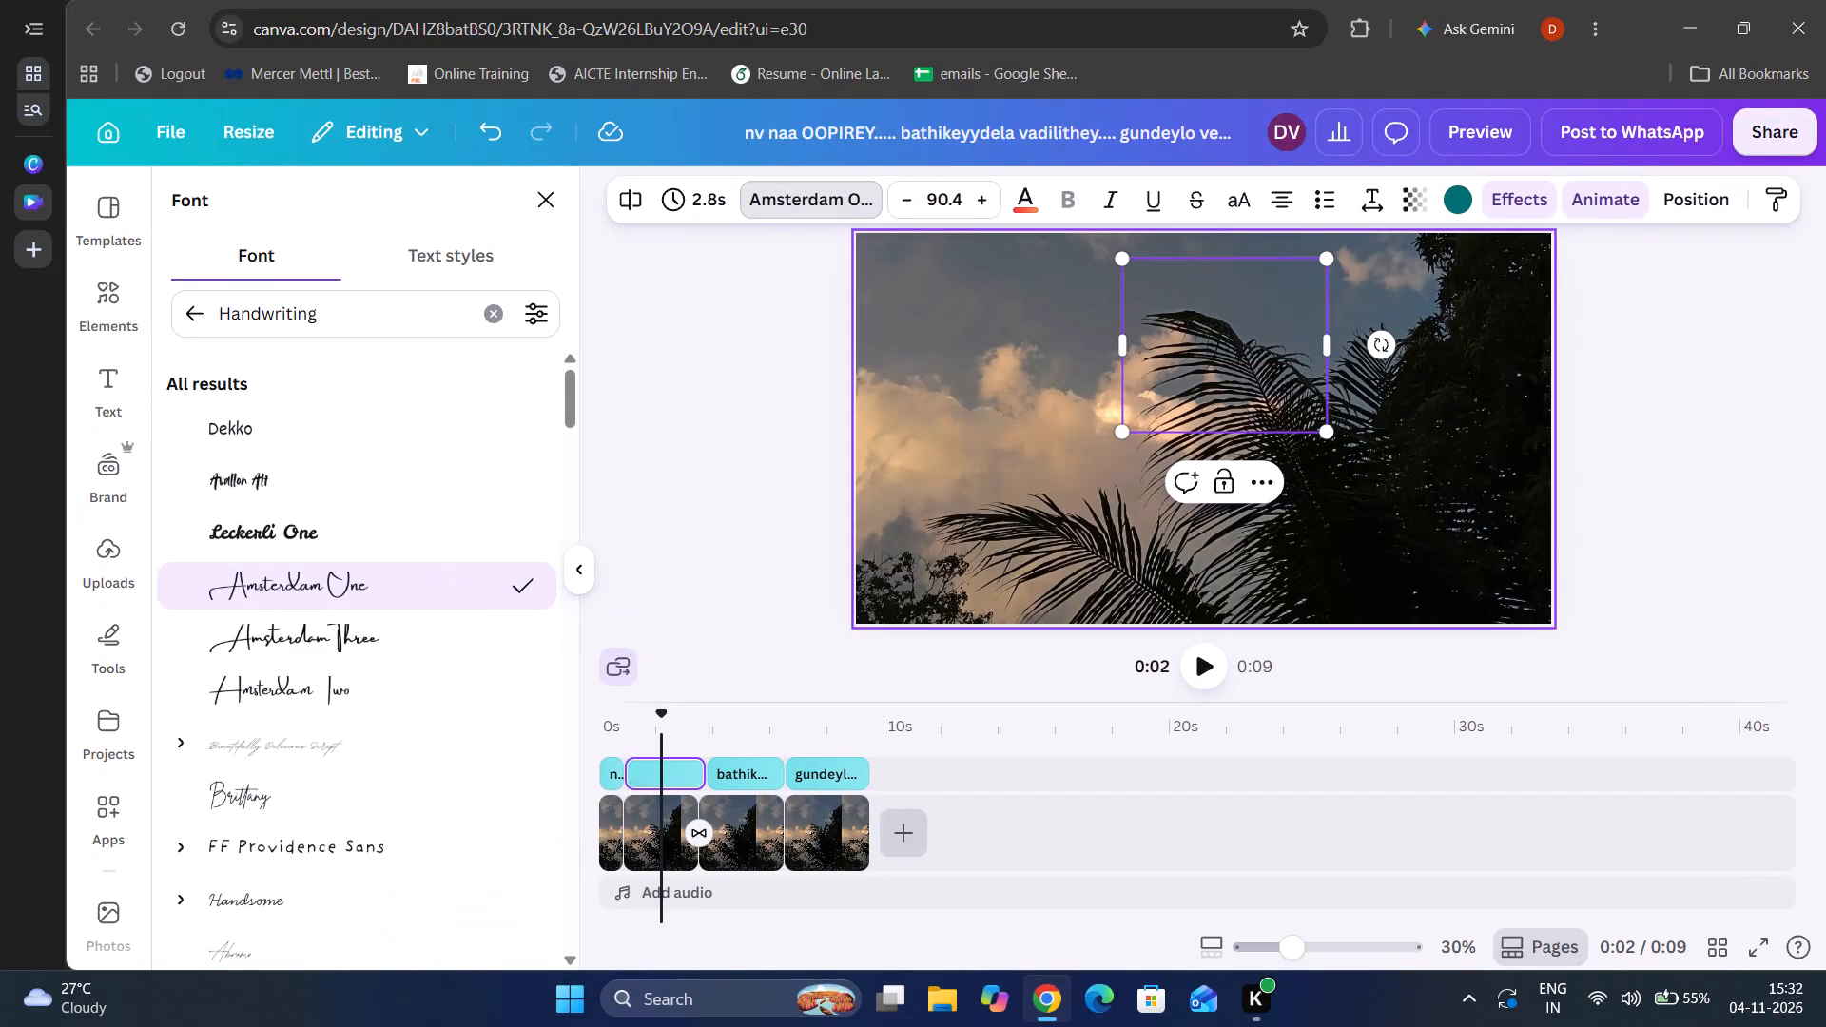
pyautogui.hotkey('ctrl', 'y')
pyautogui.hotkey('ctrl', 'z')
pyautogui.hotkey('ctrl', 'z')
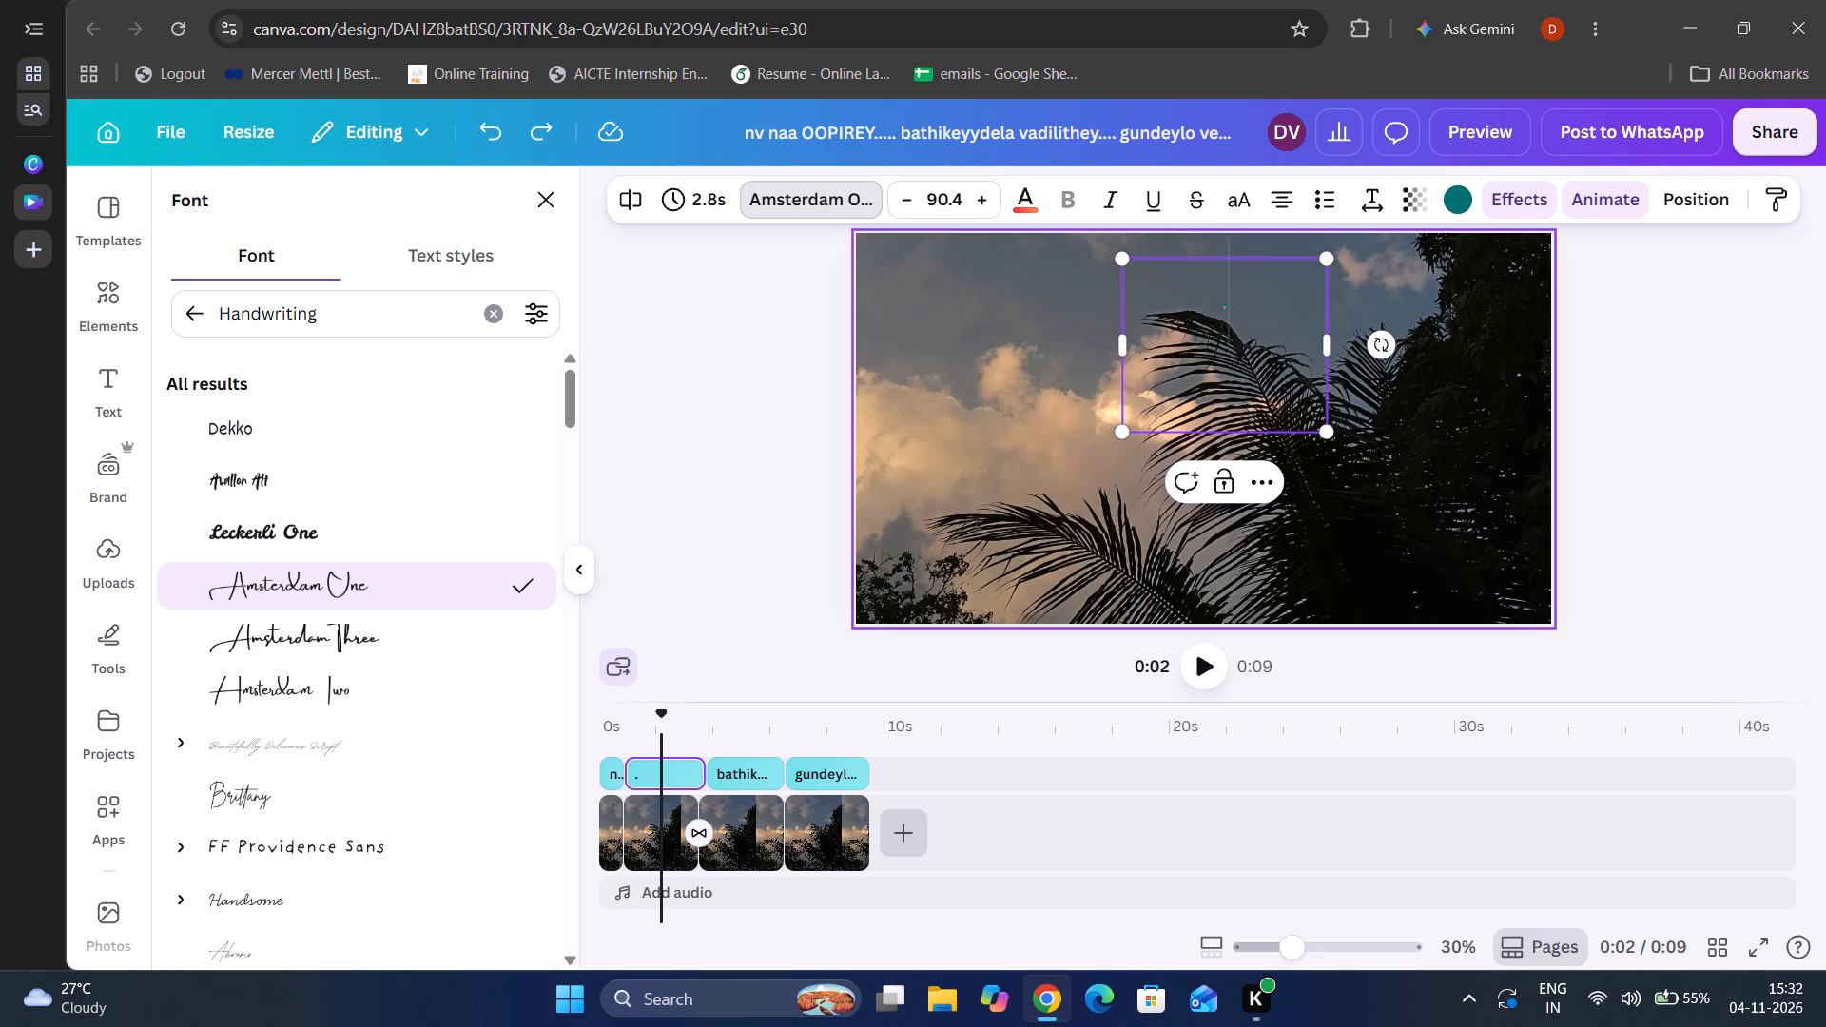
# Add four dots to the end of the "oopireyy" text so that it reads "oopireyy....".
pyautogui.click(621, 455)
pyautogui.click(1292, 299)
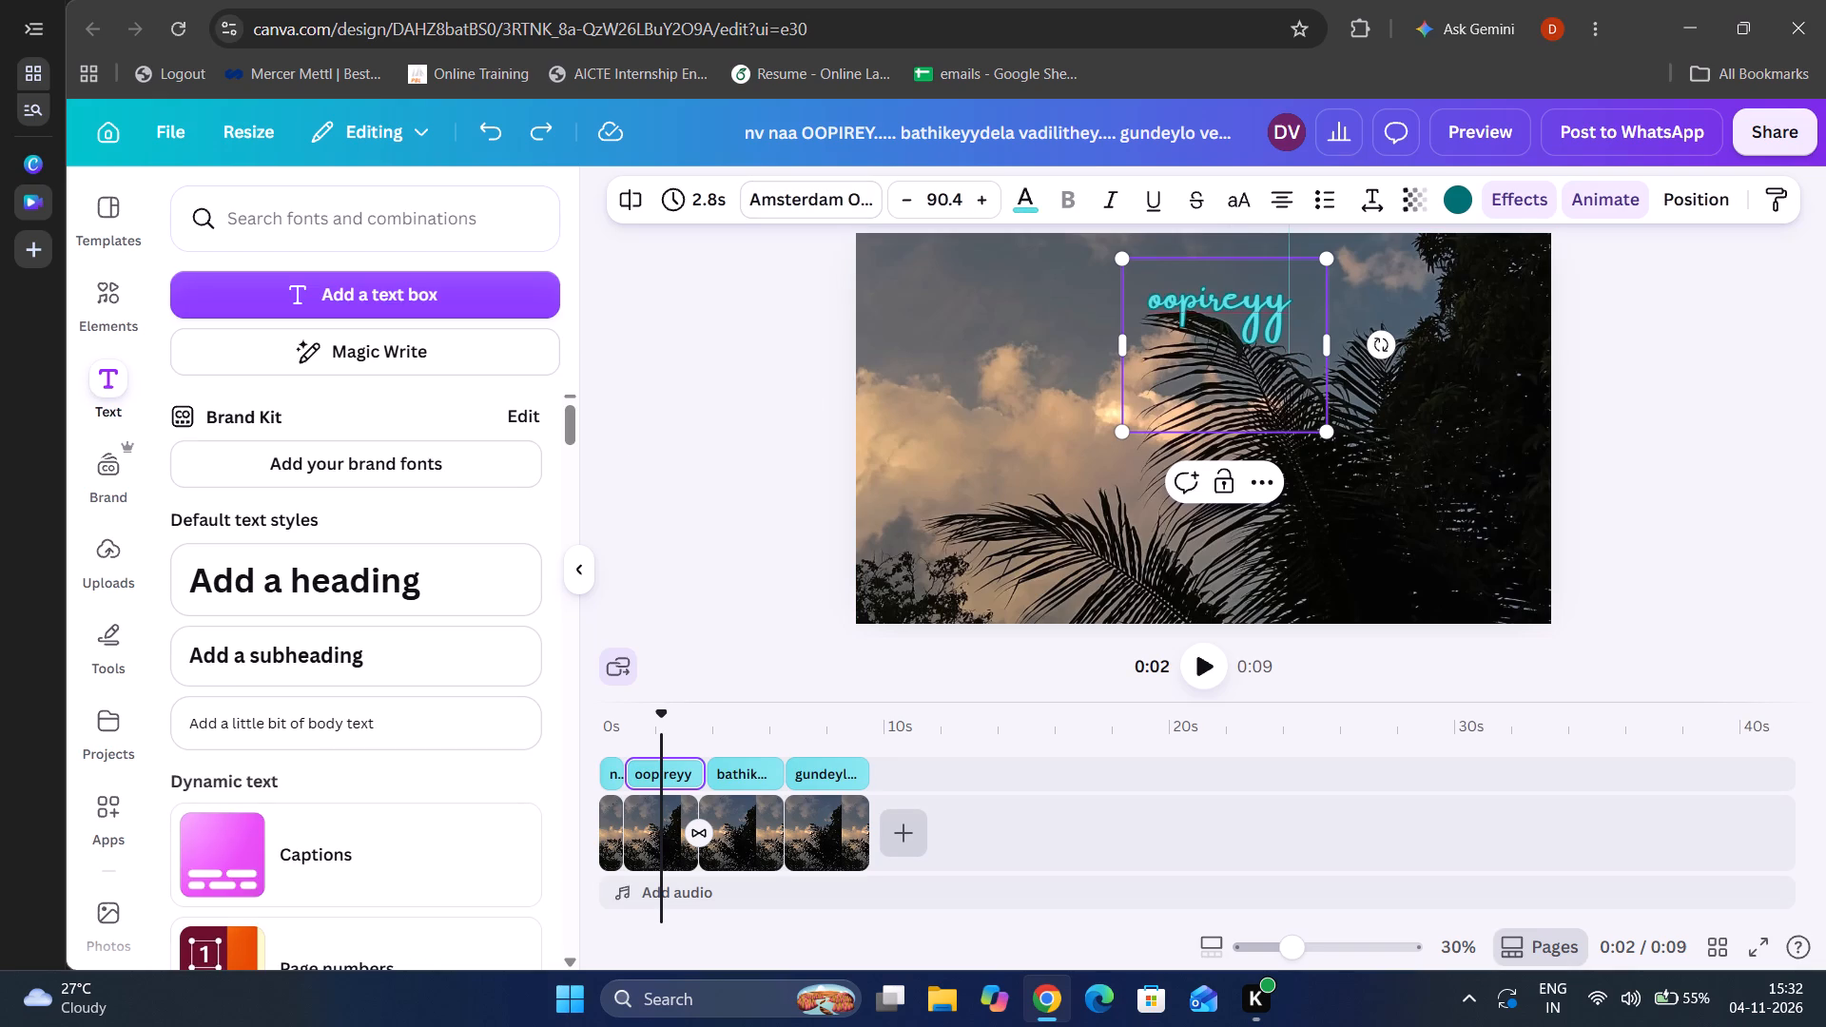
pyautogui.write('...')
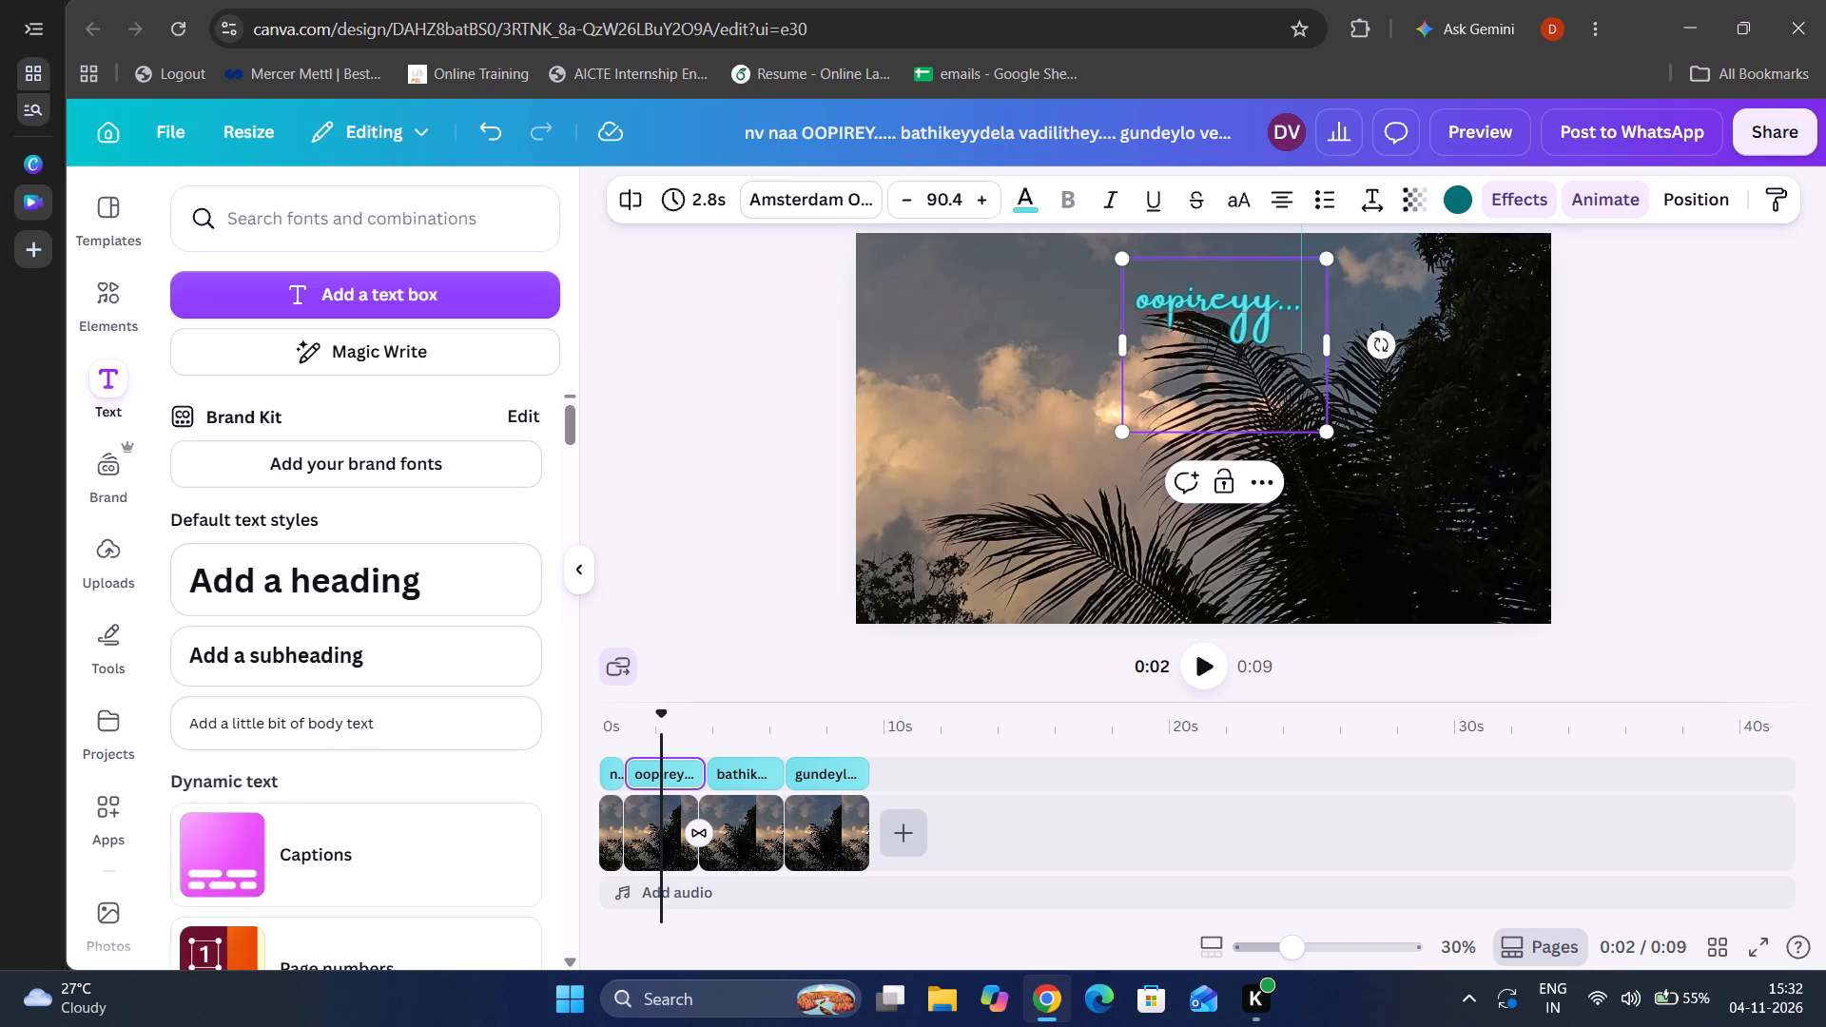
pyautogui.press('.')
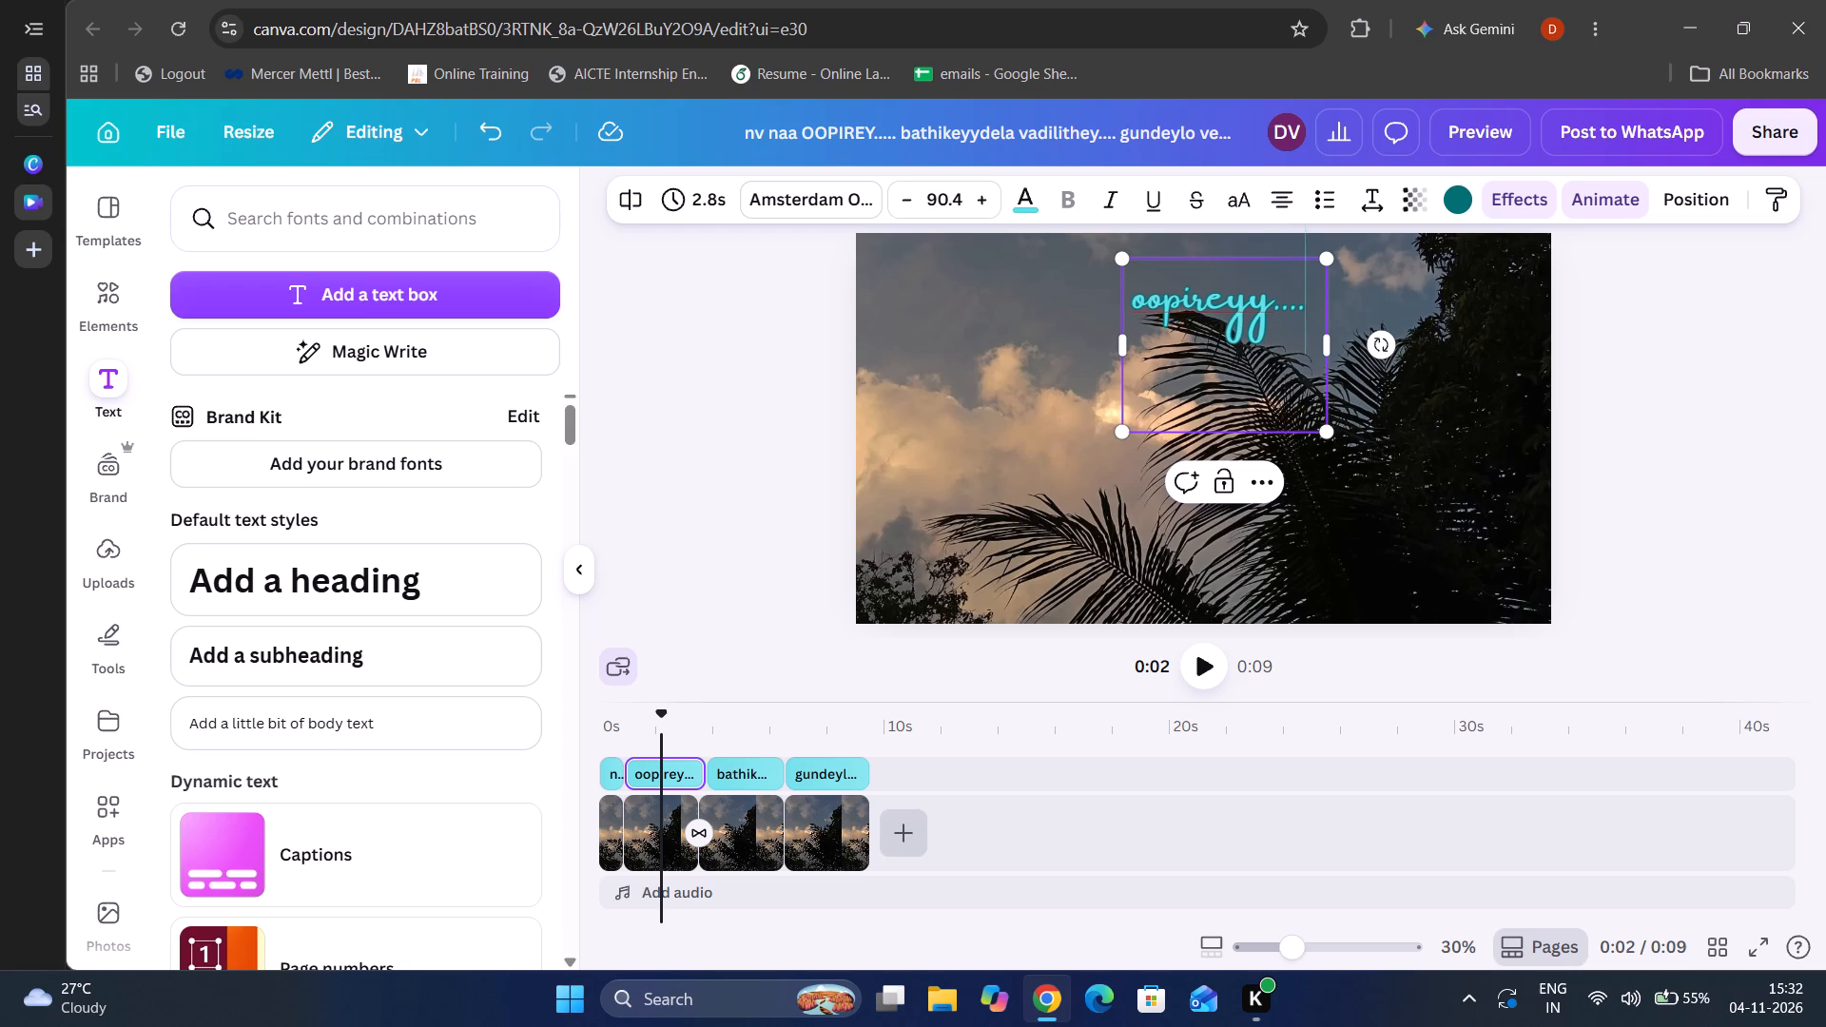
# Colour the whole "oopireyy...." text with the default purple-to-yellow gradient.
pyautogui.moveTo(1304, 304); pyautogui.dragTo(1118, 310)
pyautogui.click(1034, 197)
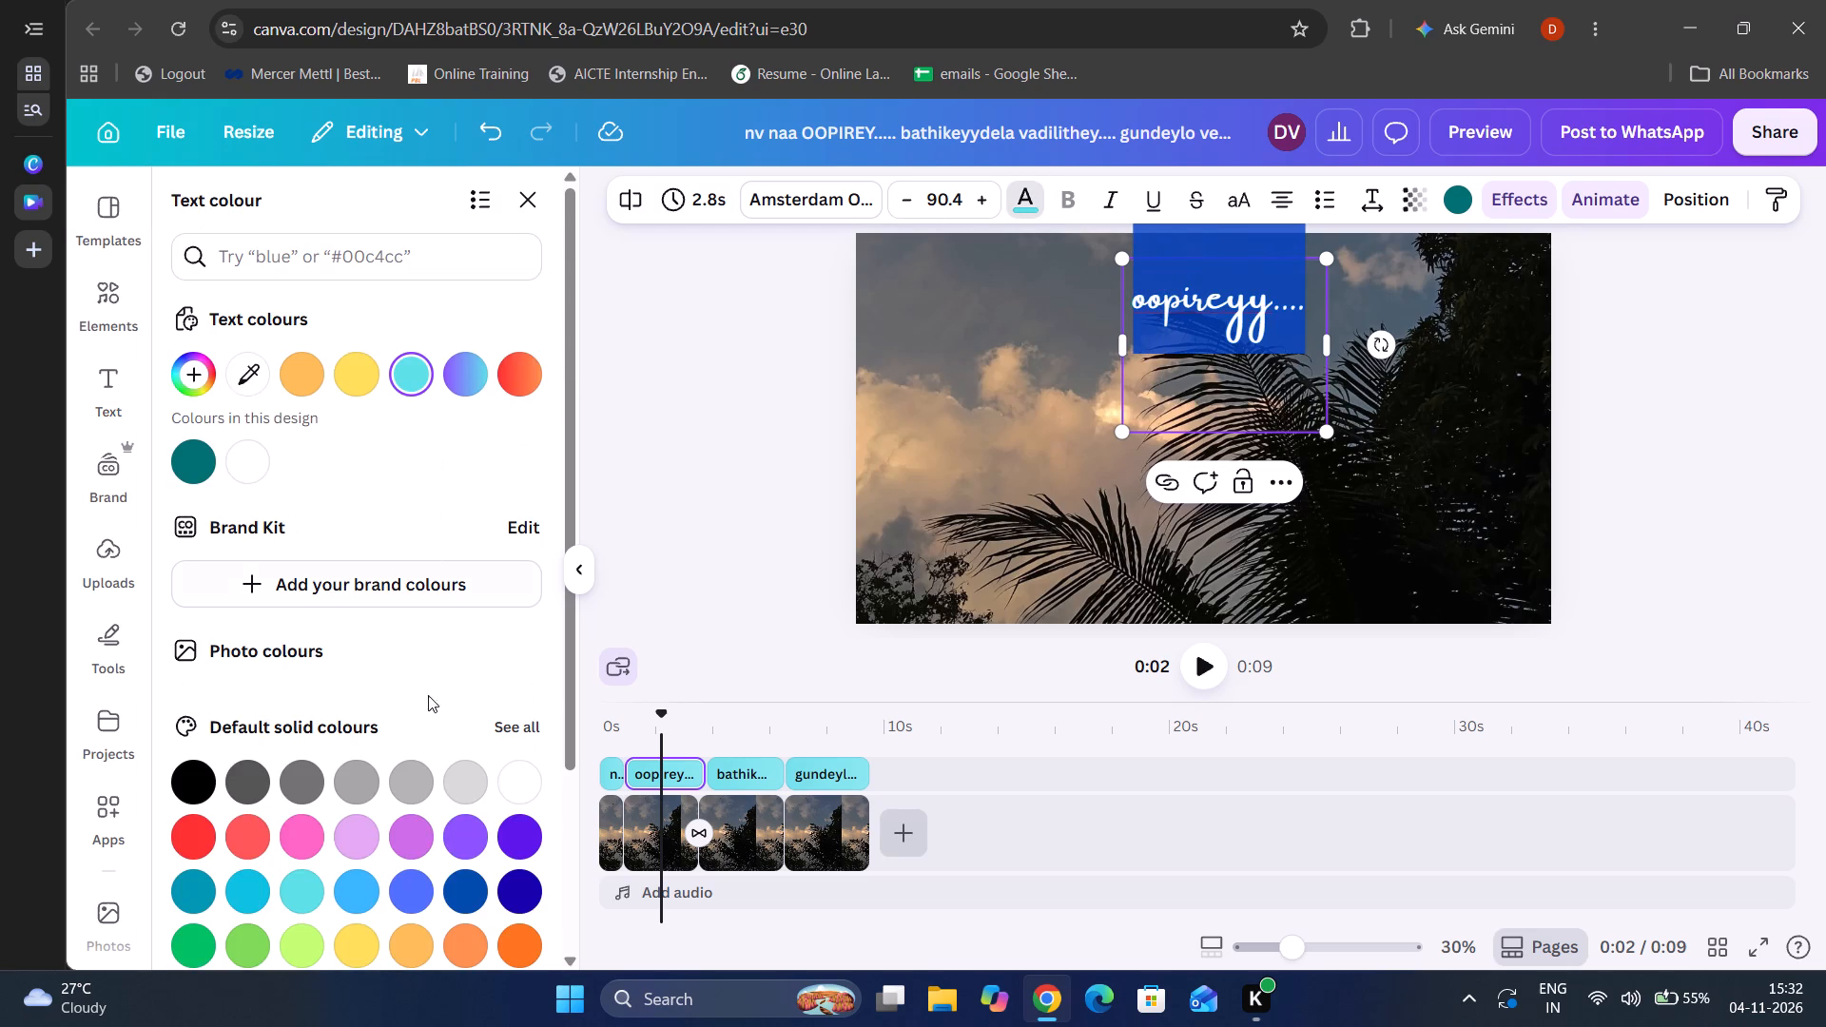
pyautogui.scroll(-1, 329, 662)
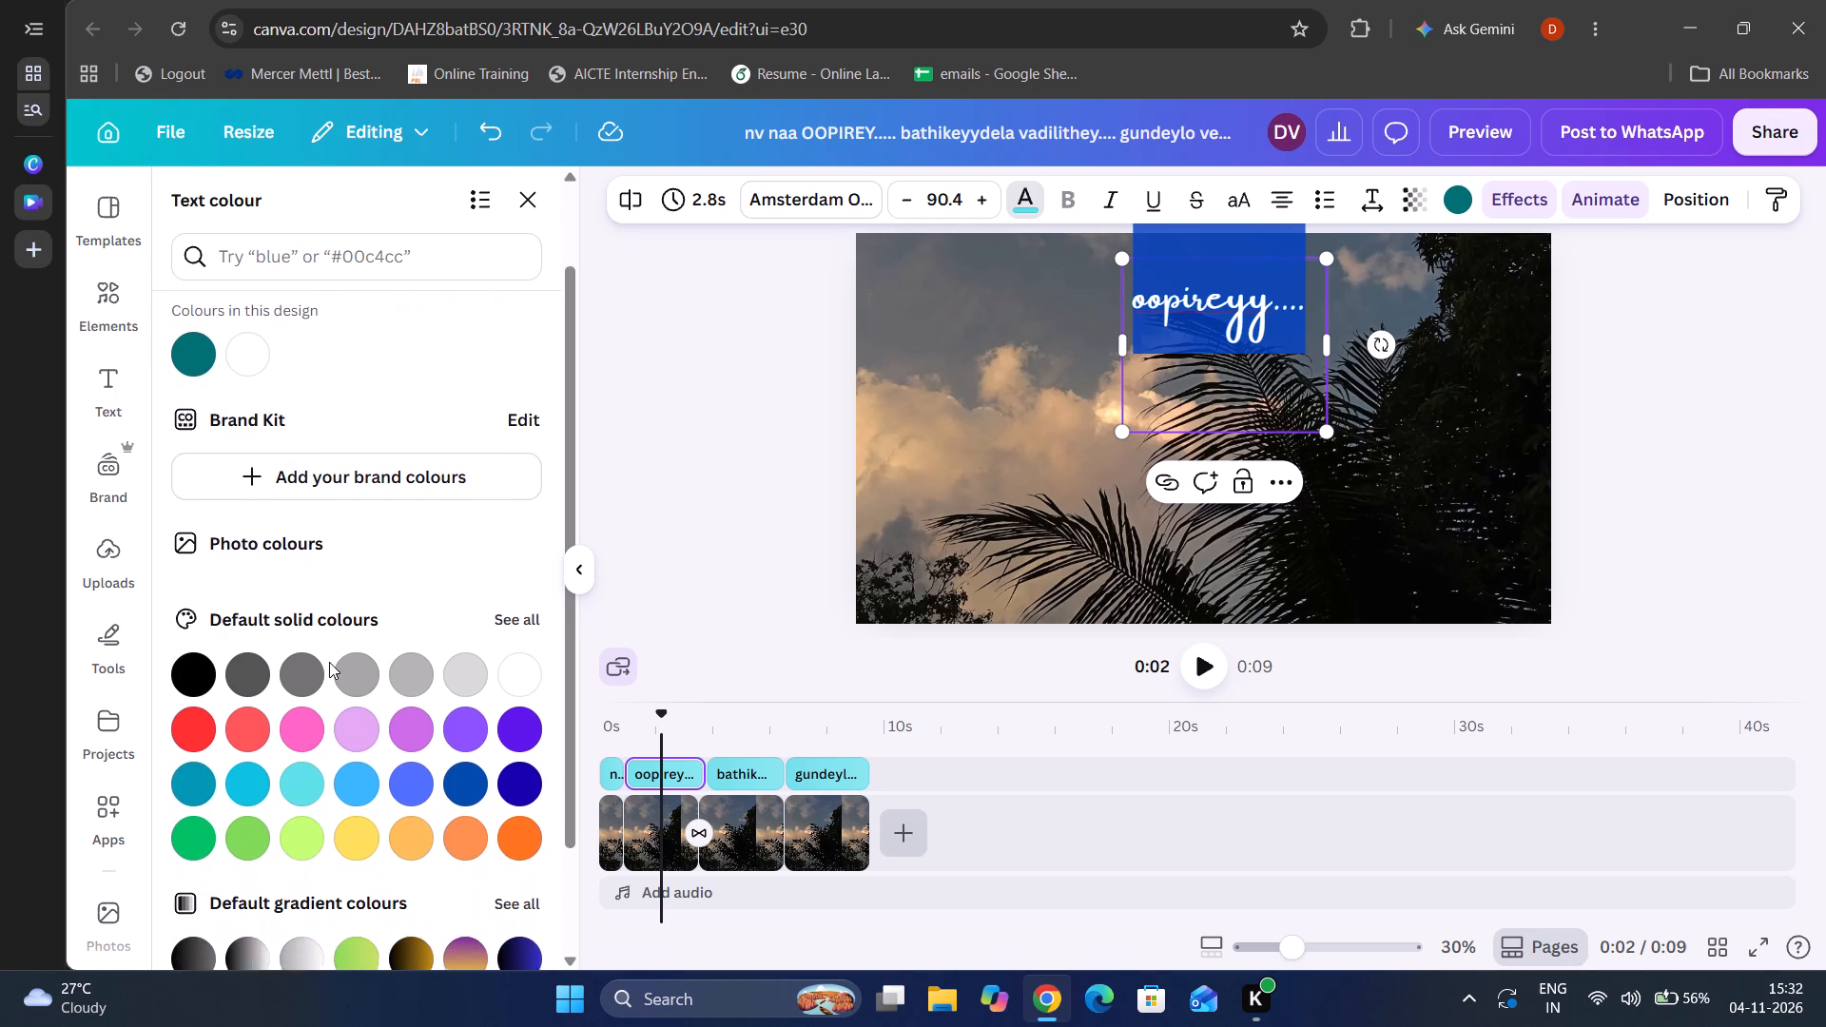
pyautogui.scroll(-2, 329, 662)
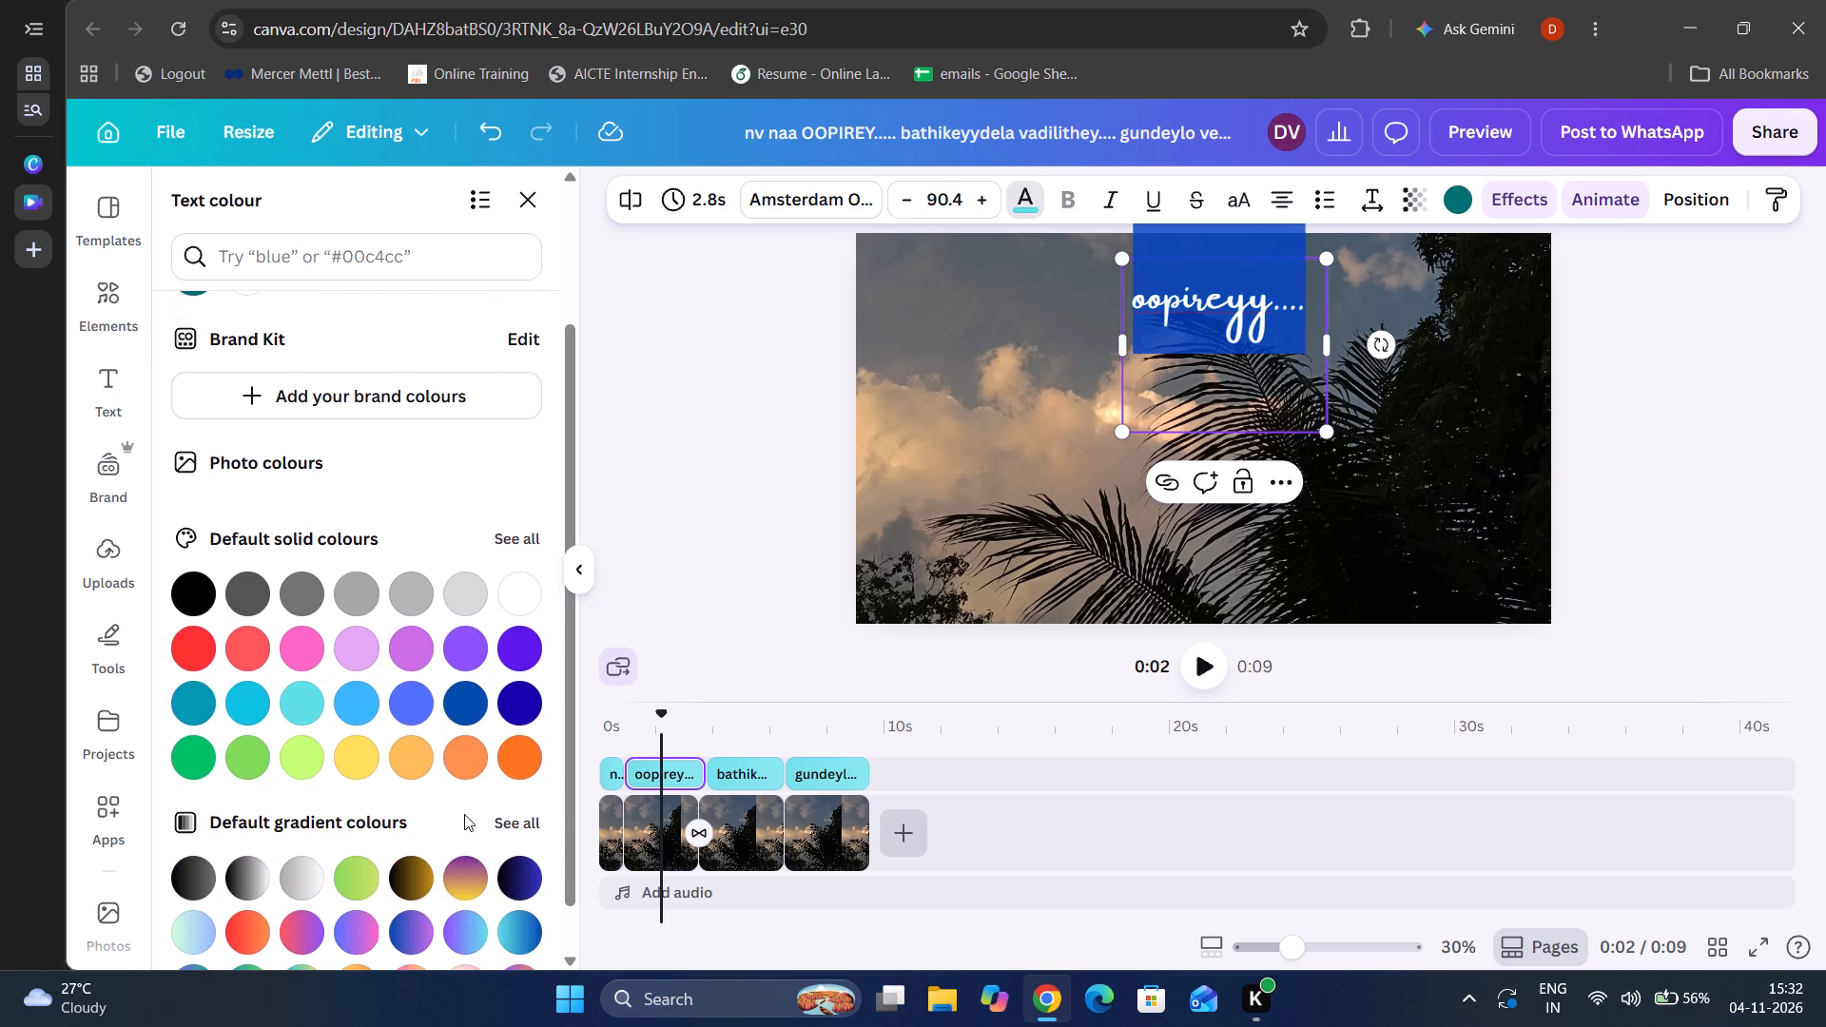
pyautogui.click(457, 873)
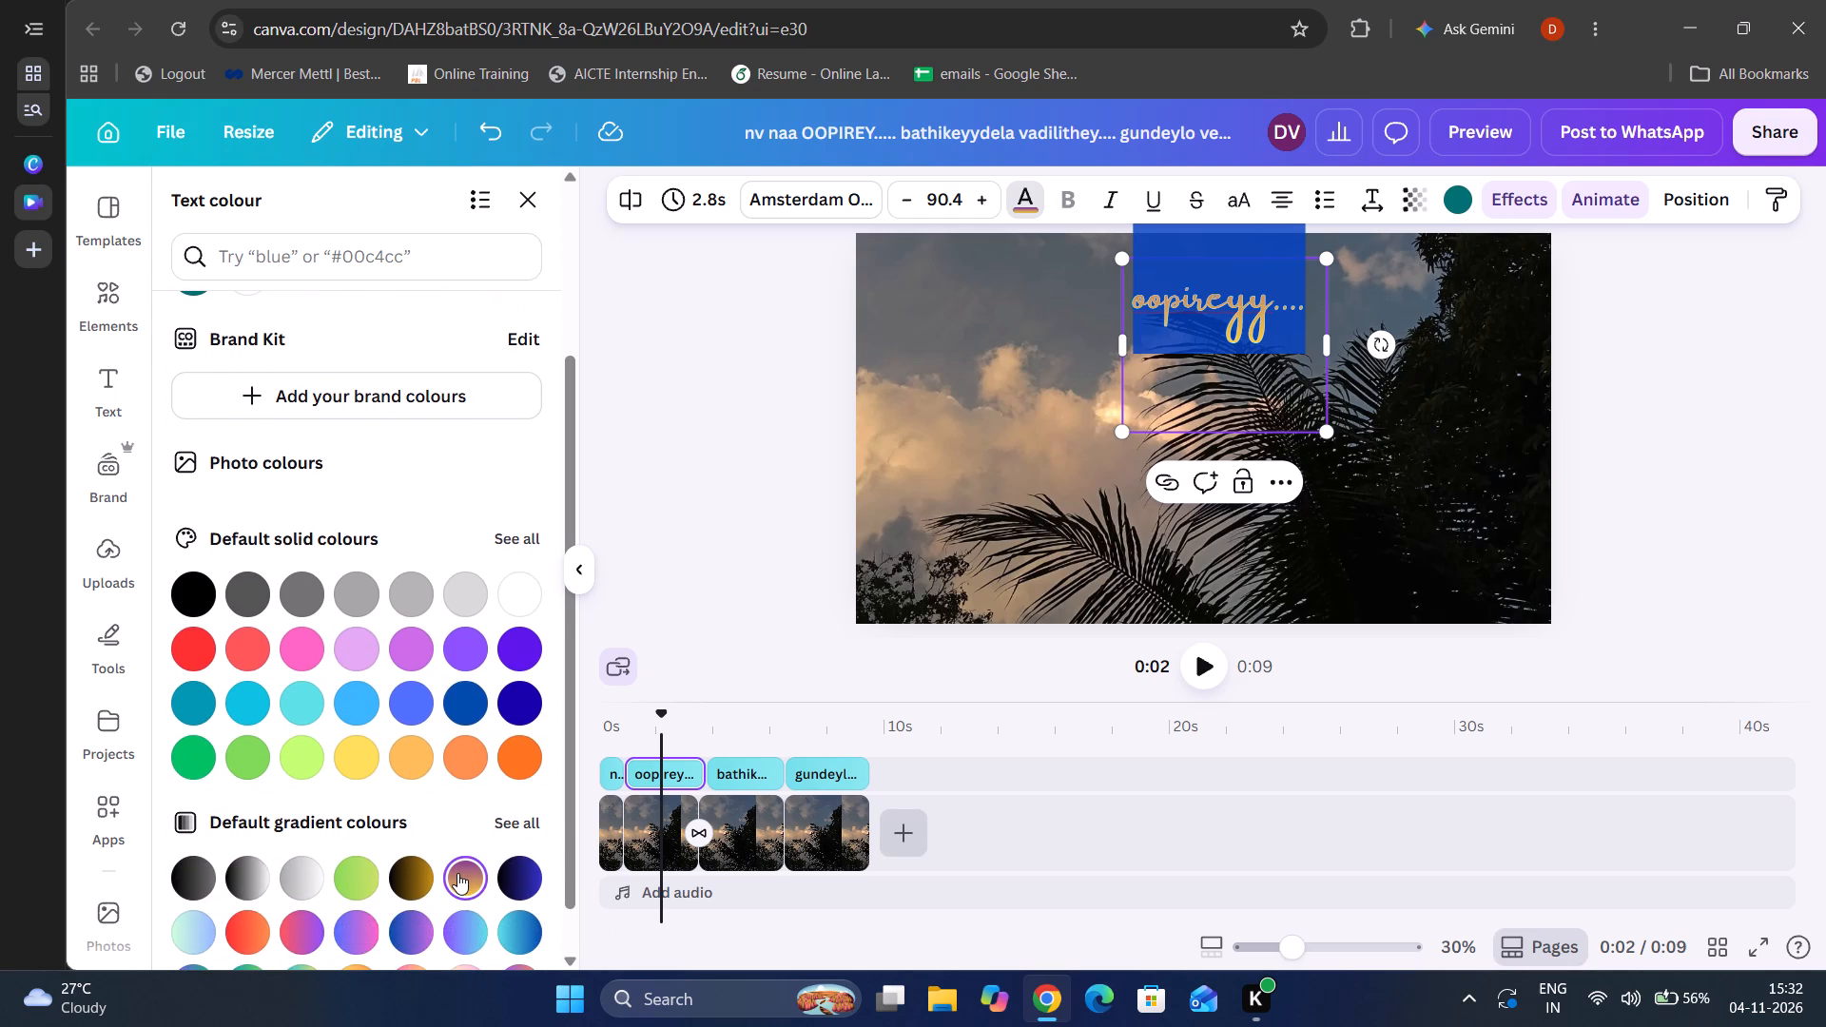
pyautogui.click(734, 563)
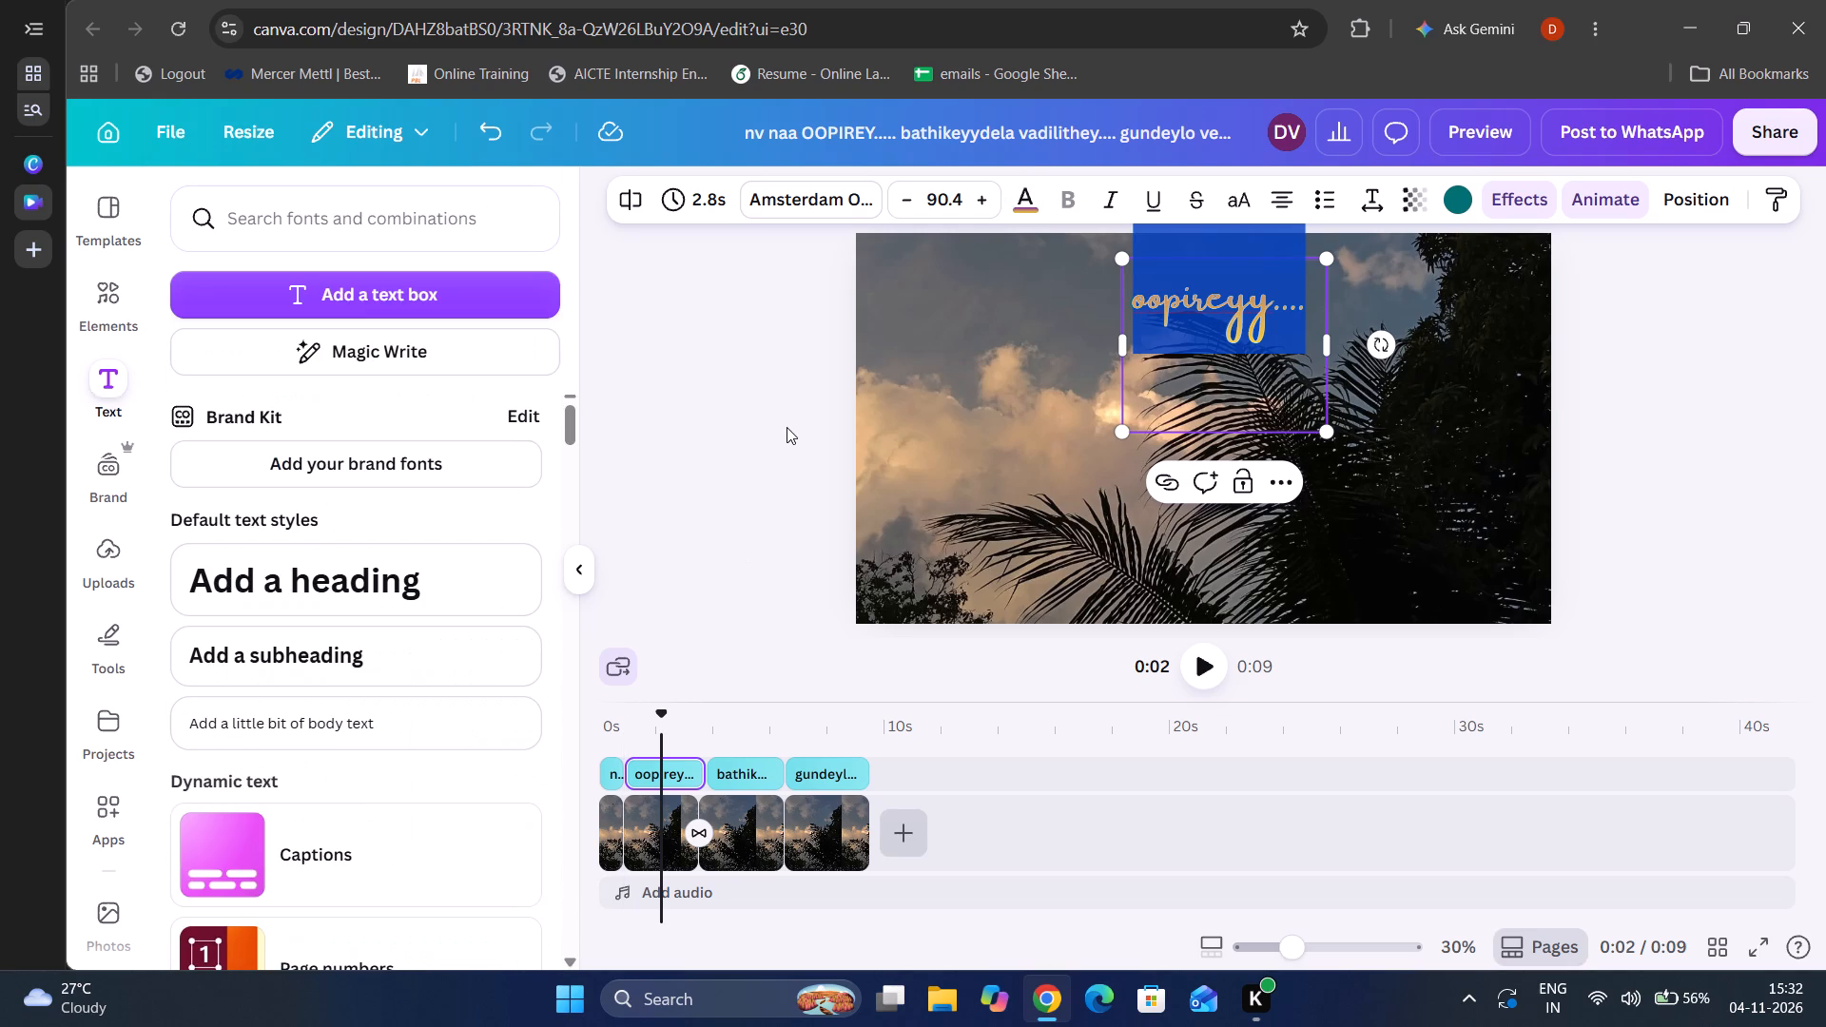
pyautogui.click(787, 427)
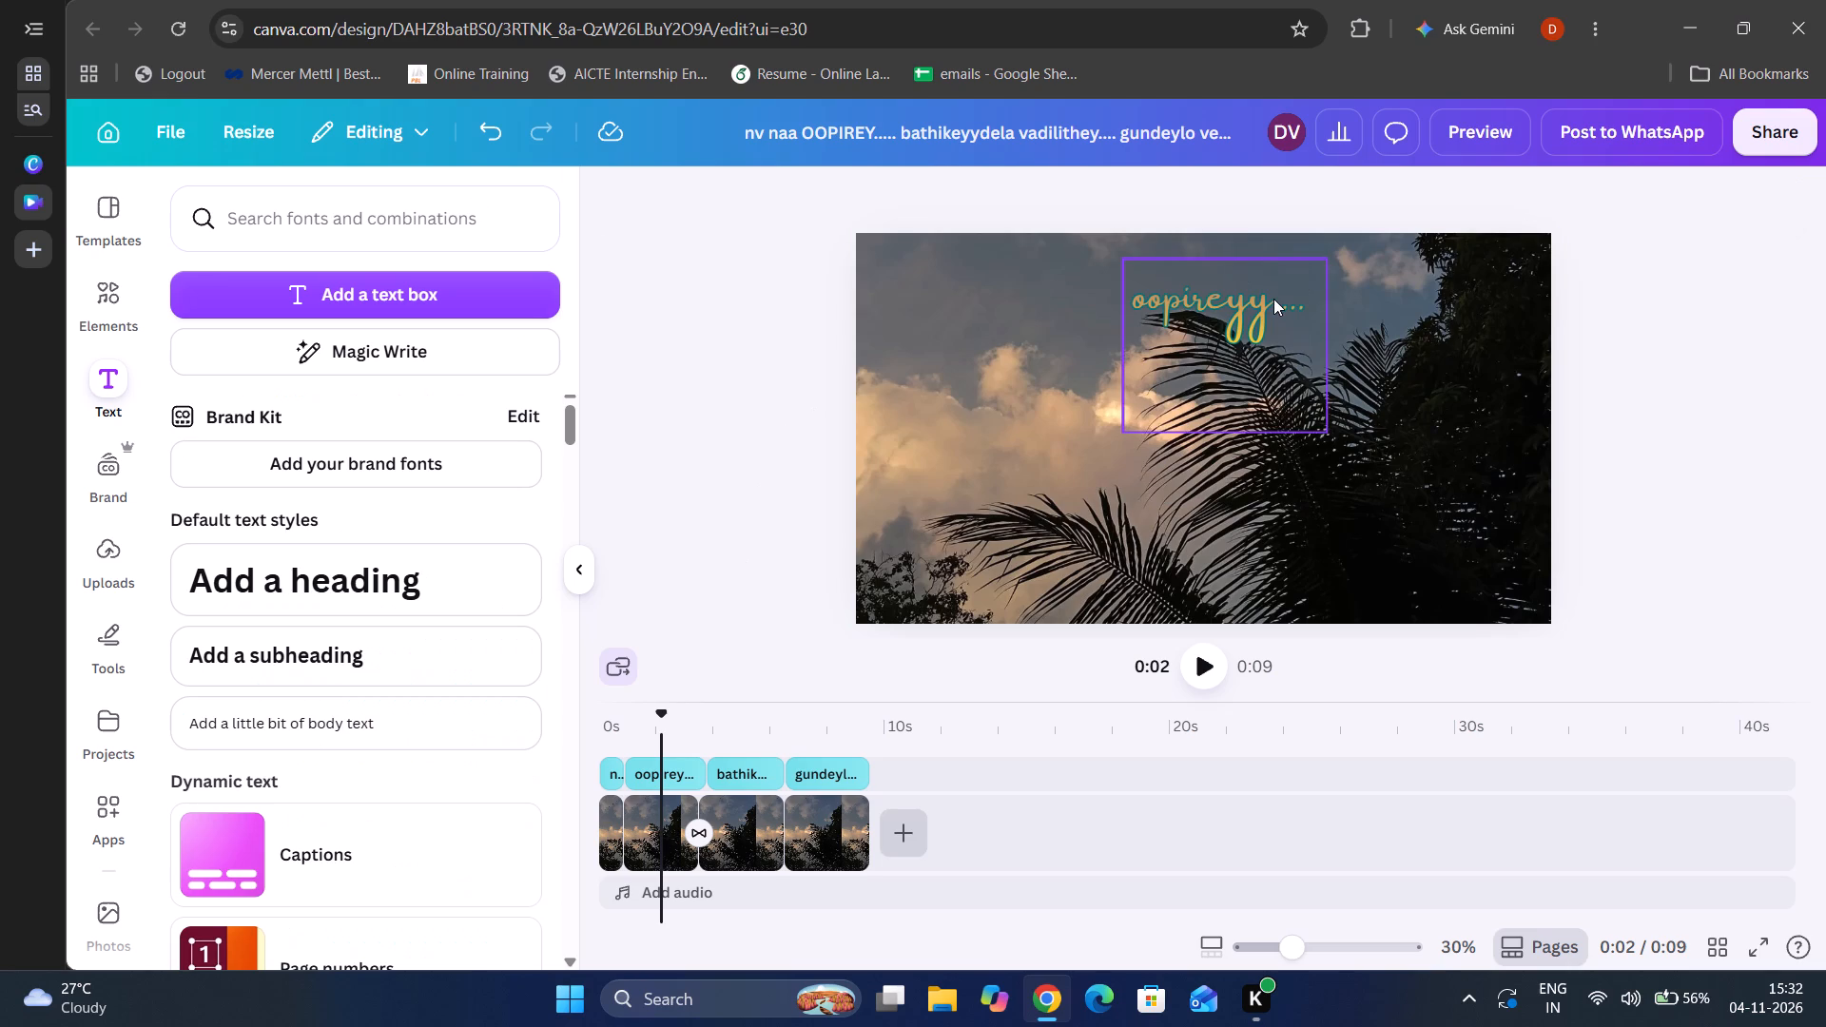
# Recolour the whole "oopireyy...." text with the default blue-to-purple linear gradient (#004aad, #cb6ce6).
pyautogui.click(1311, 298)
pyautogui.click(1311, 298)
pyautogui.click(1311, 298)
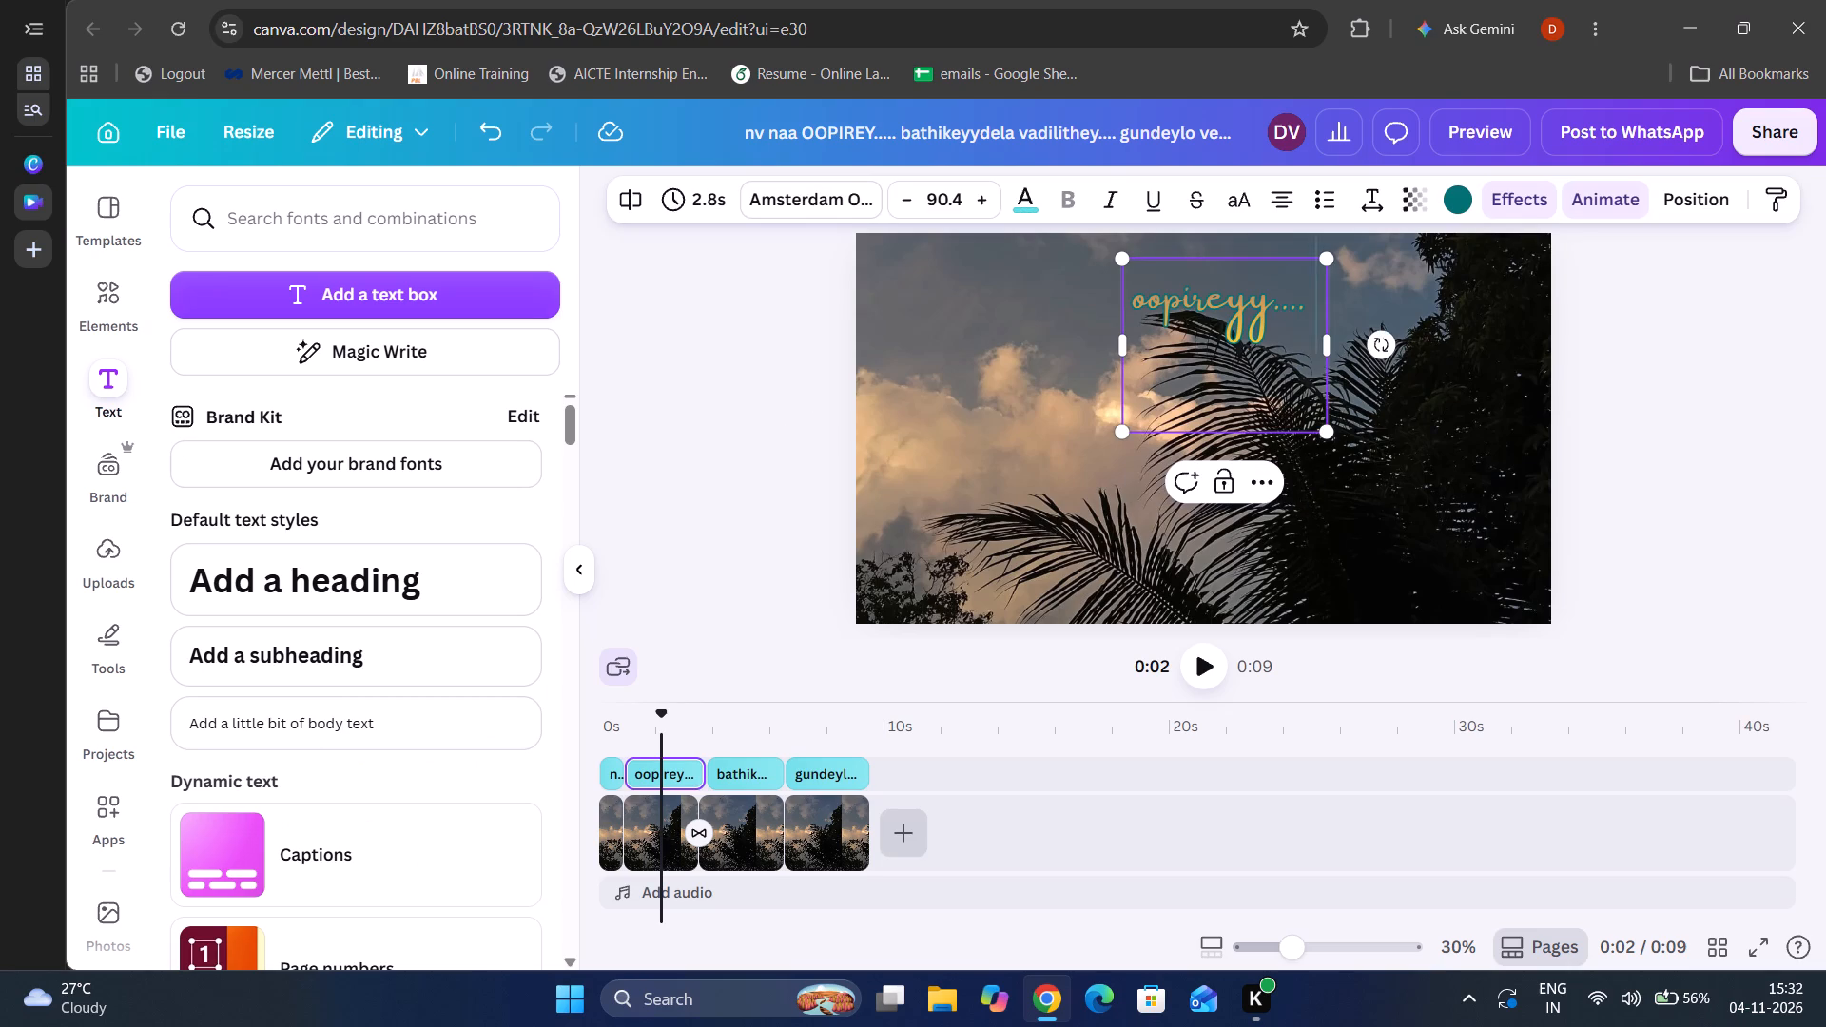
pyautogui.moveTo(1311, 298); pyautogui.dragTo(1169, 308)
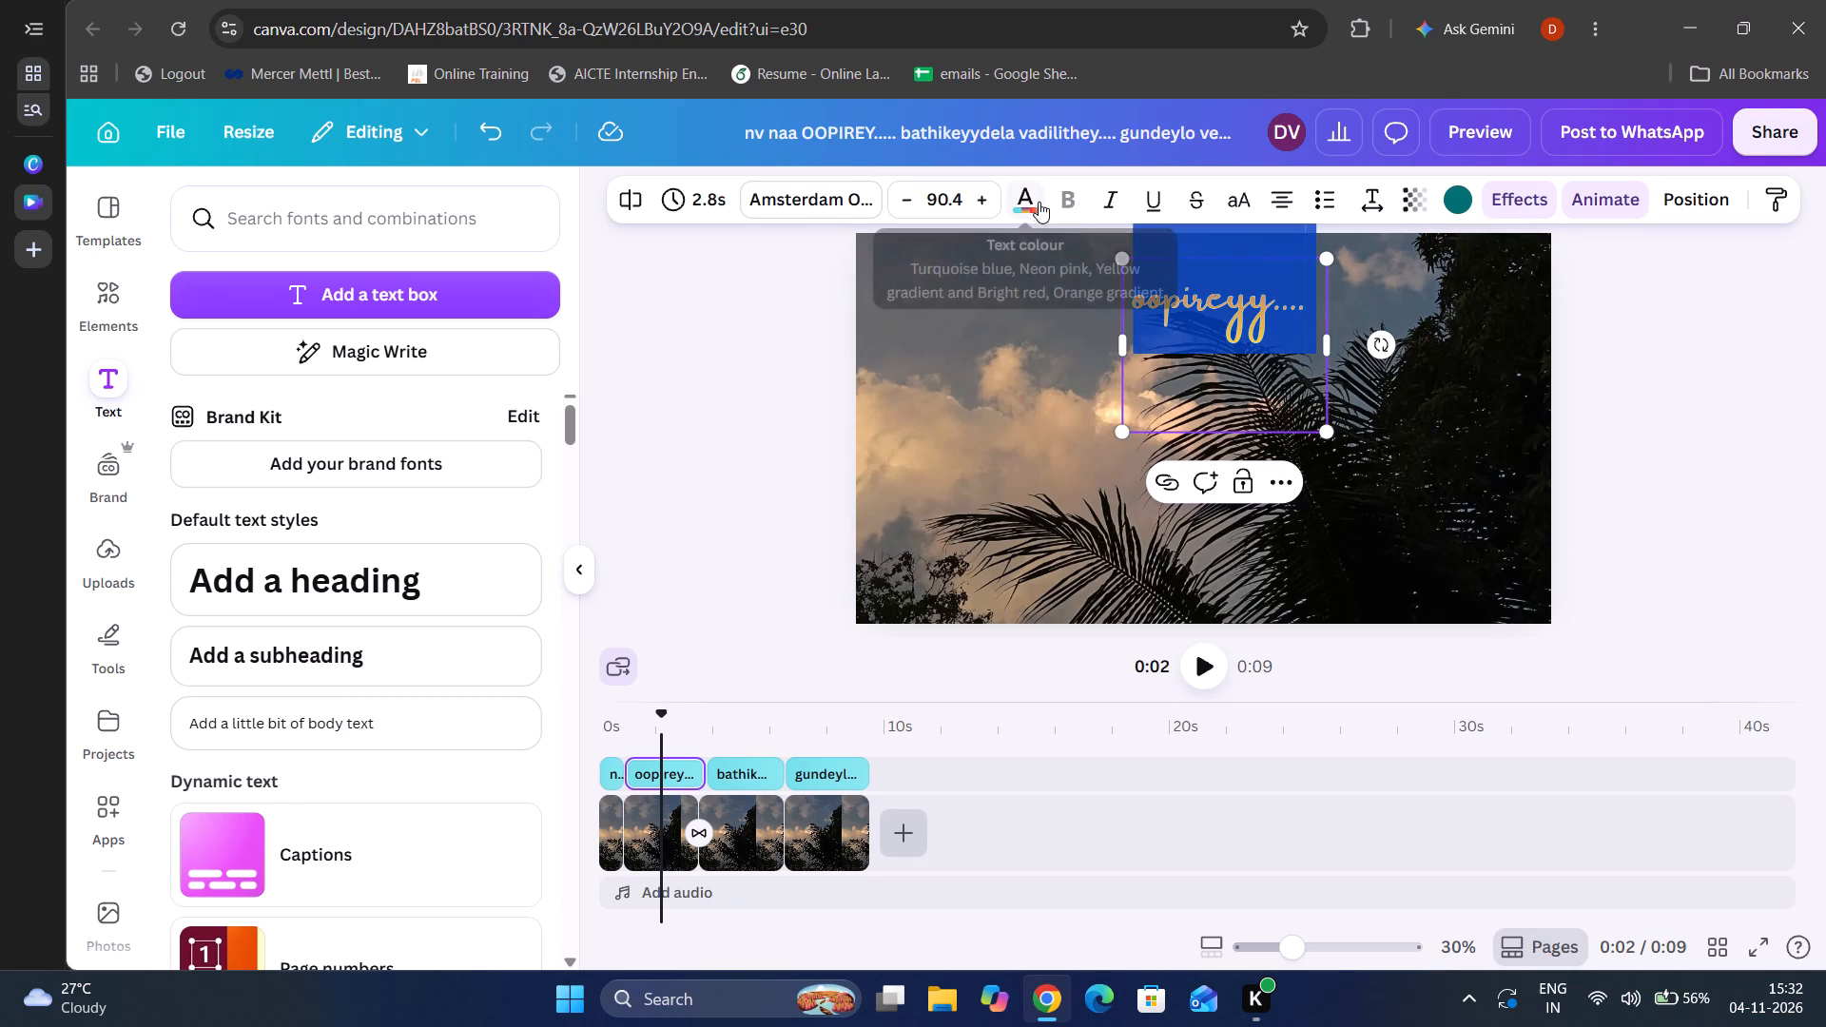
pyautogui.click(1038, 204)
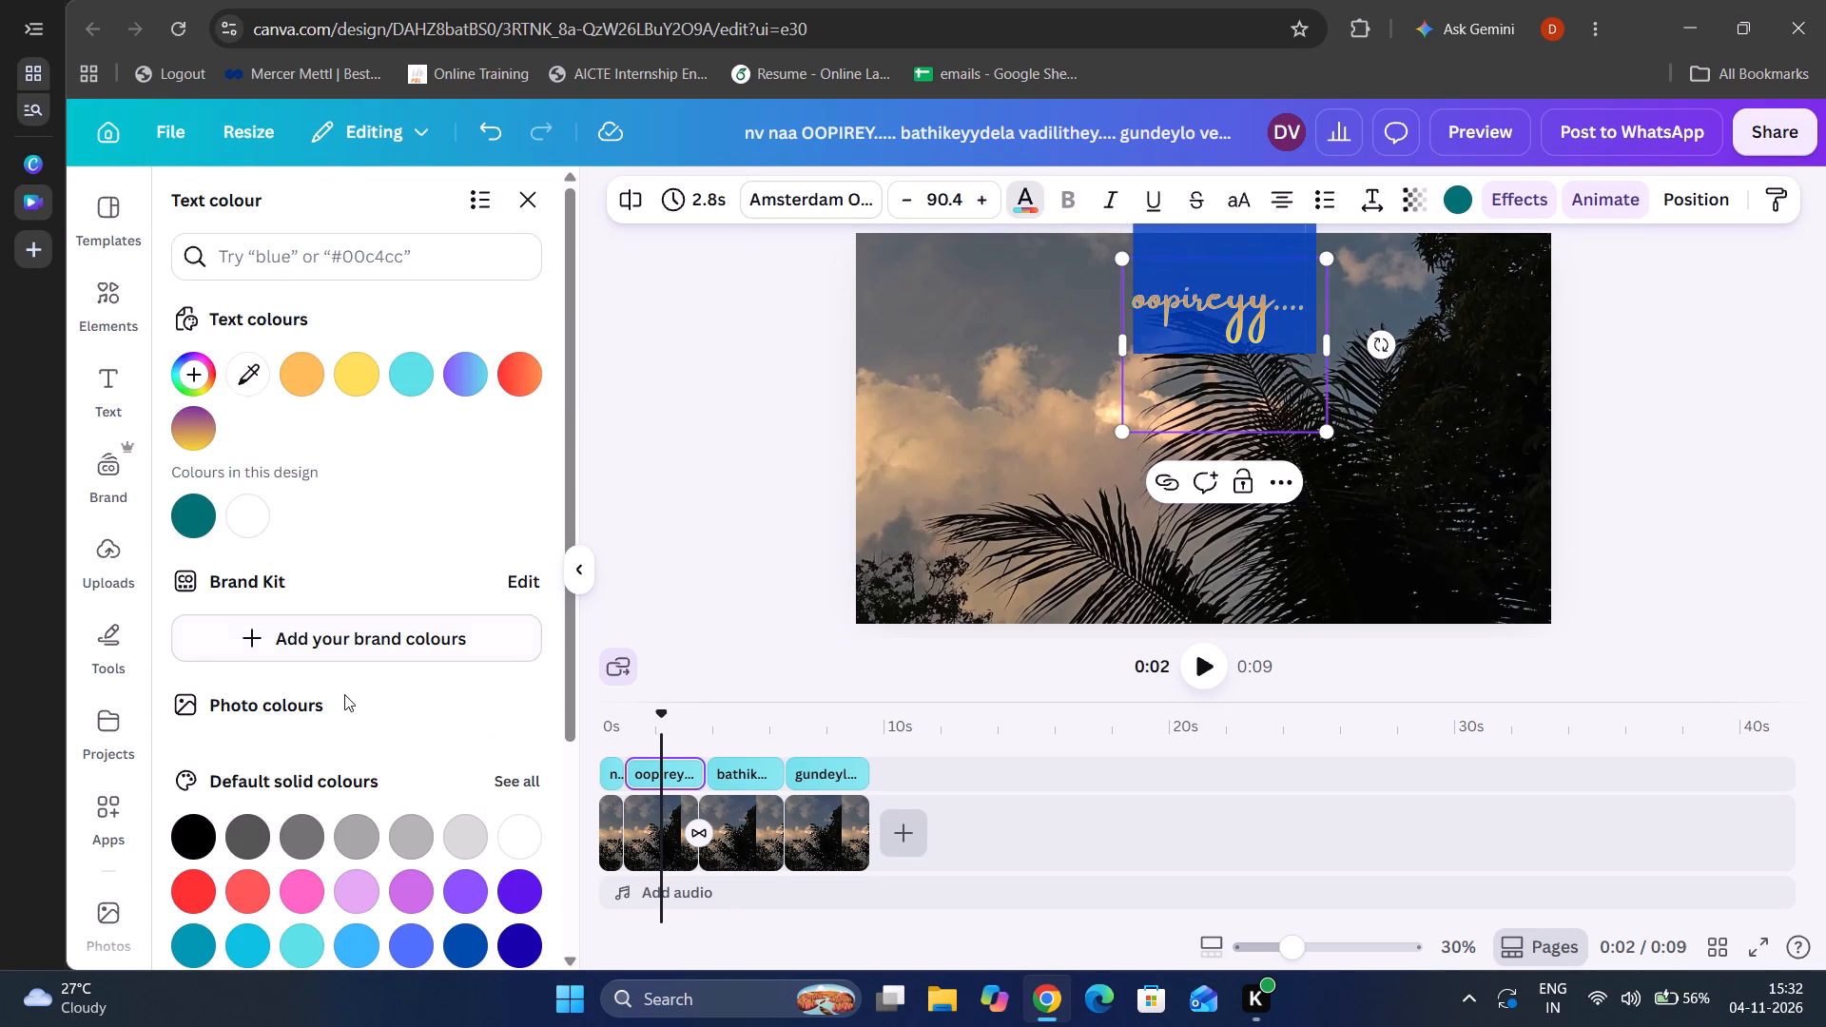
pyautogui.scroll(-6, 344, 694)
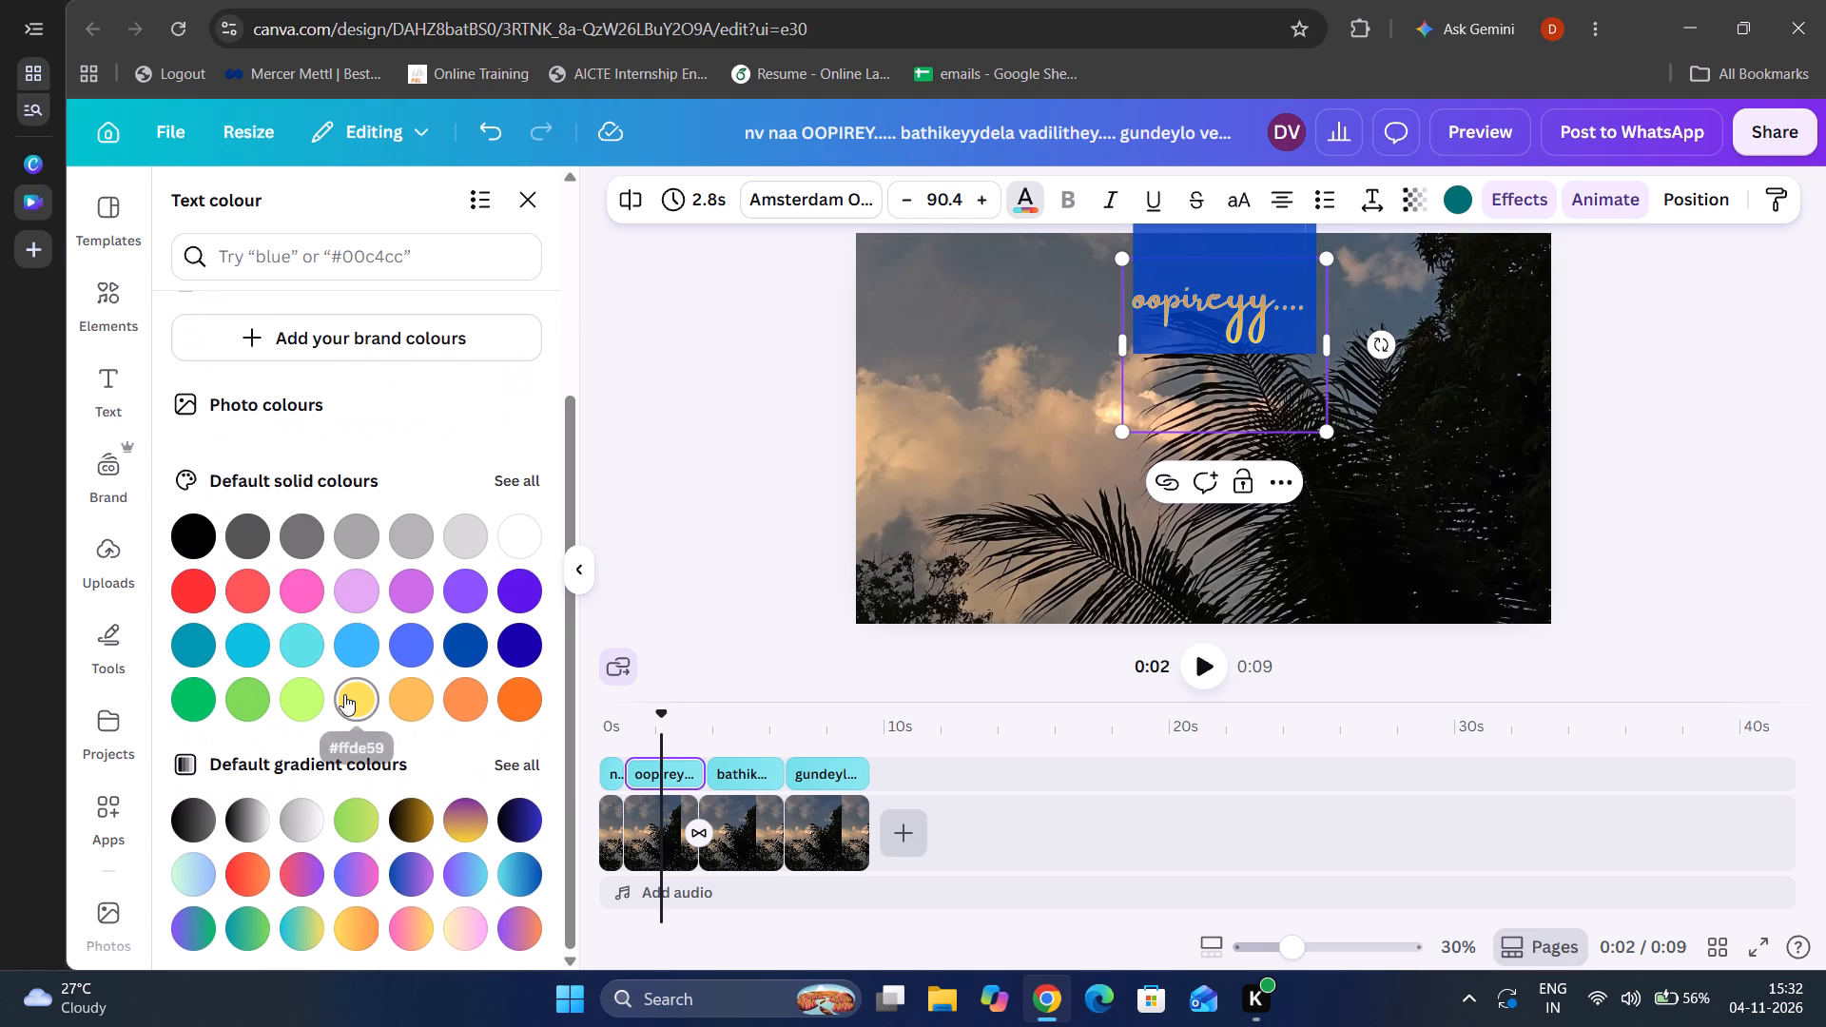
pyautogui.scroll(-1, 344, 694)
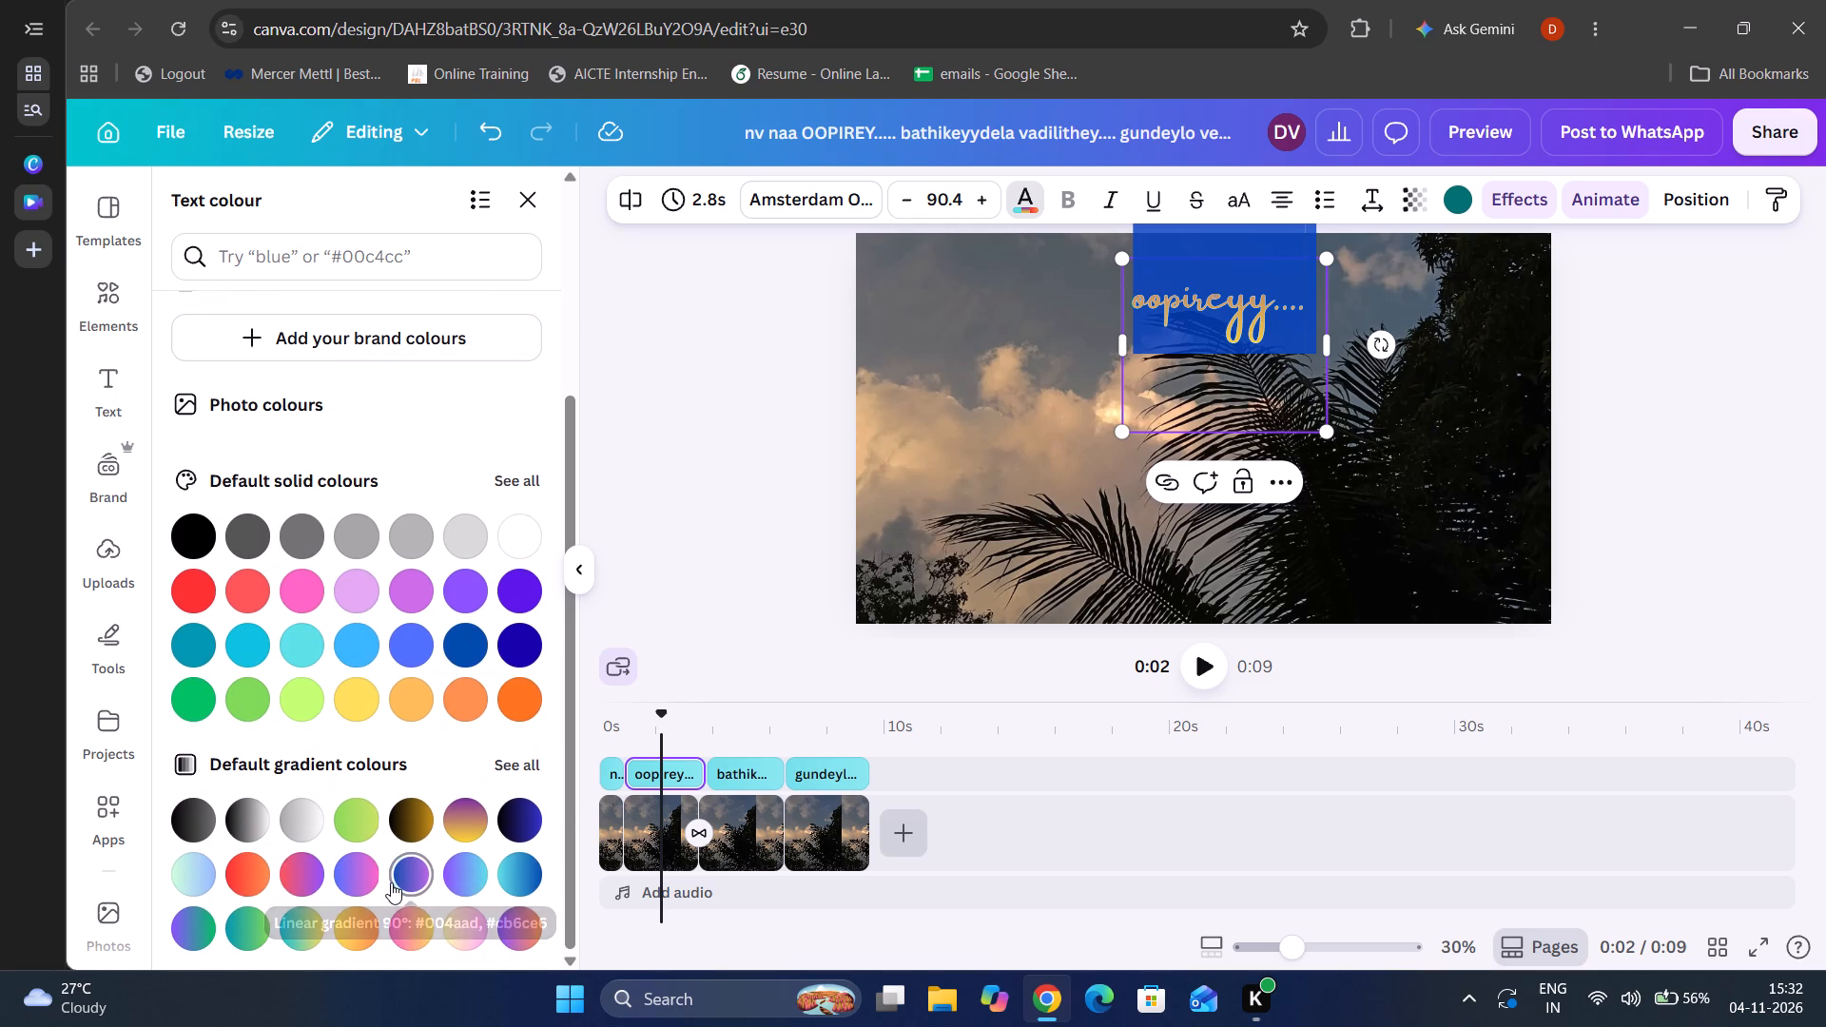
pyautogui.click(415, 884)
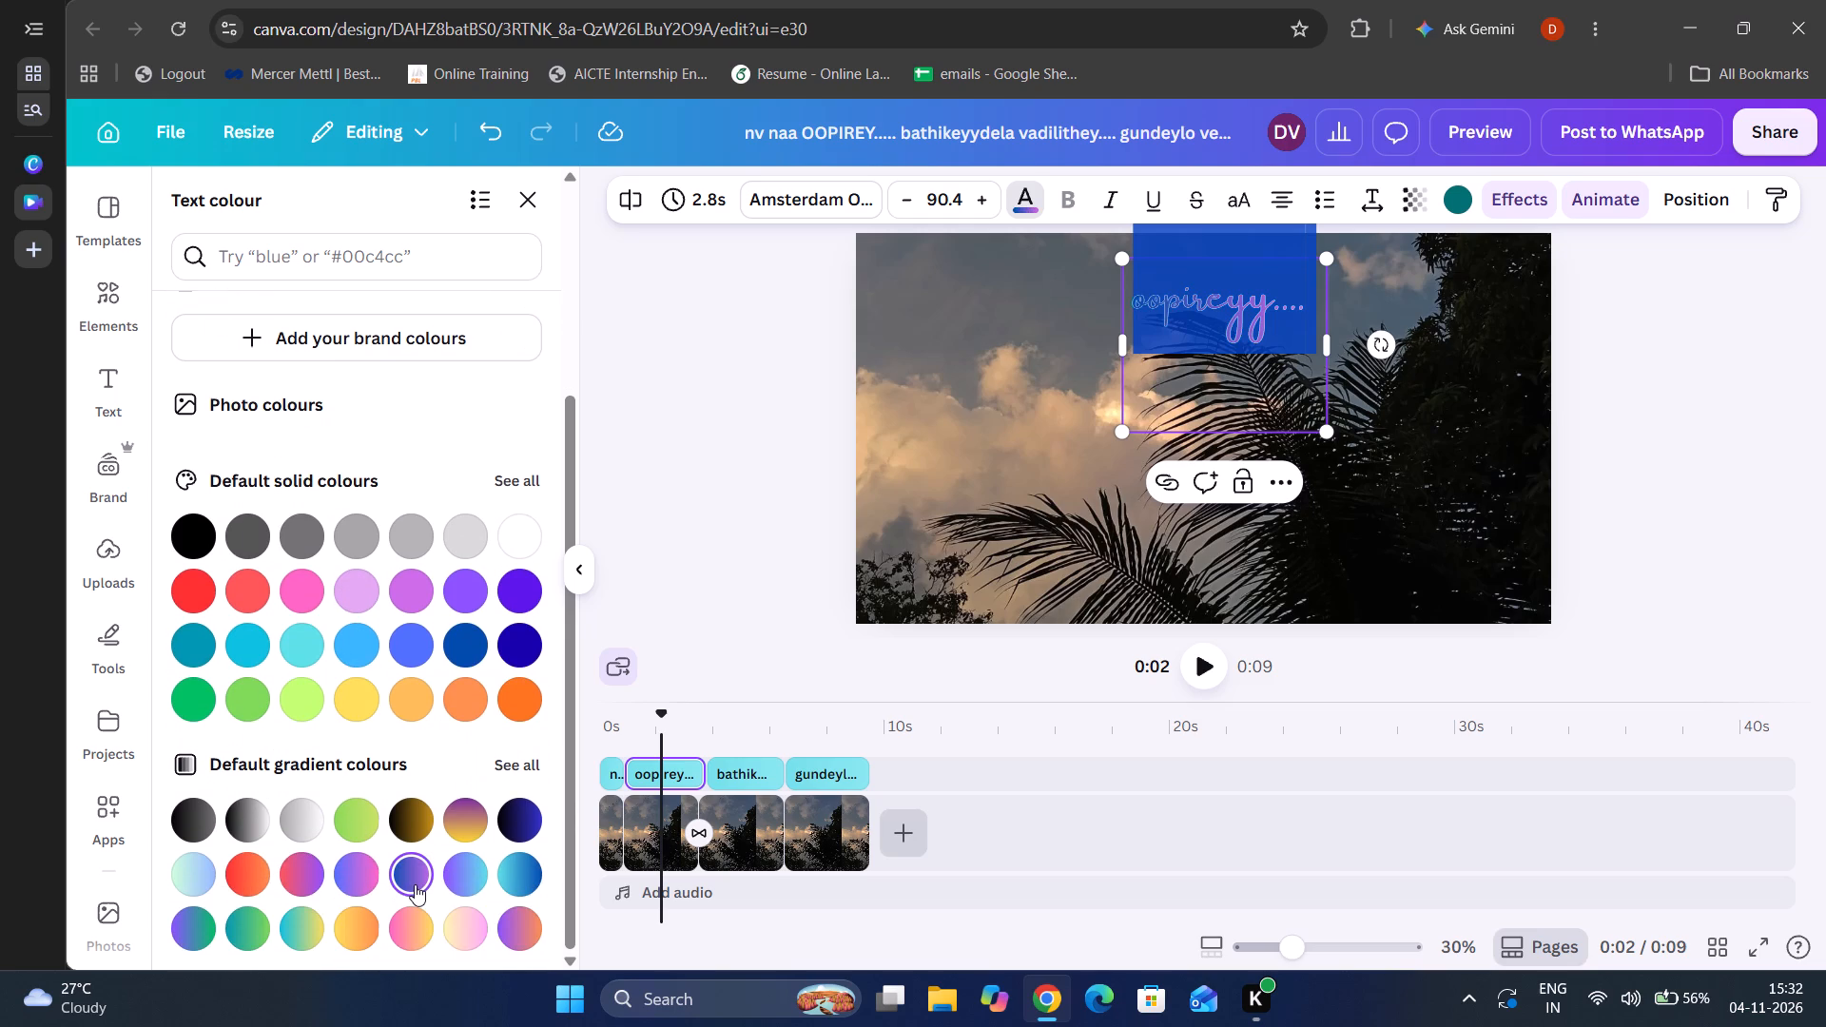
pyautogui.click(415, 884)
pyautogui.click(700, 597)
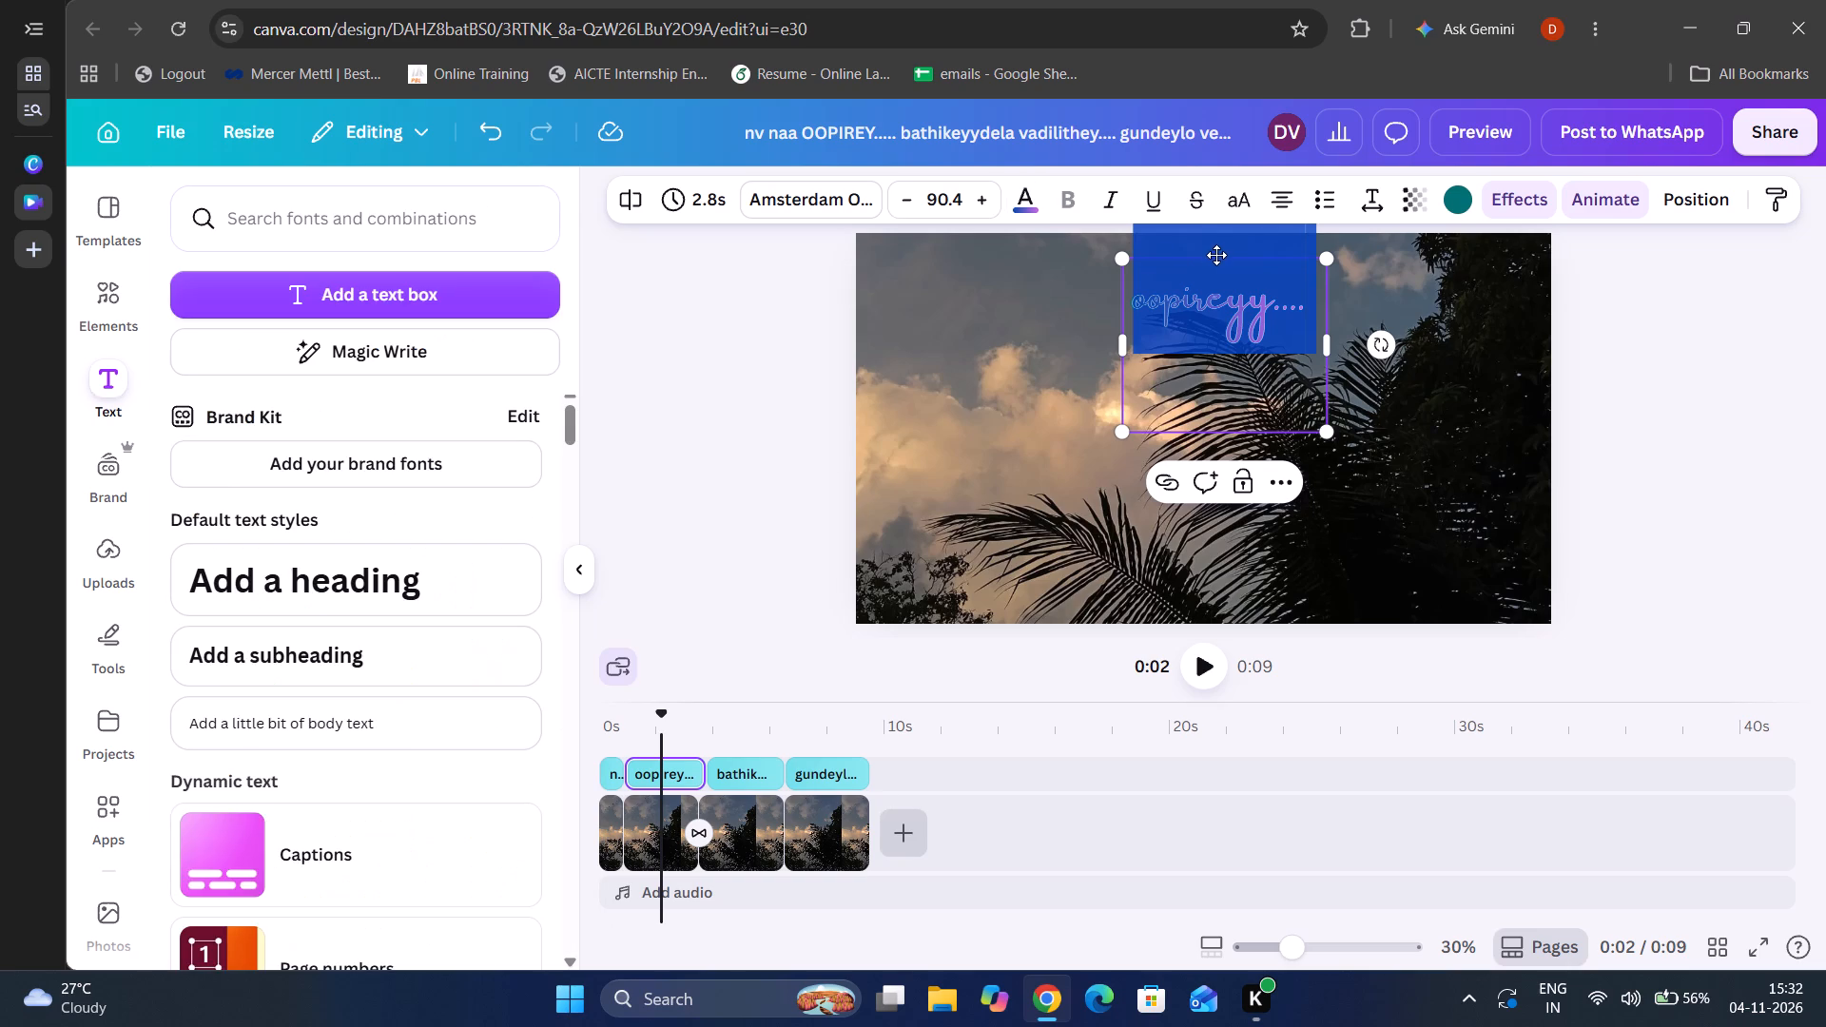
# Replace the Clarify animation on the "oopireyy...." text with Burst on both enter and exit.
pyautogui.click(1587, 209)
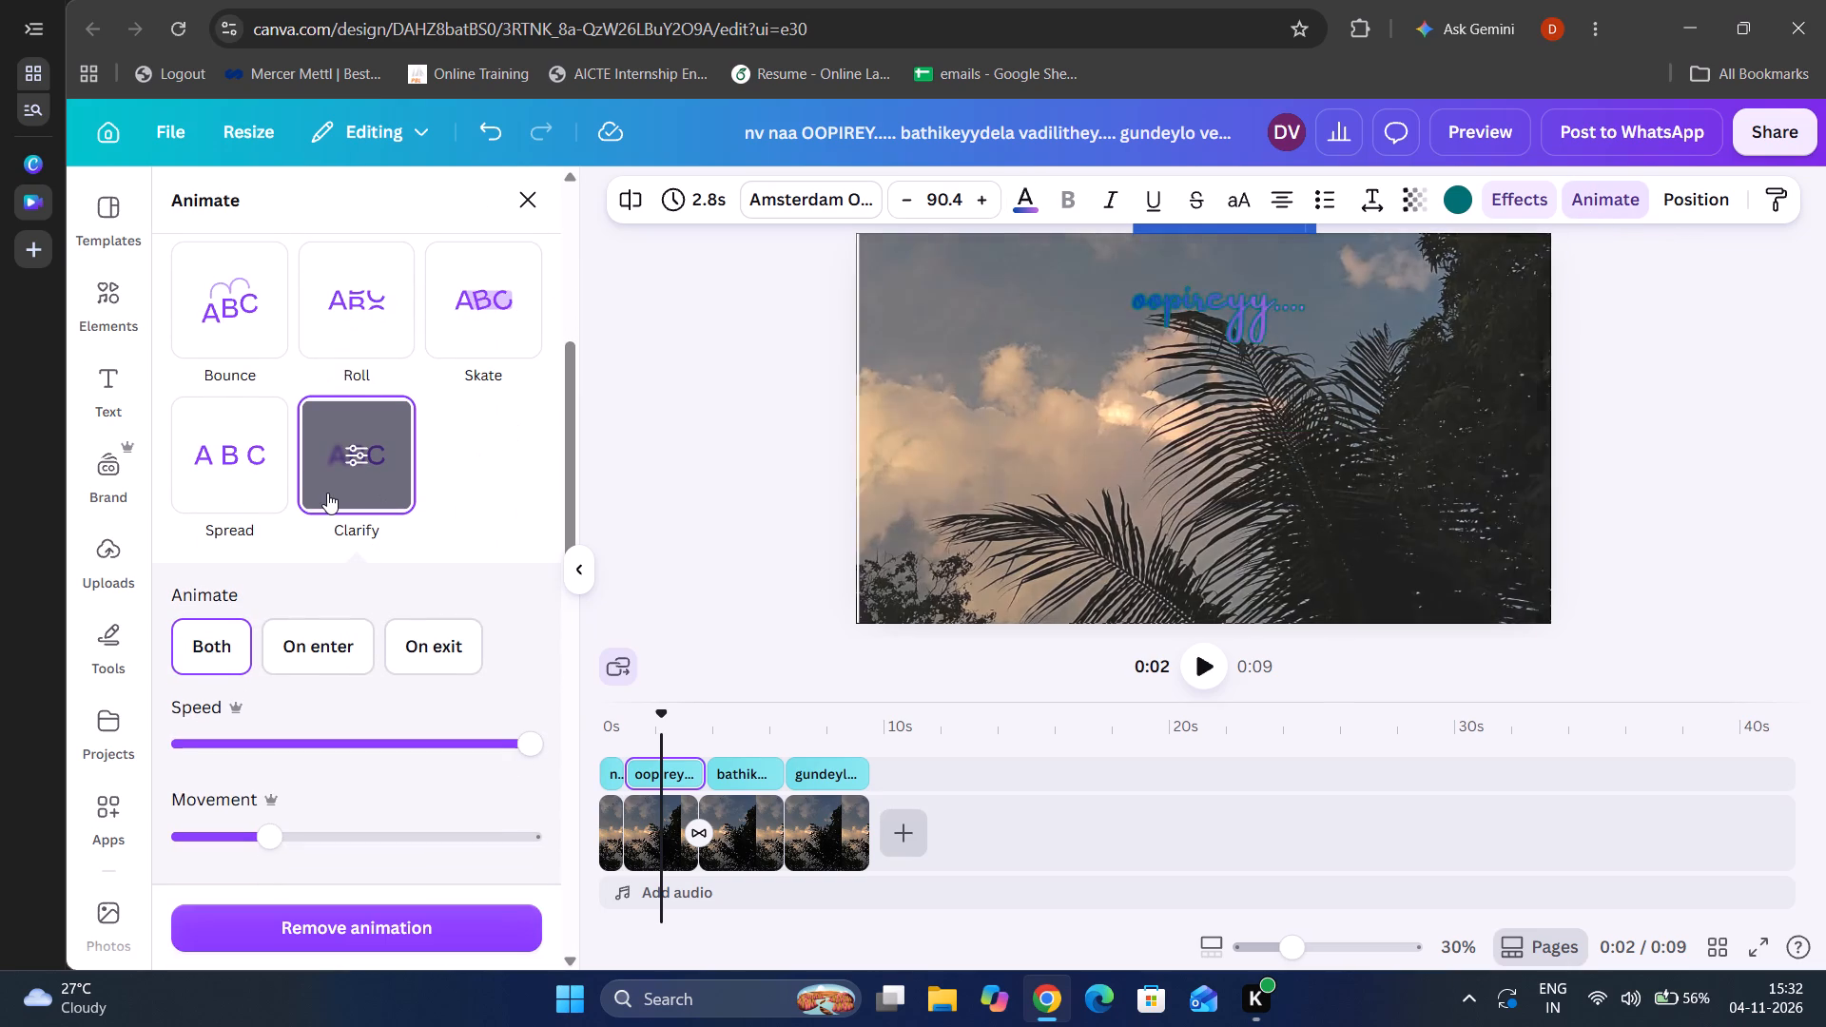
pyautogui.click(327, 493)
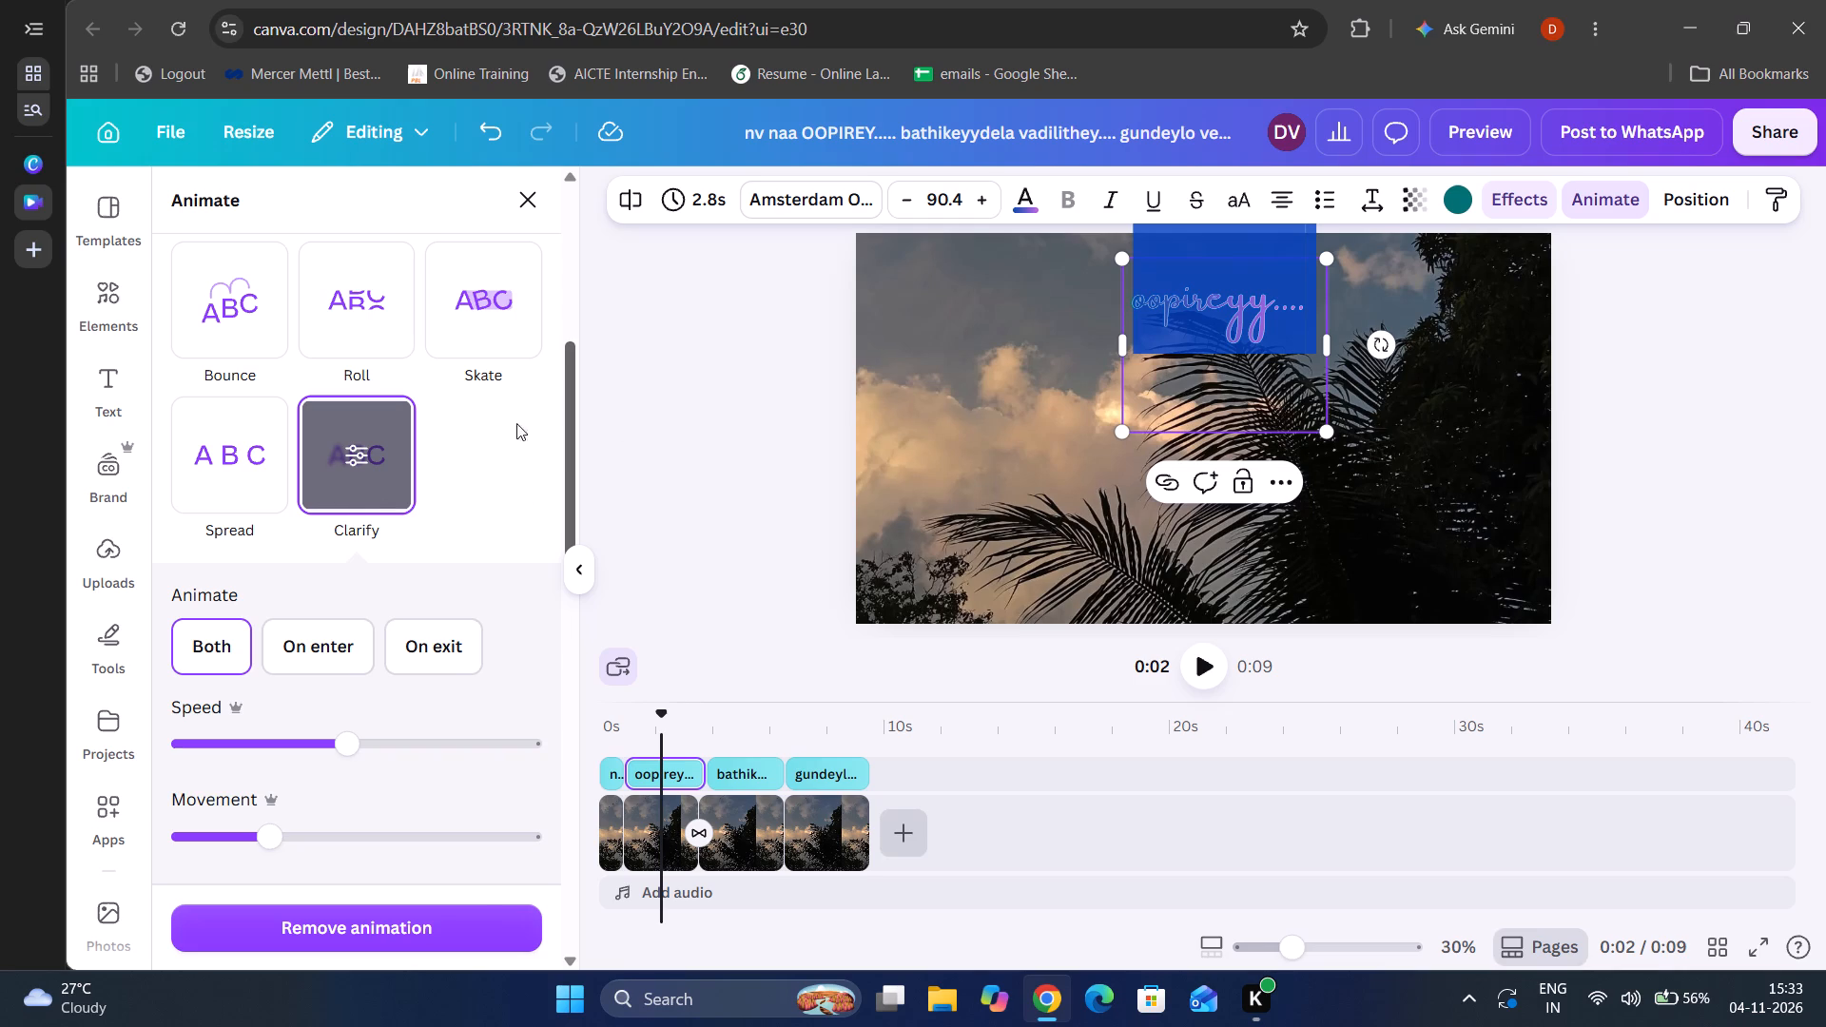
pyautogui.scroll(5, 498, 416)
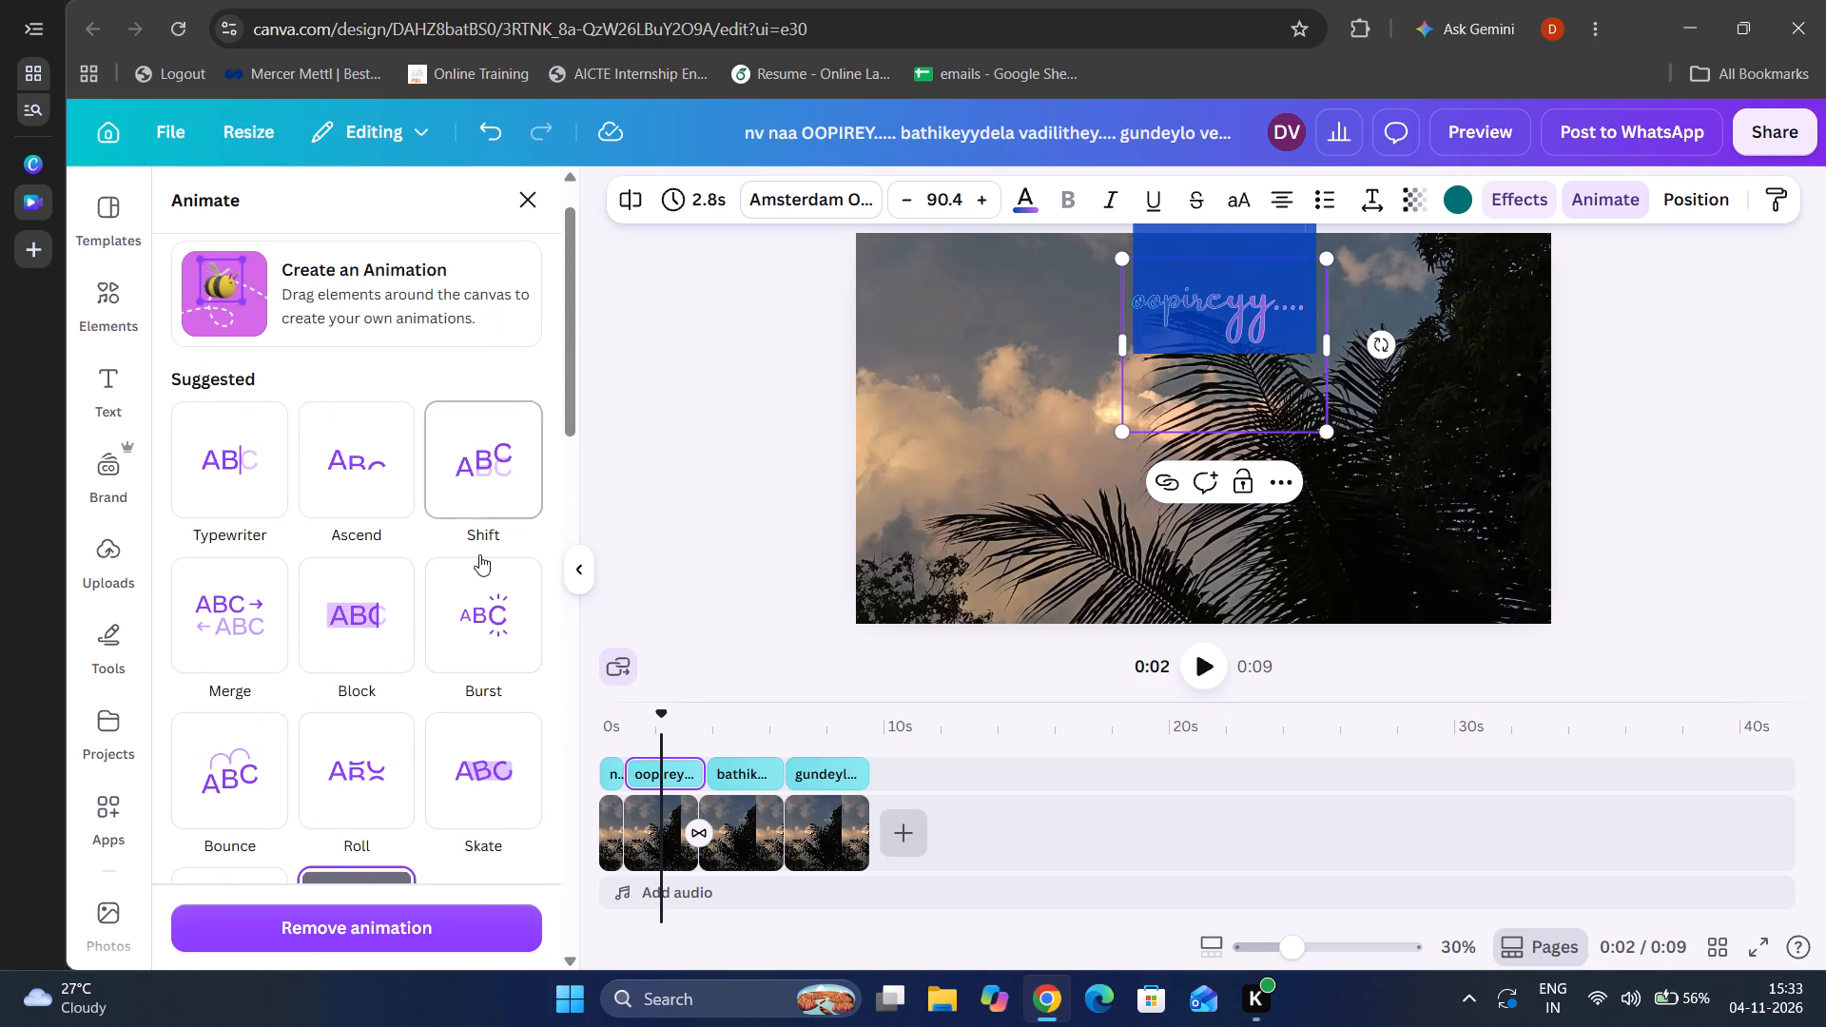
pyautogui.click(470, 601)
pyautogui.tripleClick(470, 601)
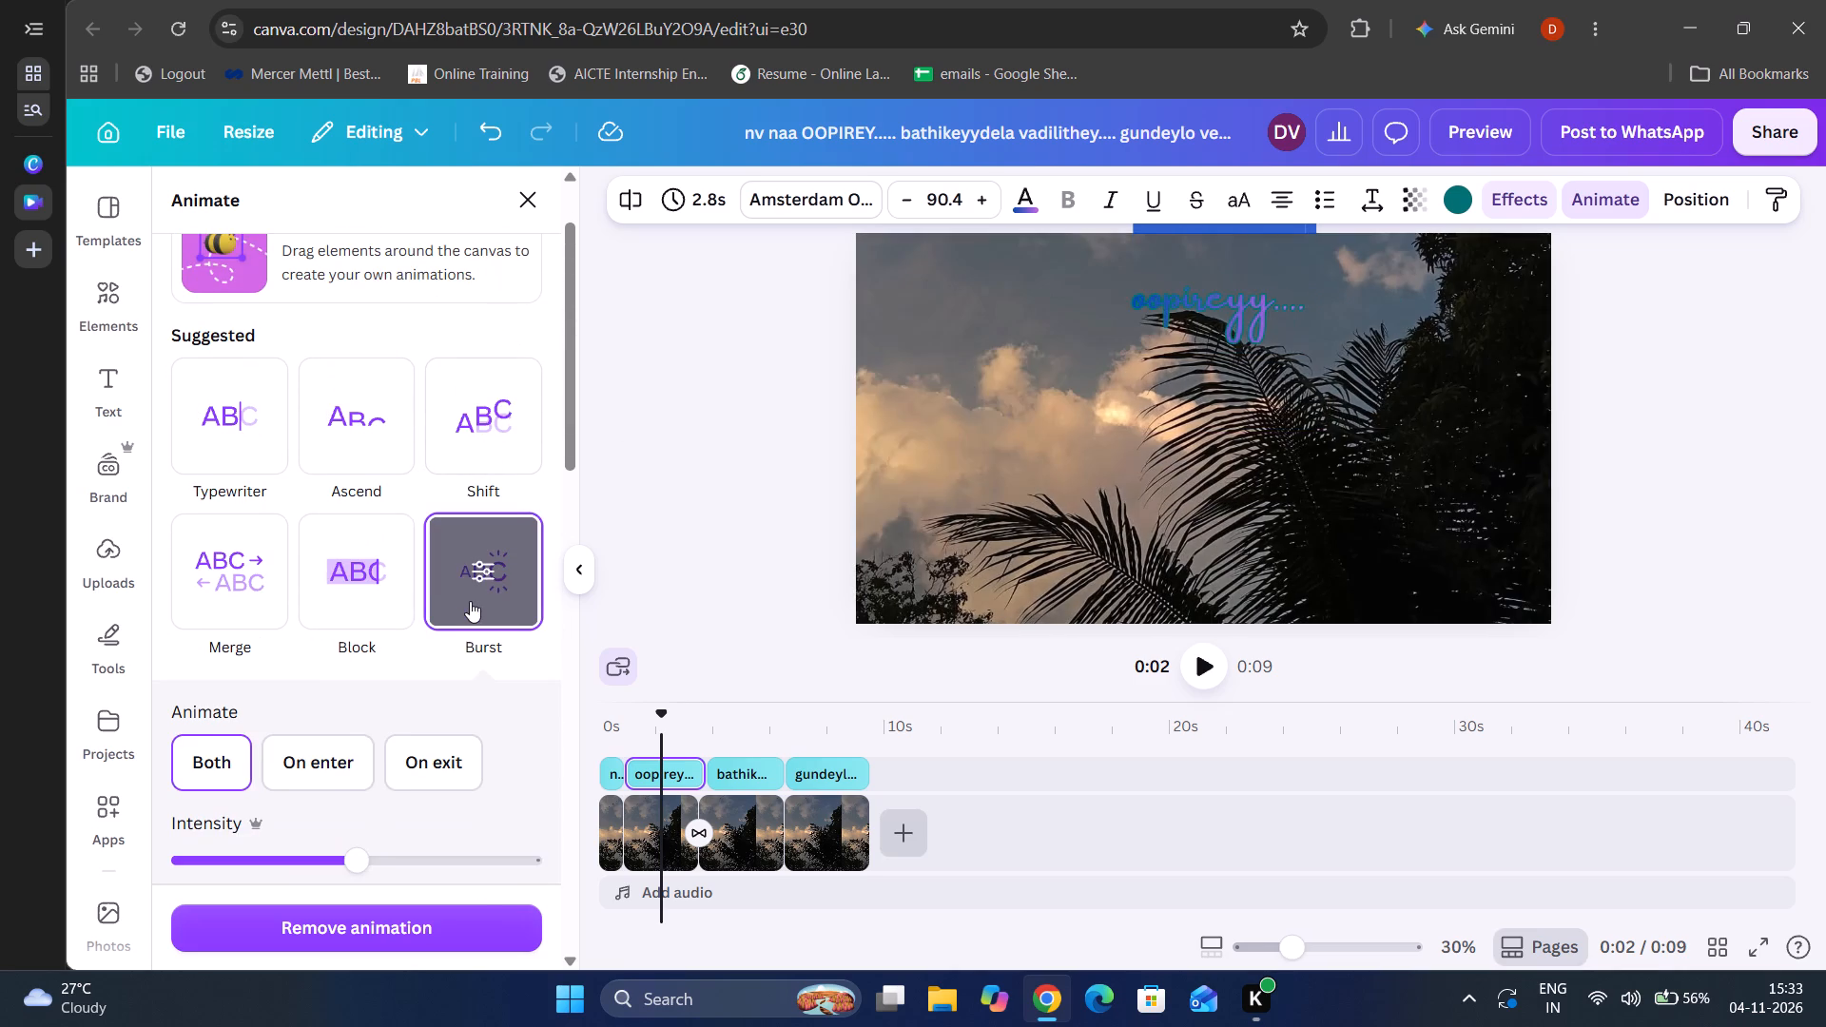
pyautogui.click(470, 601)
pyautogui.doubleClick(470, 601)
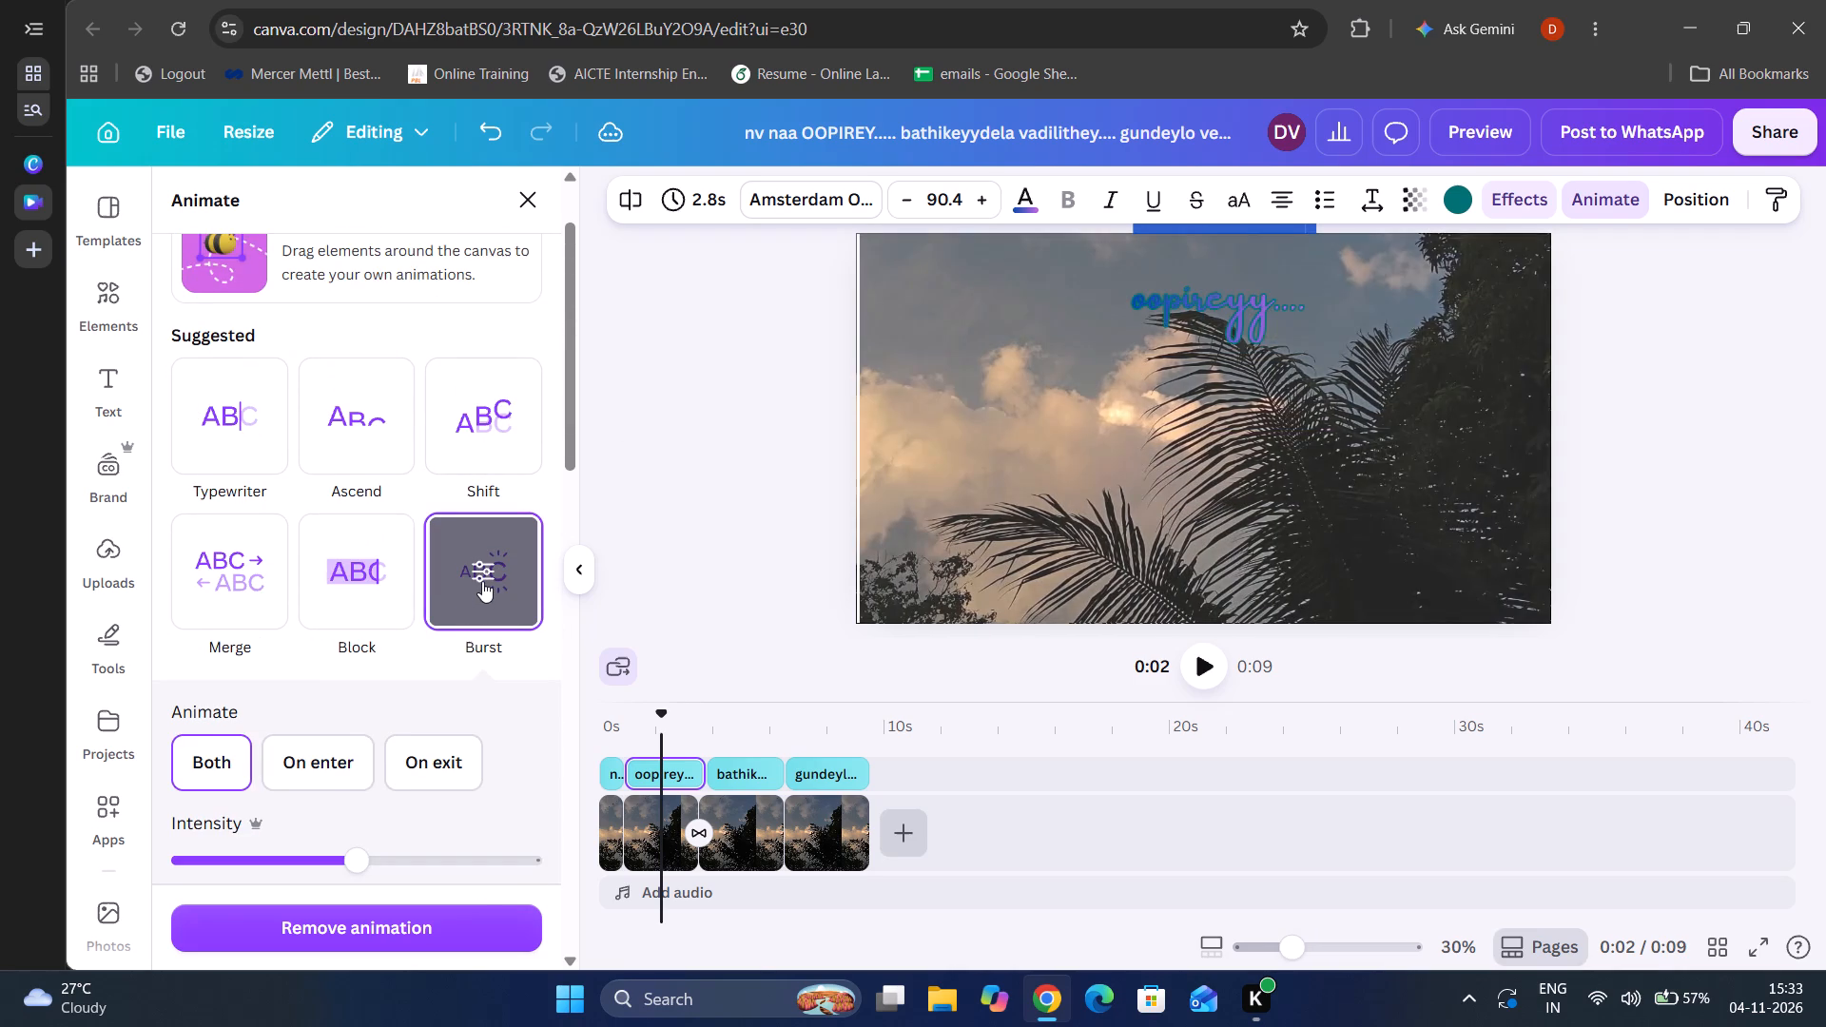
pyautogui.click(483, 579)
# Try lower and higher intensities for the Burst animation, ending near the low end, and close the animation settings.
pyautogui.scroll(-1, 418, 663)
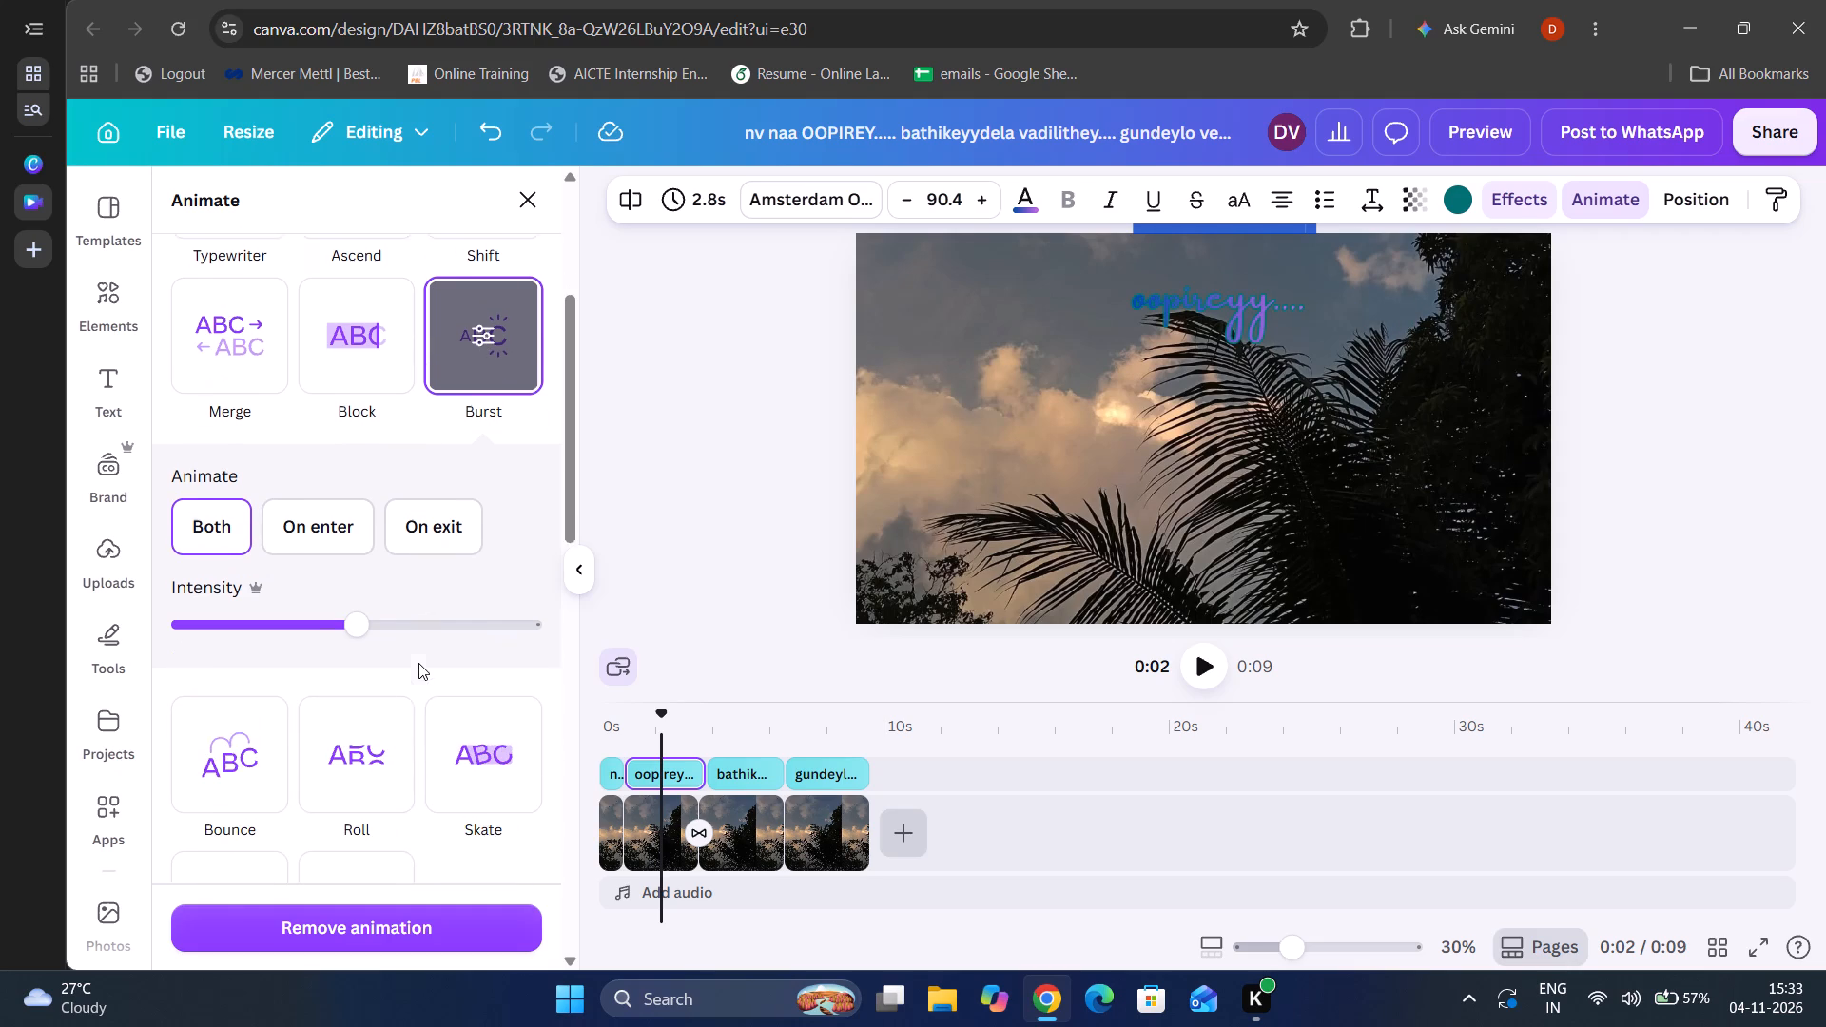
pyautogui.scroll(-1, 418, 663)
pyautogui.moveTo(352, 599); pyautogui.dragTo(269, 596)
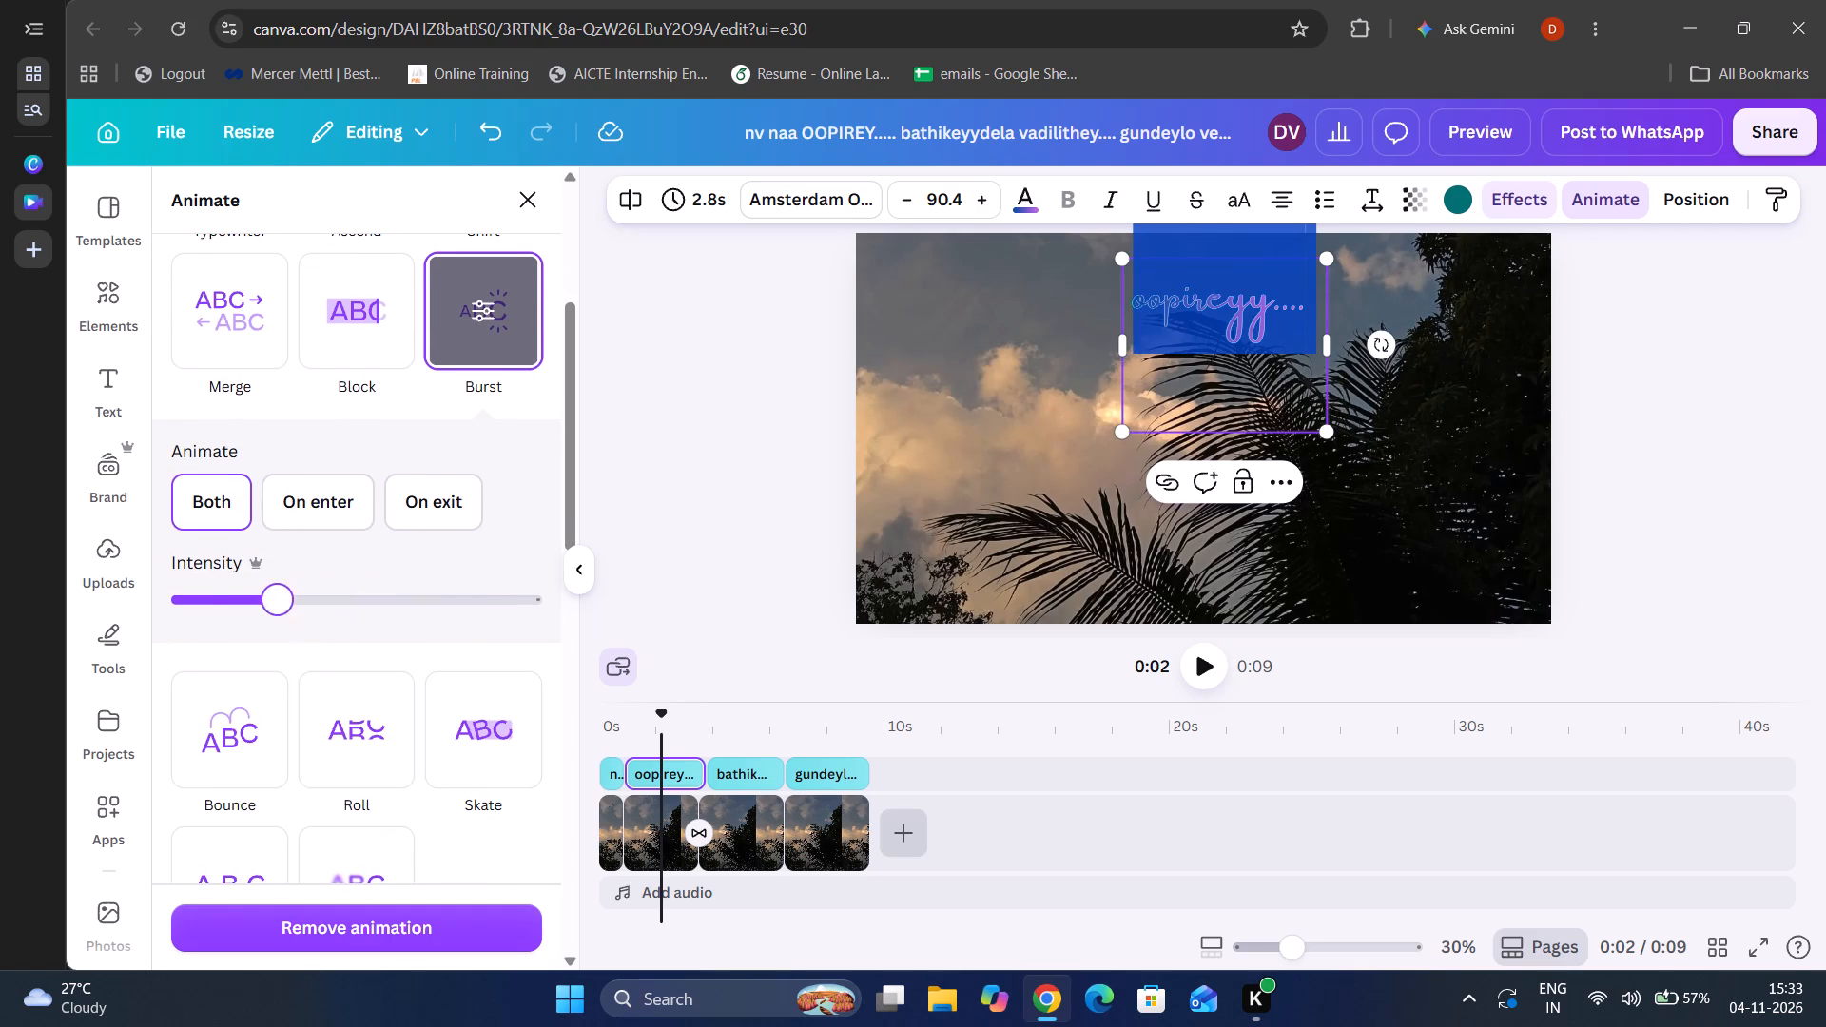
pyautogui.moveTo(269, 596); pyautogui.dragTo(470, 626)
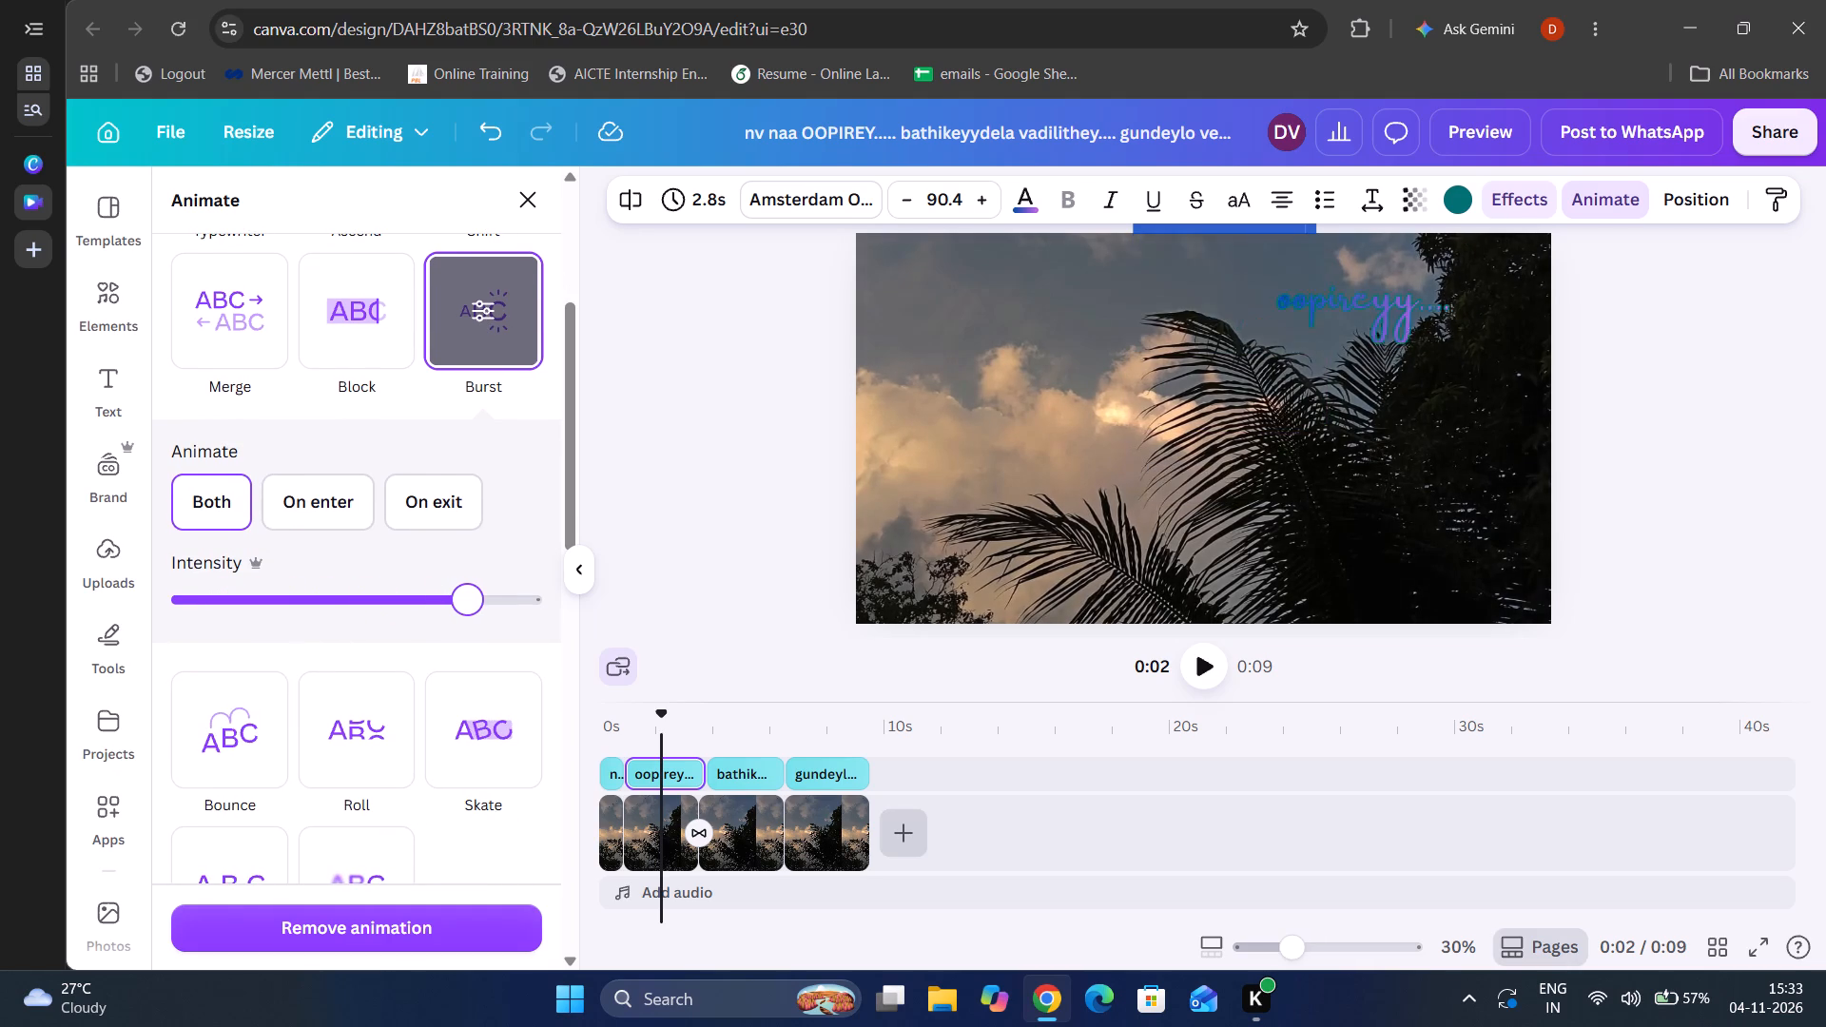
pyautogui.moveTo(470, 626); pyautogui.dragTo(224, 632)
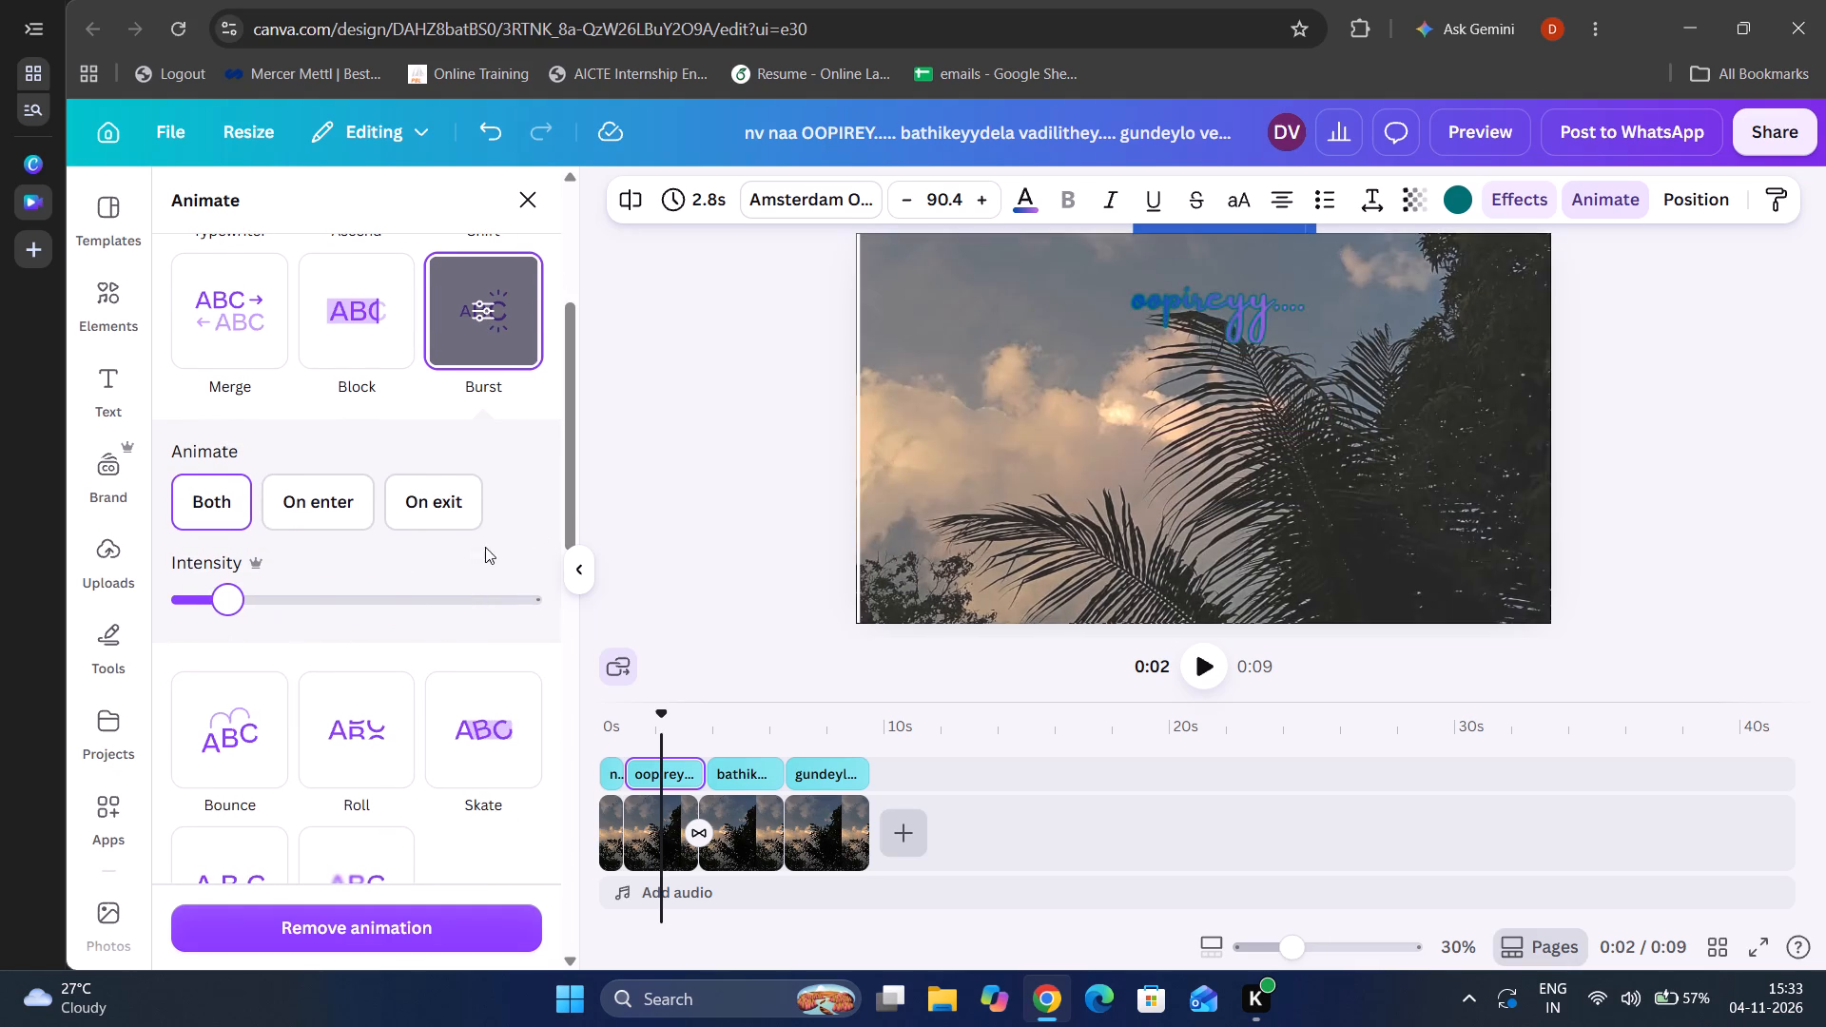
pyautogui.click(680, 494)
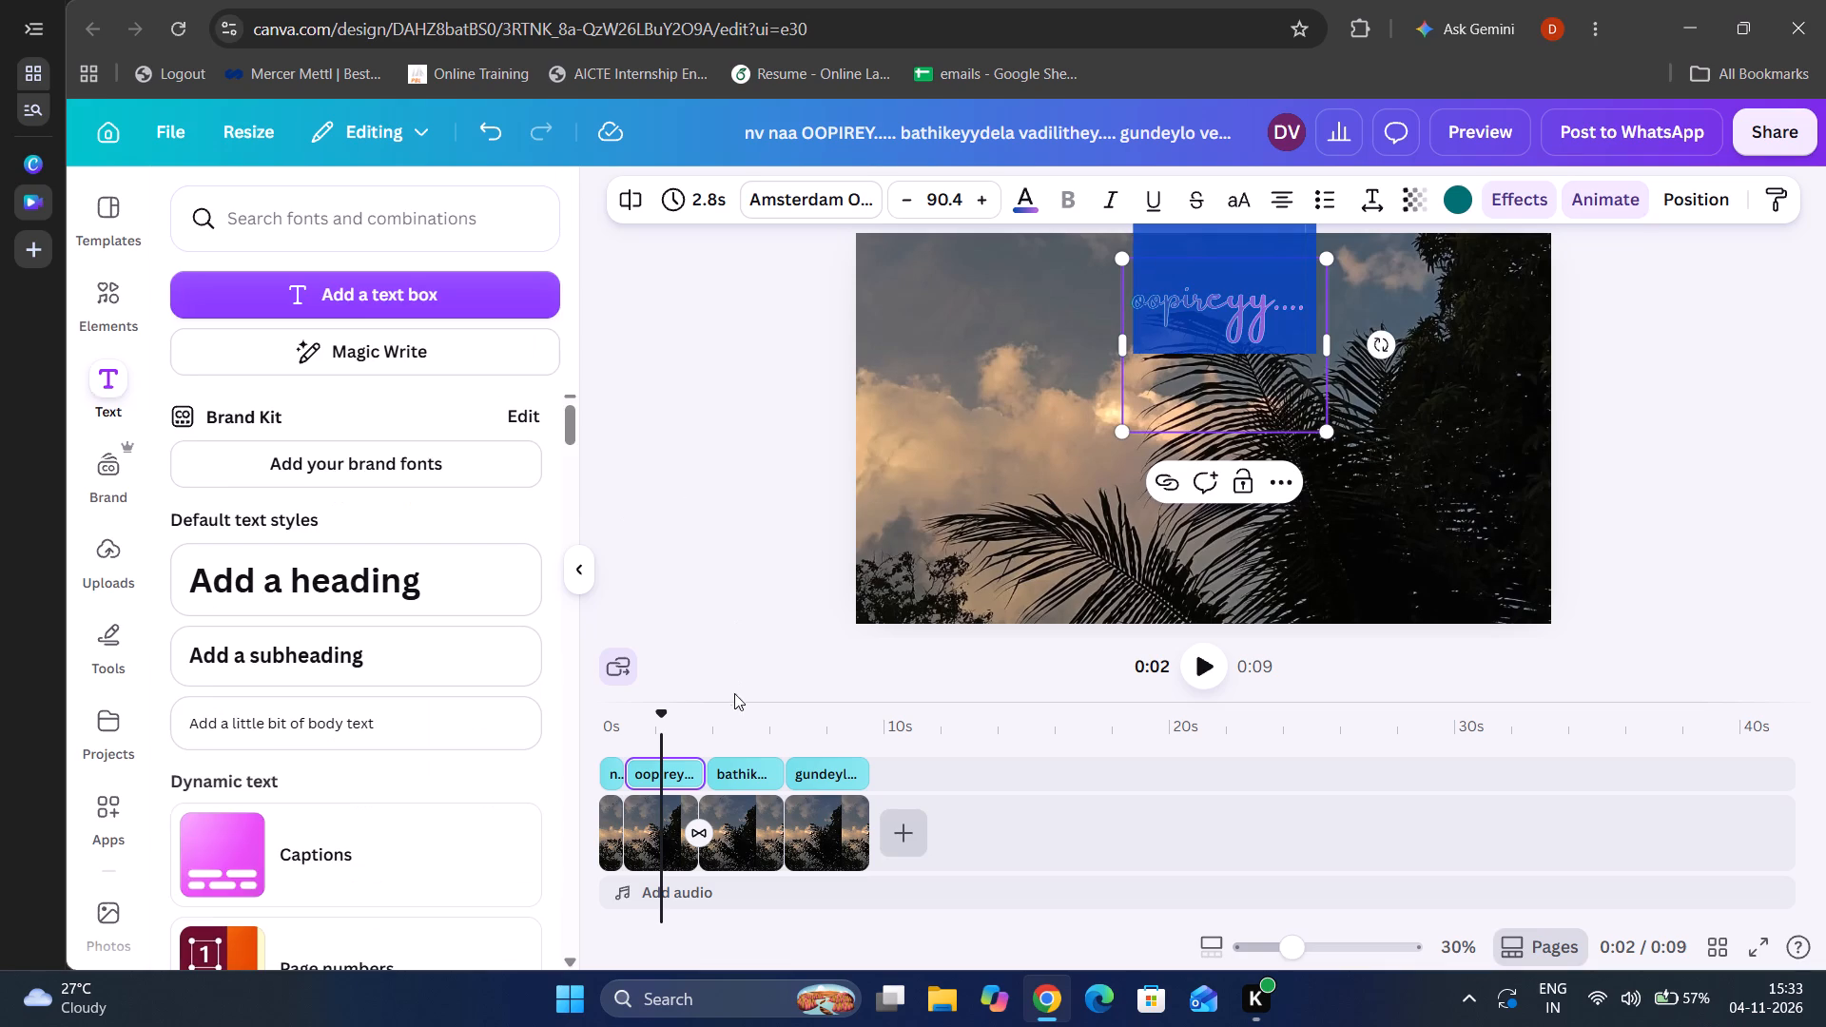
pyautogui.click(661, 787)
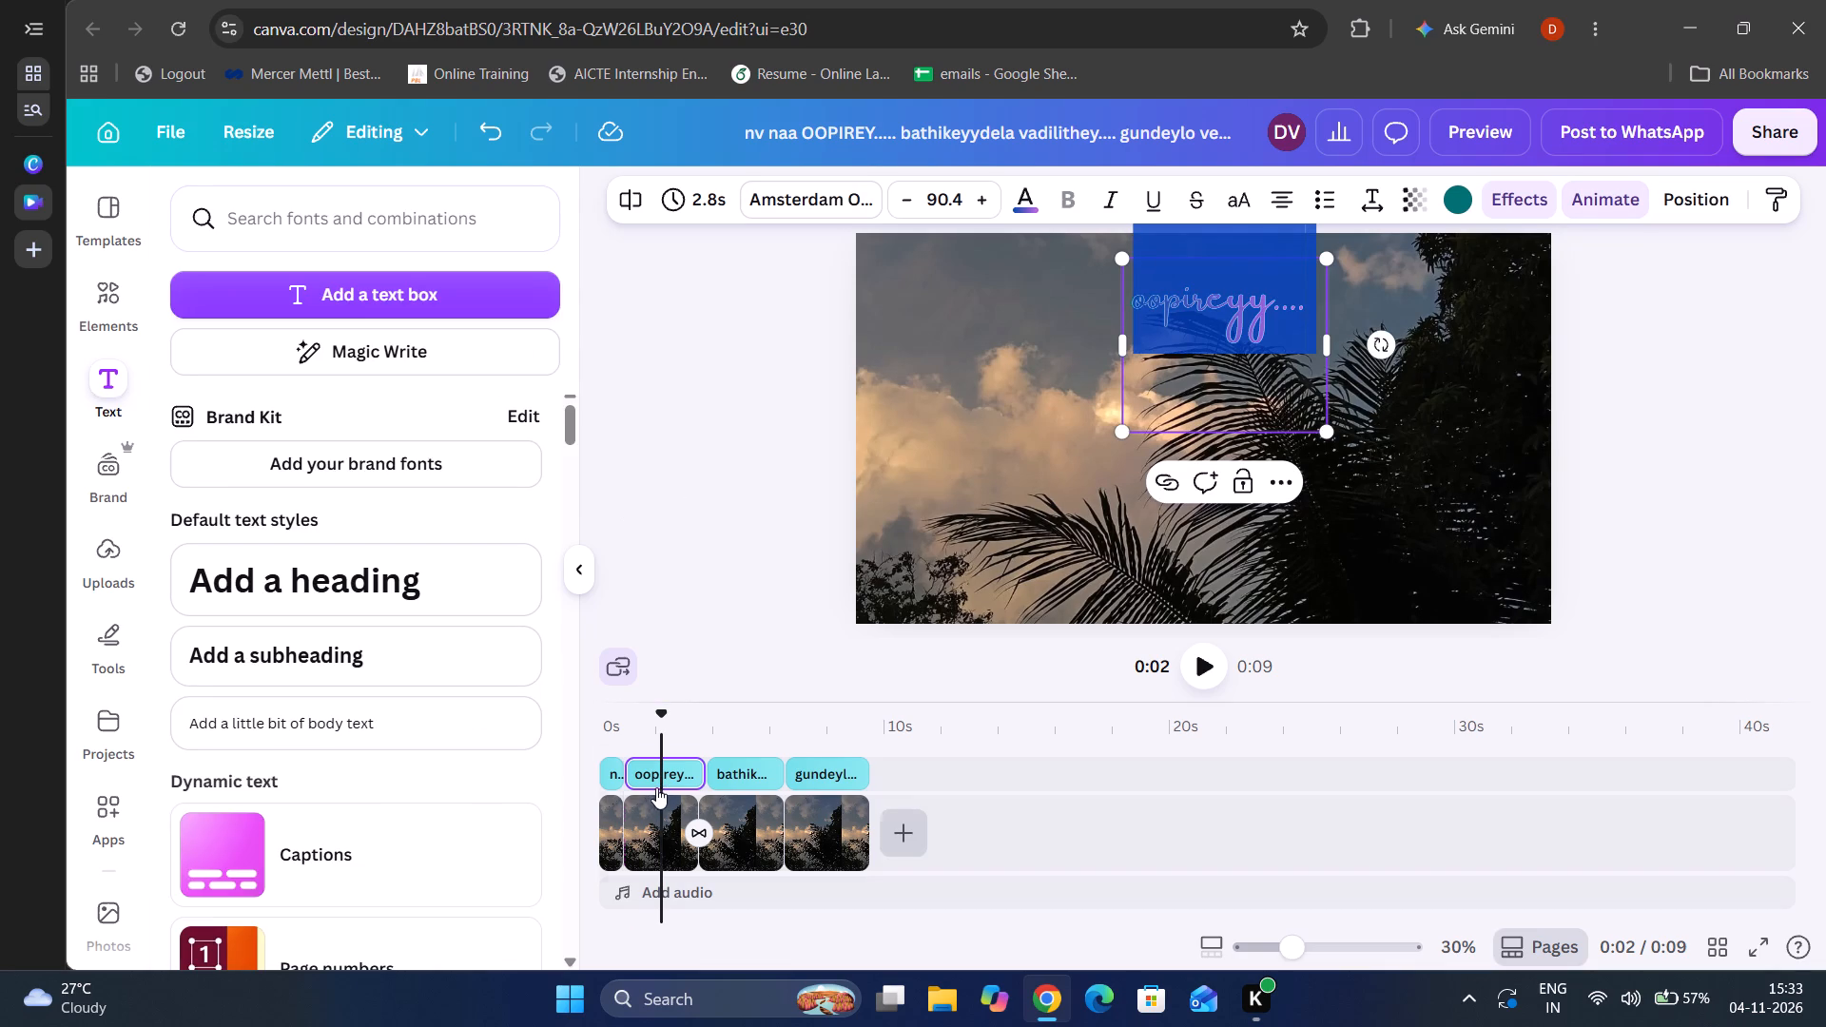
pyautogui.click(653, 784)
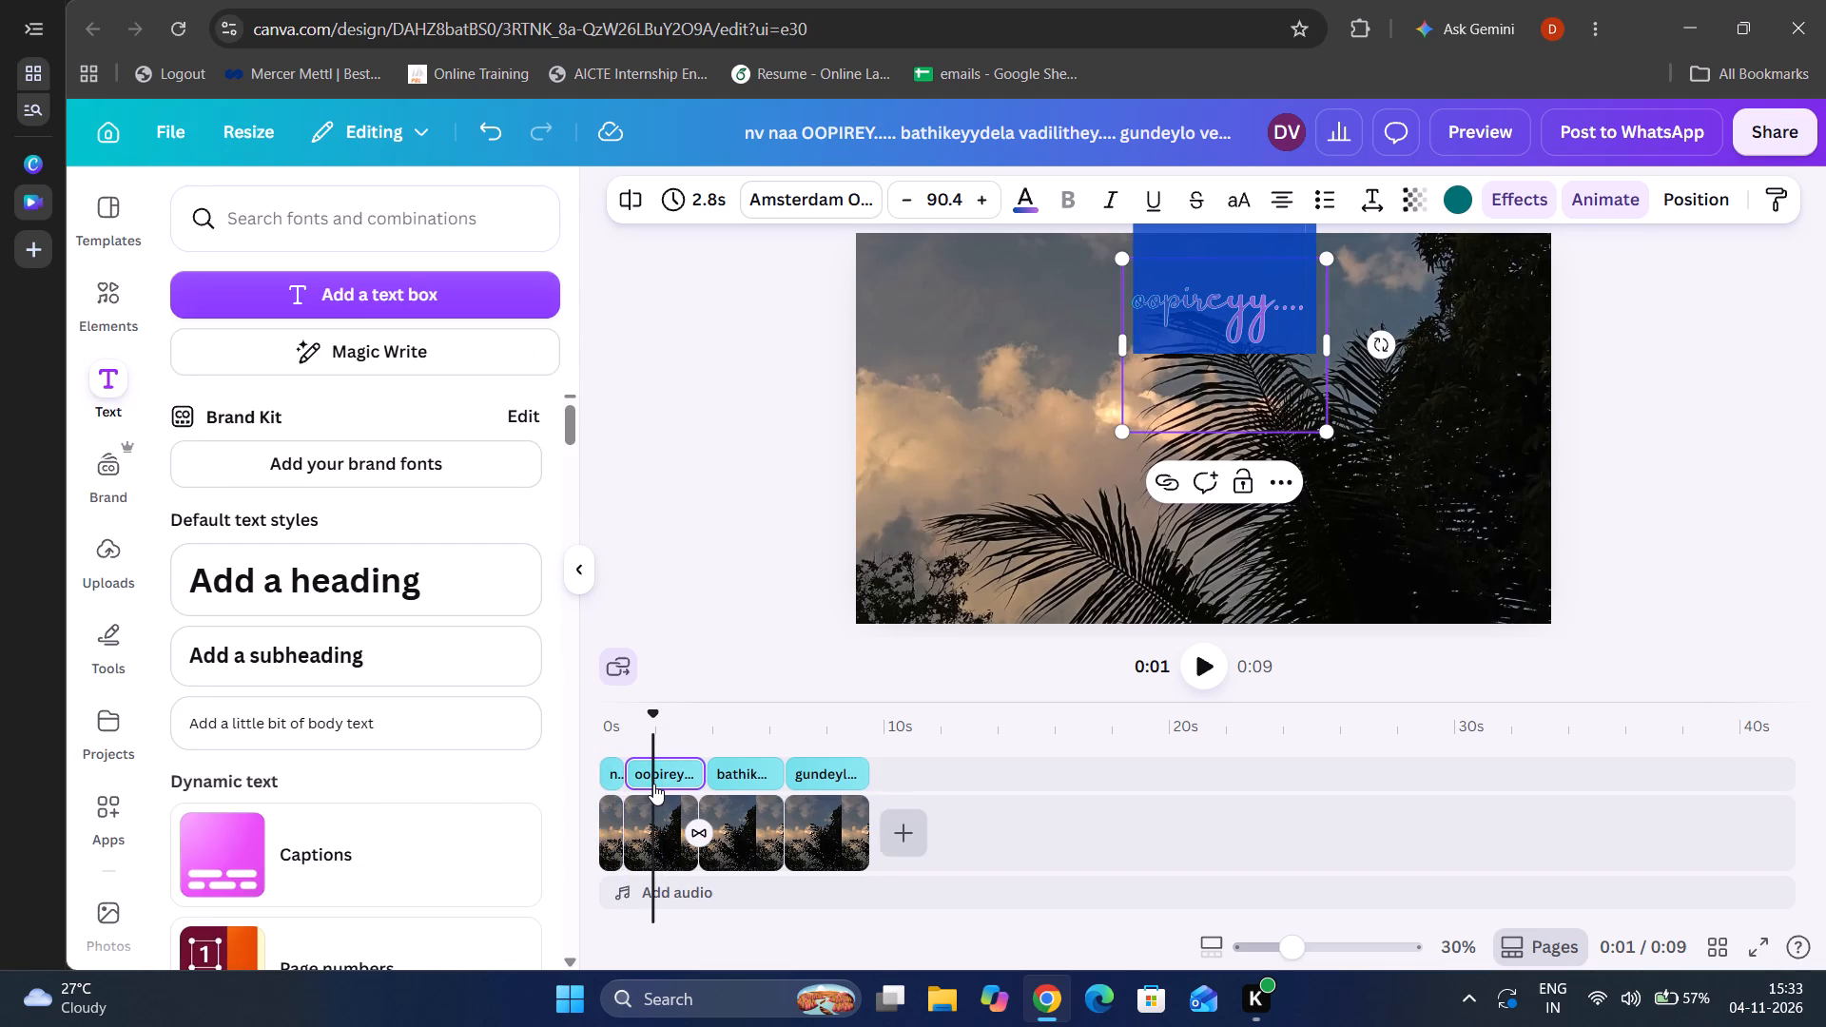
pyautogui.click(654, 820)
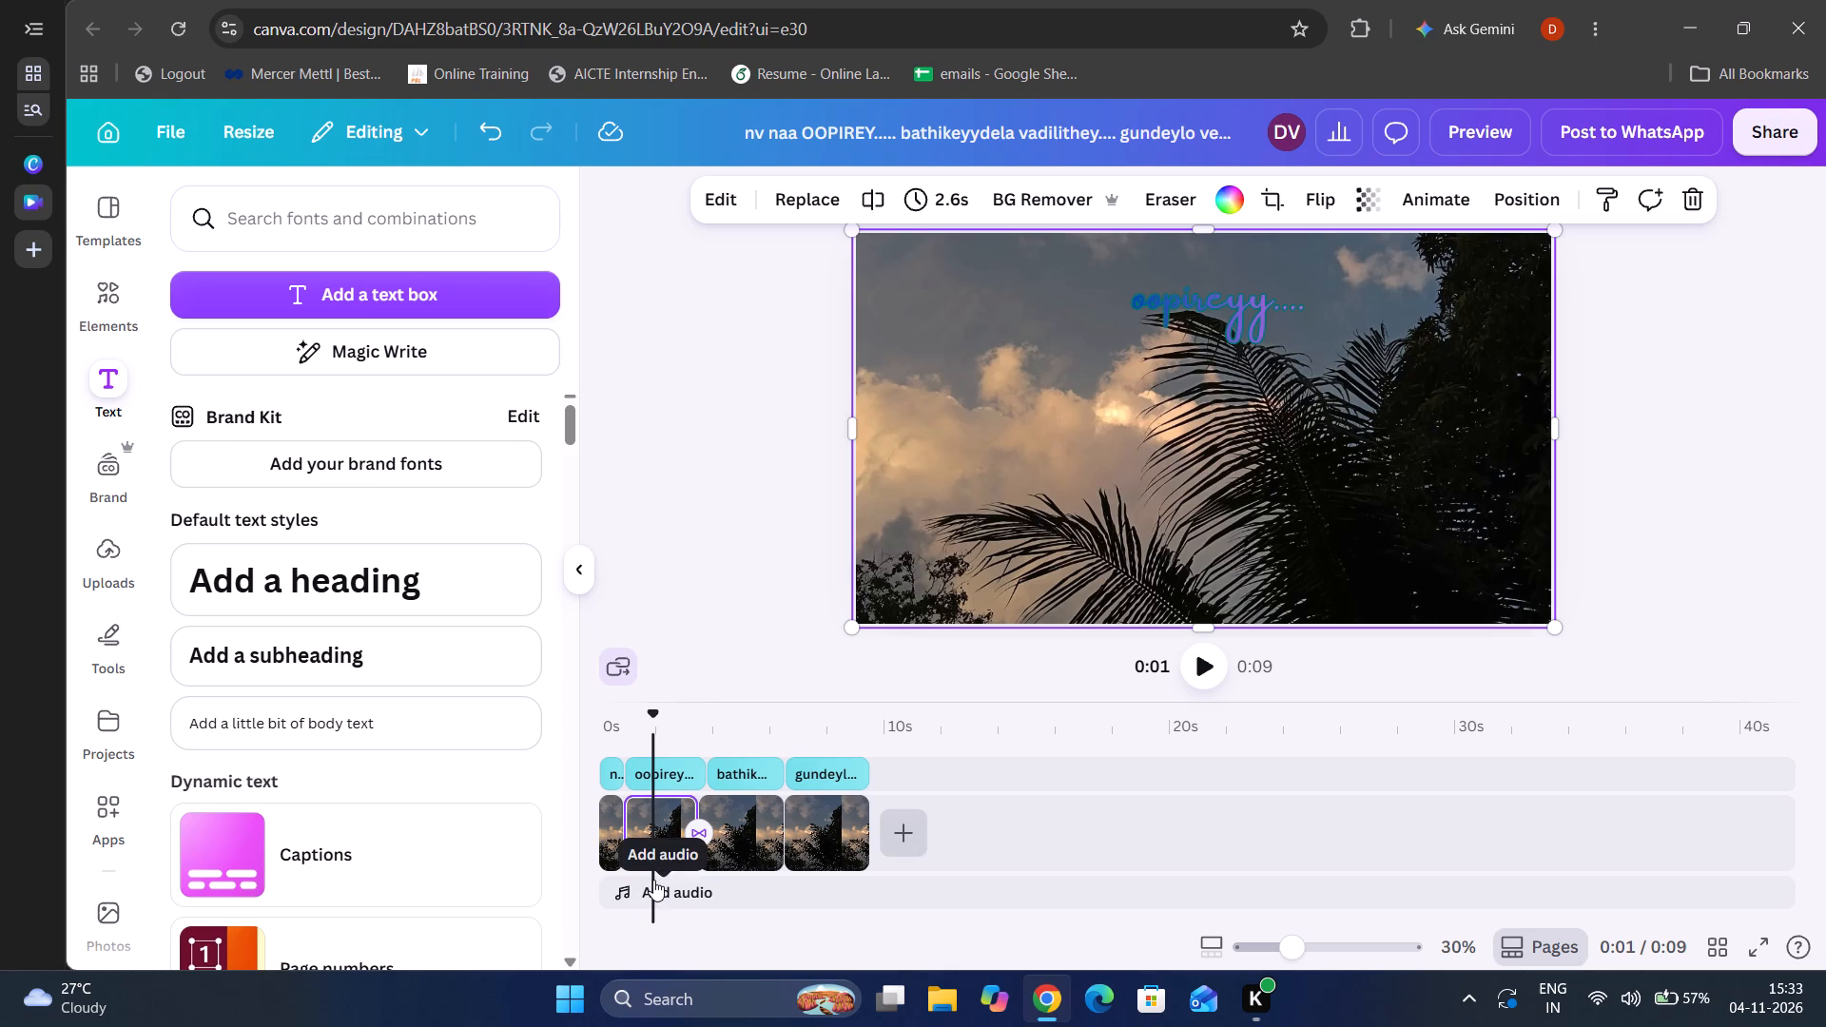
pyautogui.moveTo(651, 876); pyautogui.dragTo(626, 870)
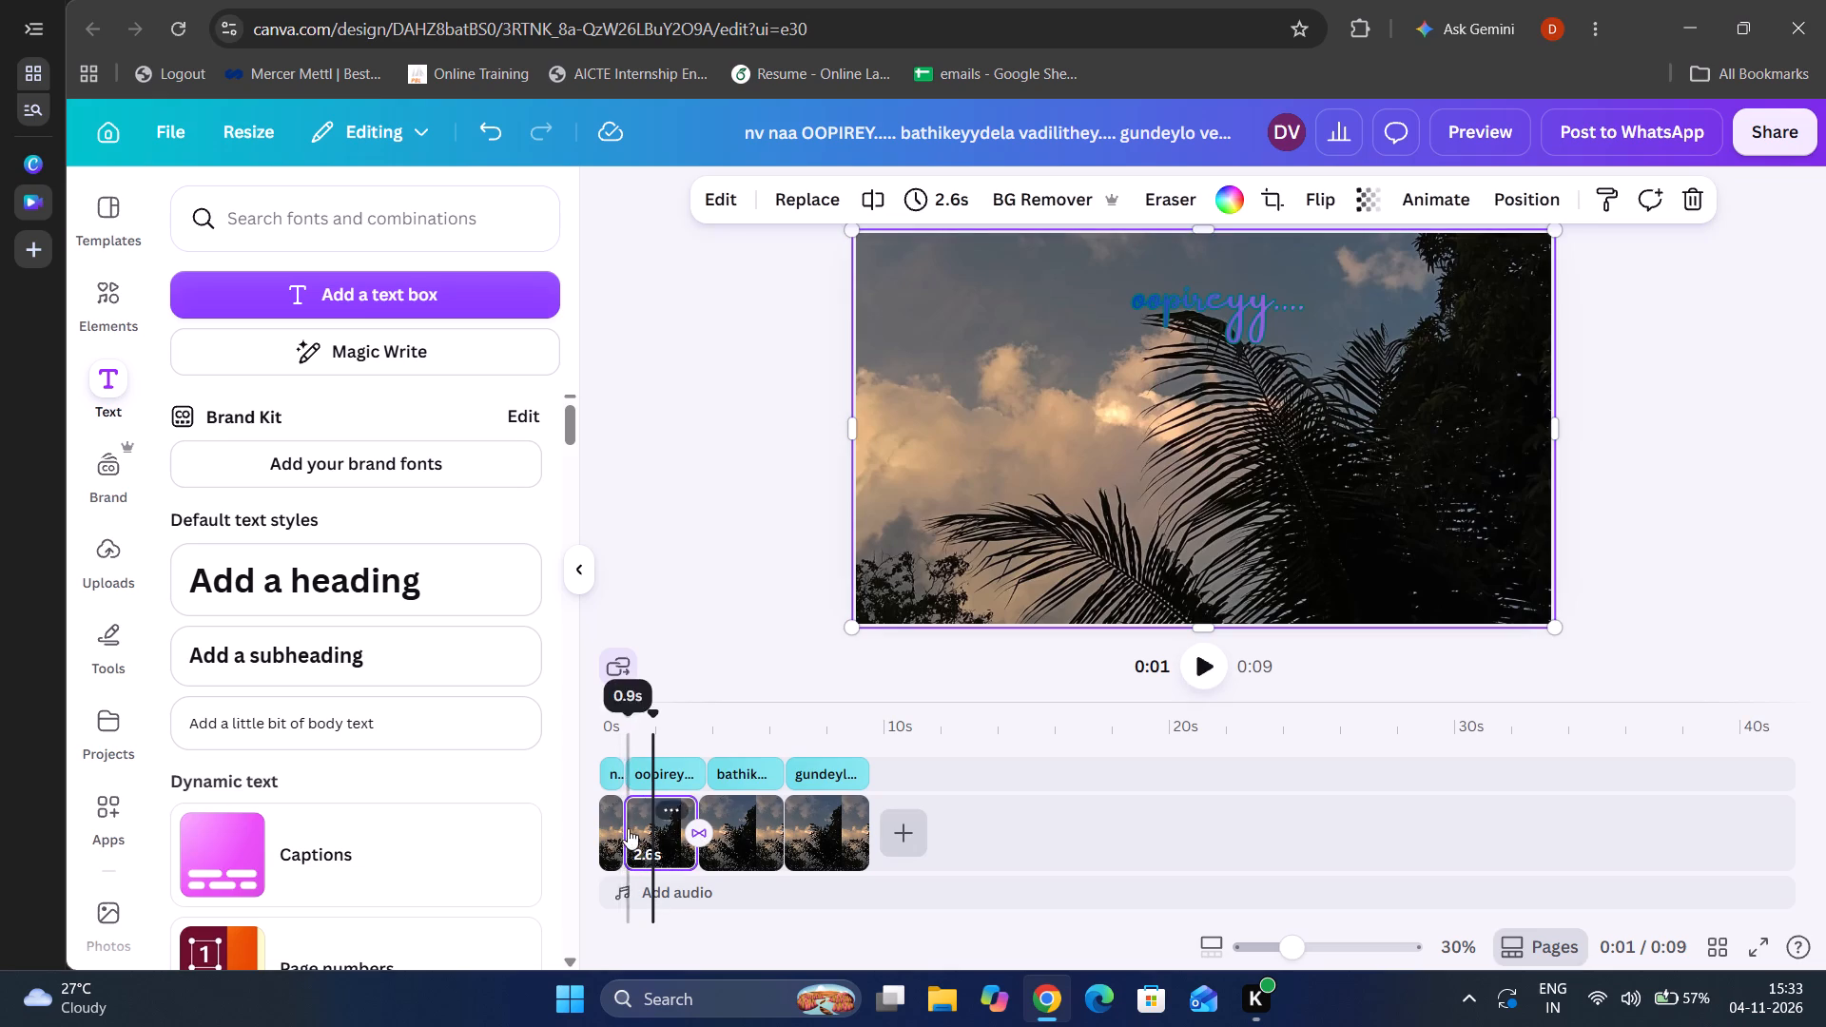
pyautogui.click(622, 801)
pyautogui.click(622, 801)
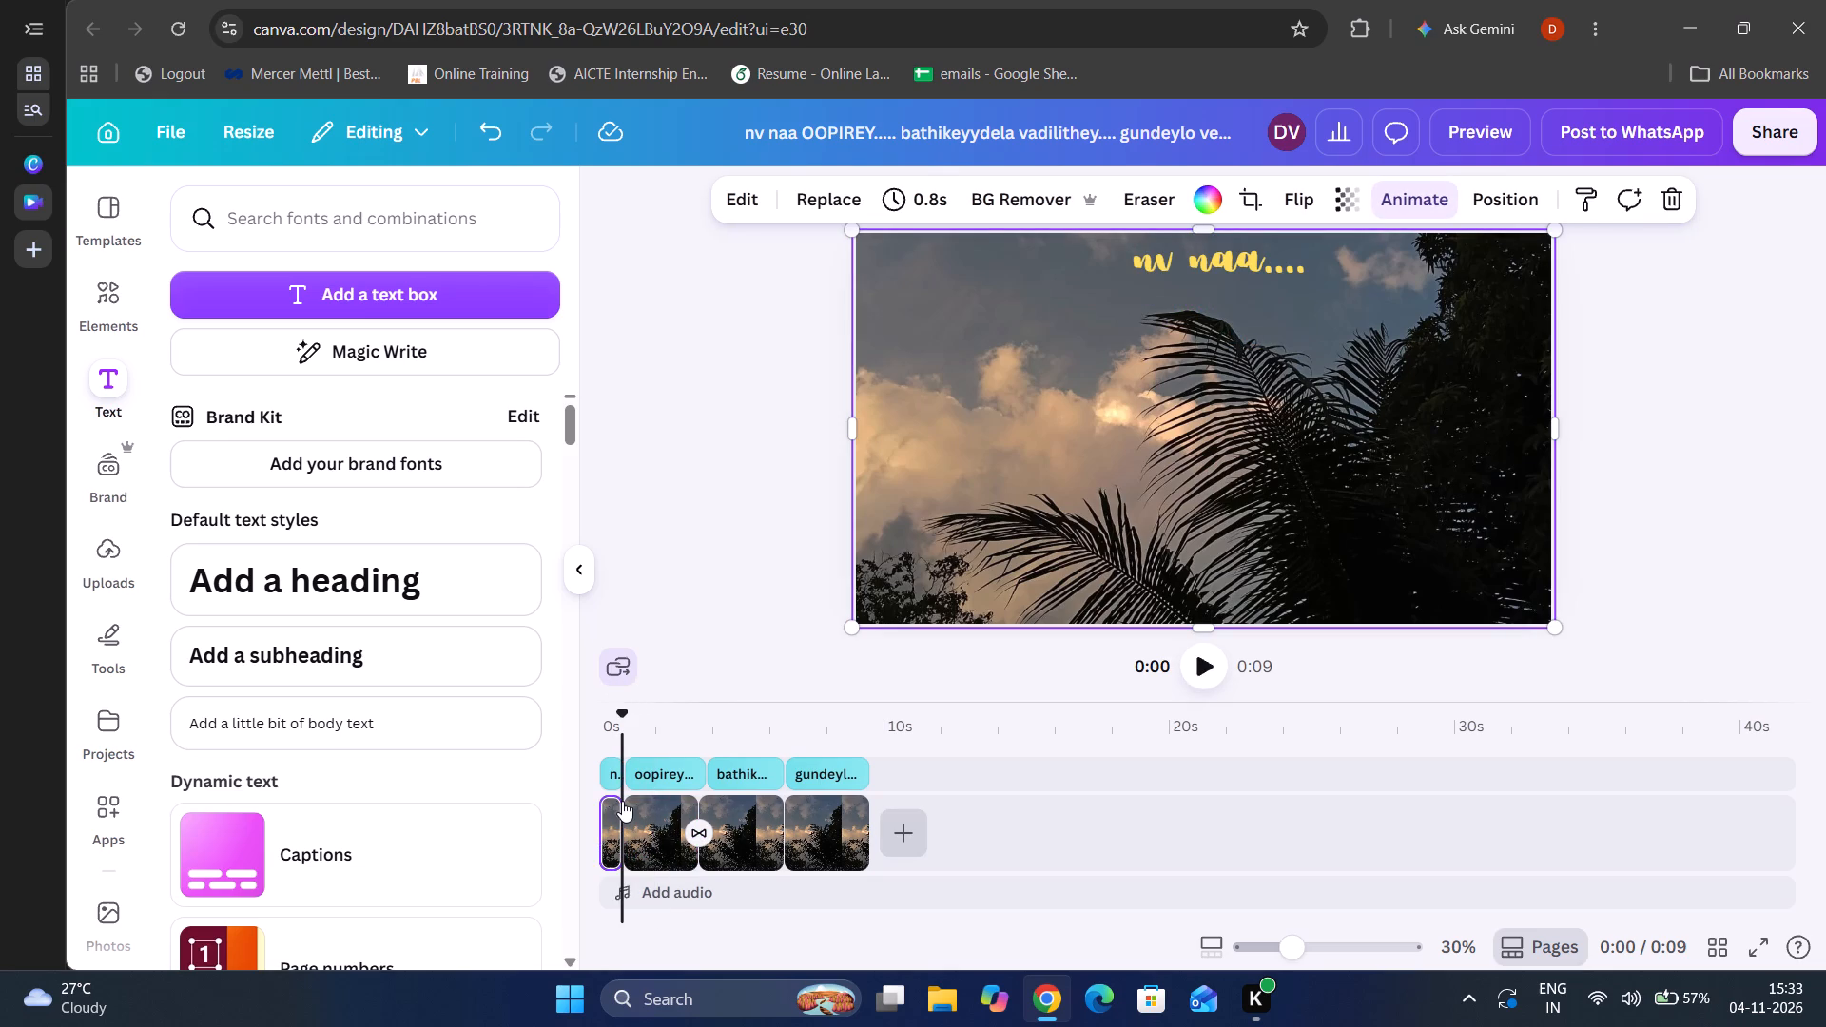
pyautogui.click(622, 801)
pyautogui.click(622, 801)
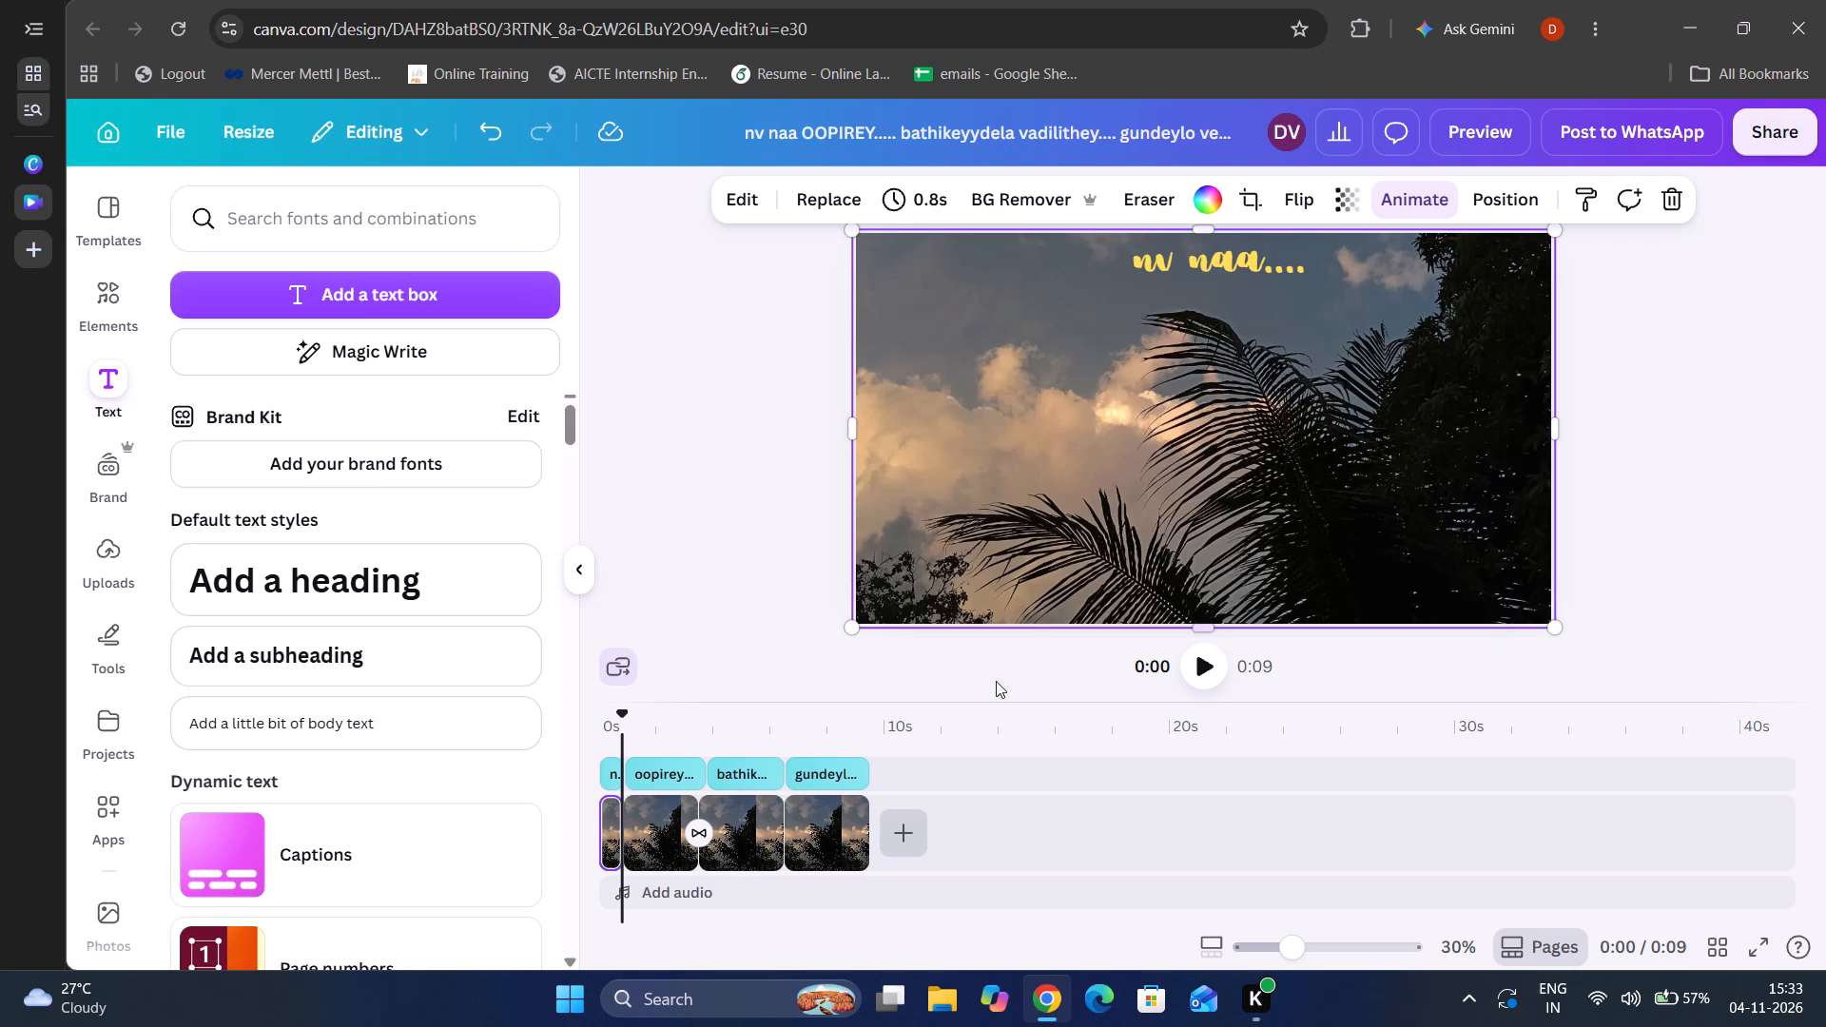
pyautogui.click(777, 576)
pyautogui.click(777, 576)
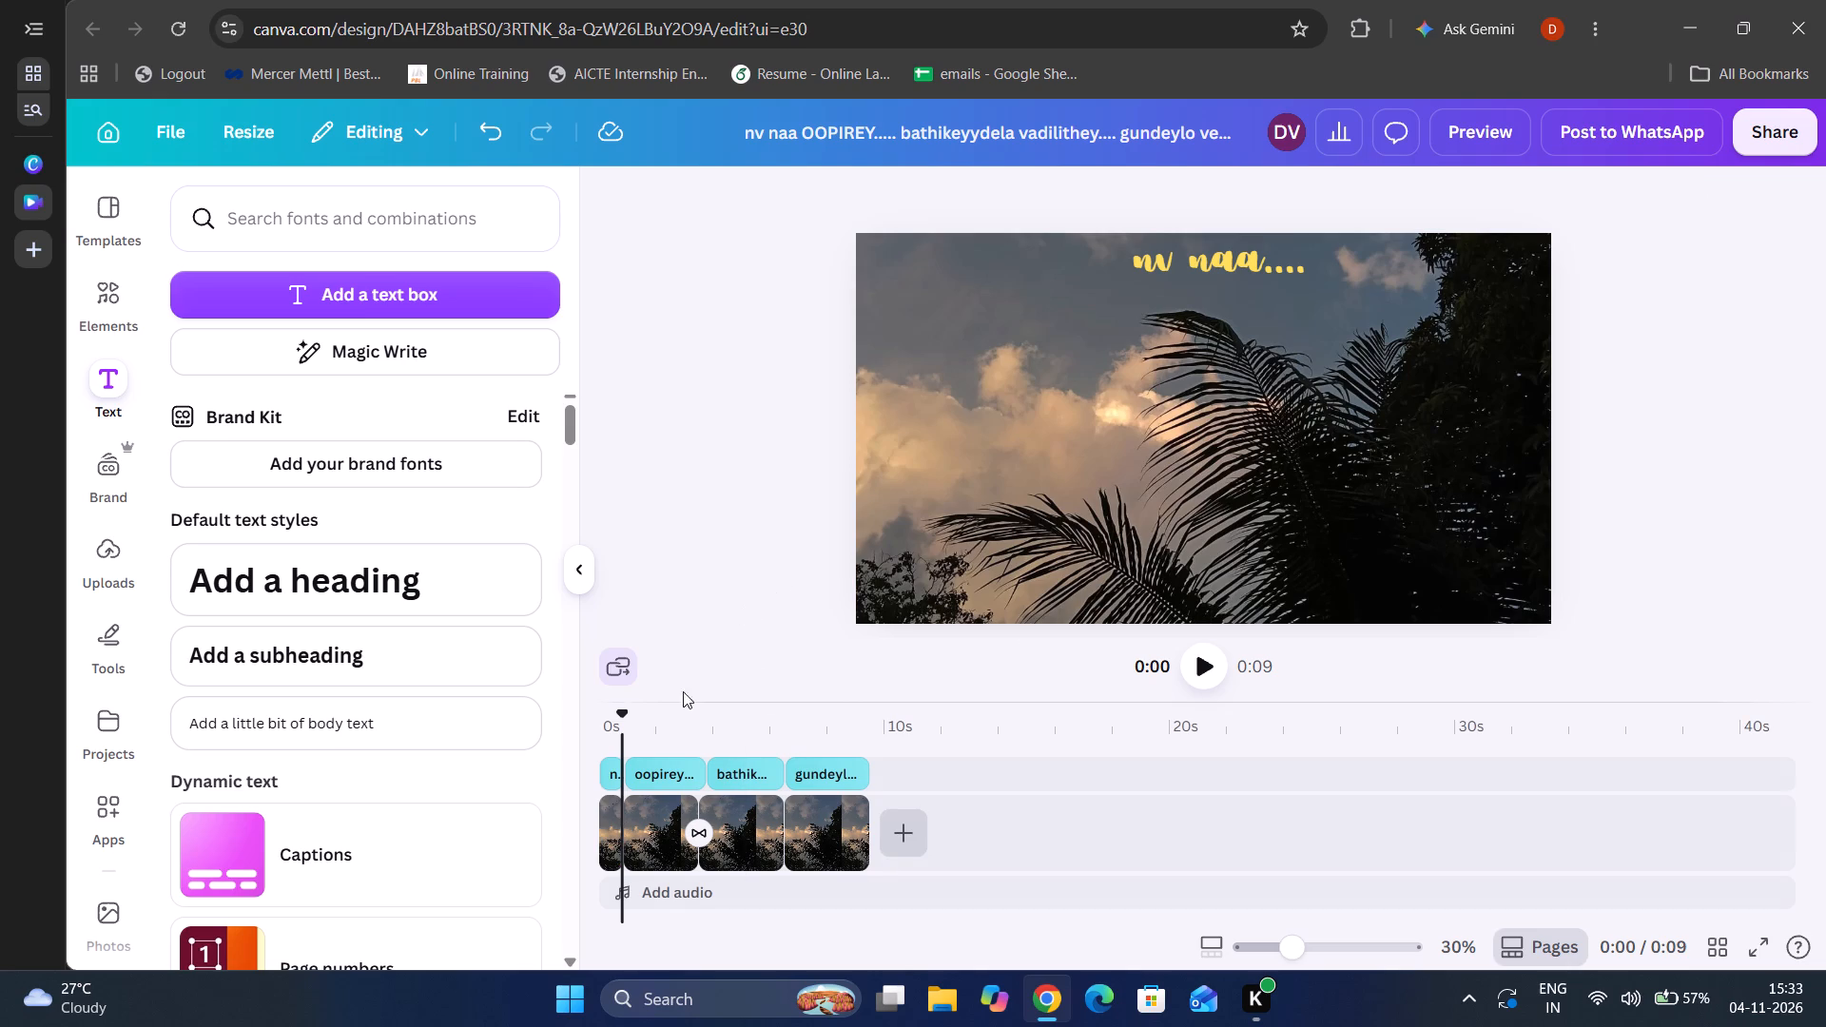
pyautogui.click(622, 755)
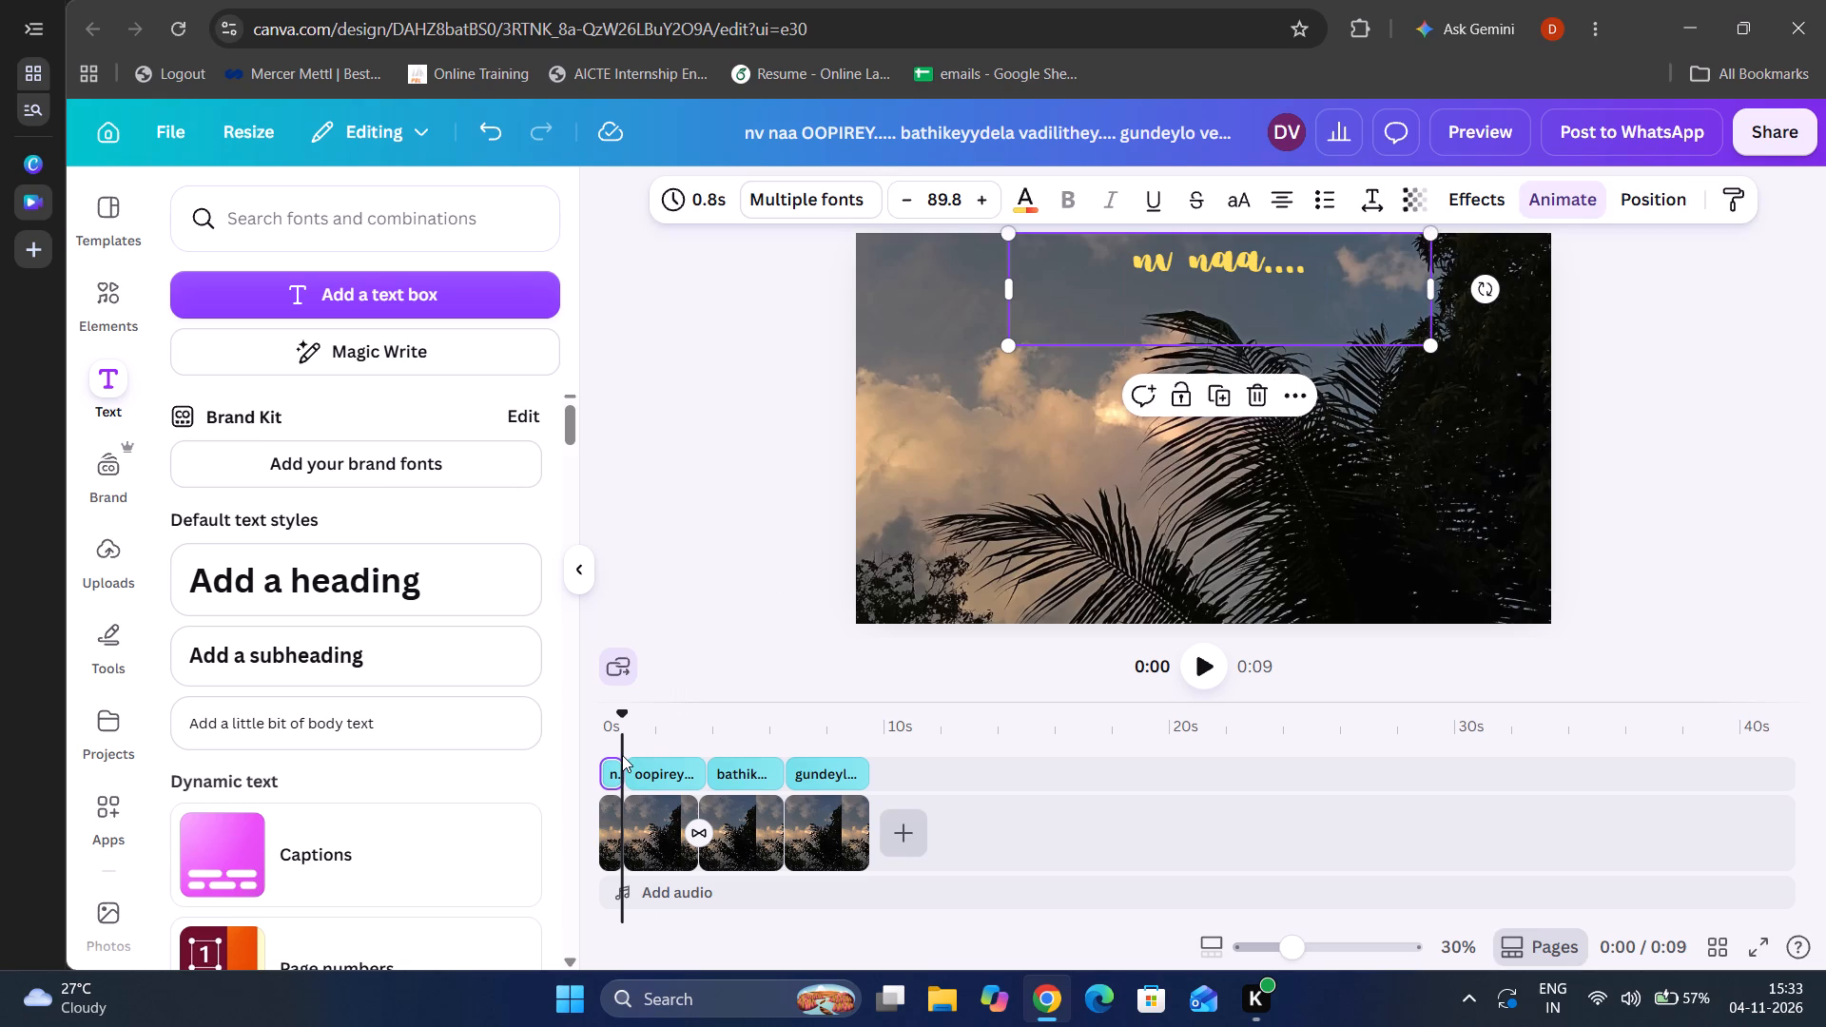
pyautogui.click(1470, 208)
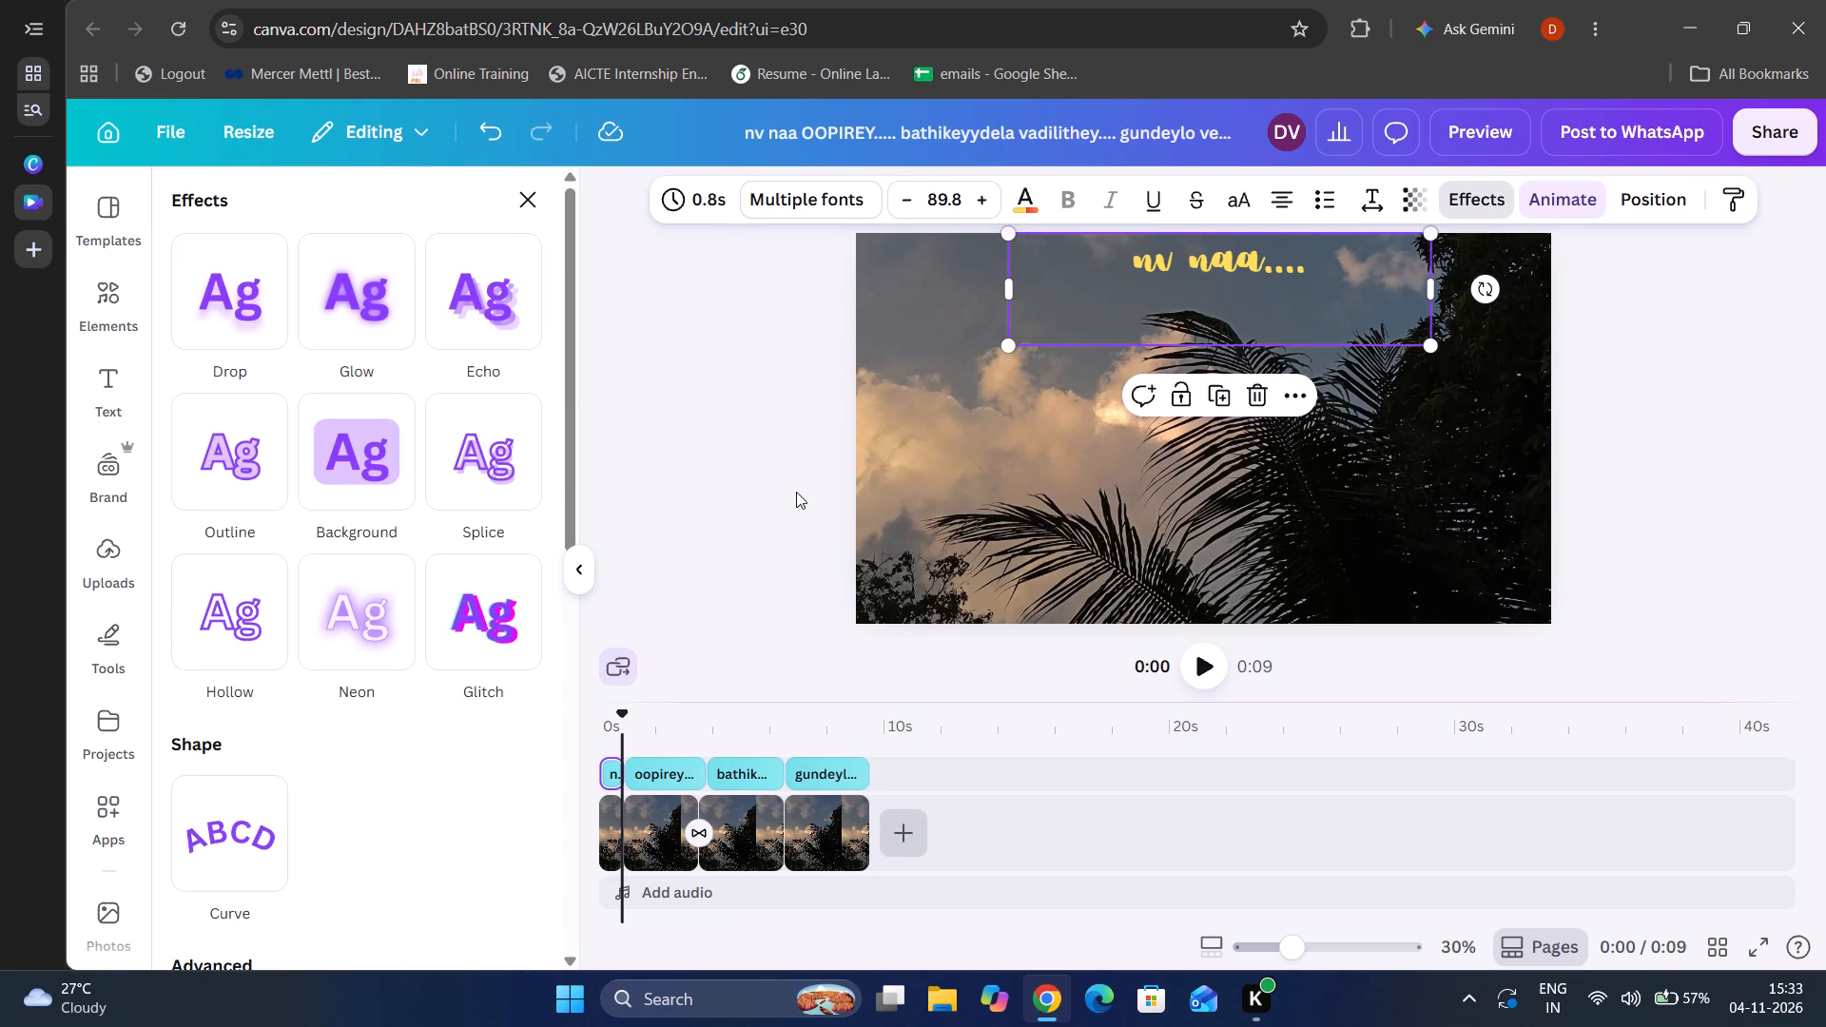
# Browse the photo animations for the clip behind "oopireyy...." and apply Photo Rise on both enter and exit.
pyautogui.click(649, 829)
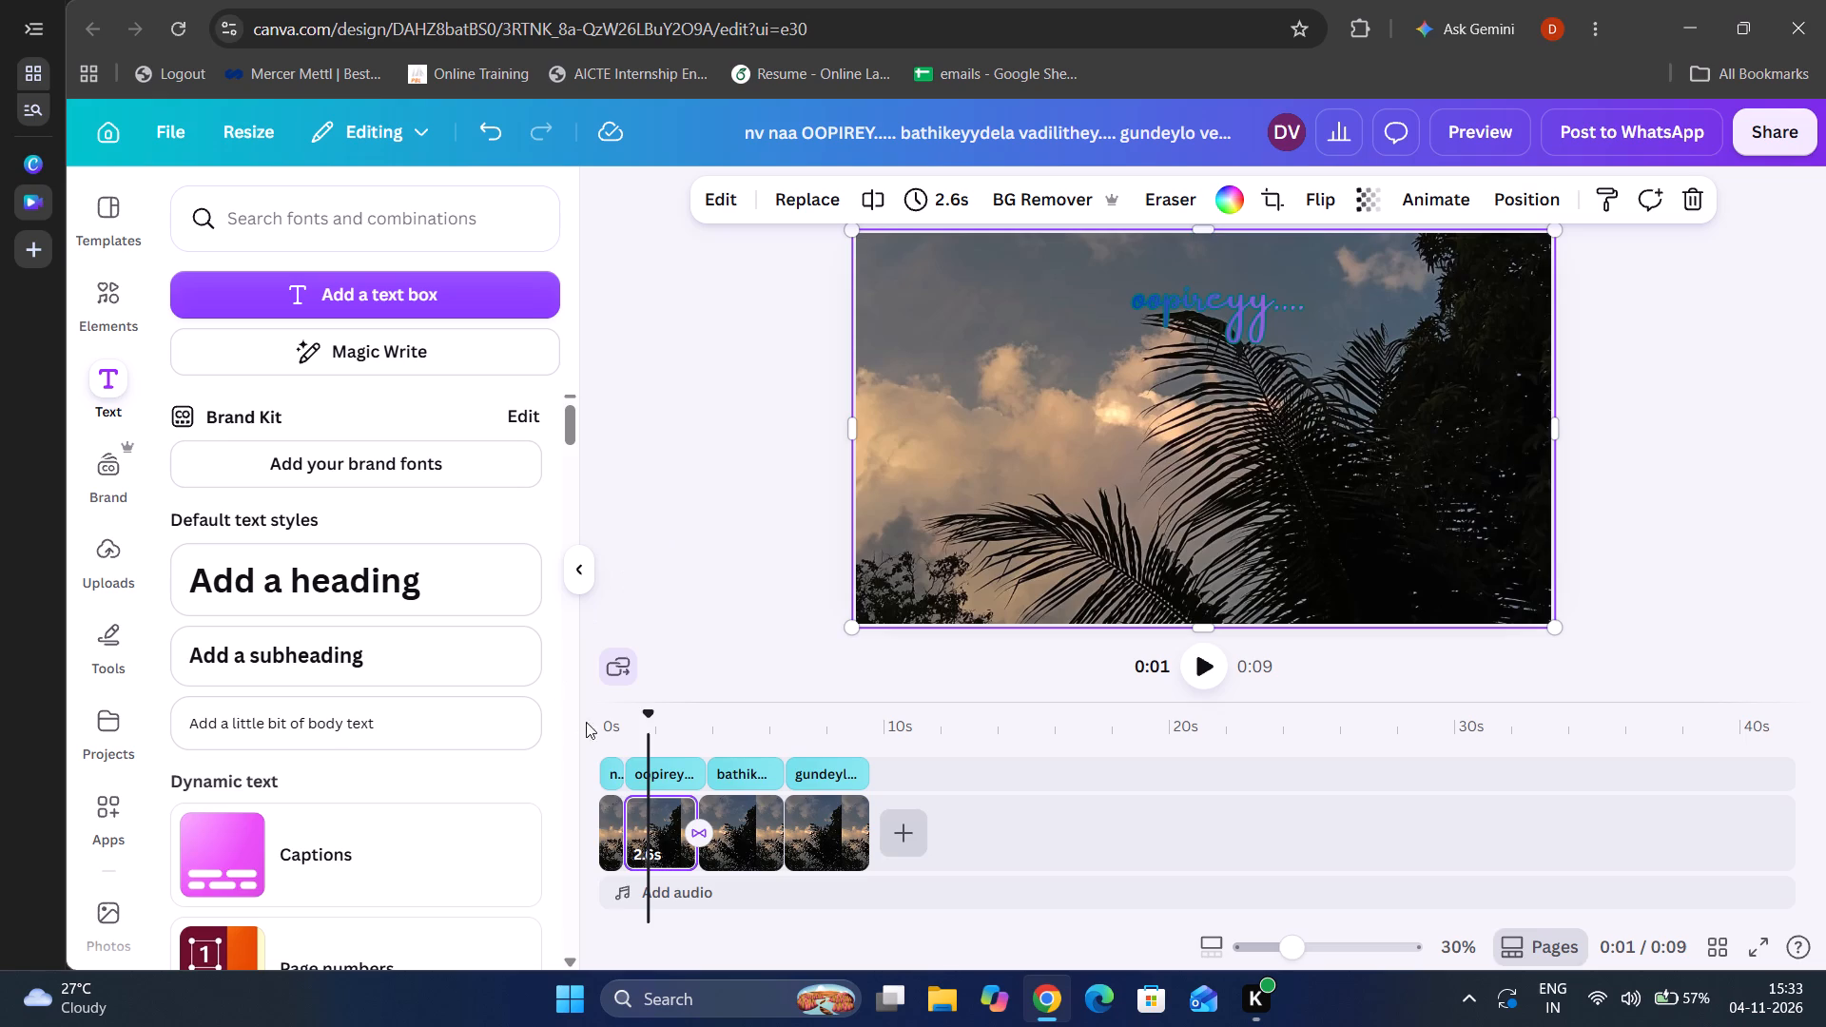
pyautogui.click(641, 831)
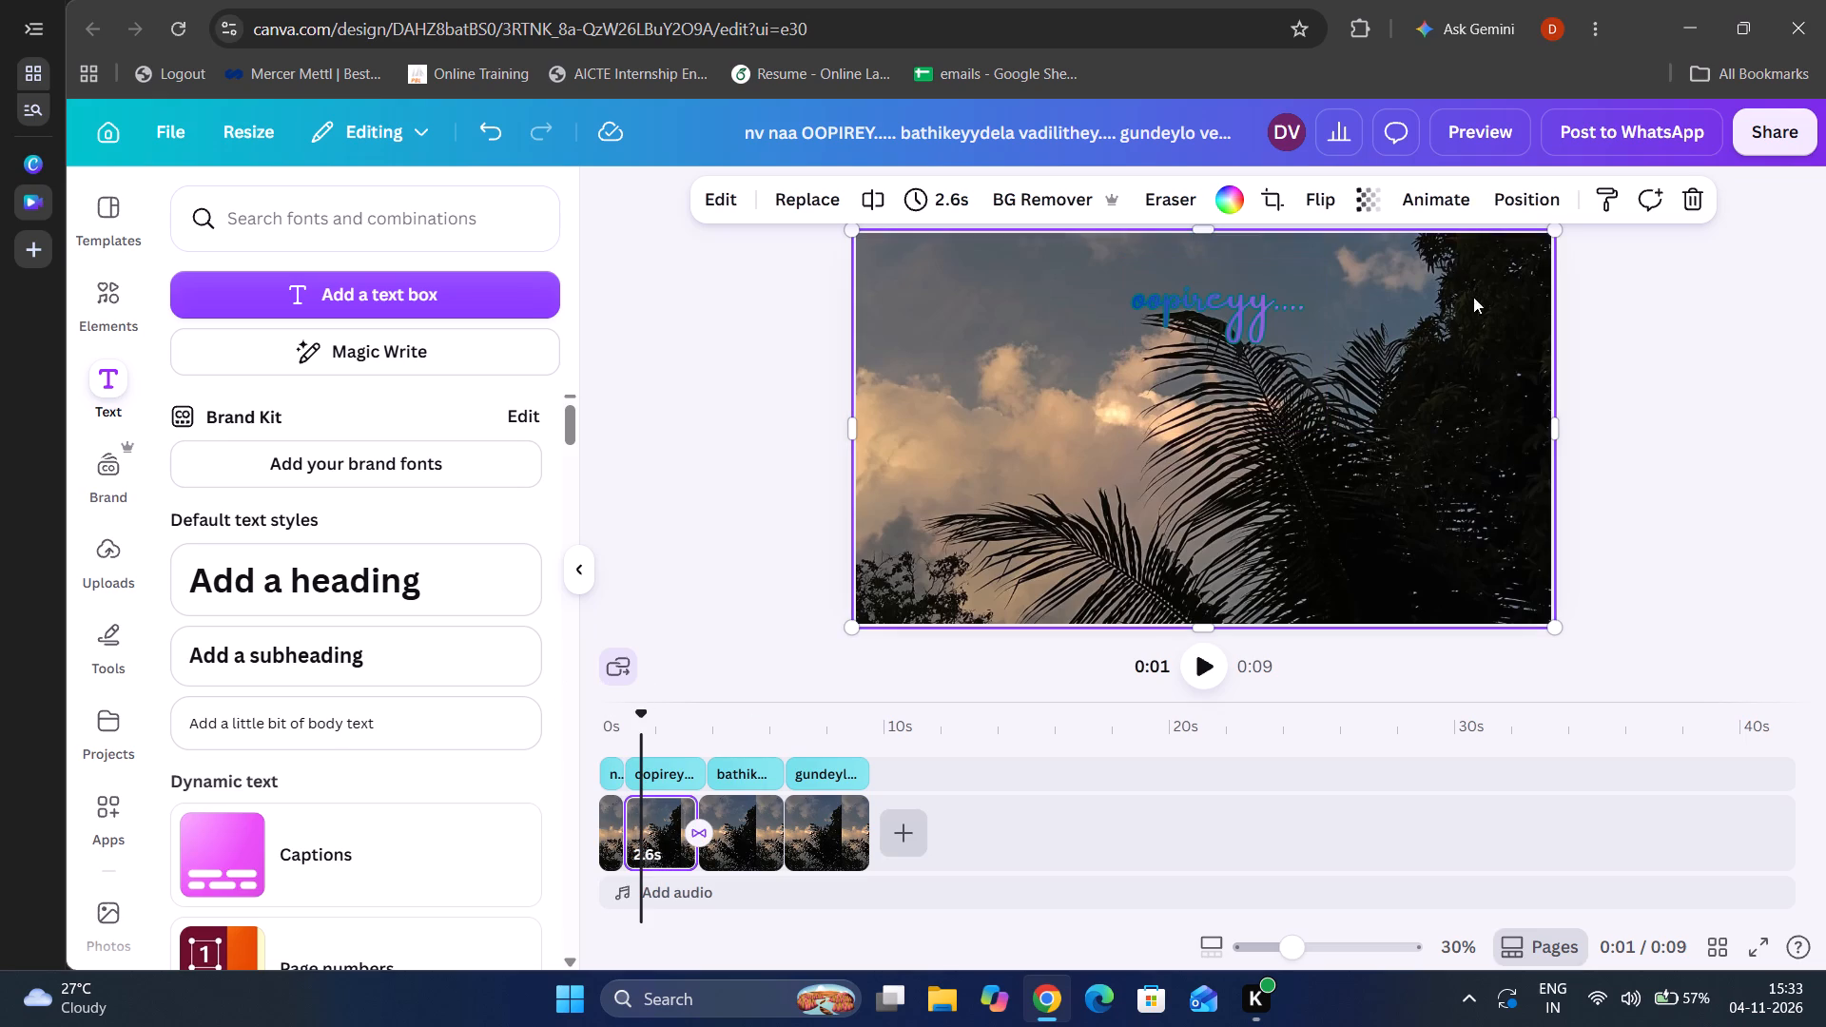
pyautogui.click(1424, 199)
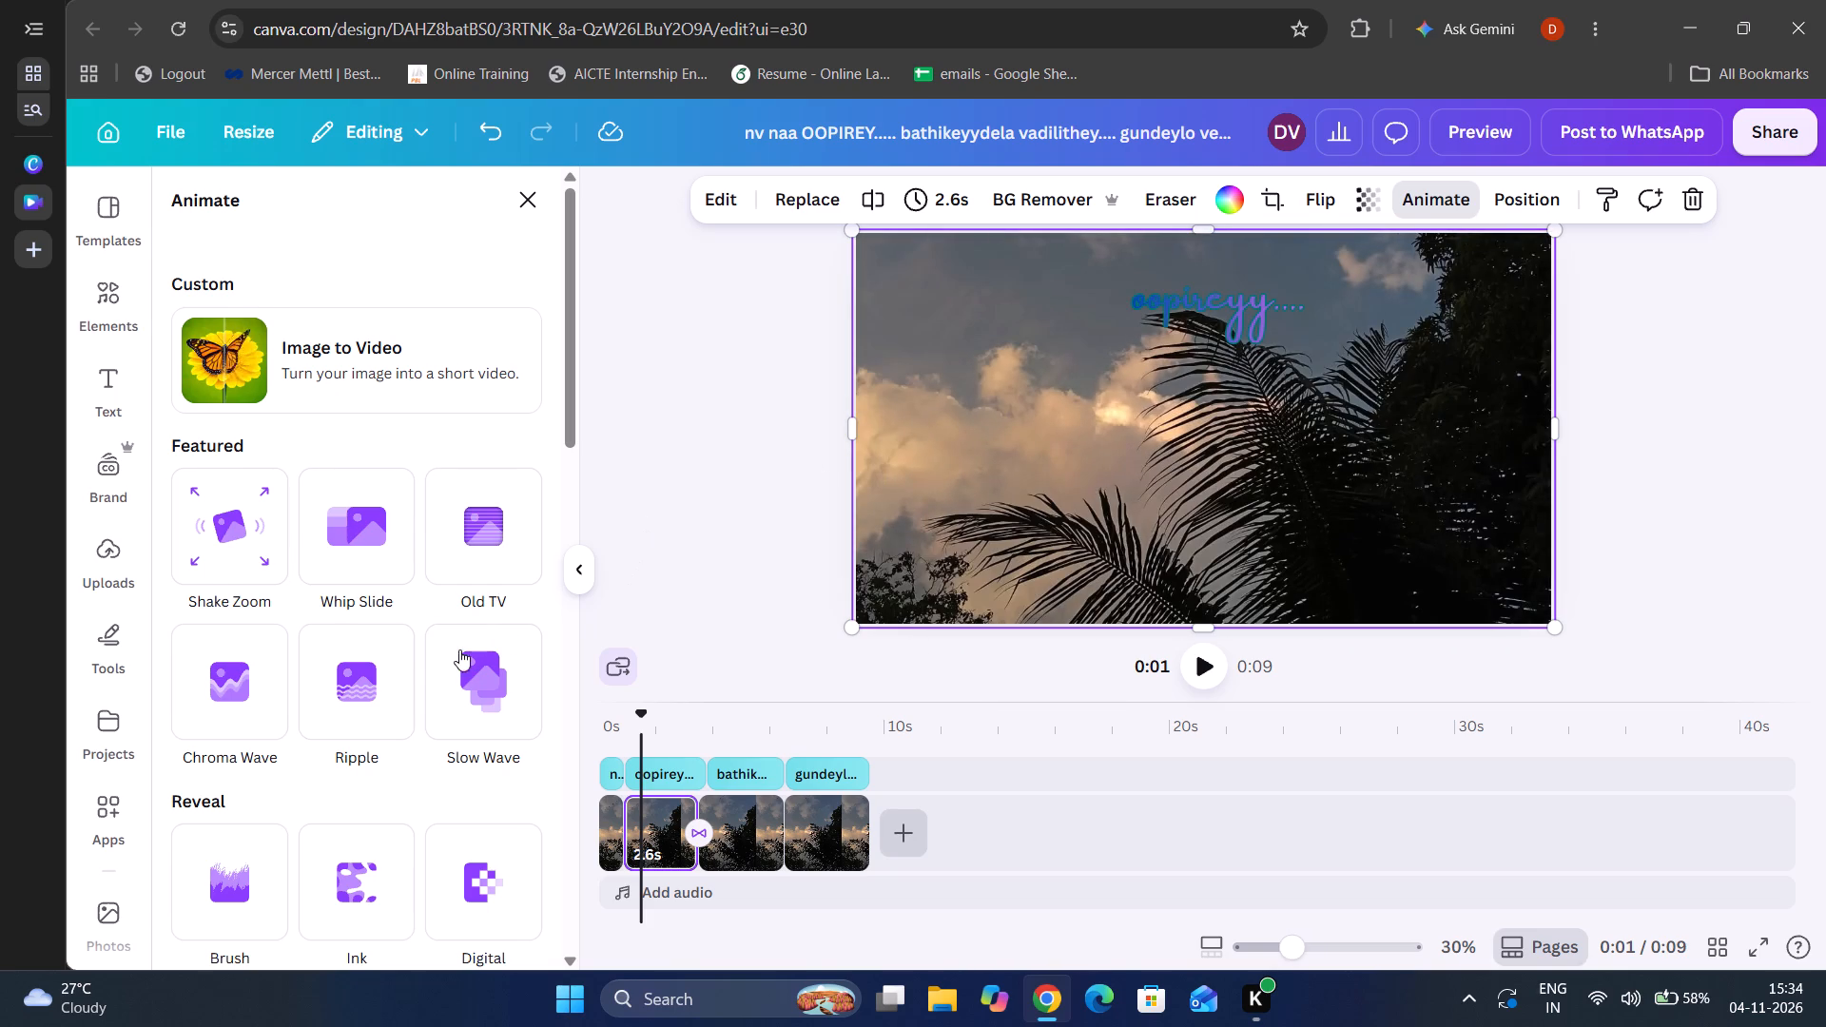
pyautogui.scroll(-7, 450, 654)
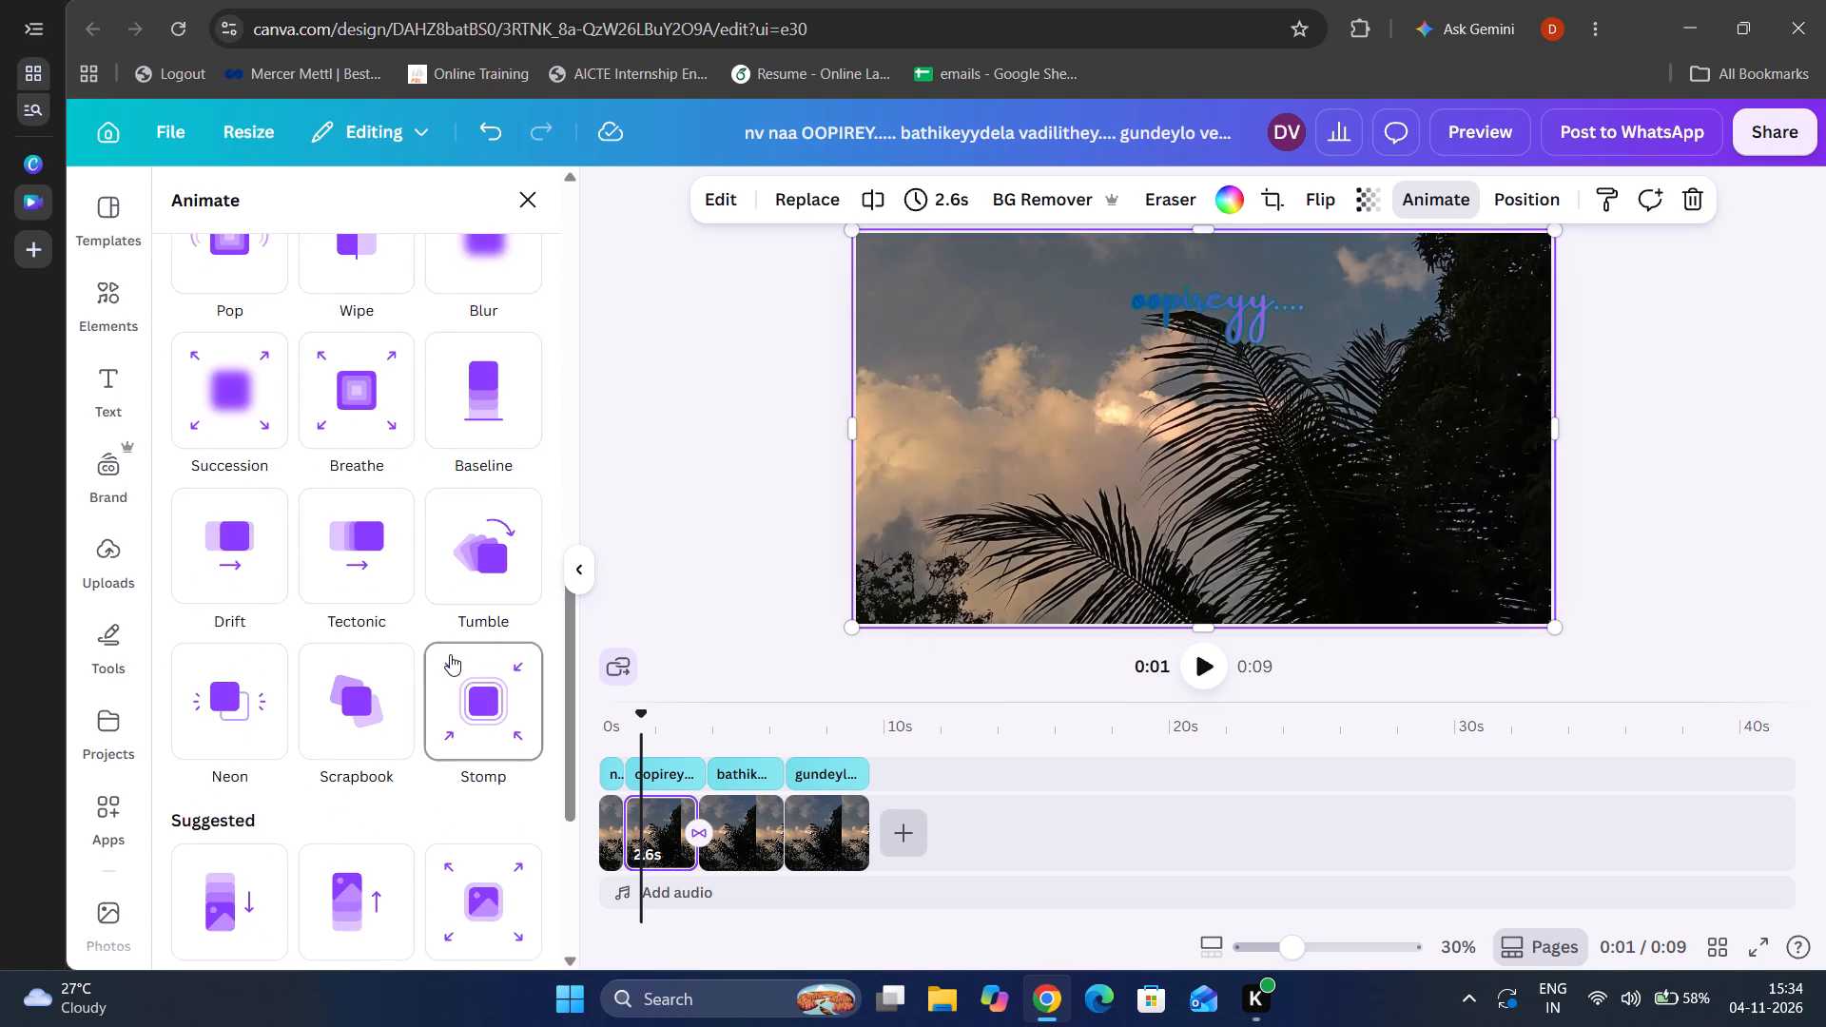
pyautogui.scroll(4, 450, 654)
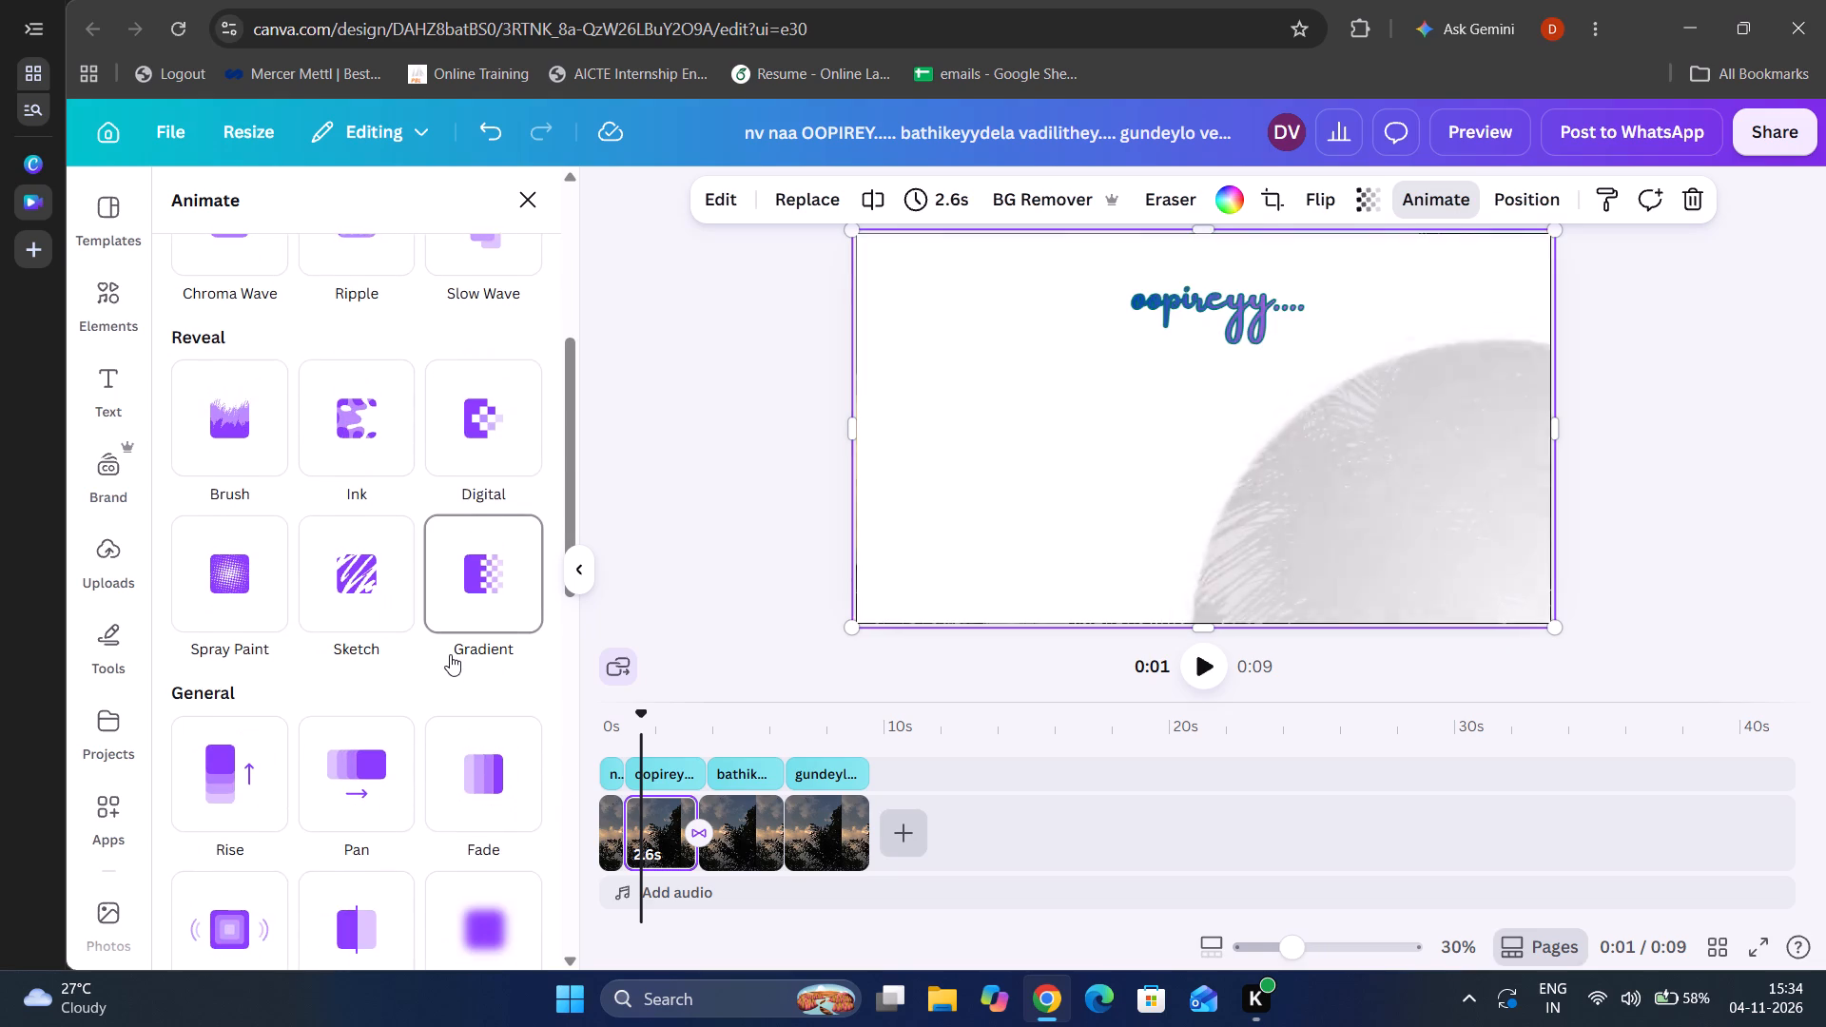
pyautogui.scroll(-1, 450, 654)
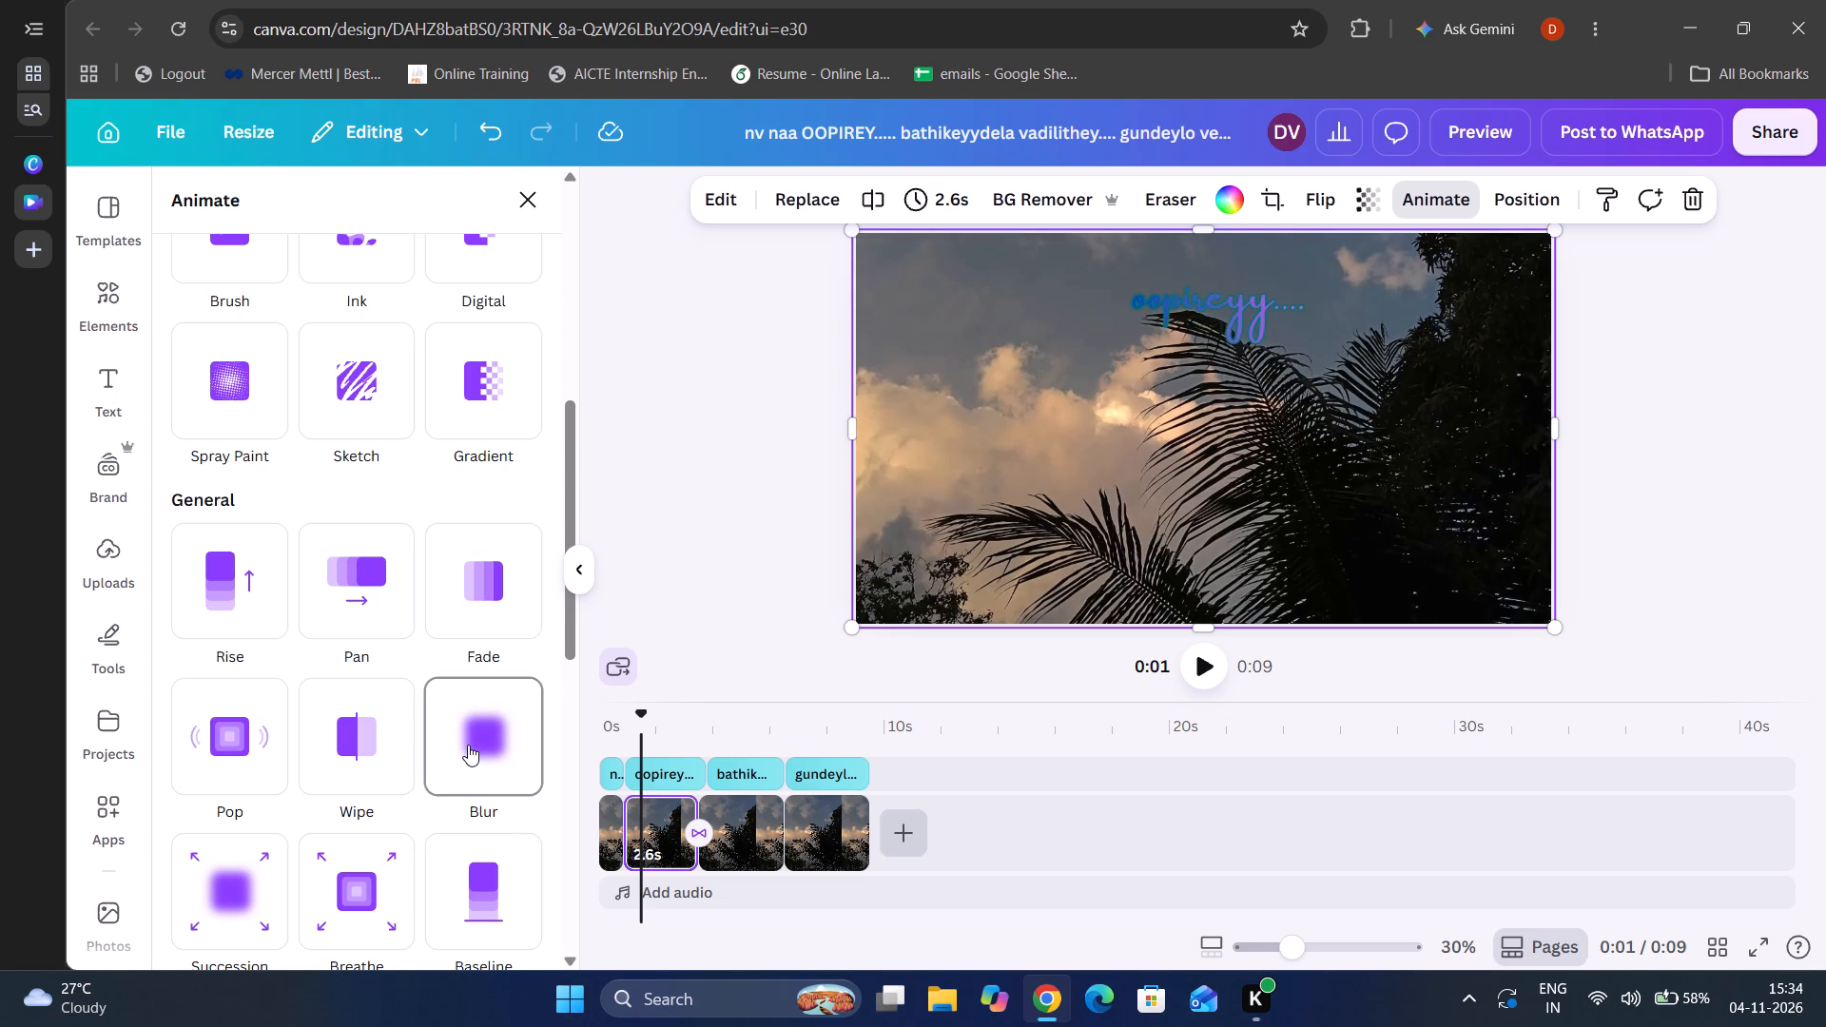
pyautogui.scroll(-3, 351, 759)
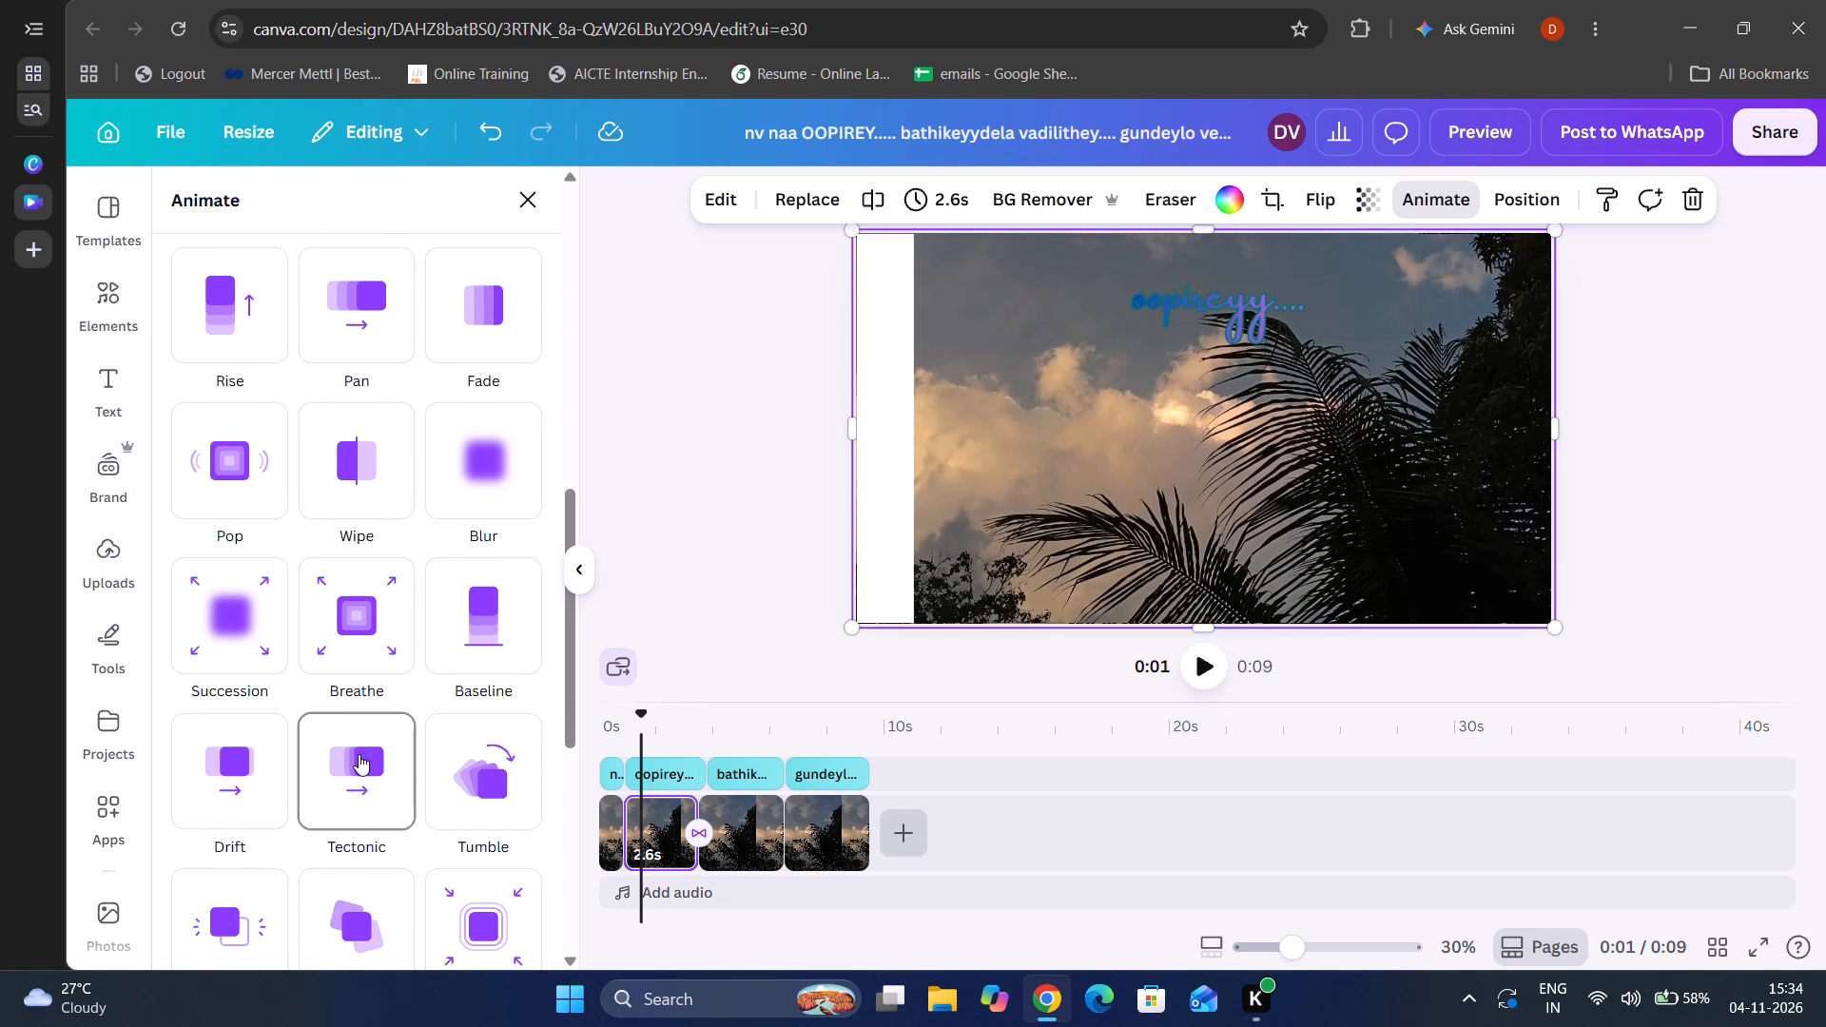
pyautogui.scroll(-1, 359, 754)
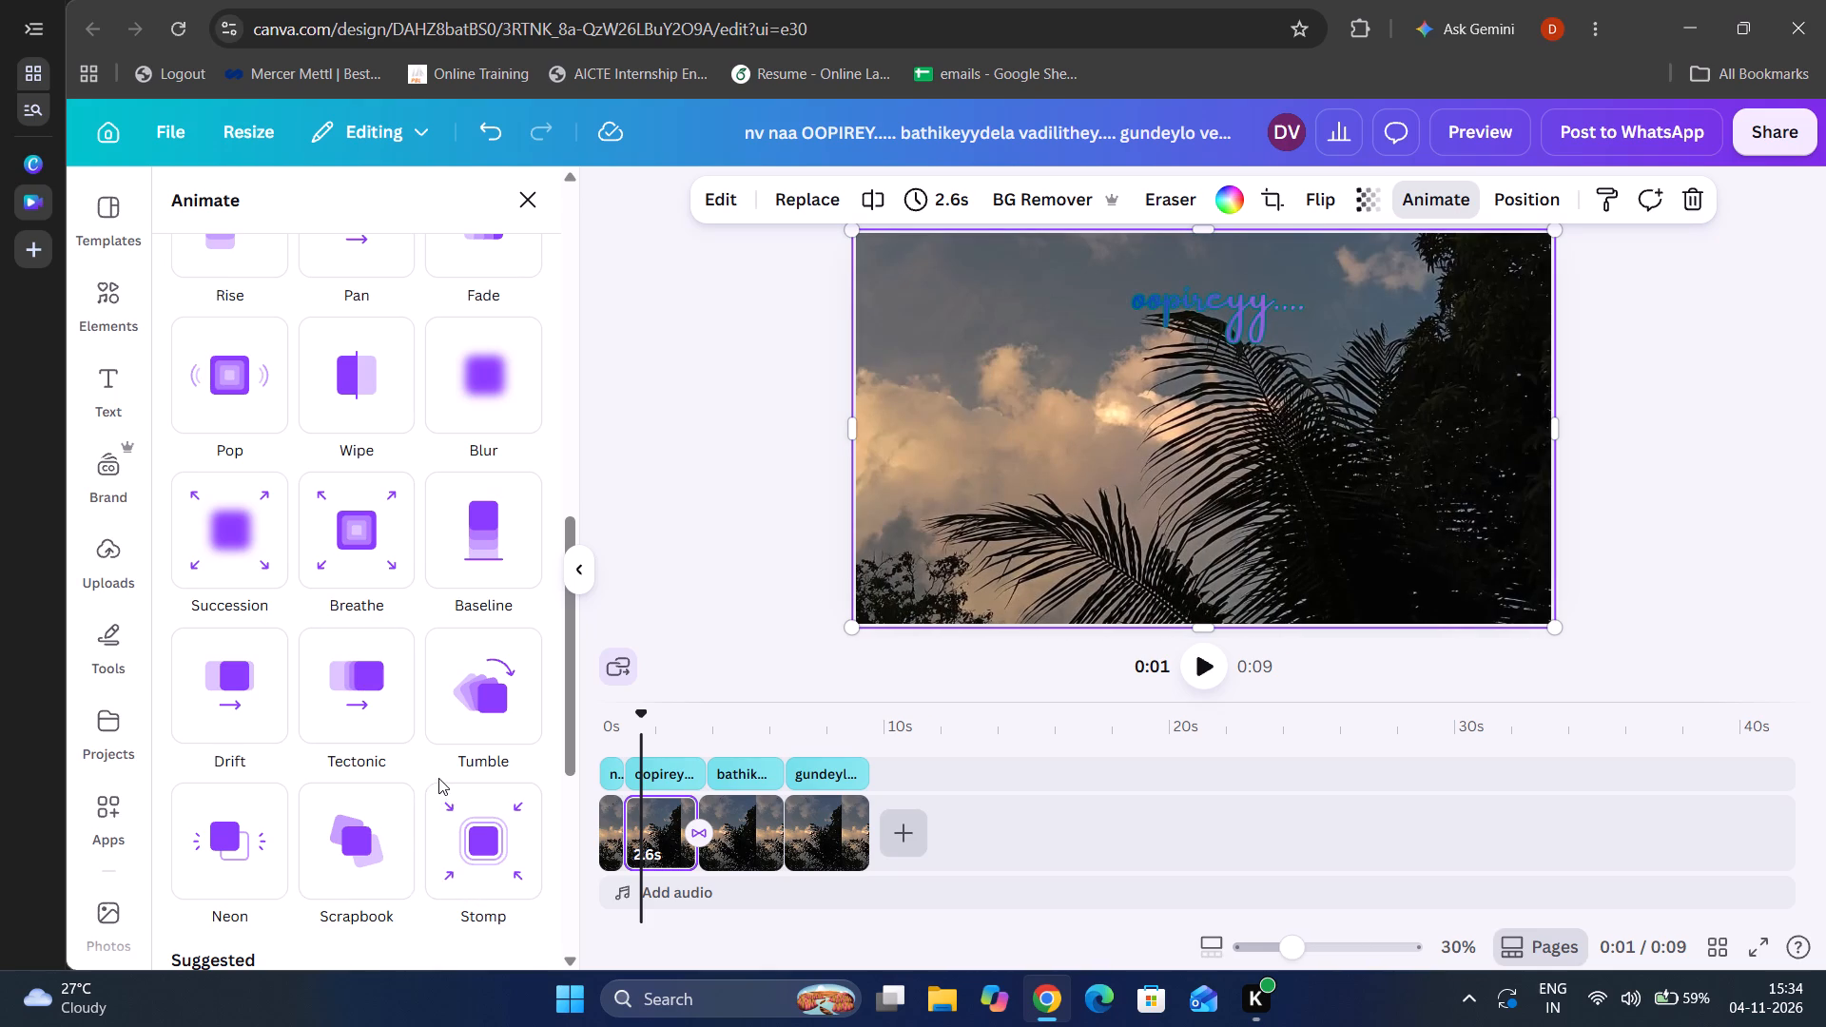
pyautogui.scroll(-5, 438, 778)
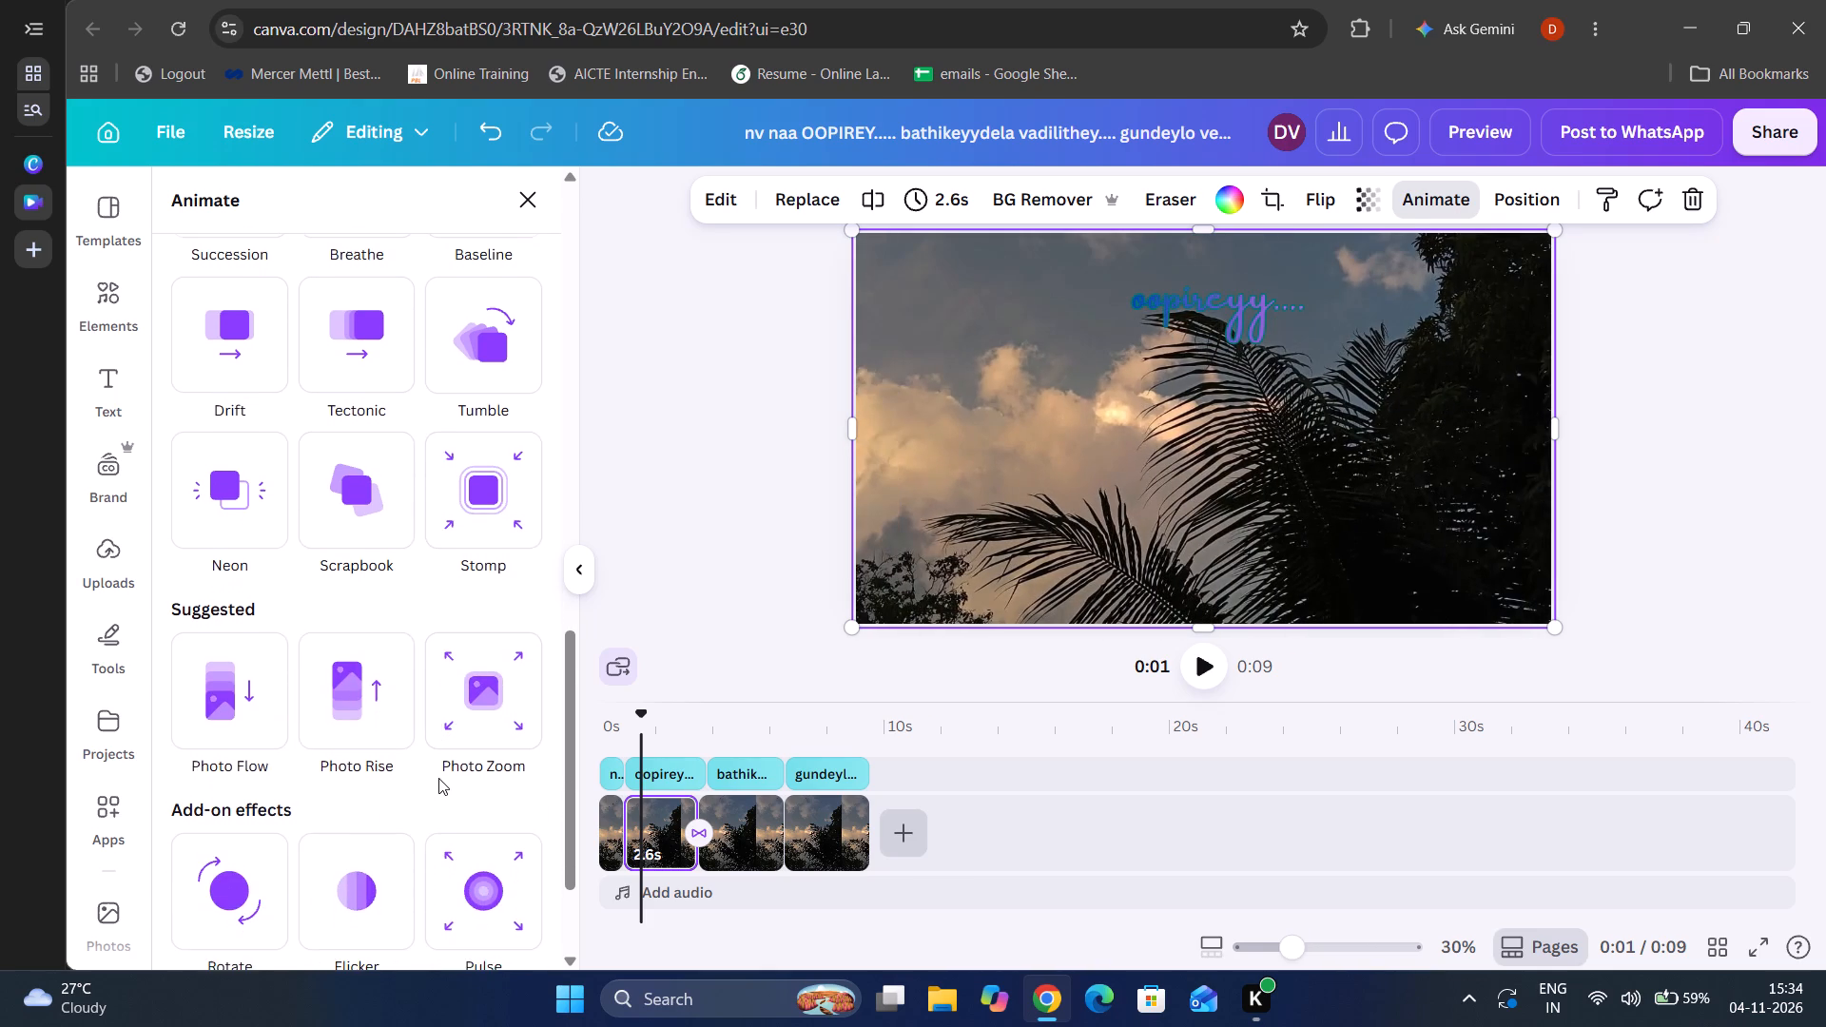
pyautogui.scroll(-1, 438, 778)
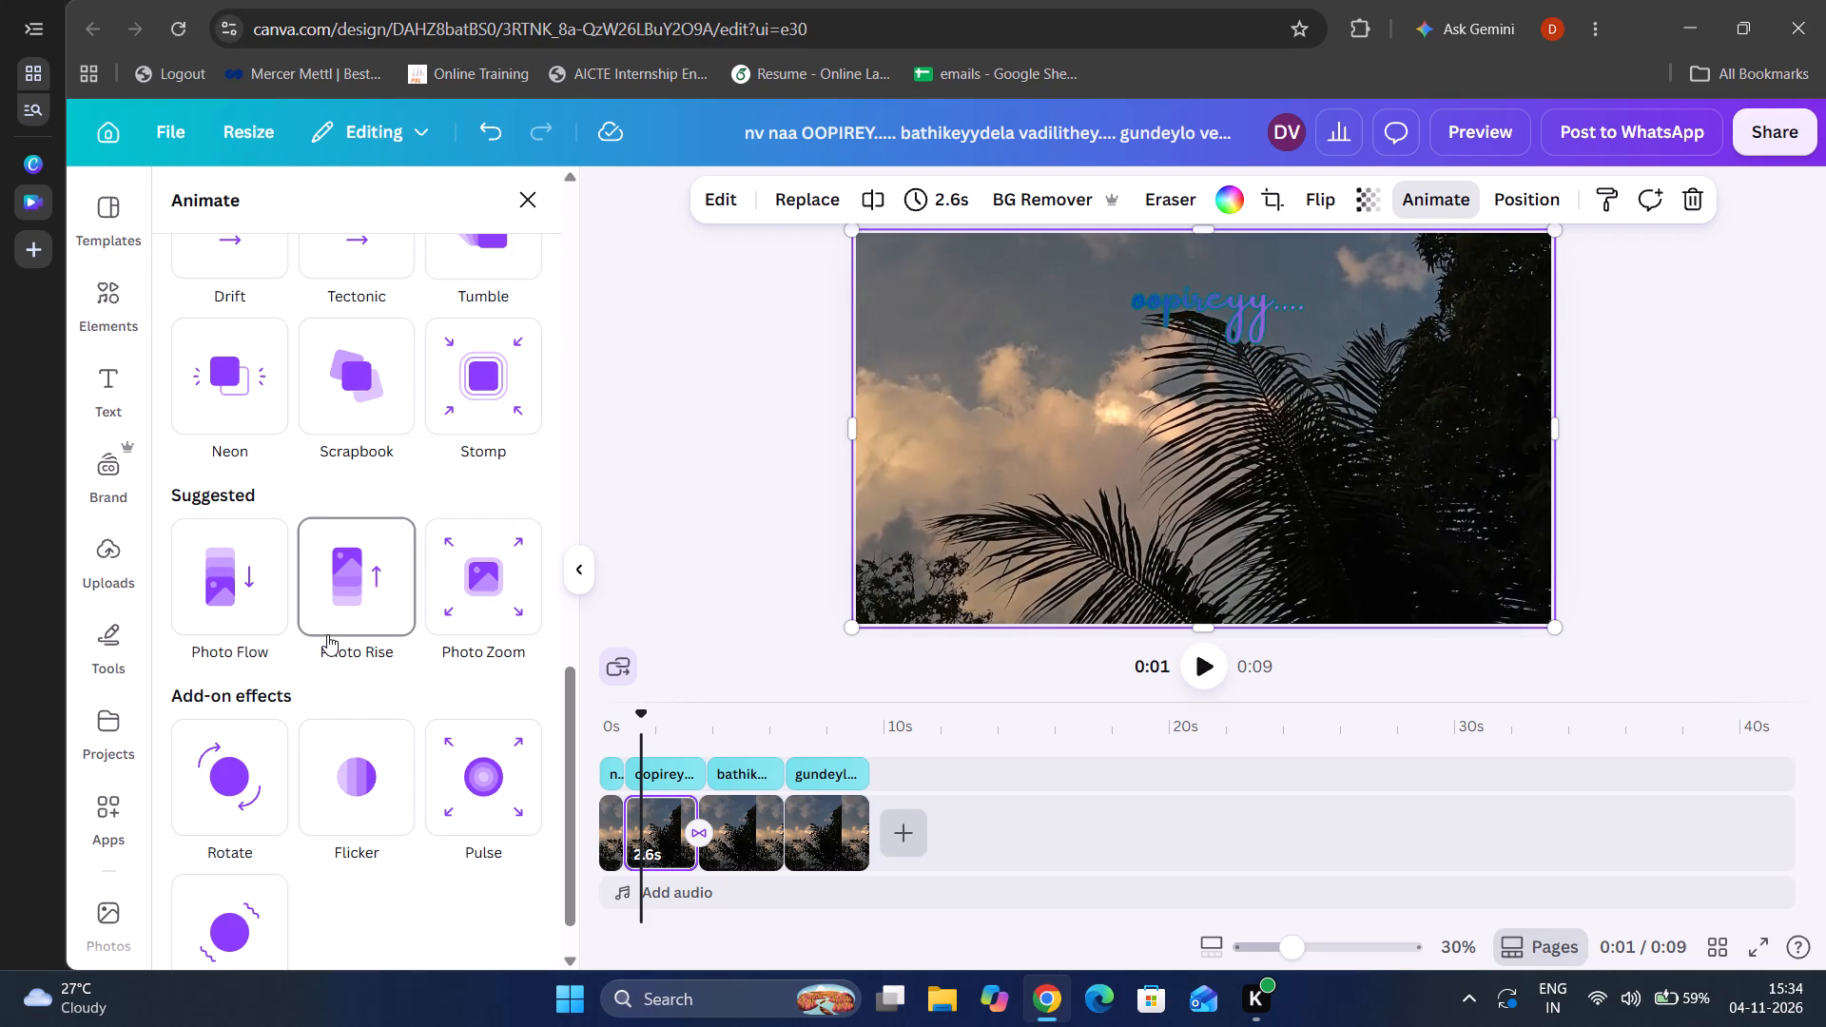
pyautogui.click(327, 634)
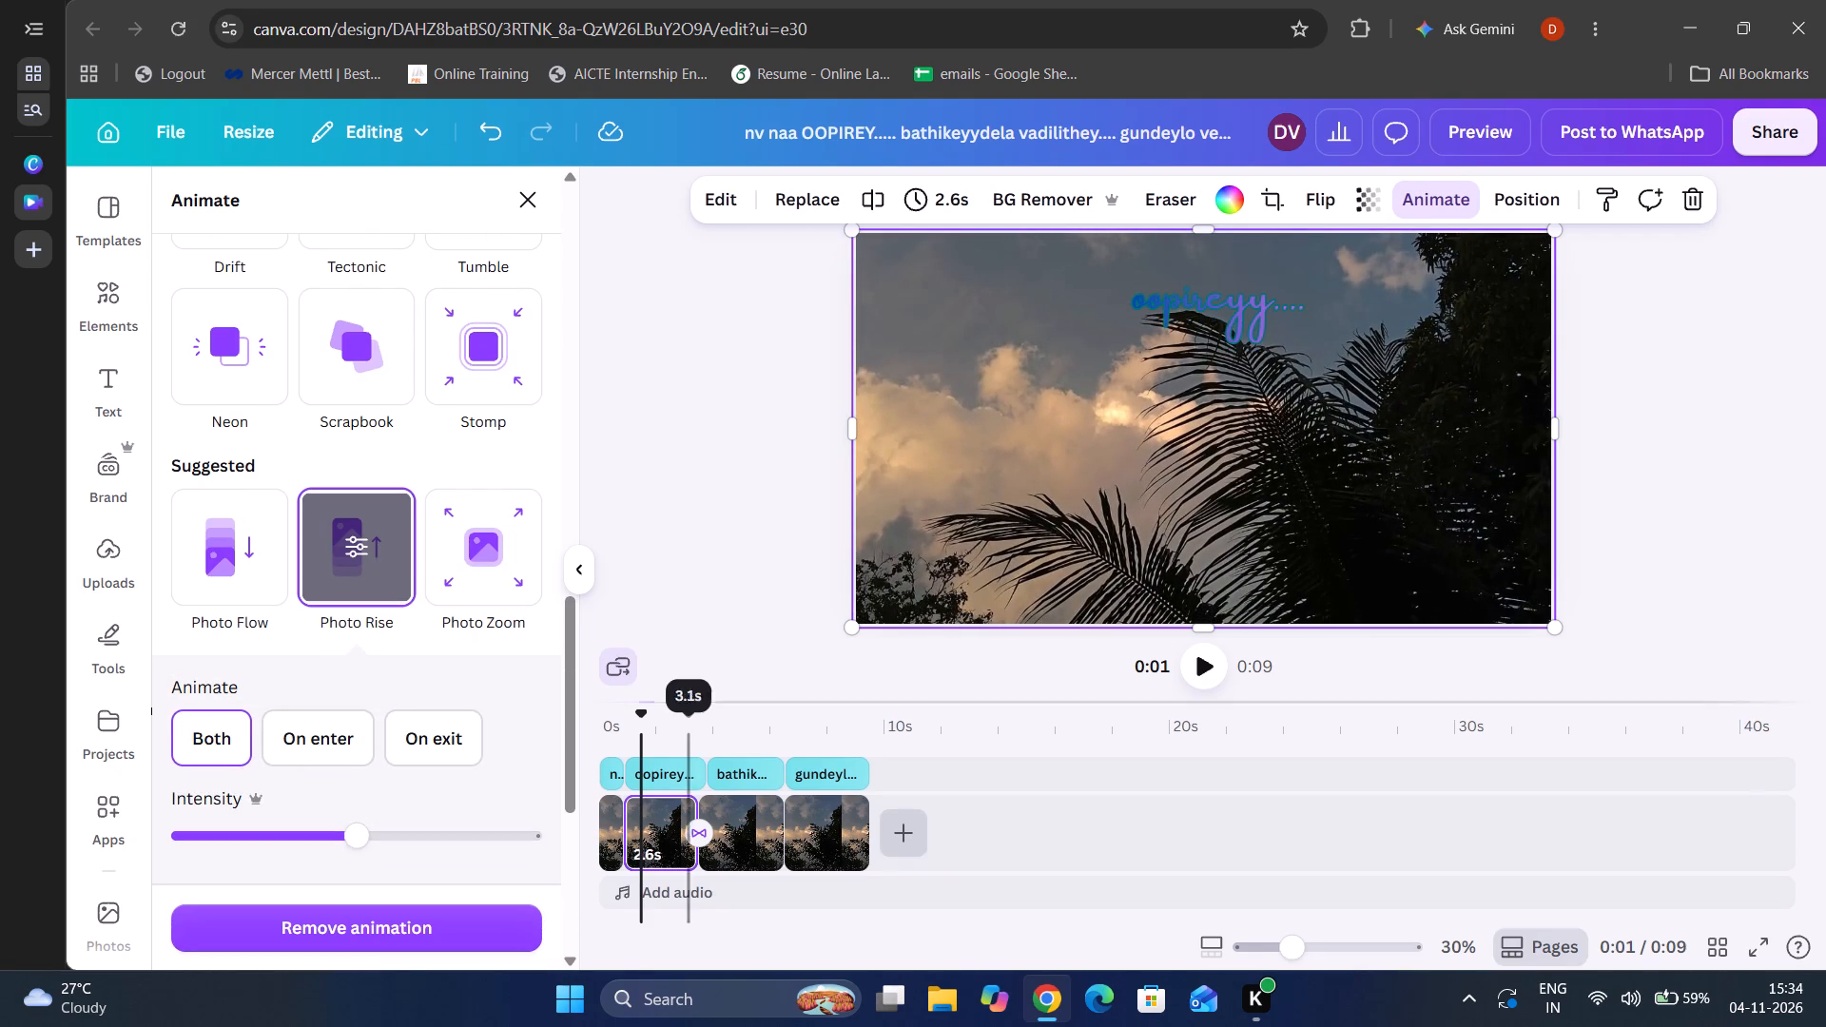
# Play the video to check the Photo Rise animation alongside the lyrics.
pyautogui.click(1189, 680)
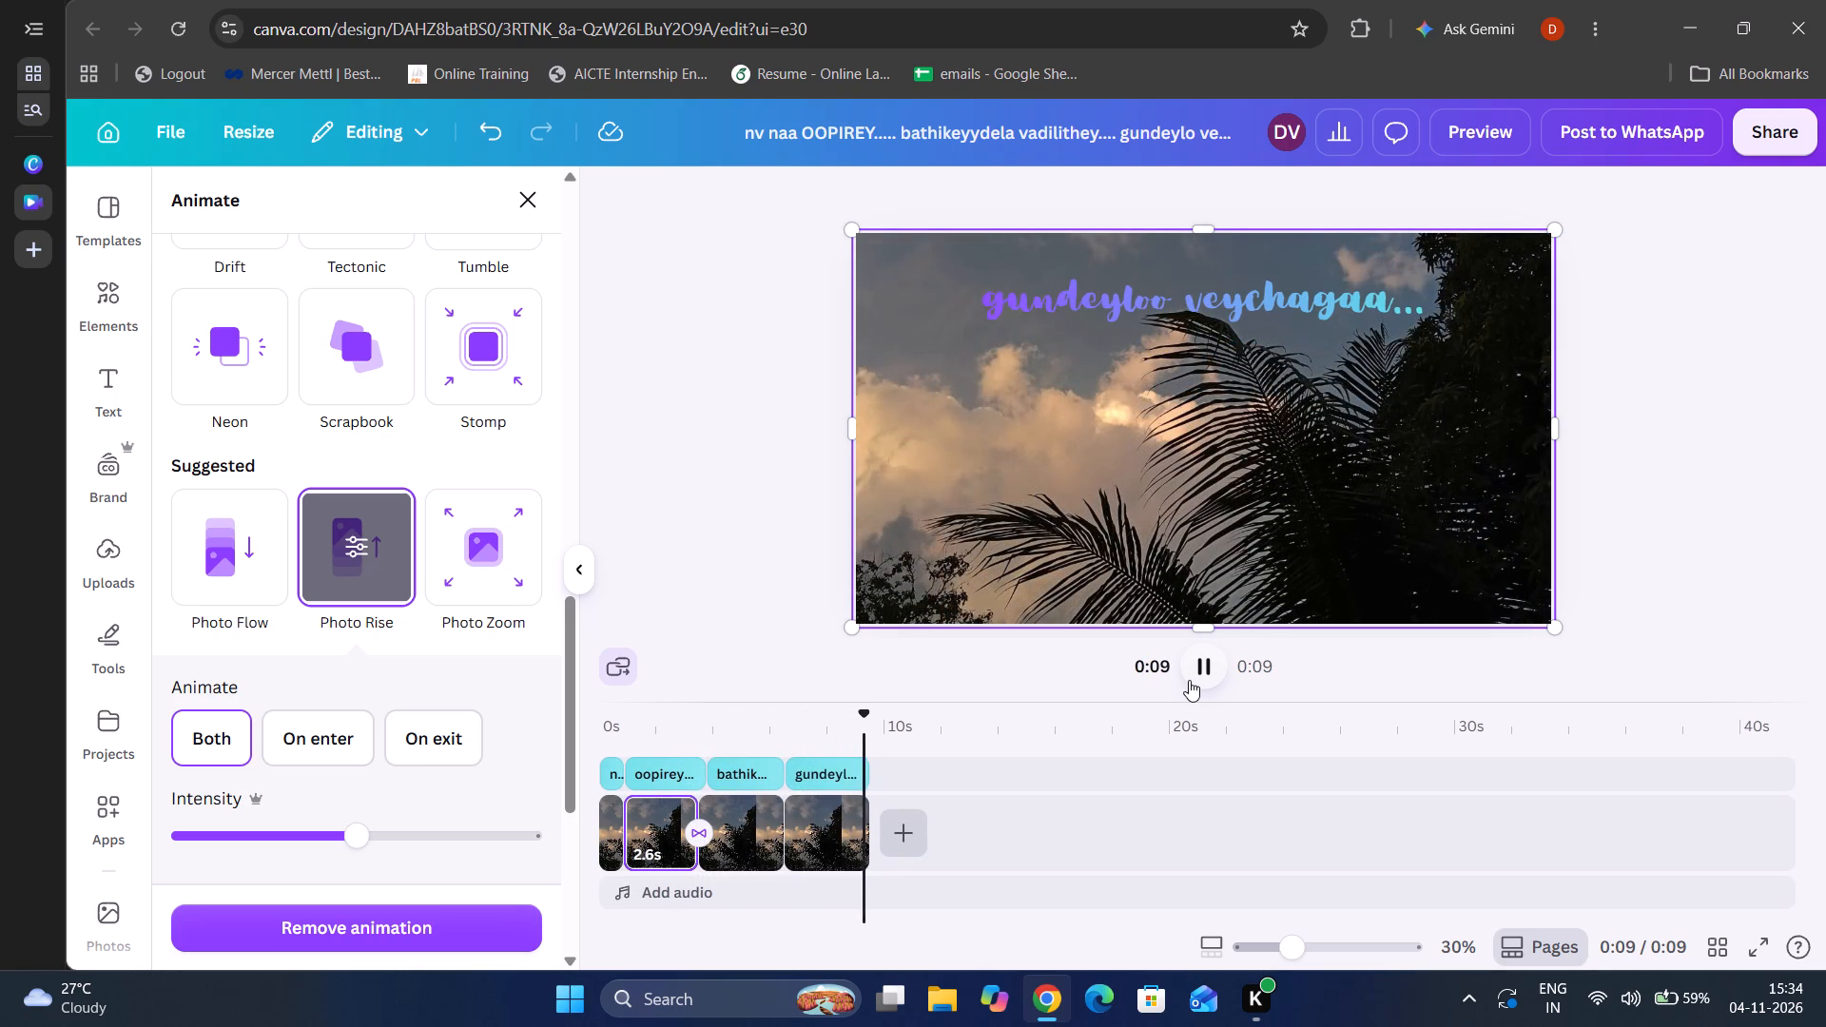
pyautogui.click(1189, 680)
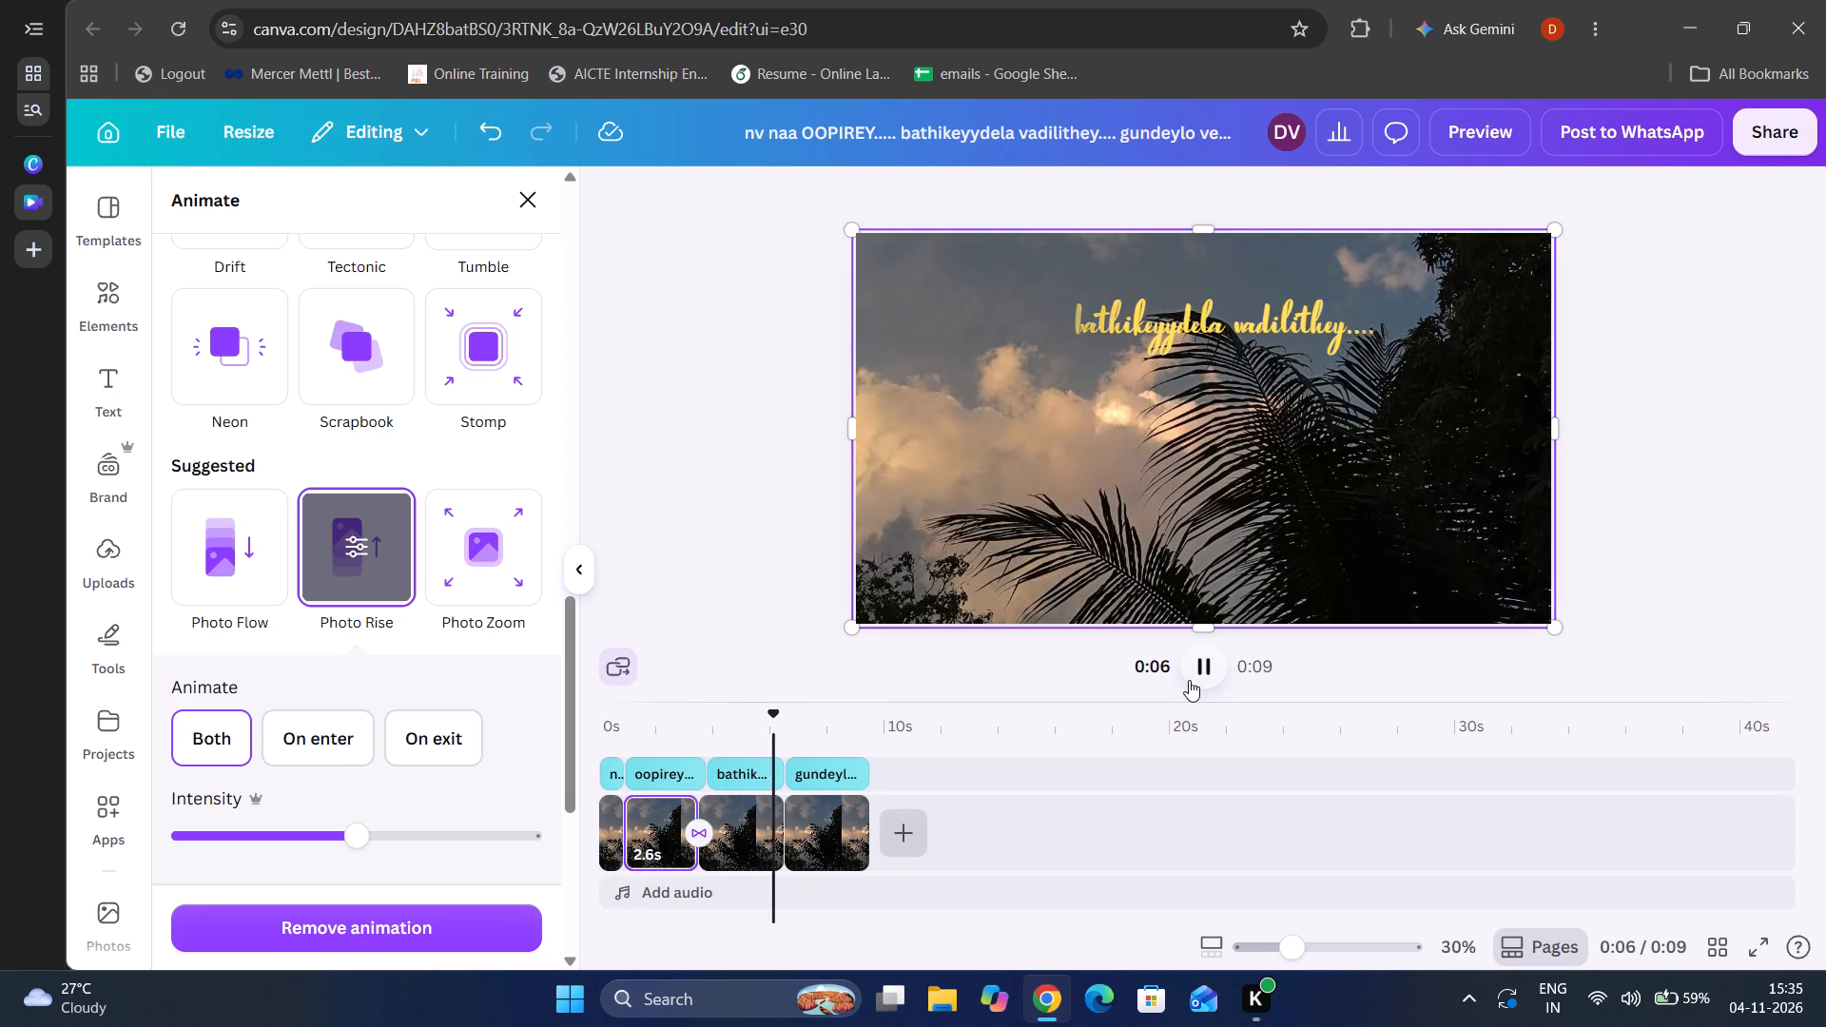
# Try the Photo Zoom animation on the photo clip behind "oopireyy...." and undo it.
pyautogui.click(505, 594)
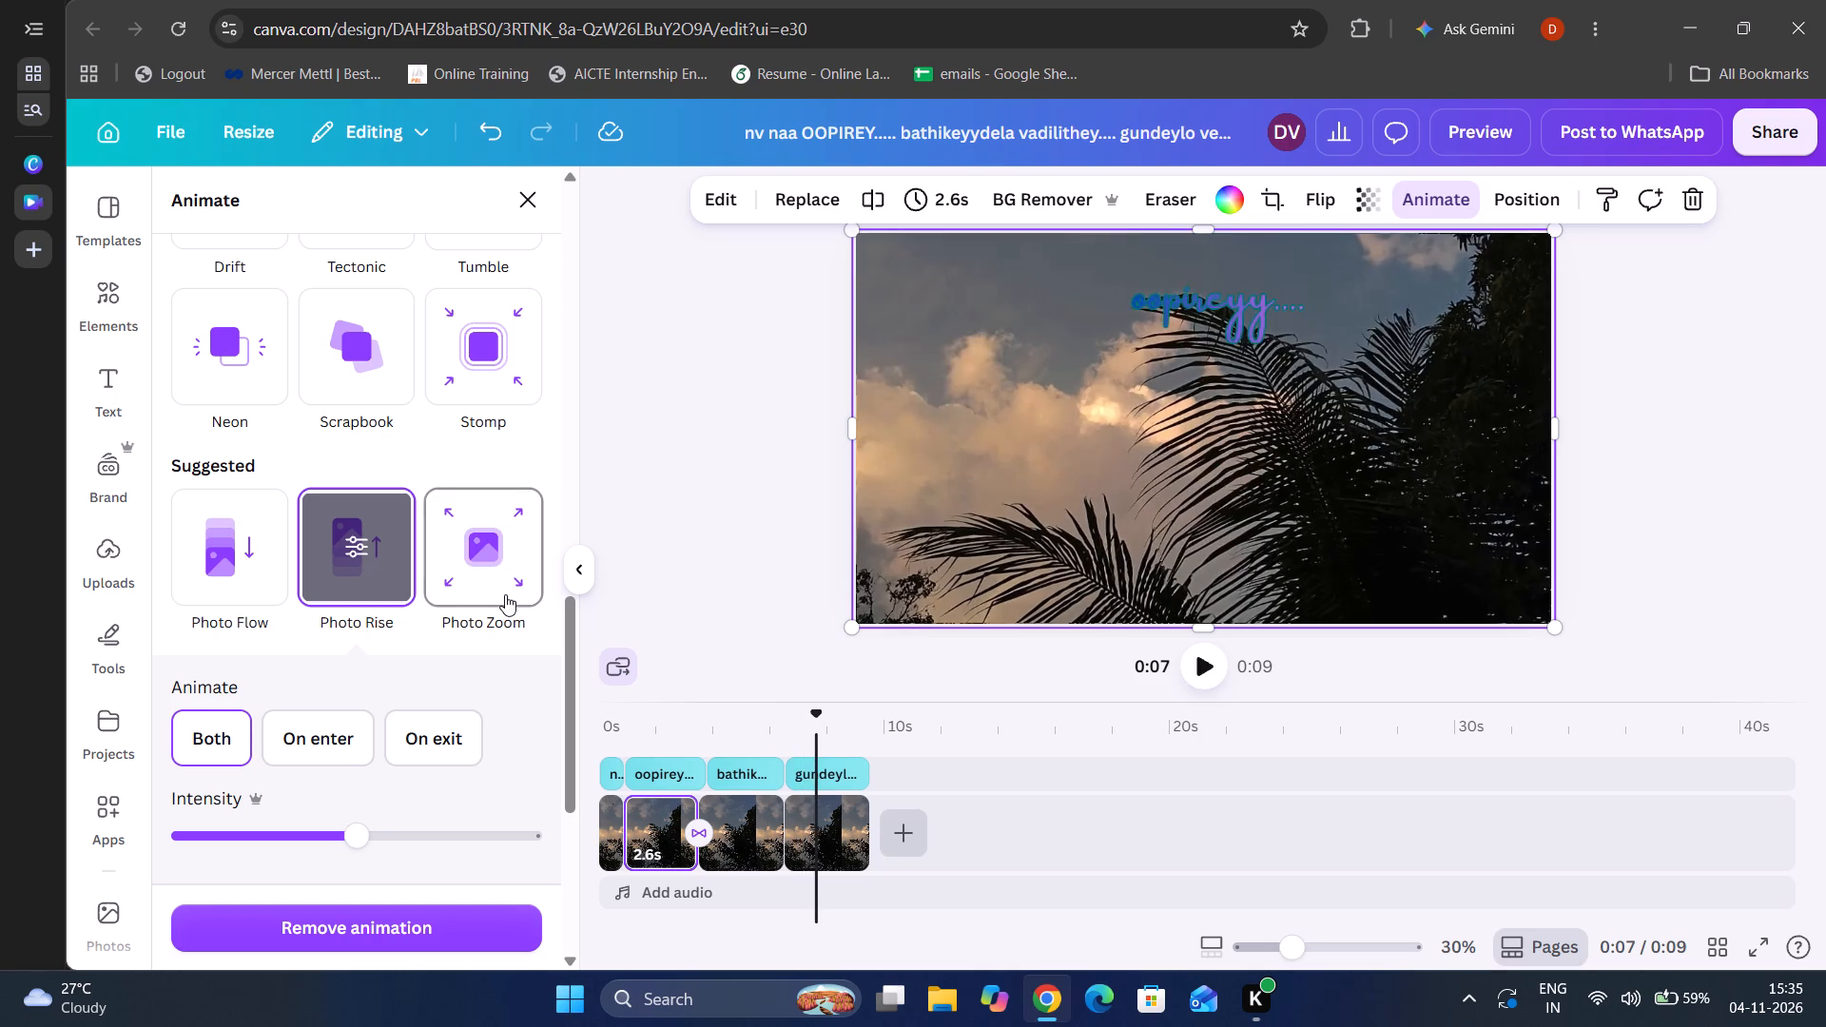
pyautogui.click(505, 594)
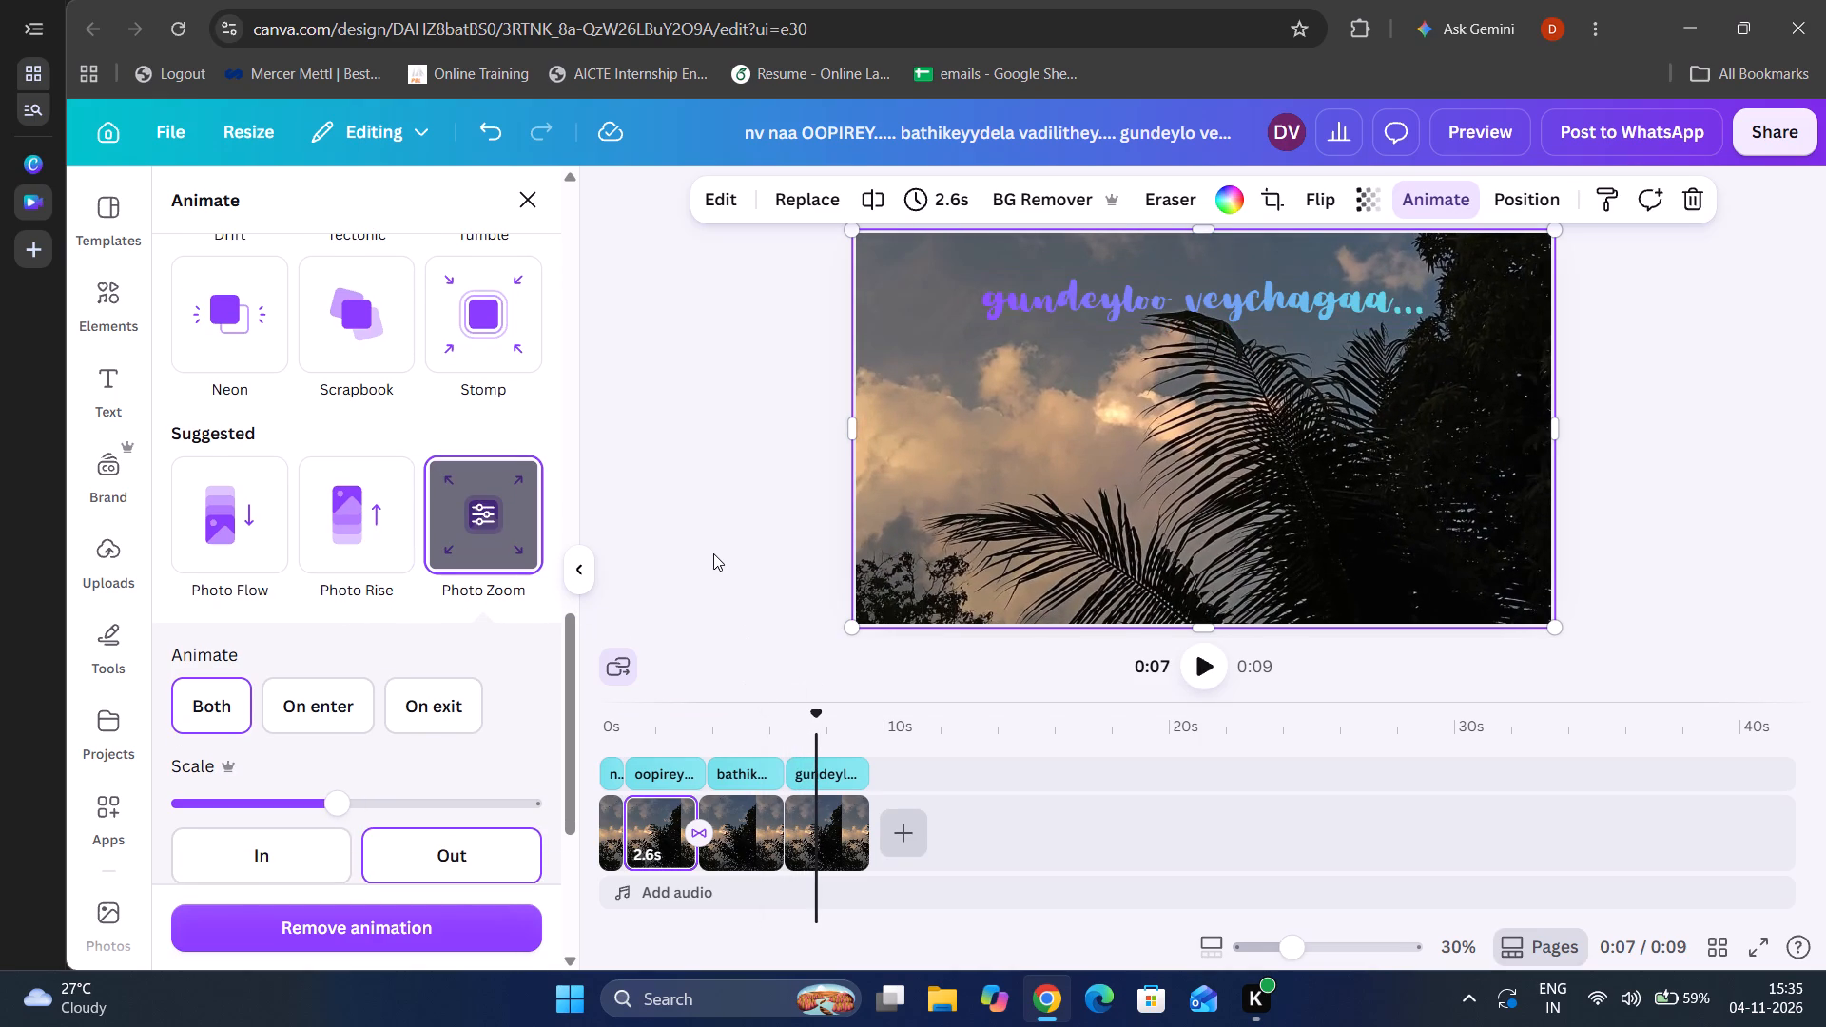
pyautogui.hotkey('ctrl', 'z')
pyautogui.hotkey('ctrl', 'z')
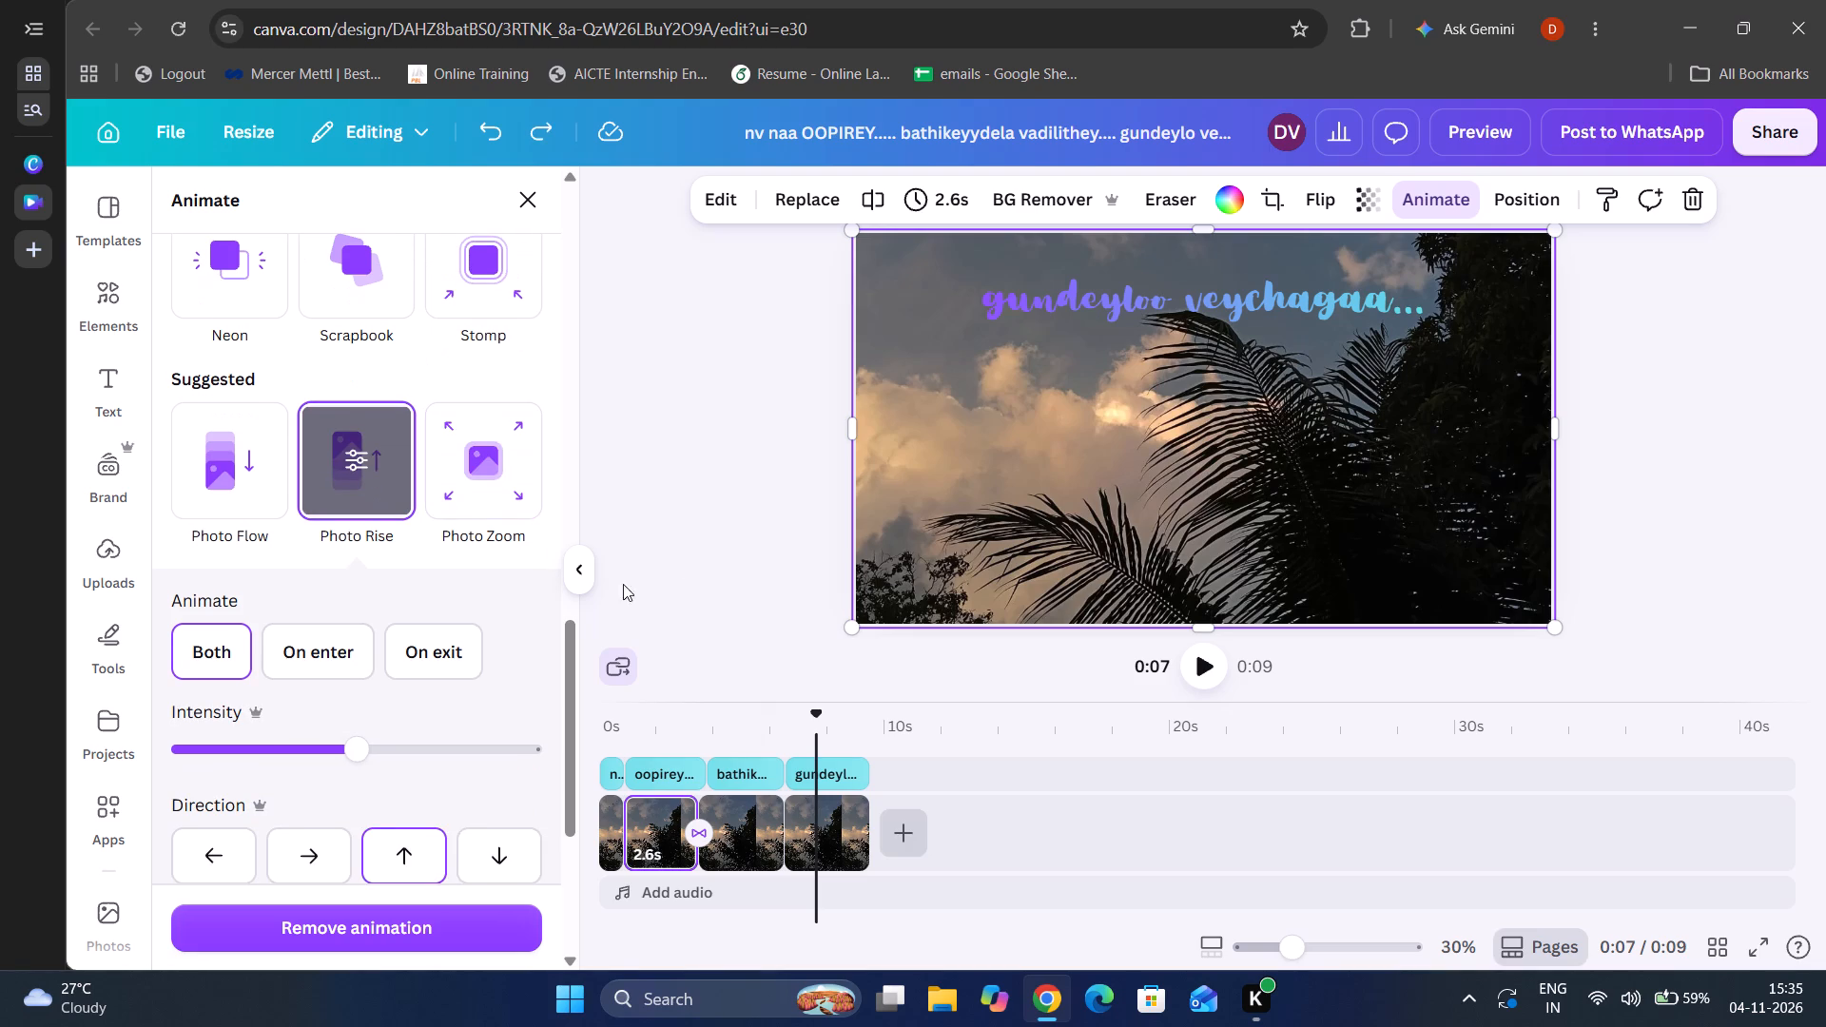
# Replace Photo Rise with an outward Photo Zoom on both enter and exit for the photo clip behind "oopireyy....".
pyautogui.click(634, 818)
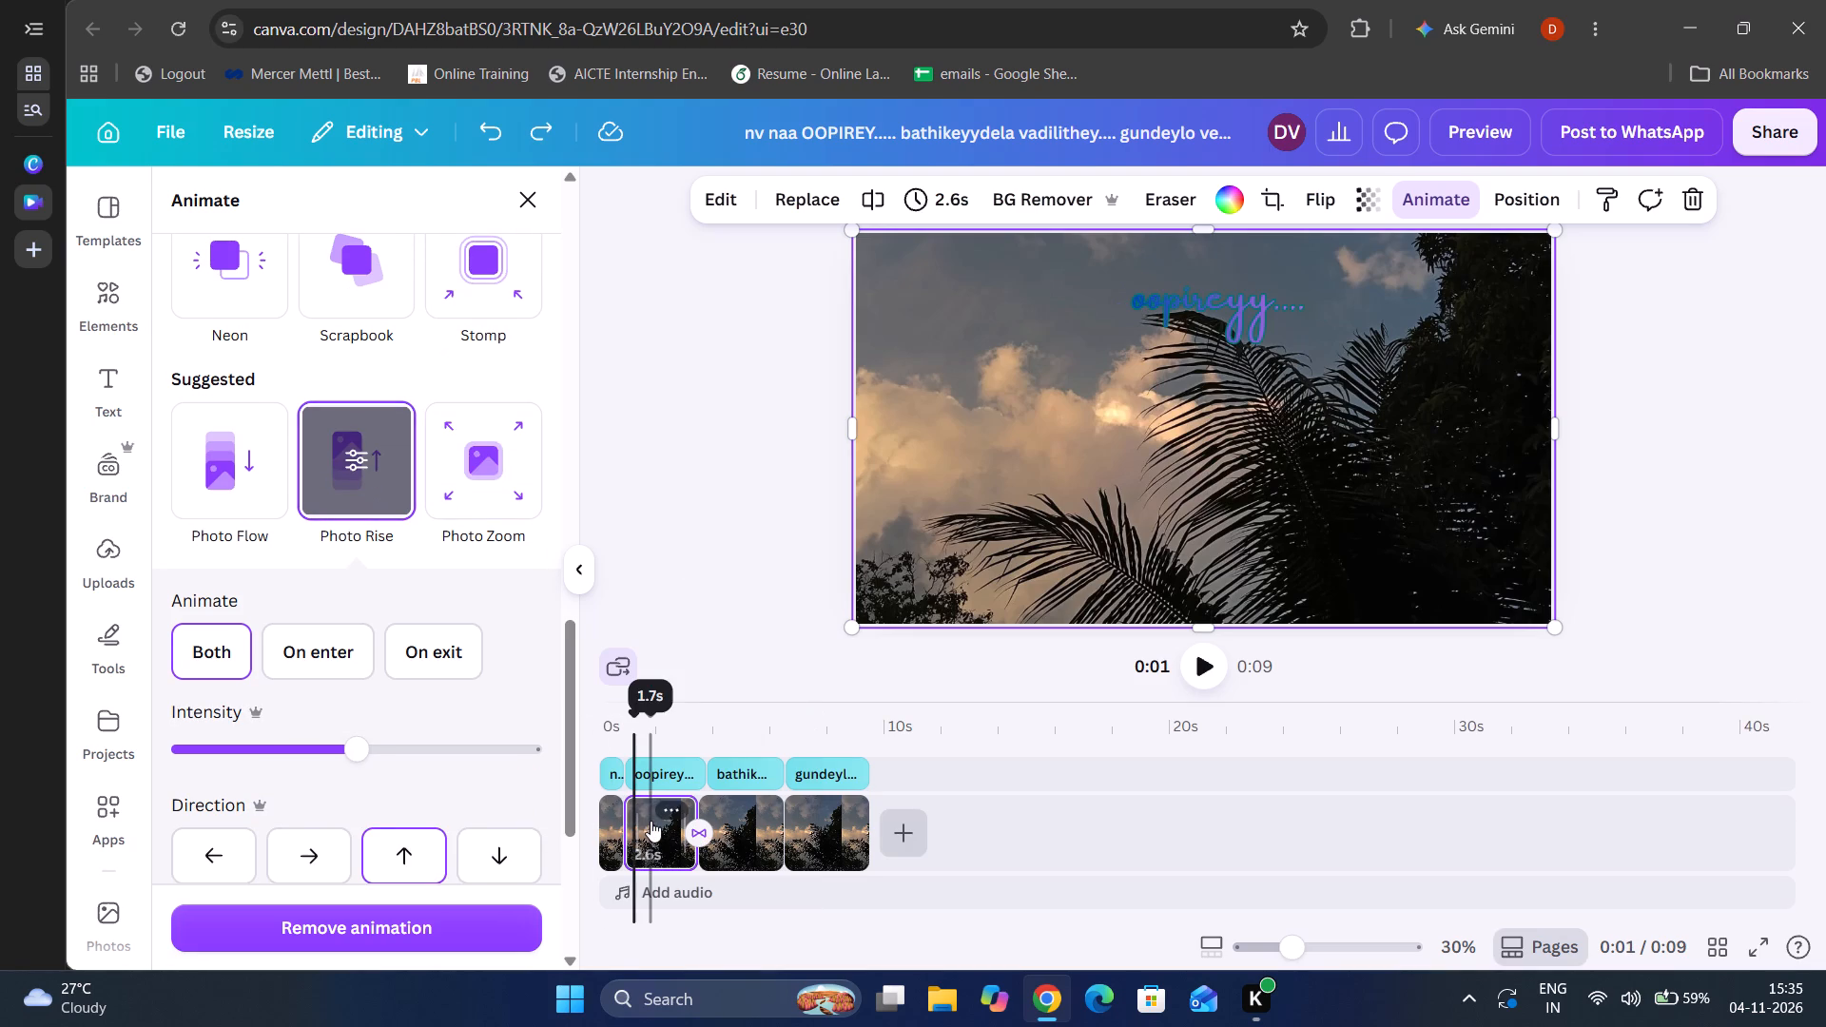
pyautogui.click(651, 821)
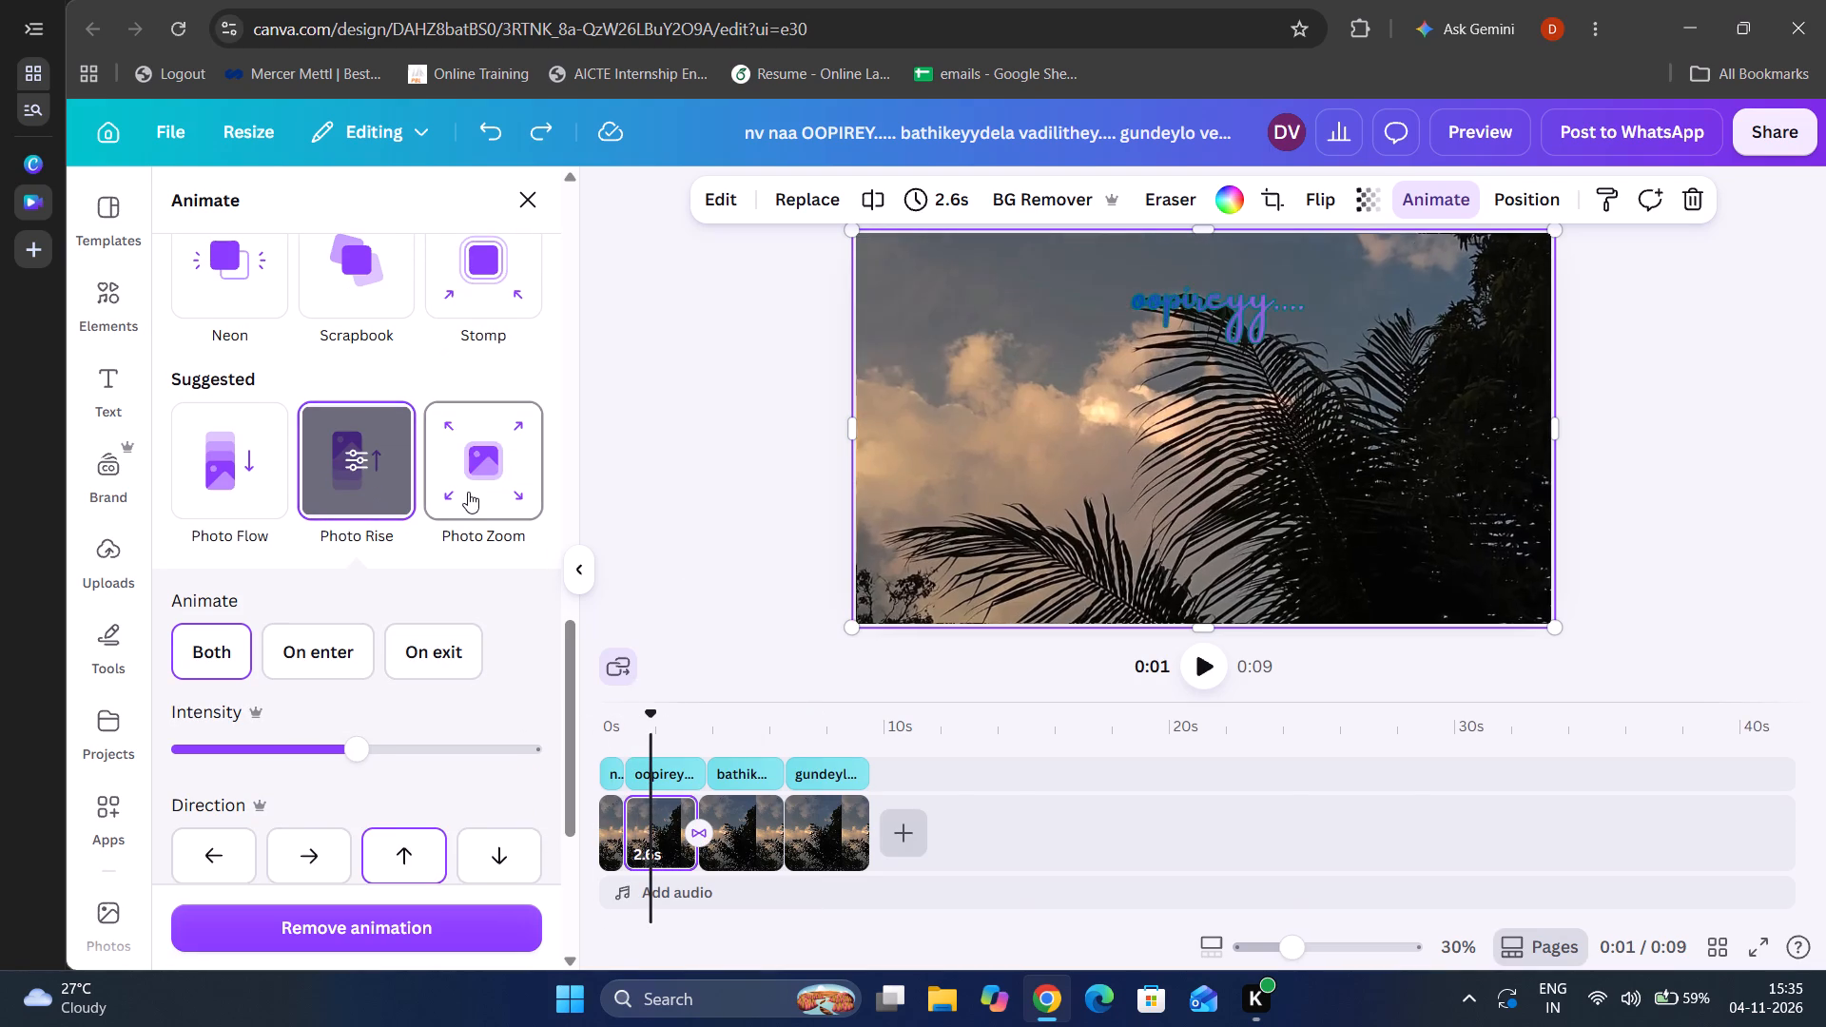
pyautogui.click(468, 492)
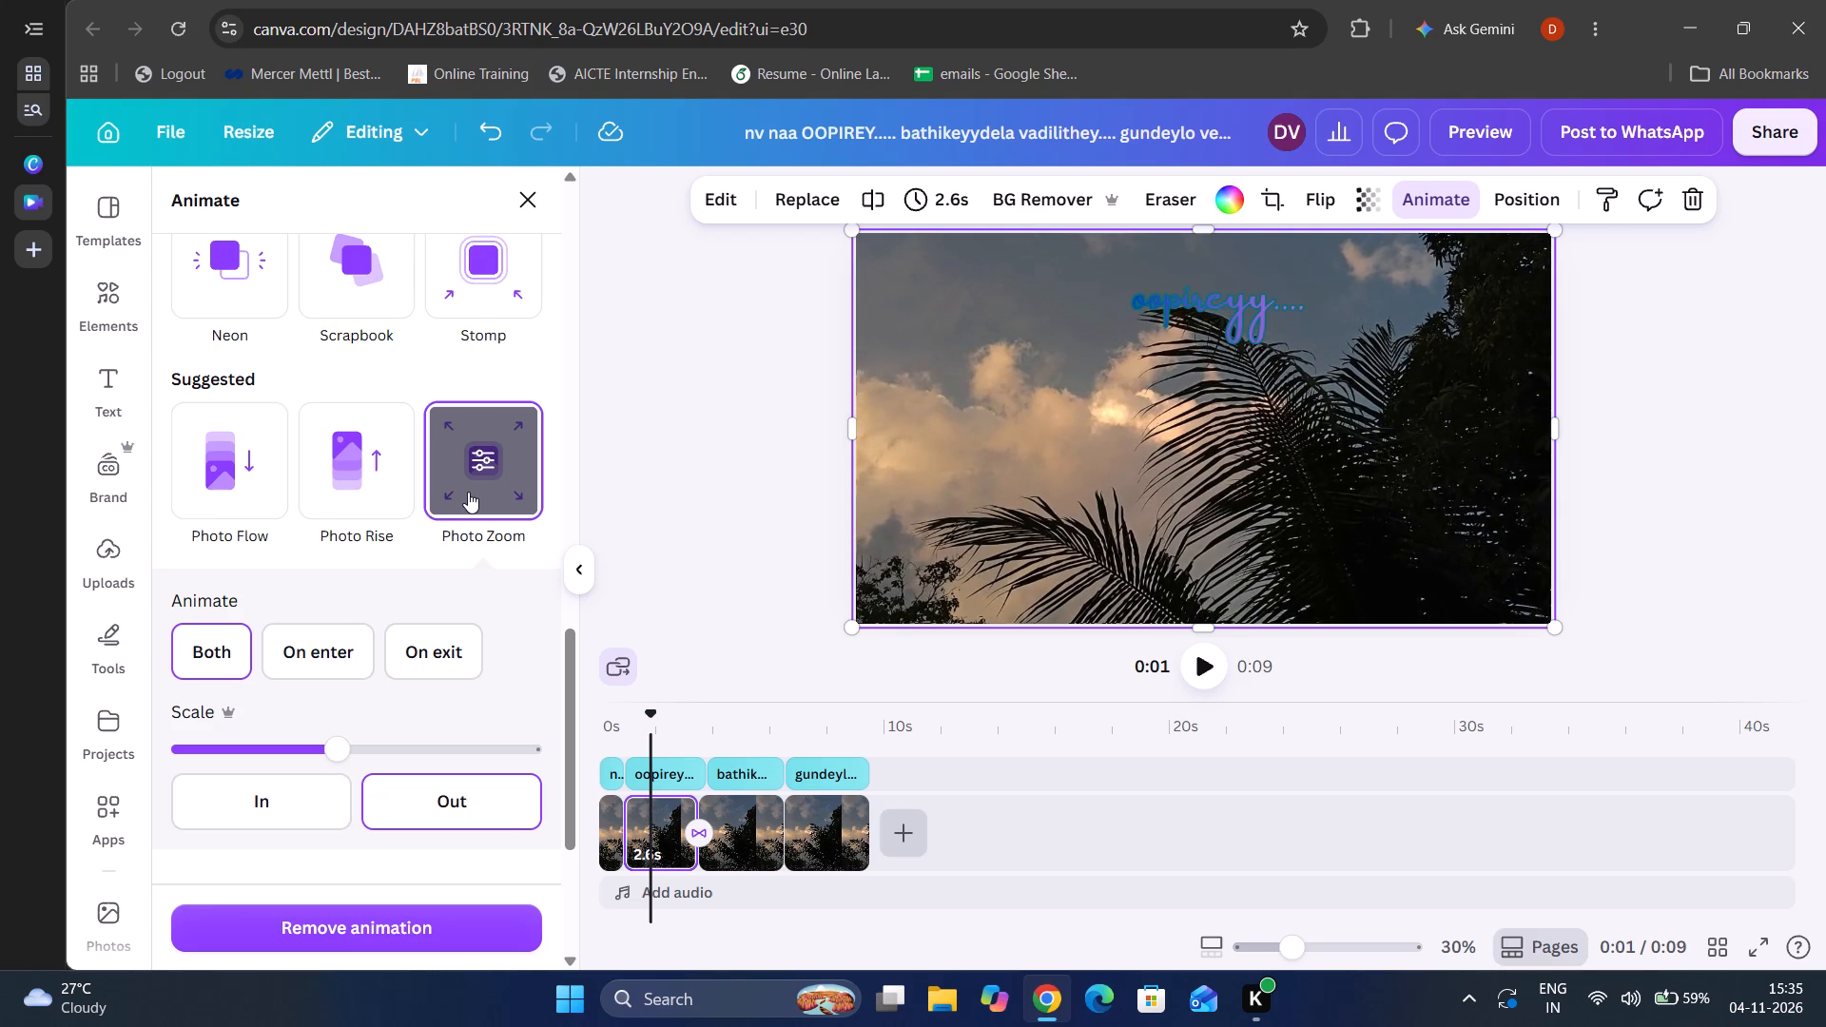
pyautogui.click(468, 492)
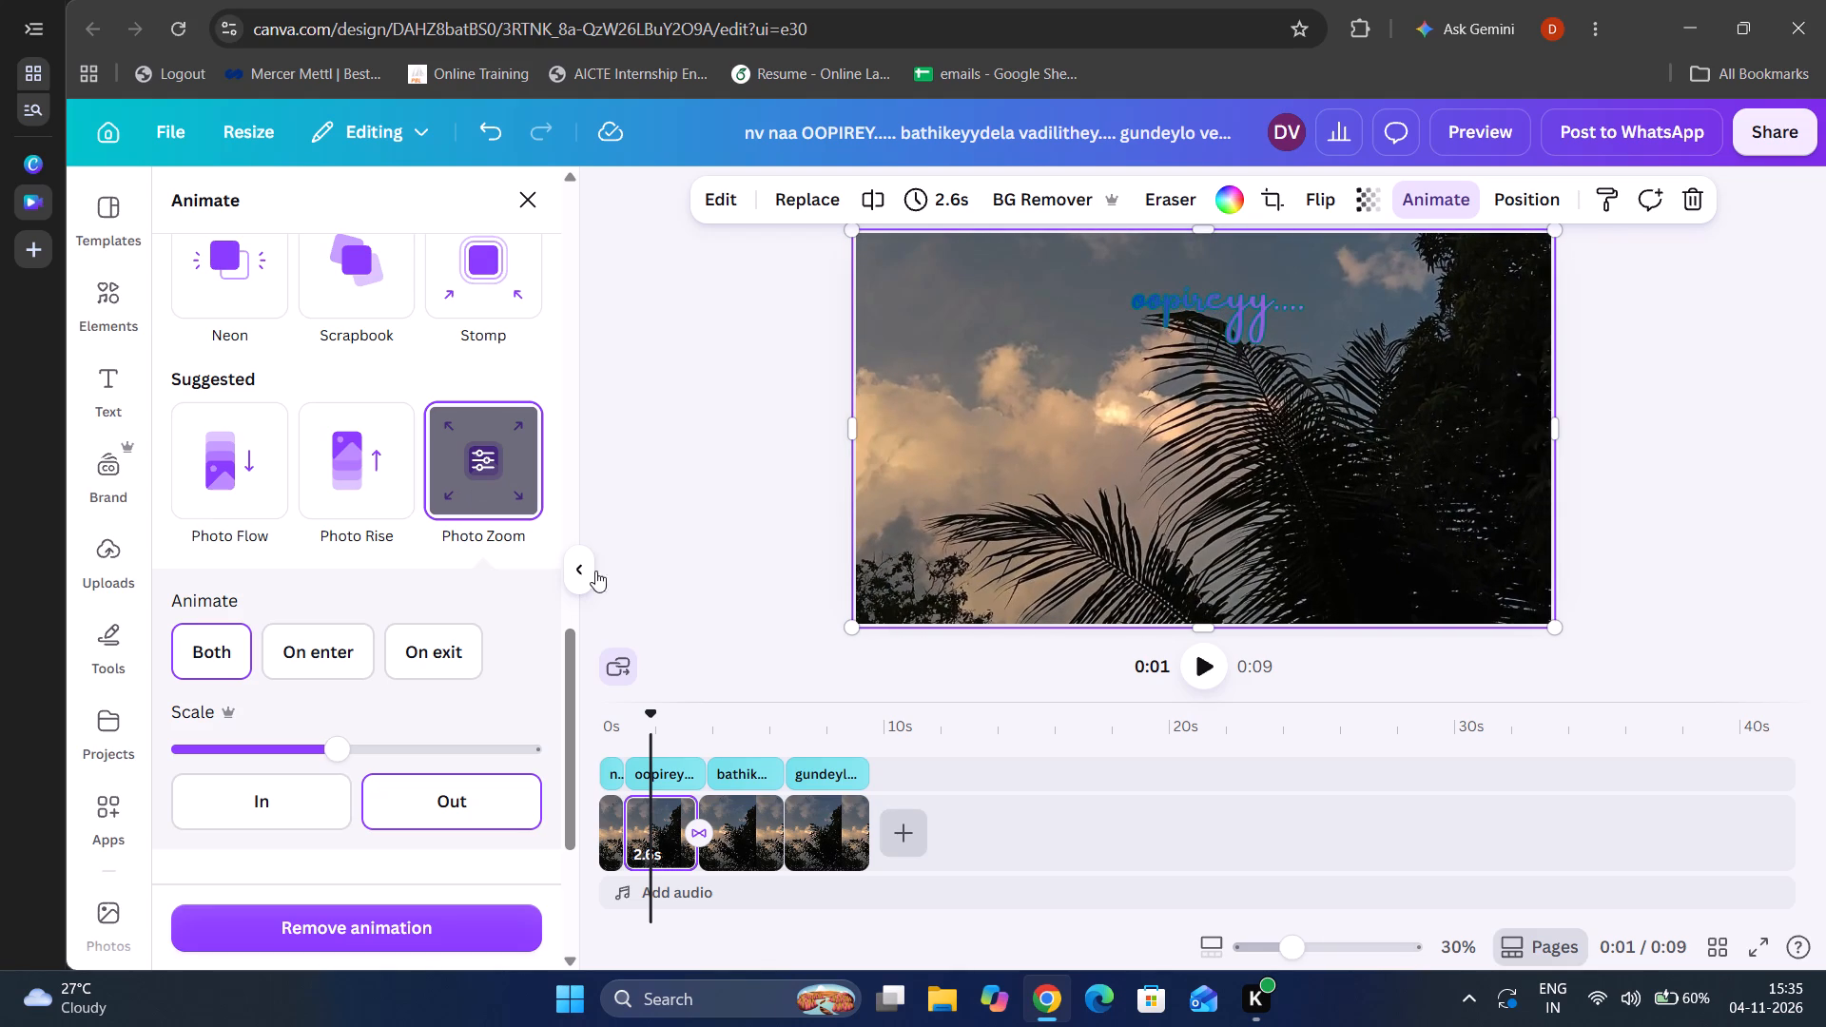
# Inspect the transition settings between the second and third photo clips and play back the video.
pyautogui.click(671, 791)
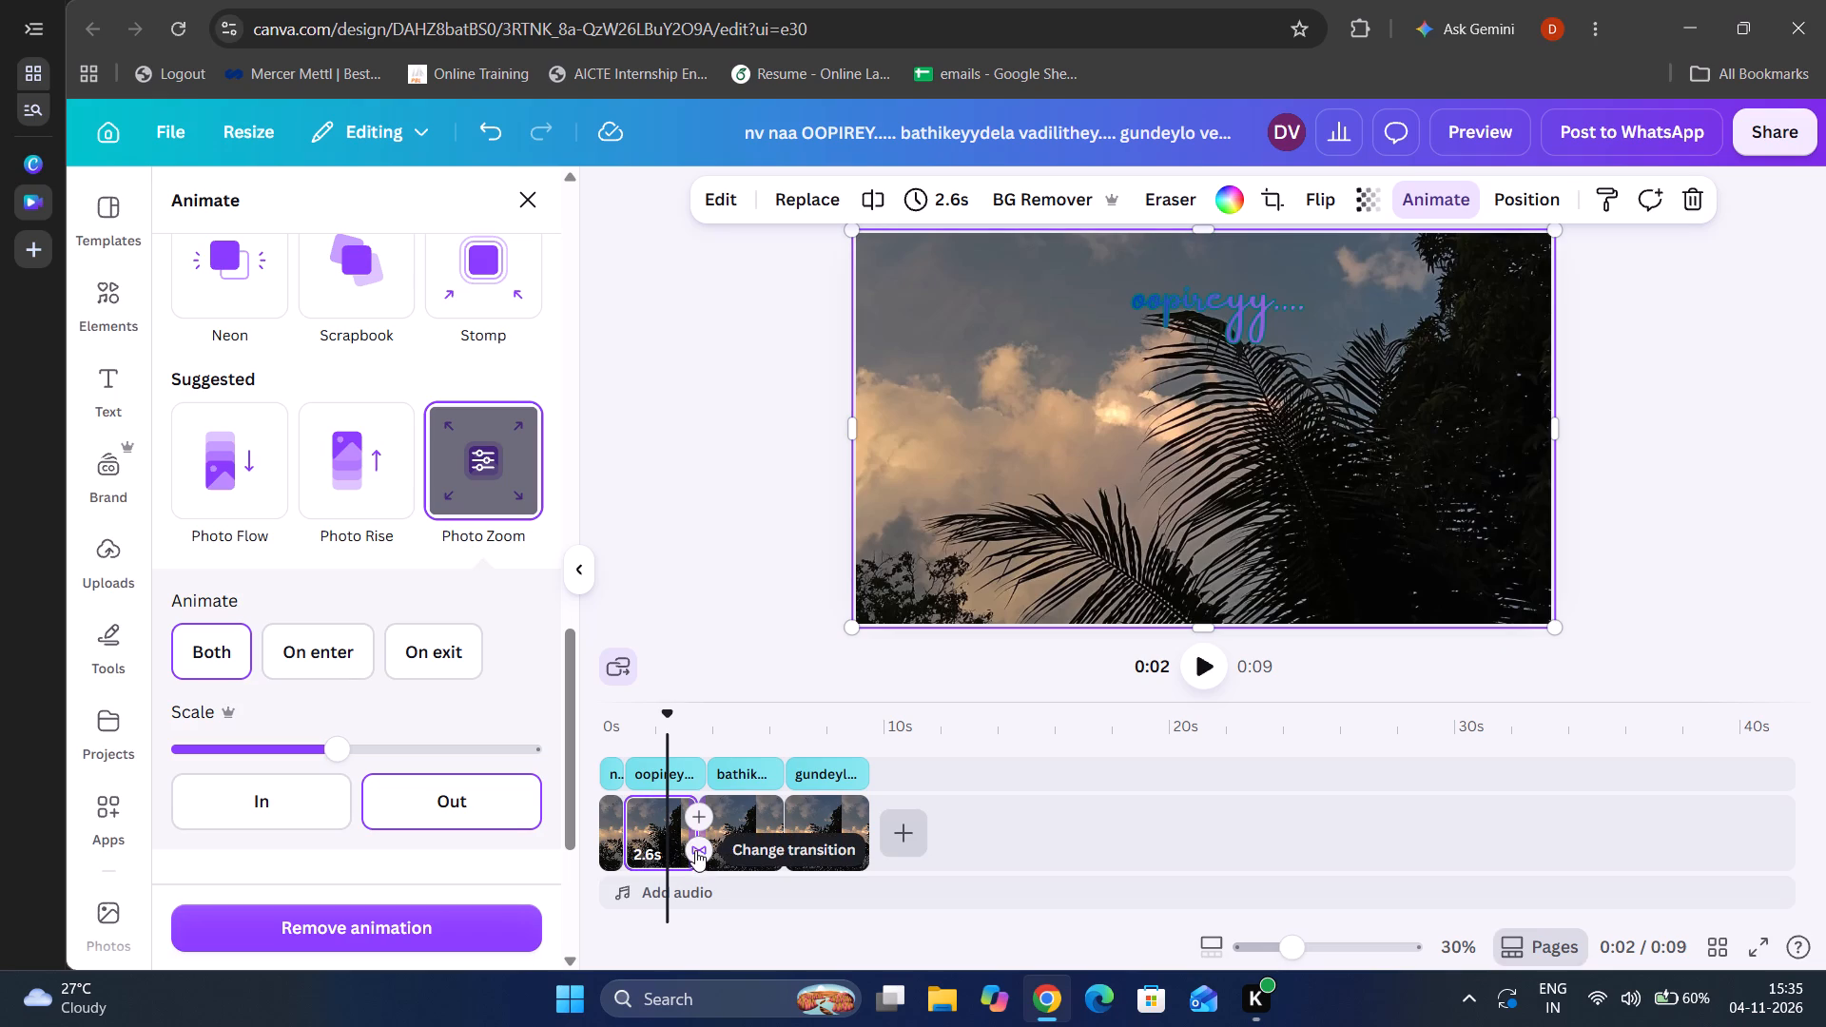
pyautogui.click(625, 836)
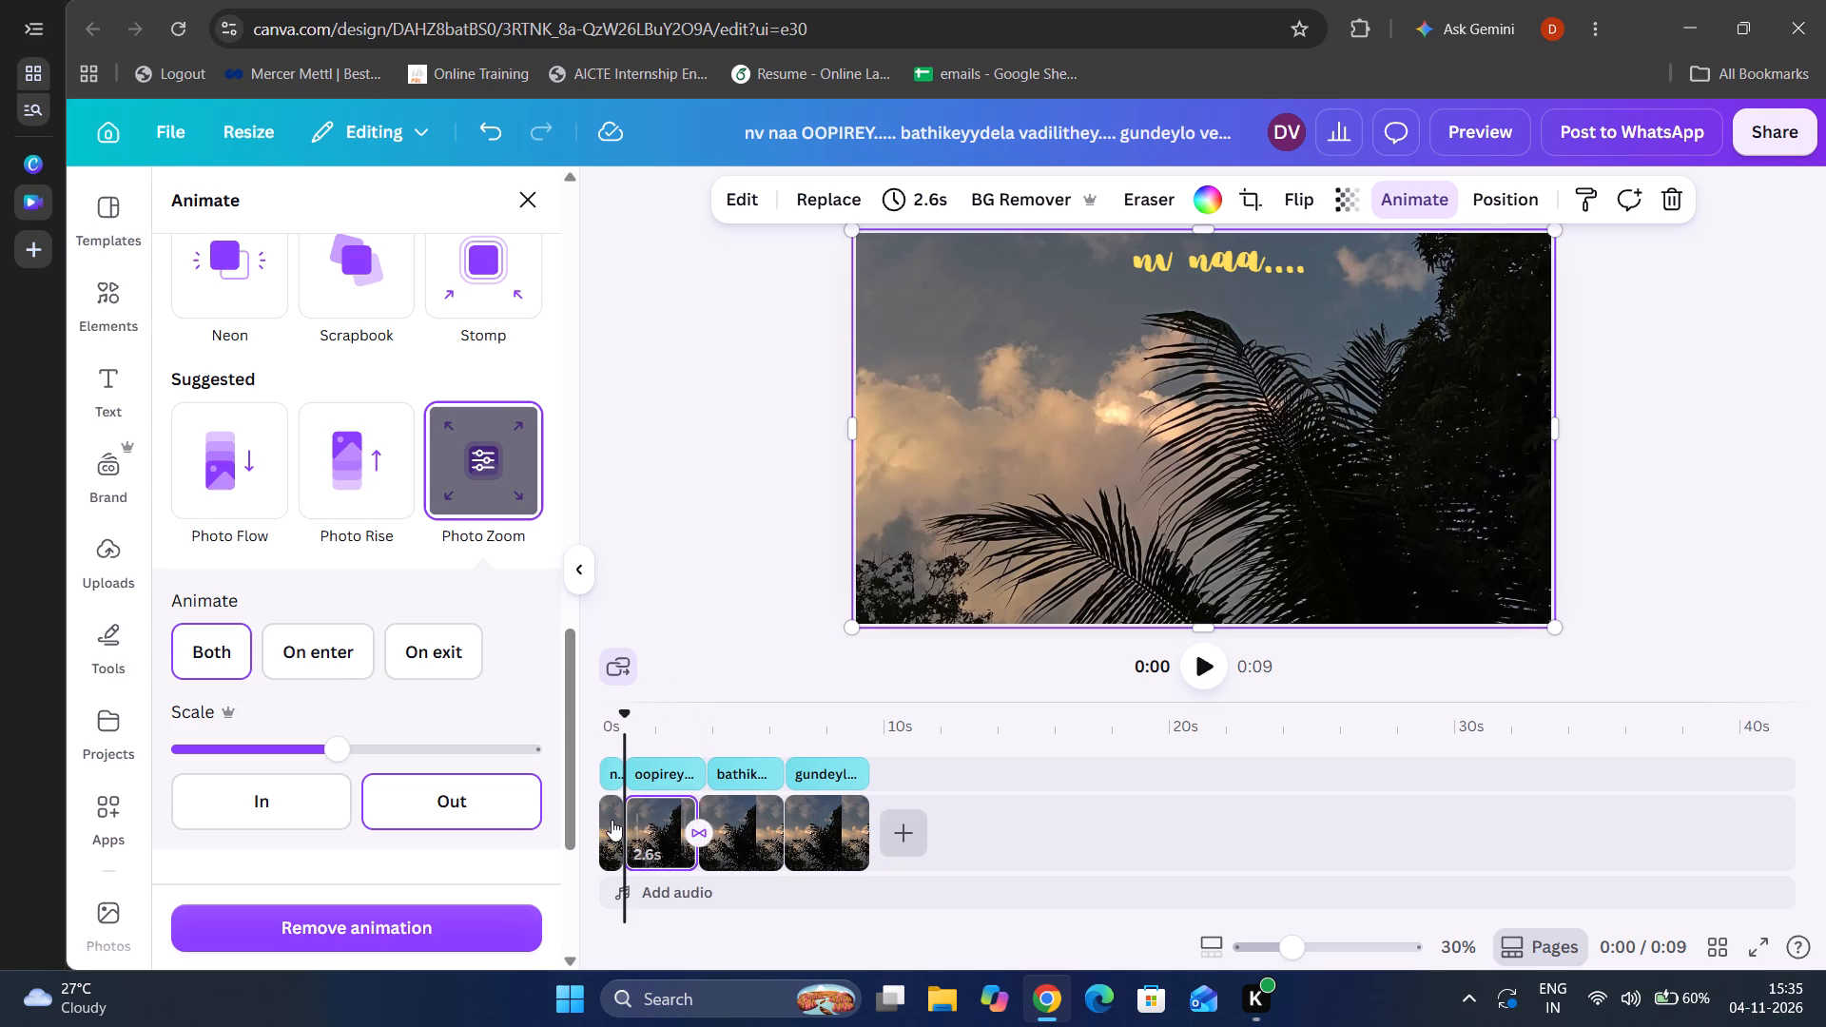
pyautogui.click(645, 819)
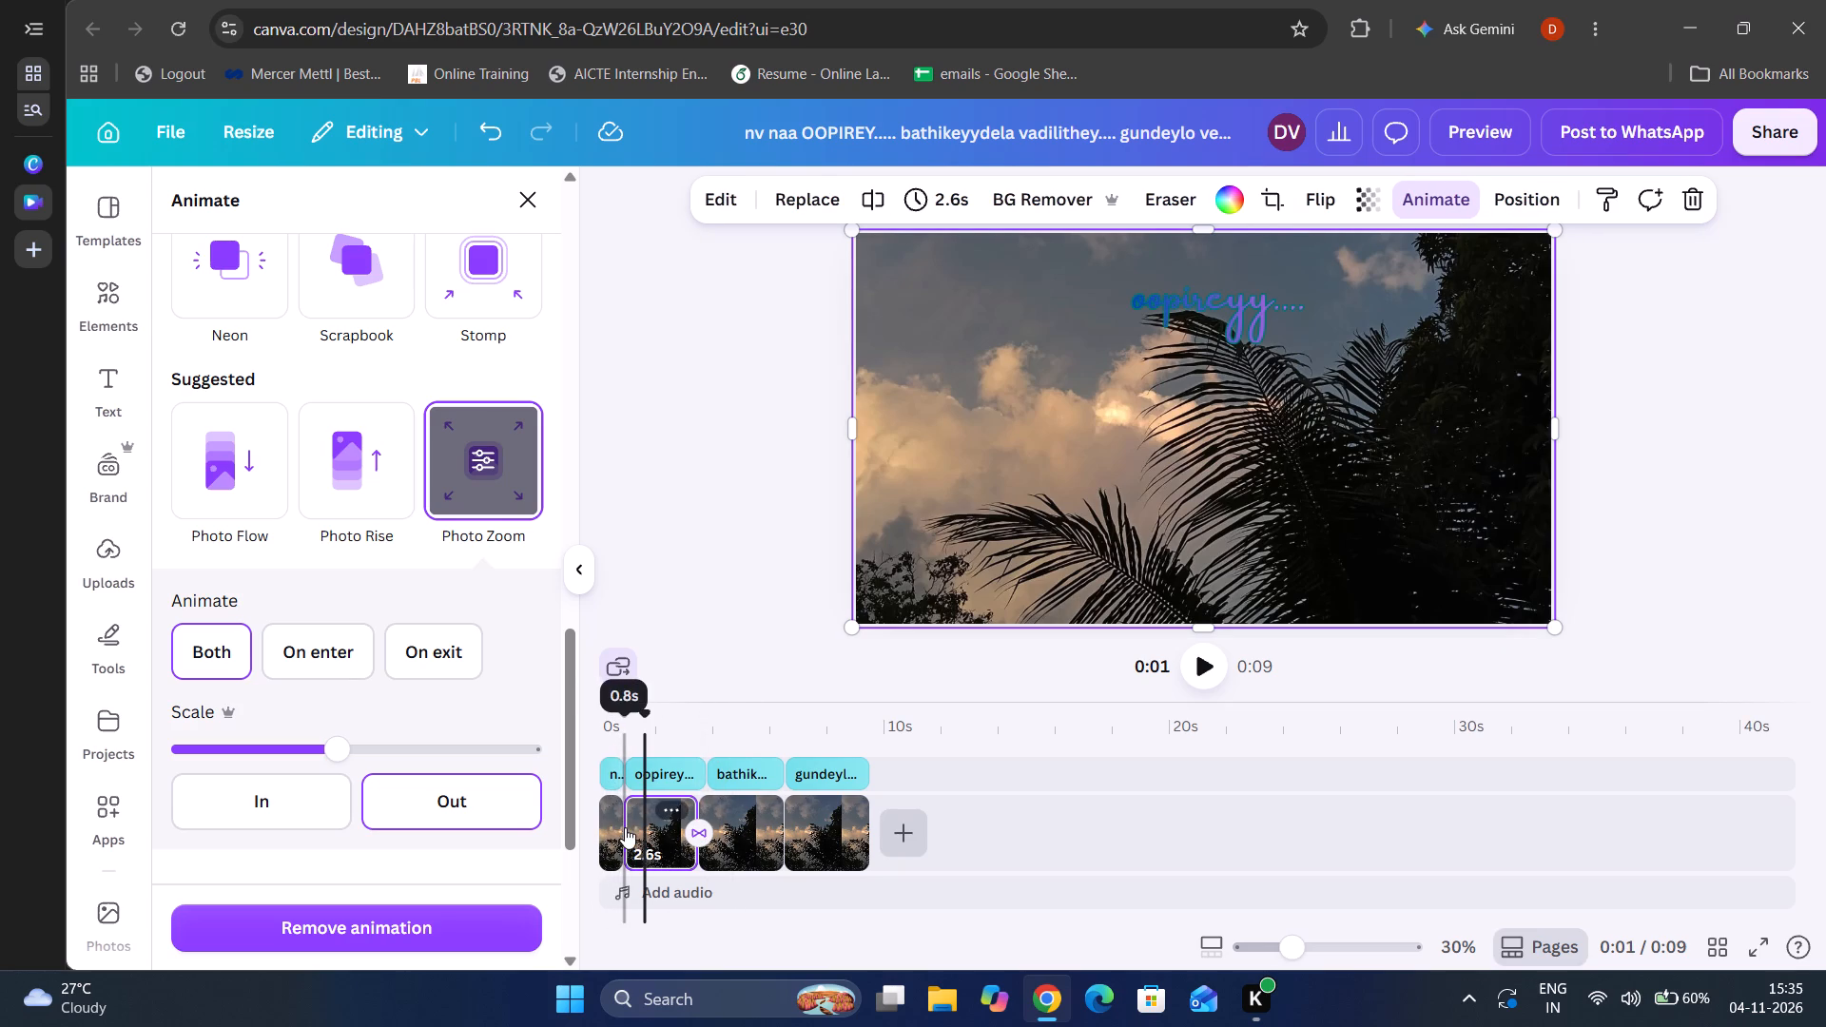
pyautogui.click(694, 836)
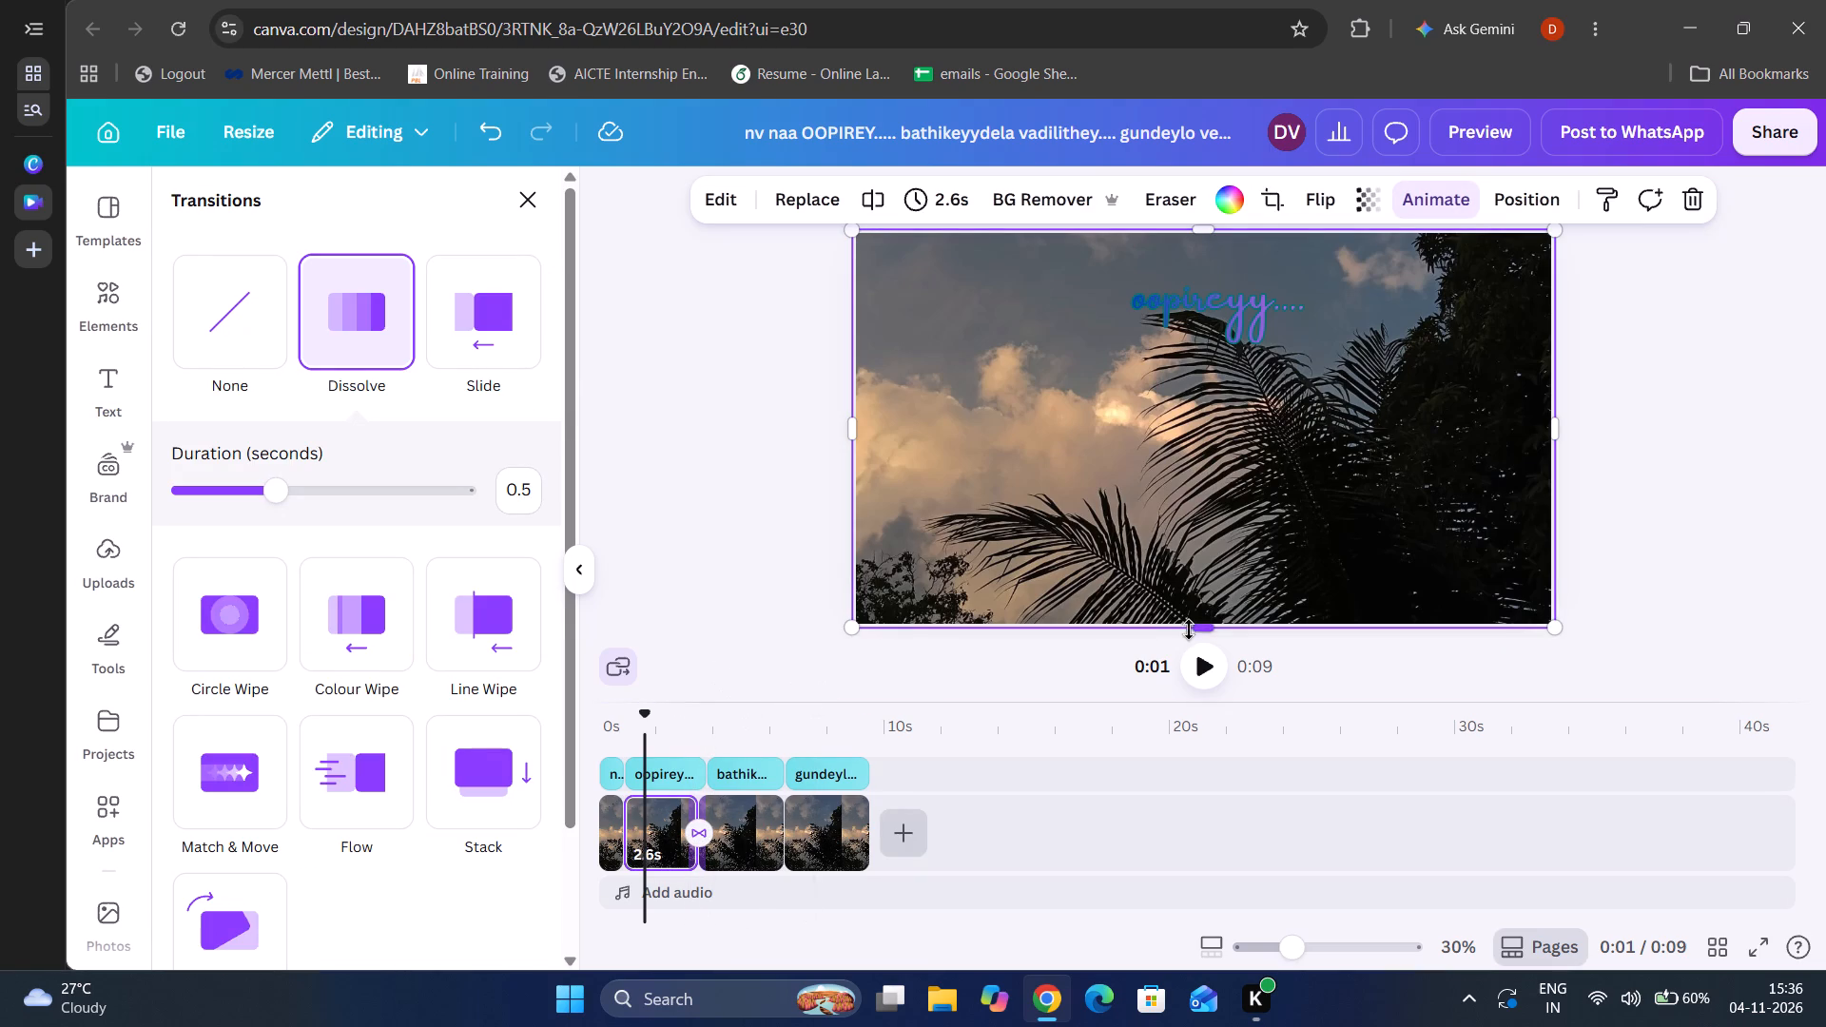
pyautogui.click(1190, 665)
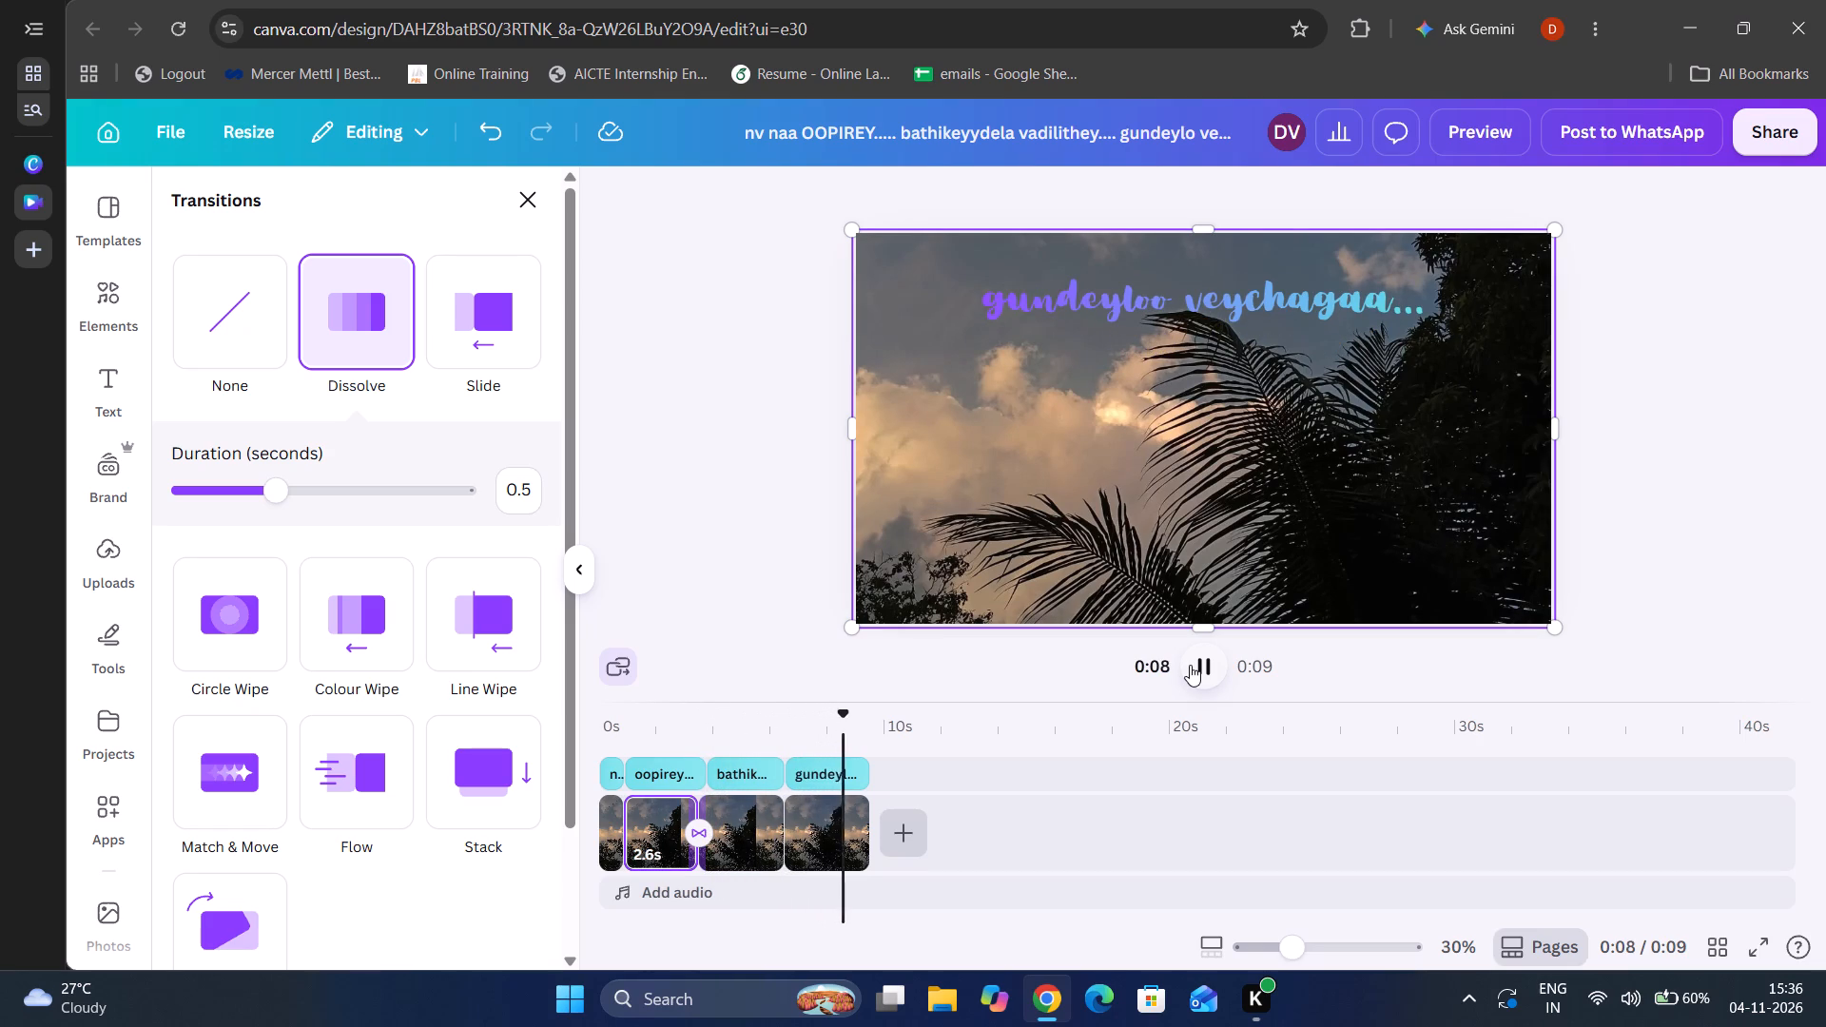
# Play back the video and pause it during the "oopireyy...." clip.
pyautogui.click(1190, 665)
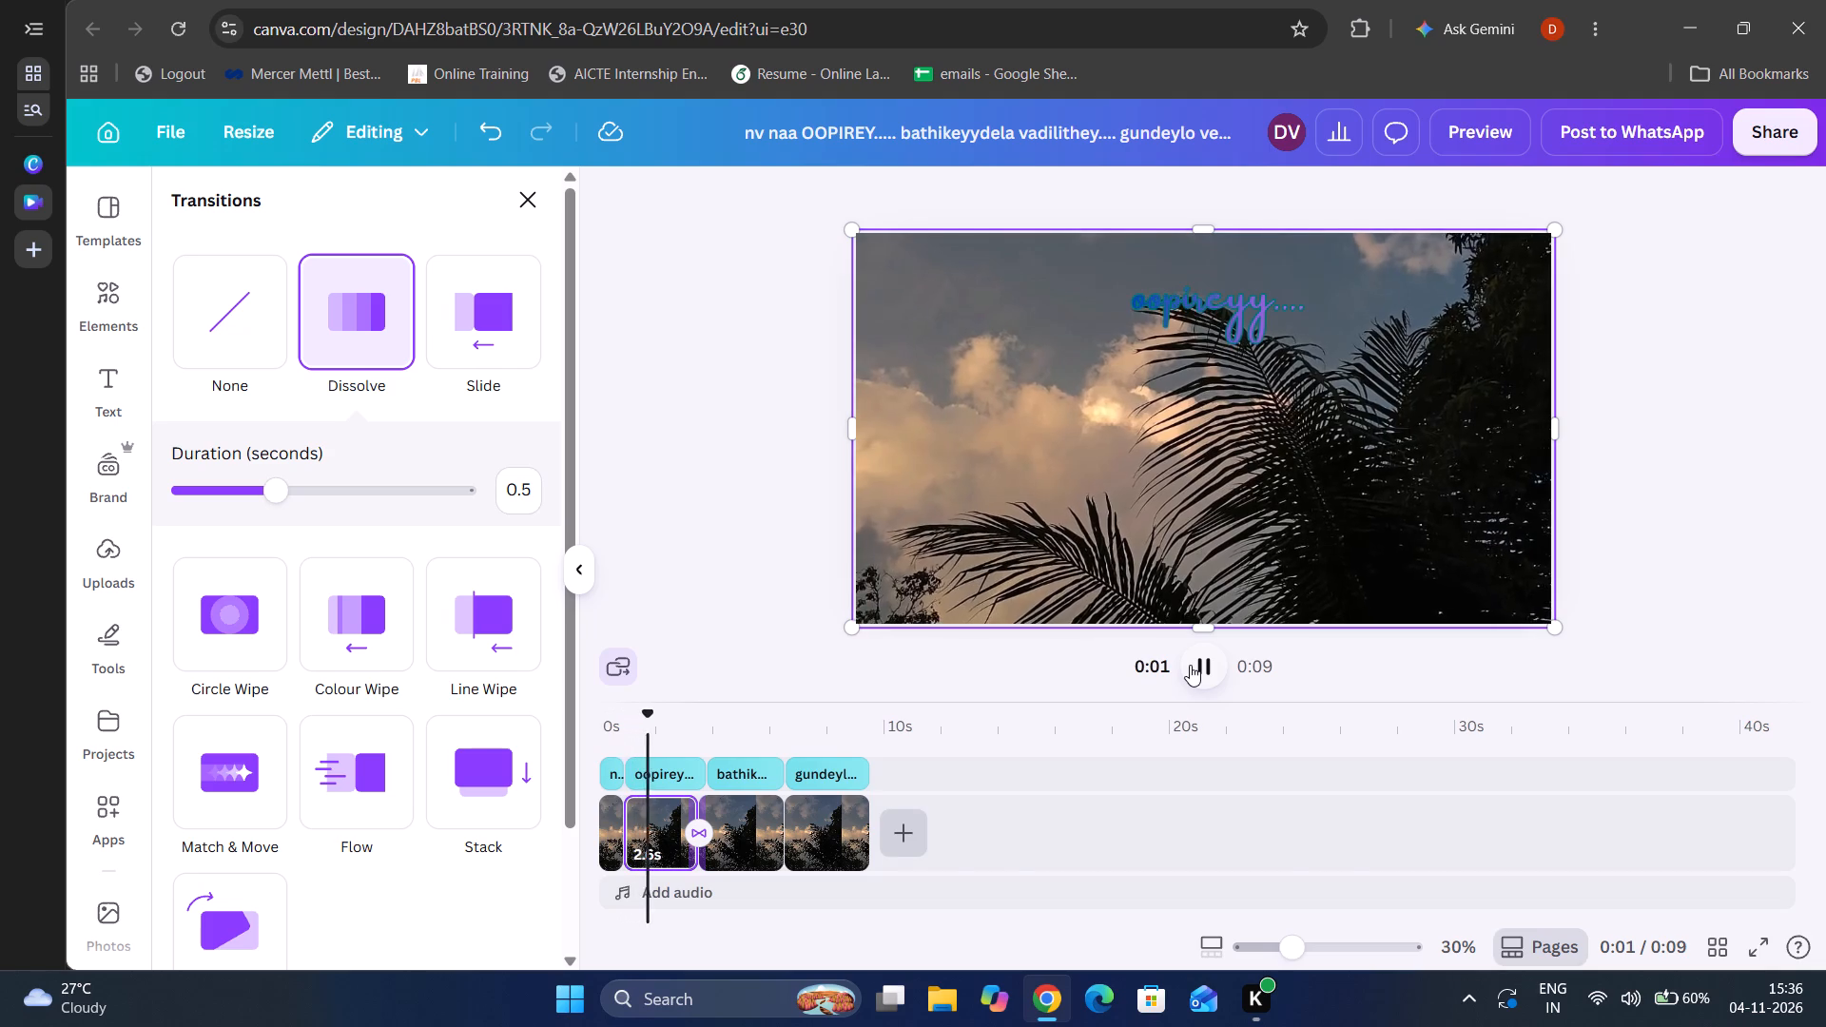
pyautogui.click(1190, 665)
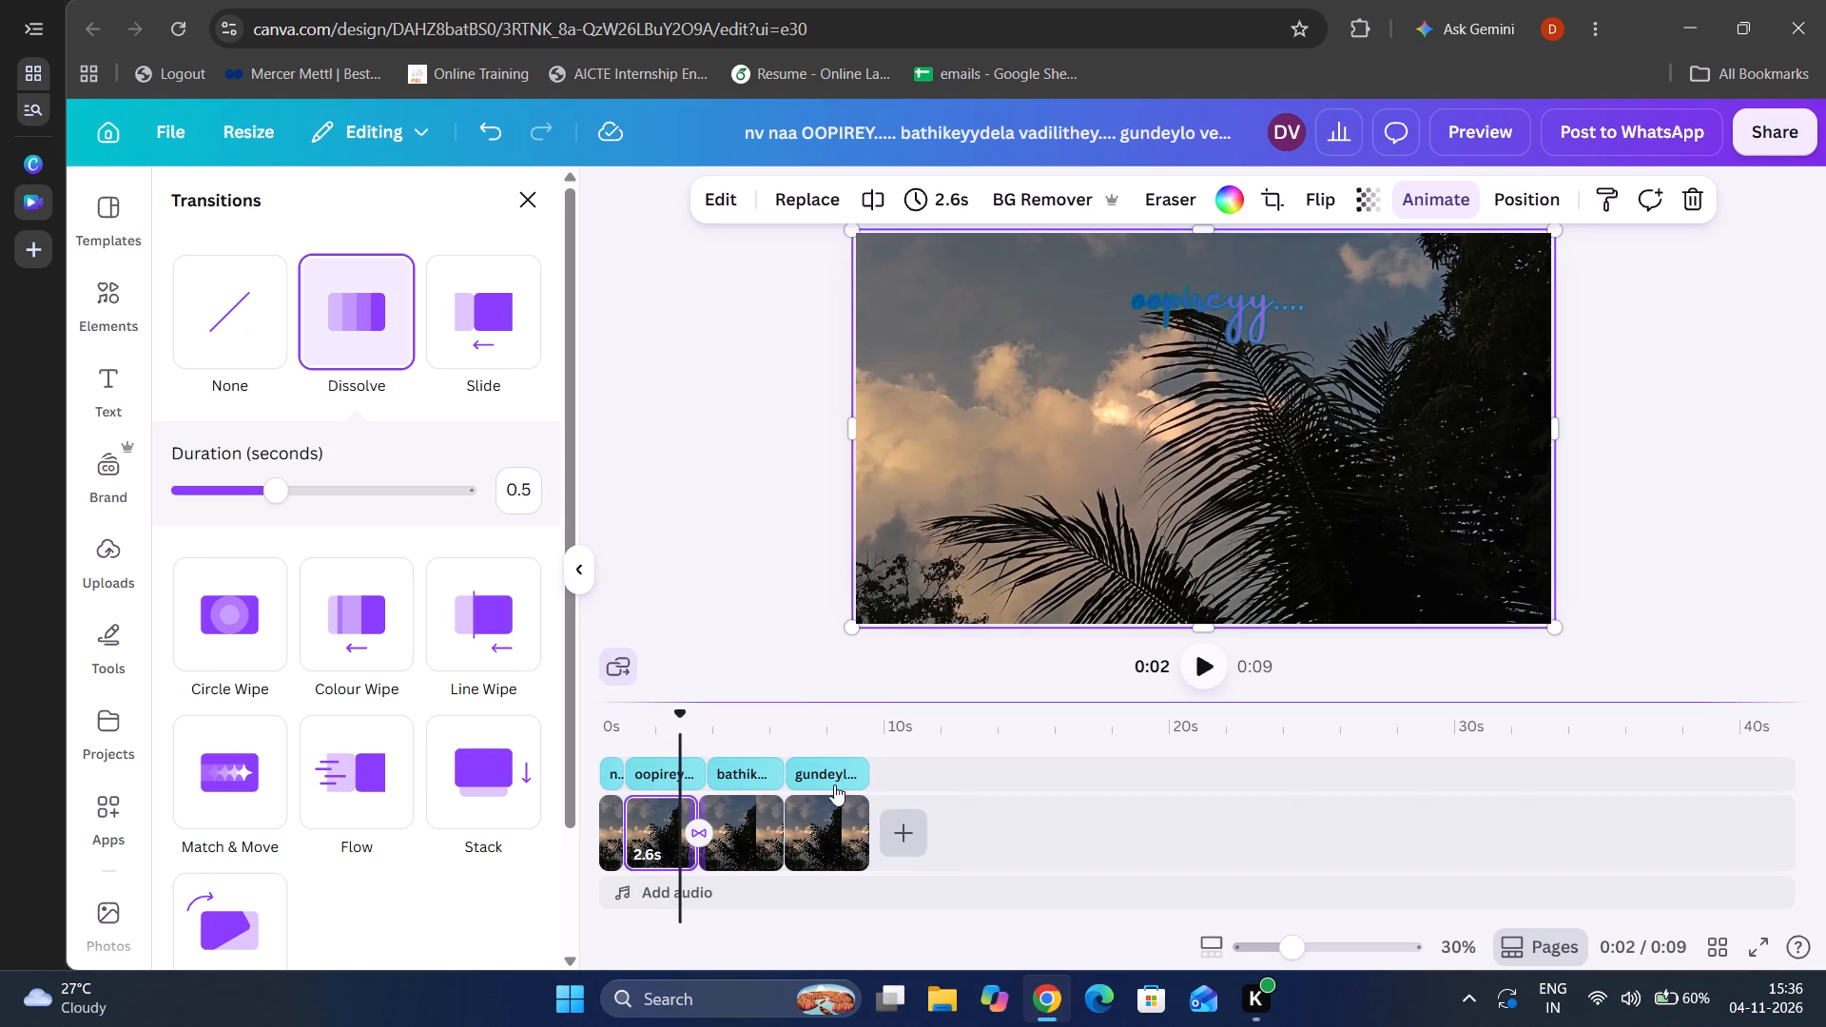
# Split the photo clip behind "oopireyy...." near its start into 0.2 s and 2.3 s pieces.
pyautogui.click(625, 824)
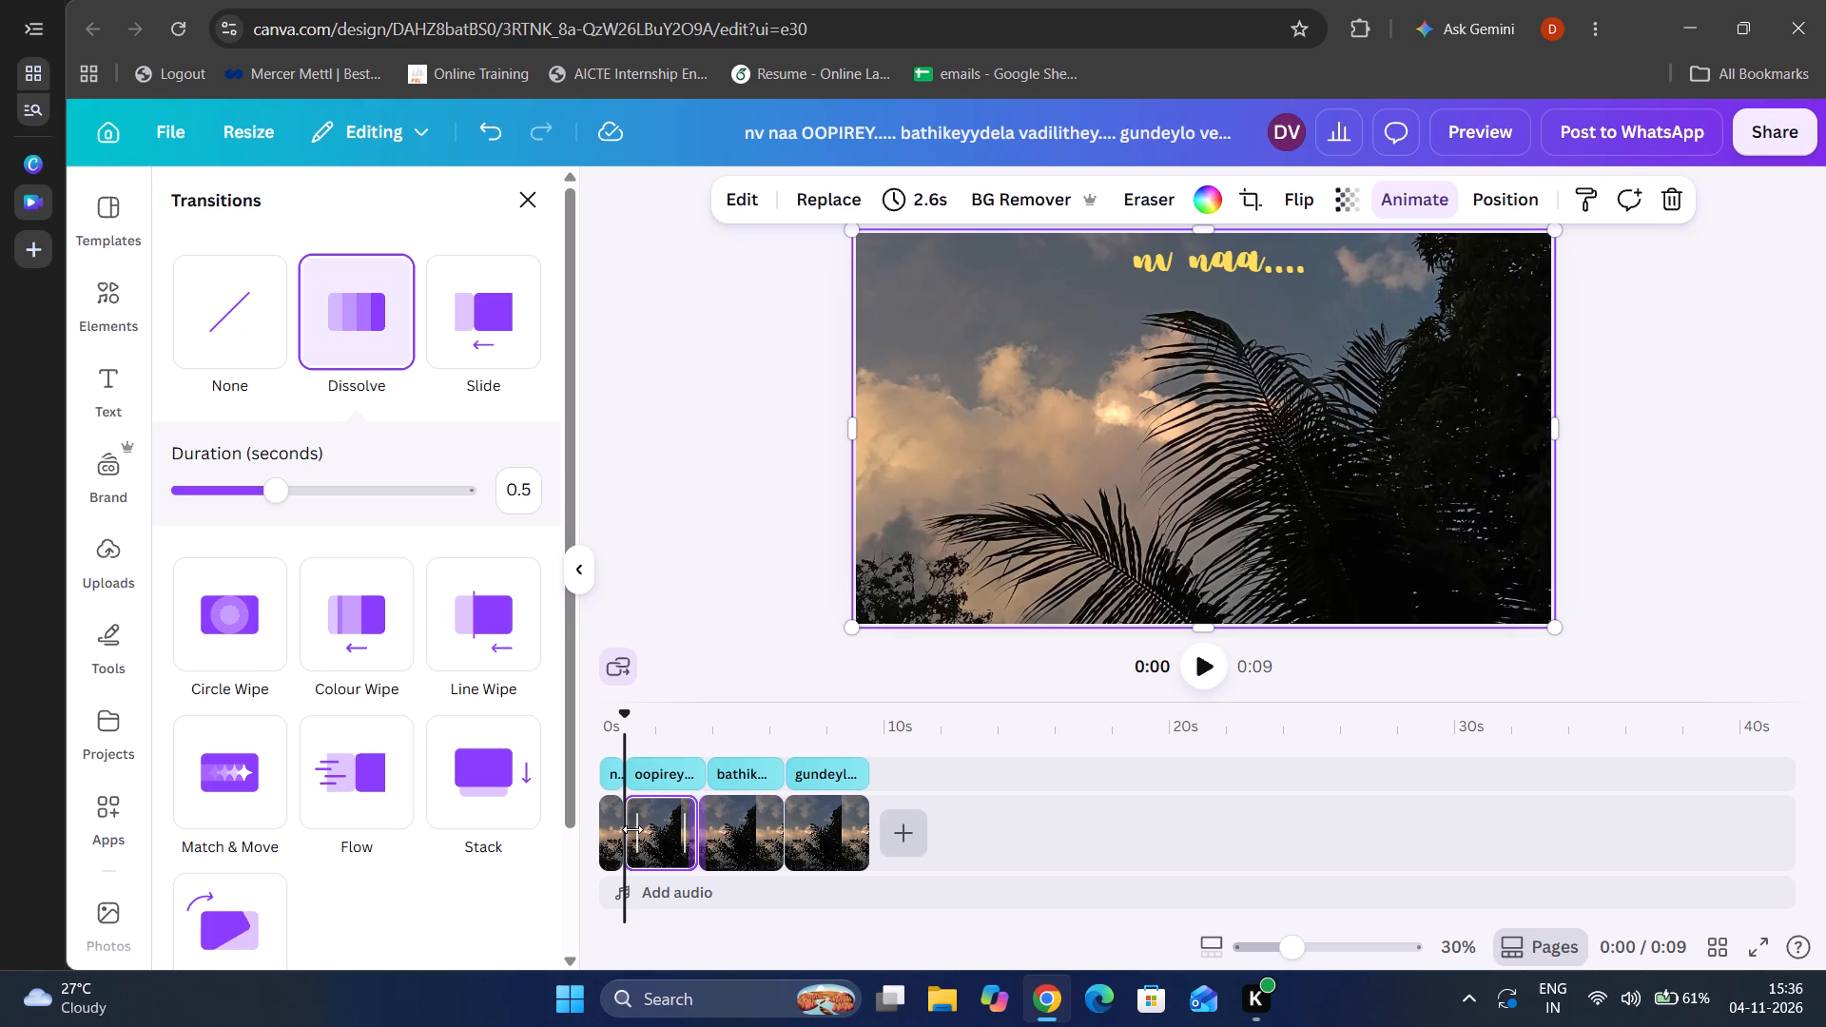
pyautogui.click(632, 810)
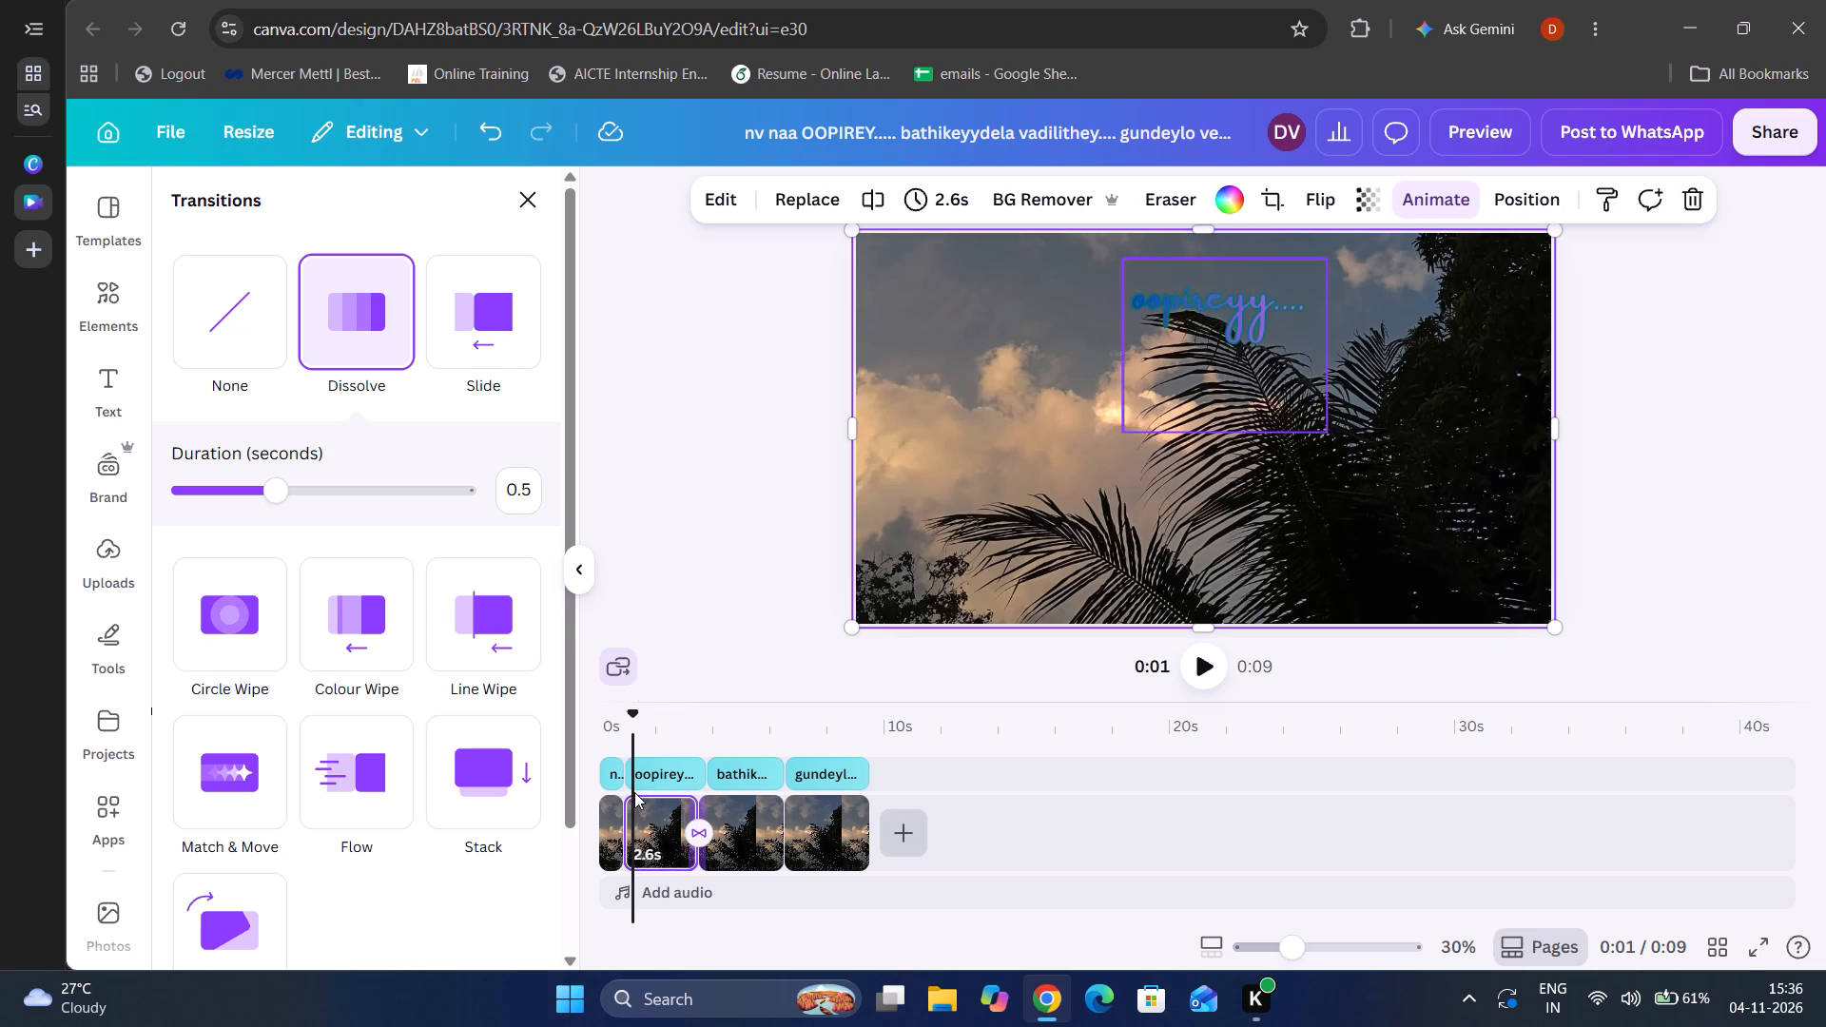
pyautogui.click(632, 795)
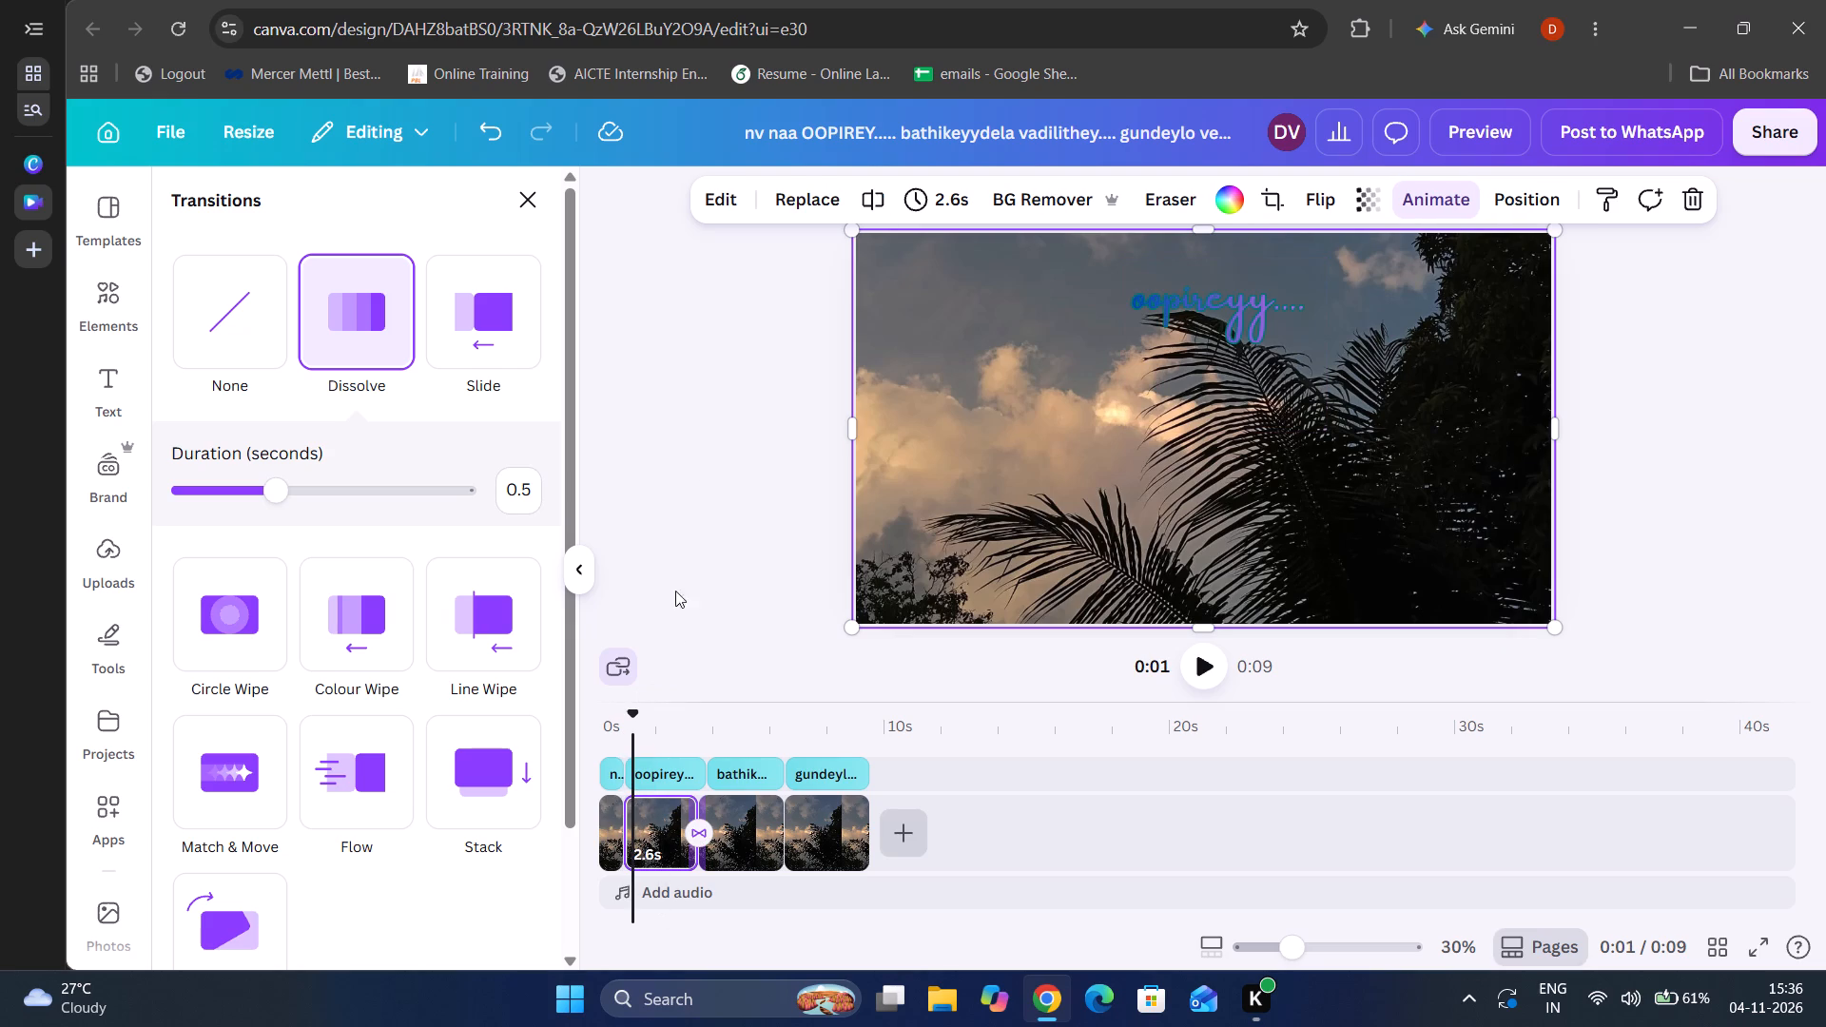
pyautogui.click(869, 216)
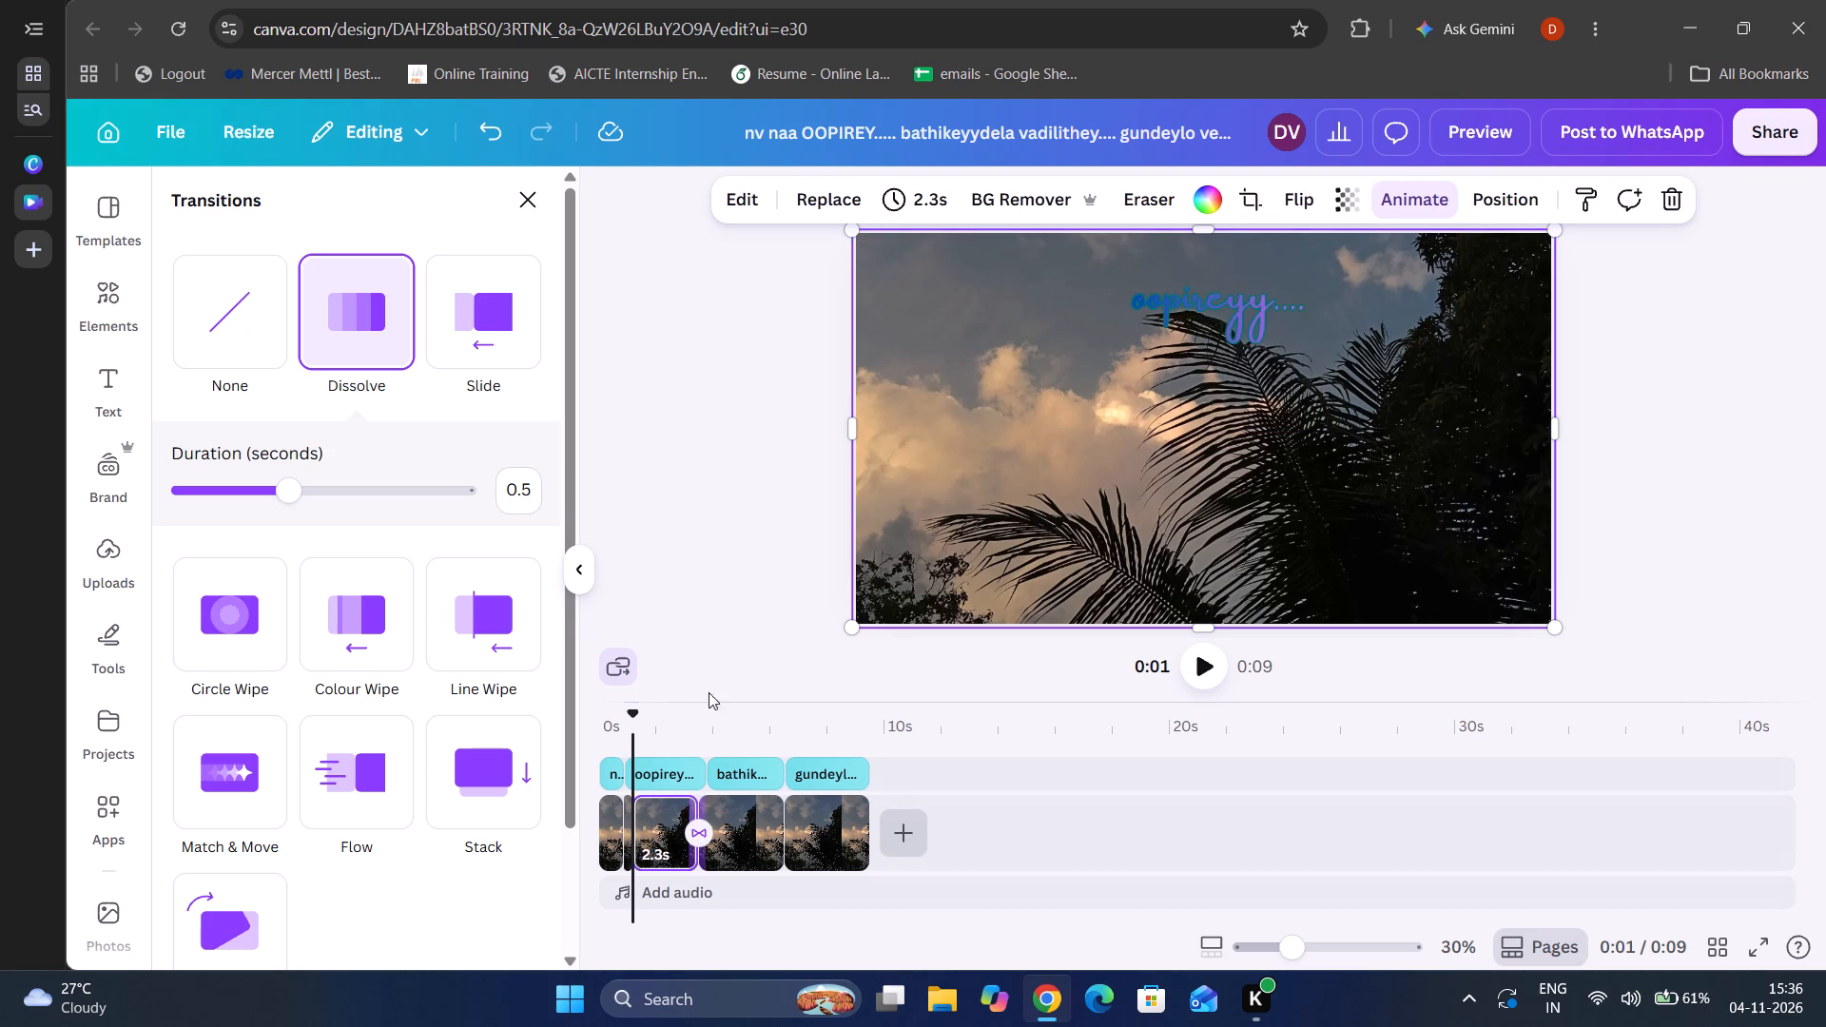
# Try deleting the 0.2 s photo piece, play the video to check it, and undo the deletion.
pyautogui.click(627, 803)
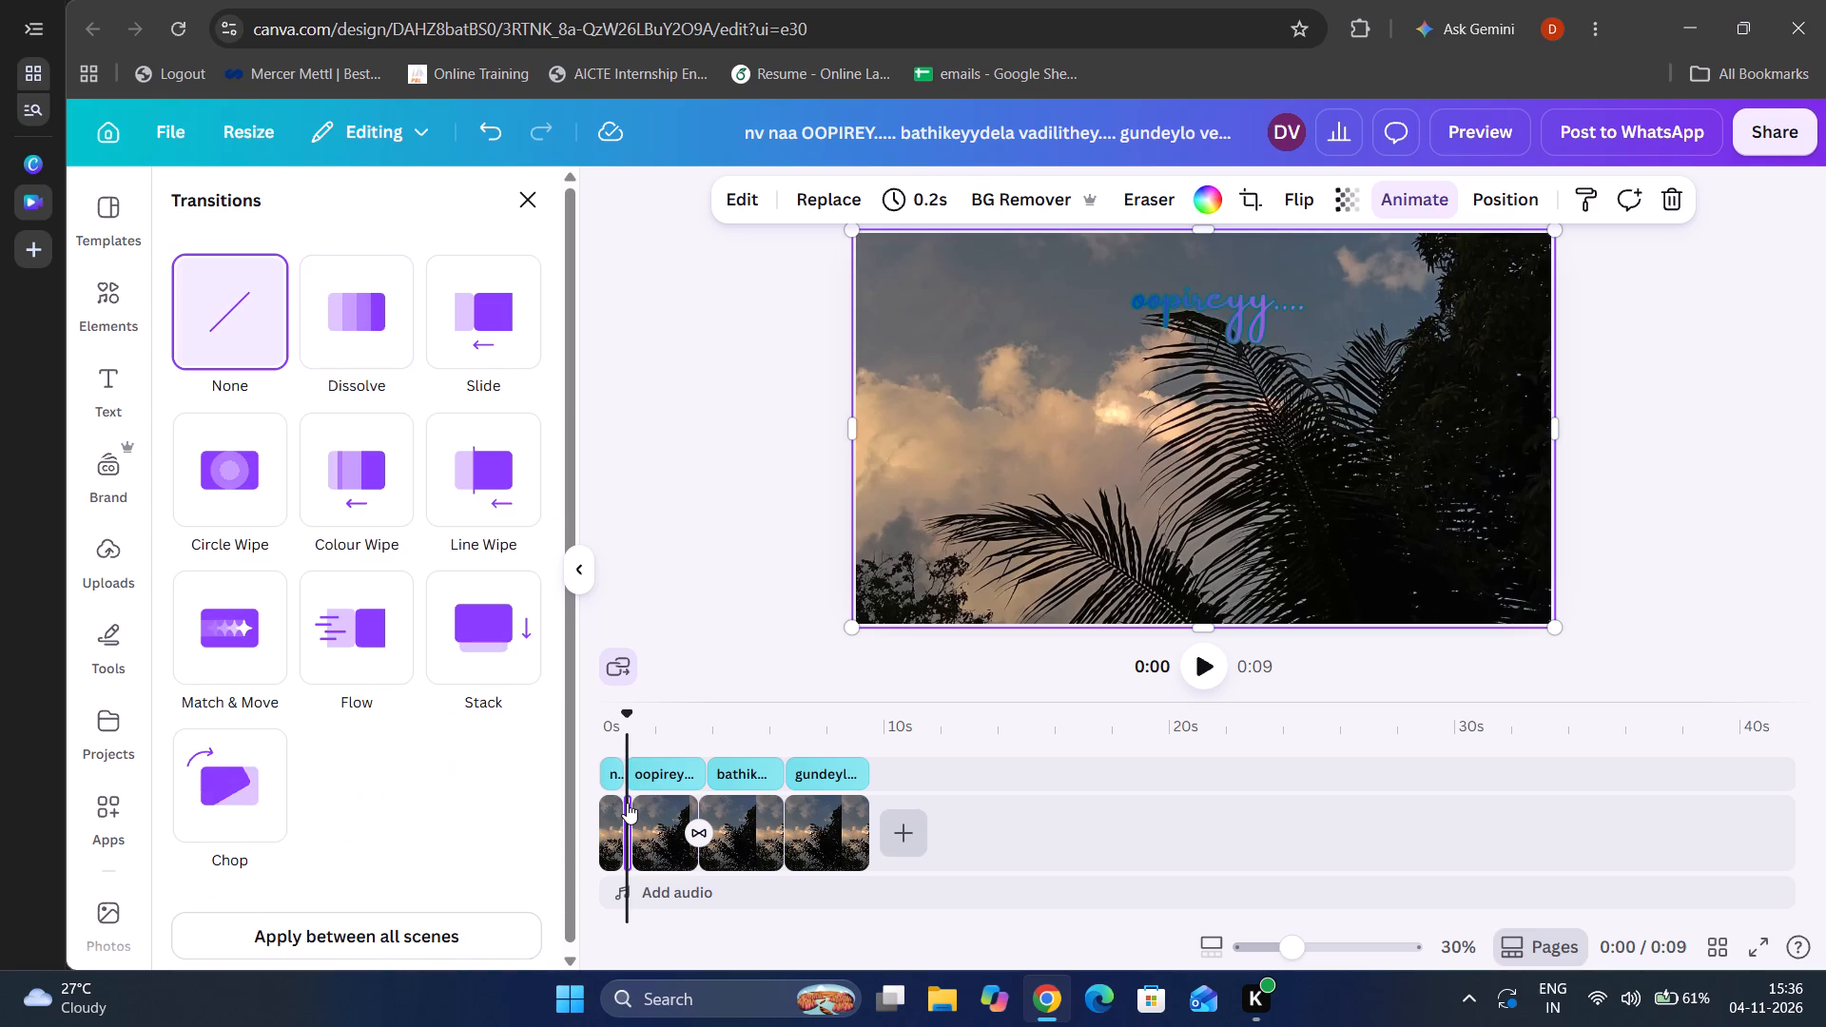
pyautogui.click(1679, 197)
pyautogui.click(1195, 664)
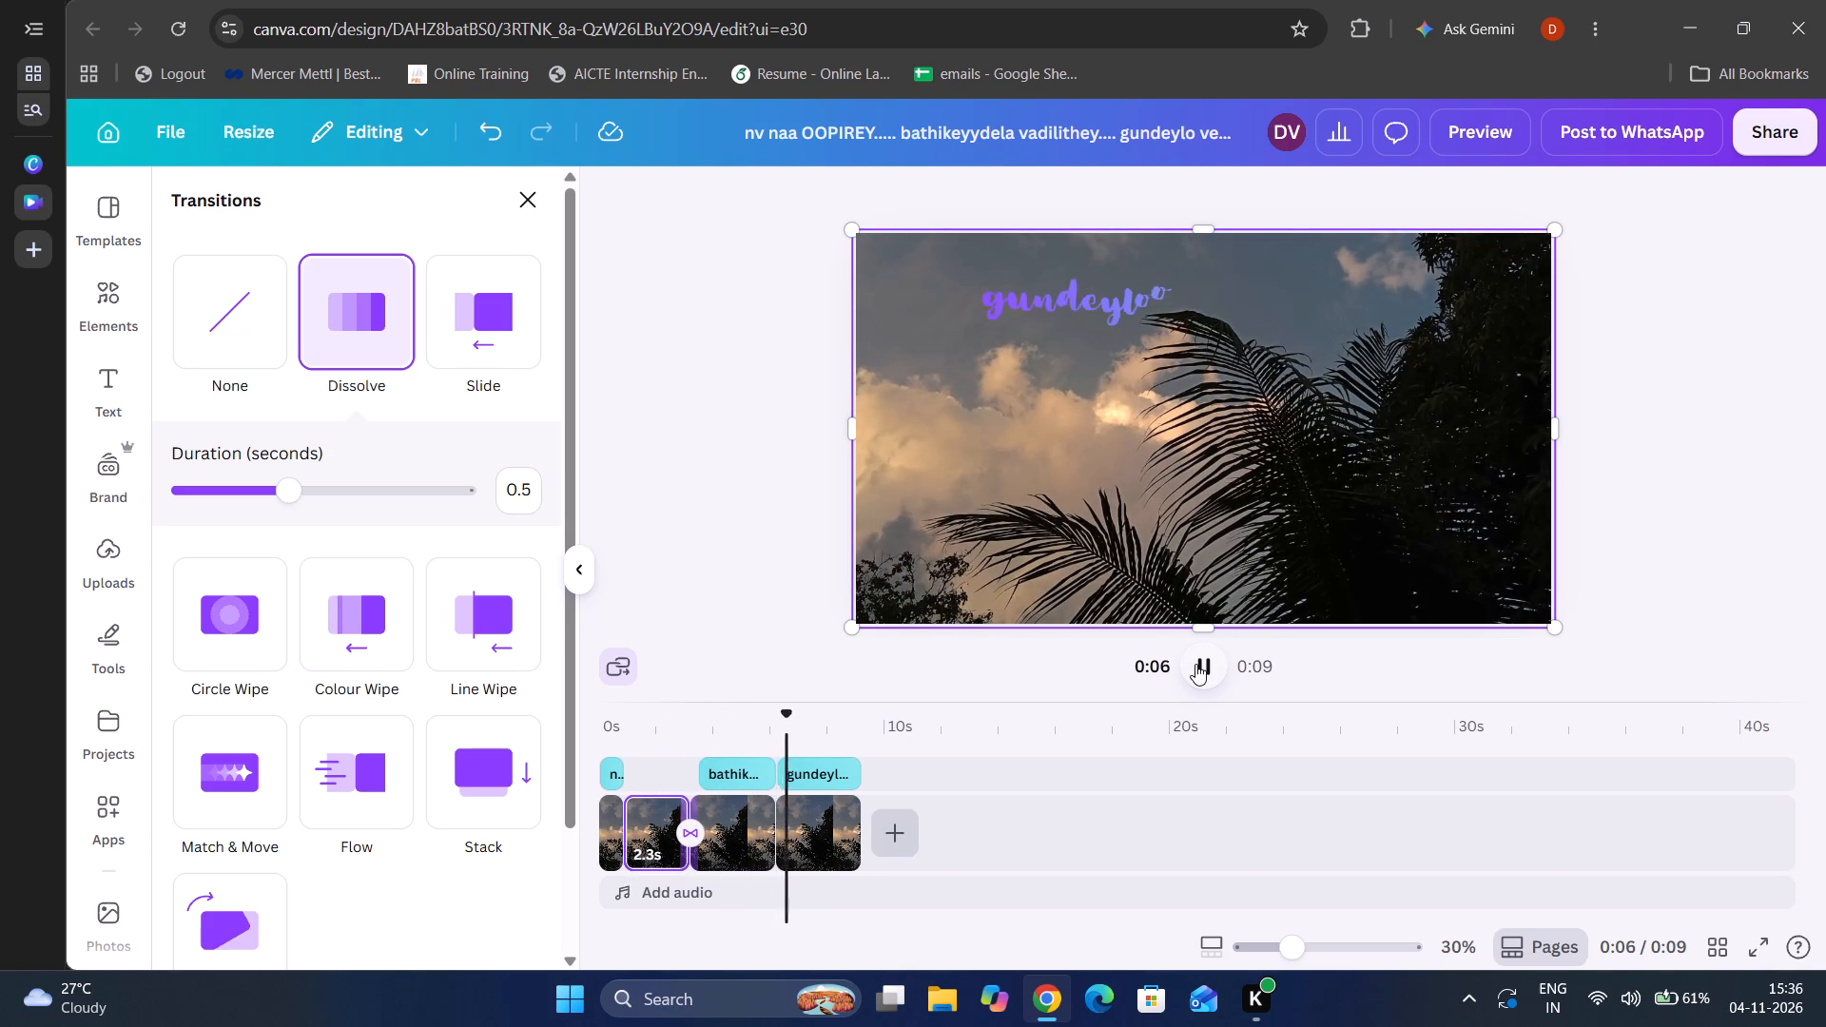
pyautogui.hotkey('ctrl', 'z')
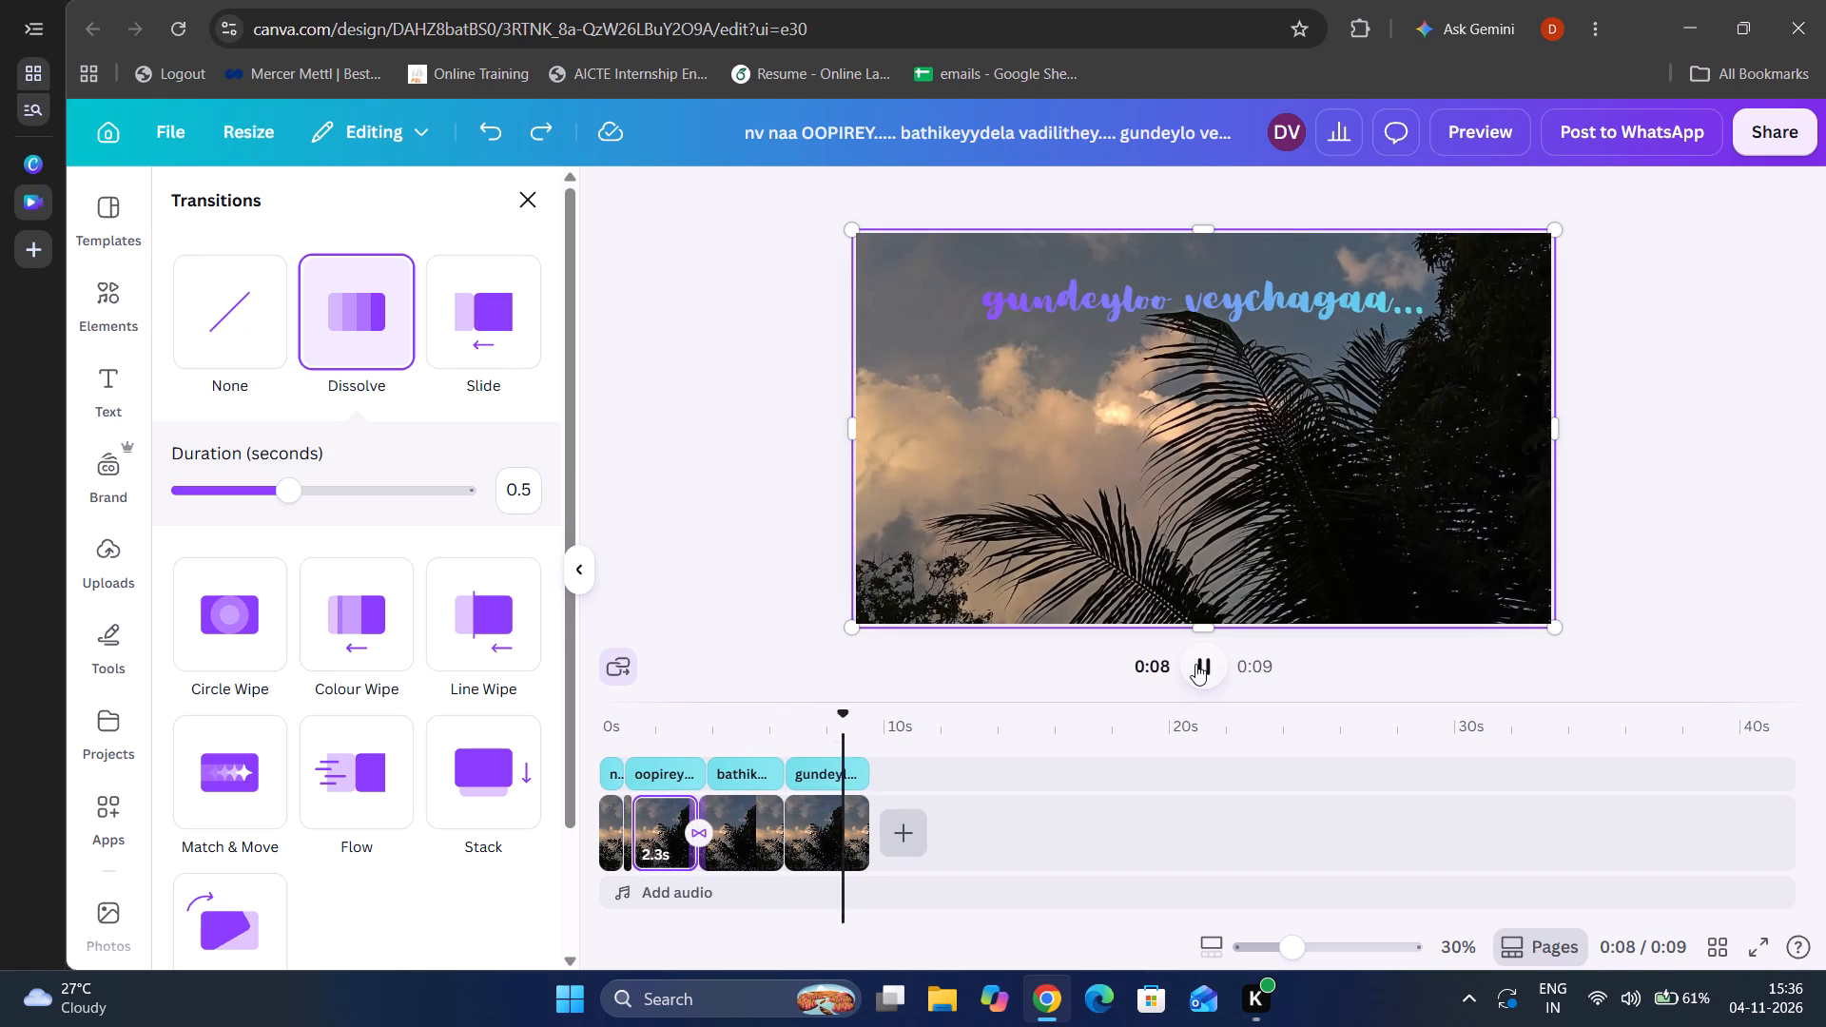
# Trim the start of the "oopireyy...." text to a 2.5 s duration and delete the 0.2 s photo piece.
pyautogui.click(630, 772)
pyautogui.click(629, 773)
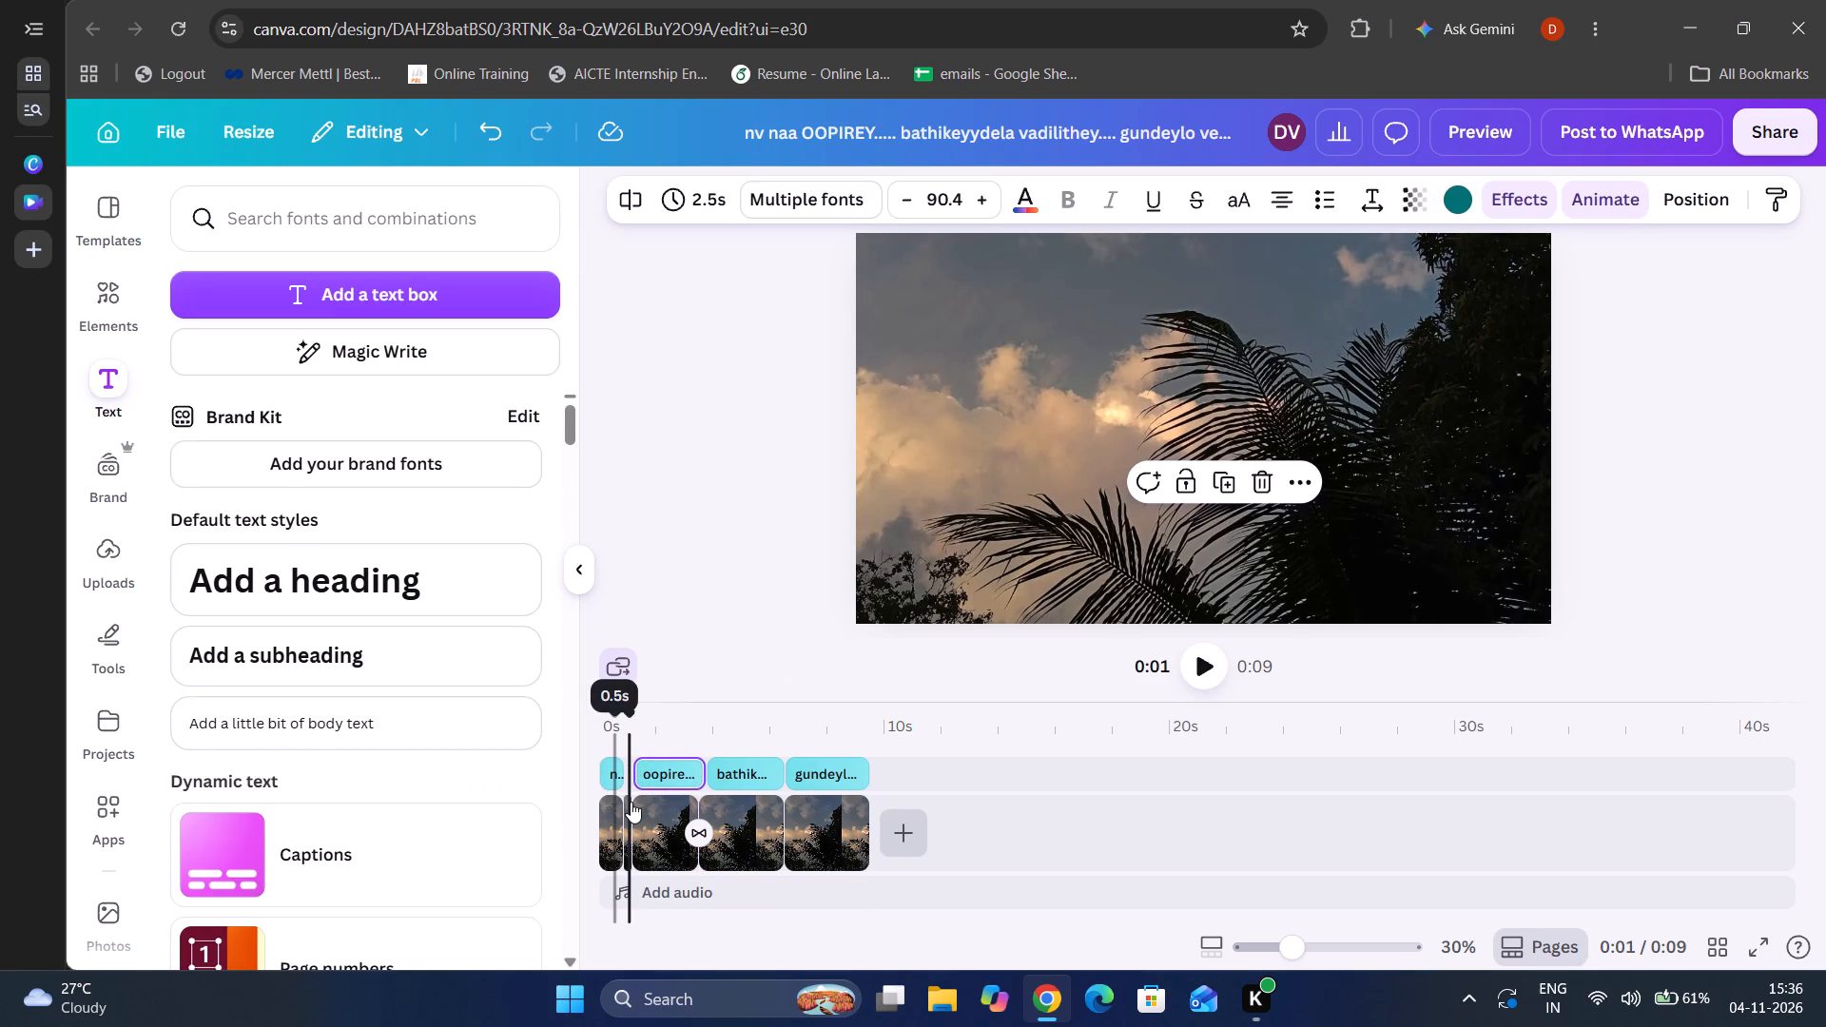
pyautogui.click(629, 803)
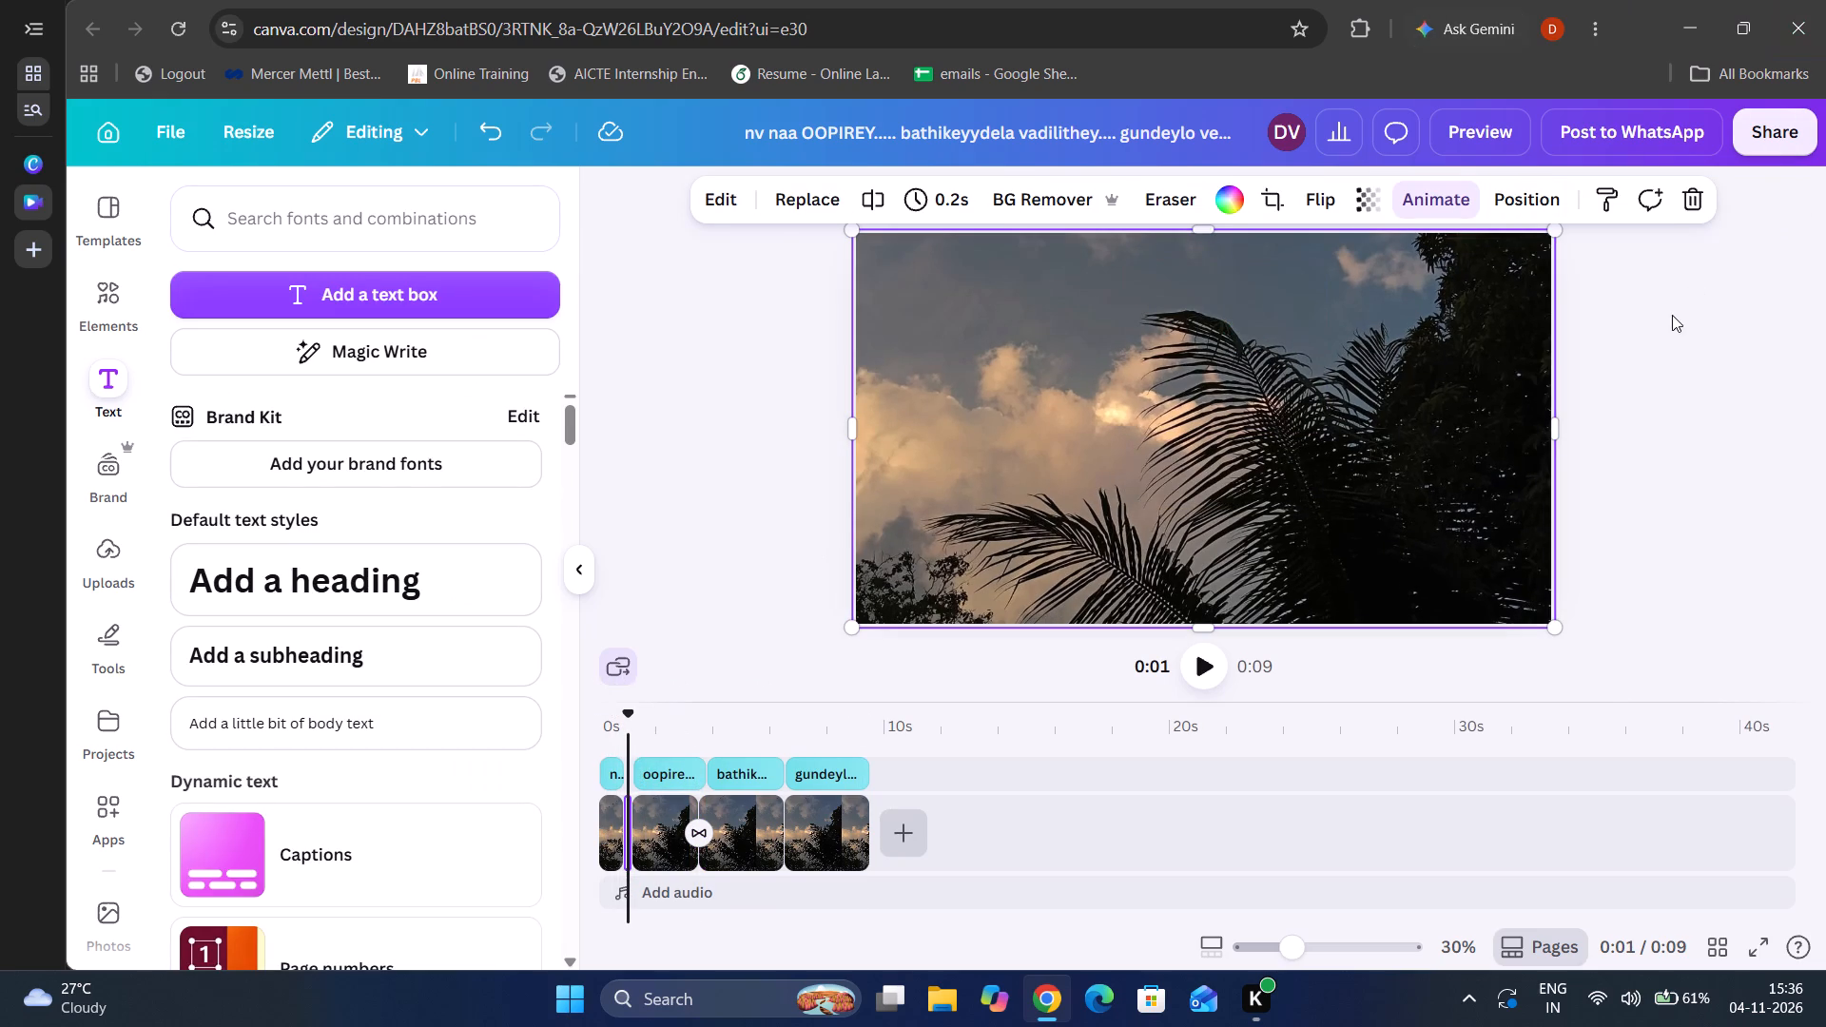
pyautogui.click(1688, 217)
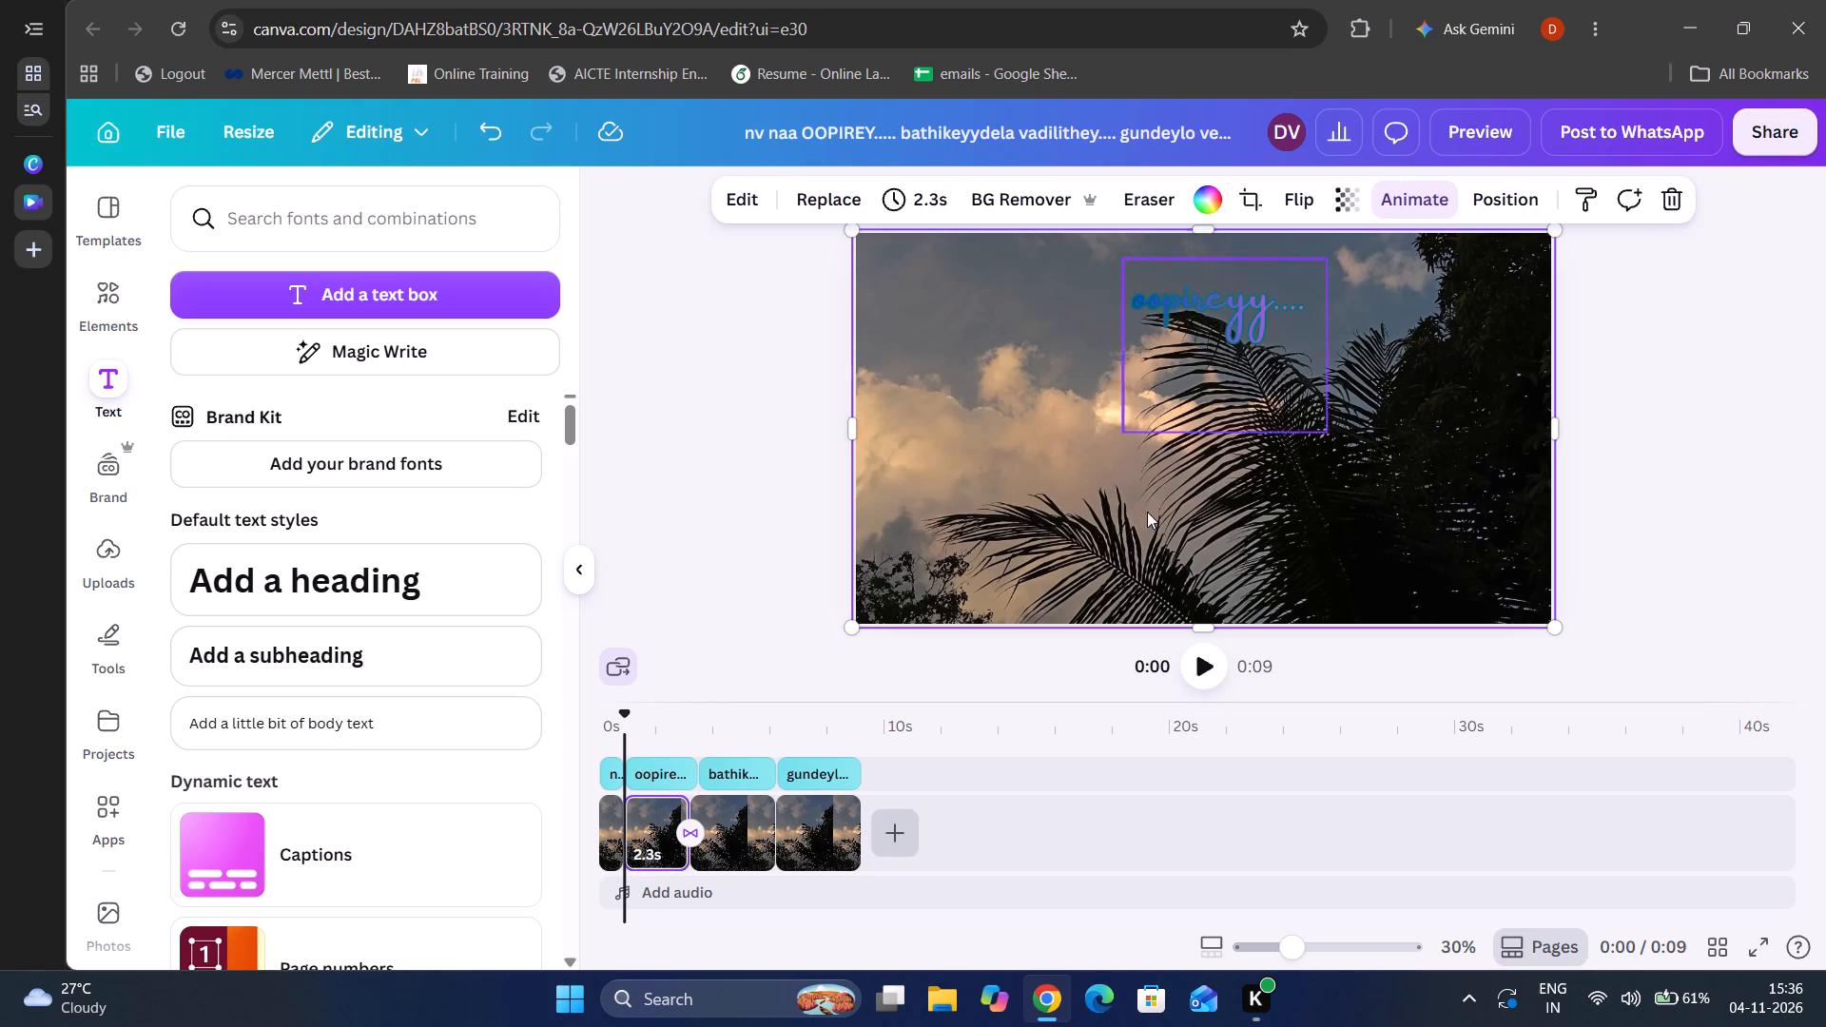
# Play the full video twice to check the timing after the trim.
pyautogui.click(1187, 669)
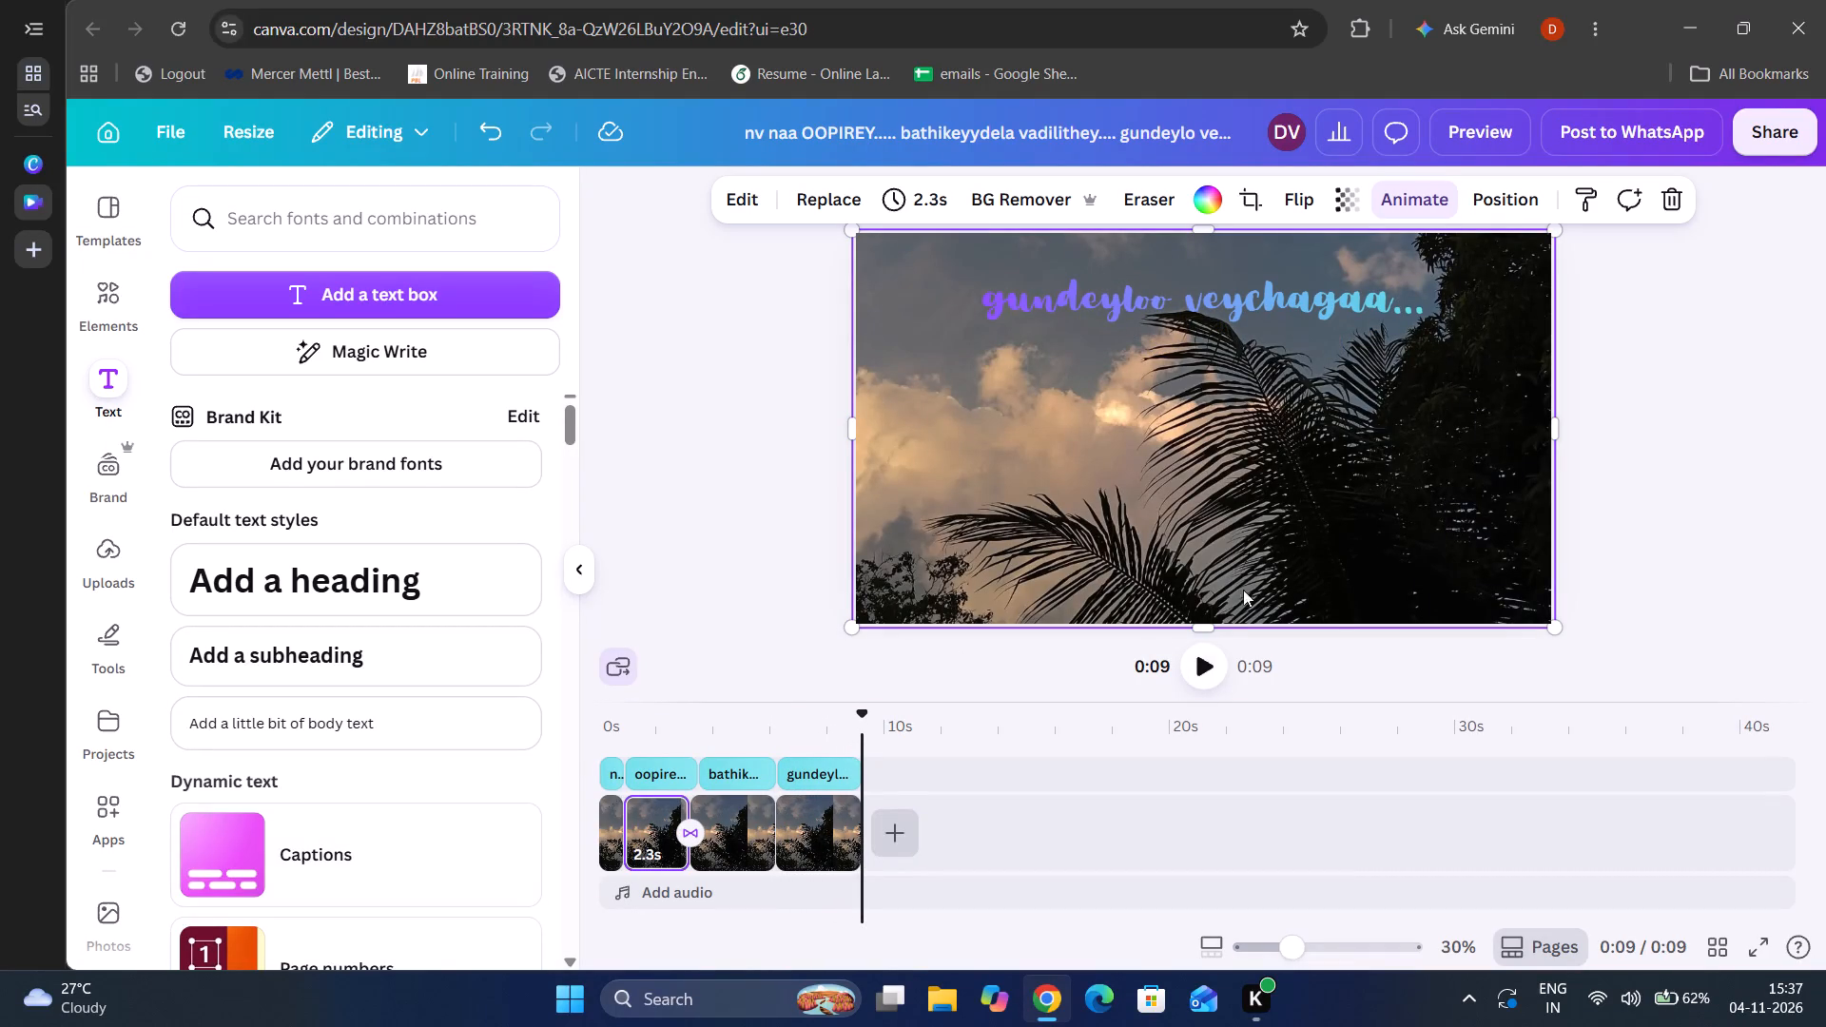
pyautogui.click(1213, 669)
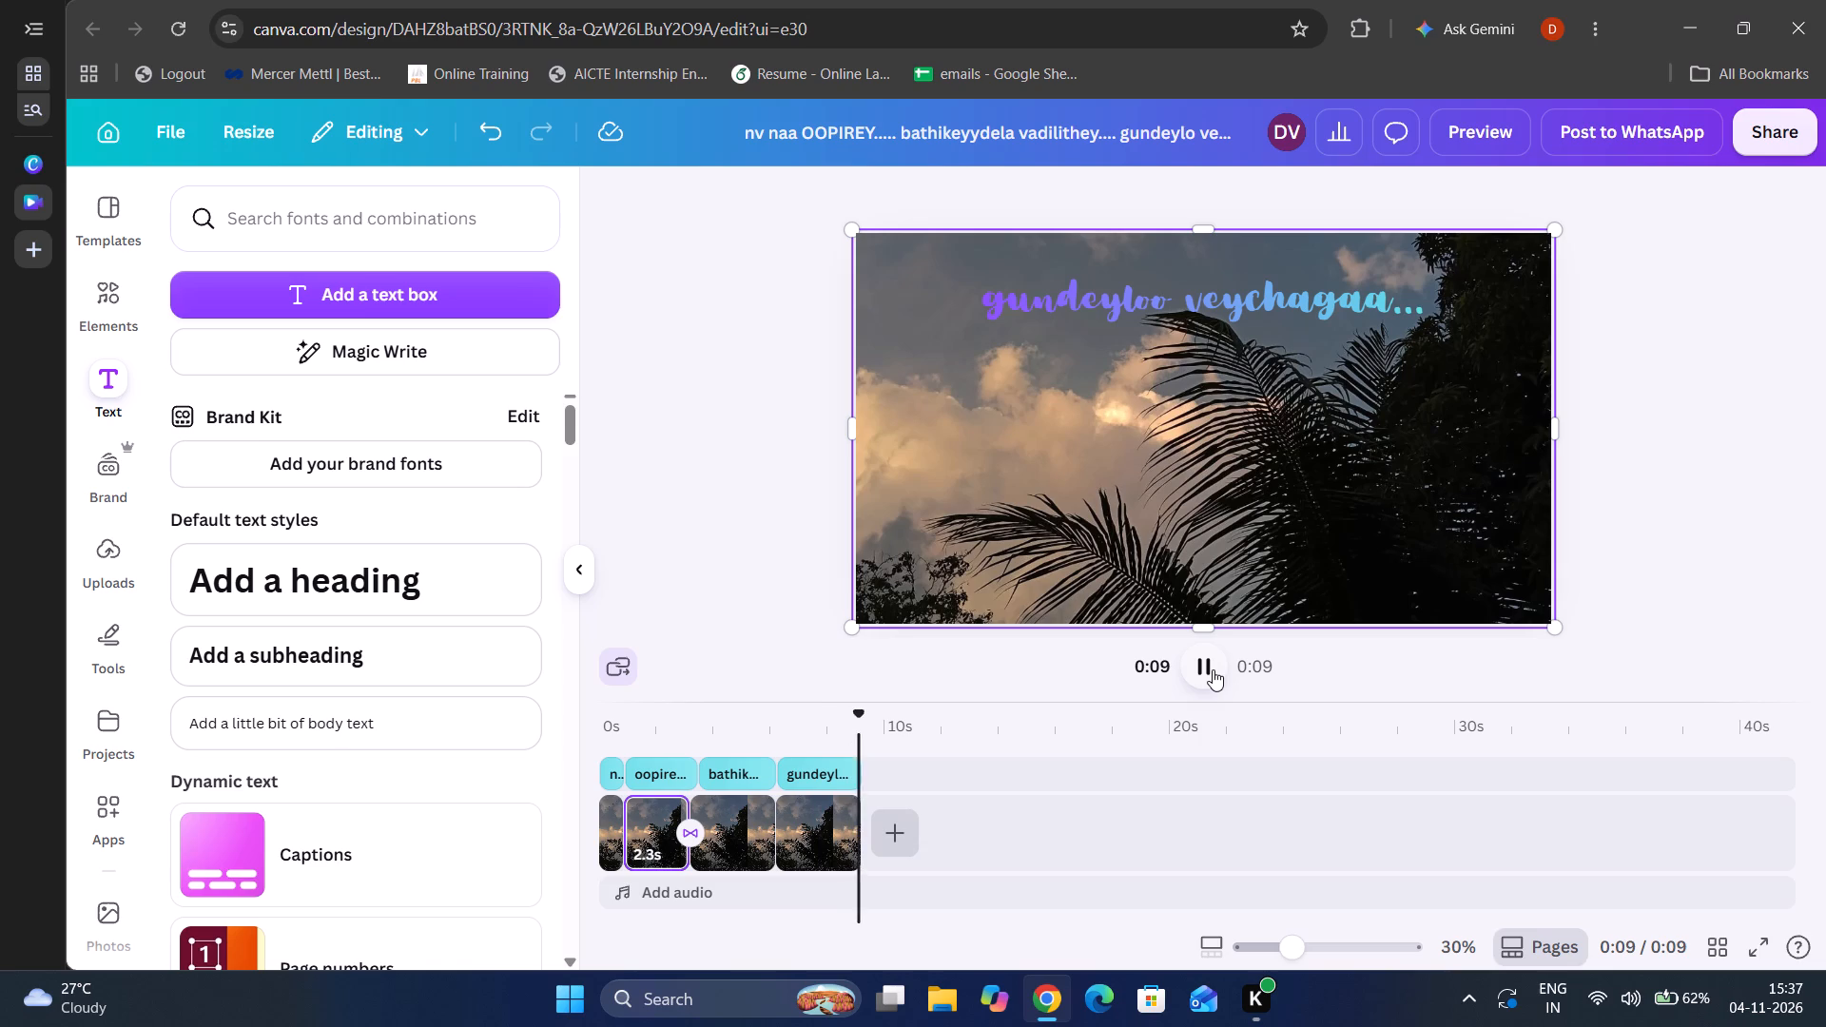
# Copy the photo clip behind "gundeyloo veychagaa..." and paste it at the end of the timeline.
pyautogui.click(835, 837)
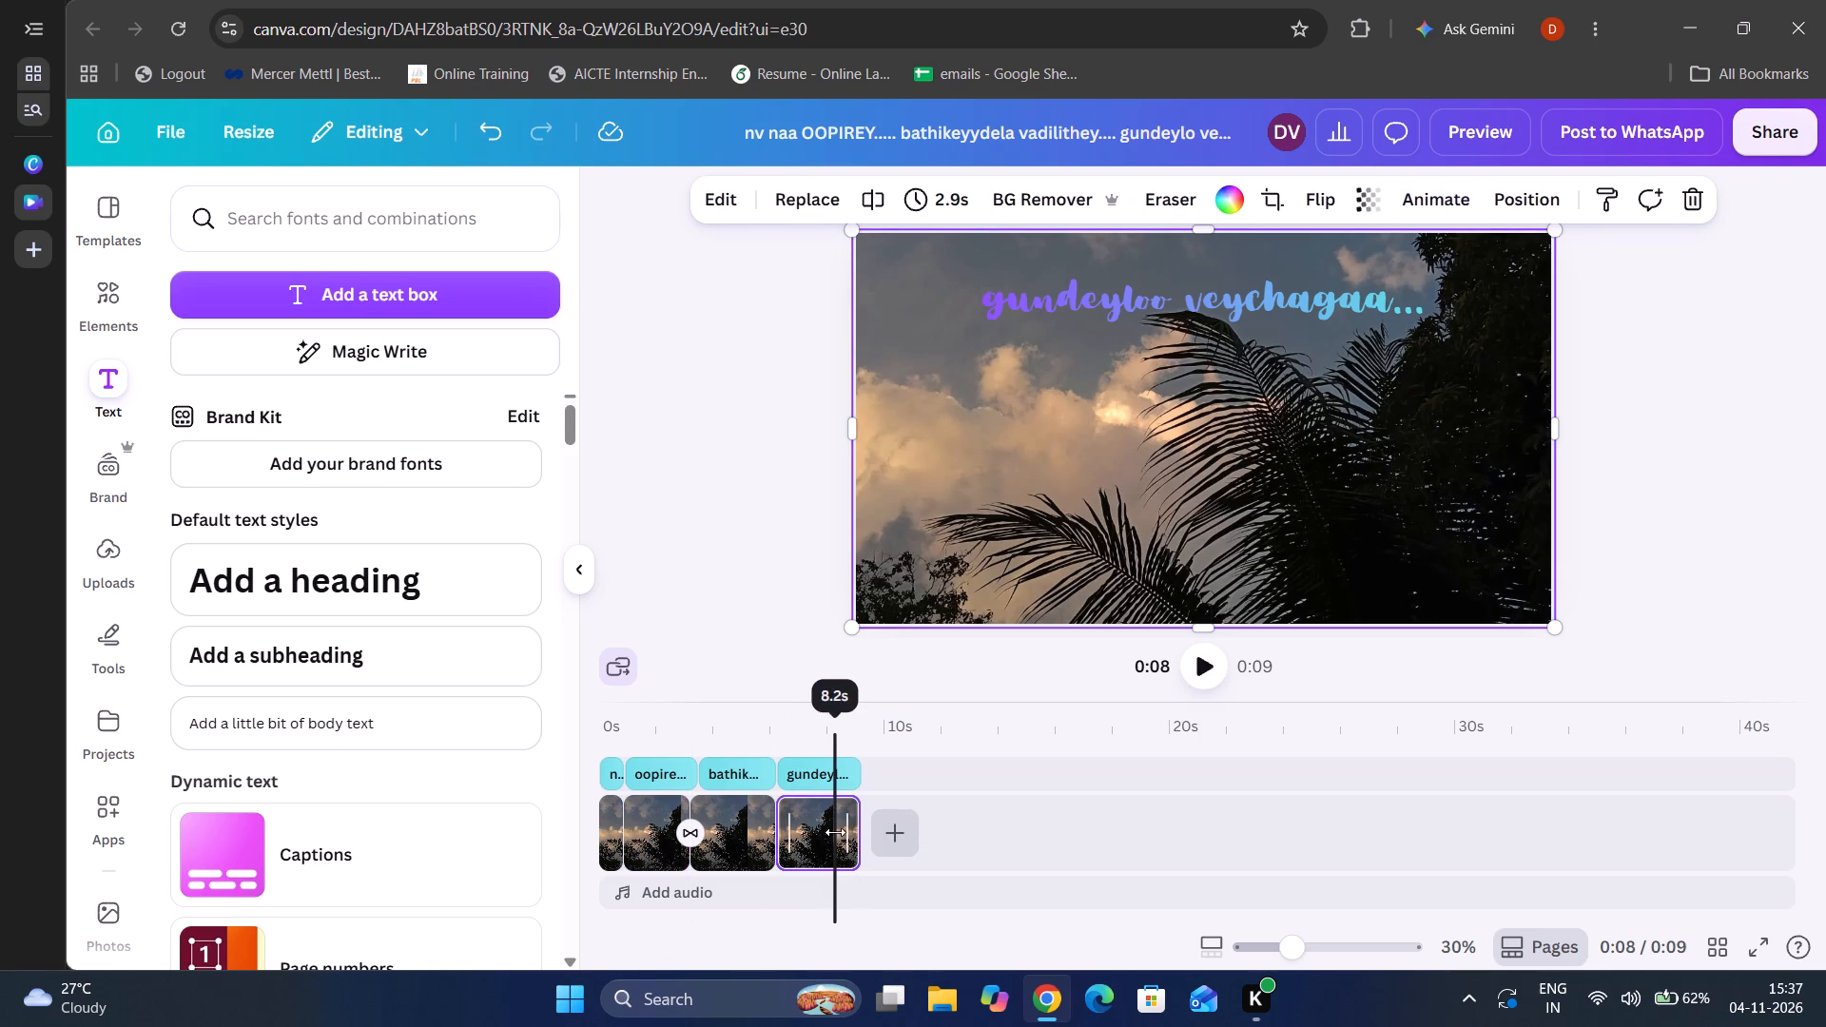
pyautogui.click(835, 811)
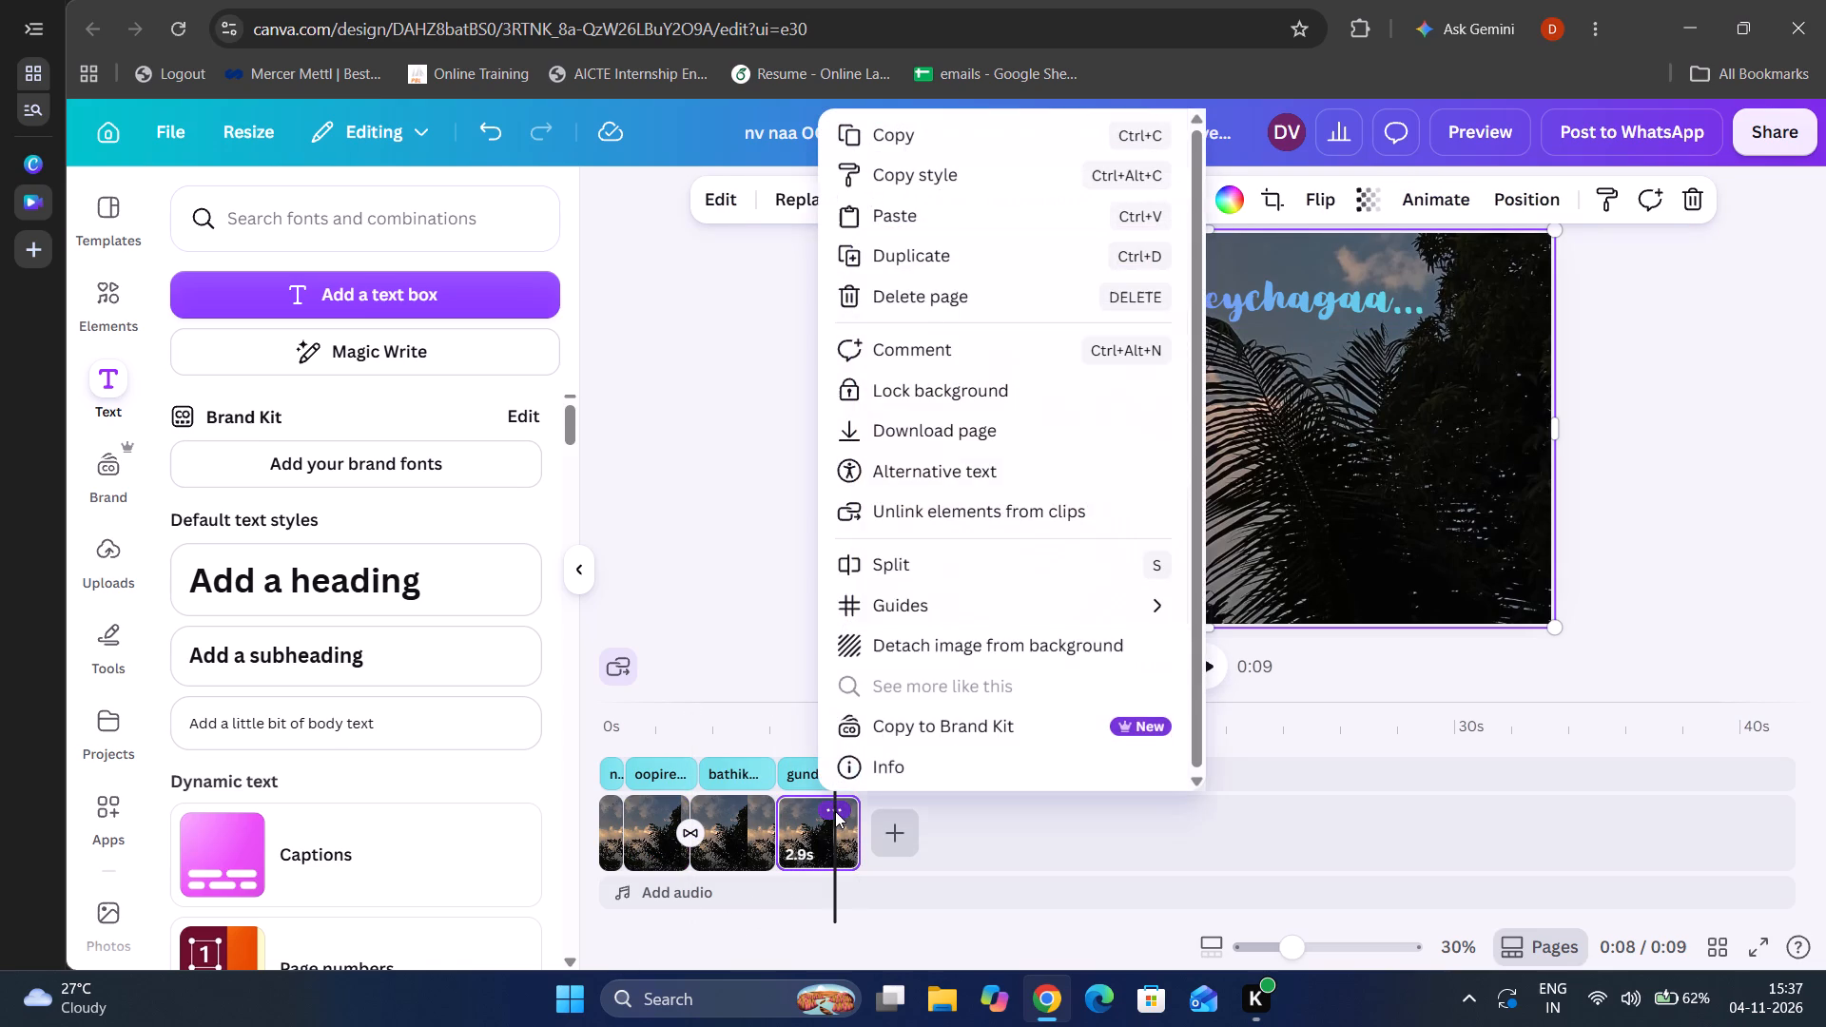
pyautogui.click(957, 133)
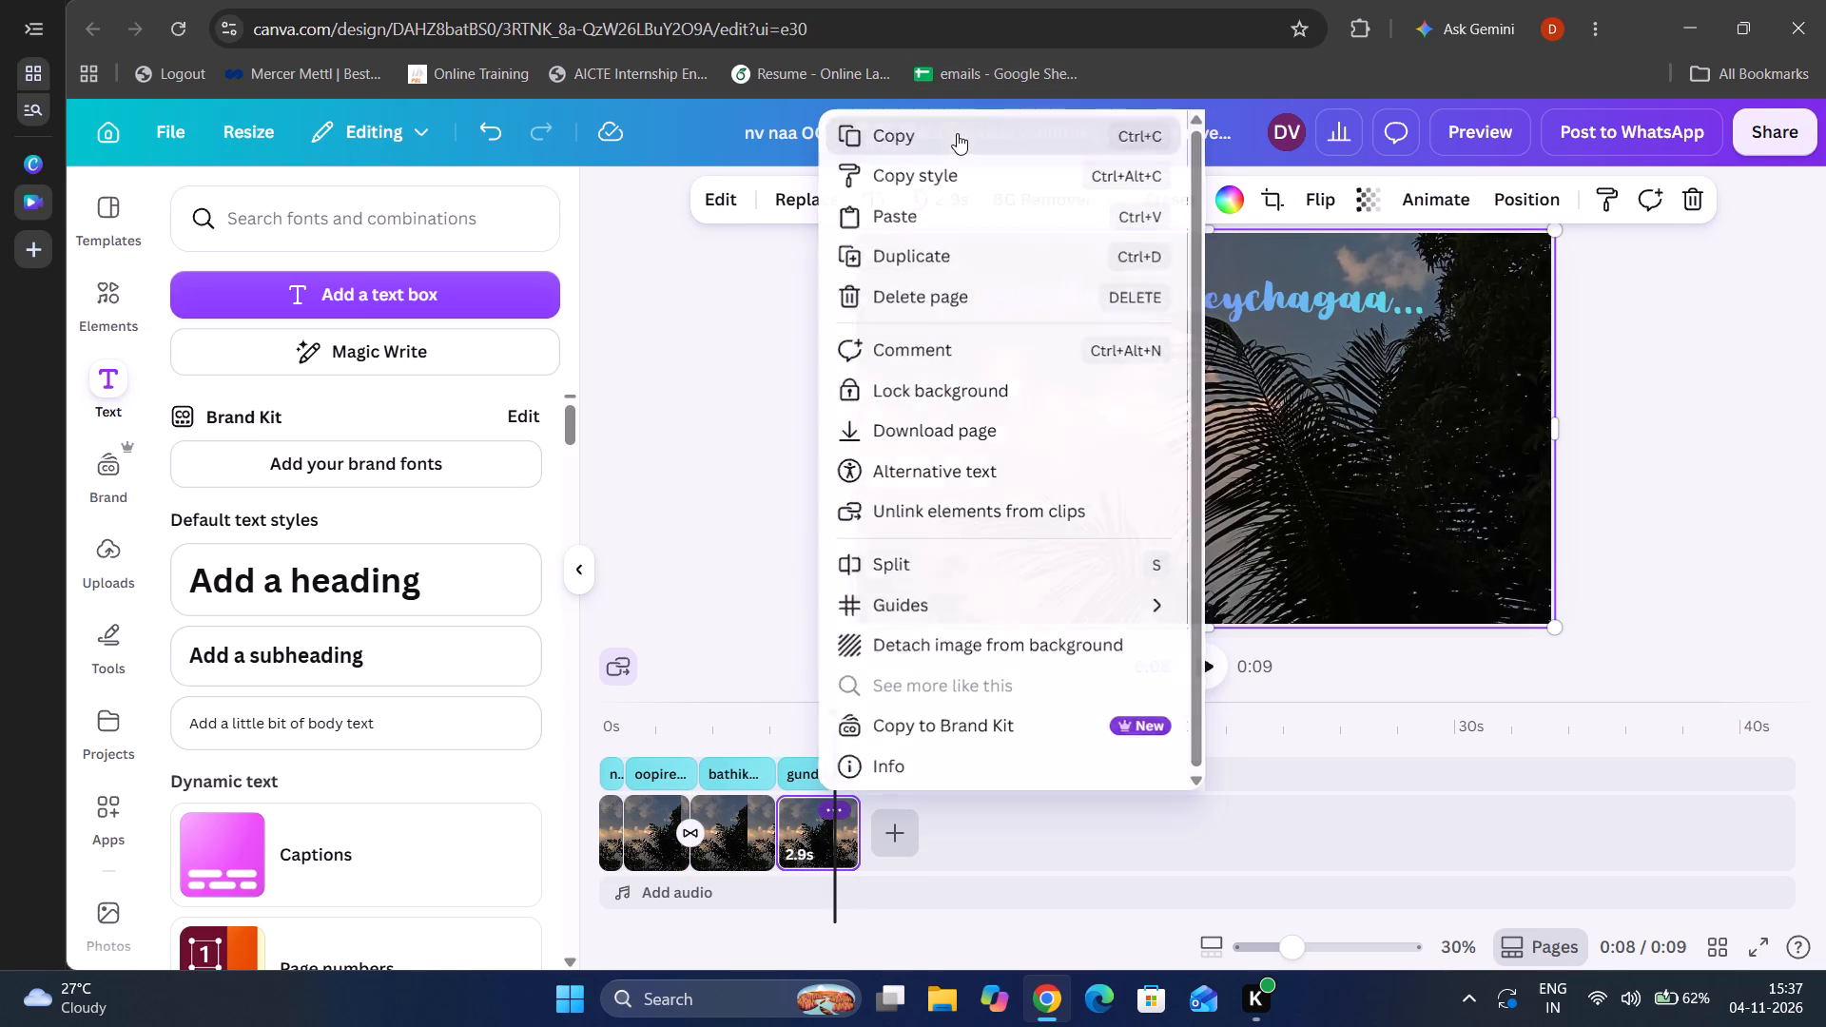
pyautogui.click(936, 828)
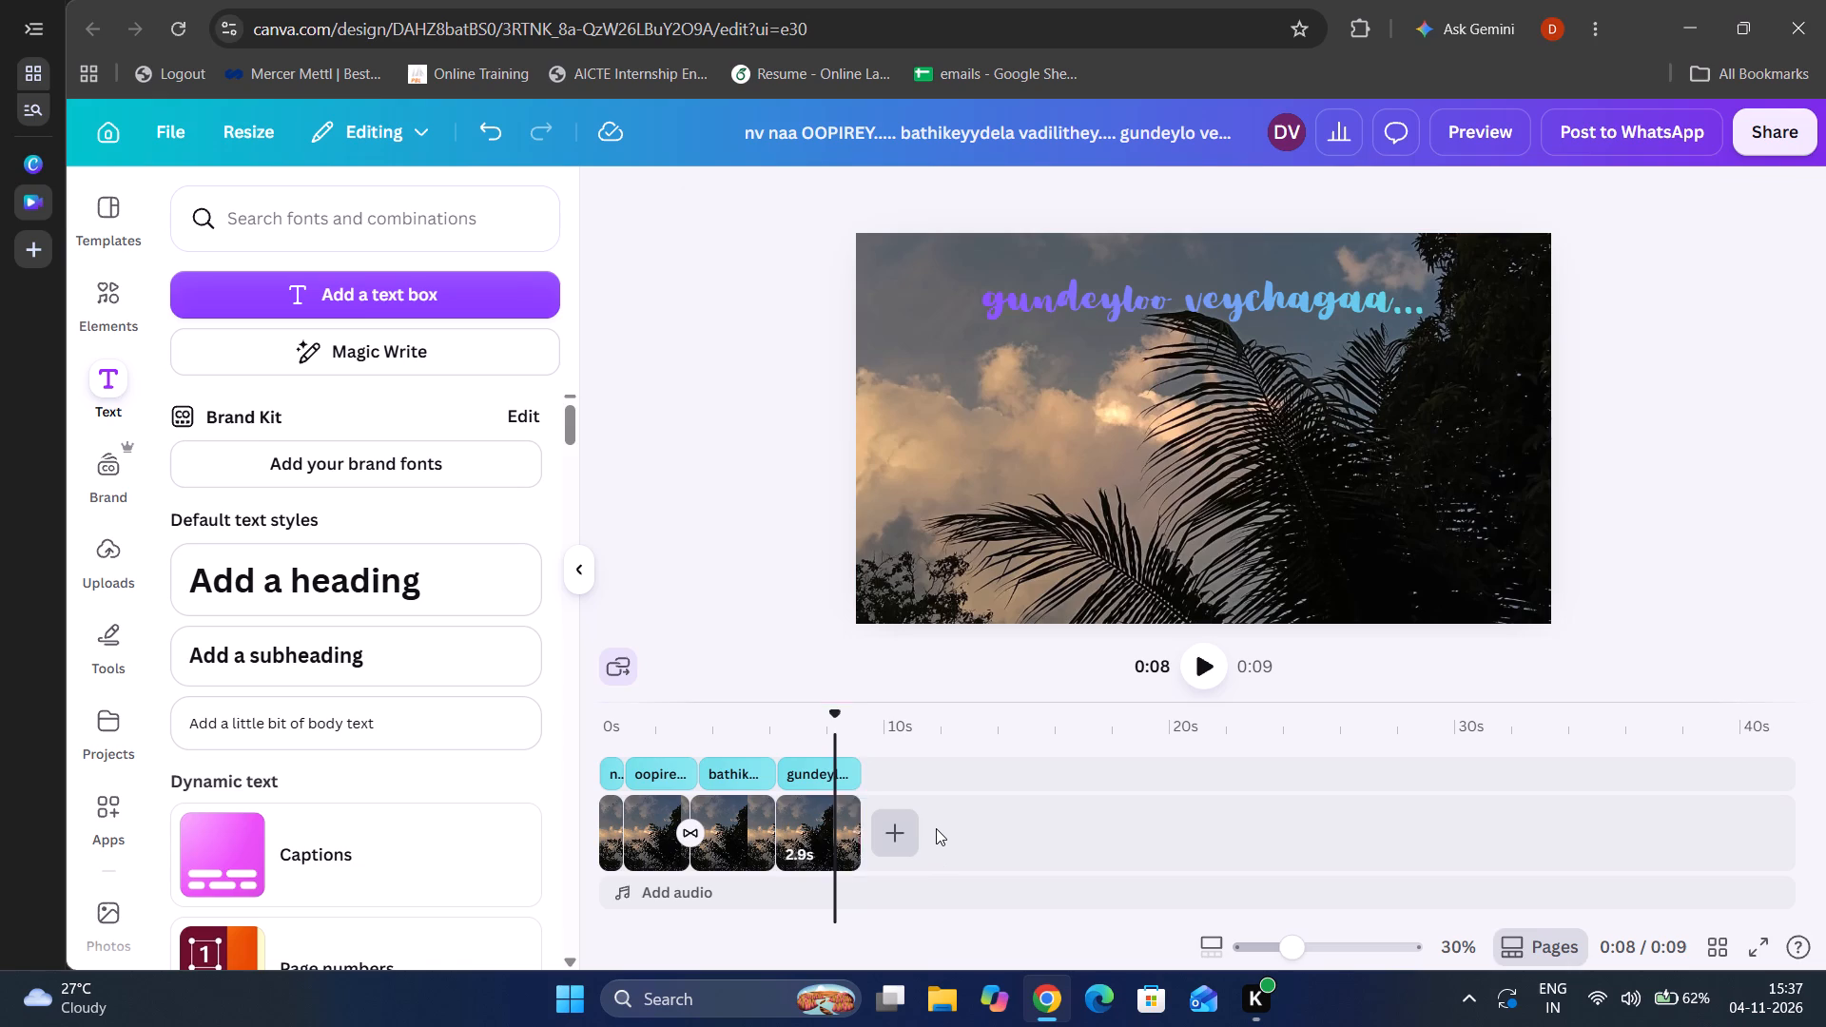
pyautogui.click(940, 840)
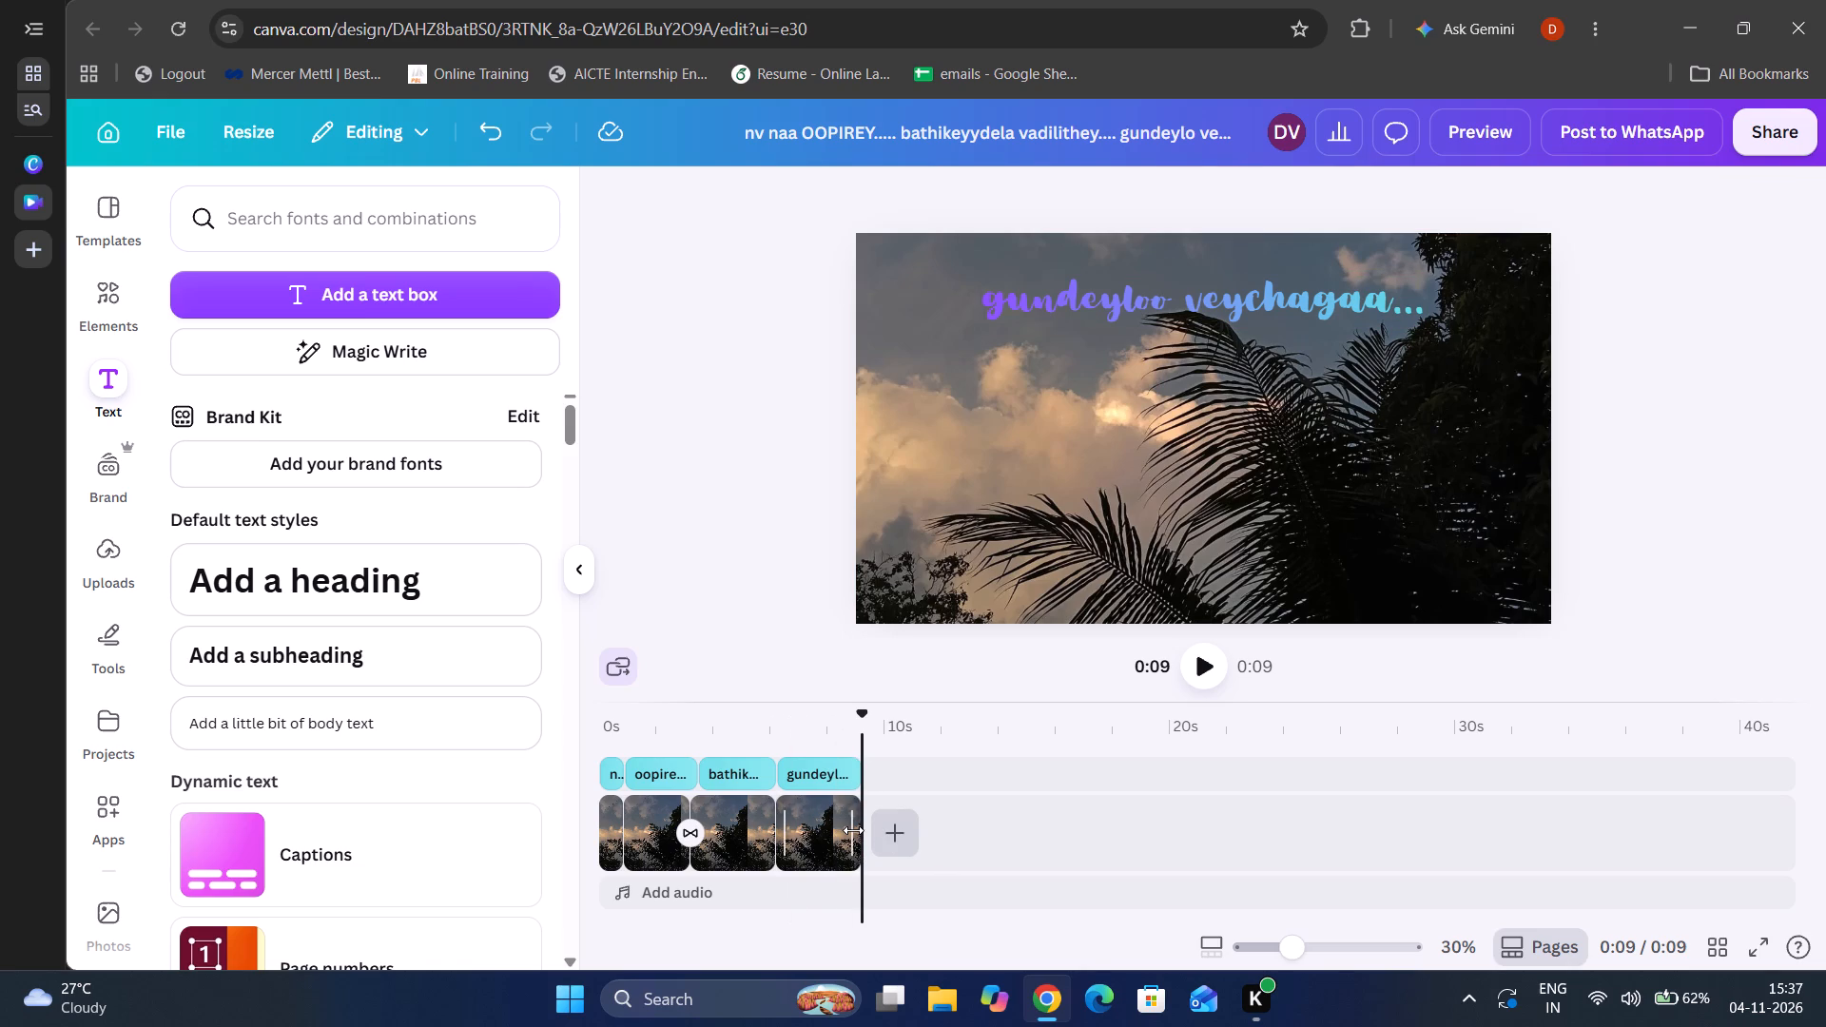
pyautogui.hotkey('ctrl', 'v')
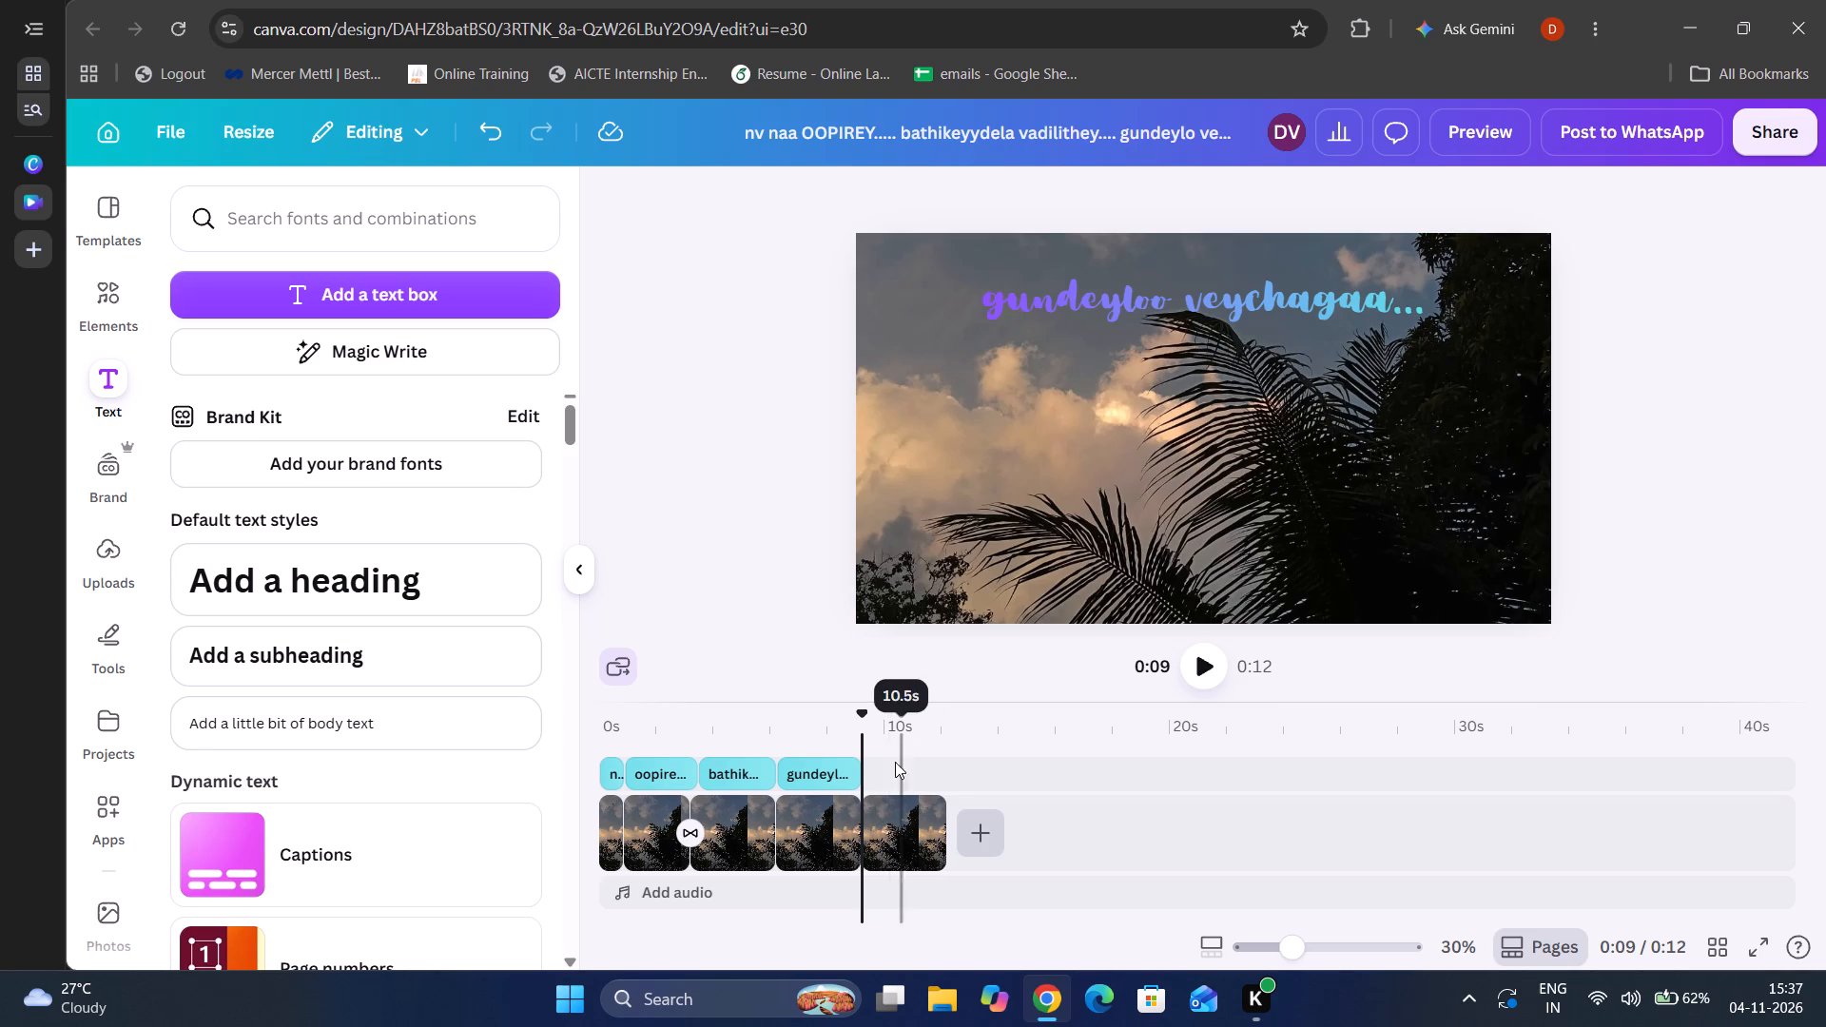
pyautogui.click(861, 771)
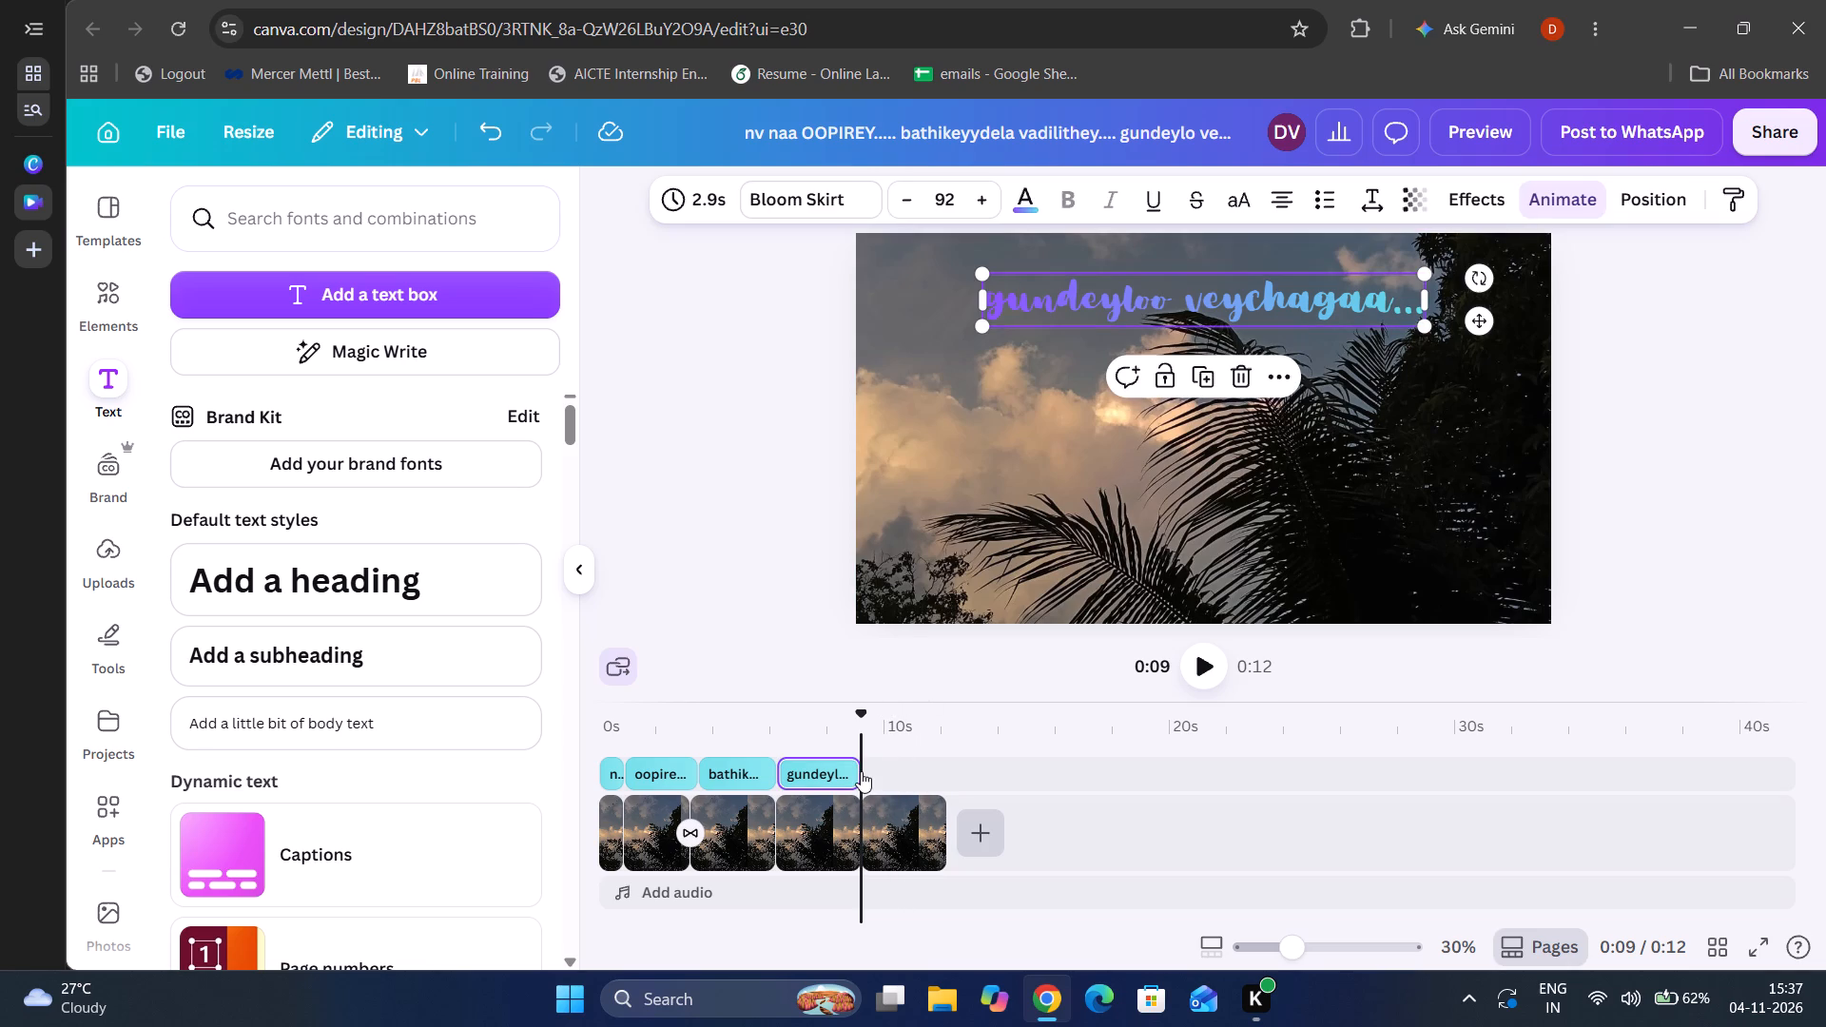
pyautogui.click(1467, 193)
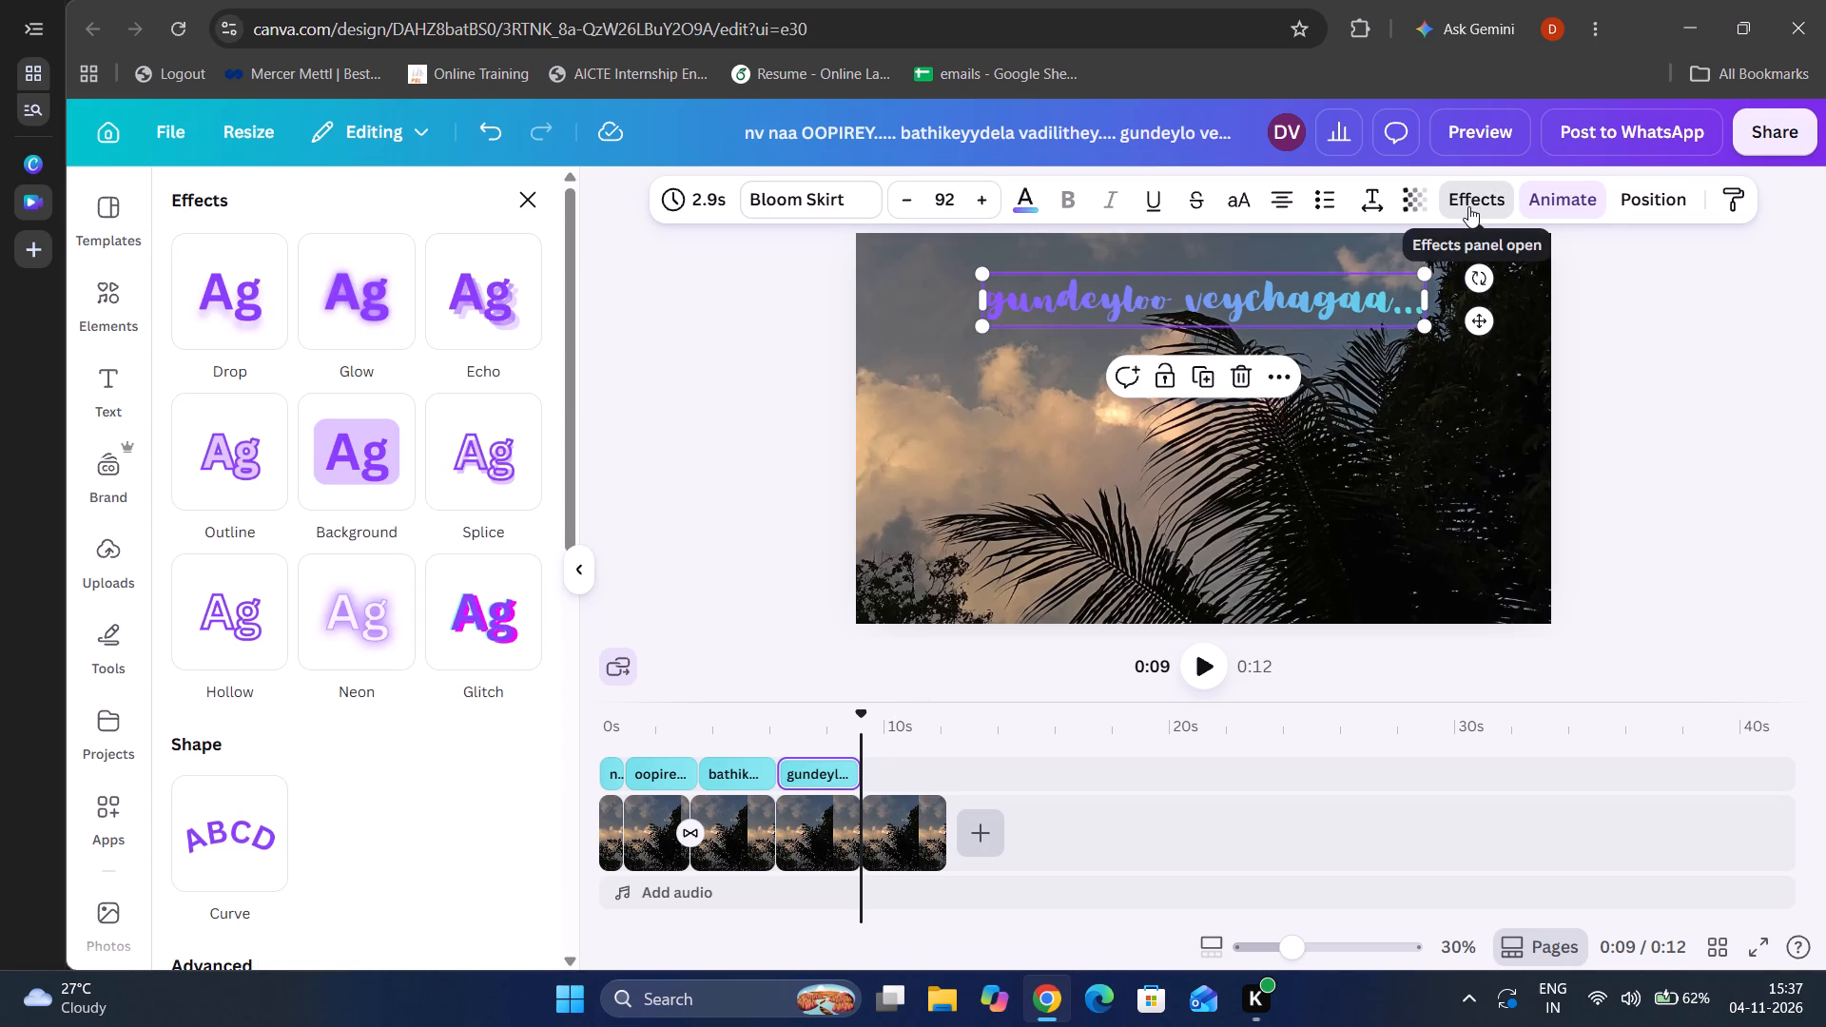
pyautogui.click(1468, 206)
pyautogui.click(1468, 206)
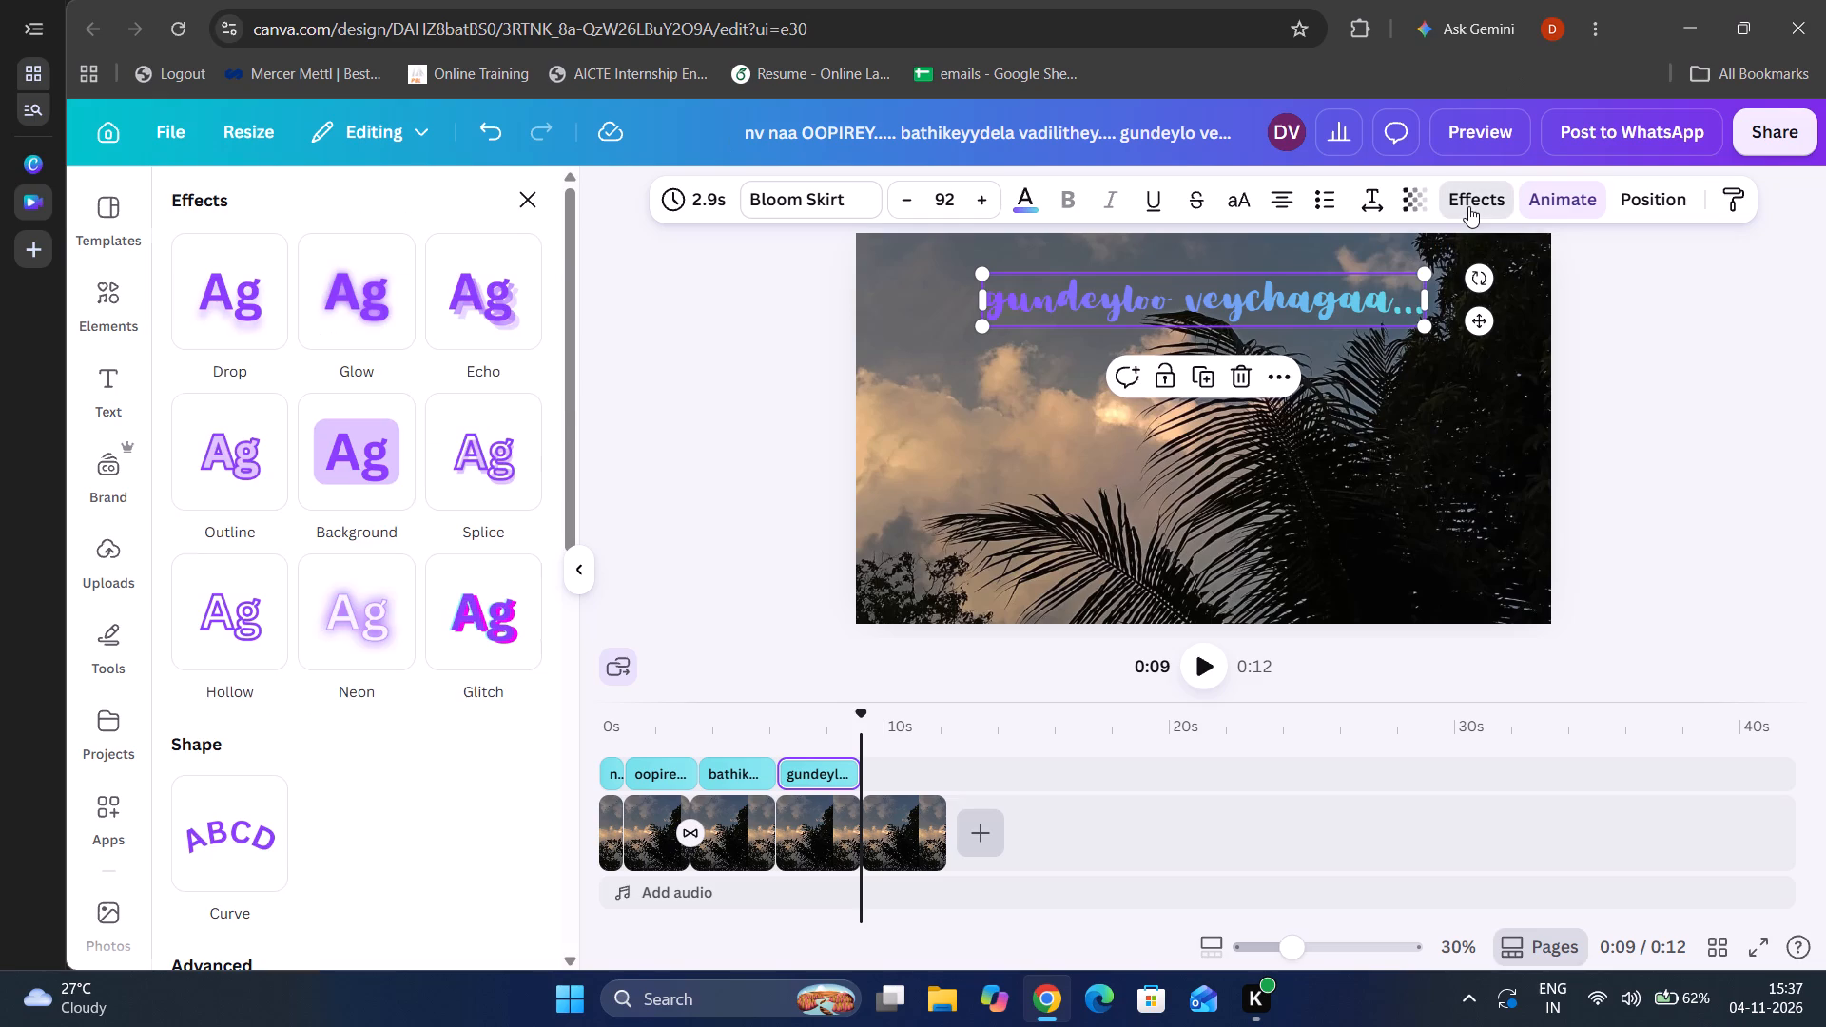
# Add a downward 0.5 s Stack transition between the "gundeyloo veychagaa..." clip and the last photo clip.
pyautogui.click(860, 849)
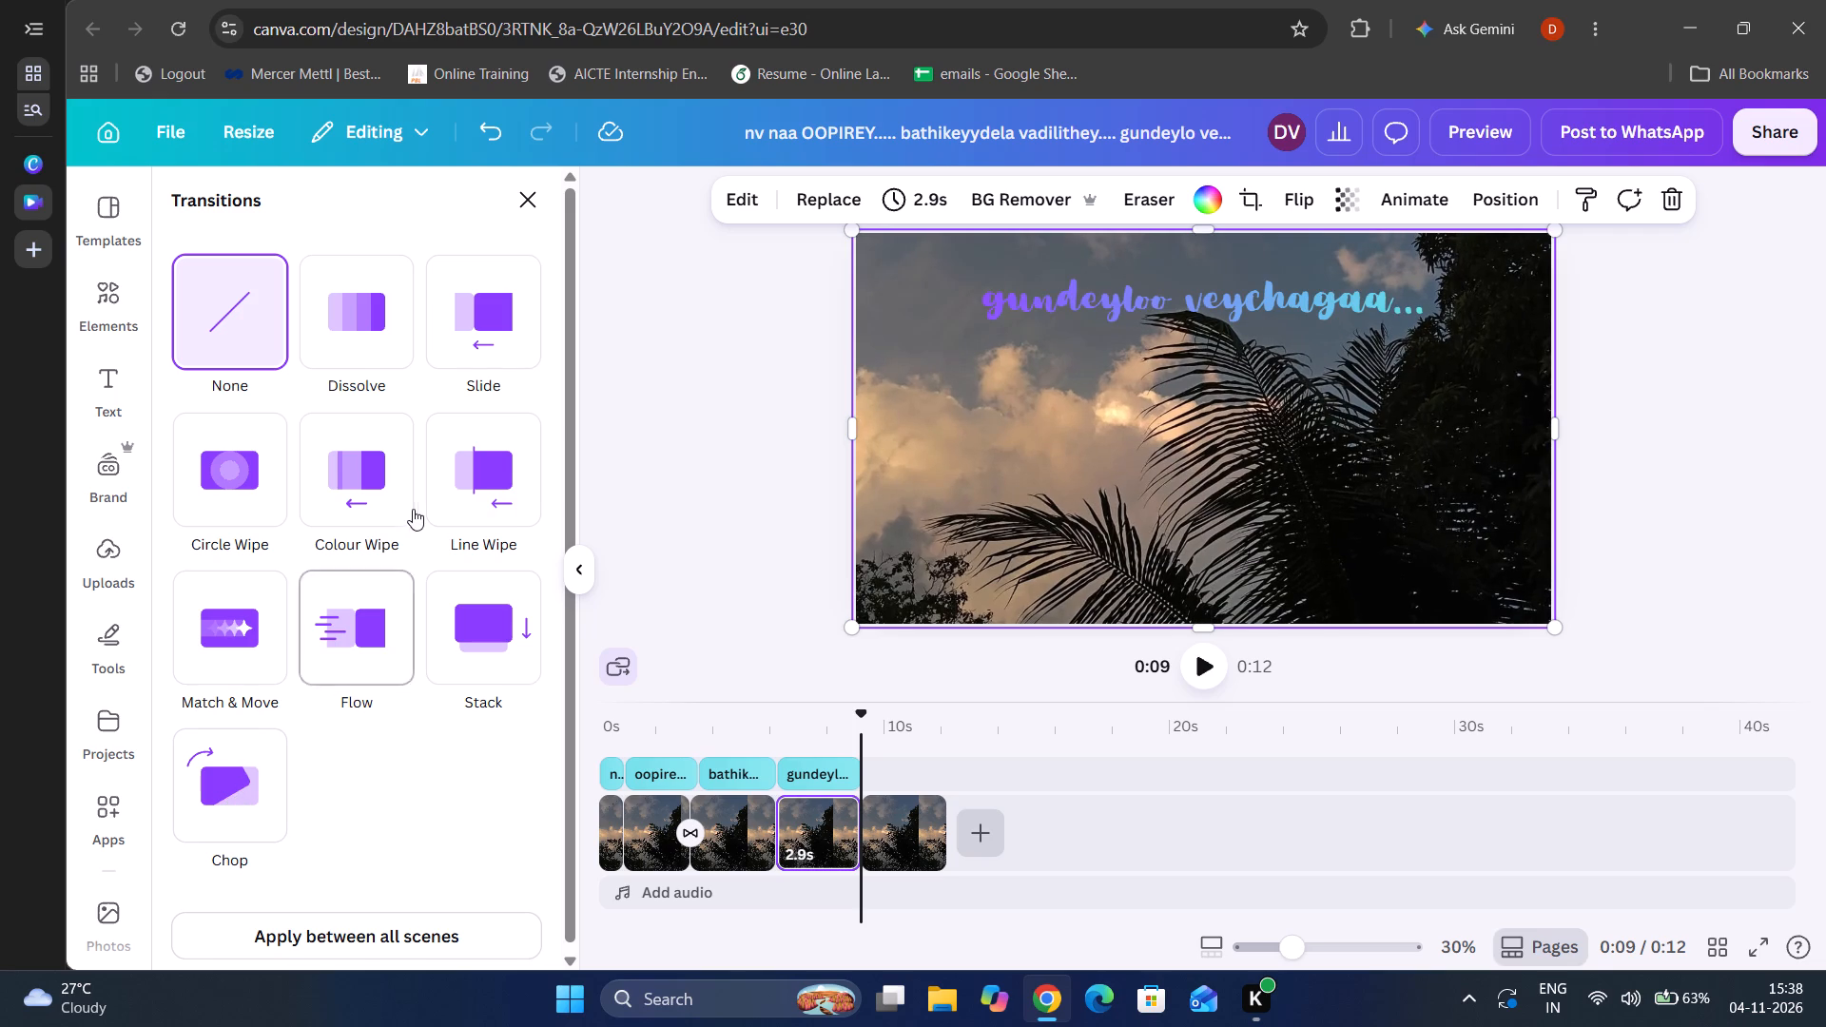
pyautogui.scroll(1, 490, 380)
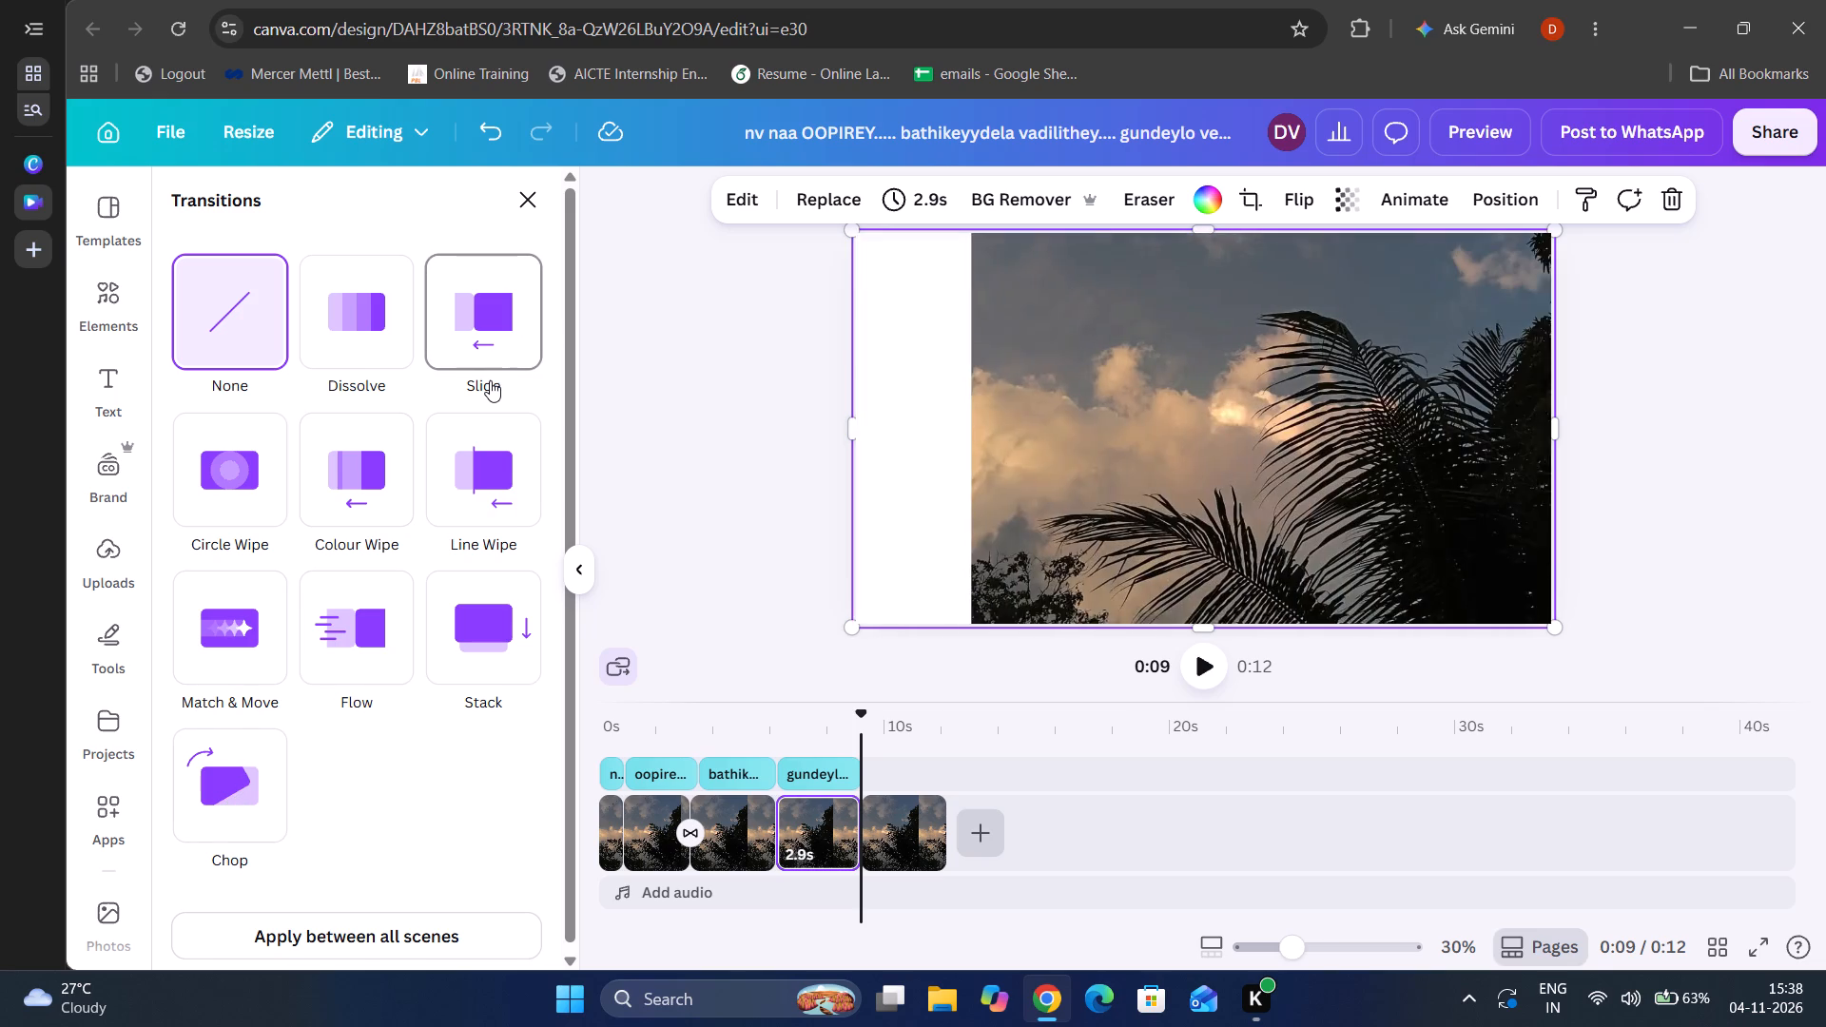
pyautogui.scroll(2, 490, 380)
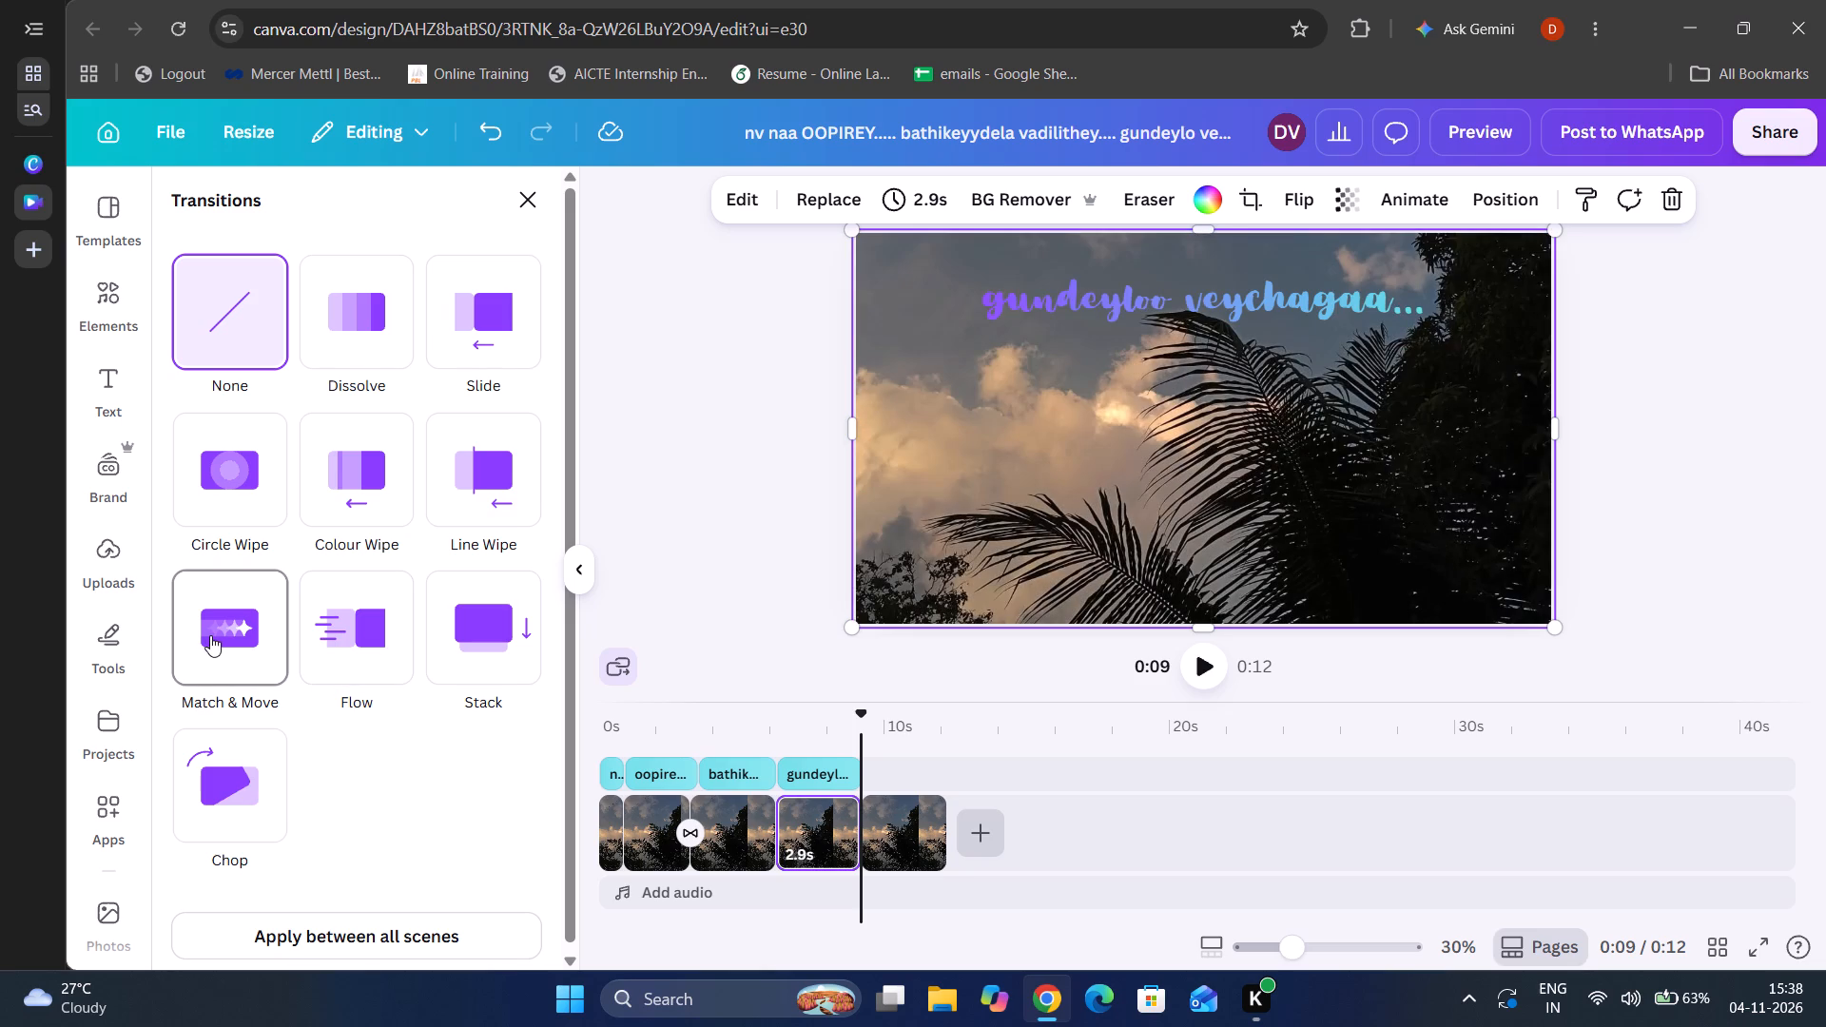
pyautogui.click(521, 649)
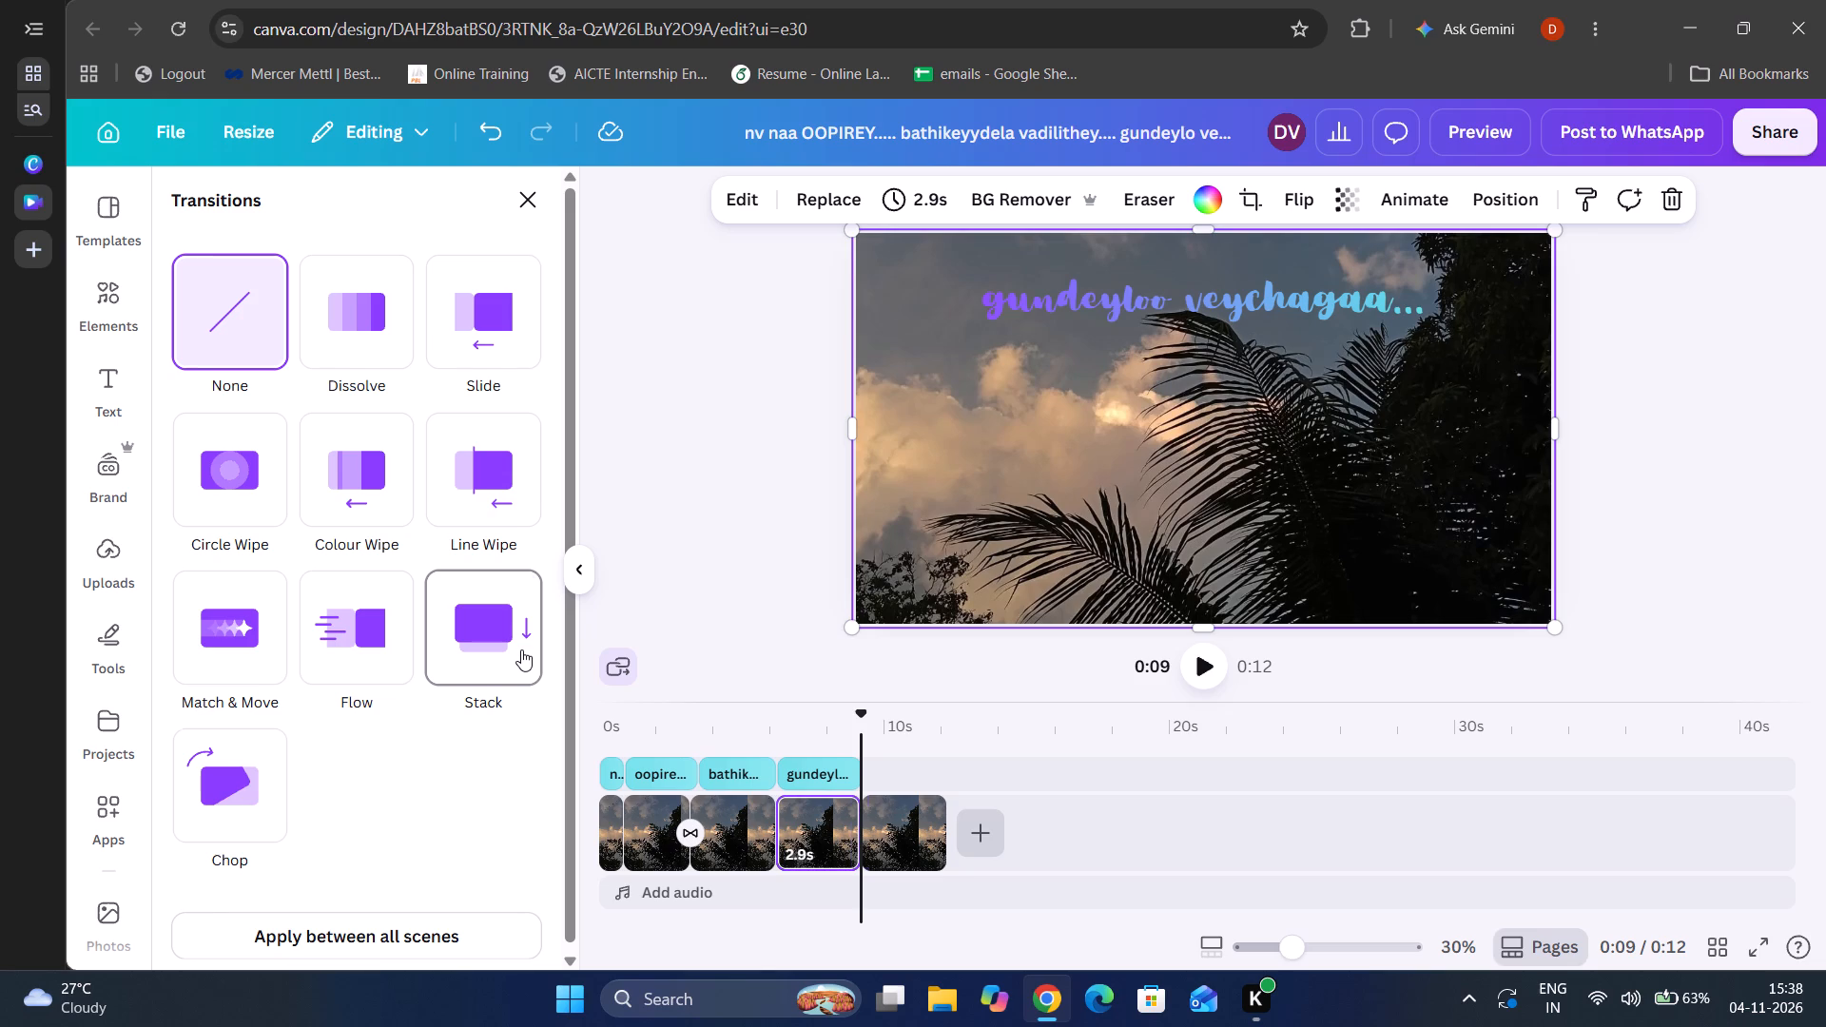
# Add a heading over the last photo clip reading "dhachanukadha....andhukeyy".
pyautogui.click(880, 773)
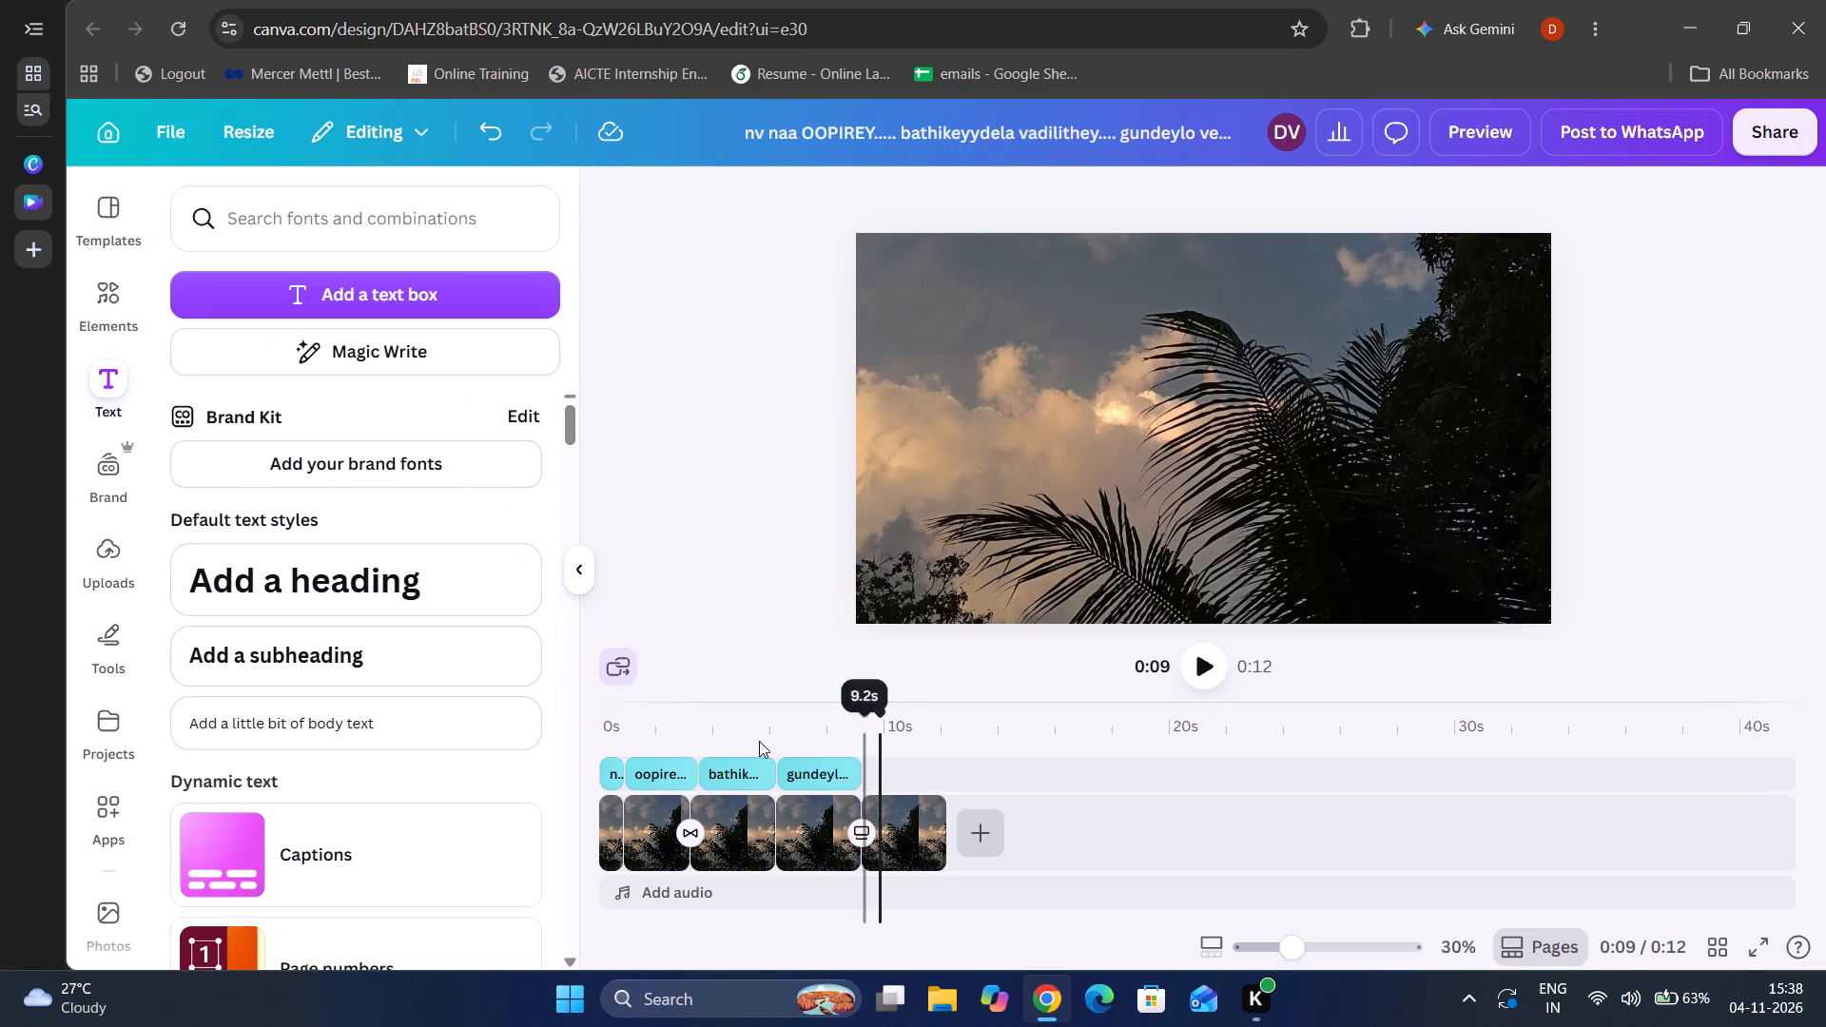
pyautogui.click(415, 591)
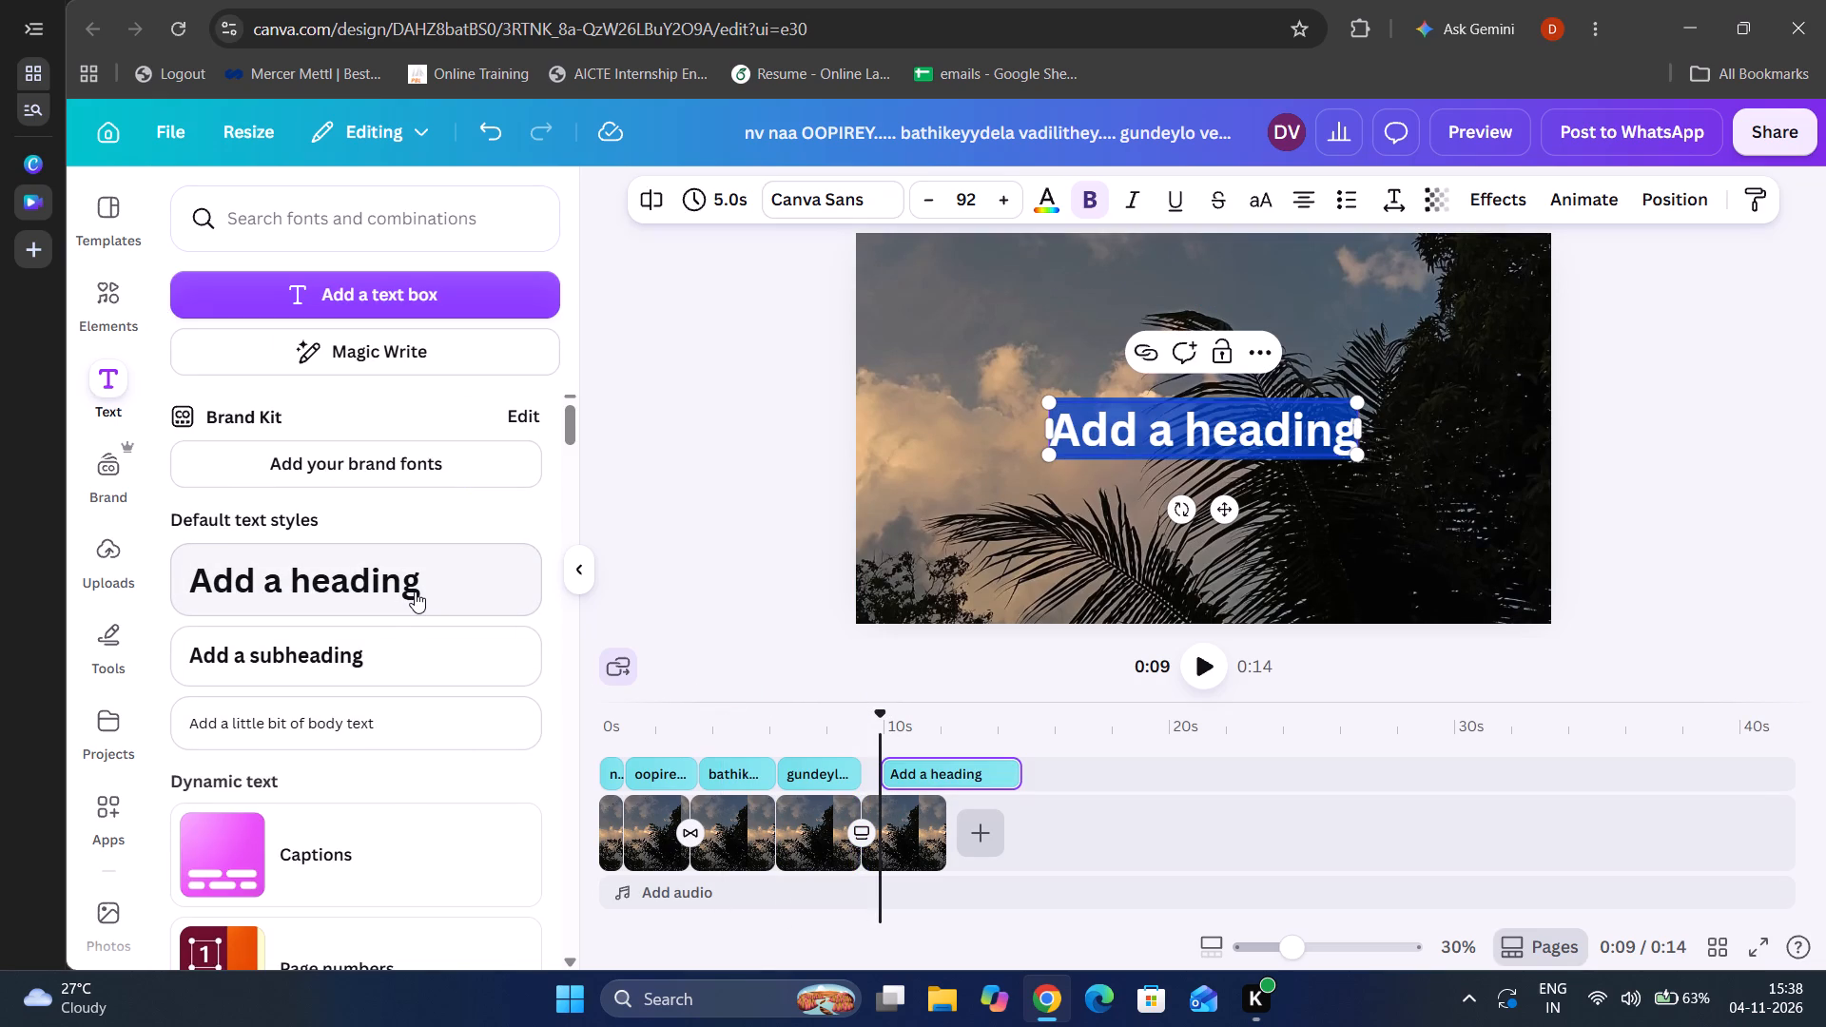
pyautogui.press('d')
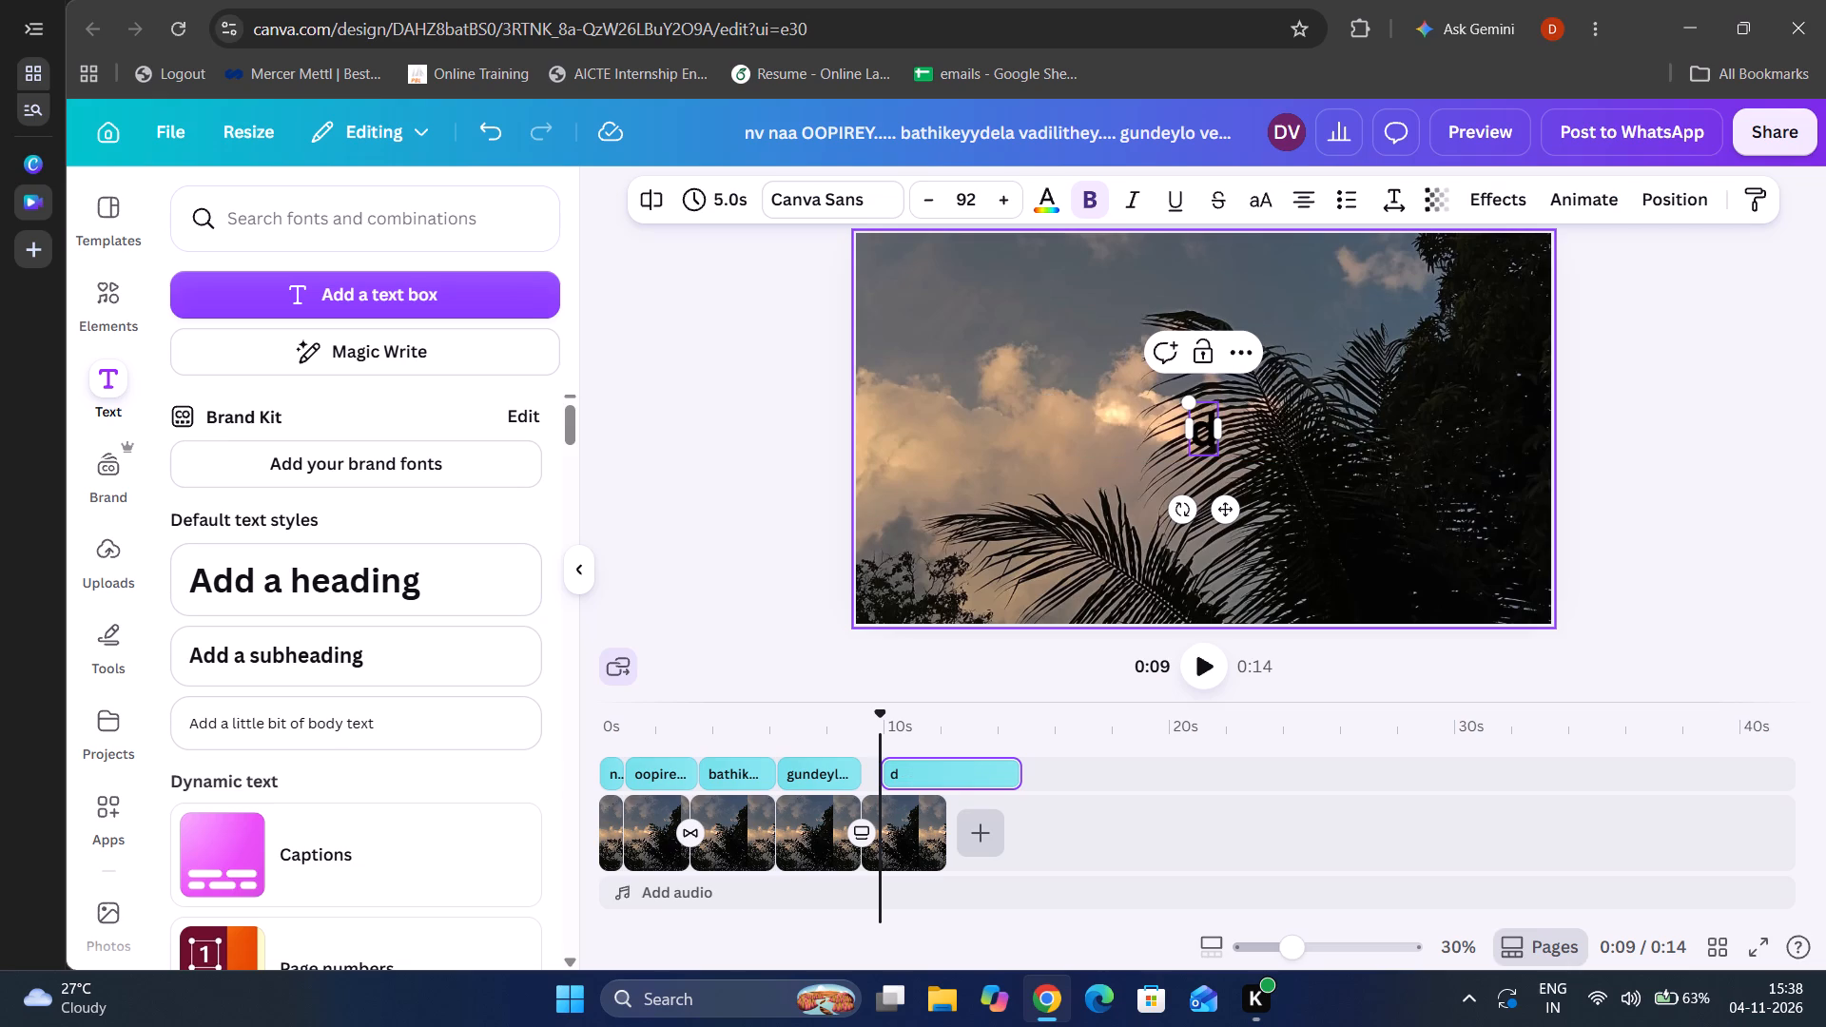
pyautogui.write('hachanukadha')
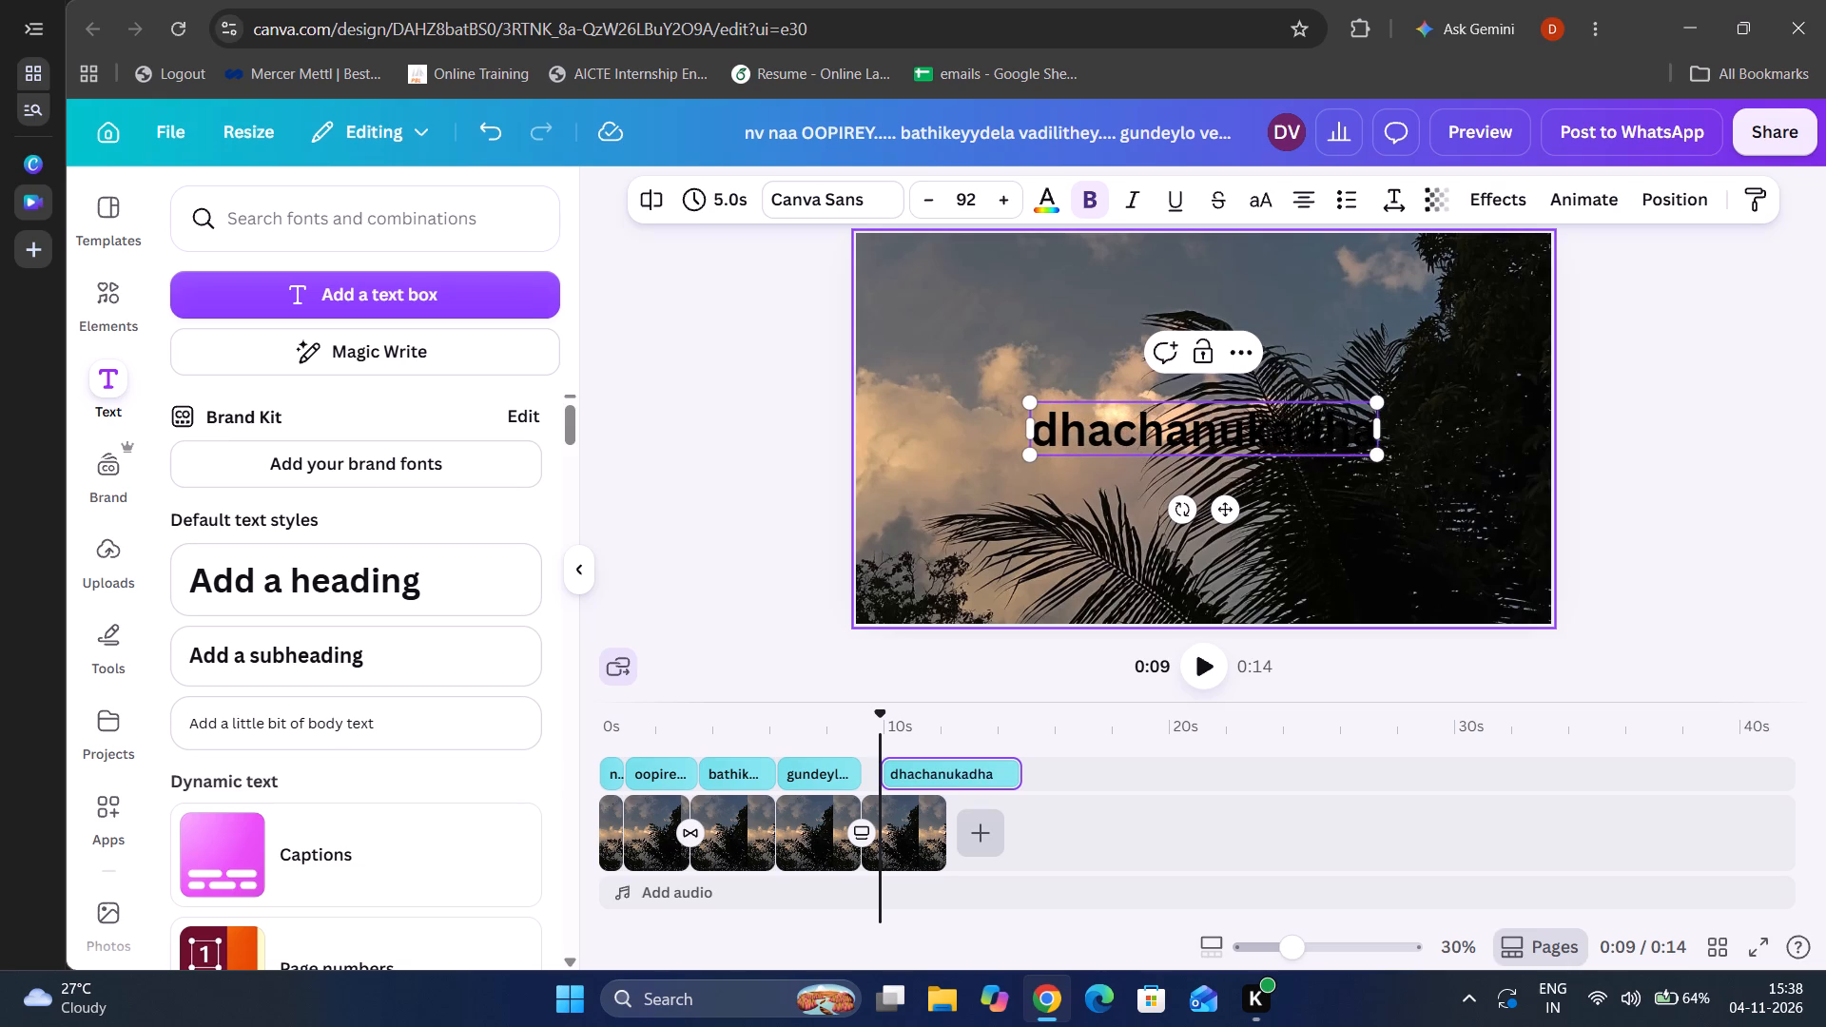
pyautogui.write('....andhukeyy')
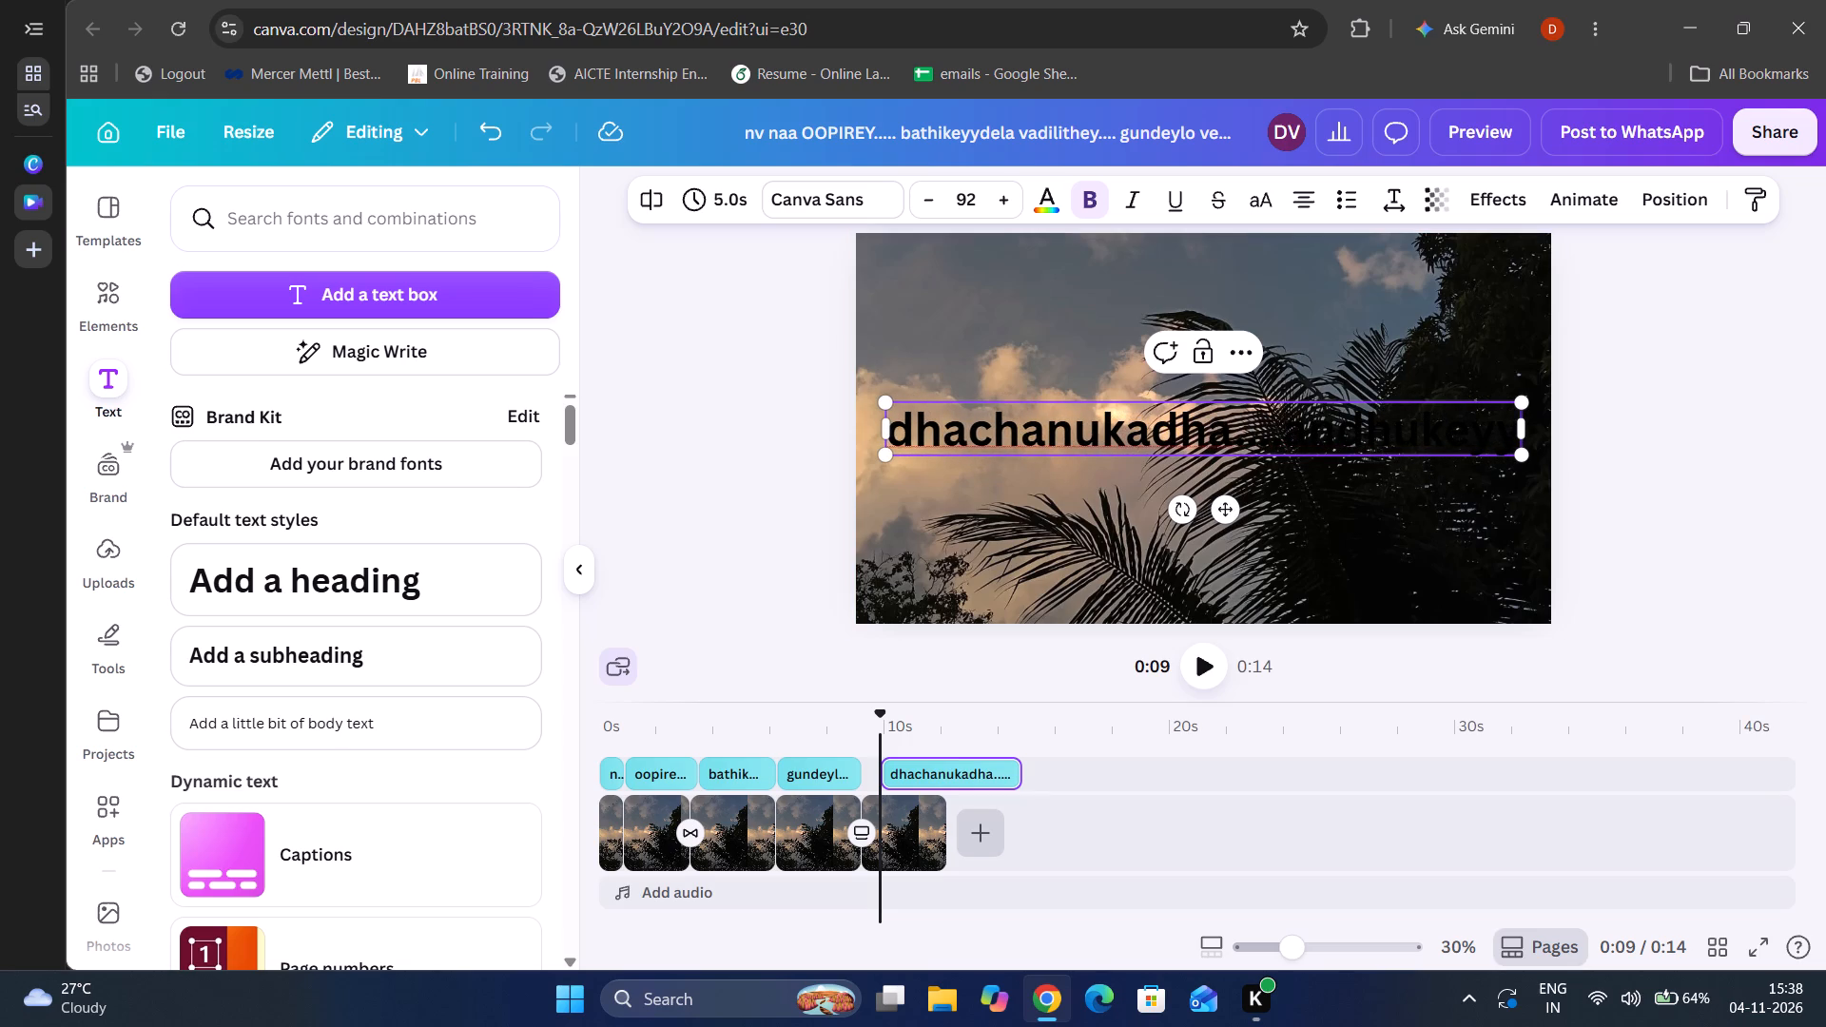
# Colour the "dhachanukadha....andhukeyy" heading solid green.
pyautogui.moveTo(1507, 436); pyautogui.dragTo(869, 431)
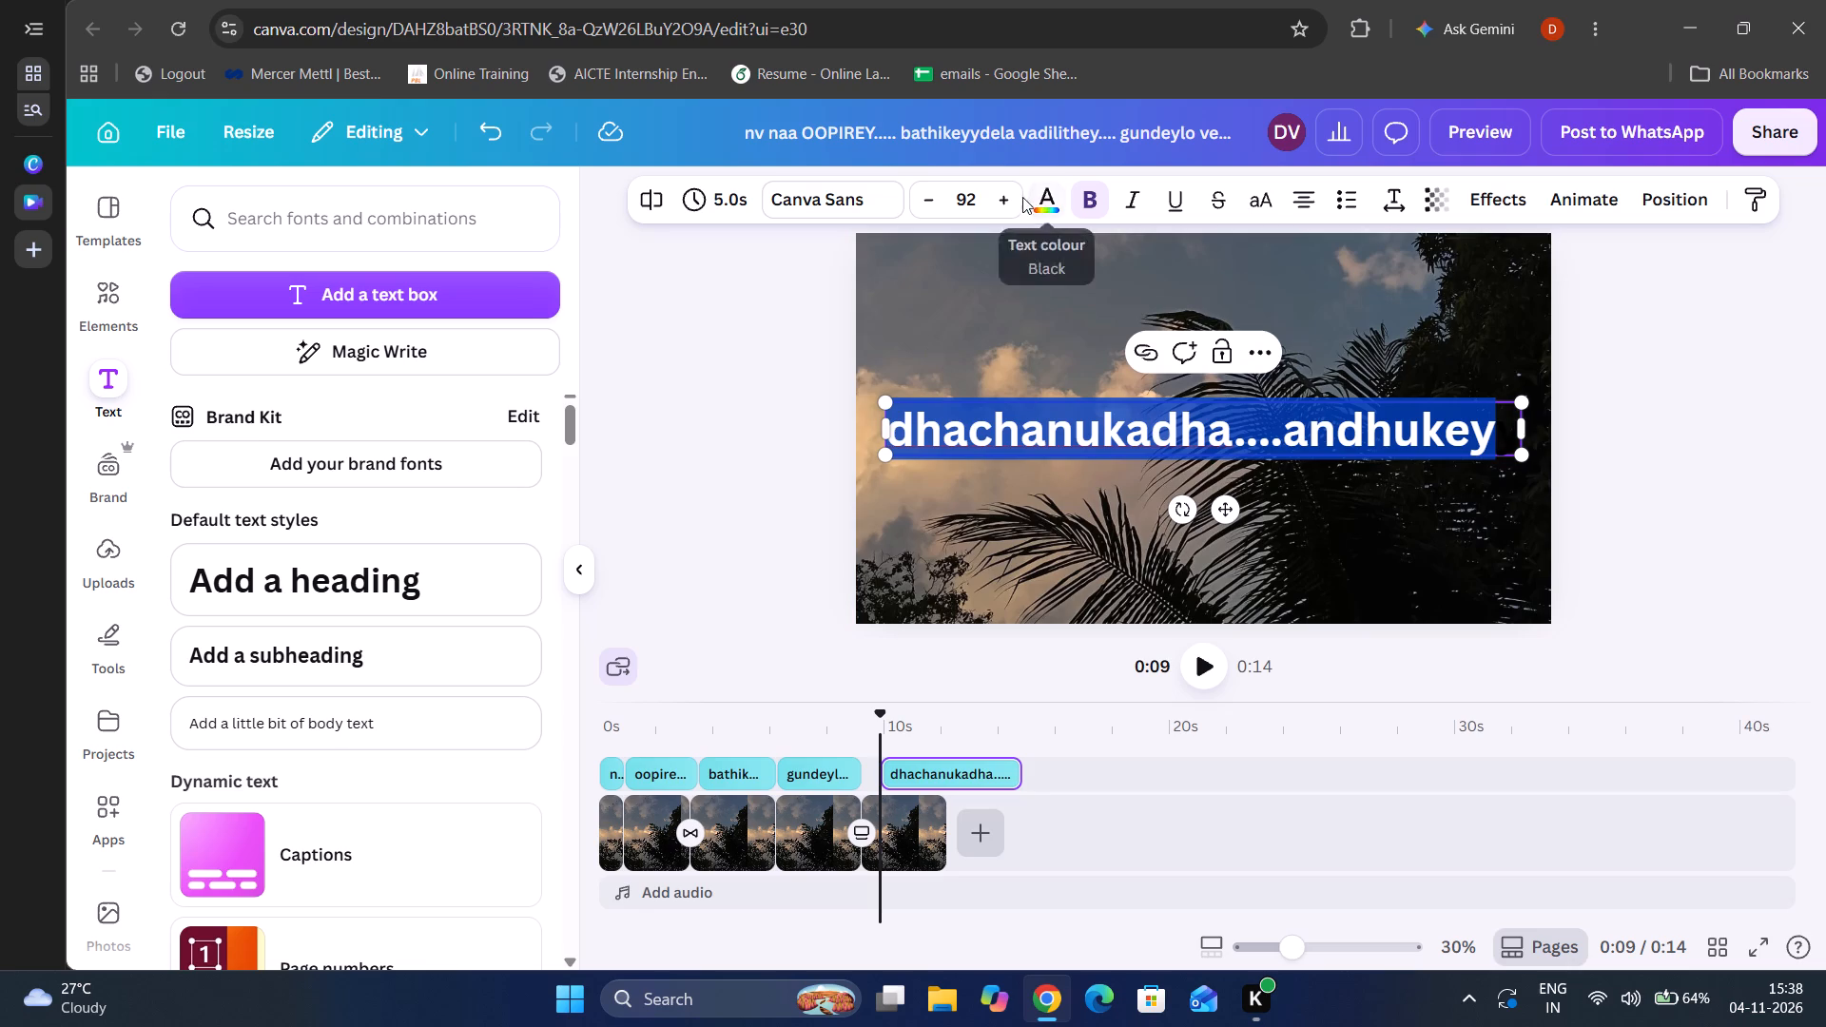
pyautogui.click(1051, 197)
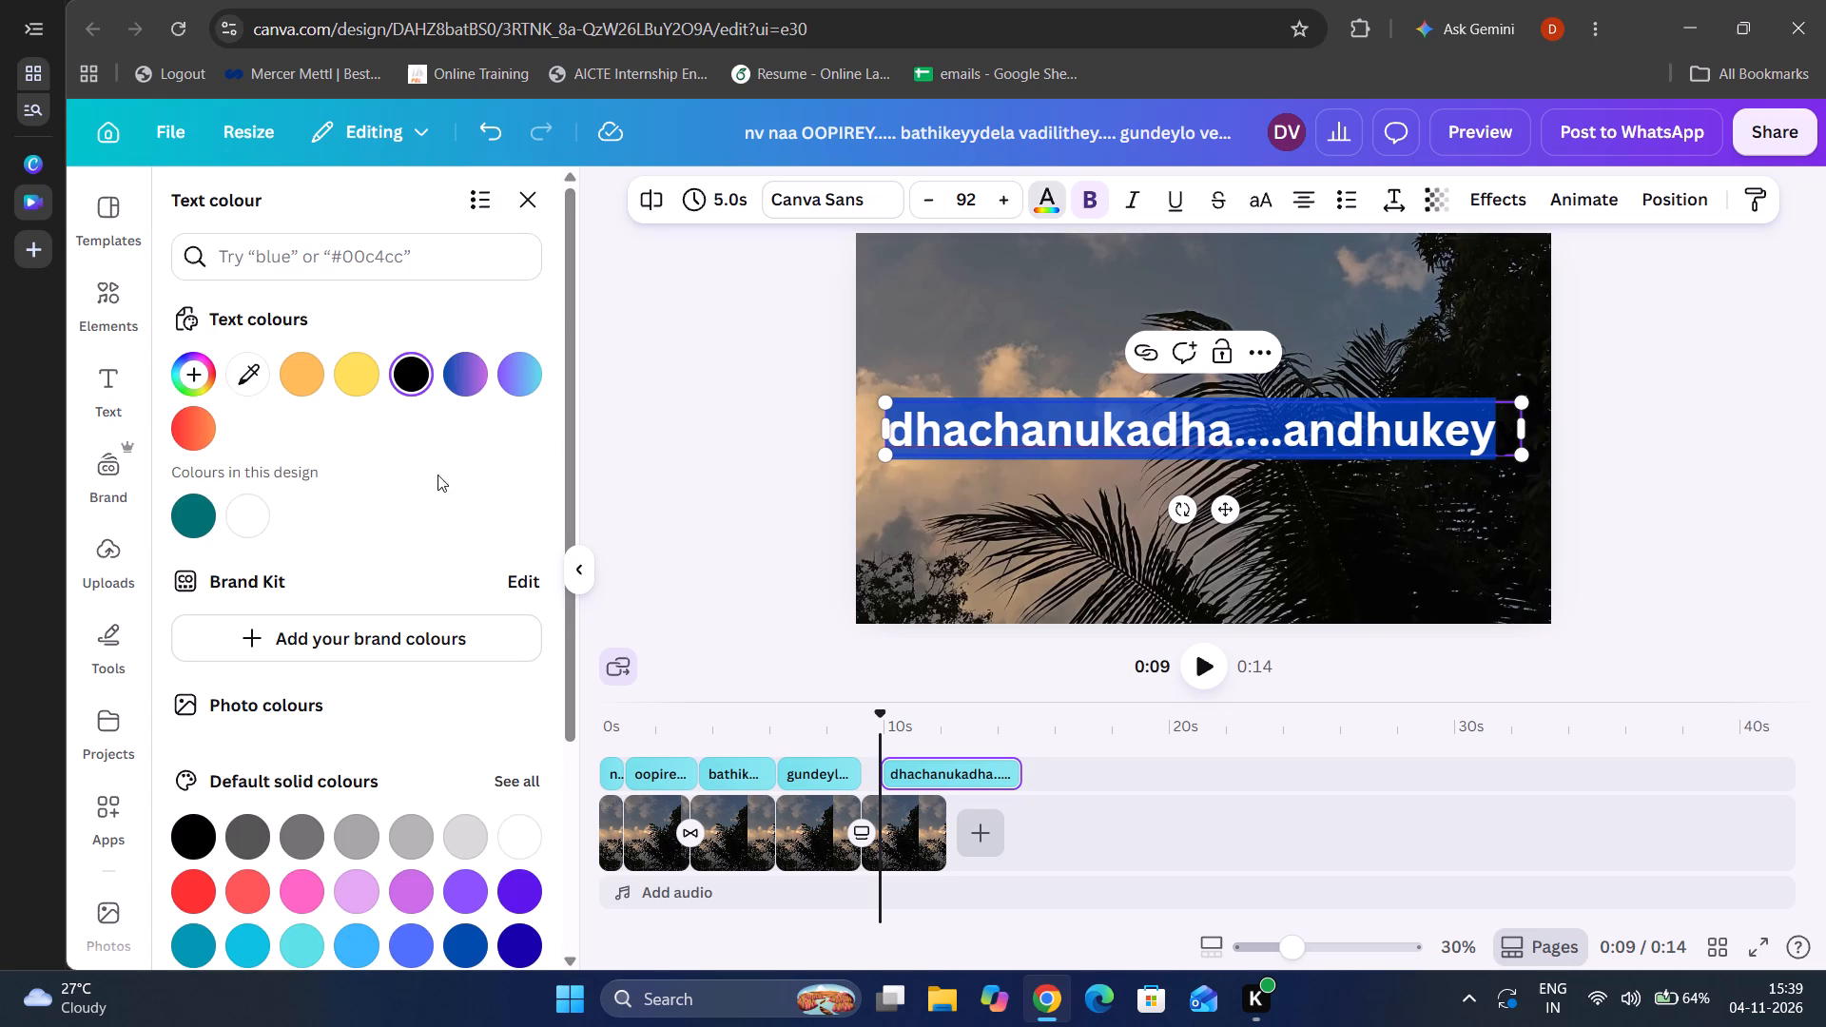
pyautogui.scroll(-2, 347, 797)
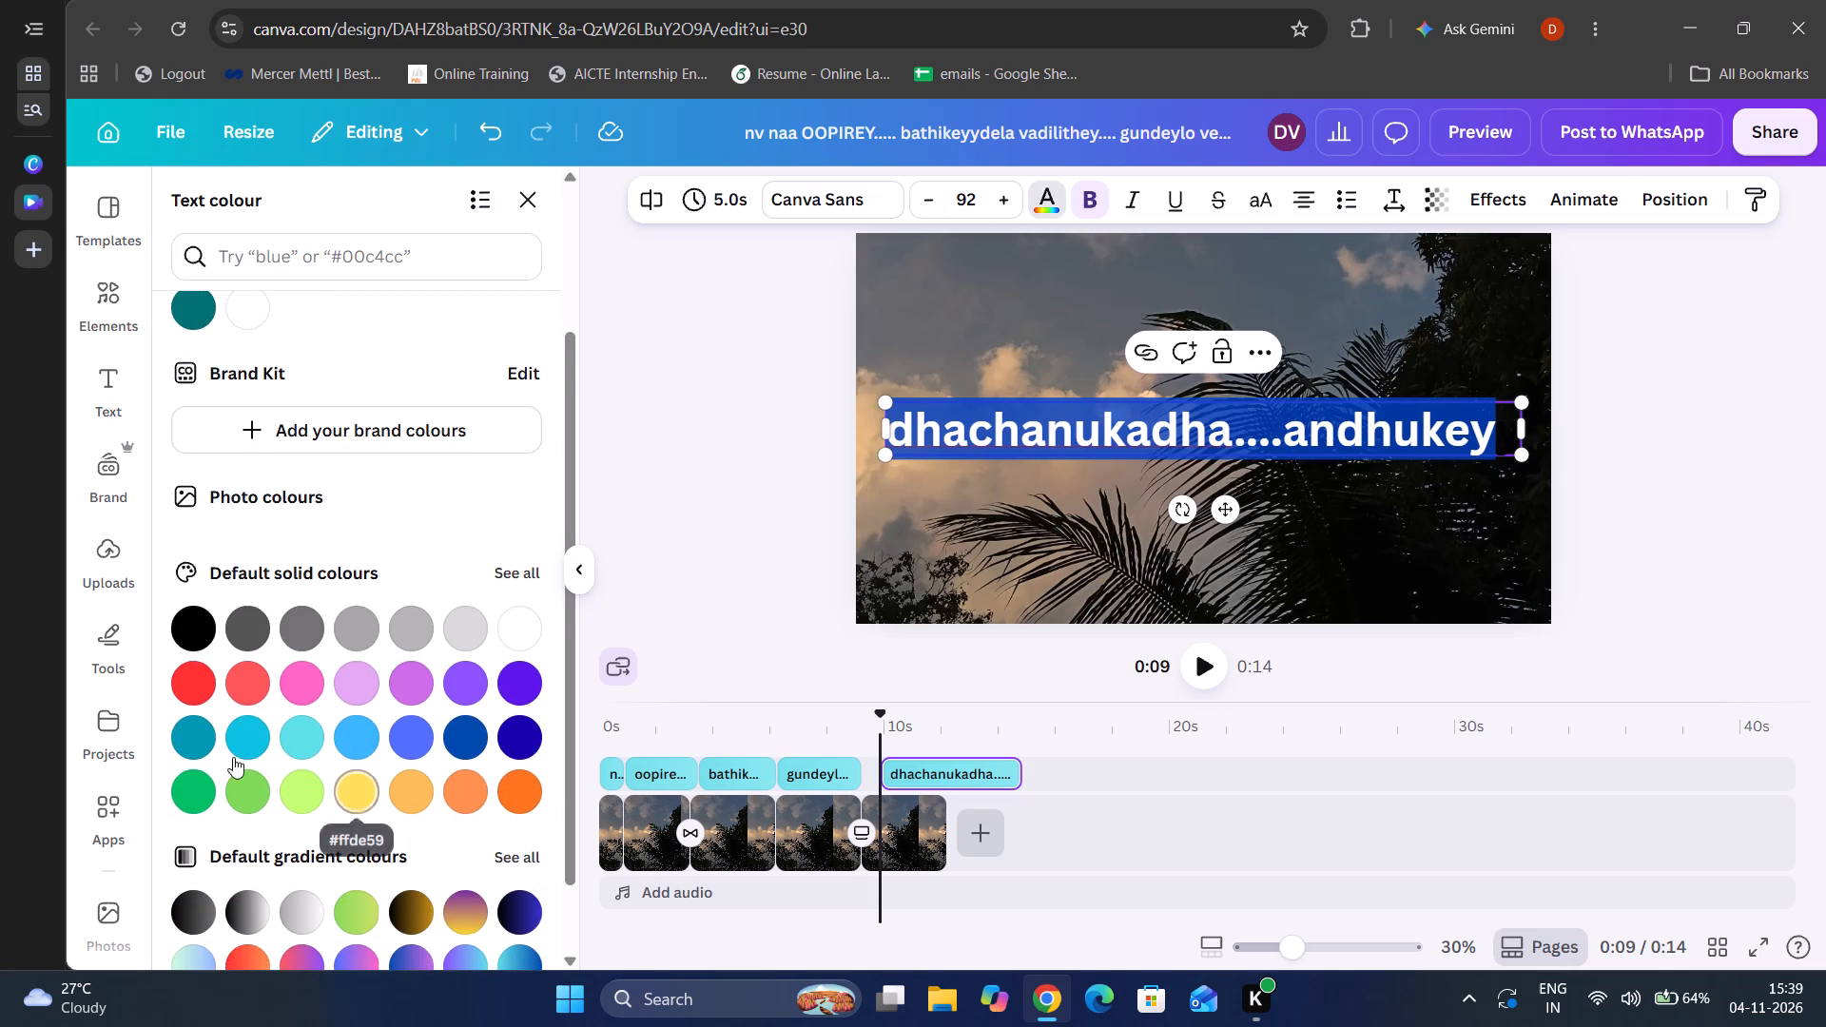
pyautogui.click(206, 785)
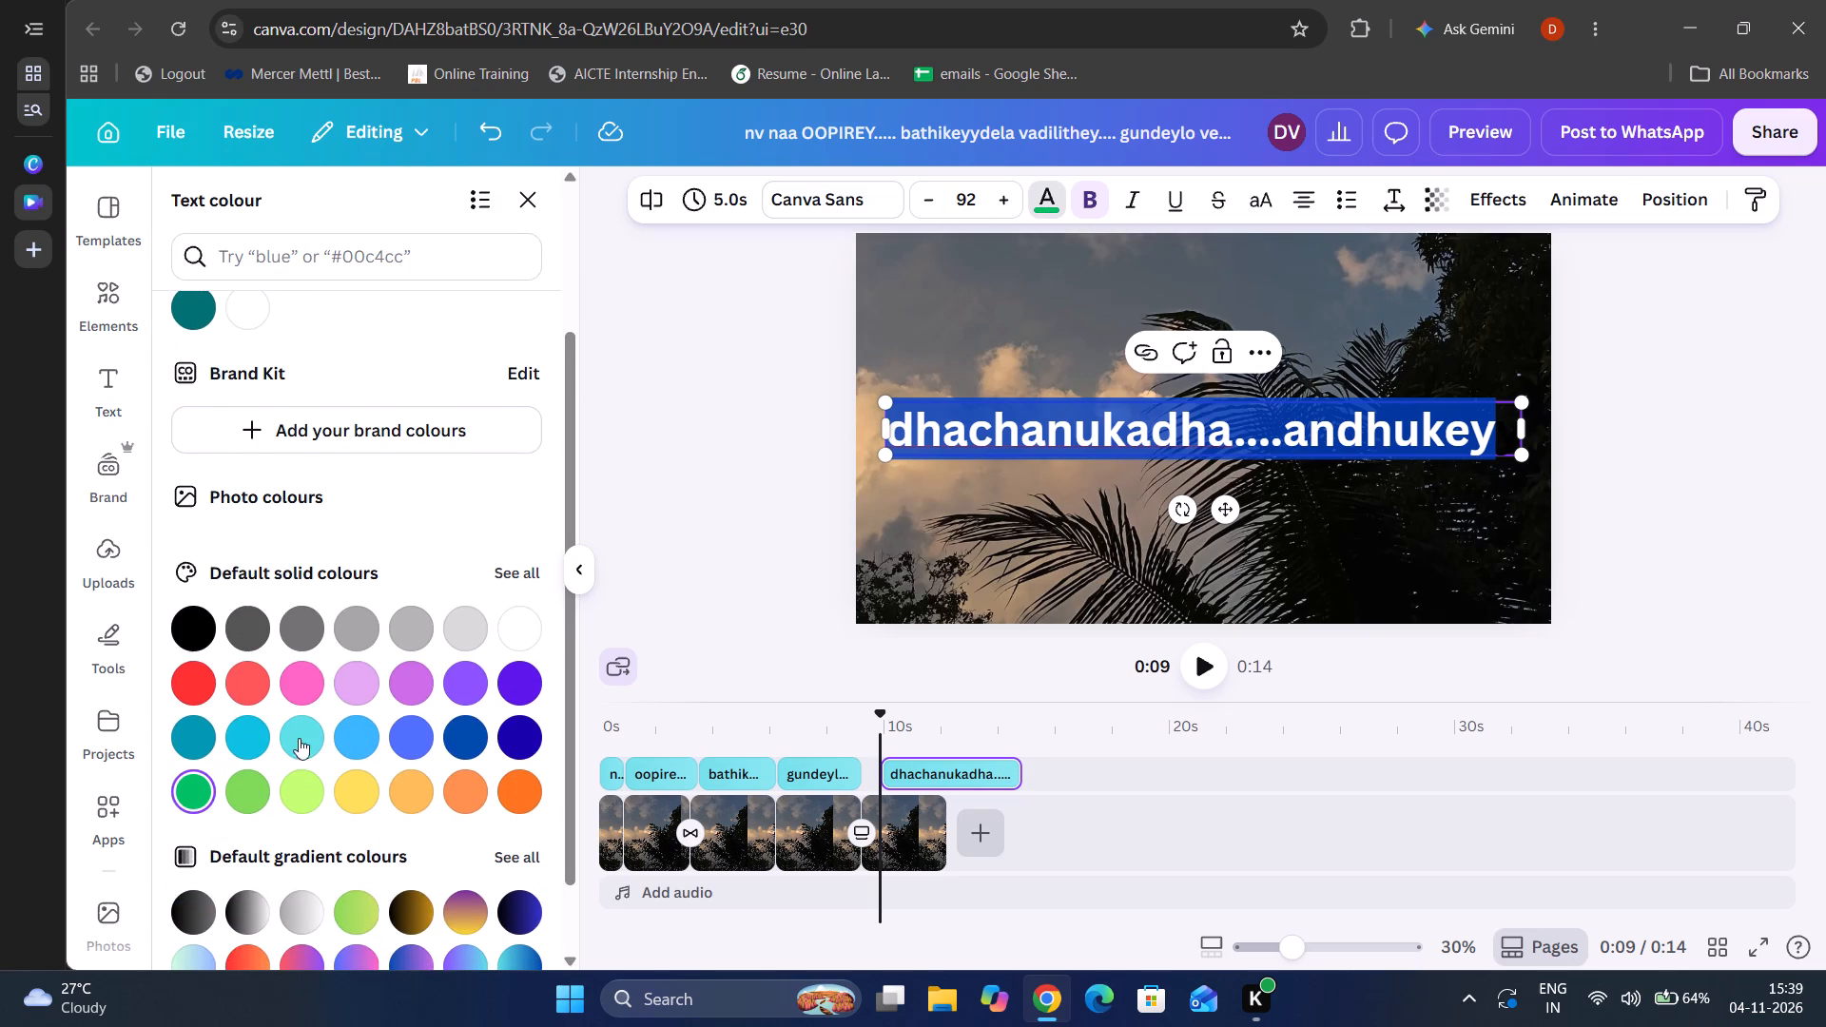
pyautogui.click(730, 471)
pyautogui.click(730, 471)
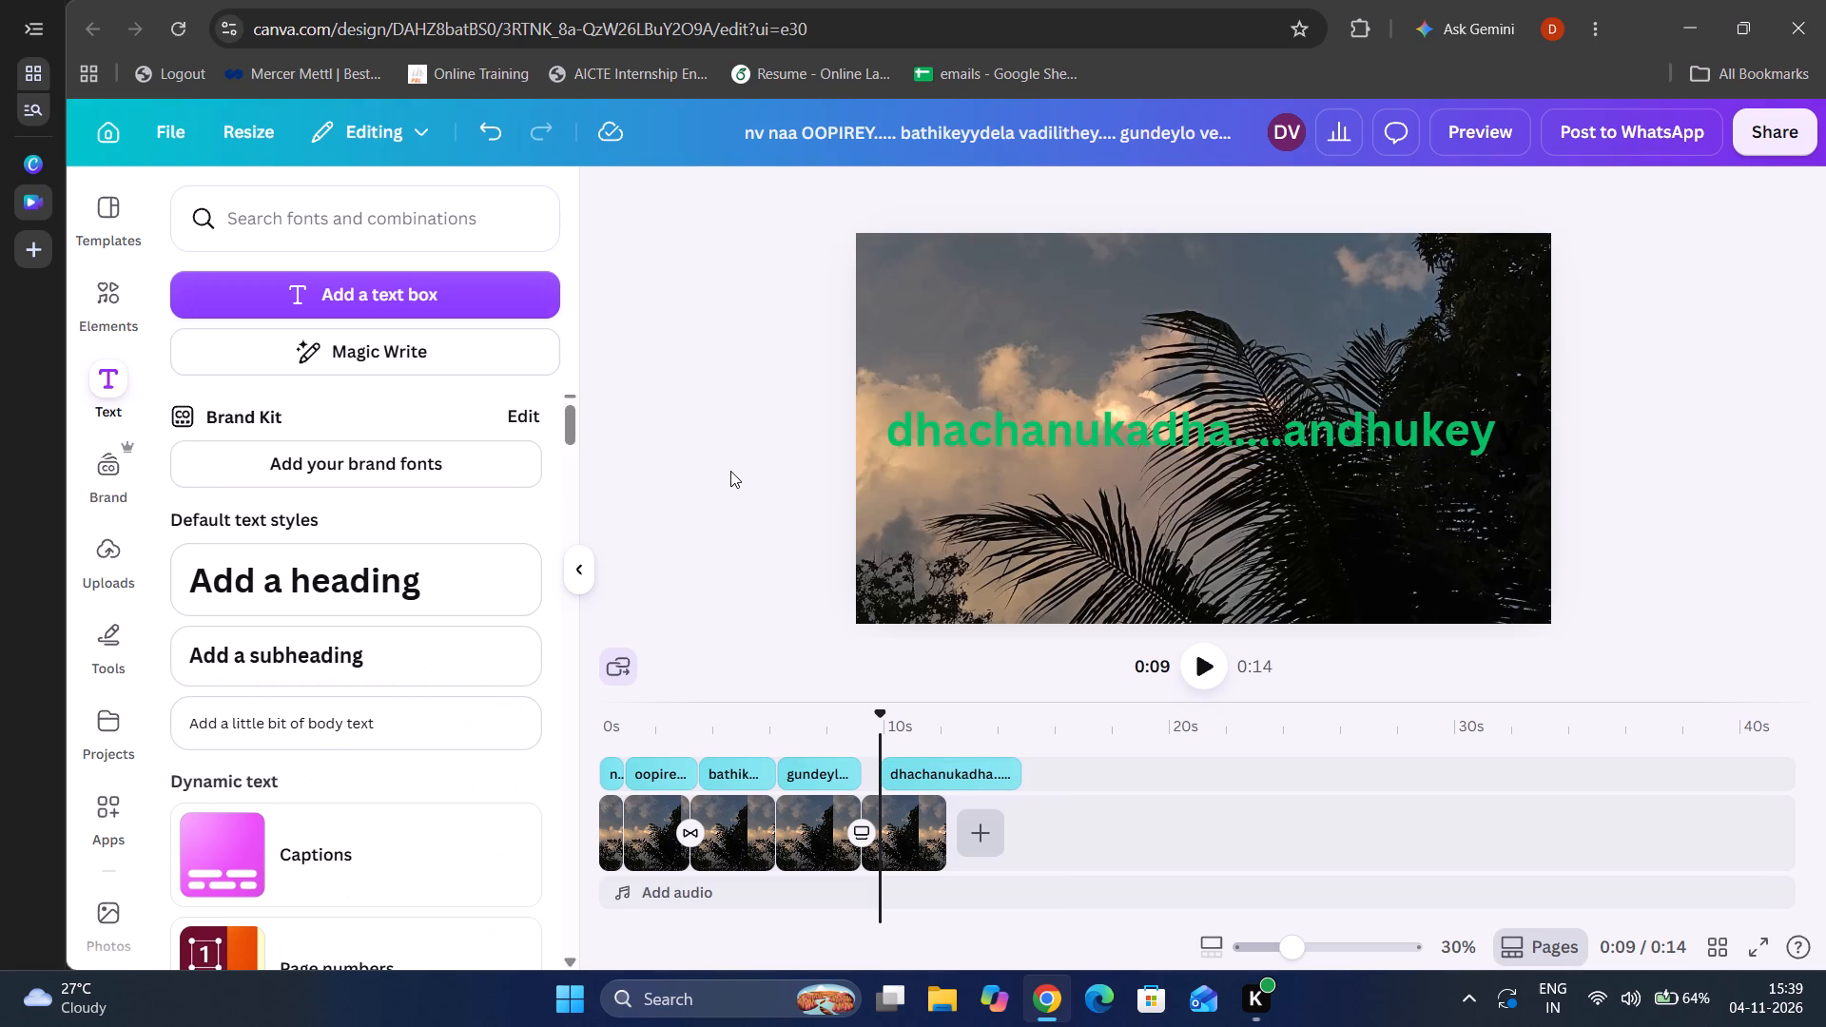
# Move the "dhachanukadha....andhukeyy" heading up near the top edge of the photo.
pyautogui.moveTo(1499, 423); pyautogui.dragTo(1245, 431)
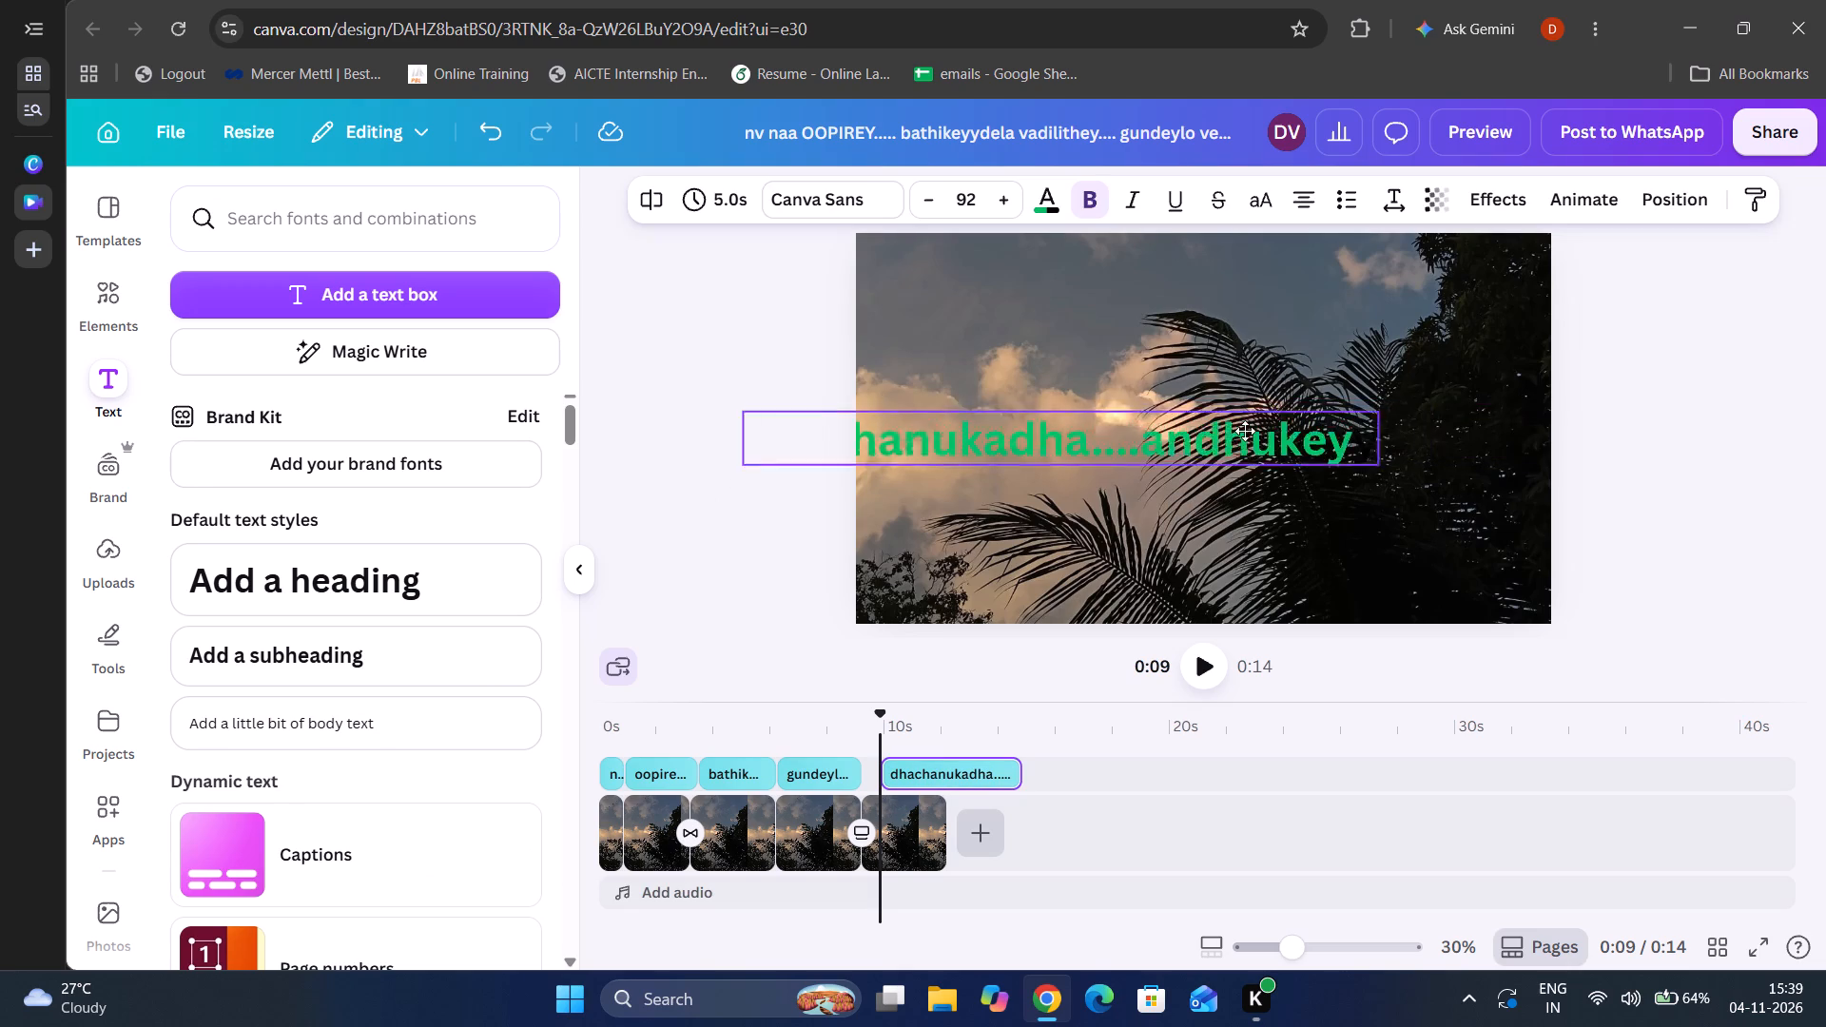
pyautogui.moveTo(1245, 431); pyautogui.dragTo(1482, 299)
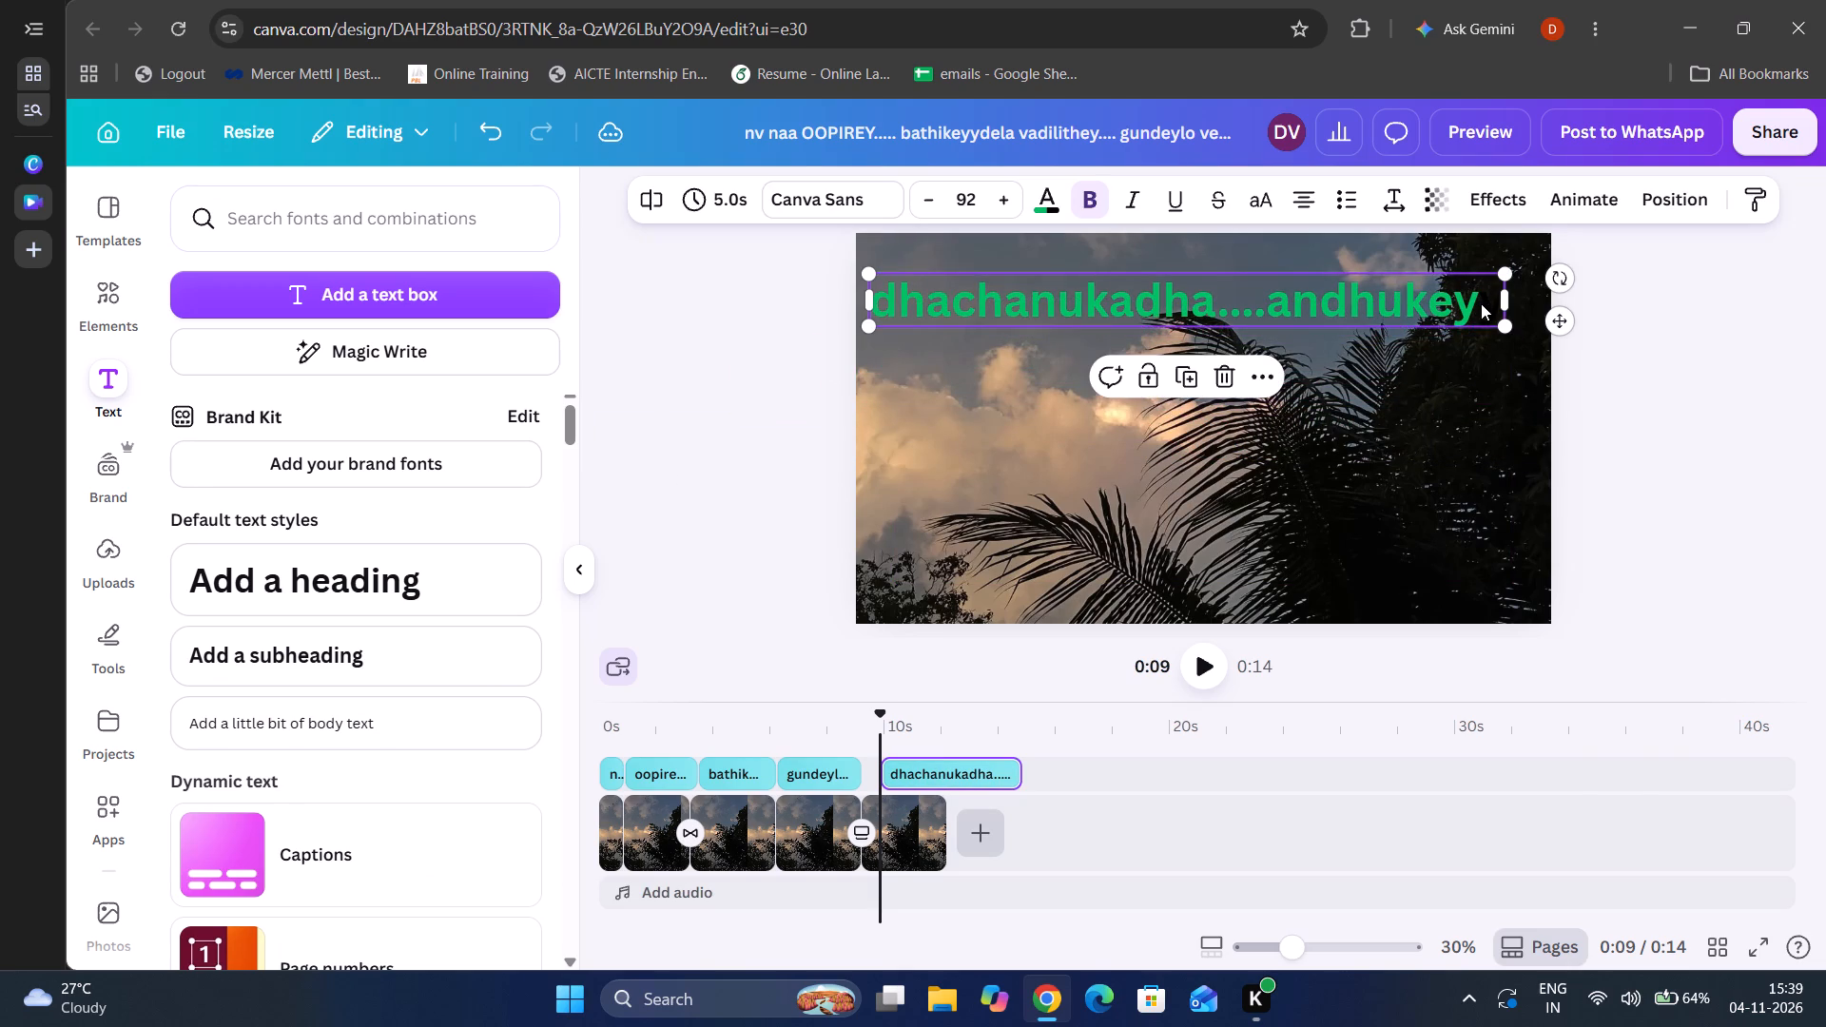
# Apply the default purple-to-light-blue gradient to the whole "dhachanukadha....andhukeyy" heading, comparing other gradients first.
pyautogui.click(1470, 302)
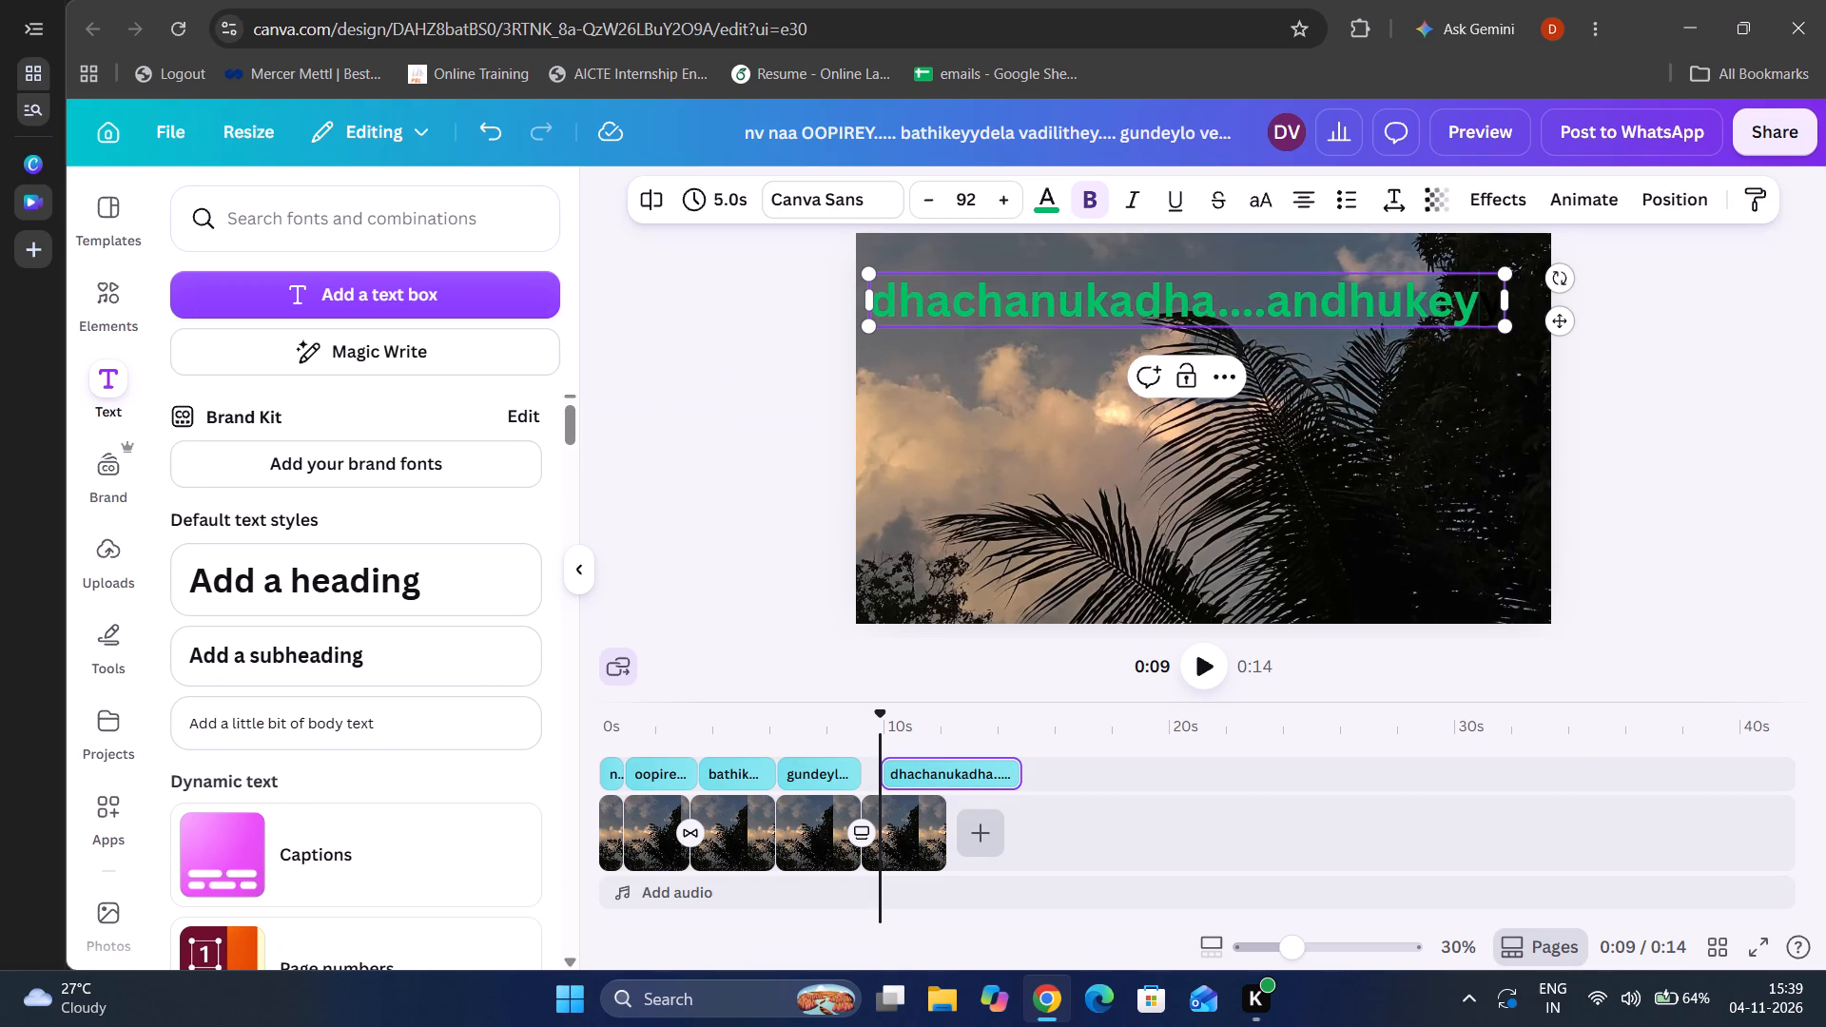
pyautogui.click(1487, 305)
pyautogui.moveTo(1487, 305); pyautogui.dragTo(1080, 300)
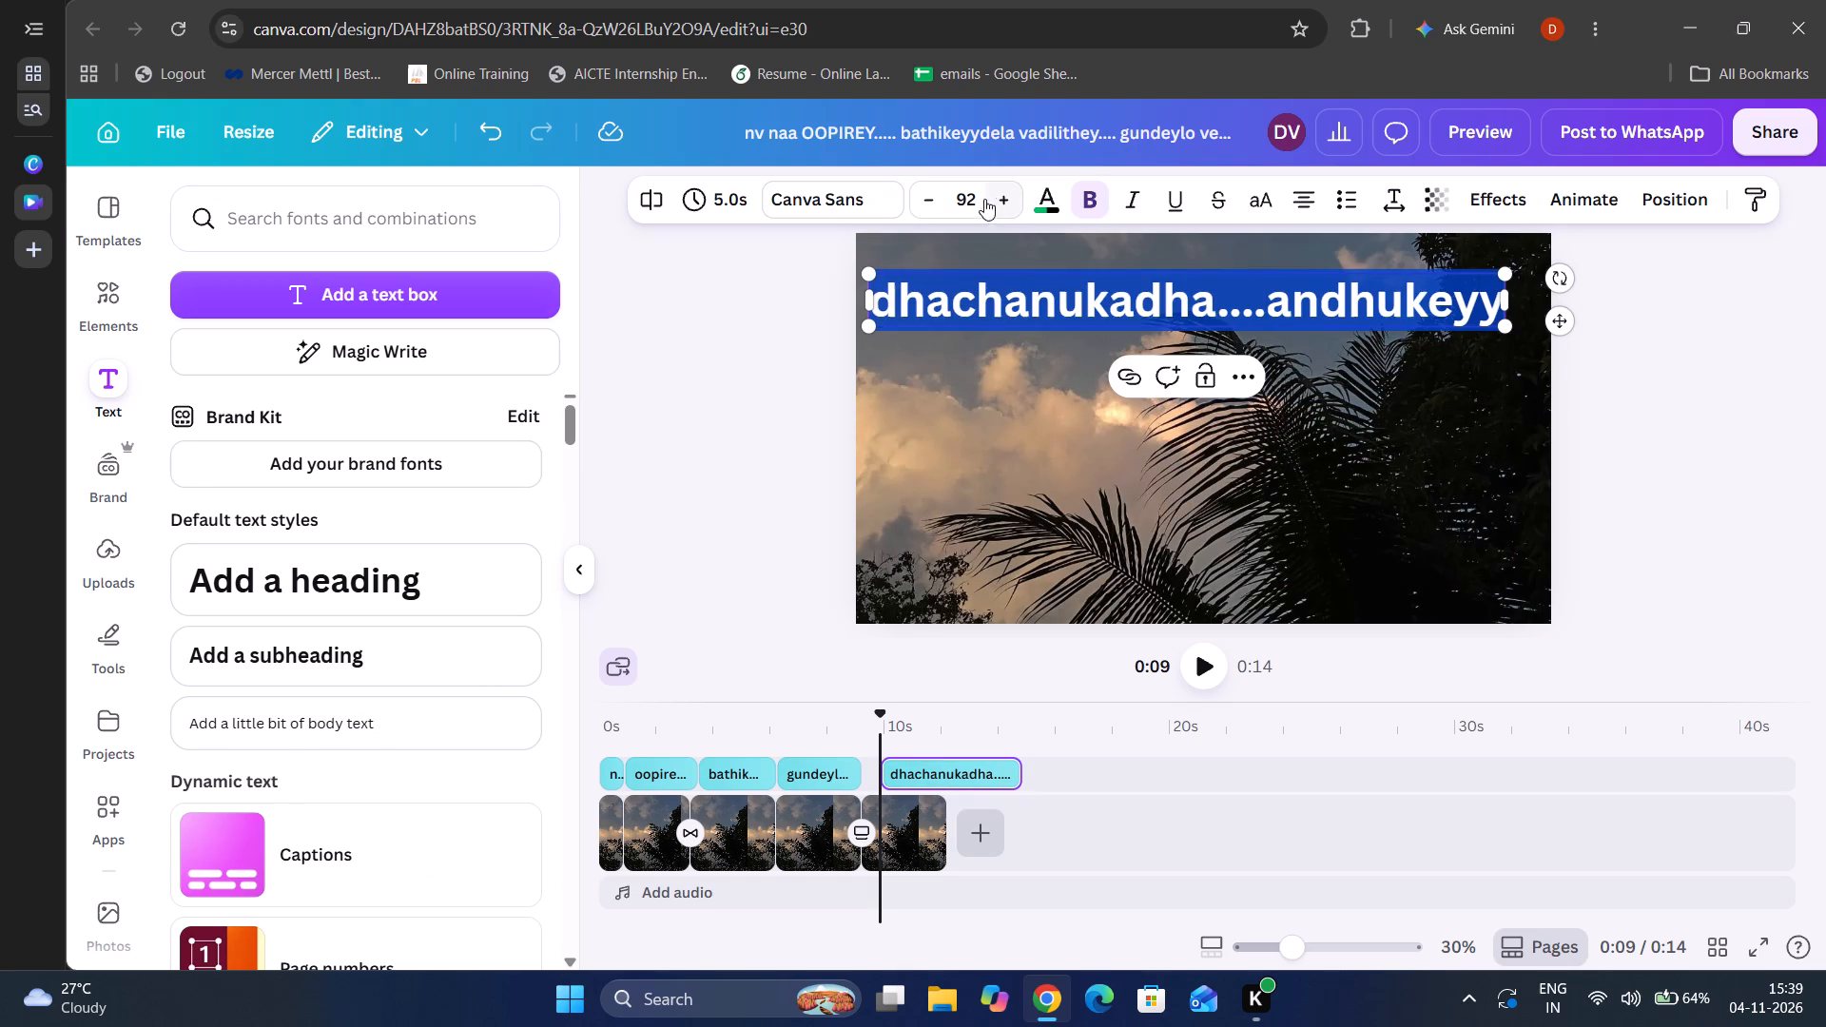
pyautogui.click(1046, 198)
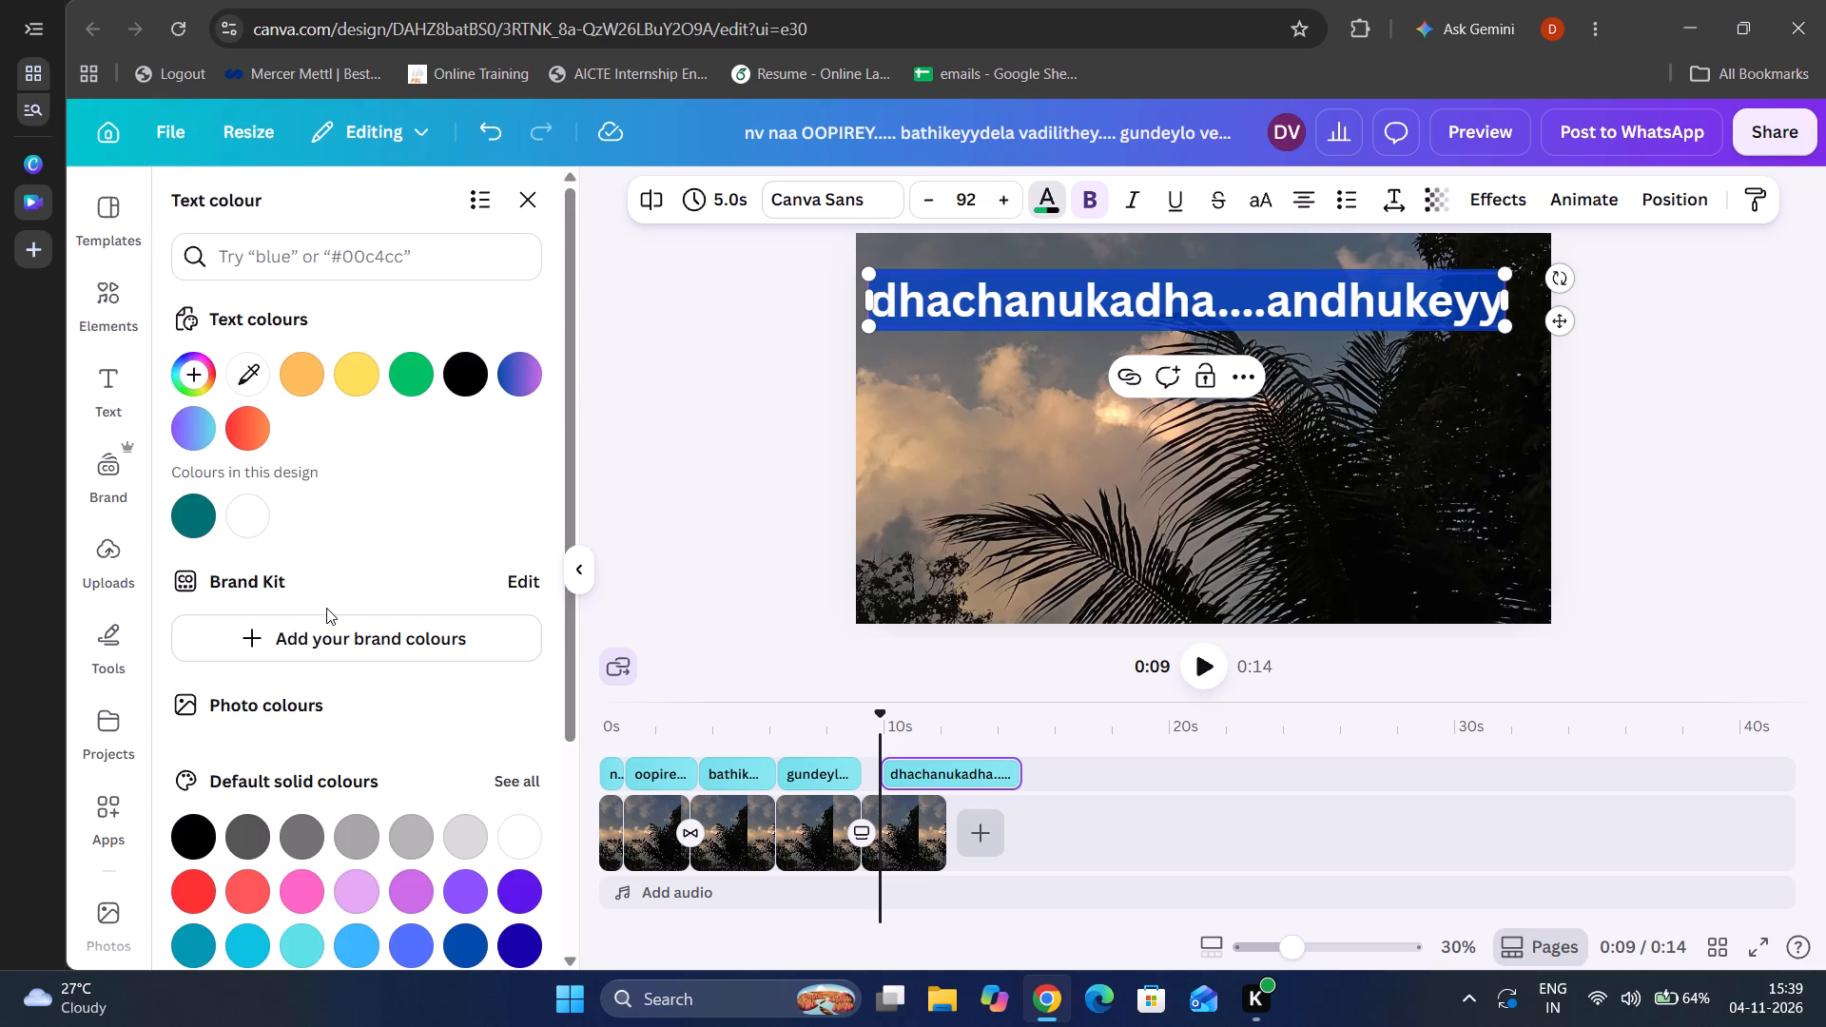
pyautogui.scroll(-9, 326, 608)
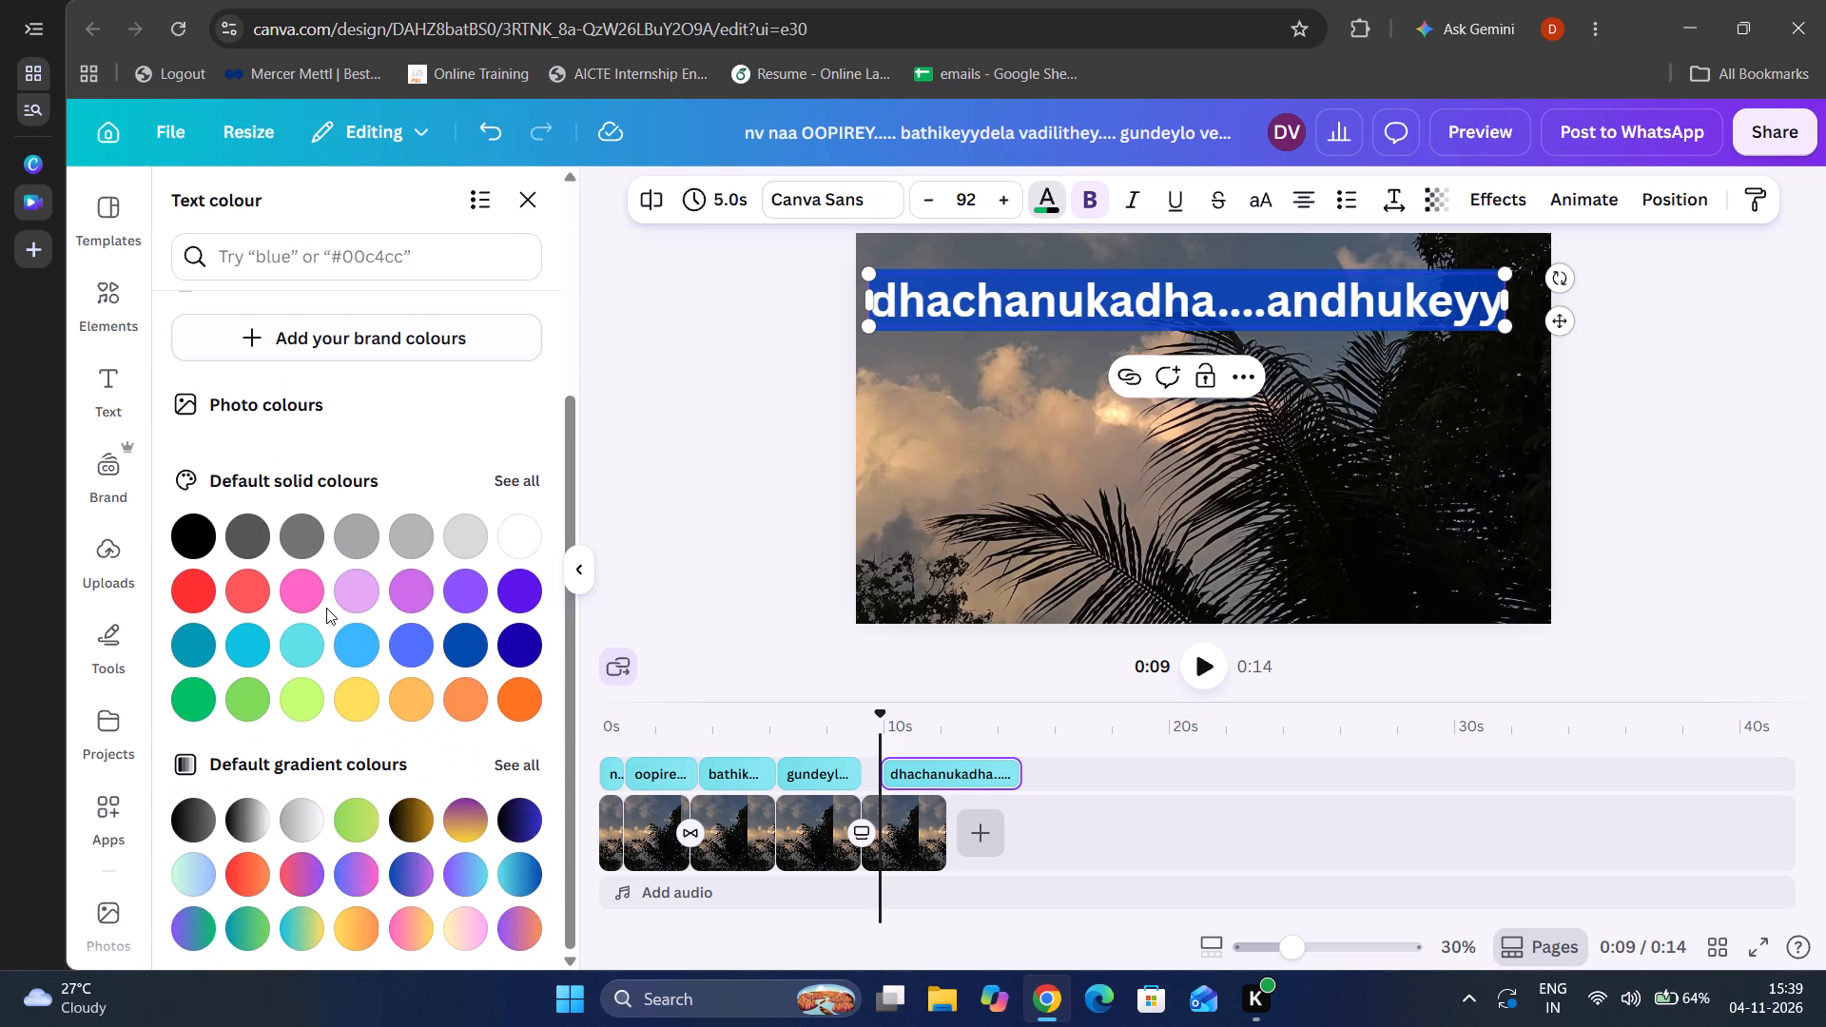
pyautogui.click(301, 937)
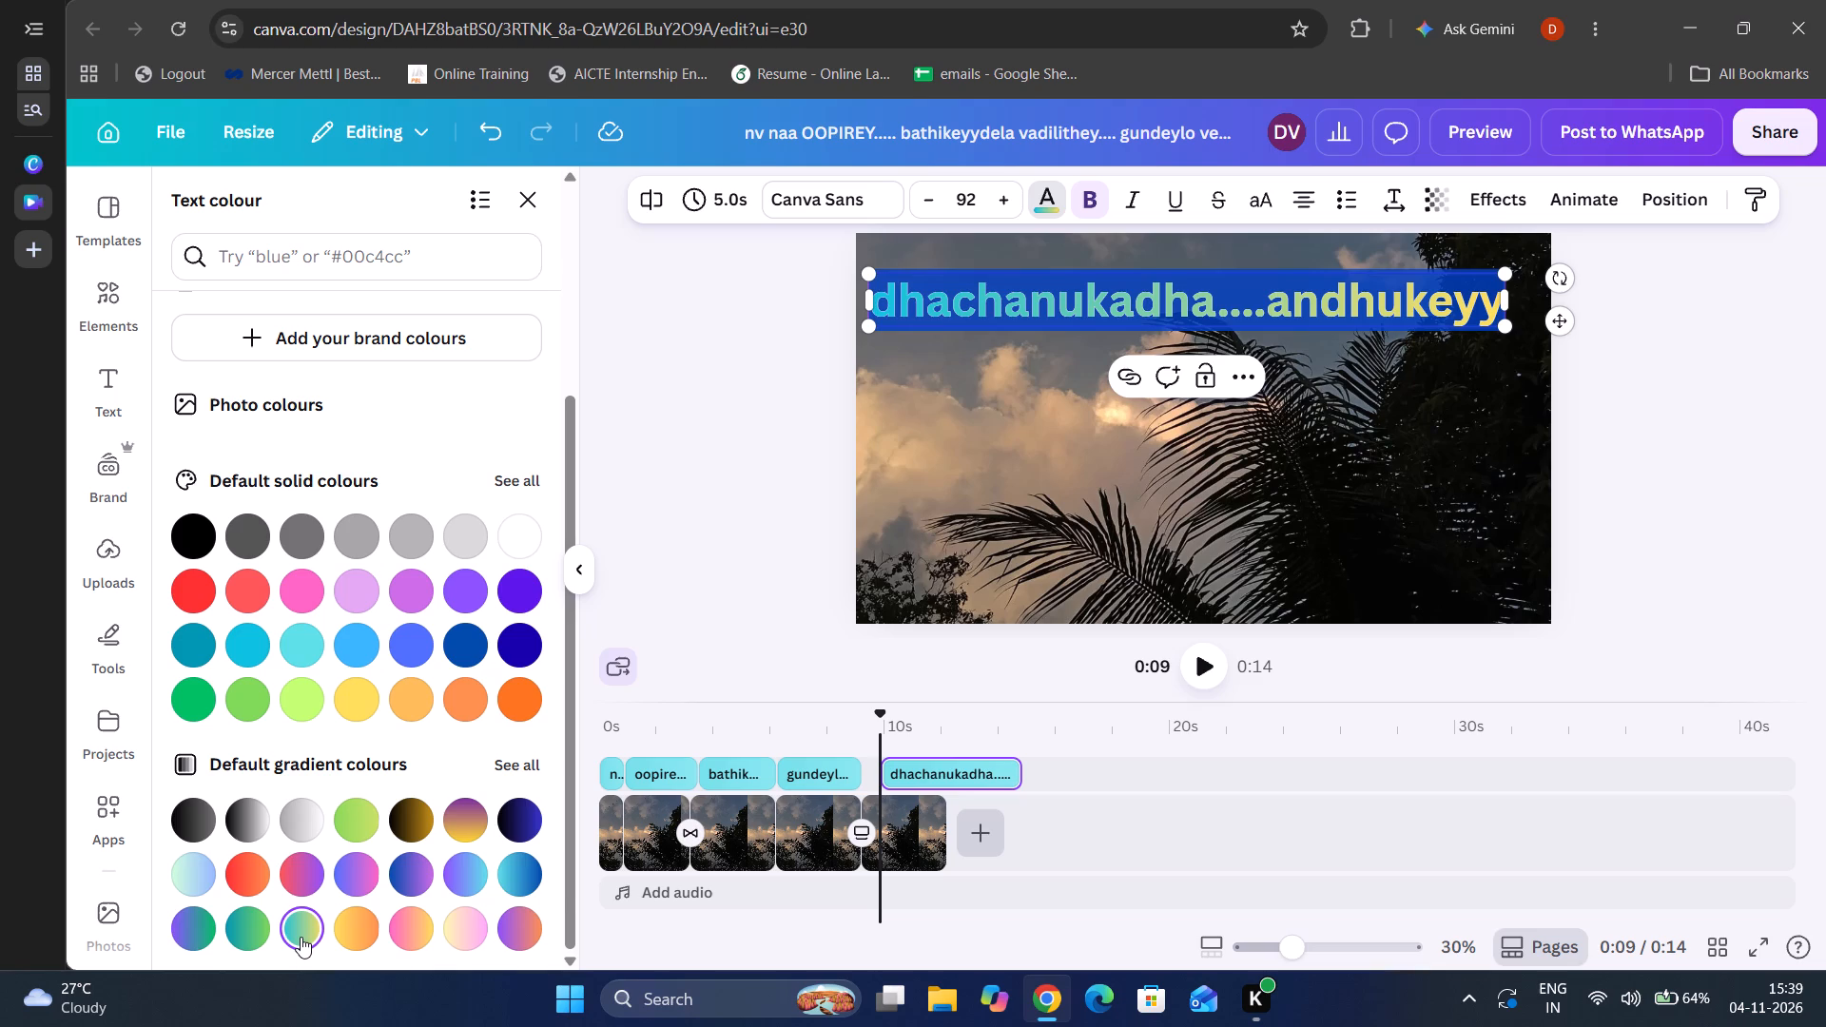
pyautogui.click(418, 943)
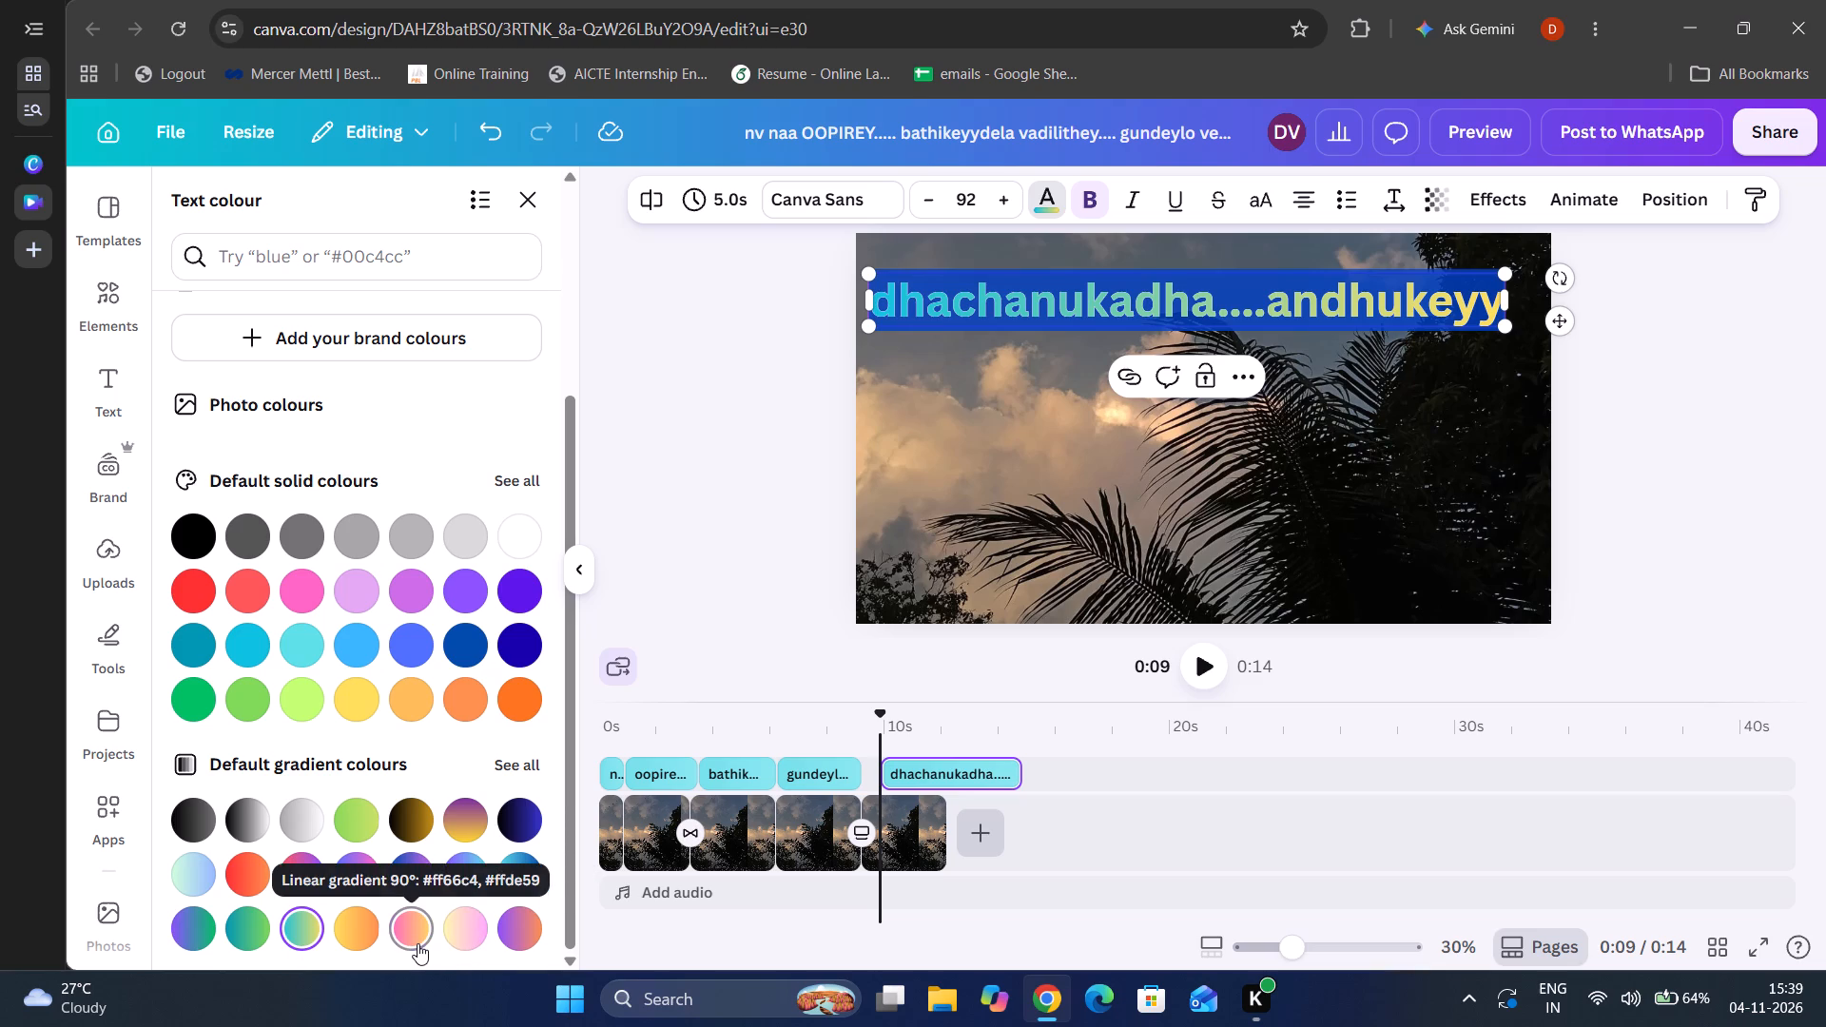
pyautogui.click(525, 927)
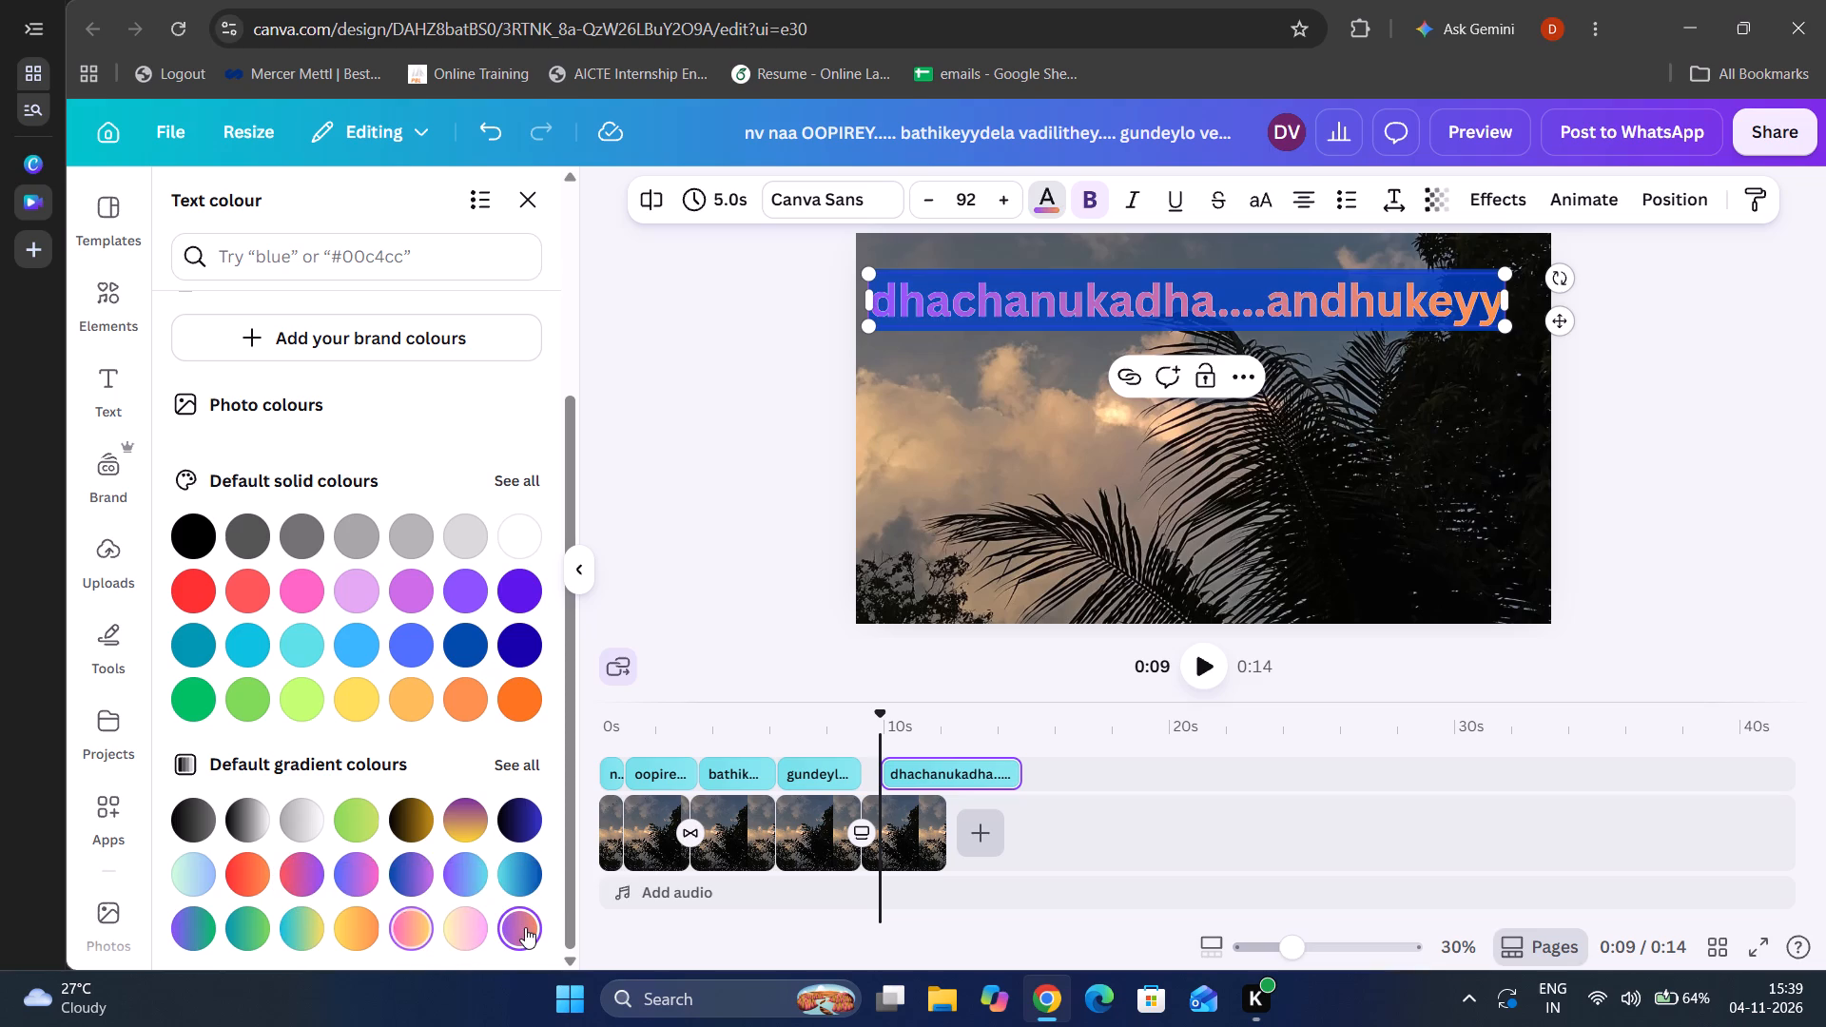
pyautogui.click(301, 945)
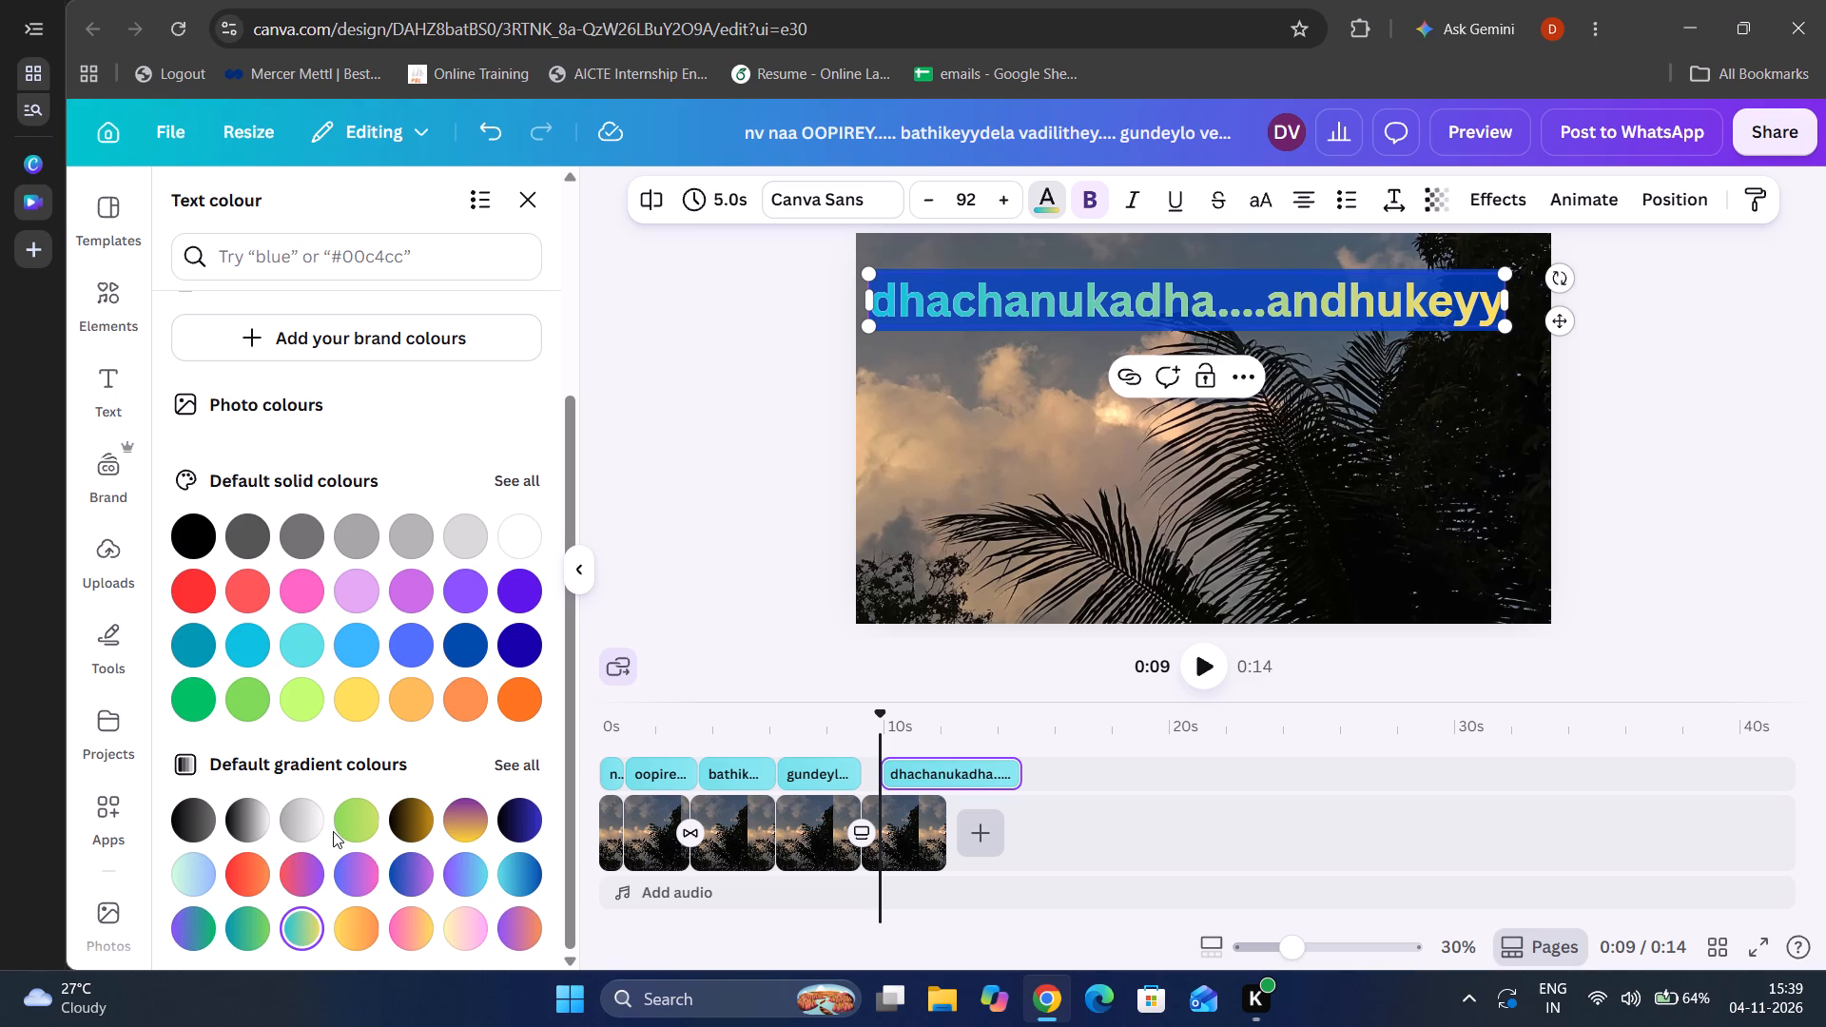
pyautogui.scroll(-4, 333, 831)
pyautogui.click(197, 941)
pyautogui.click(461, 861)
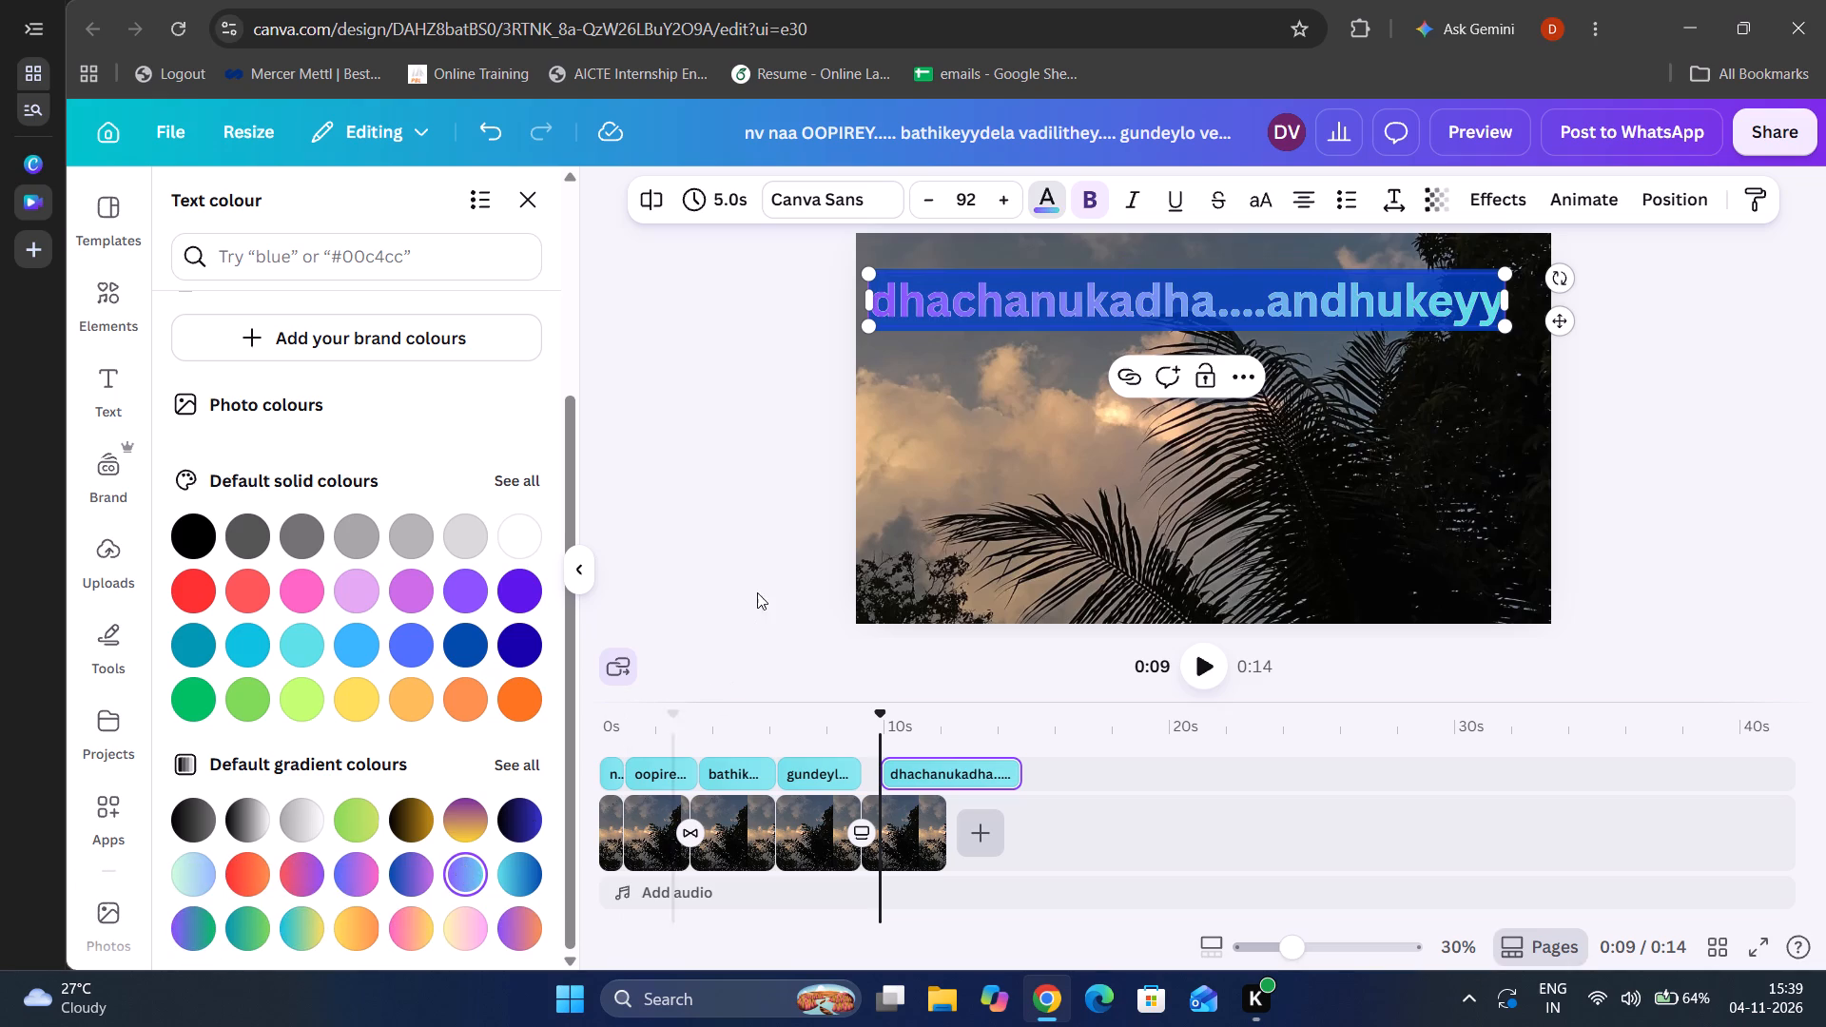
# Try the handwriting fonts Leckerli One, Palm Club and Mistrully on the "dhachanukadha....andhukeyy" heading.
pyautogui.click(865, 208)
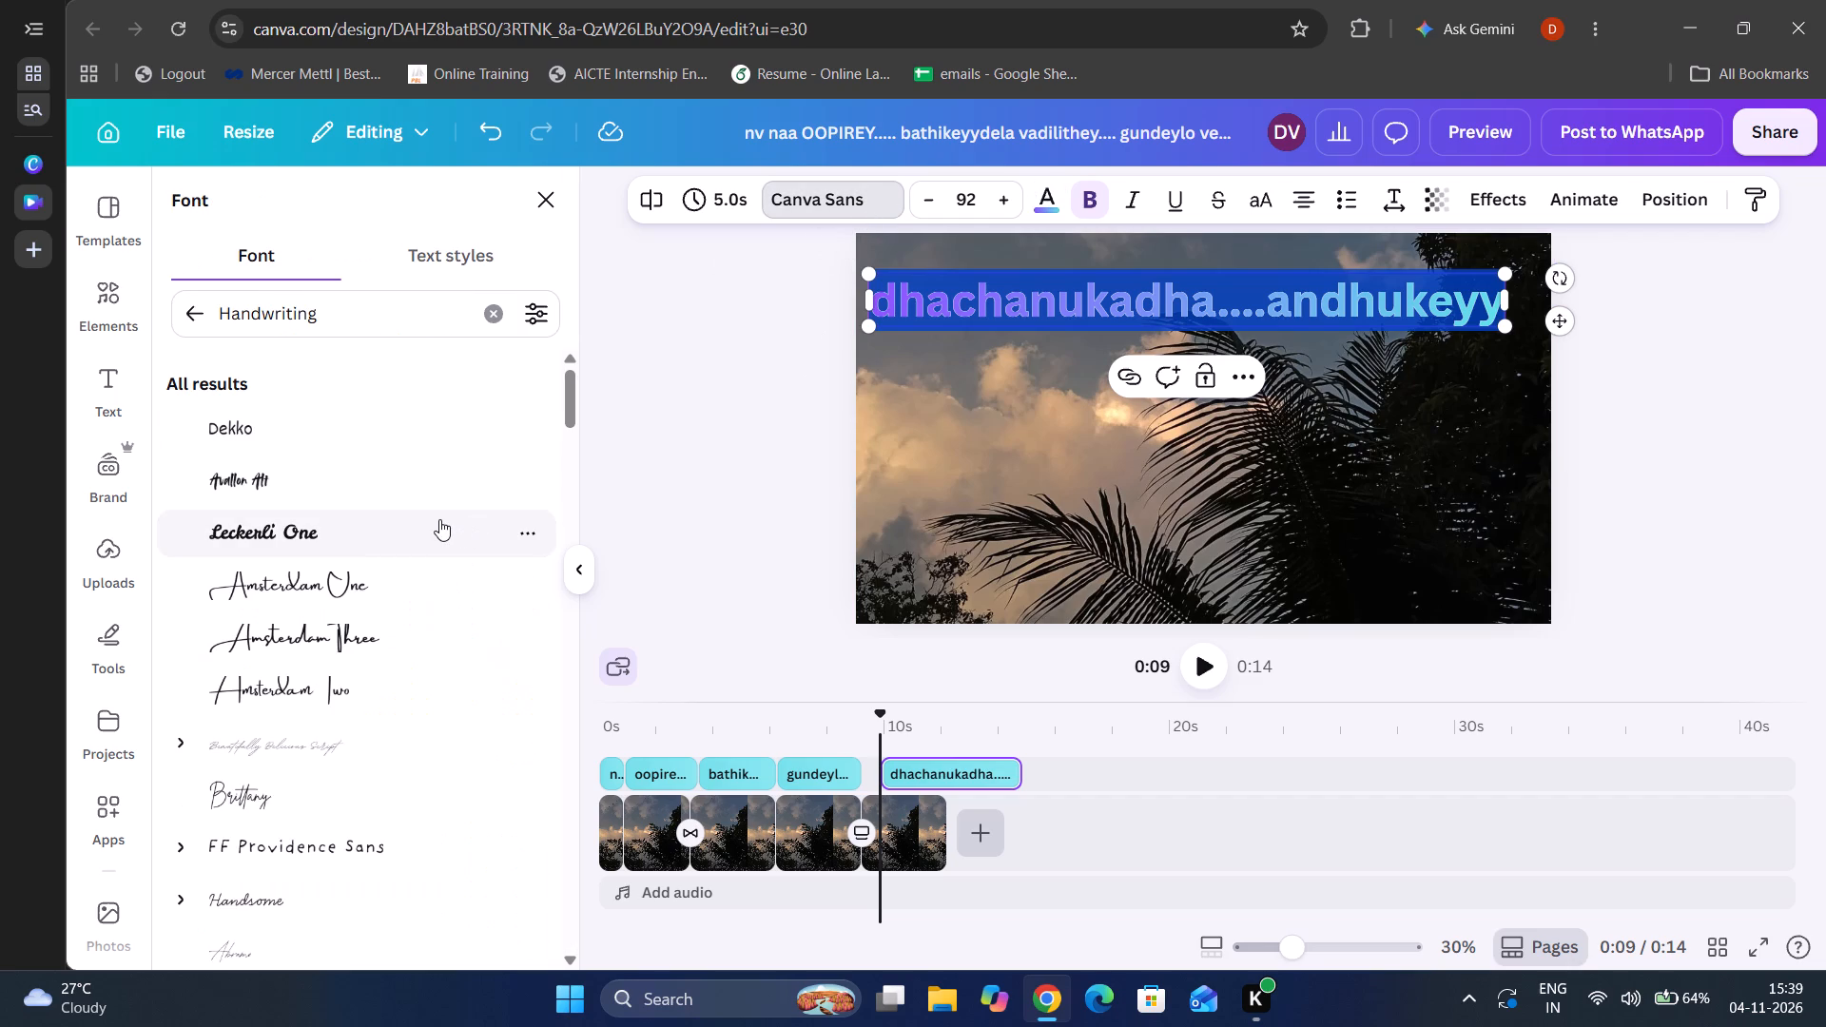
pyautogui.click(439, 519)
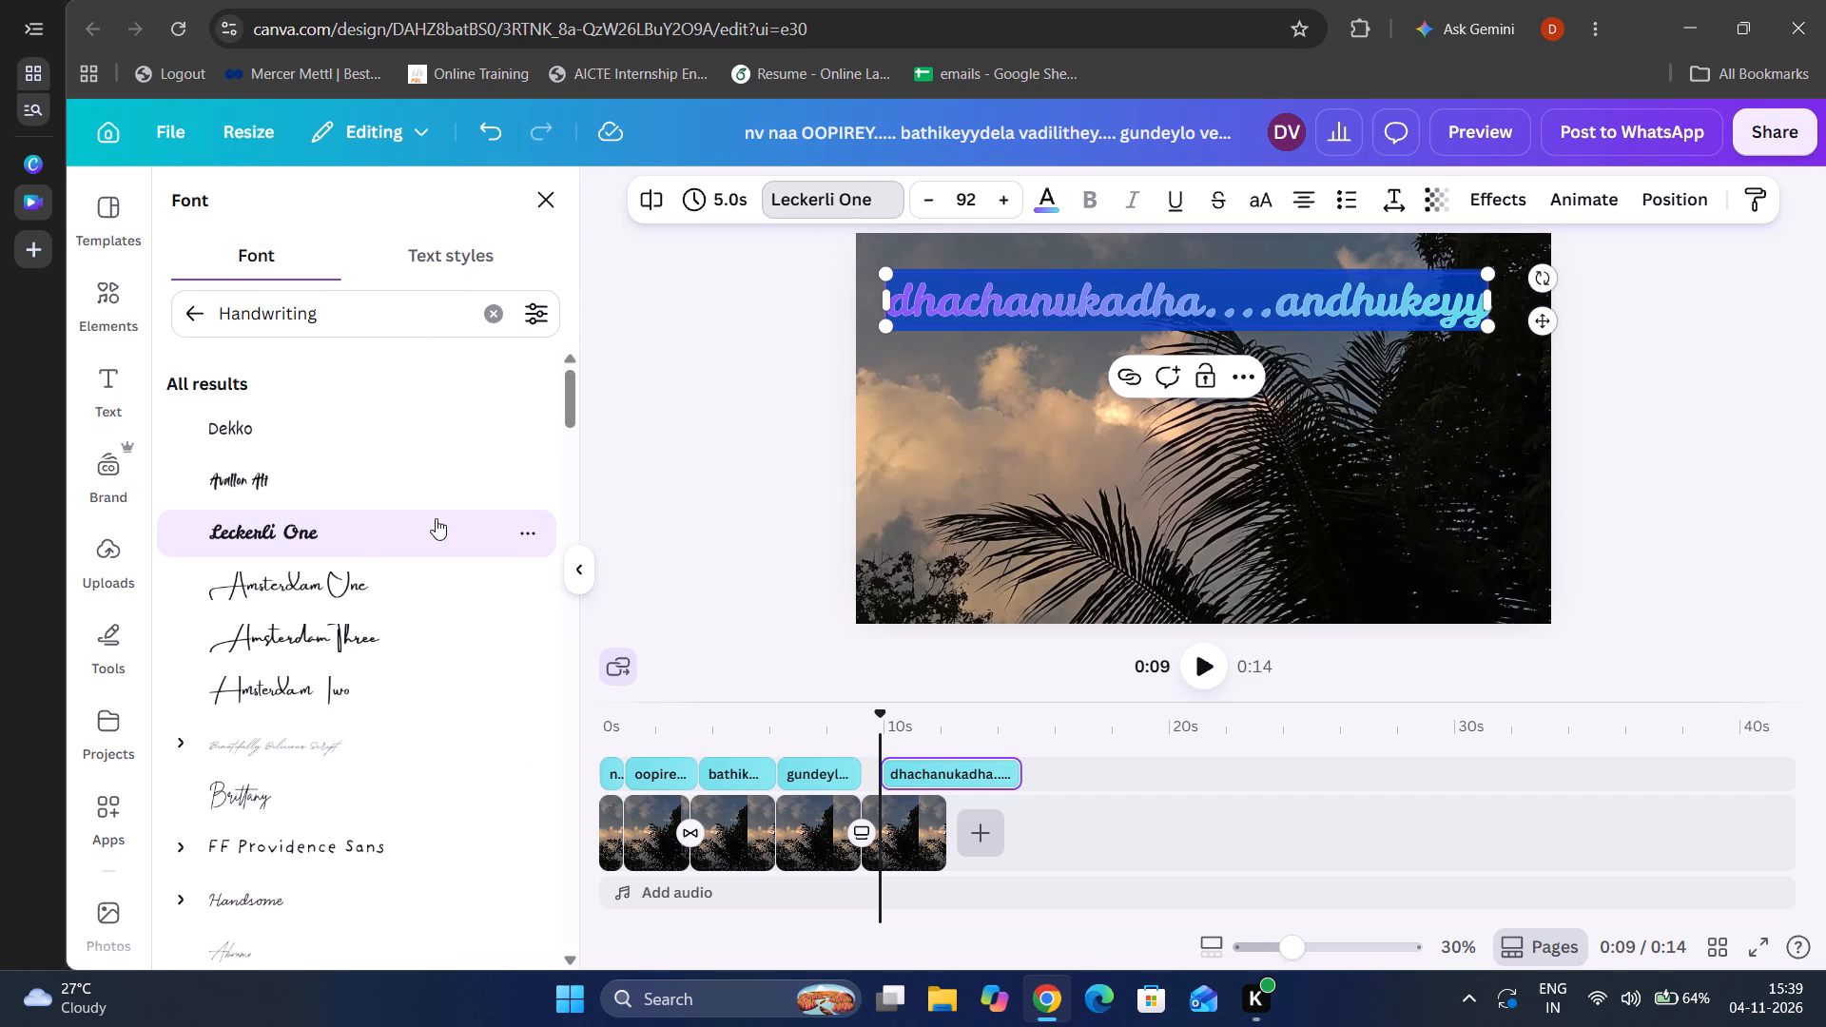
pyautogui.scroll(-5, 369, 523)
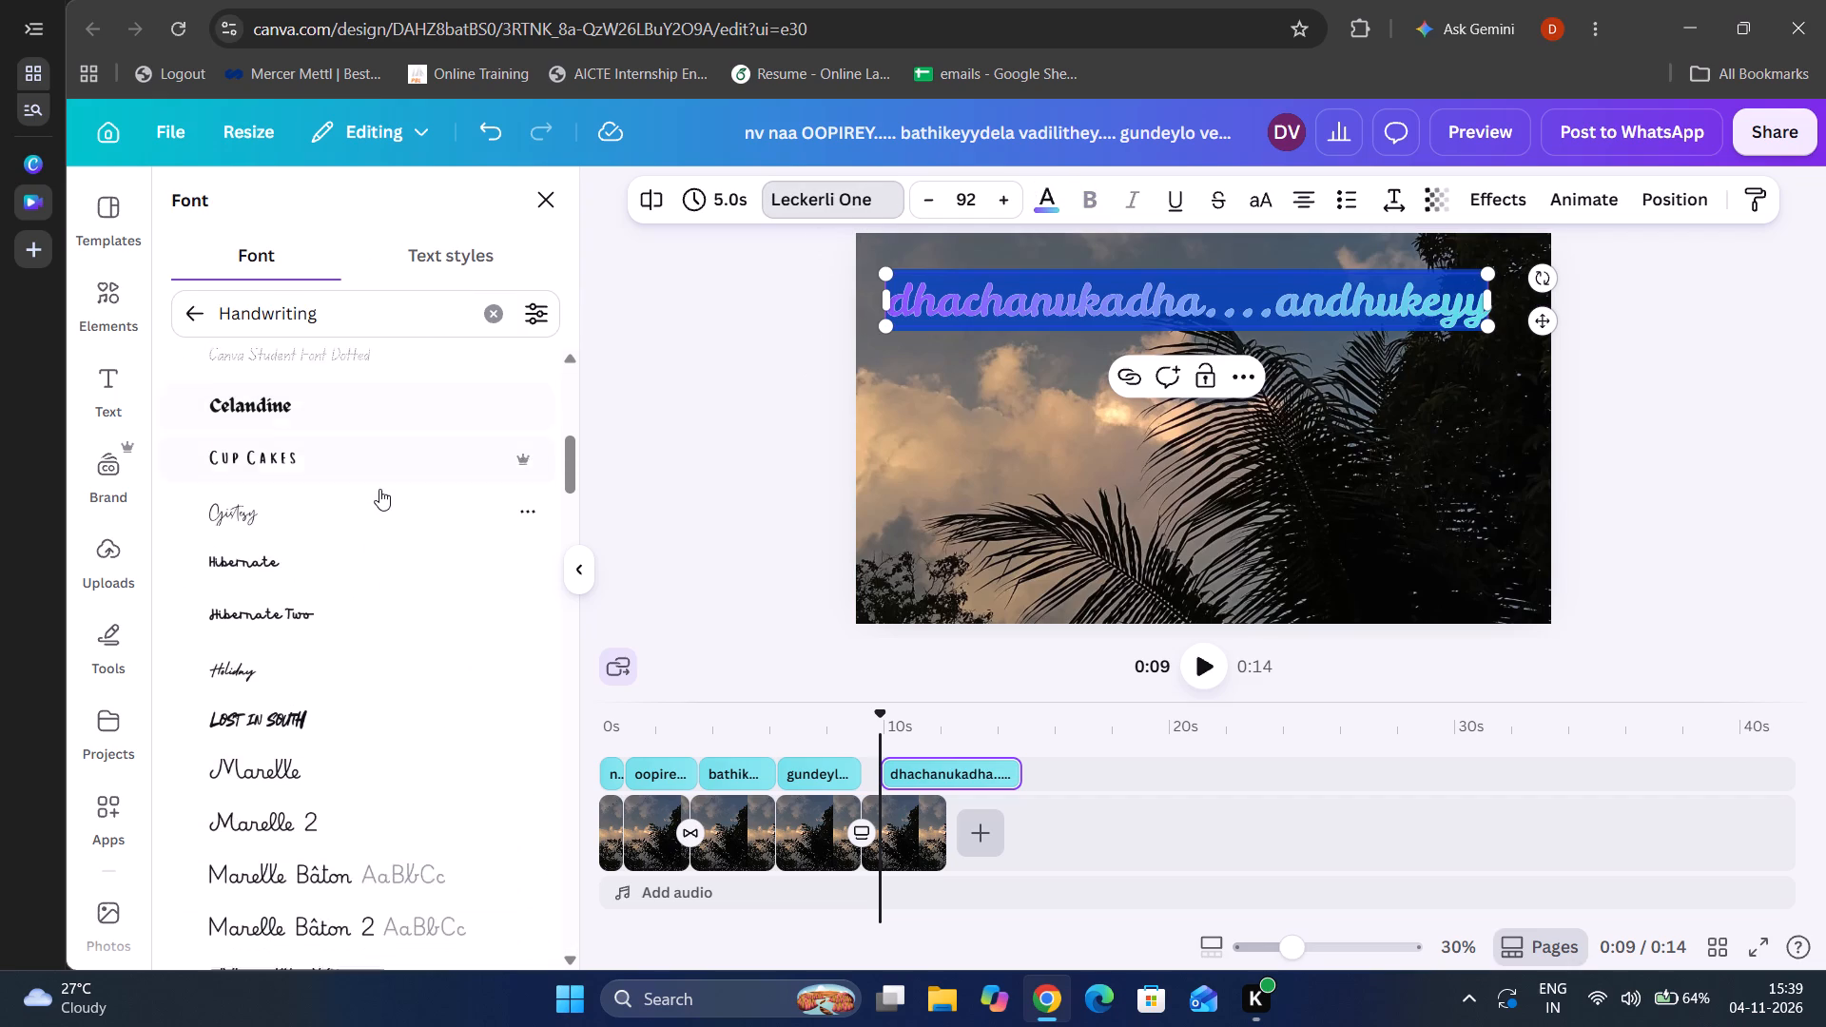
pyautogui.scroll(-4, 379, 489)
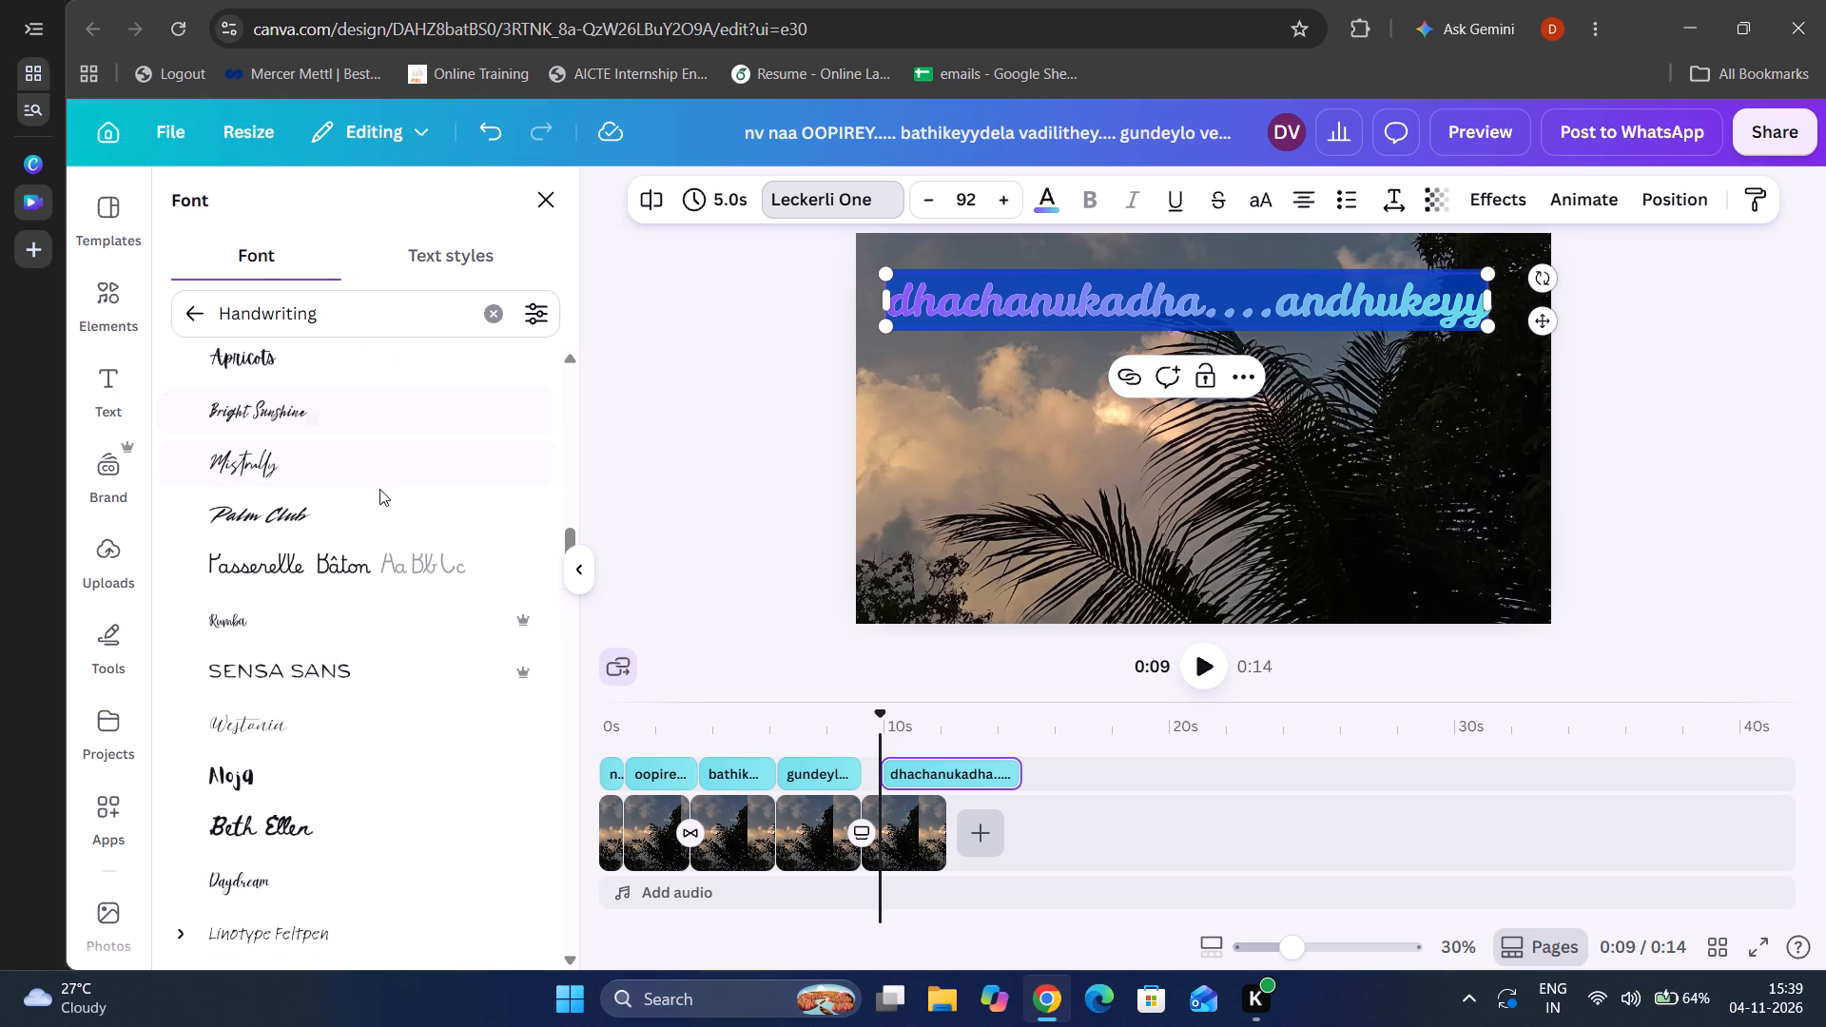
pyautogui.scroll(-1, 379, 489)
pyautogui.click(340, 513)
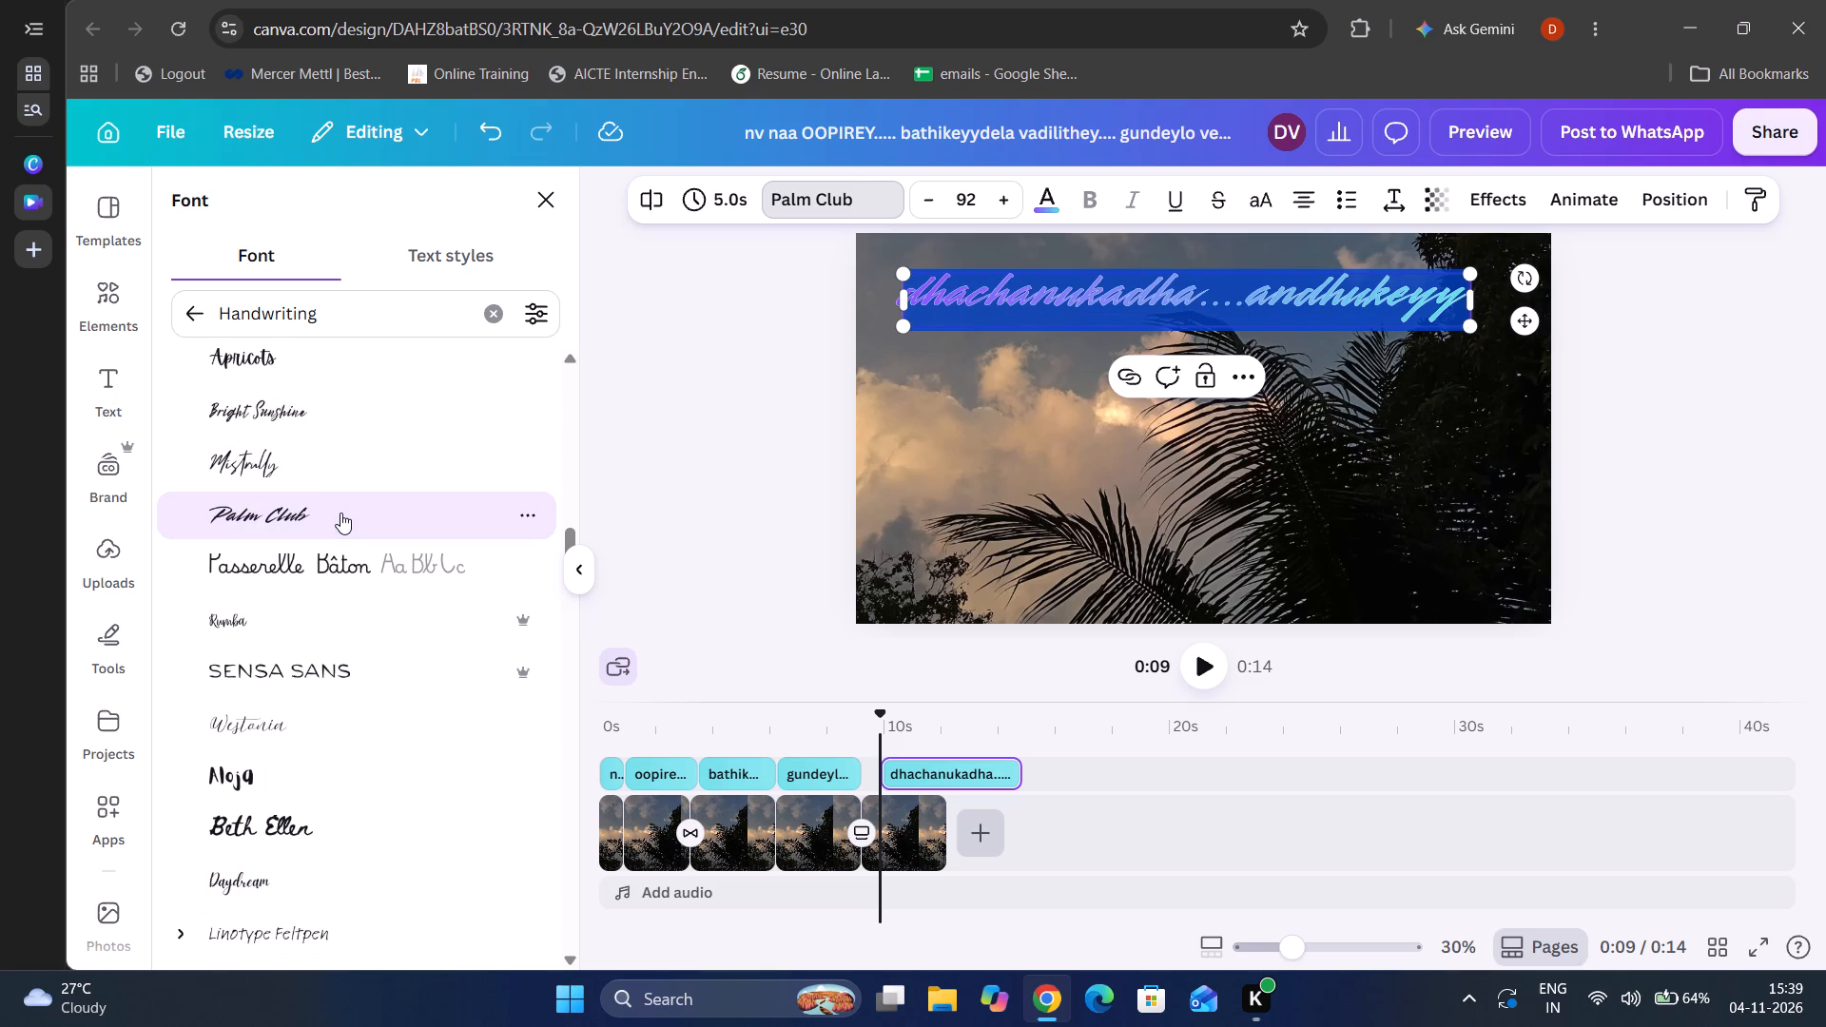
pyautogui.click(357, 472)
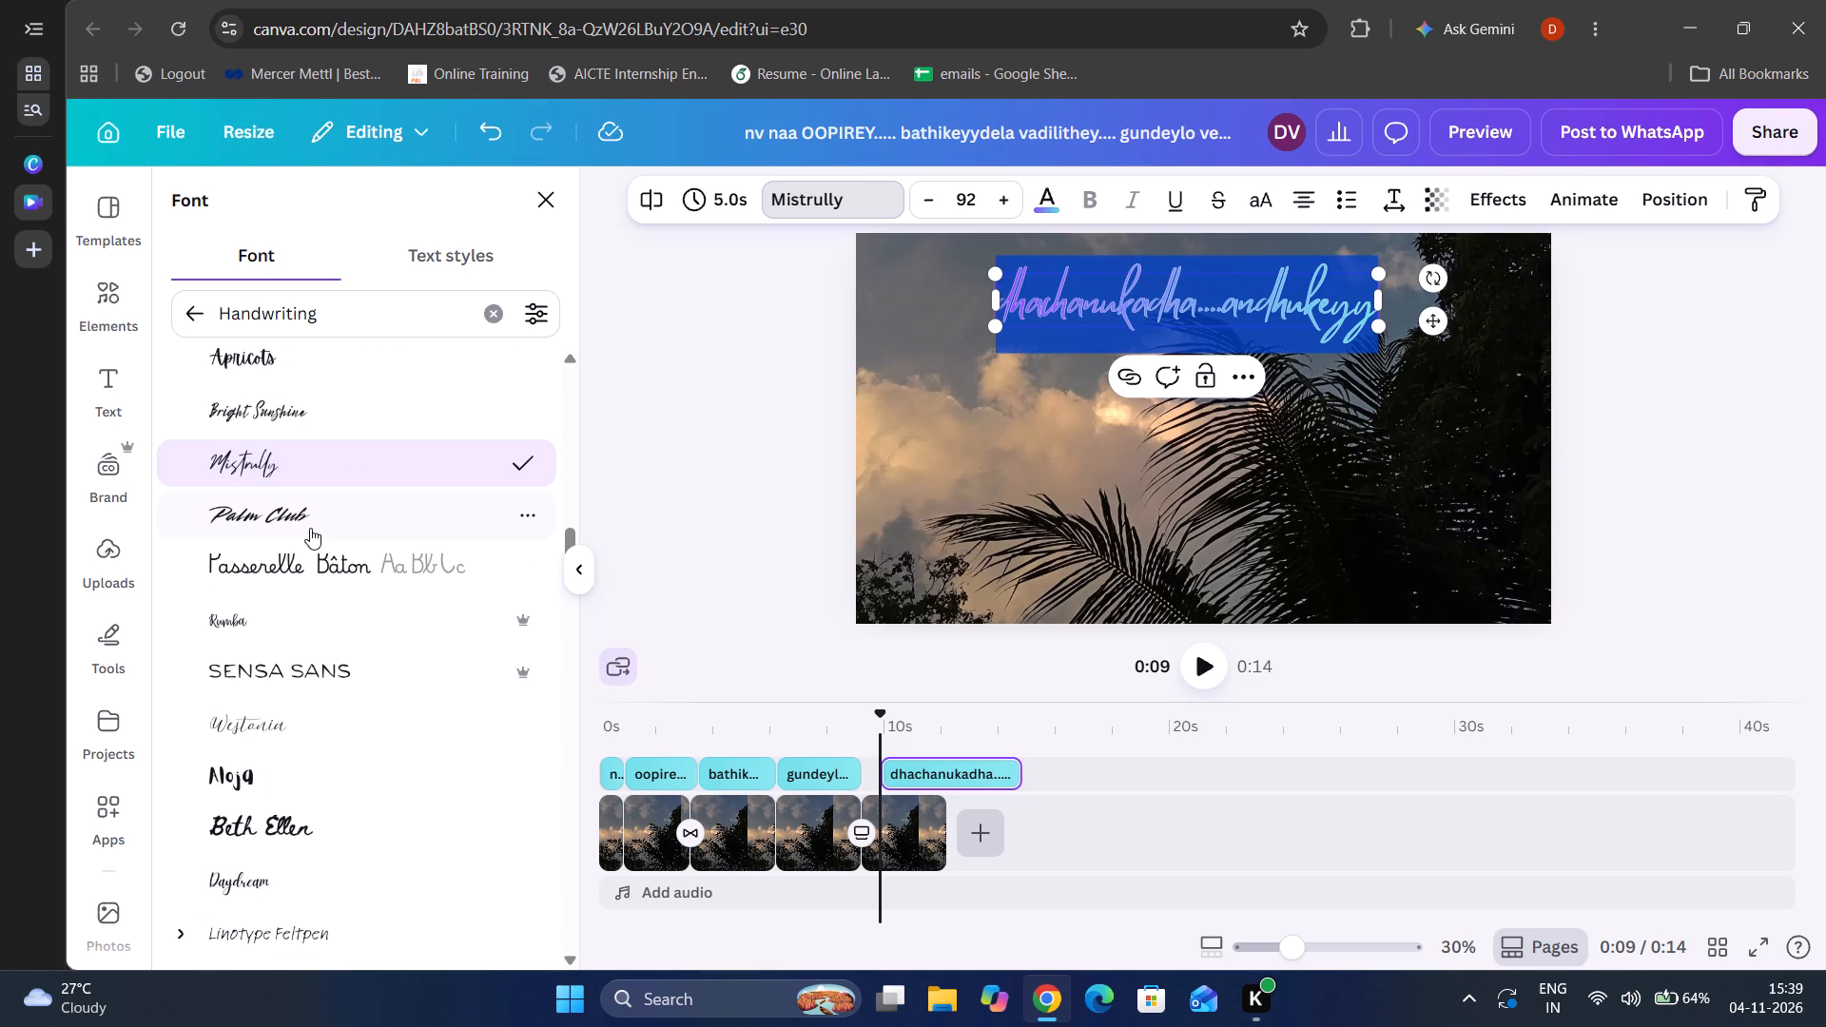
# Set the "dhachanukadha....andhukeyy" heading in the handwriting font Just Believe.
pyautogui.scroll(1, 310, 528)
pyautogui.scroll(-2, 310, 528)
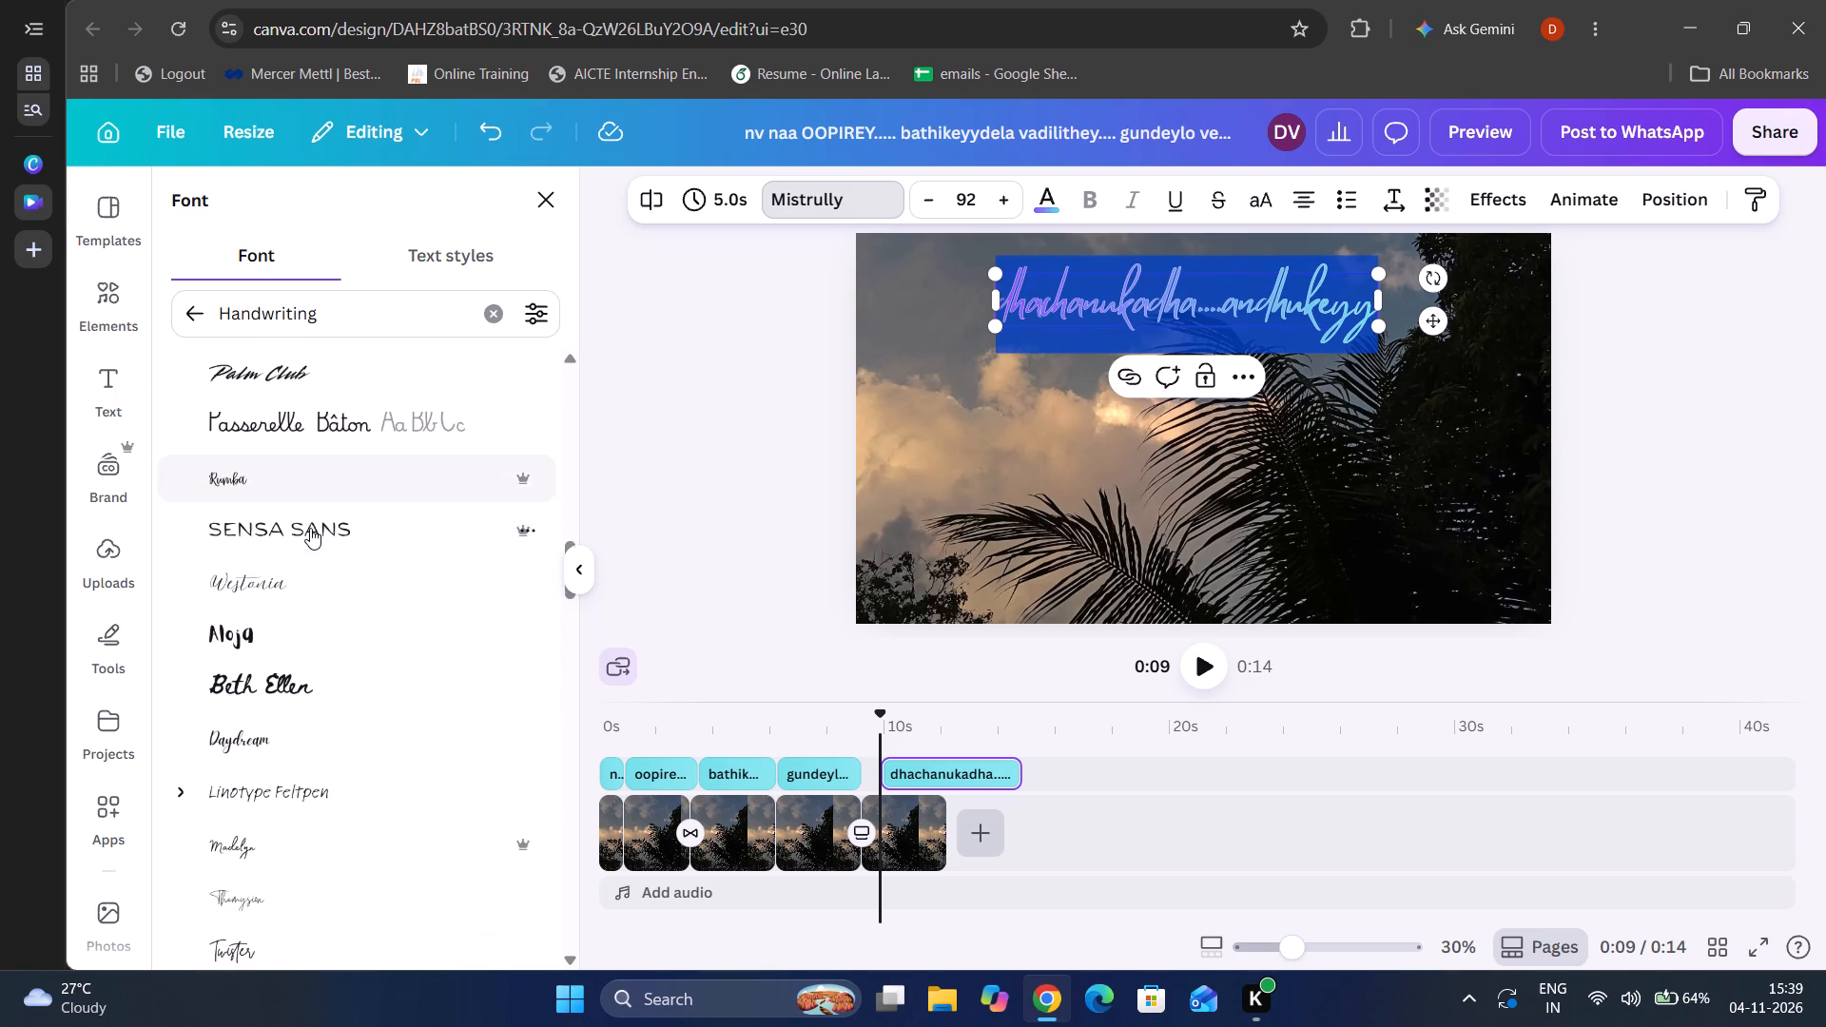
pyautogui.scroll(-3, 310, 528)
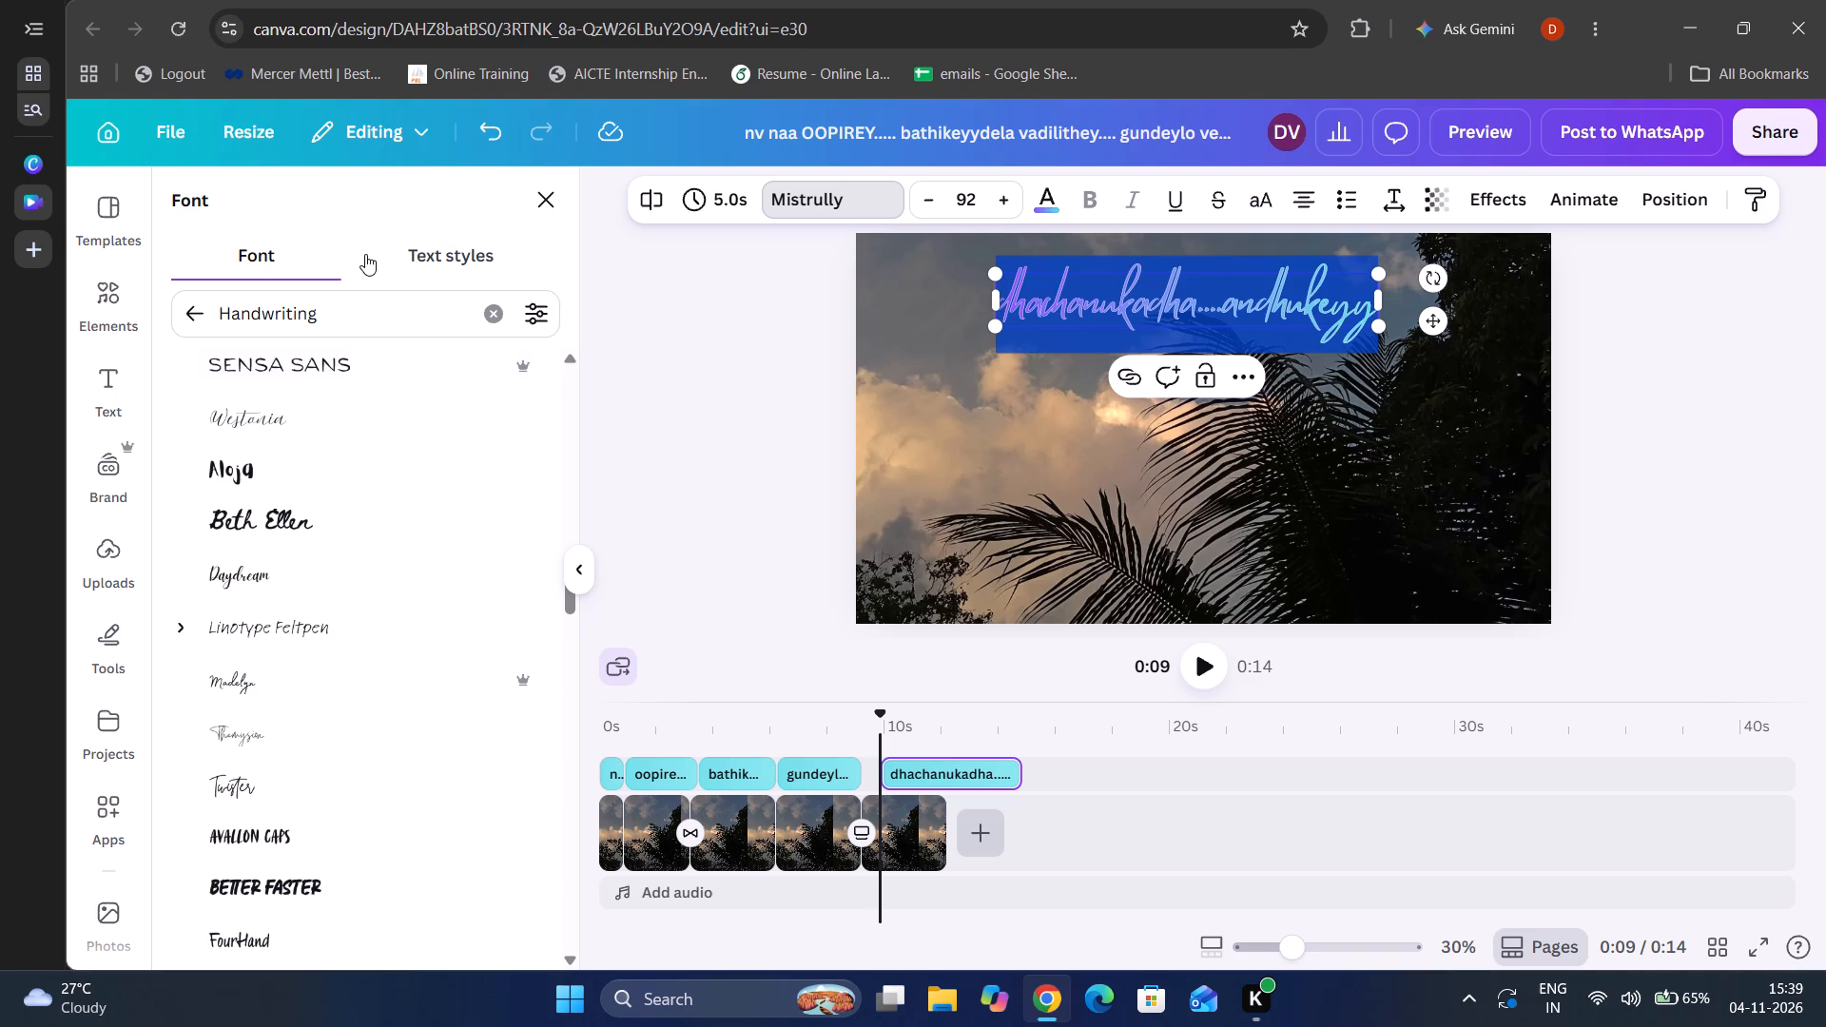
pyautogui.click(861, 190)
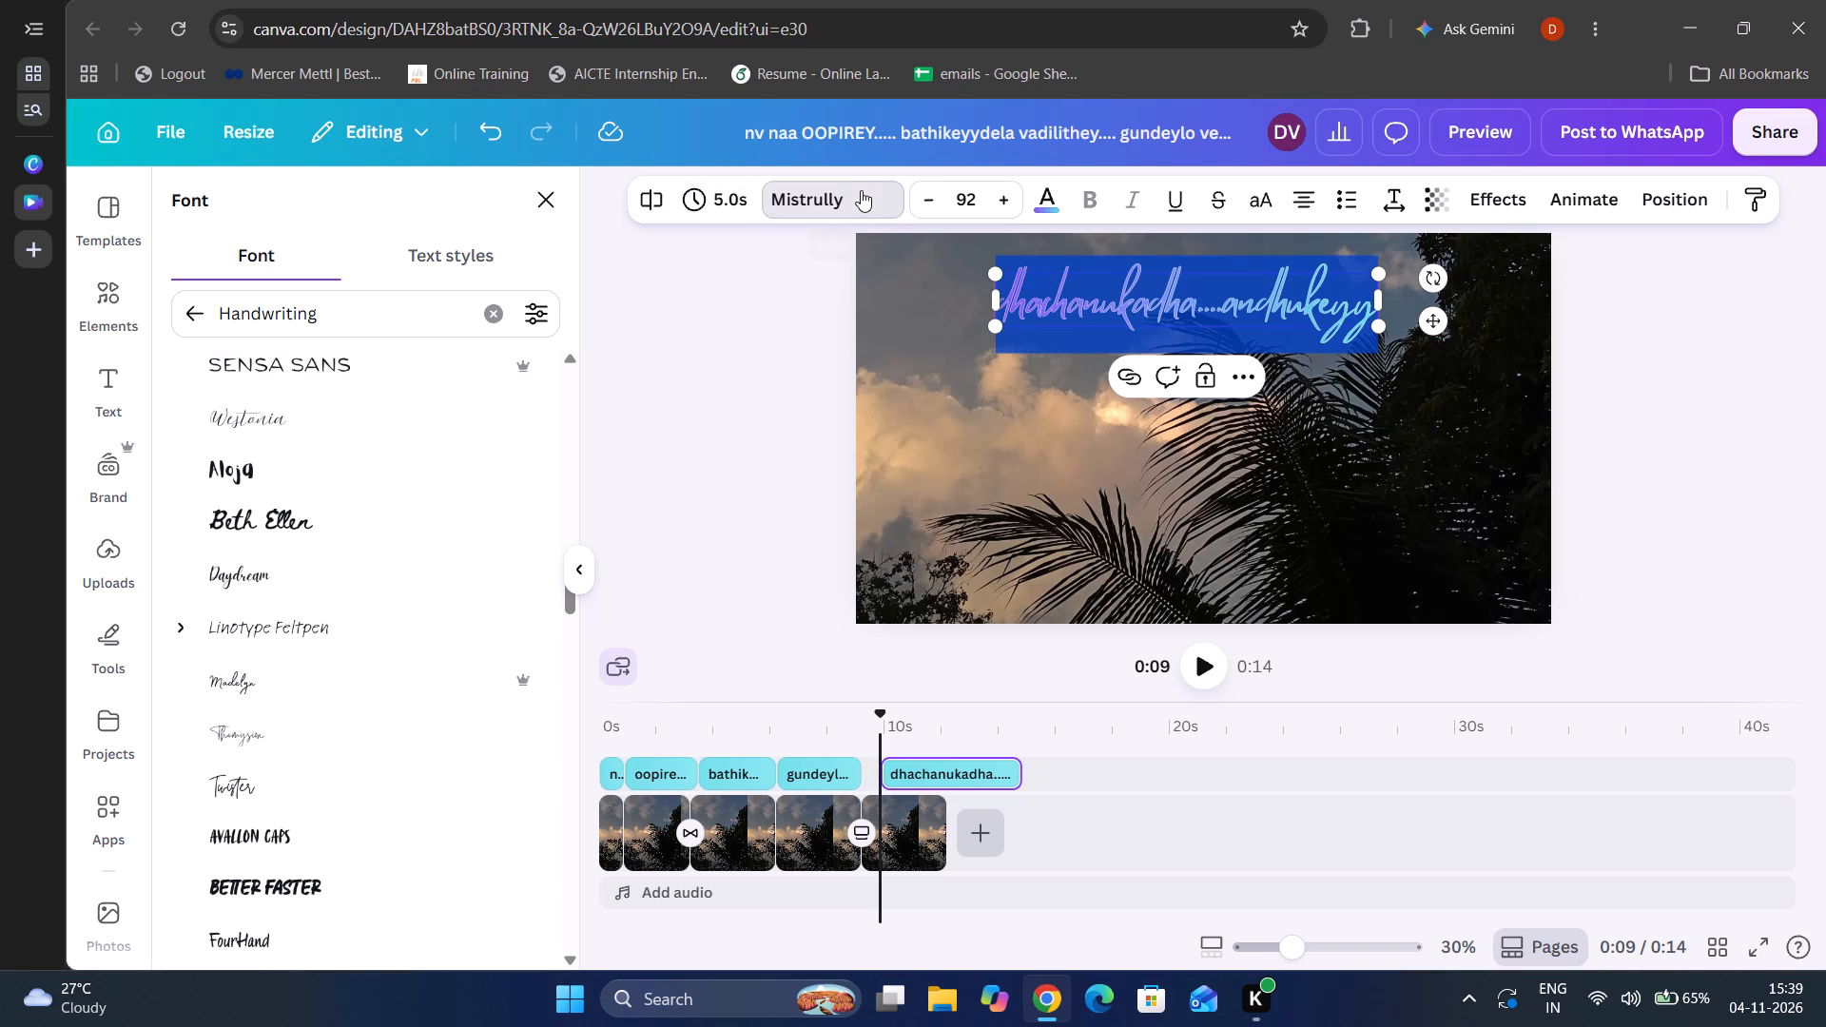
pyautogui.click(877, 195)
pyautogui.scroll(-5, 281, 590)
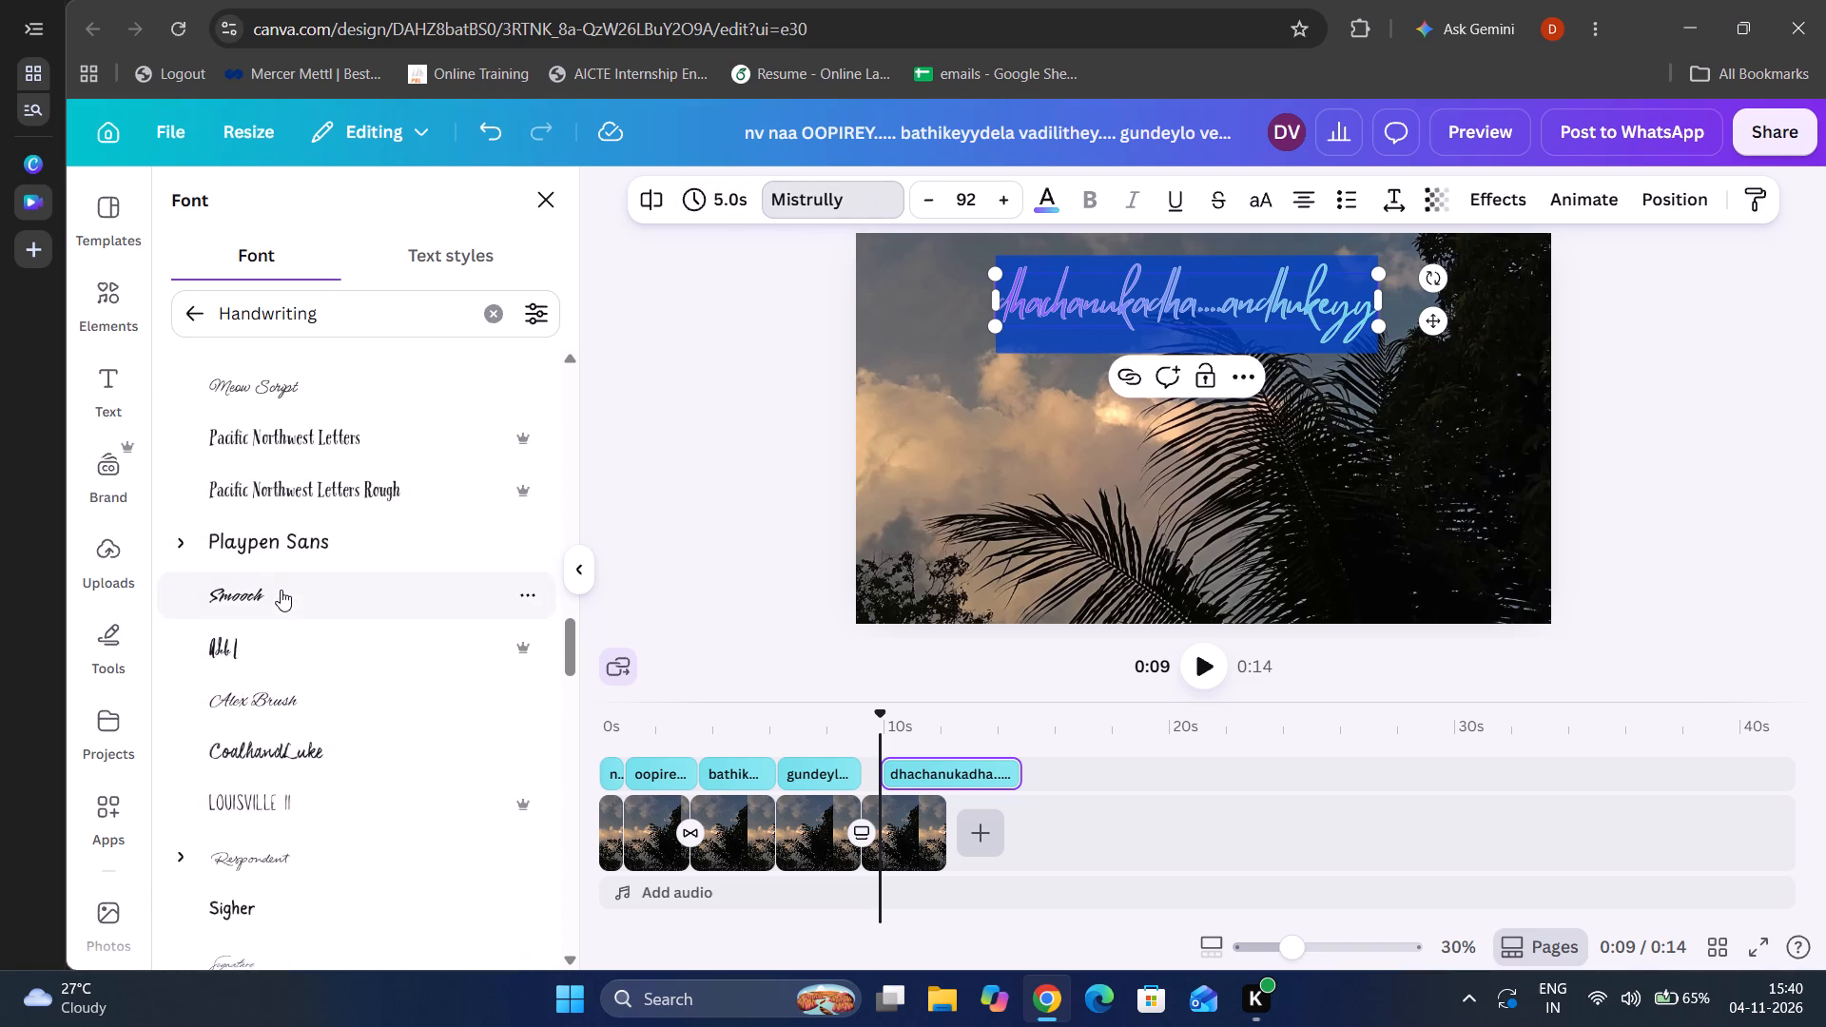
pyautogui.scroll(1, 267, 675)
pyautogui.click(272, 558)
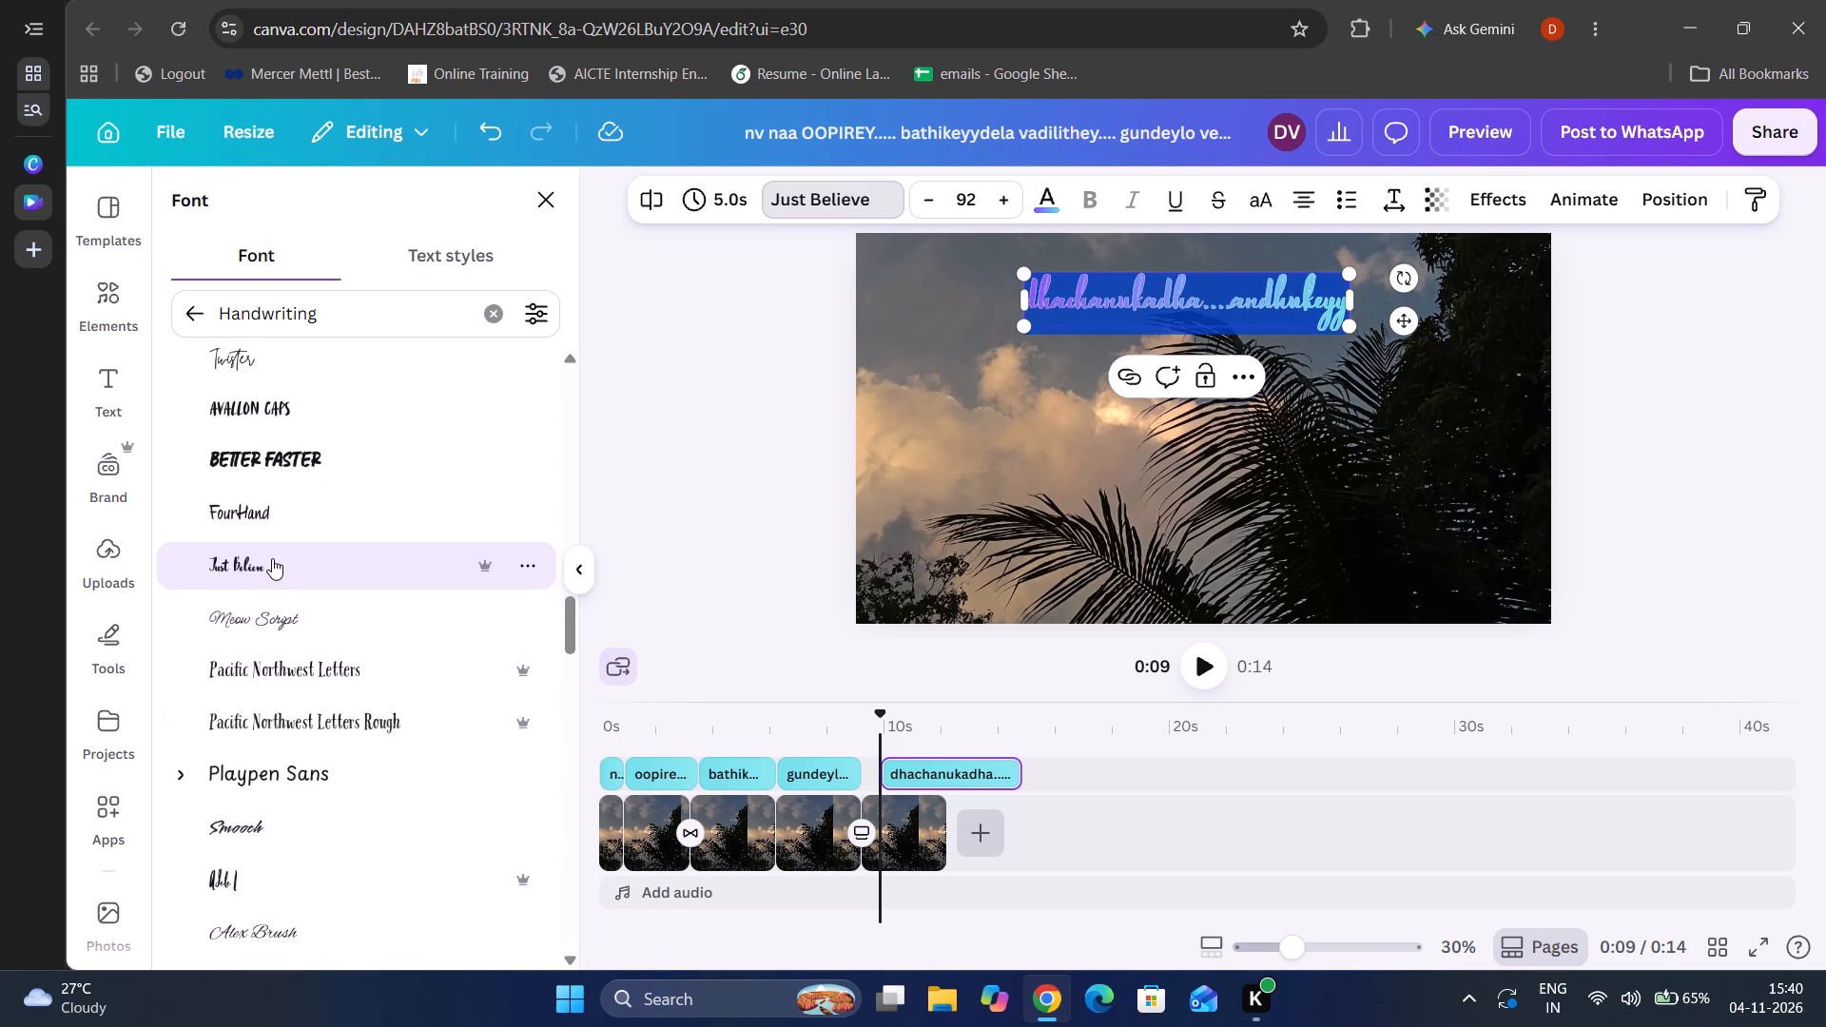
# Append "...." to the end of the "dhachanukadha....andhukeyy" heading text.
pyautogui.click(1339, 302)
pyautogui.click(1336, 297)
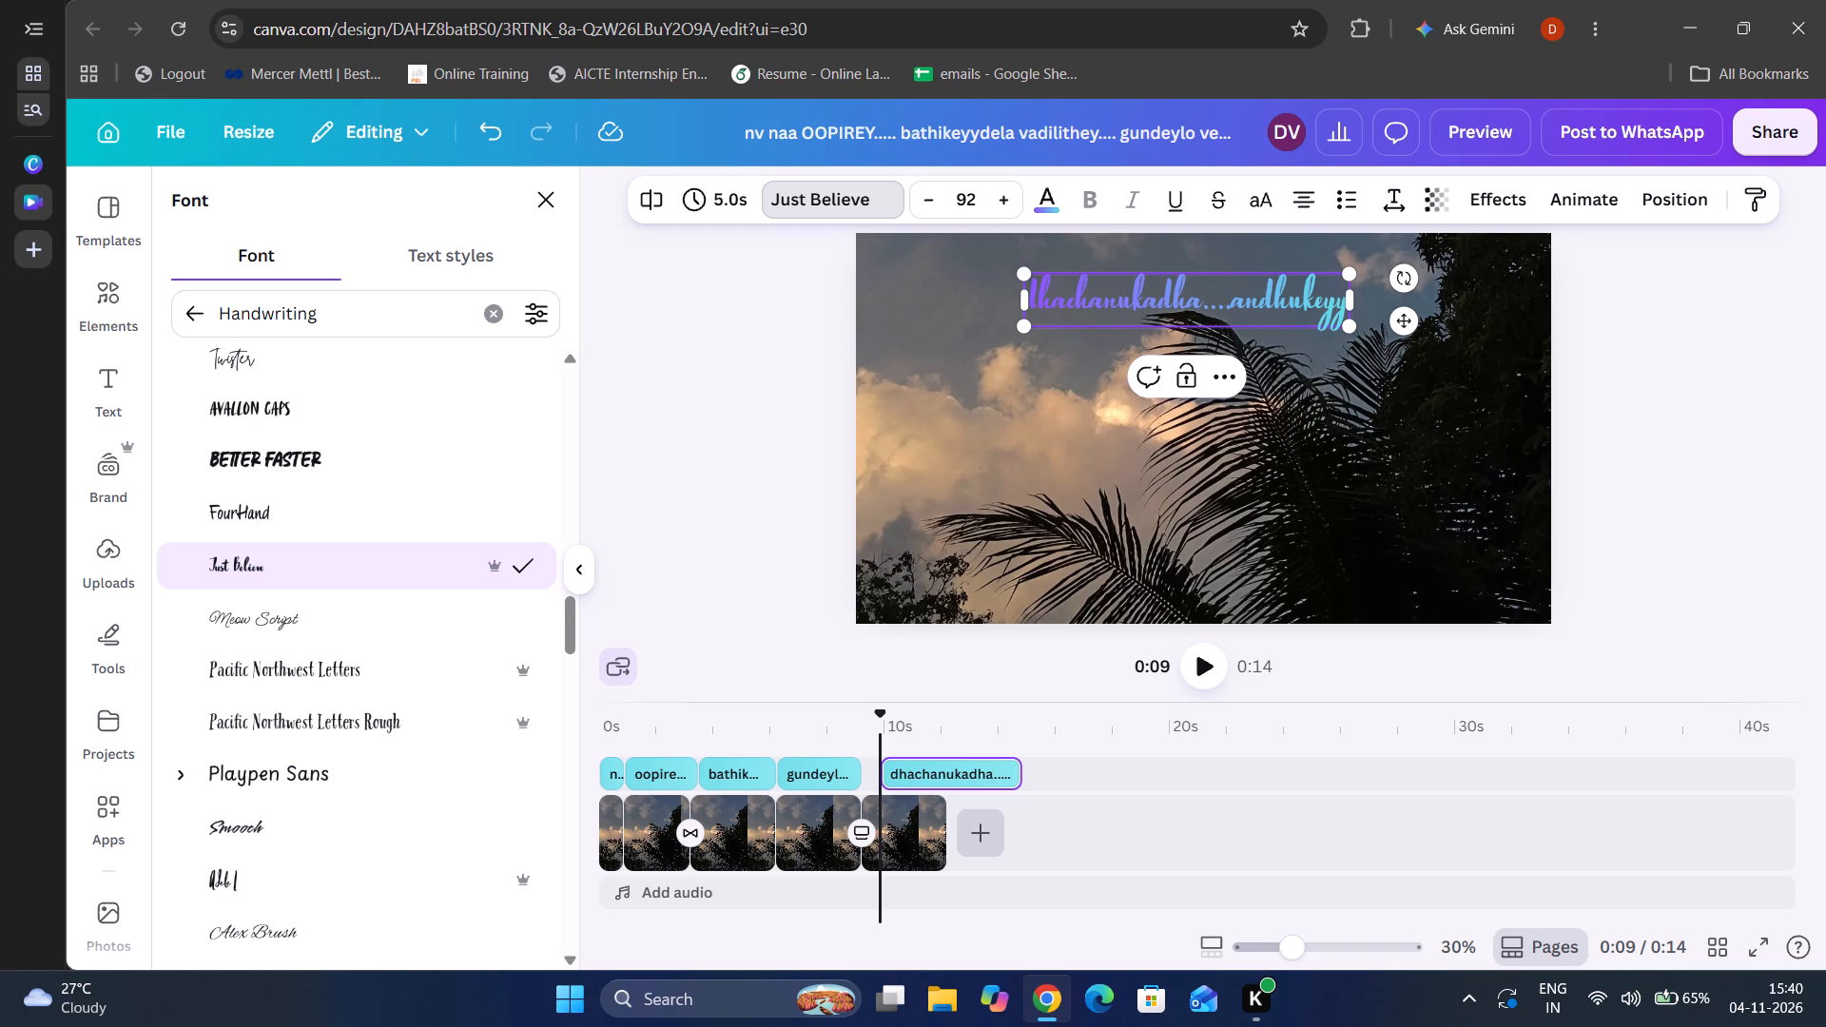
pyautogui.click(1336, 297)
pyautogui.click(1296, 302)
pyautogui.press('Right')
pyautogui.press('Right')
pyautogui.press('Right')
pyautogui.press('Right')
pyautogui.write('....')
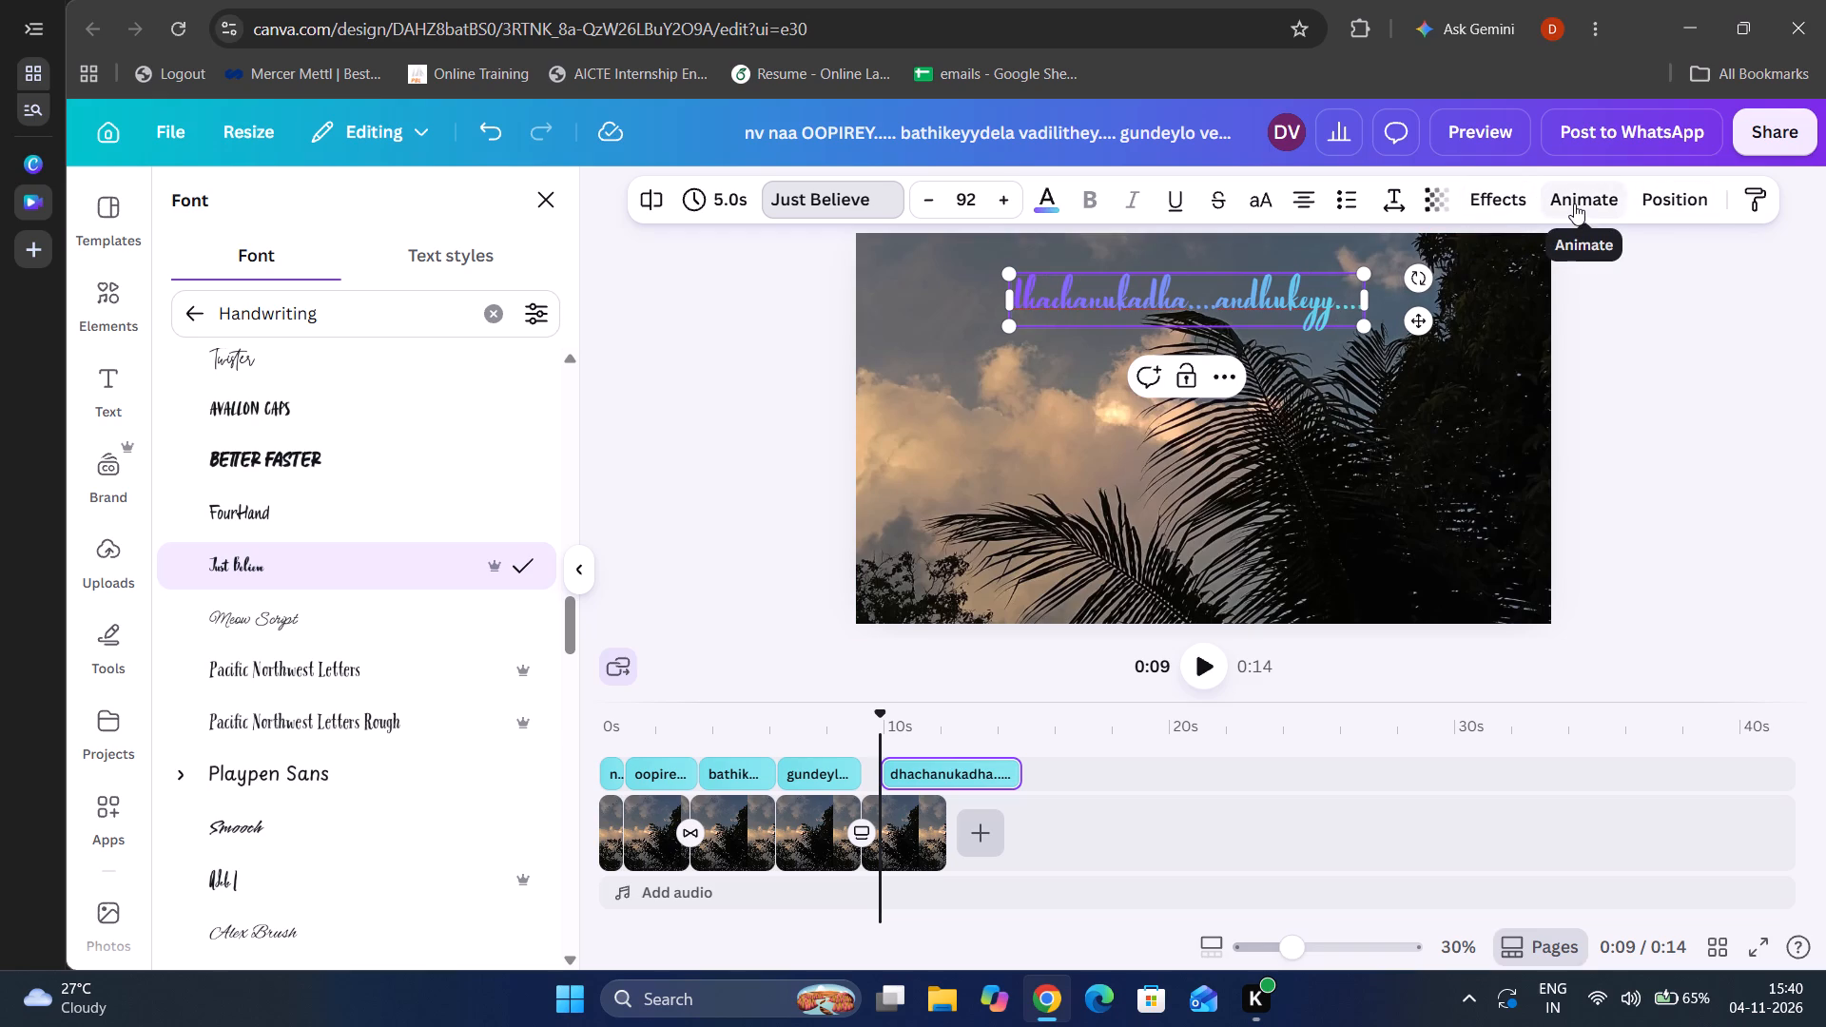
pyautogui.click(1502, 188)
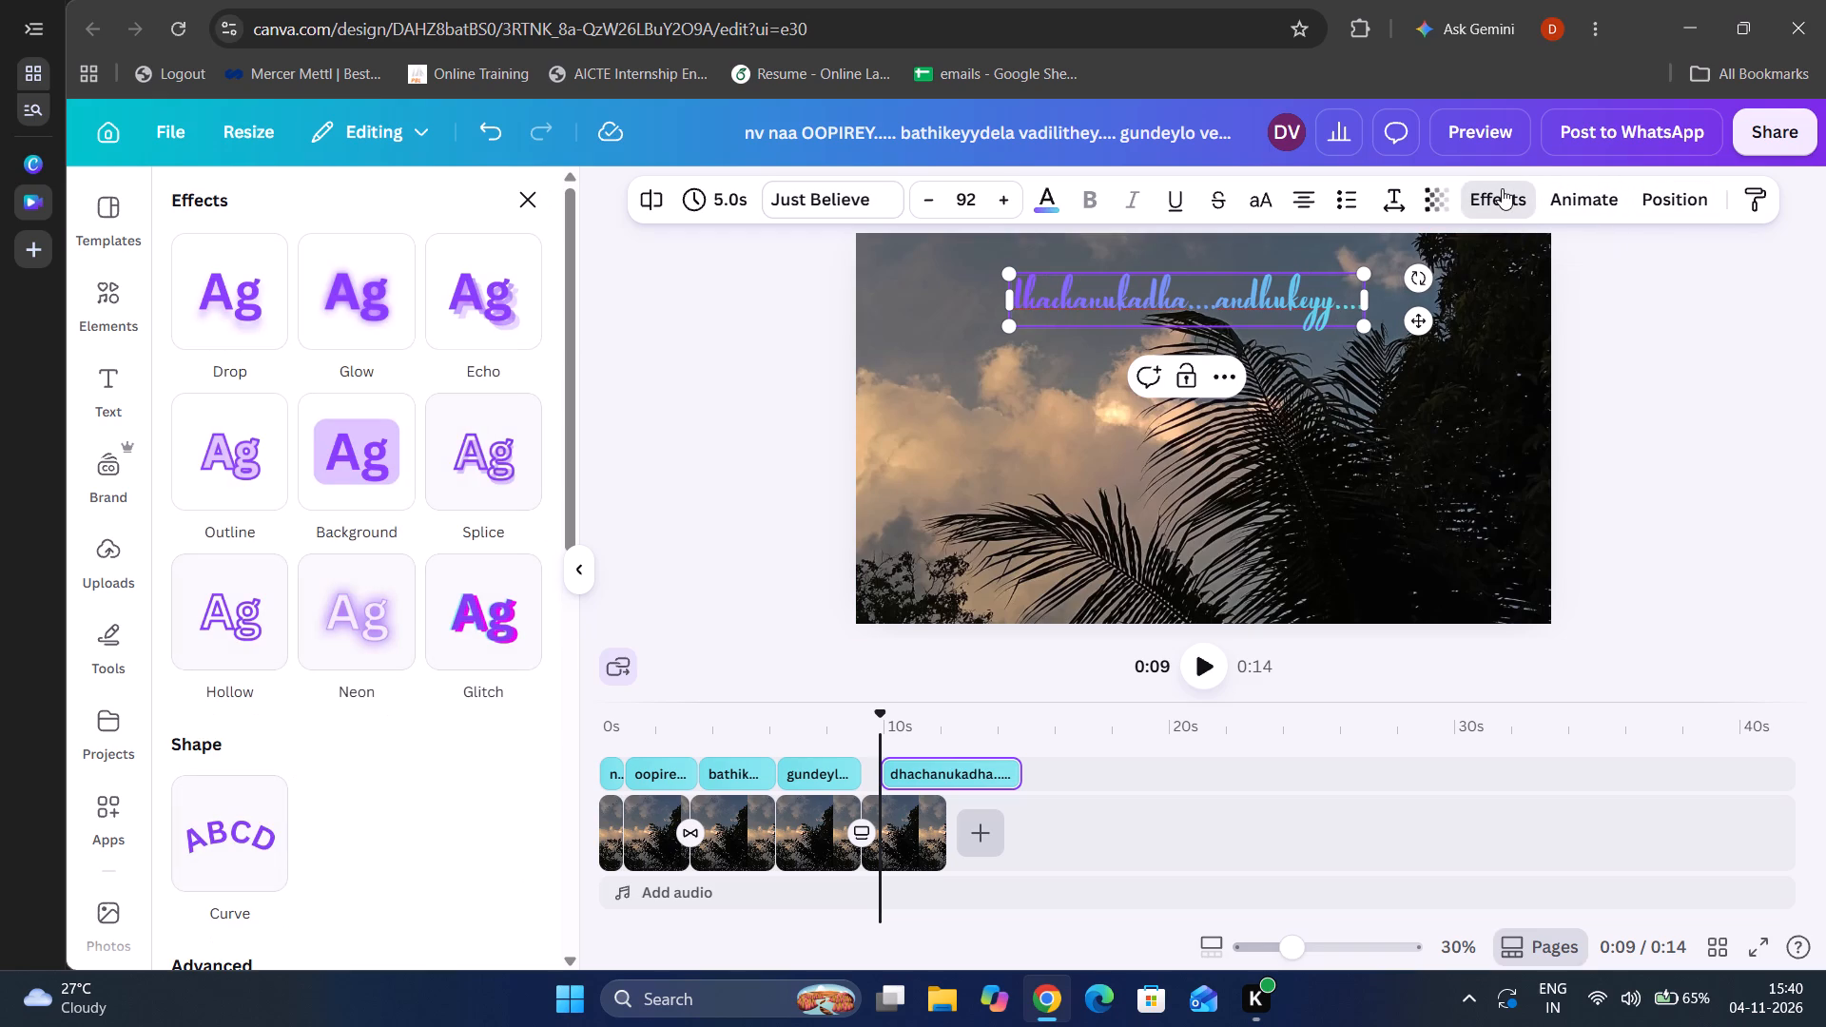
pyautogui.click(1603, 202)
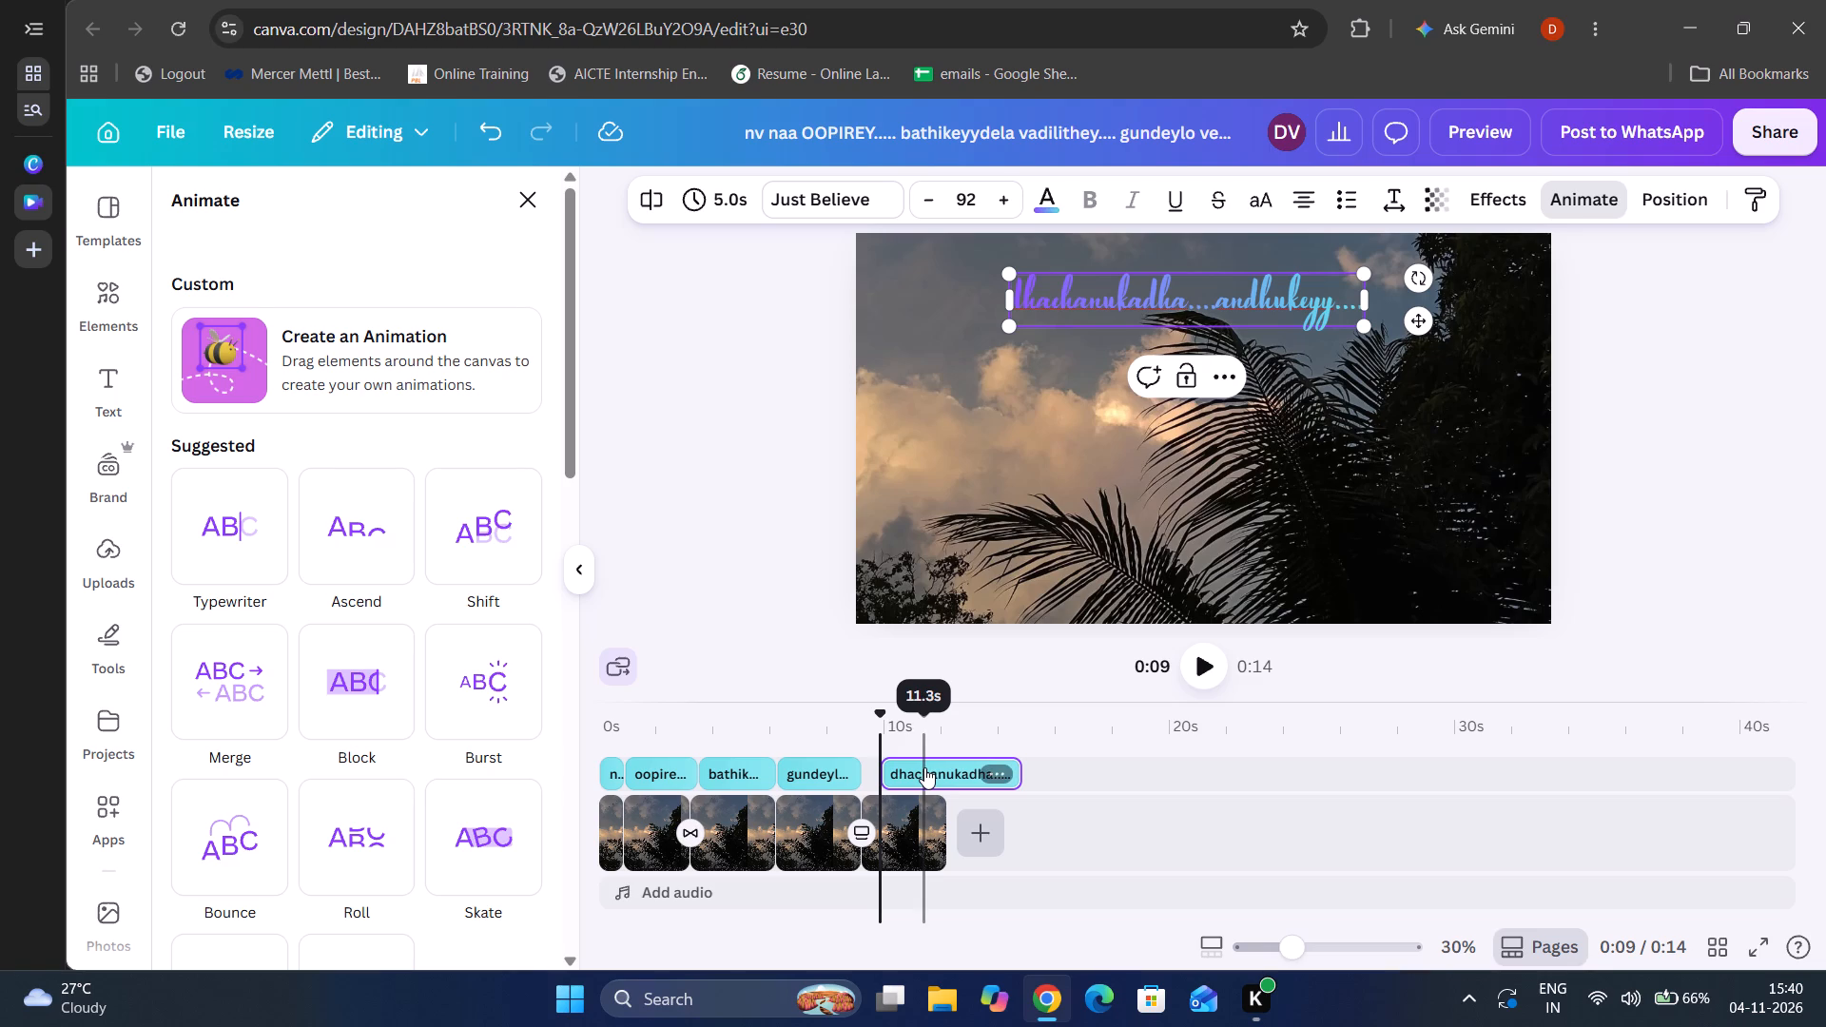
# Align the "dhachanukadha....andhukeyy...." text's start with the final photo clip on the timeline and shorten it to 3.2 seconds.
pyautogui.click(924, 767)
pyautogui.moveTo(924, 767); pyautogui.dragTo(905, 762)
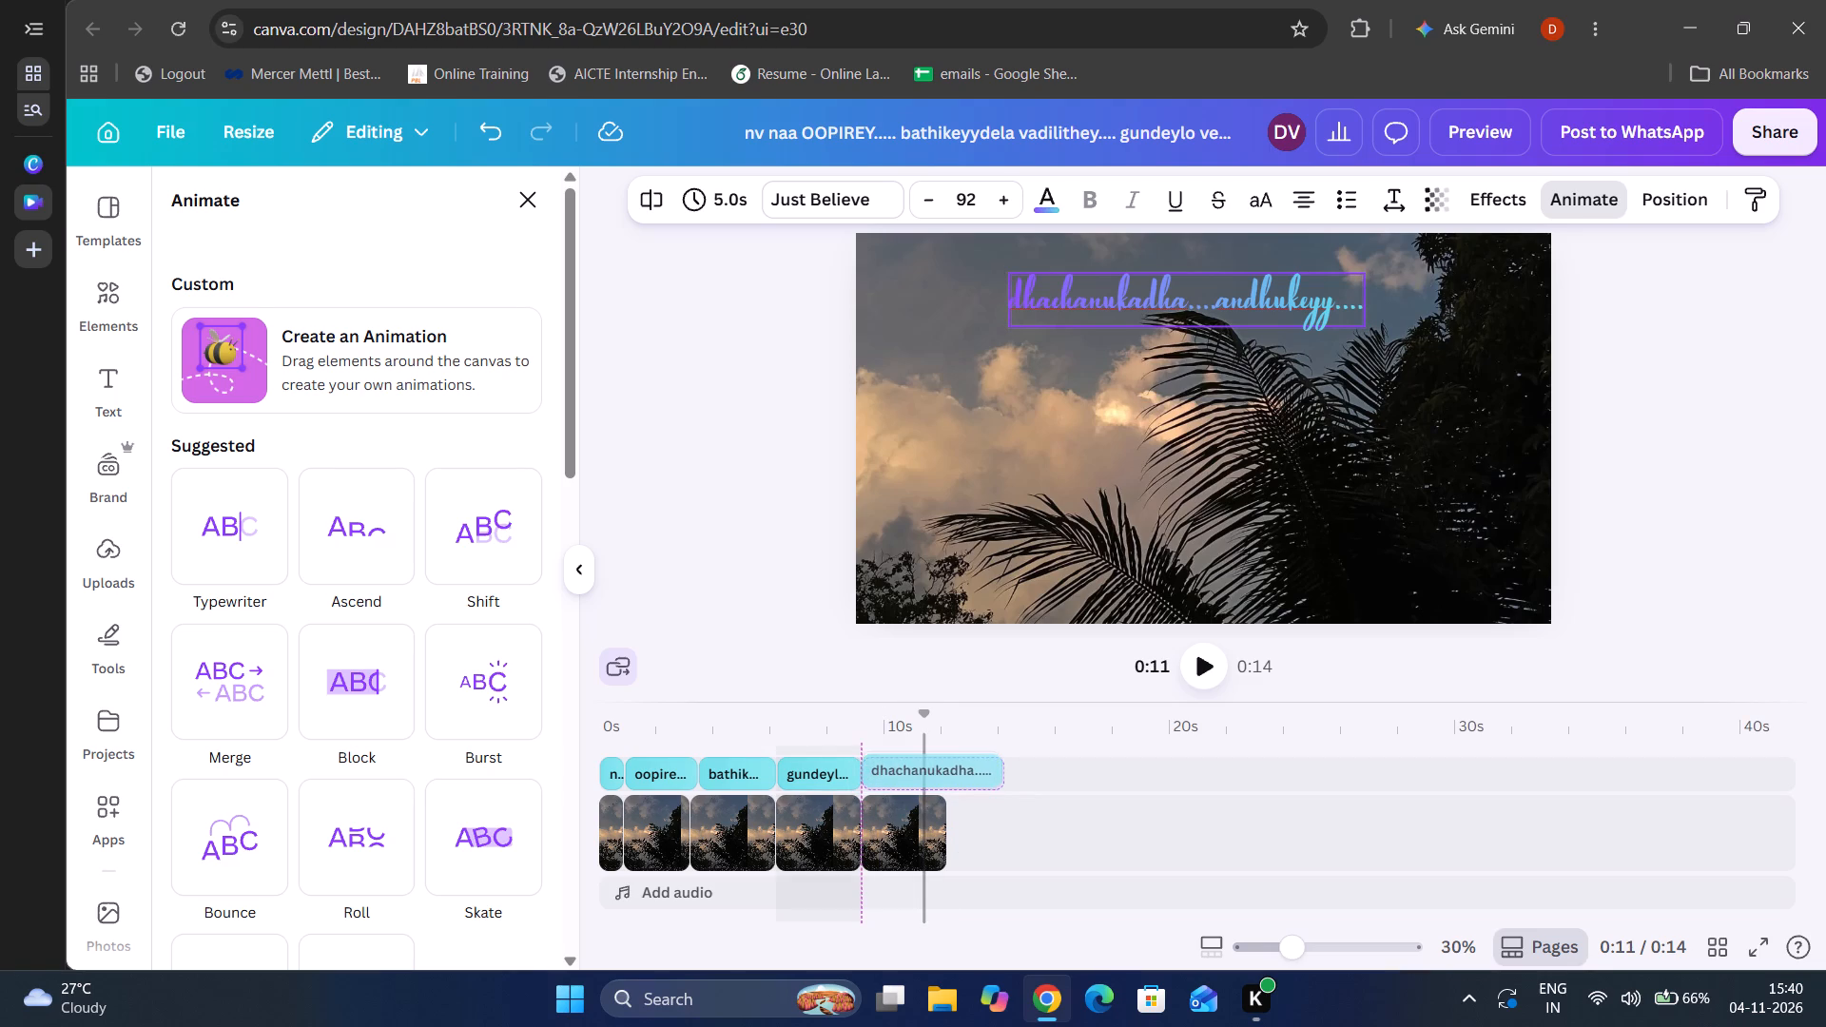
pyautogui.moveTo(905, 762); pyautogui.dragTo(906, 765)
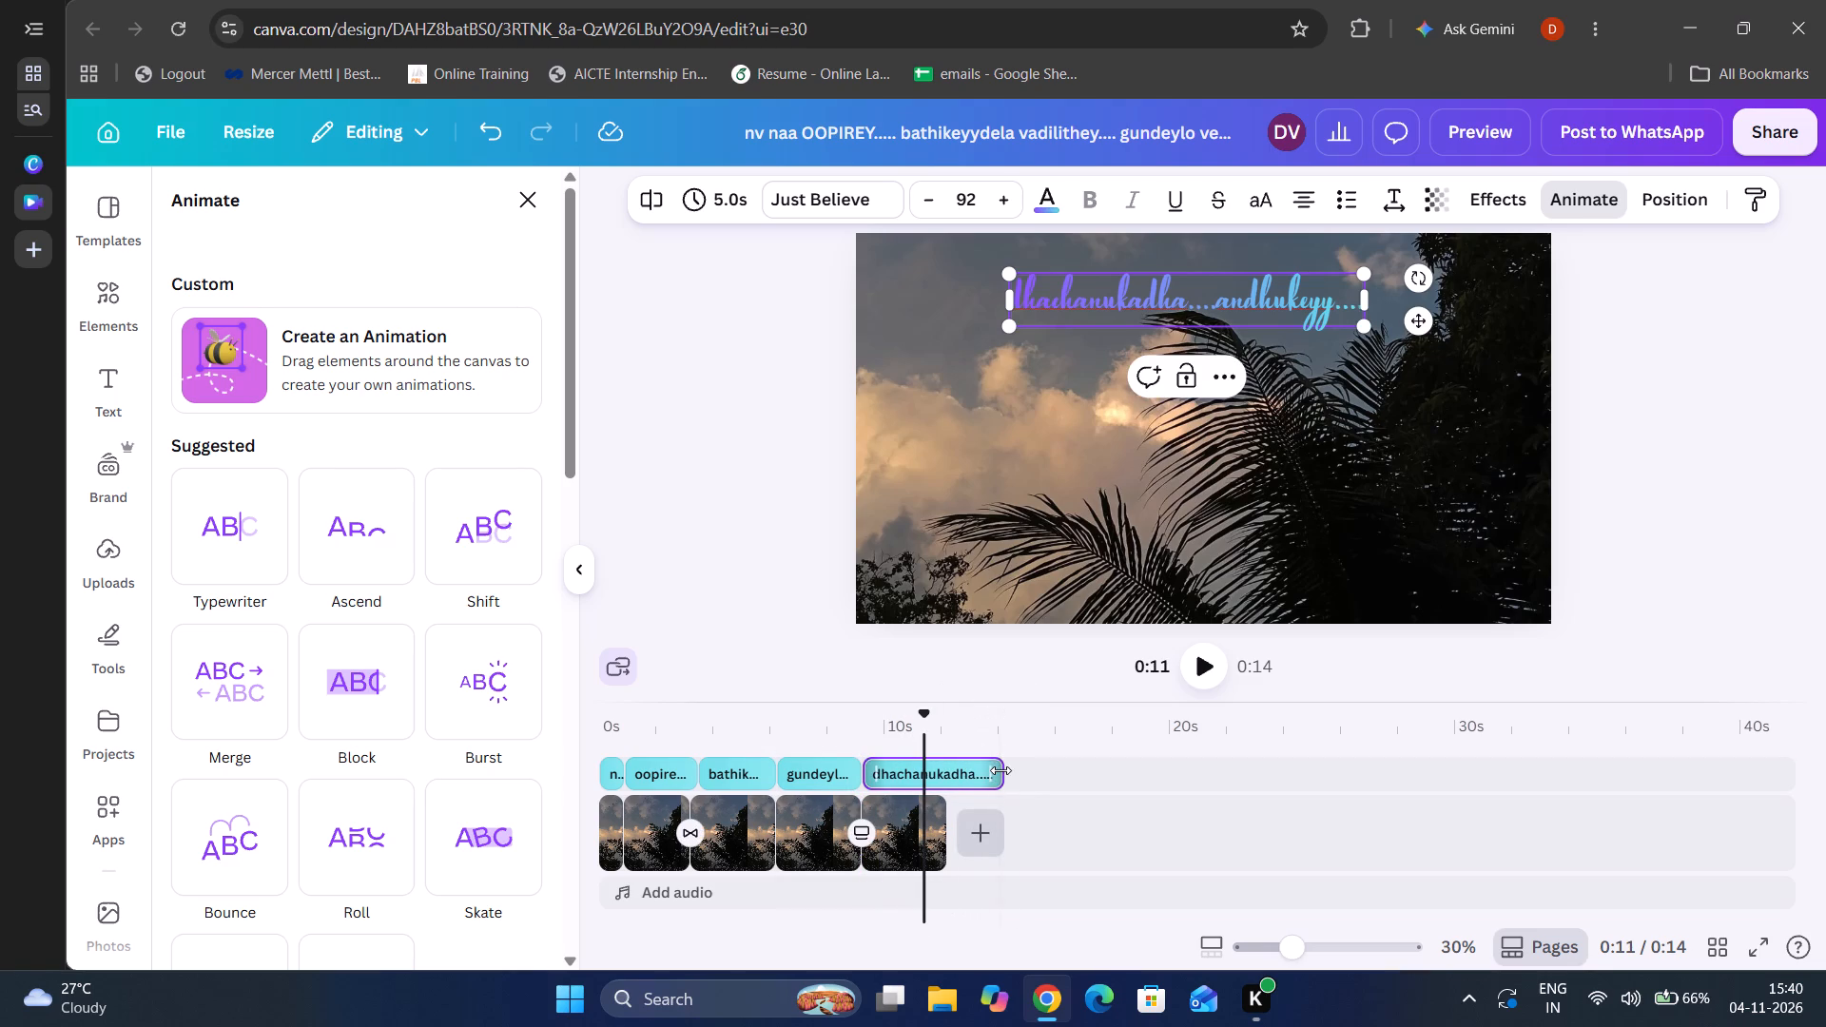
pyautogui.moveTo(1000, 770); pyautogui.dragTo(951, 794)
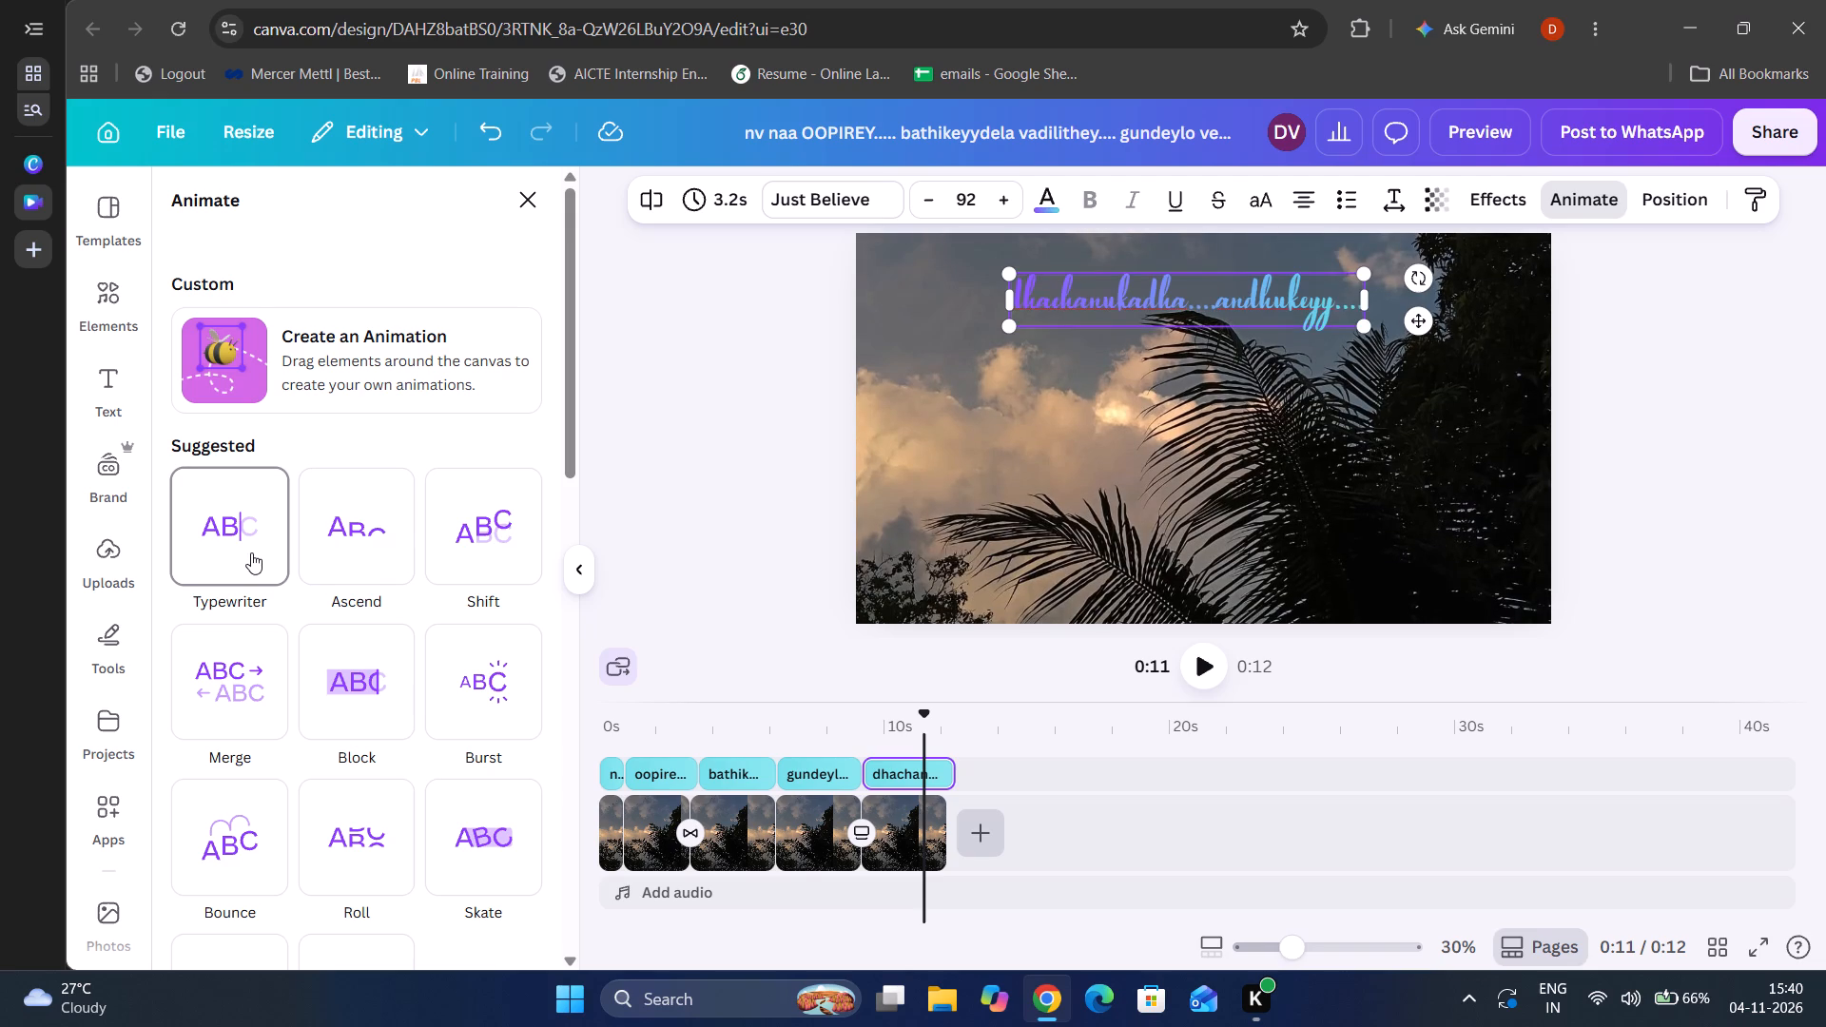
# Set the transition between the last two photo clips to None.
pyautogui.click(861, 832)
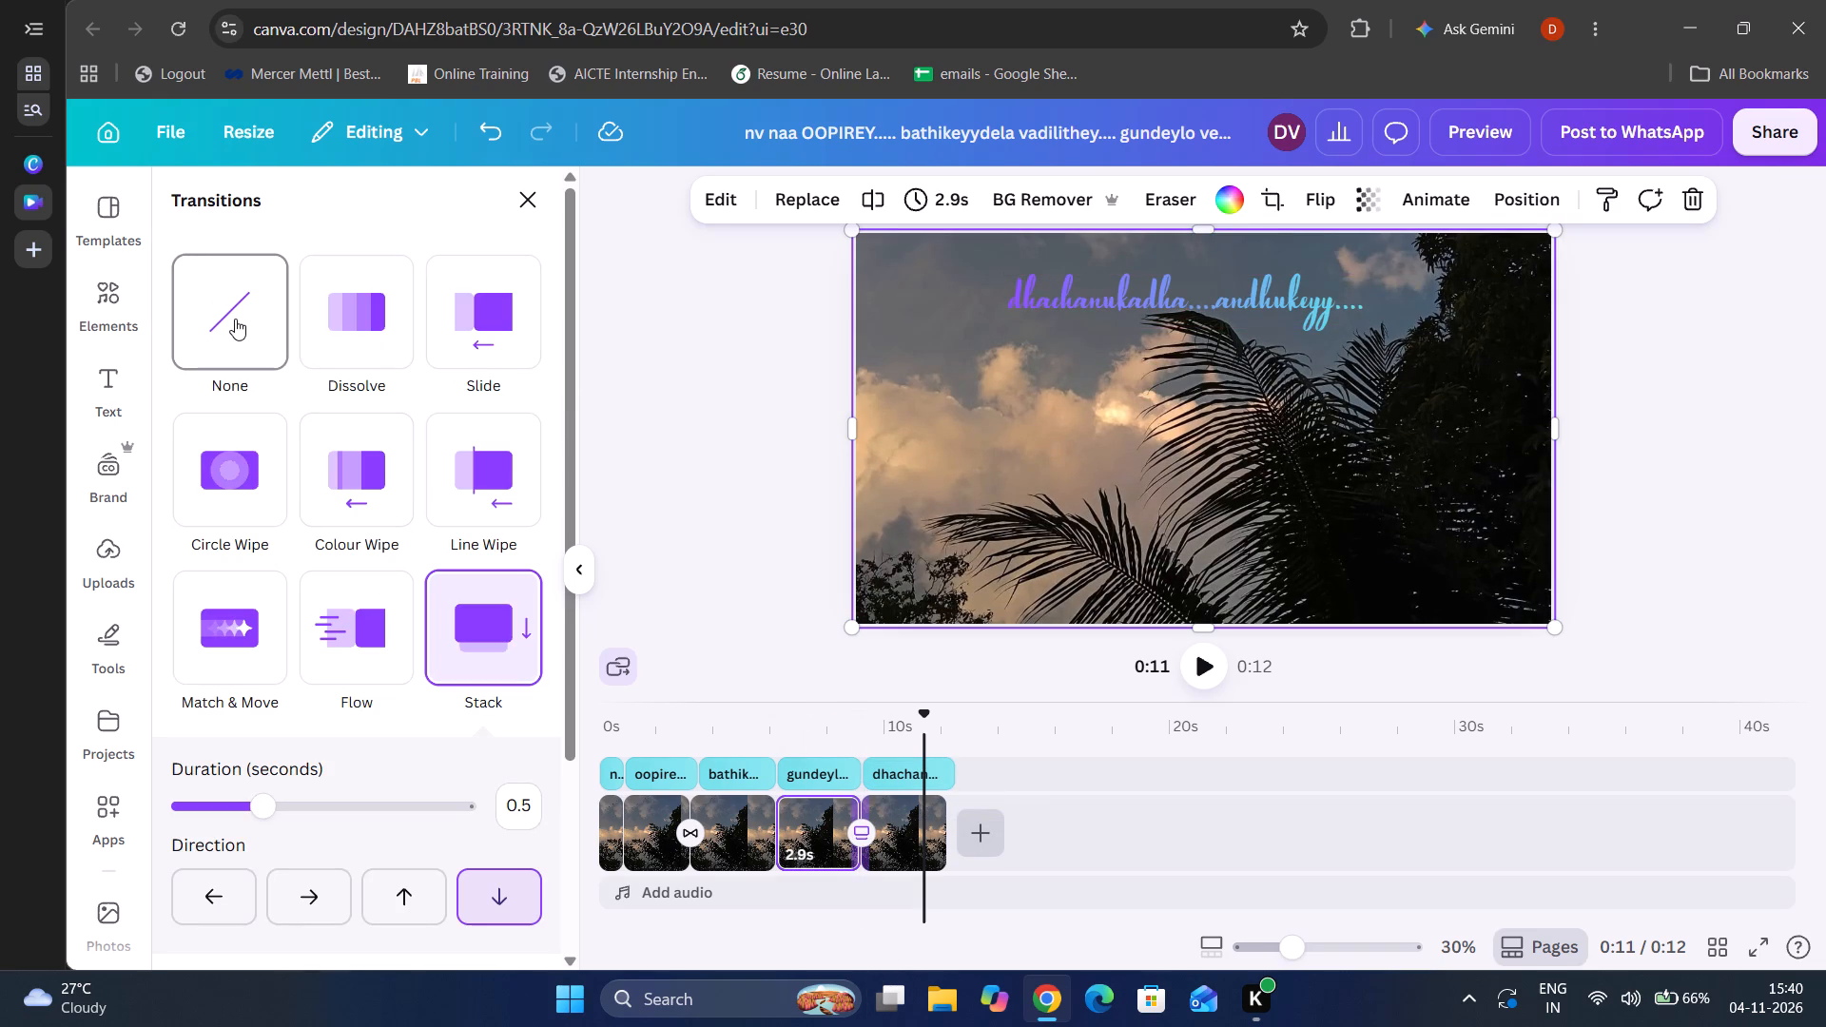
pyautogui.click(235, 319)
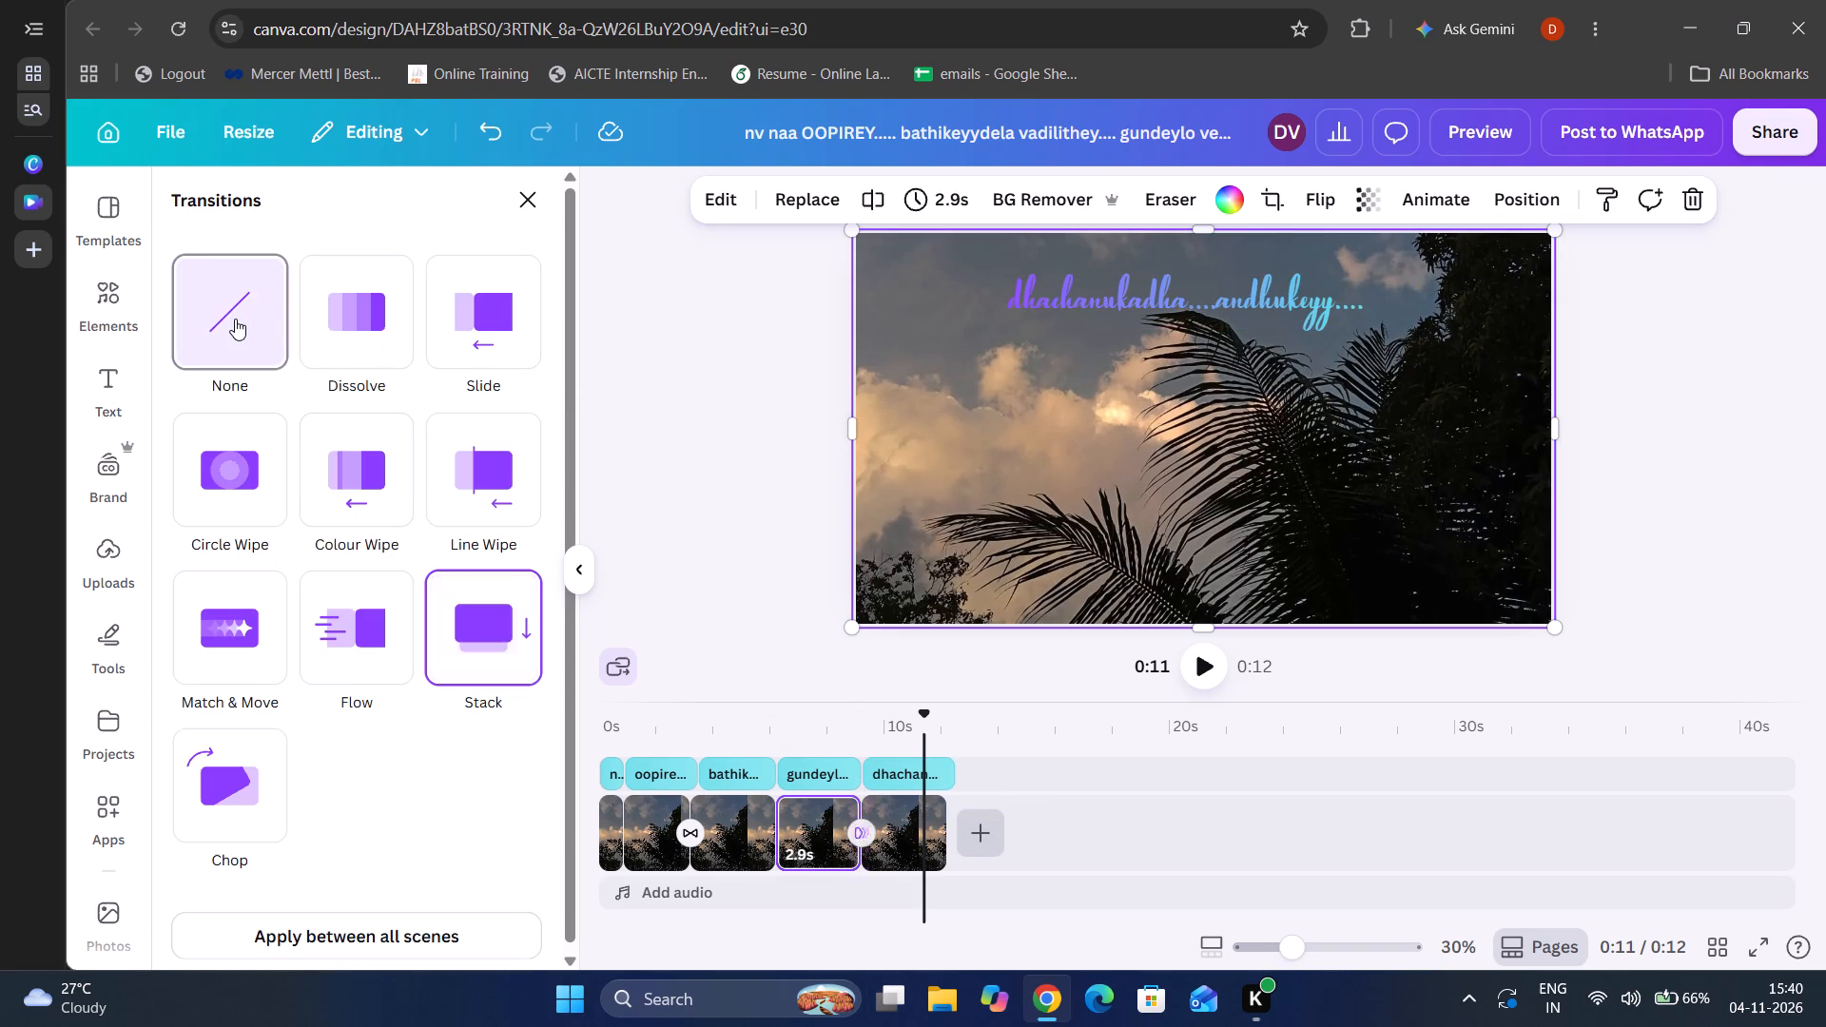
pyautogui.click(530, 211)
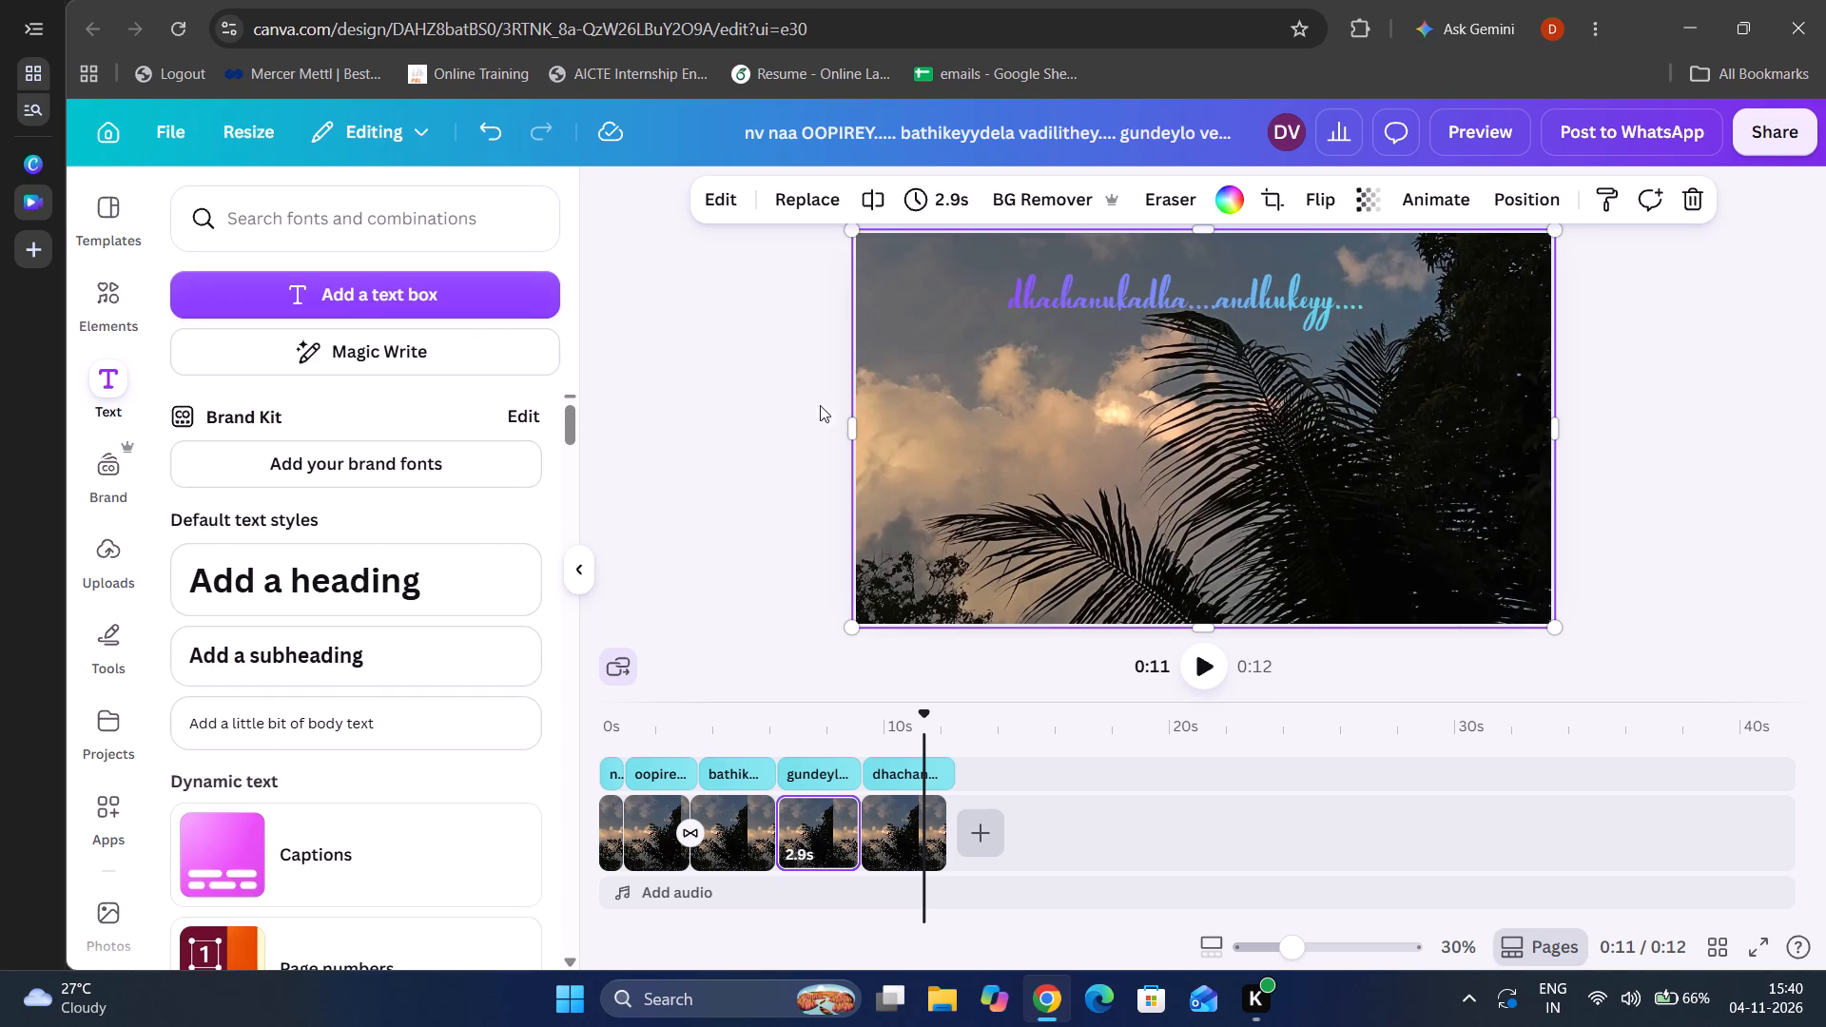
# Apply the Burst animation, on both enter and exit, to the "dhachanukadha....andhukeyy...." heading.
pyautogui.click(874, 766)
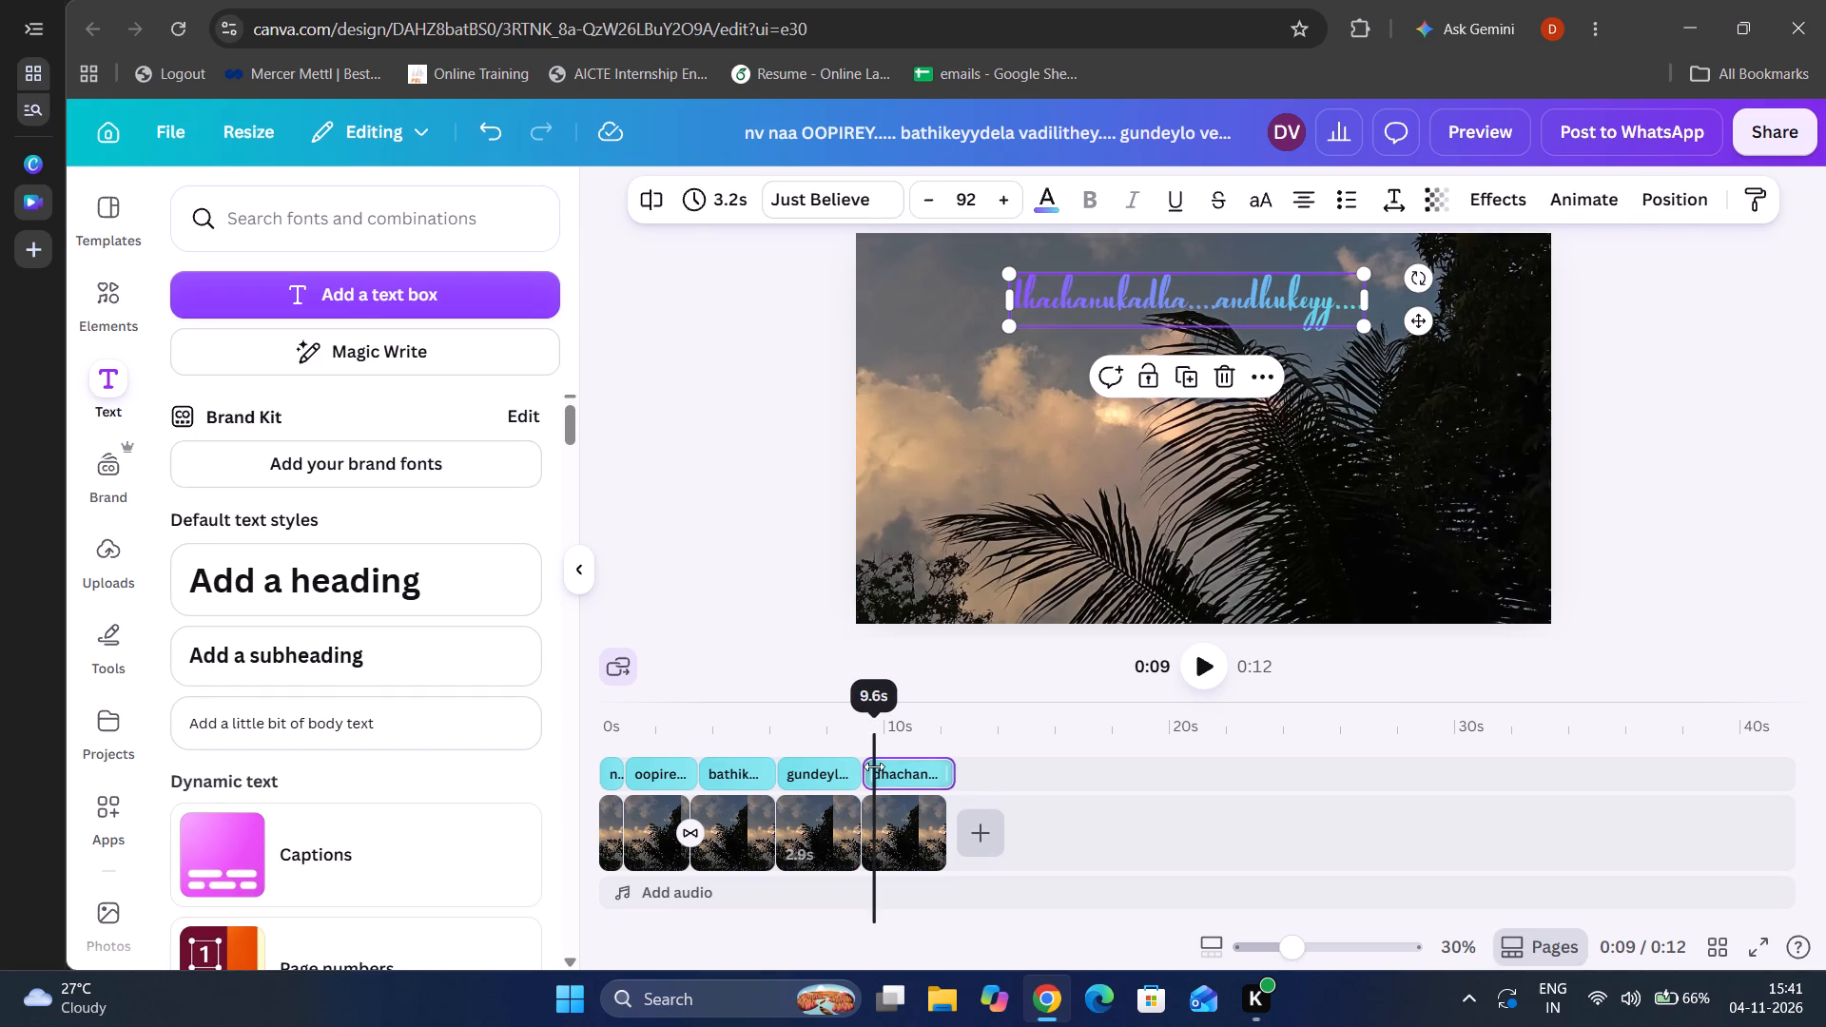
pyautogui.click(1553, 202)
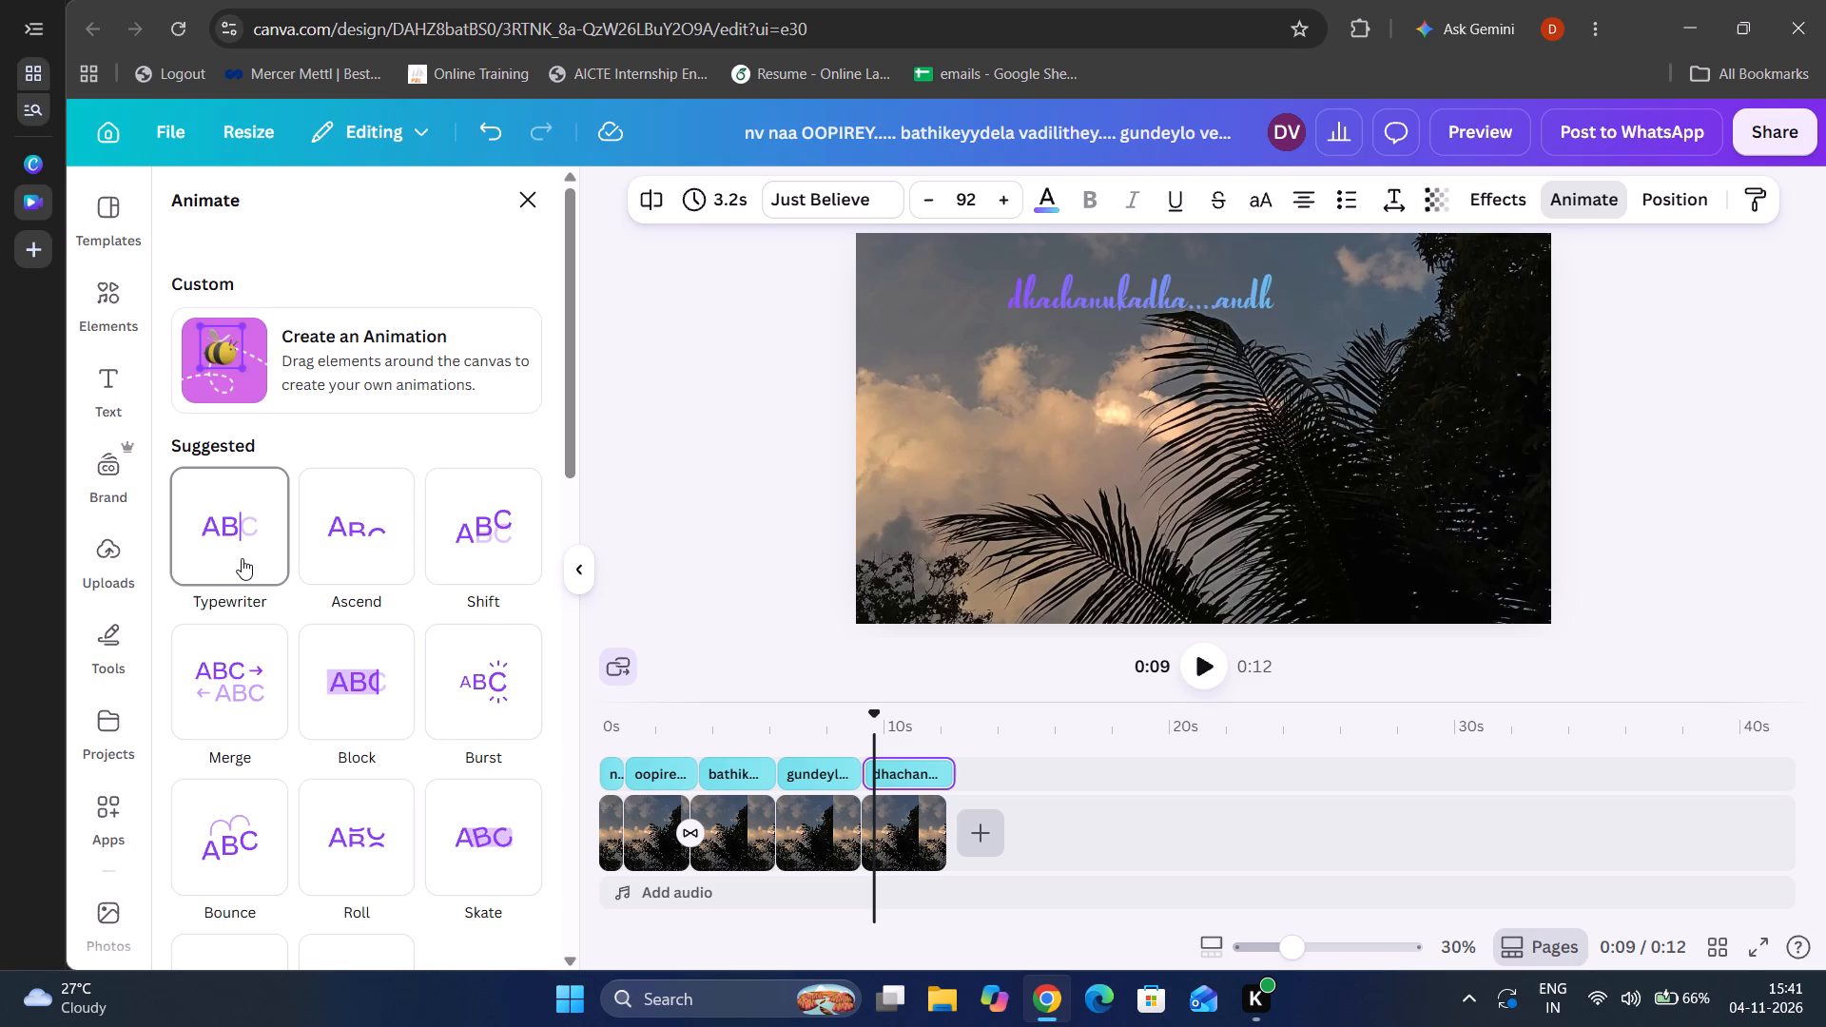
pyautogui.click(504, 674)
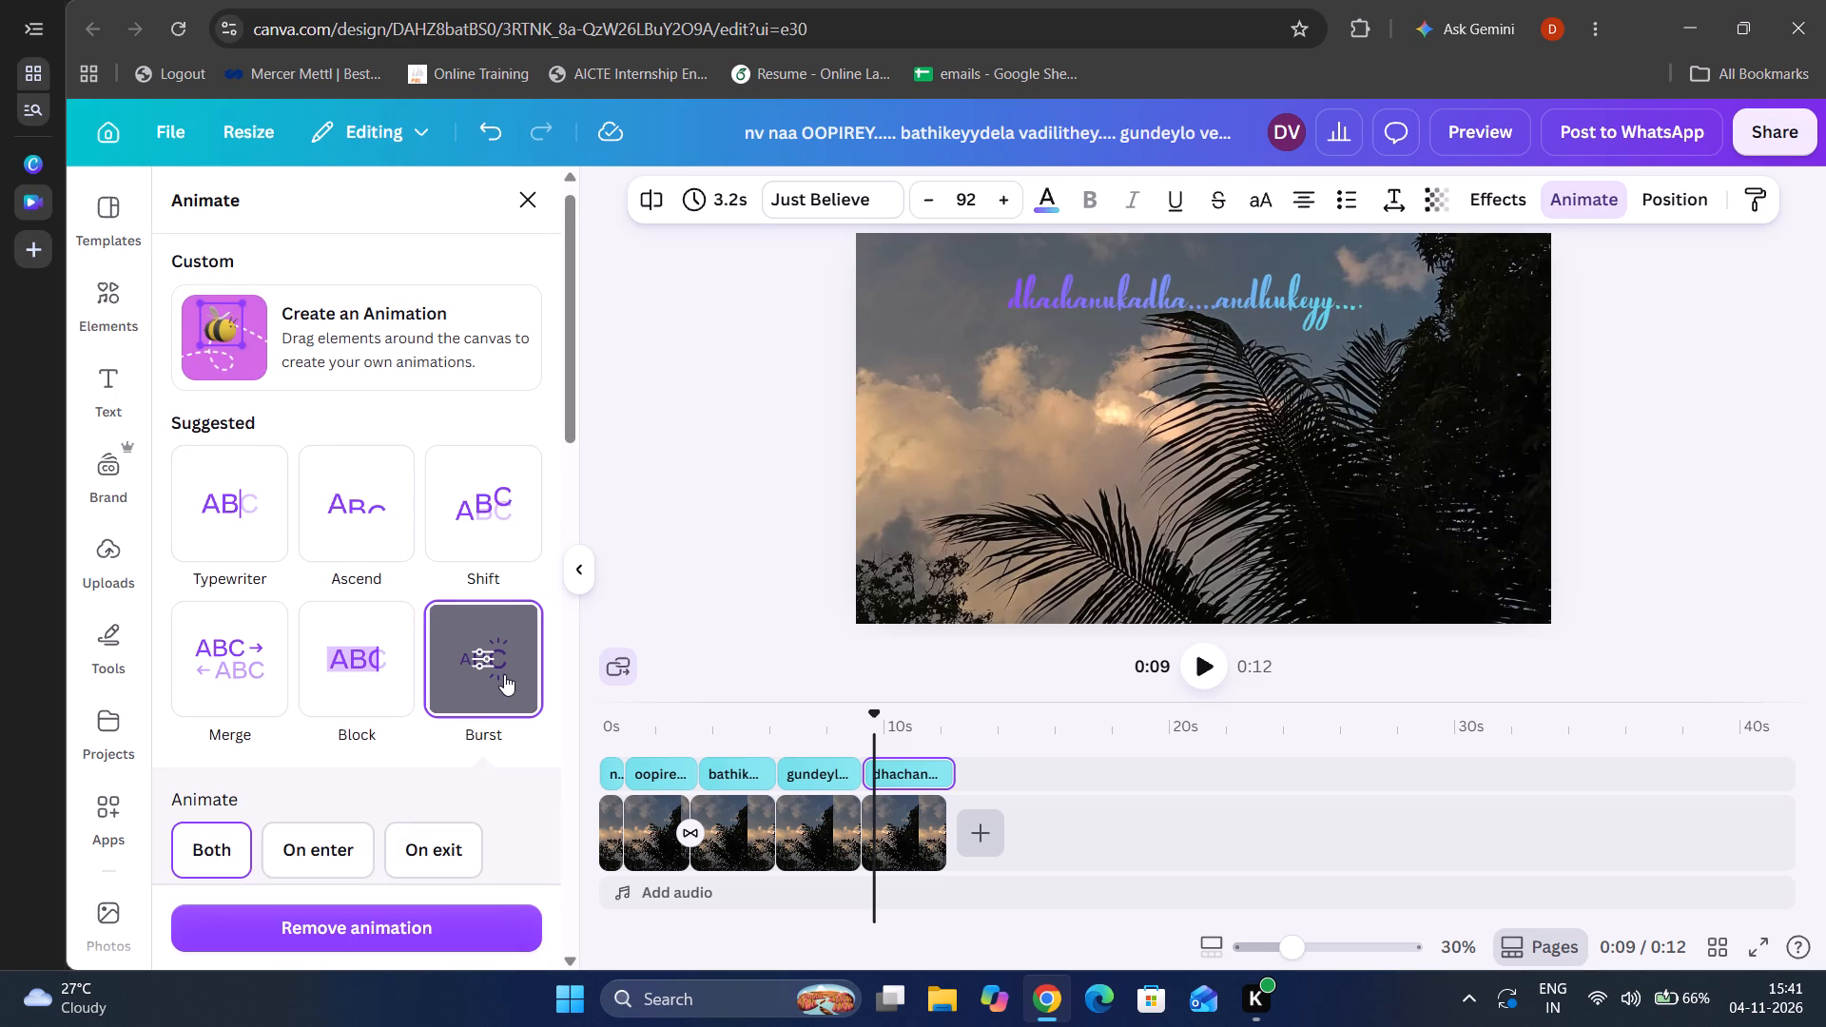
# Select the whole "oopireyy...." text and apply the Typewriter animation on both enter and exit.
pyautogui.click(672, 780)
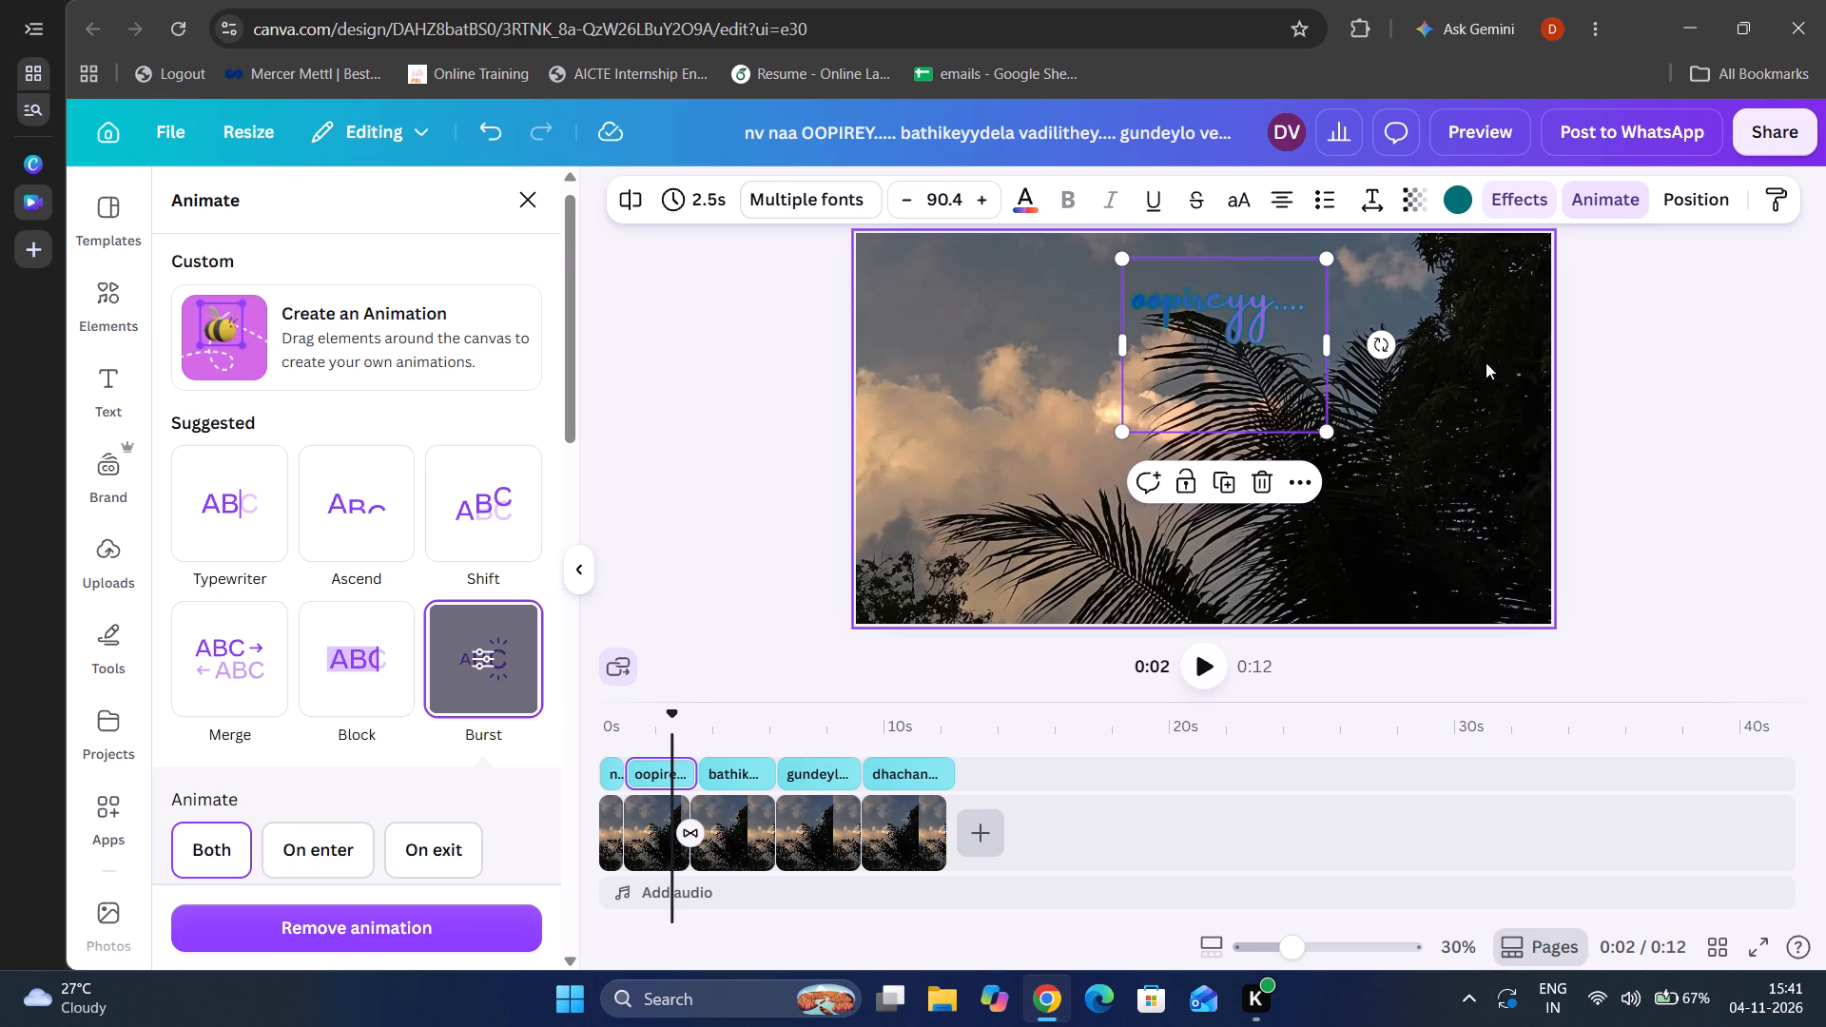
pyautogui.click(1600, 212)
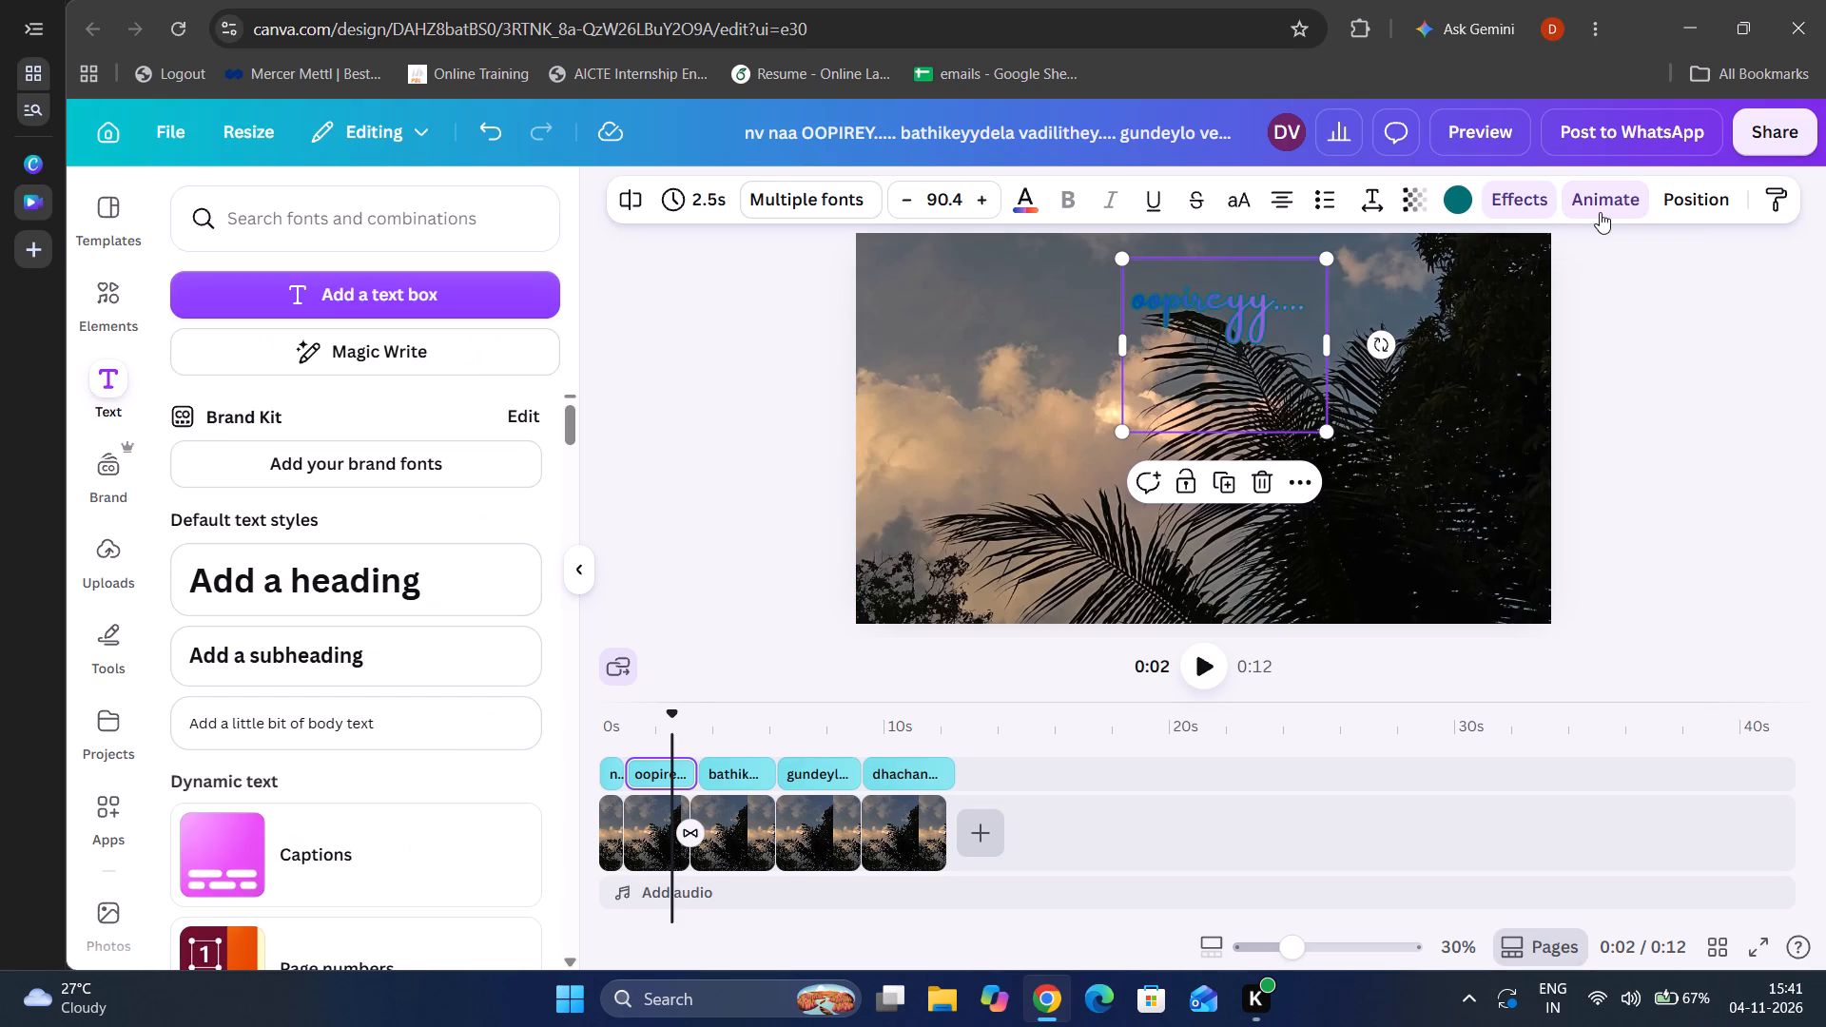
pyautogui.click(1306, 300)
pyautogui.moveTo(1306, 300); pyautogui.dragTo(1135, 318)
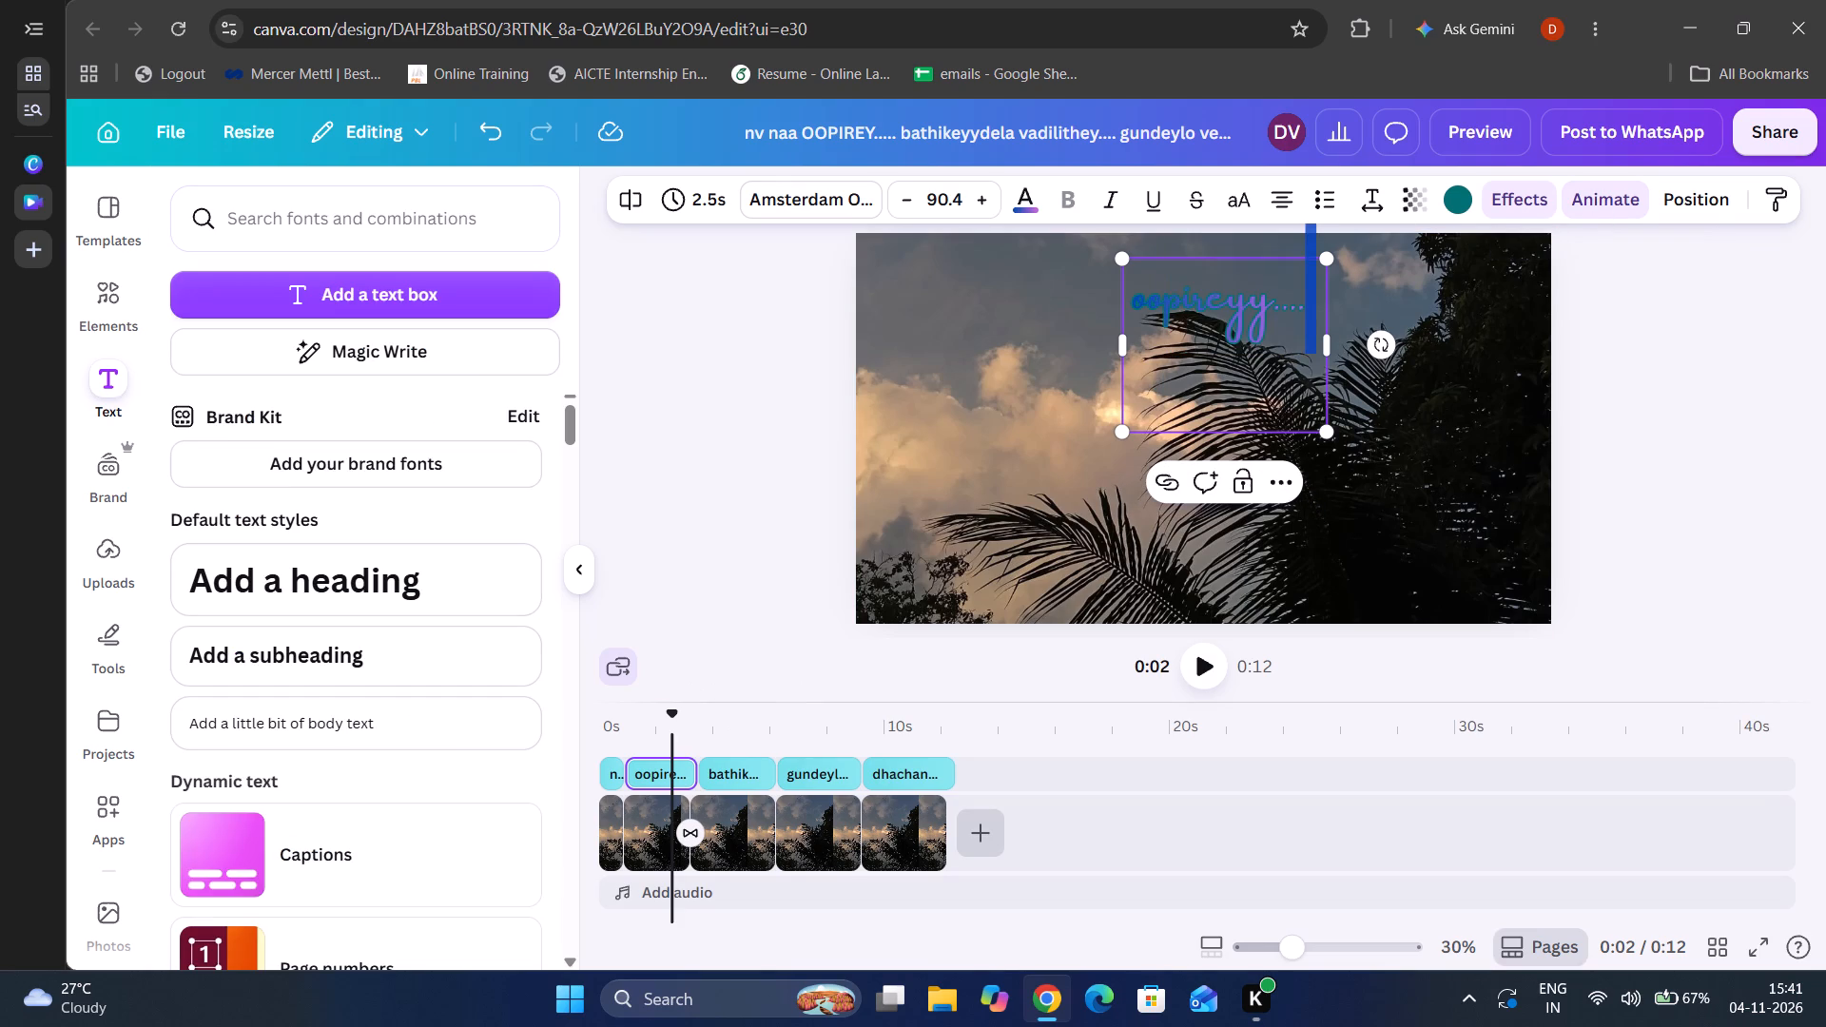
pyautogui.moveTo(1309, 289); pyautogui.dragTo(1337, 301)
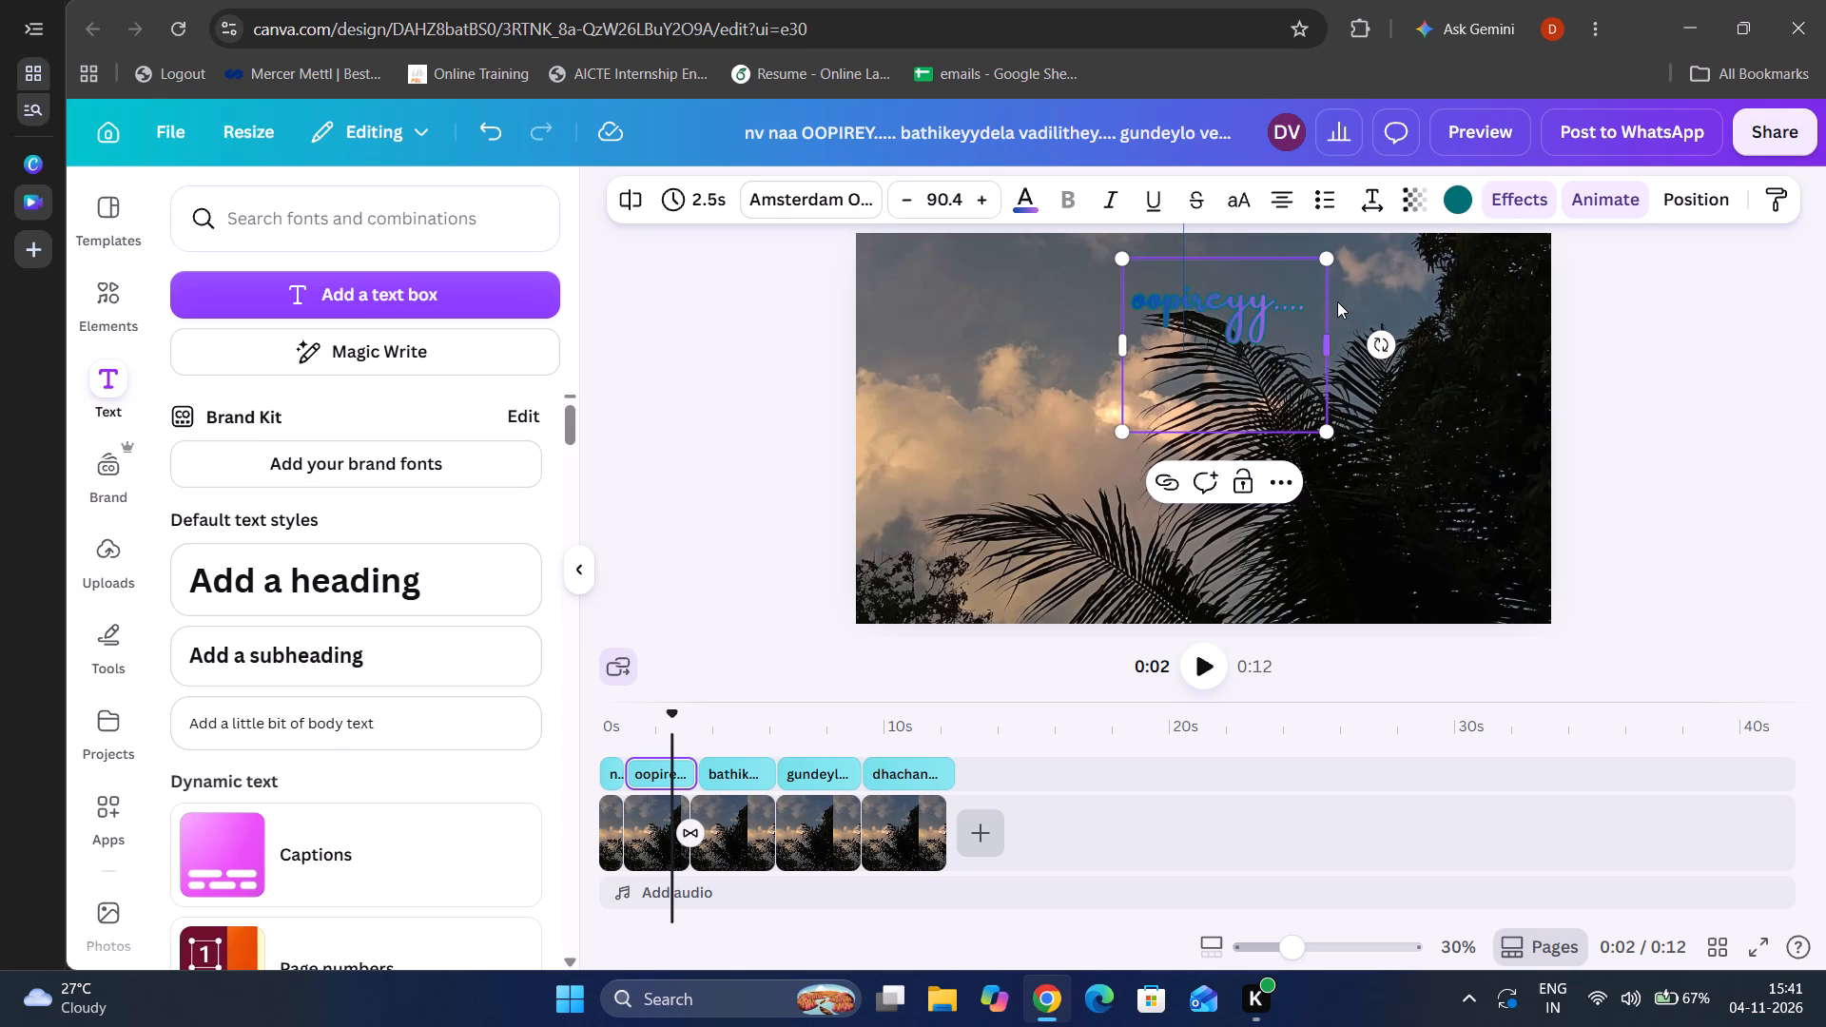
pyautogui.moveTo(1337, 301); pyautogui.dragTo(1335, 302)
pyautogui.click(1310, 300)
pyautogui.moveTo(1310, 300); pyautogui.dragTo(1229, 310)
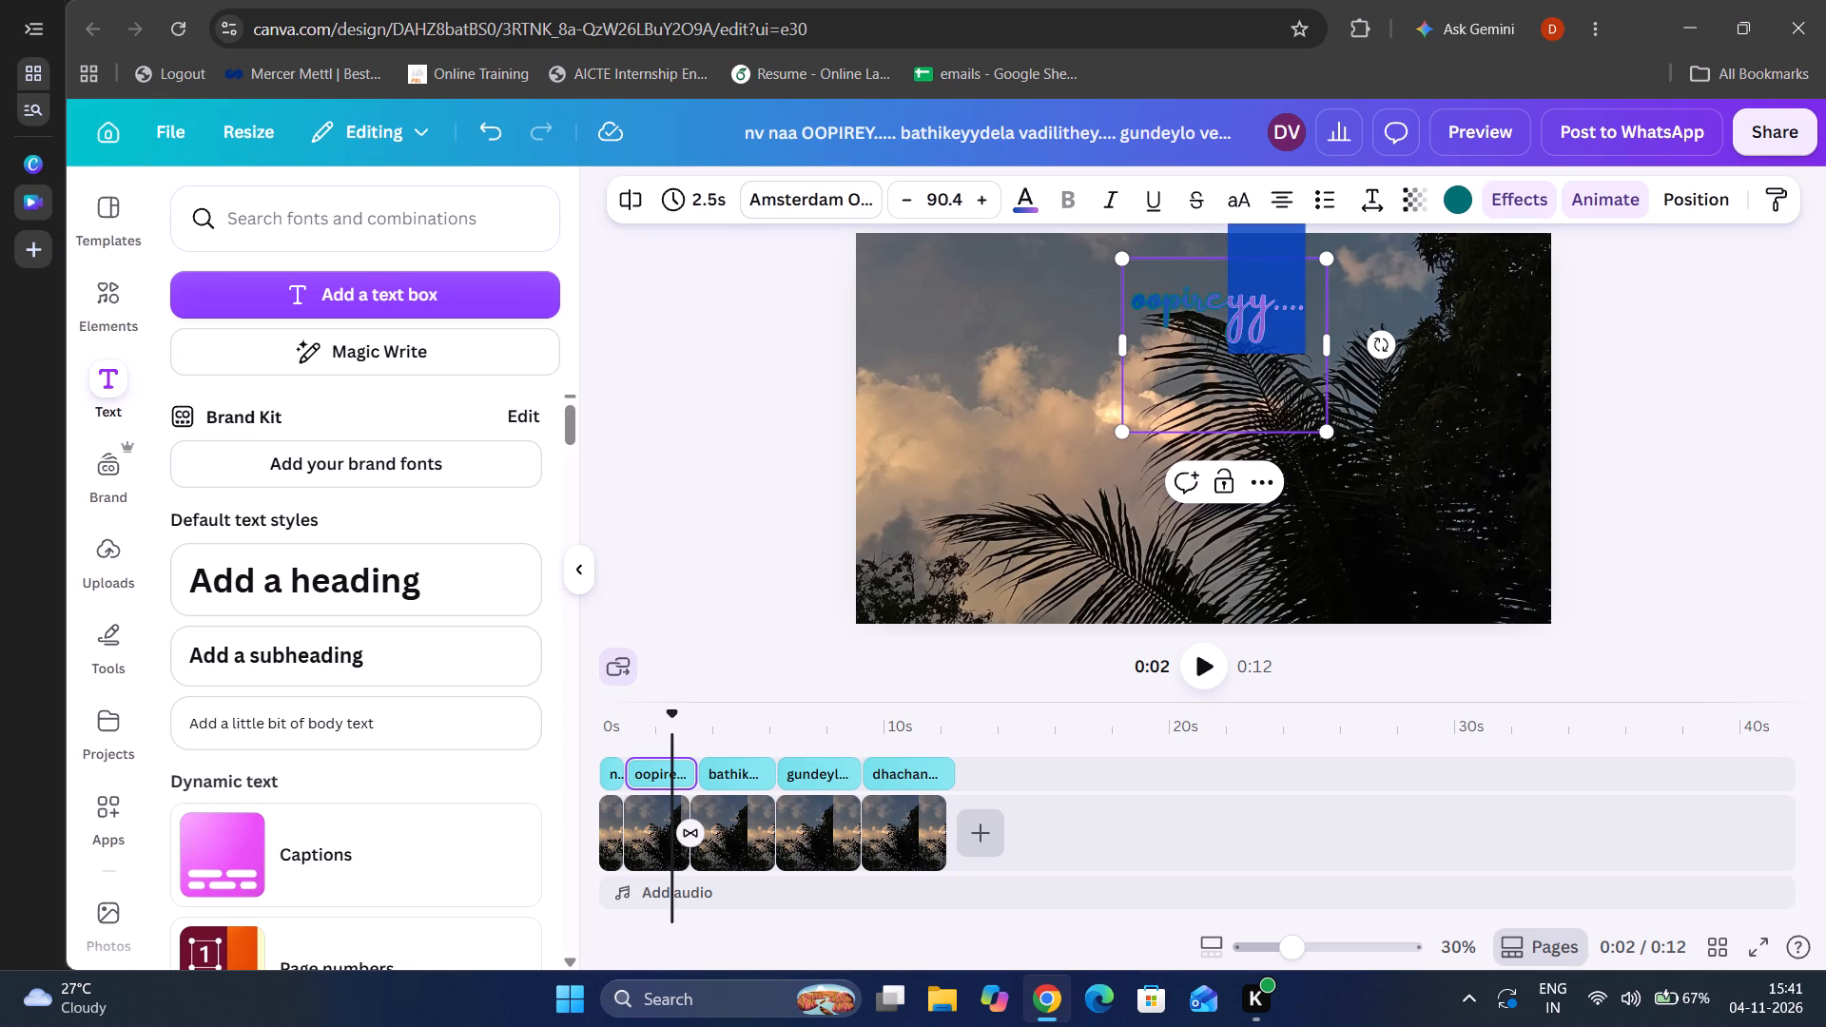
pyautogui.moveTo(1229, 310); pyautogui.dragTo(1131, 313)
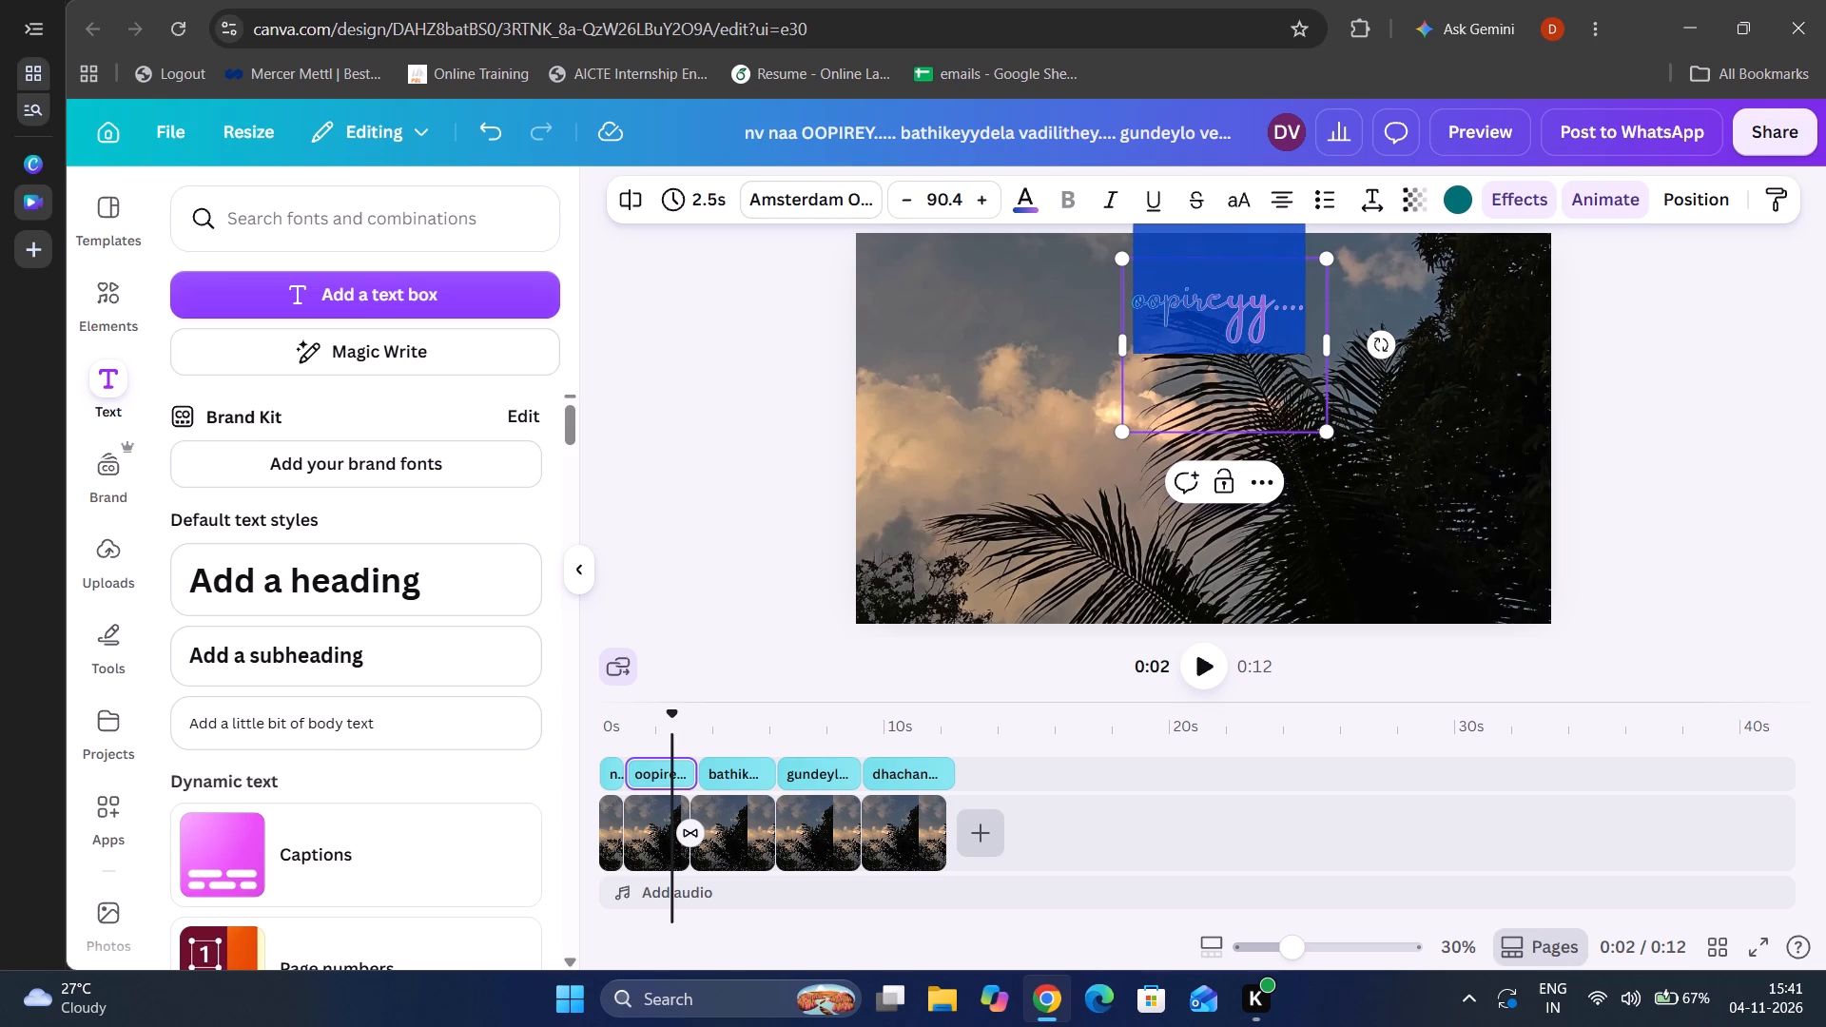
pyautogui.moveTo(1131, 313); pyautogui.dragTo(1133, 313)
pyautogui.click(1610, 203)
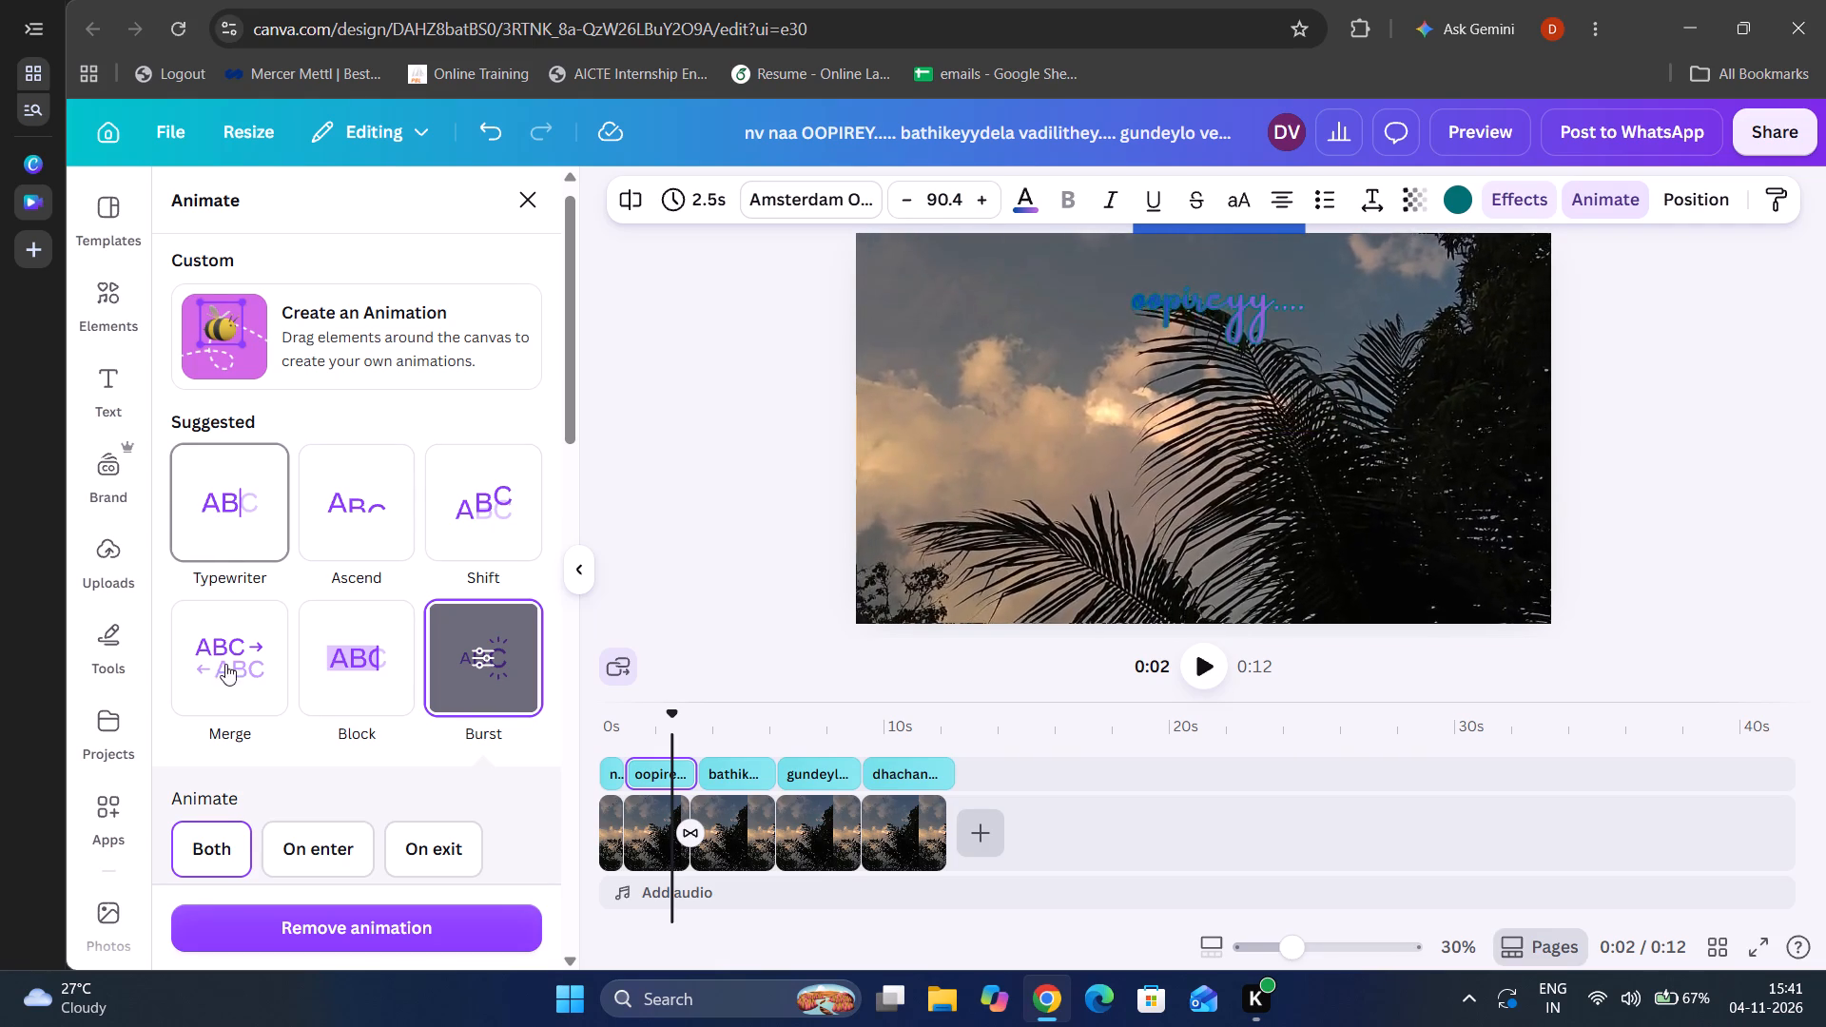
pyautogui.scroll(-1, 321, 633)
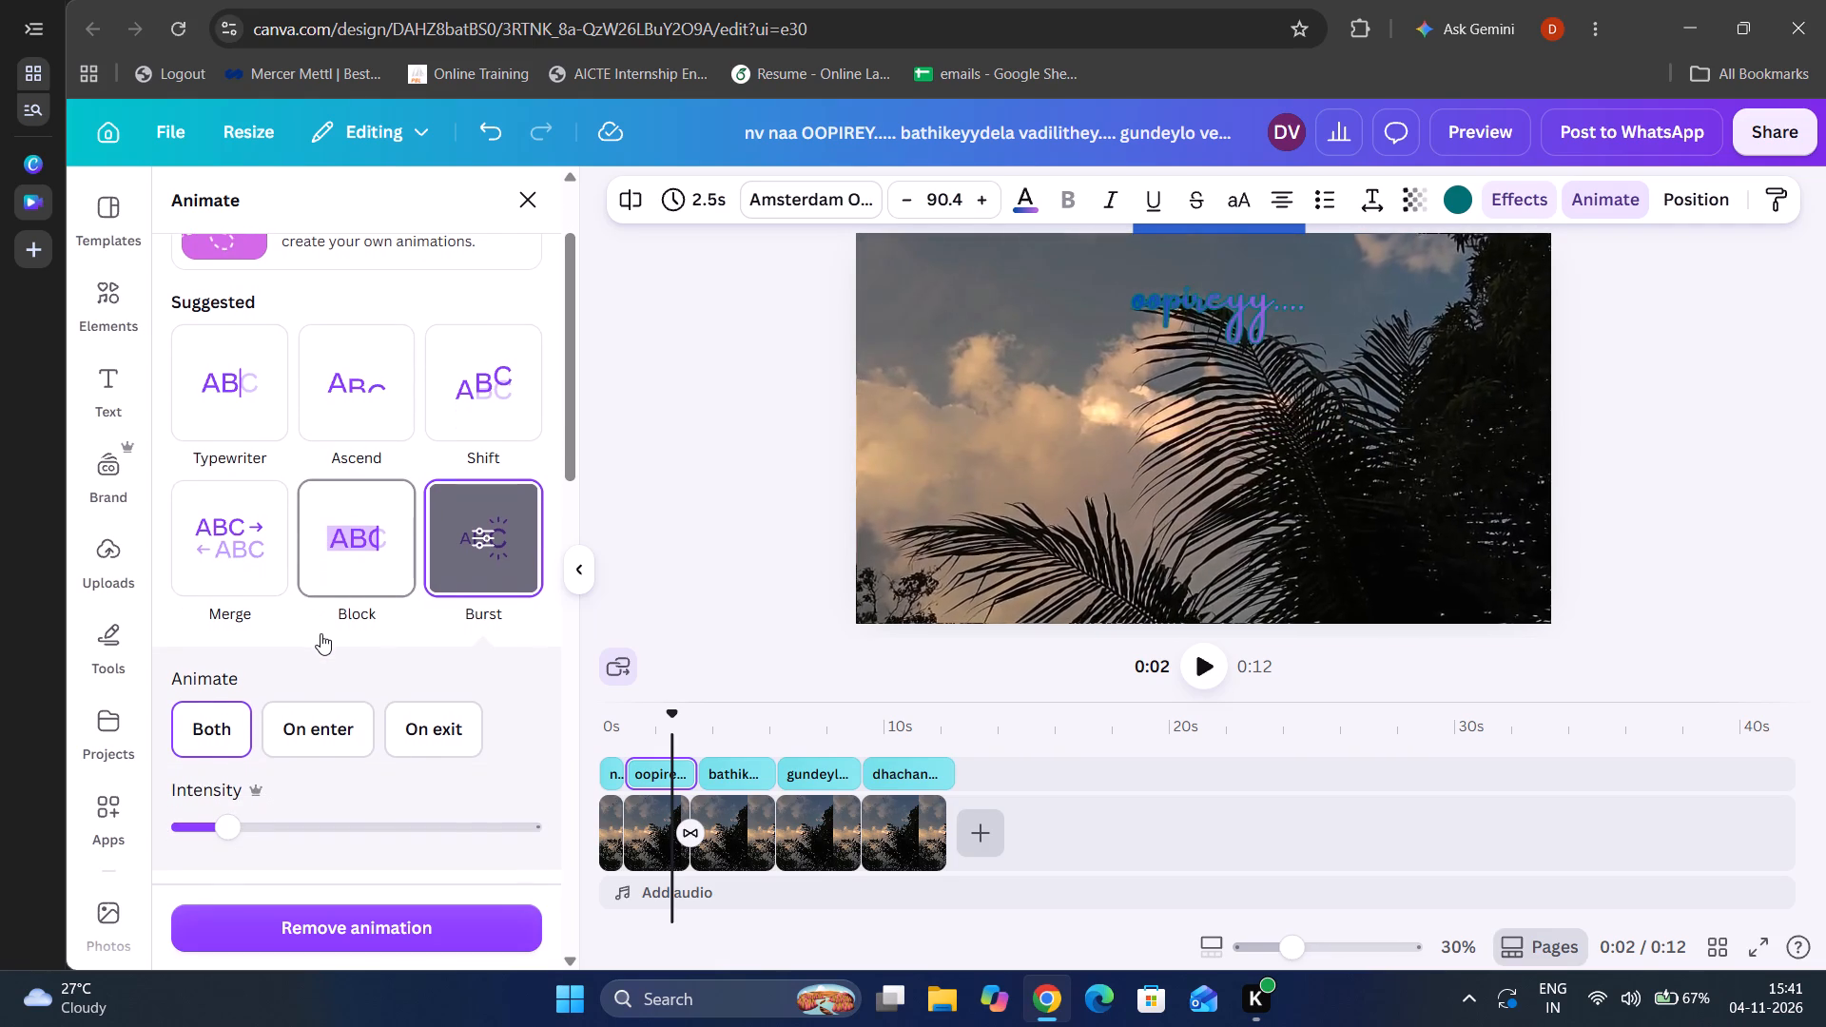
pyautogui.scroll(-1, 321, 633)
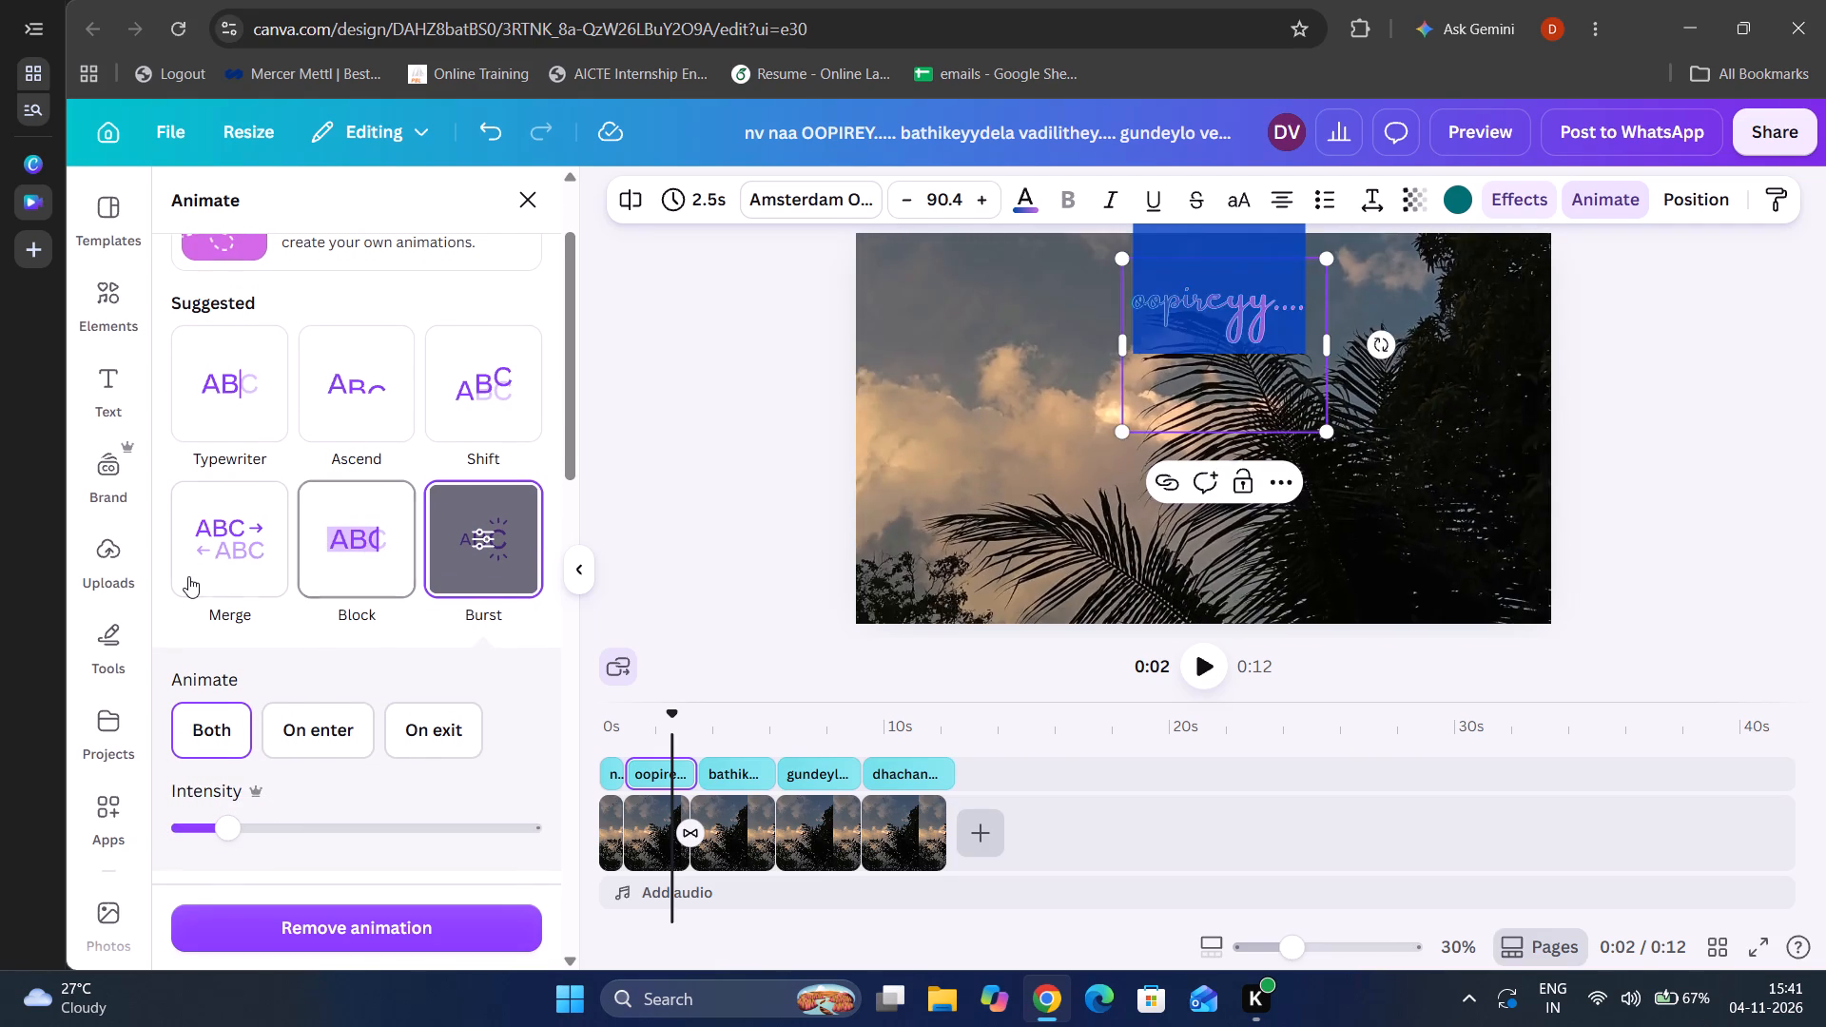
pyautogui.click(484, 550)
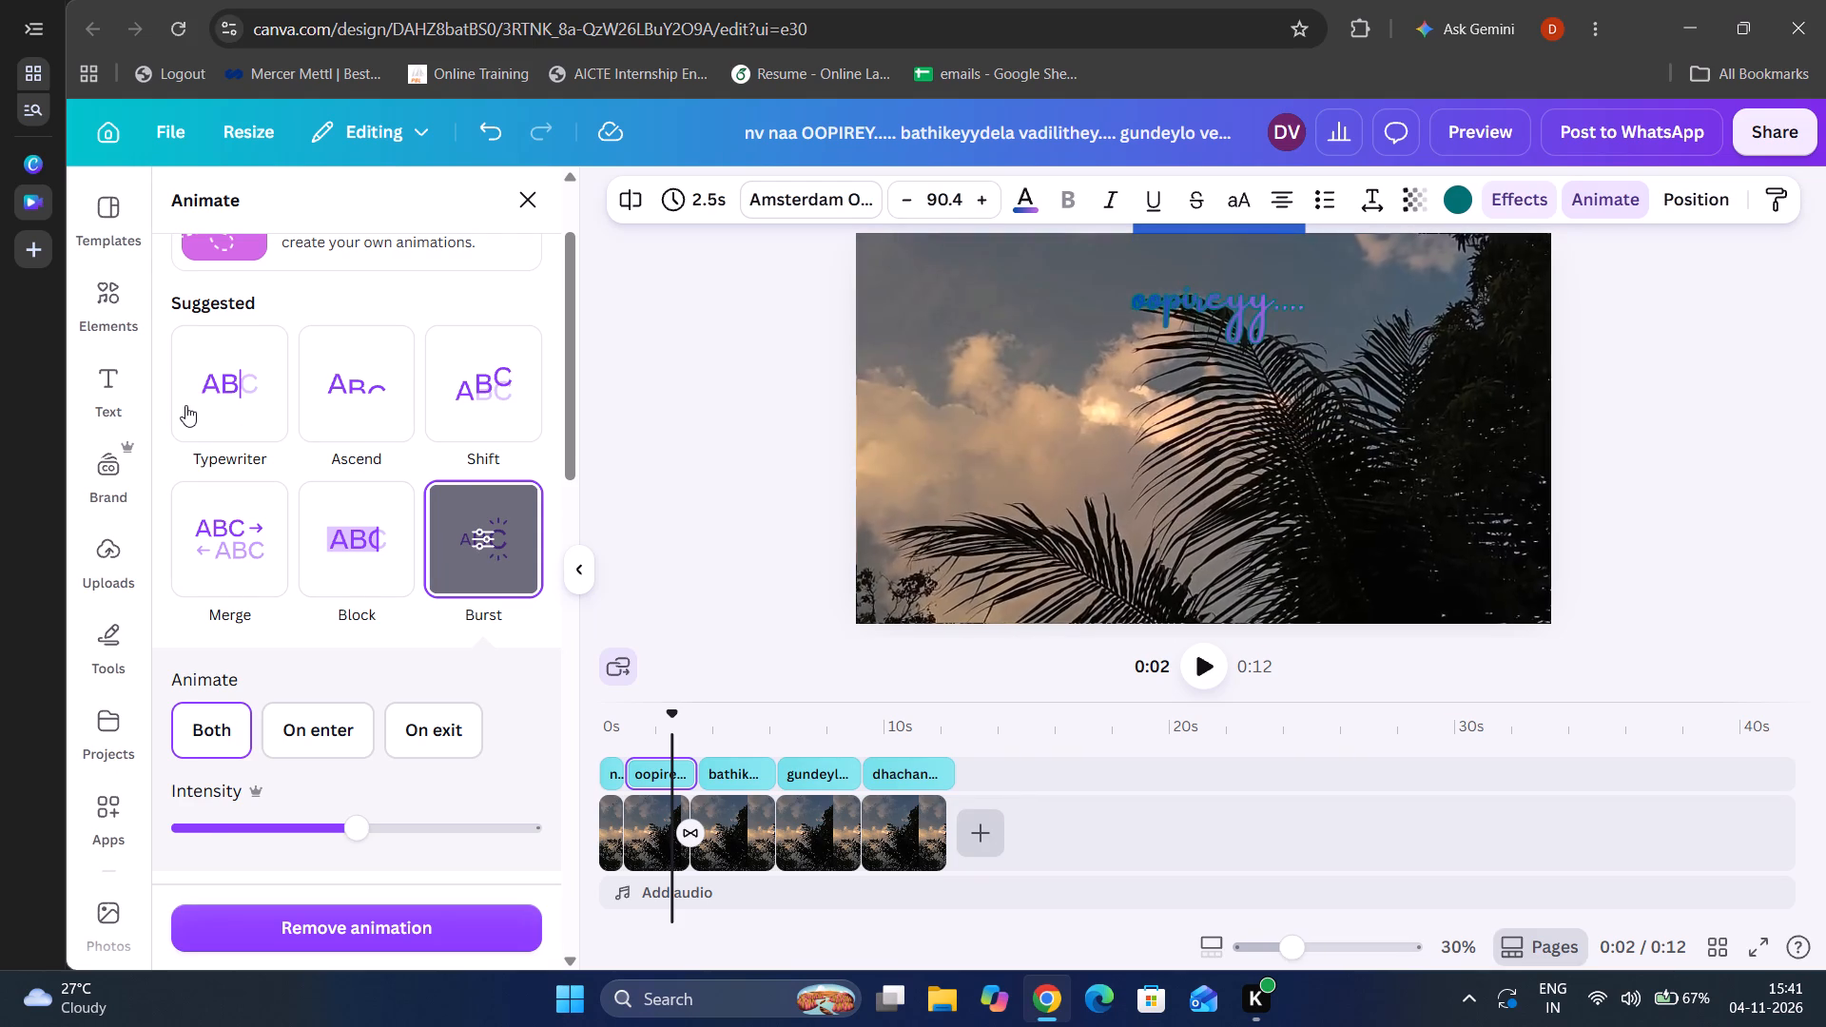
pyautogui.scroll(2, 185, 407)
pyautogui.click(245, 528)
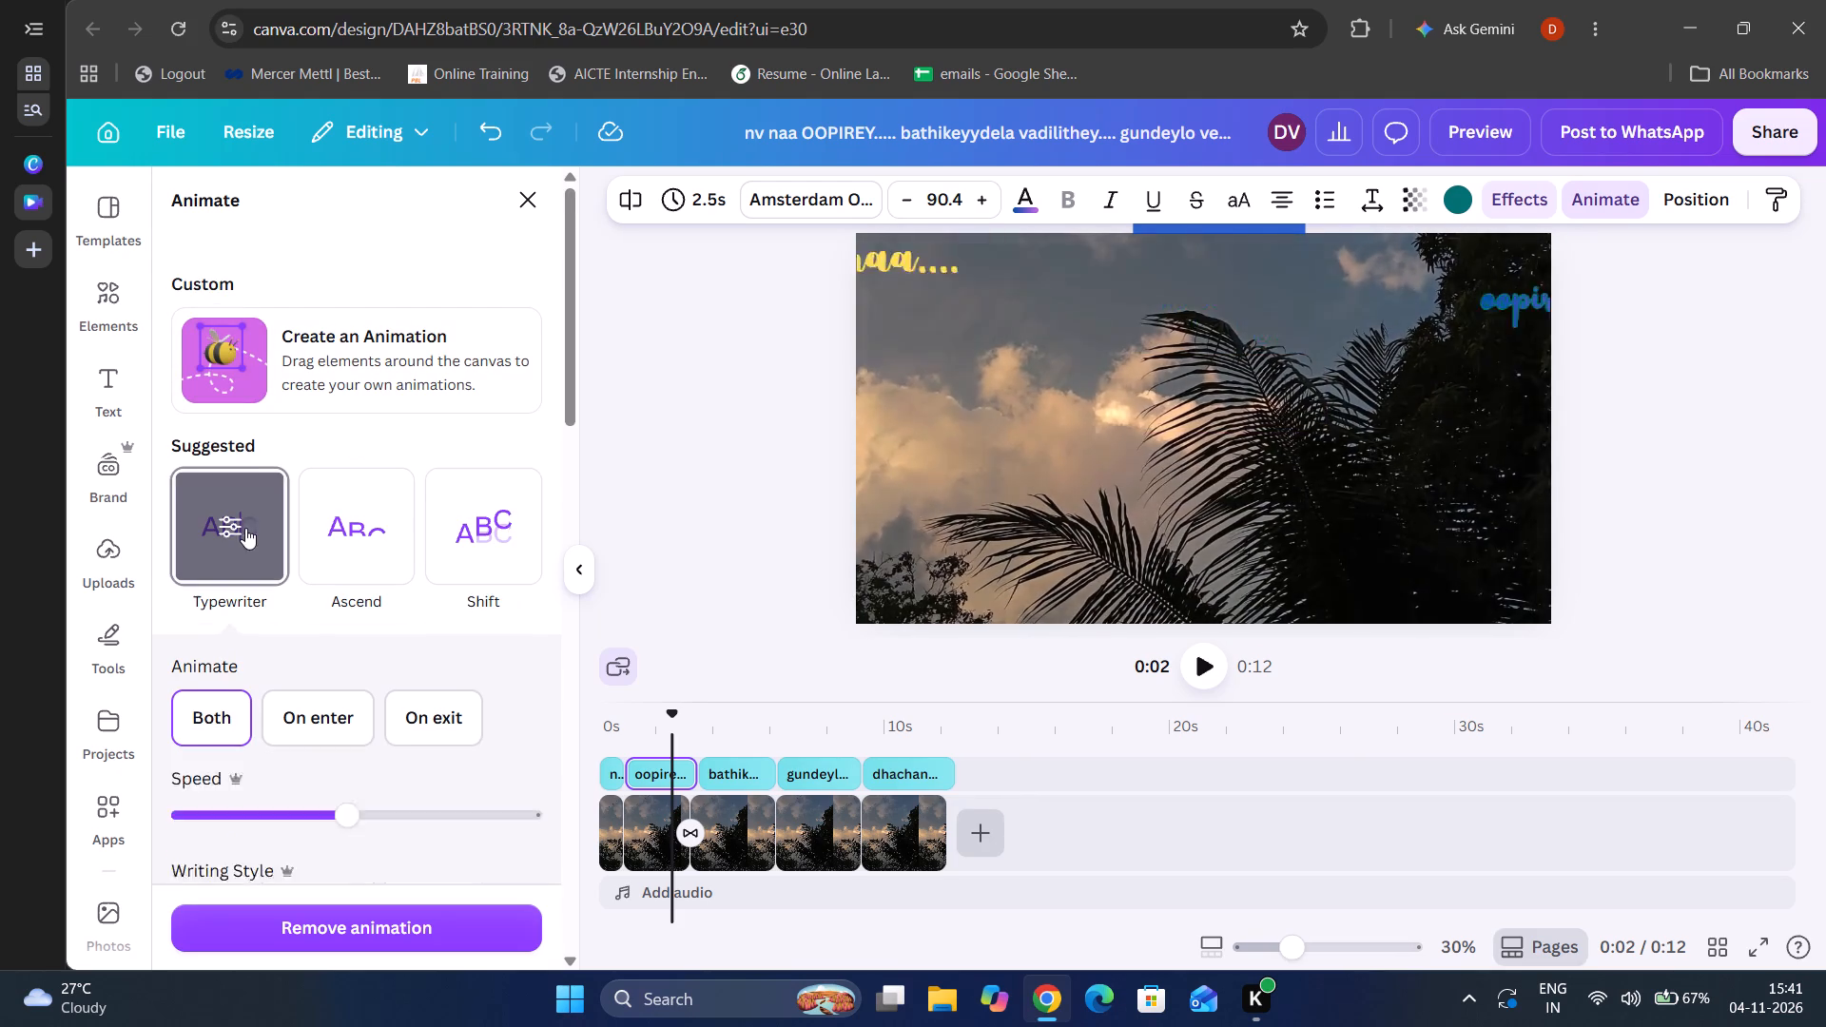
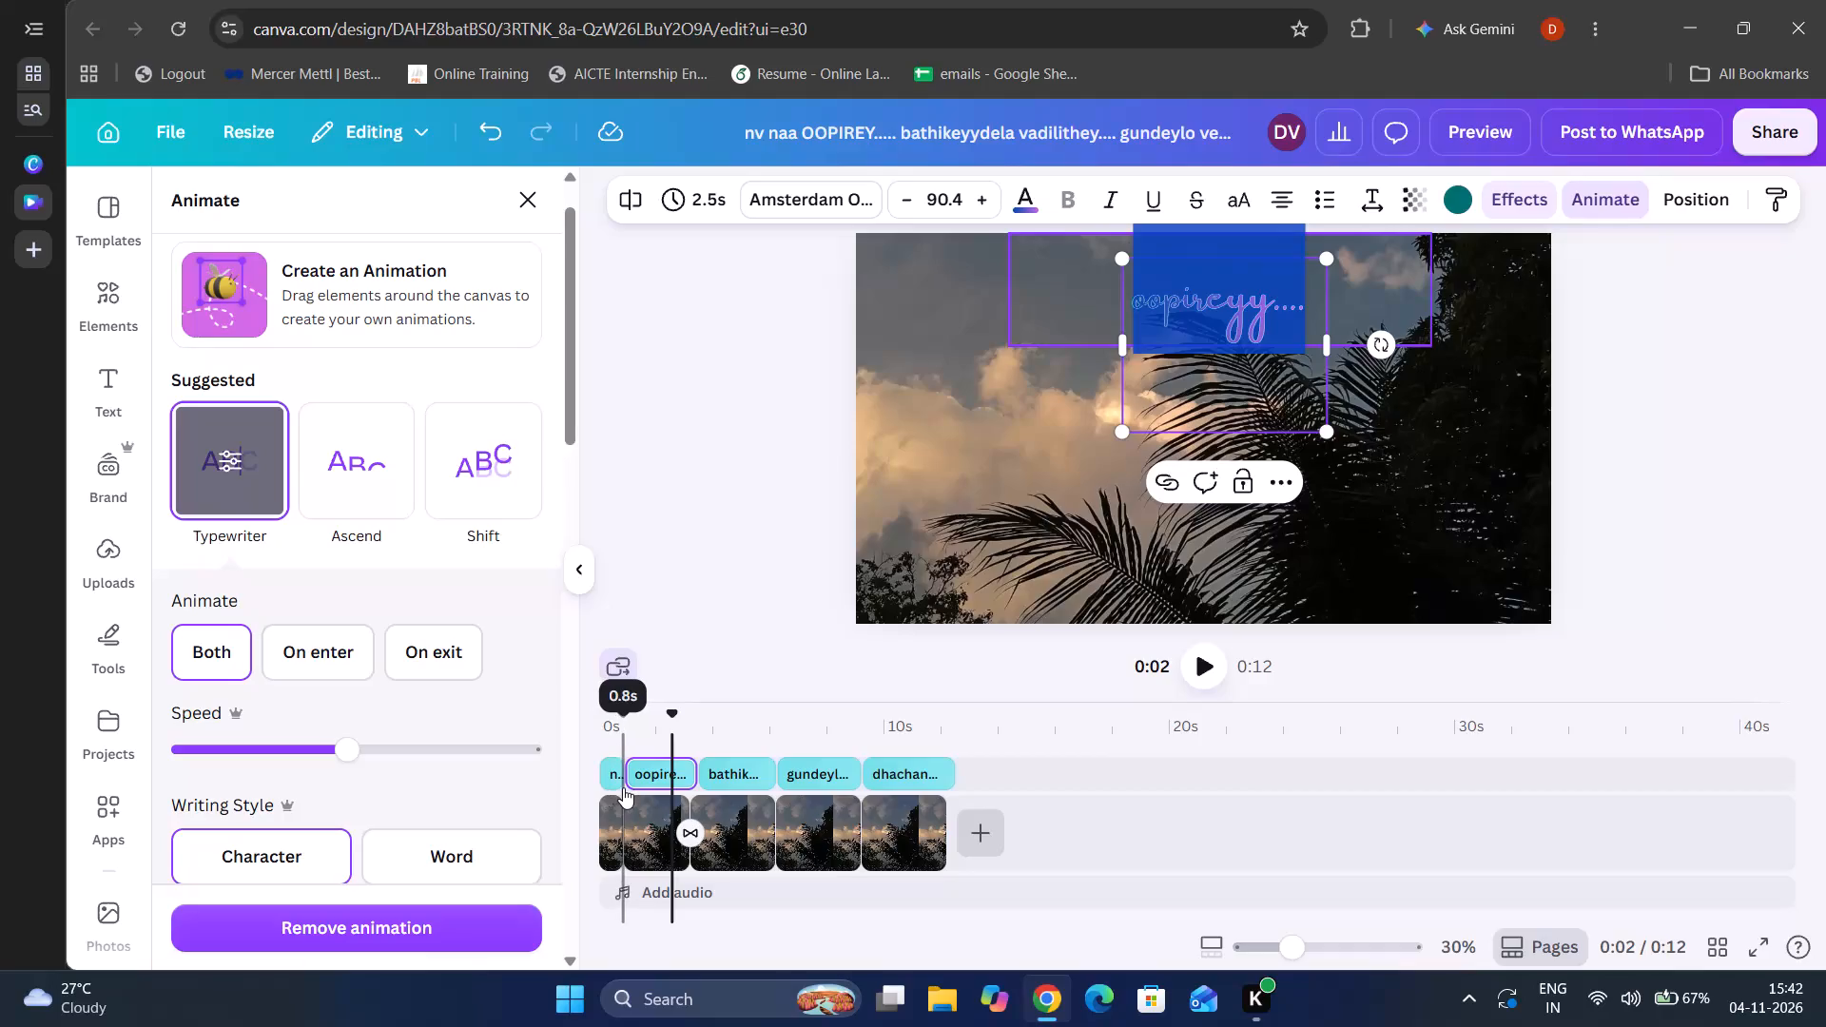
# Select the first photo clip of the video and examine the animation styles offered for it.
pyautogui.click(623, 787)
pyautogui.click(618, 826)
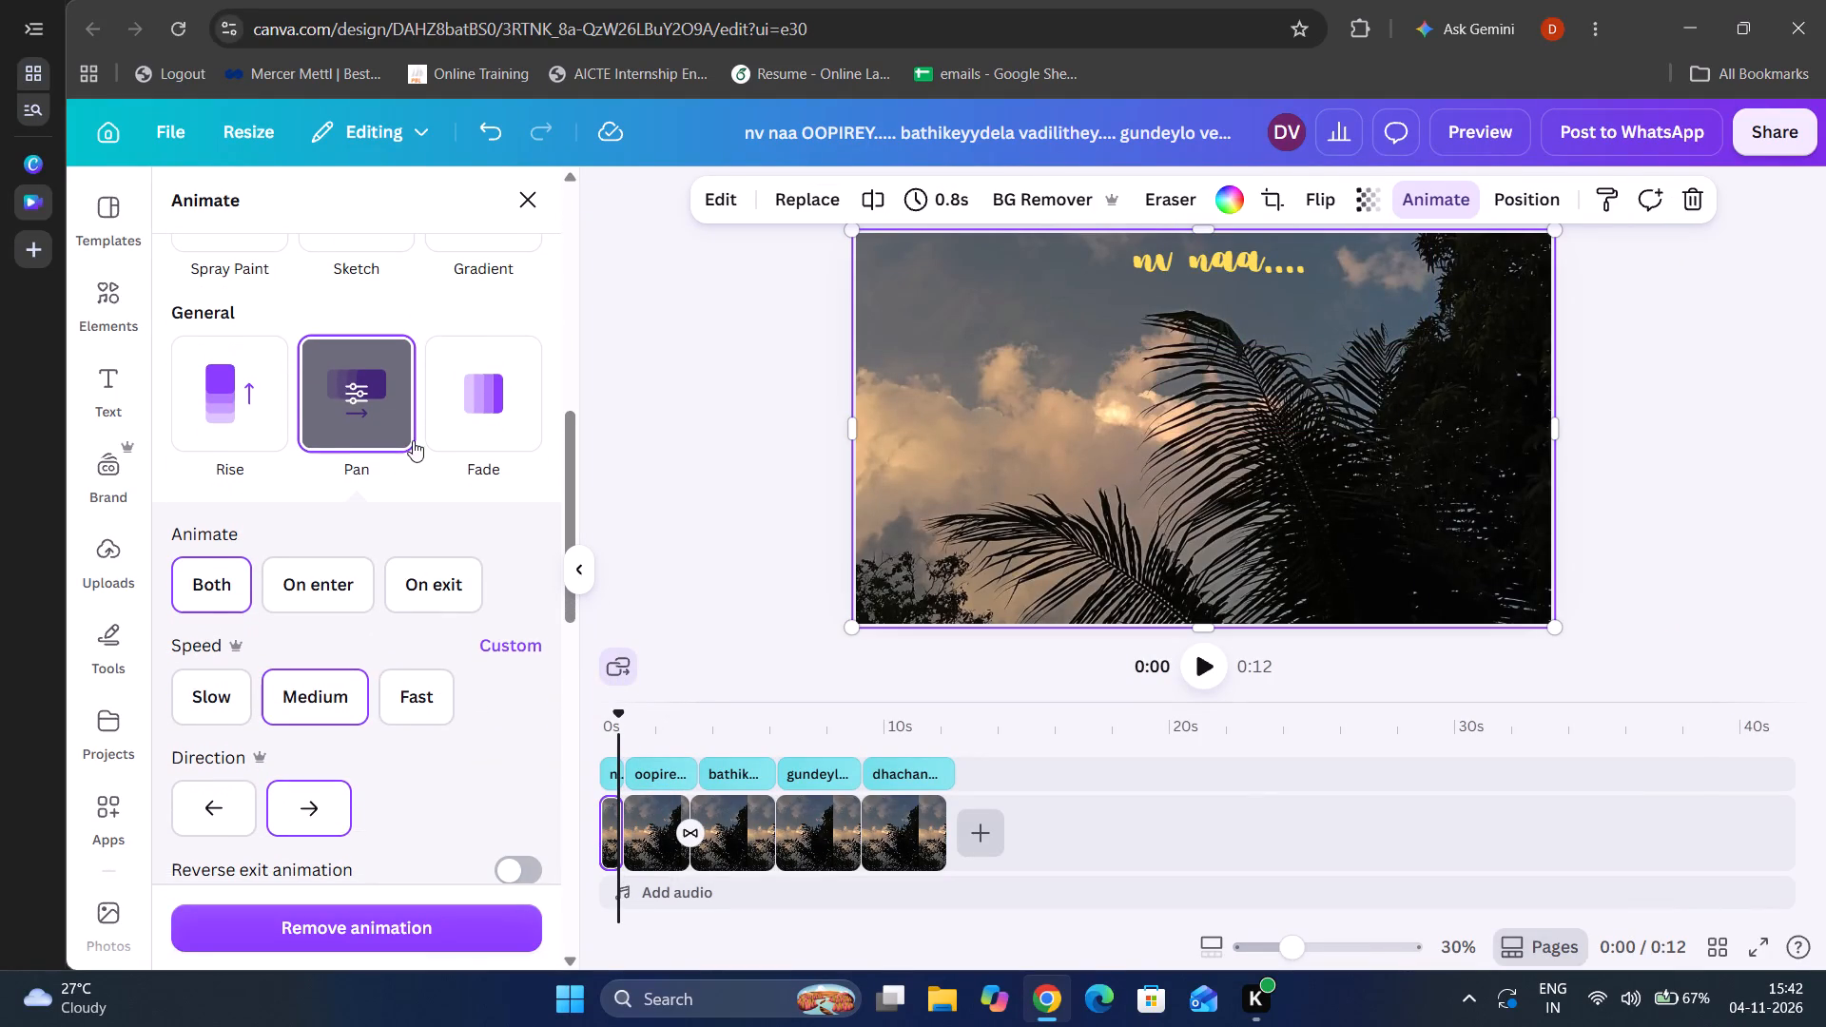
pyautogui.click(351, 397)
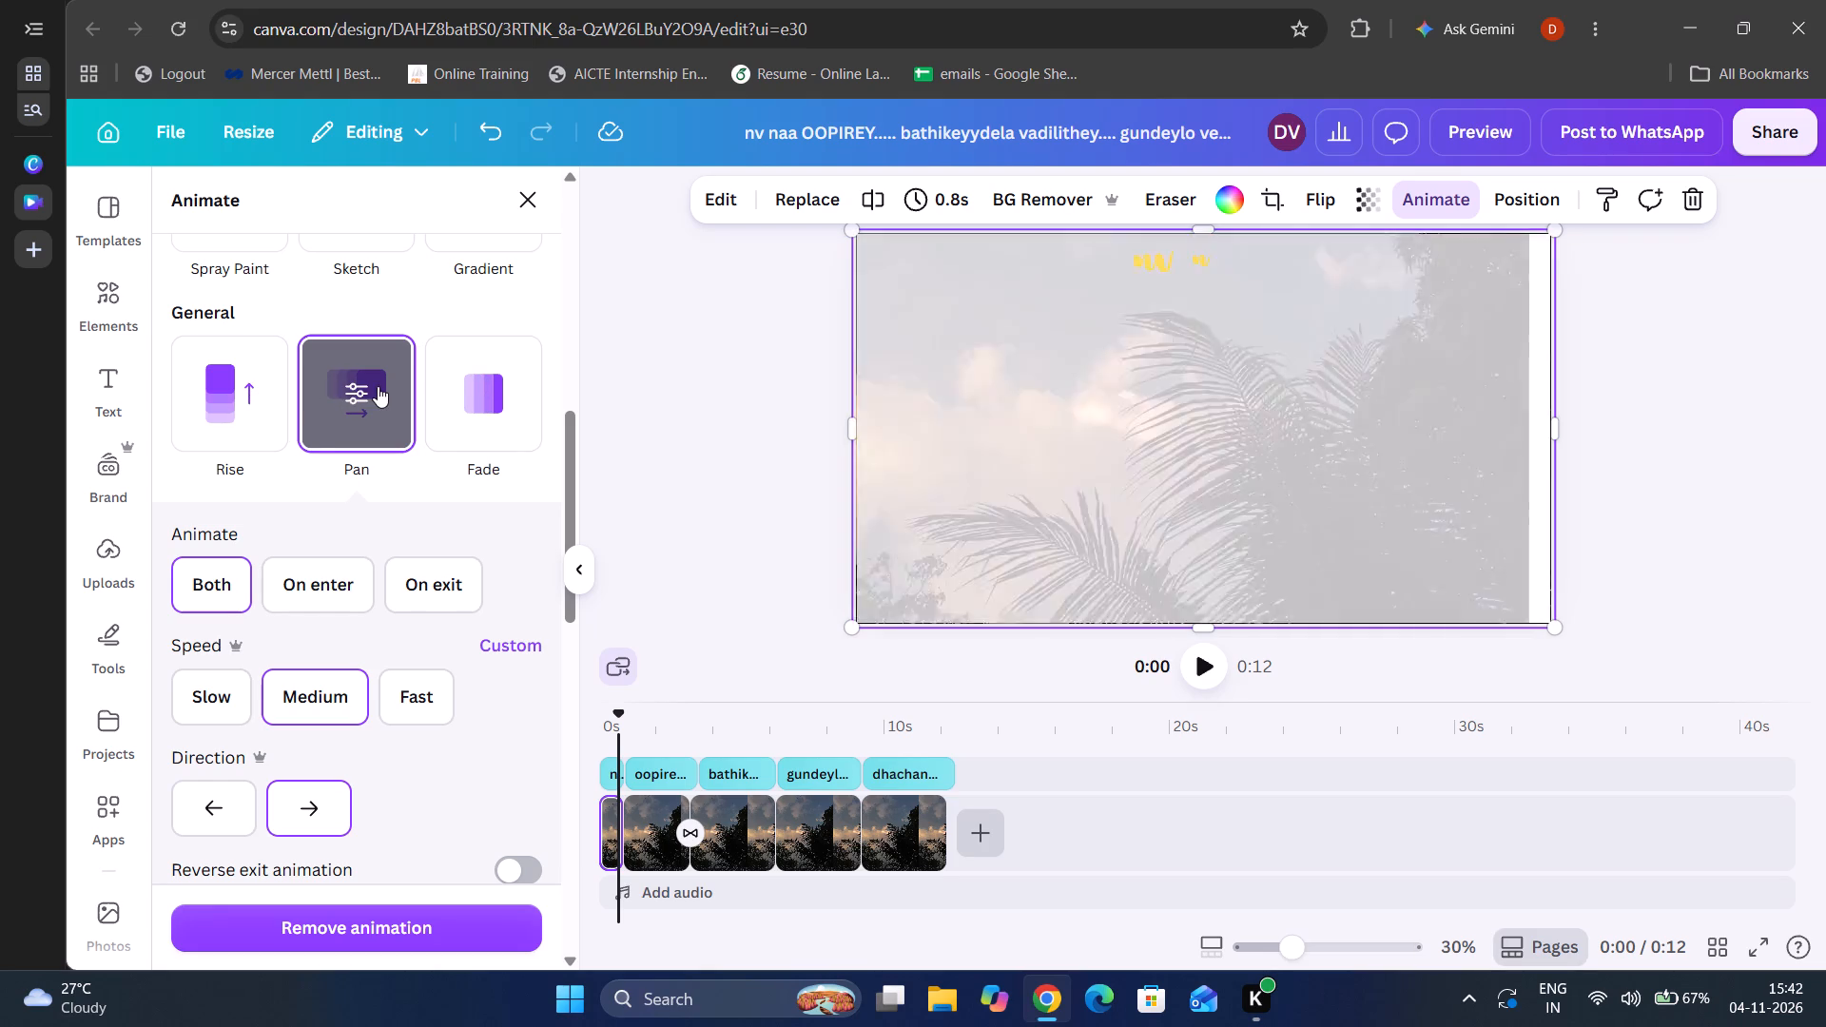
pyautogui.scroll(5, 378, 386)
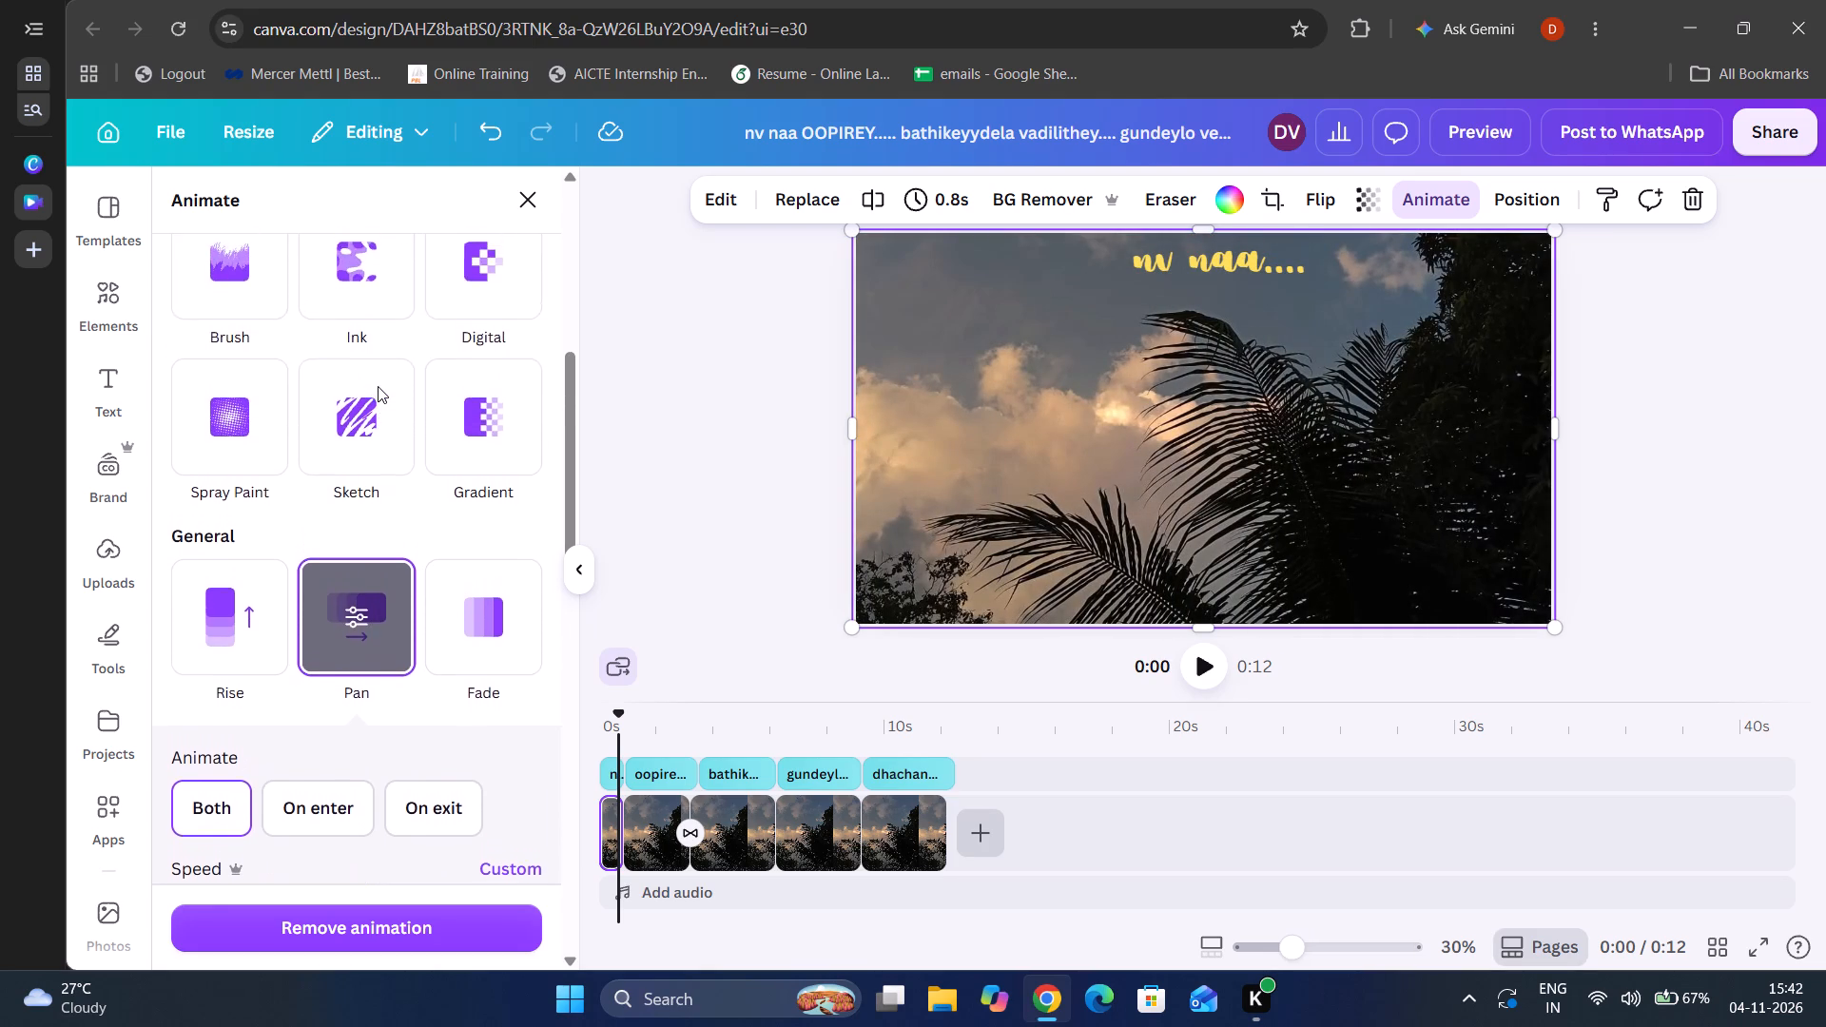
pyautogui.scroll(5, 378, 386)
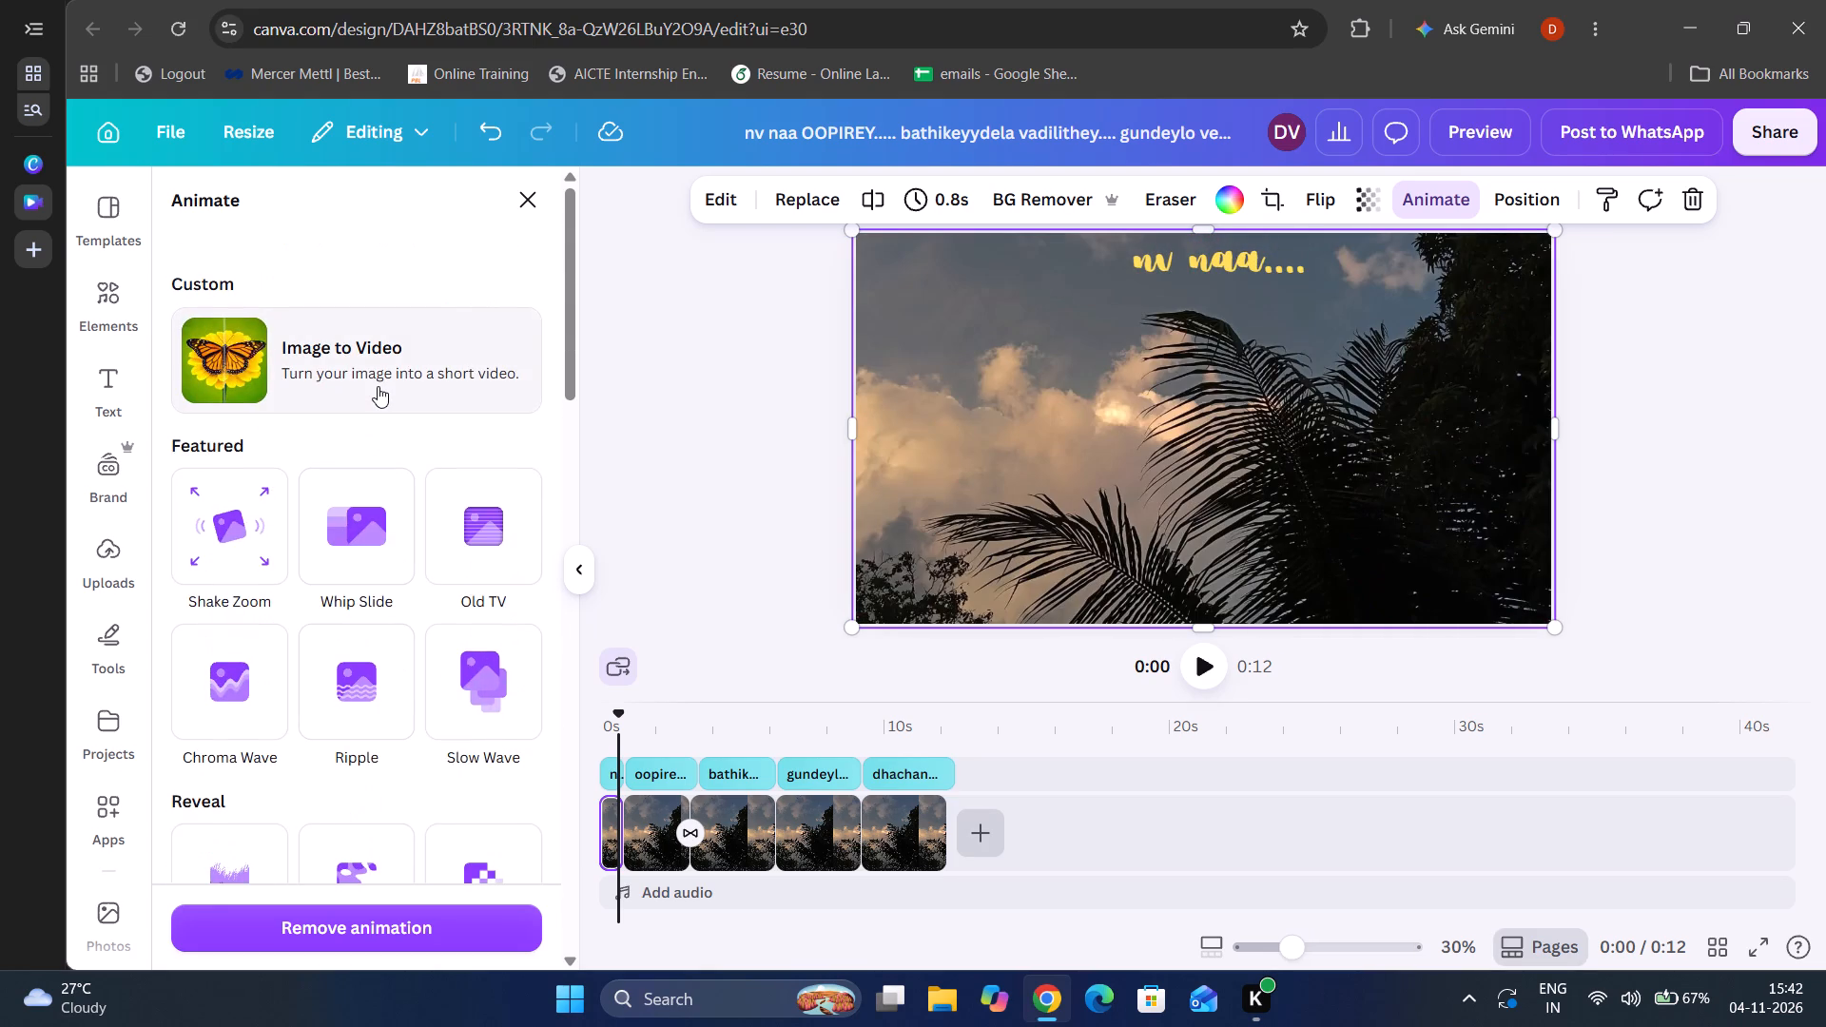
pyautogui.scroll(-3, 378, 386)
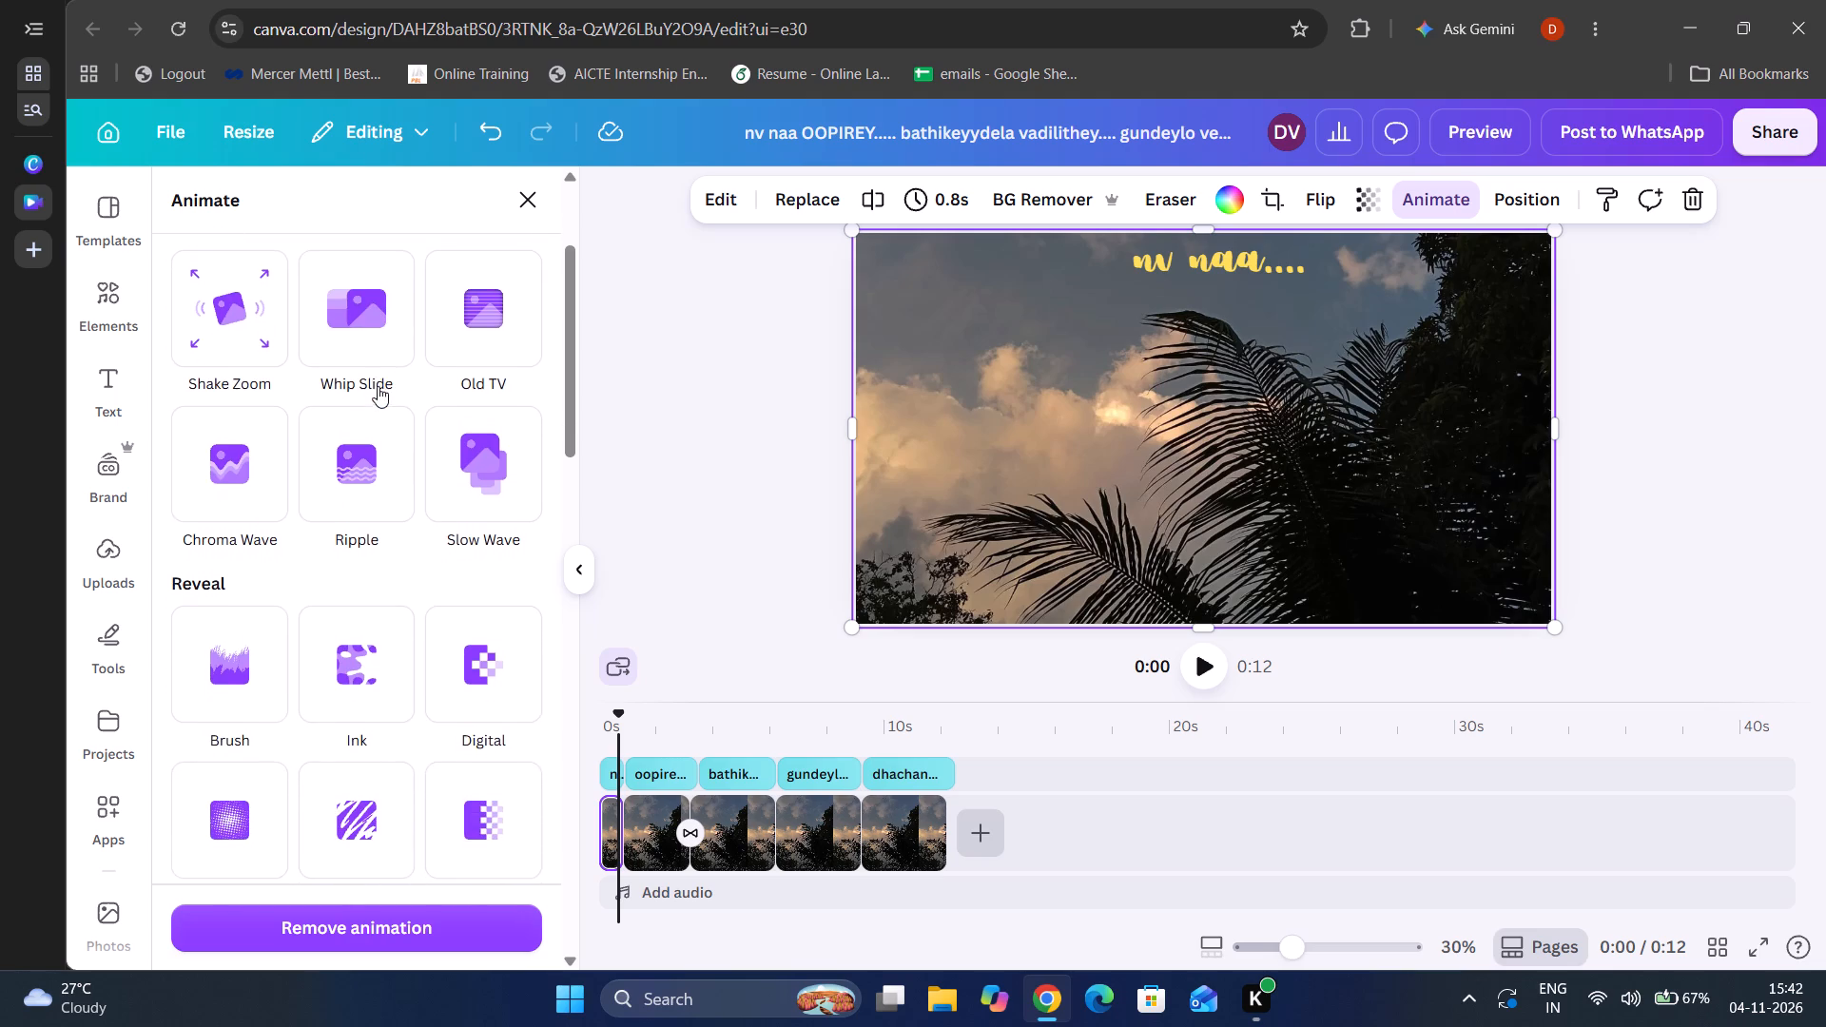
pyautogui.scroll(-5, 378, 386)
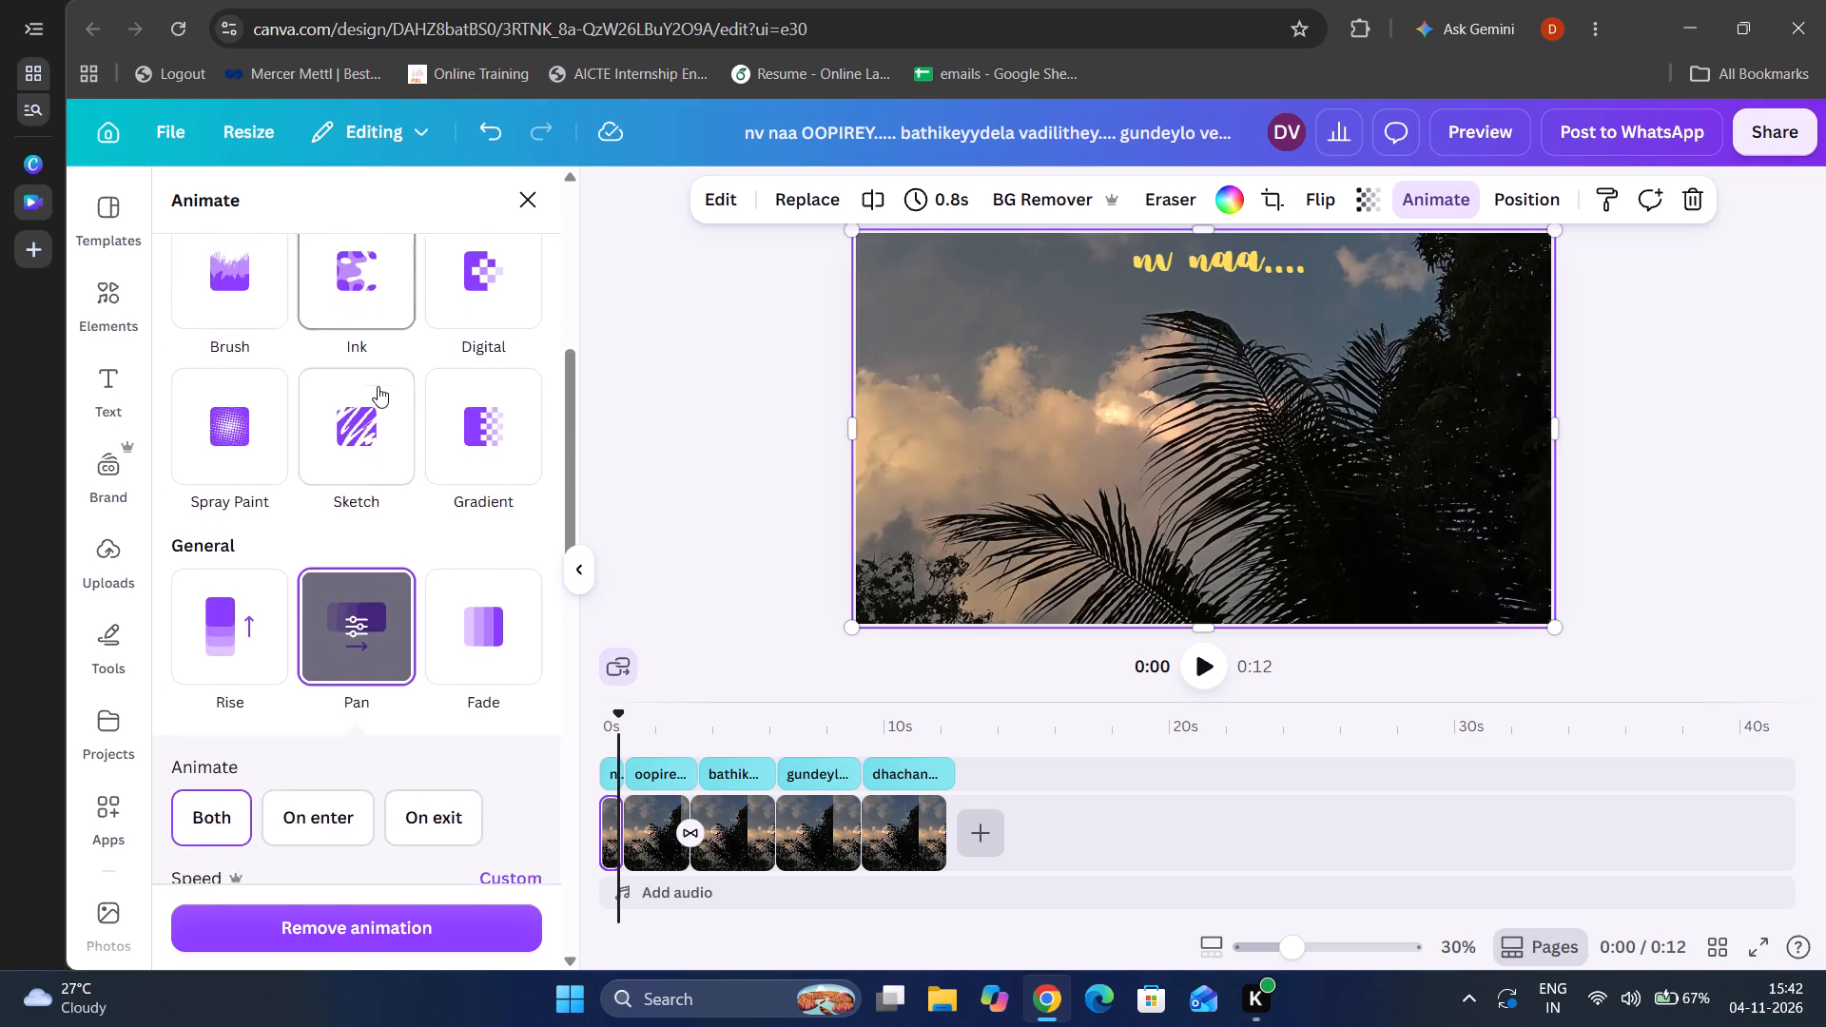
pyautogui.scroll(-2, 378, 386)
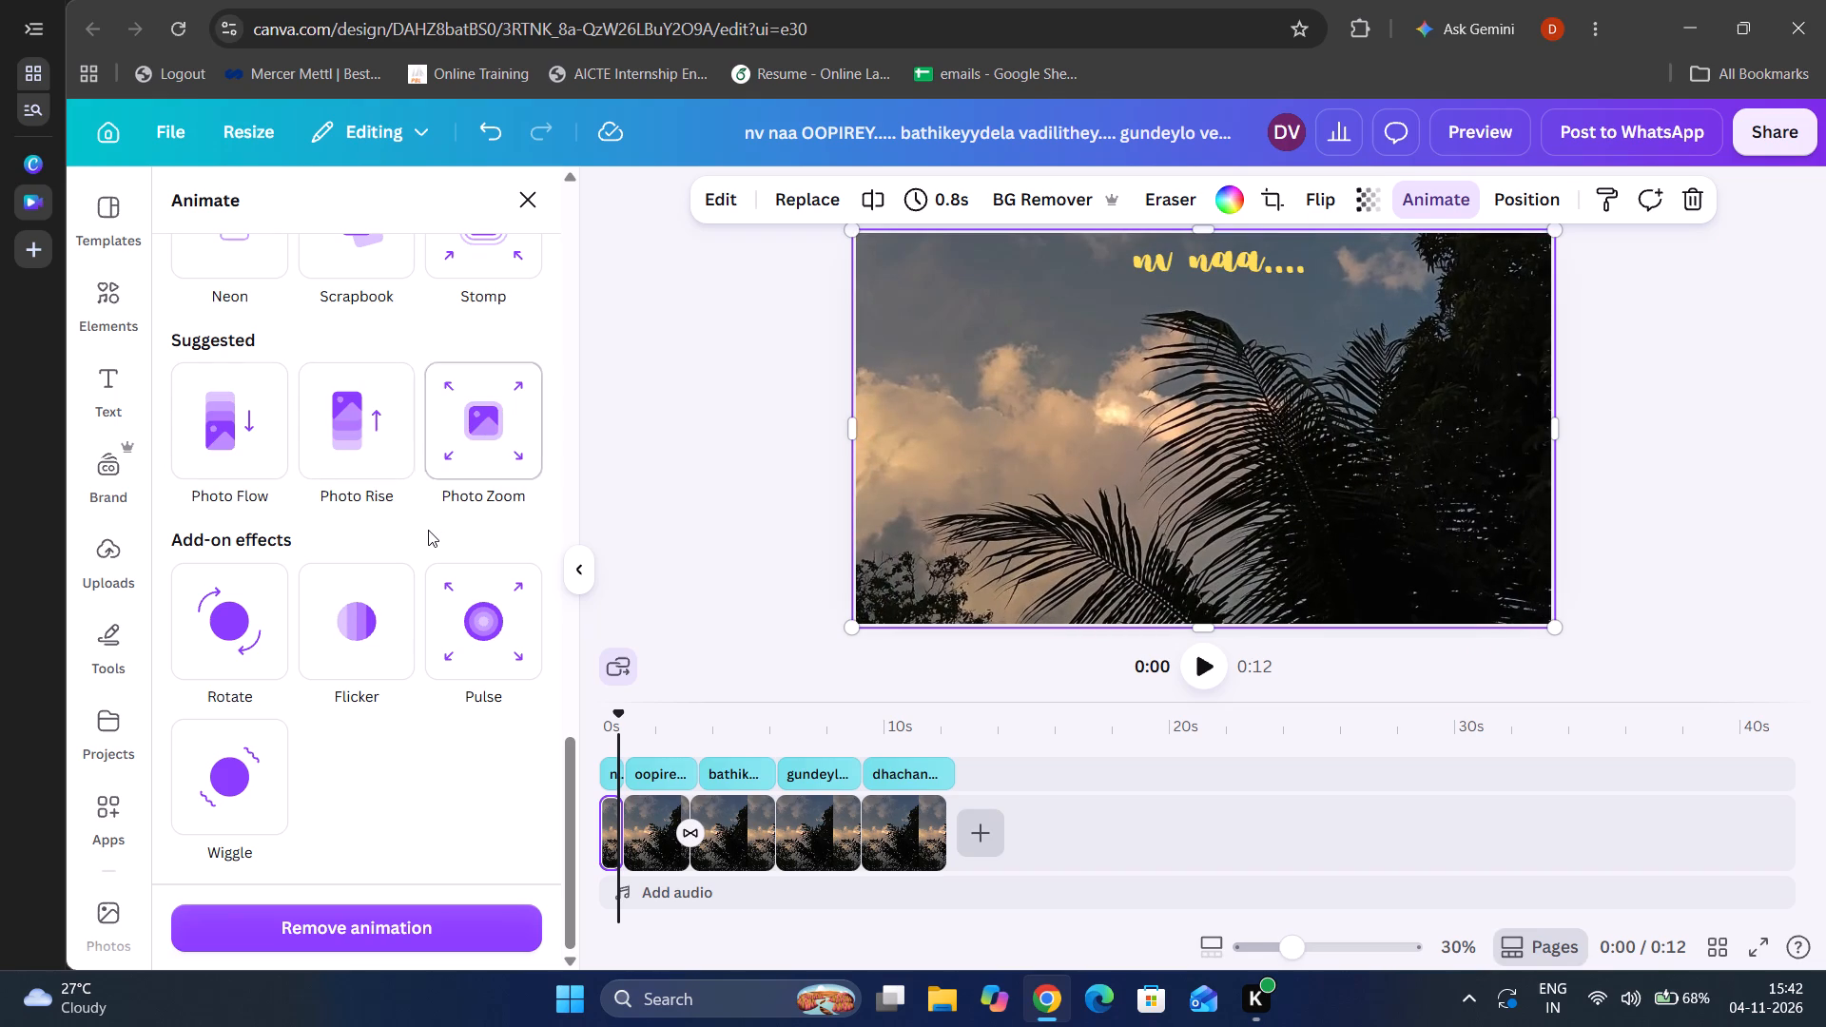
pyautogui.scroll(-1, 423, 533)
pyautogui.scroll(1, 570, 328)
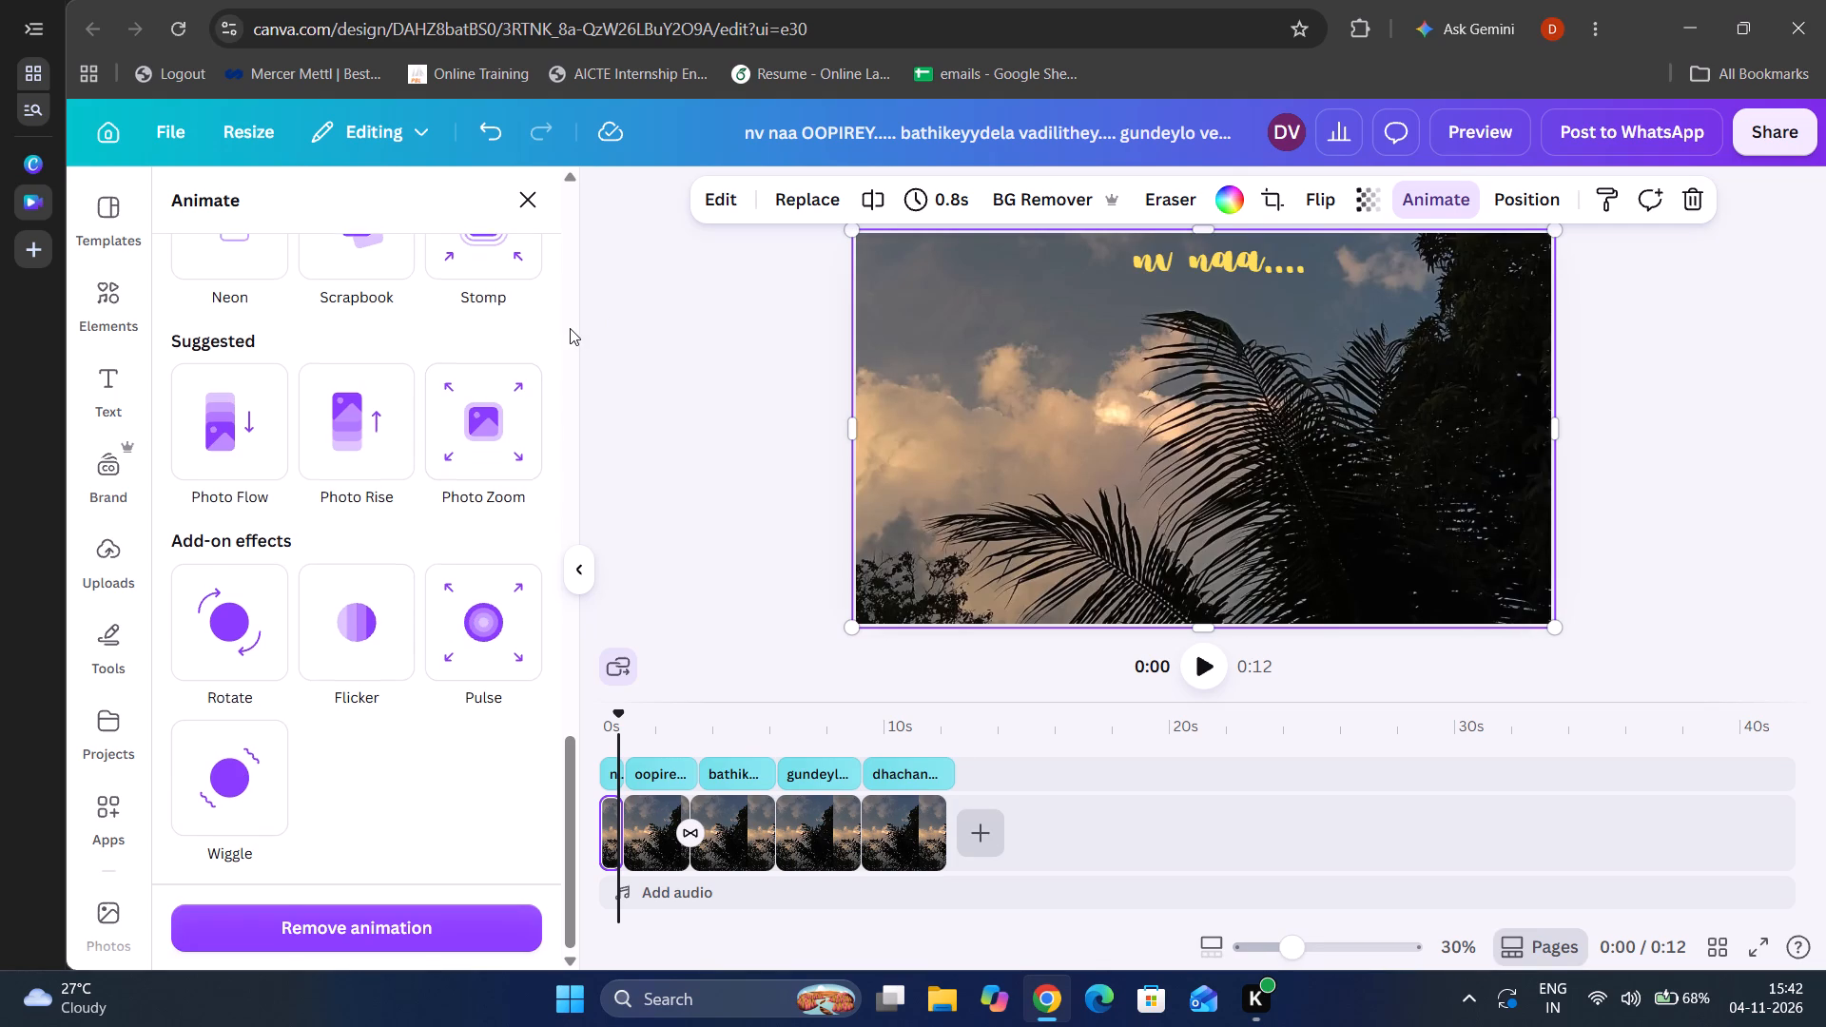
pyautogui.scroll(5, 570, 328)
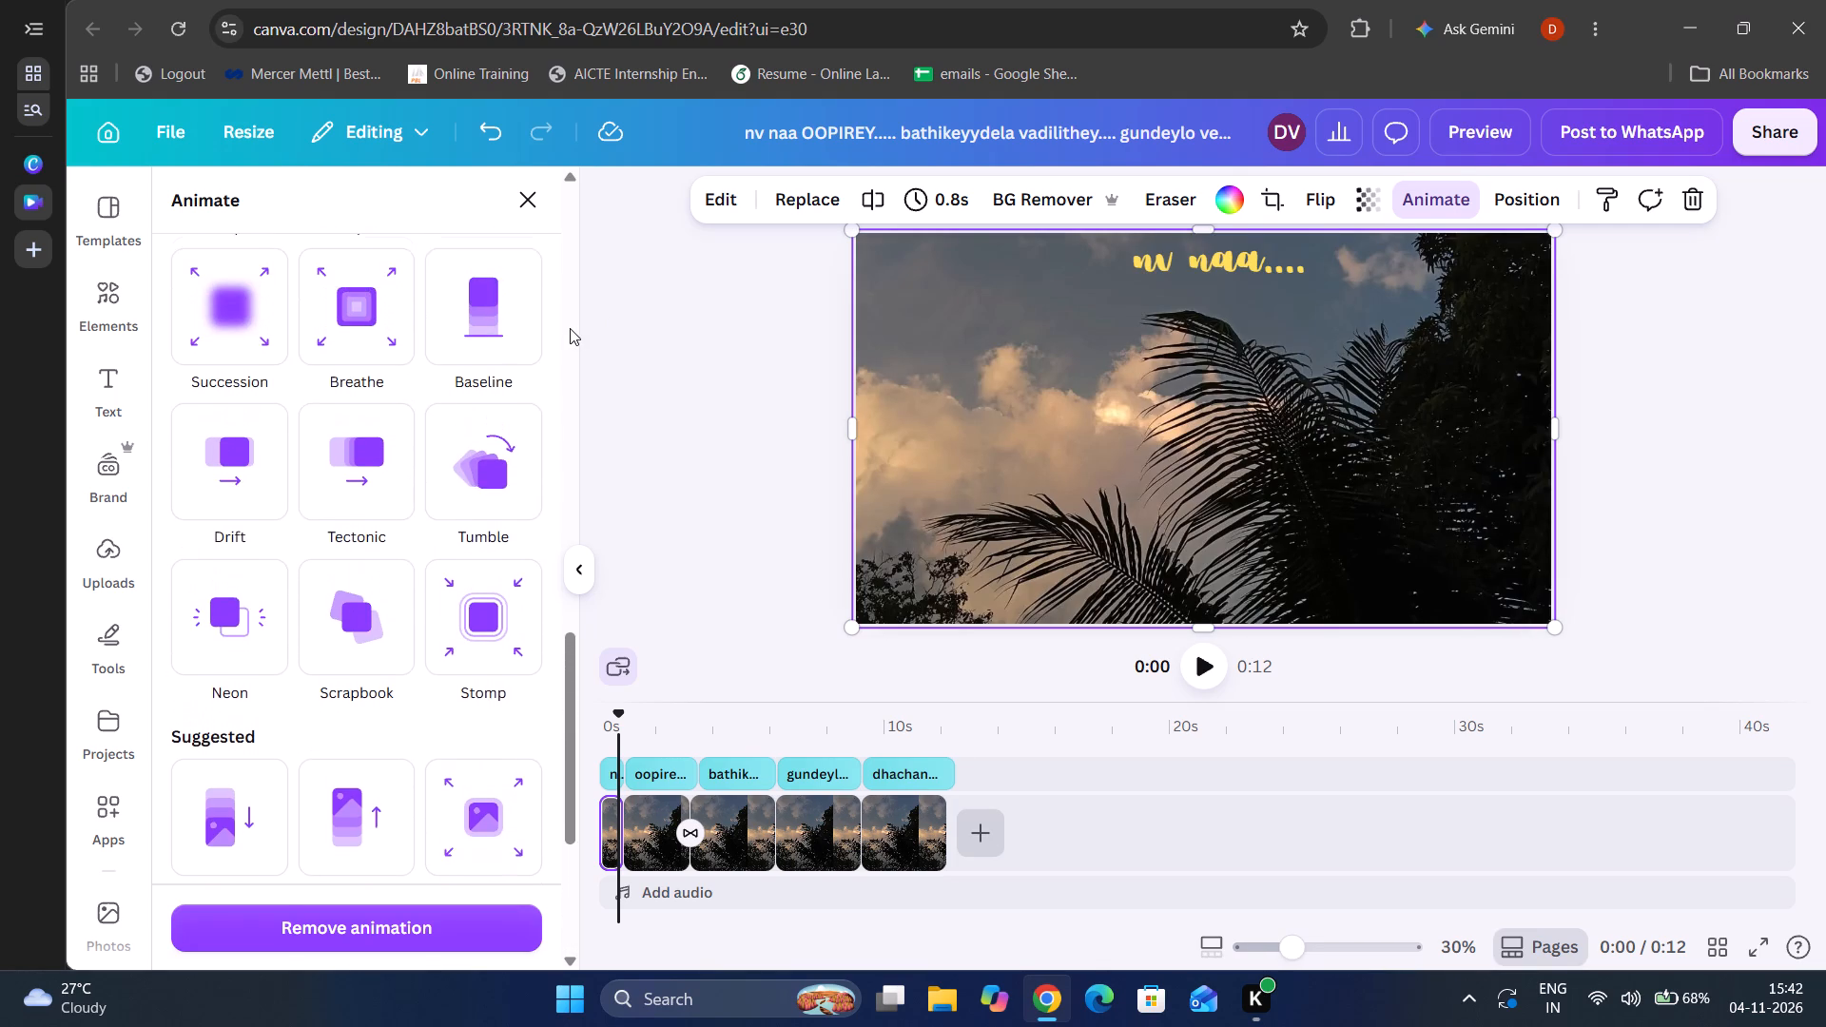
pyautogui.scroll(3, 570, 328)
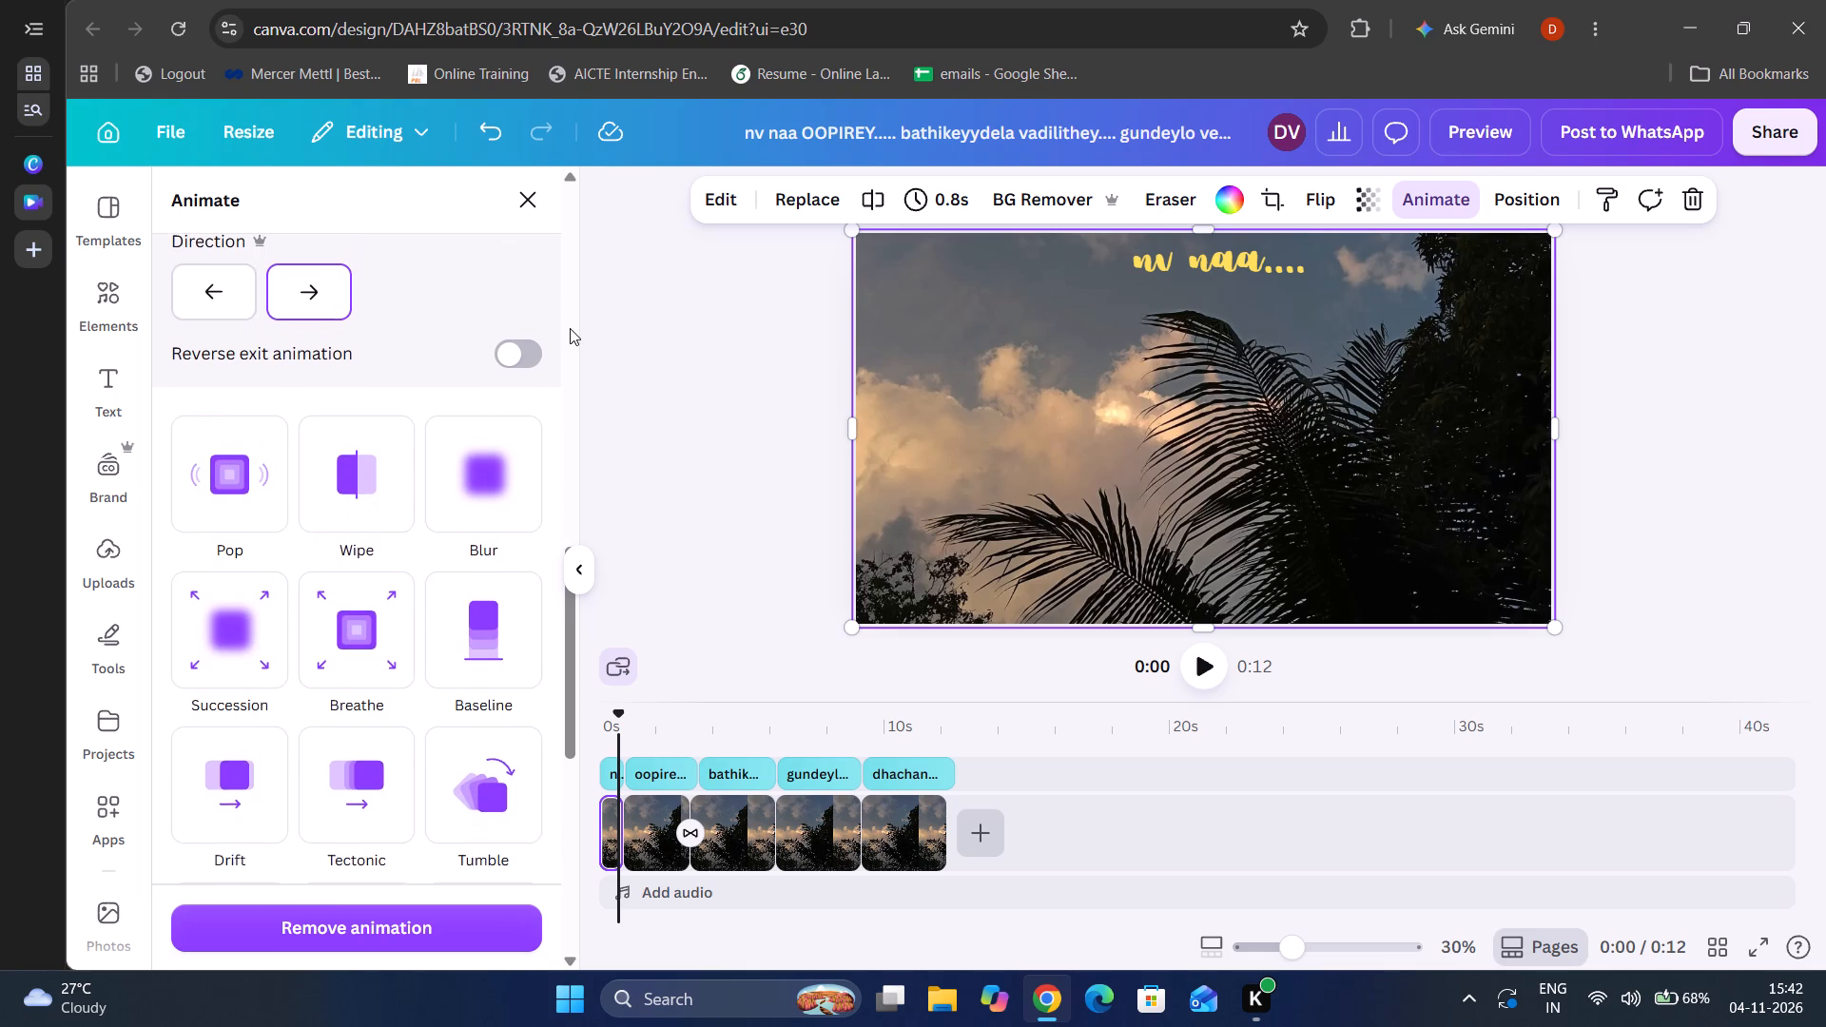
pyautogui.scroll(2, 570, 328)
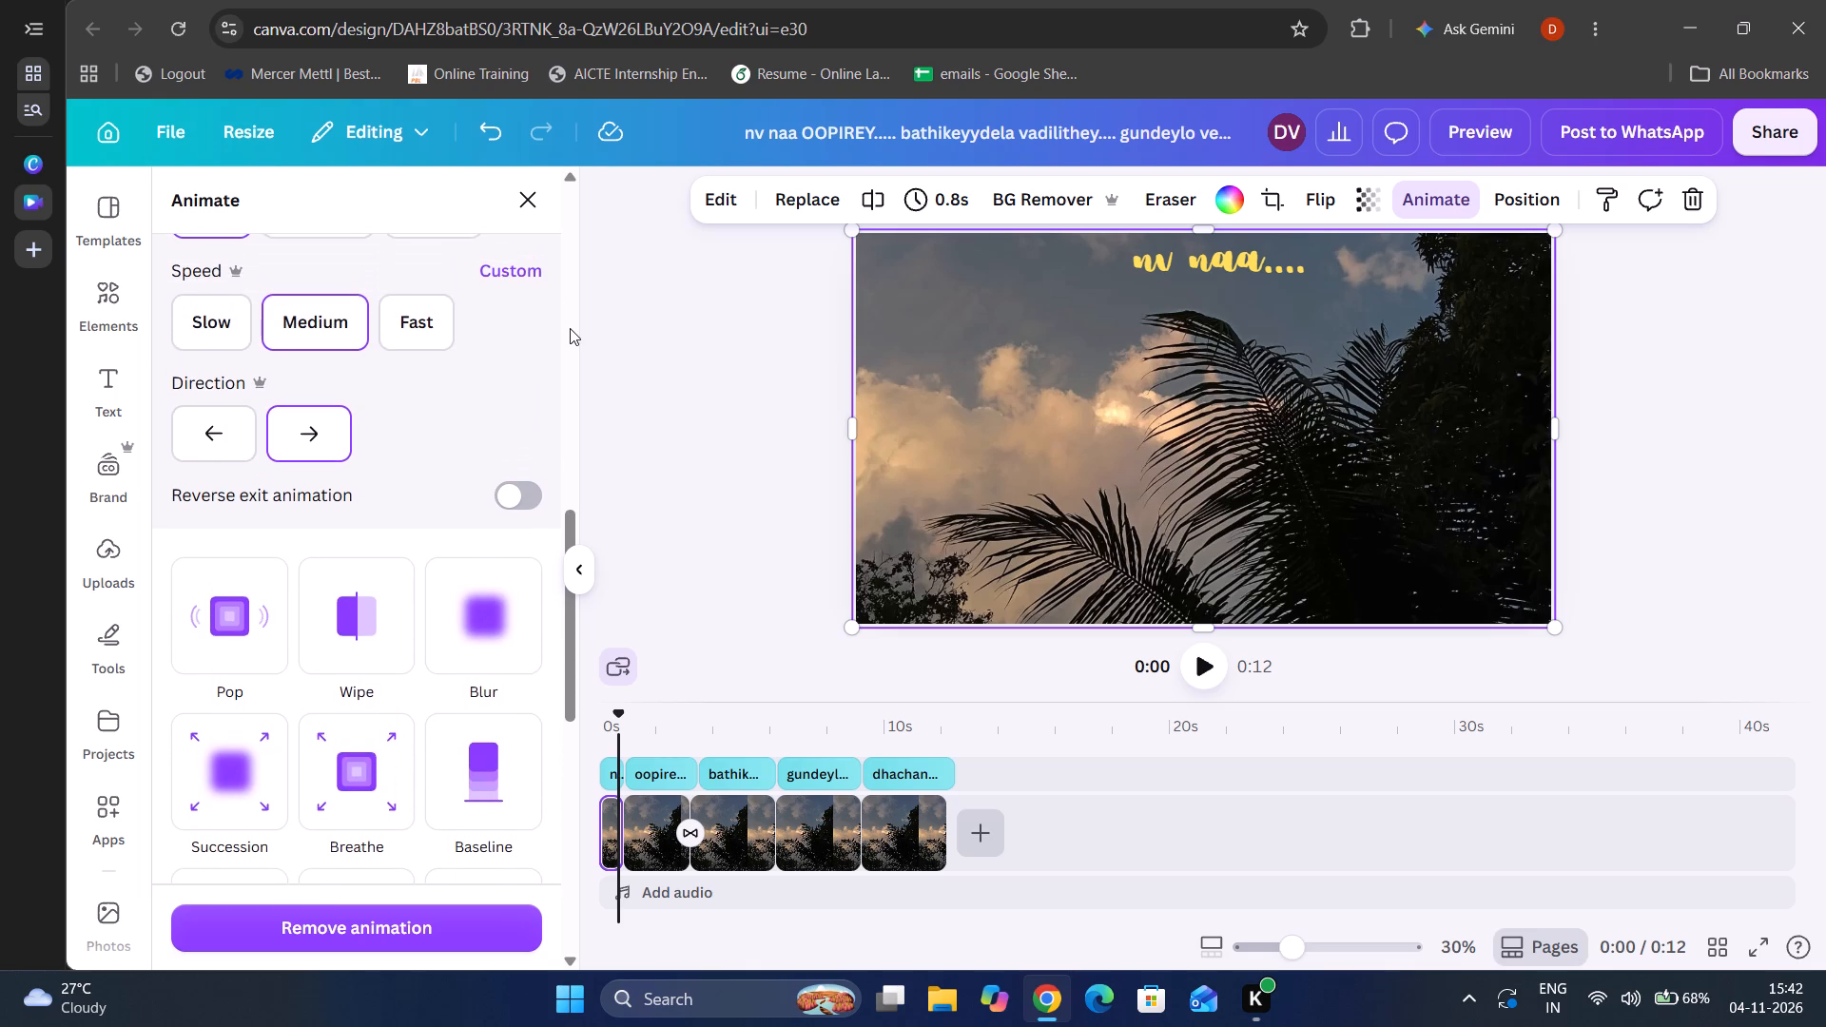
pyautogui.scroll(1, 570, 328)
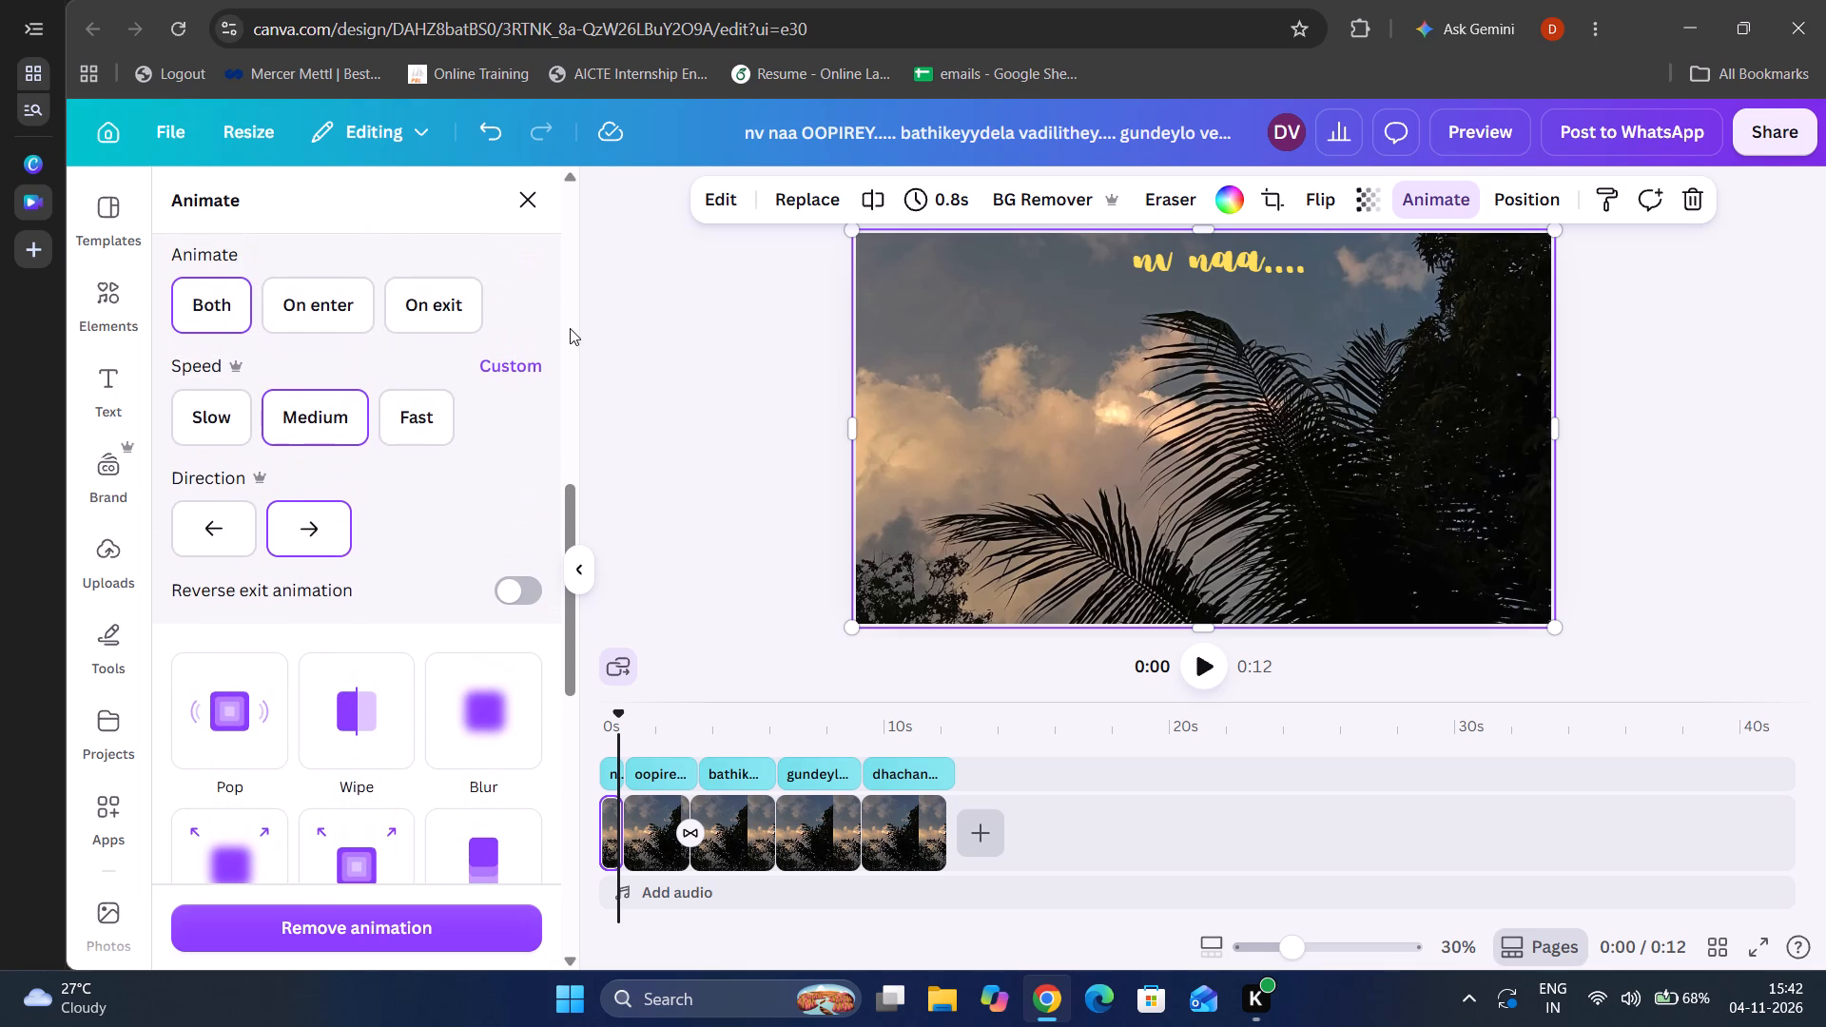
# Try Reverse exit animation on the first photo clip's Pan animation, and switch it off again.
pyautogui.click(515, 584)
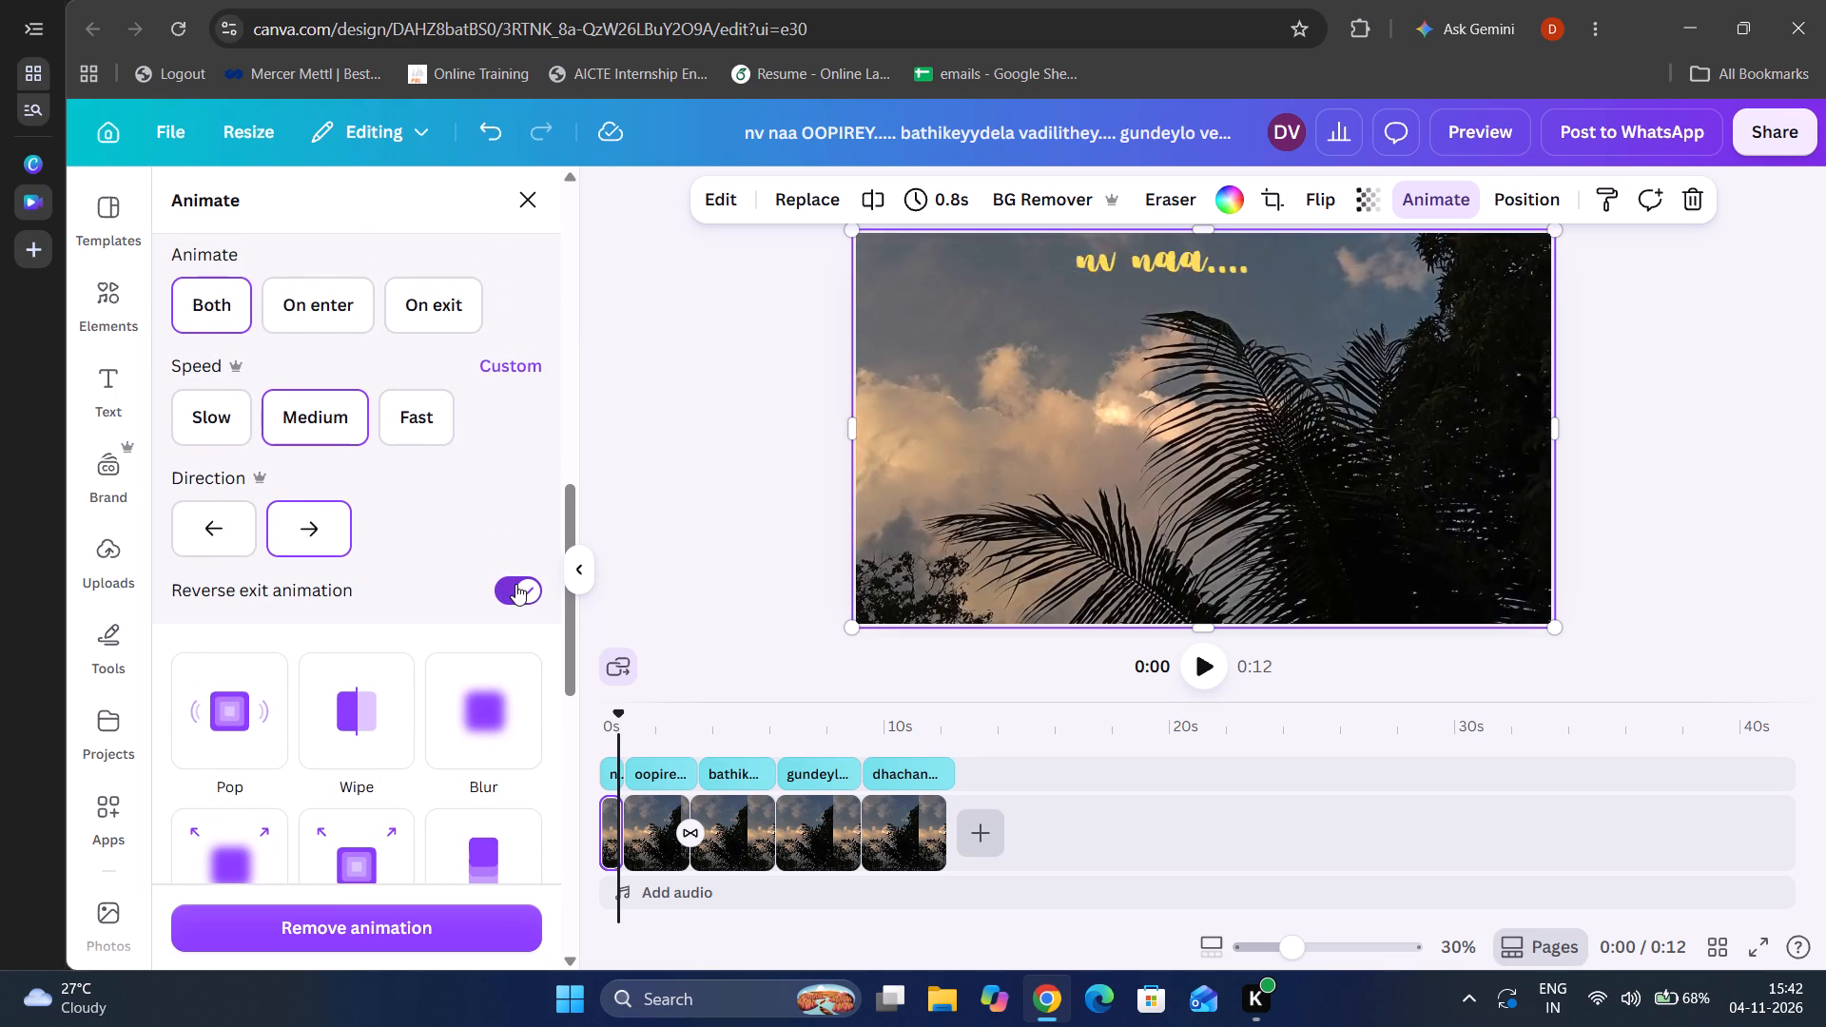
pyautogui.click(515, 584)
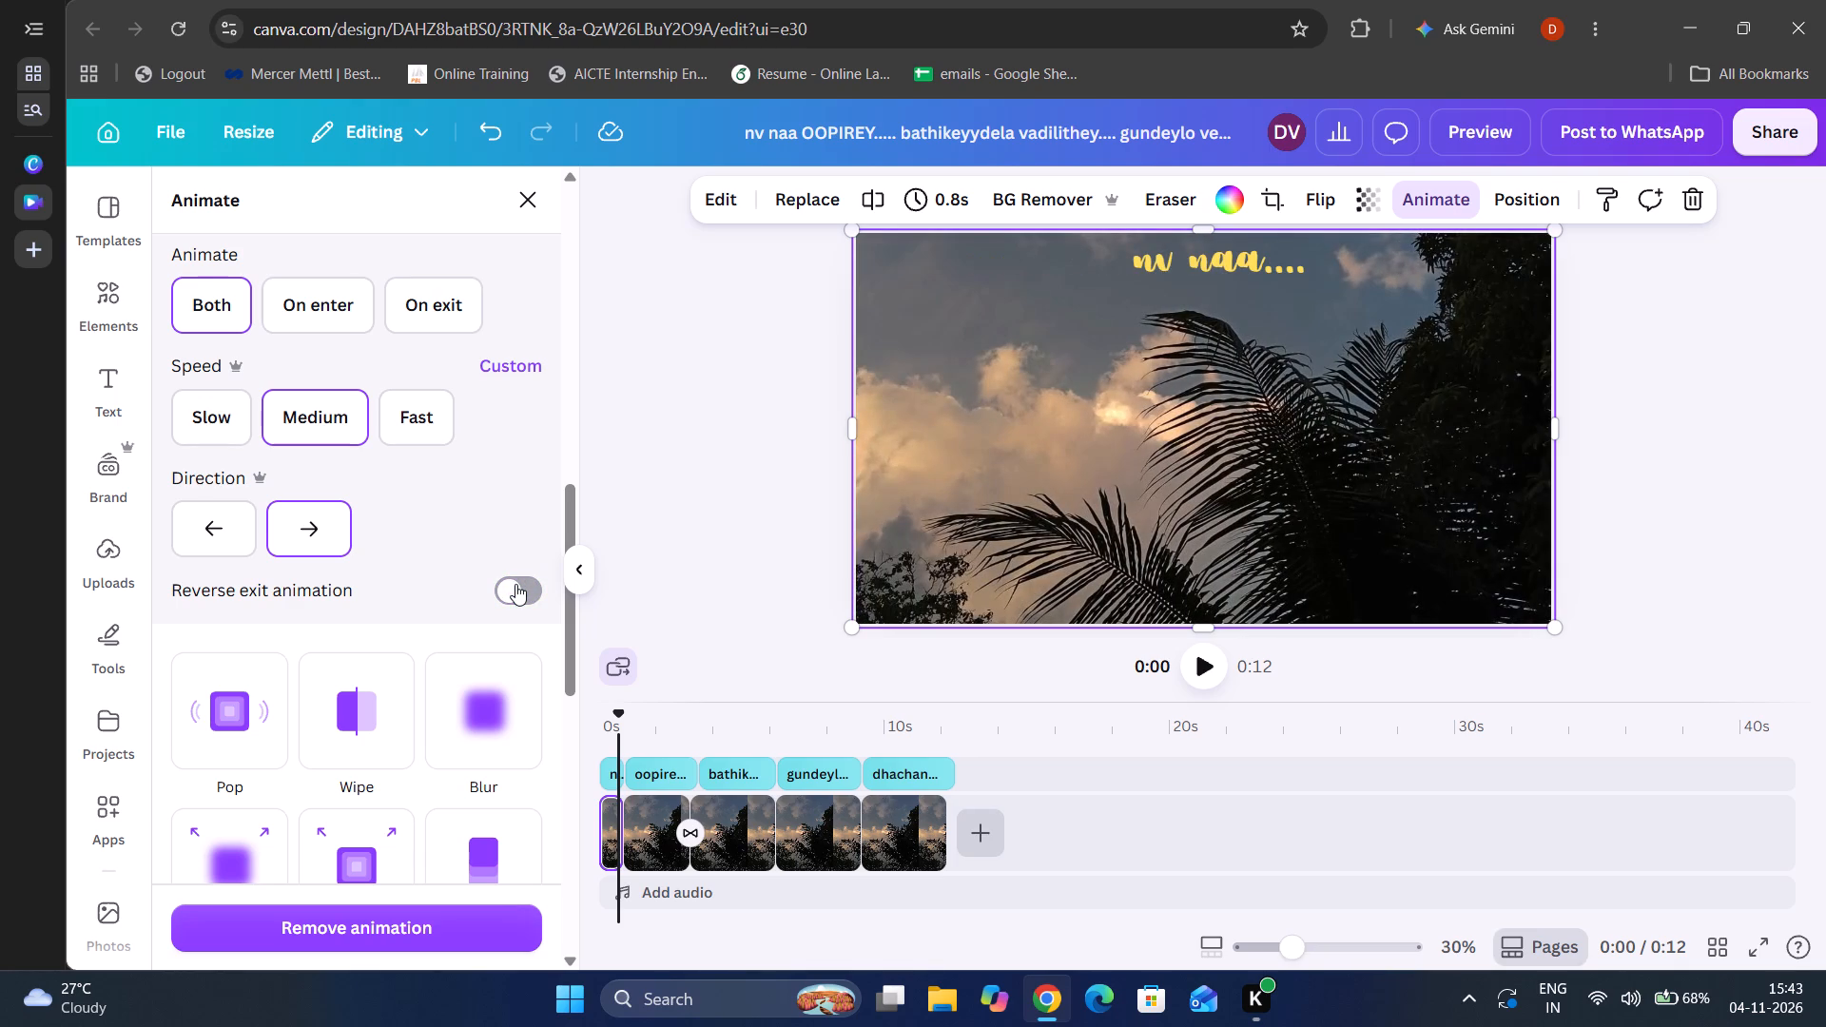
# Apply the Spray Paint reveal animation to the first photo clip.
pyautogui.scroll(4, 538, 427)
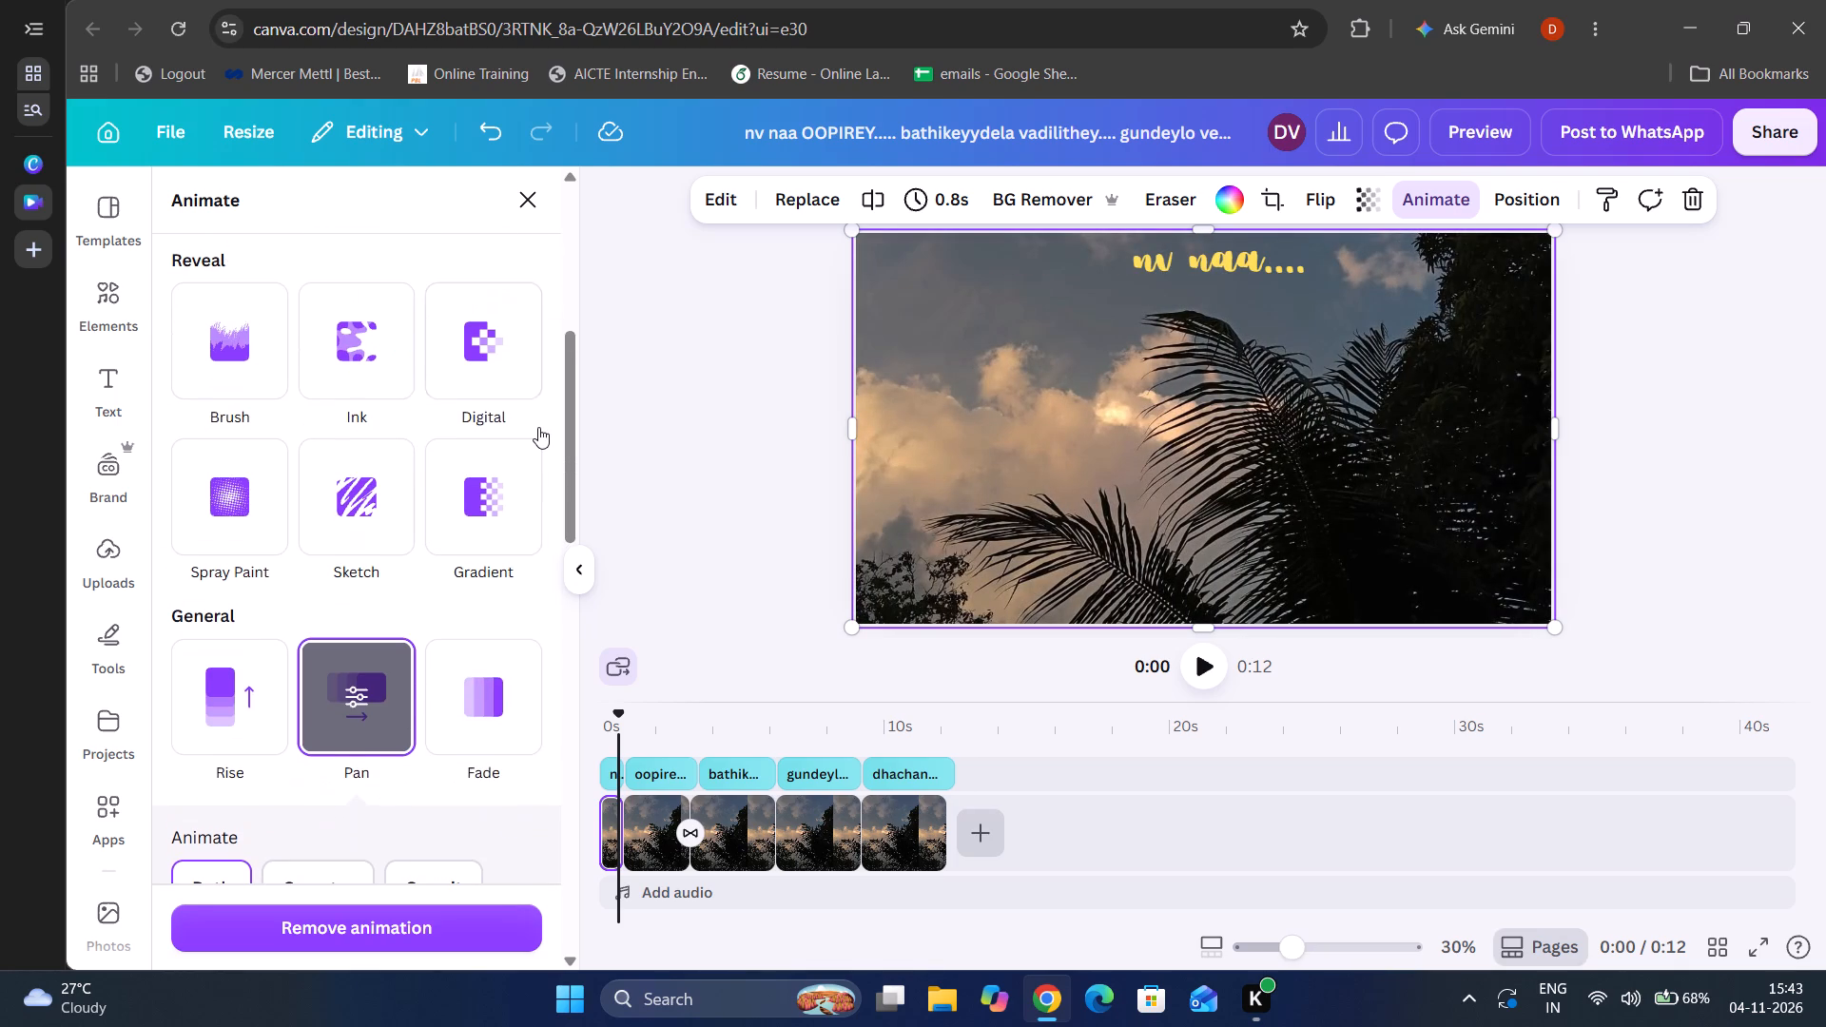
pyautogui.scroll(2, 538, 427)
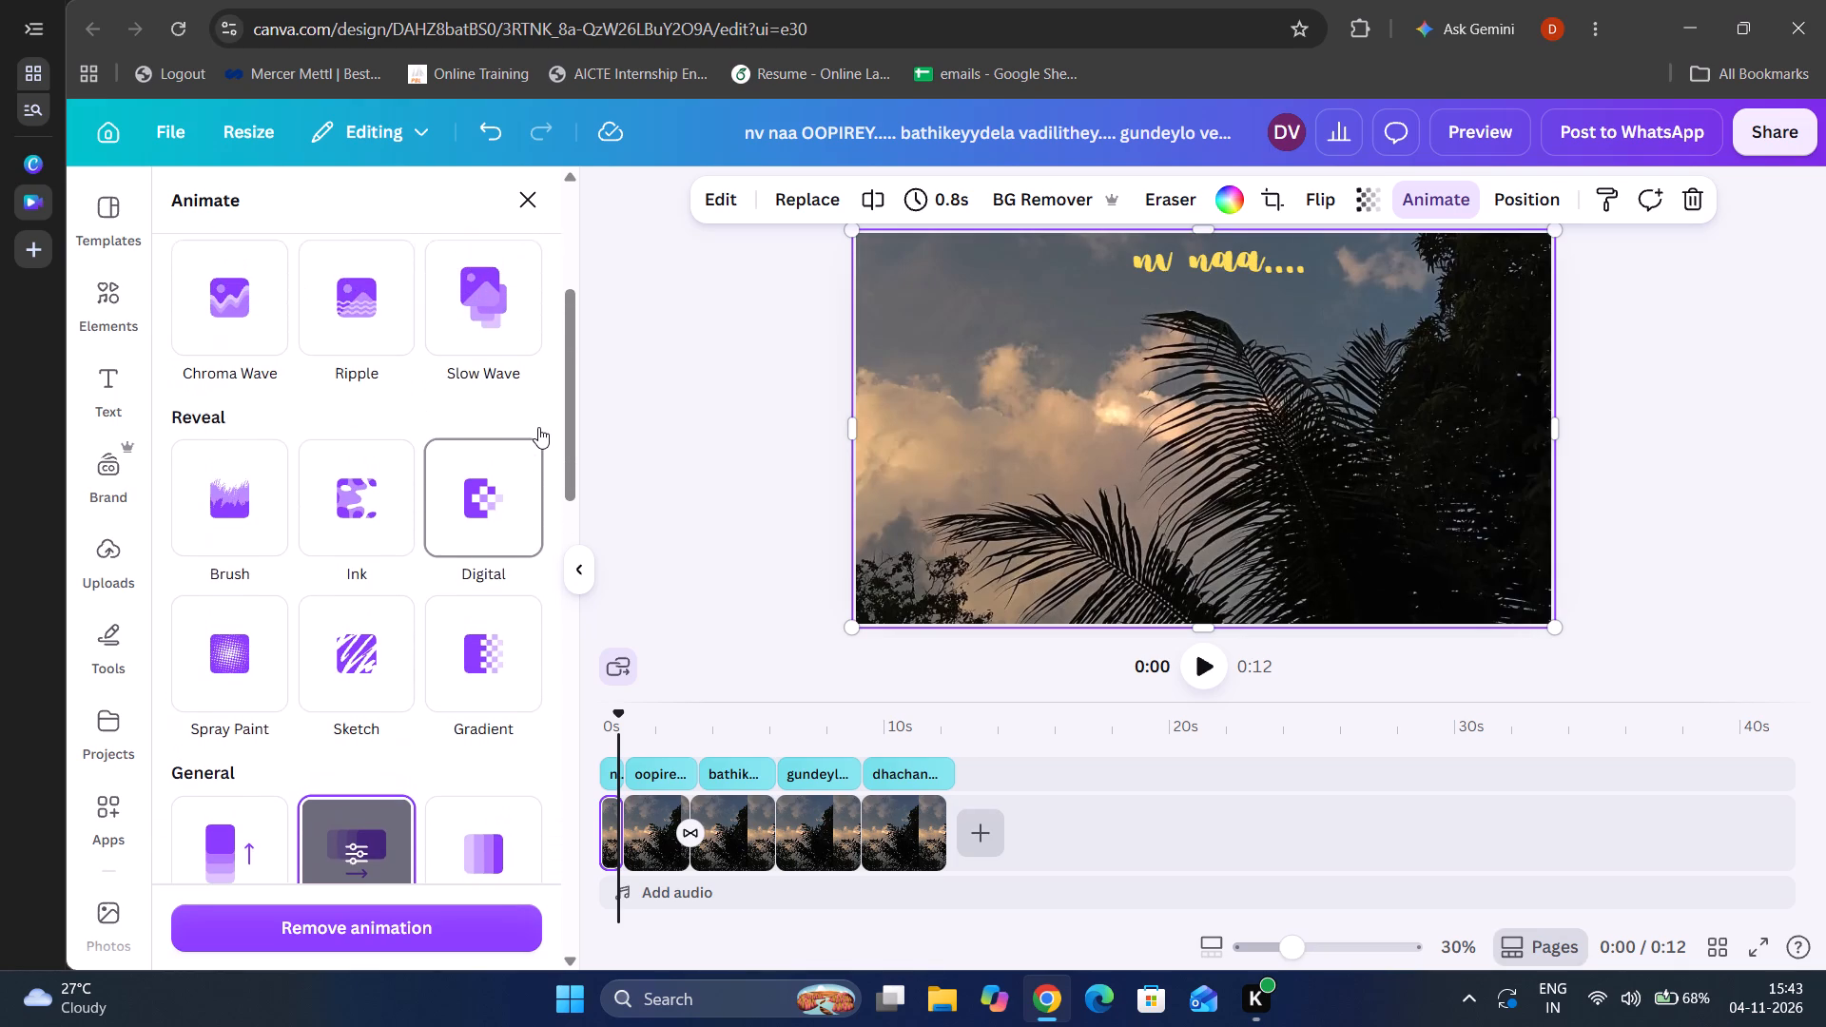
pyautogui.scroll(1, 538, 427)
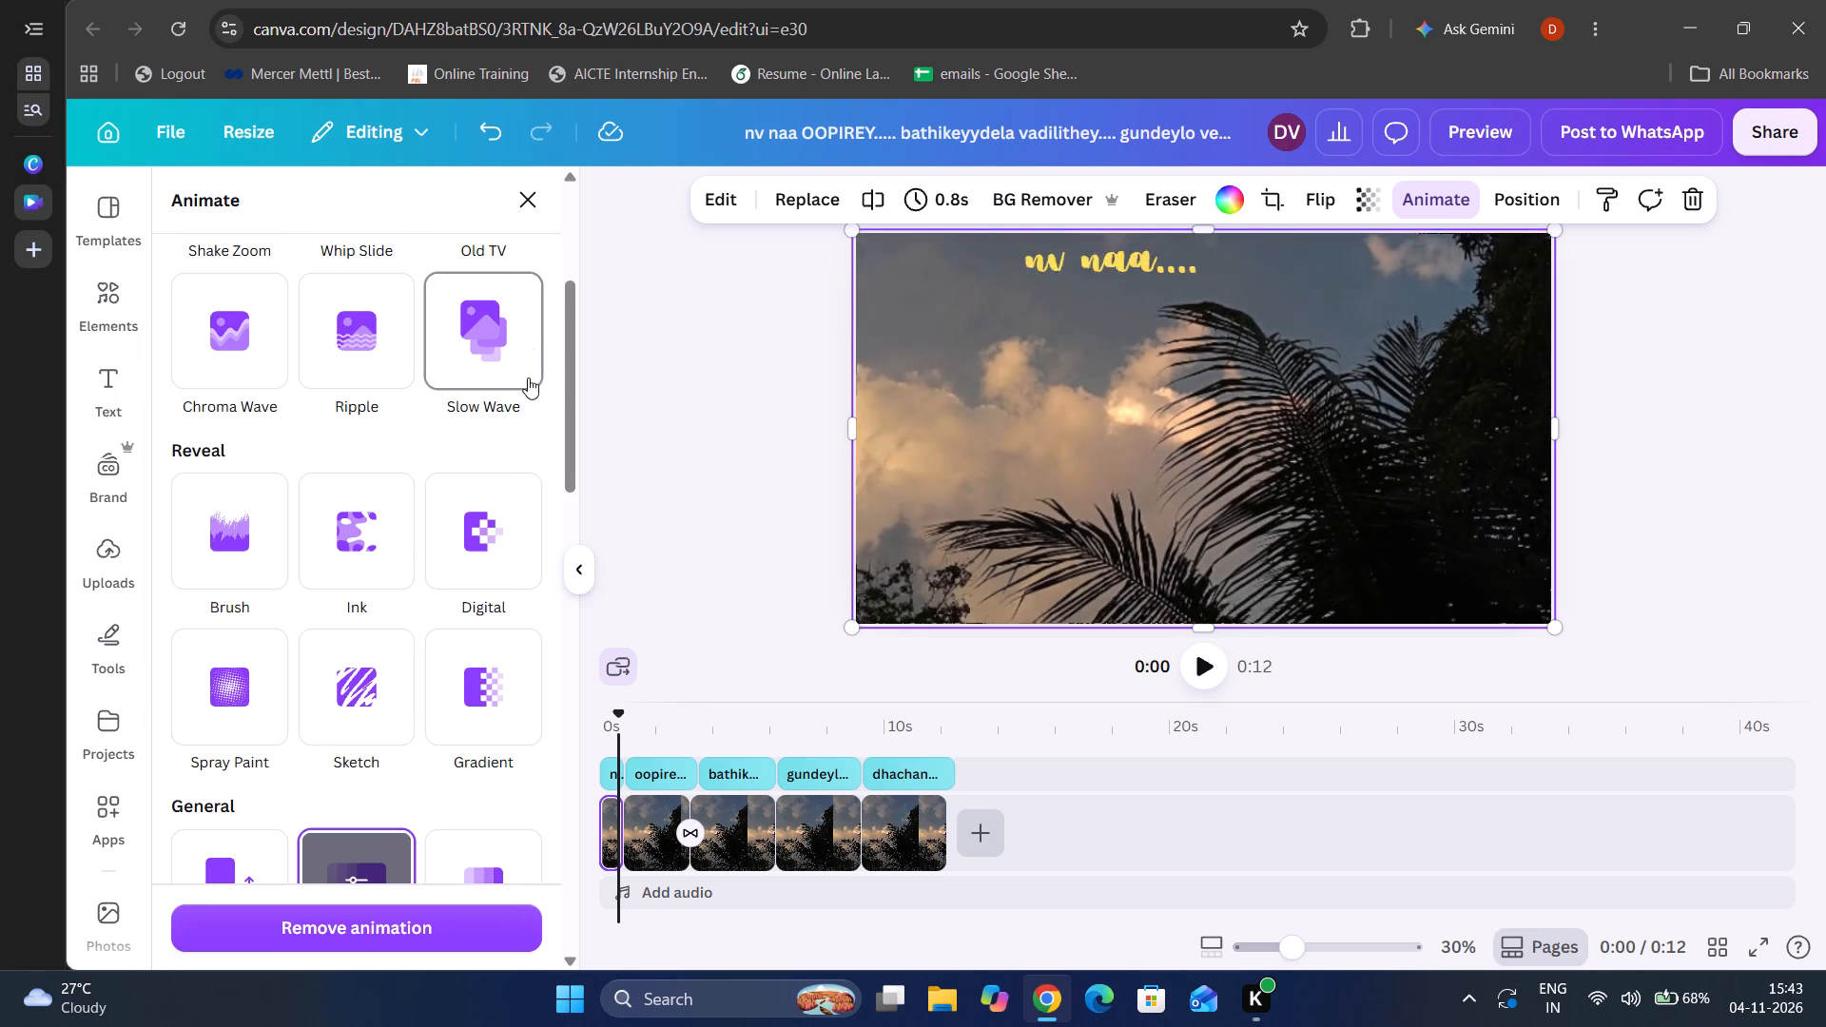
pyautogui.scroll(1, 547, 418)
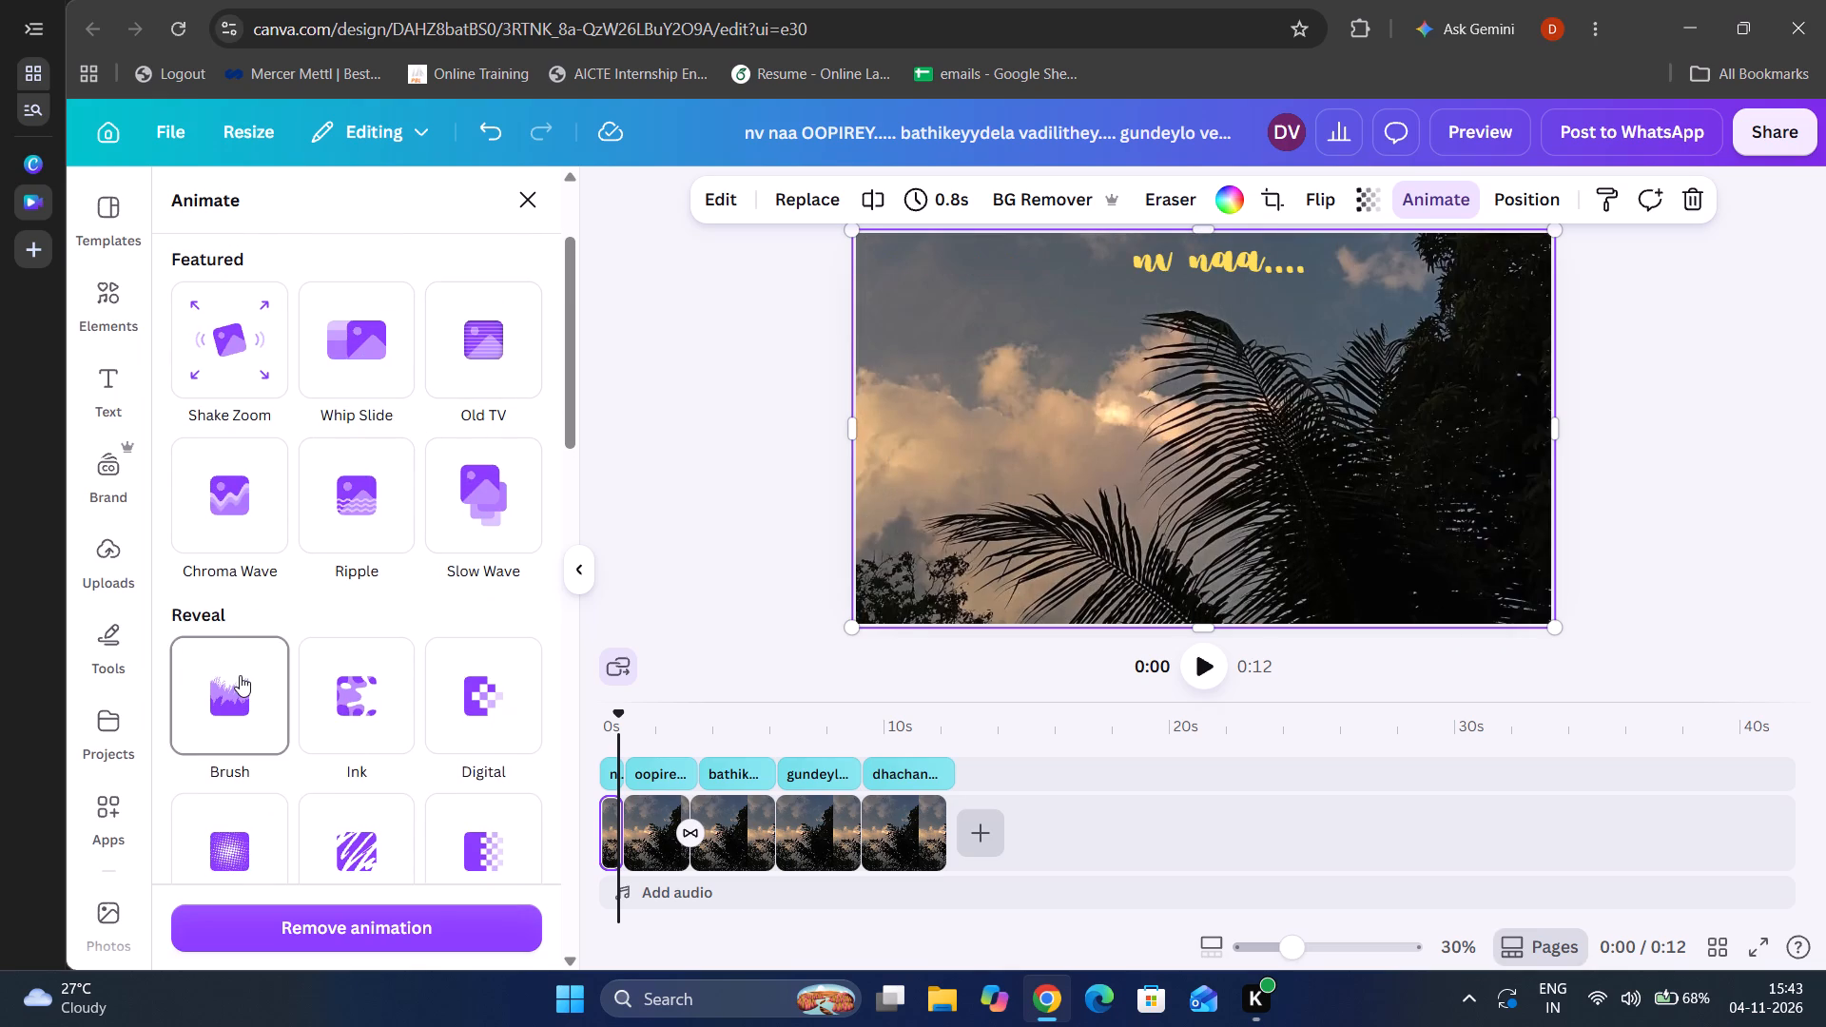
pyautogui.scroll(-1, 340, 600)
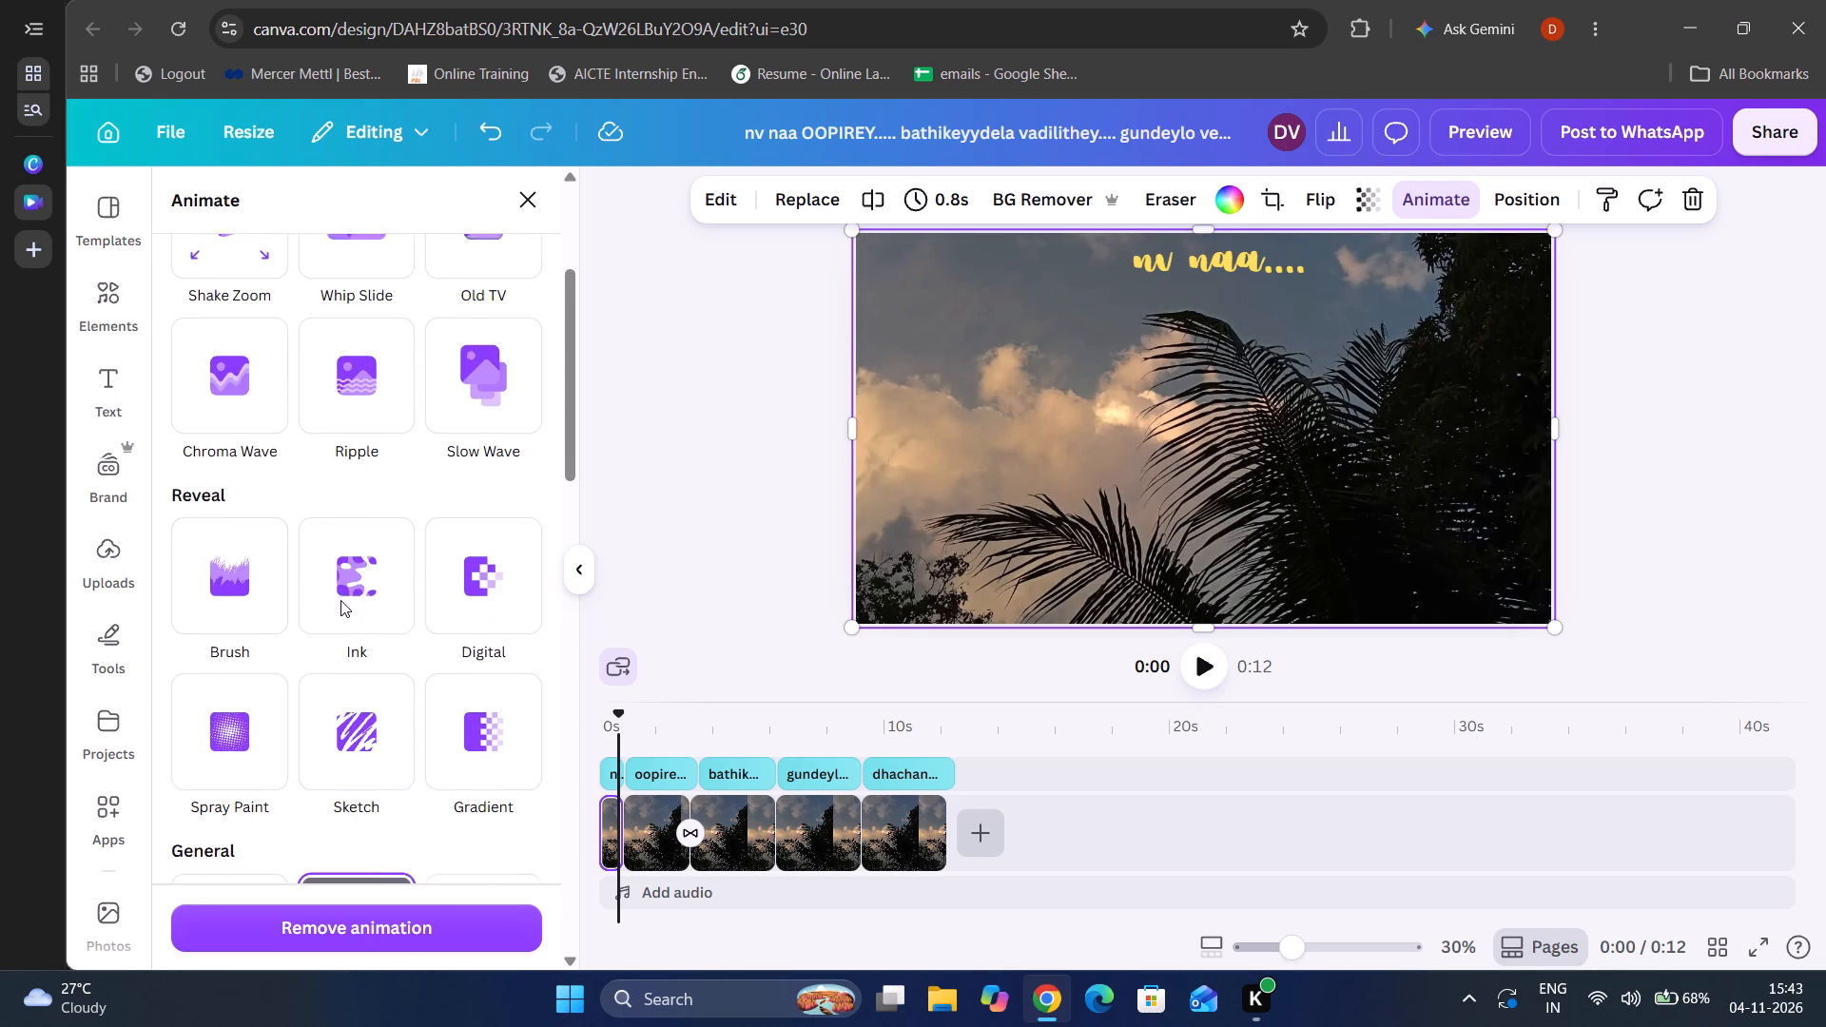
pyautogui.scroll(-1, 340, 600)
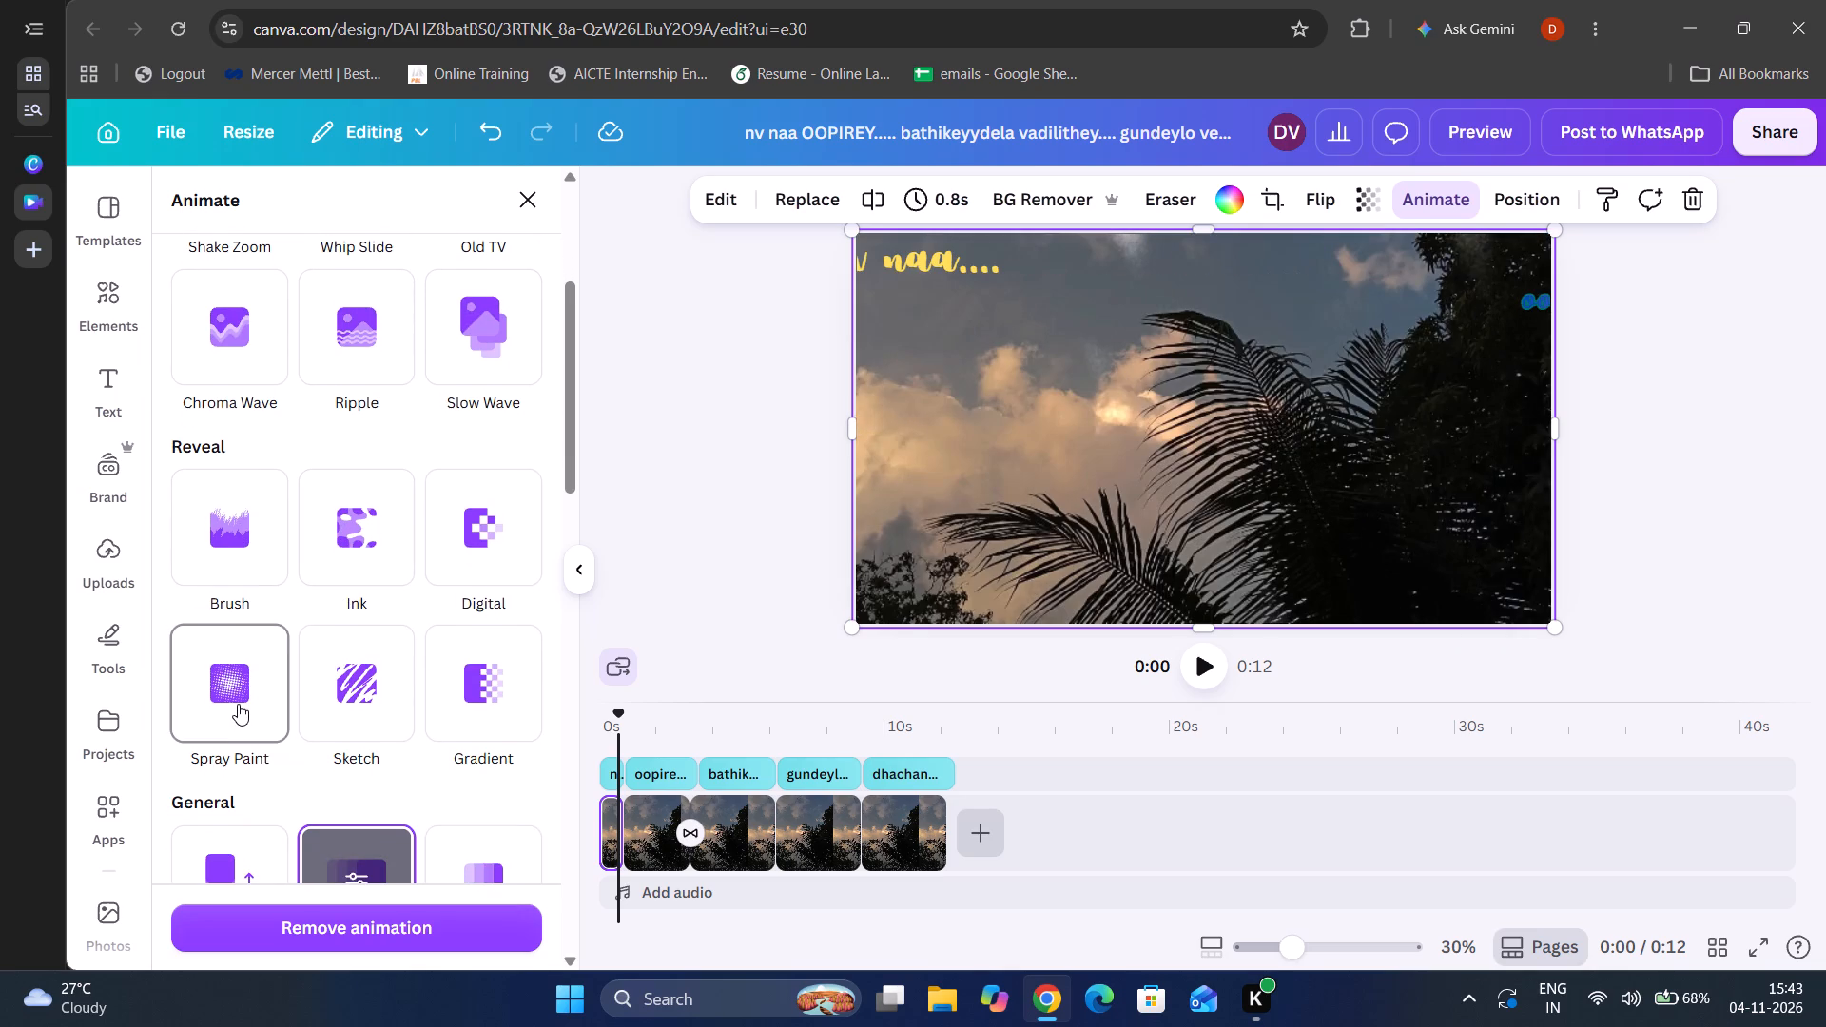
pyautogui.click(238, 704)
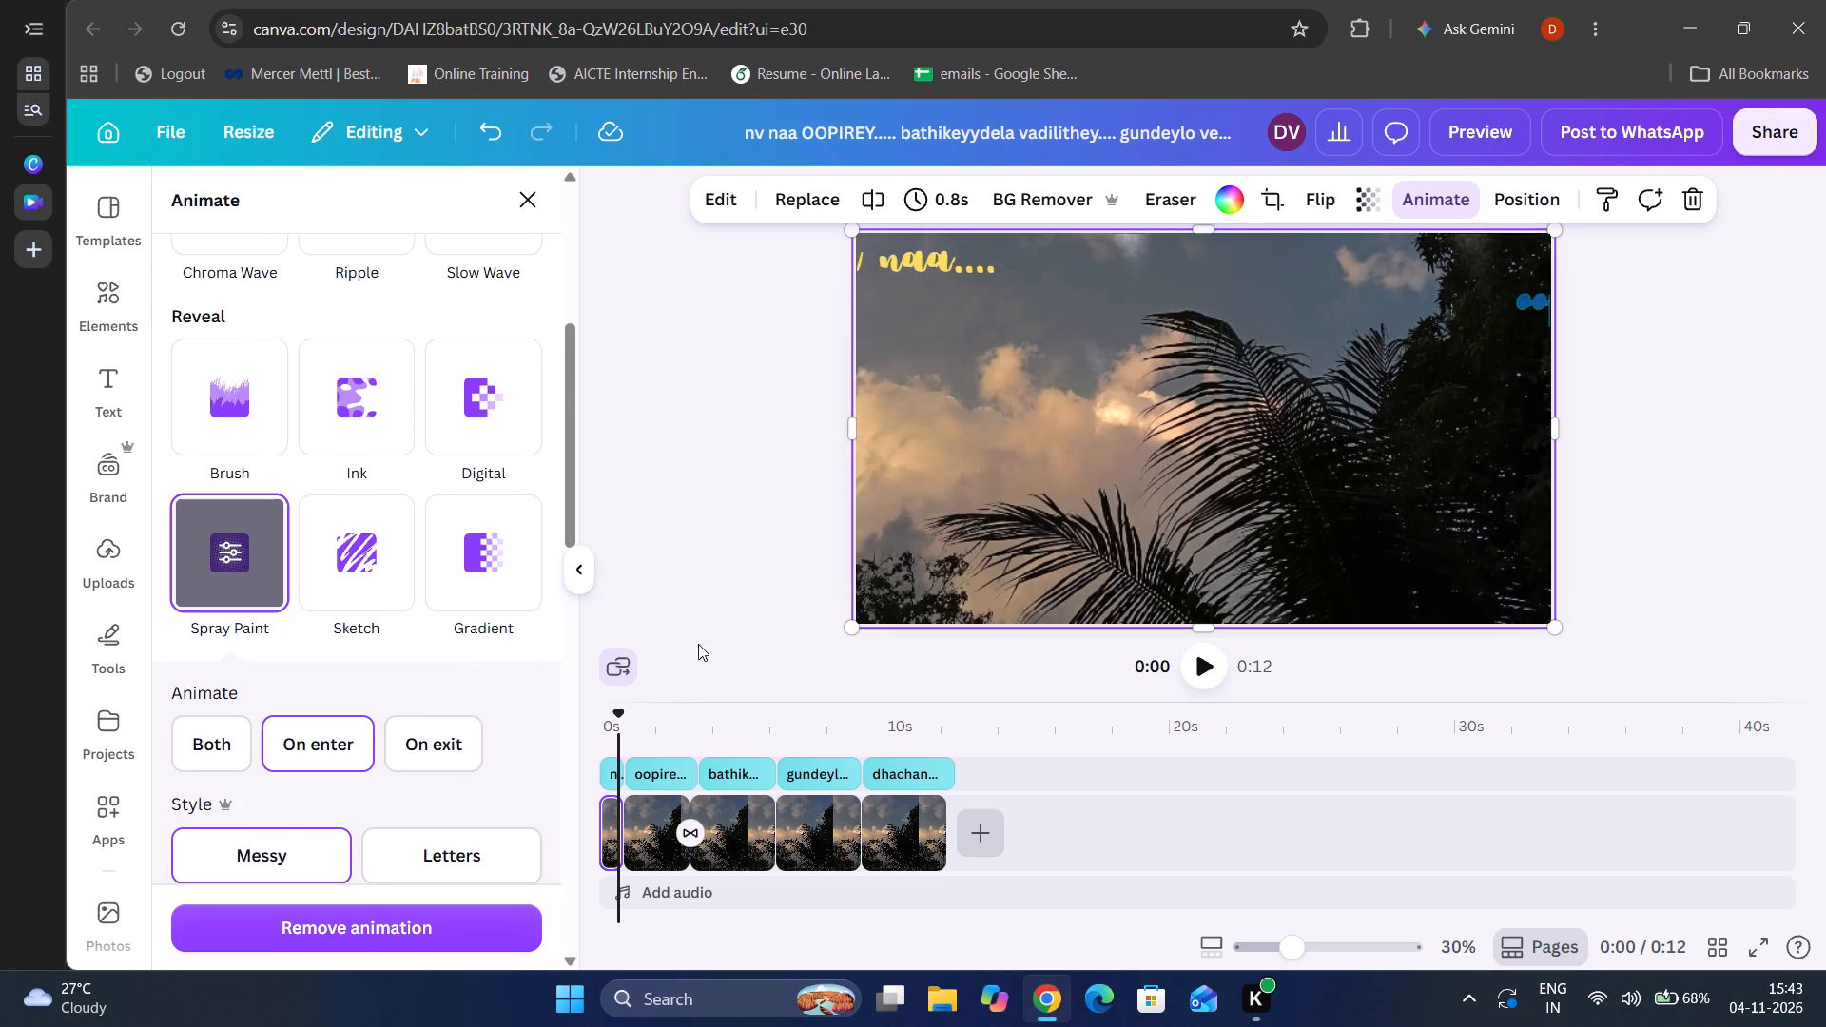
# Play the video through to review the animations.
pyautogui.click(1217, 680)
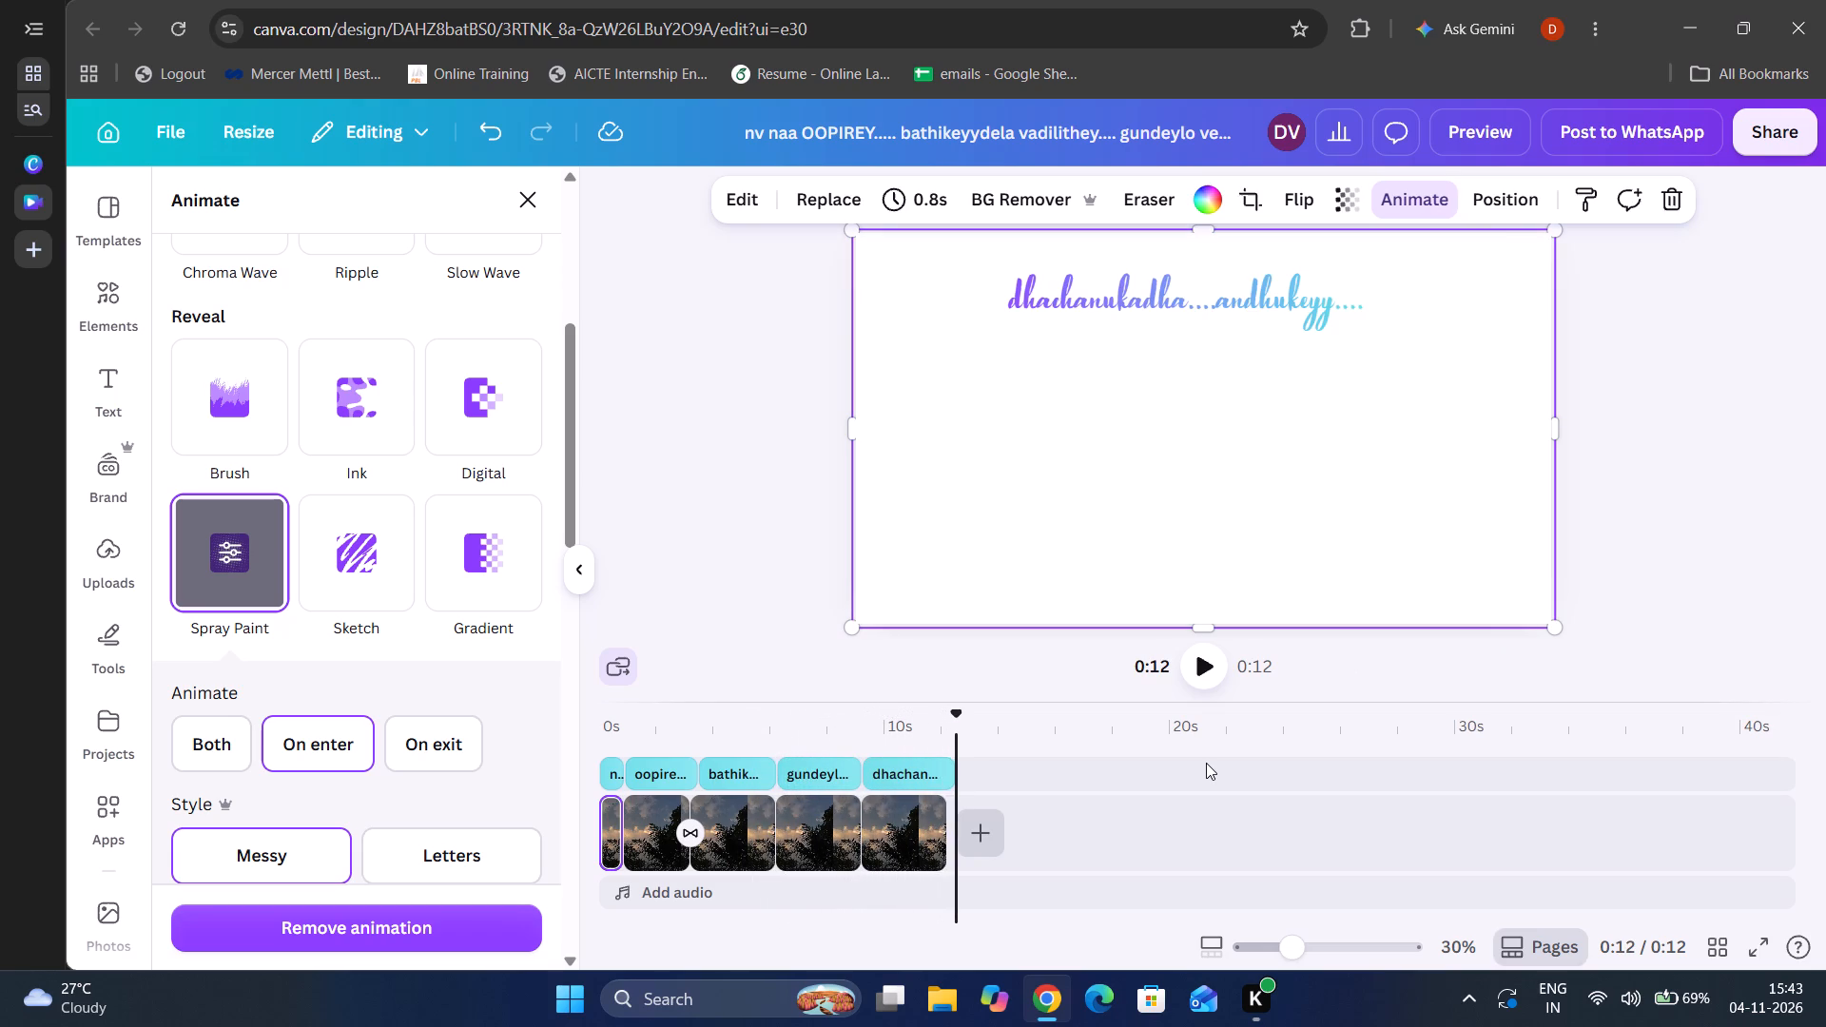
# Shorten the last text clip, "dhachanukadha....andhukeyy....", to 2.9 s so it ends with the last photo clip.
pyautogui.click(946, 773)
pyautogui.moveTo(949, 774); pyautogui.dragTo(941, 775)
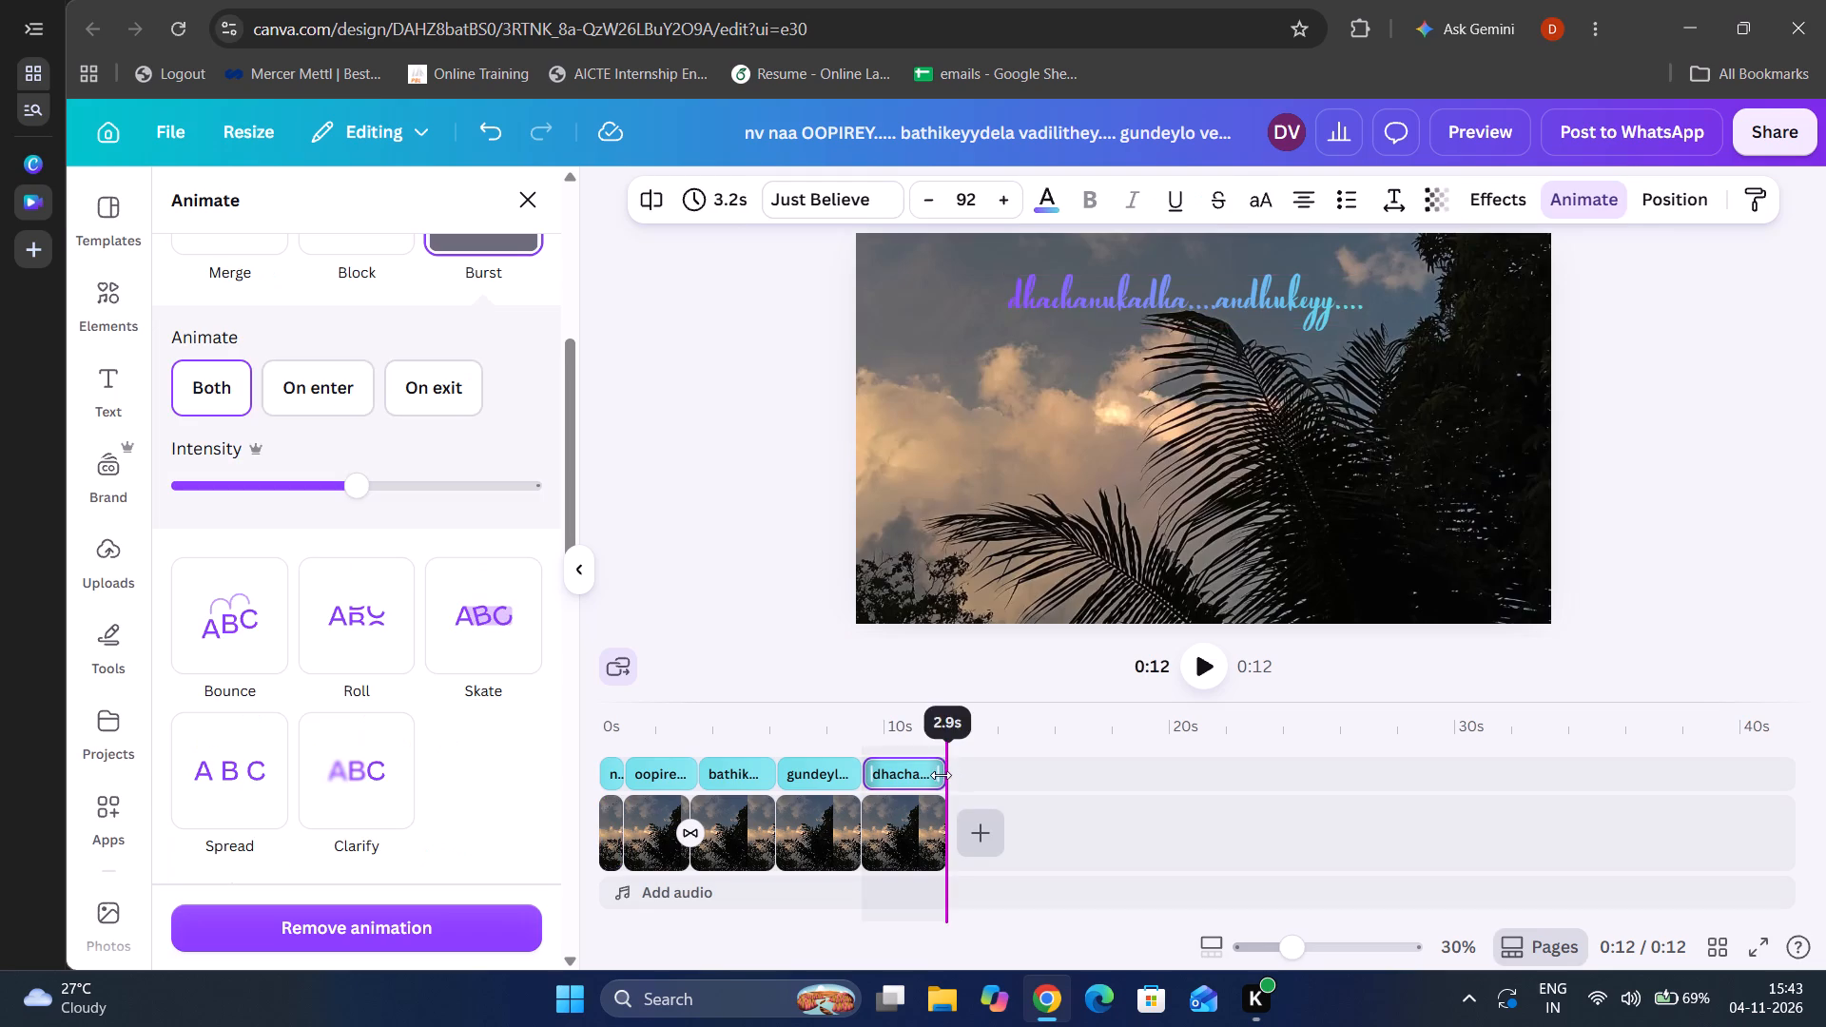
pyautogui.moveTo(941, 775); pyautogui.dragTo(939, 776)
# Play the video again from the start to check the text timing and animations.
pyautogui.click(1195, 666)
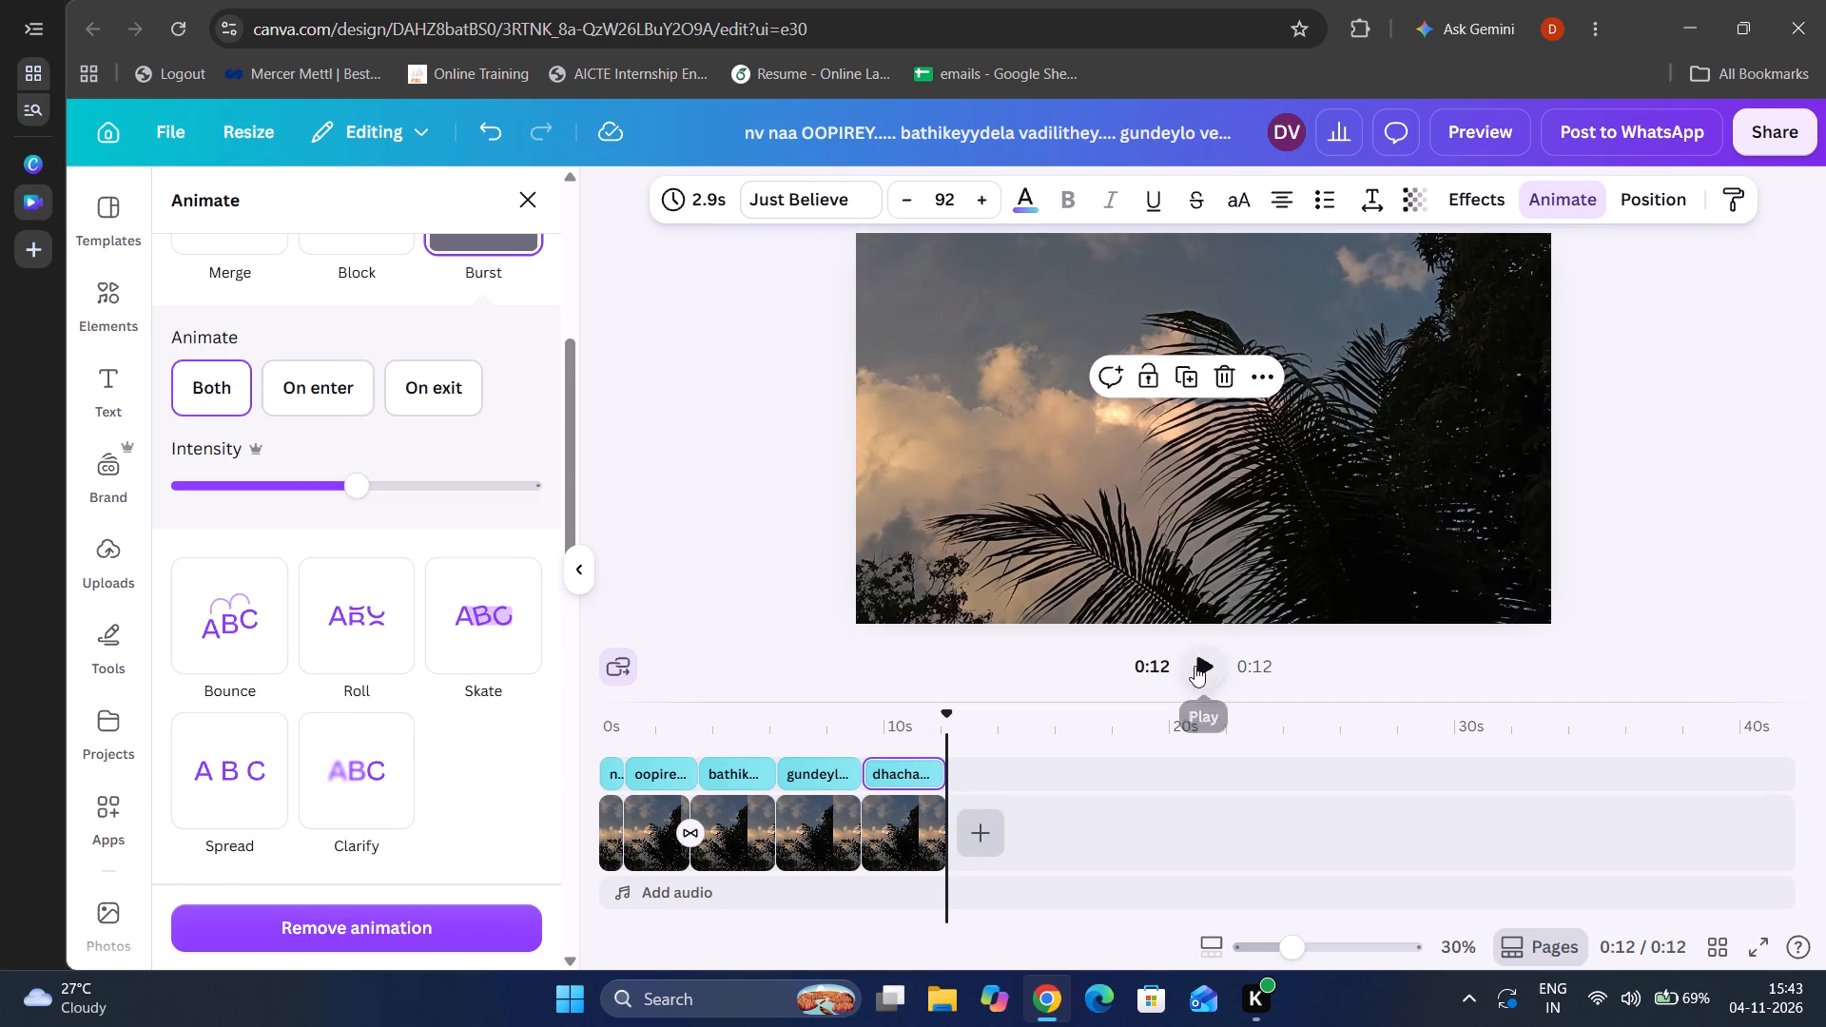
pyautogui.click(1195, 666)
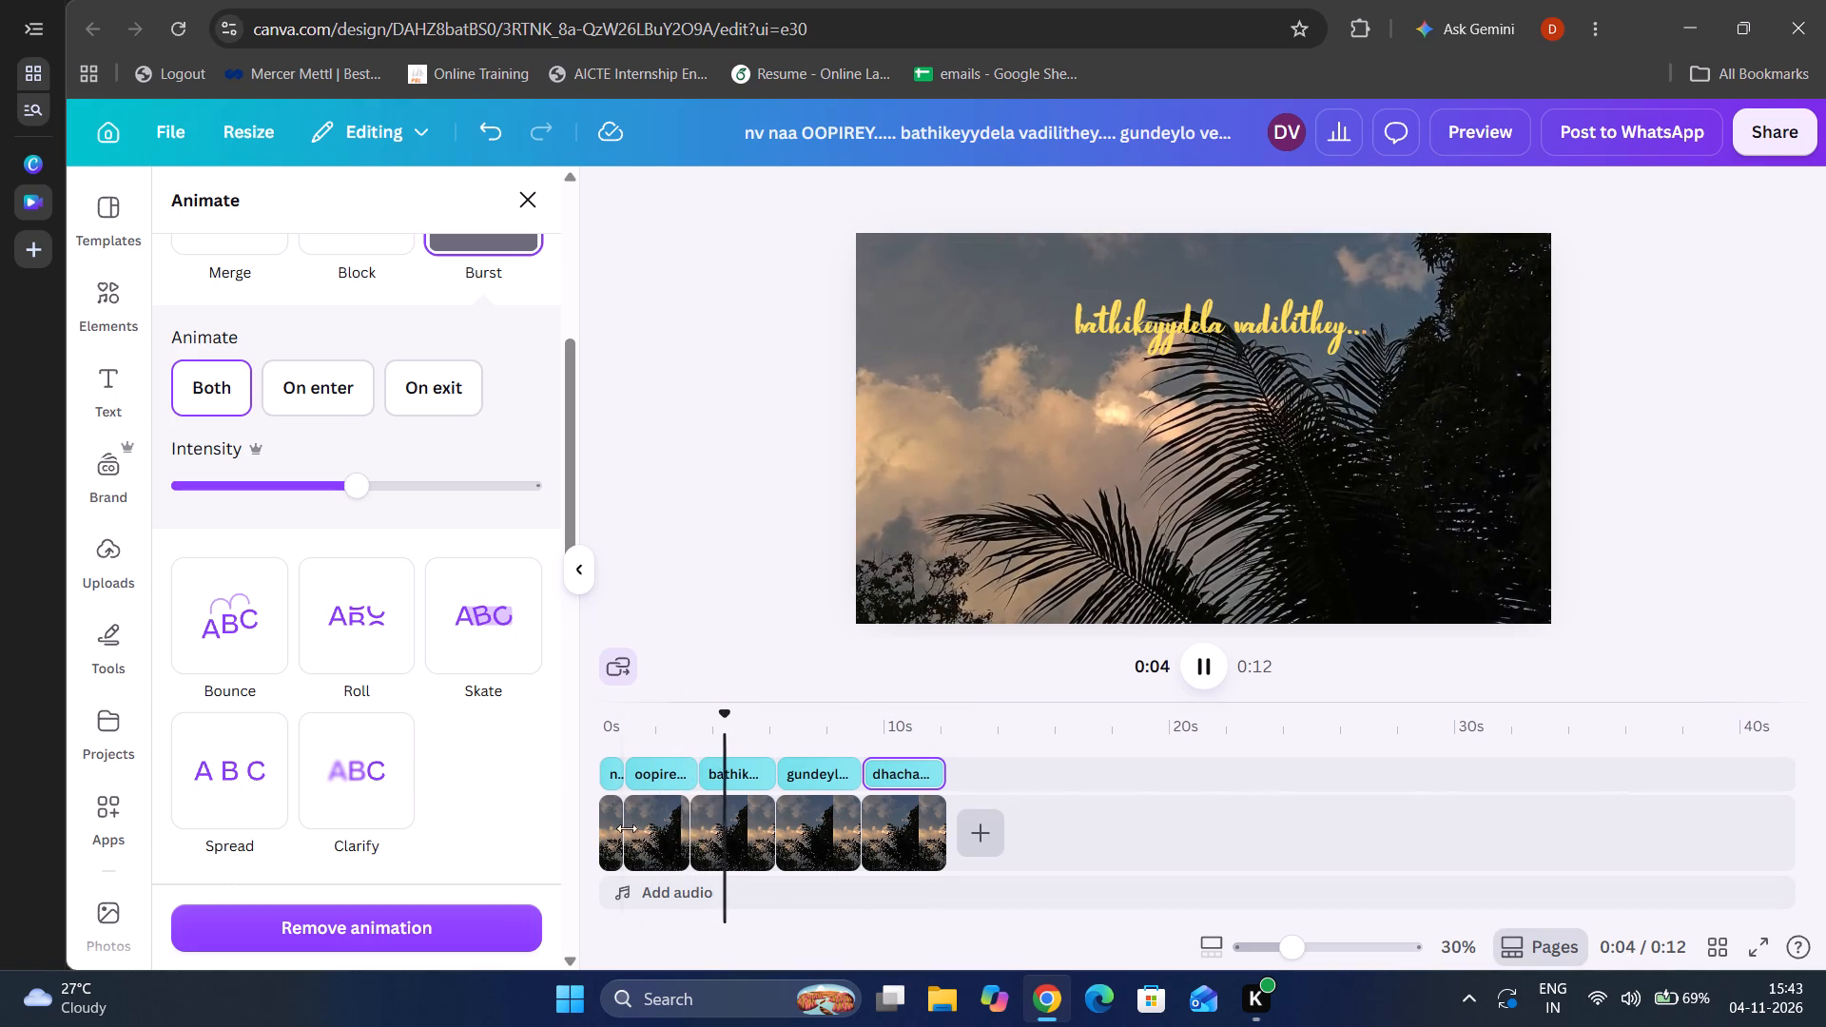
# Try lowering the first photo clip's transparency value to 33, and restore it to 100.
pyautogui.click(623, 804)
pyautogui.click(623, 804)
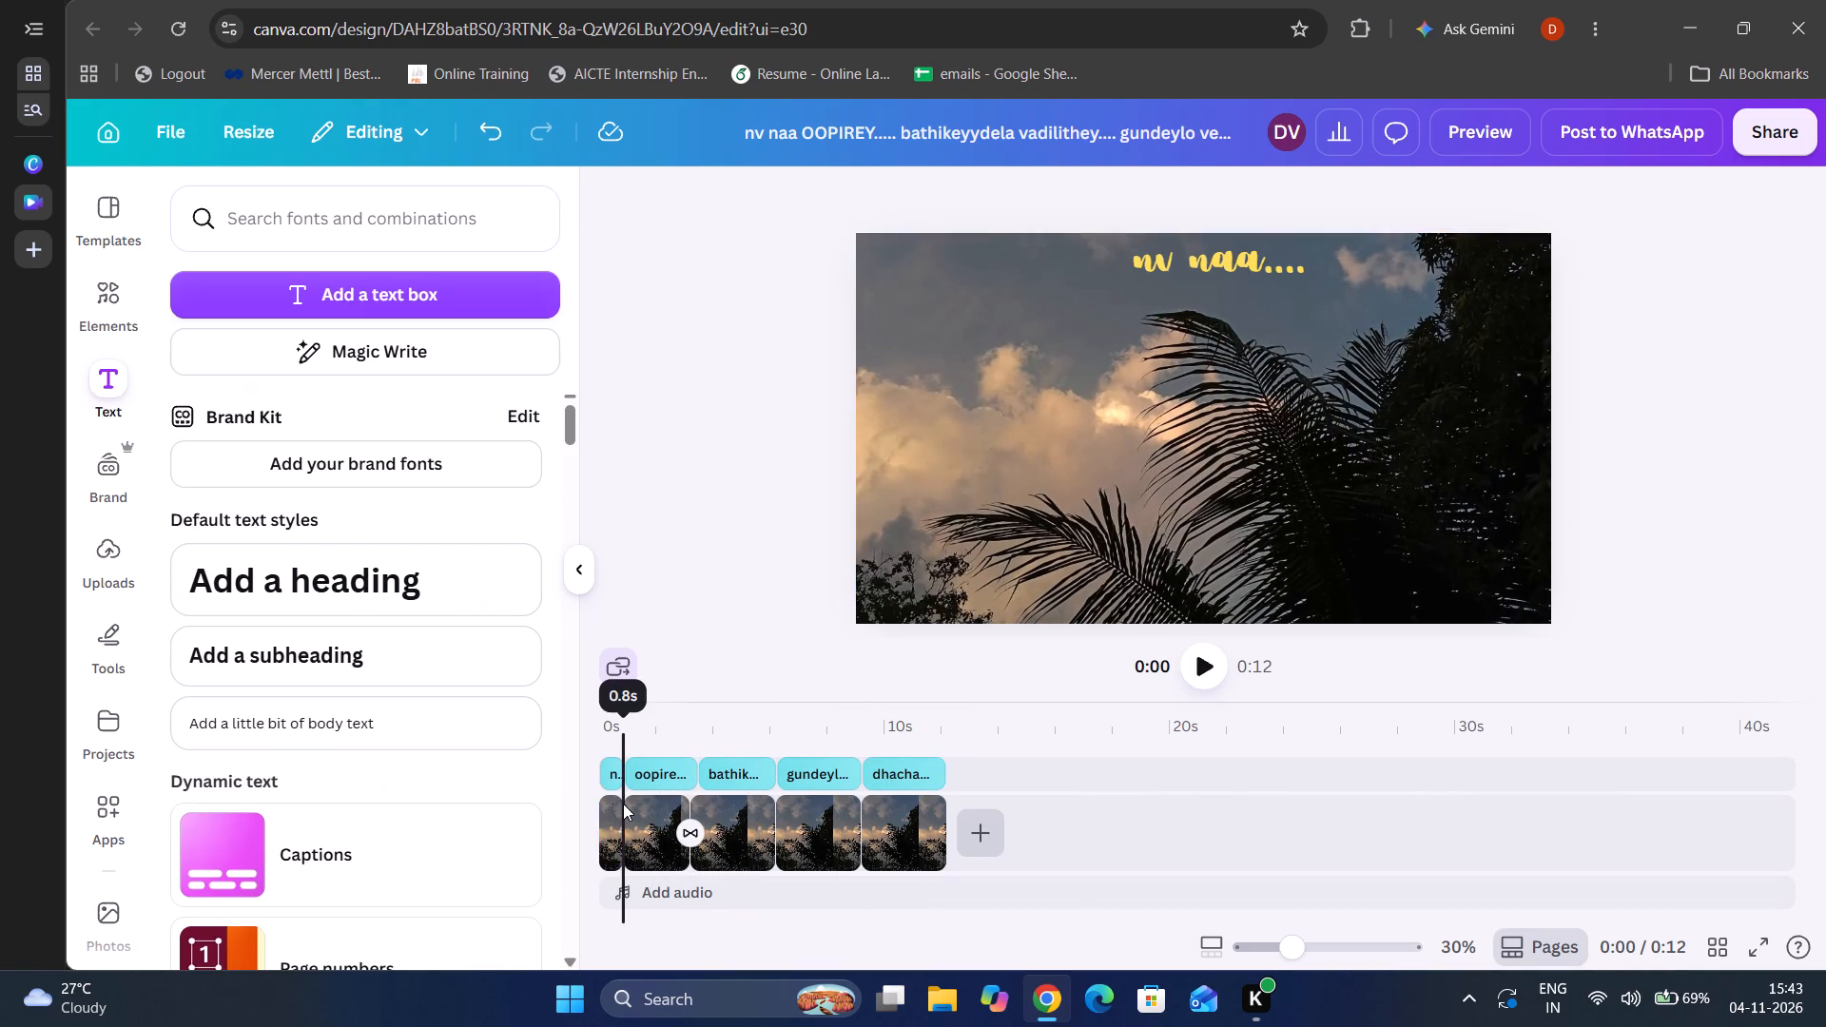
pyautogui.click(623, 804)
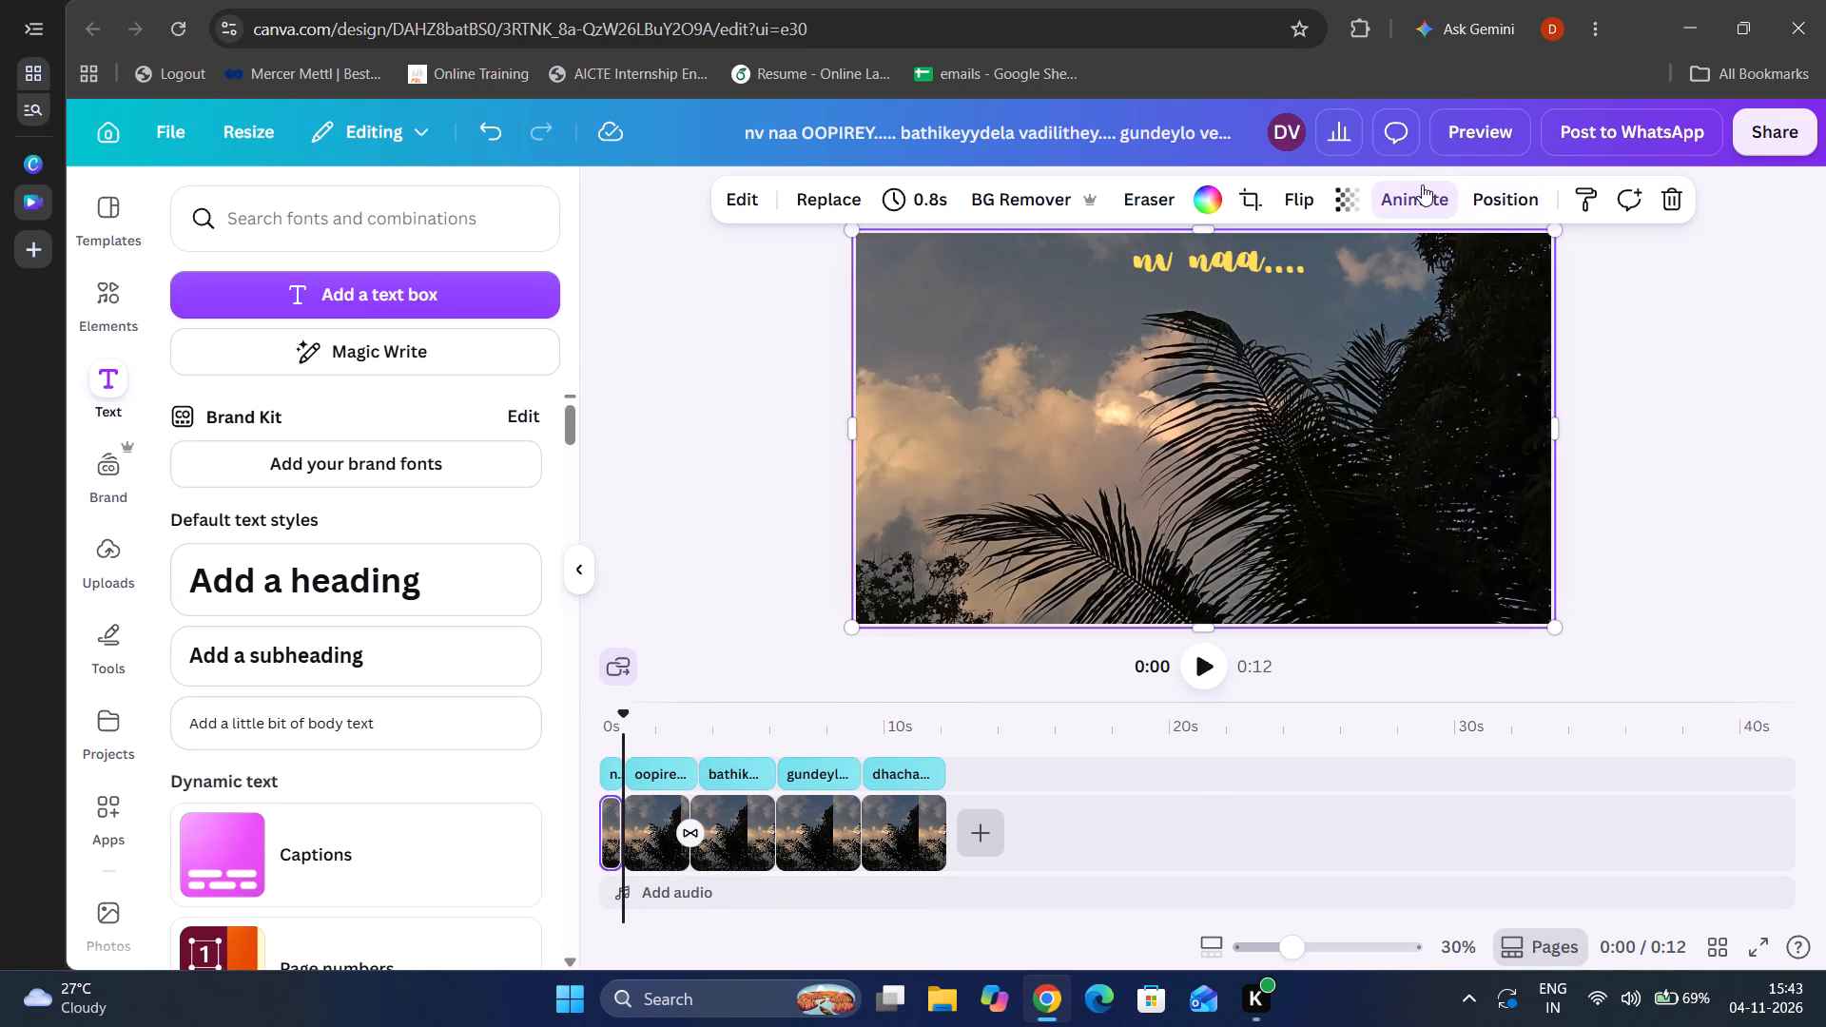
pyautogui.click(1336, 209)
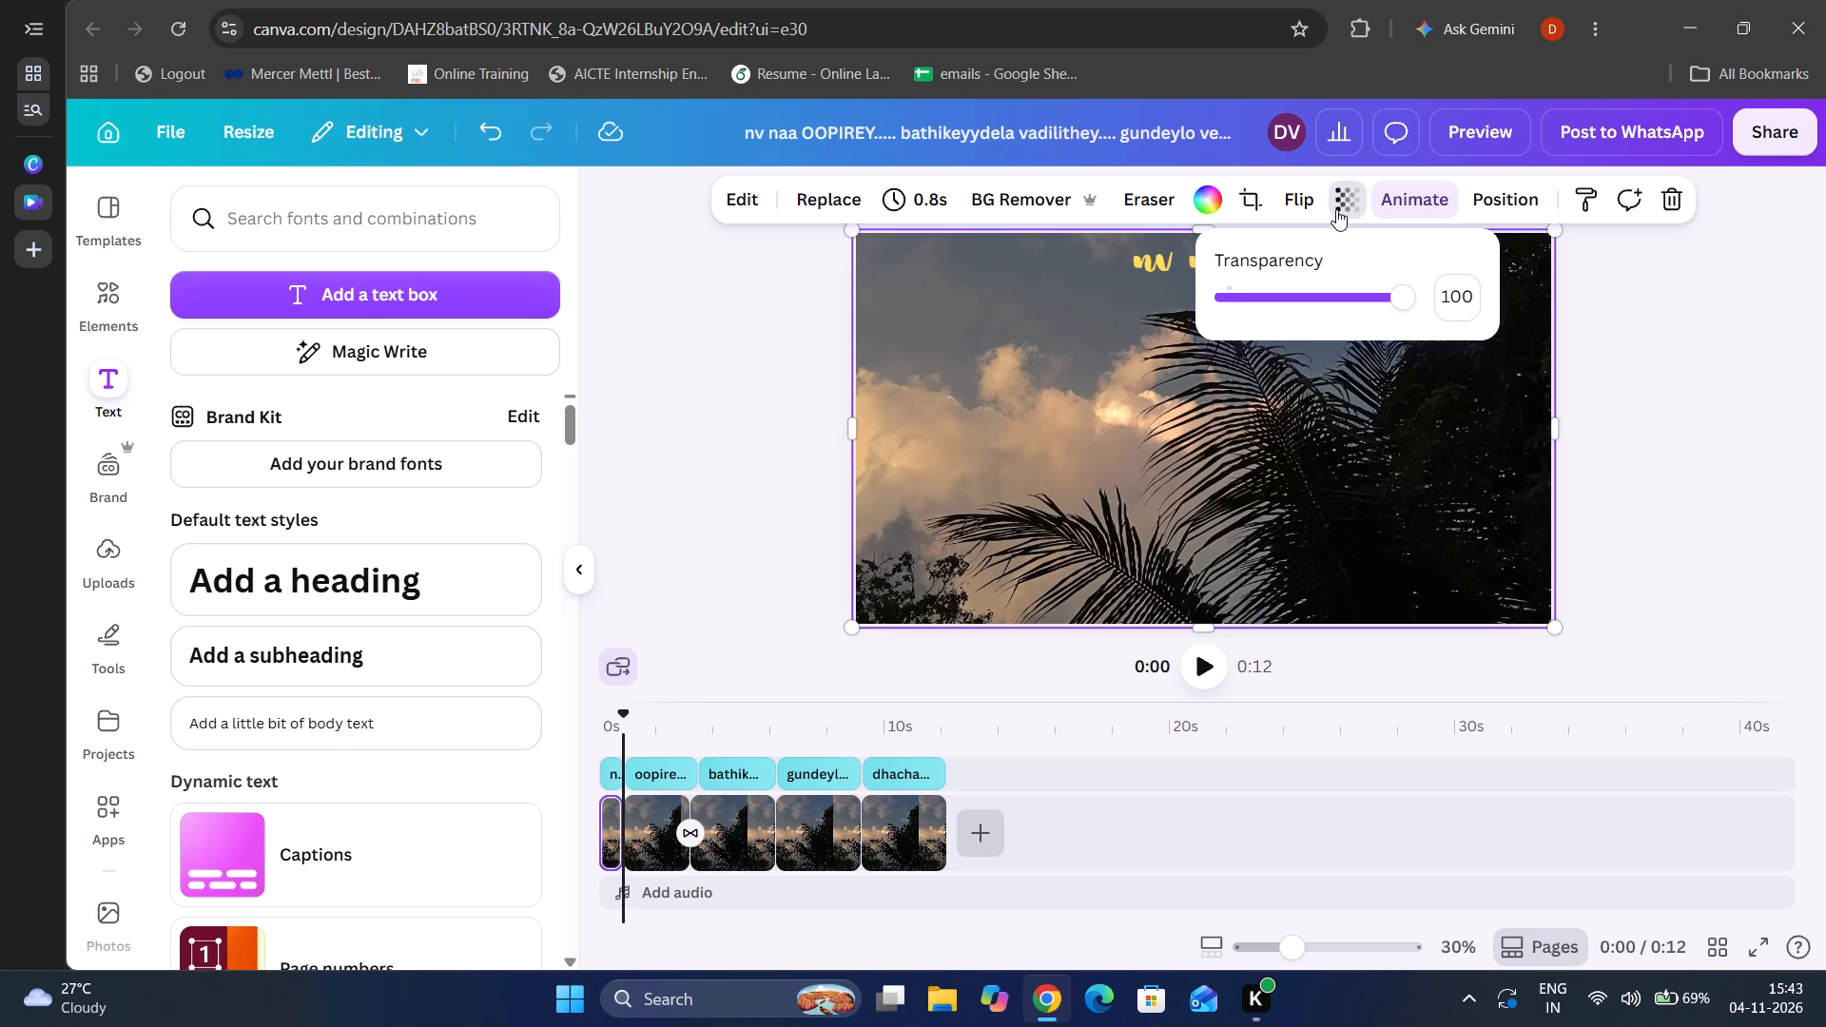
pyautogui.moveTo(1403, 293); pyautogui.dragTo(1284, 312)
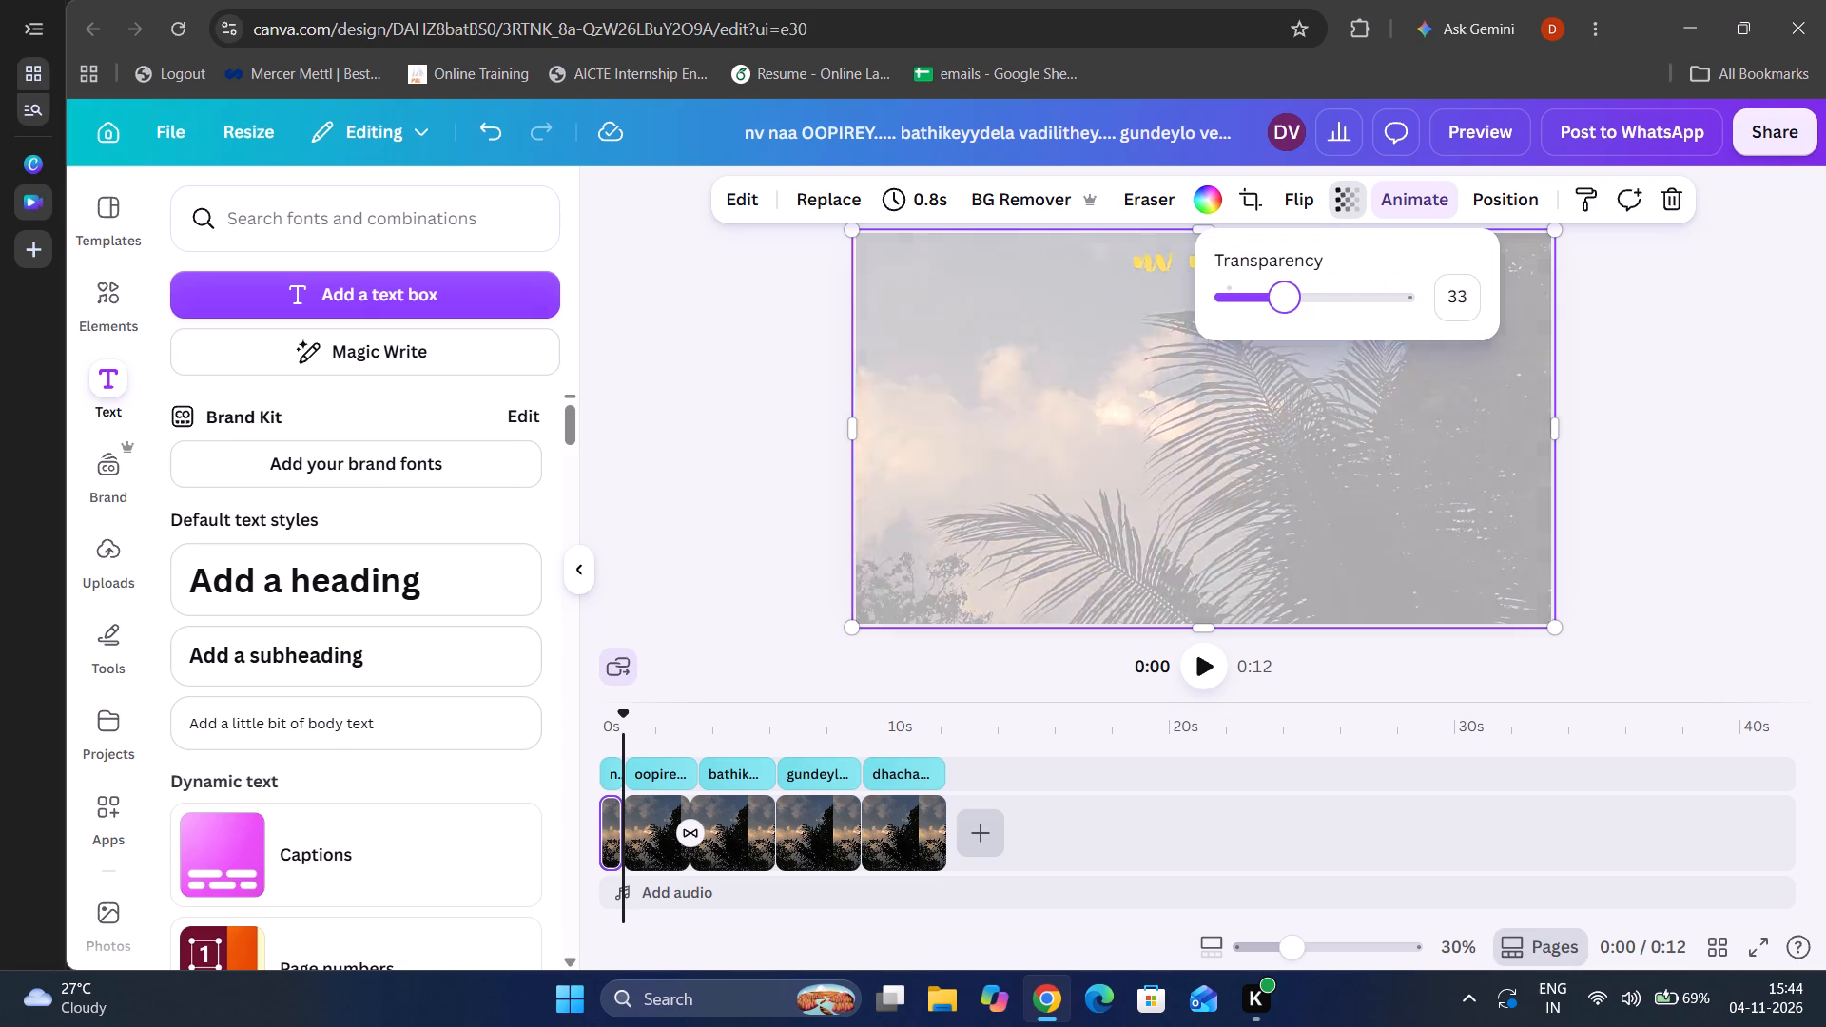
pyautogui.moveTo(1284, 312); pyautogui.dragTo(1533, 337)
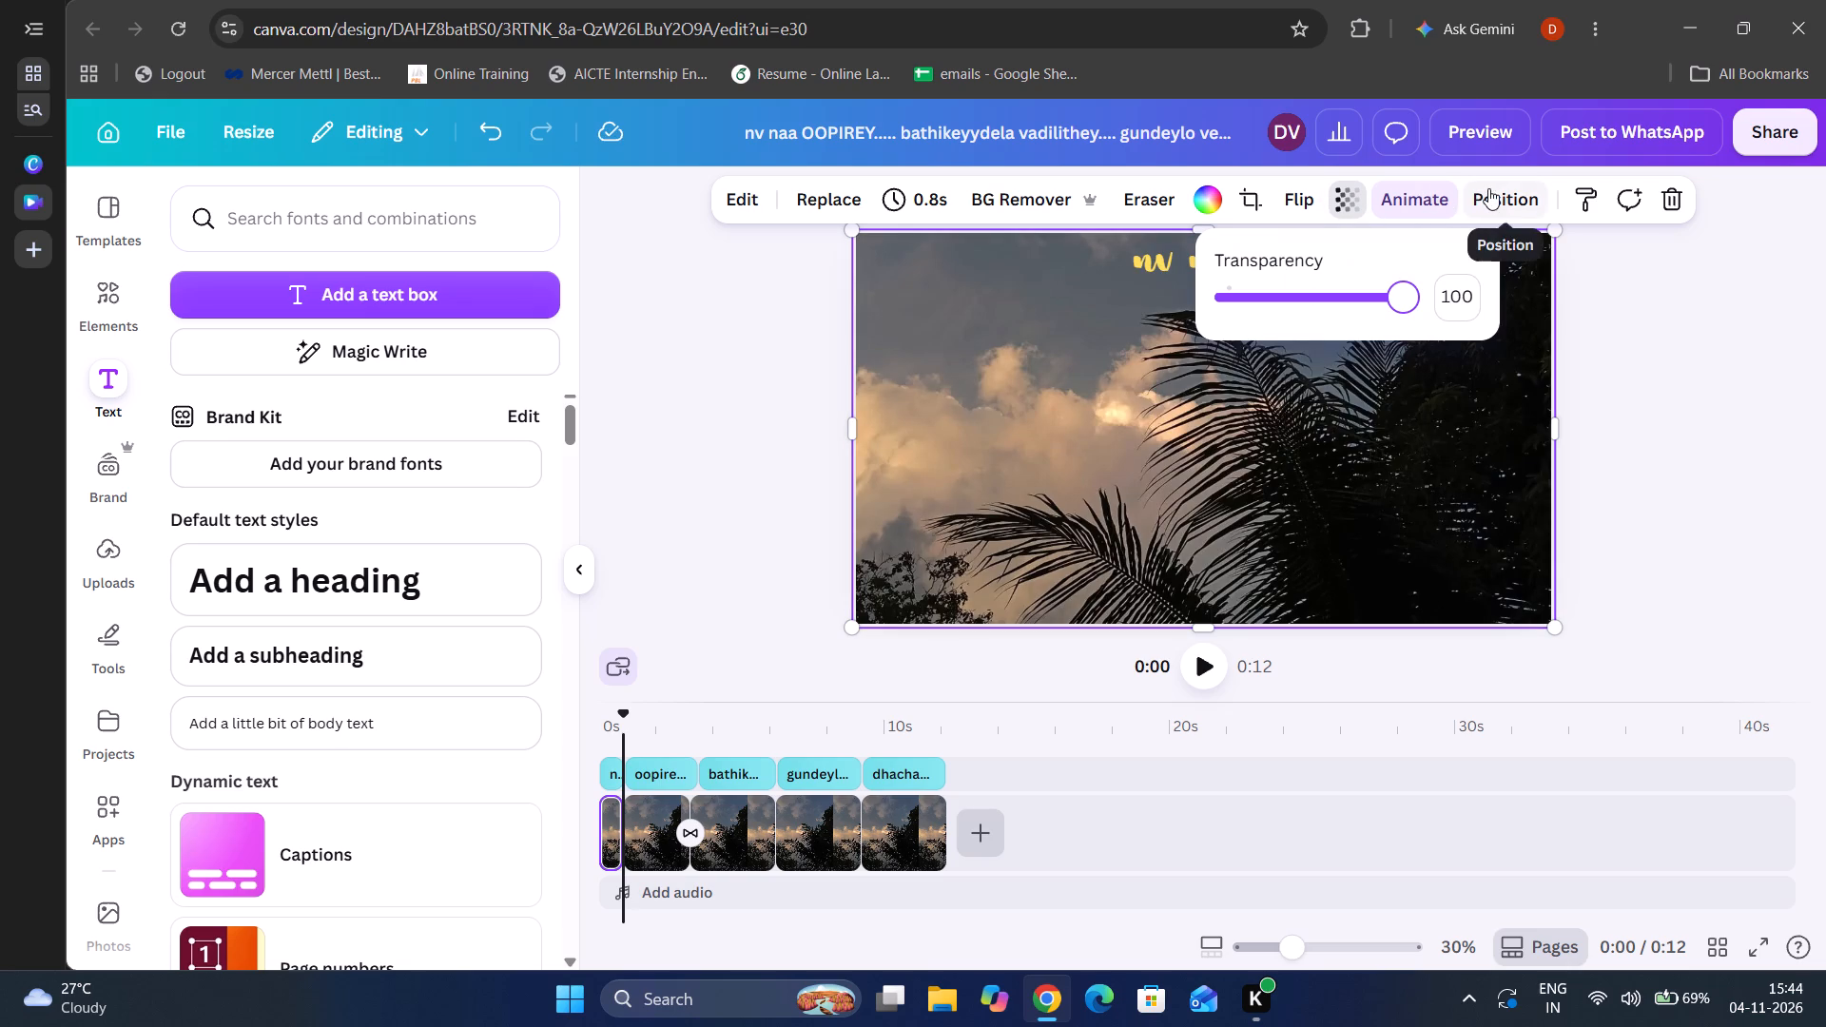
# Inspect the first photo clip's layer order and its Spray Paint animation settings.
pyautogui.click(1488, 188)
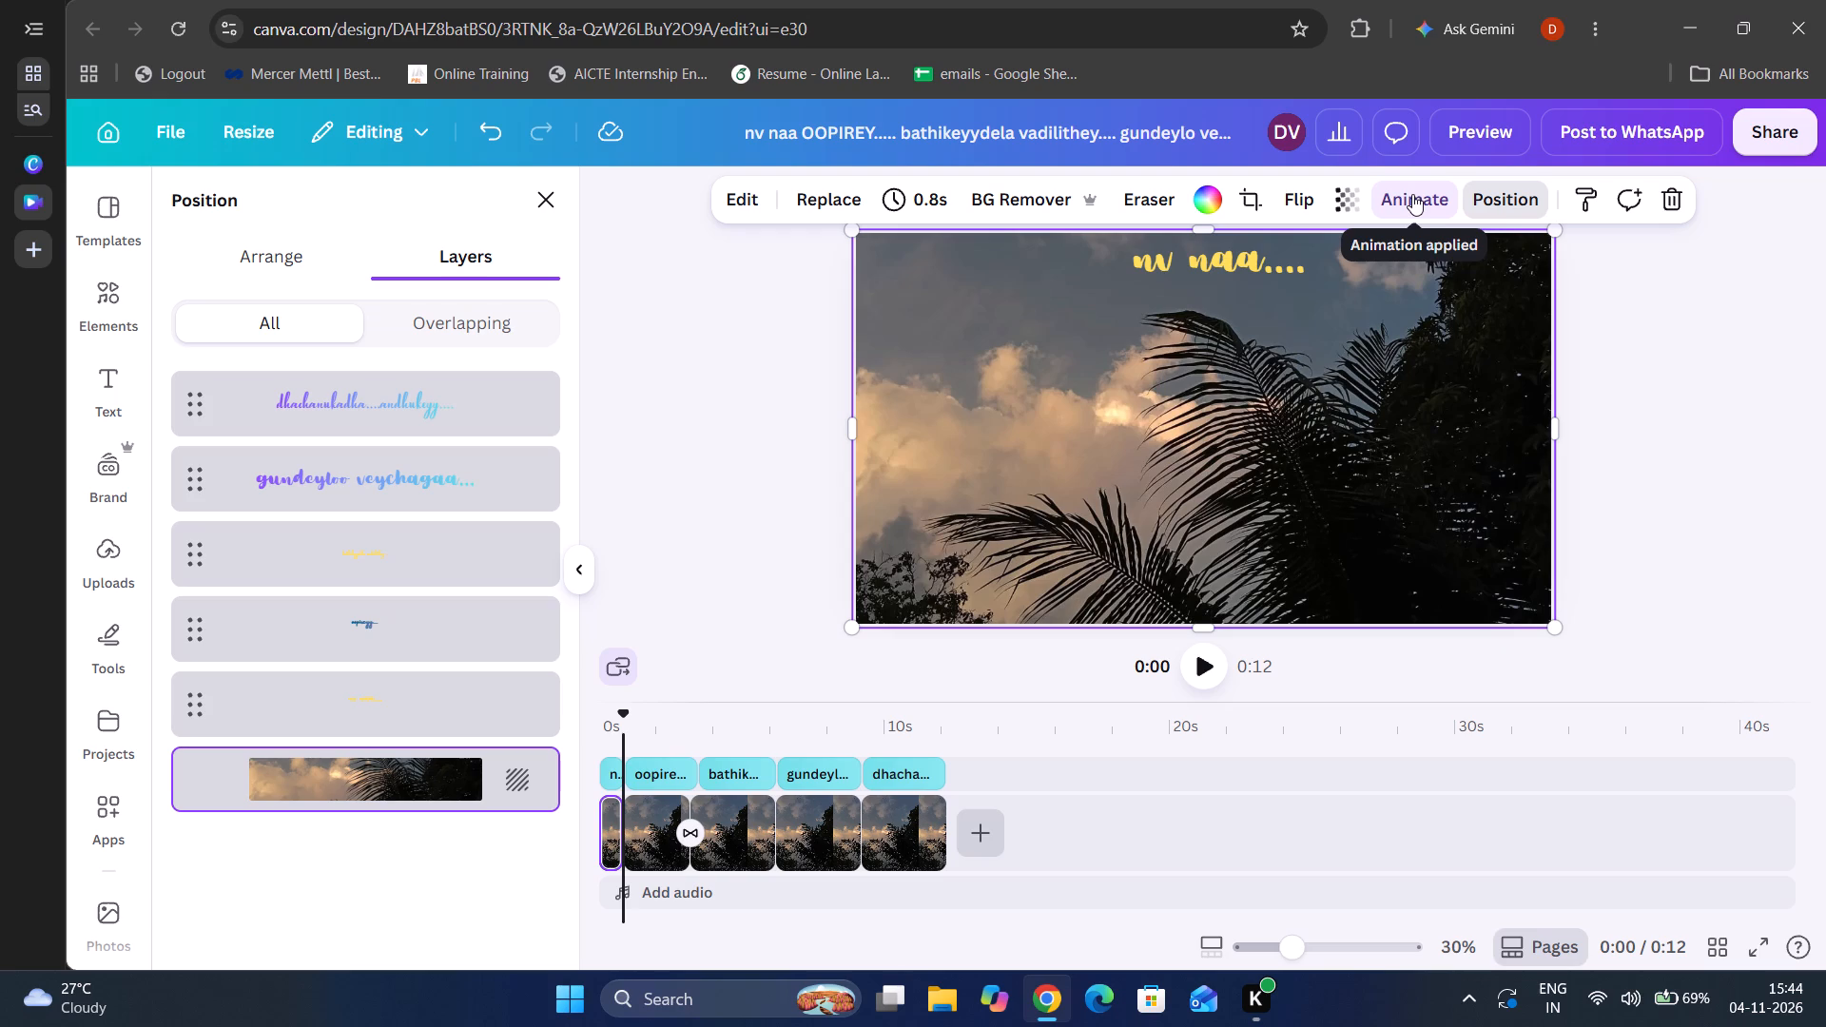
pyautogui.click(1403, 198)
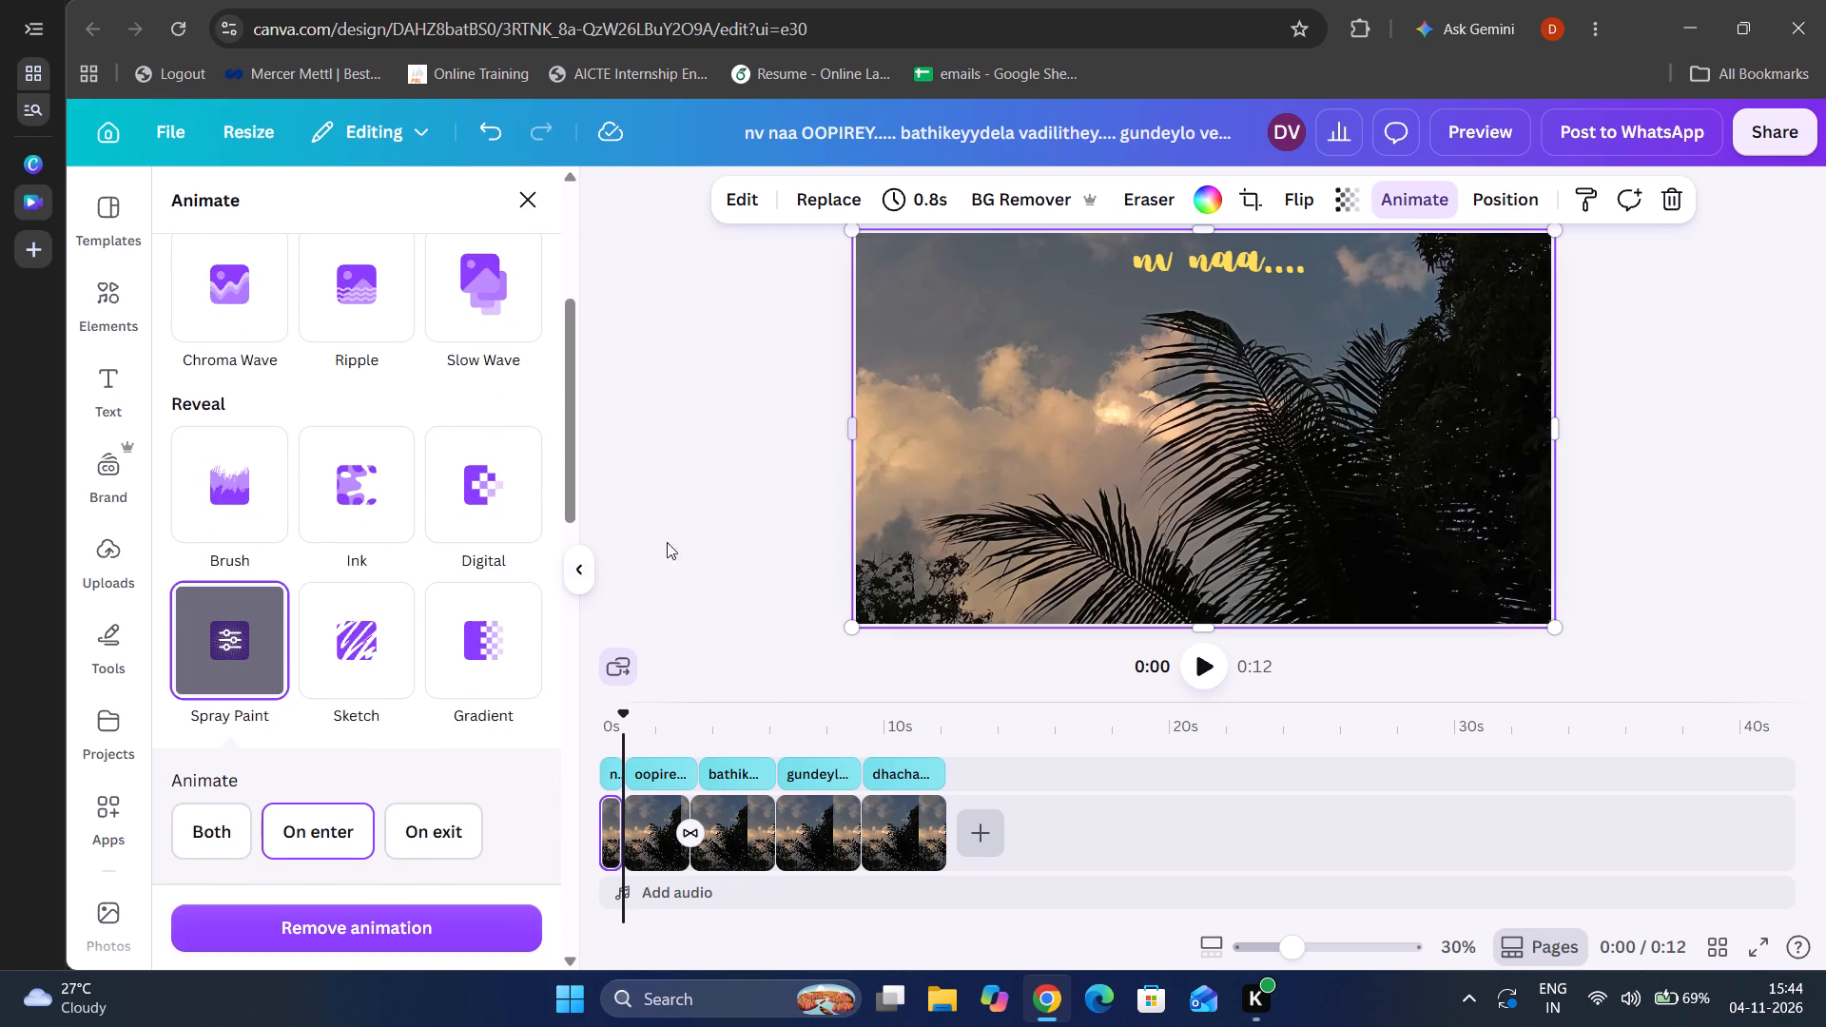
pyautogui.click(249, 657)
pyautogui.click(249, 657)
# Look through the available photo animations and replace the first photo clip's Spray Paint animation with Photo Zoom.
pyautogui.scroll(2, 366, 566)
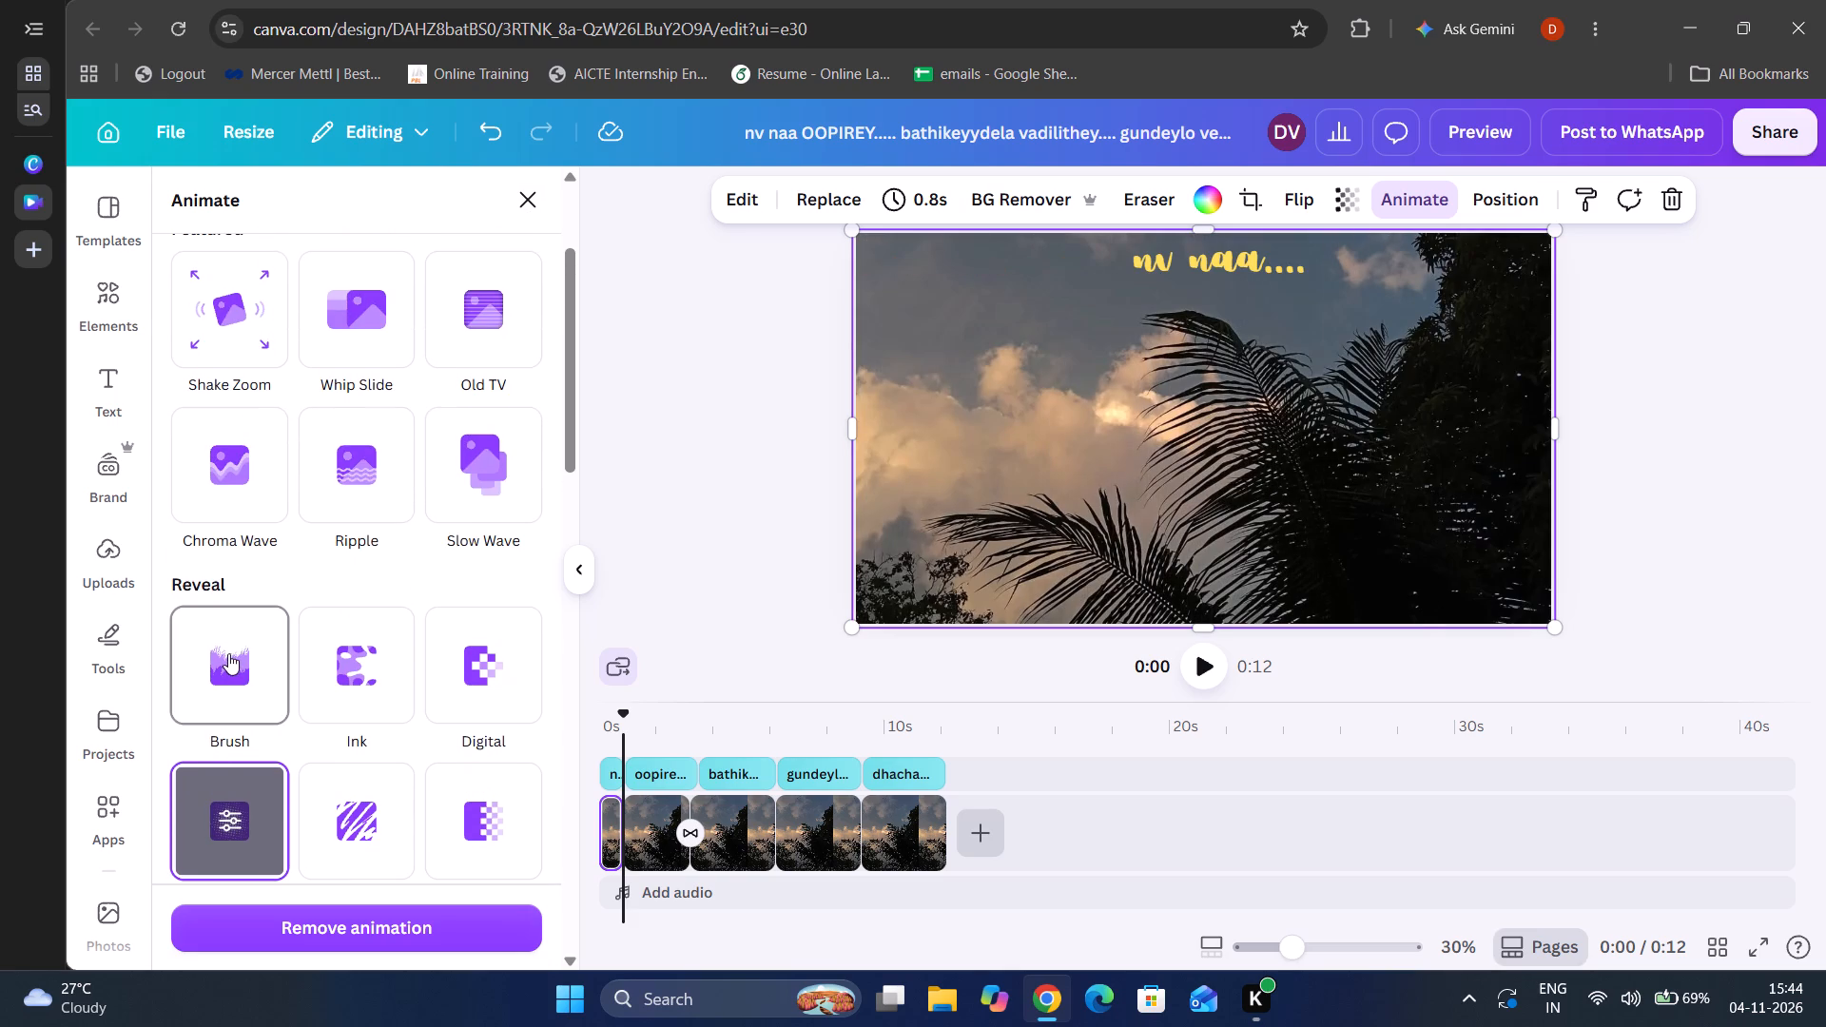
pyautogui.scroll(3, 300, 590)
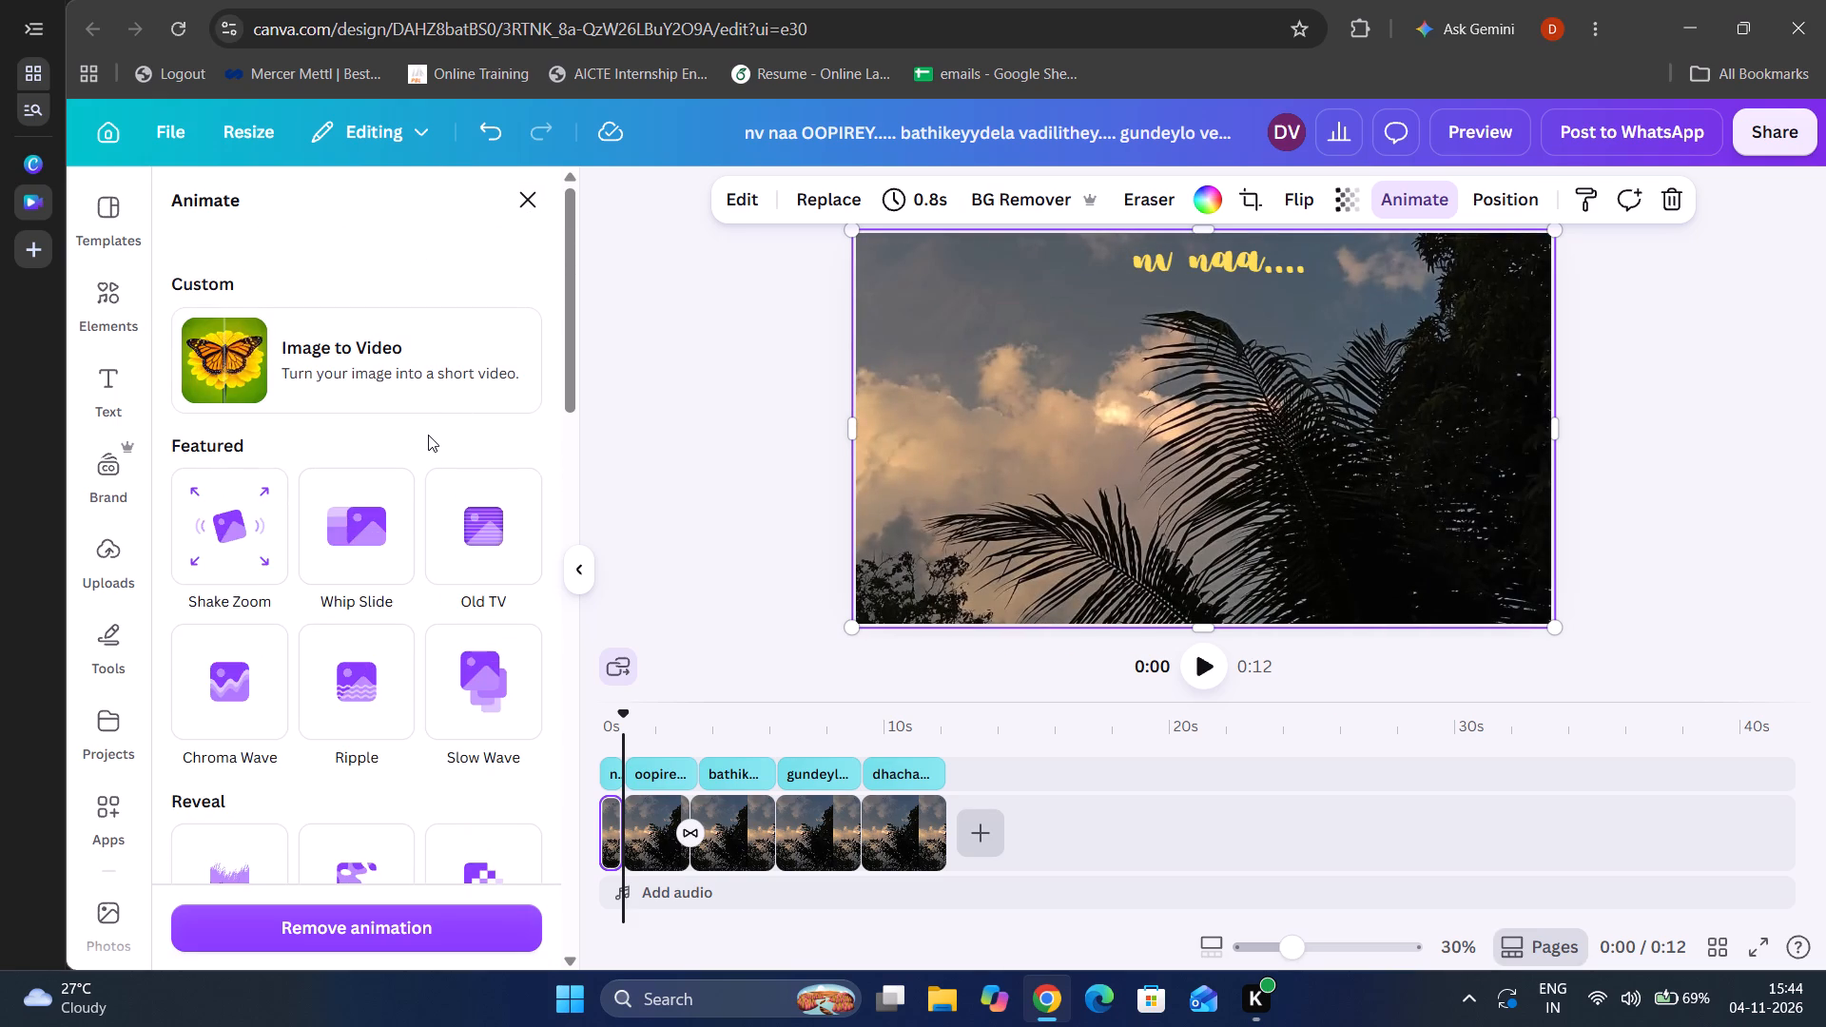
pyautogui.scroll(-11, 429, 430)
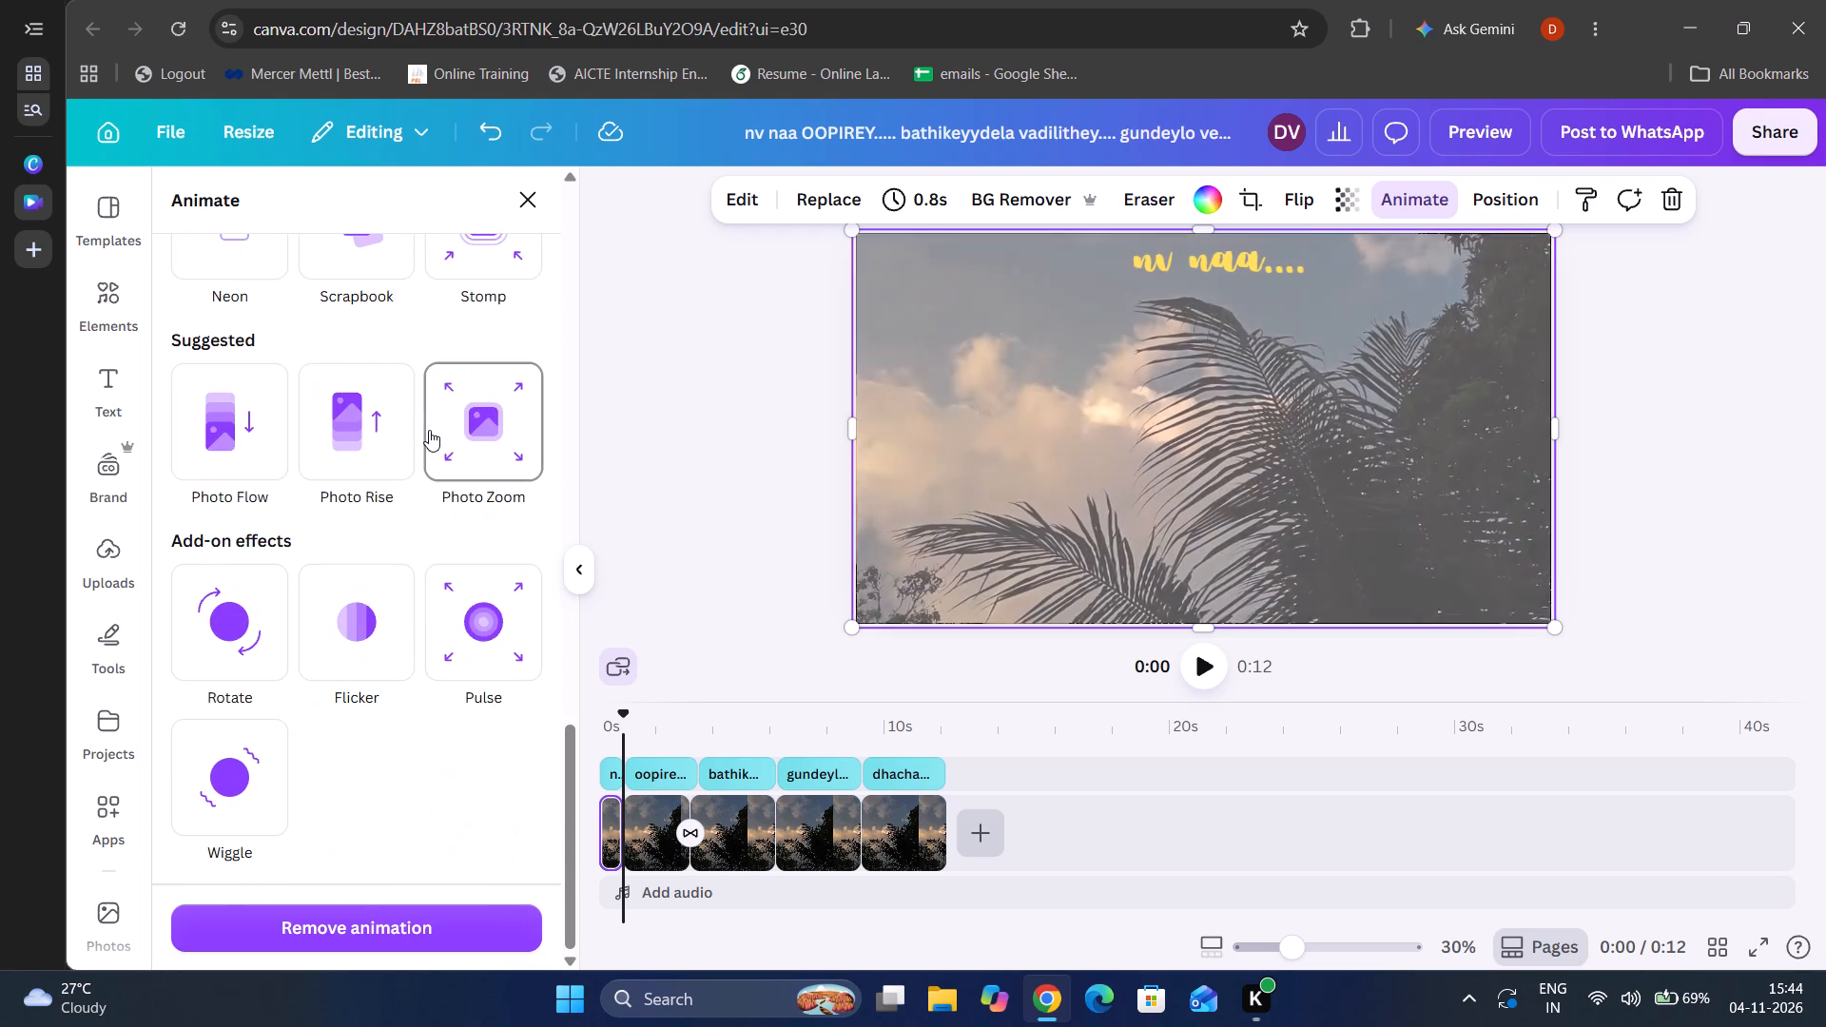
pyautogui.scroll(1, 388, 715)
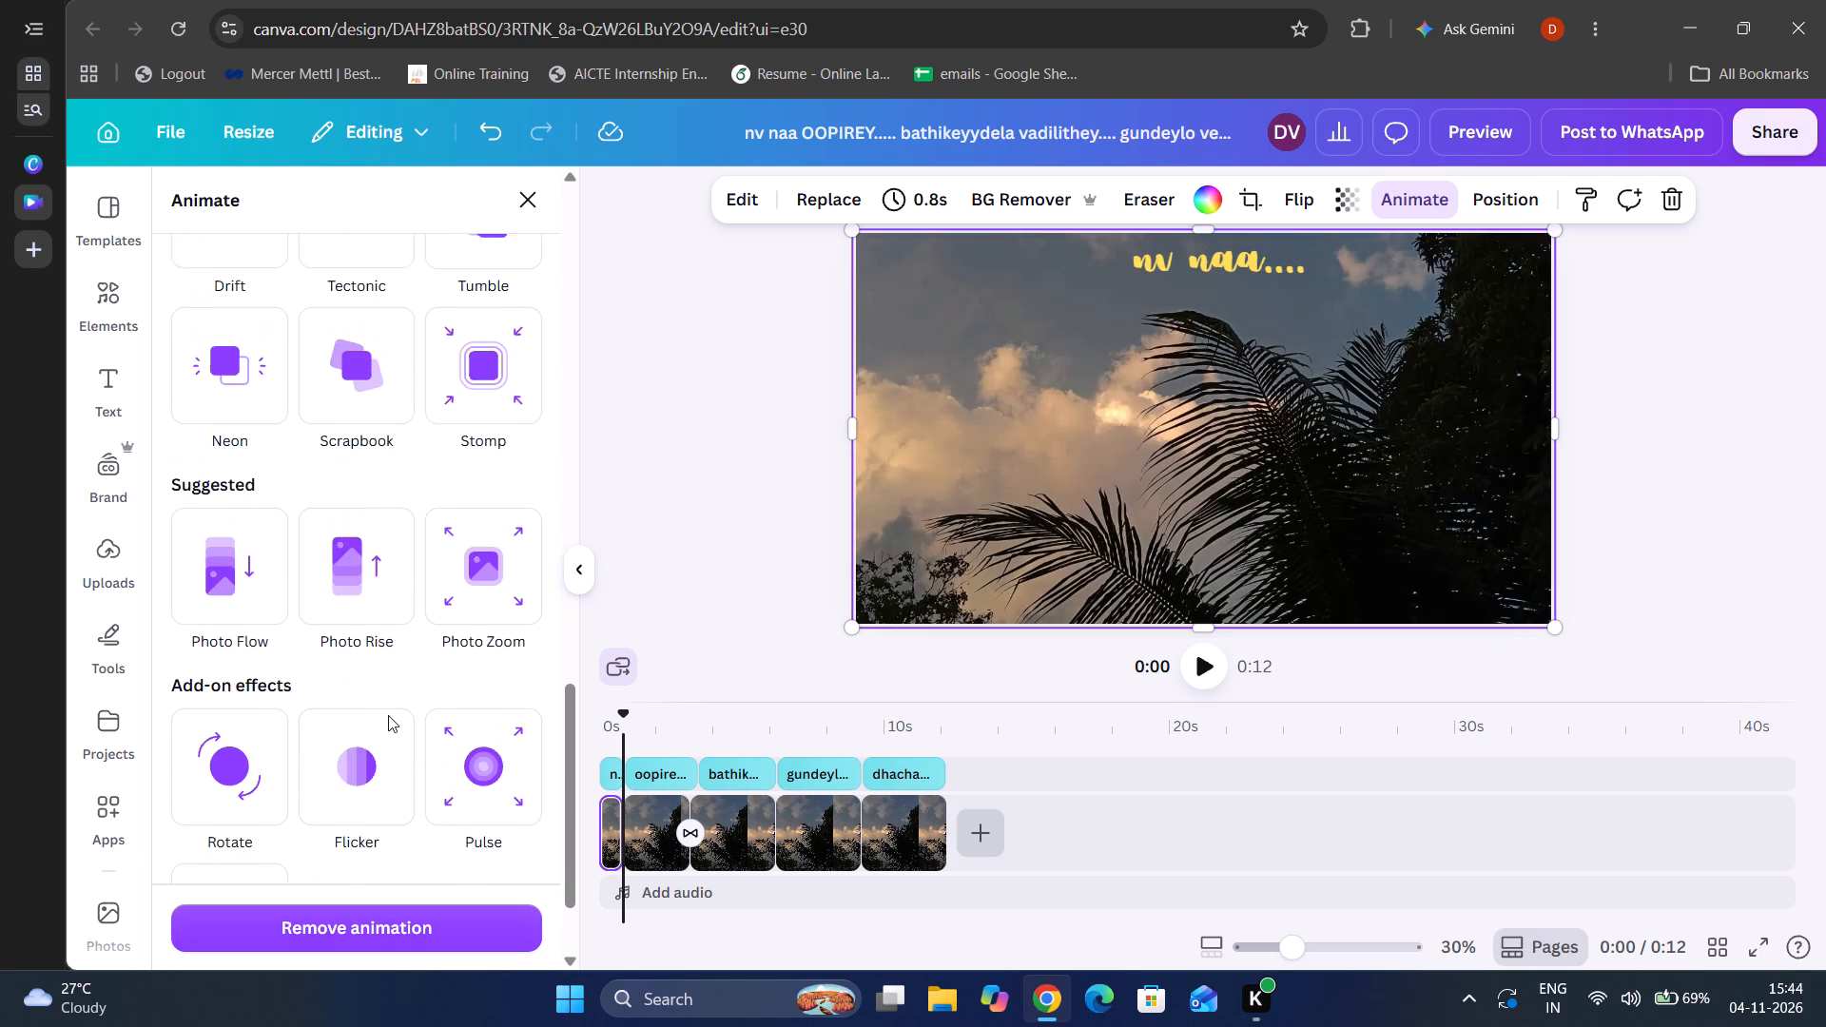
pyautogui.scroll(1, 388, 715)
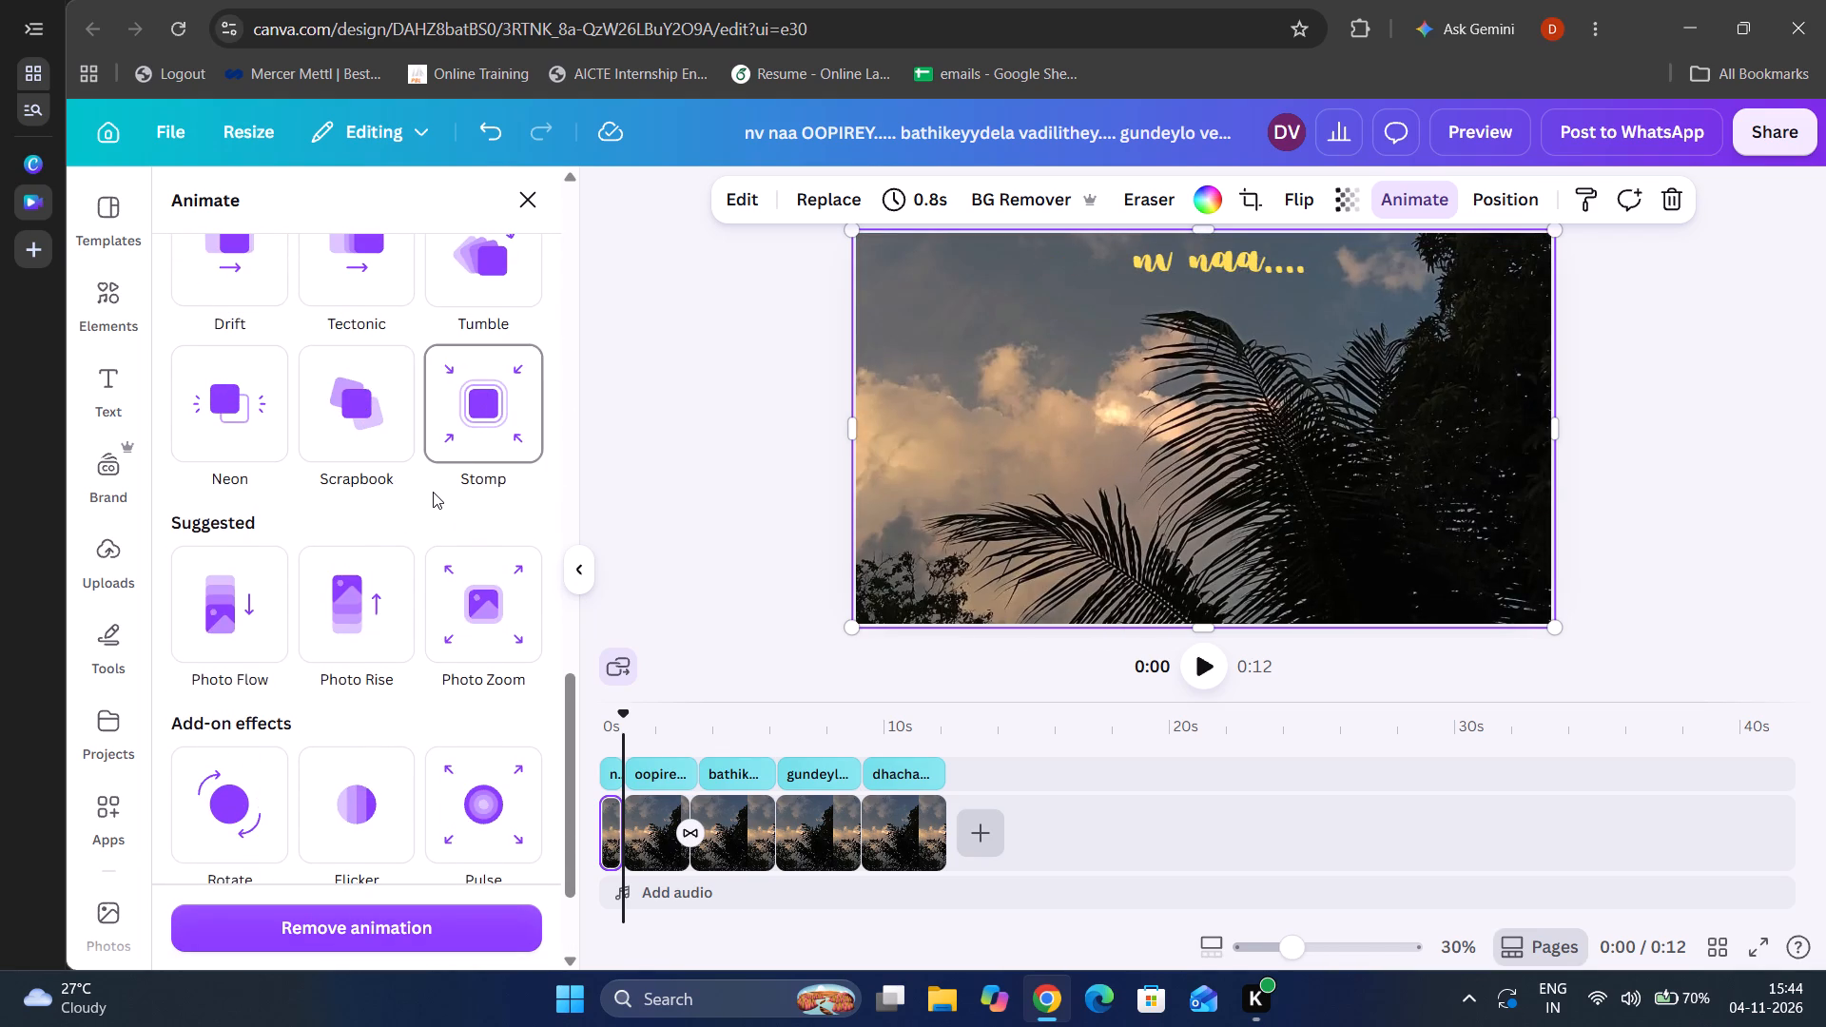
pyautogui.scroll(-2, 432, 494)
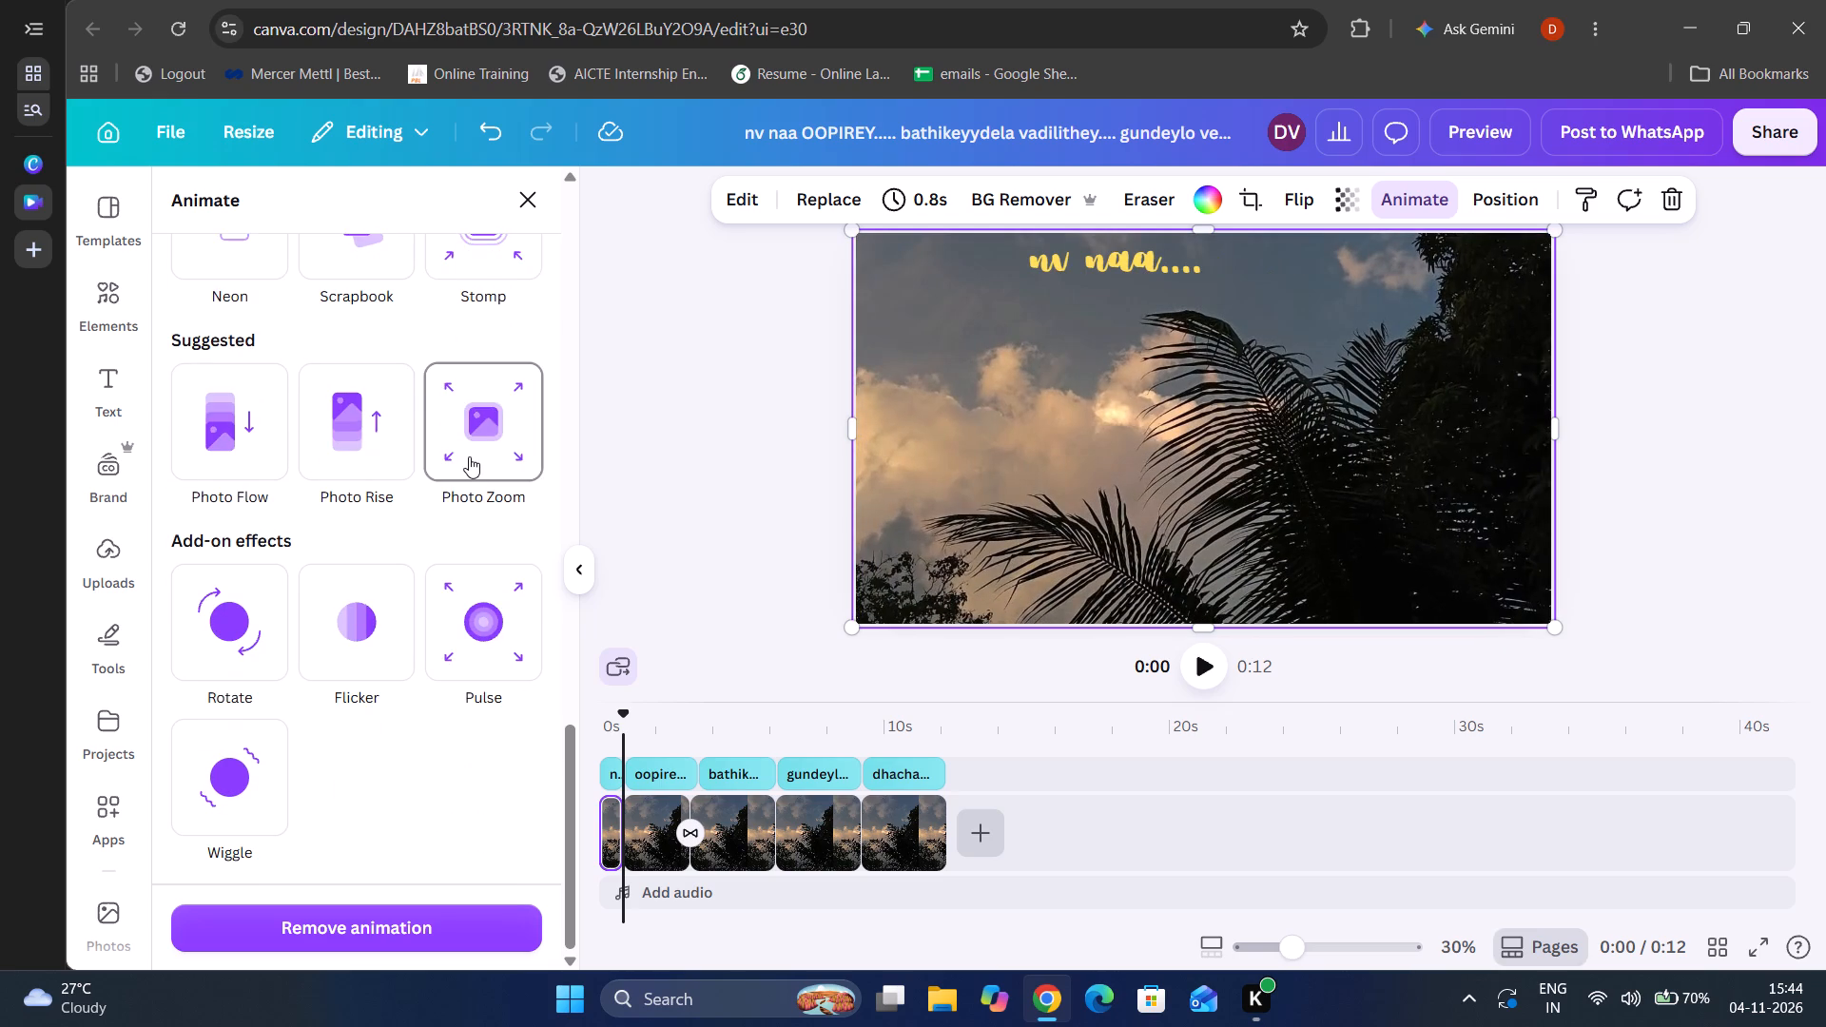
pyautogui.click(469, 456)
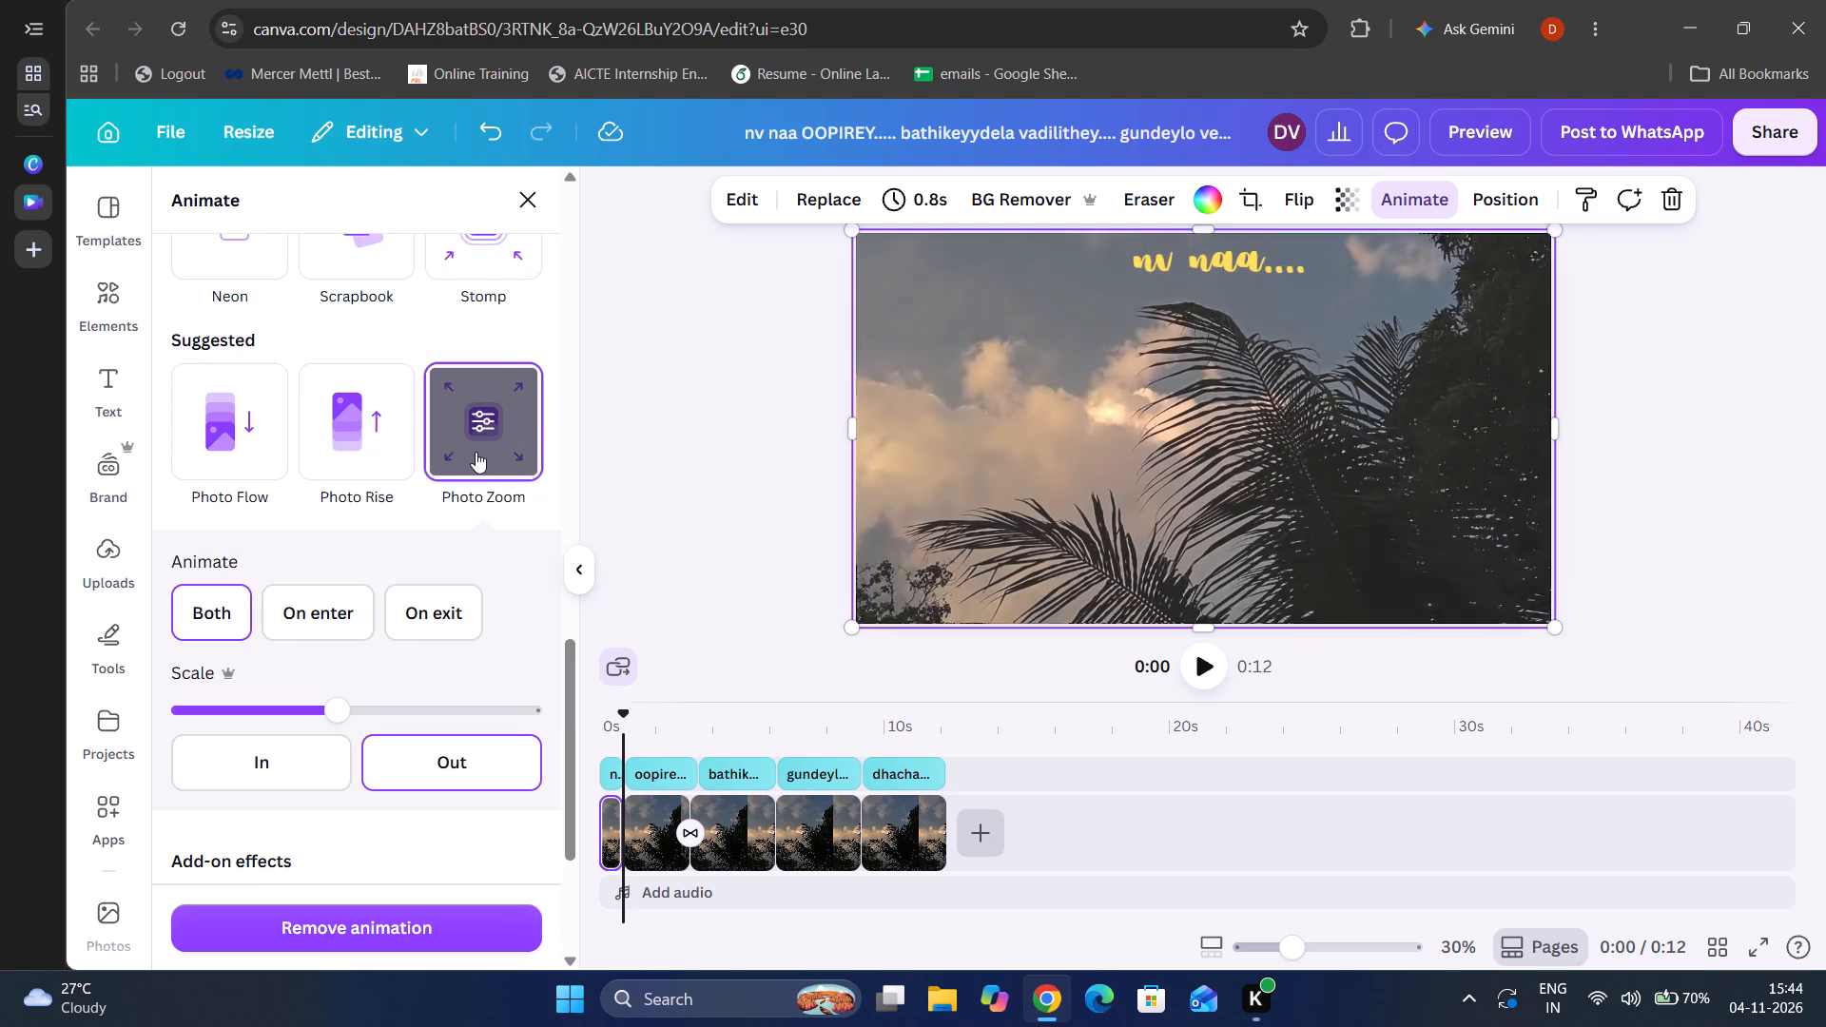
# Play the video from the start to check the Photo Zoom animation on the first photo clip.
pyautogui.click(1199, 682)
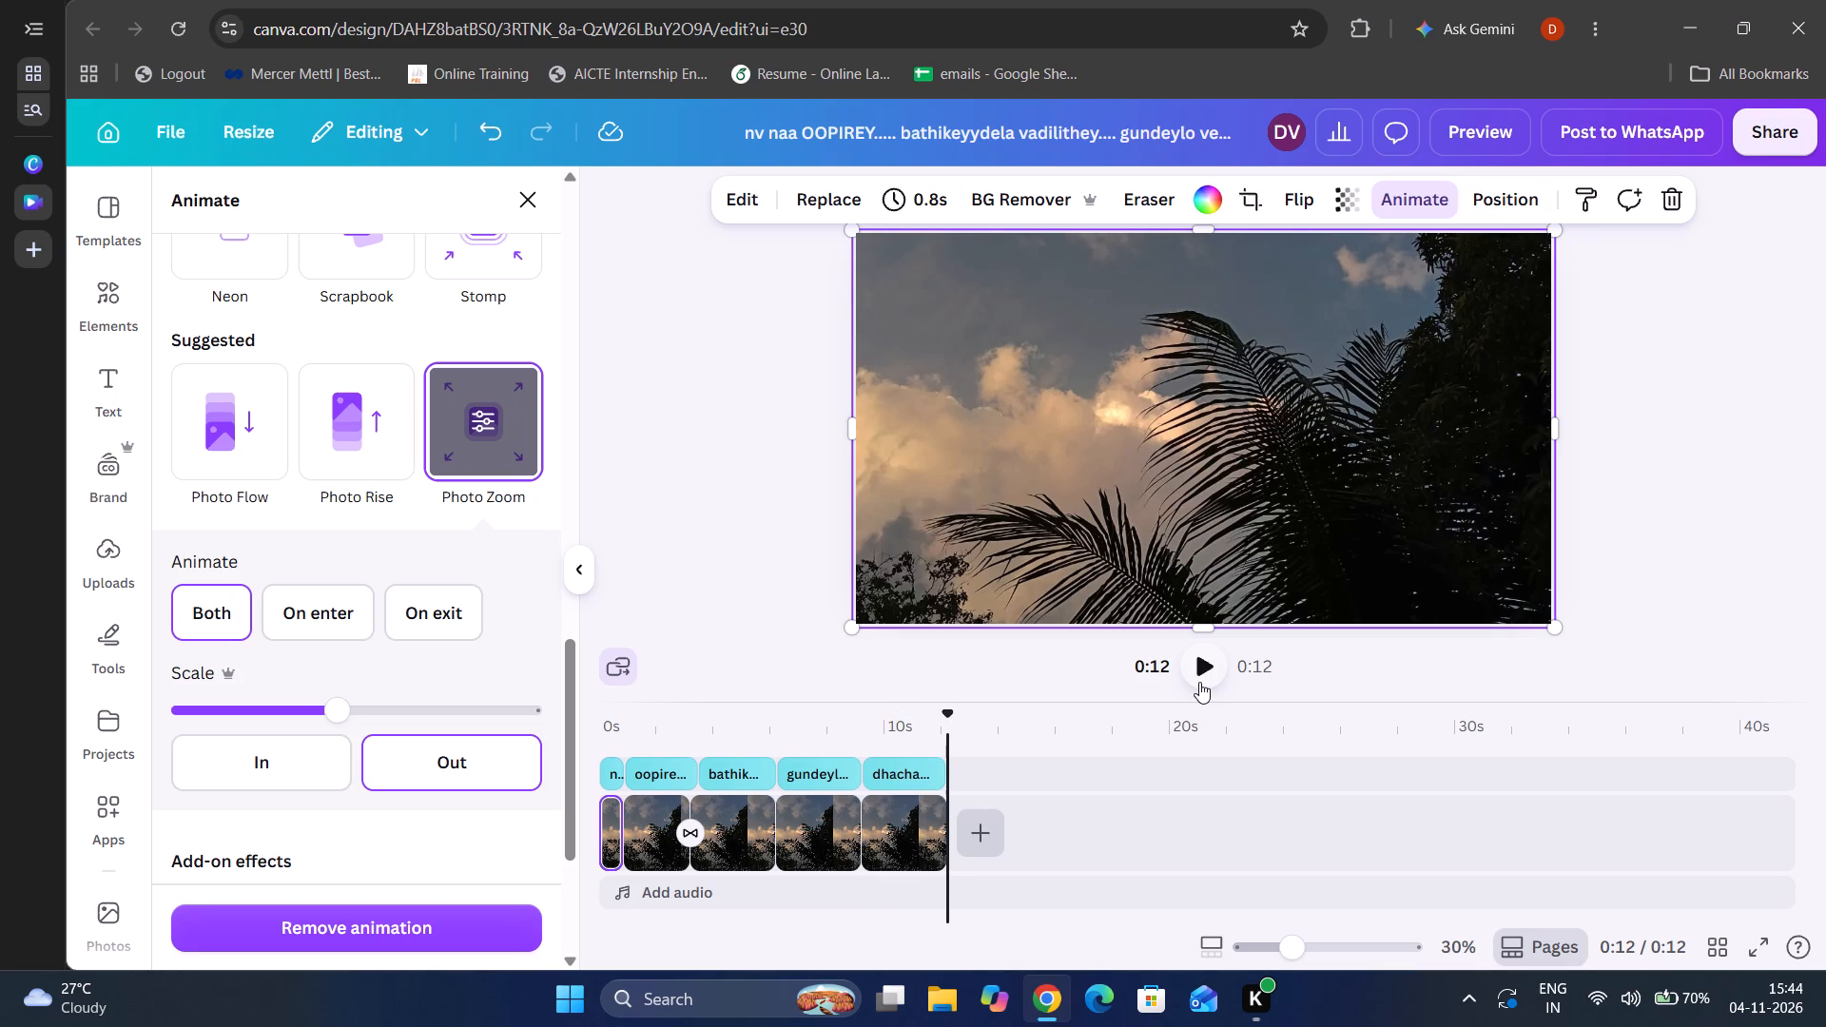
pyautogui.click(1199, 682)
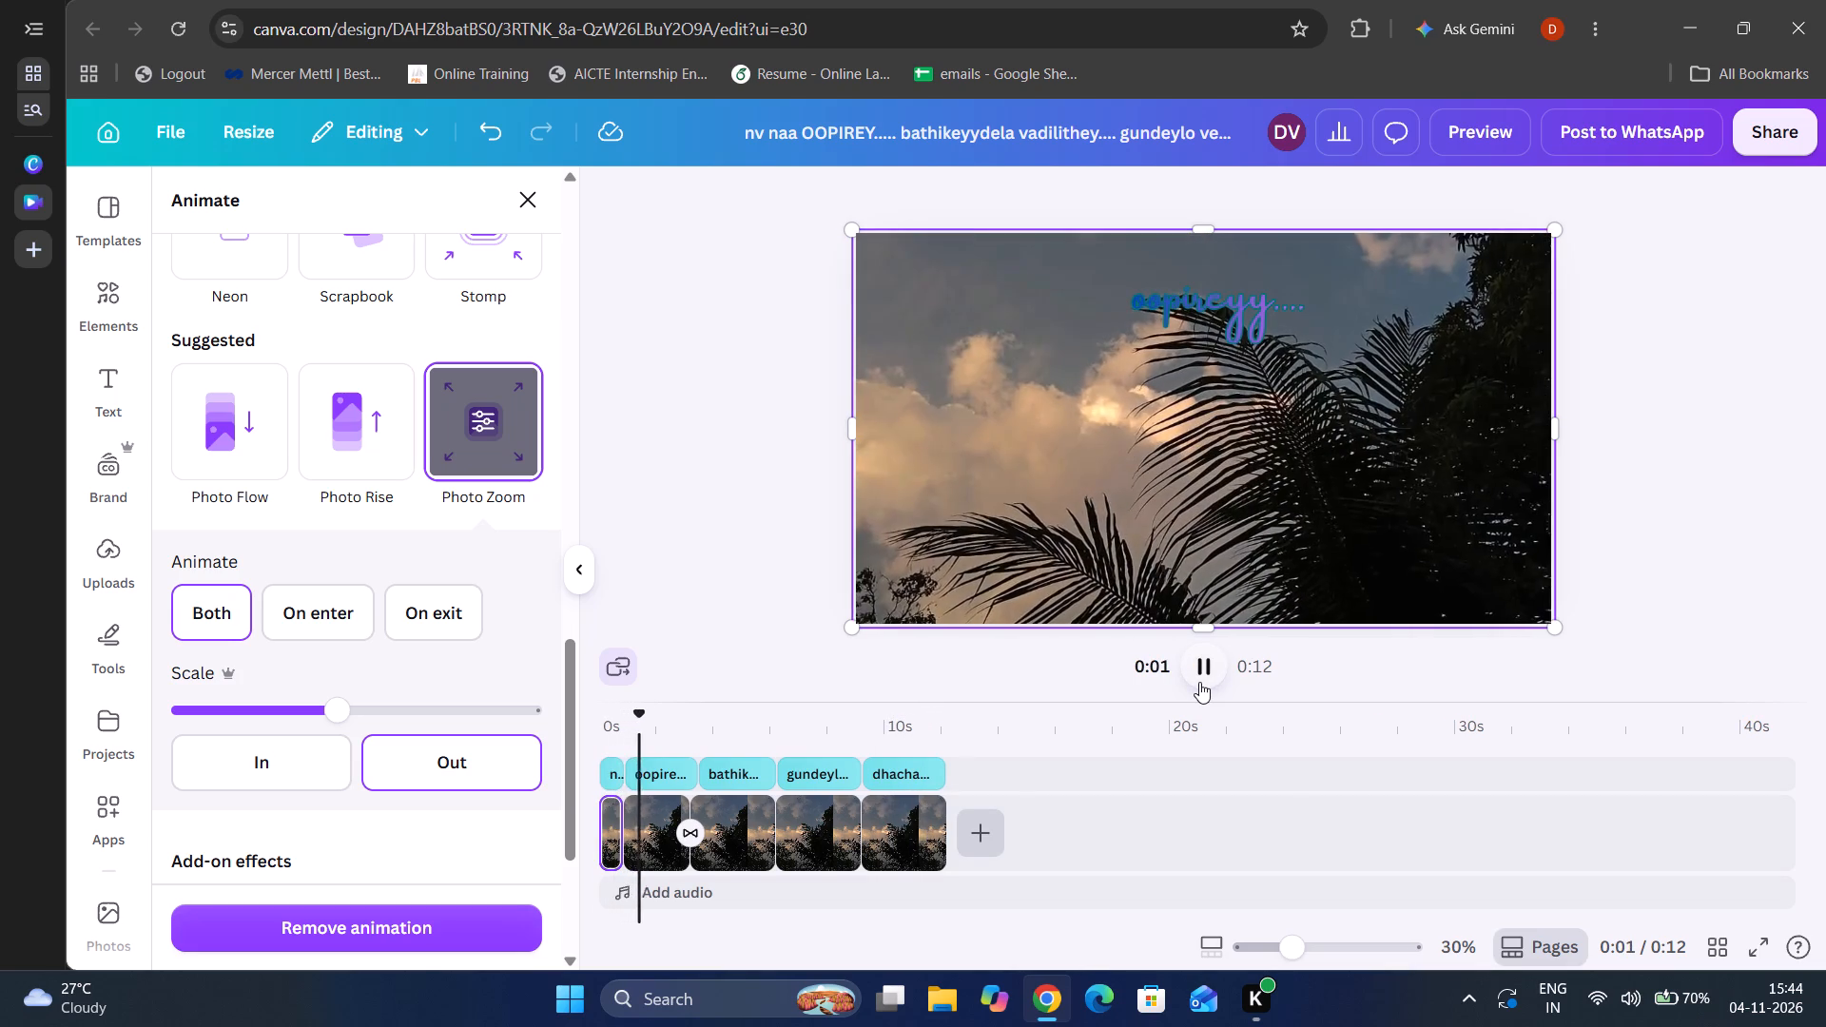
# Extend the first photo clip to 1.0 s and return the playhead to the start of the video.
pyautogui.click(616, 842)
pyautogui.click(614, 836)
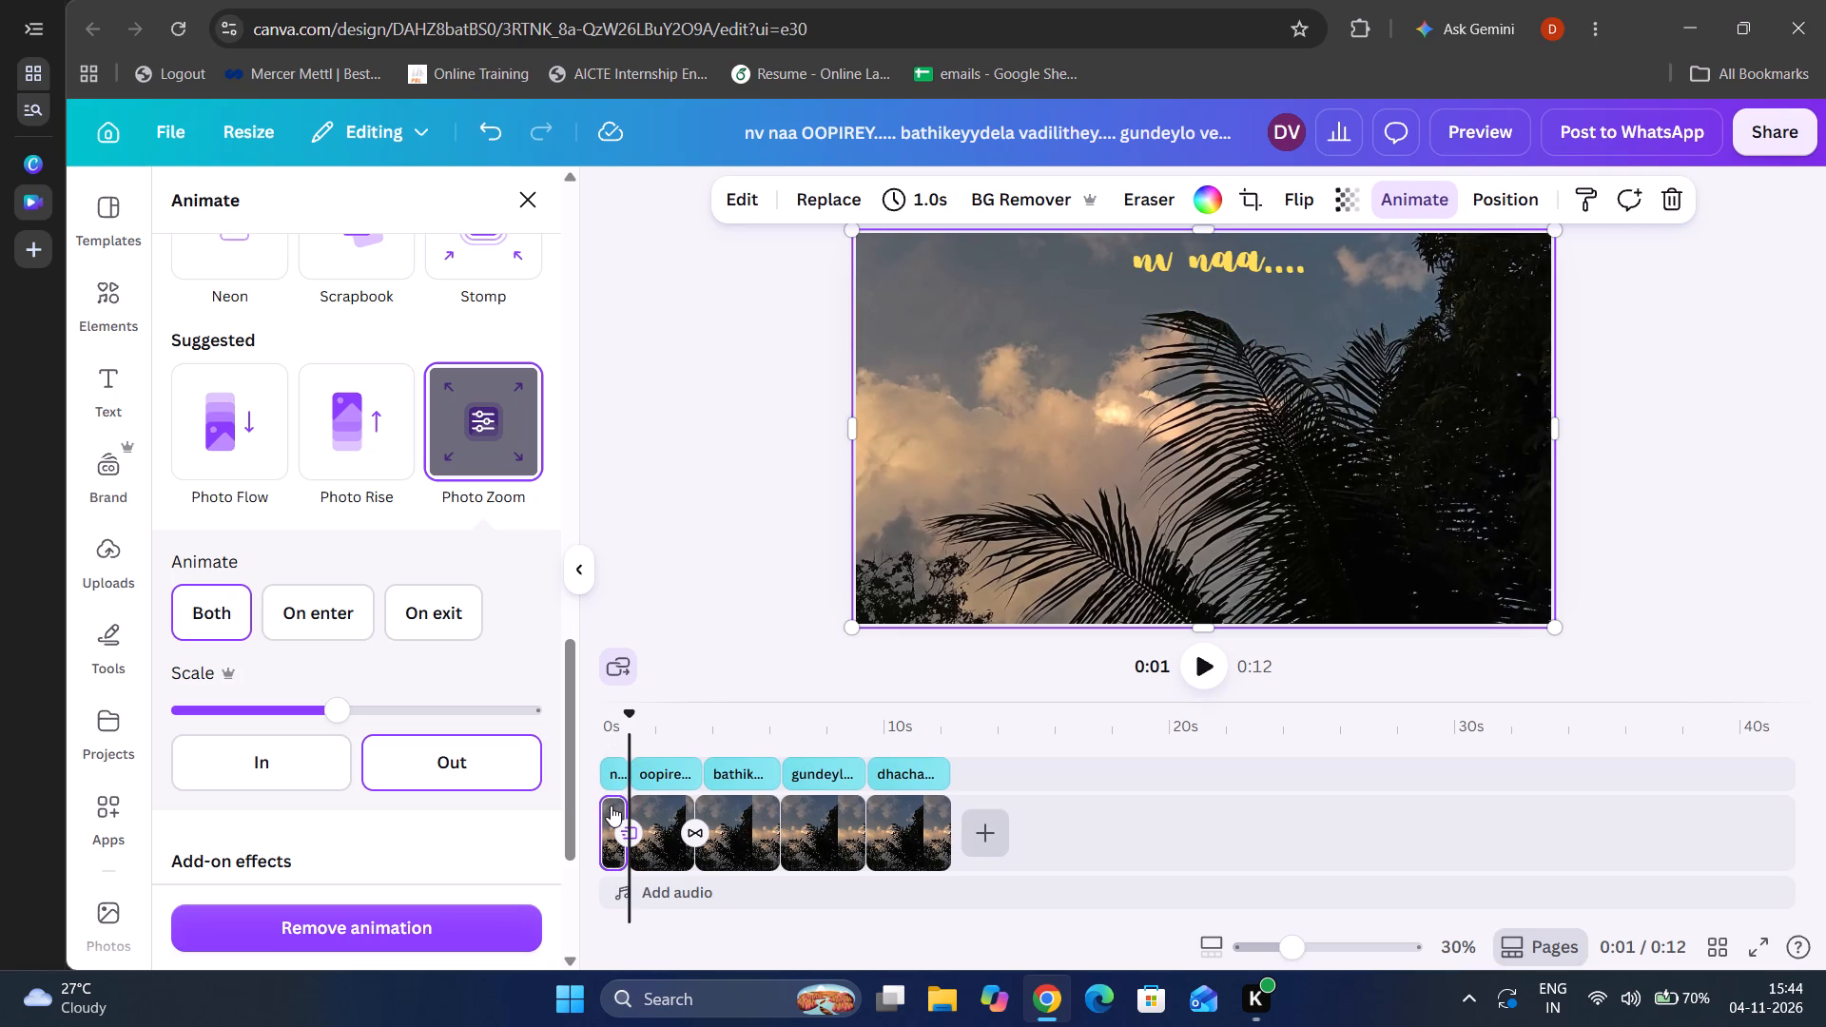
pyautogui.click(611, 805)
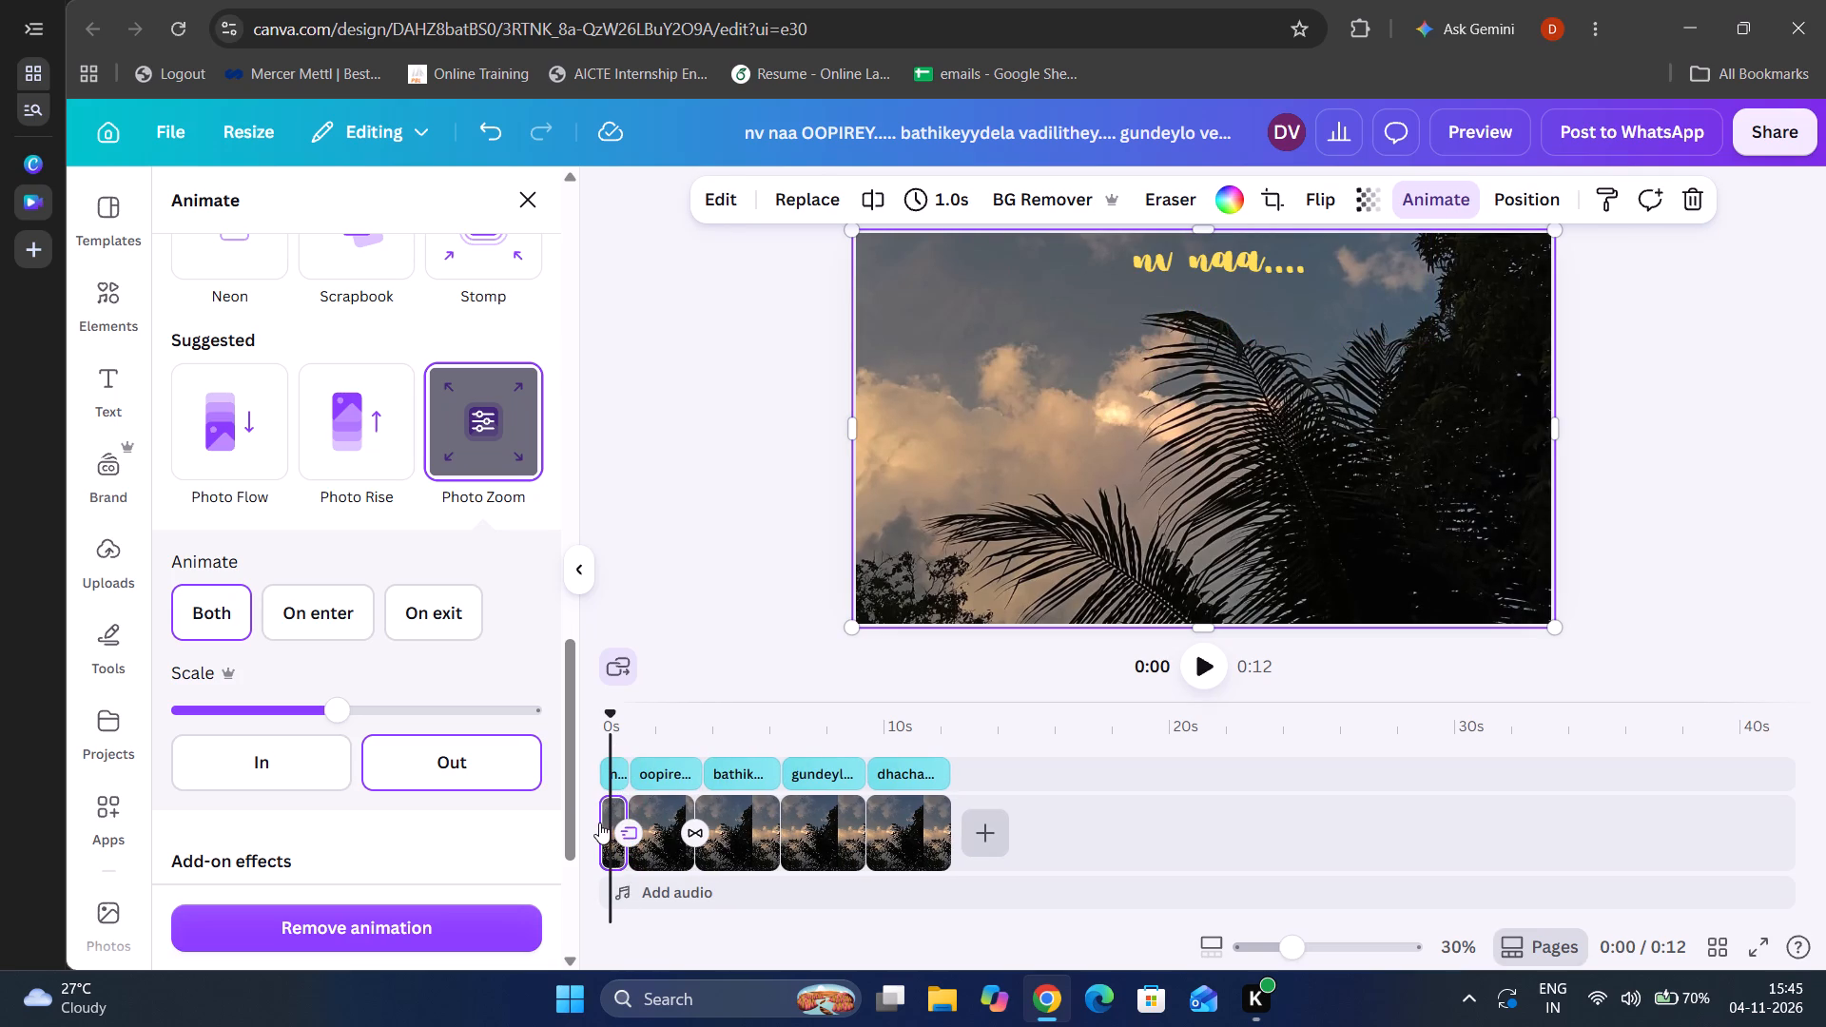
pyautogui.click(599, 823)
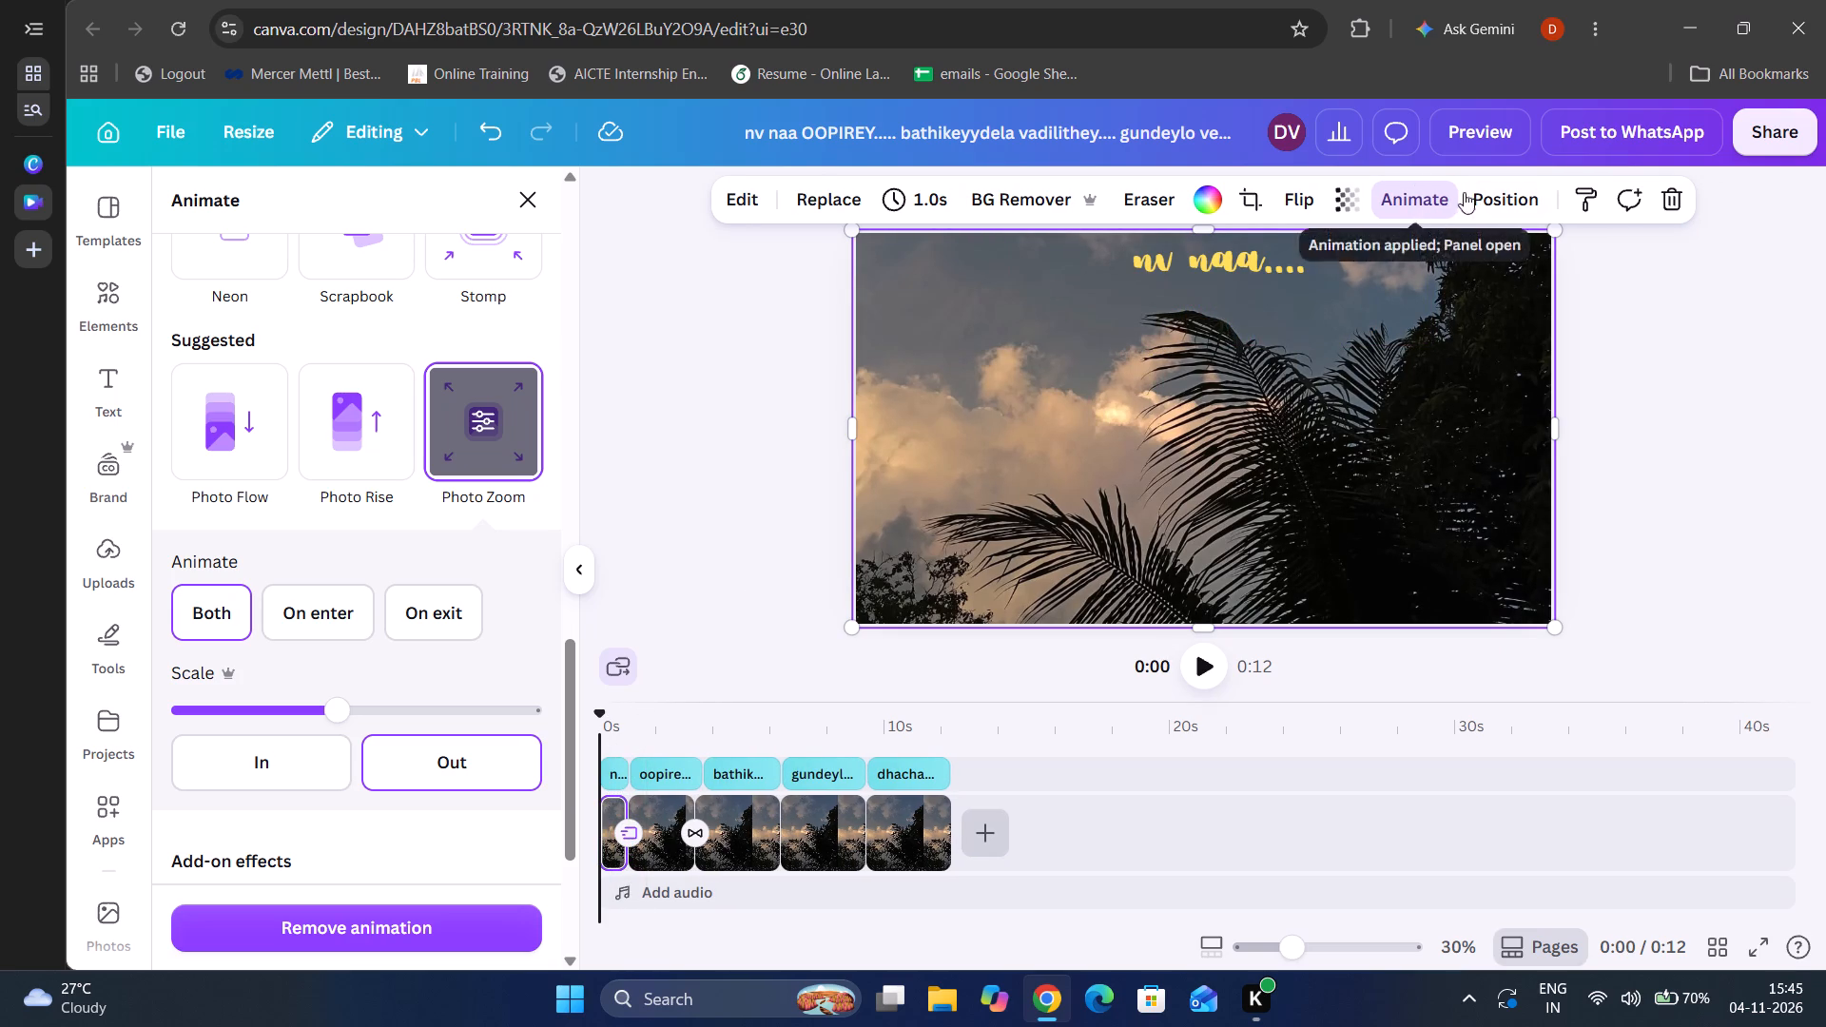
# Set the first photo clip's Photo Zoom to animate On enter, with the scale direction In.
pyautogui.click(1329, 199)
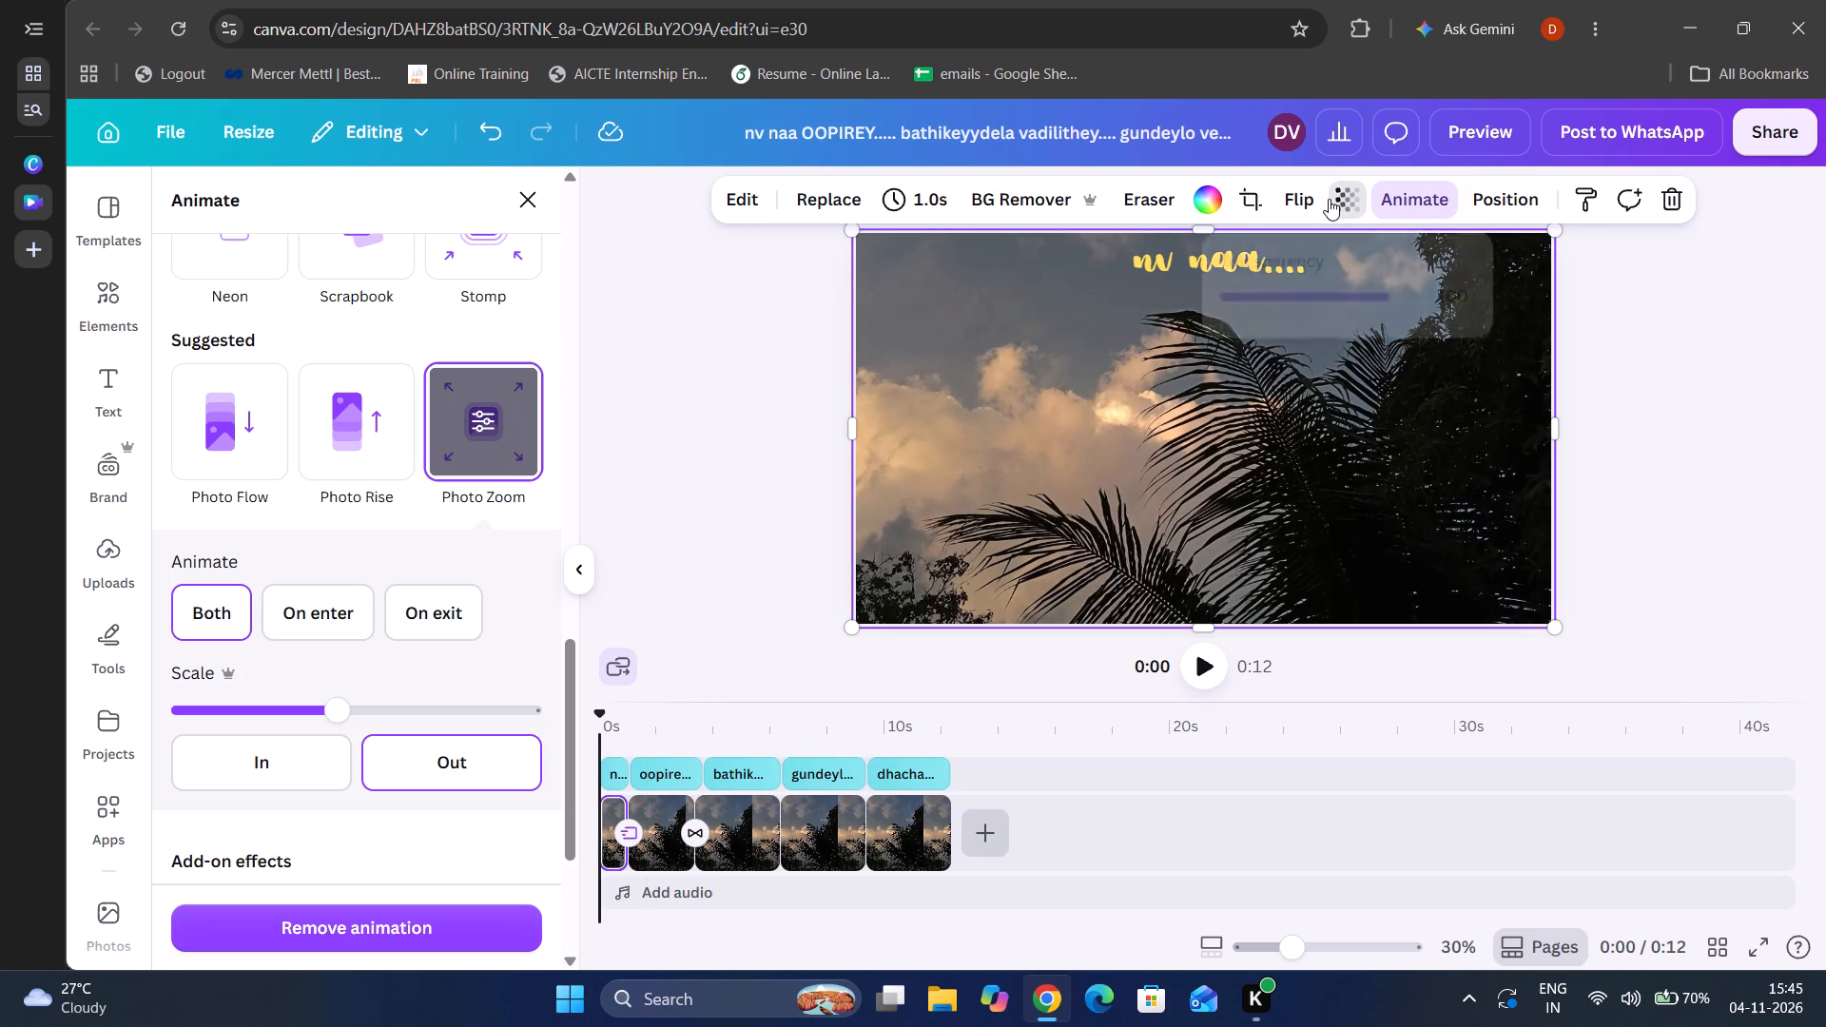
pyautogui.click(1419, 194)
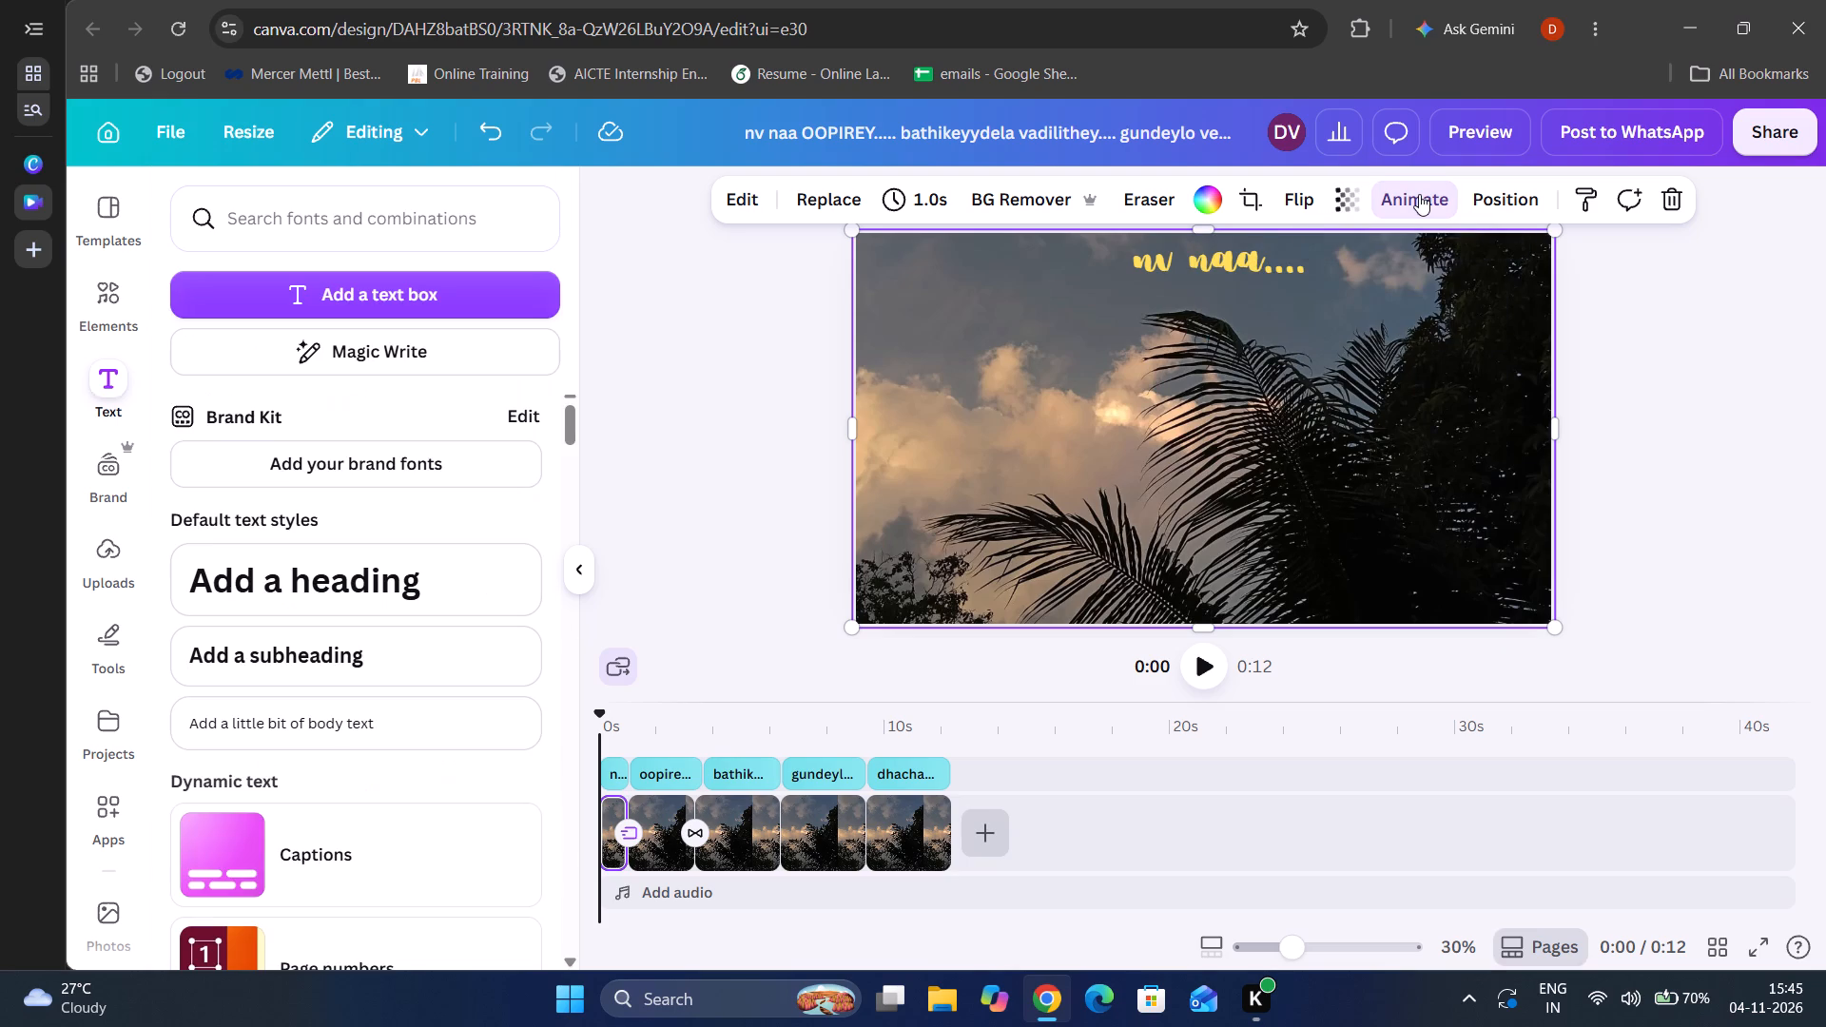
pyautogui.click(609, 831)
pyautogui.click(609, 831)
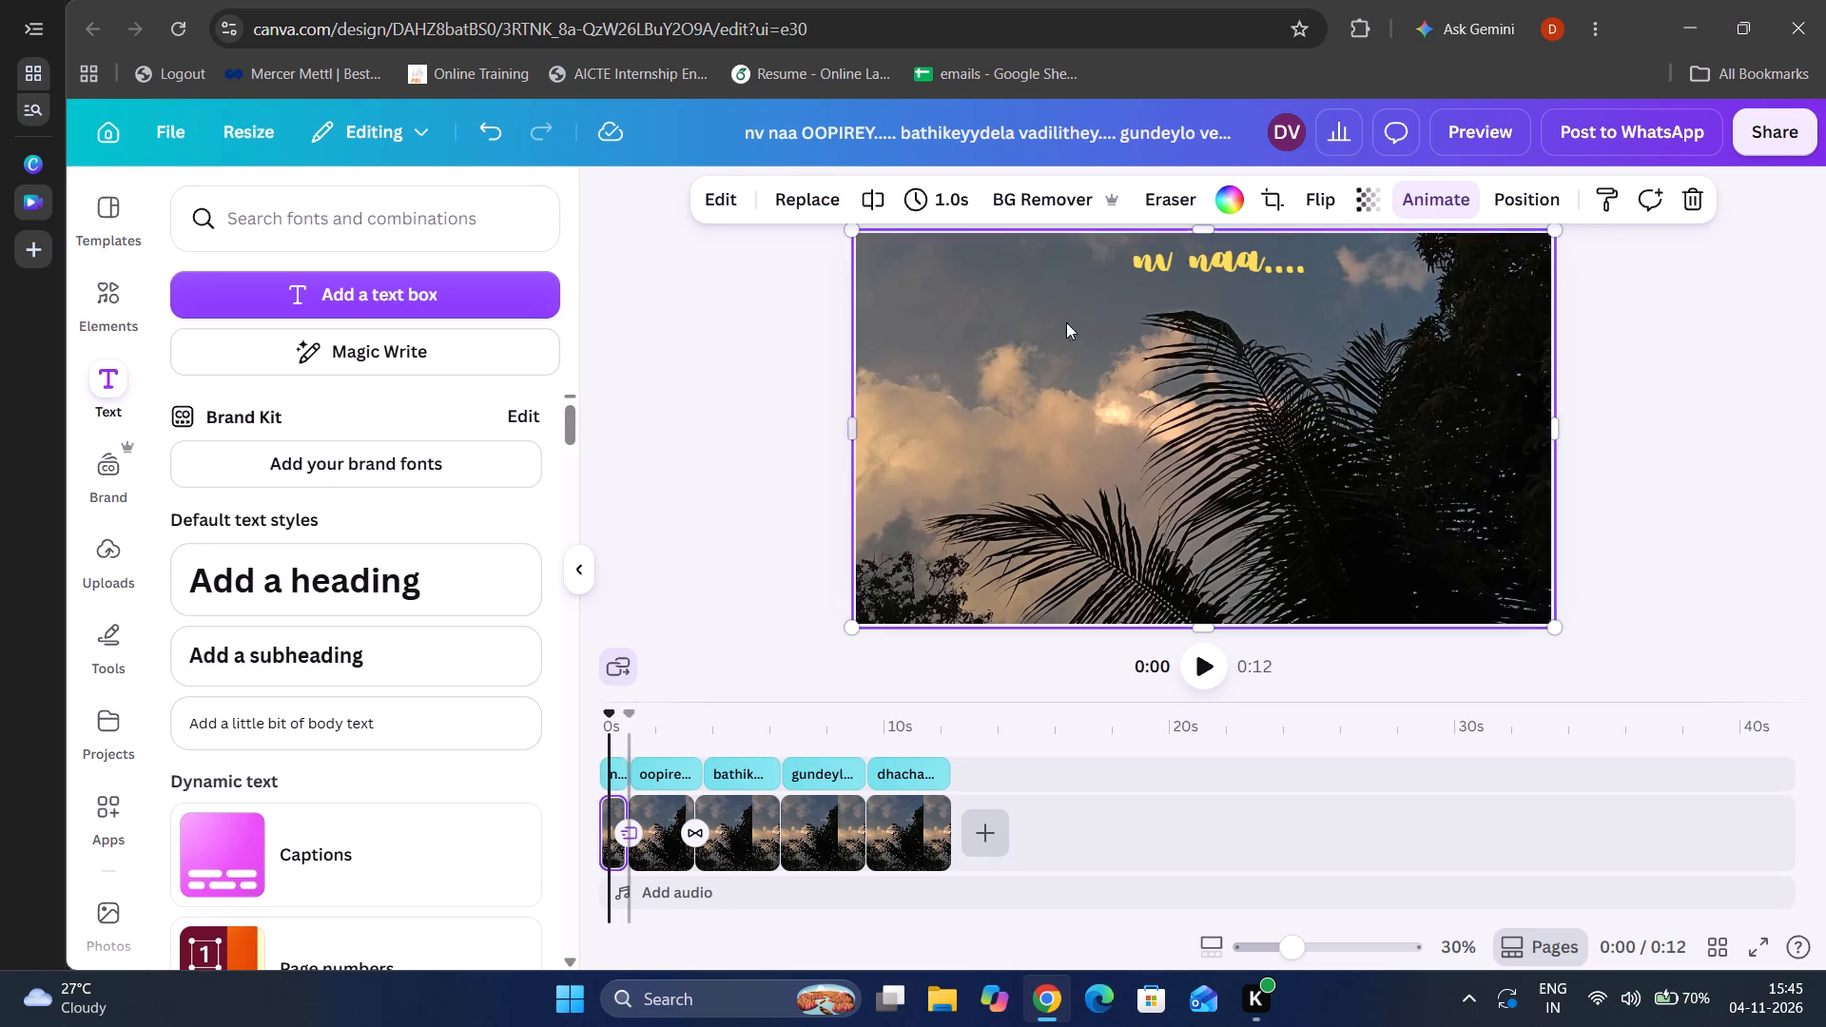
pyautogui.click(1456, 205)
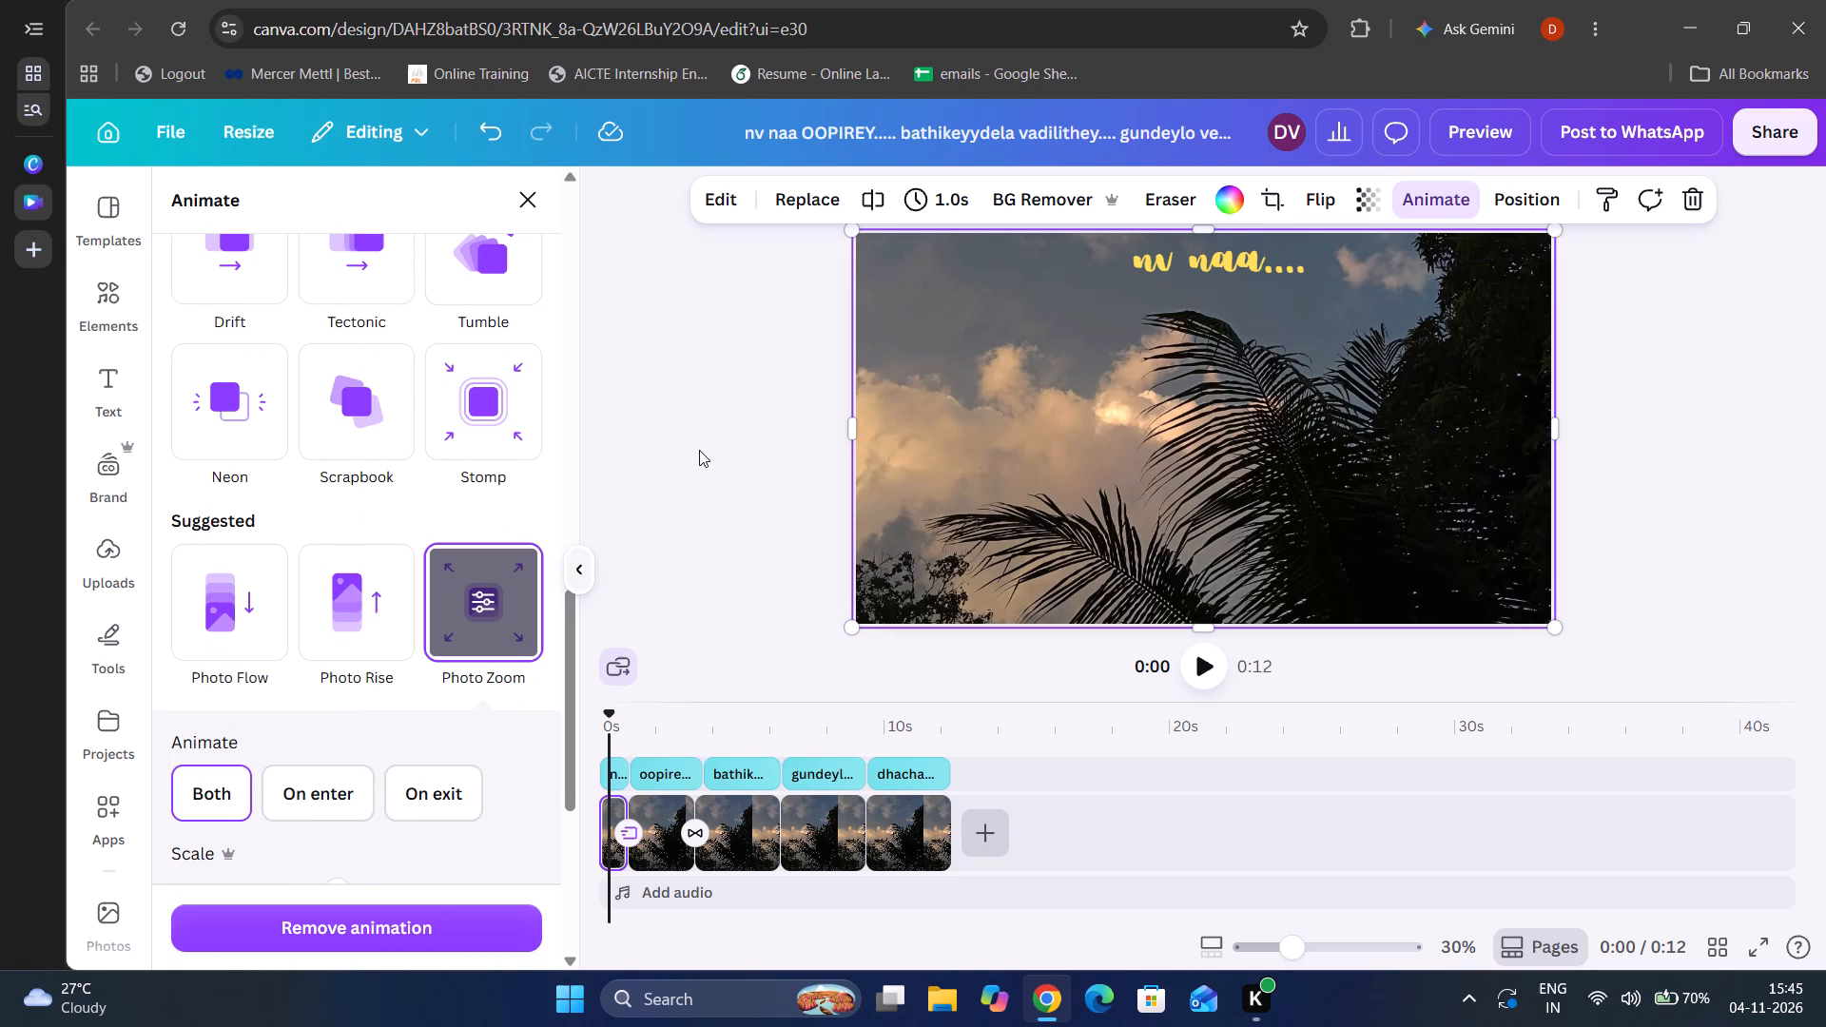
pyautogui.scroll(-1, 373, 708)
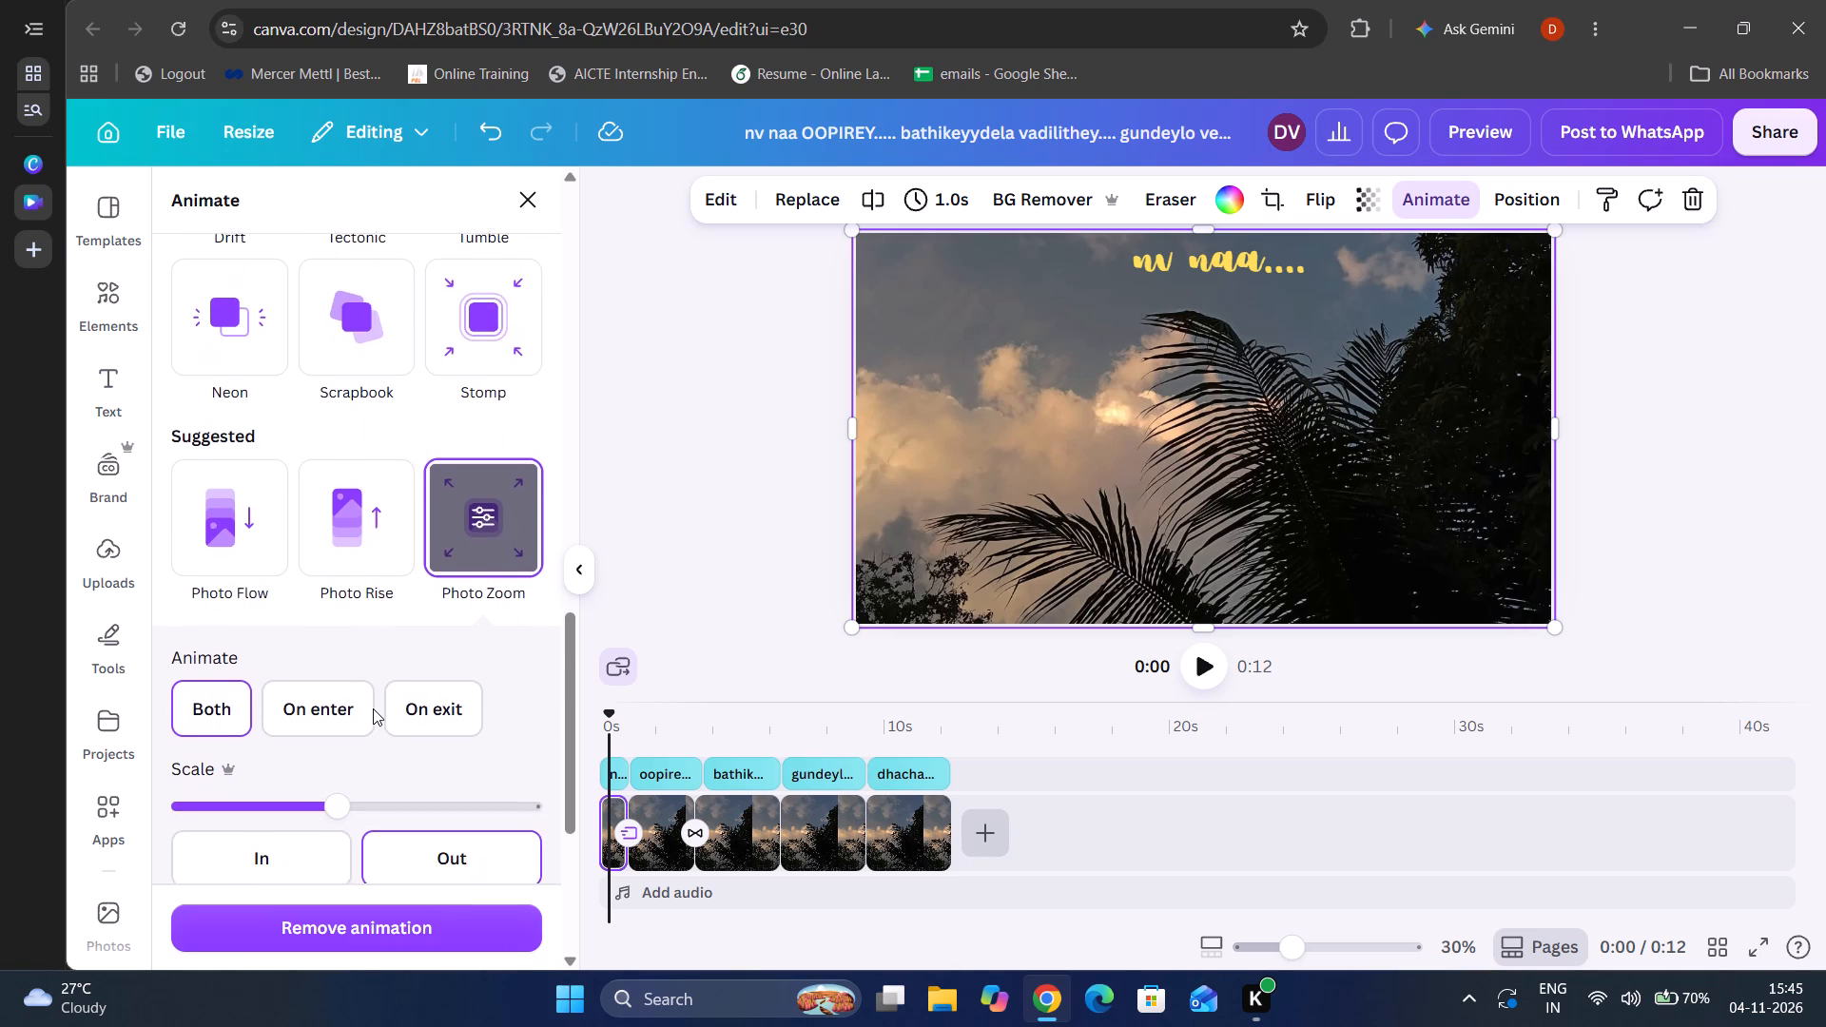
pyautogui.scroll(-5, 373, 708)
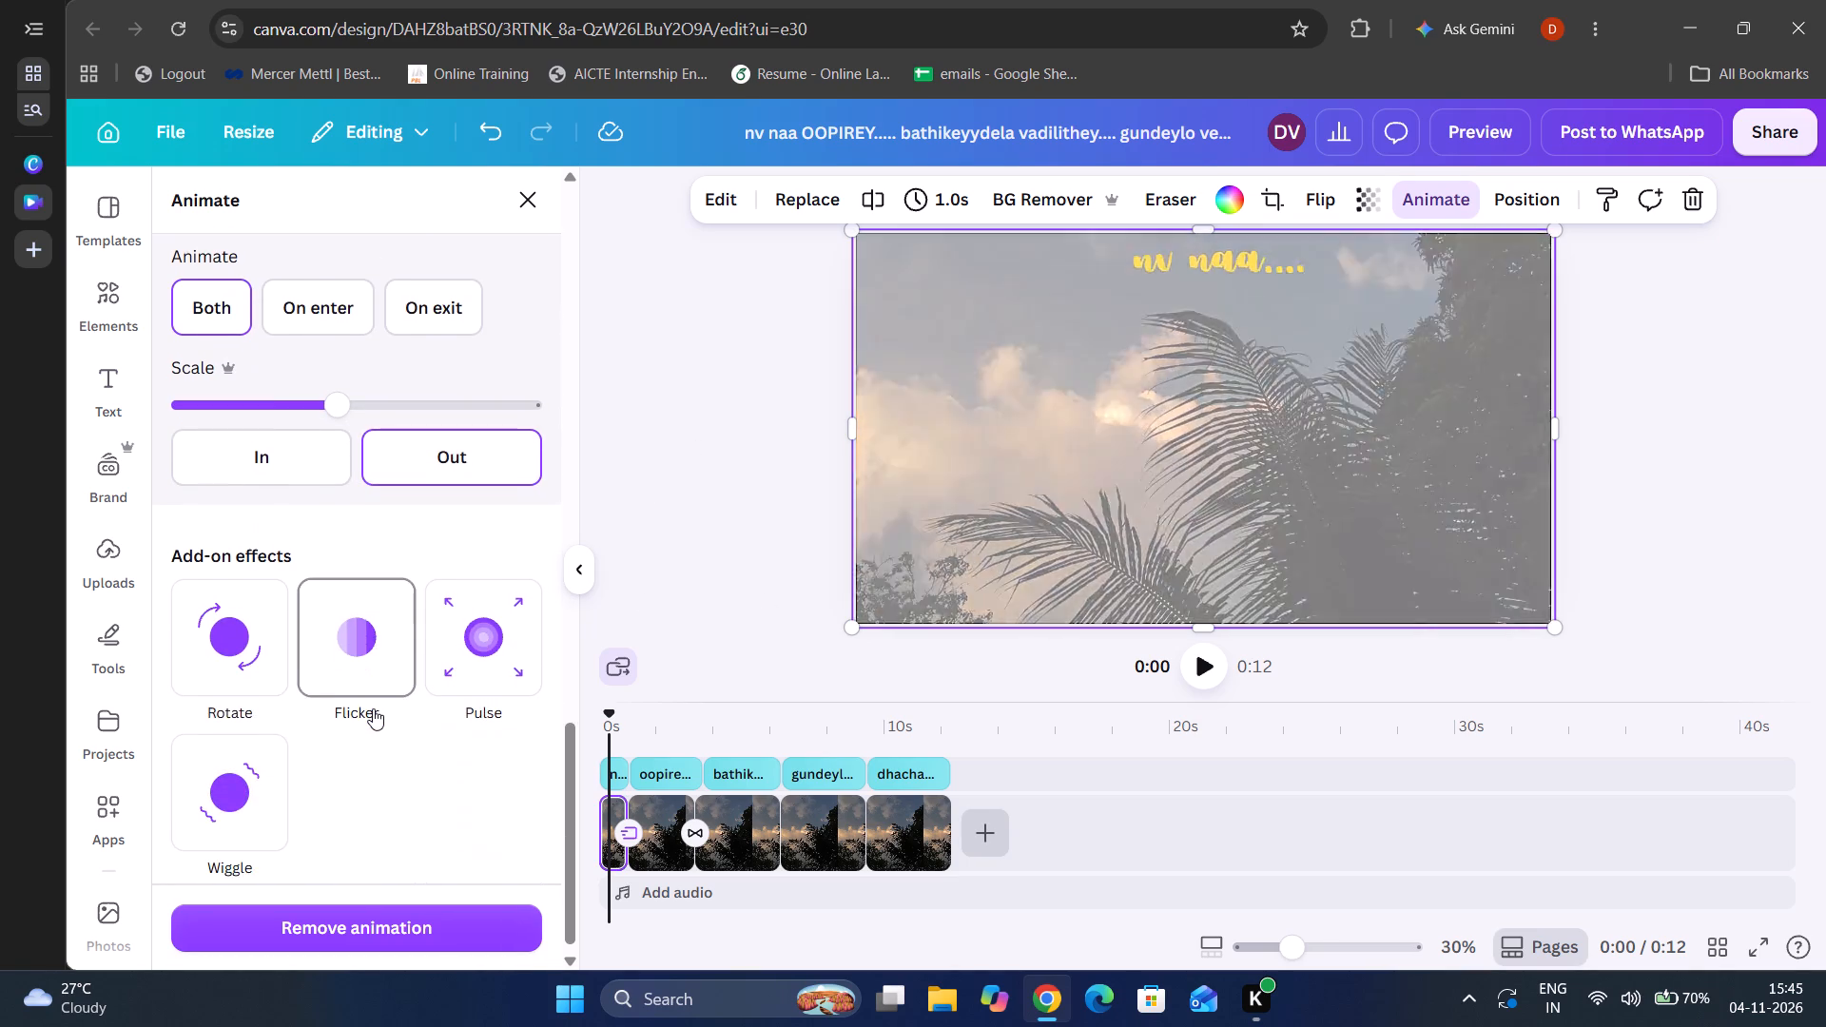
pyautogui.scroll(1, 373, 708)
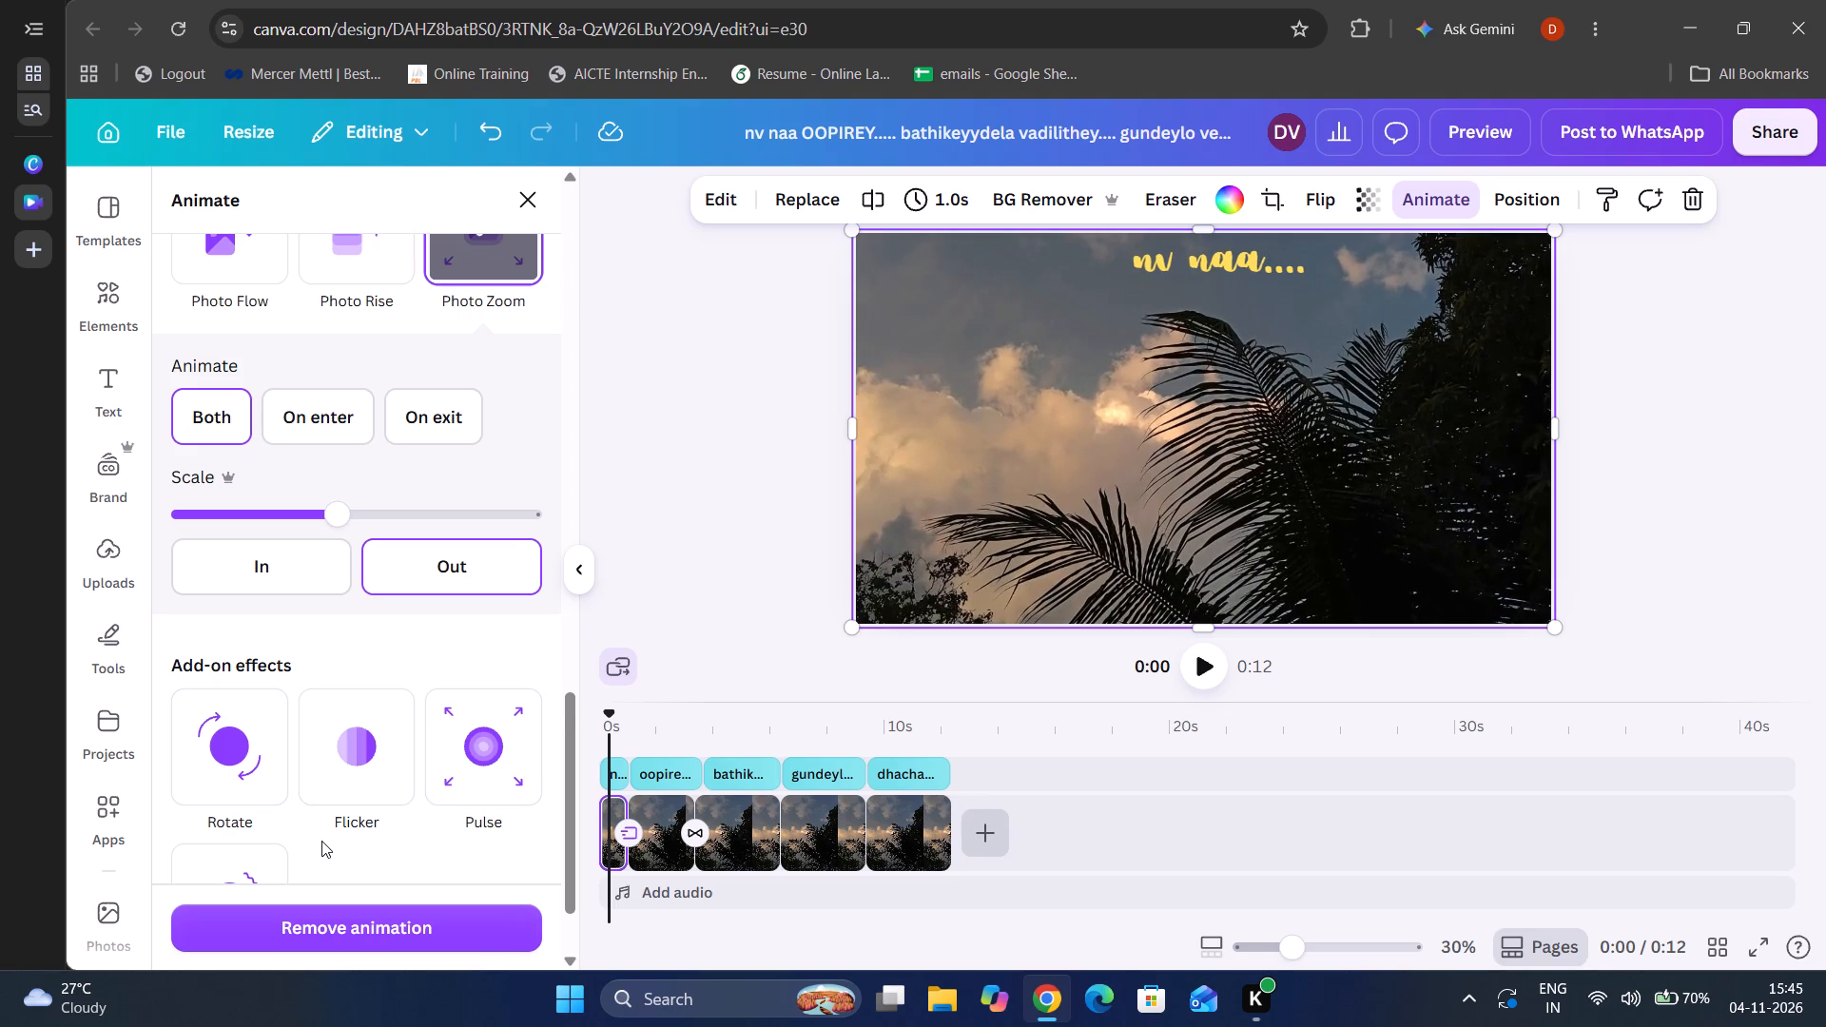
pyautogui.scroll(-1, 322, 841)
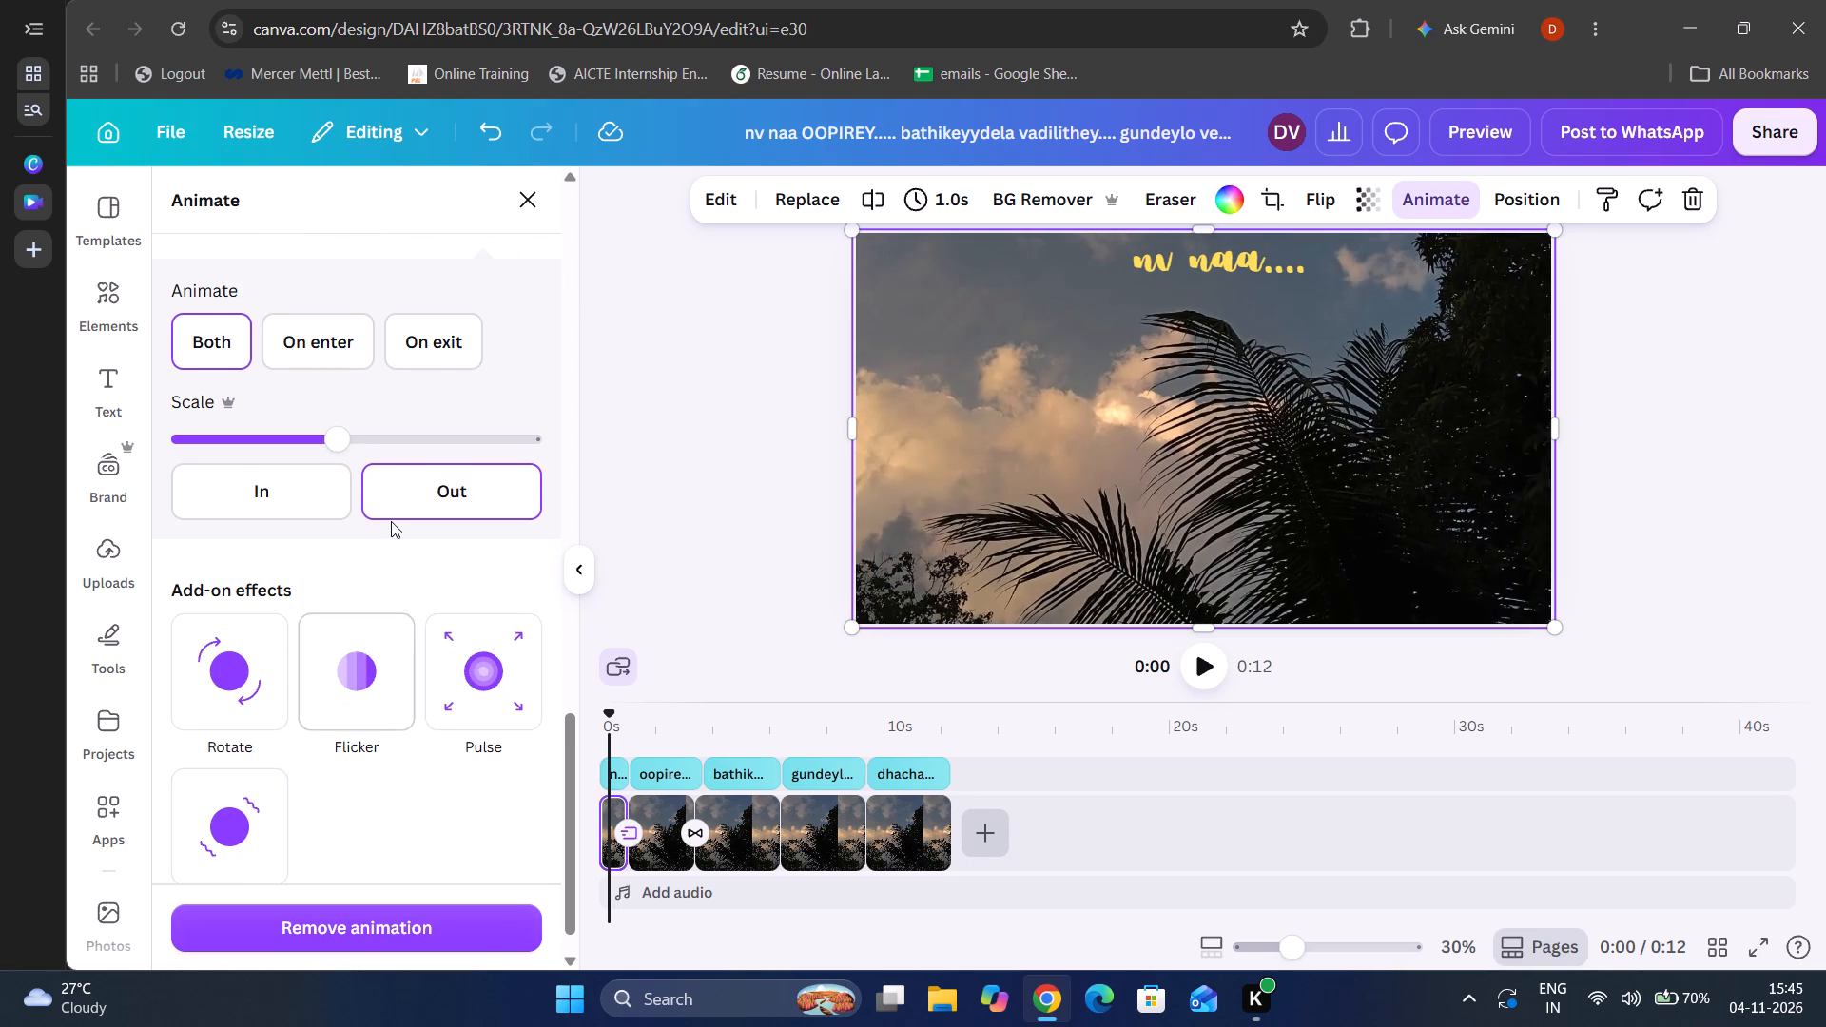
pyautogui.scroll(2, 392, 516)
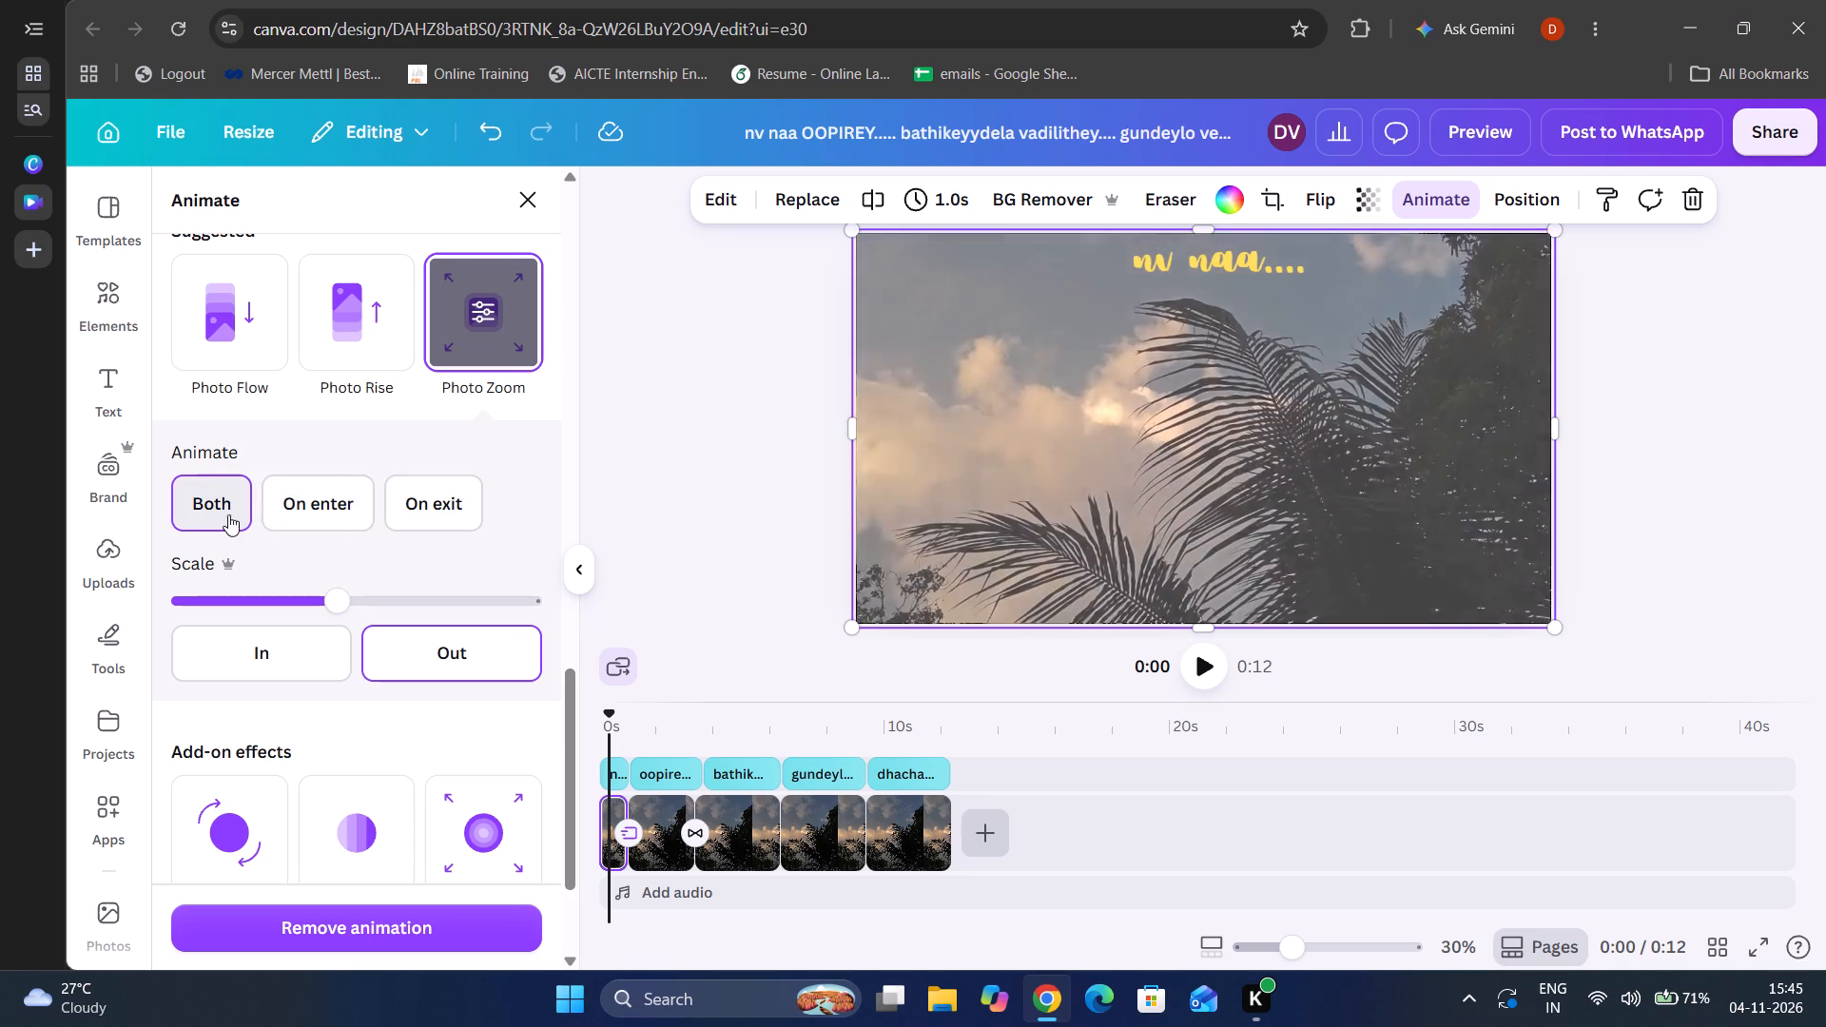
pyautogui.click(329, 509)
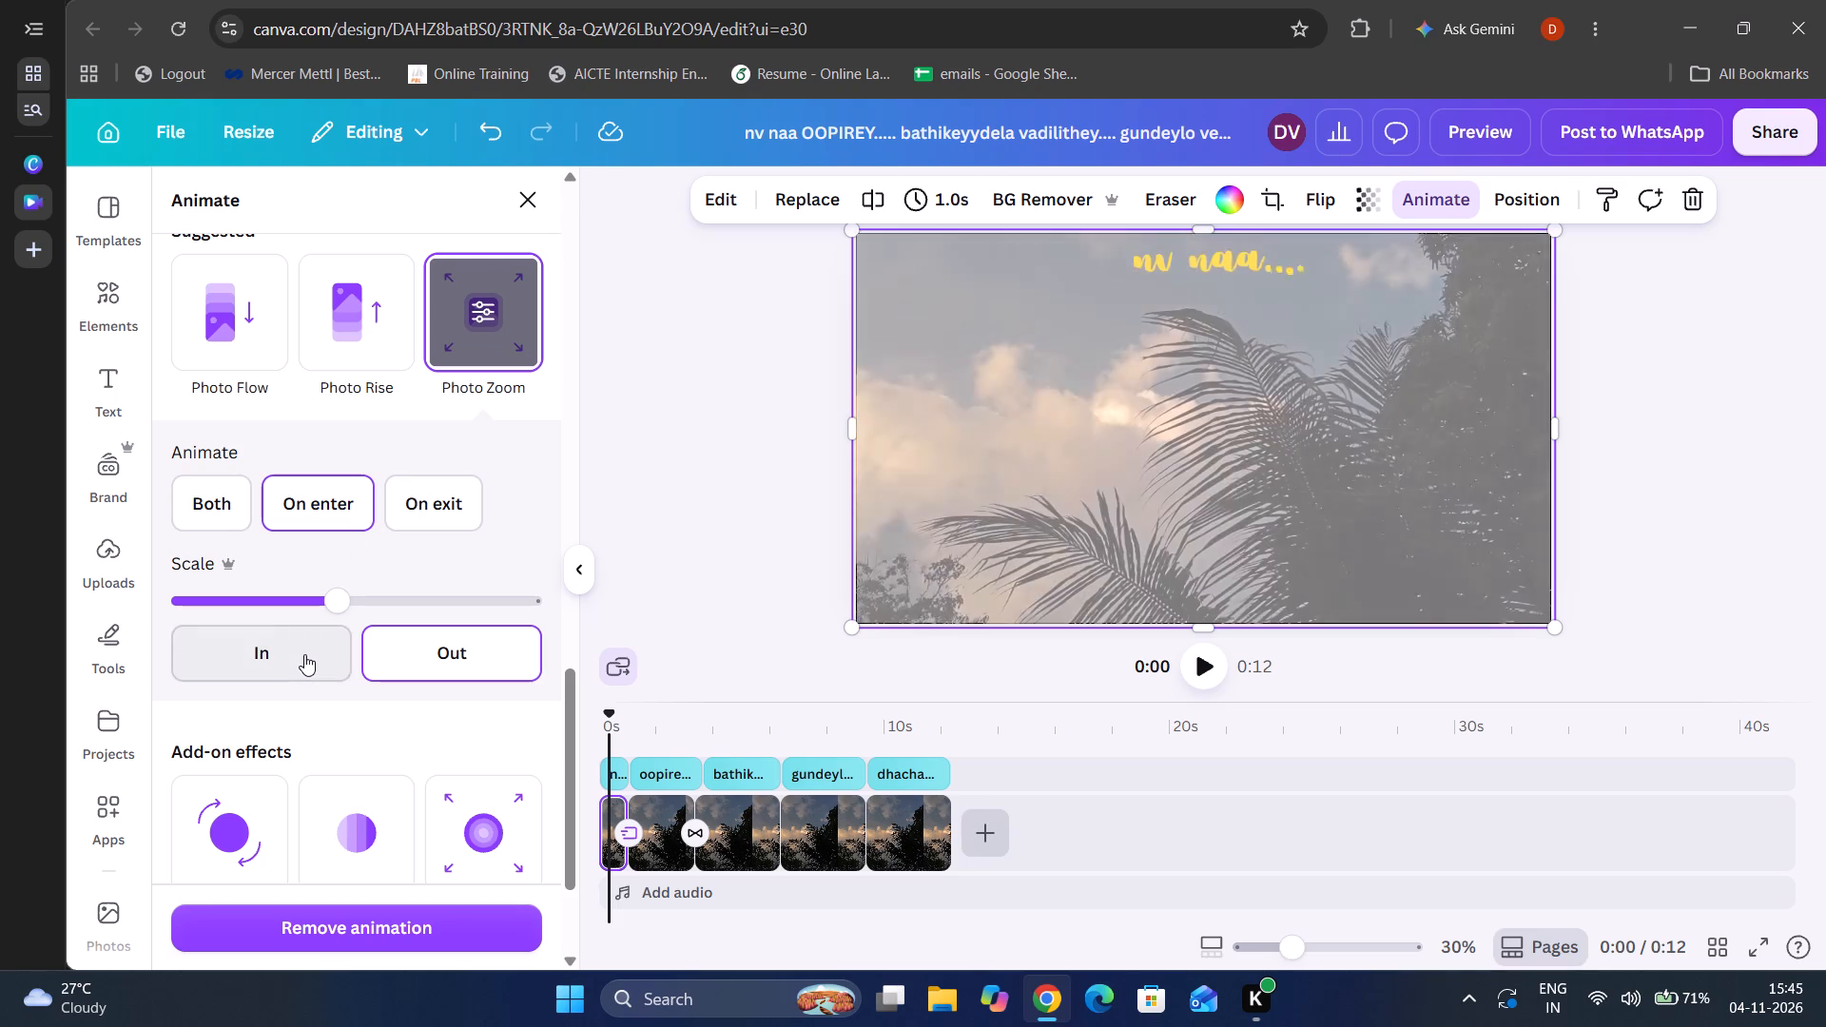
pyautogui.click(304, 654)
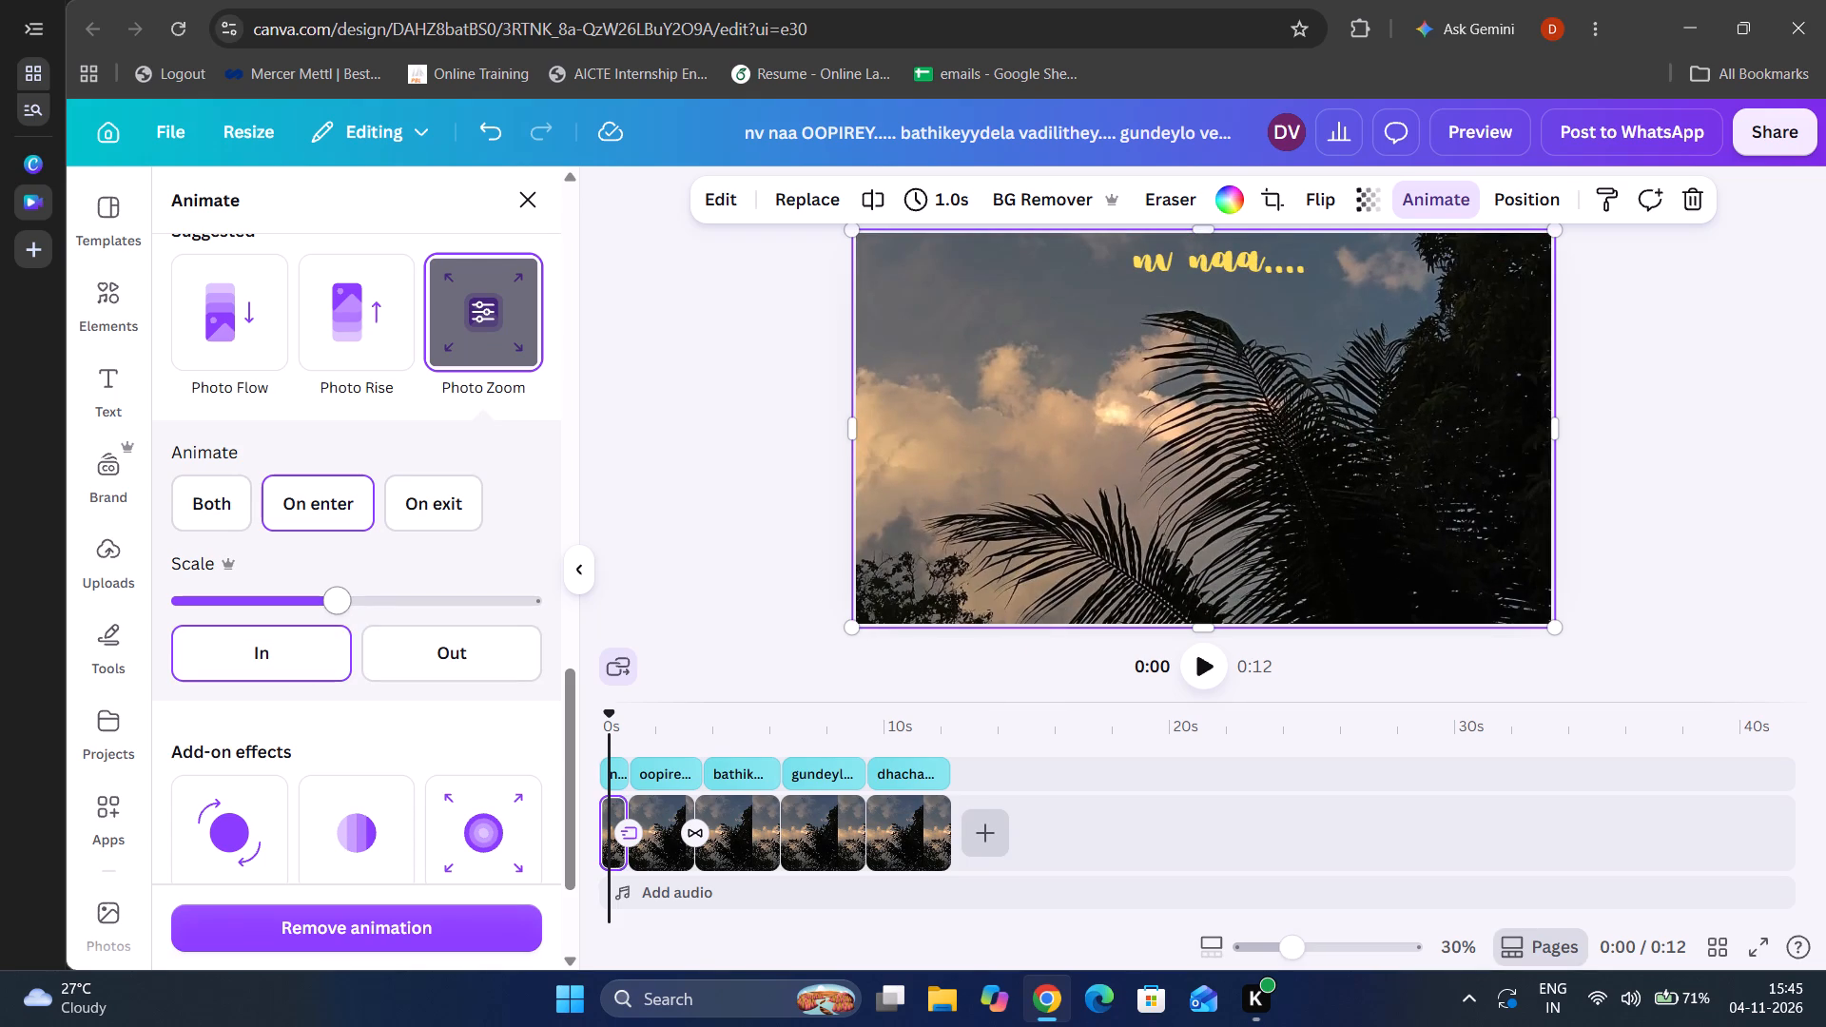
# Try larger and smaller Photo Zoom scales on the first photo clip, settling a little over a third along the range.
pyautogui.moveTo(341, 607); pyautogui.dragTo(305, 610)
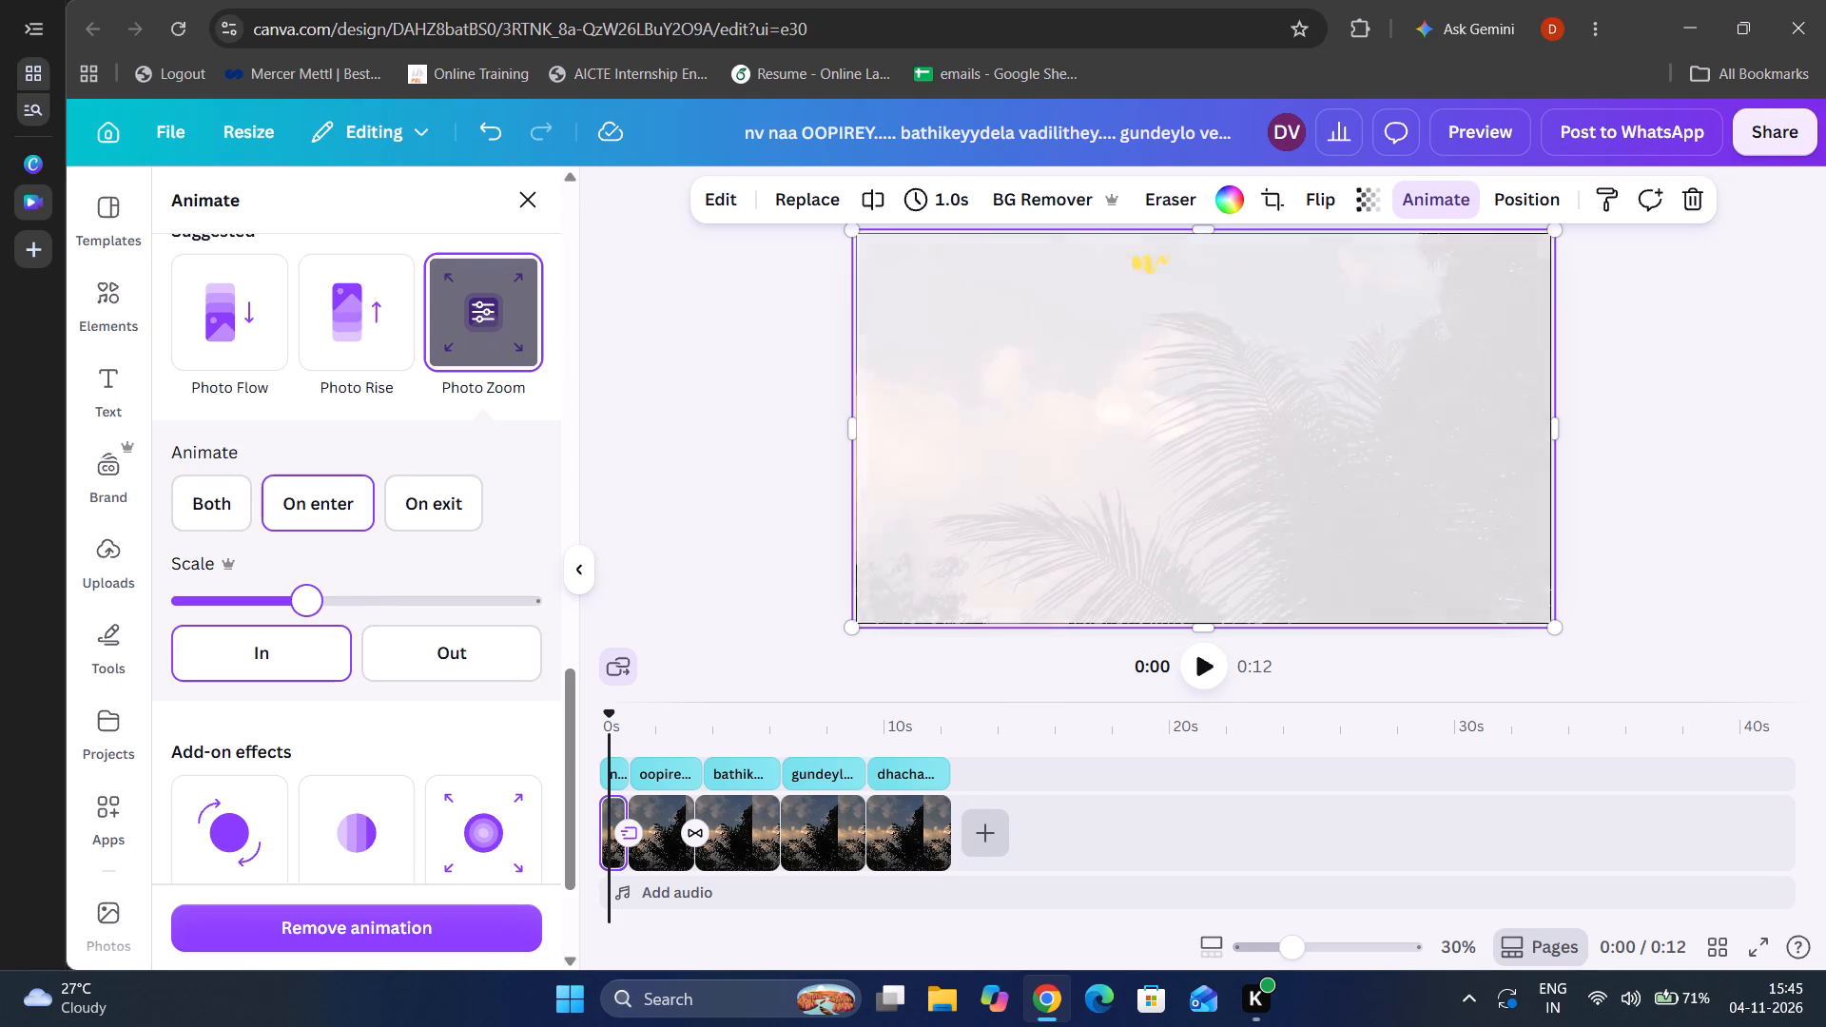
pyautogui.moveTo(305, 610); pyautogui.dragTo(431, 627)
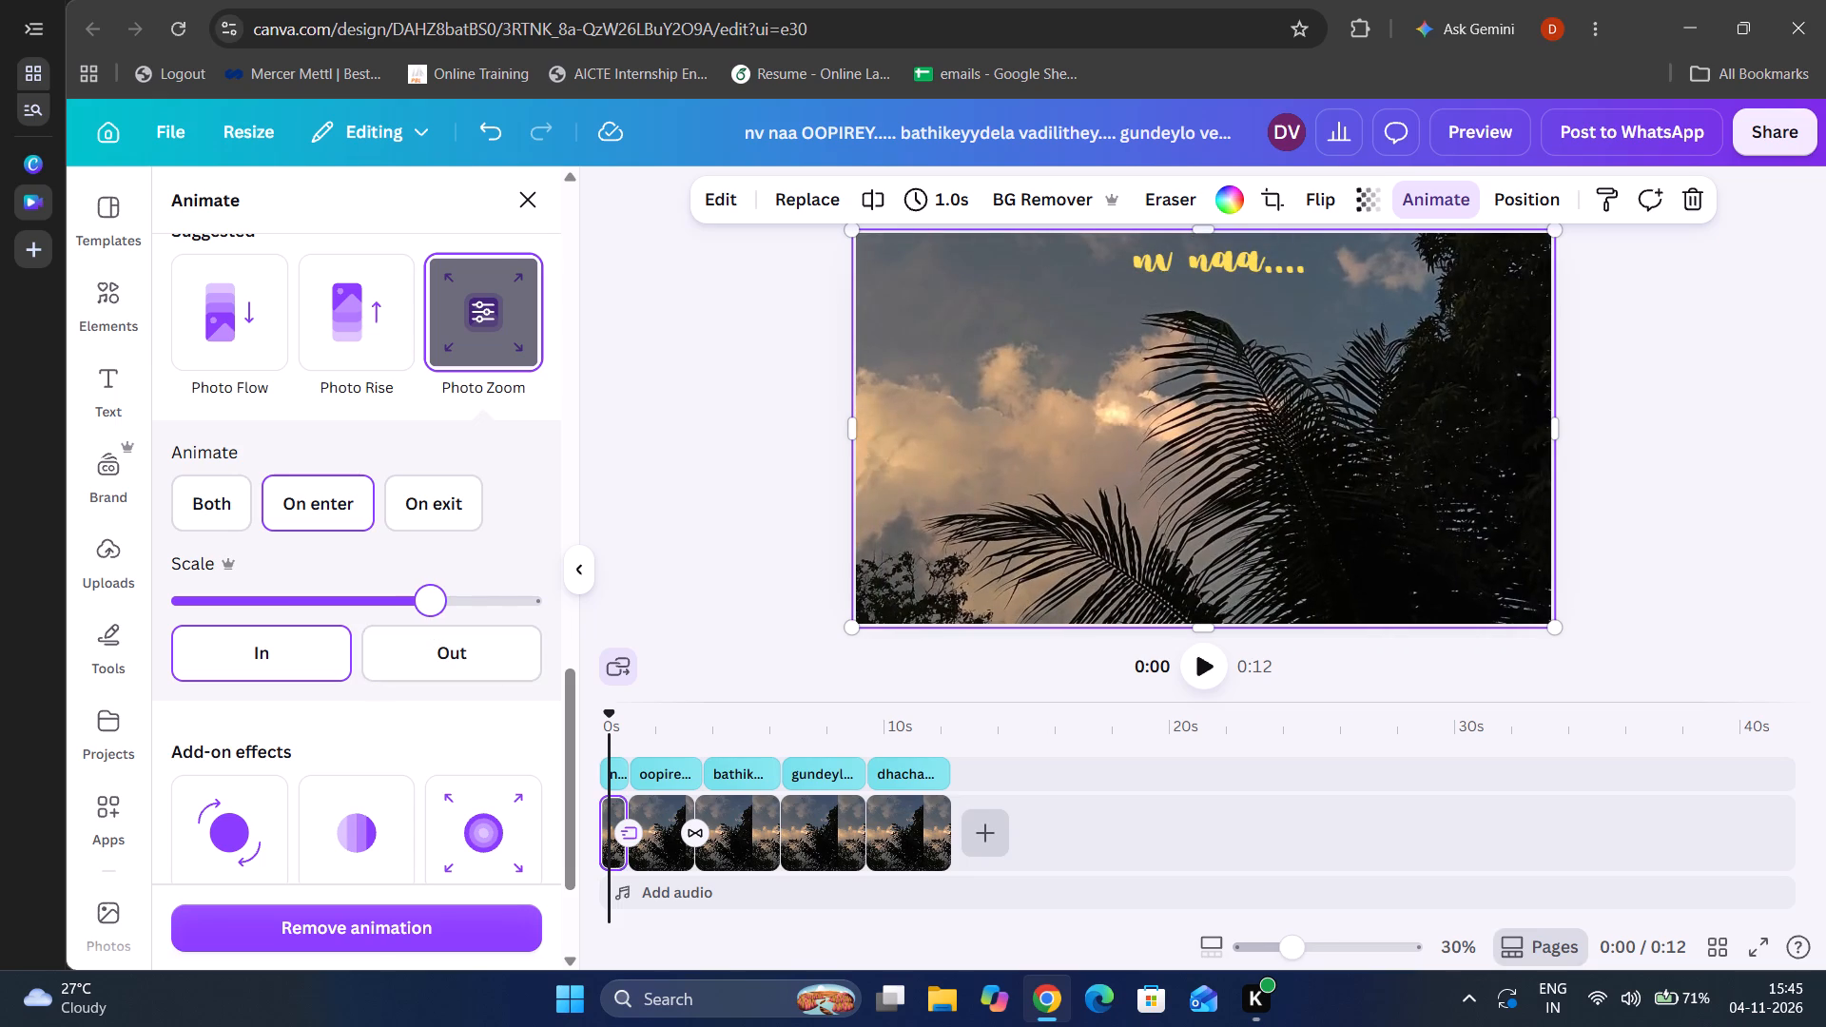
pyautogui.moveTo(428, 599); pyautogui.dragTo(237, 573)
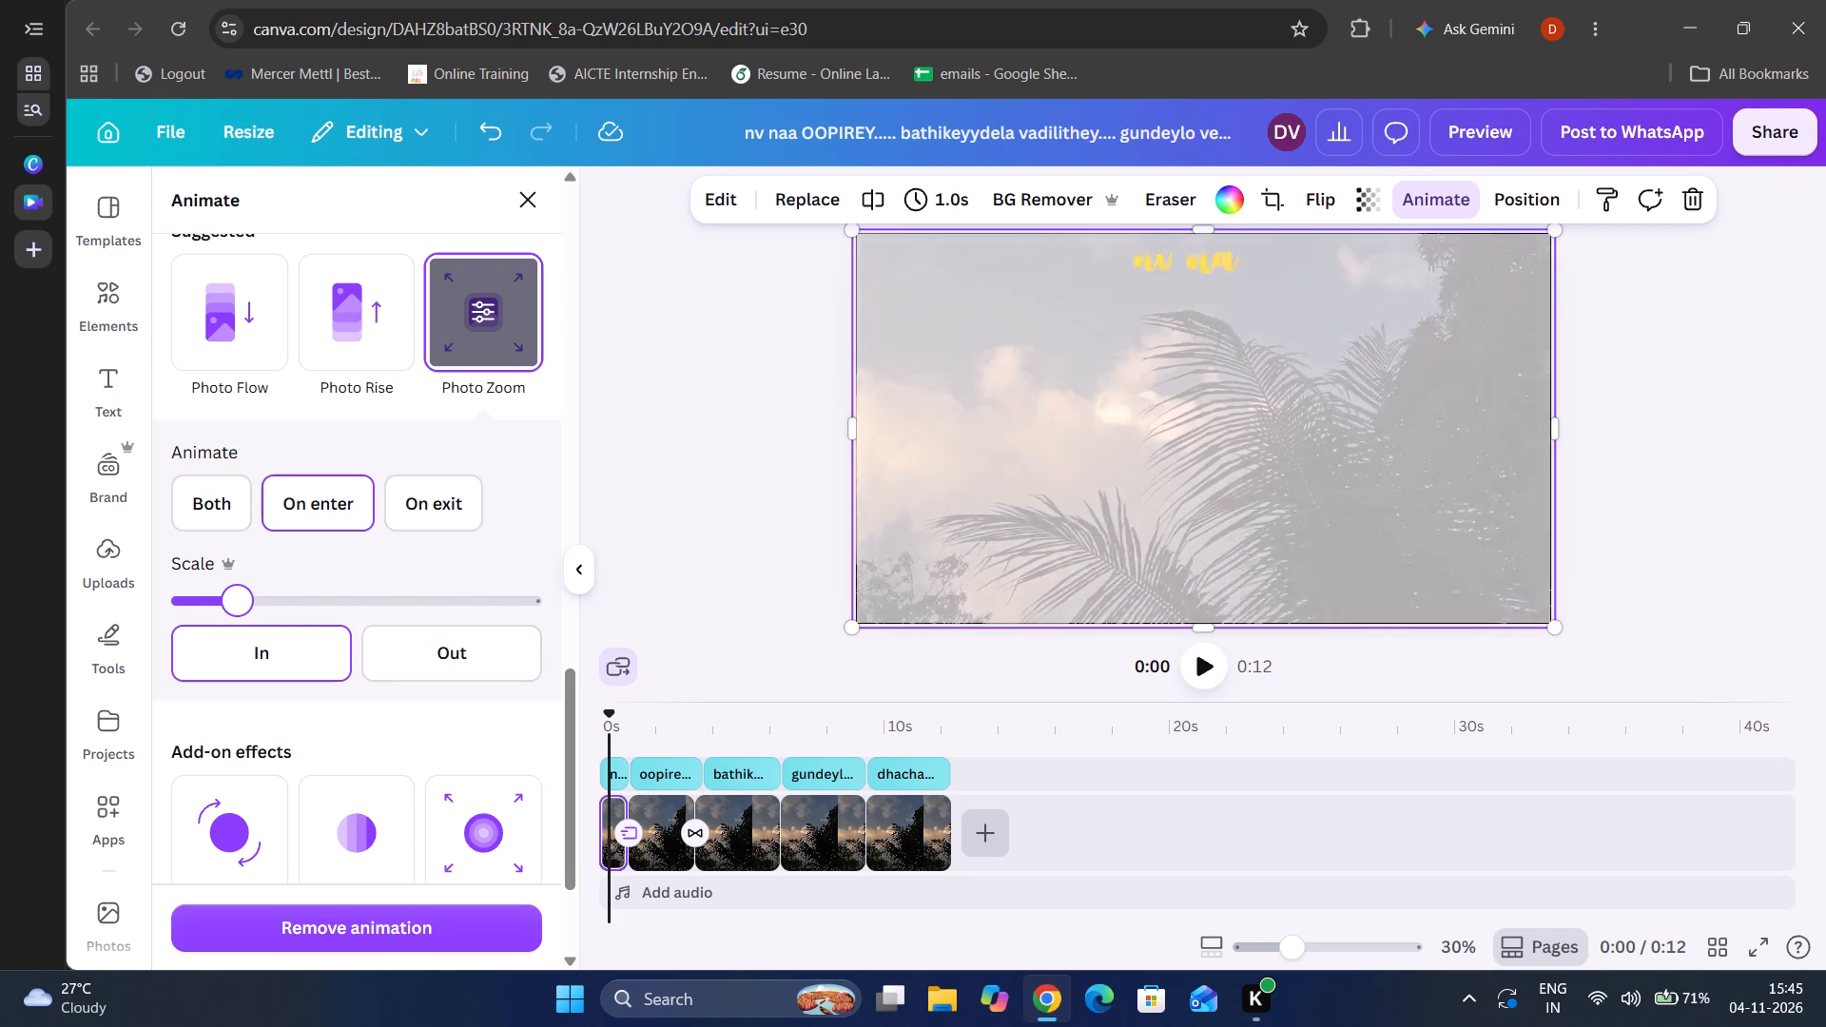
pyautogui.moveTo(237, 573); pyautogui.dragTo(217, 581)
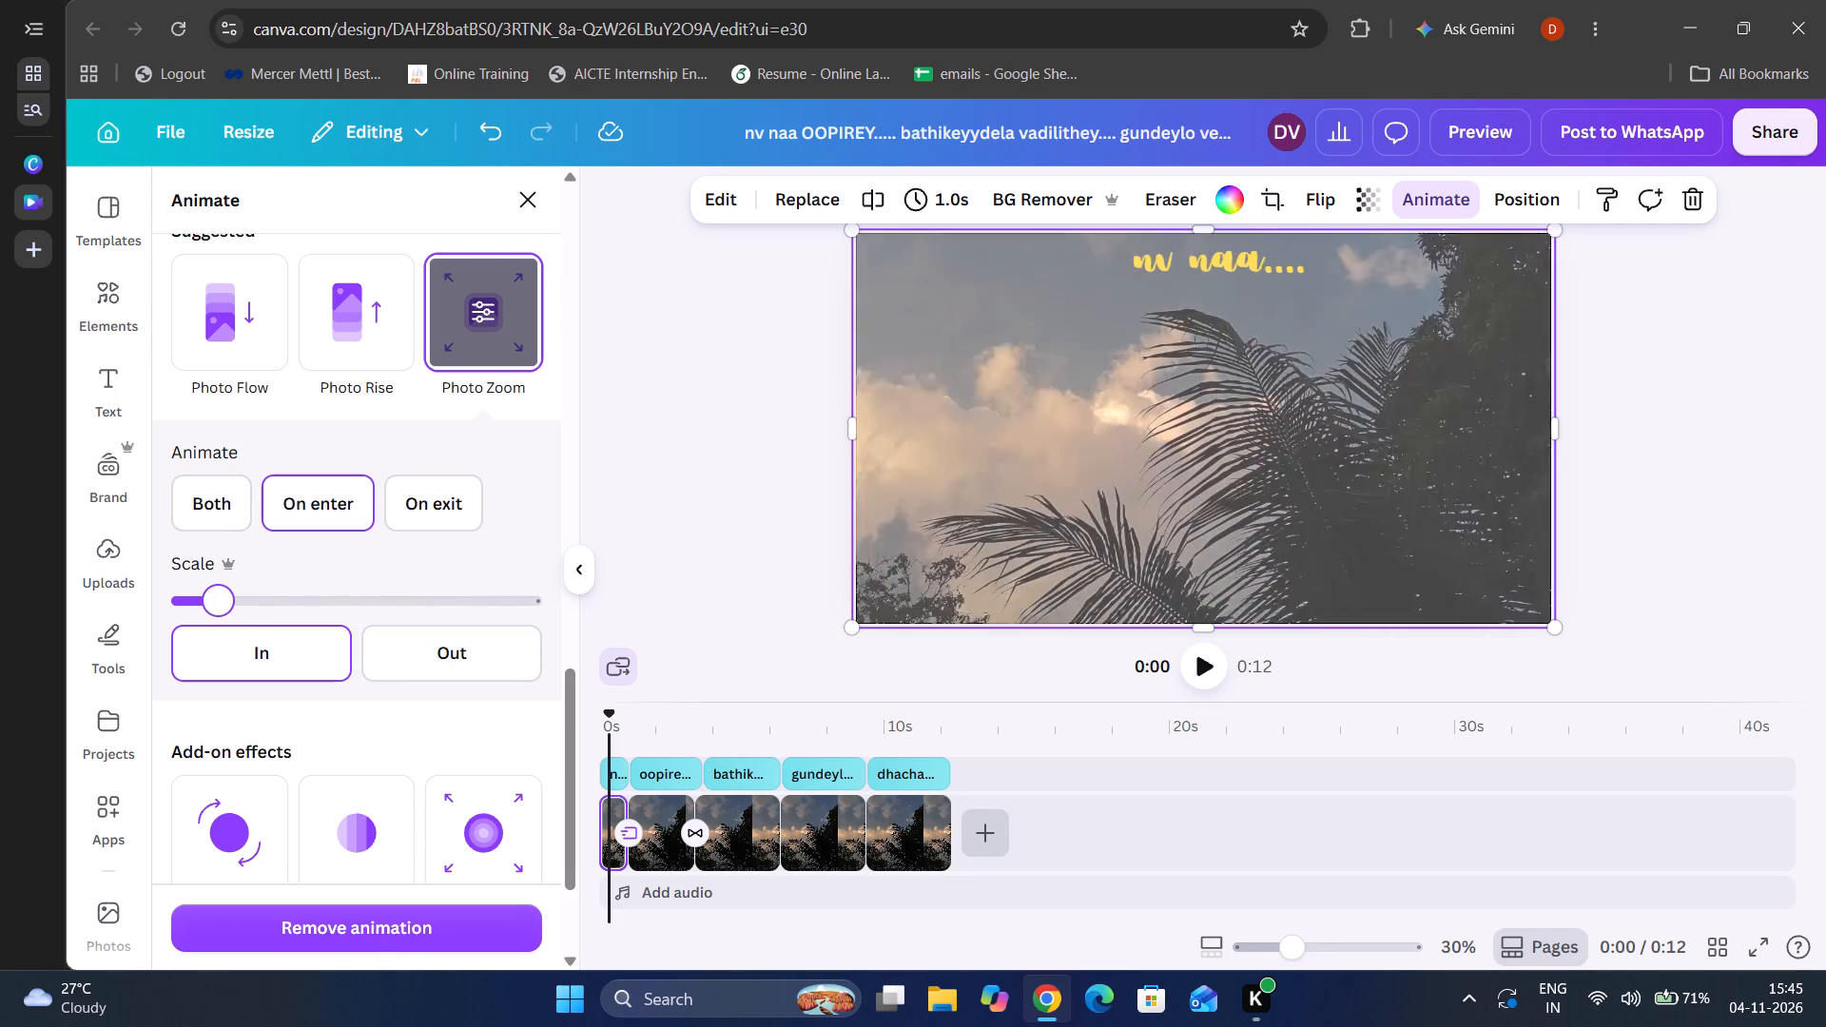
pyautogui.moveTo(217, 581); pyautogui.dragTo(304, 591)
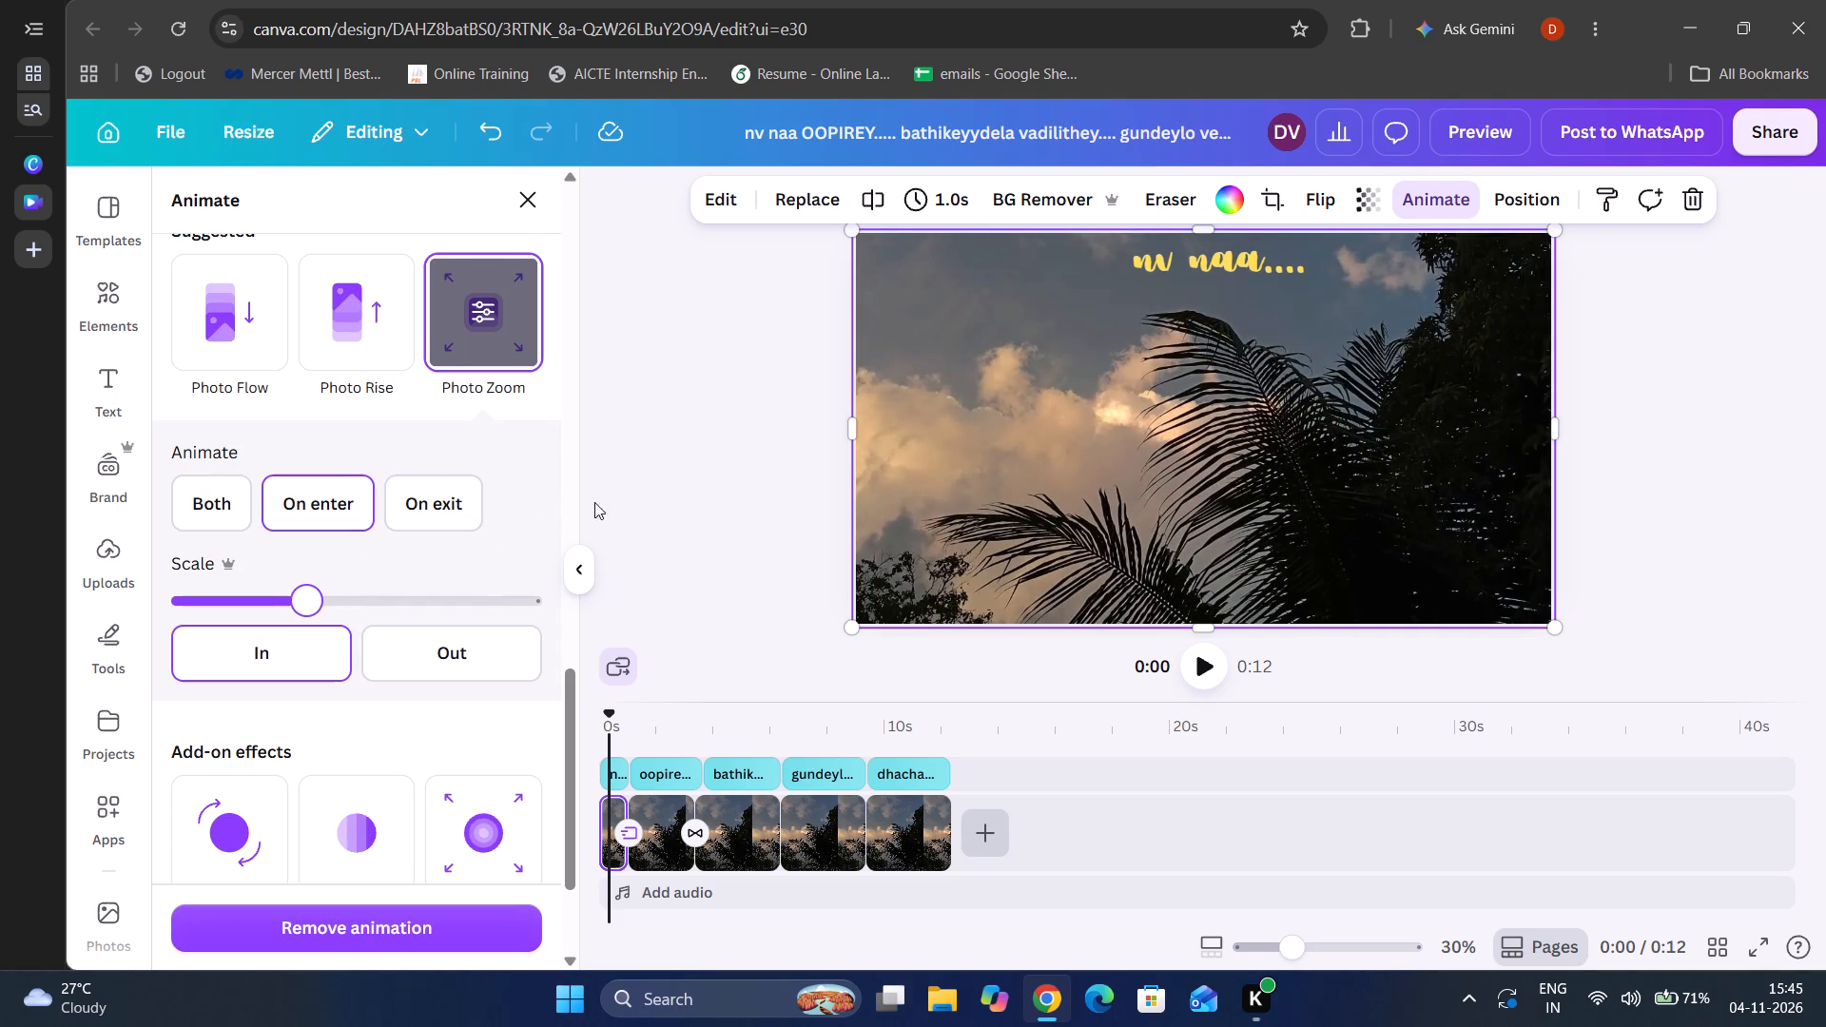
# Play the video from the start to check the adjusted Photo Zoom entrance.
pyautogui.click(1201, 676)
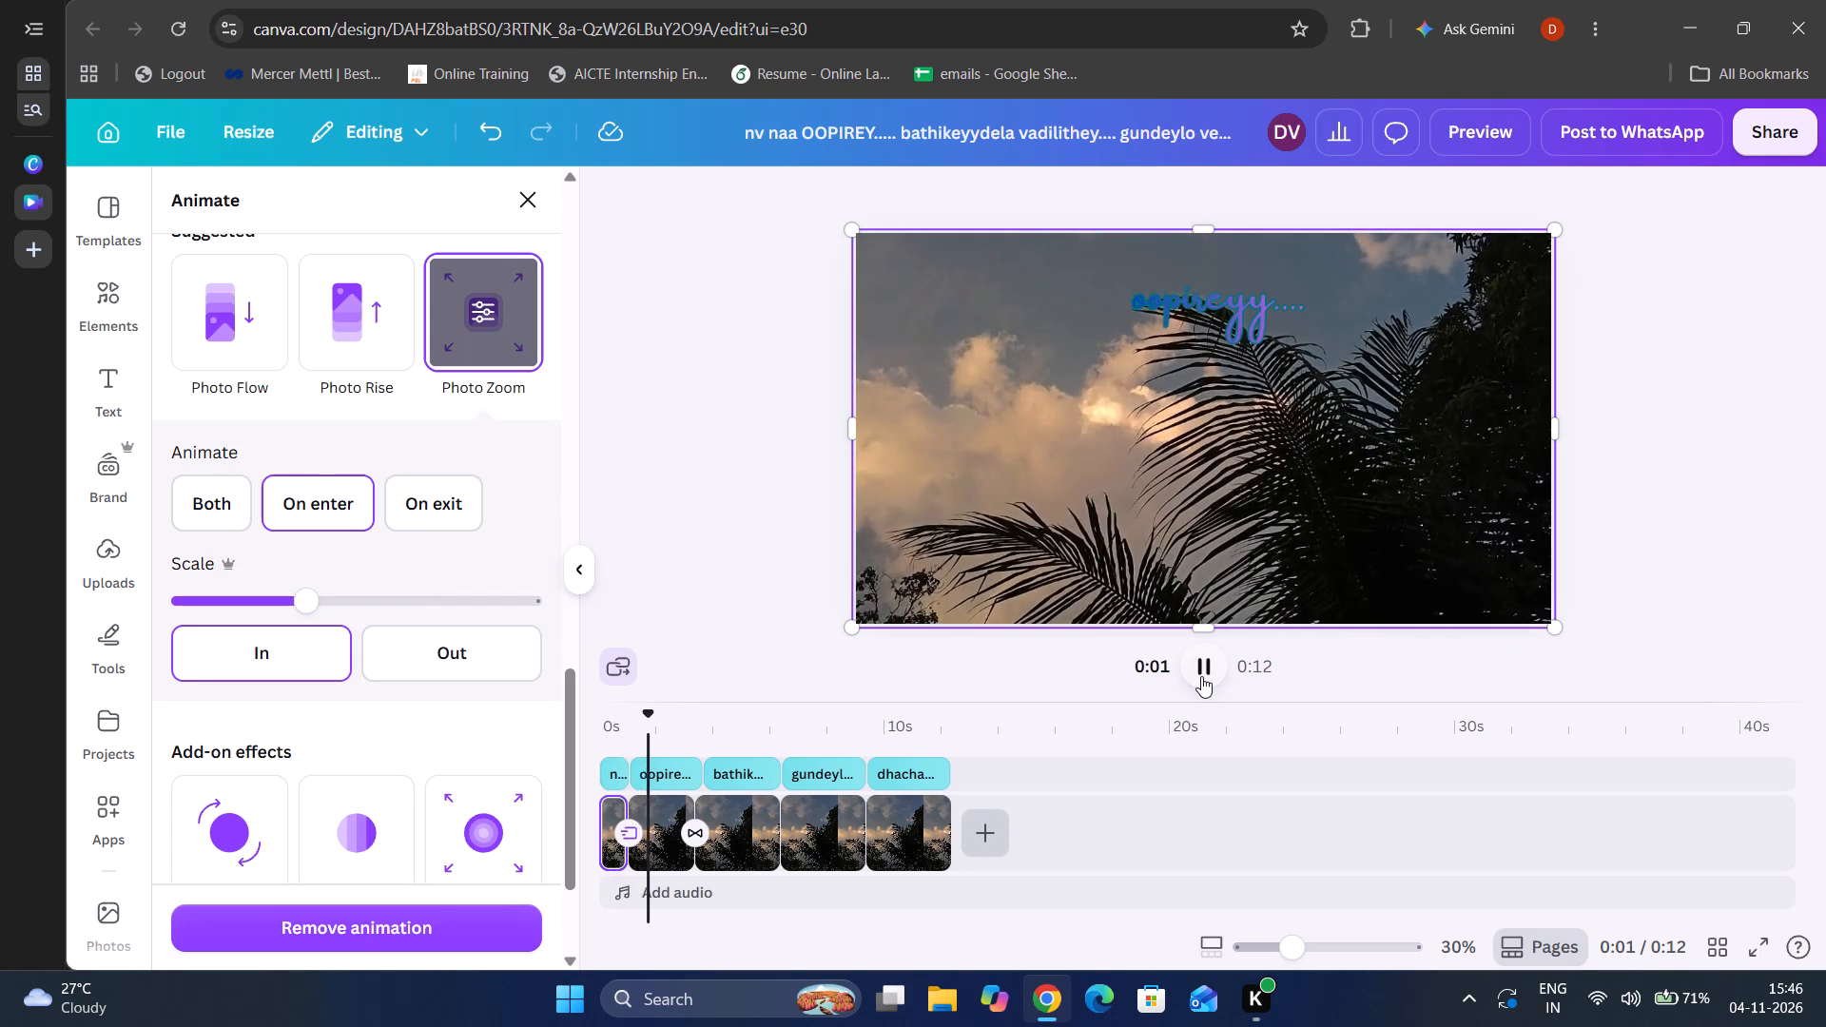
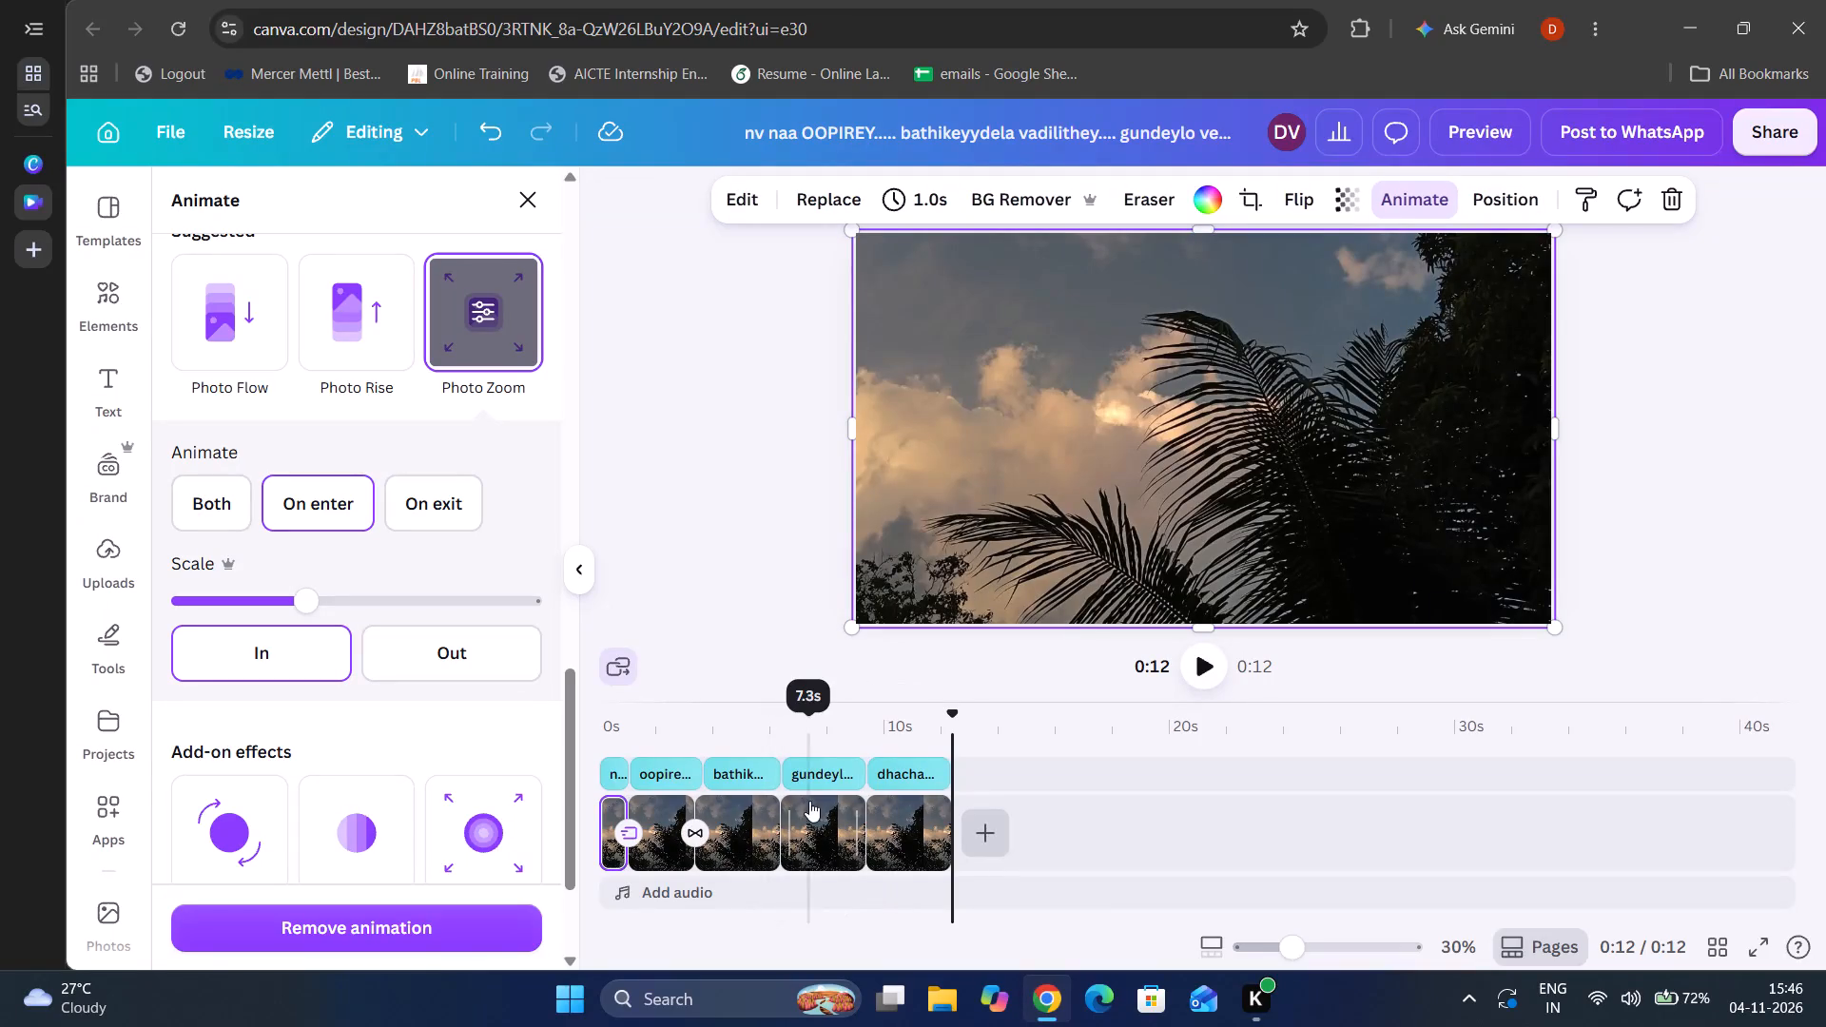
# Copy the last 2.9 s photo clip and paste it at the end of the timeline.
pyautogui.click(822, 776)
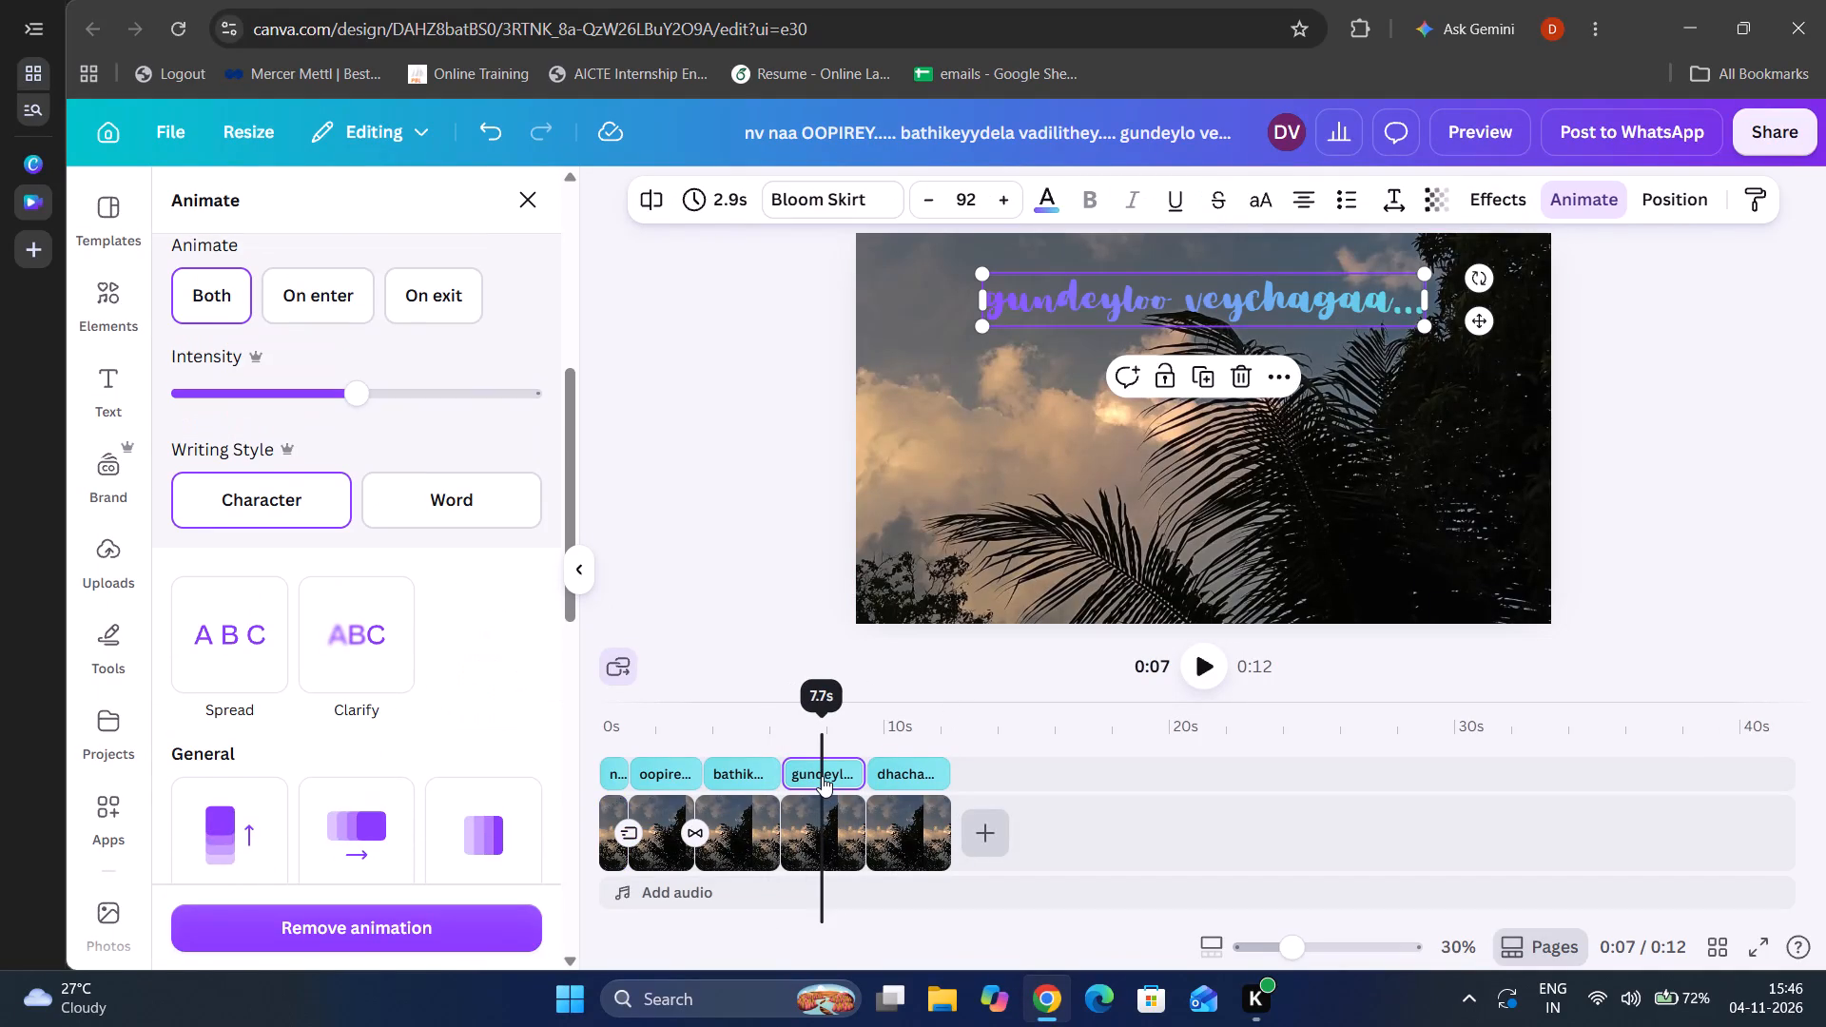
pyautogui.click(904, 786)
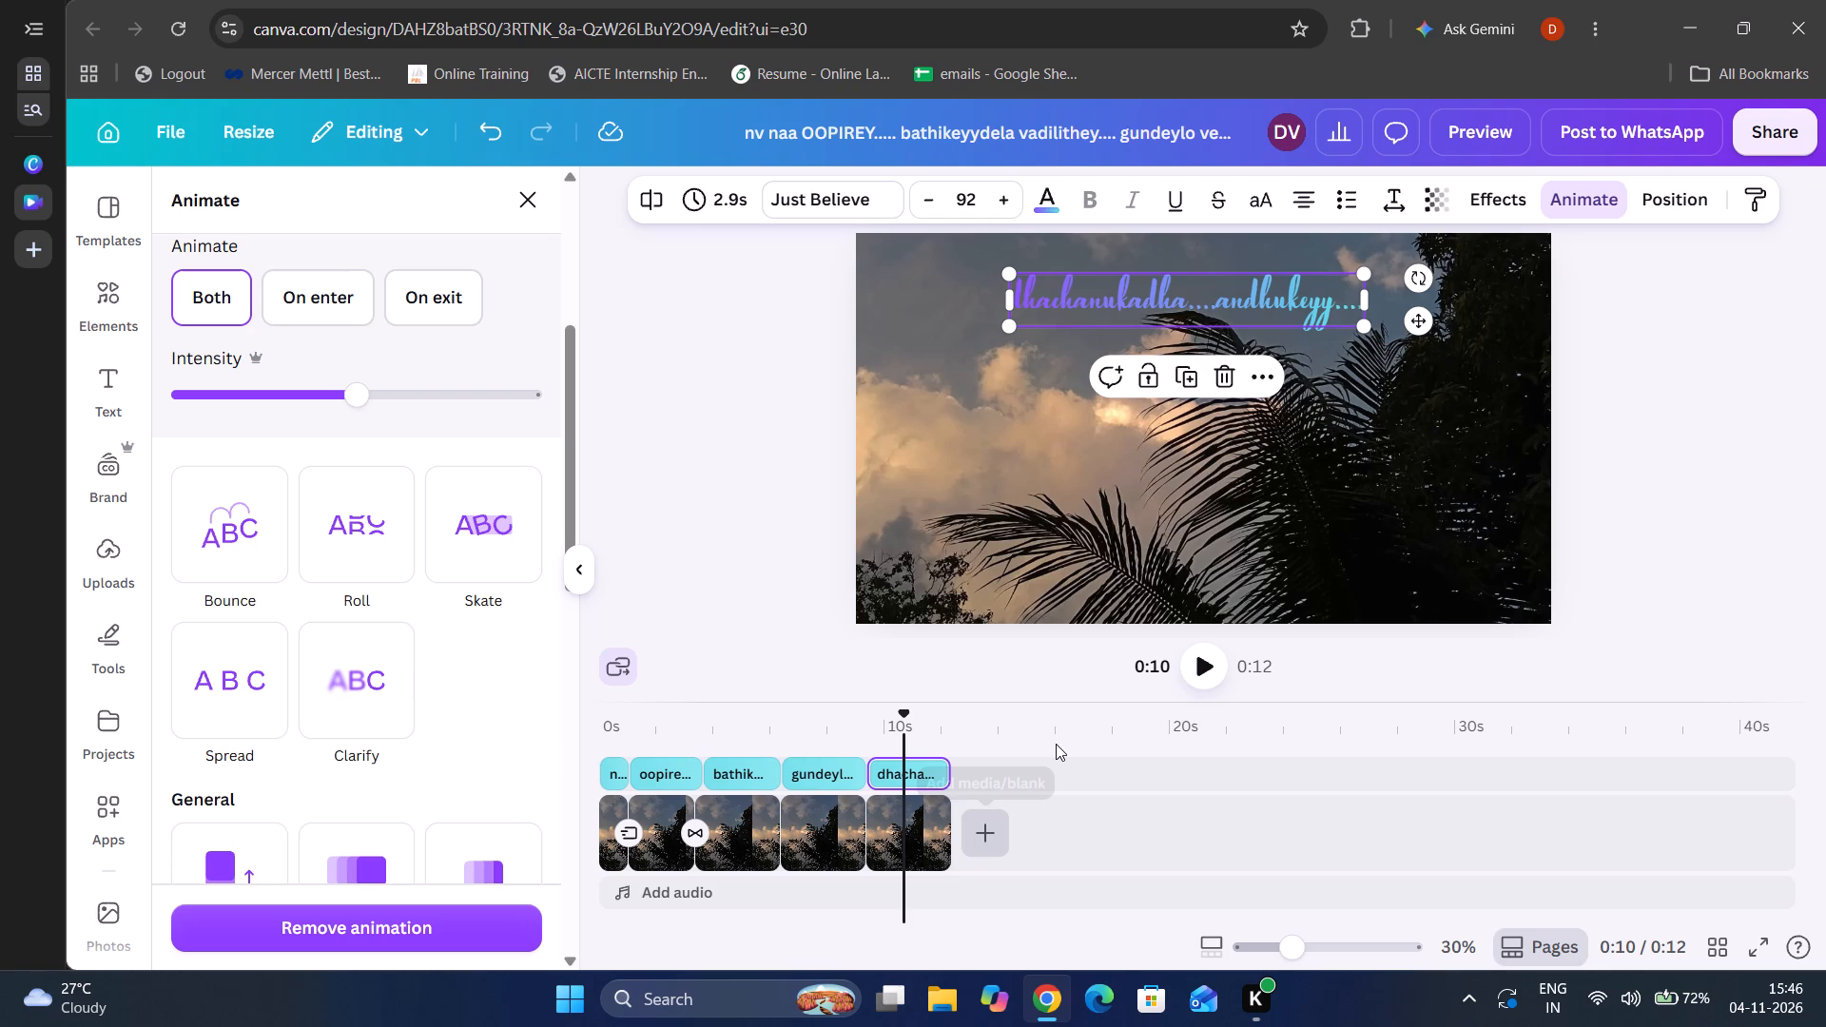
pyautogui.click(922, 834)
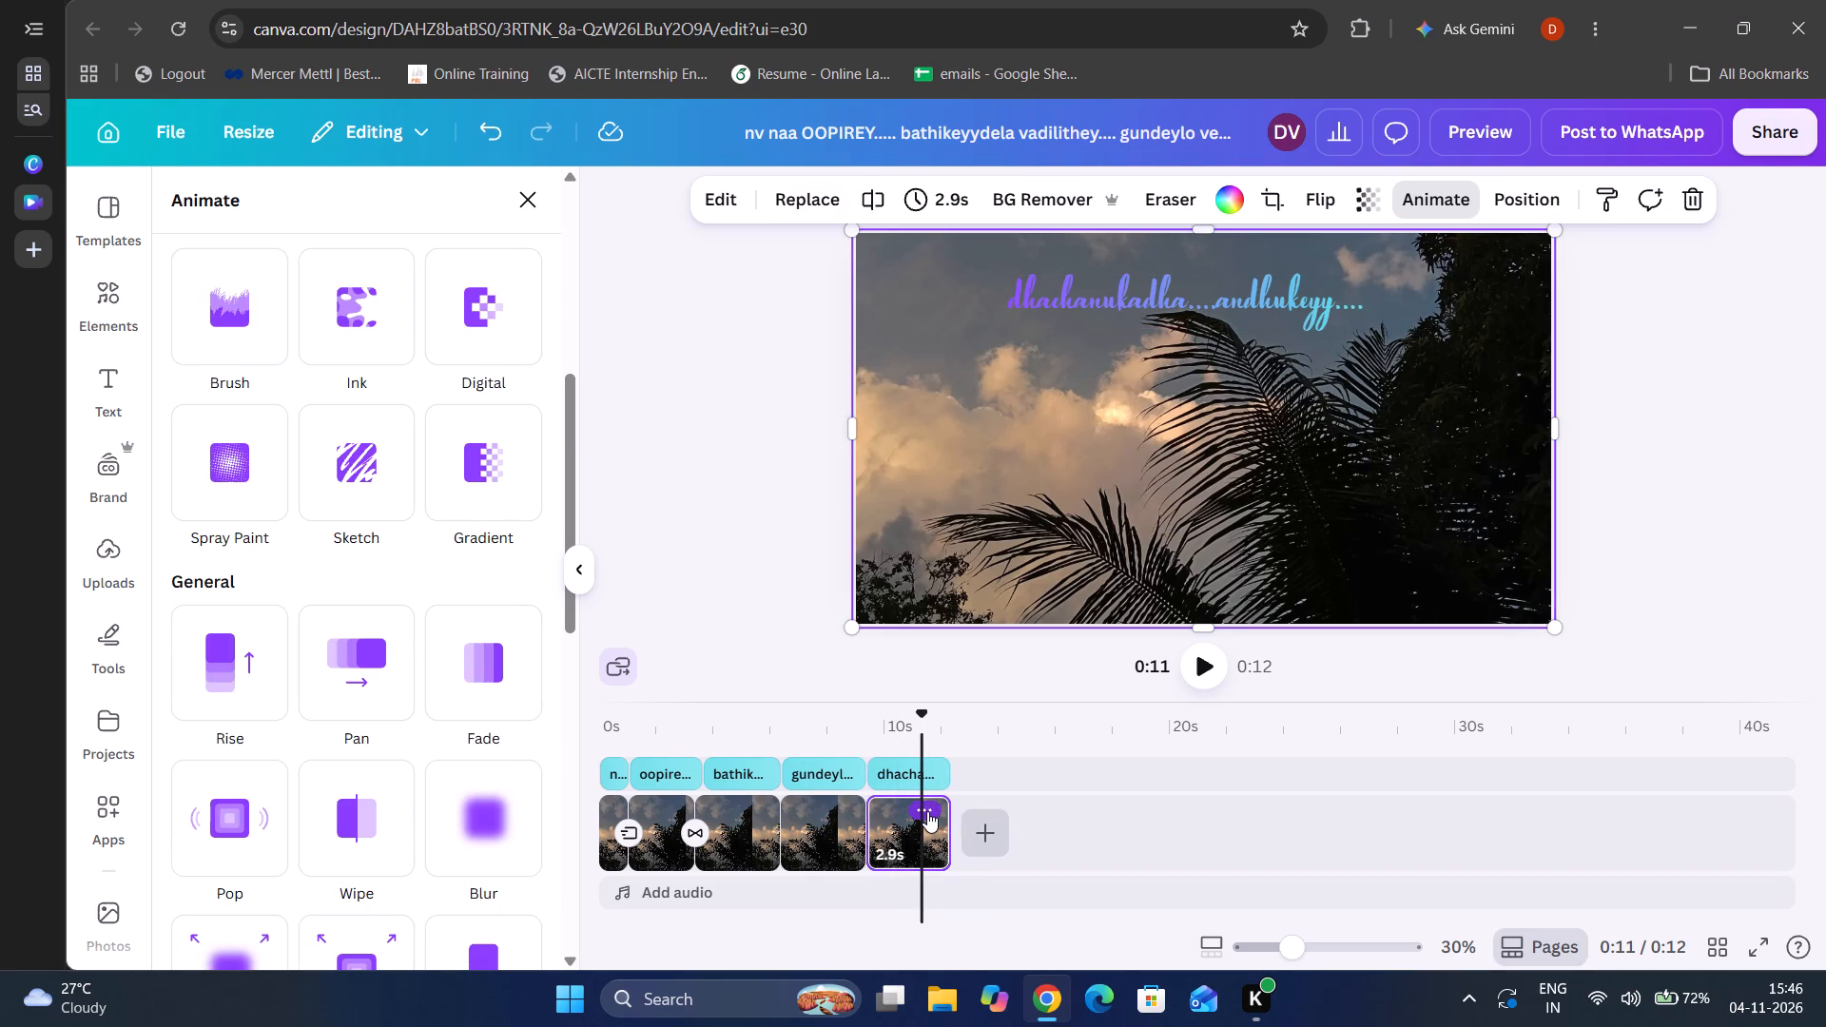
pyautogui.click(927, 811)
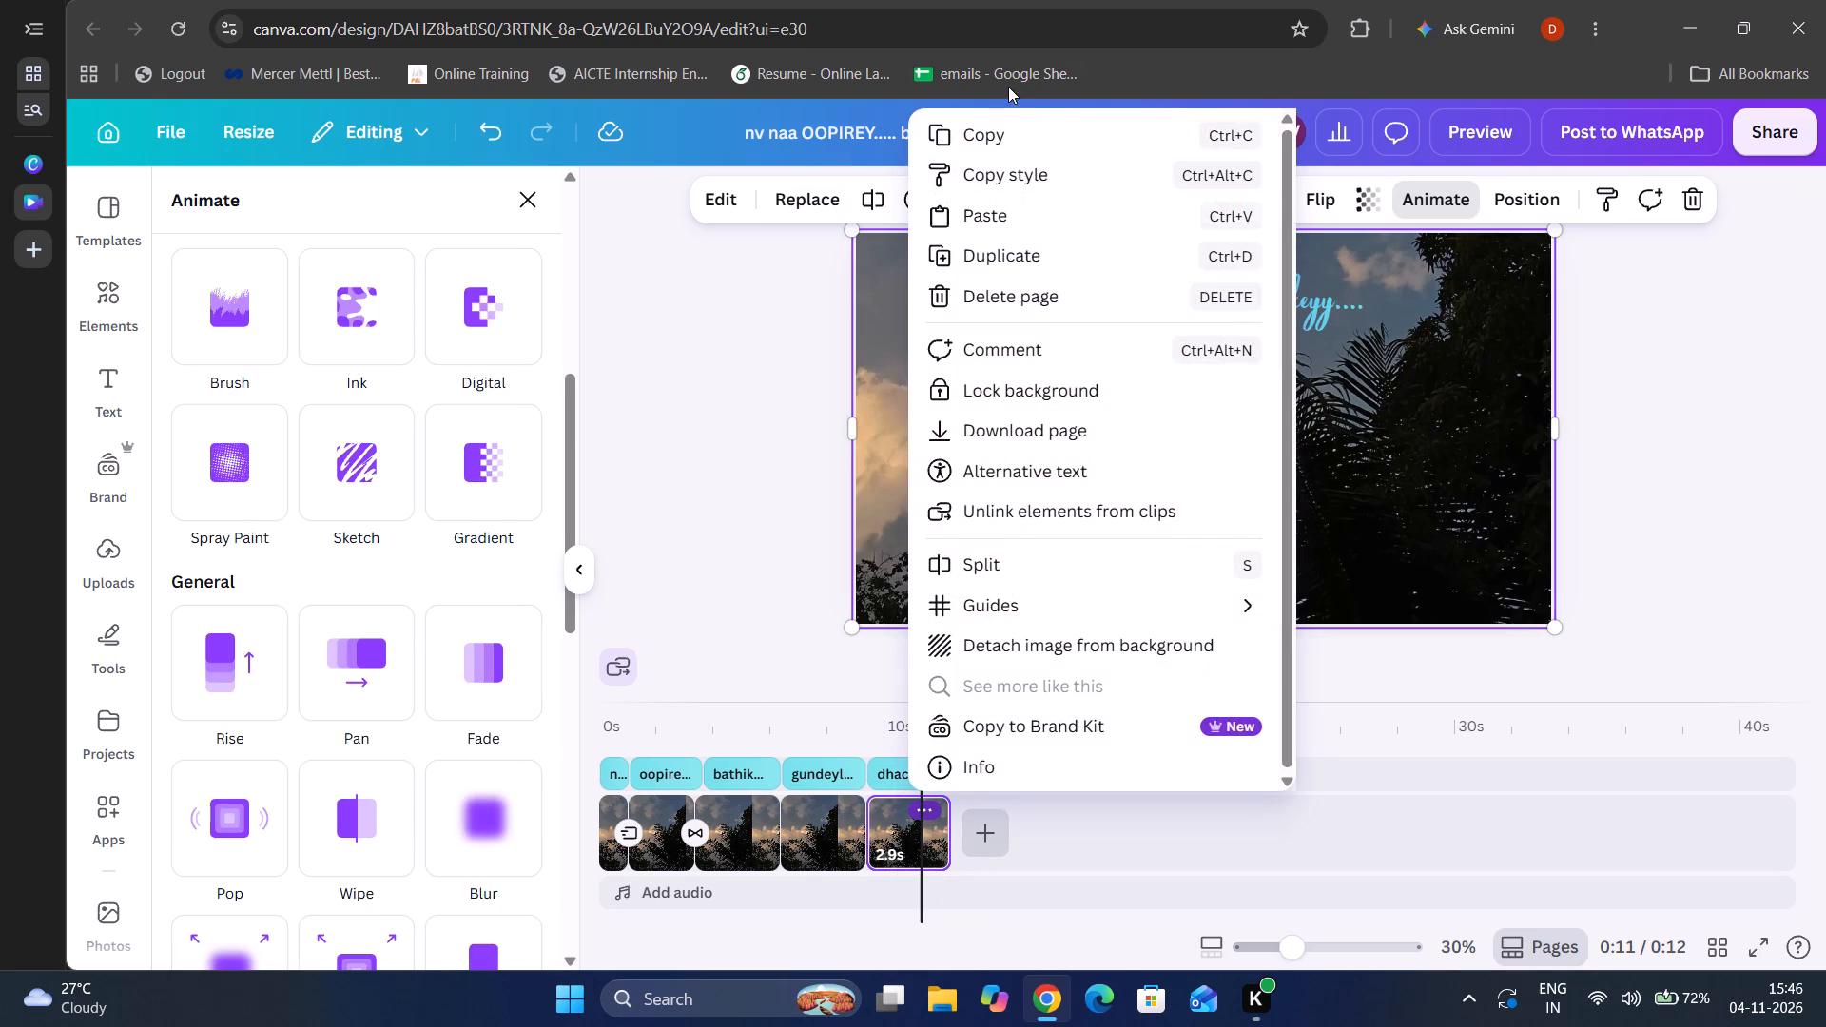
pyautogui.click(1013, 133)
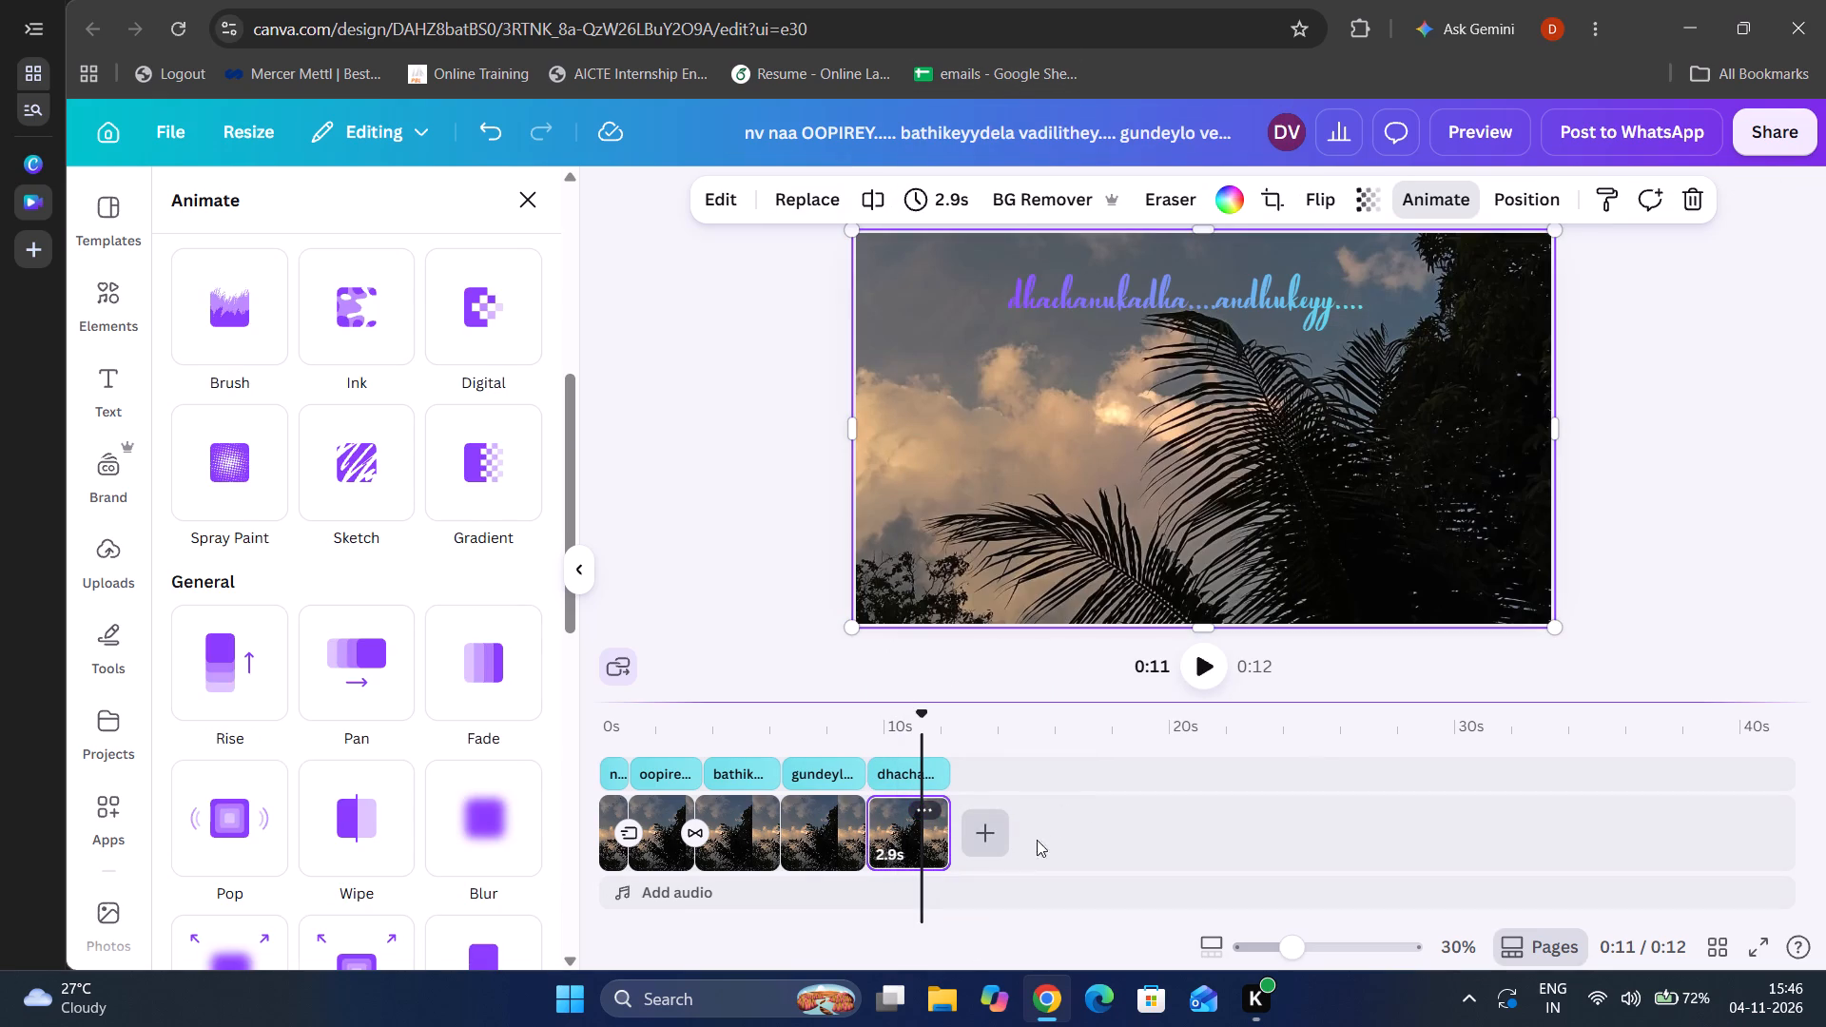
pyautogui.click(1036, 841)
pyautogui.hotkey('ctrl', 'v')
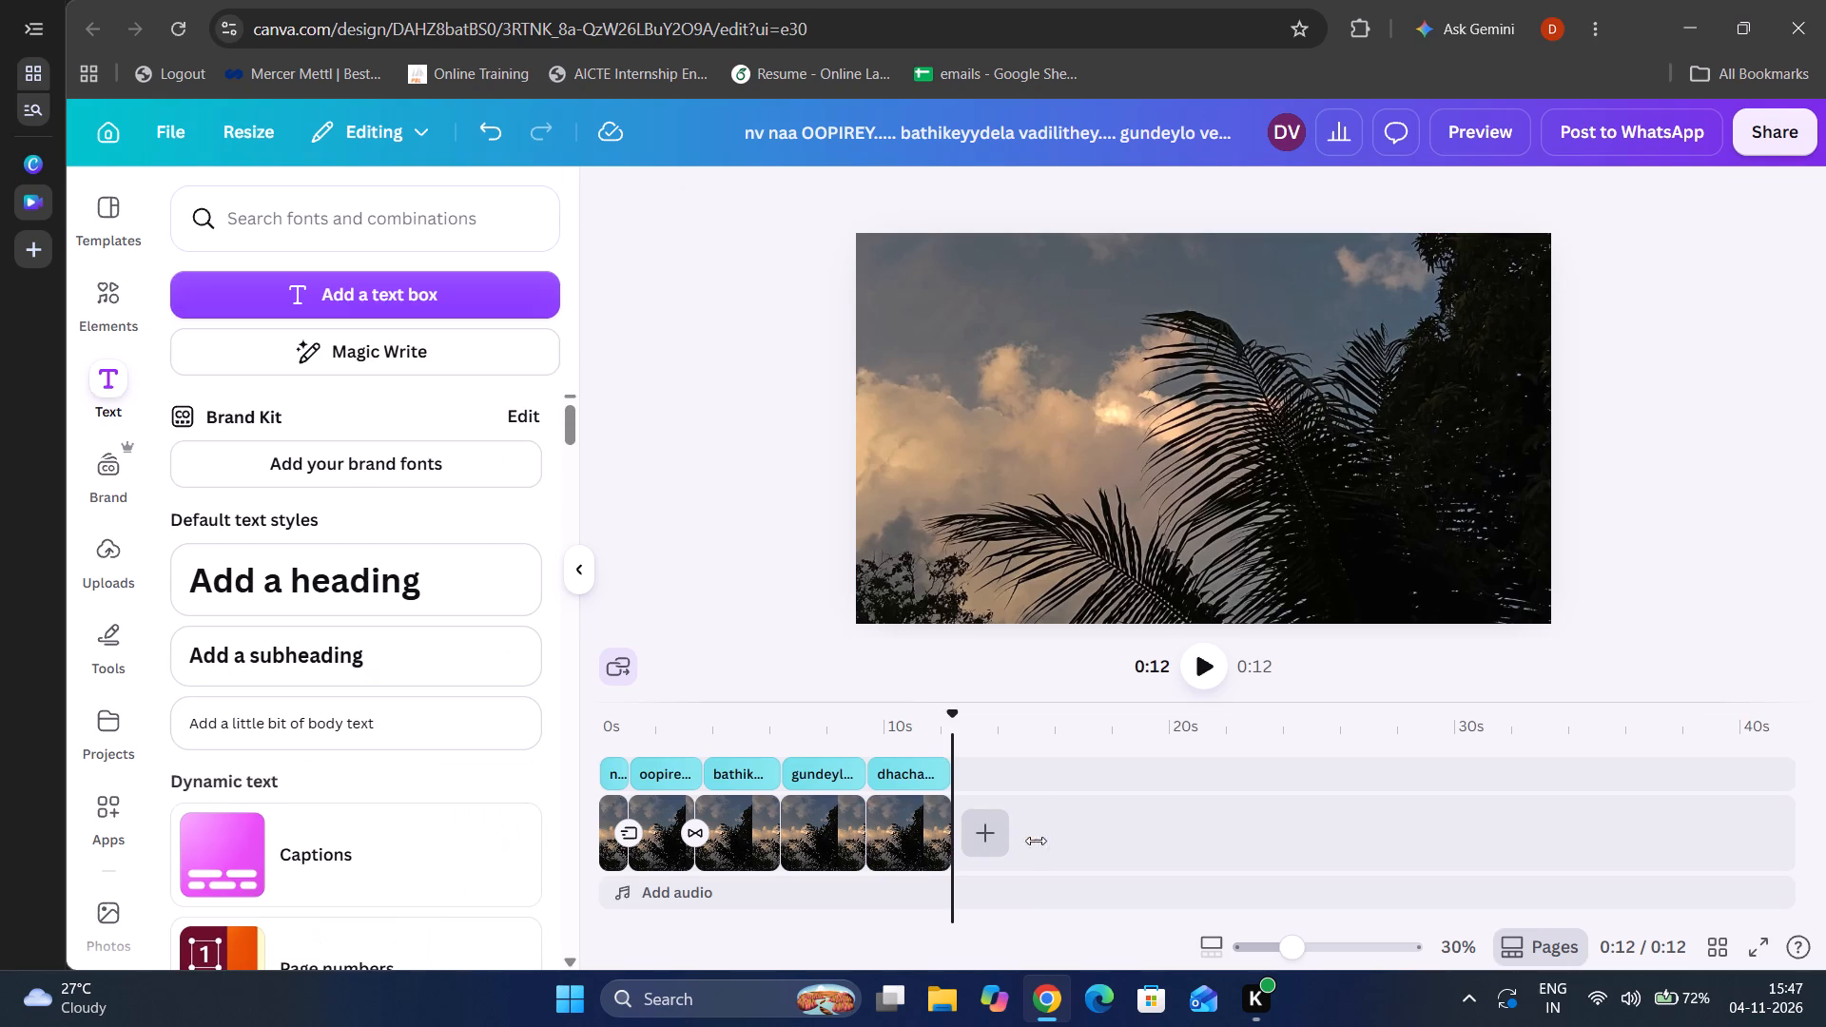
# Add a heading over the newly pasted last photo clip, reading "na kallamundhu nvu leni".
pyautogui.click(953, 775)
pyautogui.click(973, 772)
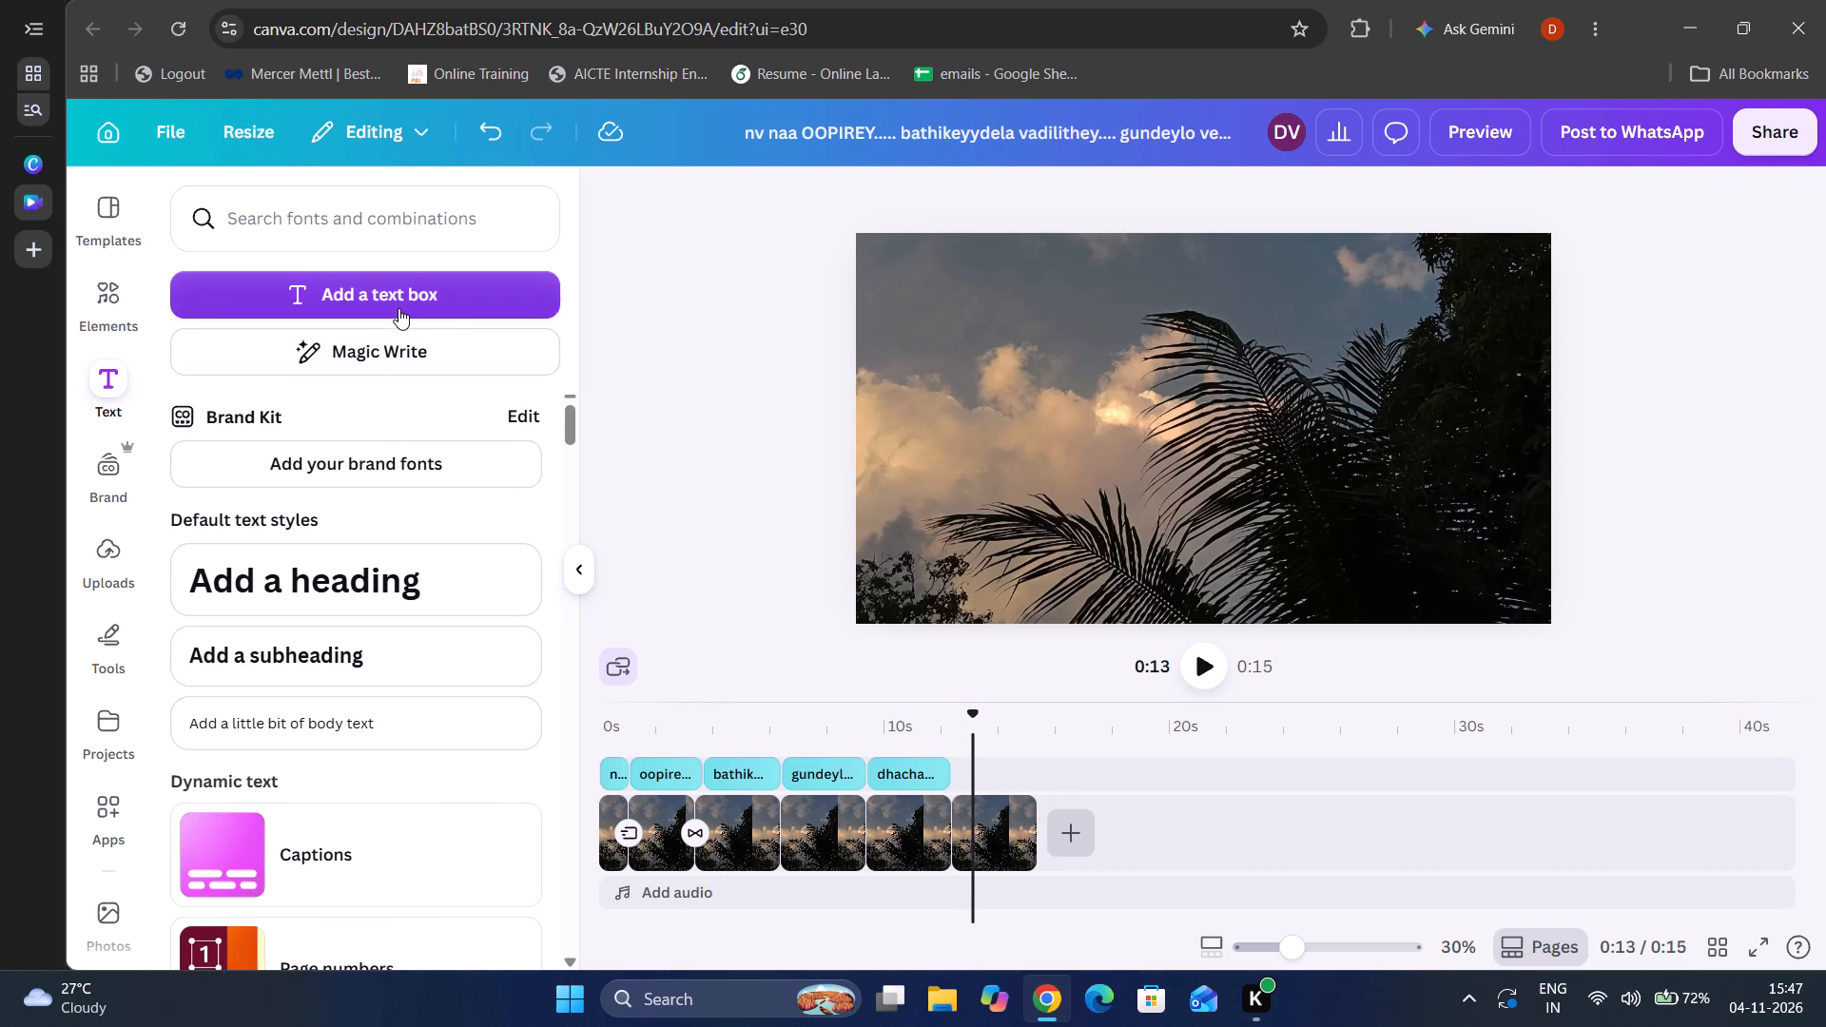
pyautogui.click(362, 582)
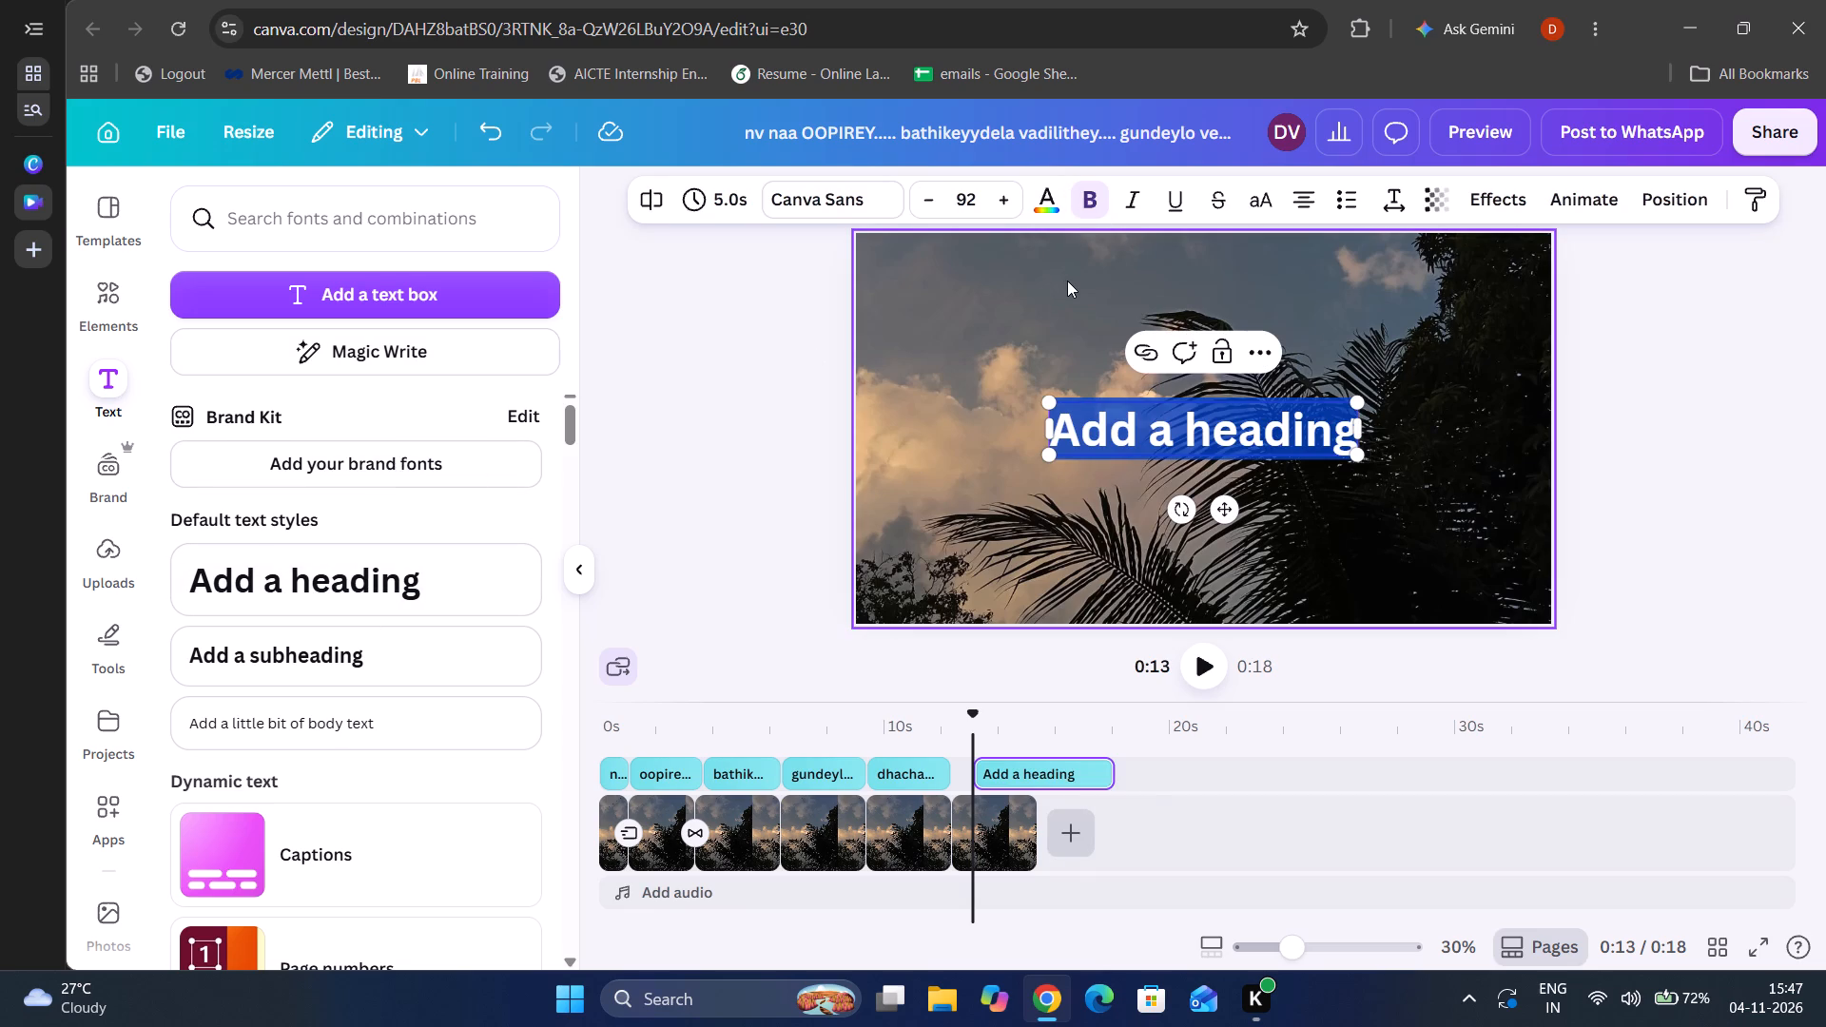
pyautogui.write('na')
pyautogui.press('space')
pyautogui.write('ak')
pyautogui.press('BackSpace')
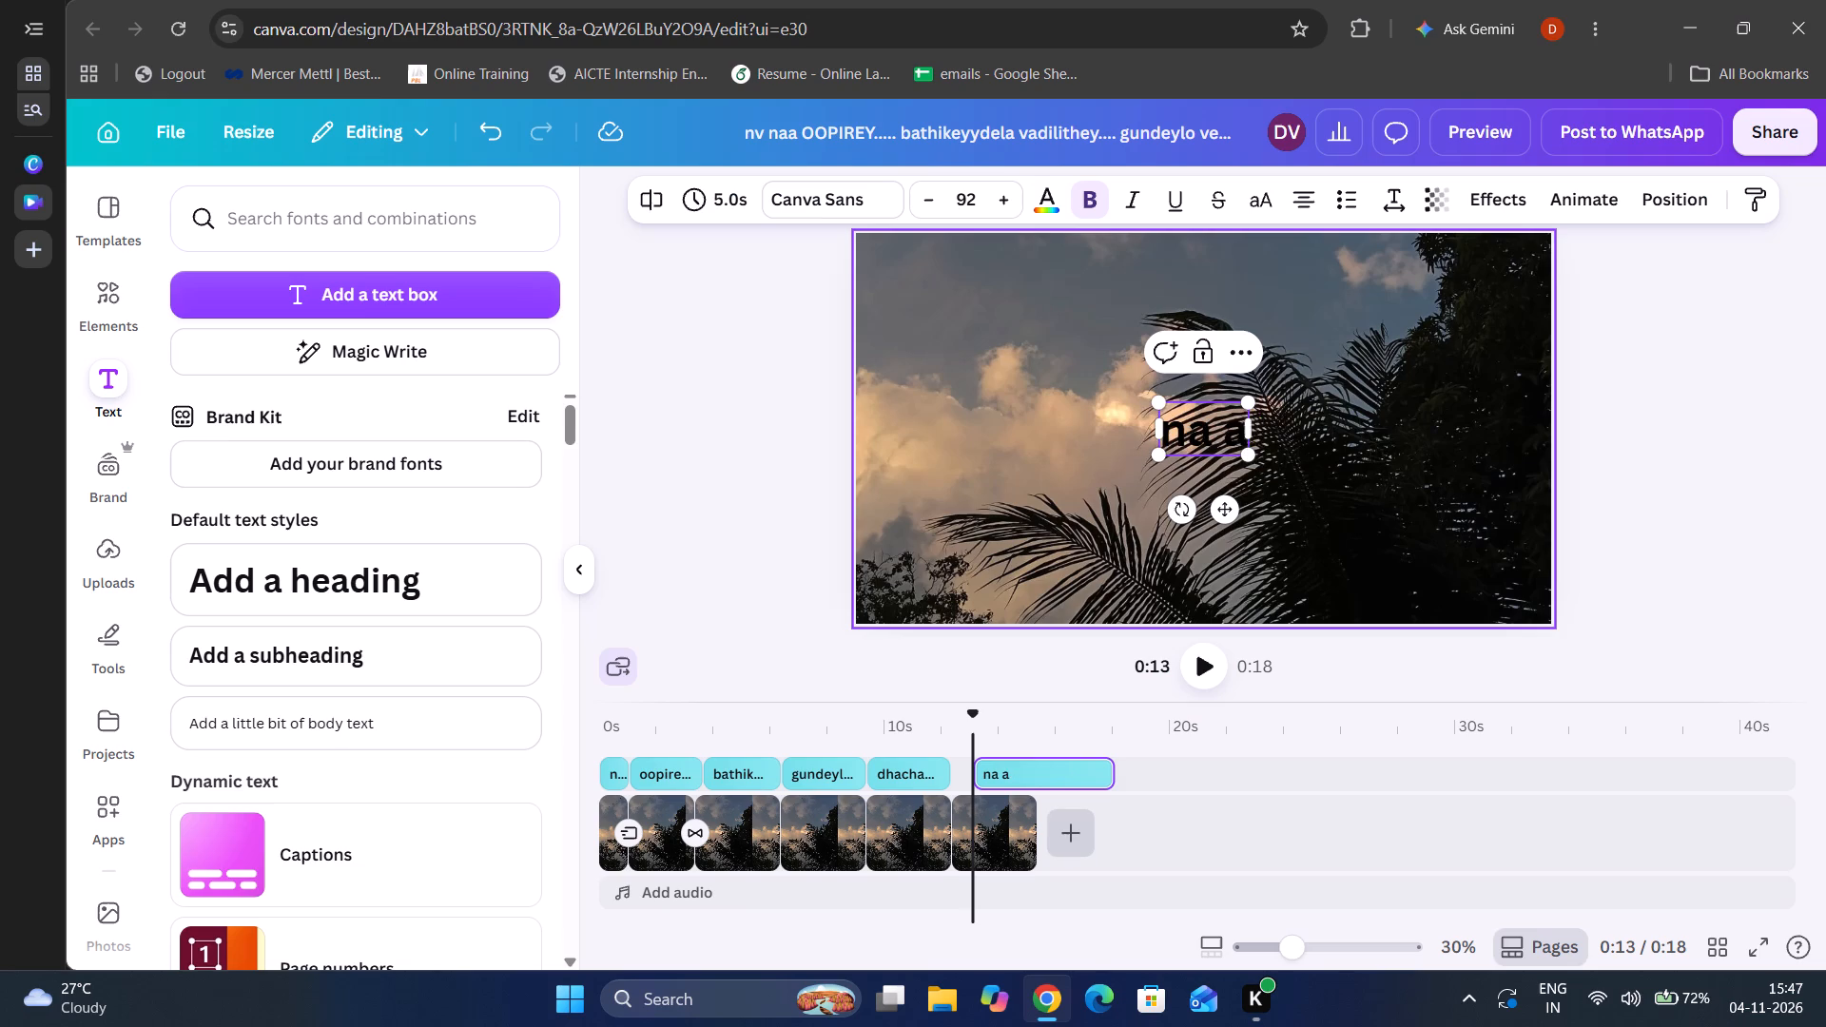
pyautogui.press('BackSpace')
pyautogui.write('kalla')
pyautogui.write('mun')
pyautogui.write('dhu nvu leni')
pyautogui.press('space')
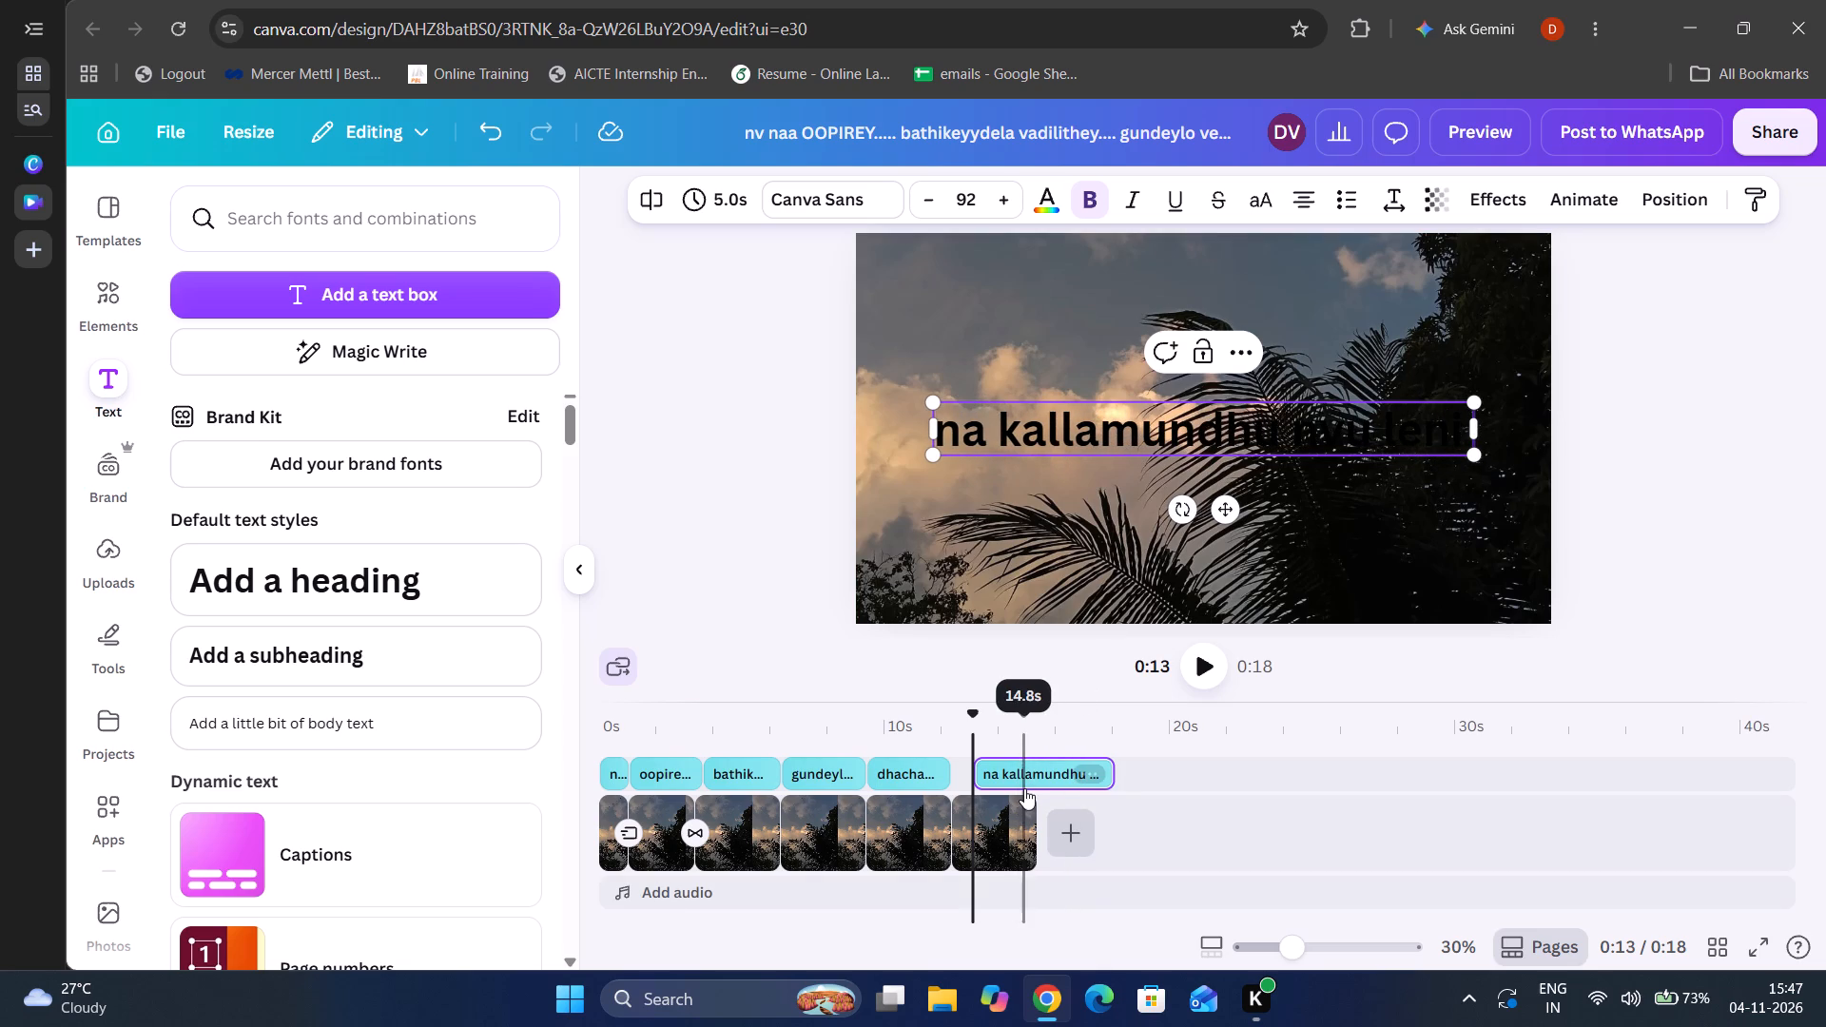
# Align the new text clip with the start of the last photo clip and shorten it to 3.0 s.
pyautogui.moveTo(1041, 773); pyautogui.dragTo(990, 782)
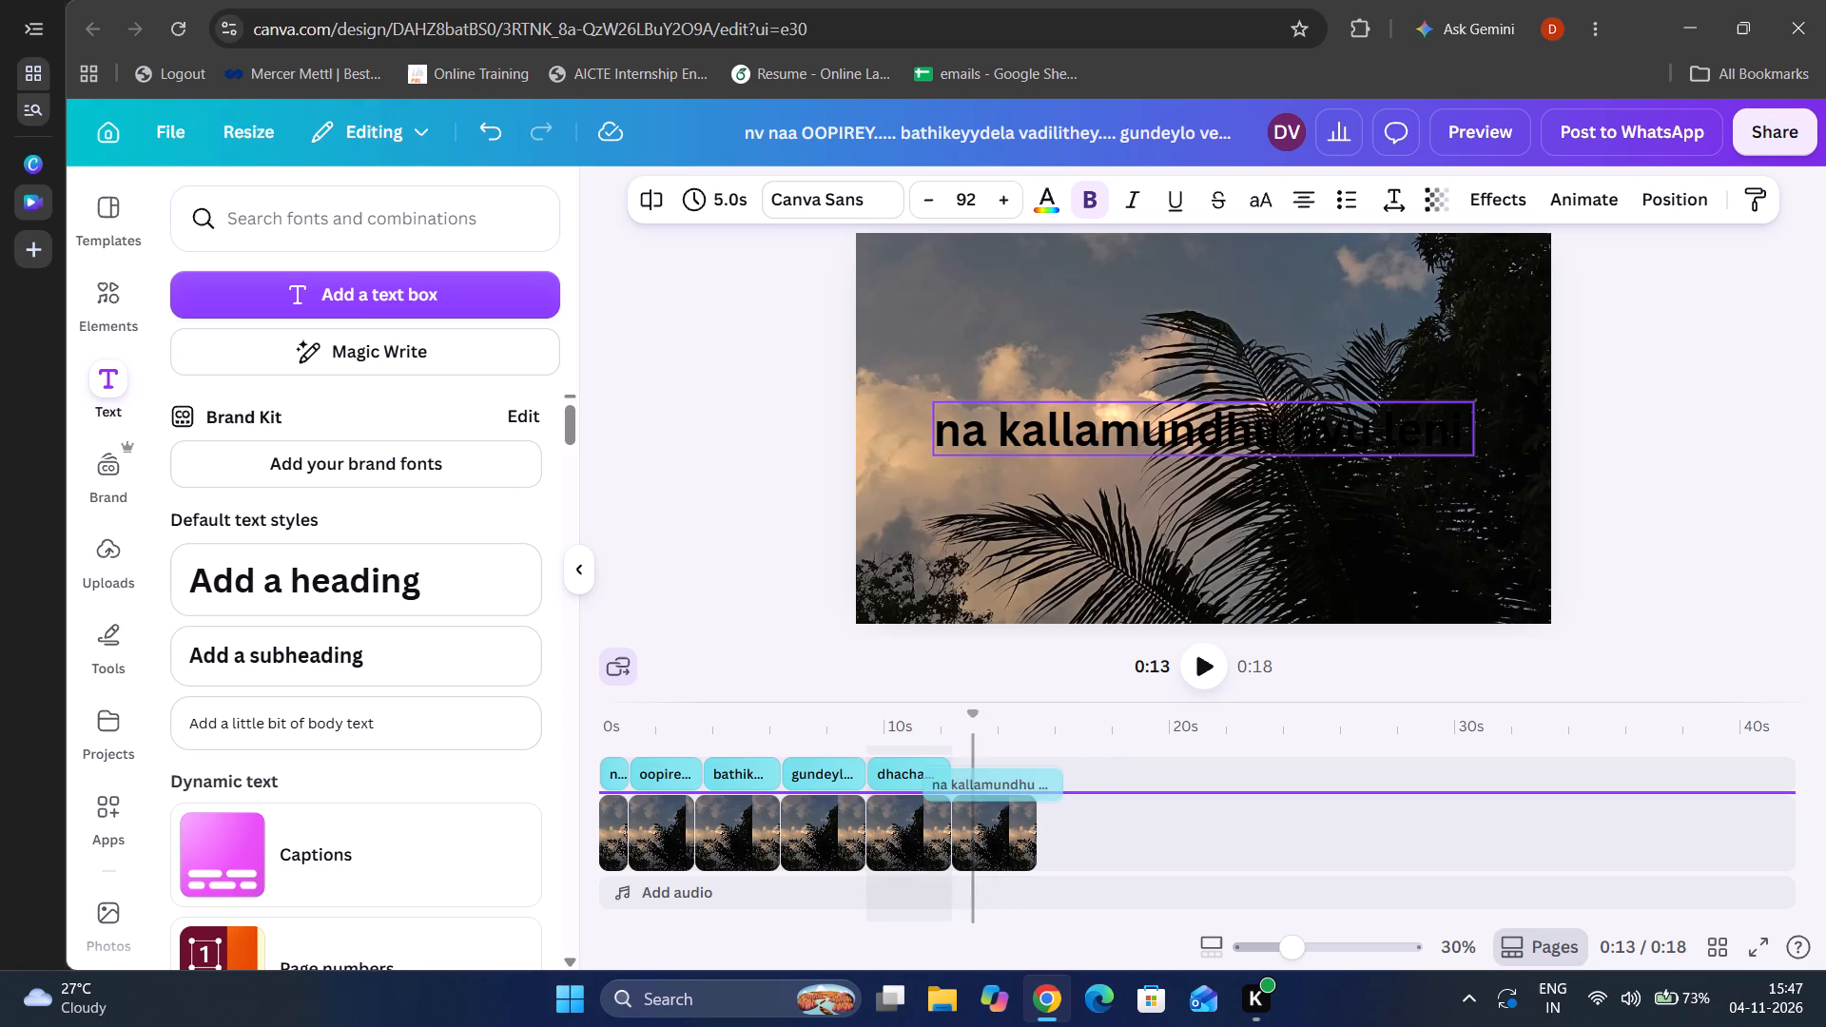
pyautogui.moveTo(990, 782); pyautogui.dragTo(1017, 767)
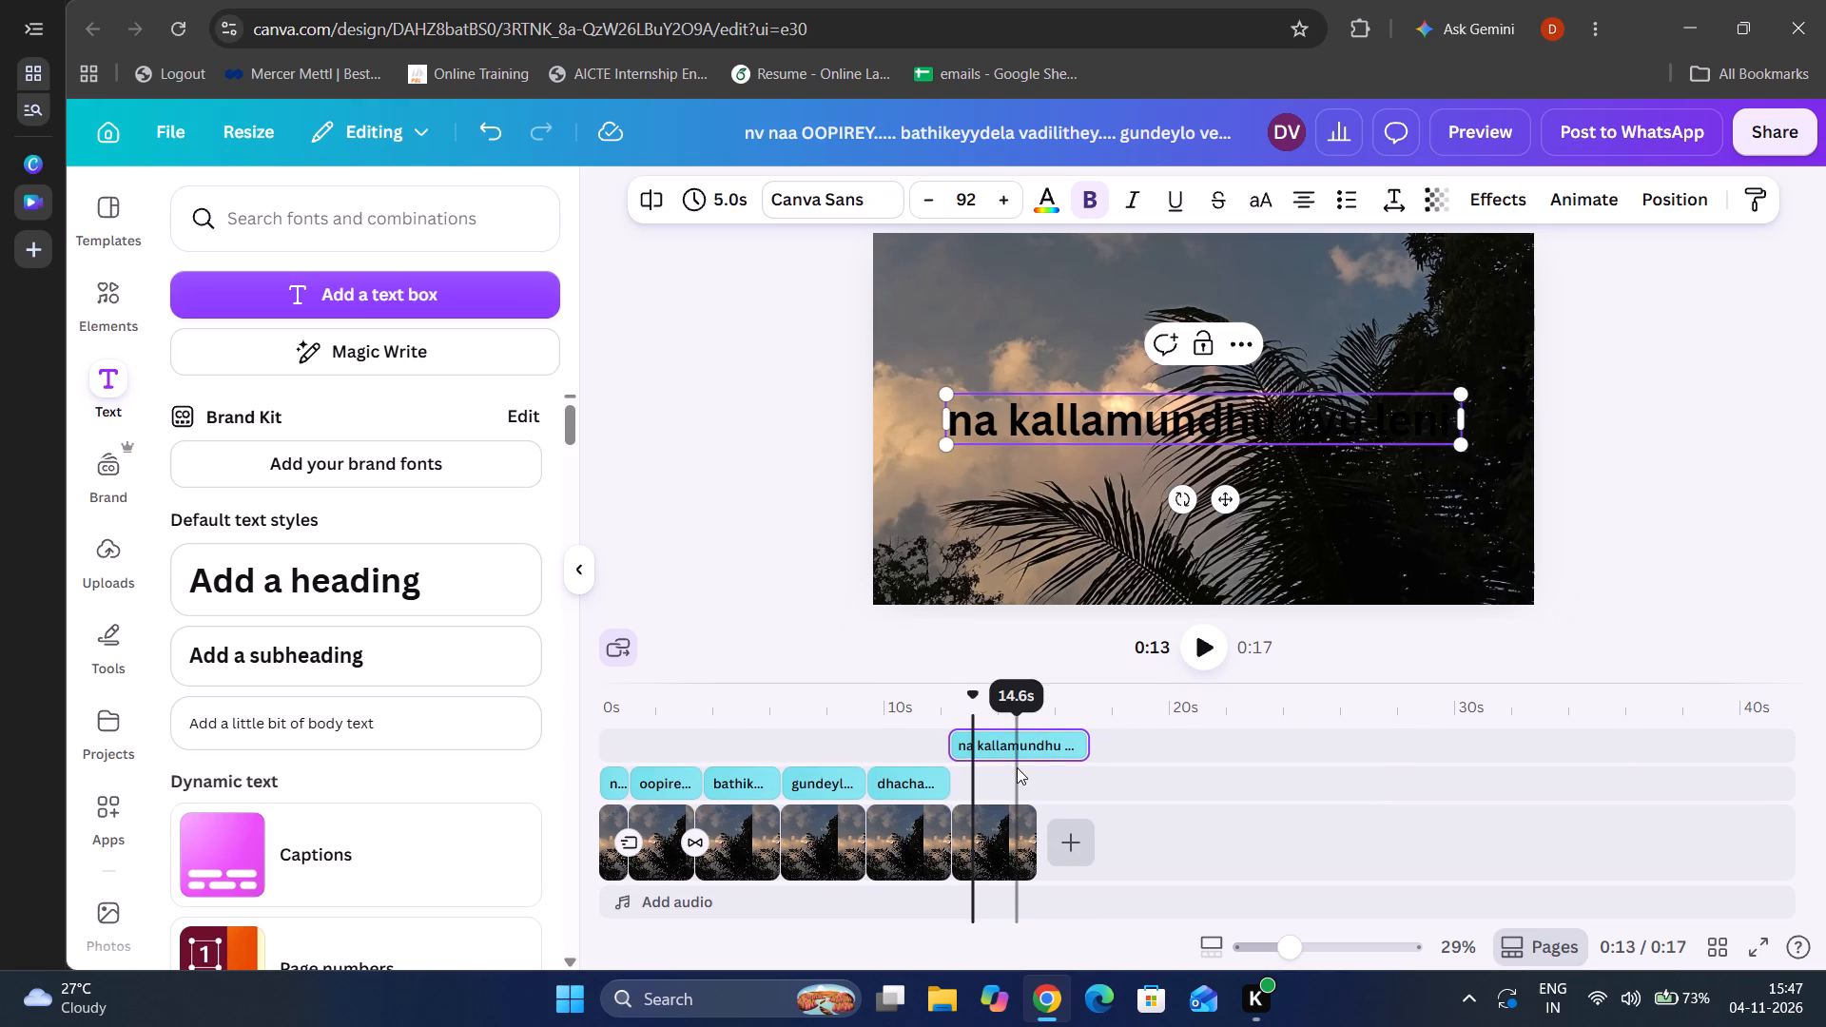
pyautogui.moveTo(1015, 735); pyautogui.dragTo(1017, 769)
pyautogui.moveTo(1092, 765); pyautogui.dragTo(1041, 781)
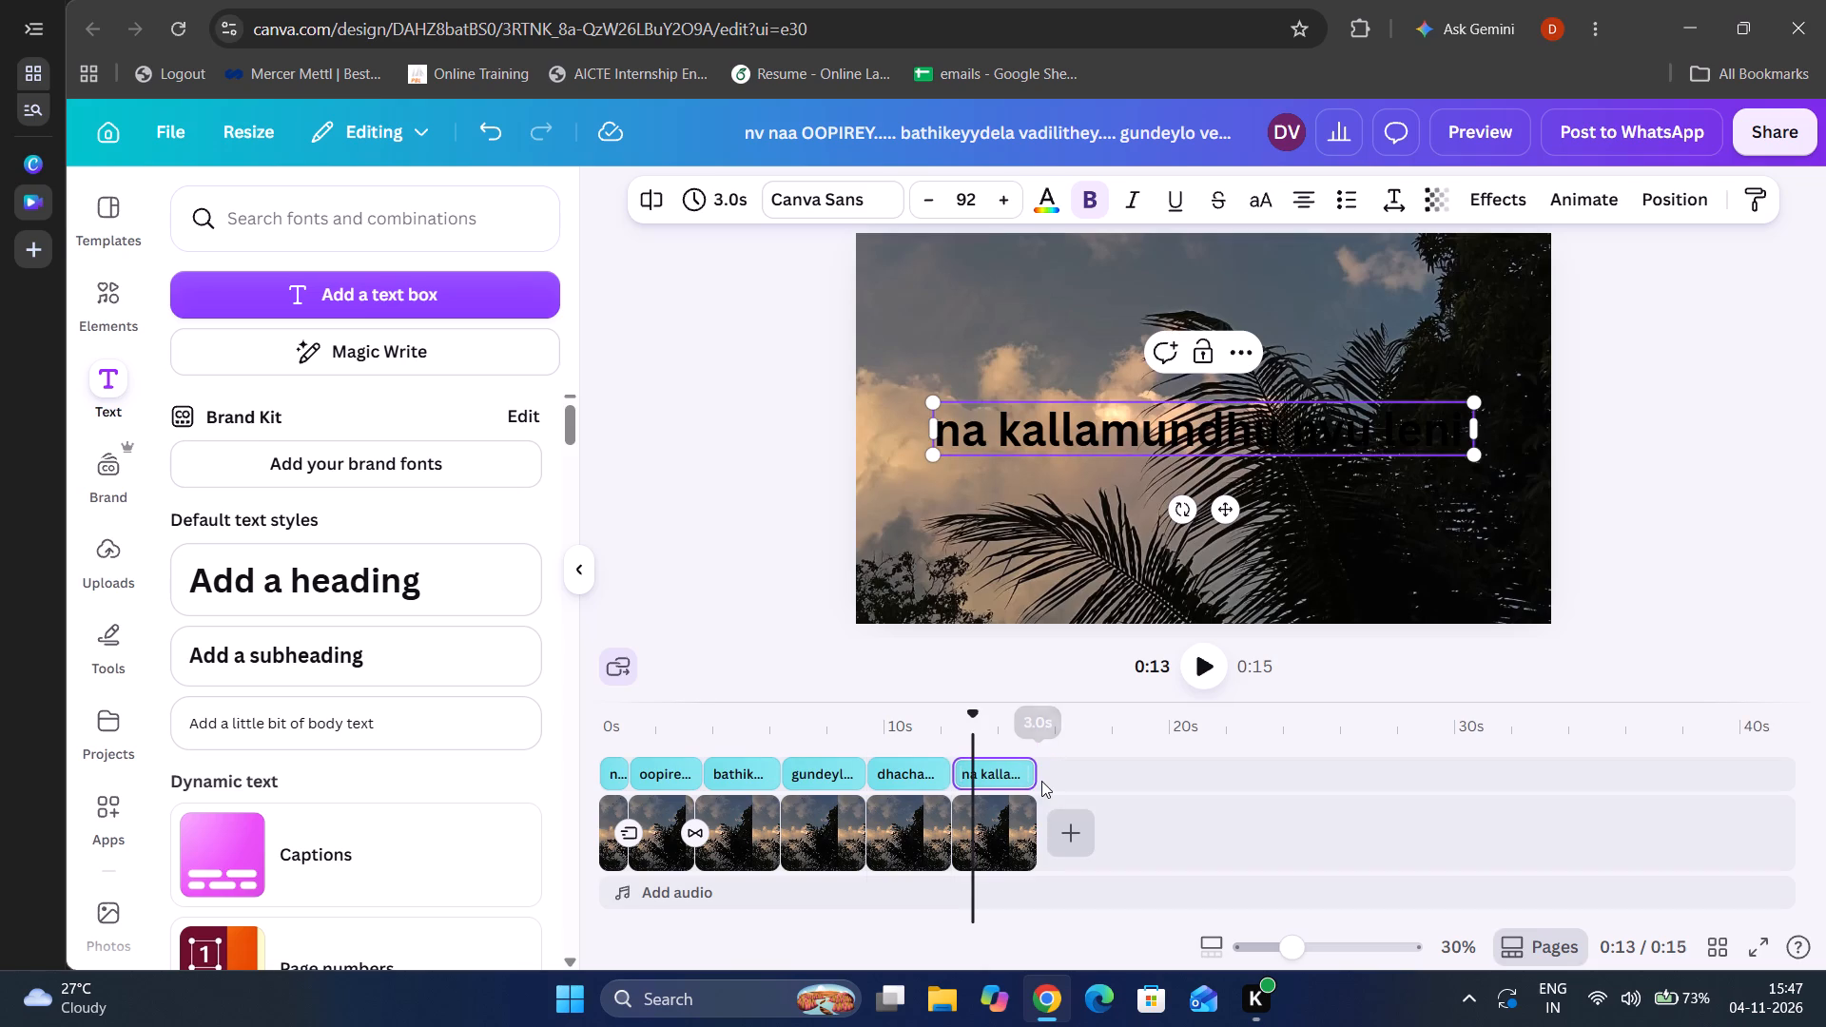
# Colour the new lyric with the 90° linear gradient #8c52ff to #5ce1e6, adding a gradient-coloured "i" after "len".
pyautogui.moveTo(1452, 427); pyautogui.dragTo(1258, 445)
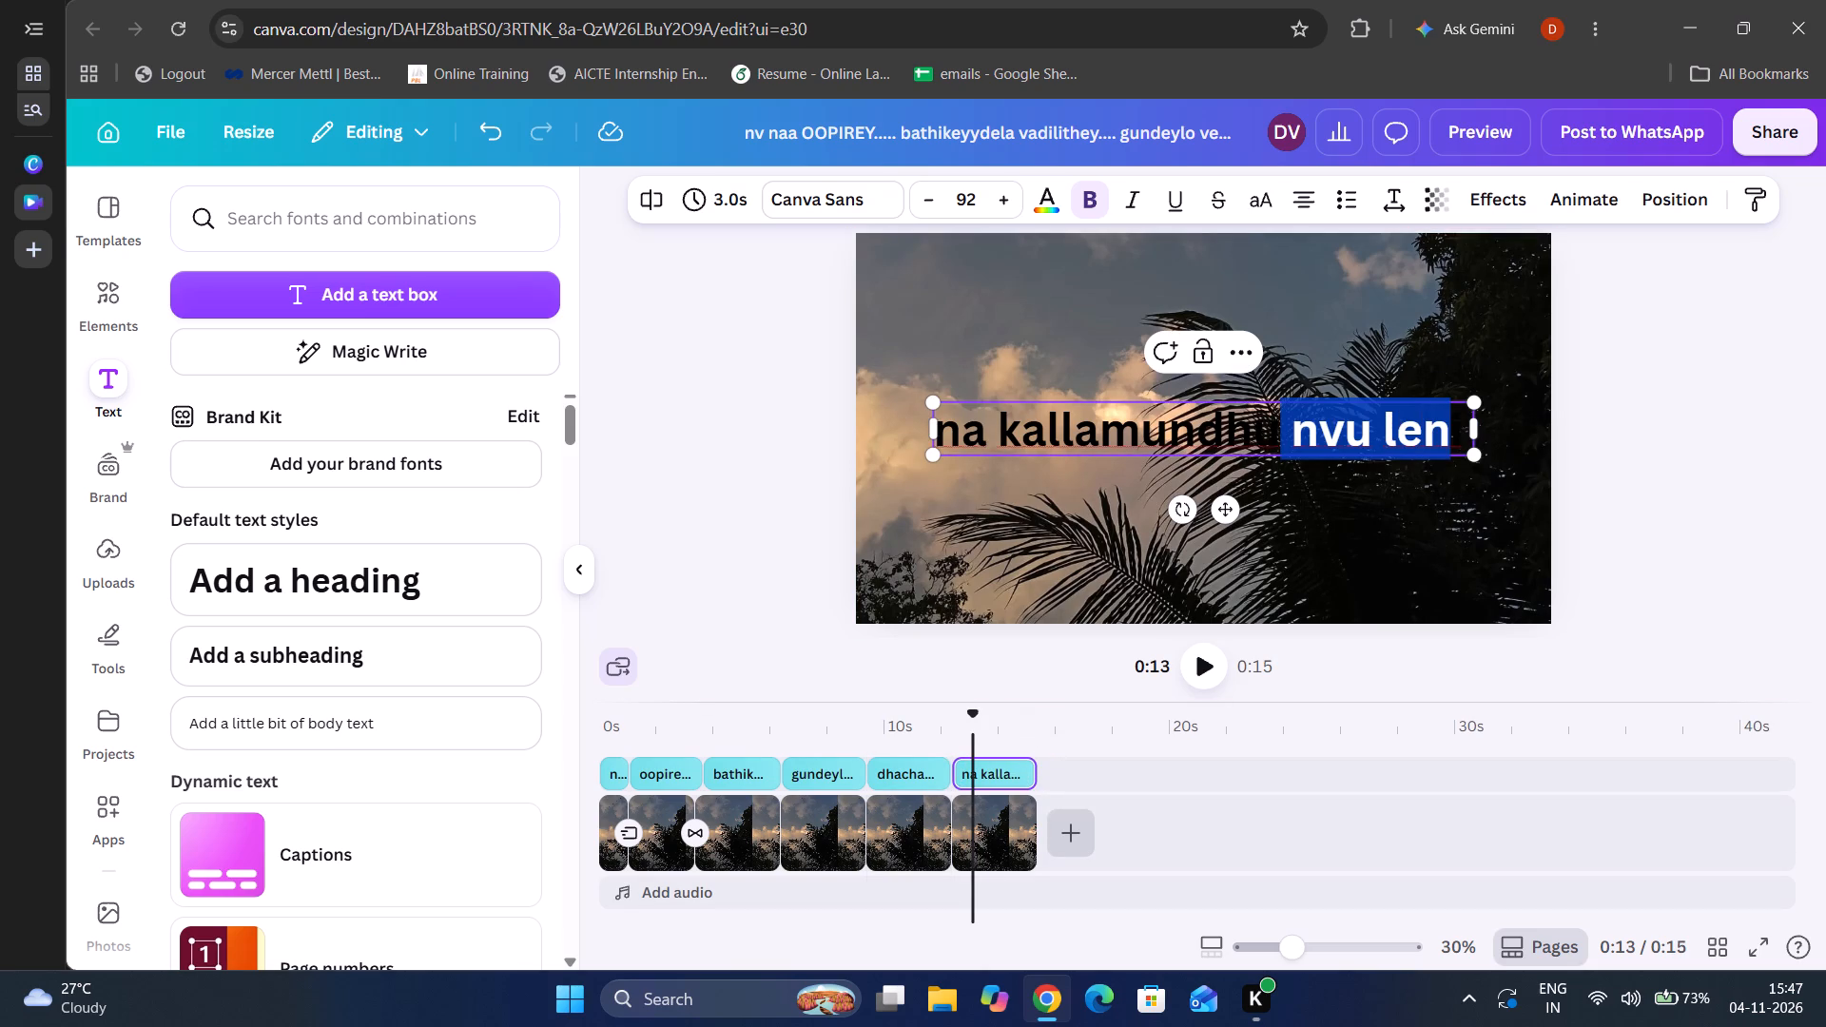
pyautogui.moveTo(1258, 445); pyautogui.dragTo(952, 457)
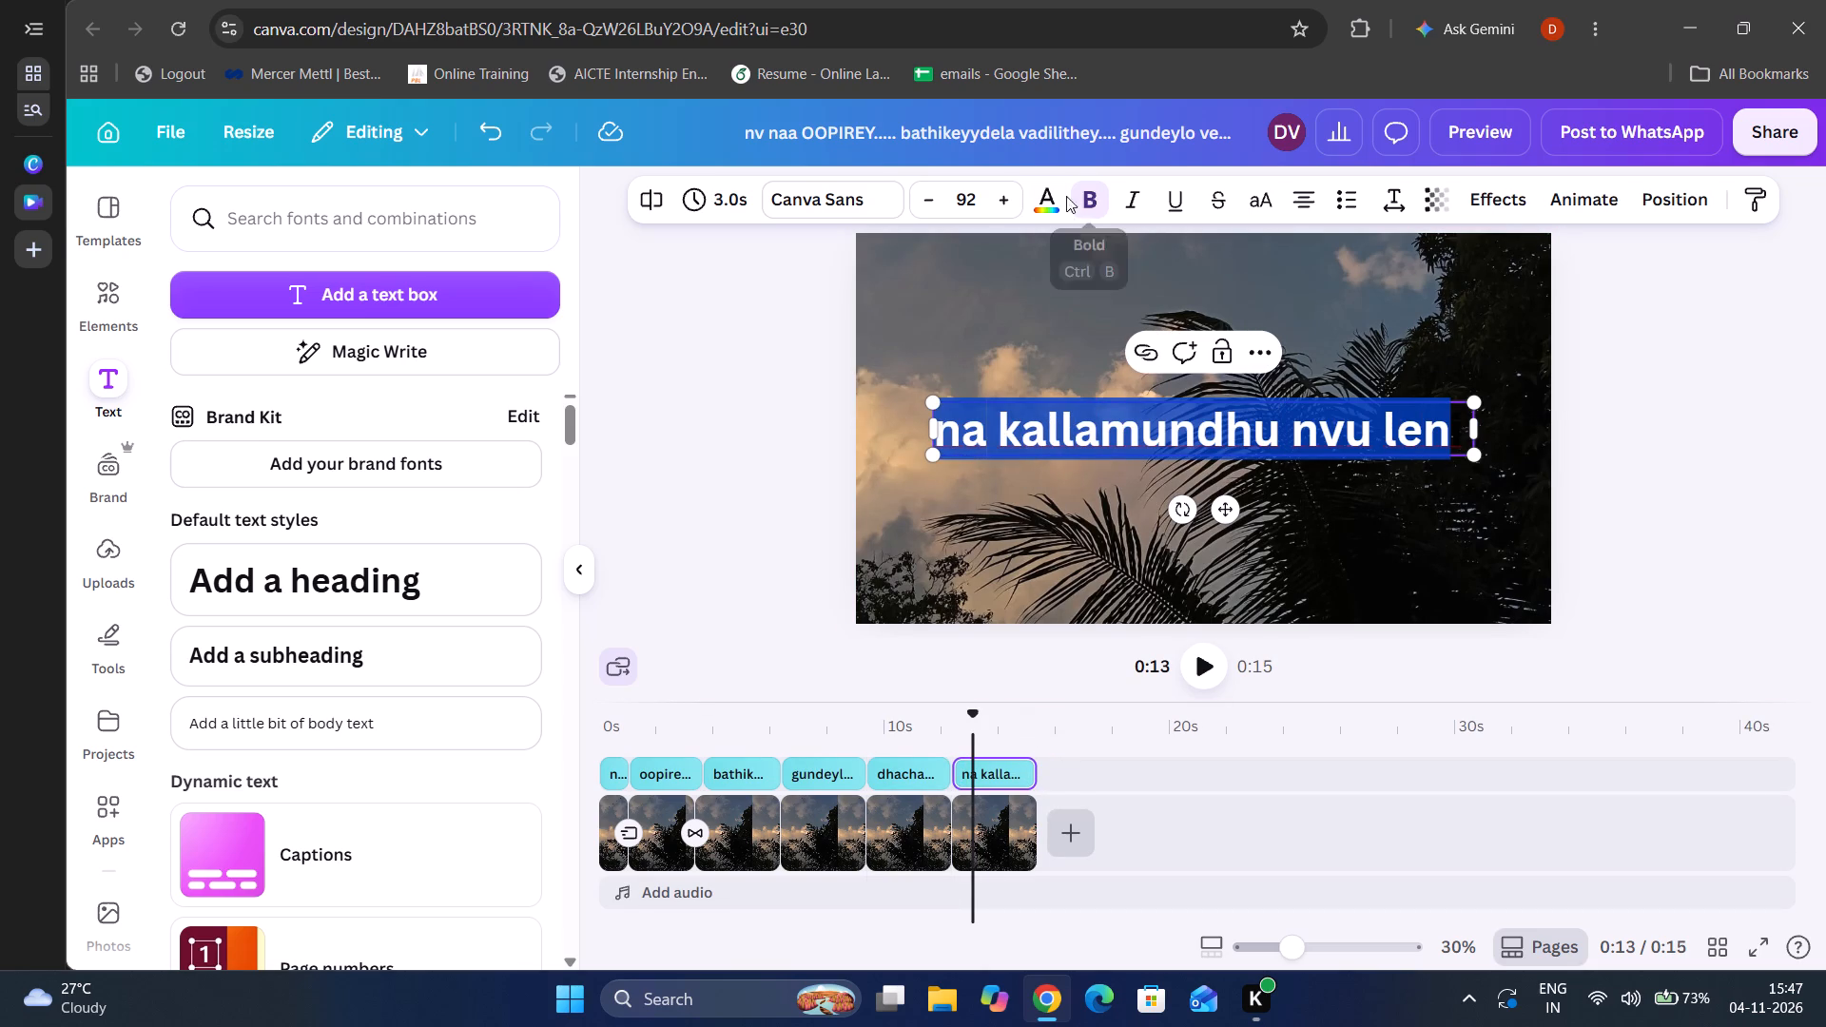
pyautogui.click(1036, 206)
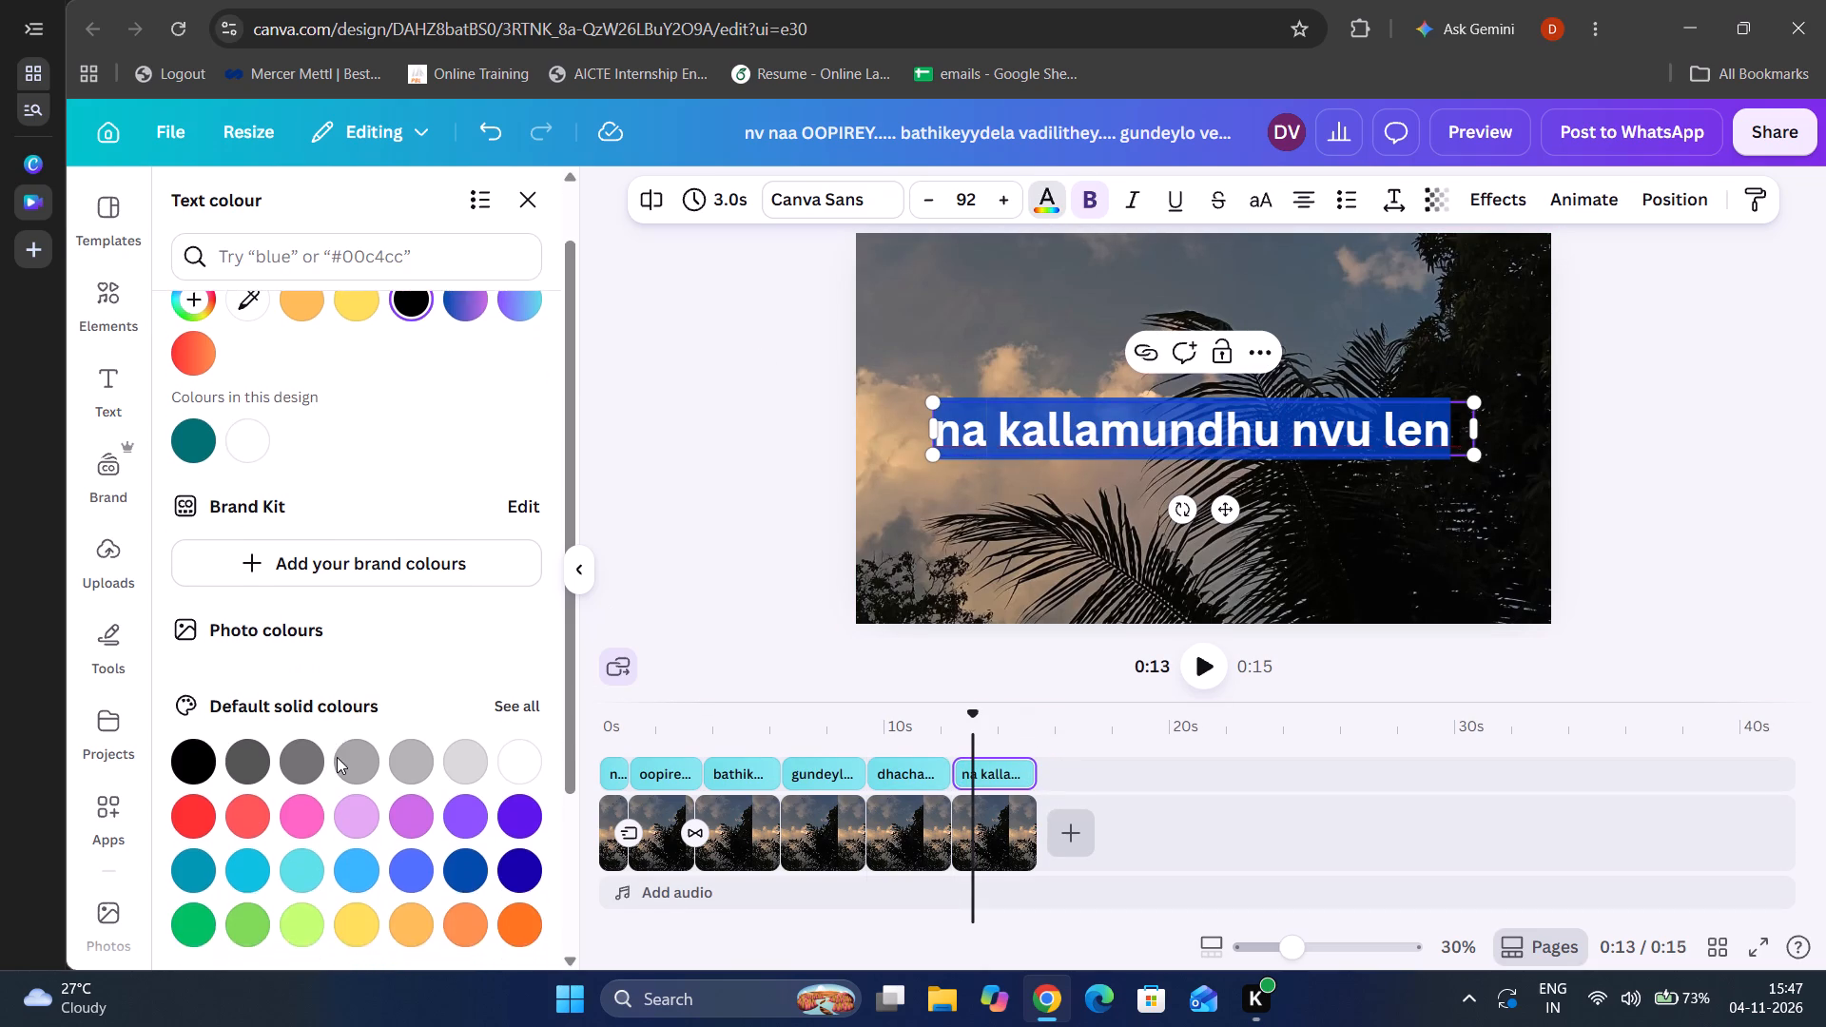
pyautogui.click(515, 373)
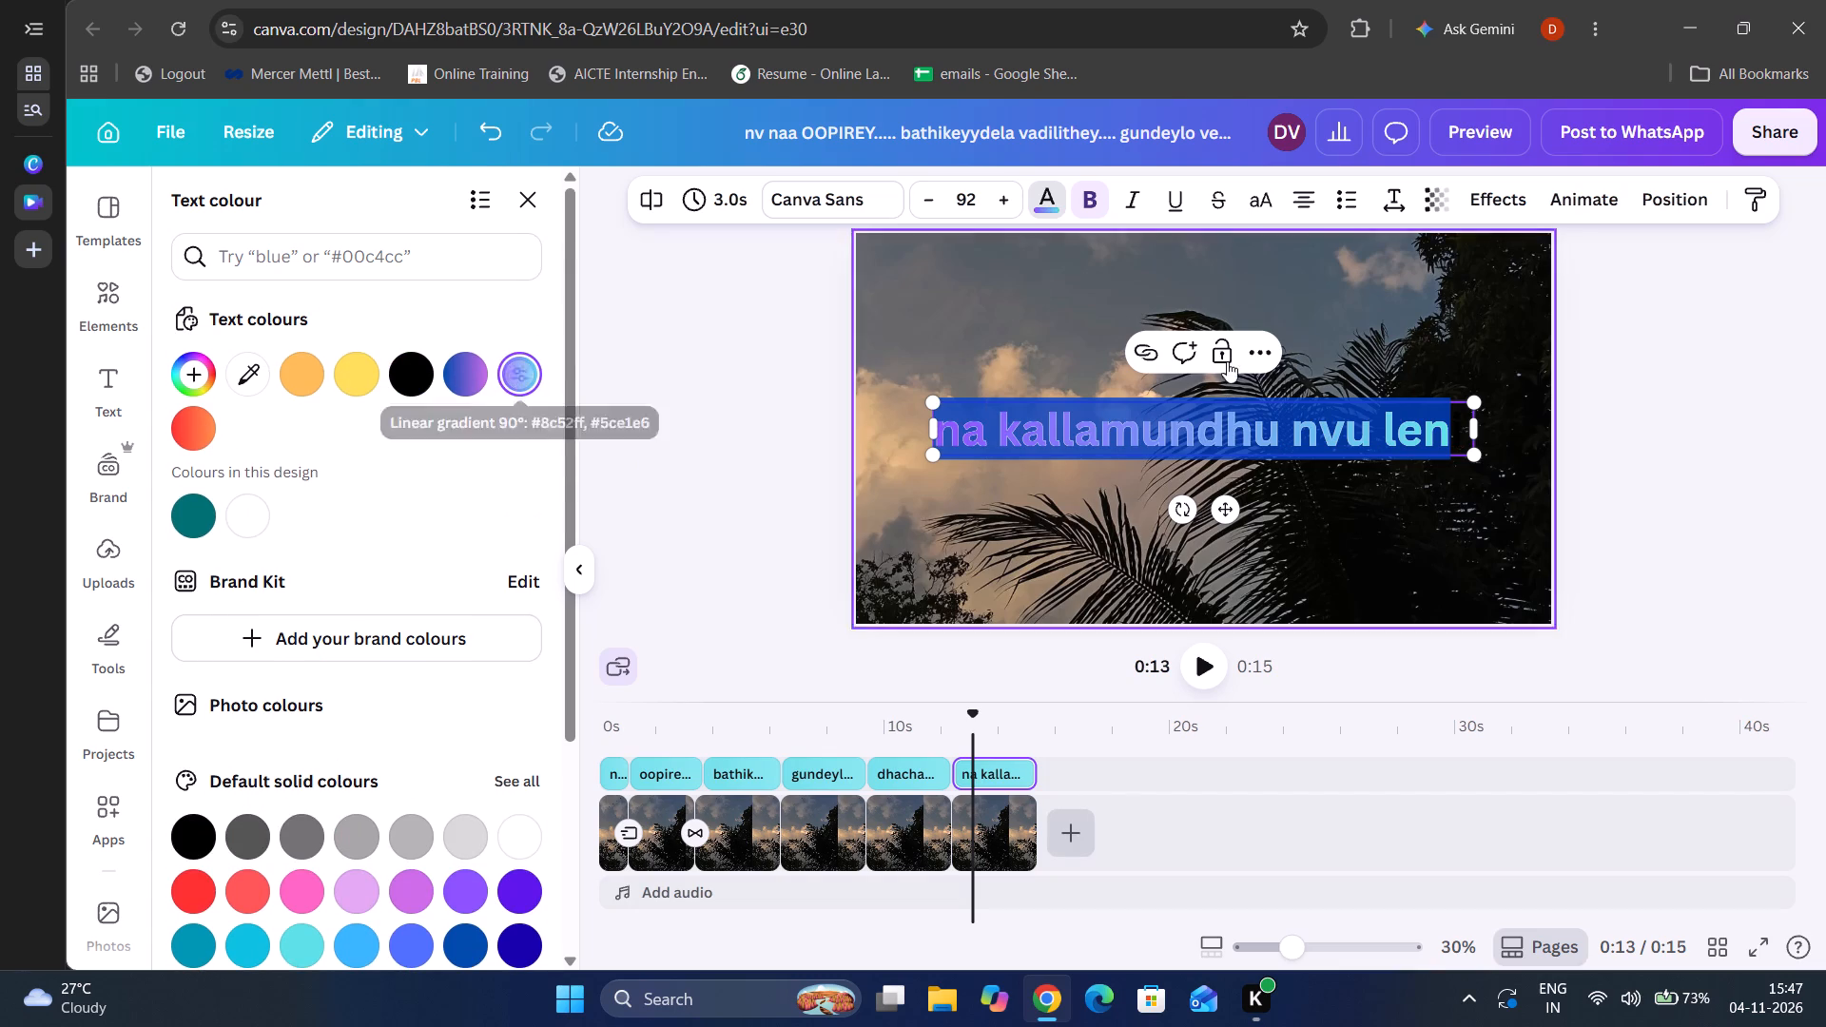
pyautogui.click(1452, 432)
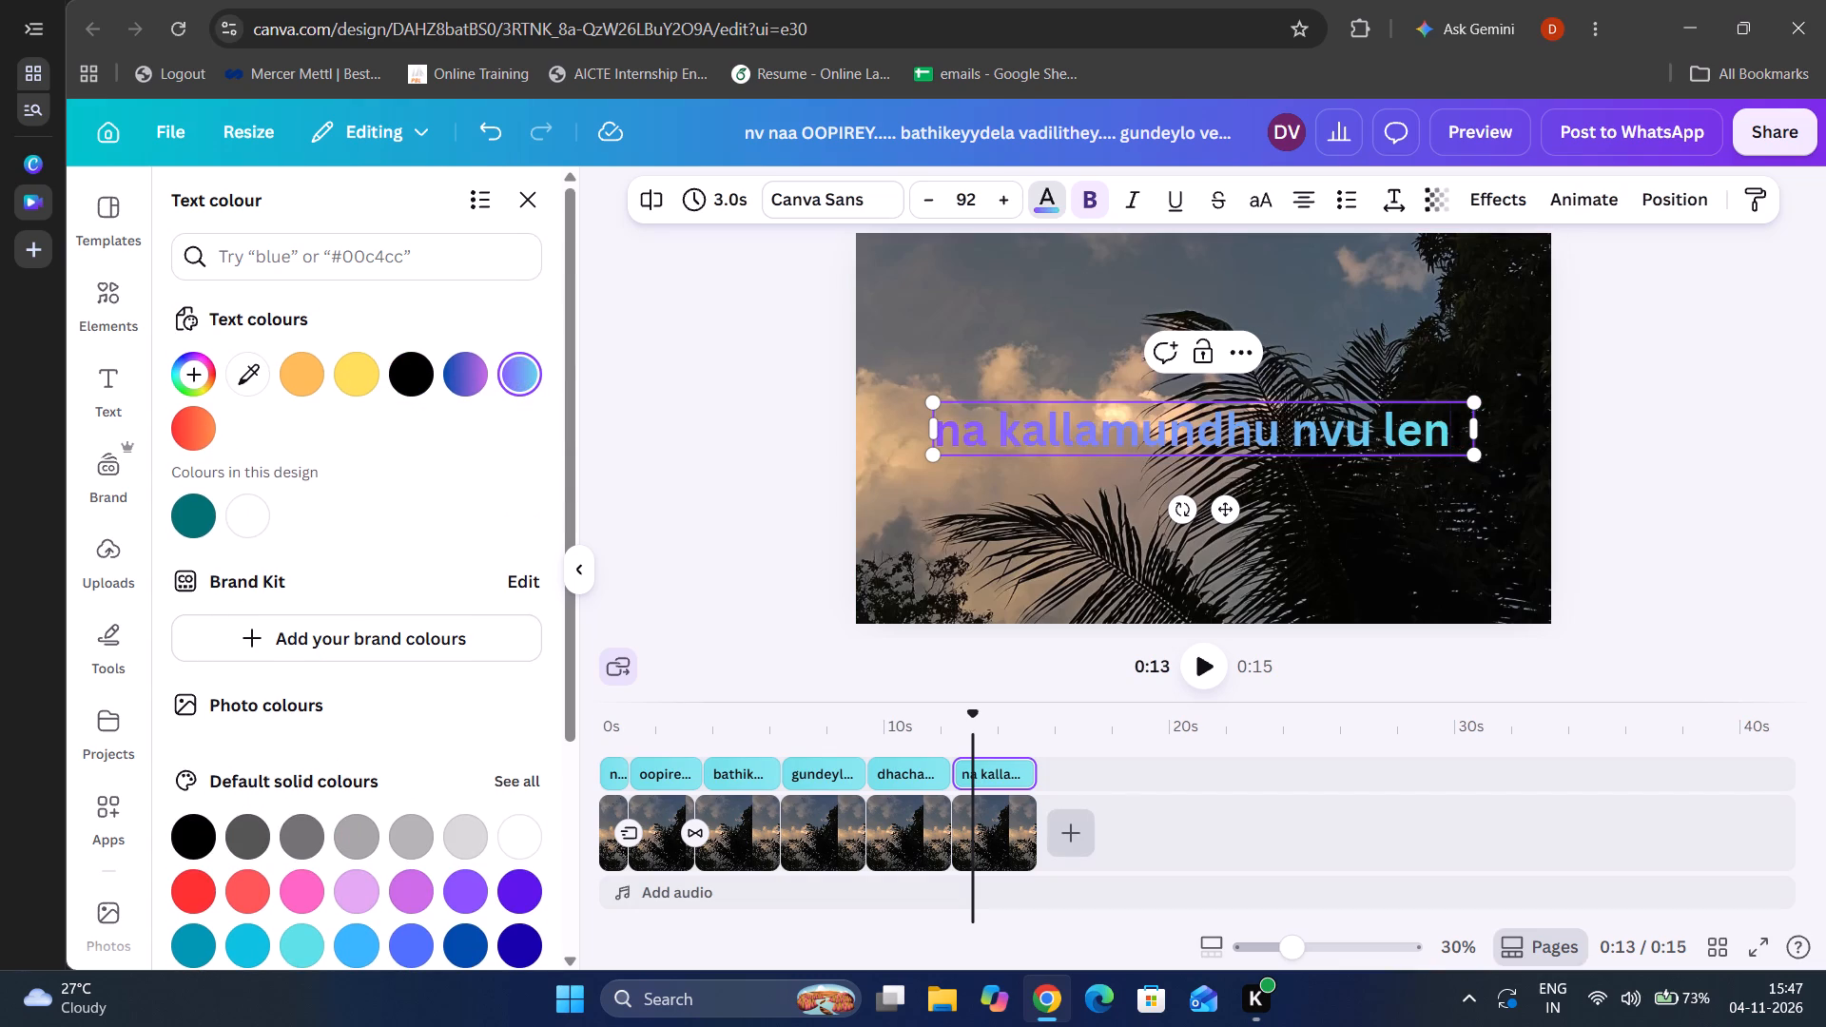
pyautogui.click(1452, 432)
pyautogui.press('i')
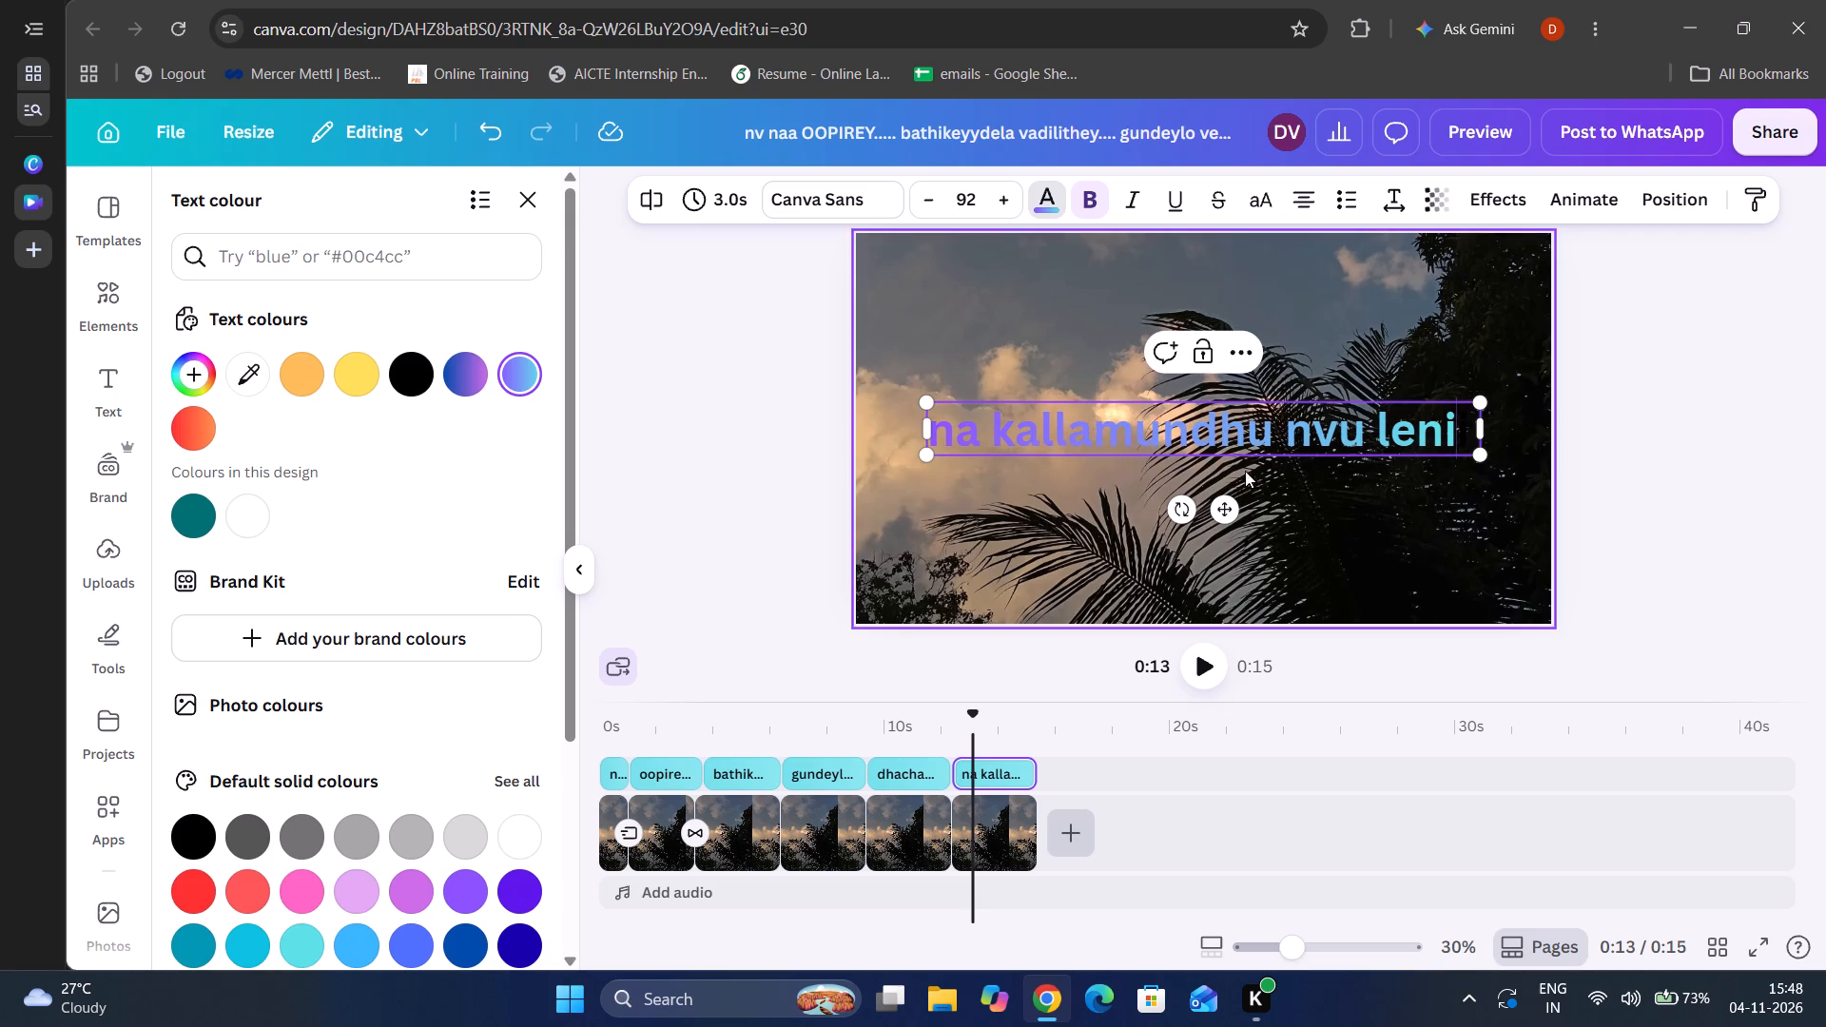
# Move the new lyric text up near the top of the photo, horizontally centred, keeping its size at 92.
pyautogui.moveTo(1483, 455); pyautogui.dragTo(1470, 420)
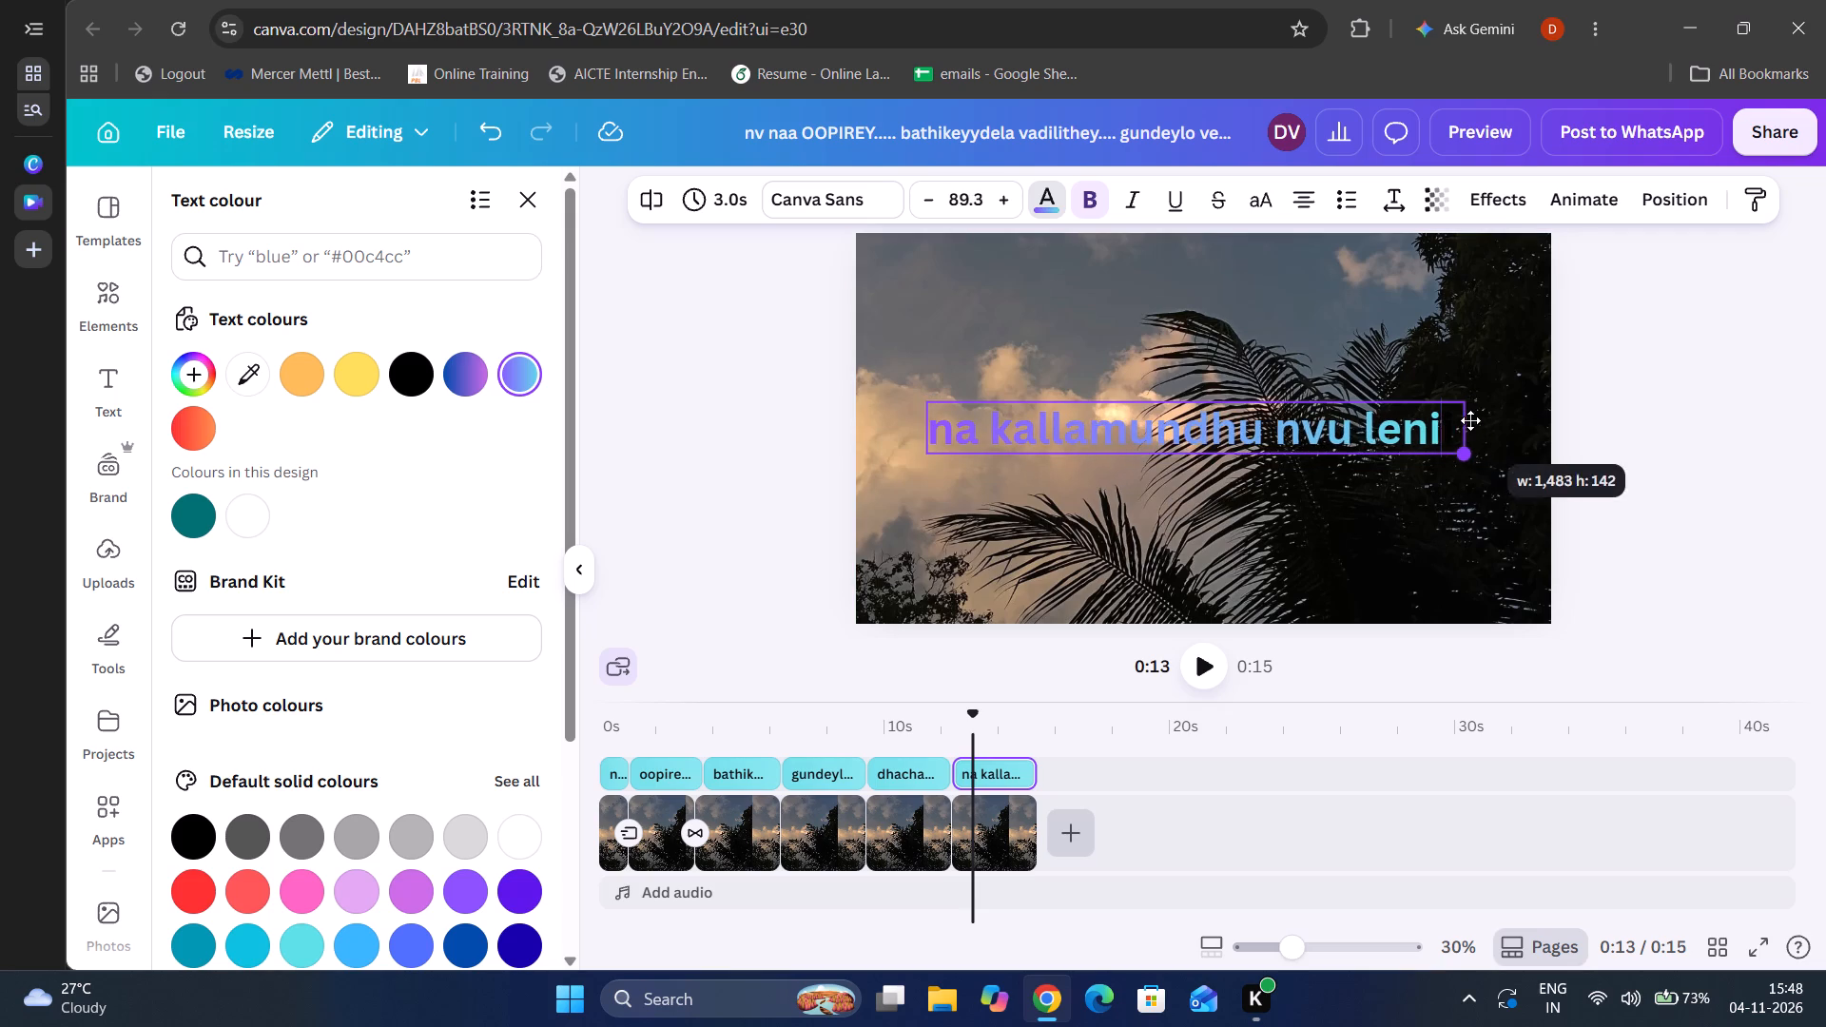
pyautogui.moveTo(1470, 420); pyautogui.dragTo(1486, 433)
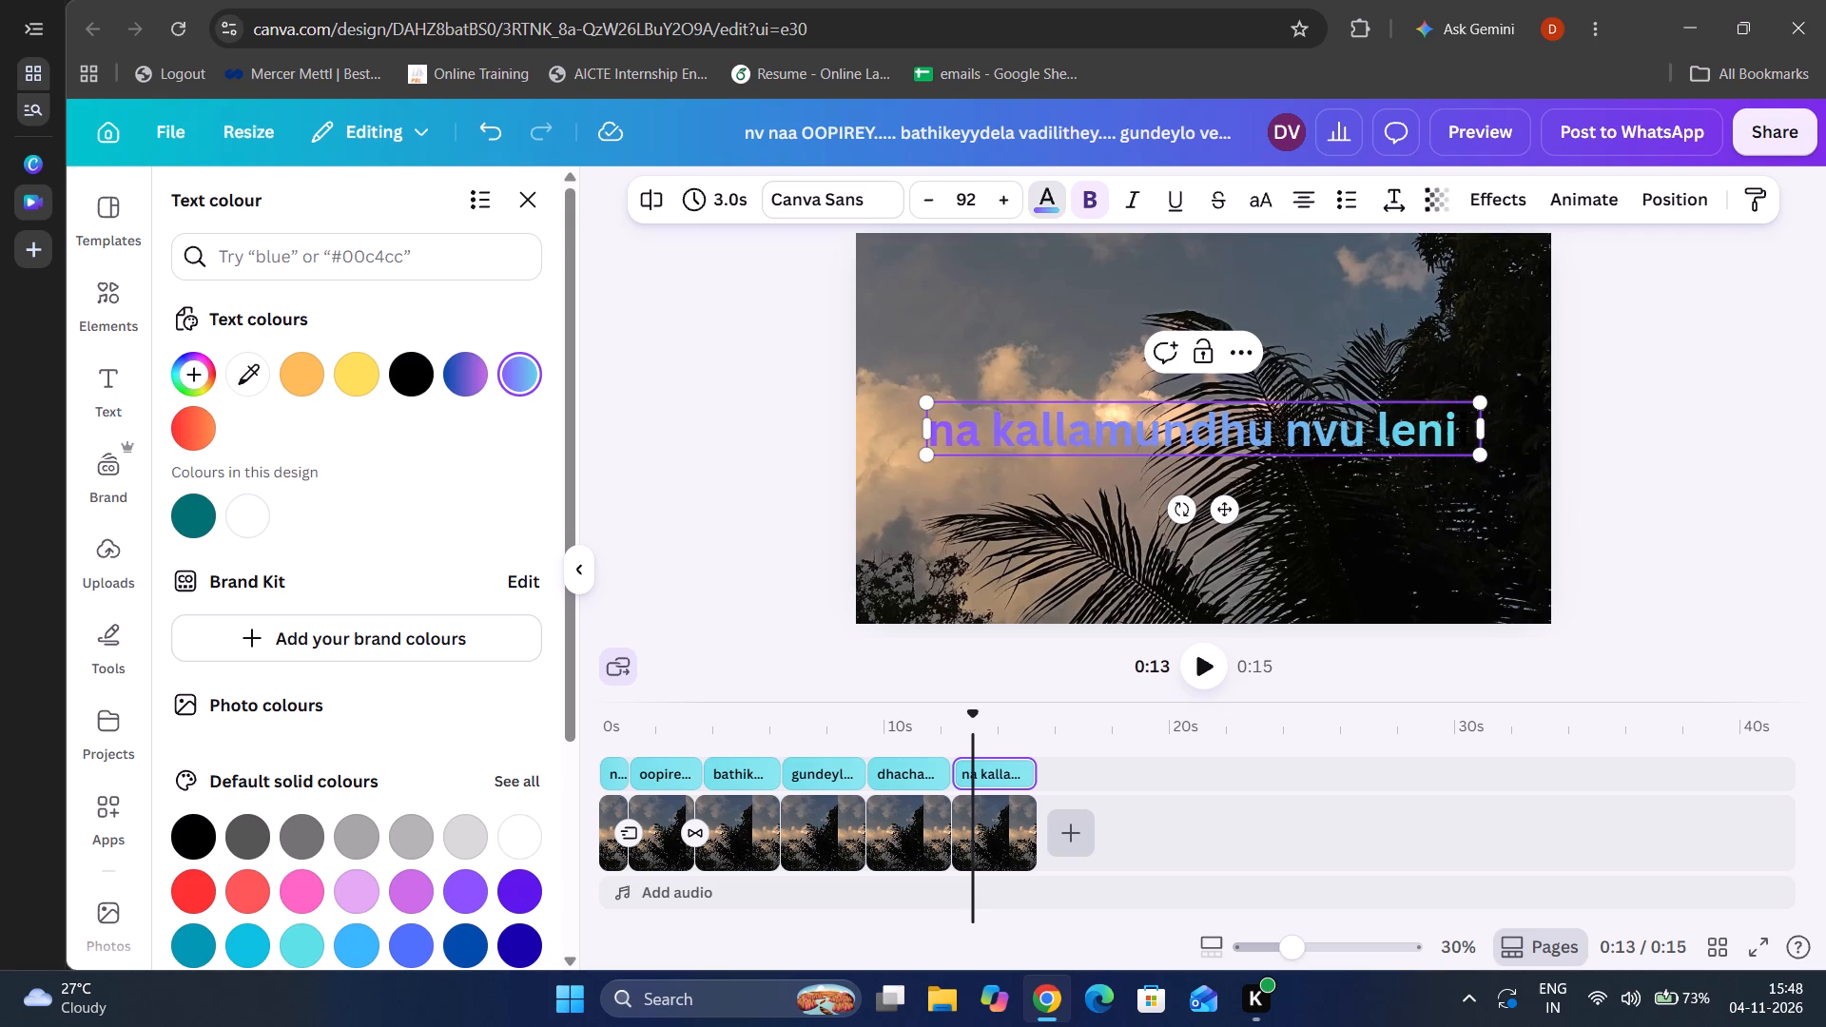
pyautogui.moveTo(1221, 421); pyautogui.dragTo(1242, 404)
pyautogui.click(1242, 404)
pyautogui.moveTo(1008, 460); pyautogui.dragTo(1020, 339)
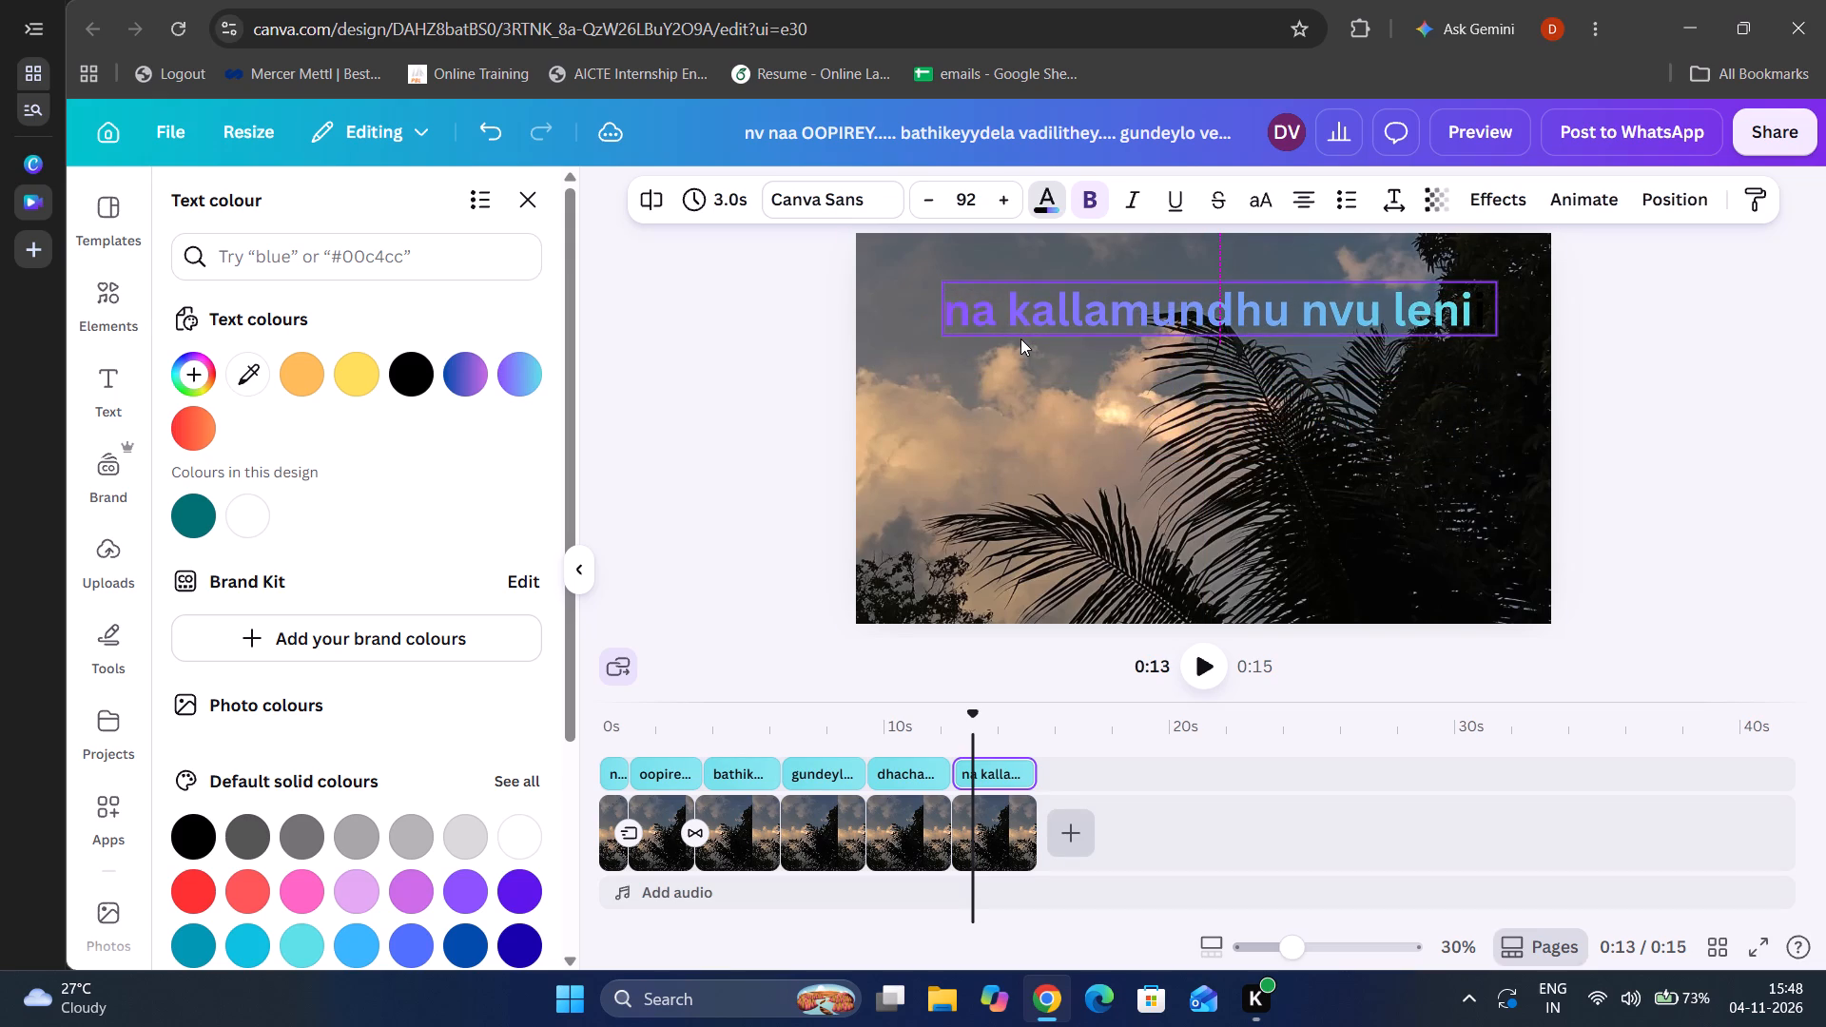
pyautogui.moveTo(1020, 339); pyautogui.dragTo(1015, 342)
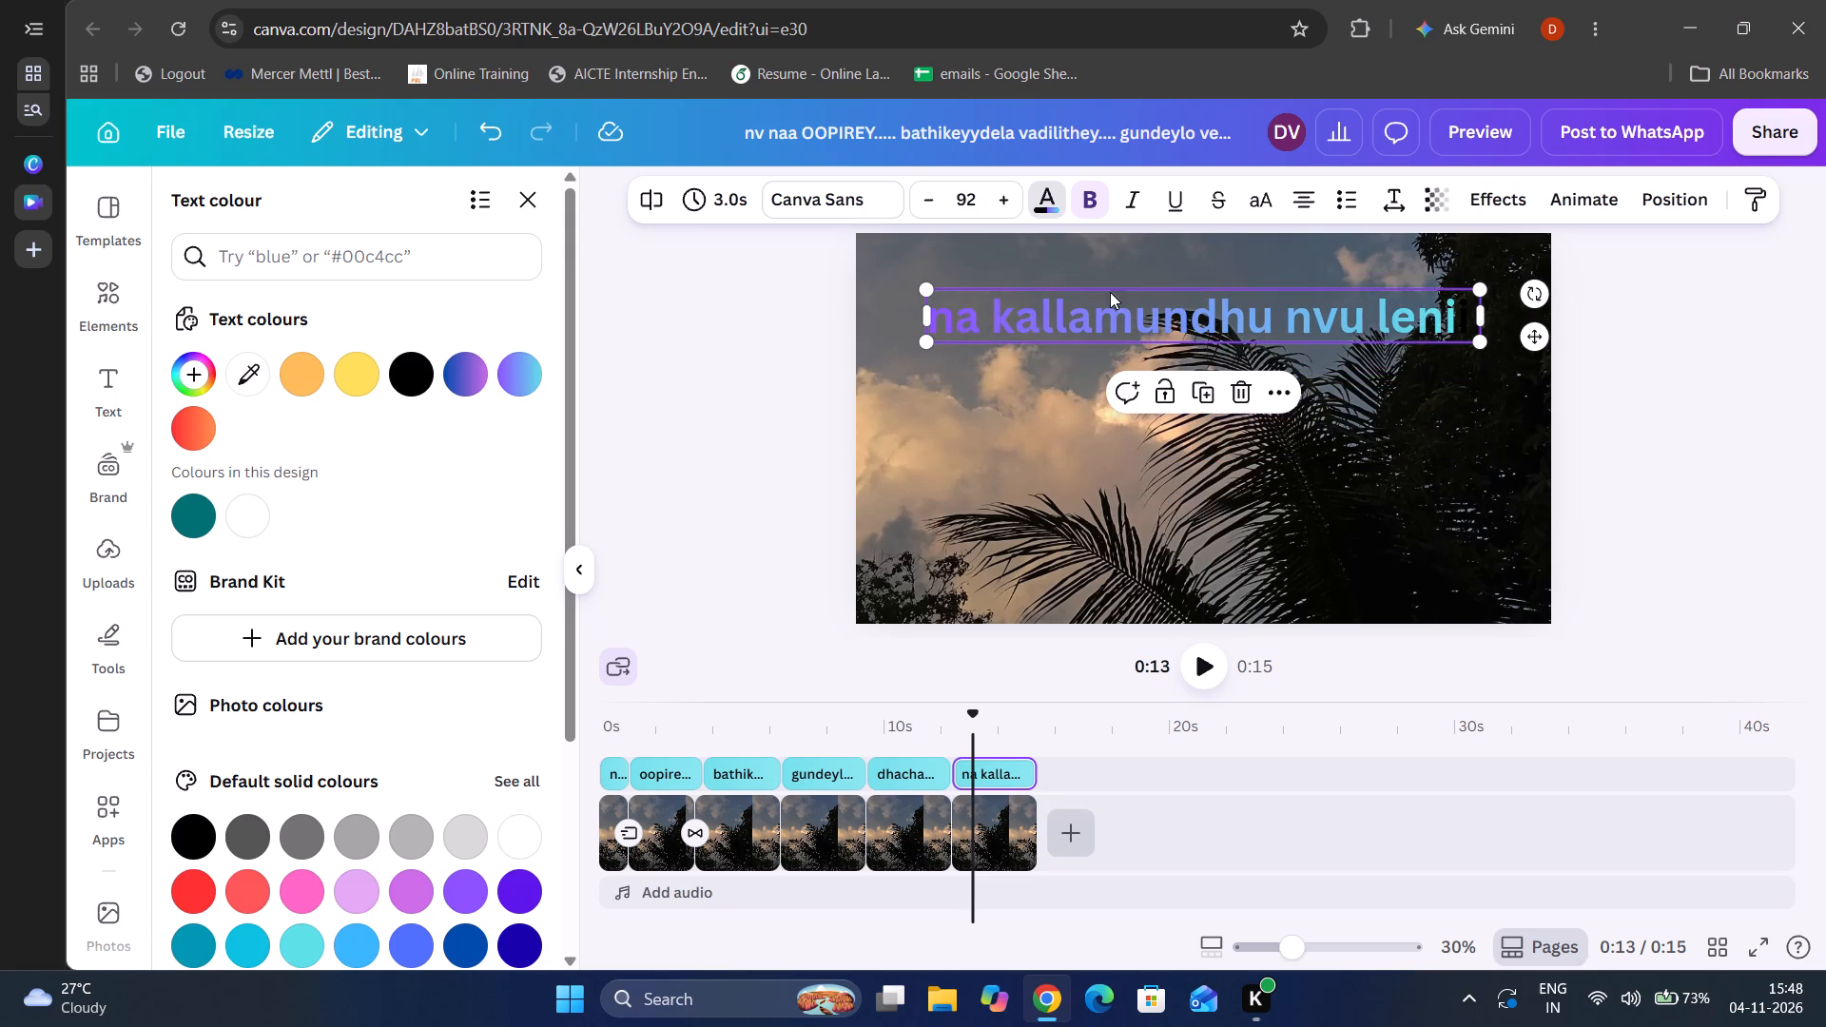
# Insert a space between "kalla" and "mundhu" in the new lyric text.
pyautogui.click(1091, 306)
pyautogui.press('space')
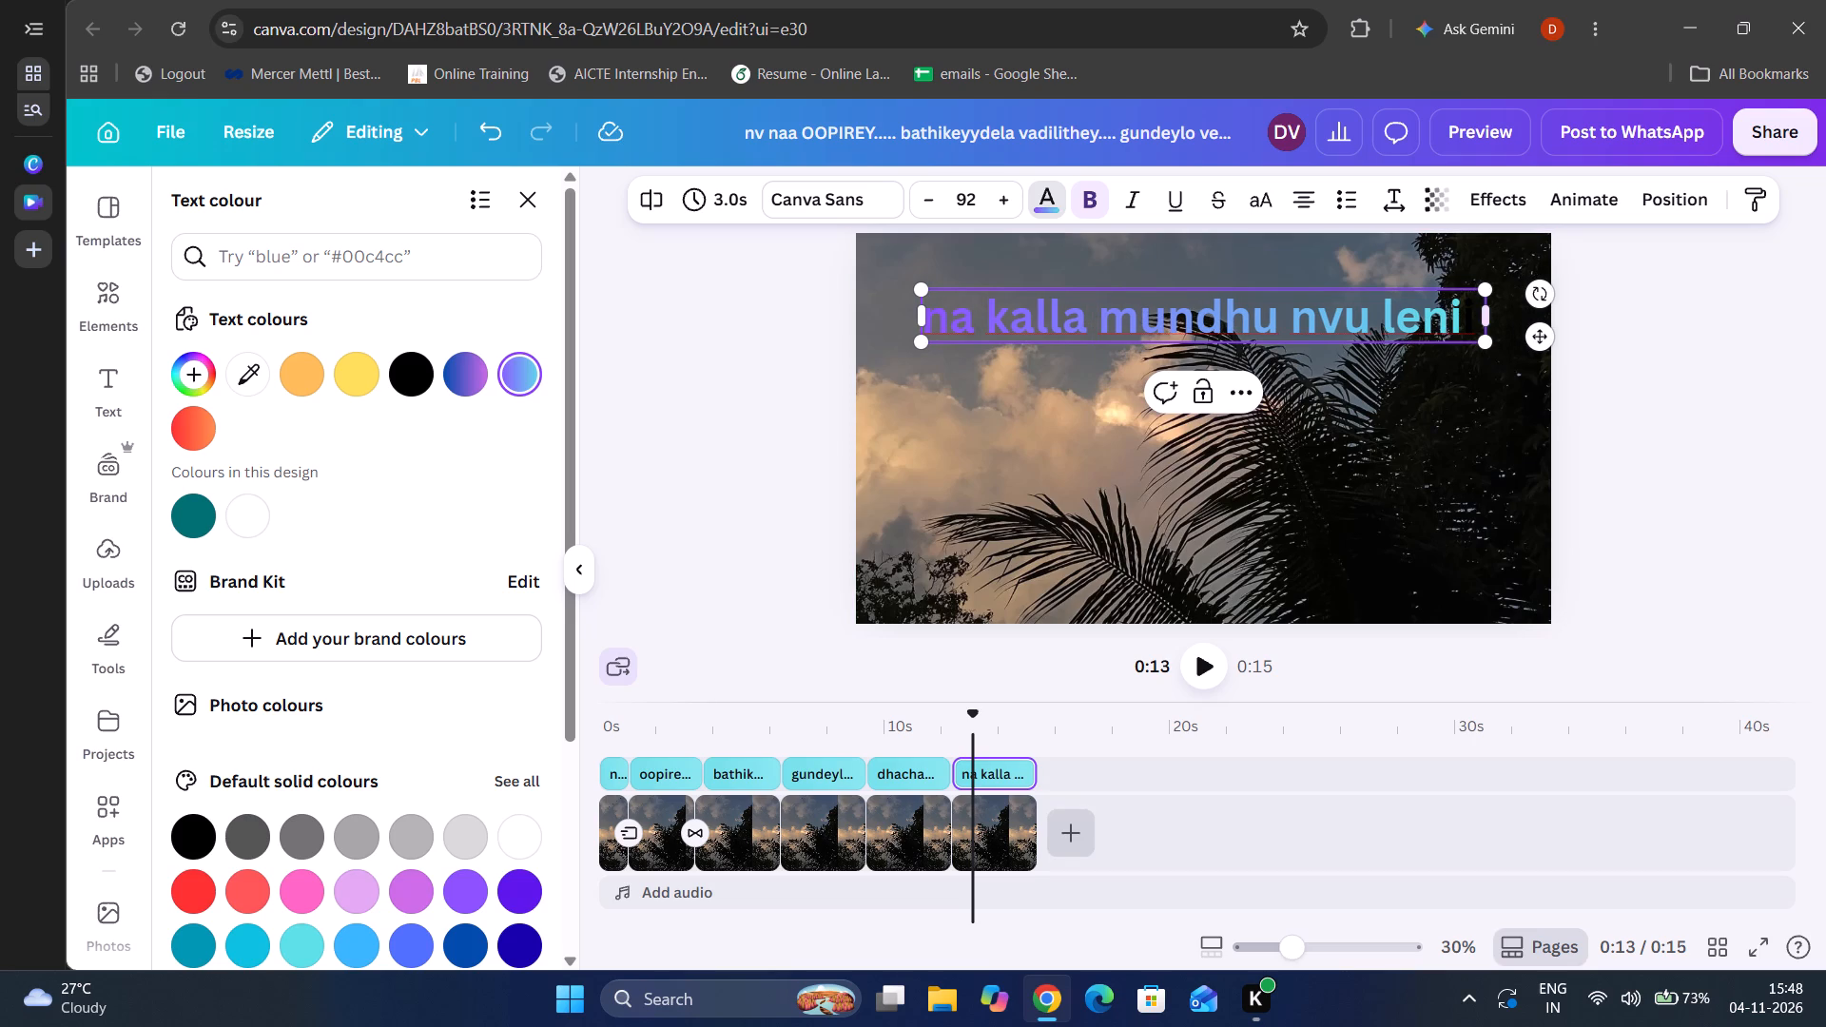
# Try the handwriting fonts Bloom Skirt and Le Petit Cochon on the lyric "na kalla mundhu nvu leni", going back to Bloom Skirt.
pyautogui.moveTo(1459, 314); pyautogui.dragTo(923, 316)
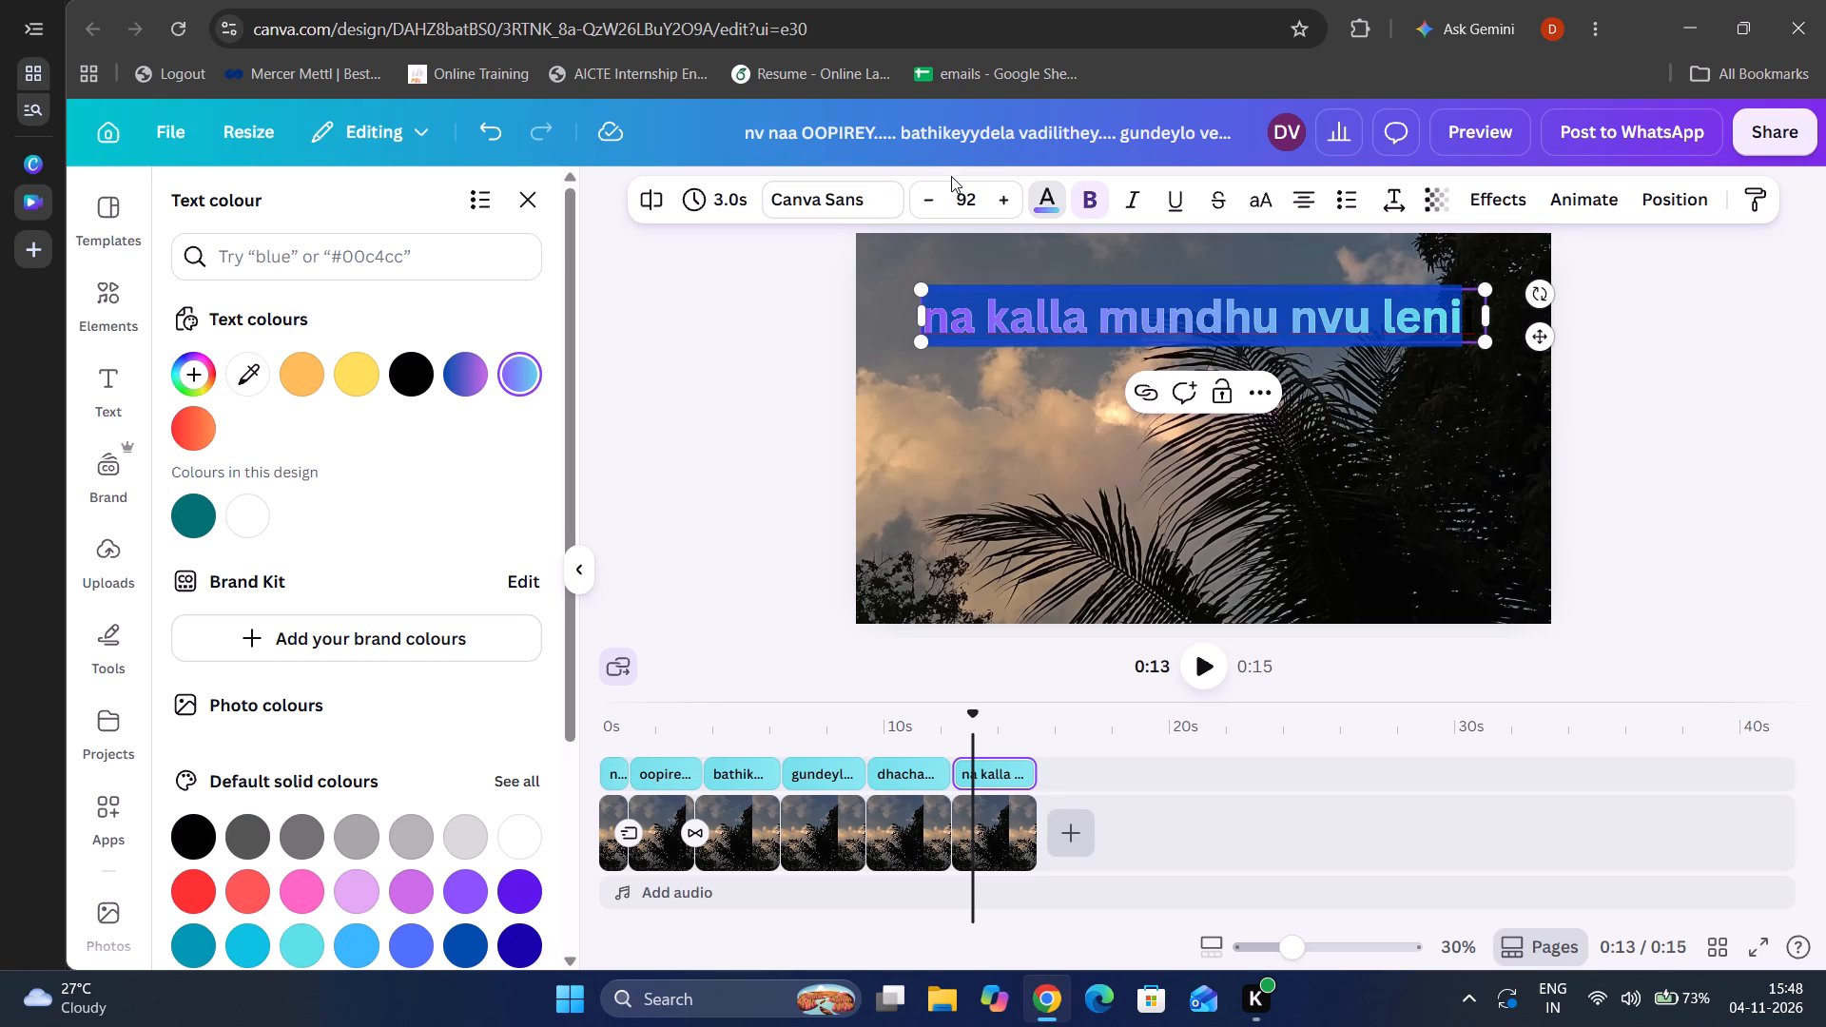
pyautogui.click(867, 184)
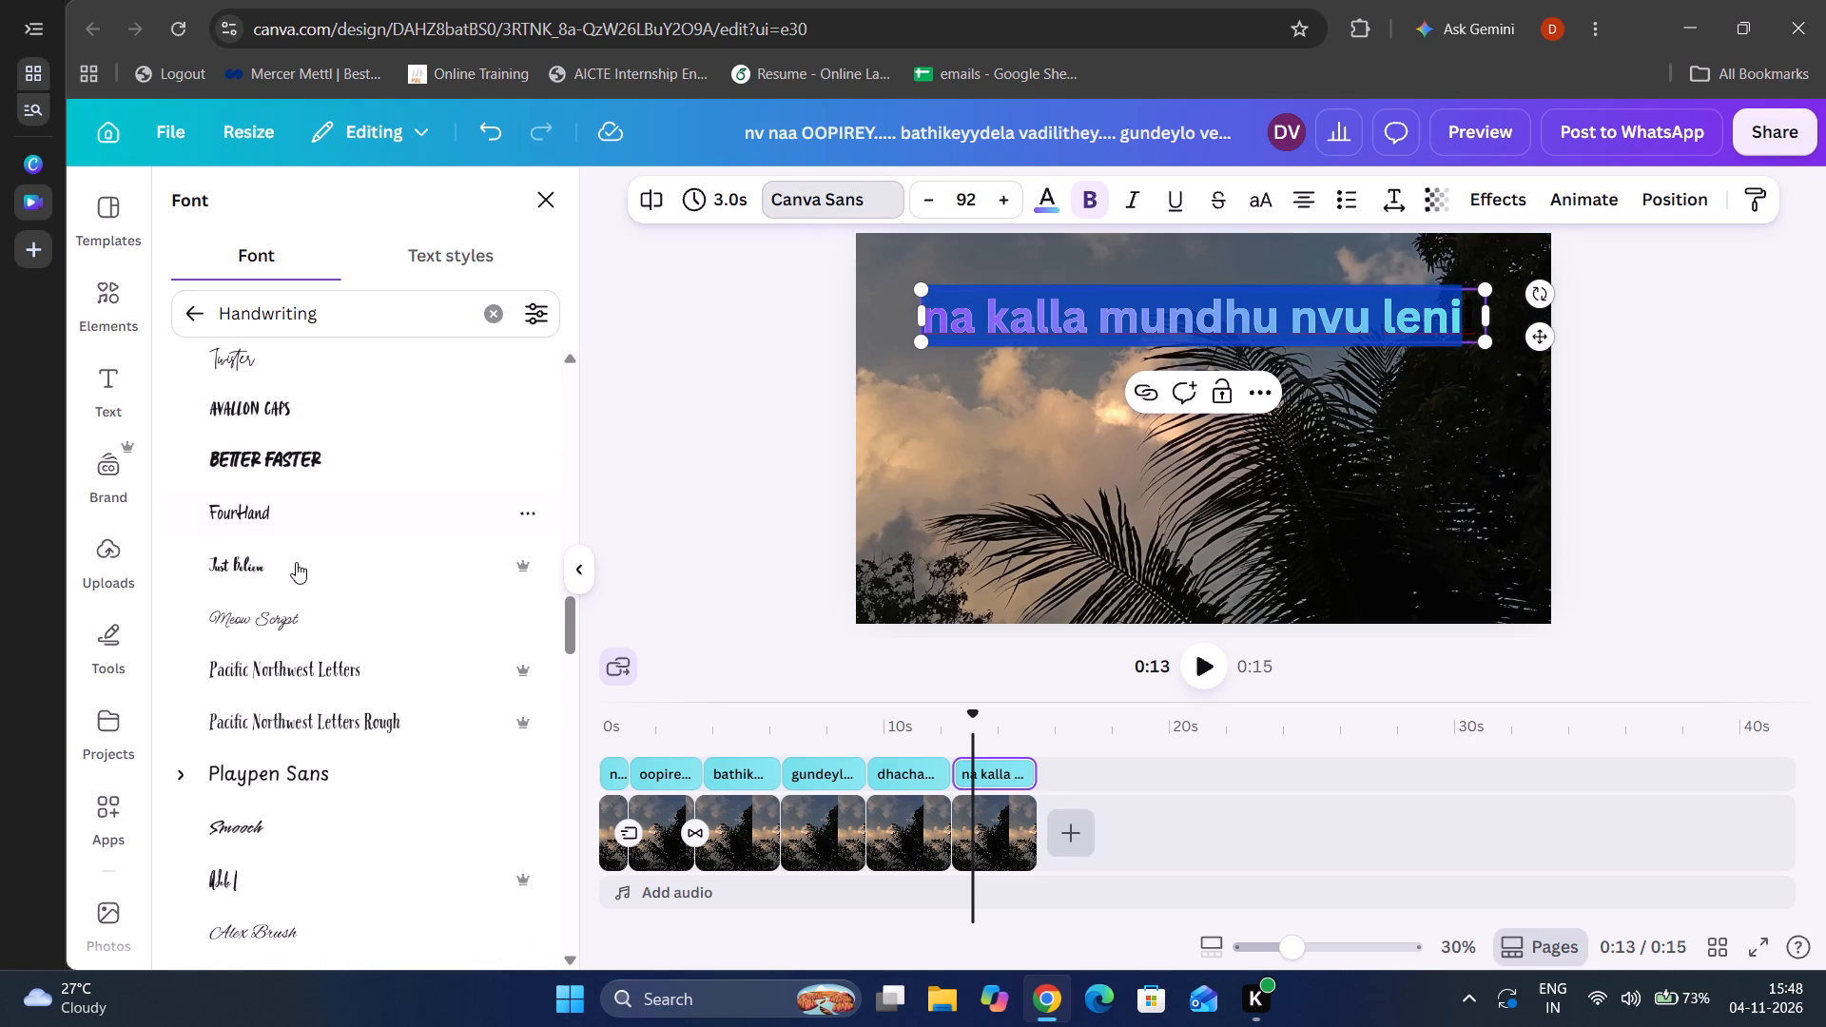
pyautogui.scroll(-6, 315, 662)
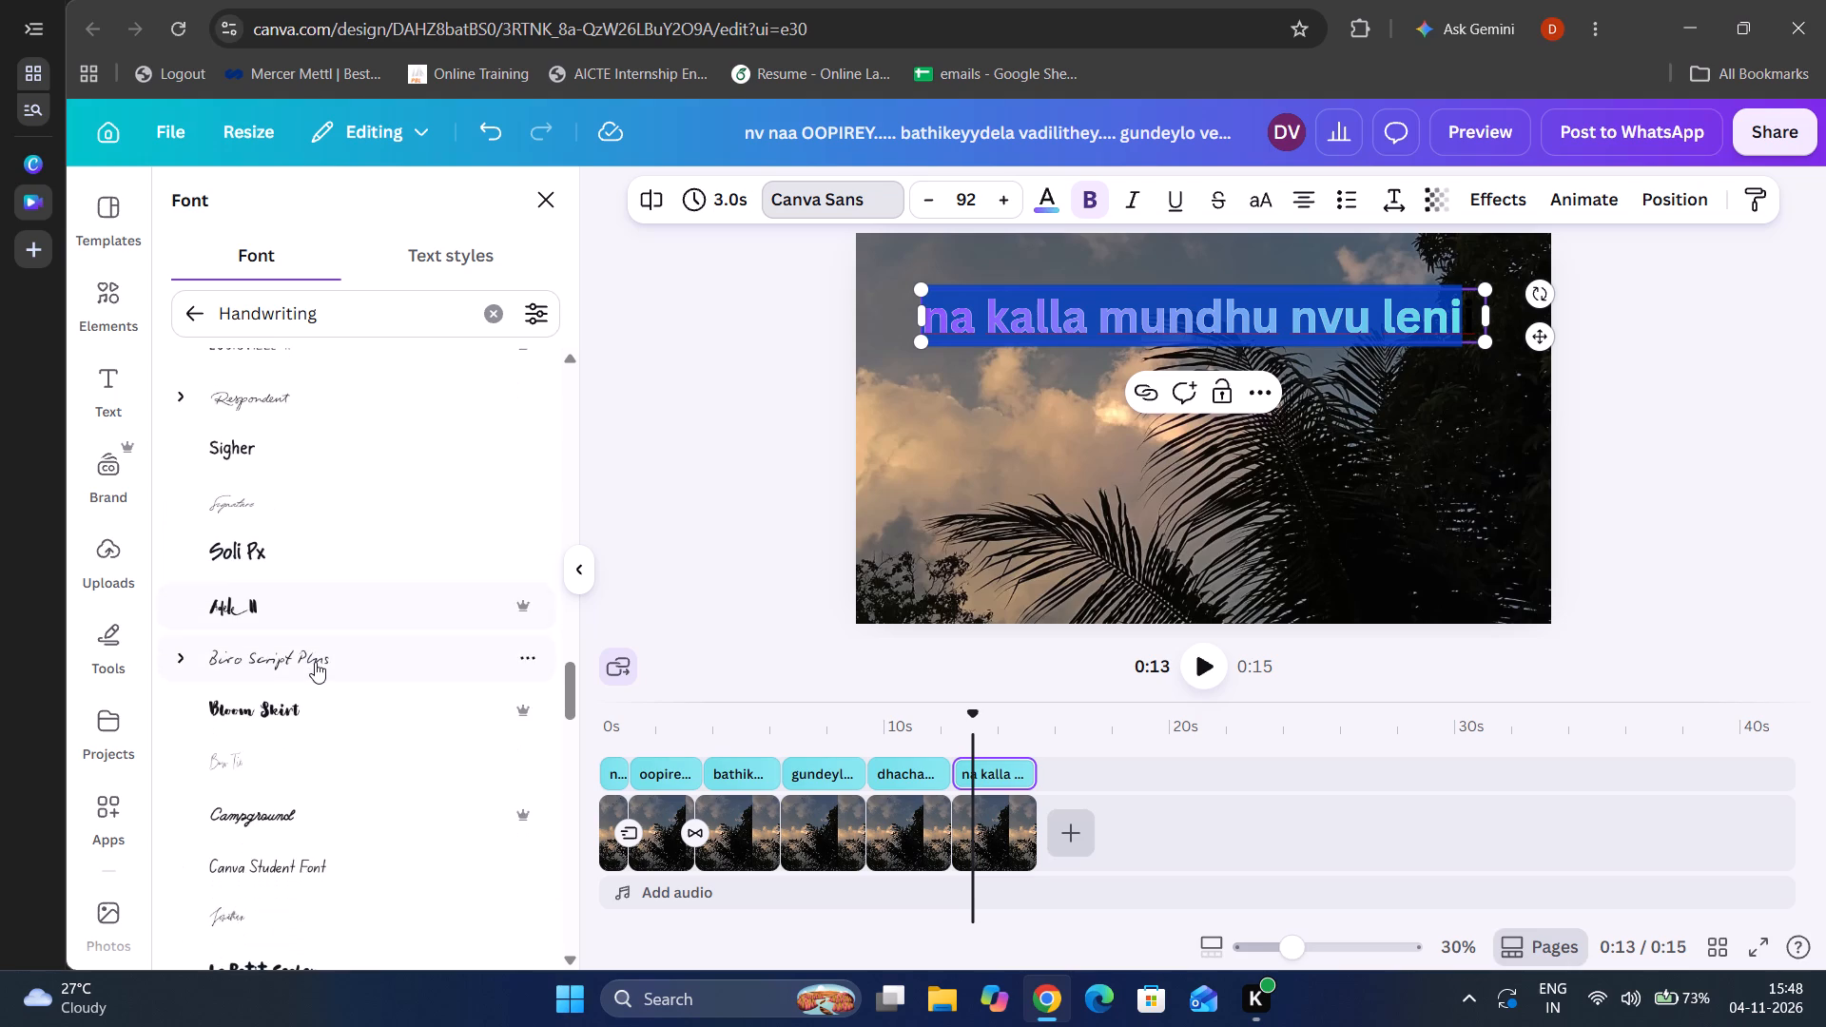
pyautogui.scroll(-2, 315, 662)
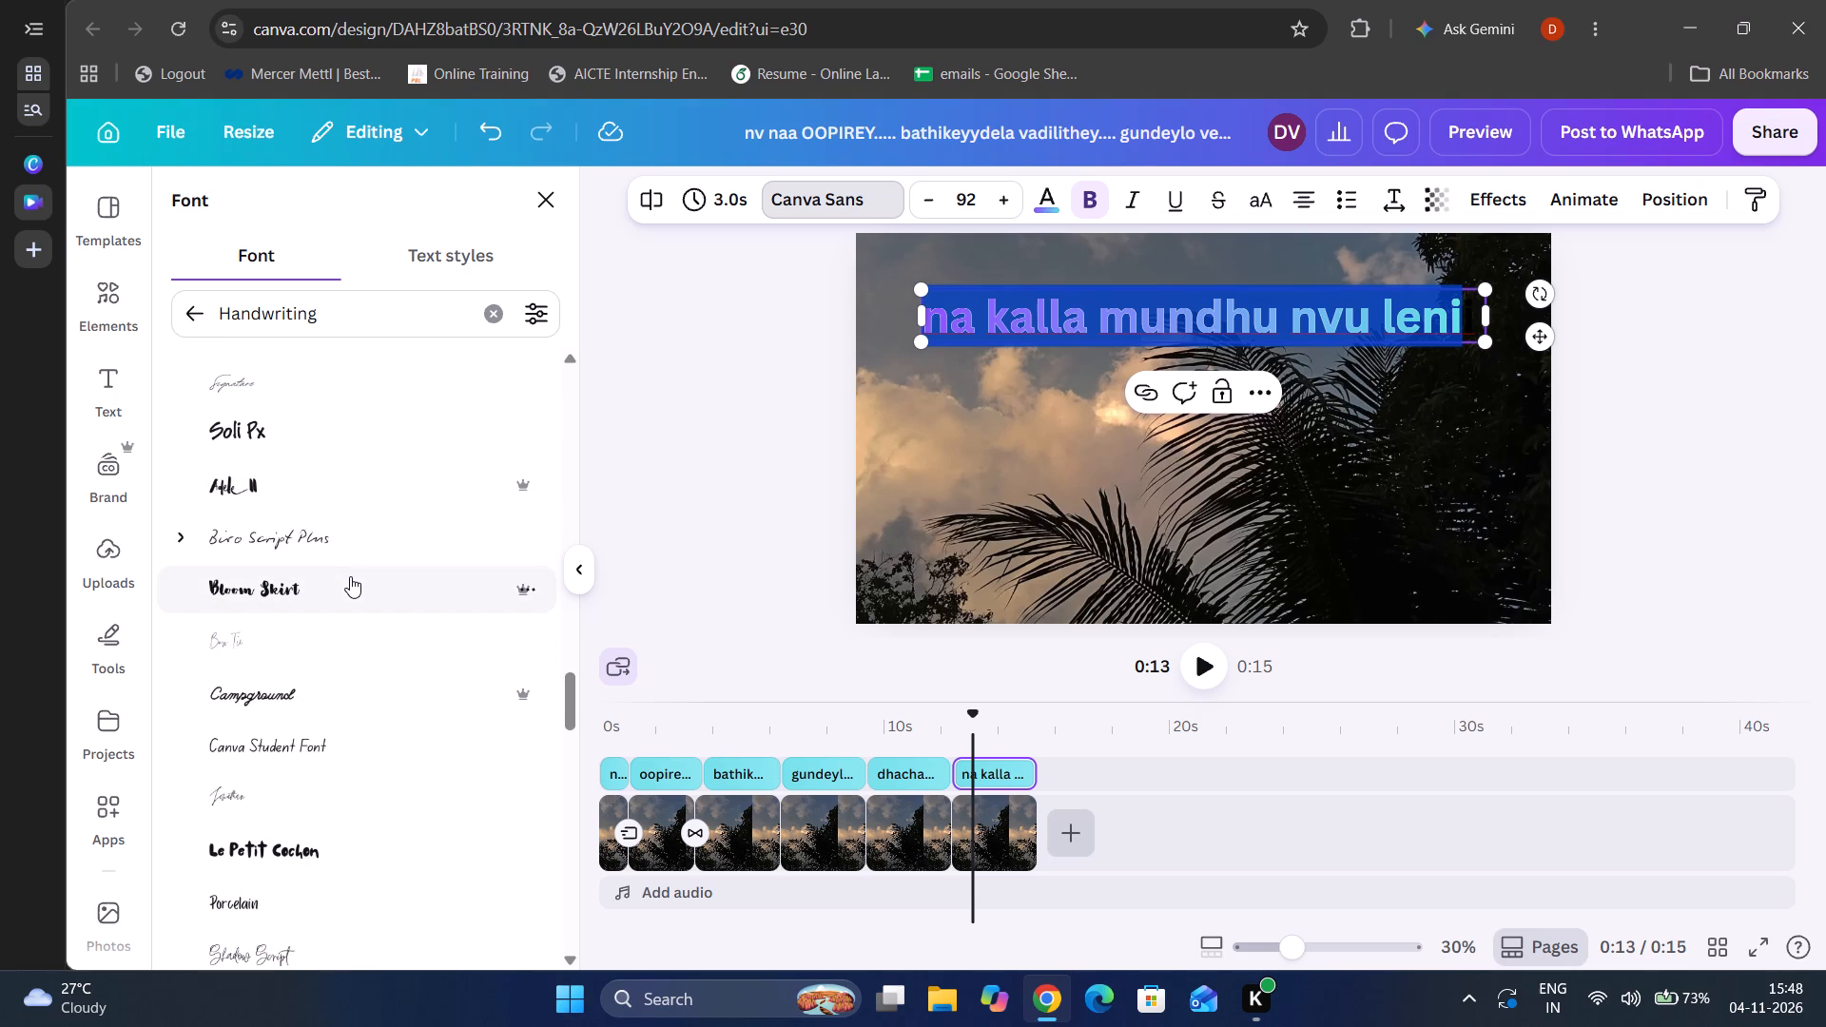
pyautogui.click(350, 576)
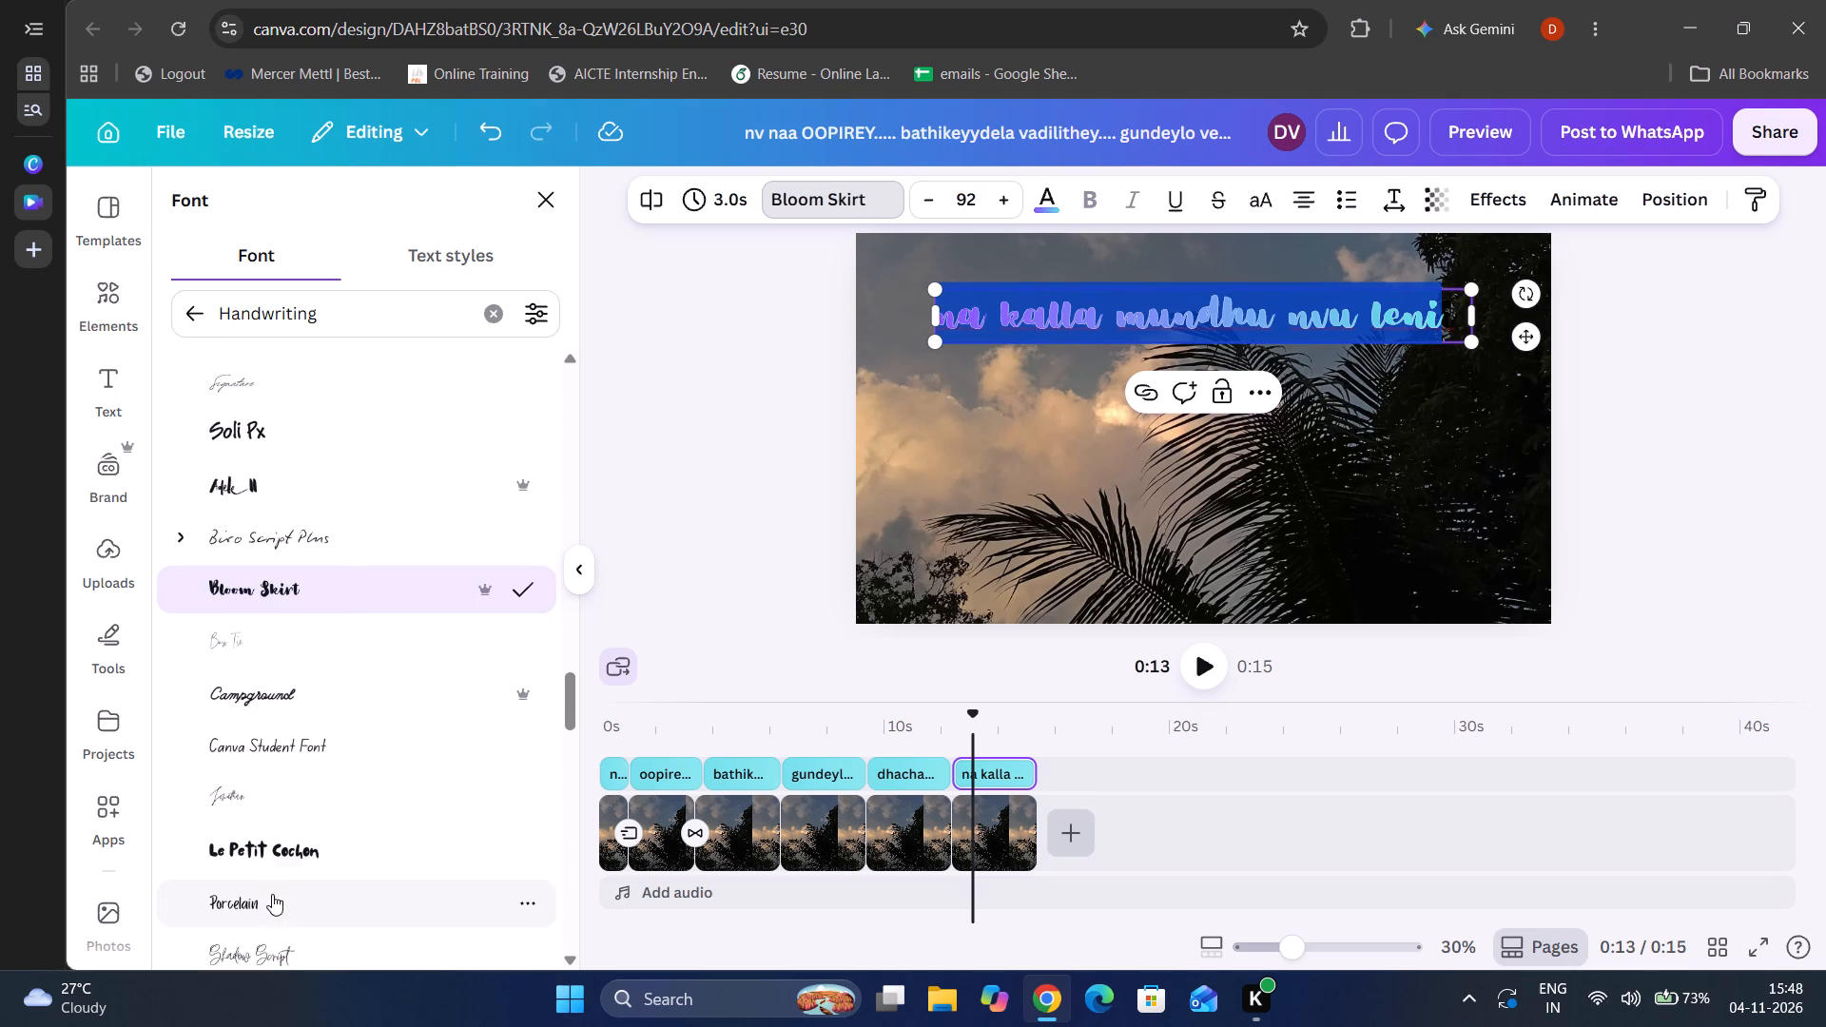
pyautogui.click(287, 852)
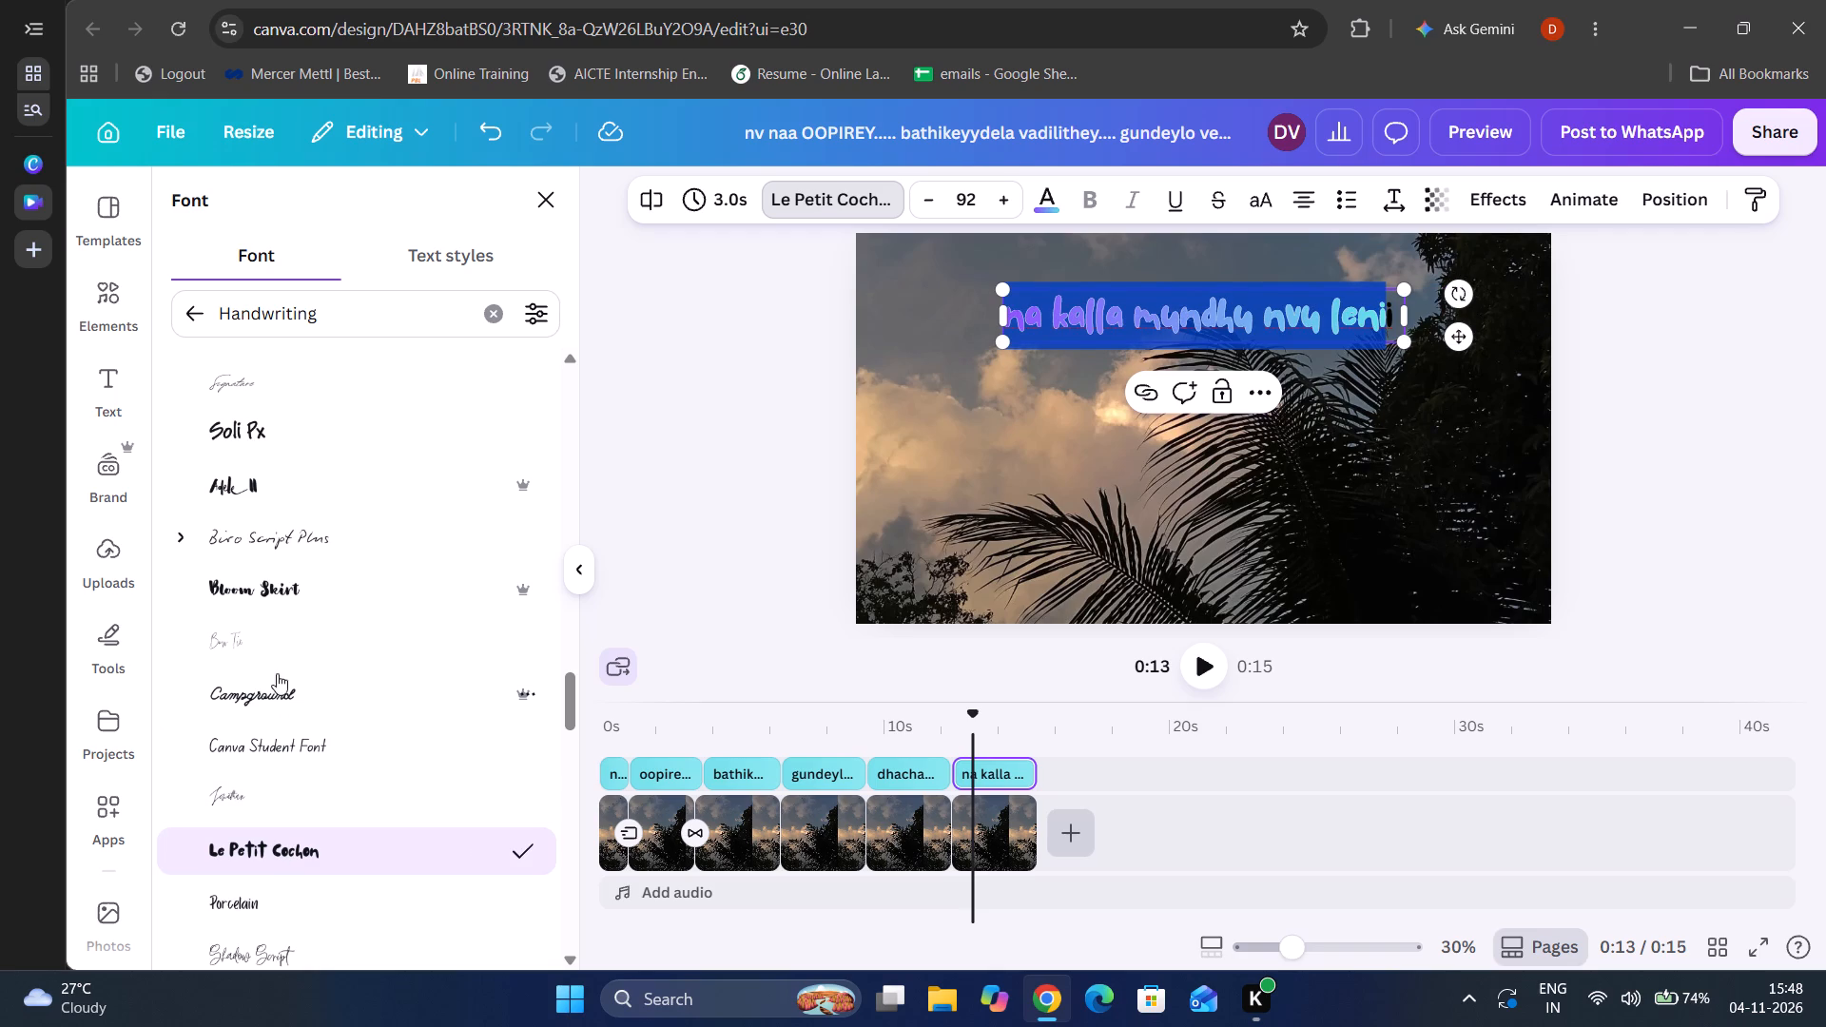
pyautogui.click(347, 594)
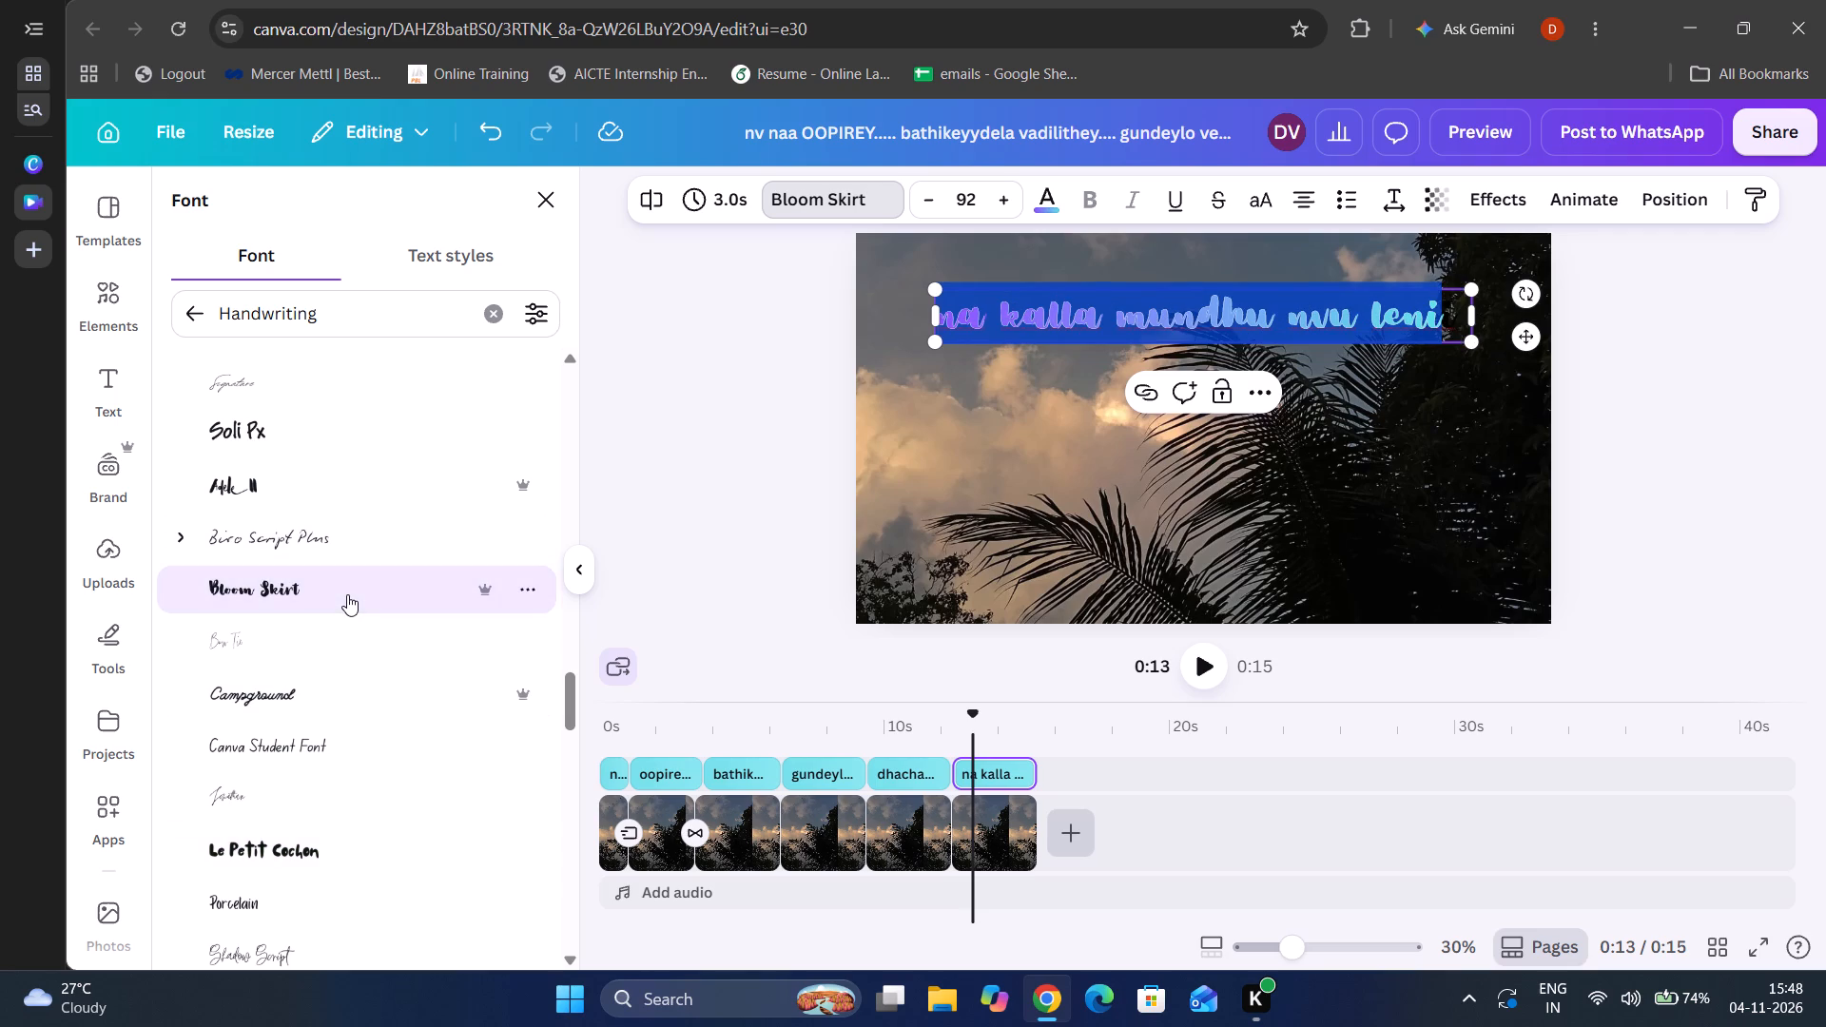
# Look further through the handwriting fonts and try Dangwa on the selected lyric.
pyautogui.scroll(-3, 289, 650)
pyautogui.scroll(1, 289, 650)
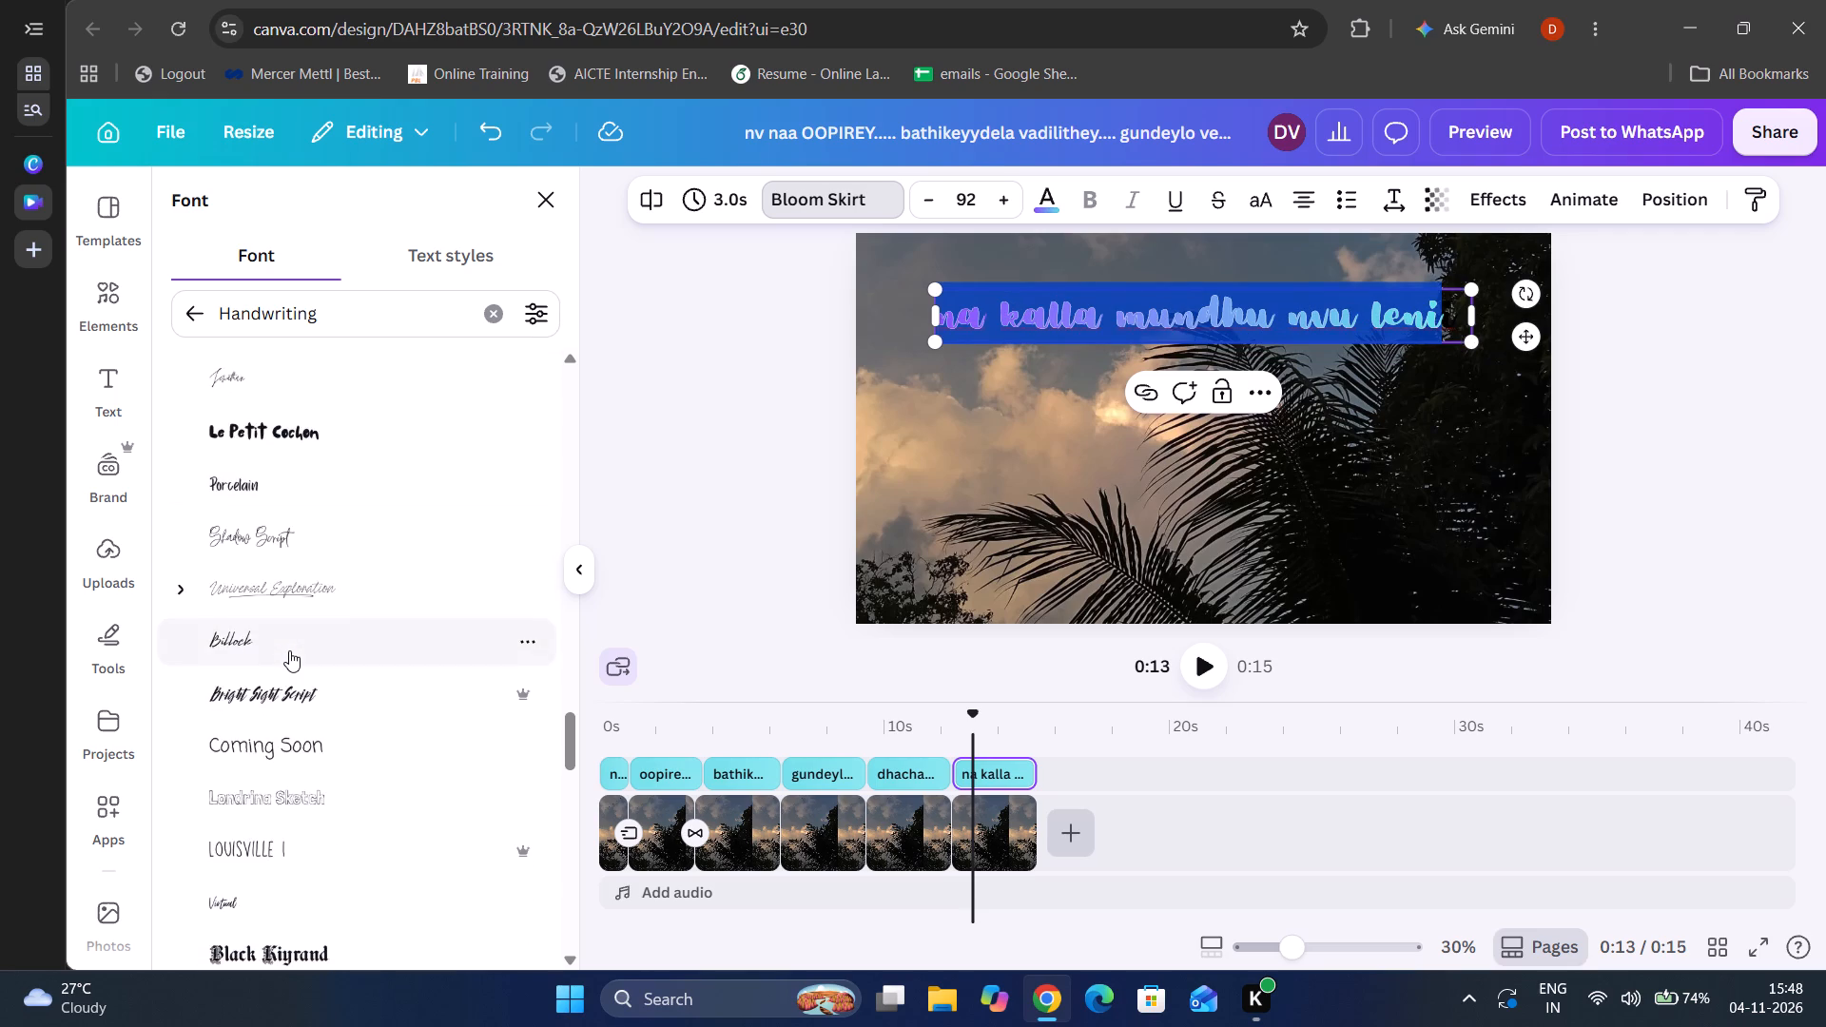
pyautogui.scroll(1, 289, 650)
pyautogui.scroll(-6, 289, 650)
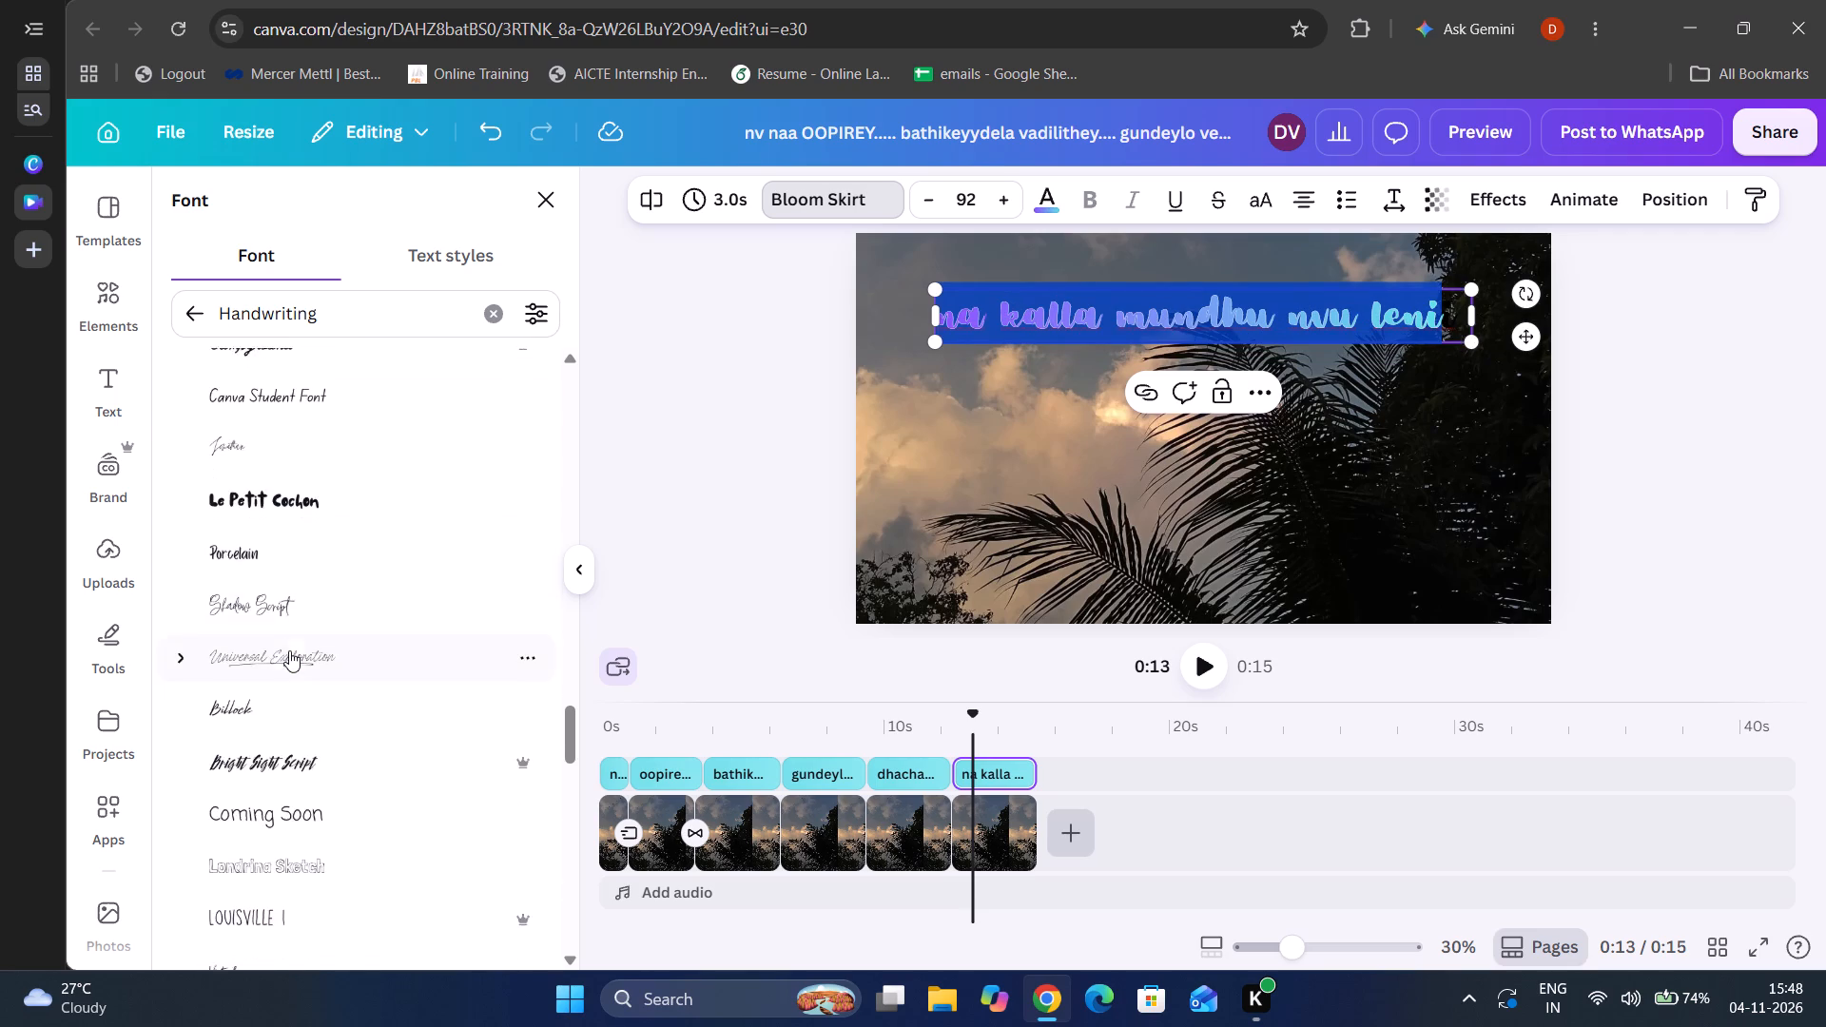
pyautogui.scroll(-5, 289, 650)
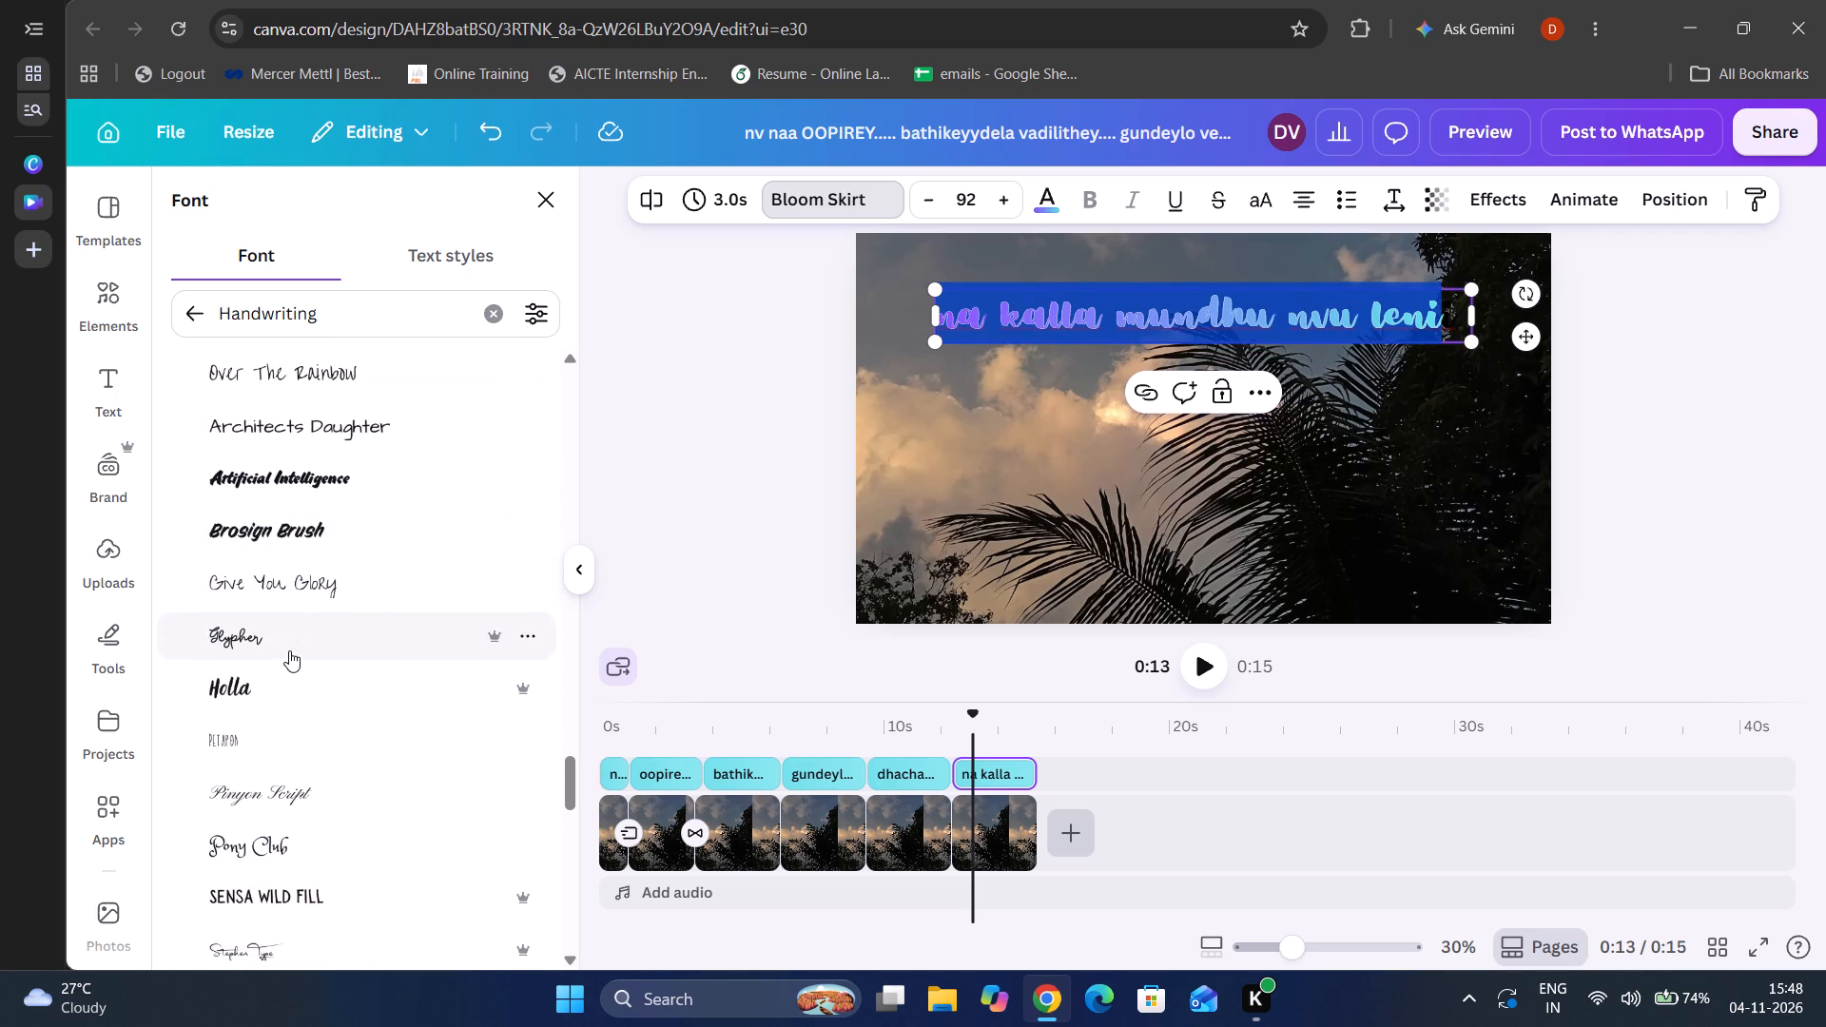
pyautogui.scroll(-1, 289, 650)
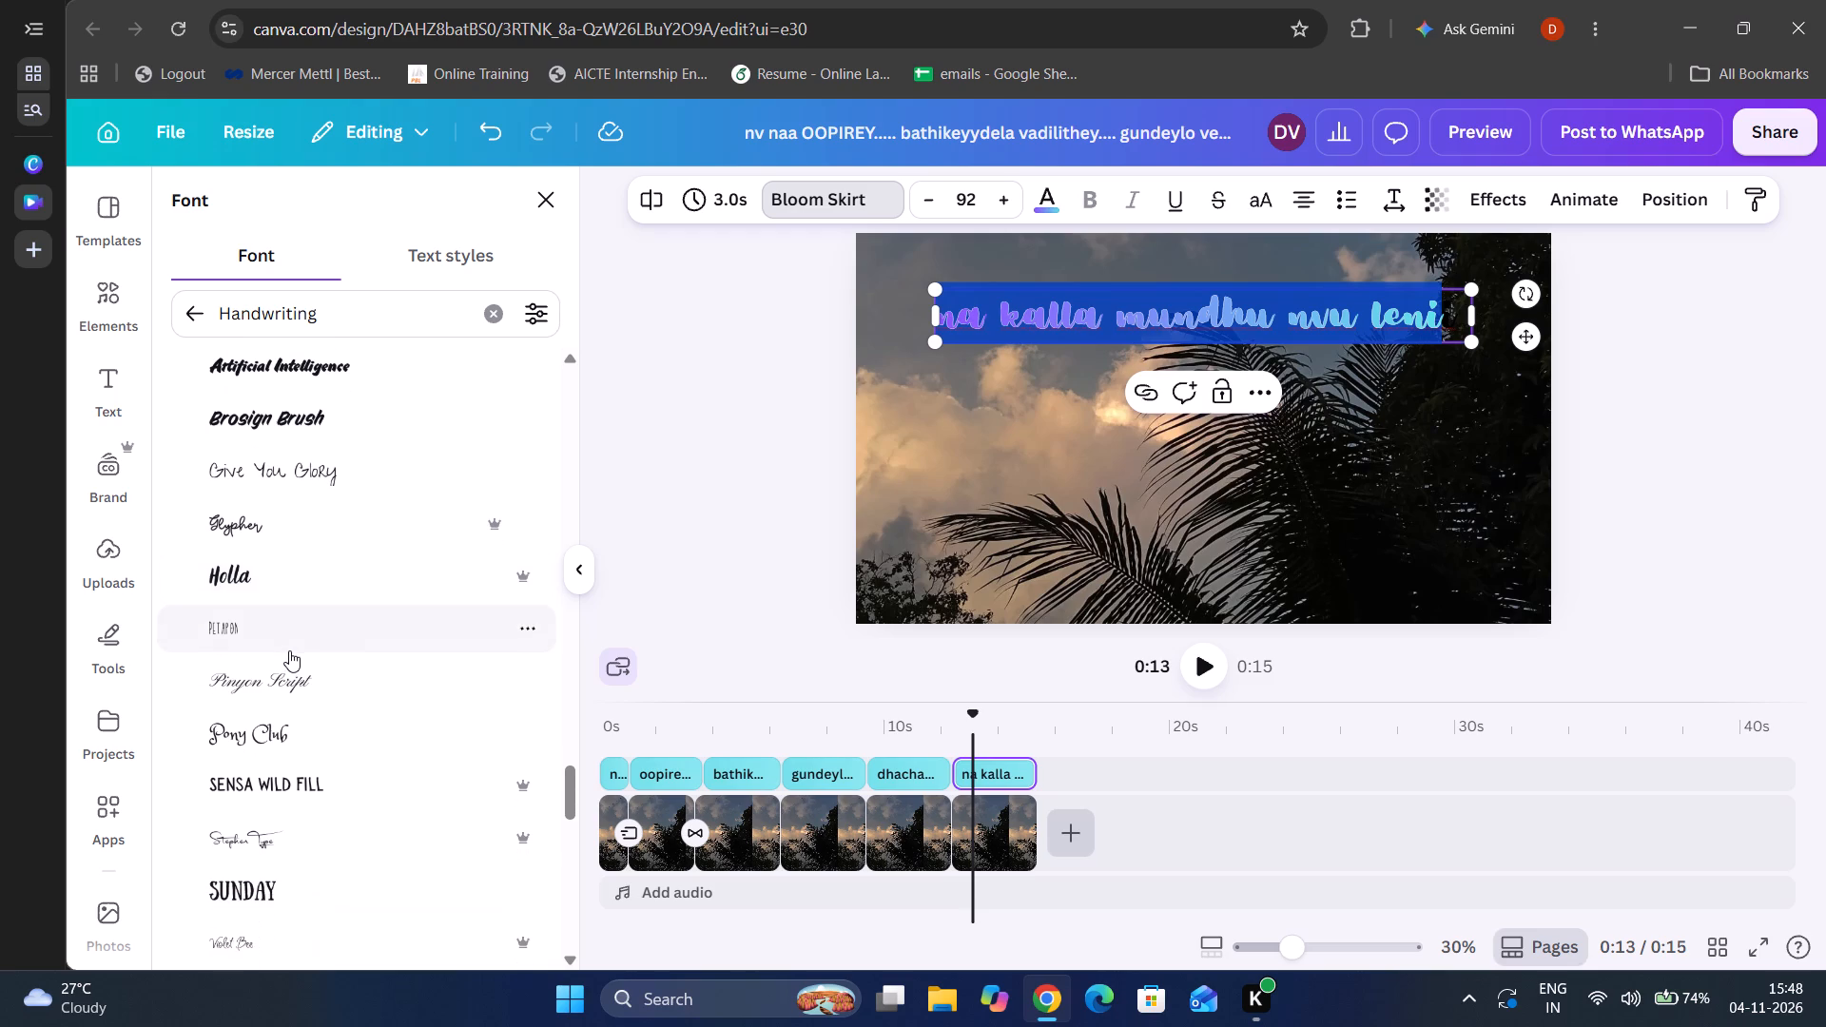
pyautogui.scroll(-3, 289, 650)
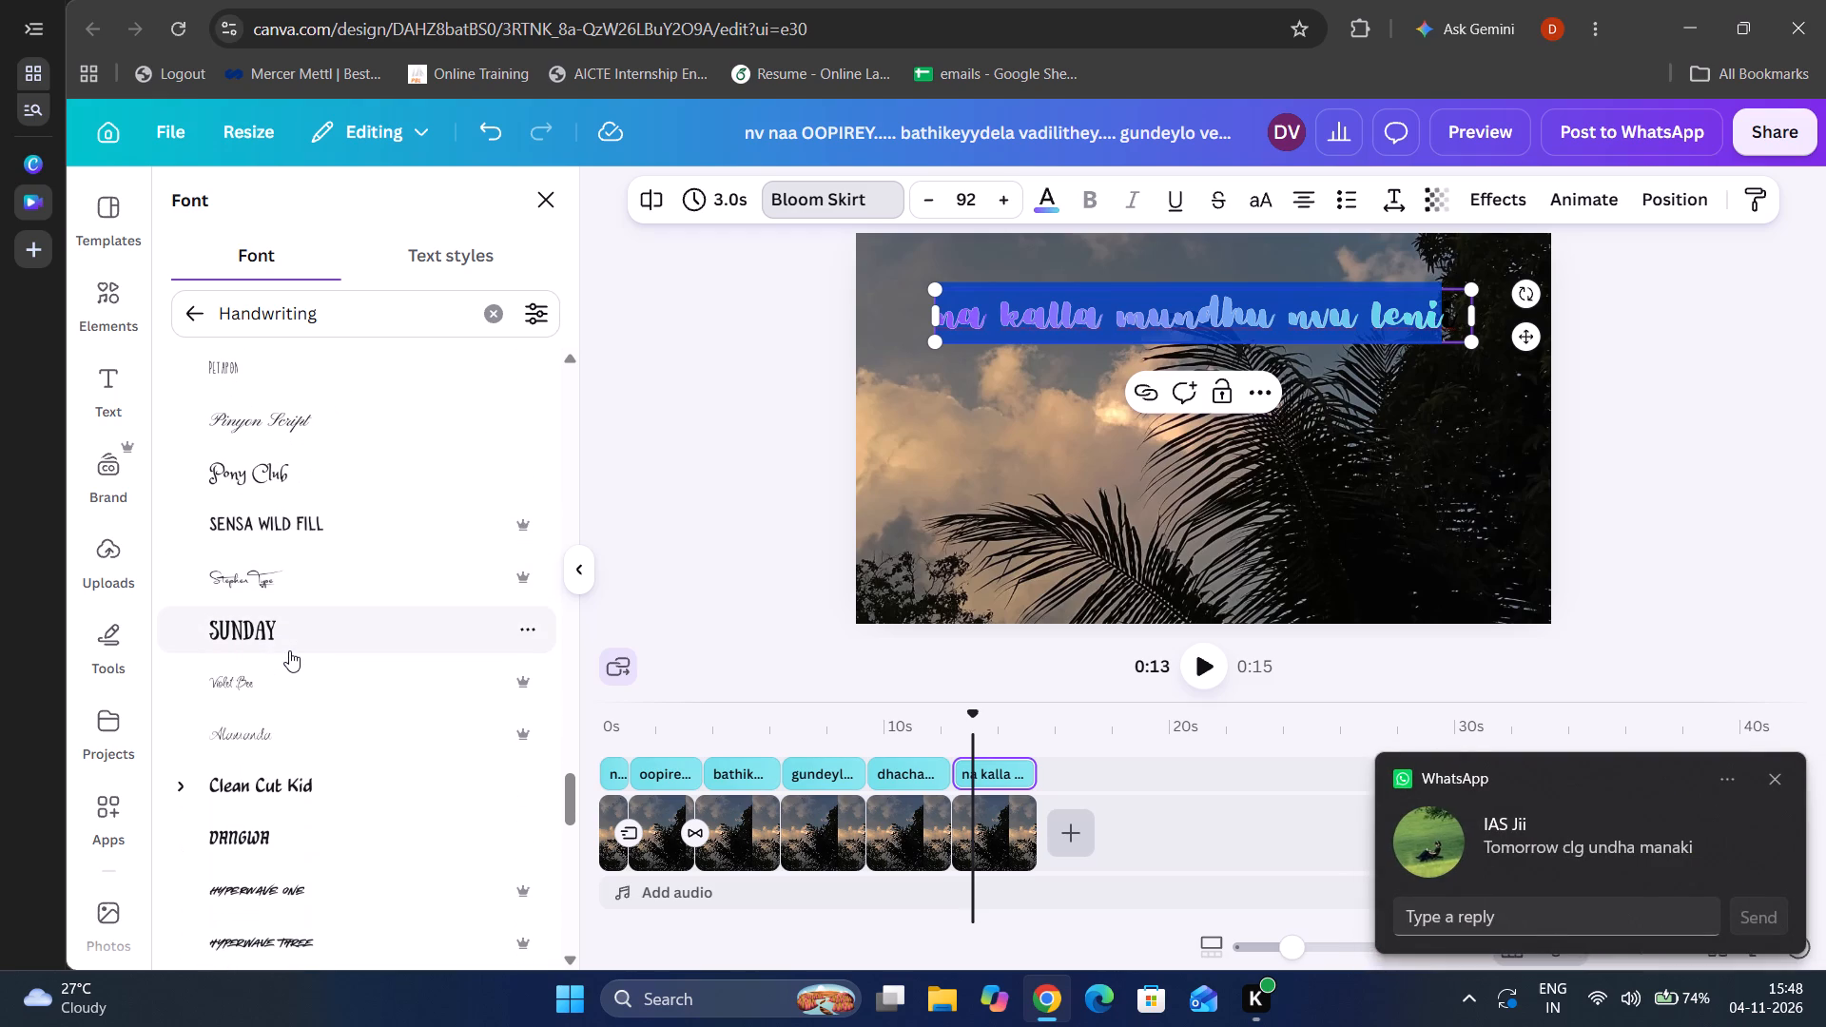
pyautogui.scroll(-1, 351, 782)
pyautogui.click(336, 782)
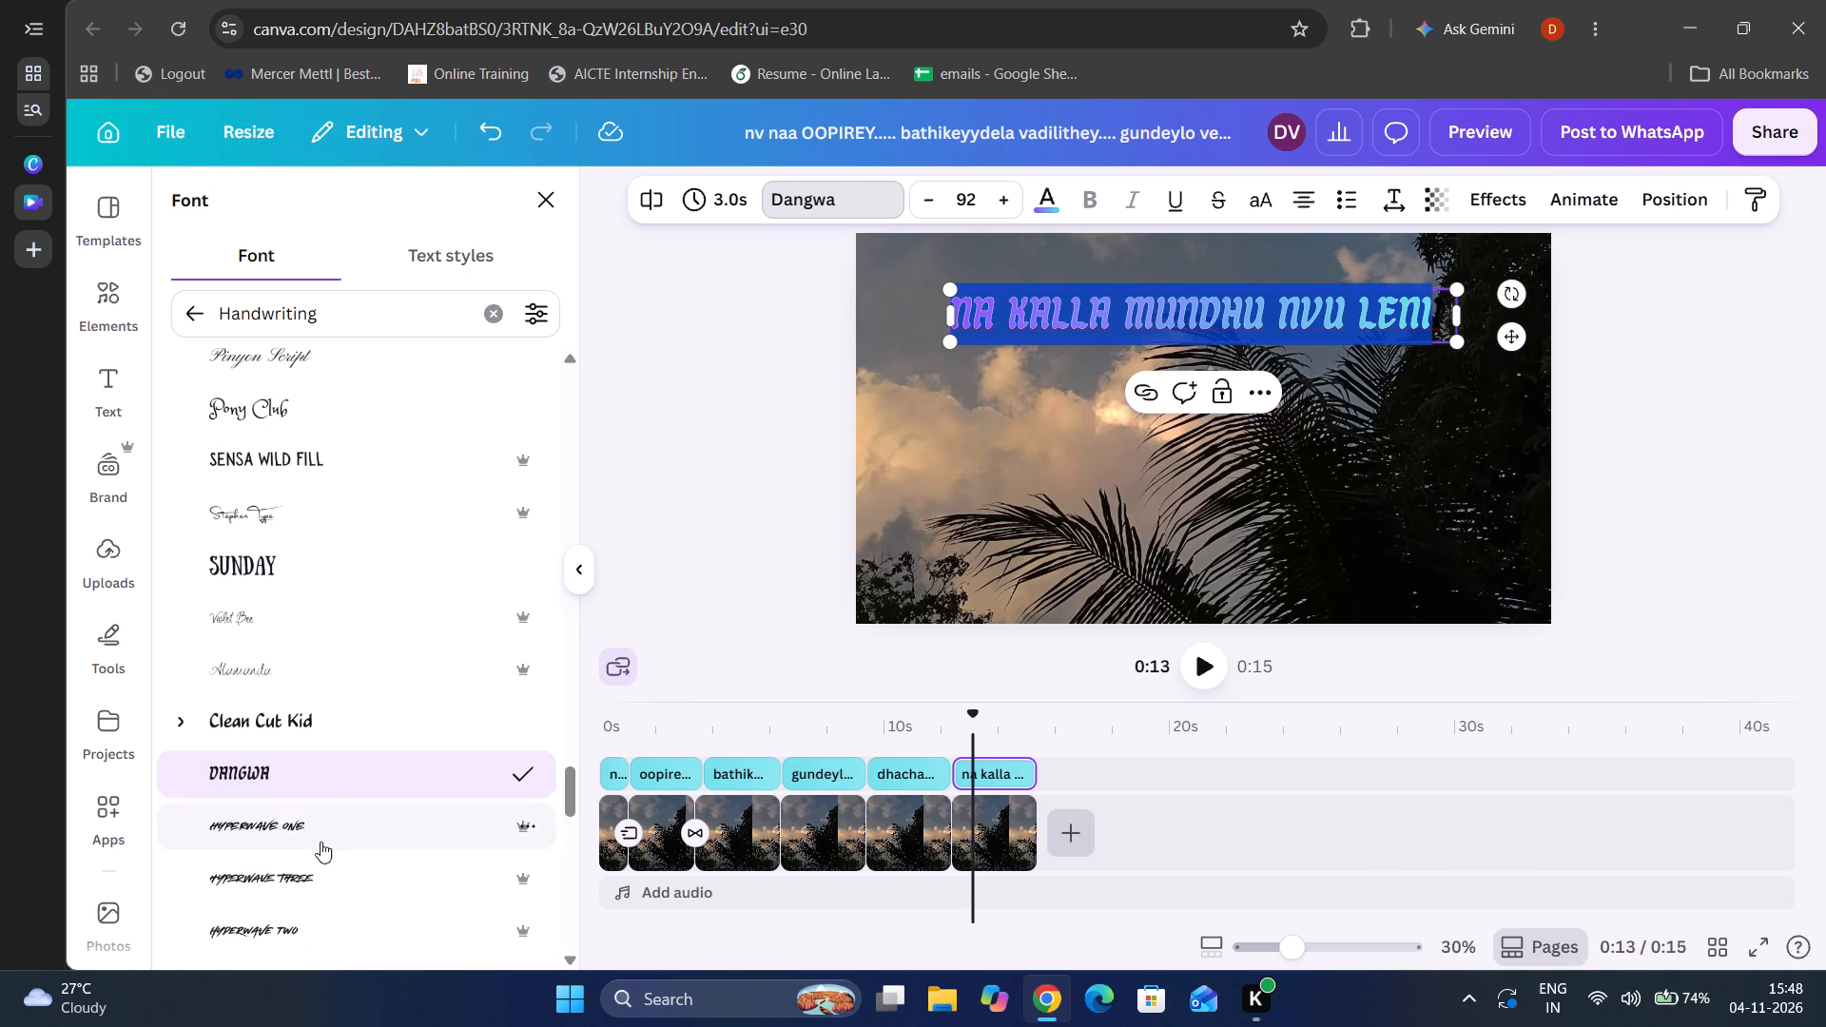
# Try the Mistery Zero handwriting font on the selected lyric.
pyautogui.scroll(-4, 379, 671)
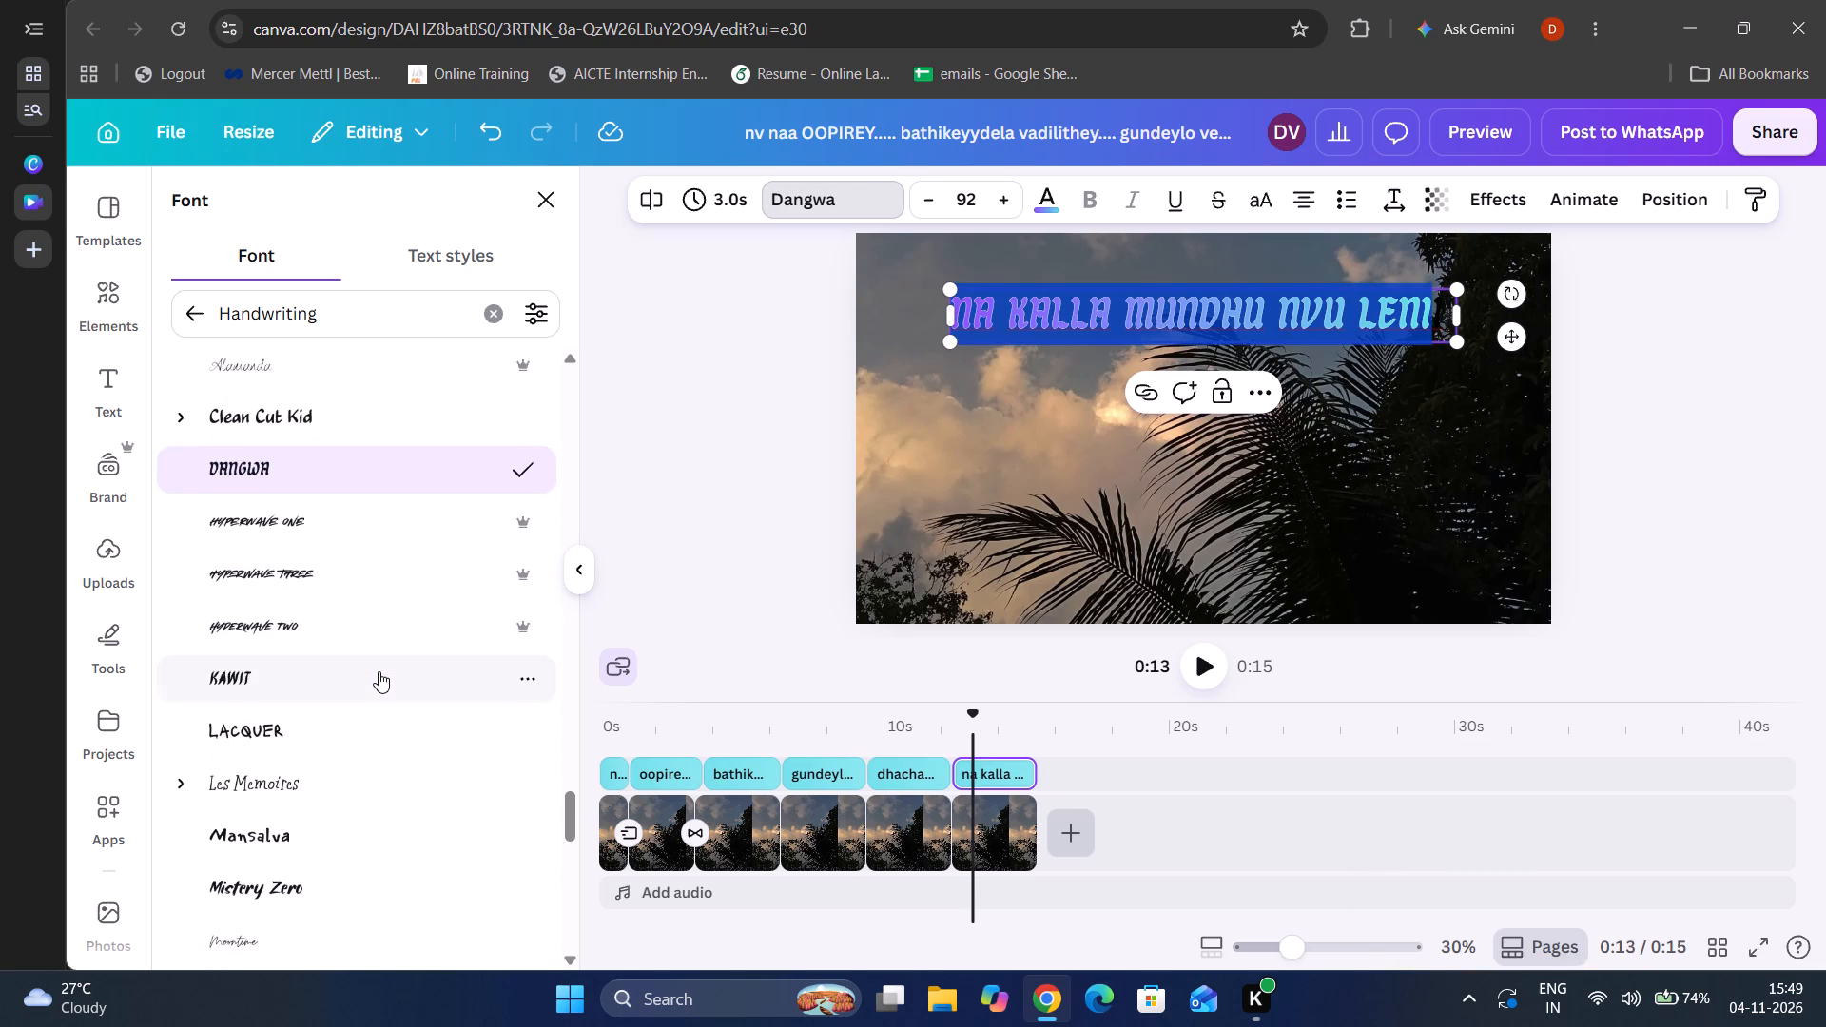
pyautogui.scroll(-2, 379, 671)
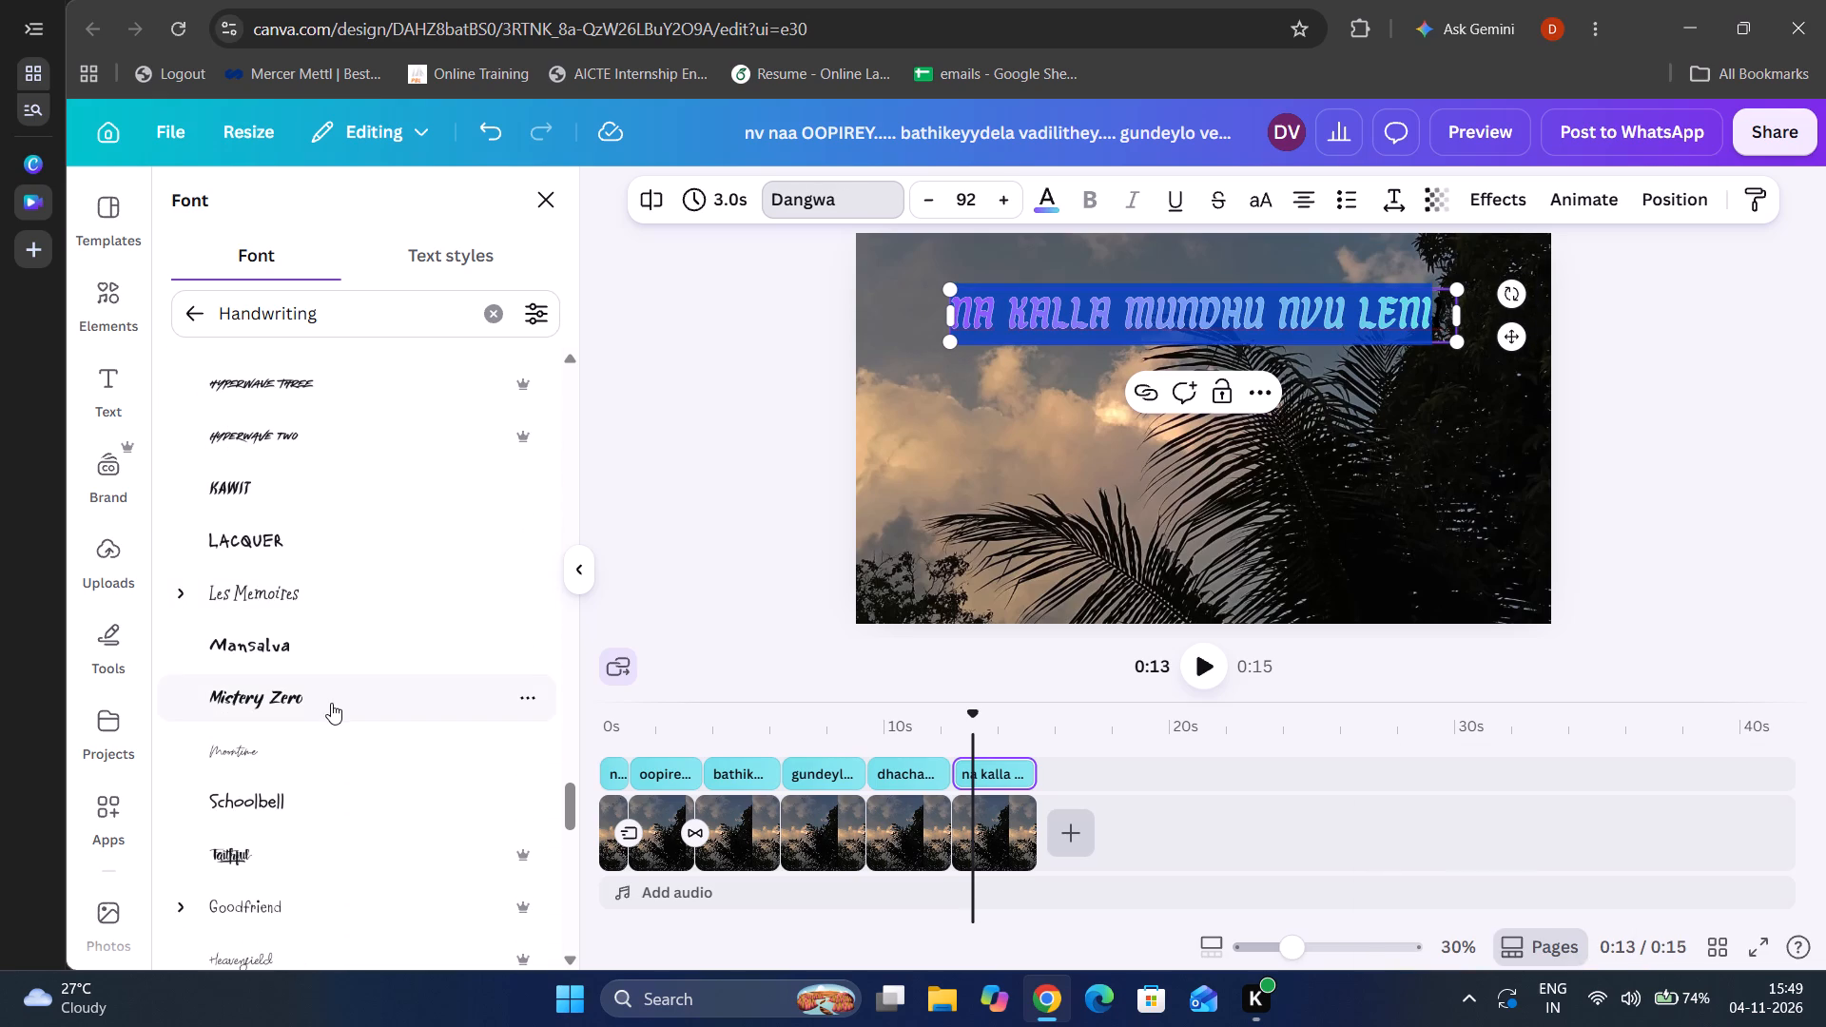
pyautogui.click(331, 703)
# Set the font of the lyric "na kalla mundhu nvu leni" to Knewave.
pyautogui.scroll(-7, 331, 703)
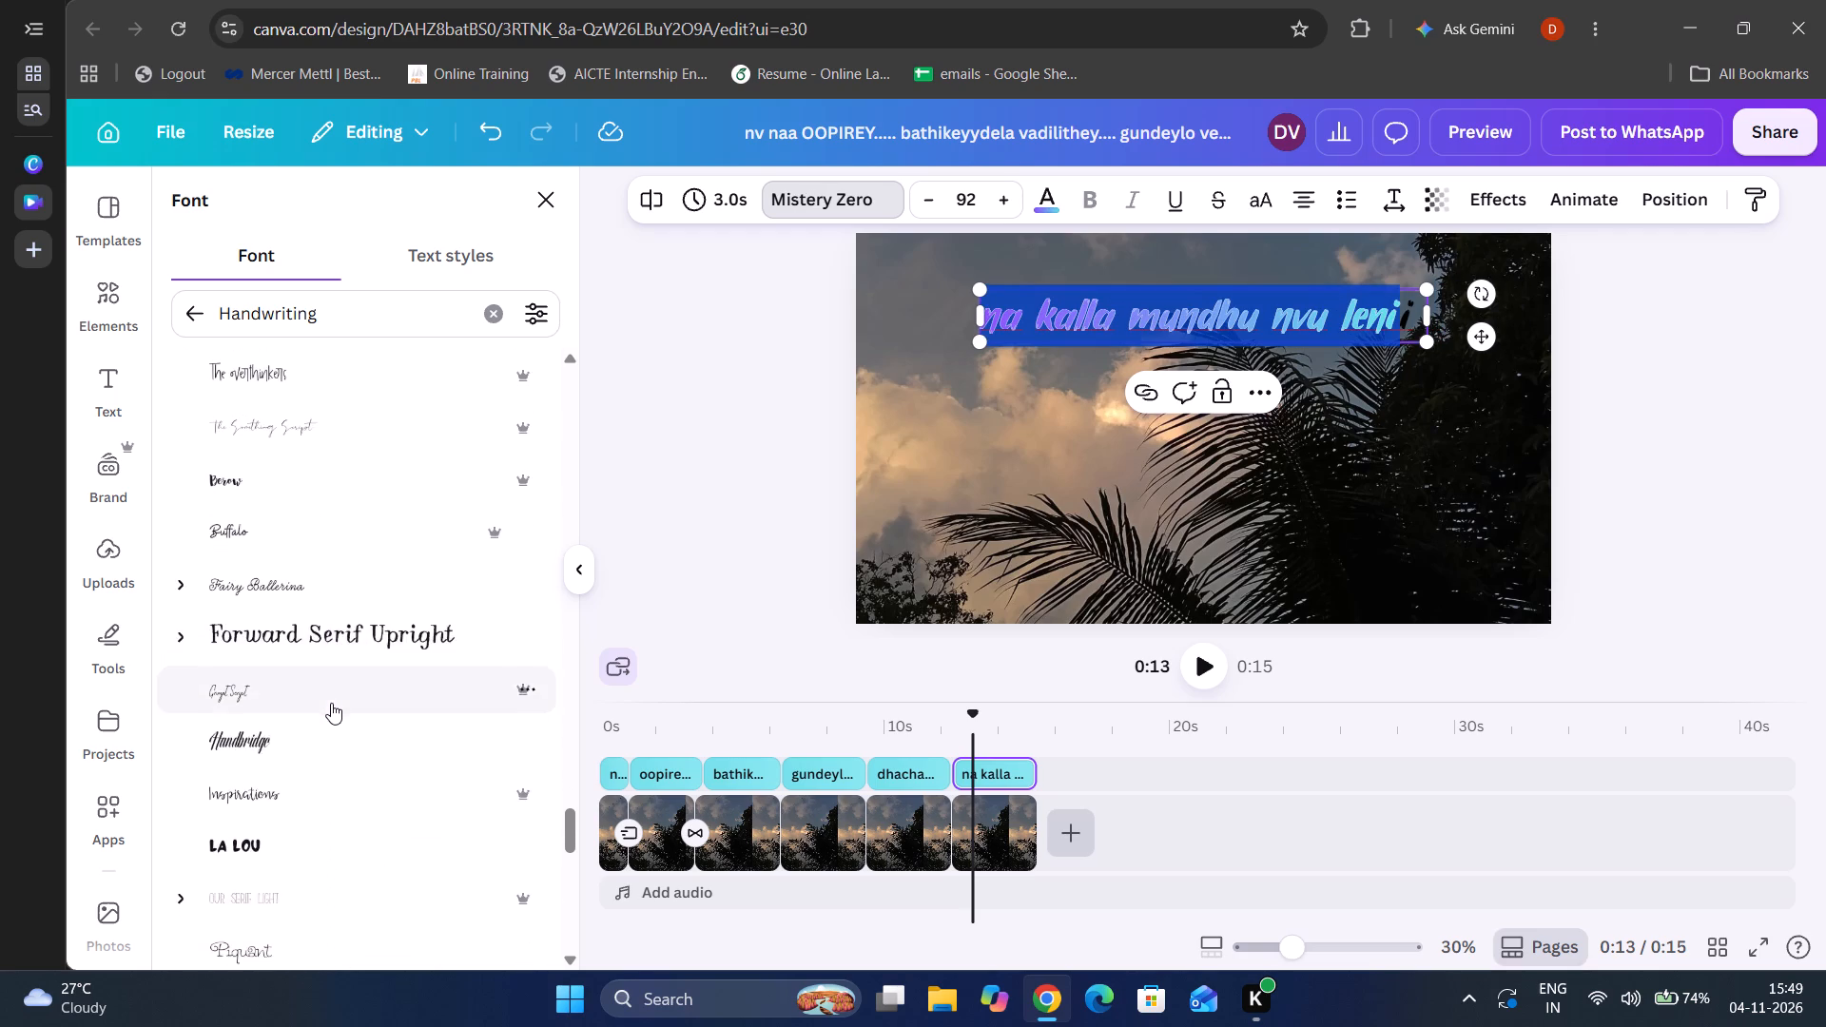
pyautogui.scroll(-5, 331, 703)
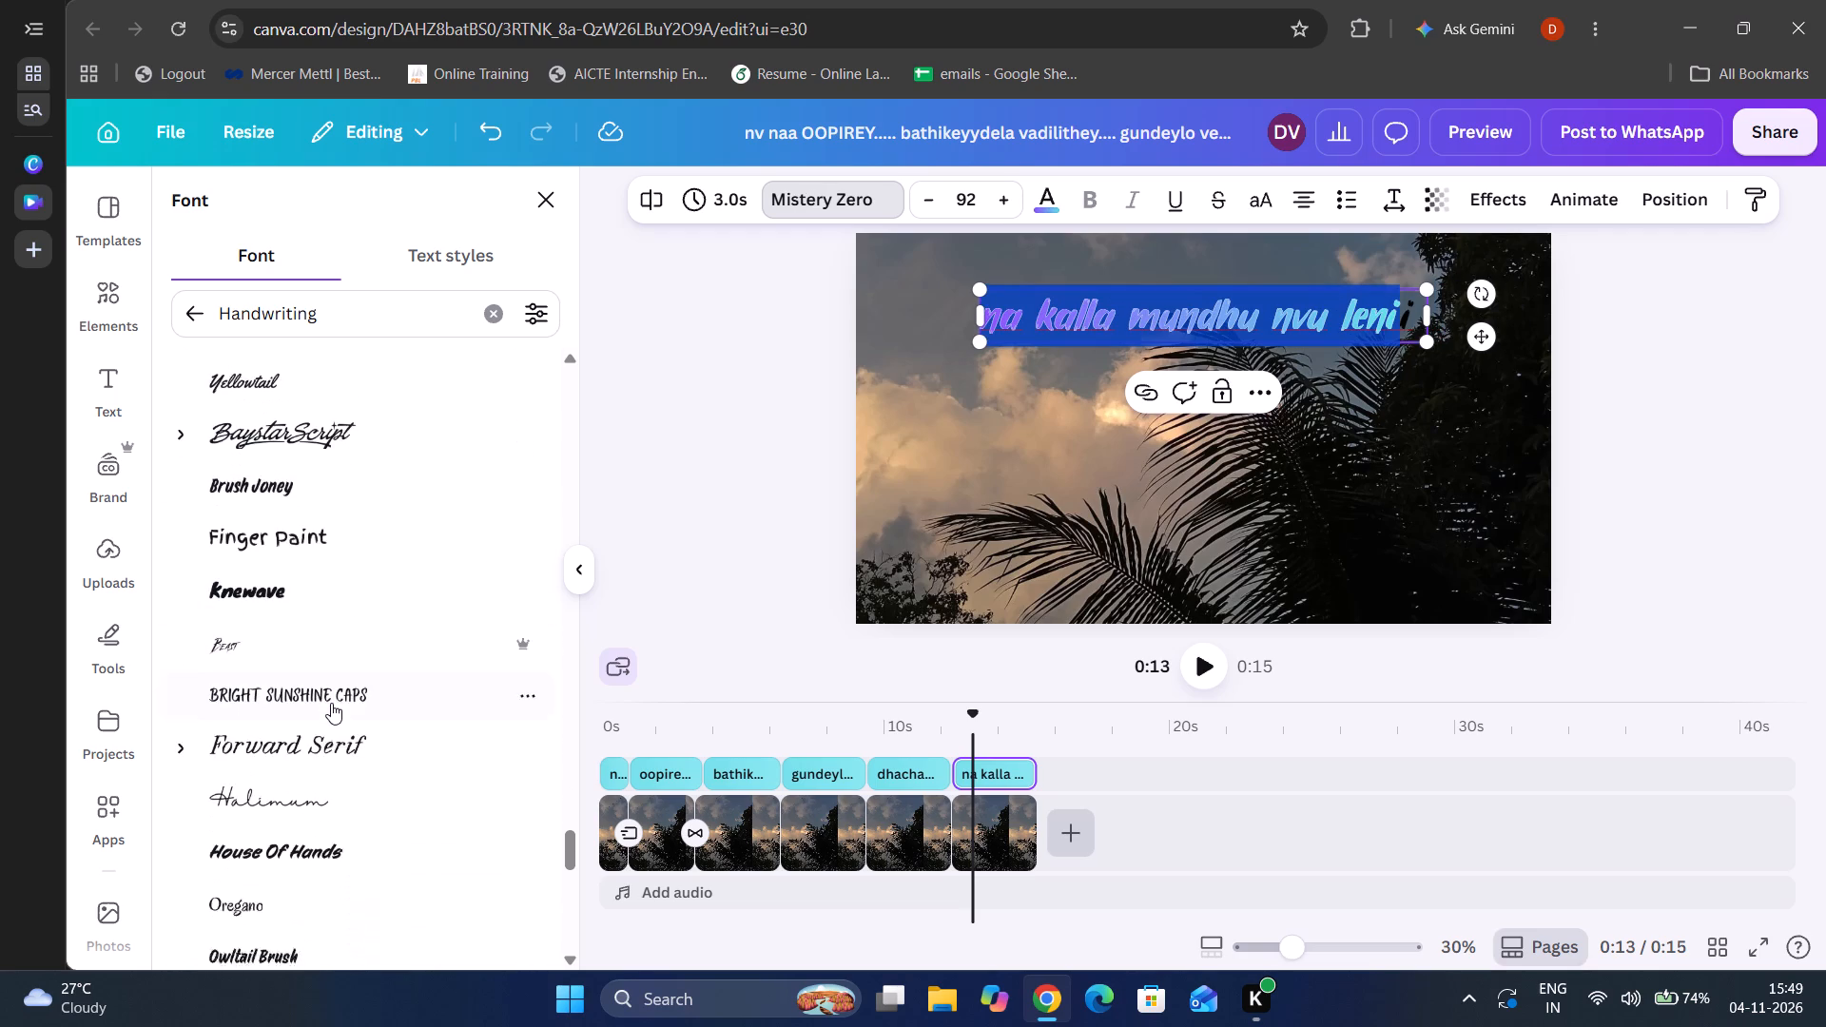
pyautogui.click(330, 567)
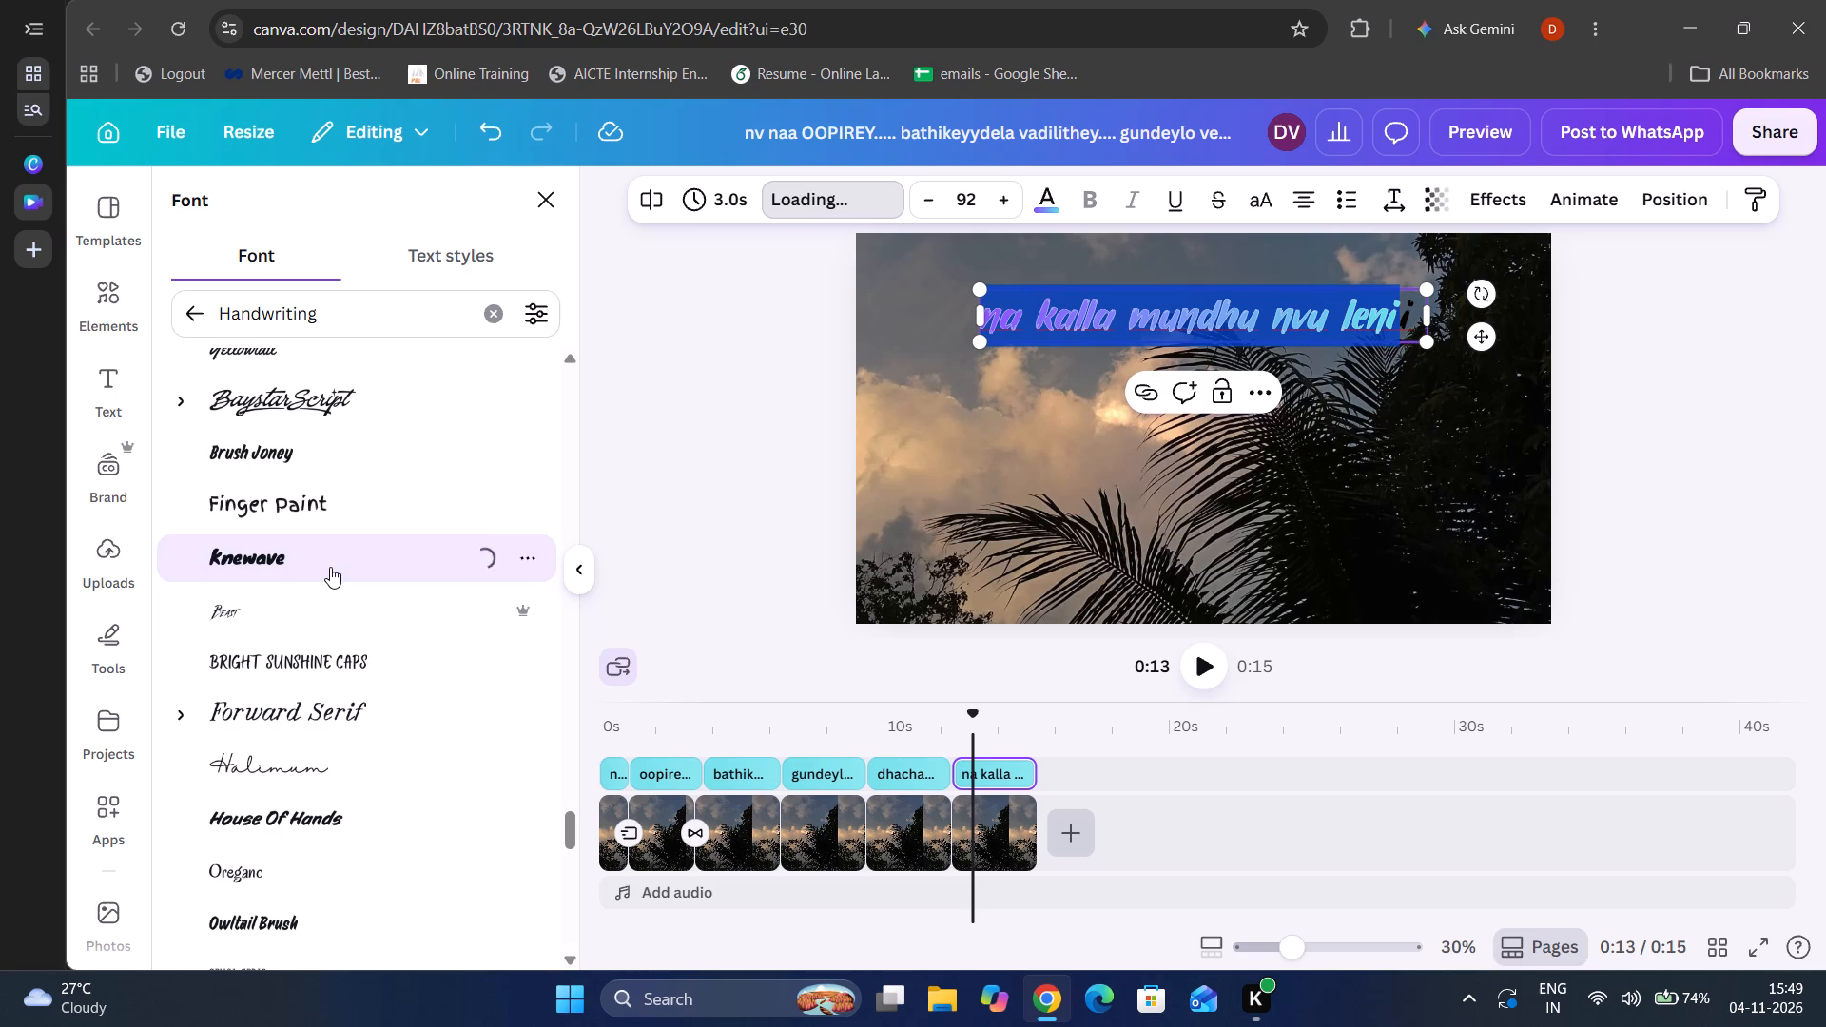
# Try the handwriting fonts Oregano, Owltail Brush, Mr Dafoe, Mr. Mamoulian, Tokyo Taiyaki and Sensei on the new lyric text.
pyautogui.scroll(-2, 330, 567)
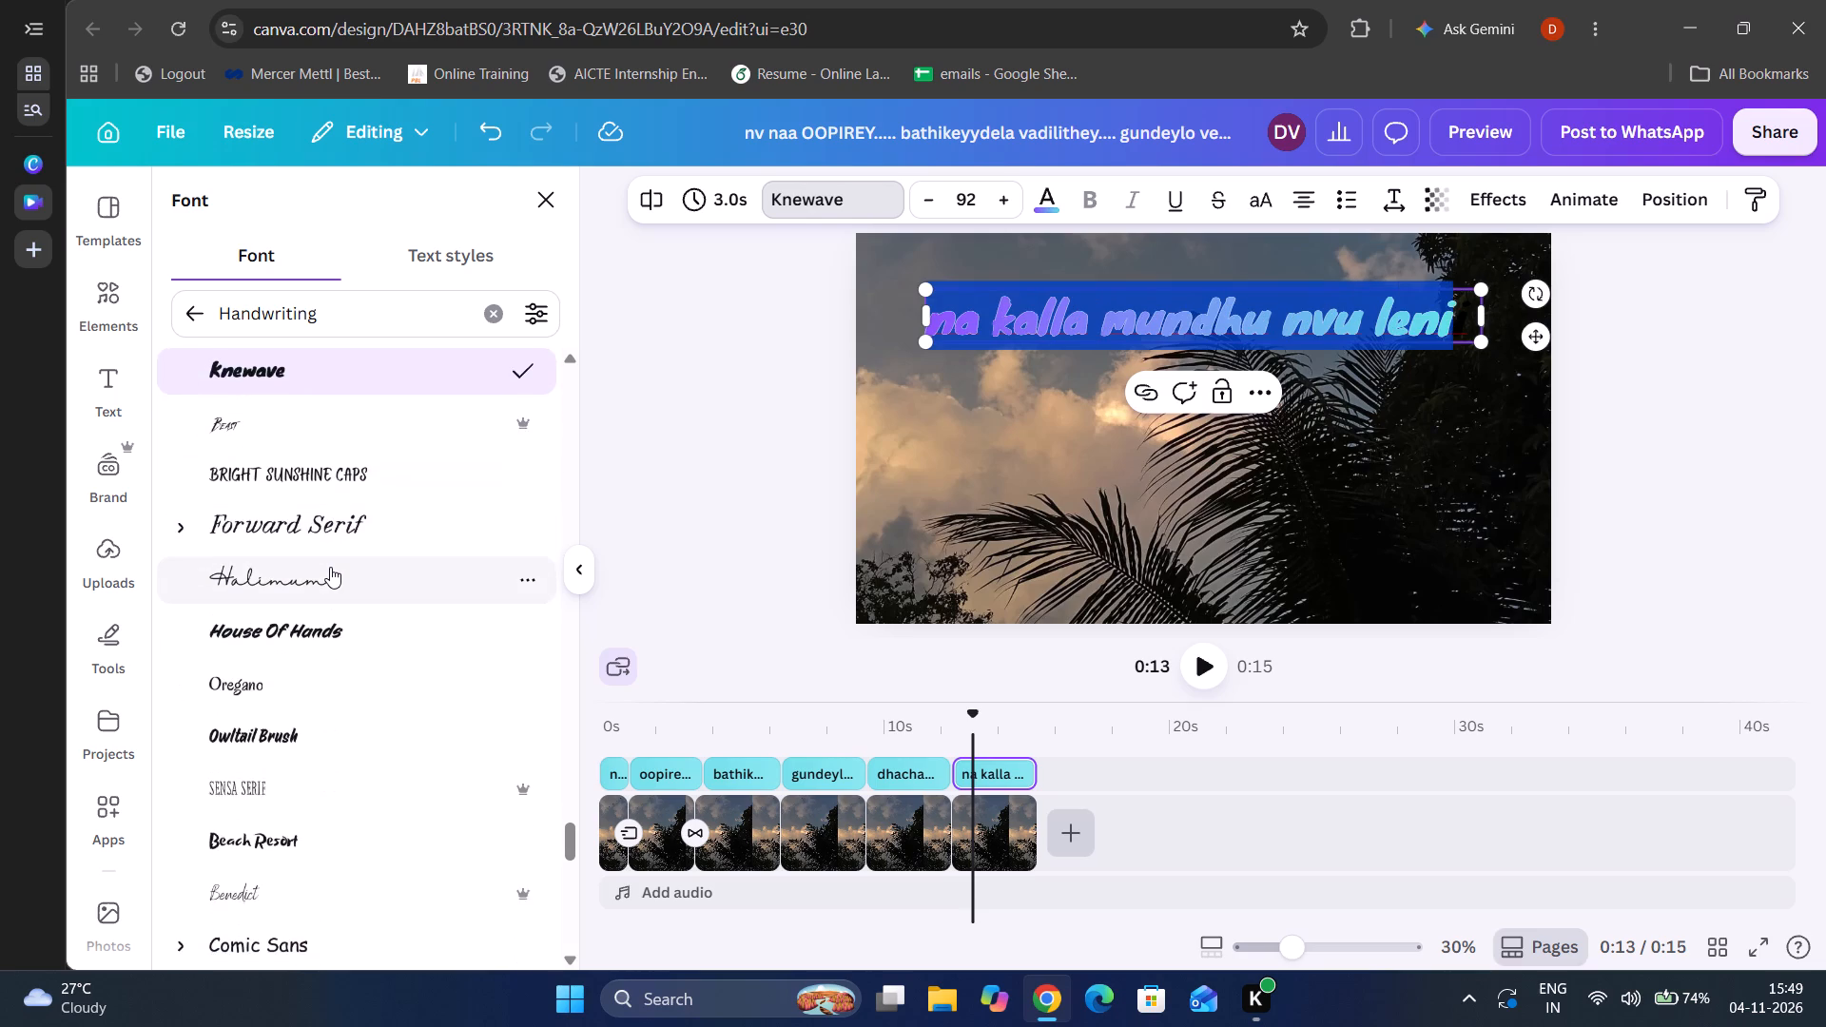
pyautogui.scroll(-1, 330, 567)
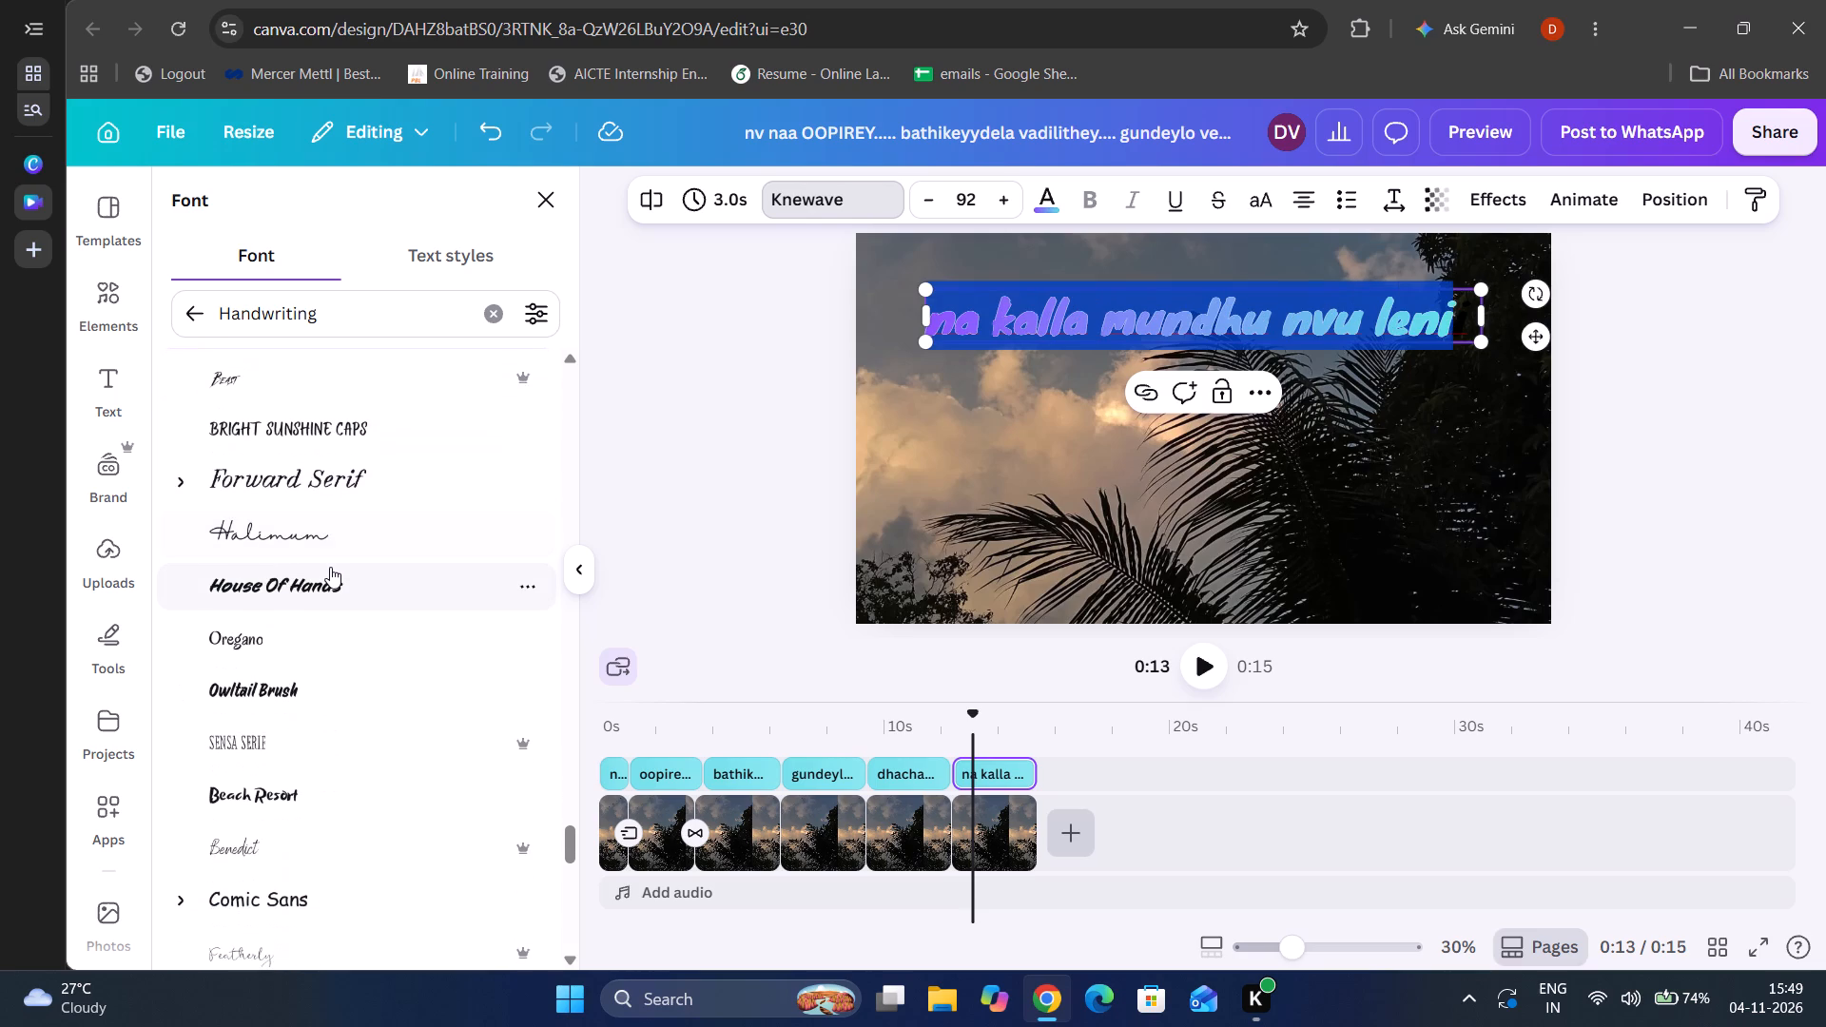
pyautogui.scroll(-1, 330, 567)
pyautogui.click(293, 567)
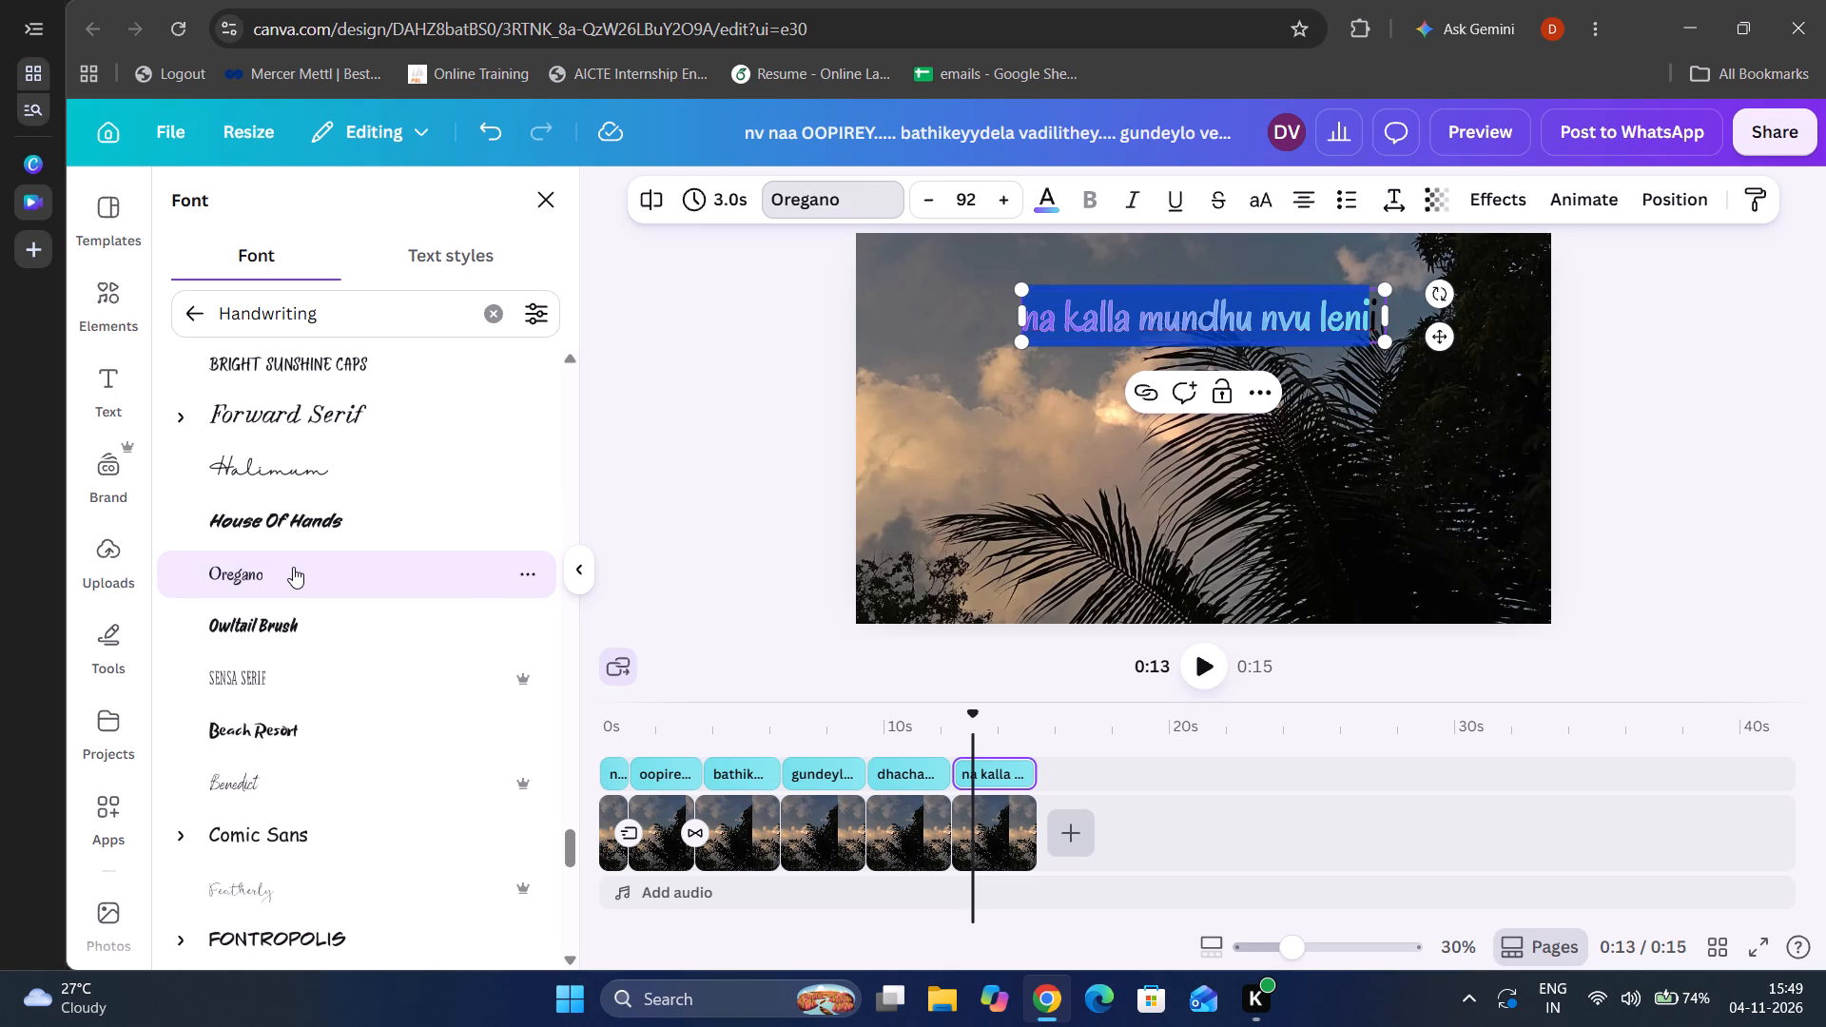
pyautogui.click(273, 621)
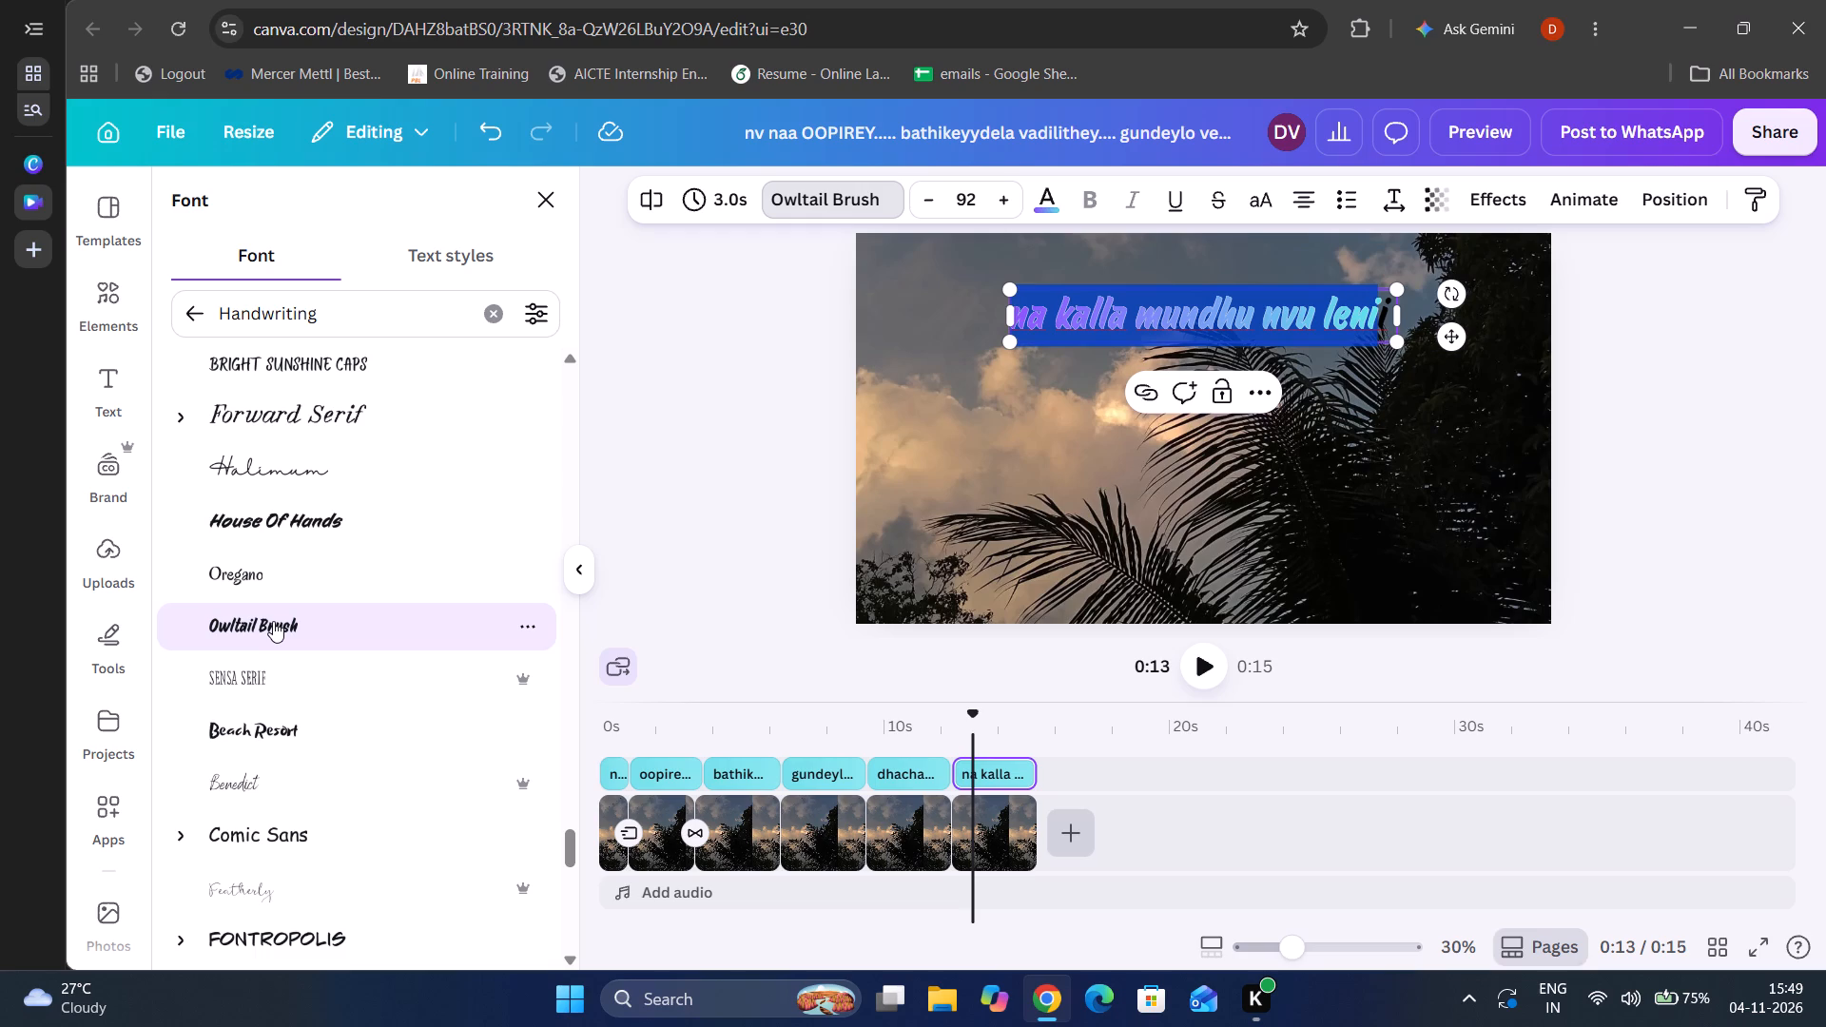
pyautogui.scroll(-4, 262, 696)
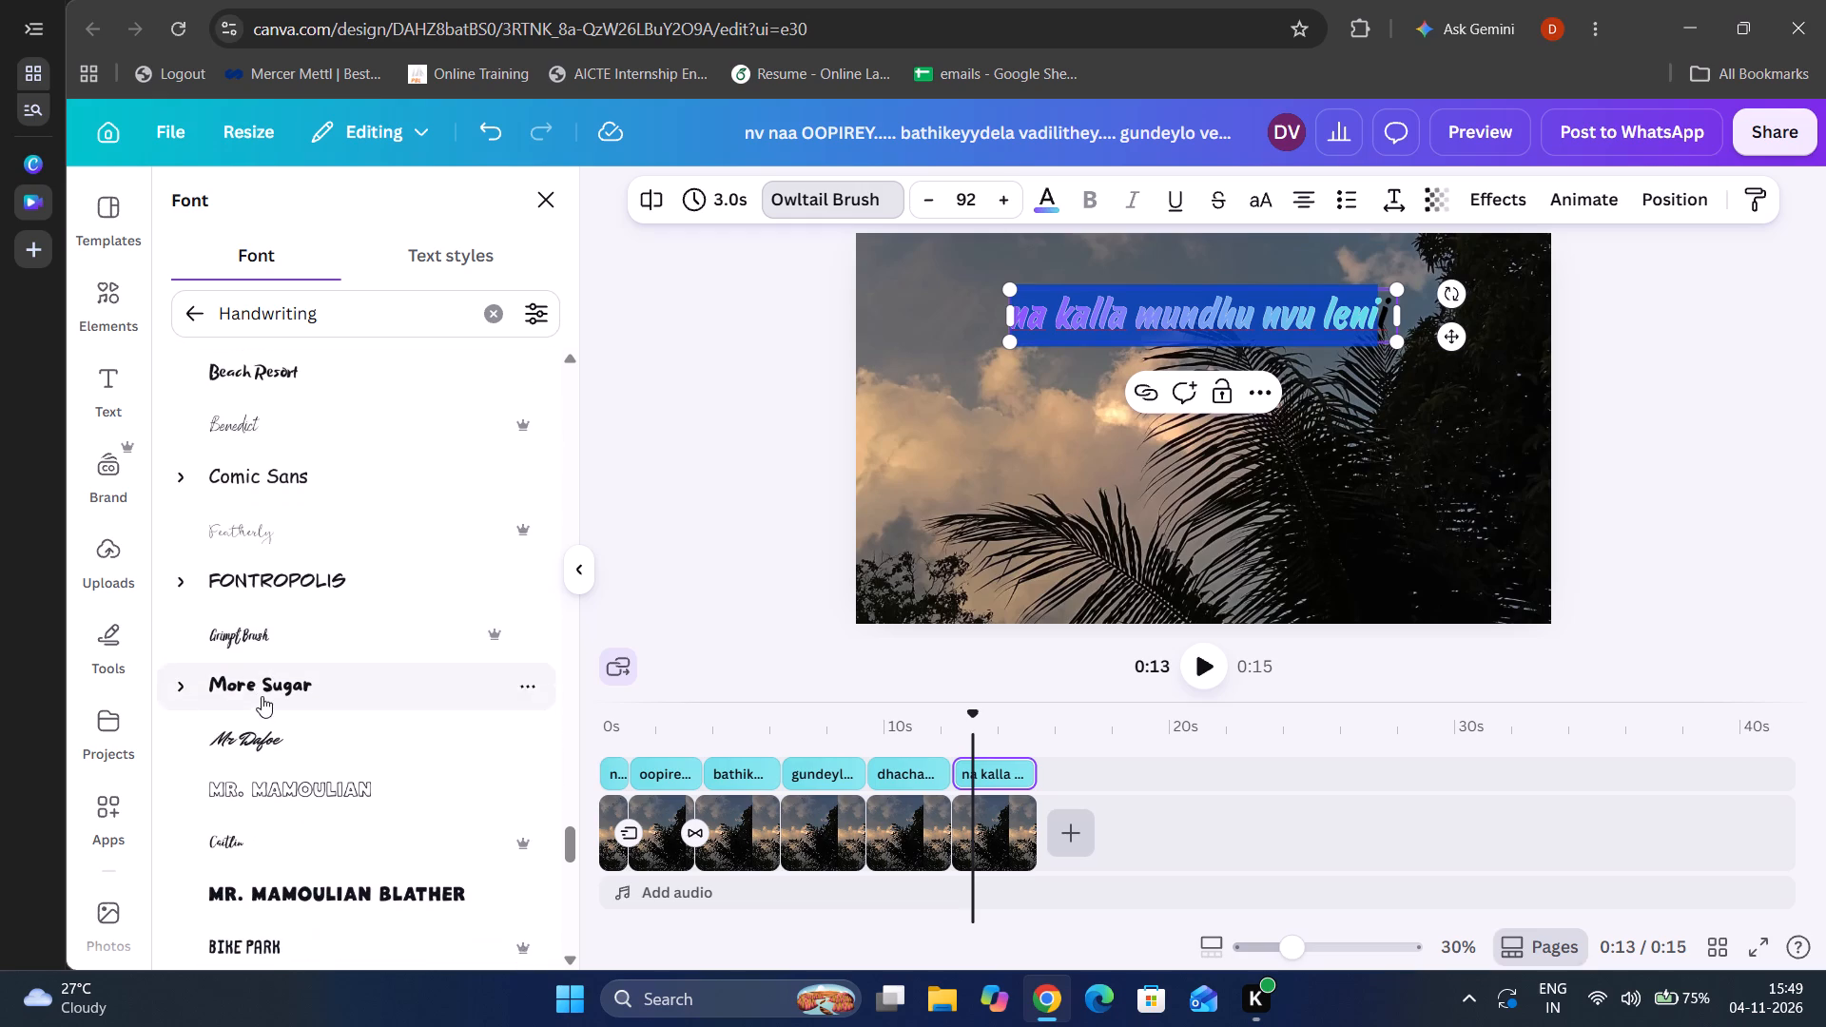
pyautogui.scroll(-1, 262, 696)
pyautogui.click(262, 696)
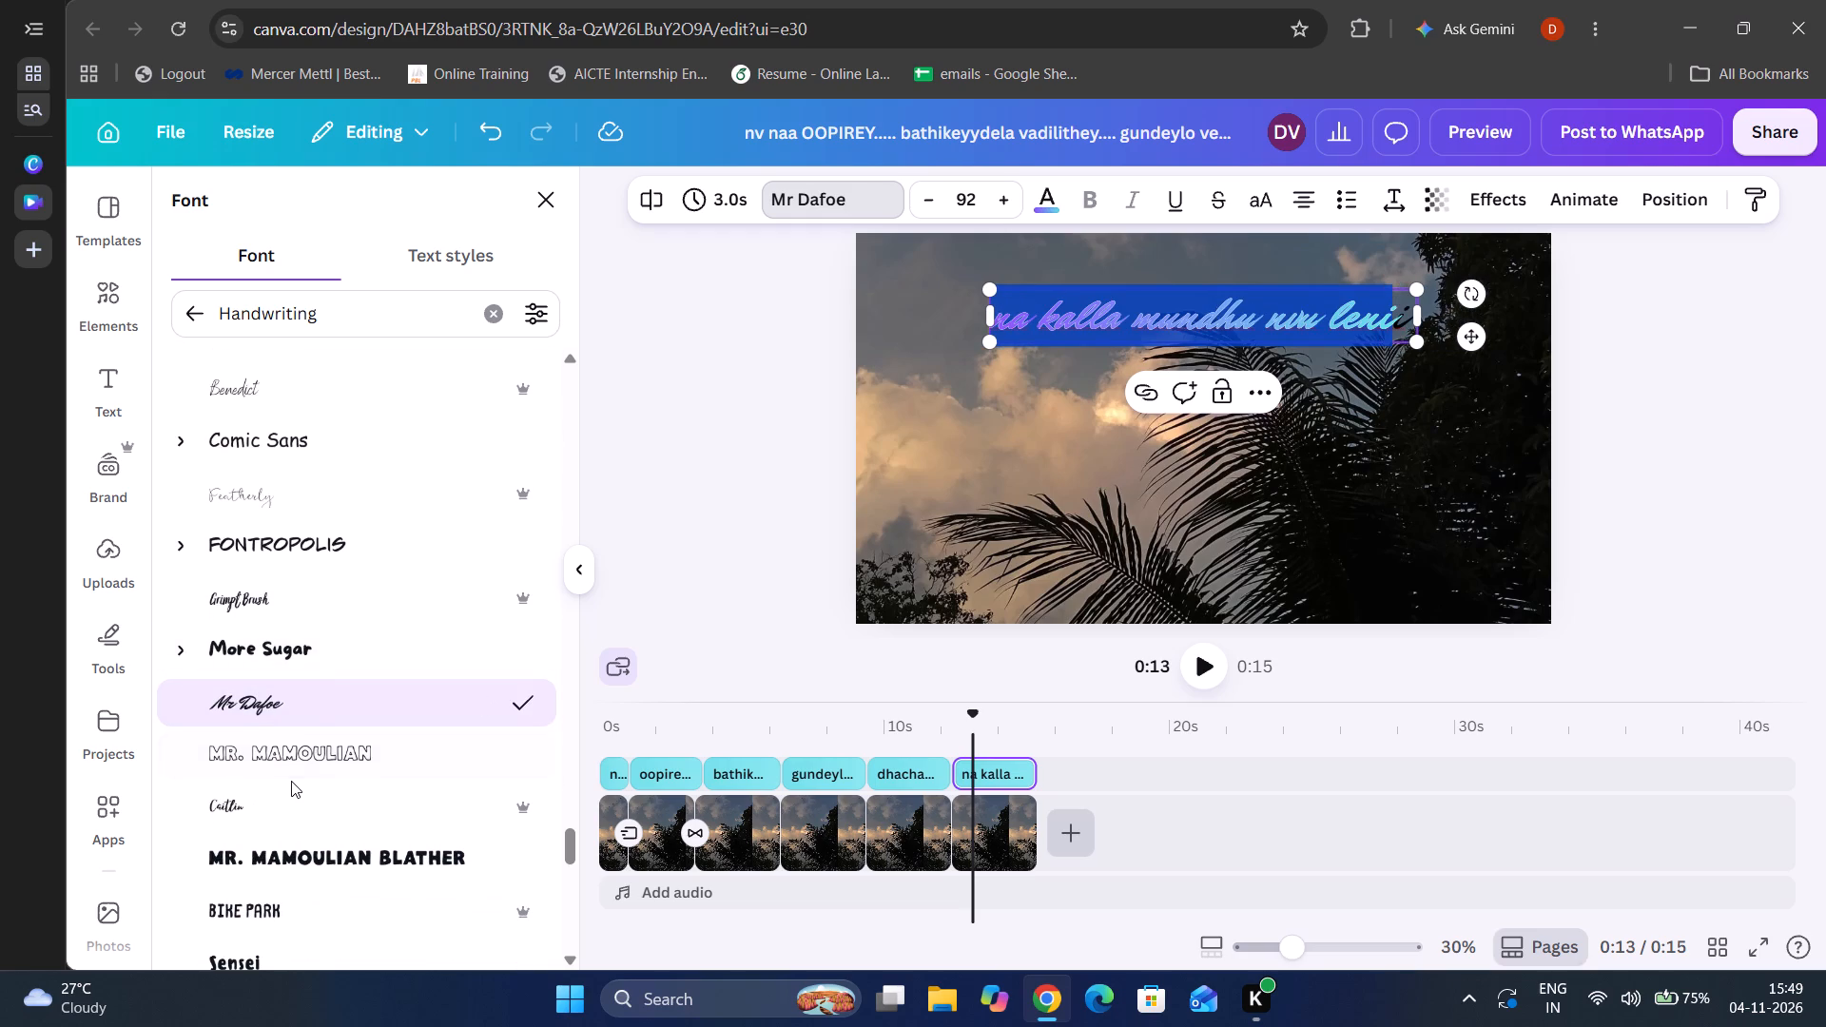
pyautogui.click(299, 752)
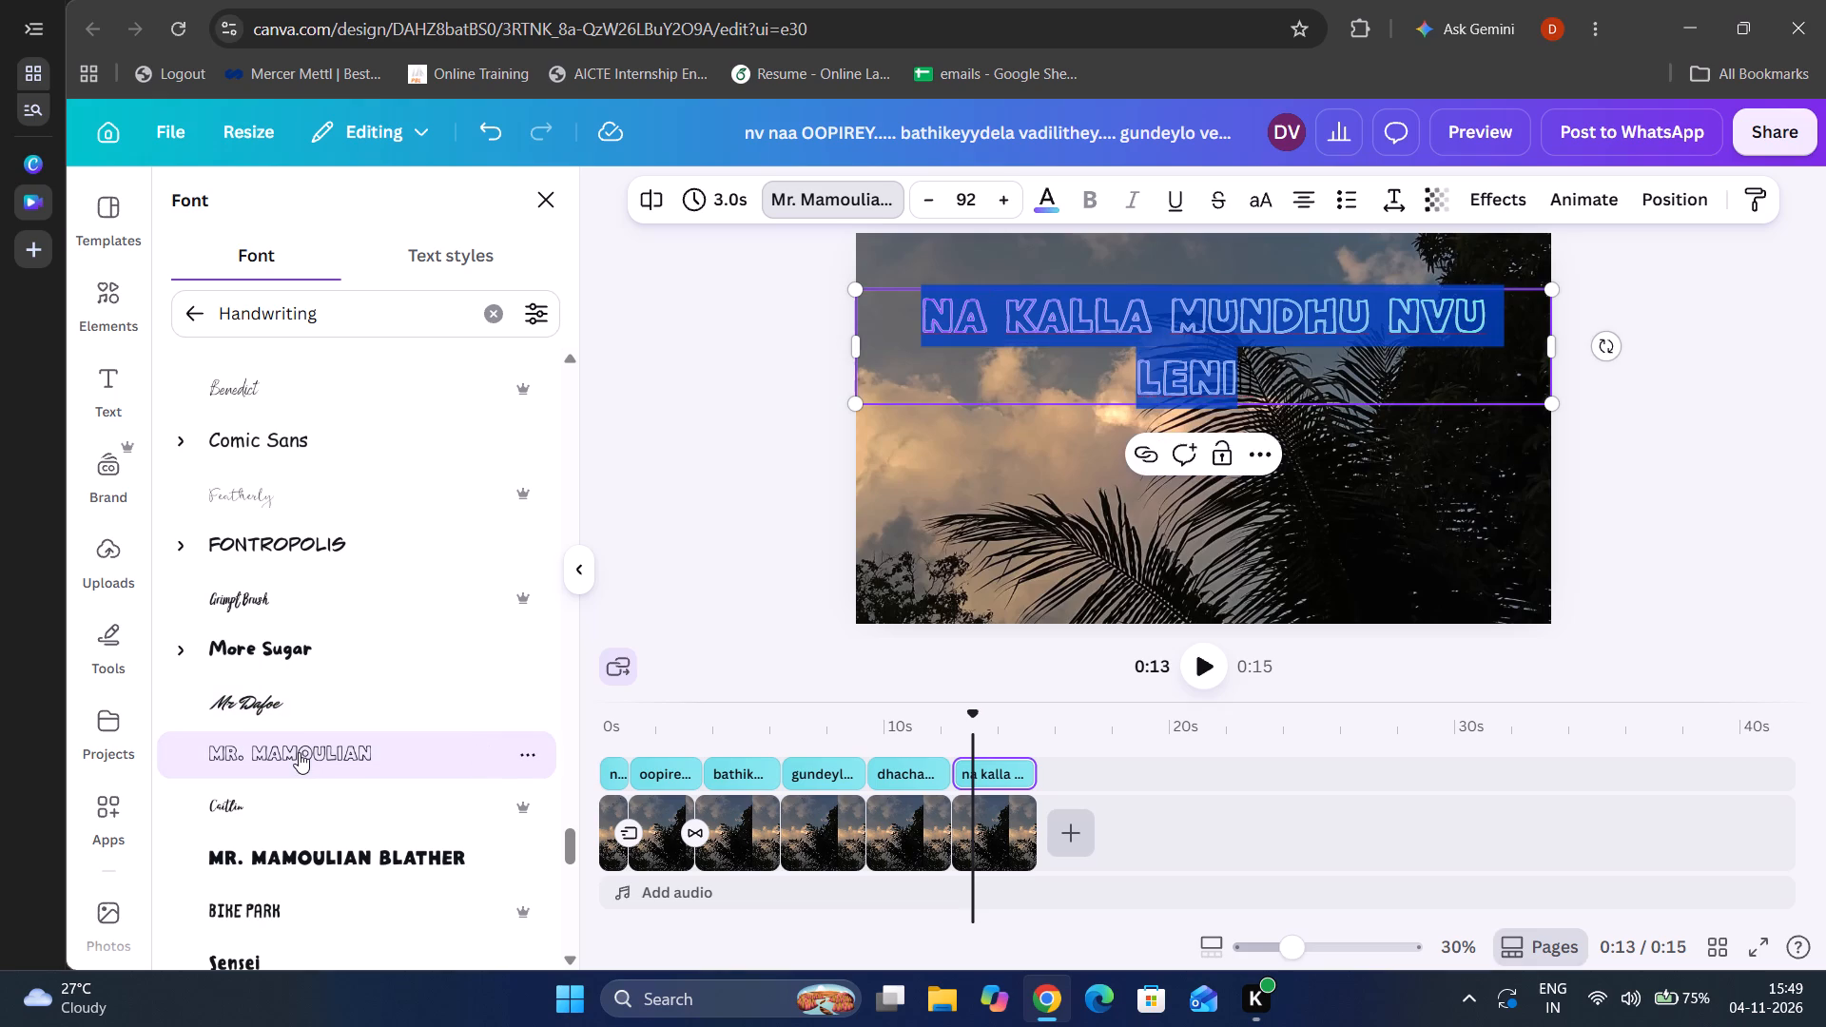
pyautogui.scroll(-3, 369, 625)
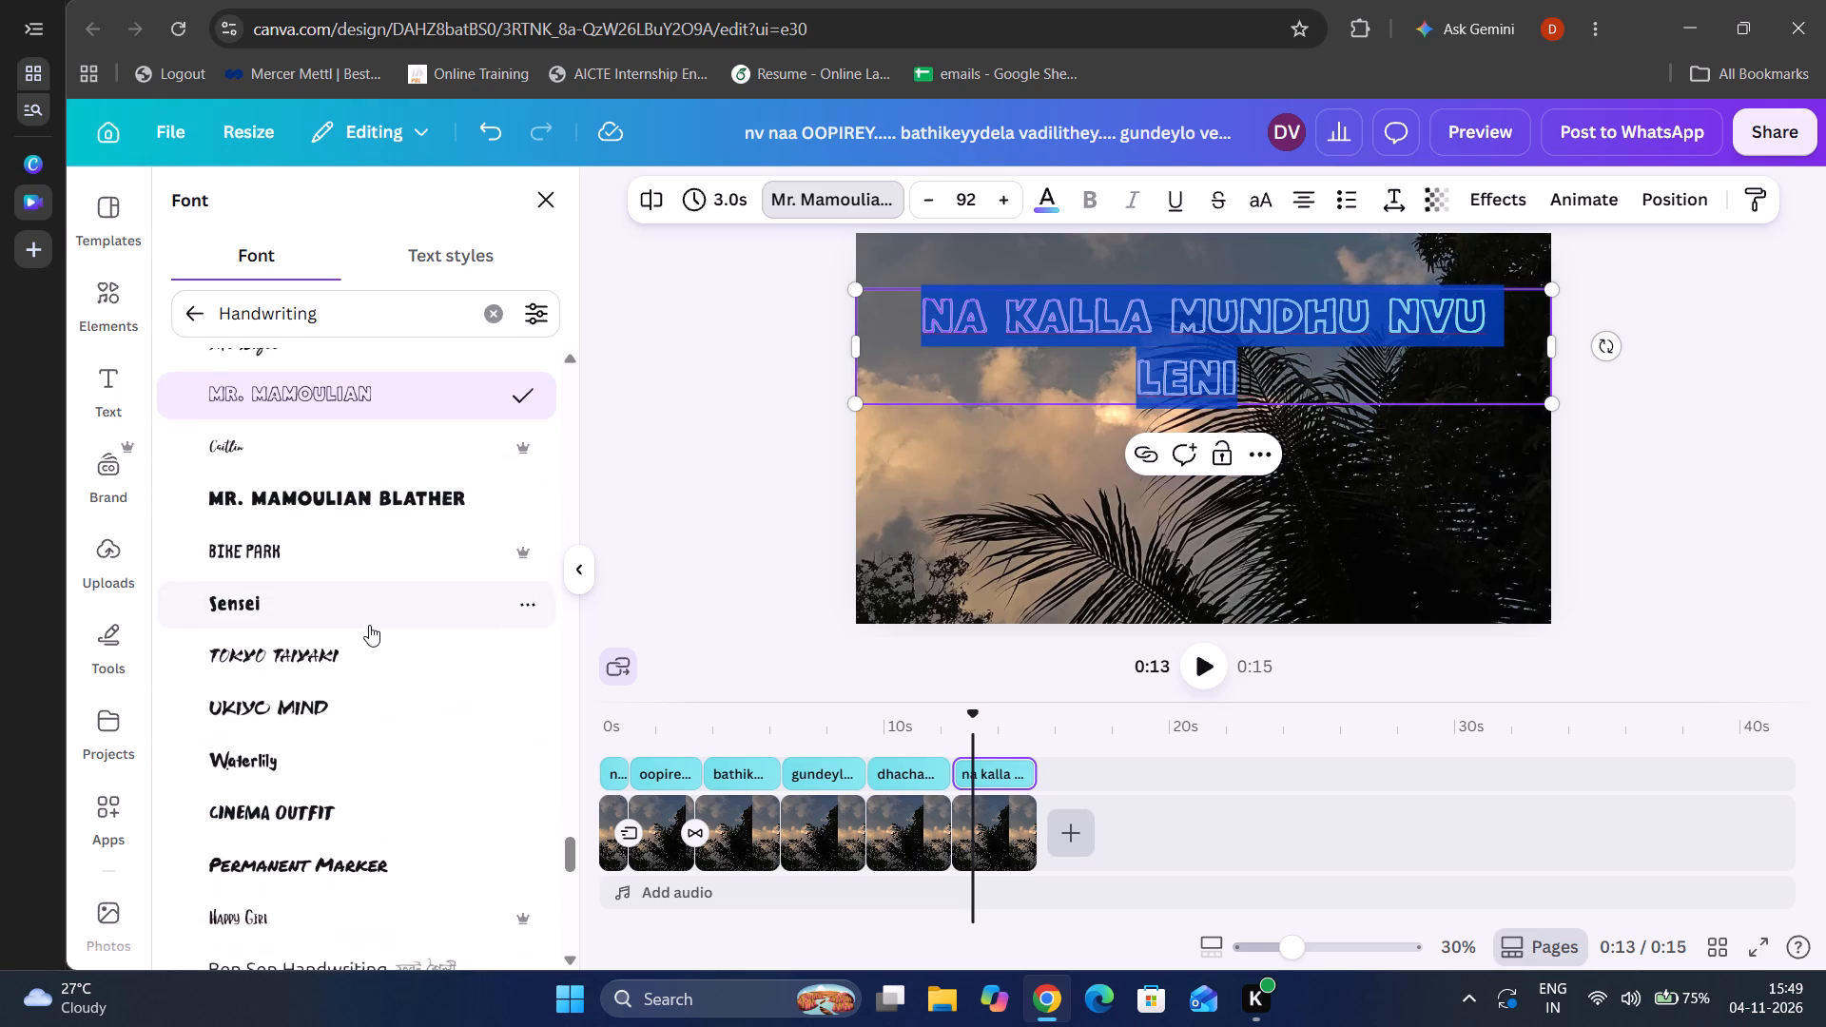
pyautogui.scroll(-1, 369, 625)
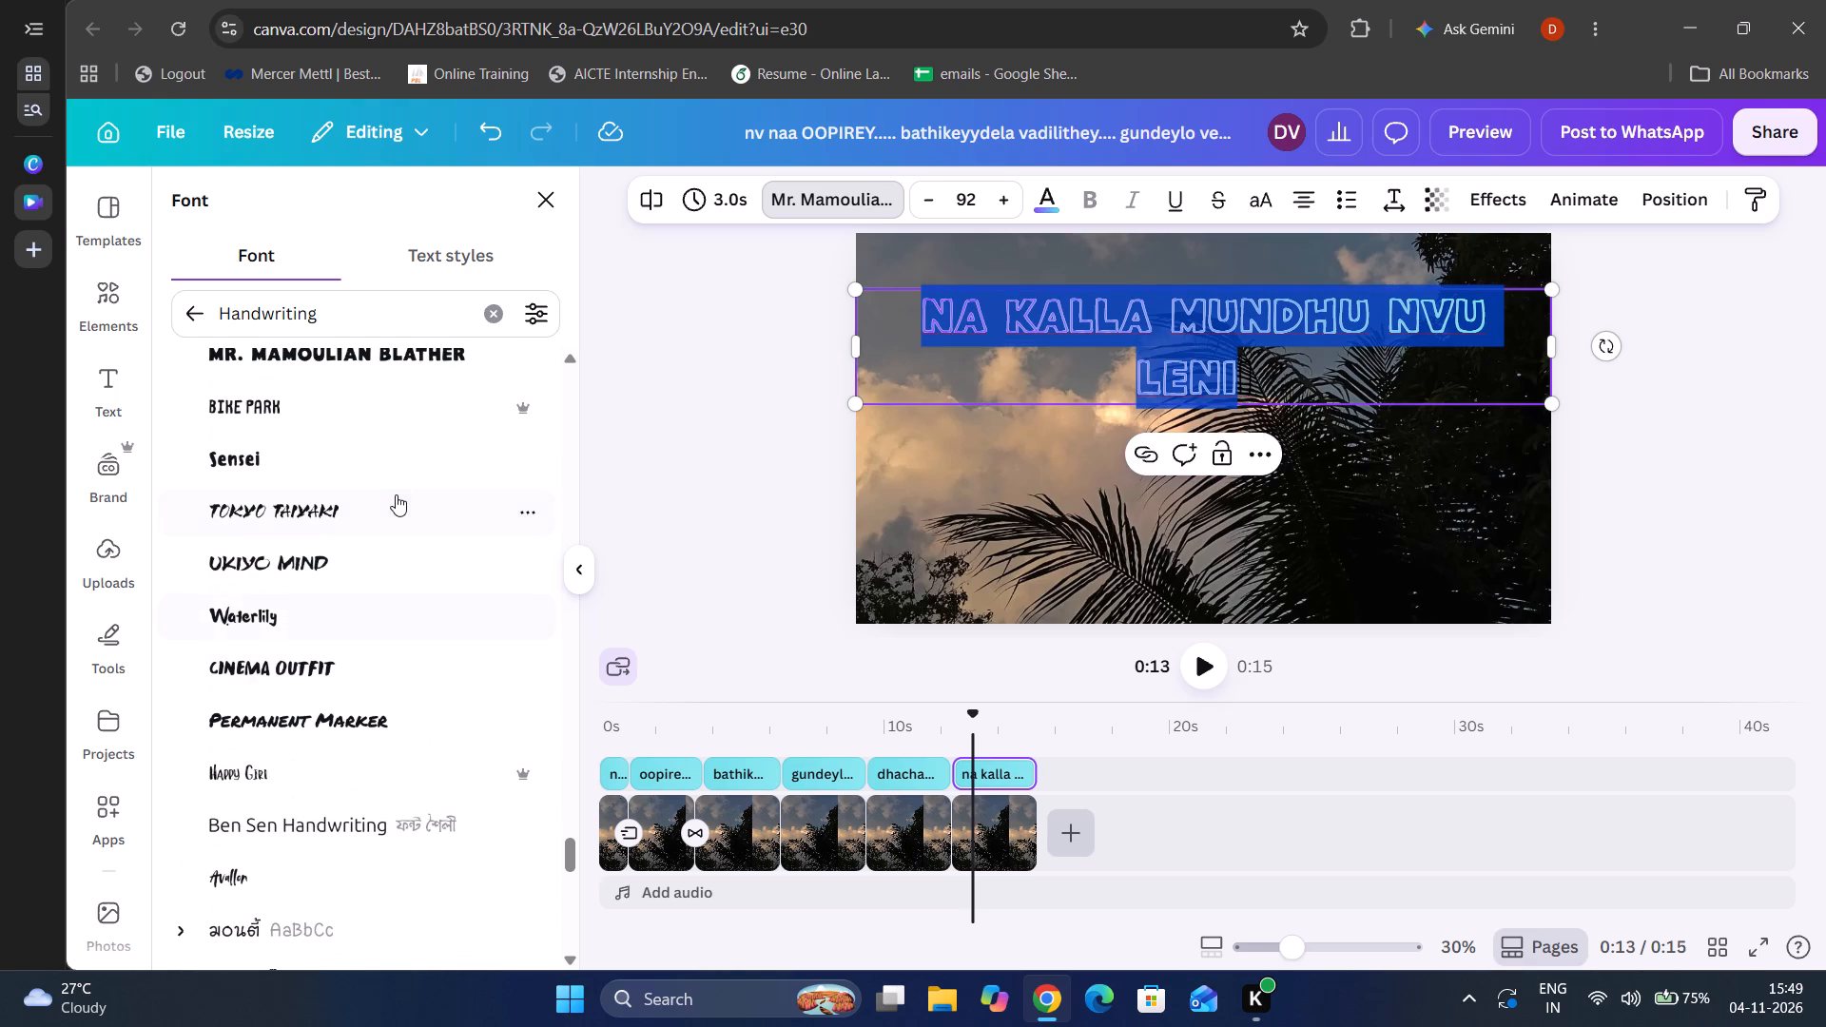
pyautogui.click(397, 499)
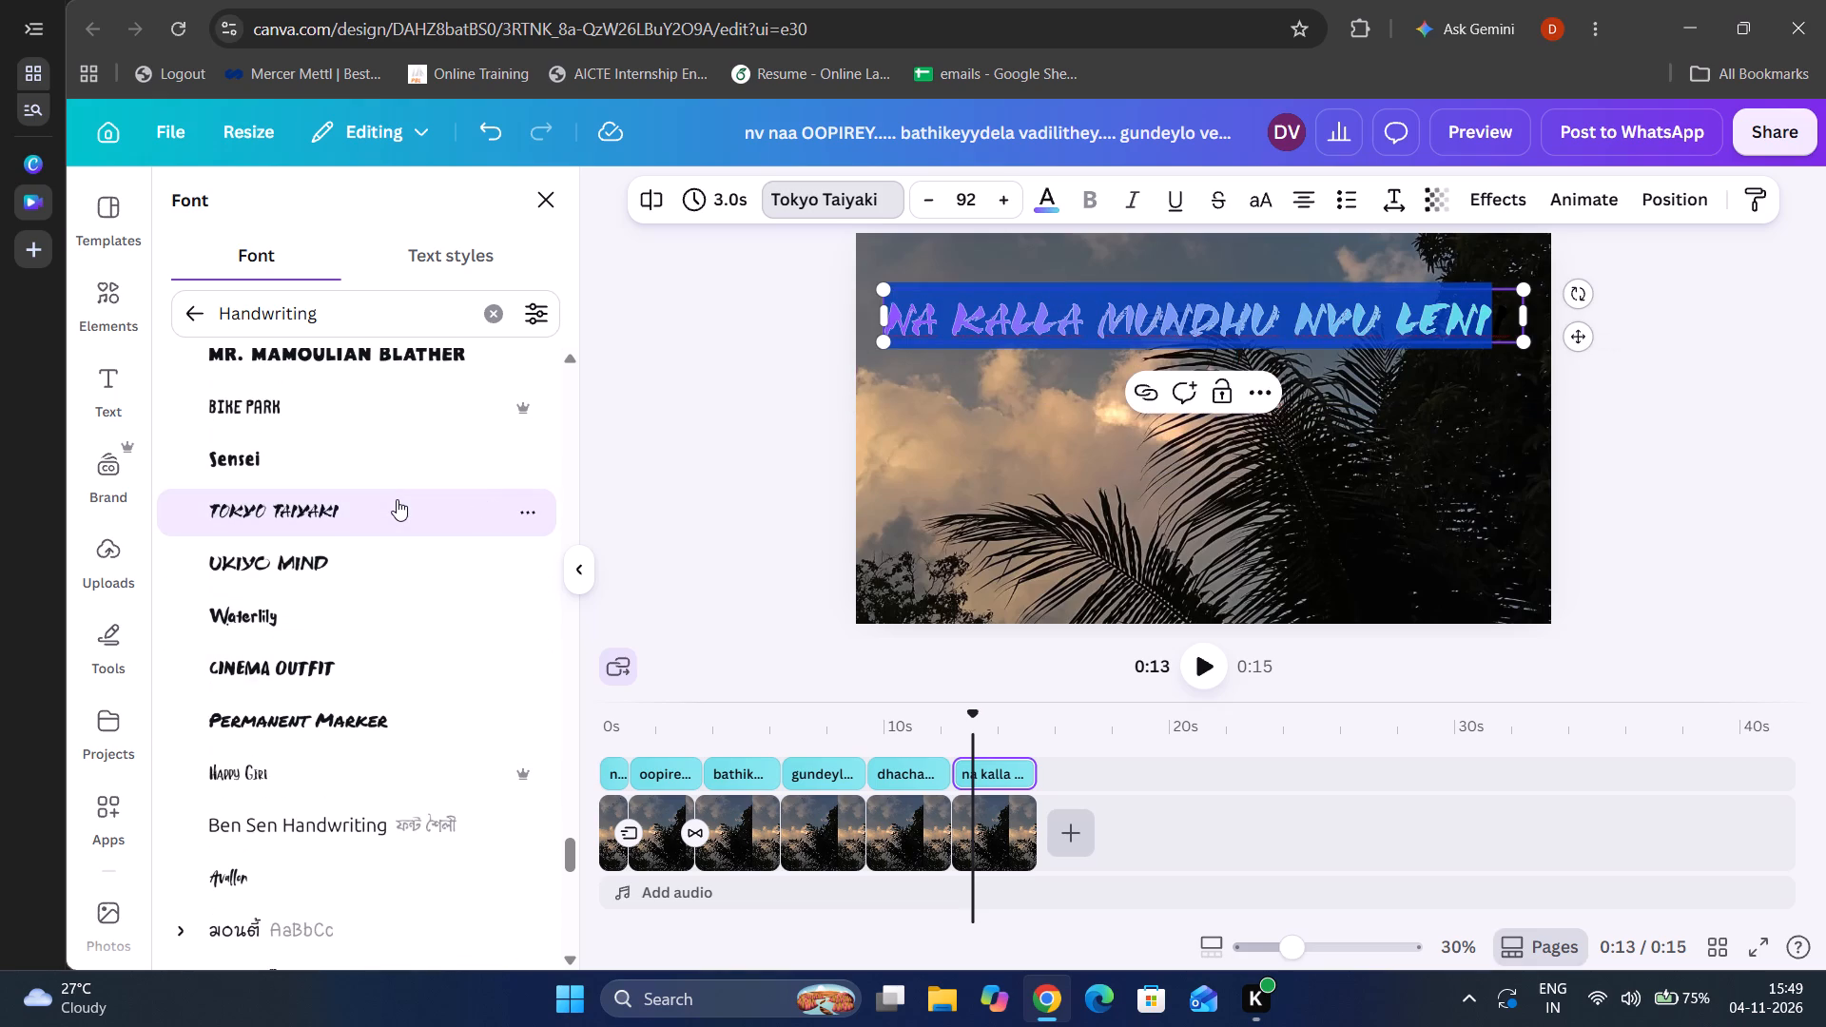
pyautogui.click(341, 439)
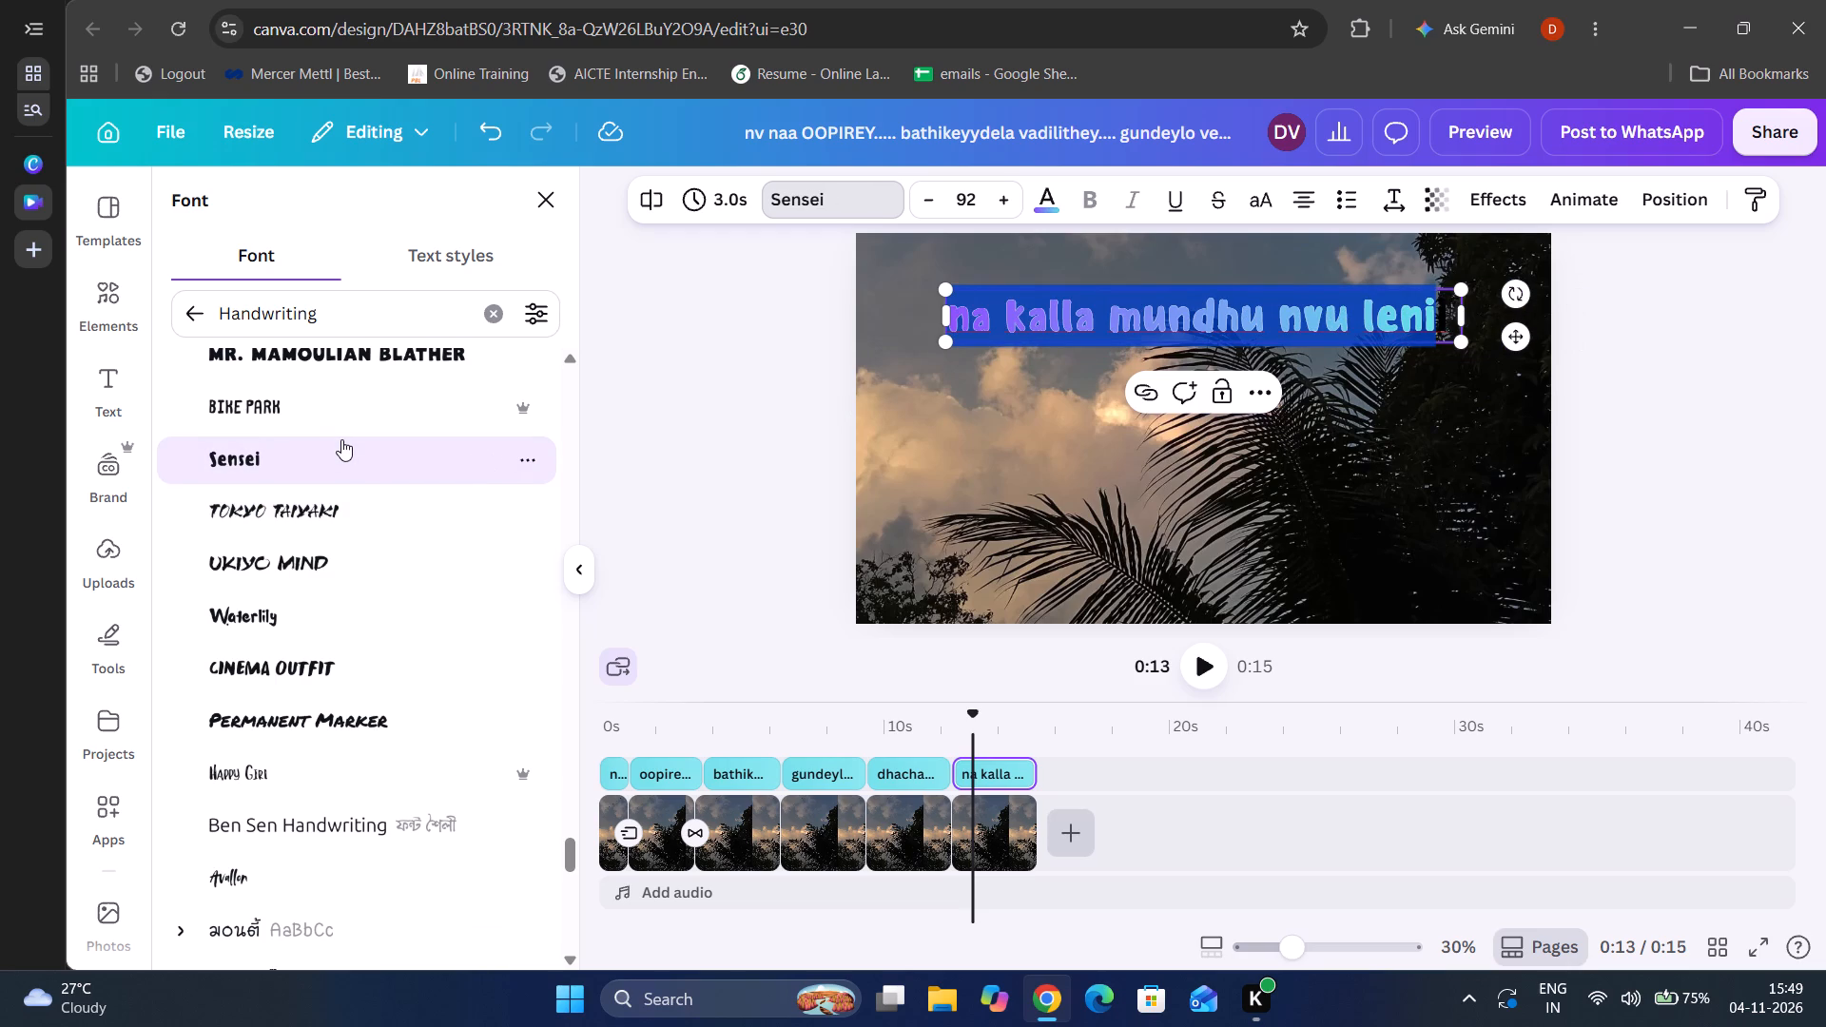
# Browse further through the handwriting fonts and set the new lyric text in Just Believe.
pyautogui.scroll(-6, 341, 439)
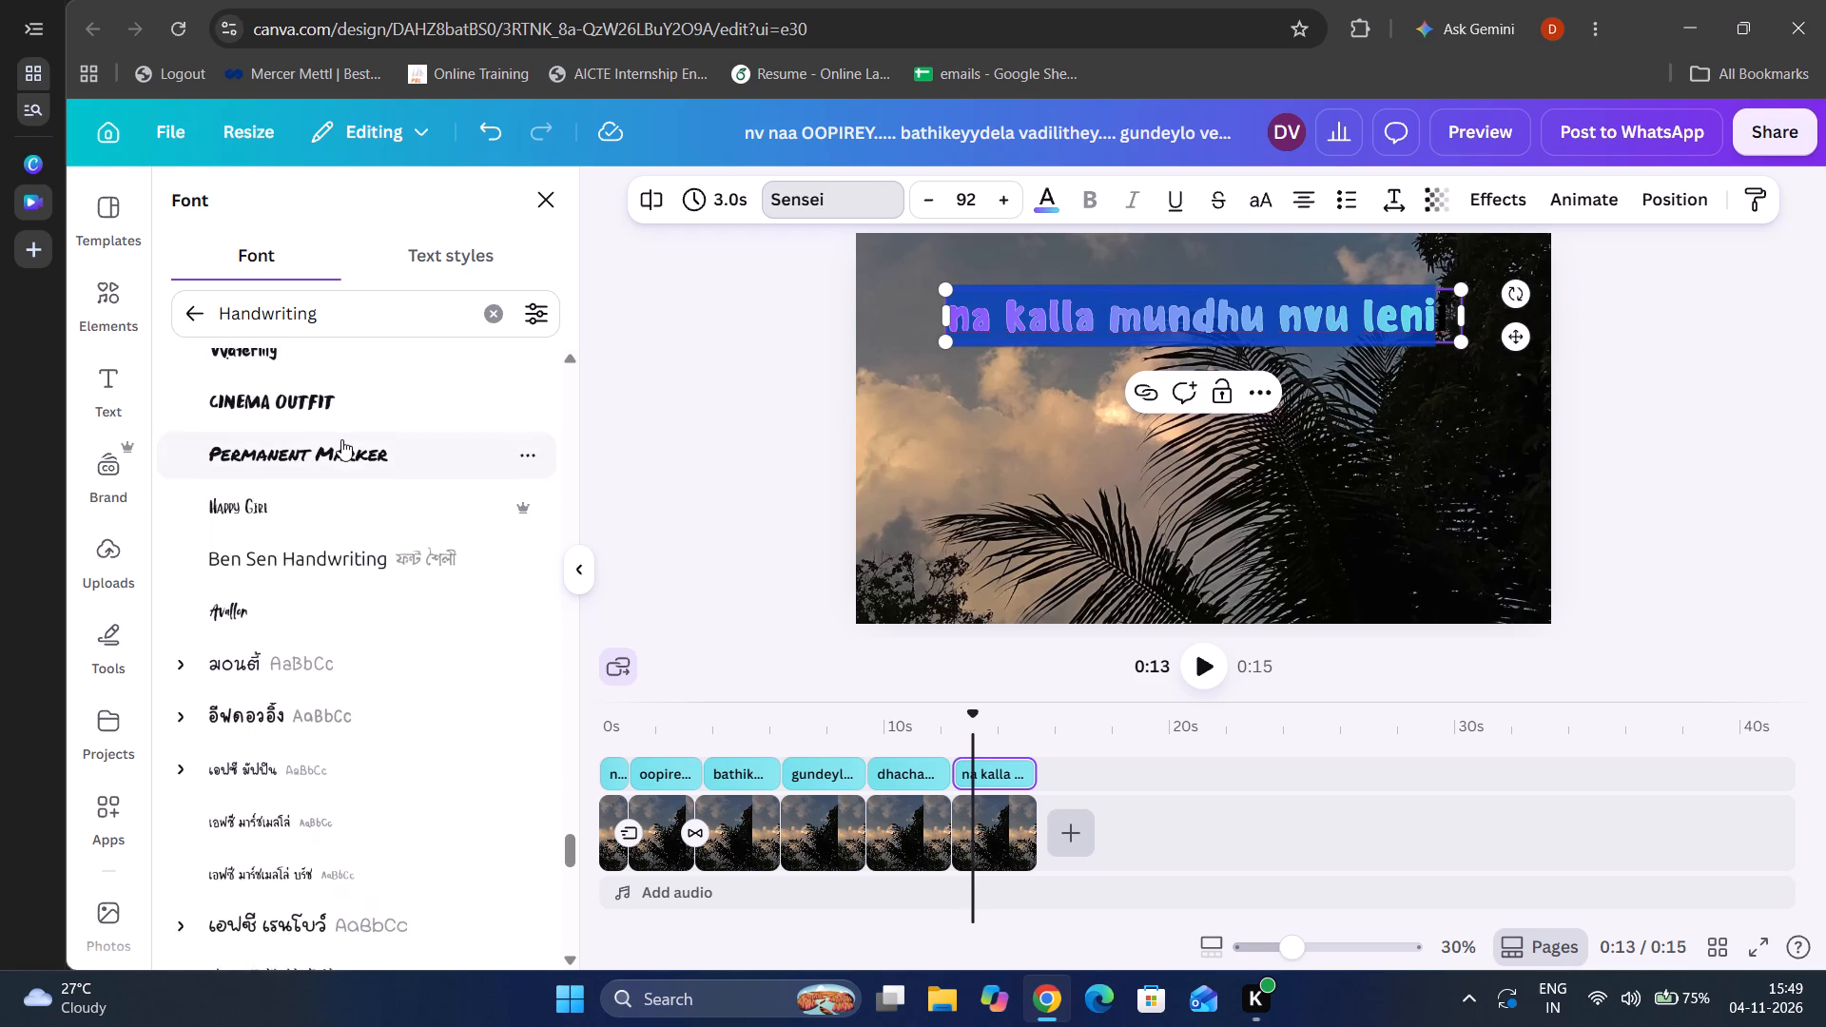
pyautogui.scroll(-1, 341, 439)
pyautogui.scroll(18, 341, 439)
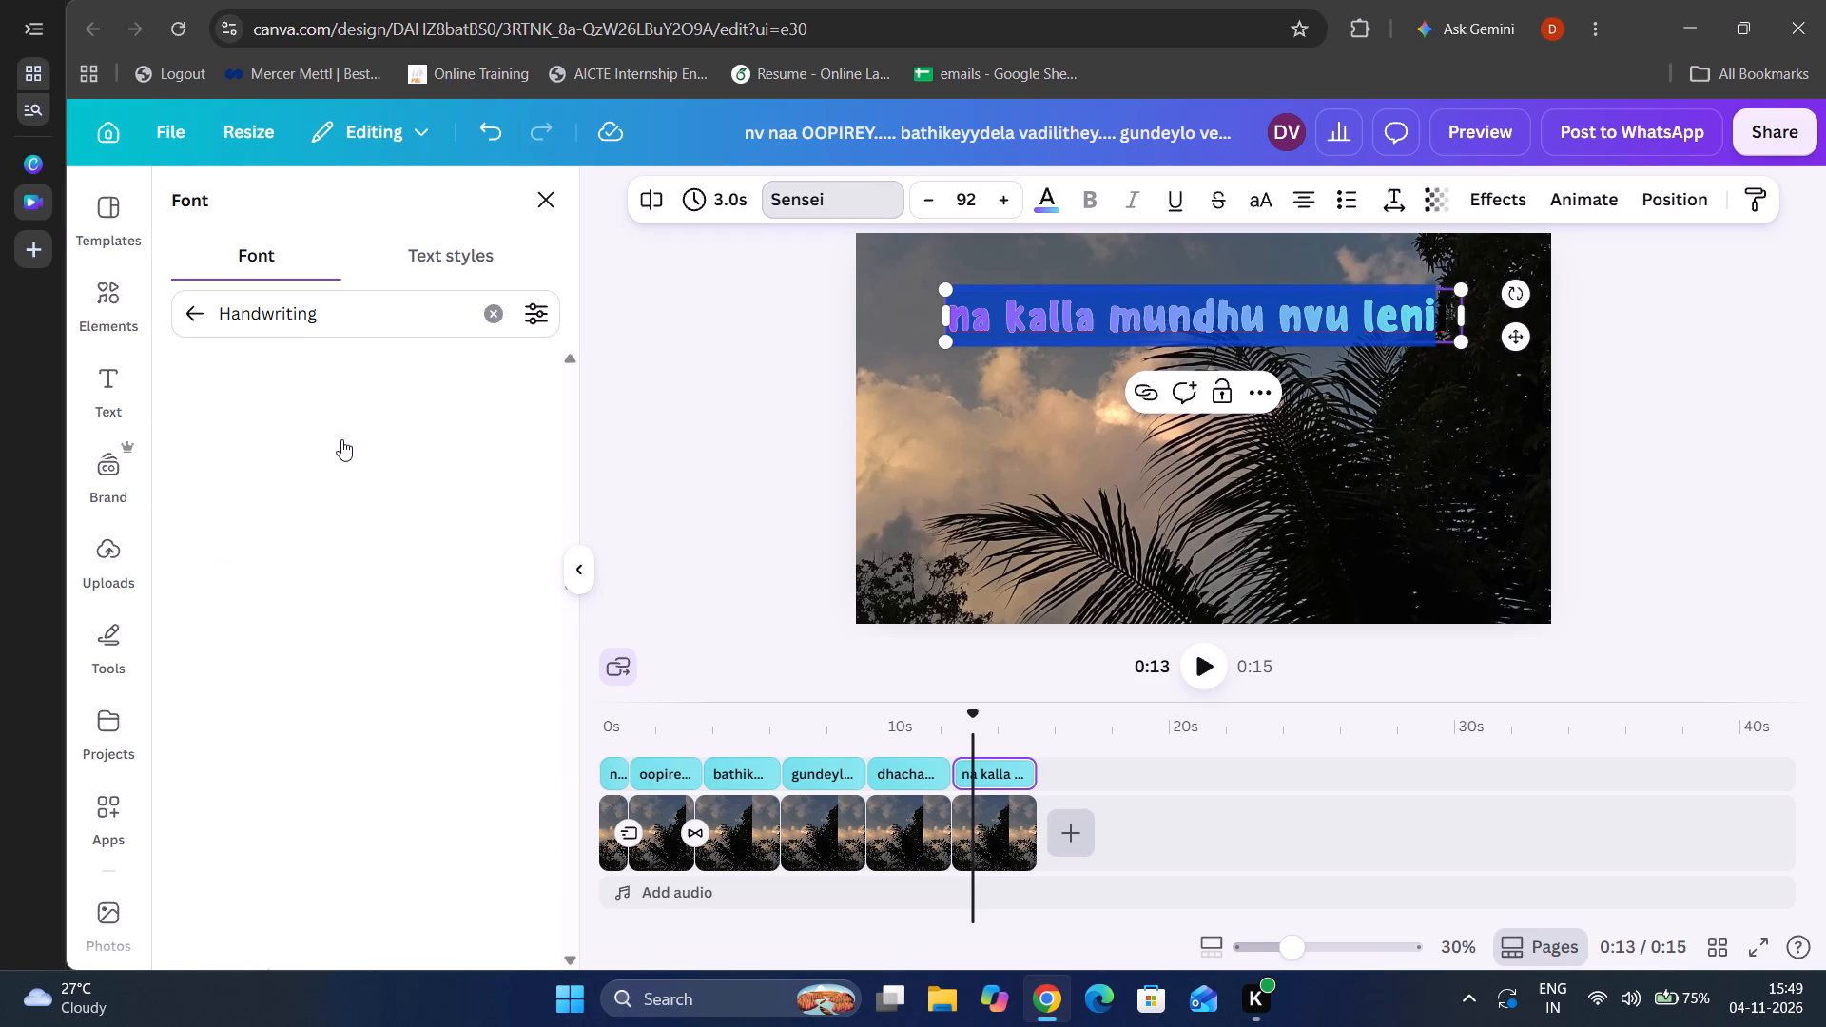
pyautogui.scroll(2, 341, 439)
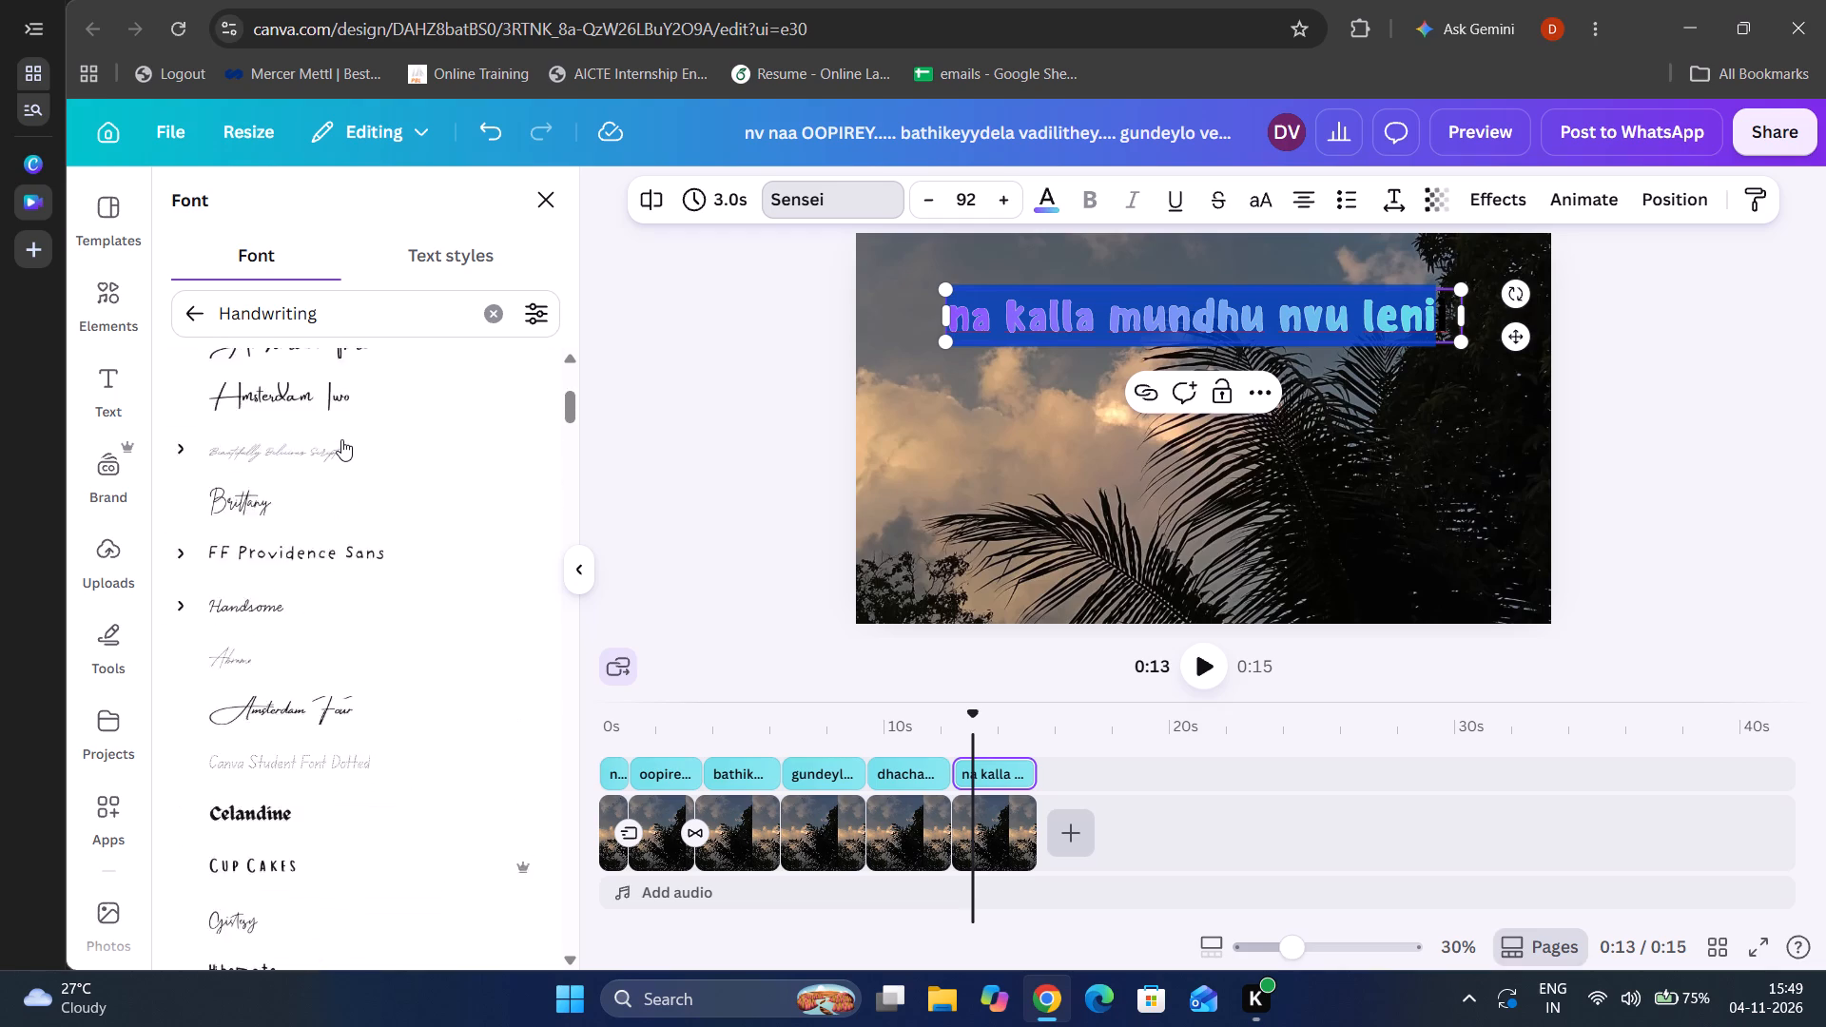
pyautogui.scroll(1, 341, 439)
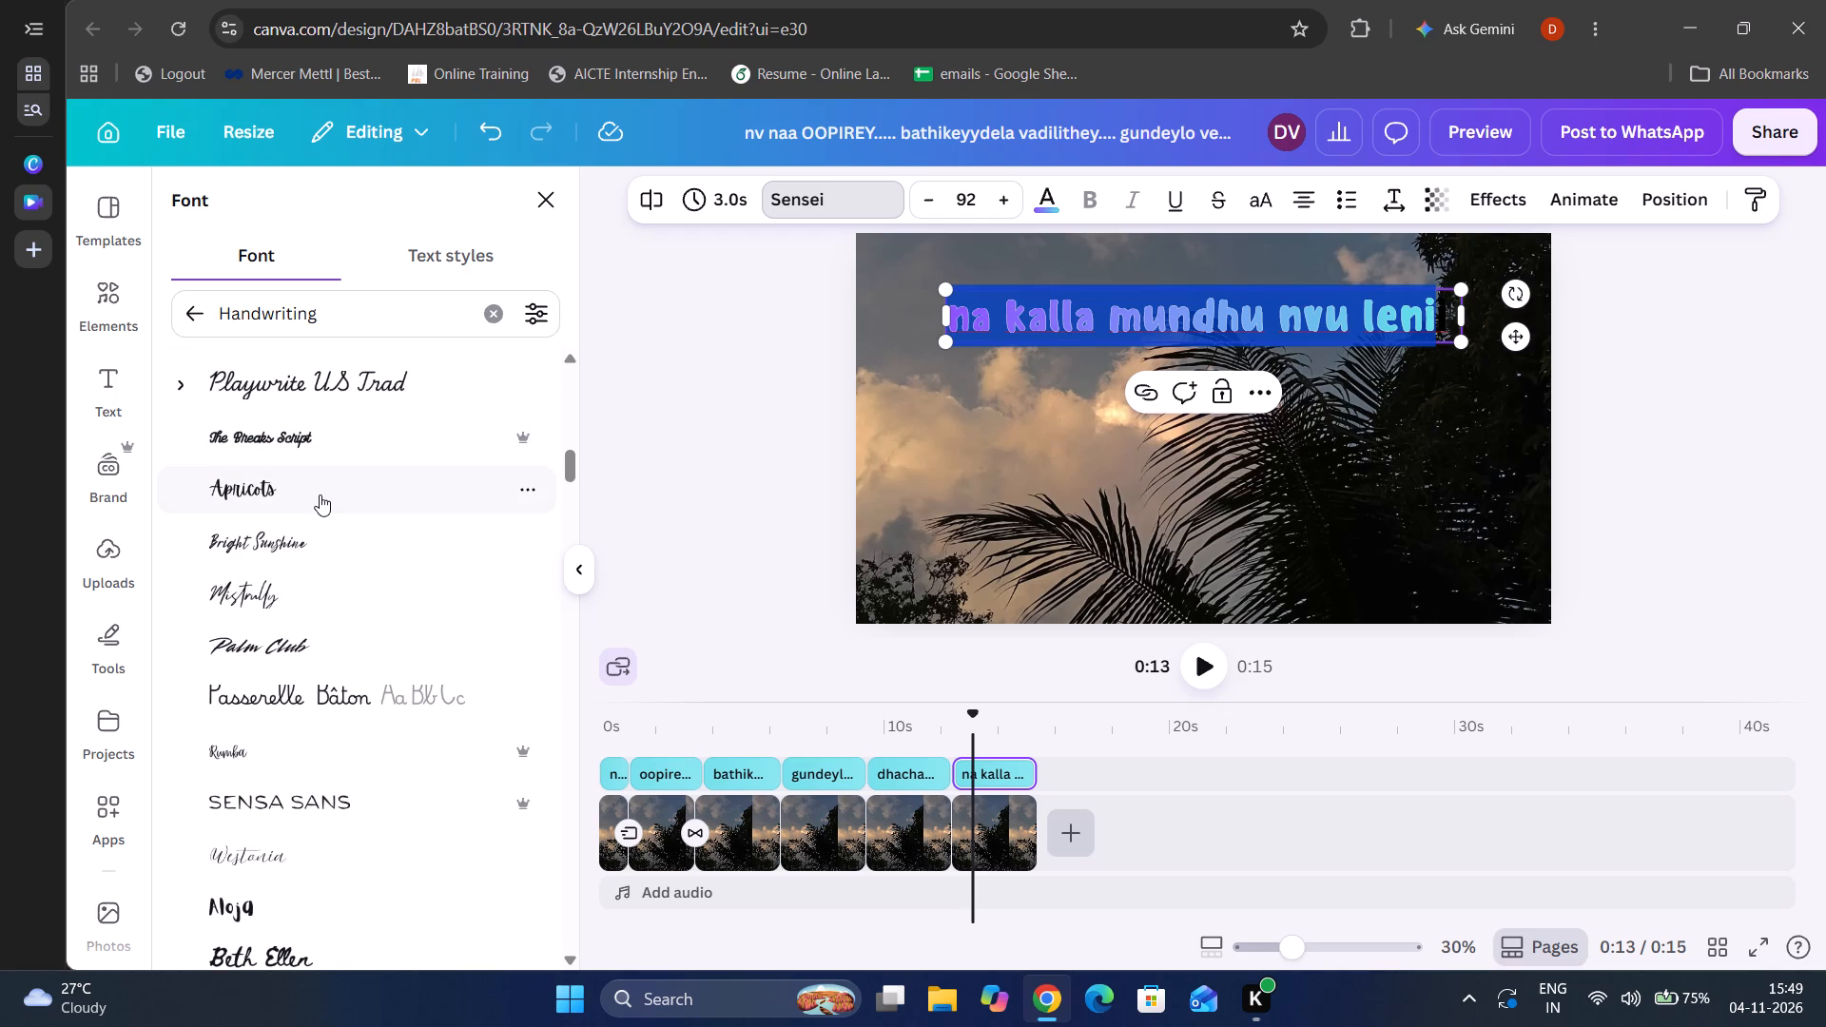
pyautogui.scroll(-4, 320, 494)
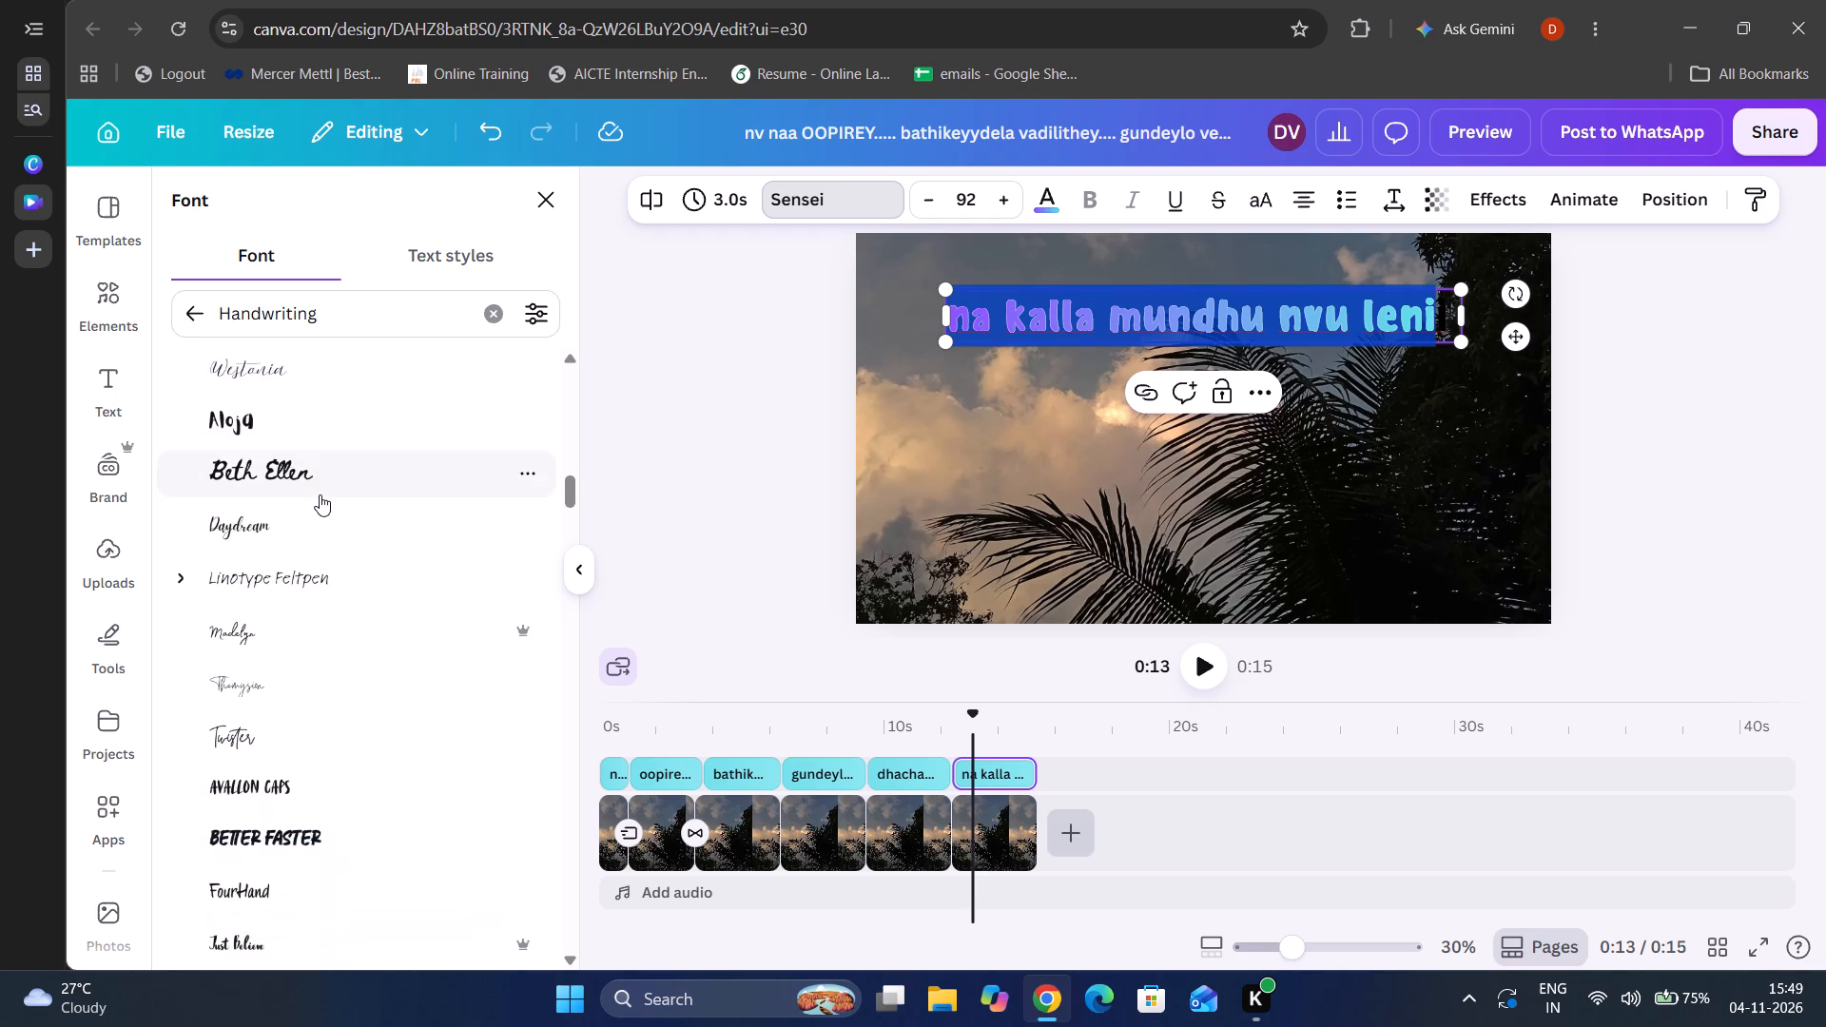
pyautogui.scroll(-1, 320, 494)
pyautogui.click(264, 687)
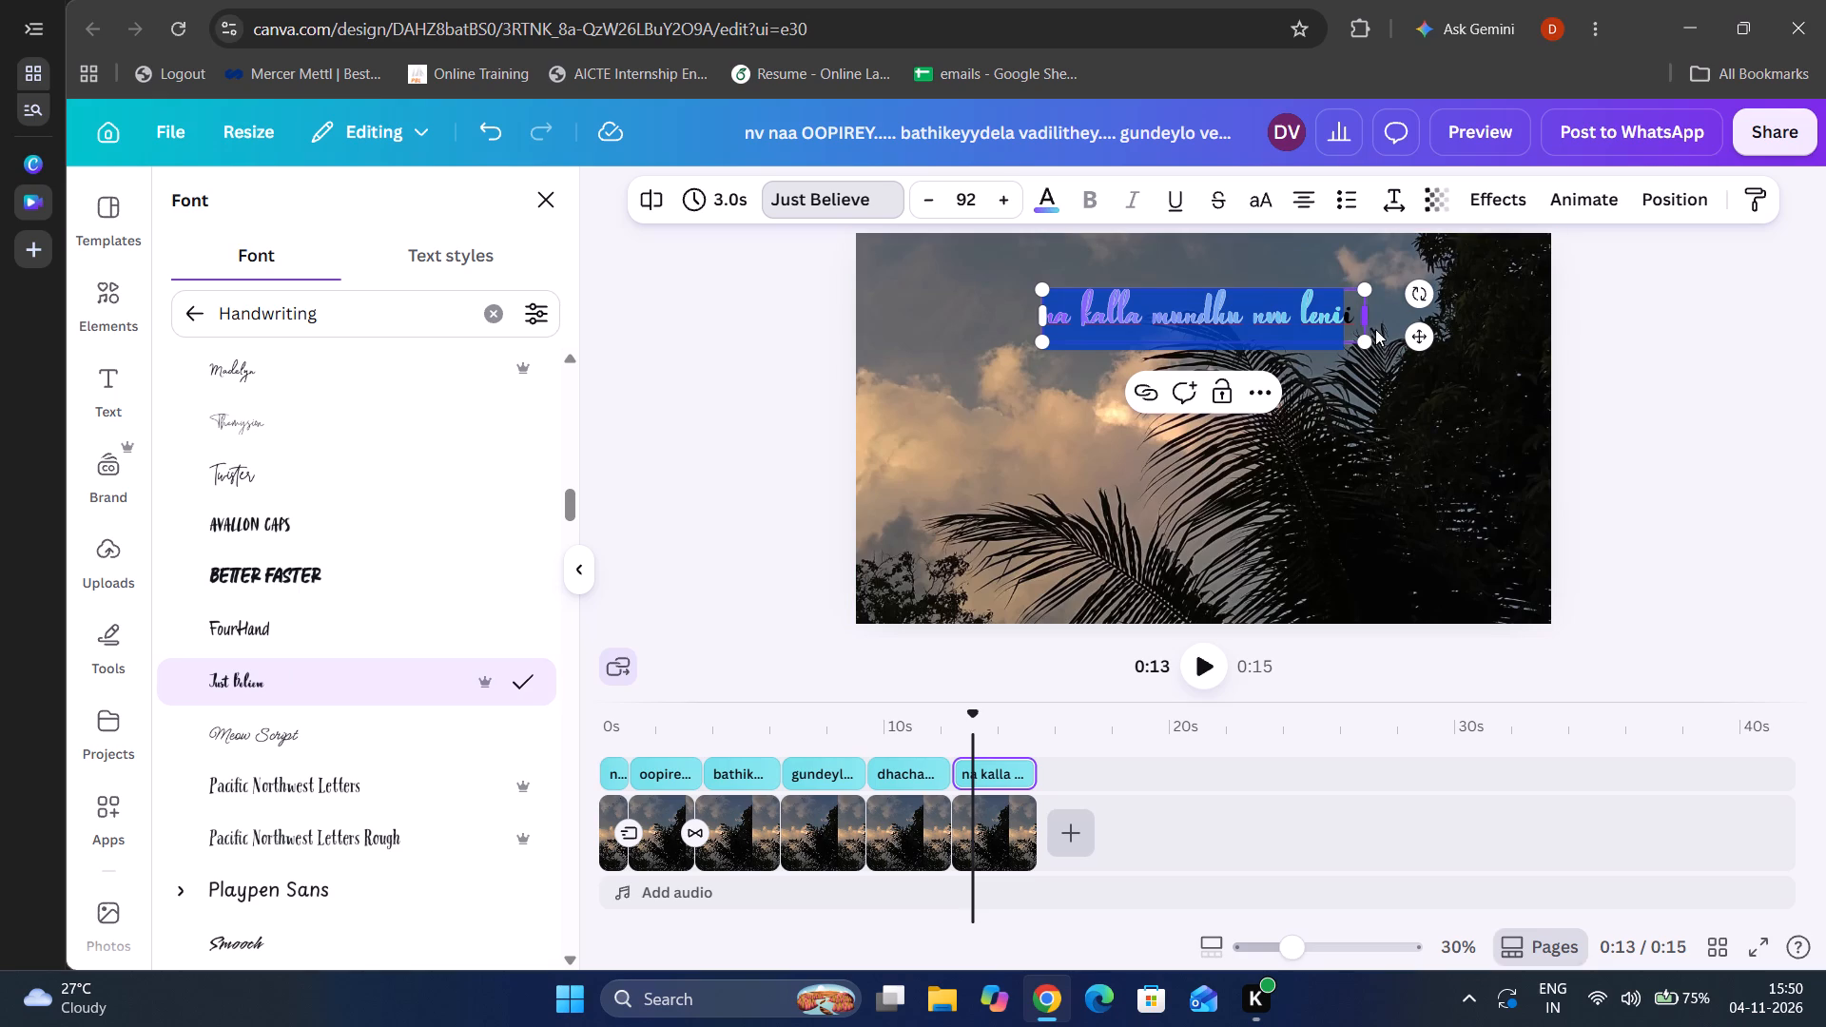
# Enlarge the new lyric text to size 121 and move it closer to the photo's top edge.
pyautogui.moveTo(1360, 341); pyautogui.dragTo(1393, 350)
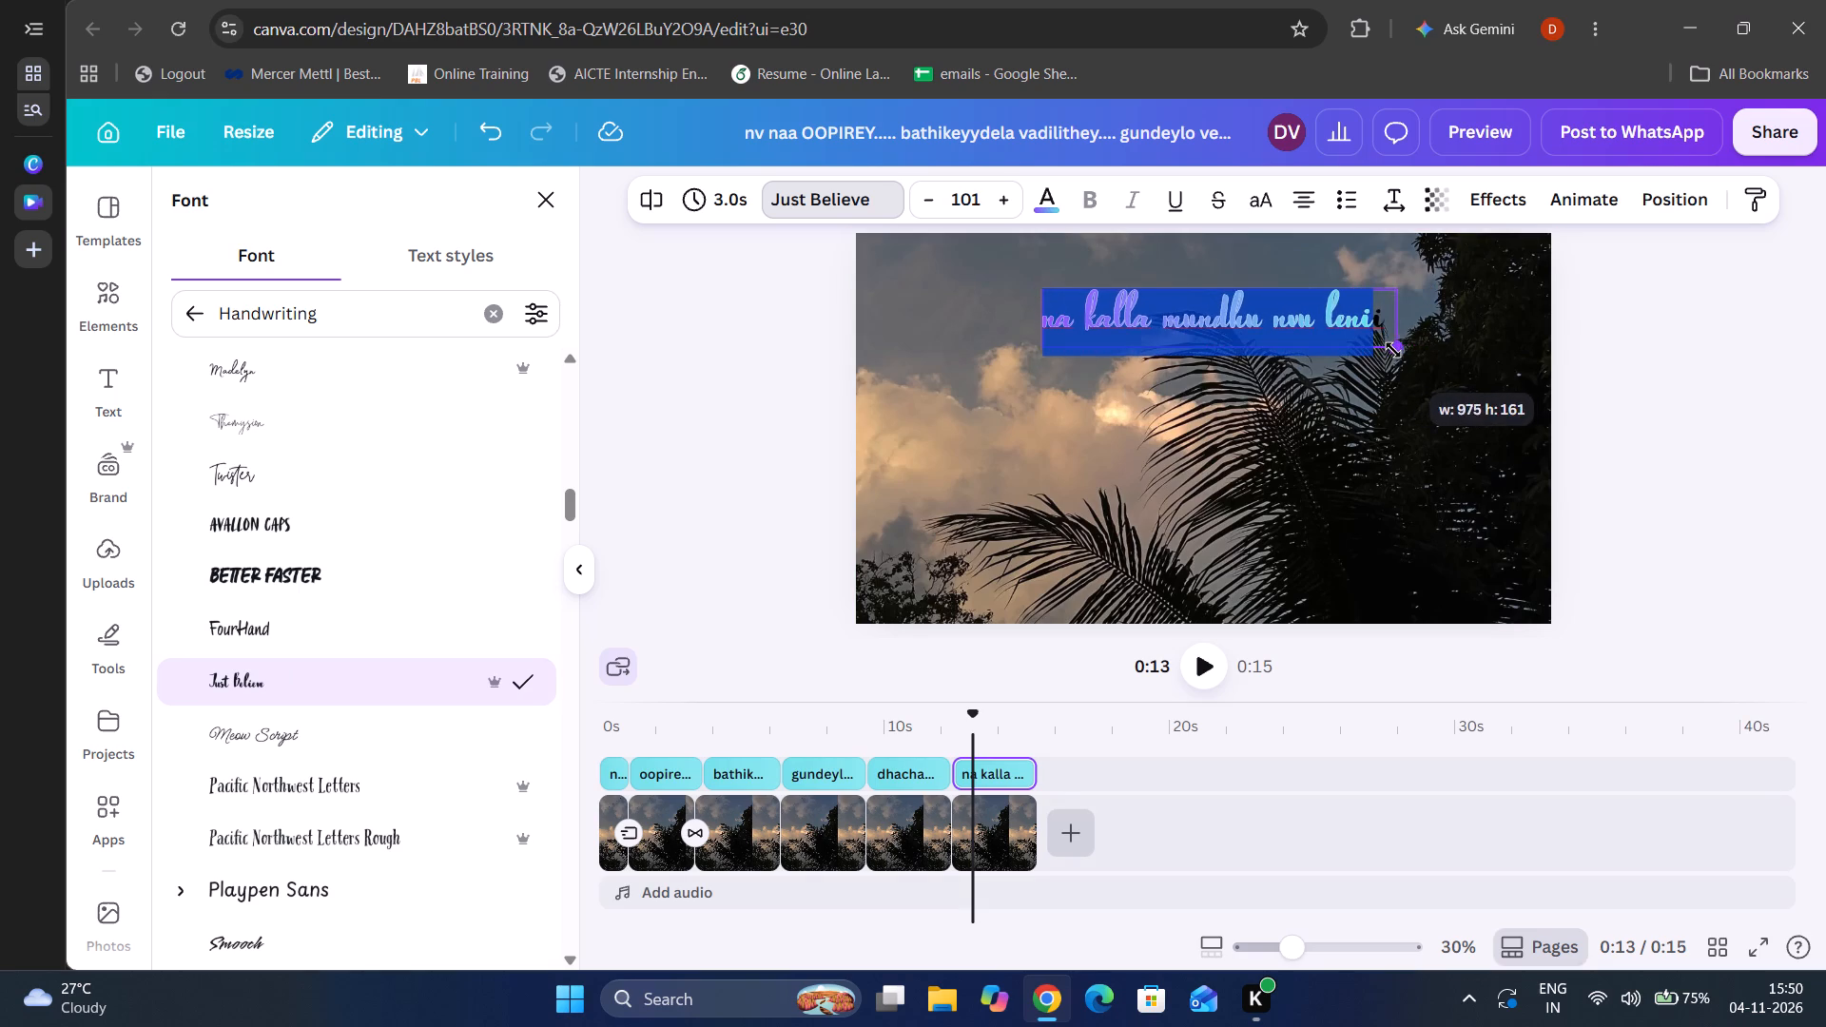
pyautogui.moveTo(1393, 350); pyautogui.dragTo(1413, 345)
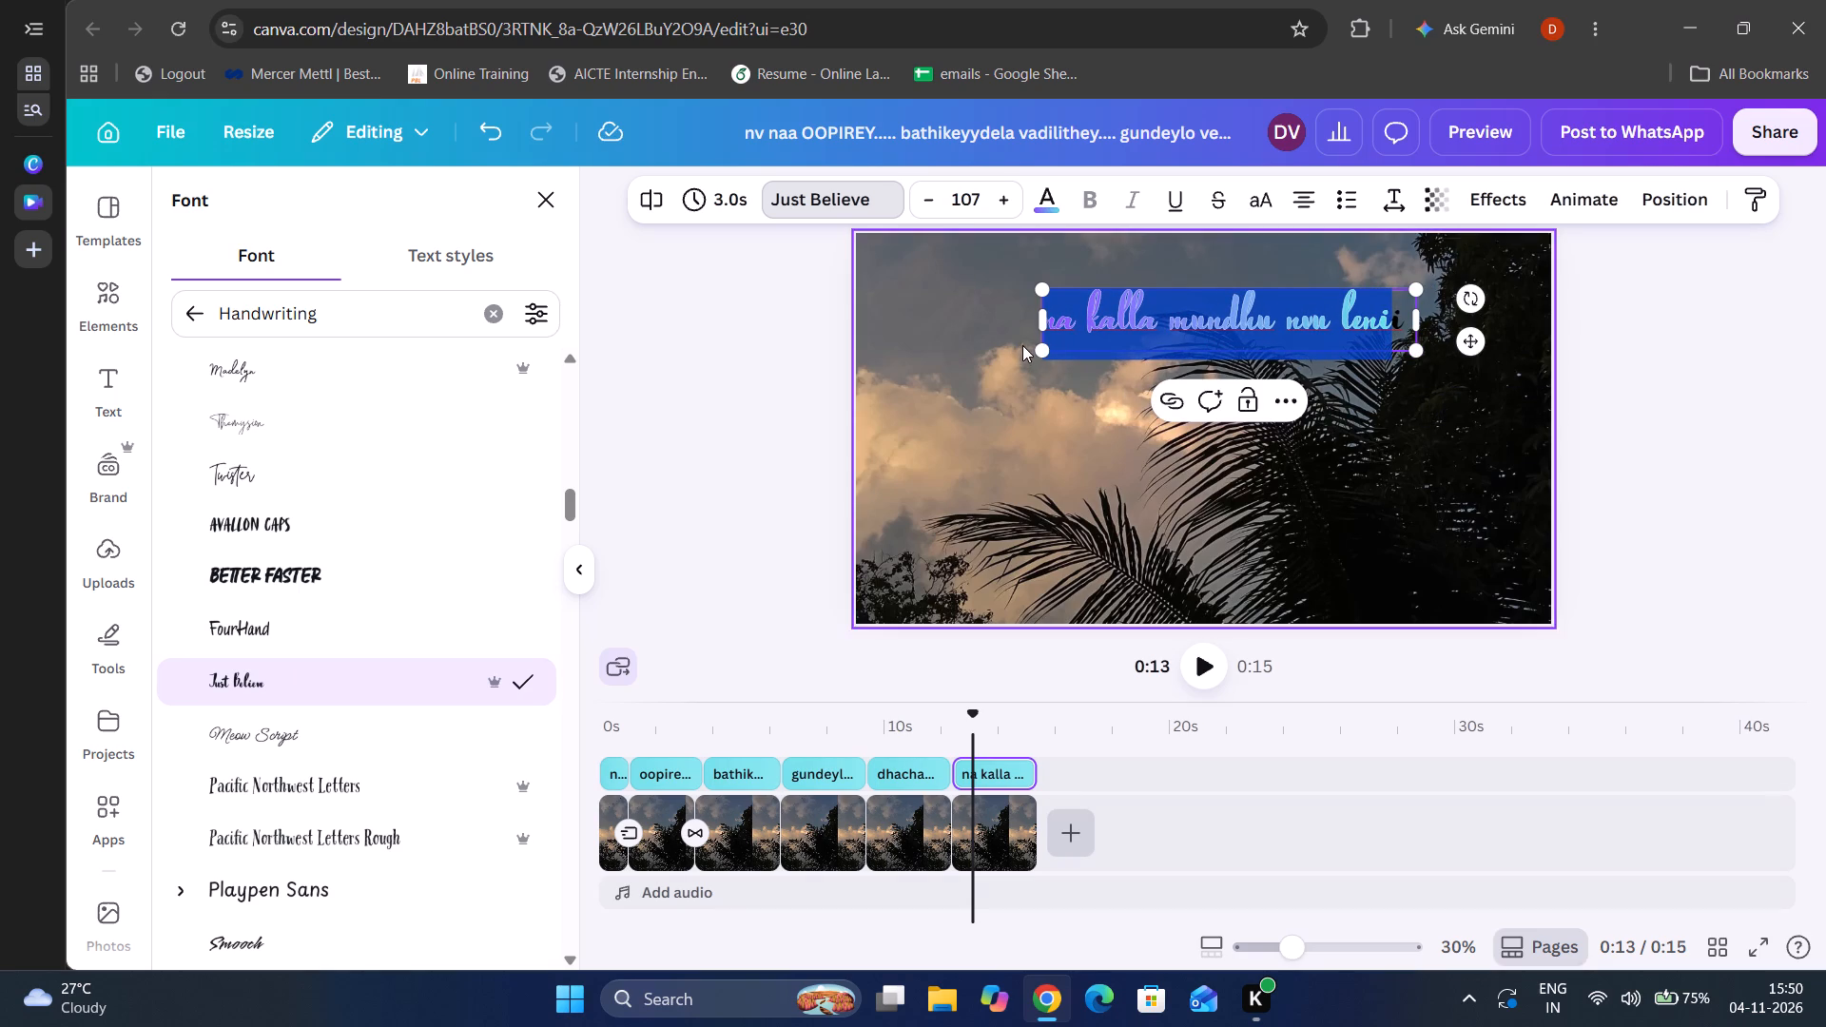
pyautogui.moveTo(1039, 349); pyautogui.dragTo(1001, 313)
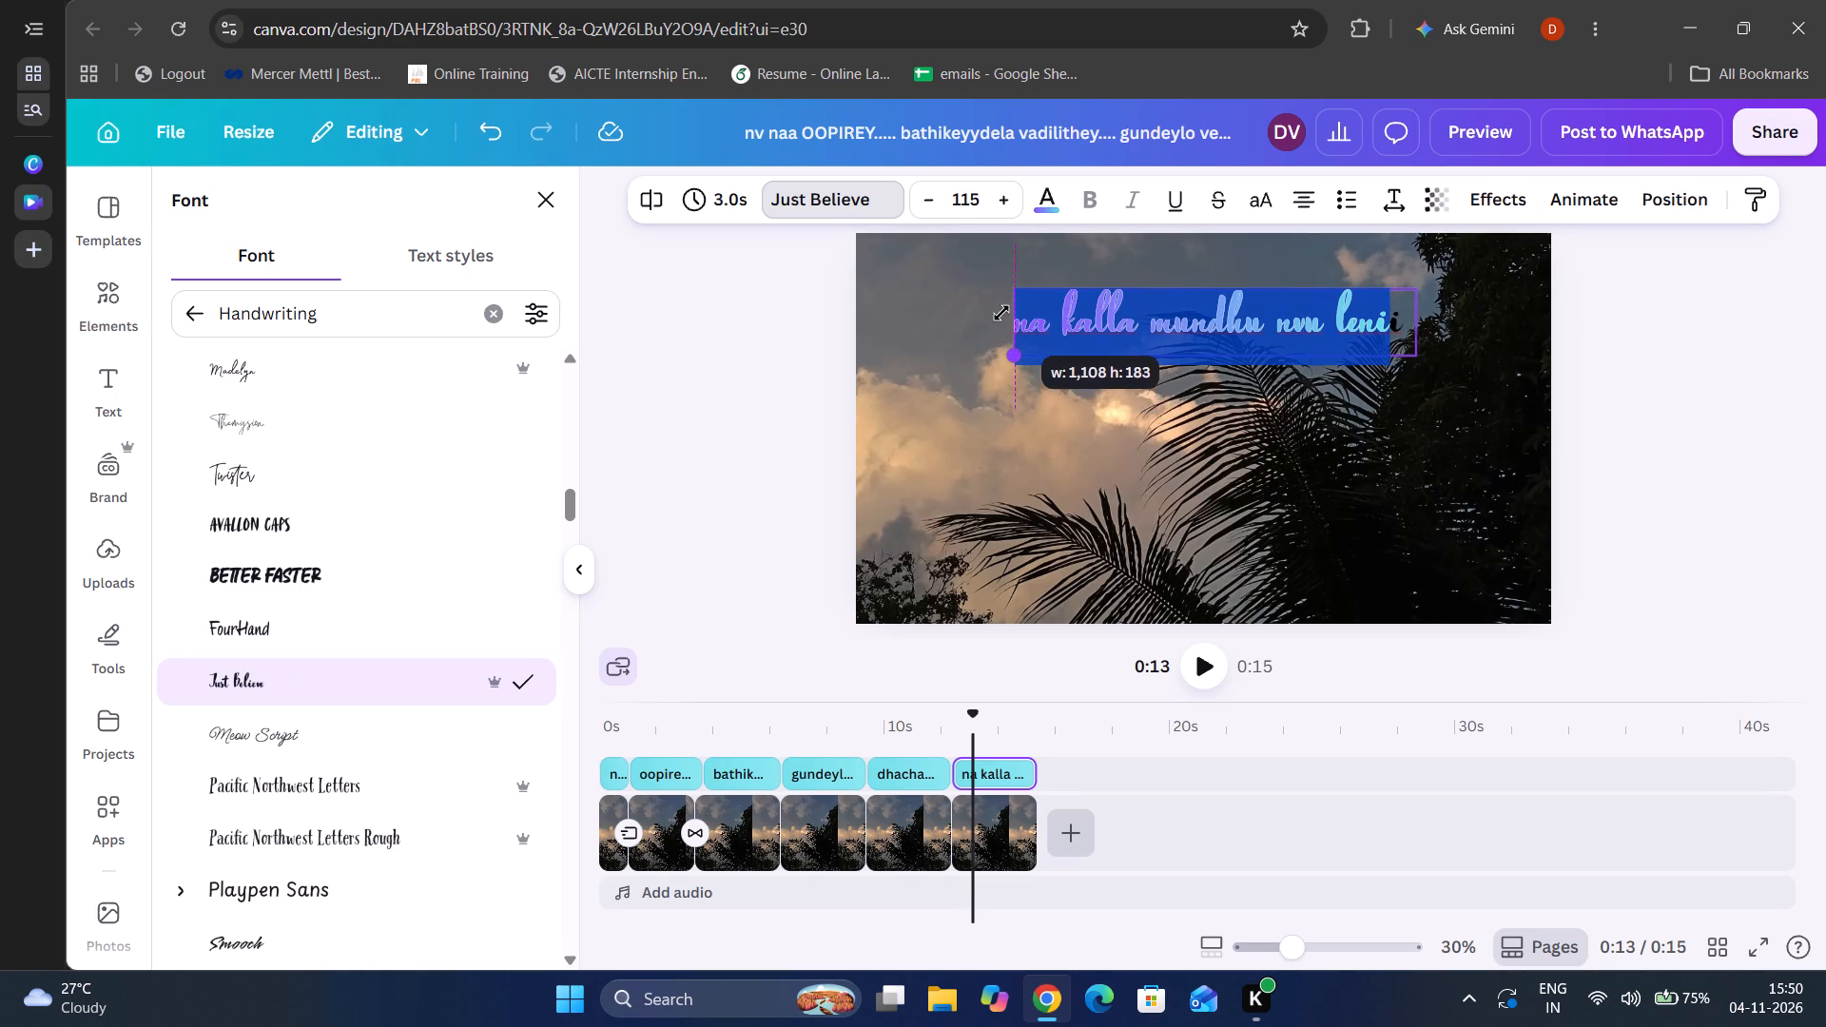
pyautogui.moveTo(1001, 313); pyautogui.dragTo(1001, 317)
pyautogui.moveTo(1116, 359); pyautogui.dragTo(1100, 339)
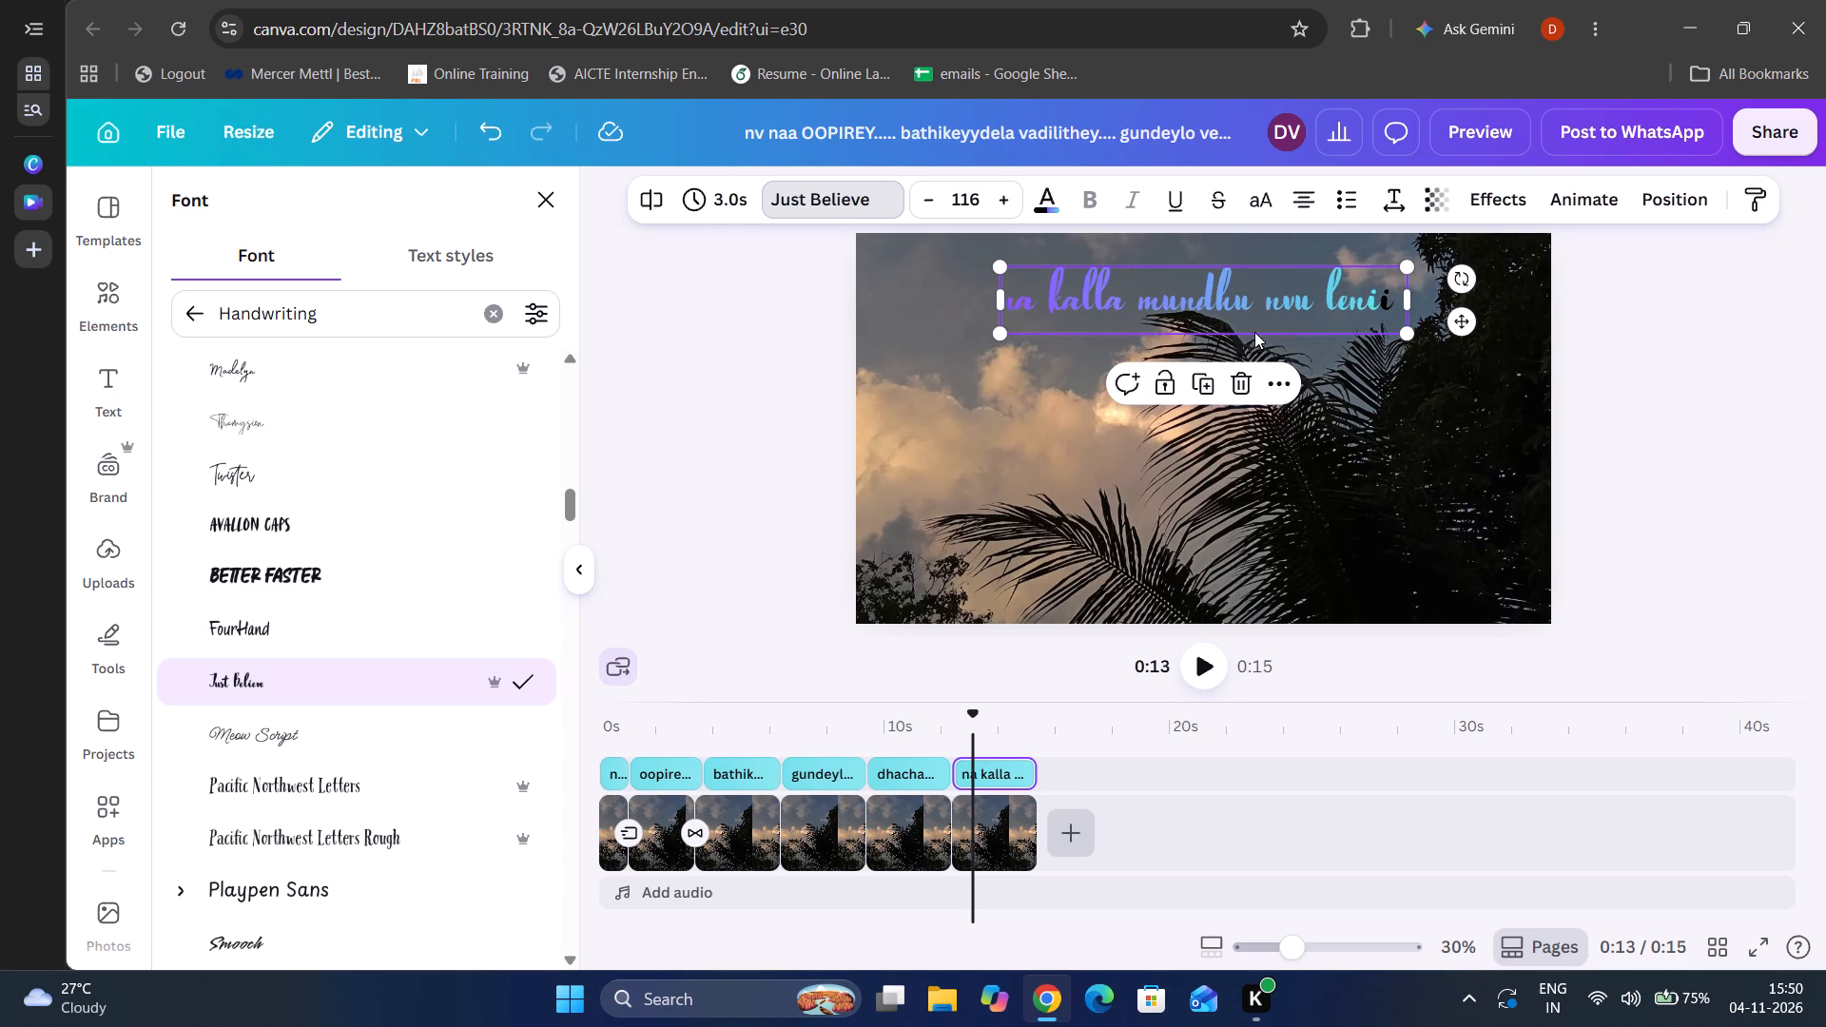
pyautogui.moveTo(1002, 332); pyautogui.dragTo(978, 329)
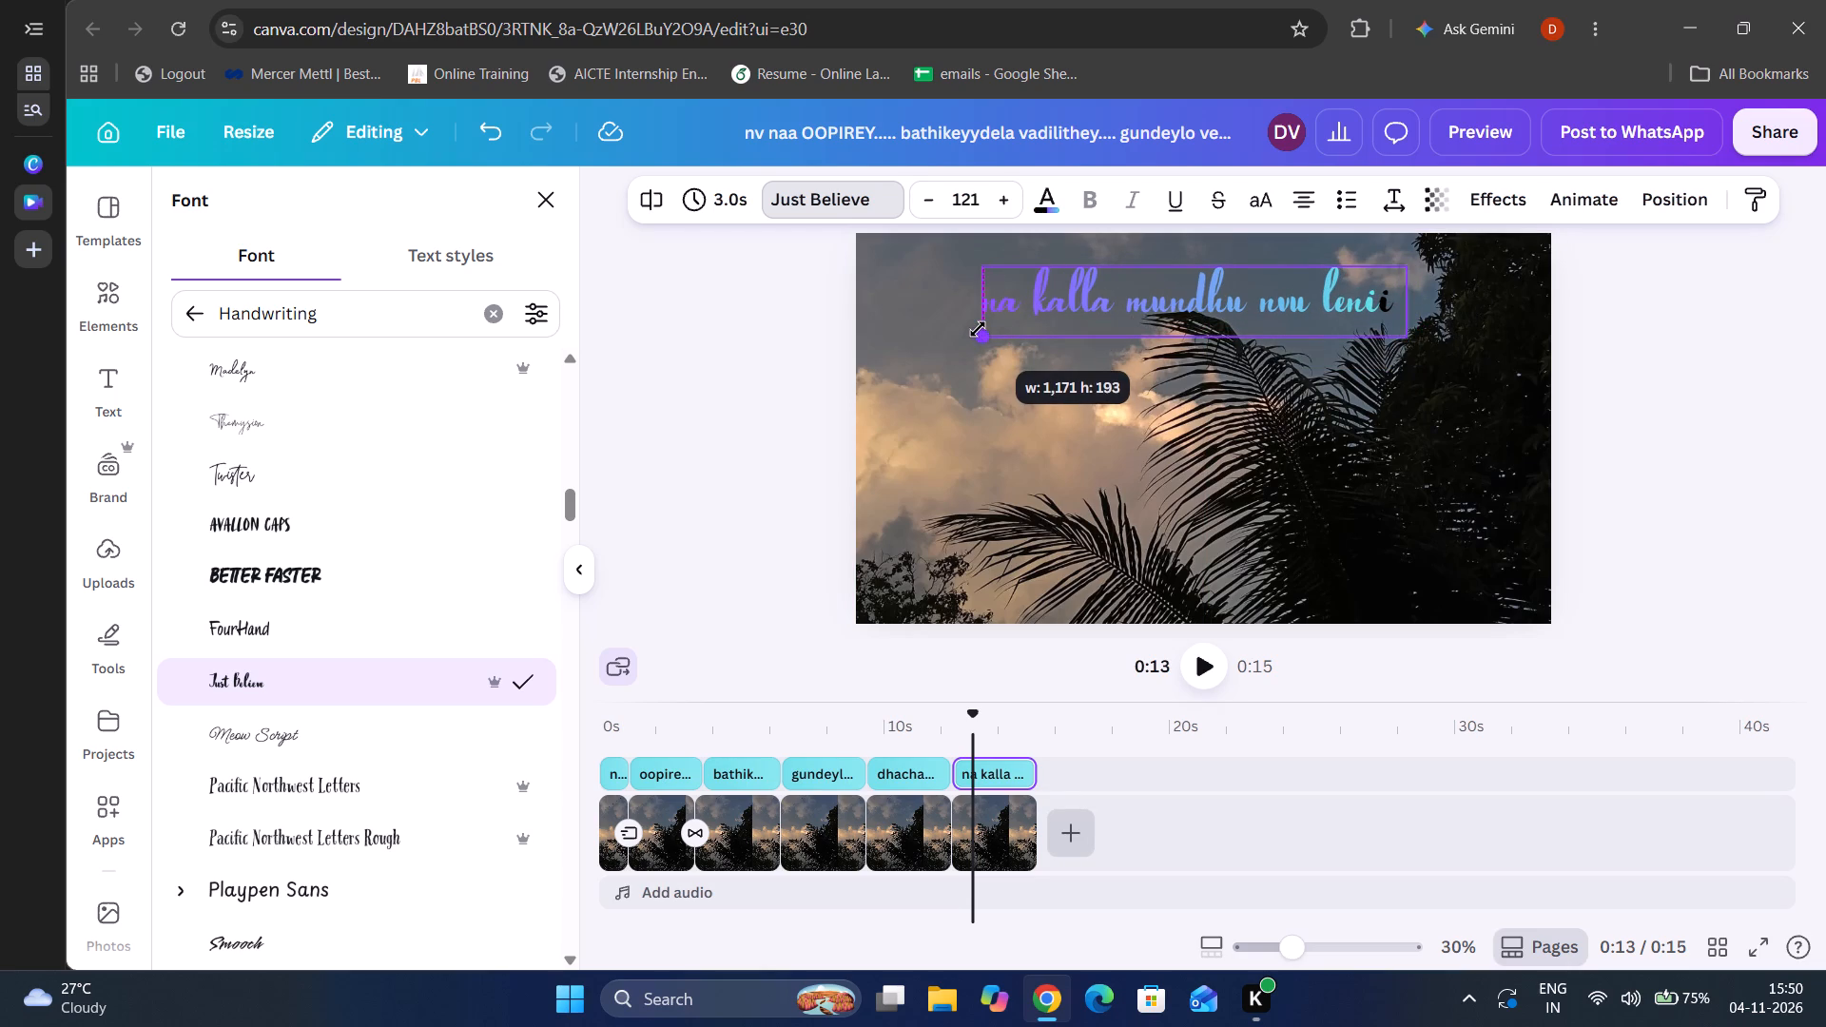
pyautogui.moveTo(978, 329); pyautogui.dragTo(983, 322)
# Replace the black final "i" of the new lyric with a gradient-coloured "i".
pyautogui.click(1363, 289)
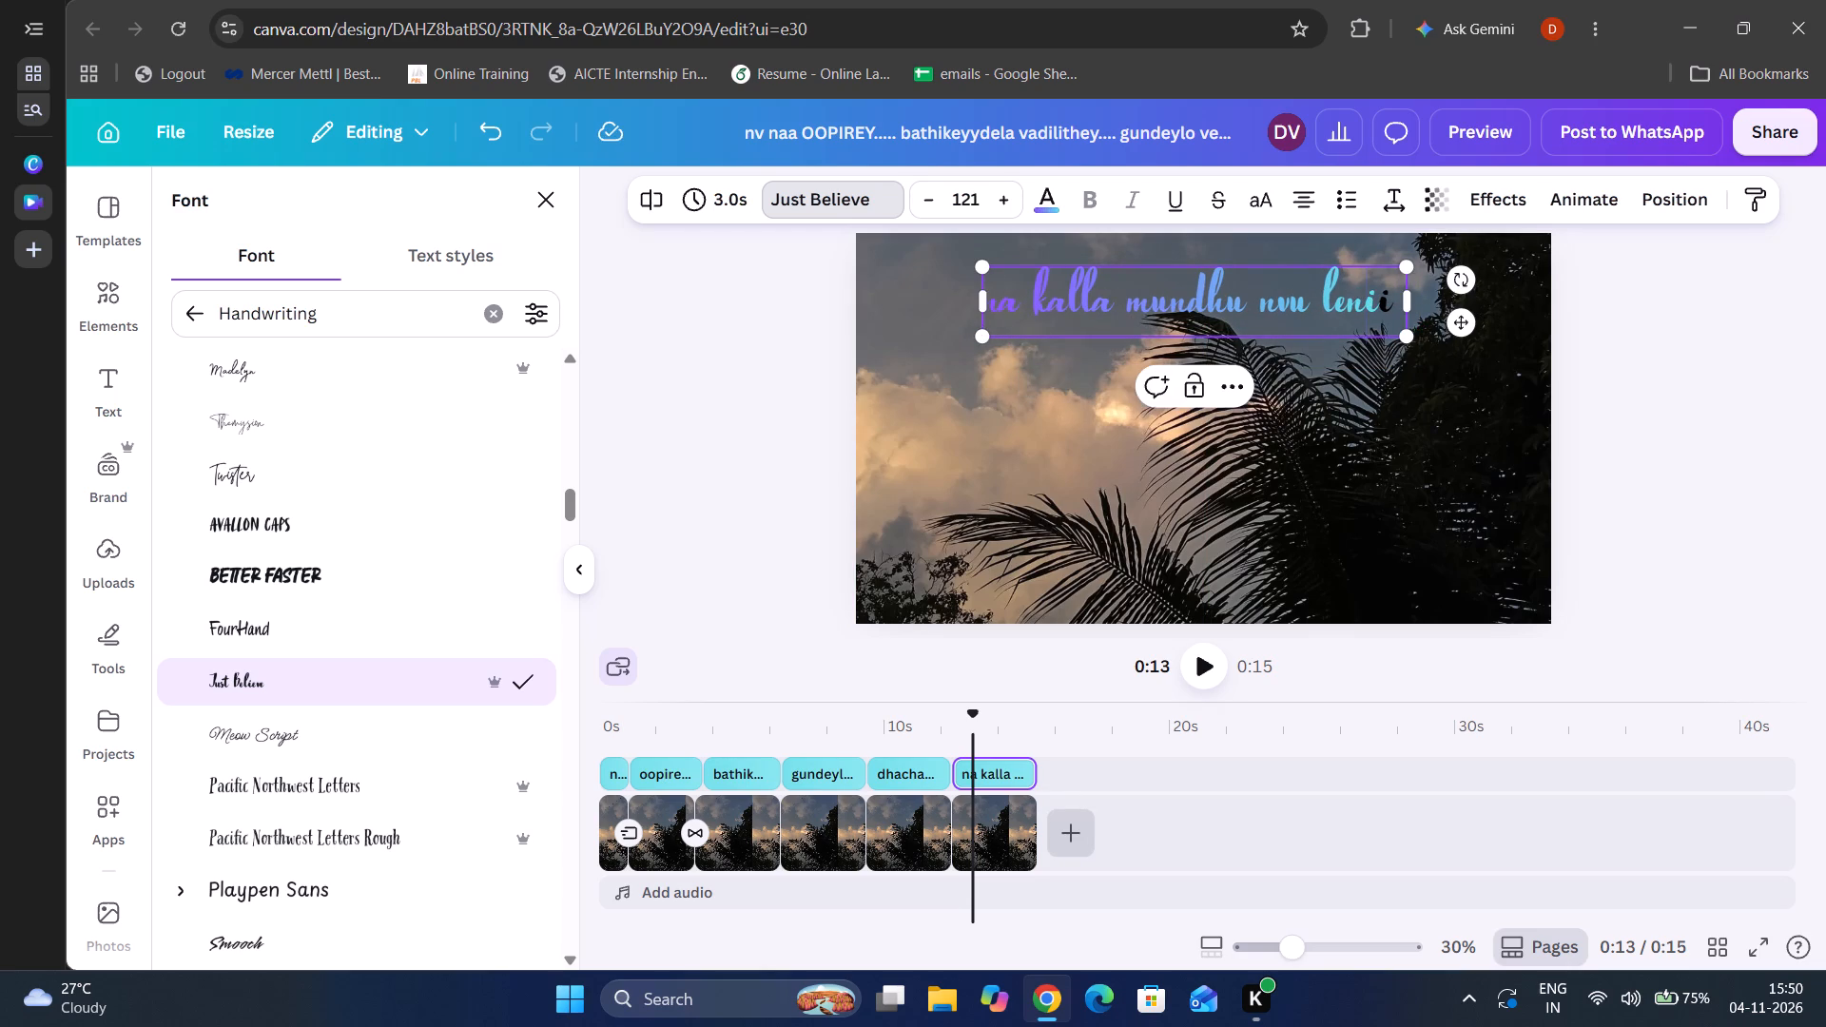
pyautogui.click(1394, 303)
pyautogui.press('BackSpace')
pyautogui.press('i')
# Select the whole new lyric and apply the Shift text animation to it.
pyautogui.click(1100, 311)
pyautogui.click(1400, 297)
pyautogui.moveTo(1400, 297); pyautogui.dragTo(1058, 307)
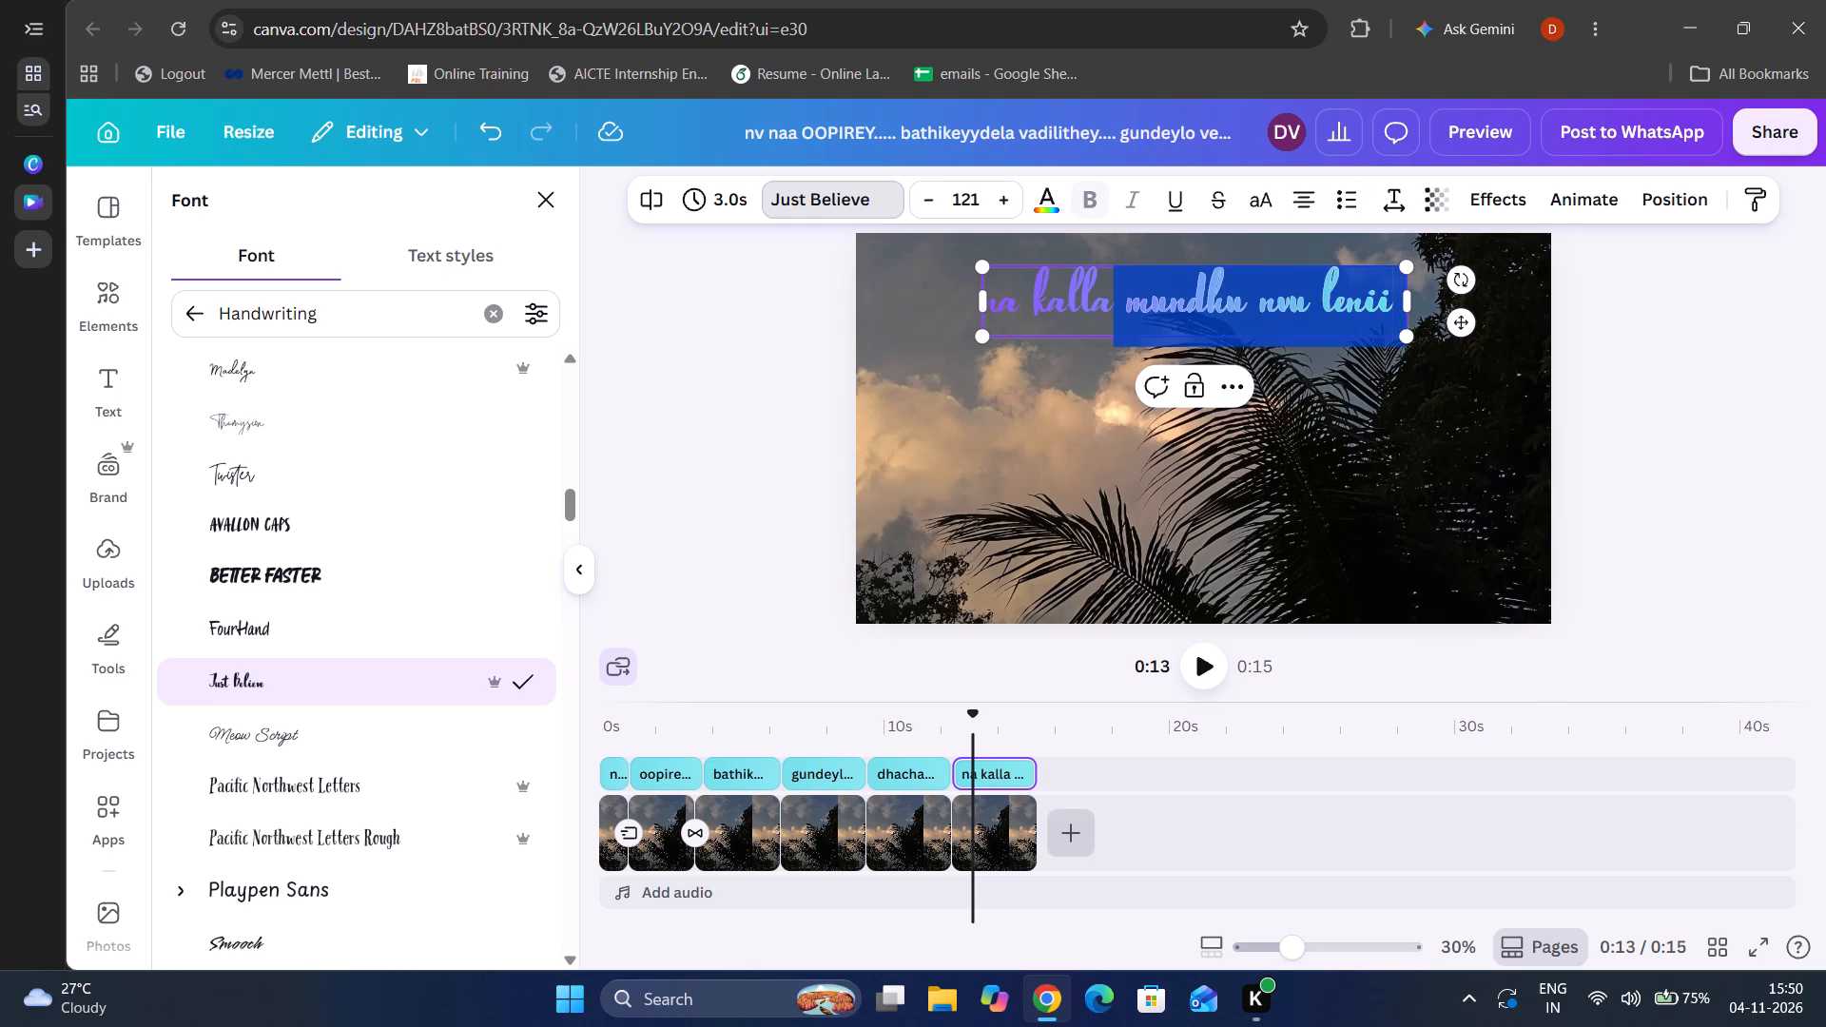
pyautogui.moveTo(1058, 307); pyautogui.dragTo(997, 305)
pyautogui.click(1568, 209)
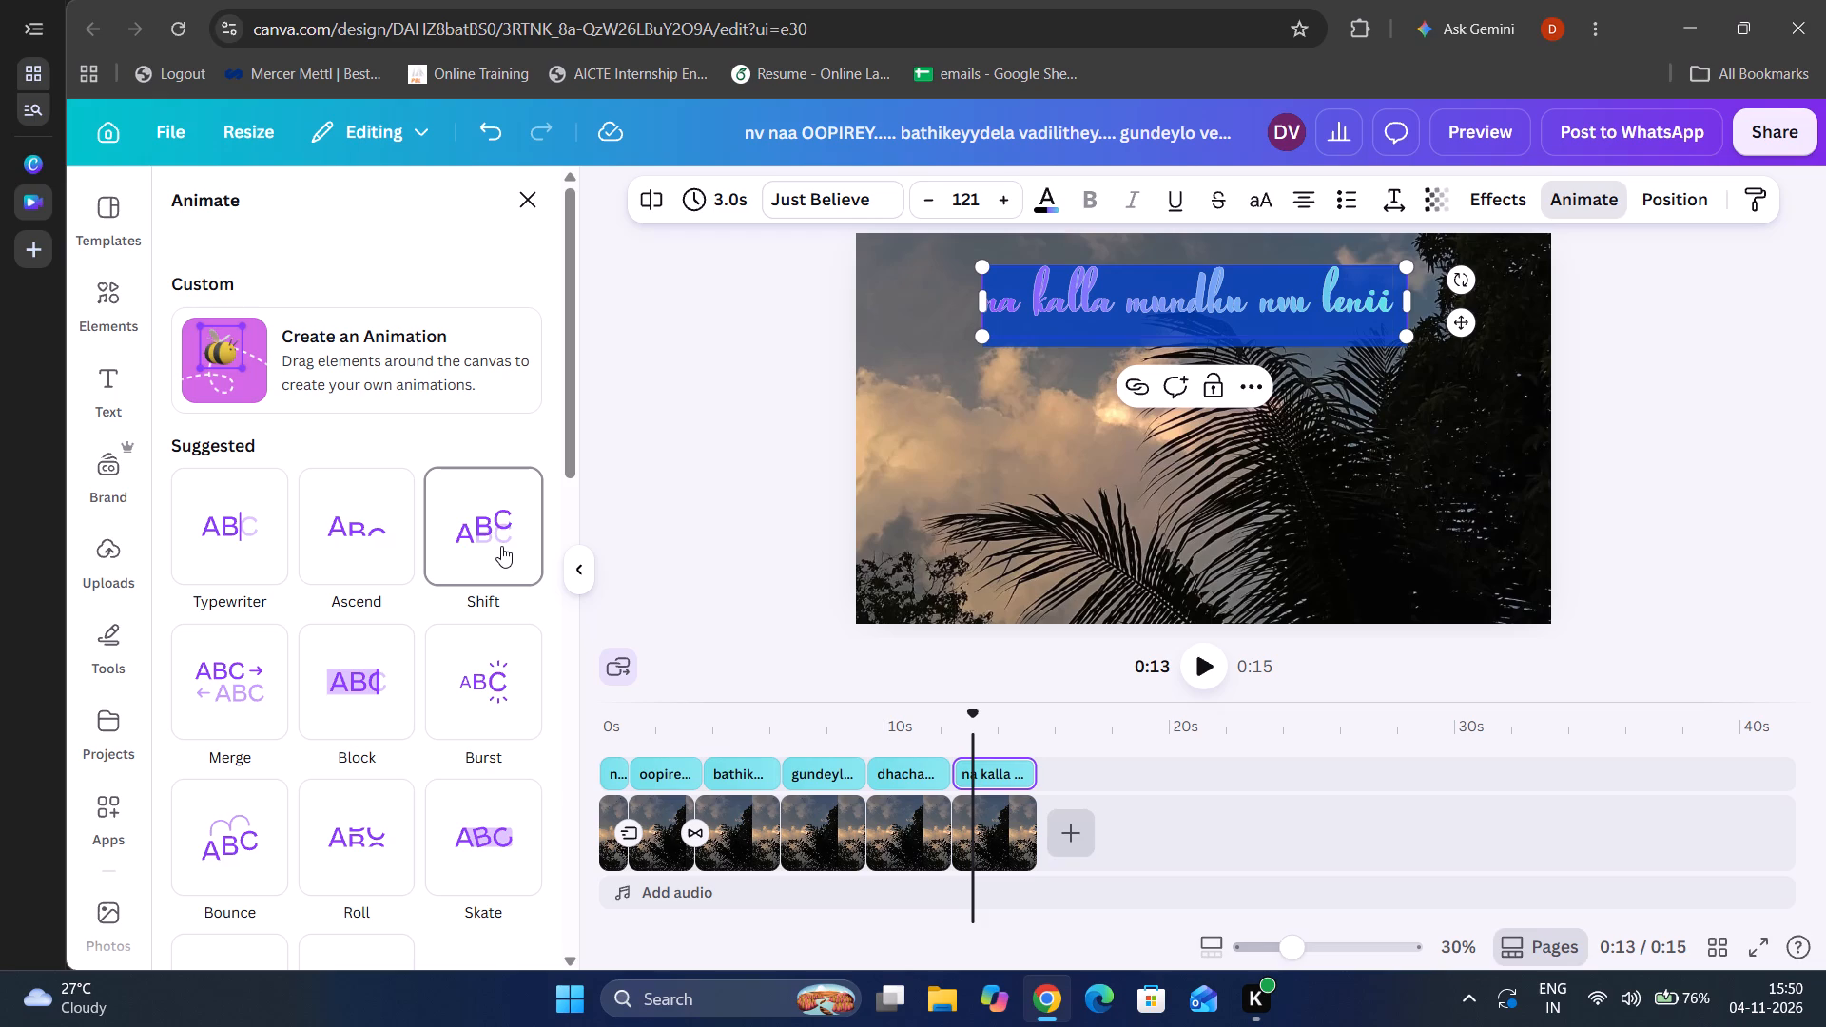
pyautogui.click(501, 546)
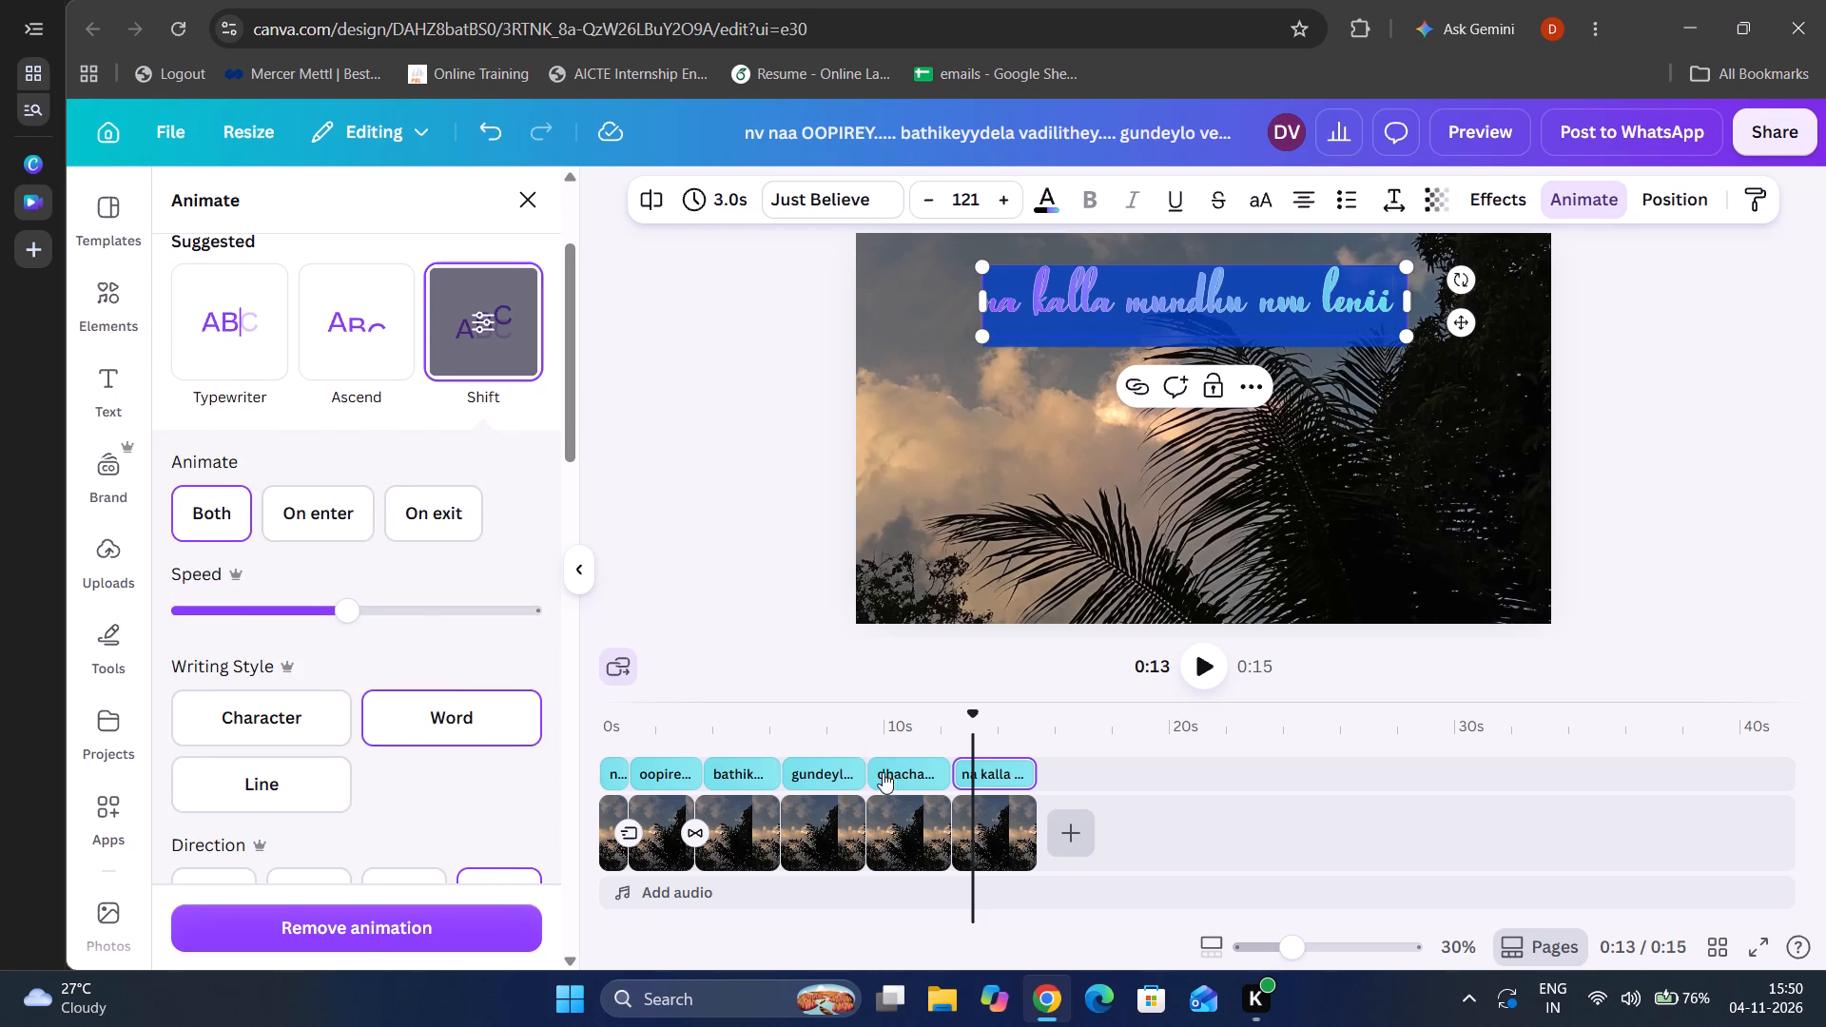
# Extend the last photo clip and its "na kalla" lyric on the timeline to 3.2 s each.
pyautogui.click(1033, 827)
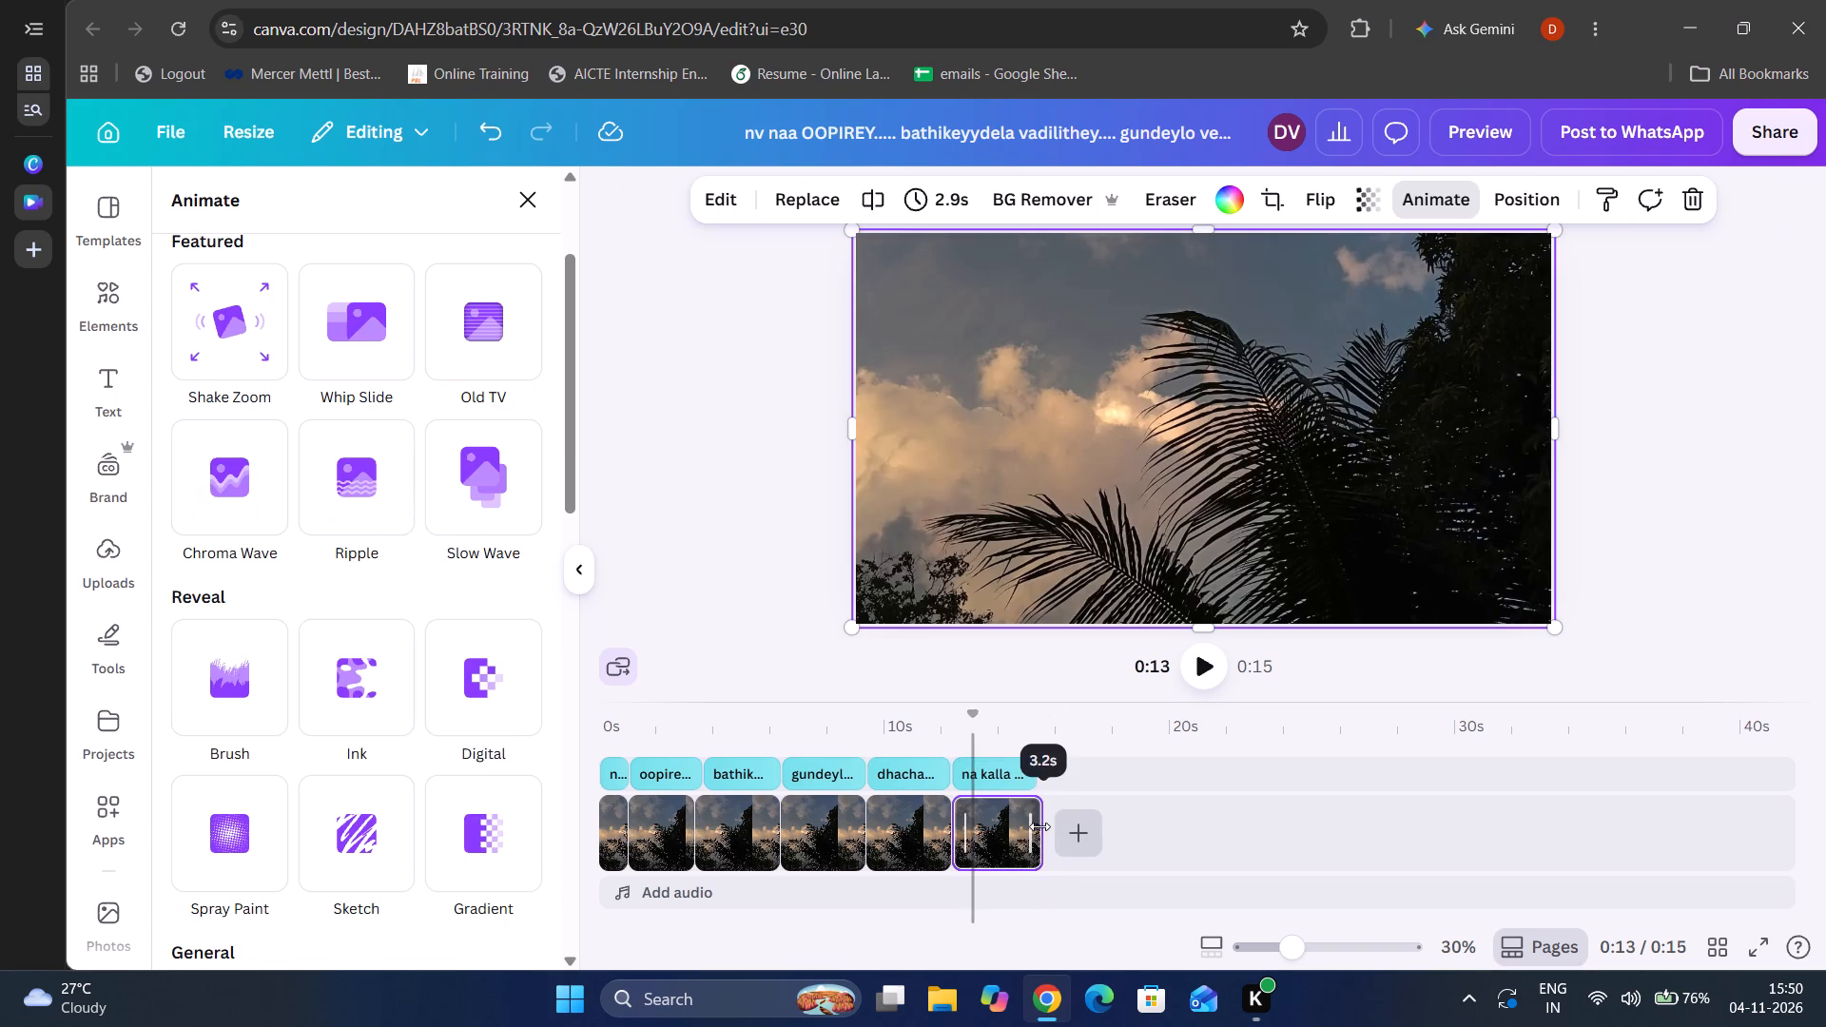
pyautogui.click(1005, 768)
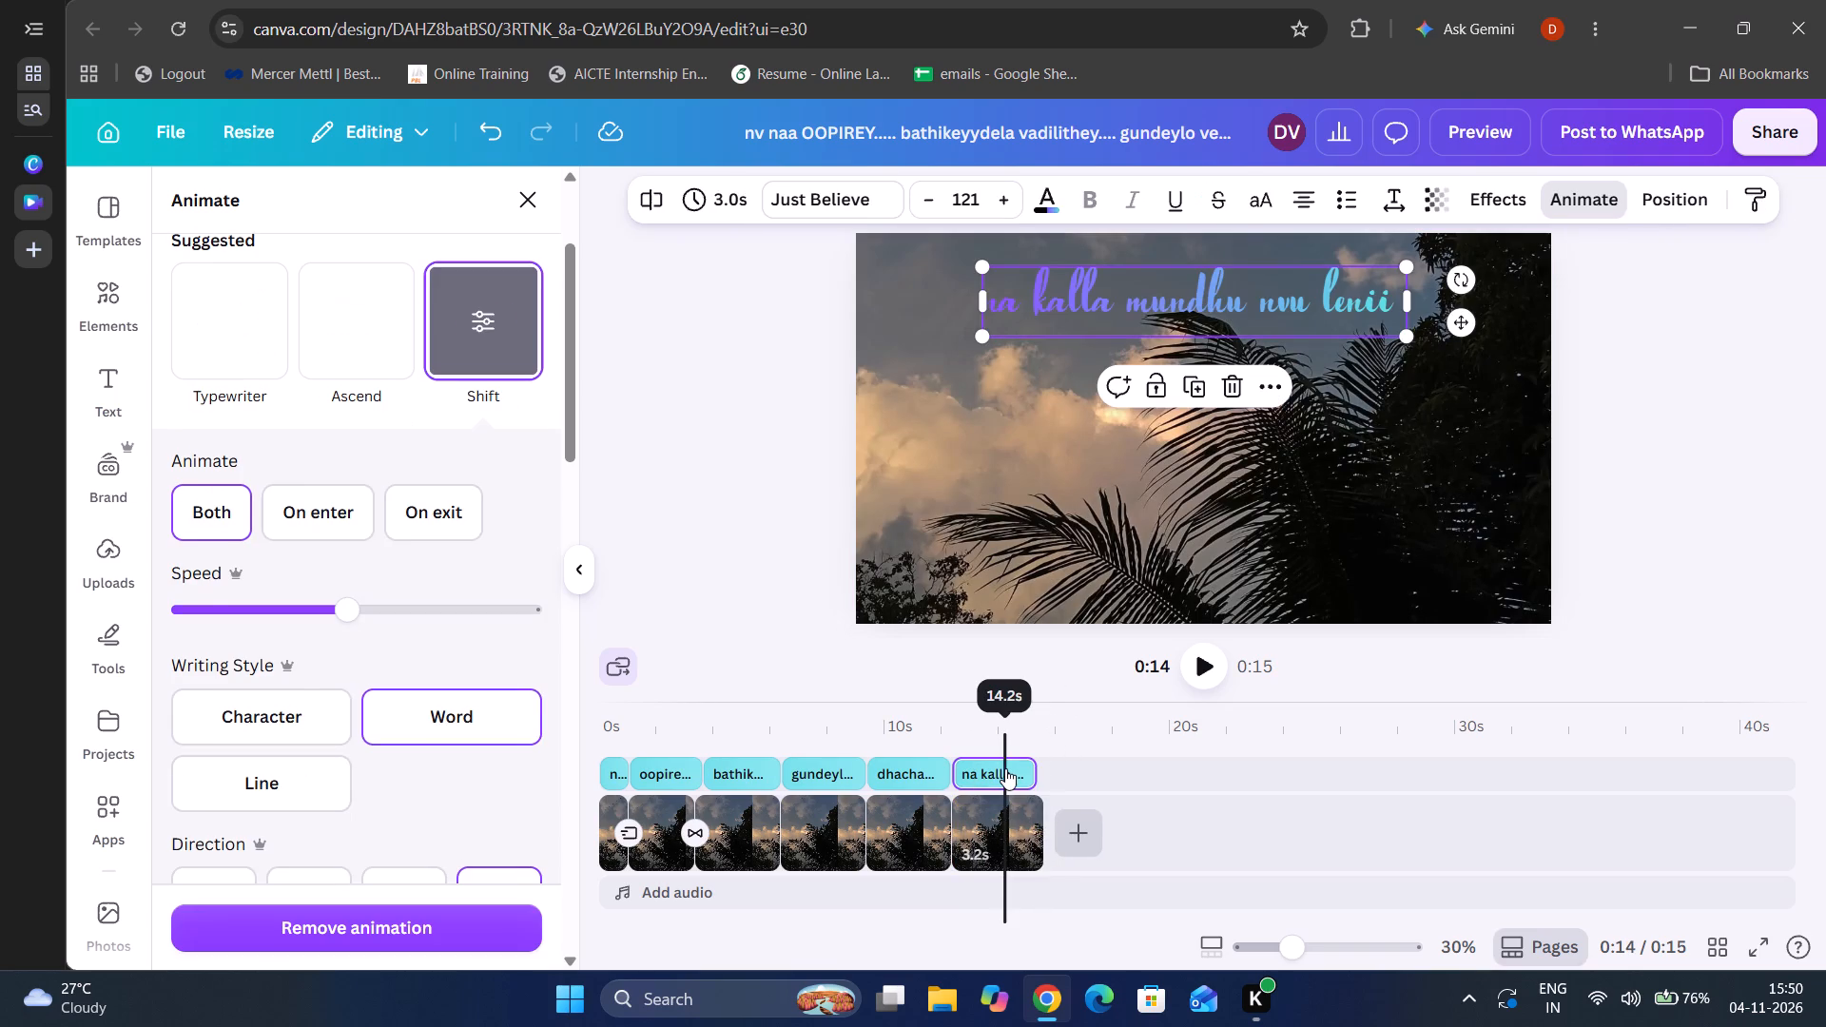
pyautogui.click(1034, 769)
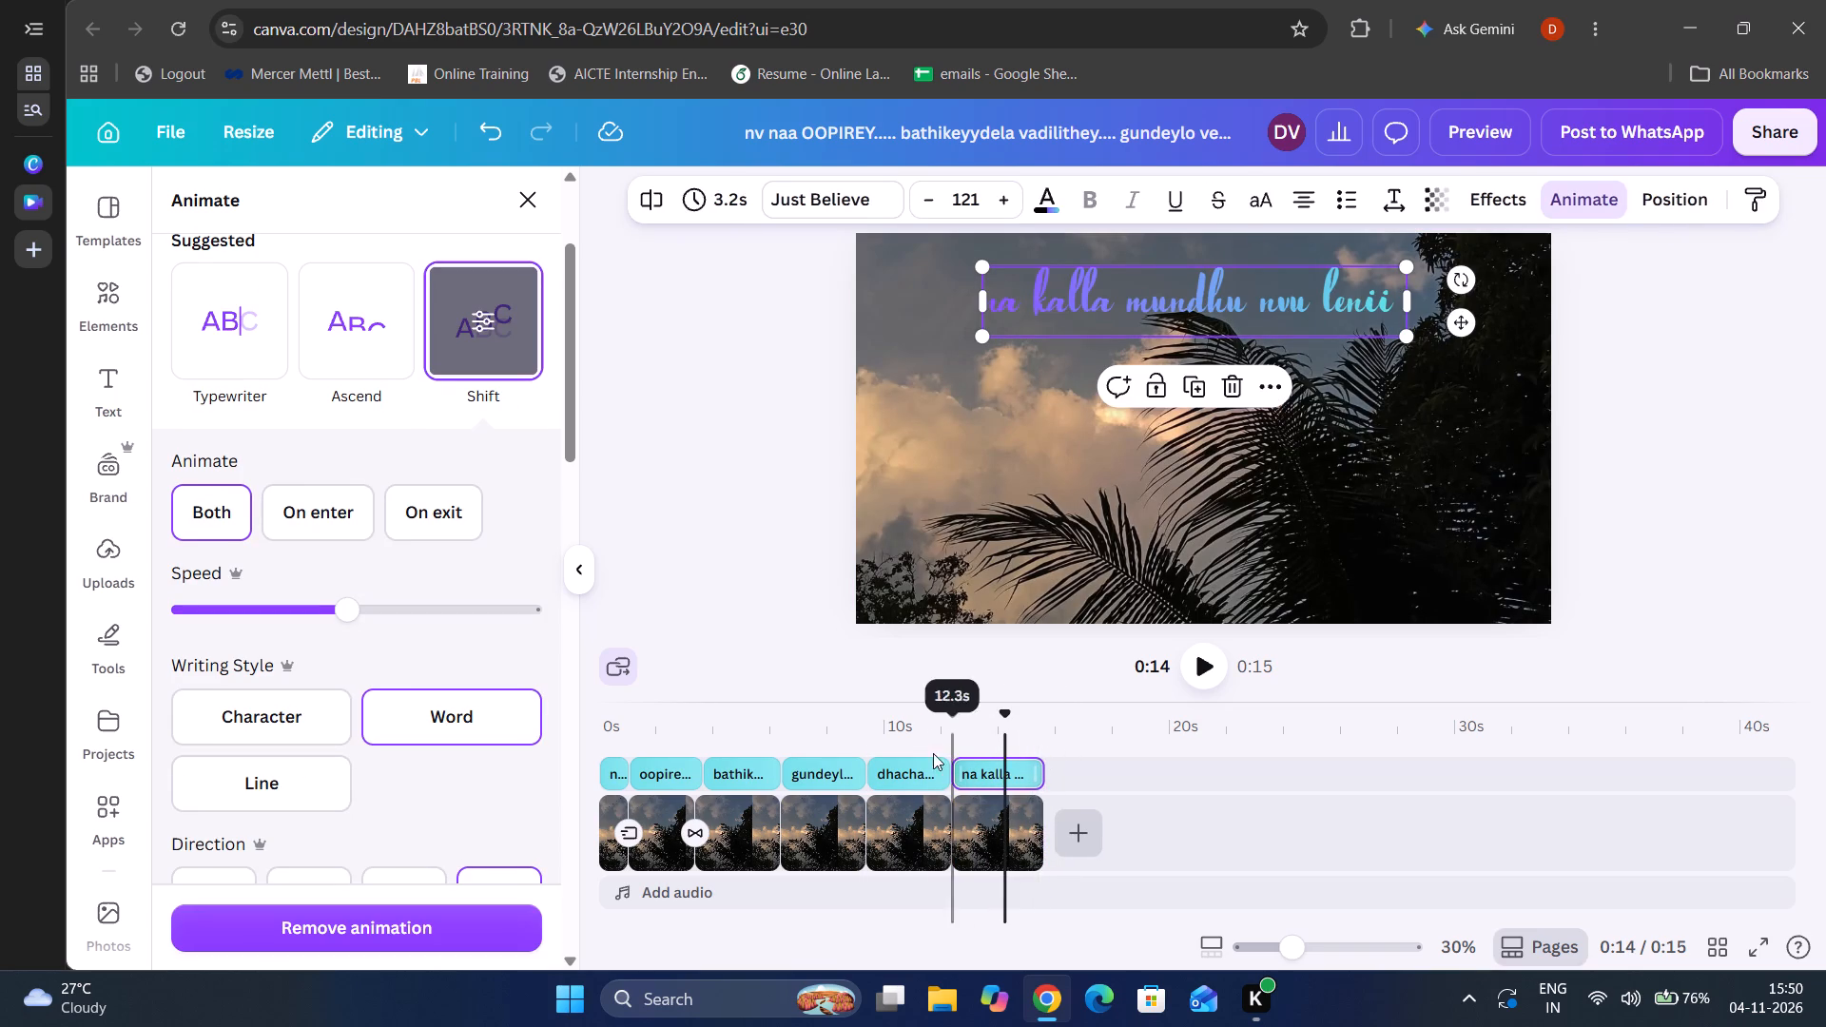
# Play back the end of the video to check the new lyric clip.
pyautogui.click(1195, 672)
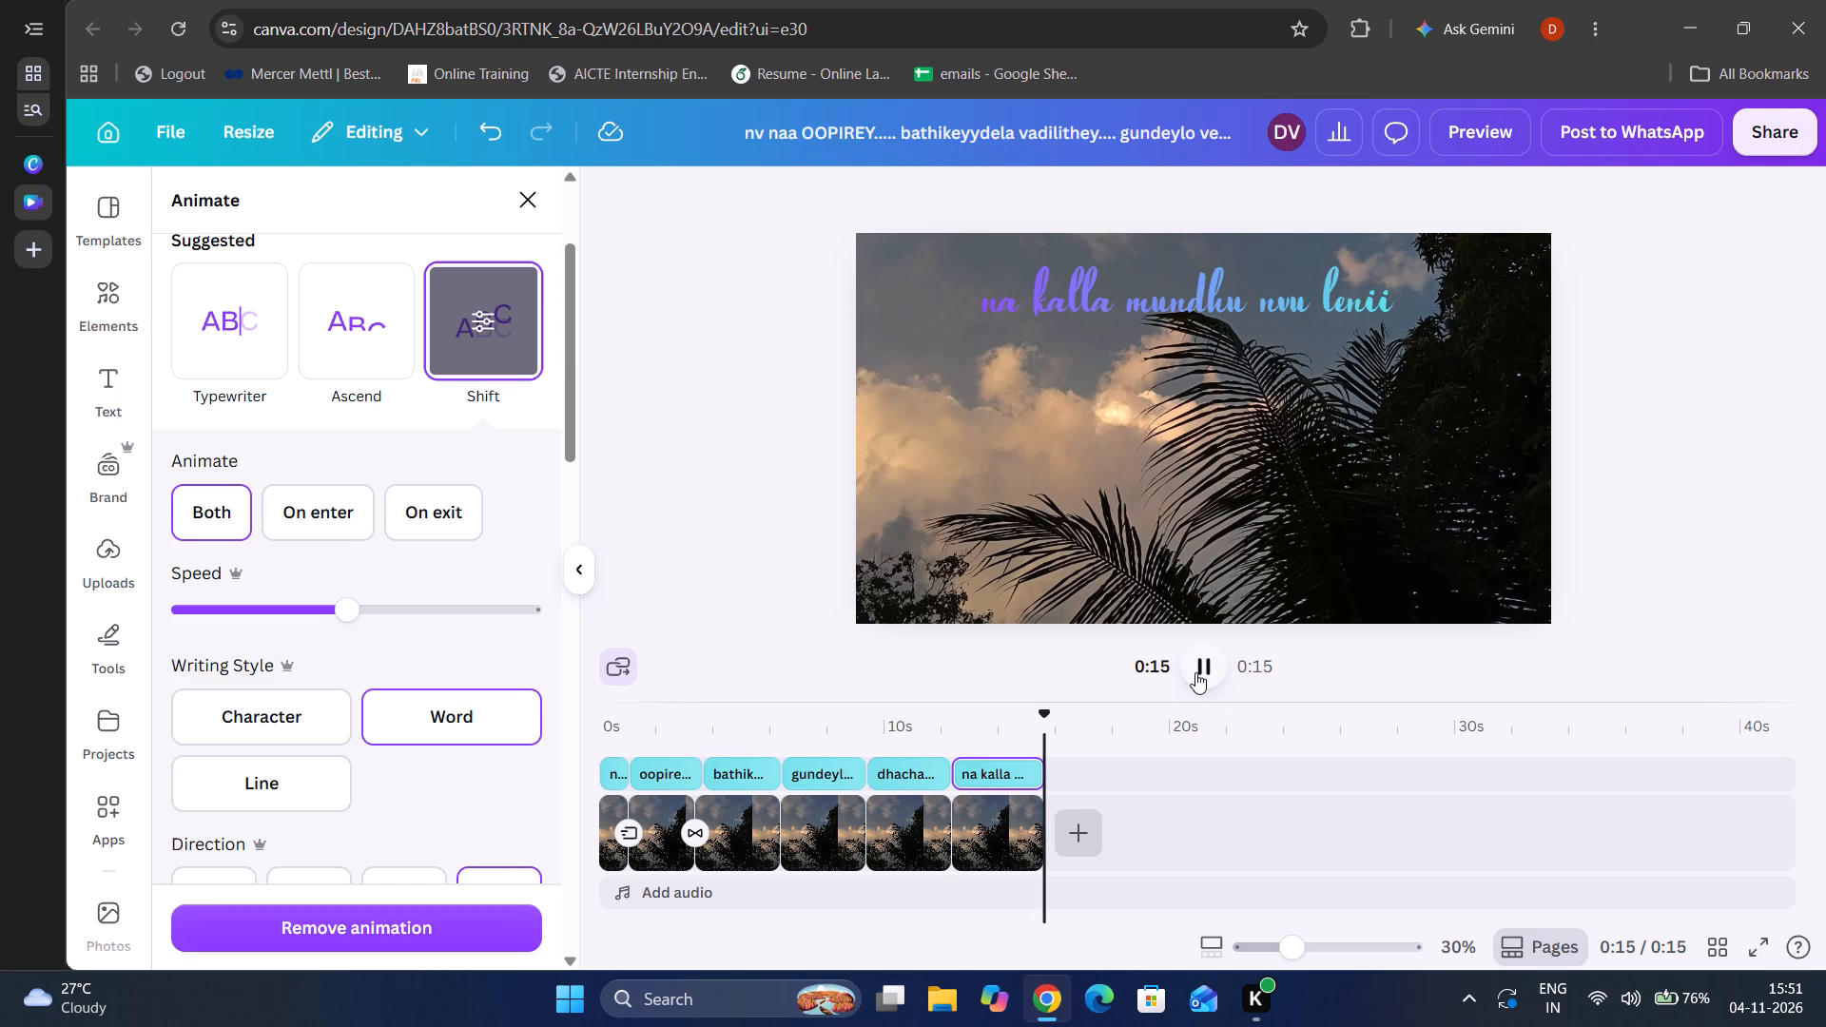
pyautogui.click(1195, 672)
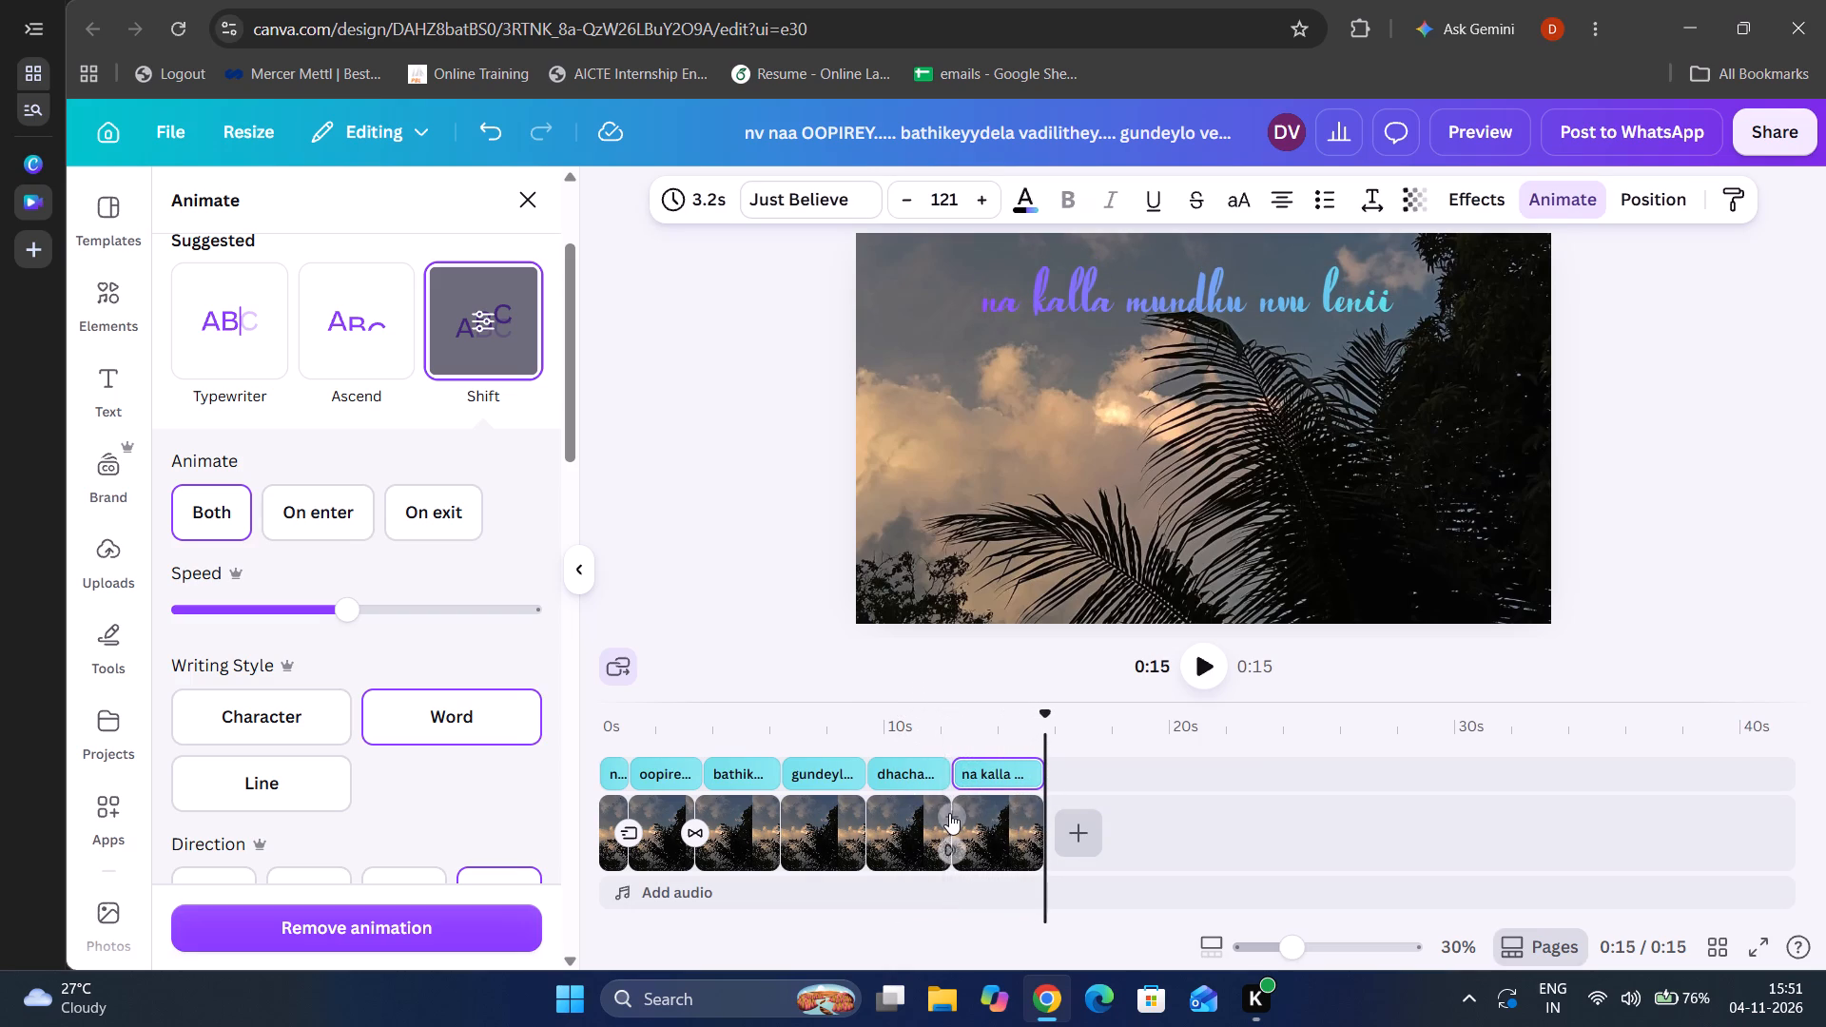
# Extend the photo clip under the "dhachanukadha" lyric to 3.2 s.
pyautogui.moveTo(949, 832); pyautogui.dragTo(958, 833)
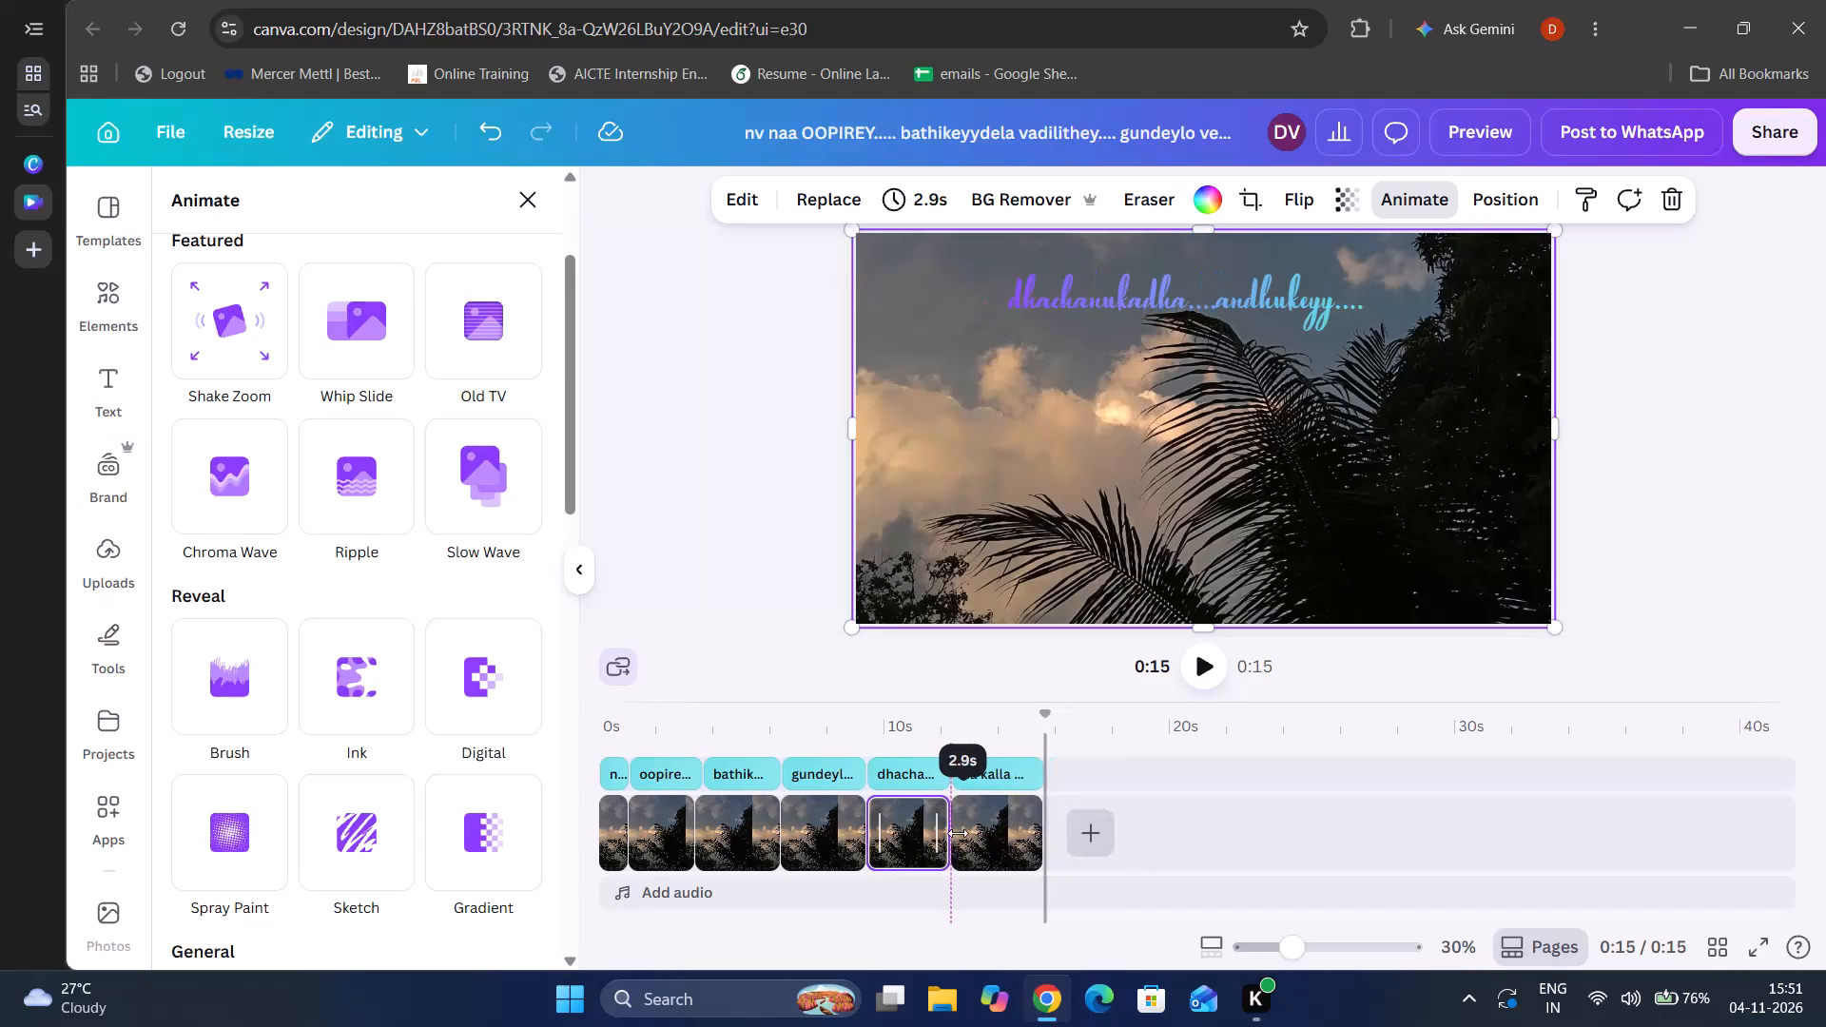
pyautogui.moveTo(958, 833); pyautogui.dragTo(960, 835)
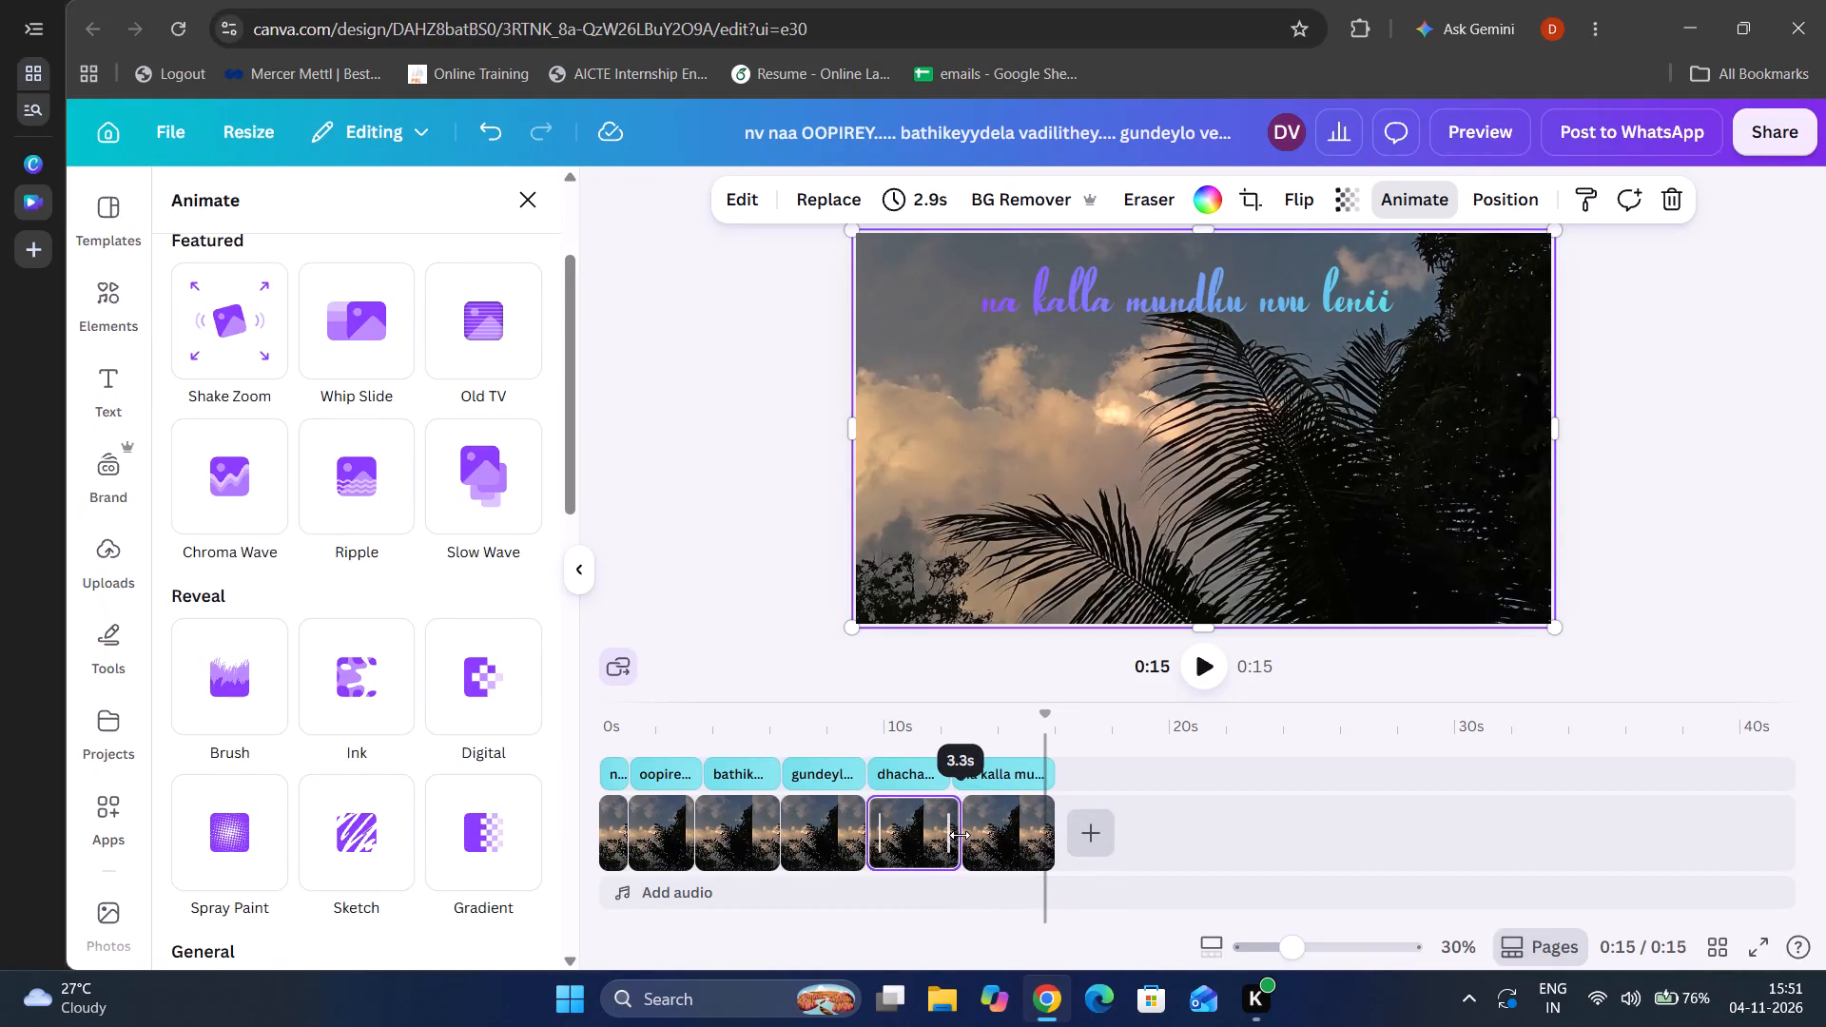
pyautogui.moveTo(960, 835); pyautogui.dragTo(958, 835)
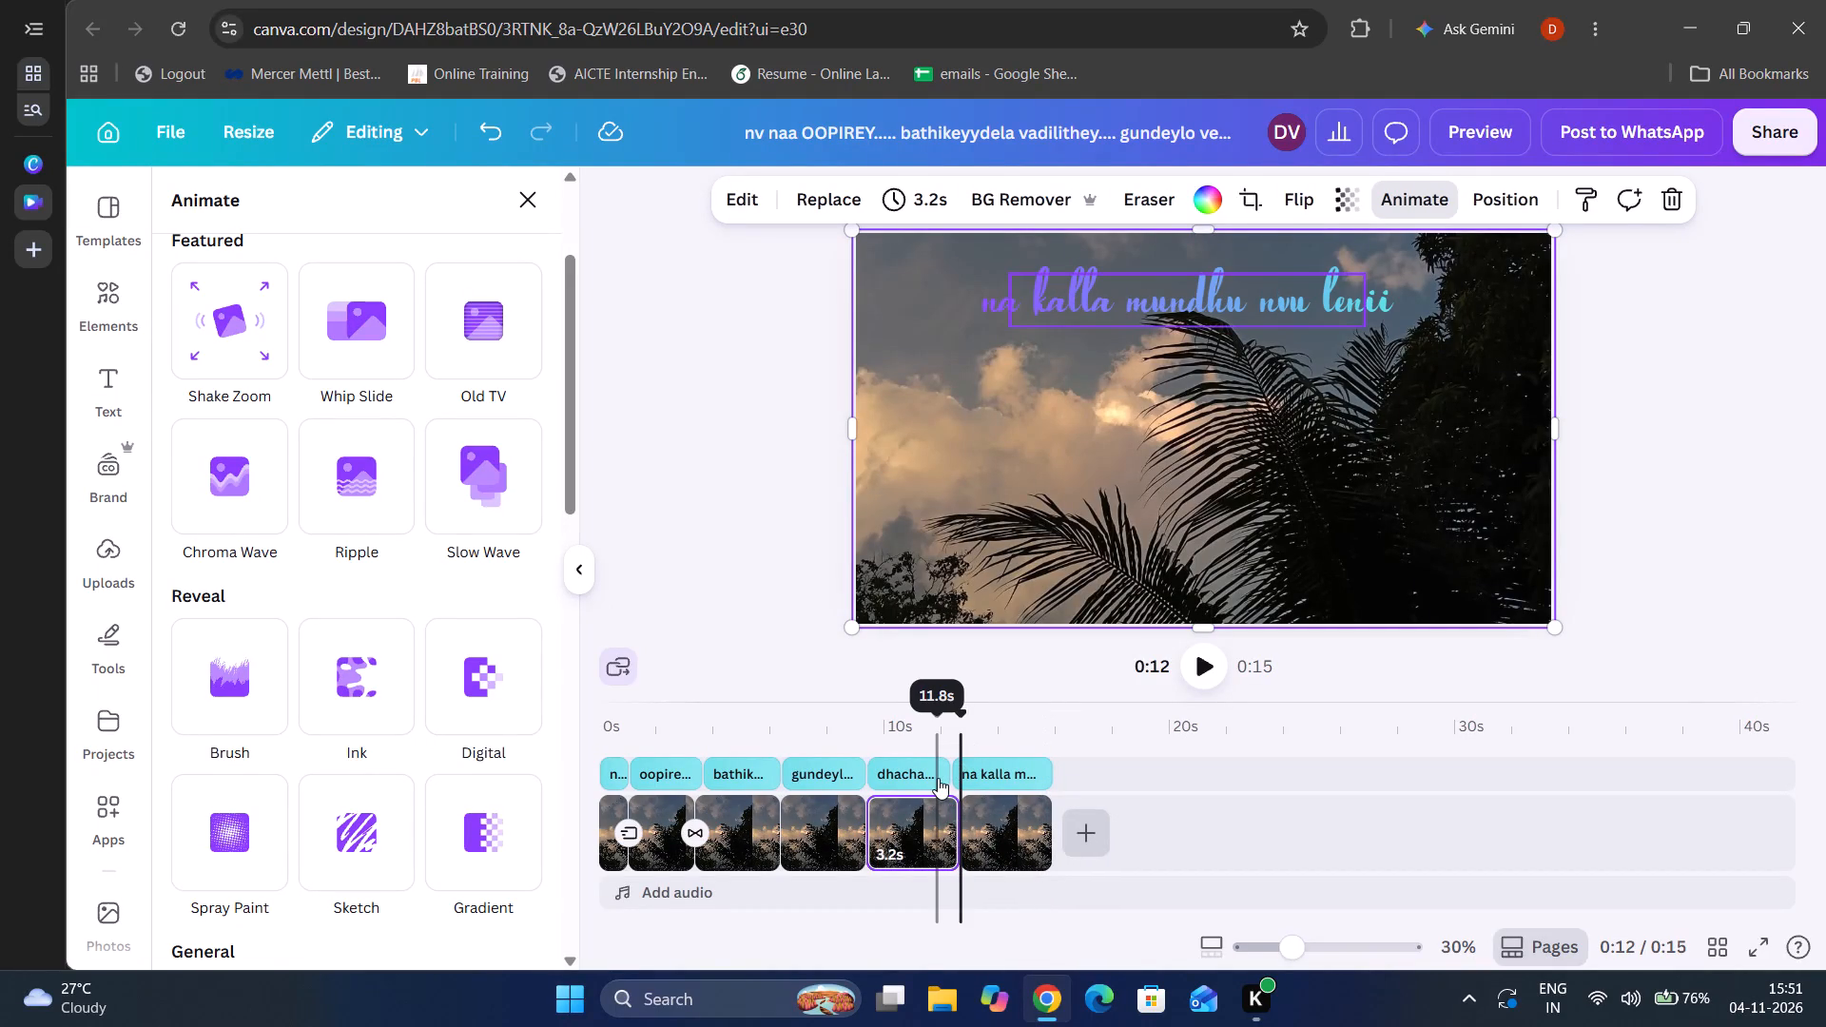
# Lengthen the "dhachanukadha" lyric to 3.1 s and trim the start of the "na kalla" lyric to 3.4 s.
pyautogui.click(938, 778)
pyautogui.click(942, 775)
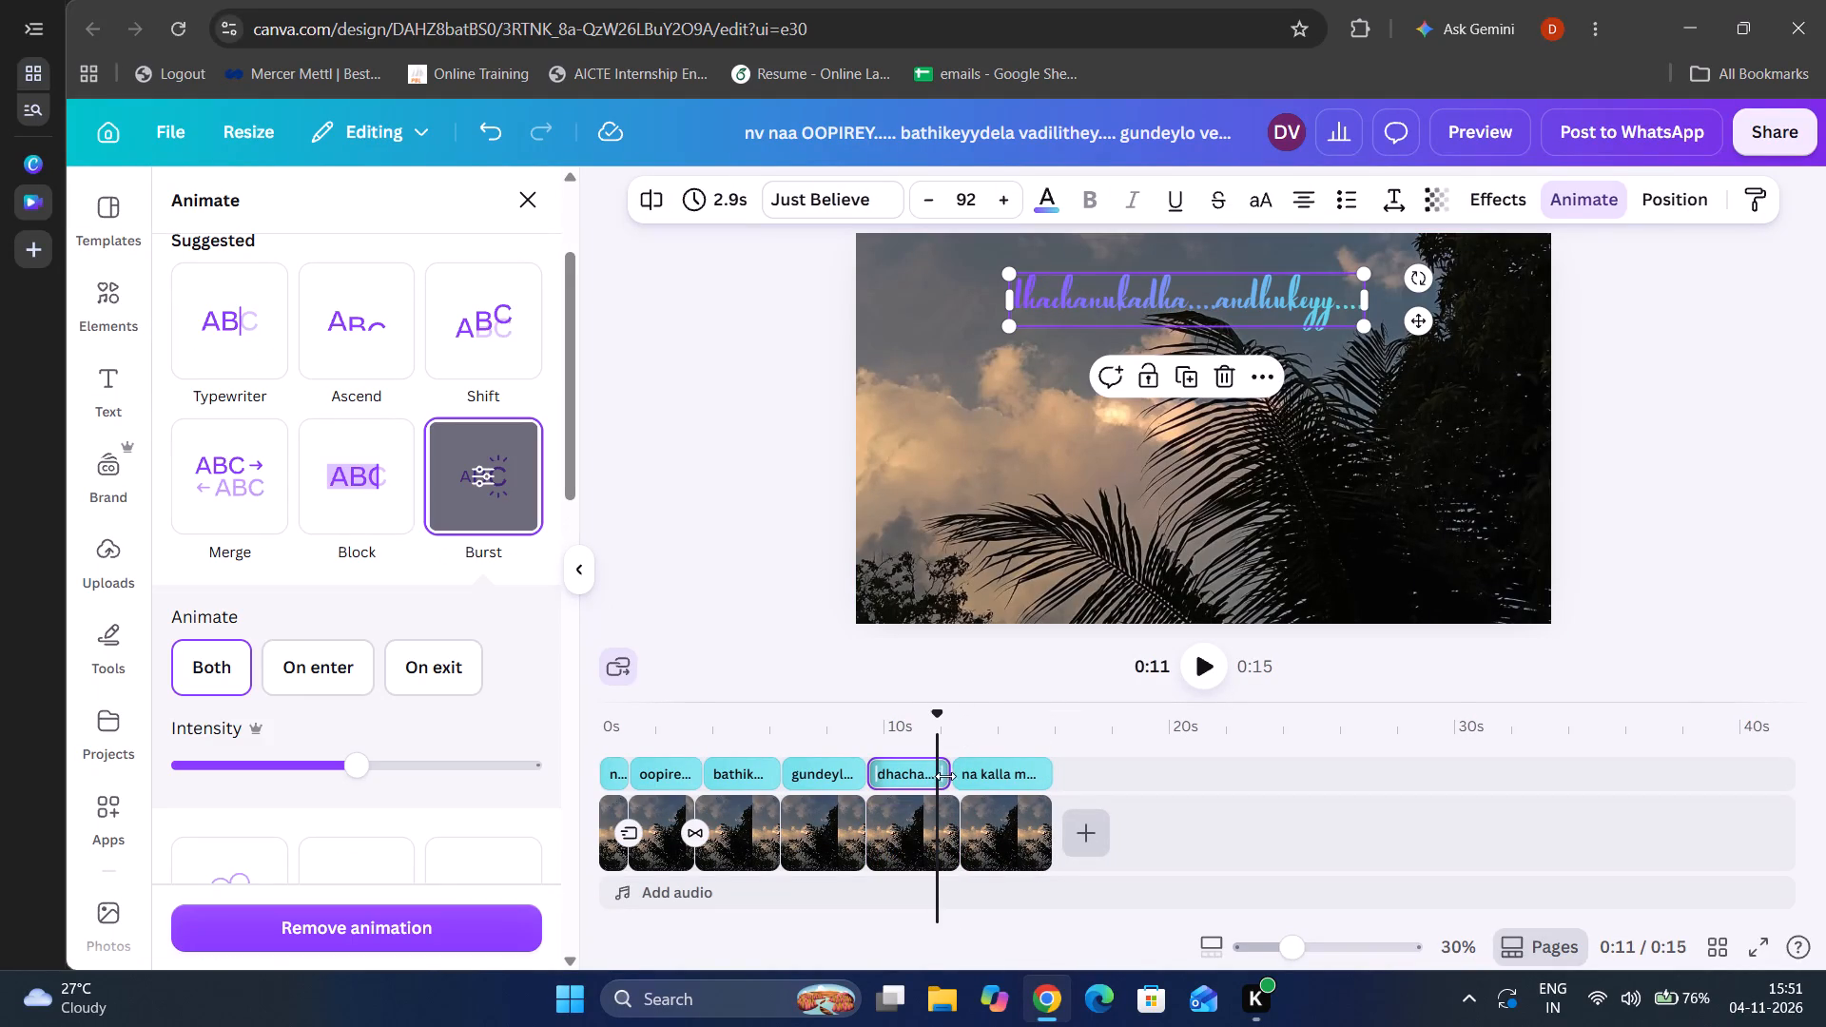
pyautogui.click(986, 753)
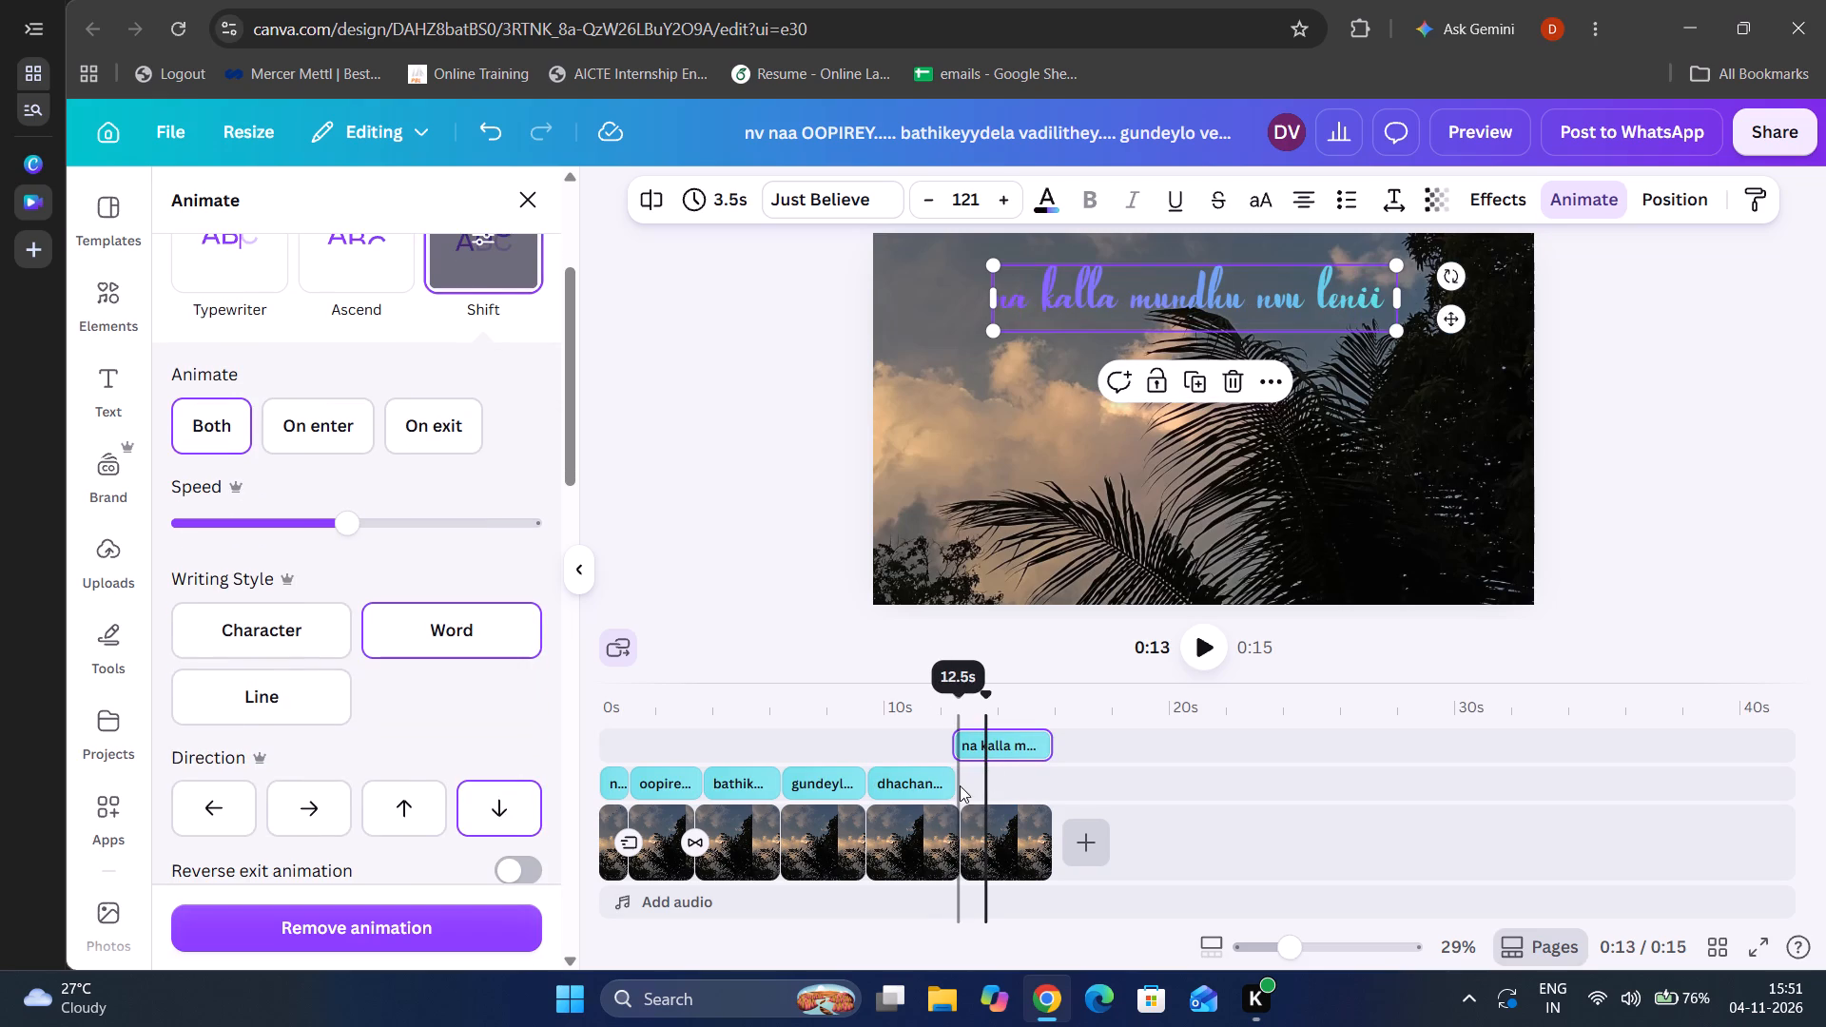
pyautogui.click(956, 748)
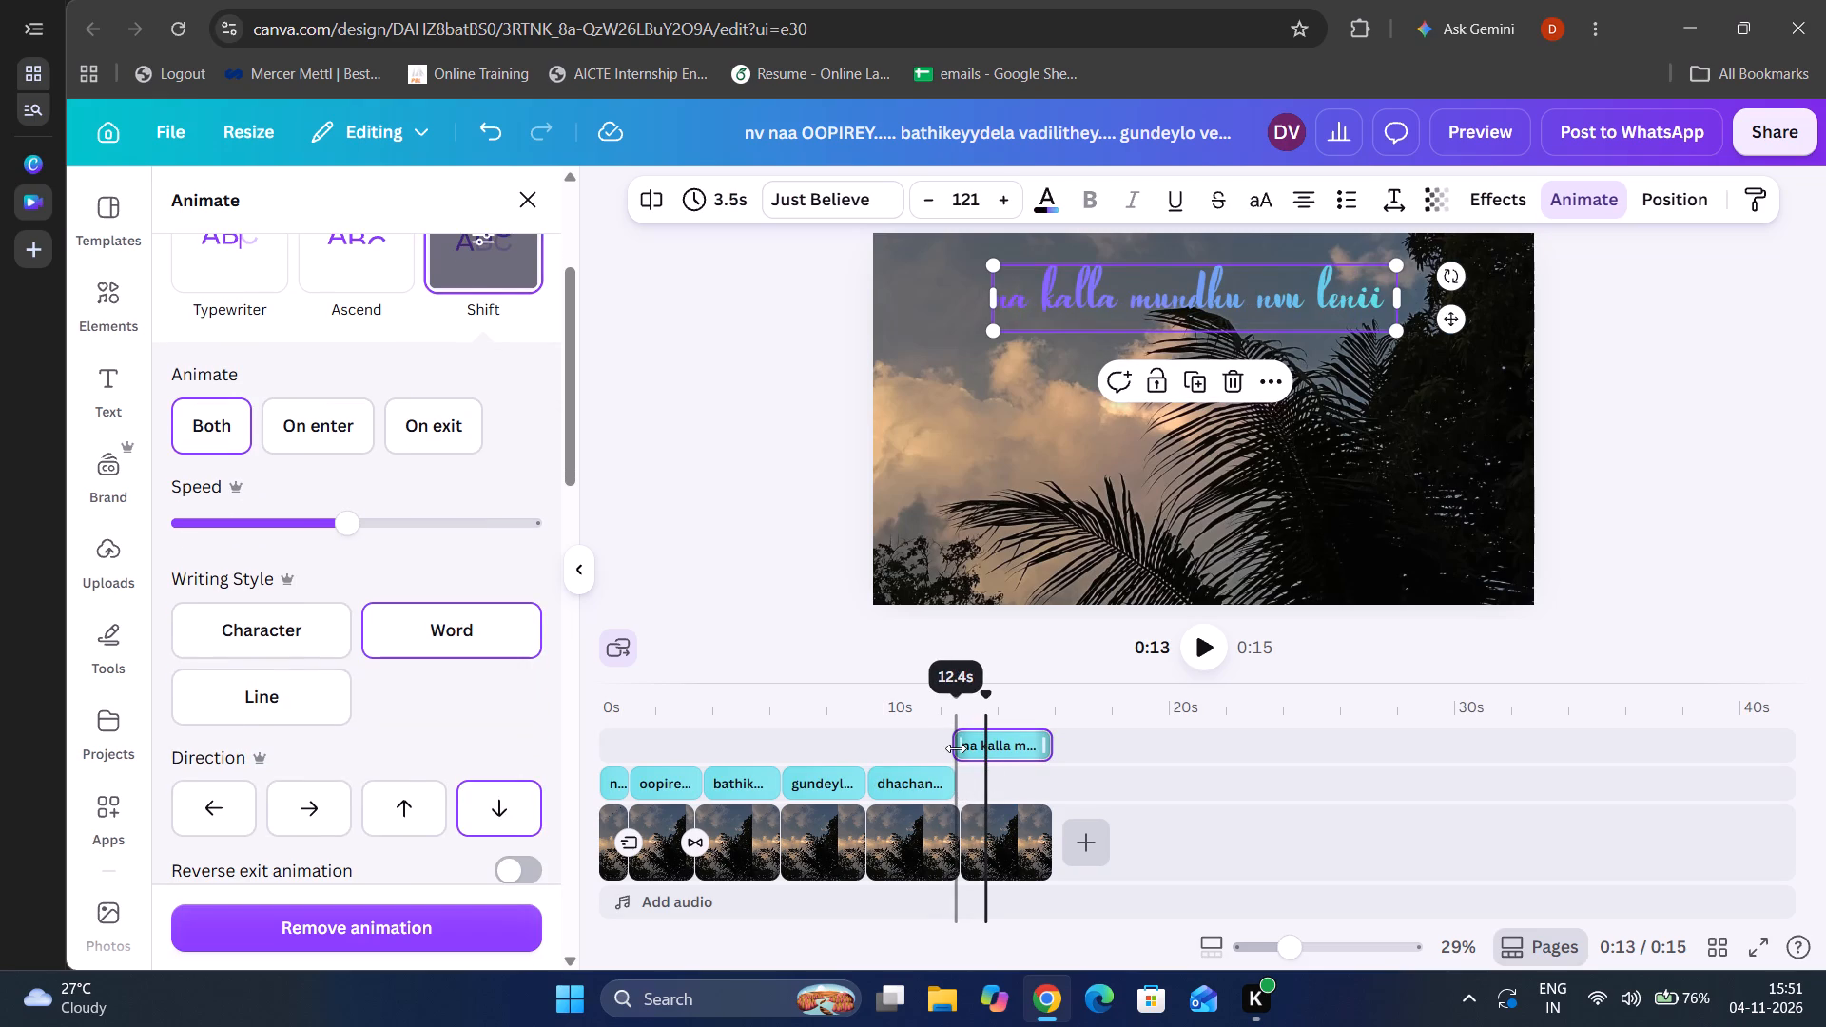
pyautogui.click(956, 743)
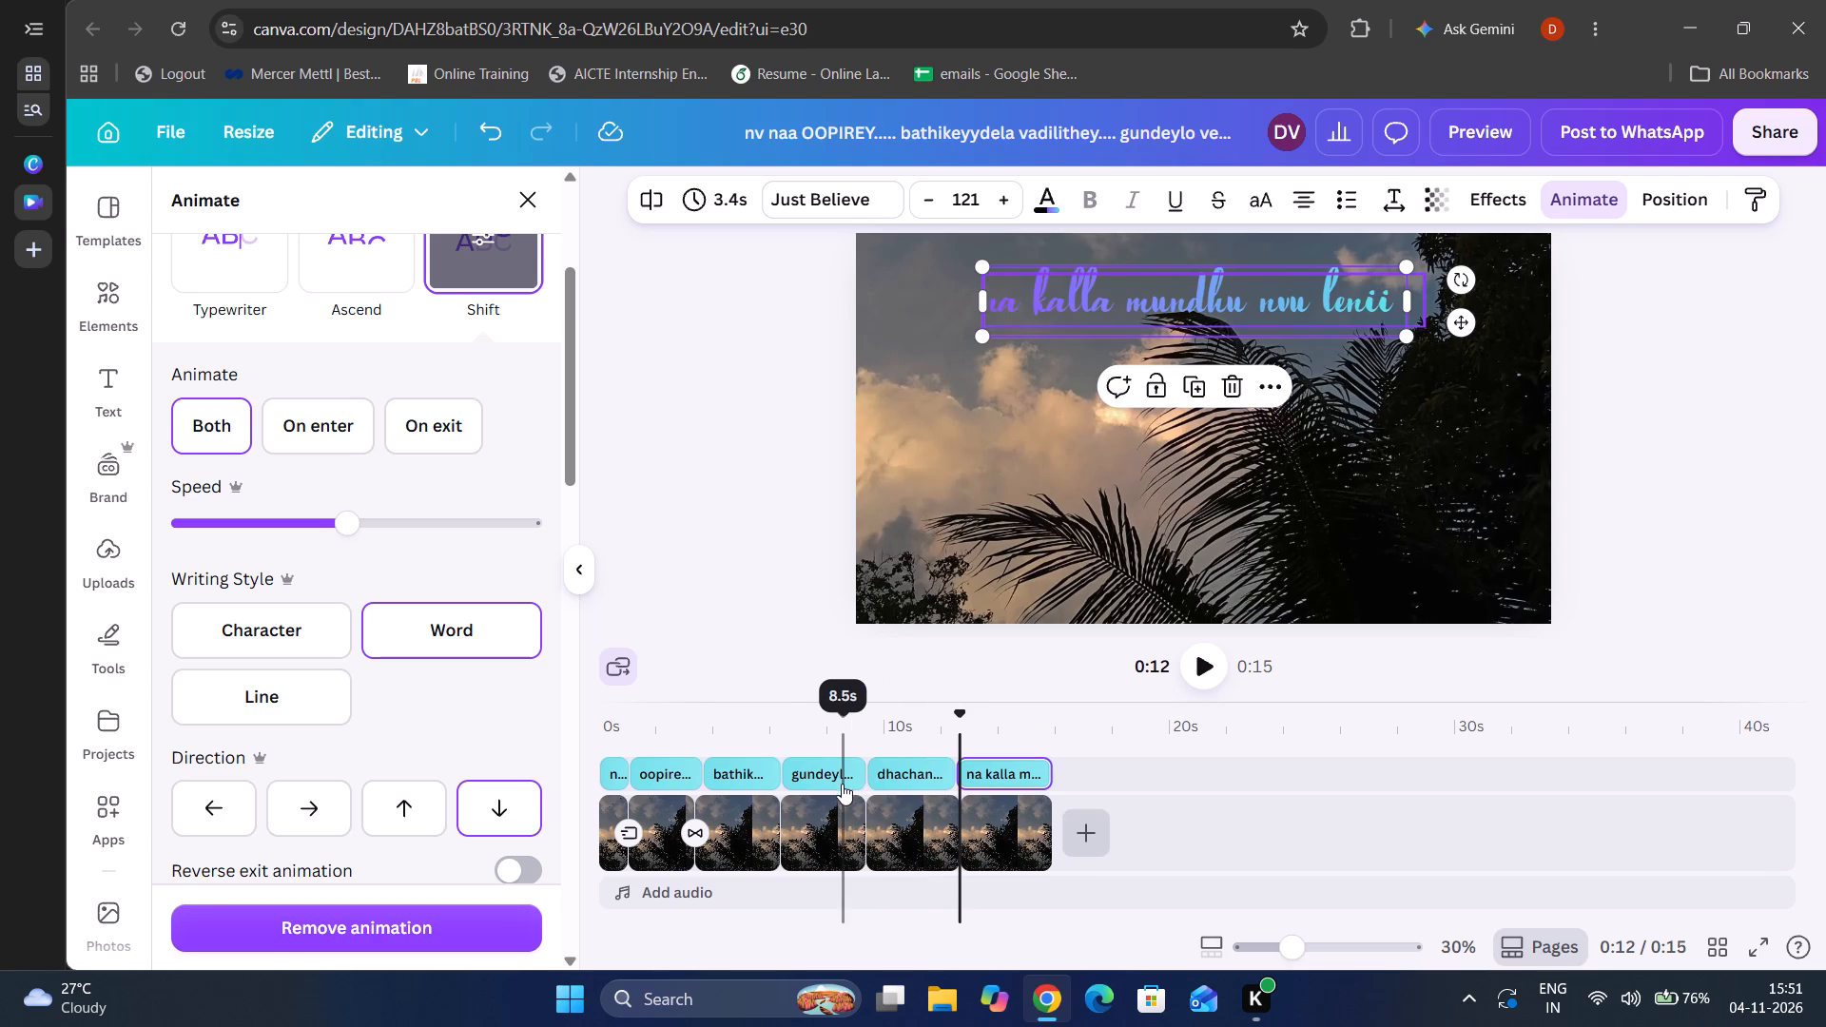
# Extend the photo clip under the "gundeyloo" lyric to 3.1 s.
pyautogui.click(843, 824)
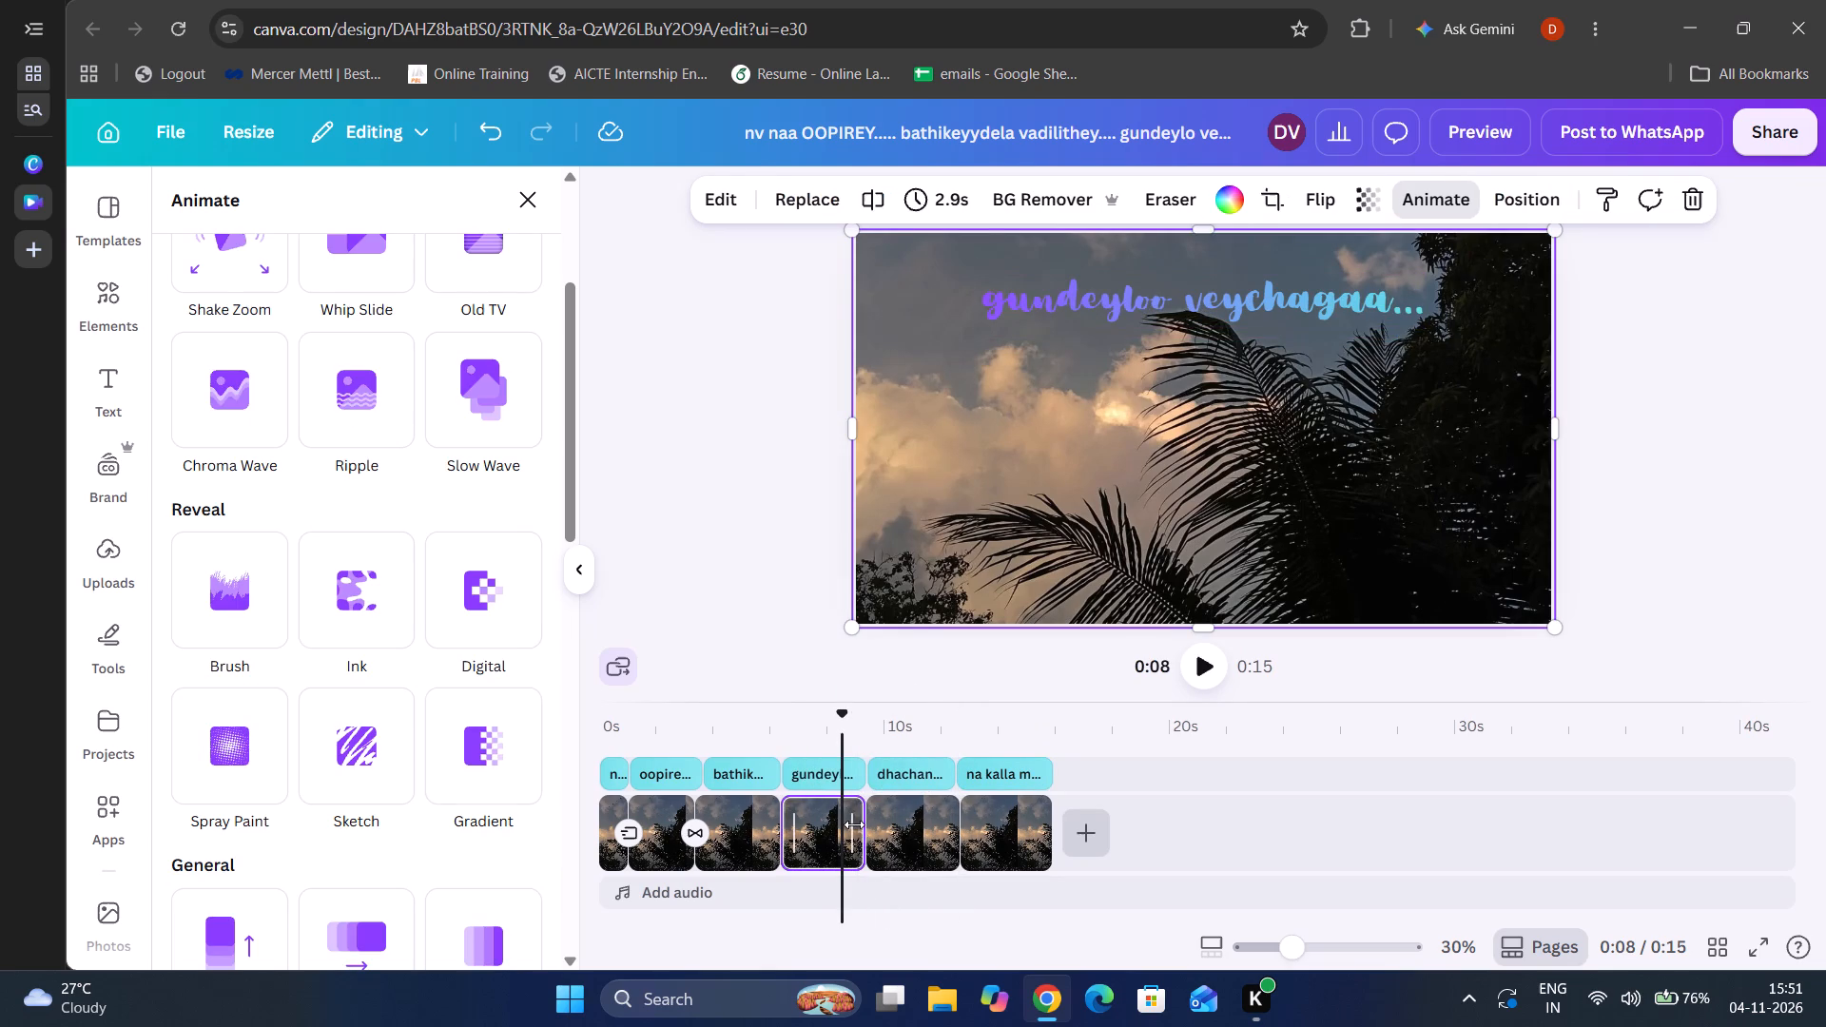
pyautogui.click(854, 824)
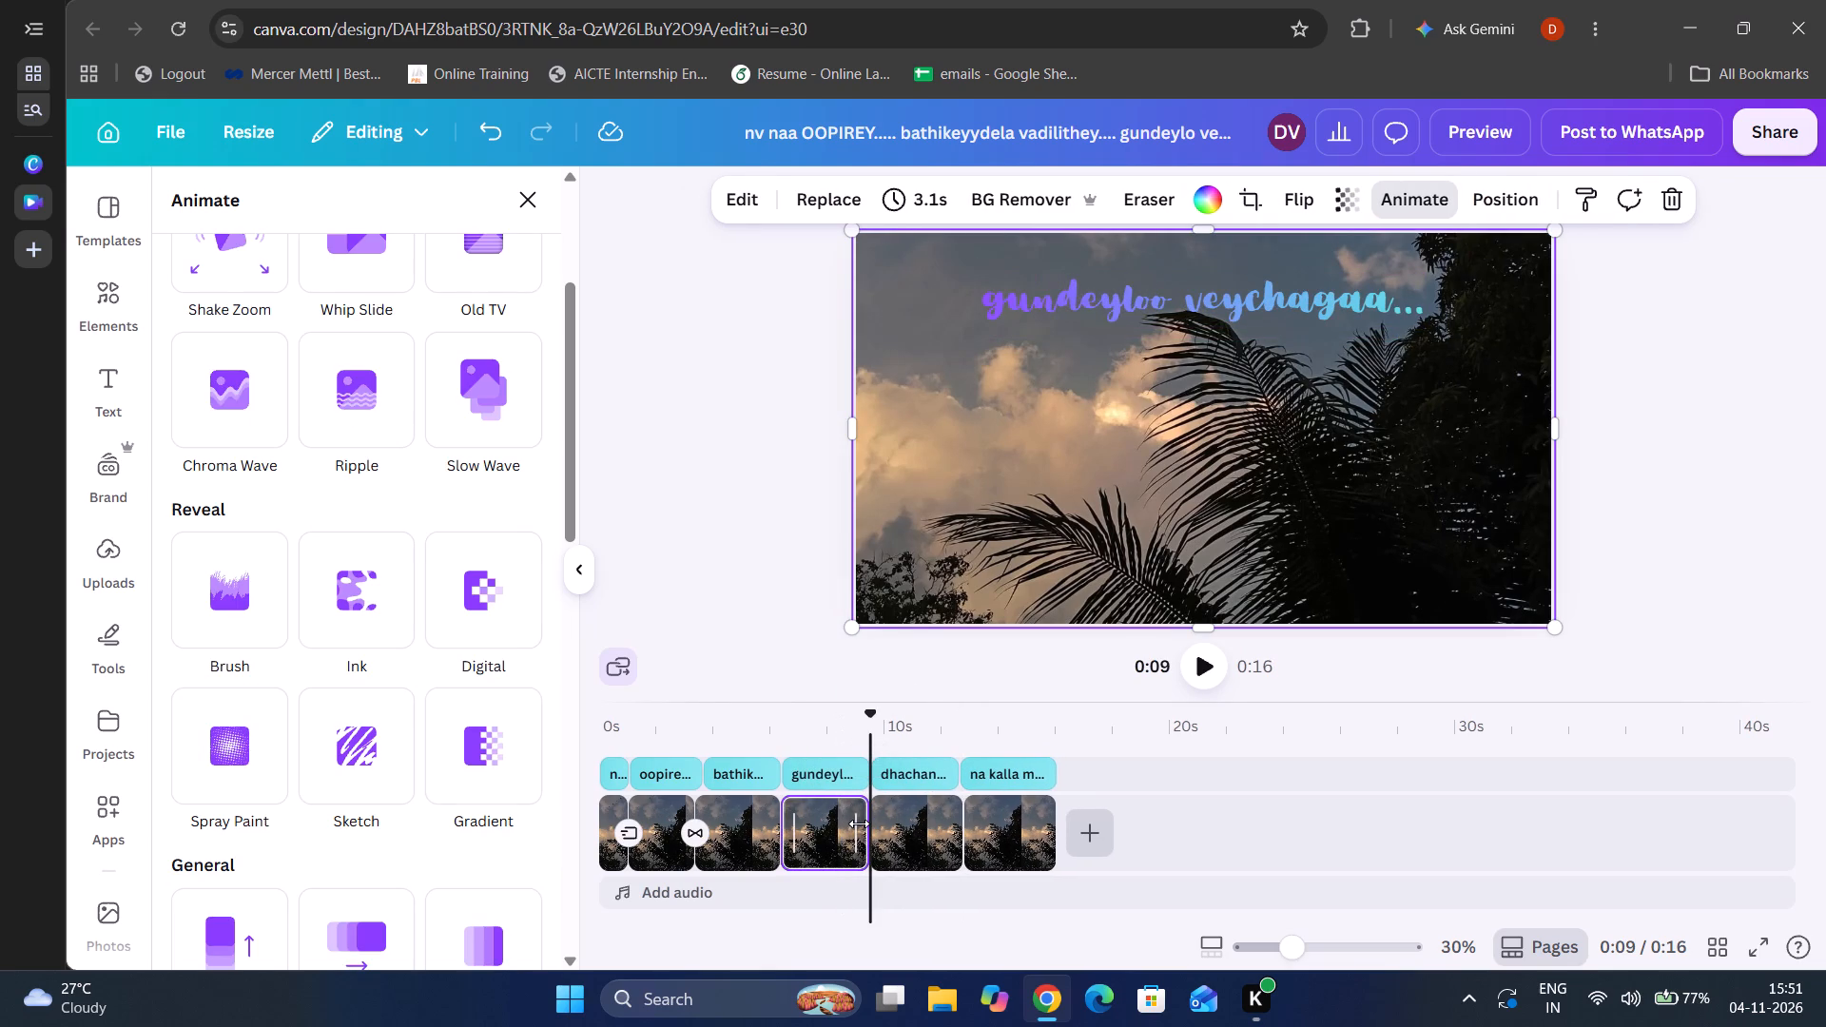
# Play the video from the beginning to check the clip and lyric timing.
pyautogui.click(1201, 664)
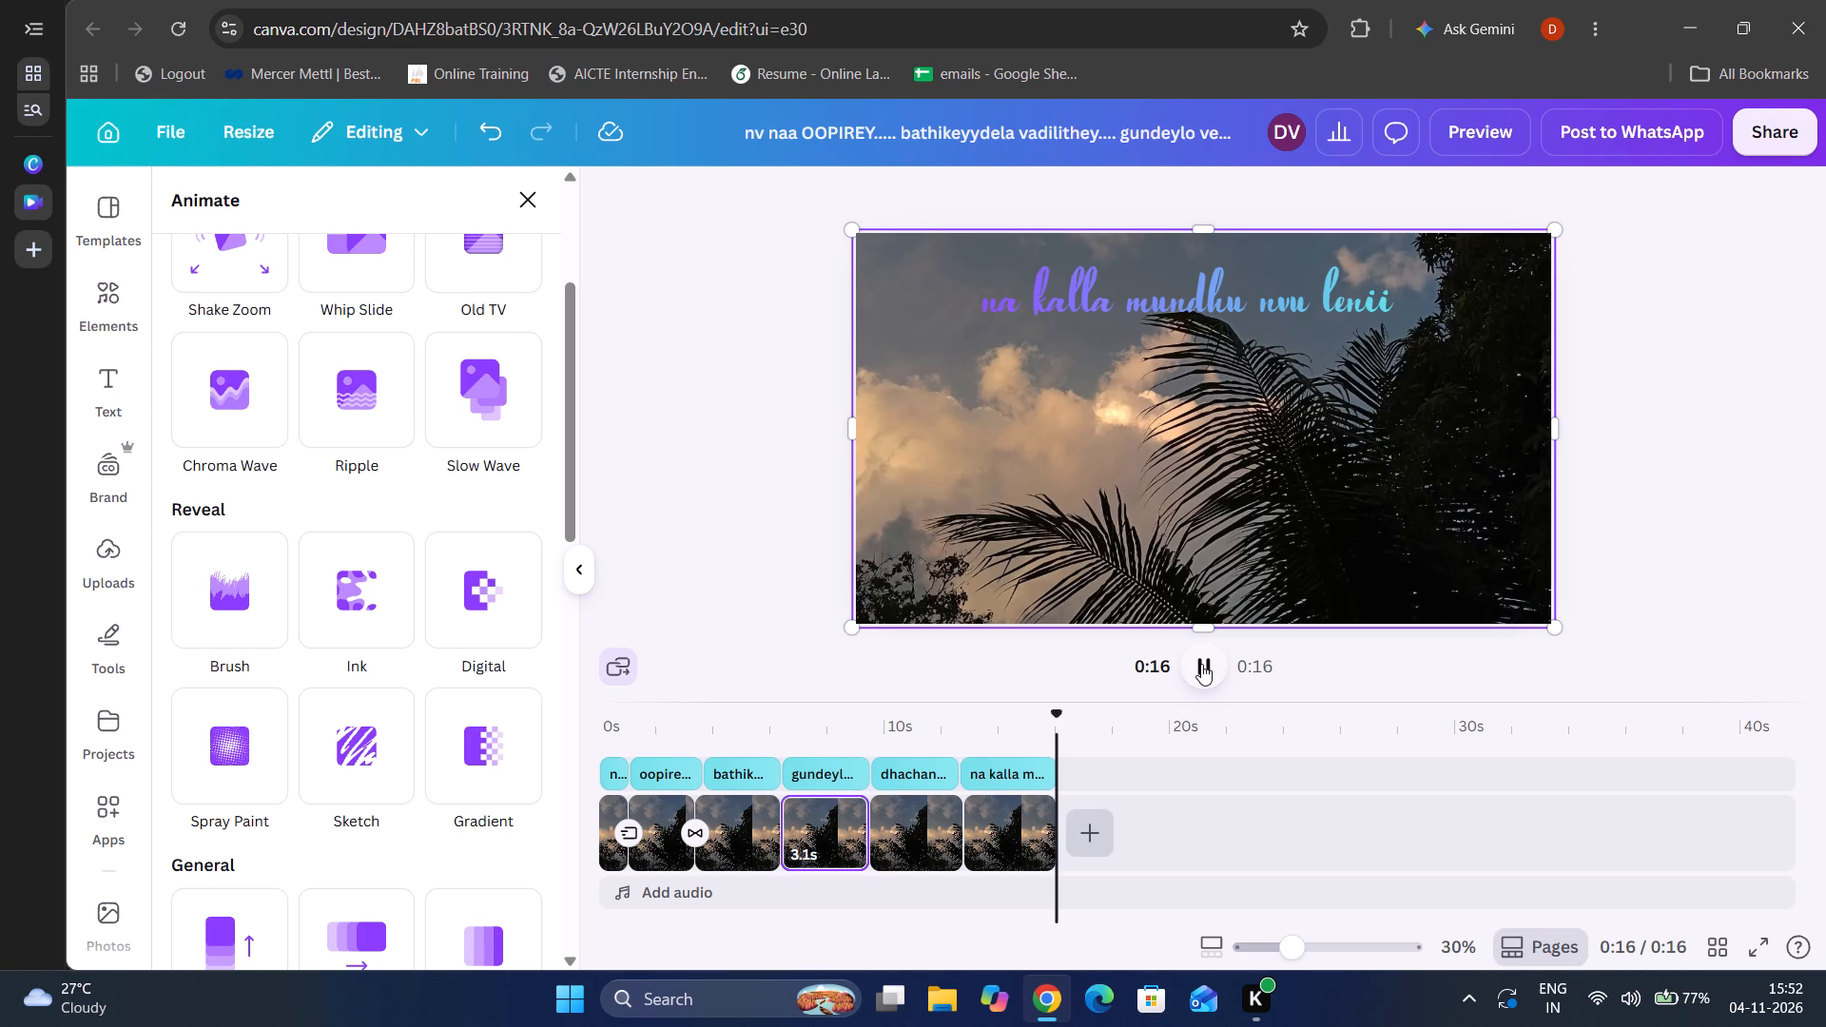
pyautogui.click(1201, 664)
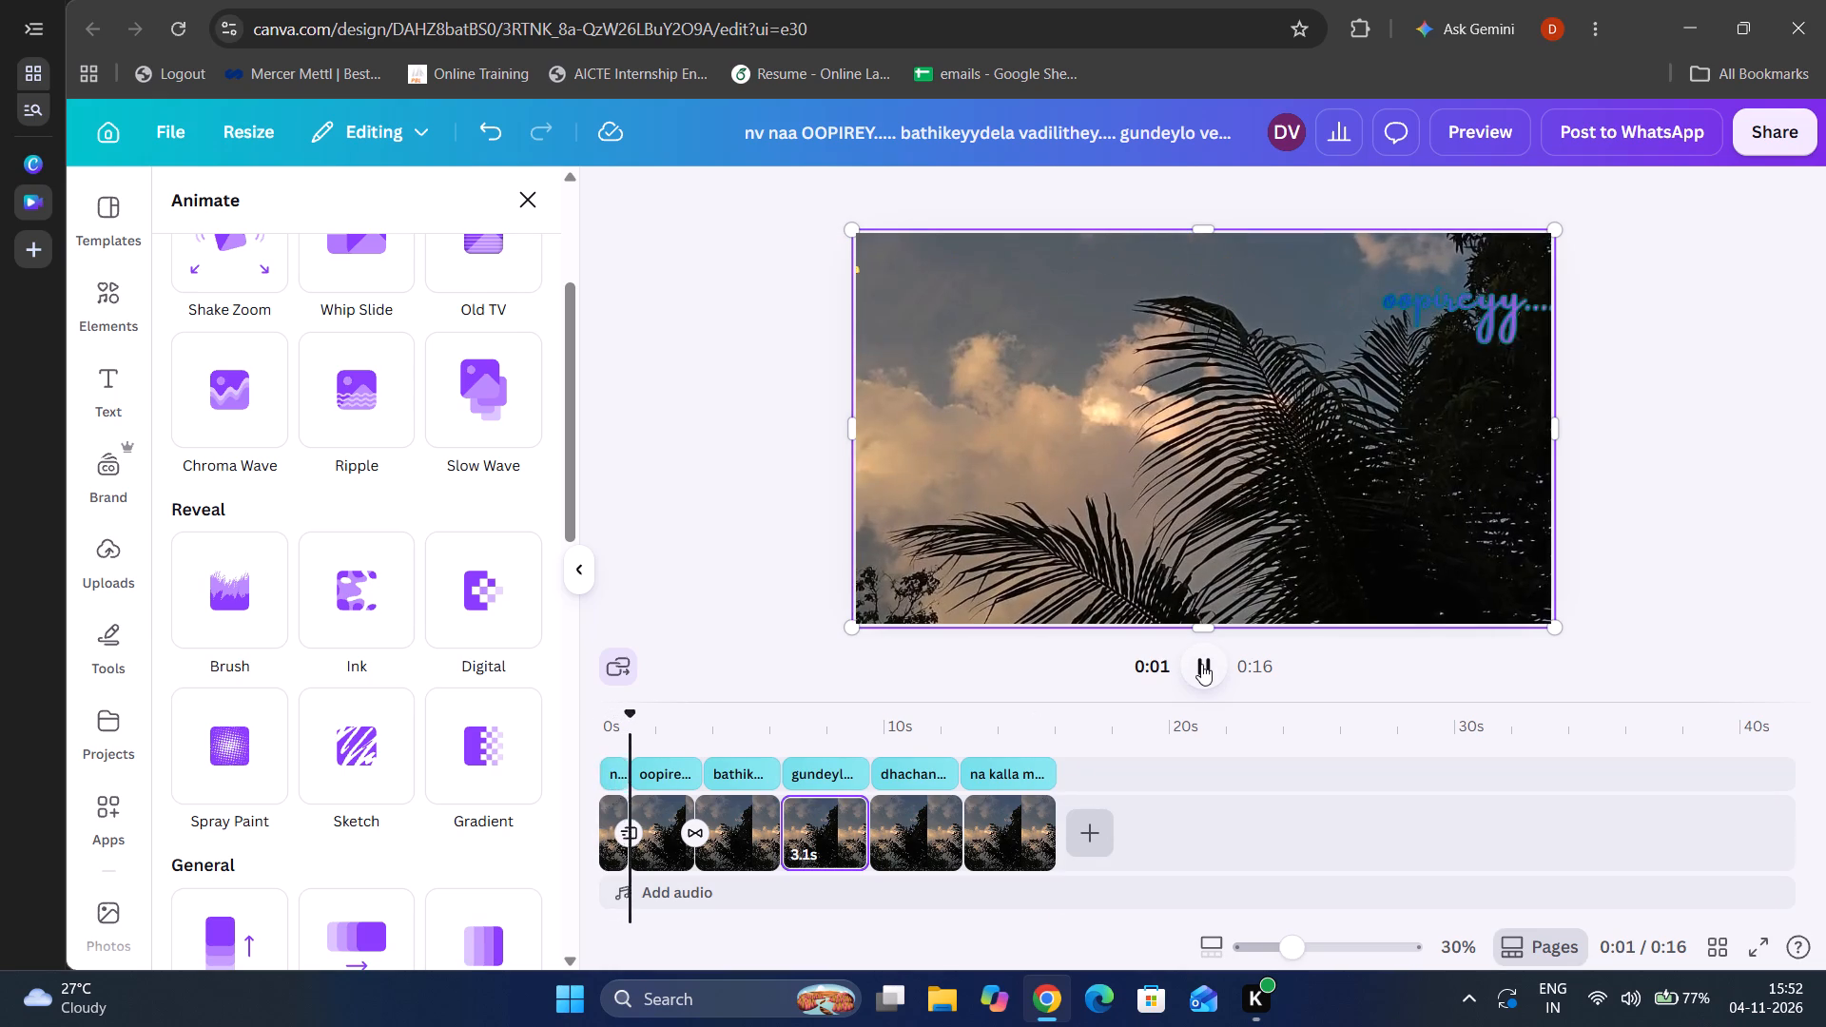
pyautogui.click(1201, 664)
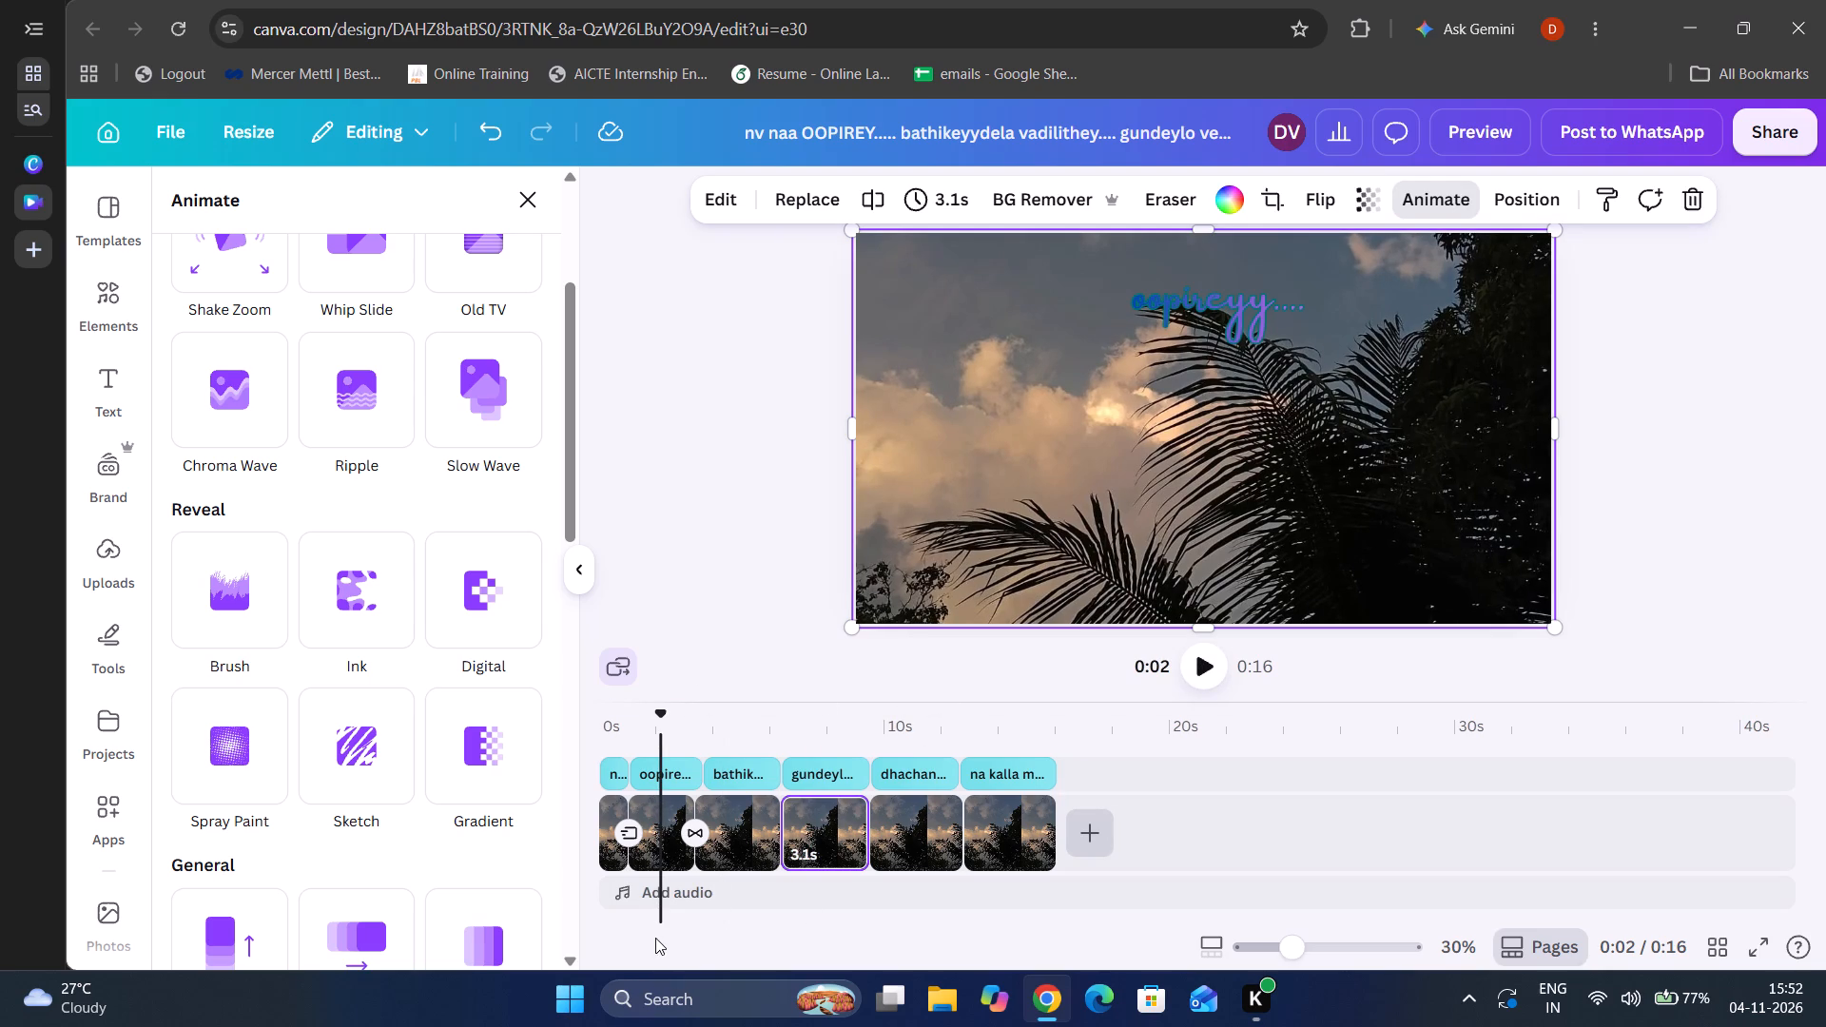
pyautogui.moveTo(661, 908); pyautogui.dragTo(601, 899)
pyautogui.click(601, 899)
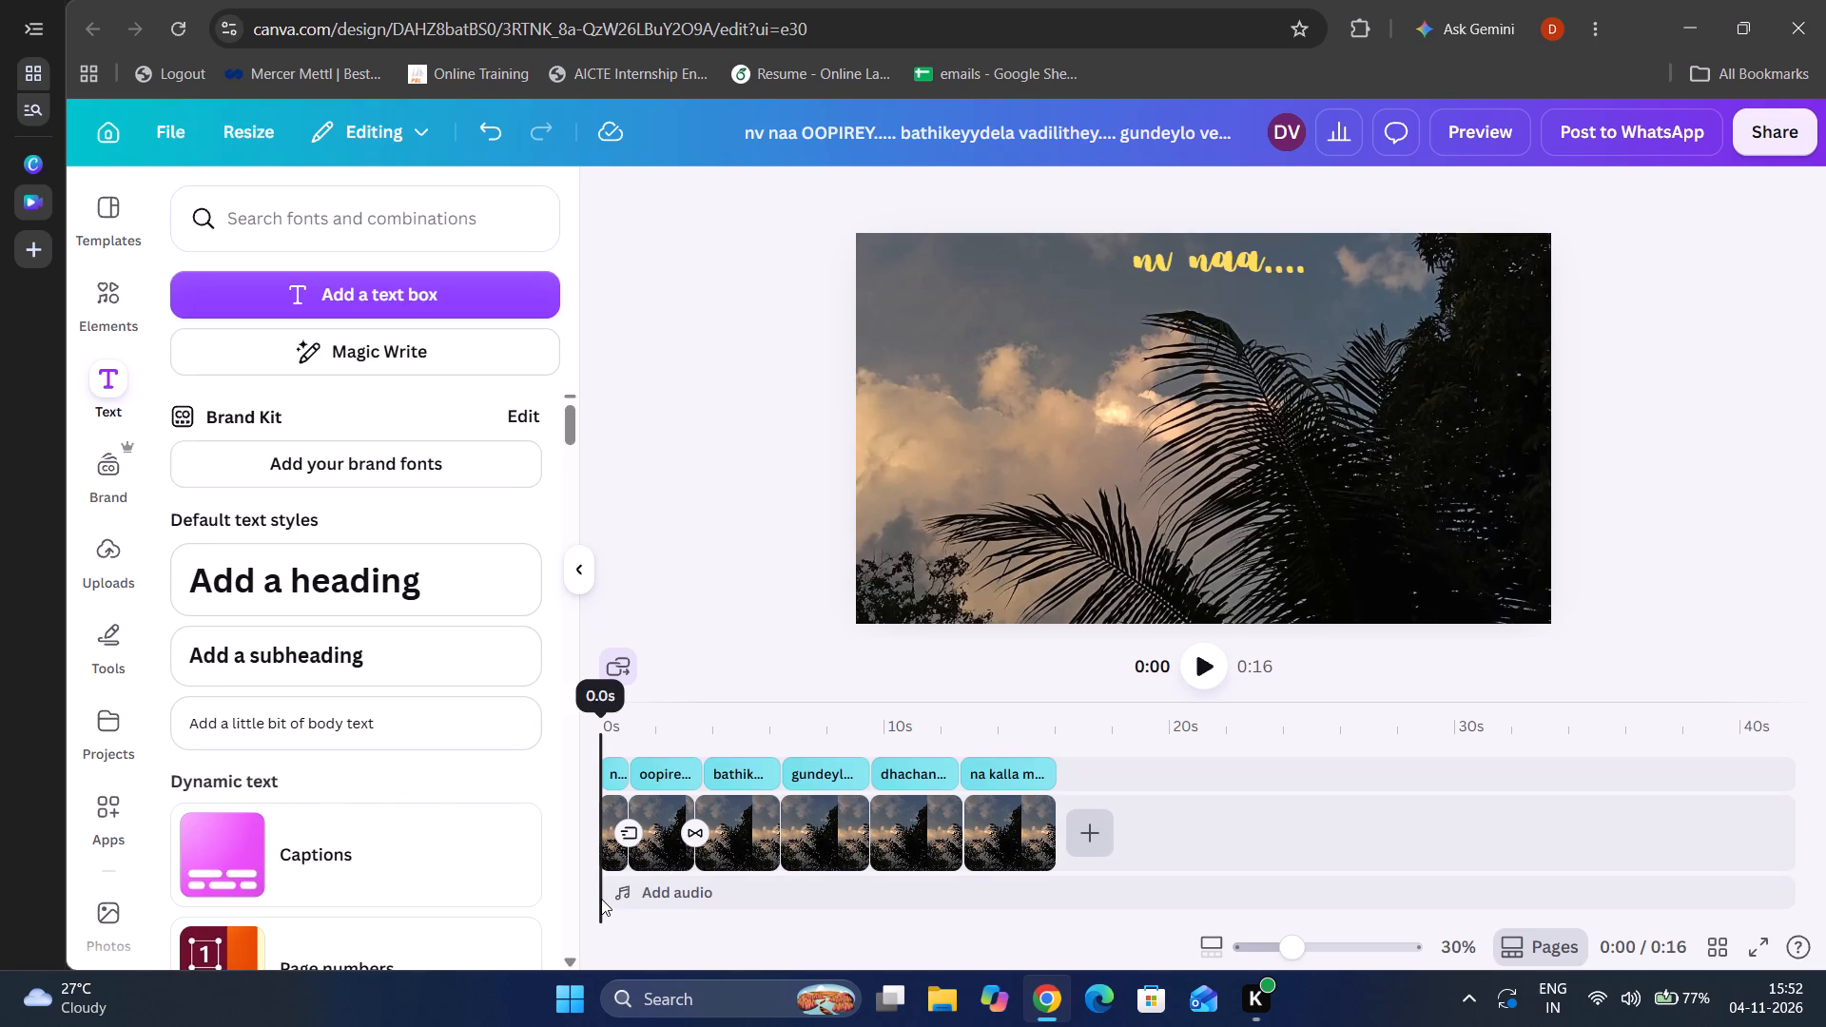
pyautogui.click(1190, 663)
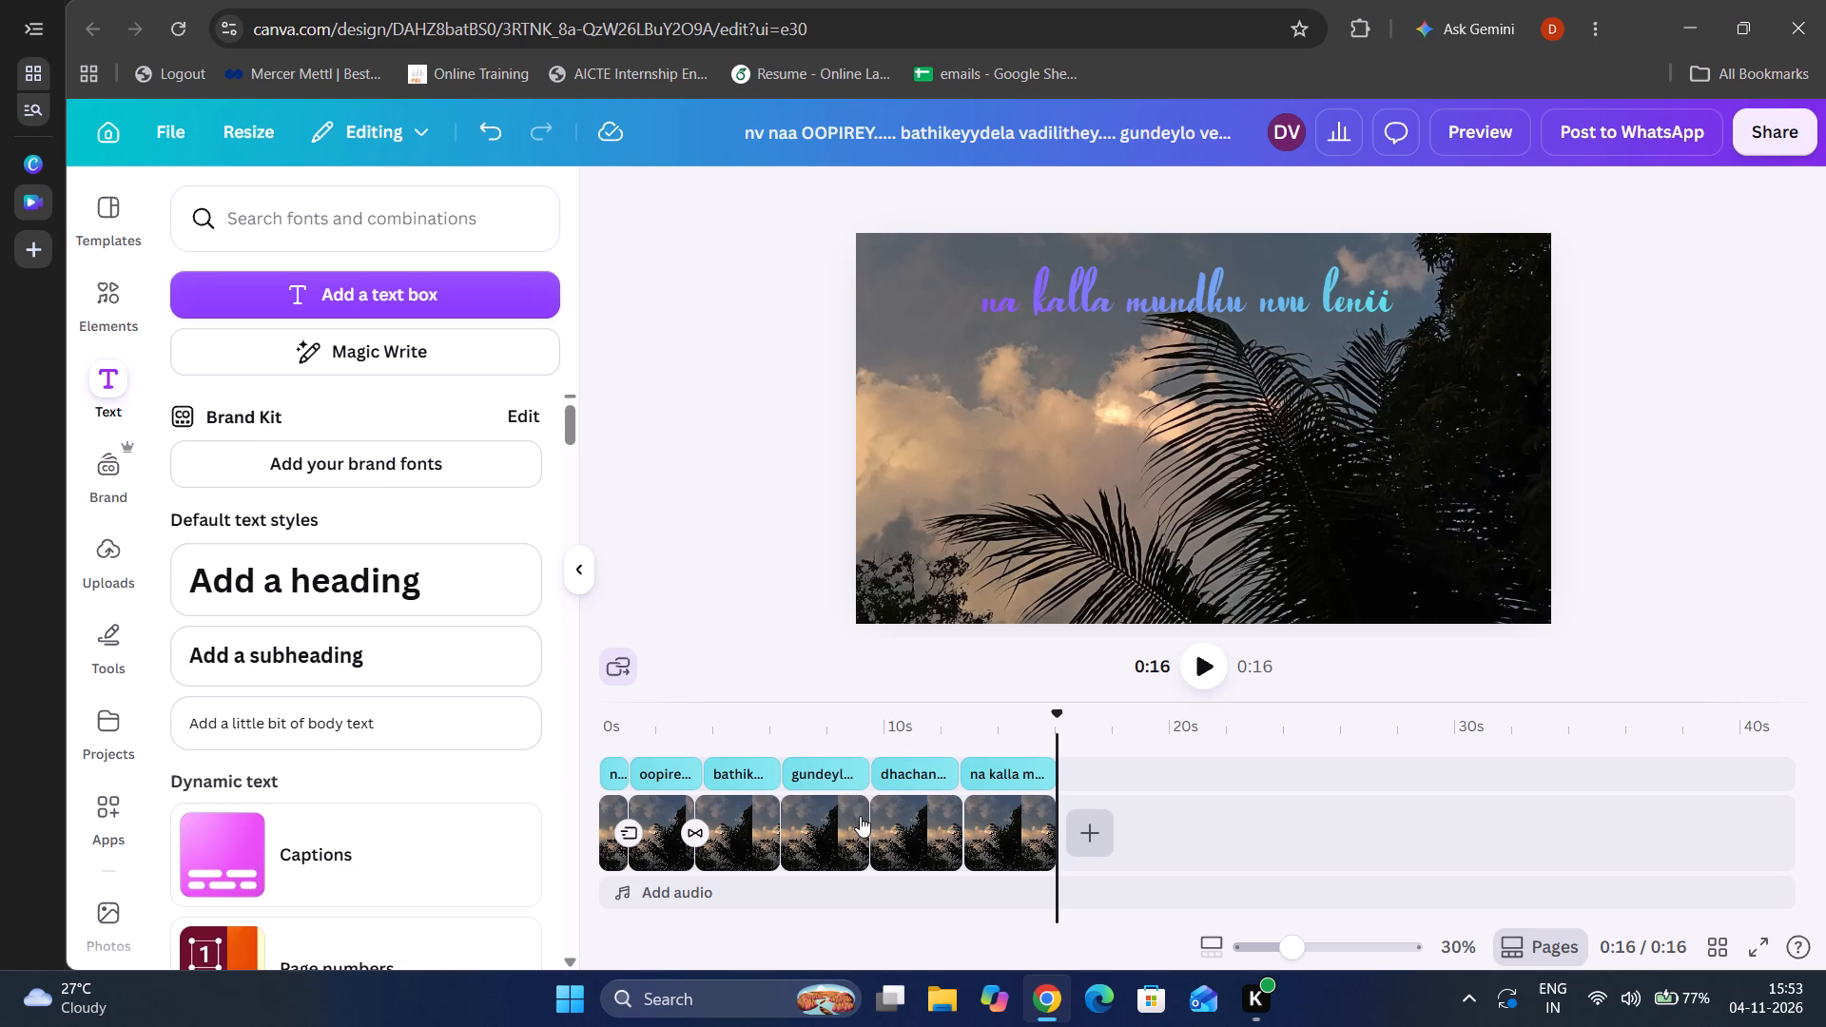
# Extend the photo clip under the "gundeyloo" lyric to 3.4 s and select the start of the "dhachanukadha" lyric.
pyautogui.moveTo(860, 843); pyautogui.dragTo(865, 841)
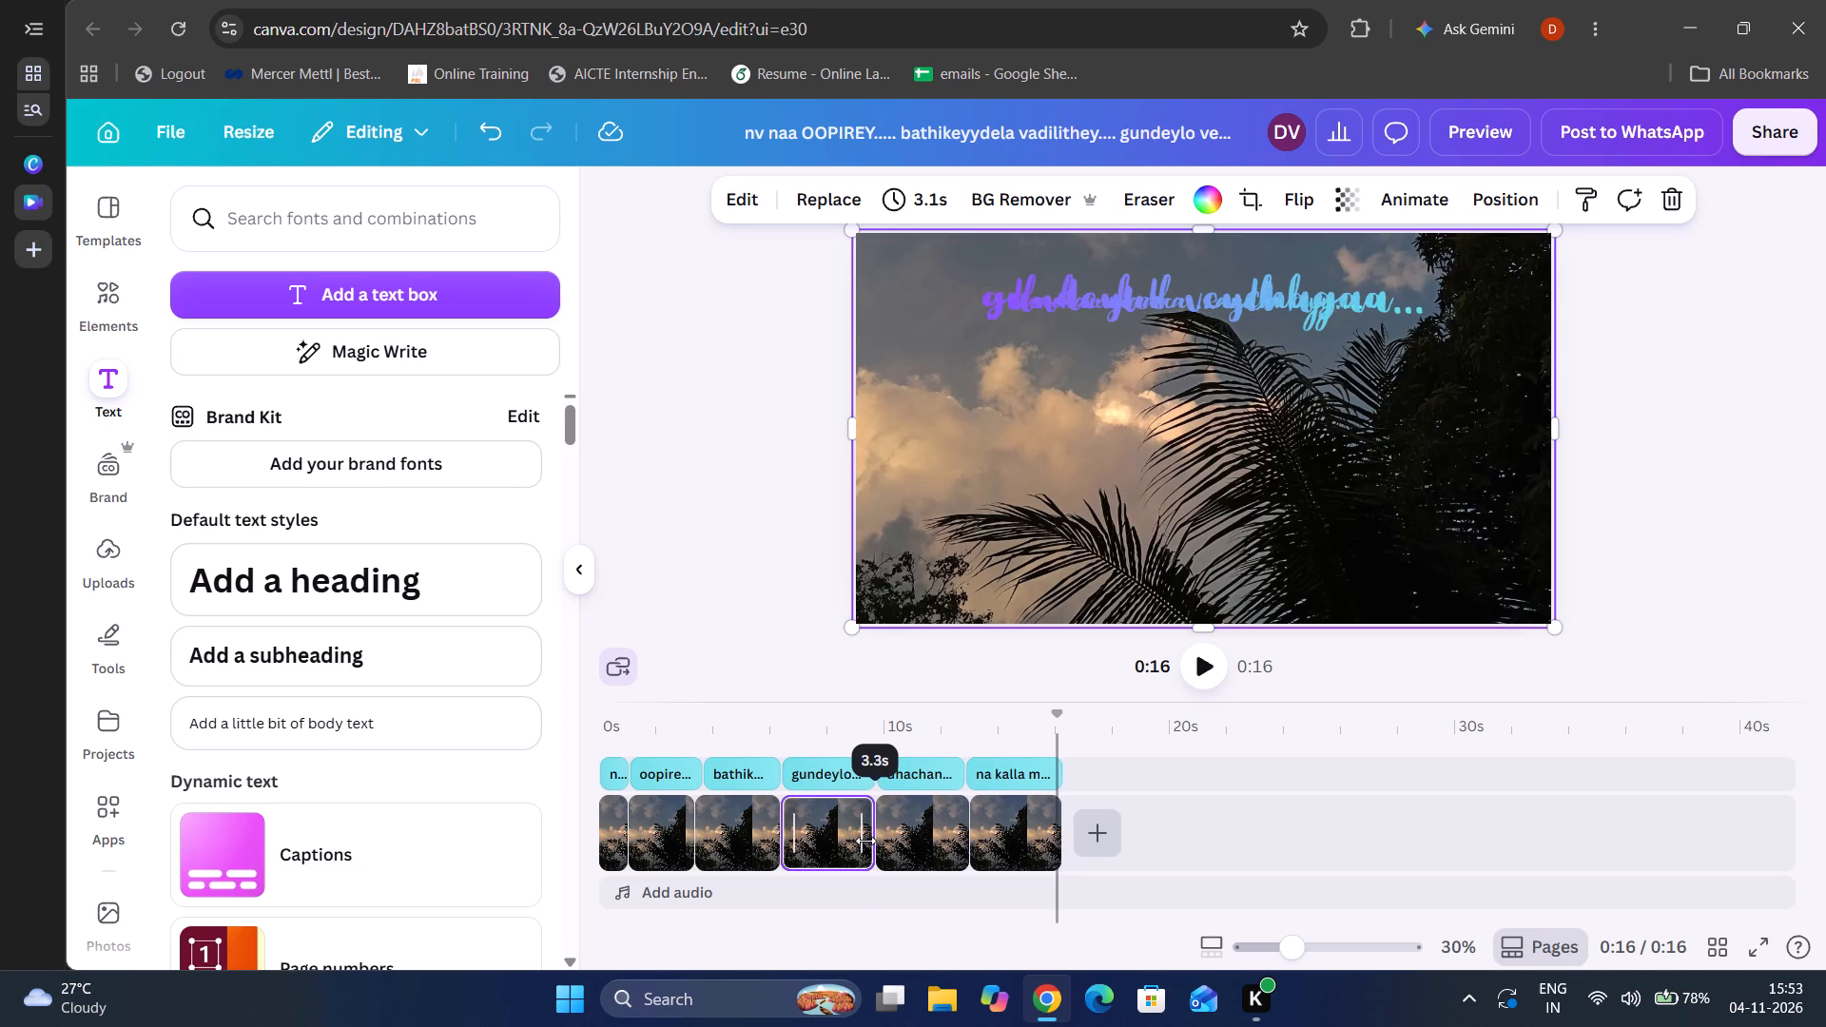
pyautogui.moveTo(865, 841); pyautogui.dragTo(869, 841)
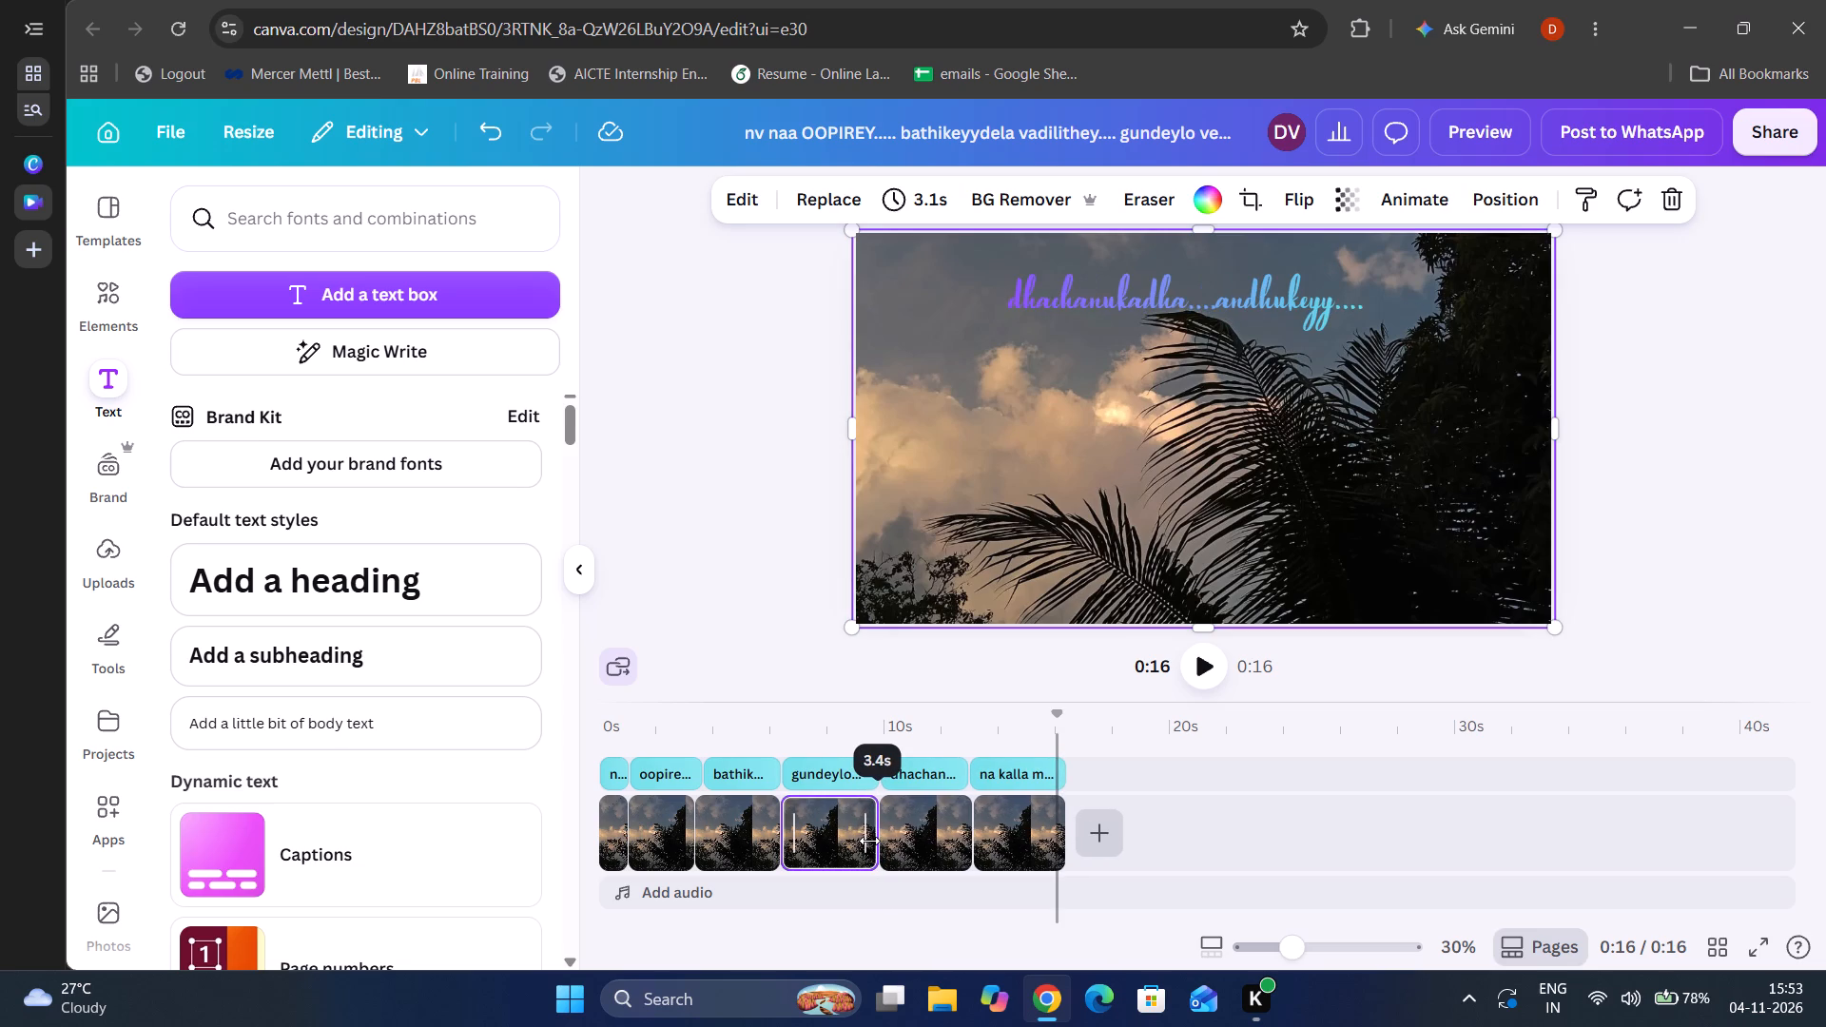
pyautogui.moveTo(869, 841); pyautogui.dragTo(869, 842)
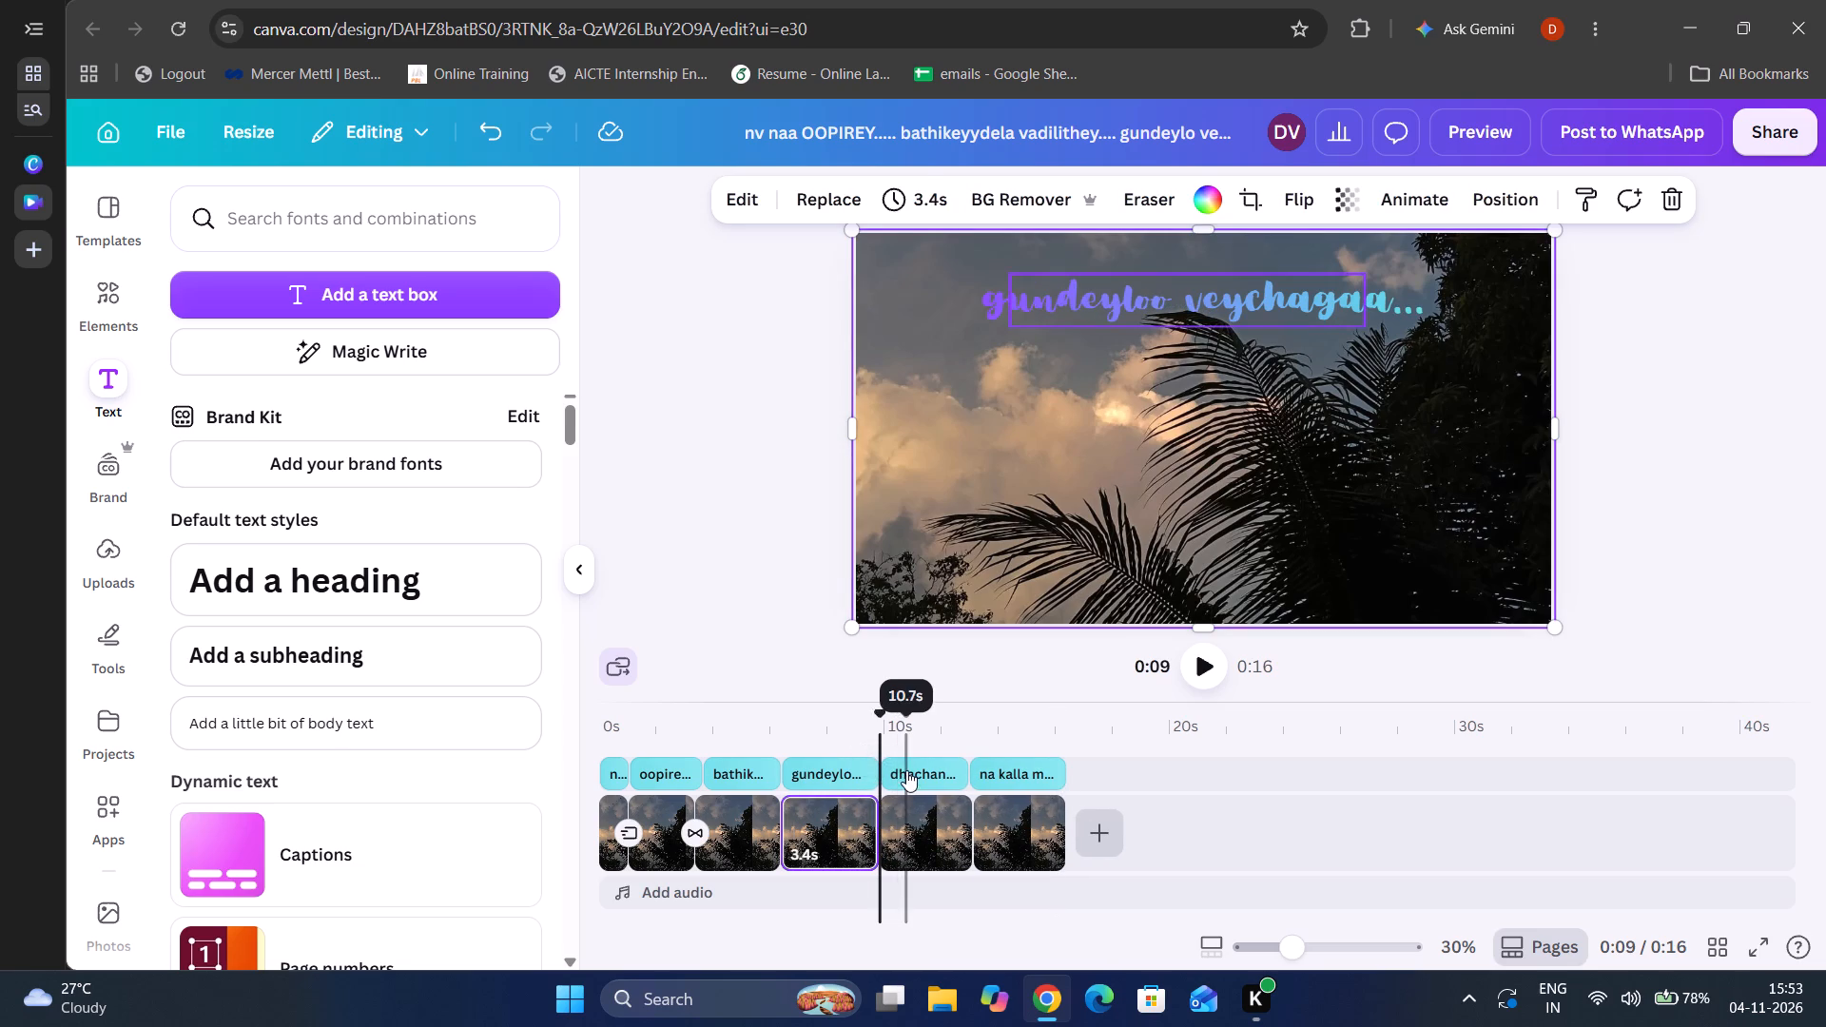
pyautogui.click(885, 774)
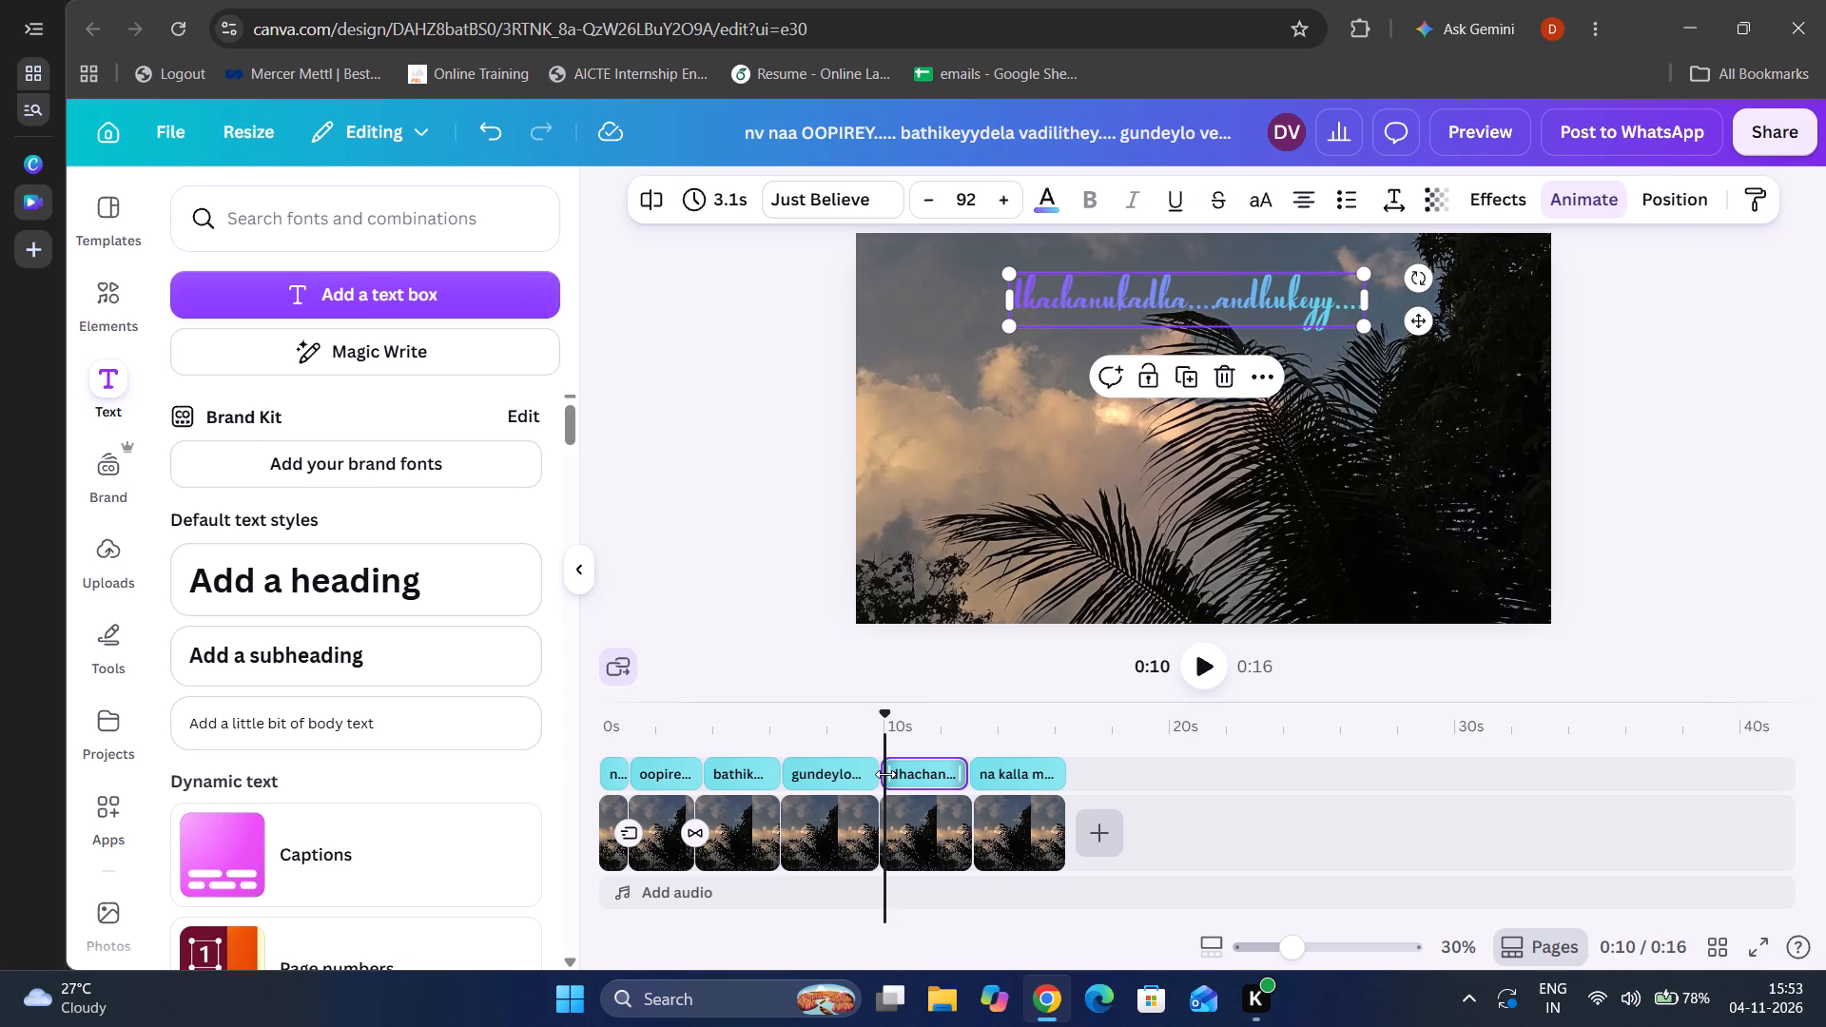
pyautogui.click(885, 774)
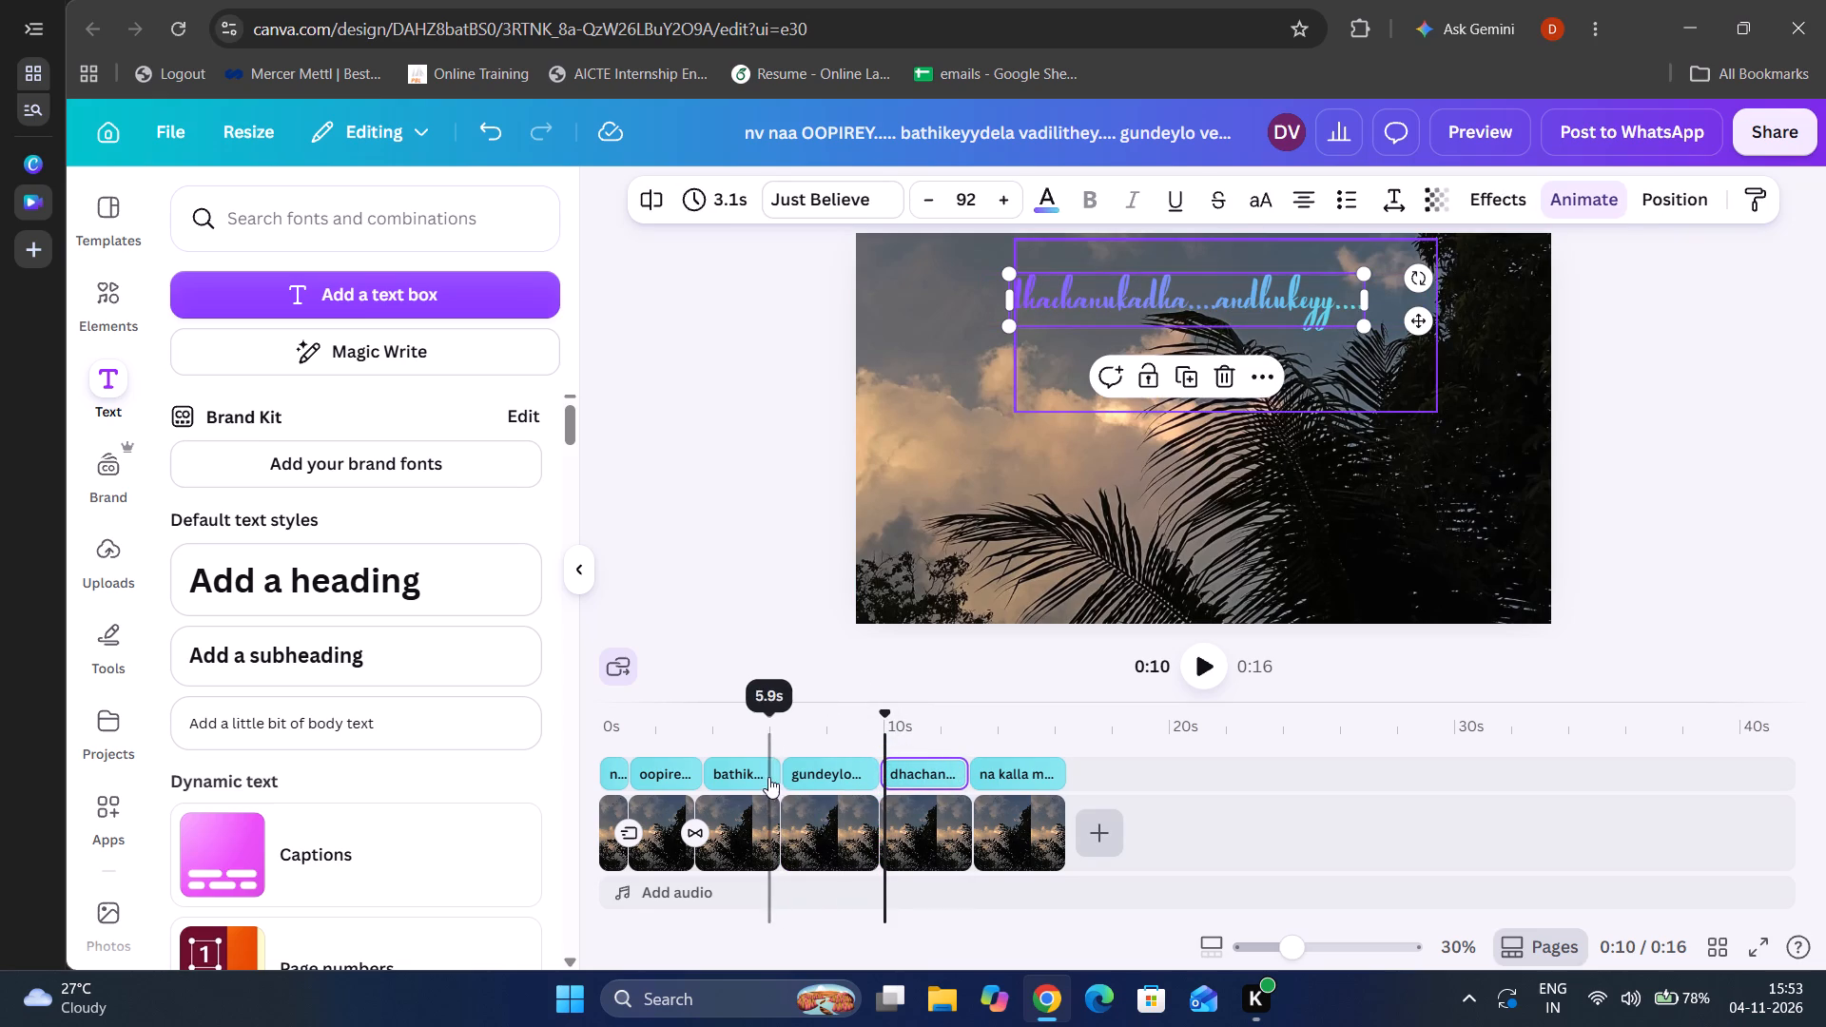
# Extend the photo clip under the "bathikeyydela" lyric to 3.2 s.
pyautogui.click(754, 828)
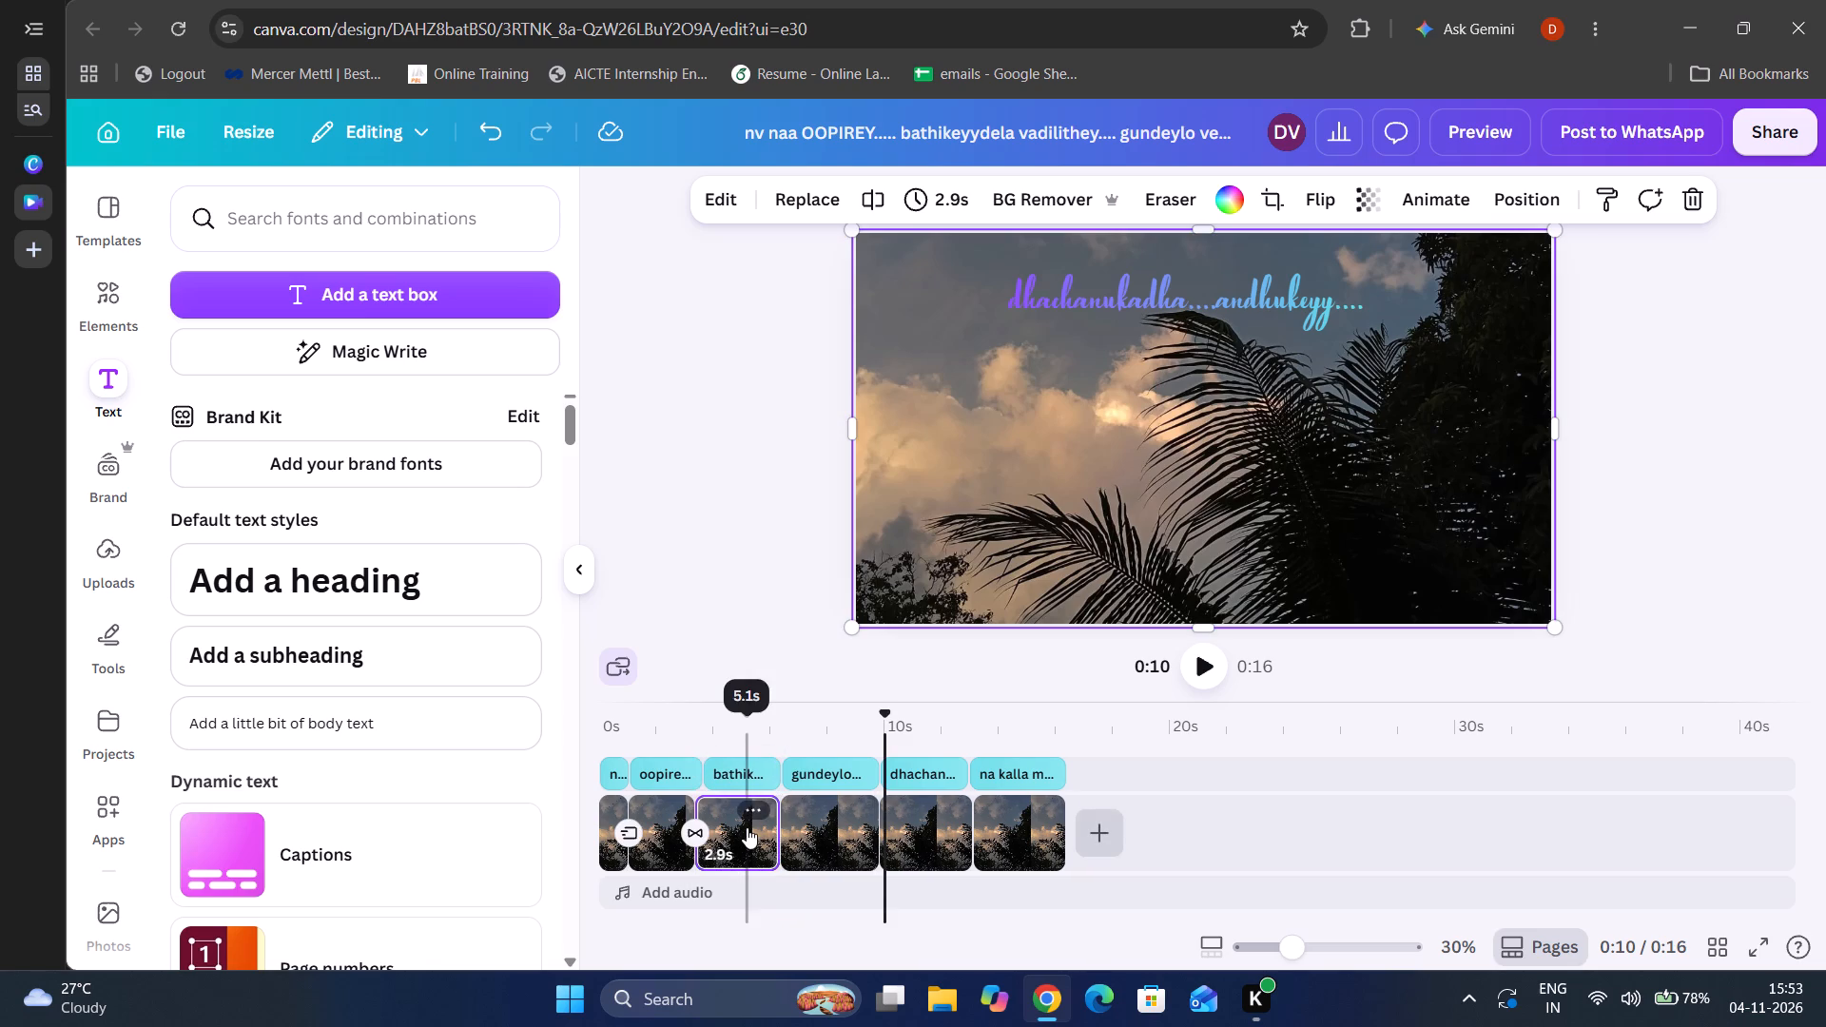
pyautogui.click(747, 827)
pyautogui.click(766, 828)
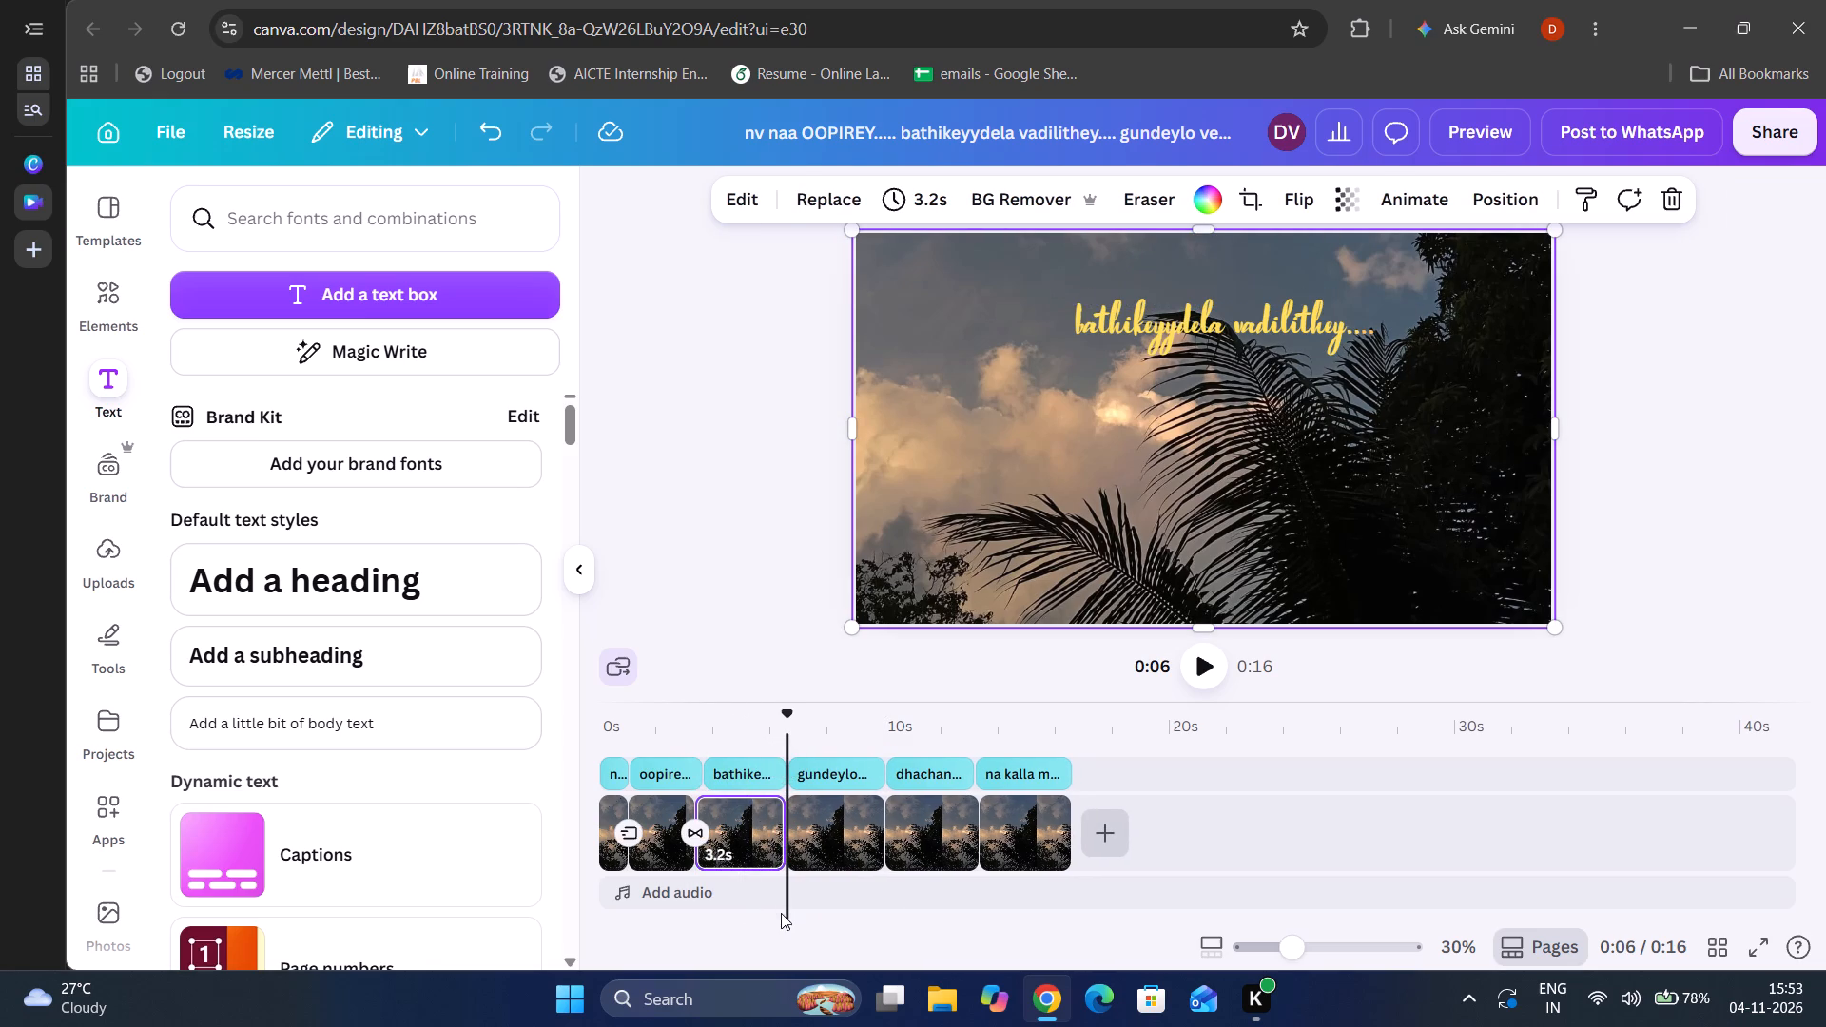
# Return to the start of the timeline and play the whole video to check the retimed clips.
pyautogui.click(593, 882)
pyautogui.click(593, 882)
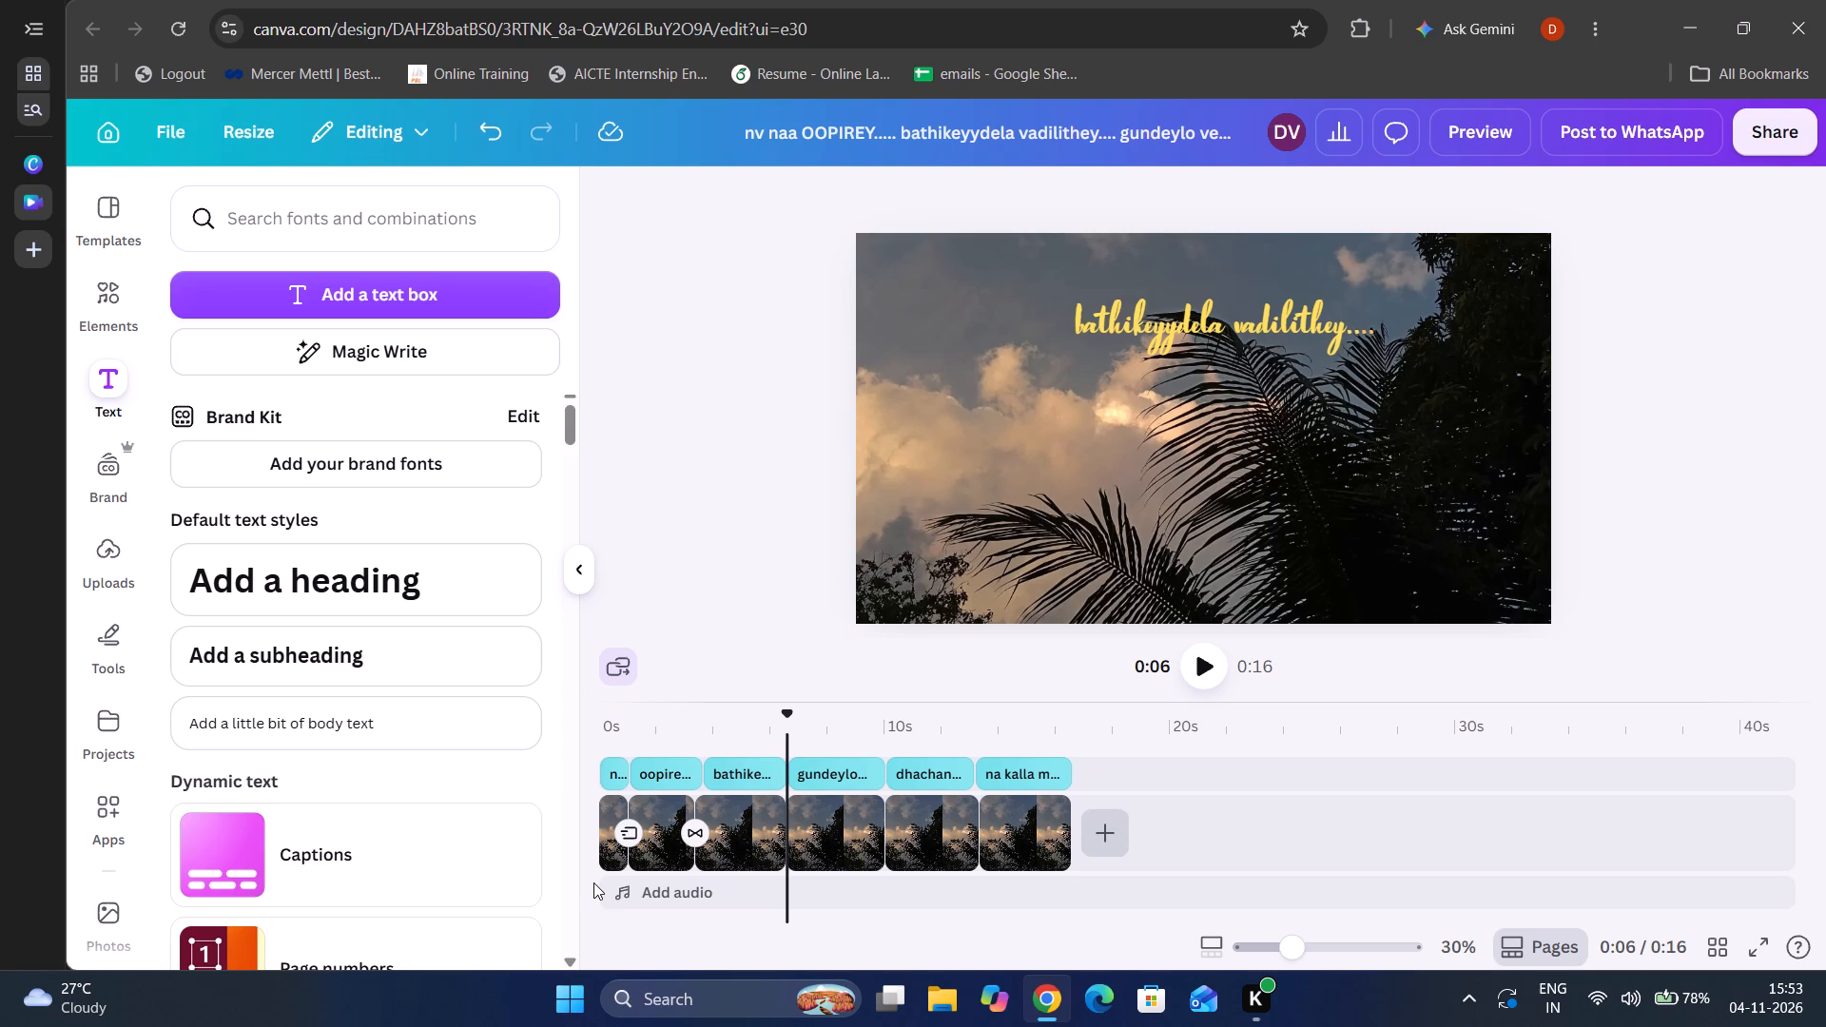
pyautogui.click(598, 871)
pyautogui.click(598, 871)
pyautogui.moveTo(786, 906); pyautogui.dragTo(623, 901)
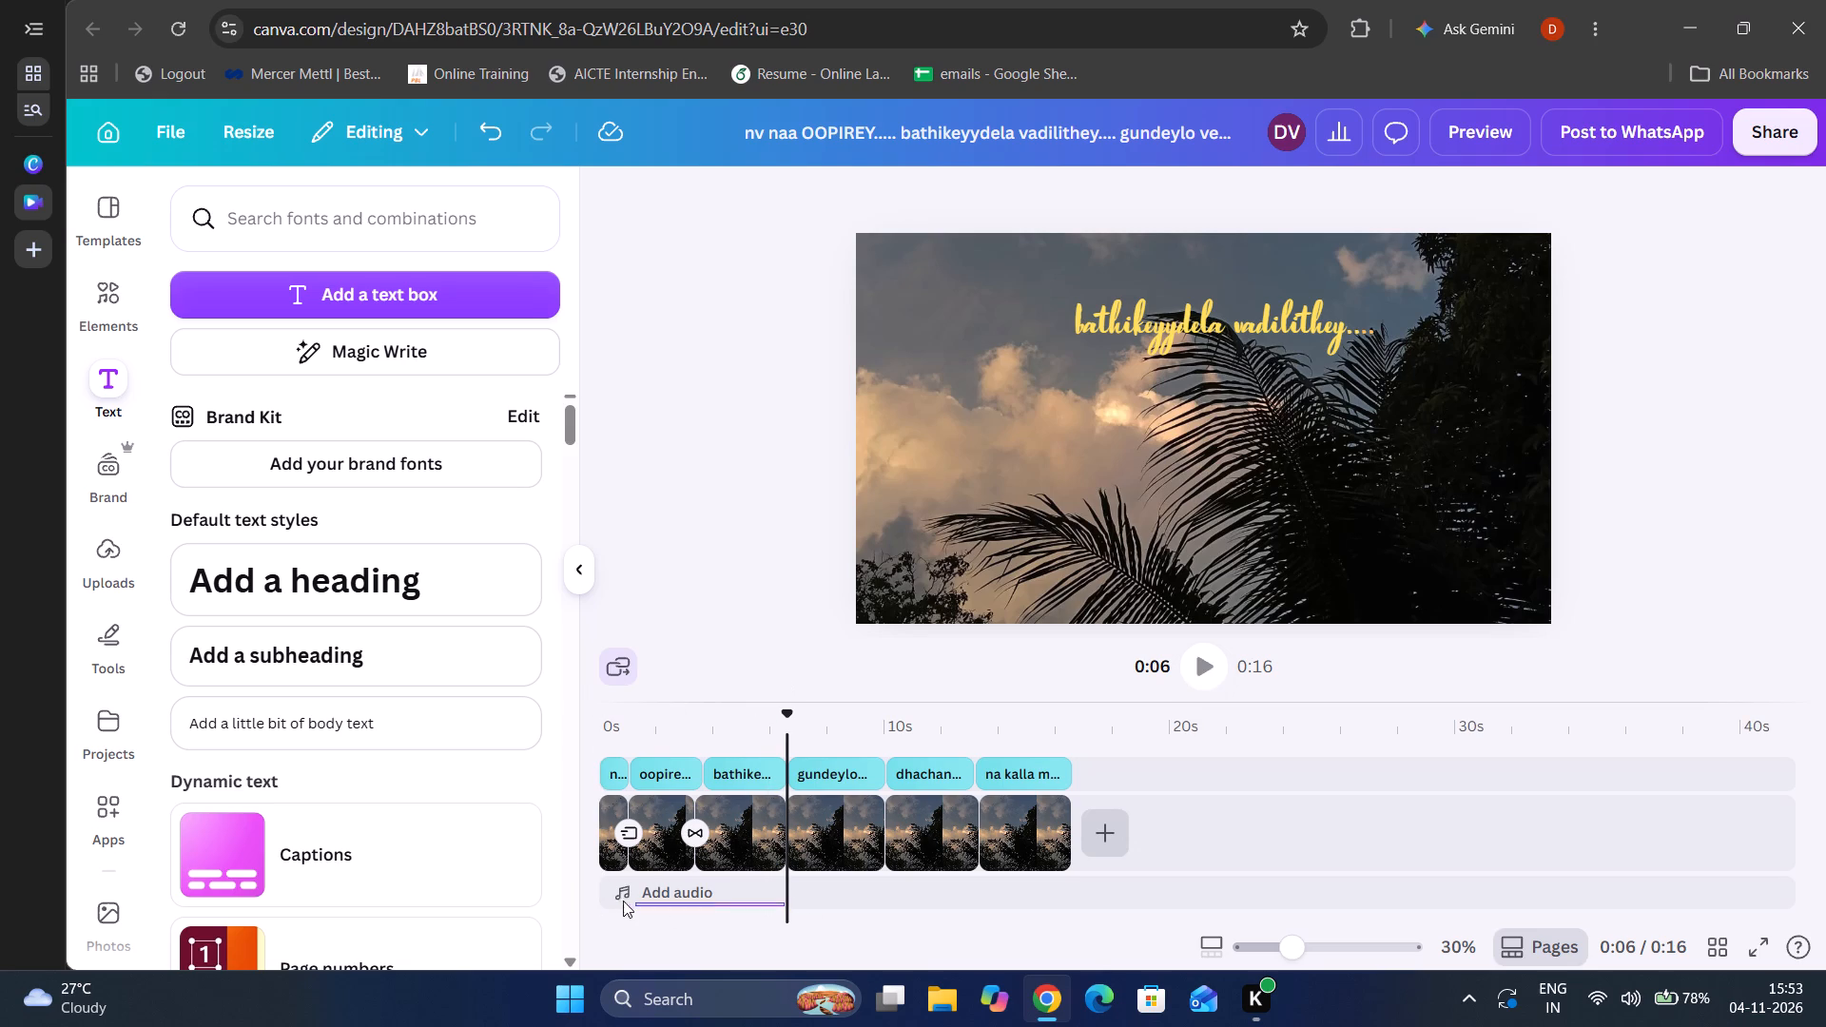
pyautogui.moveTo(623, 901); pyautogui.dragTo(597, 896)
pyautogui.click(597, 896)
pyautogui.click(597, 896)
pyautogui.click(597, 896)
pyautogui.moveTo(787, 909); pyautogui.dragTo(598, 899)
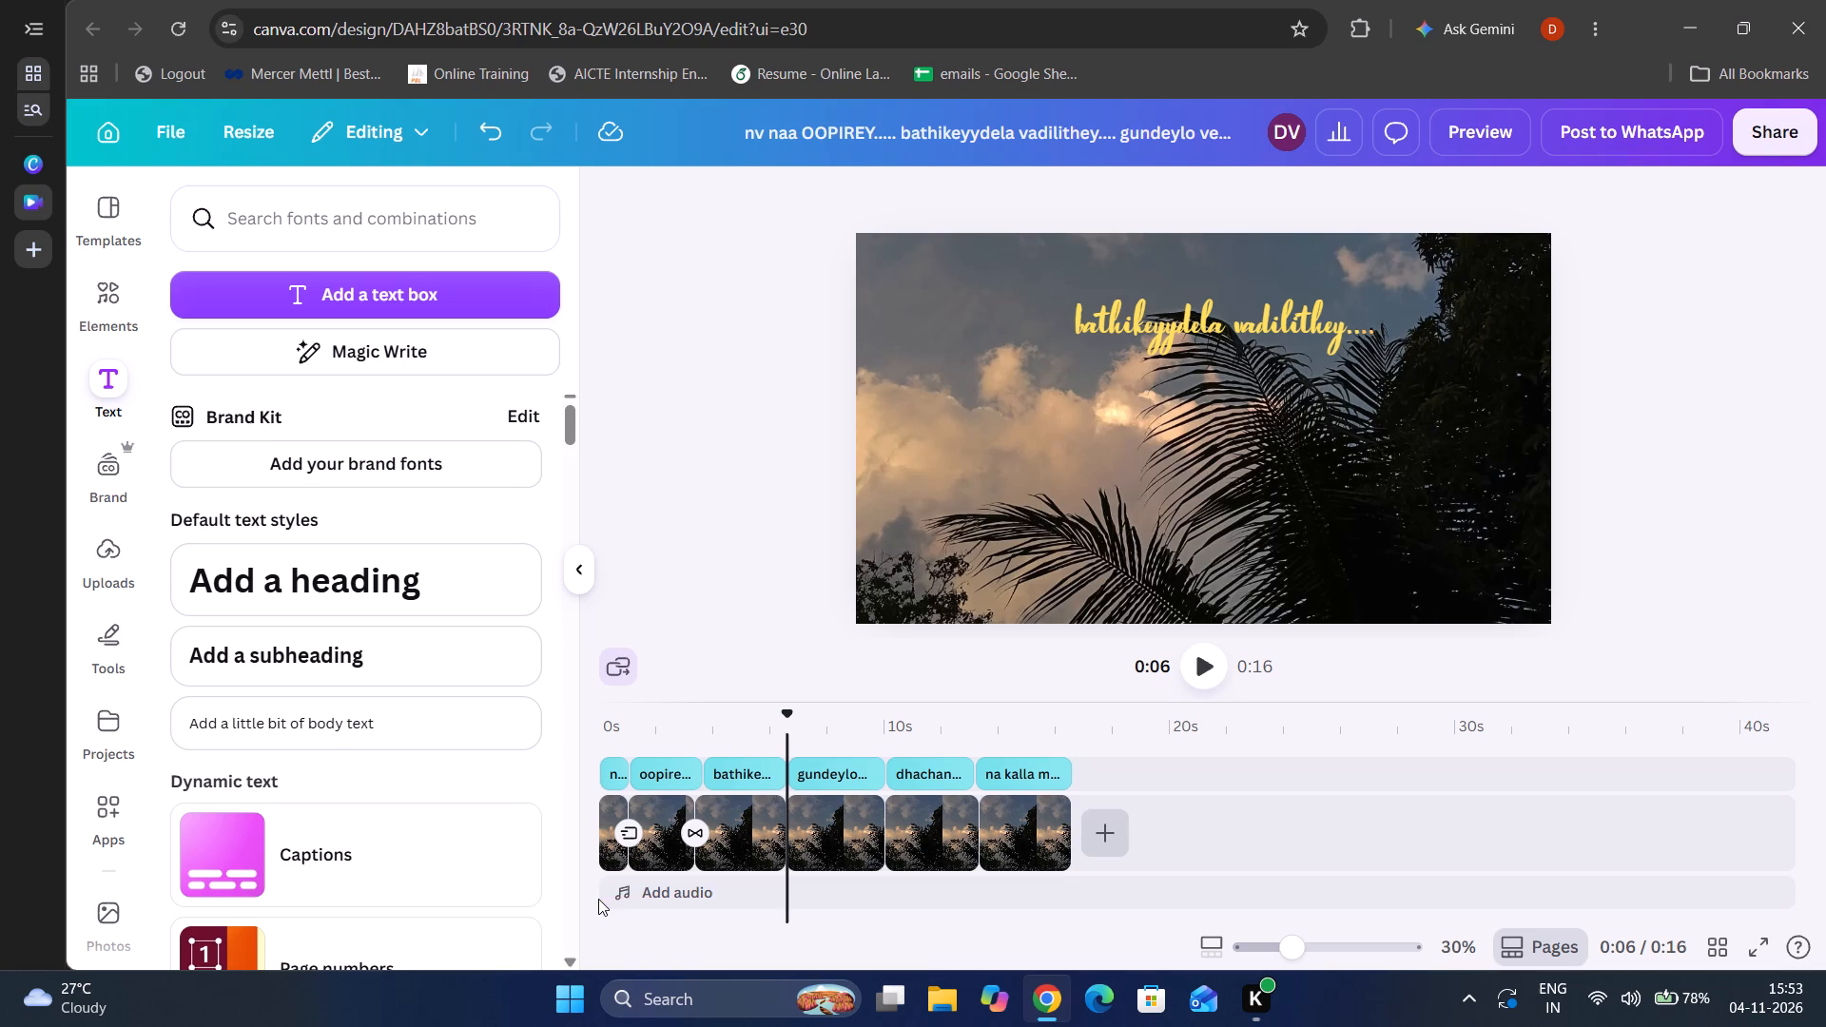
pyautogui.click(598, 899)
pyautogui.click(598, 899)
pyautogui.moveTo(787, 743); pyautogui.dragTo(591, 750)
pyautogui.click(591, 750)
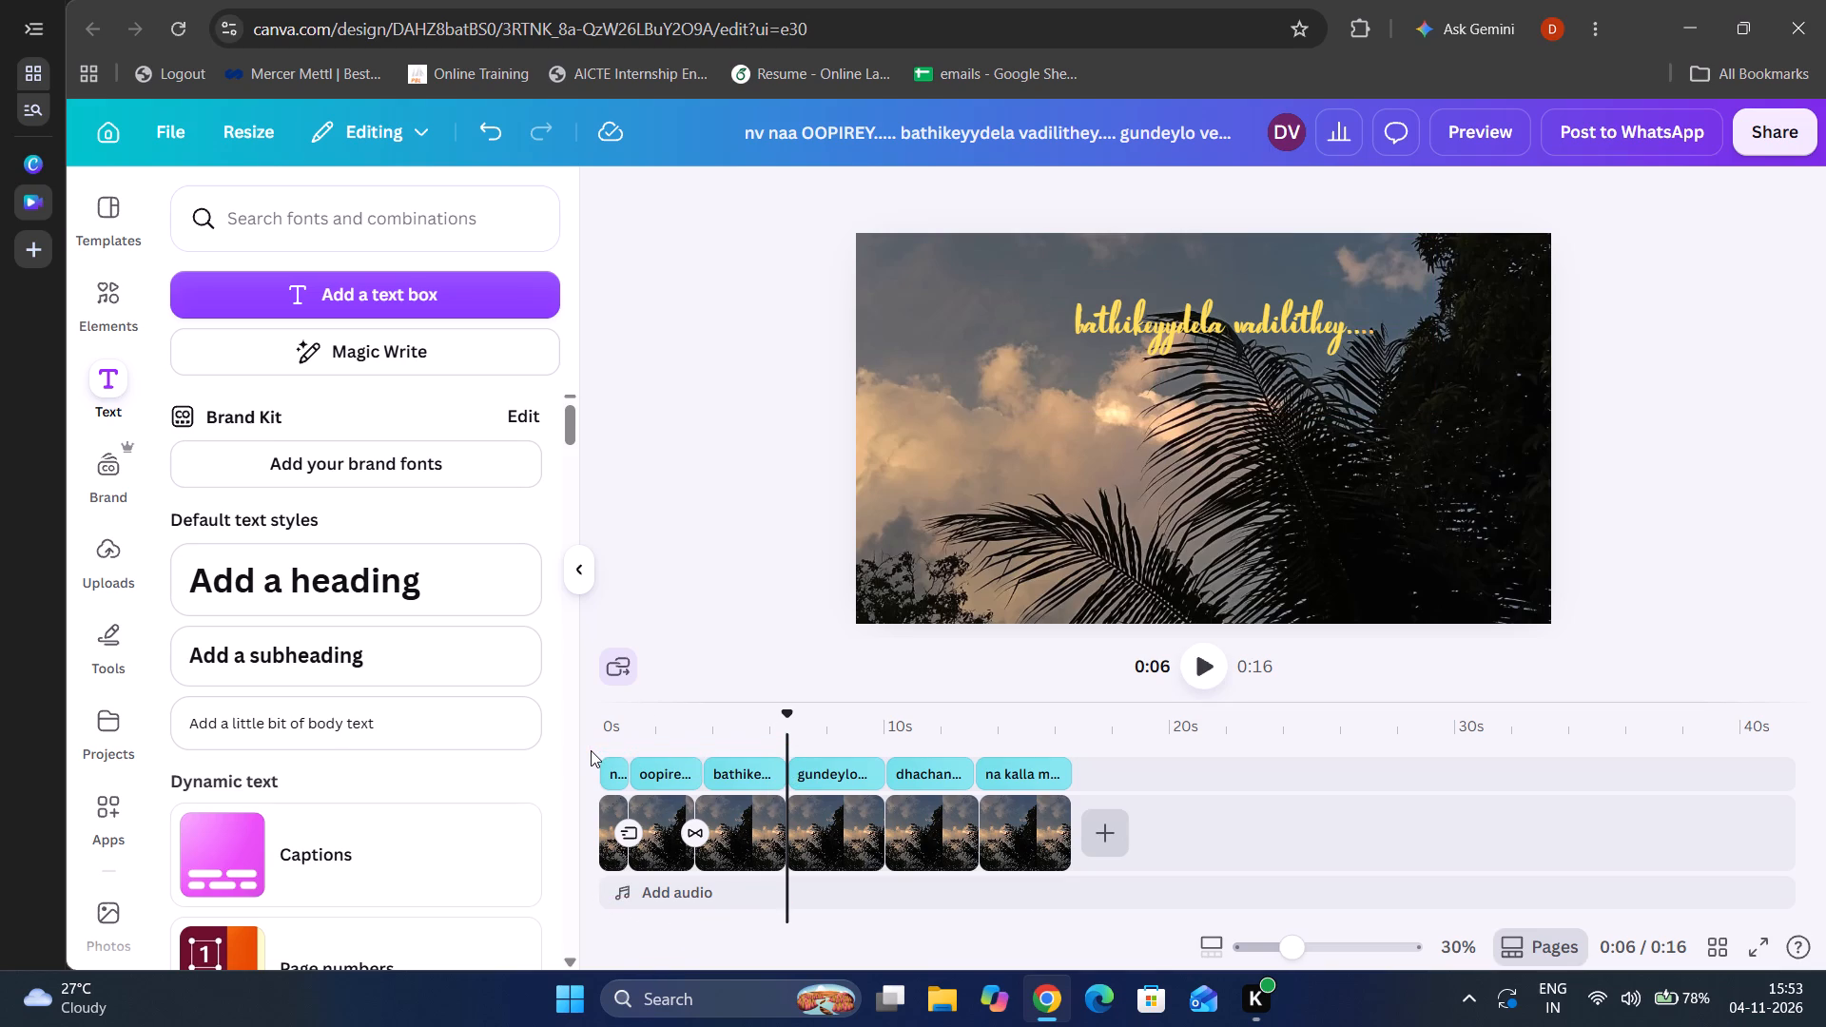
pyautogui.click(591, 750)
pyautogui.click(1210, 677)
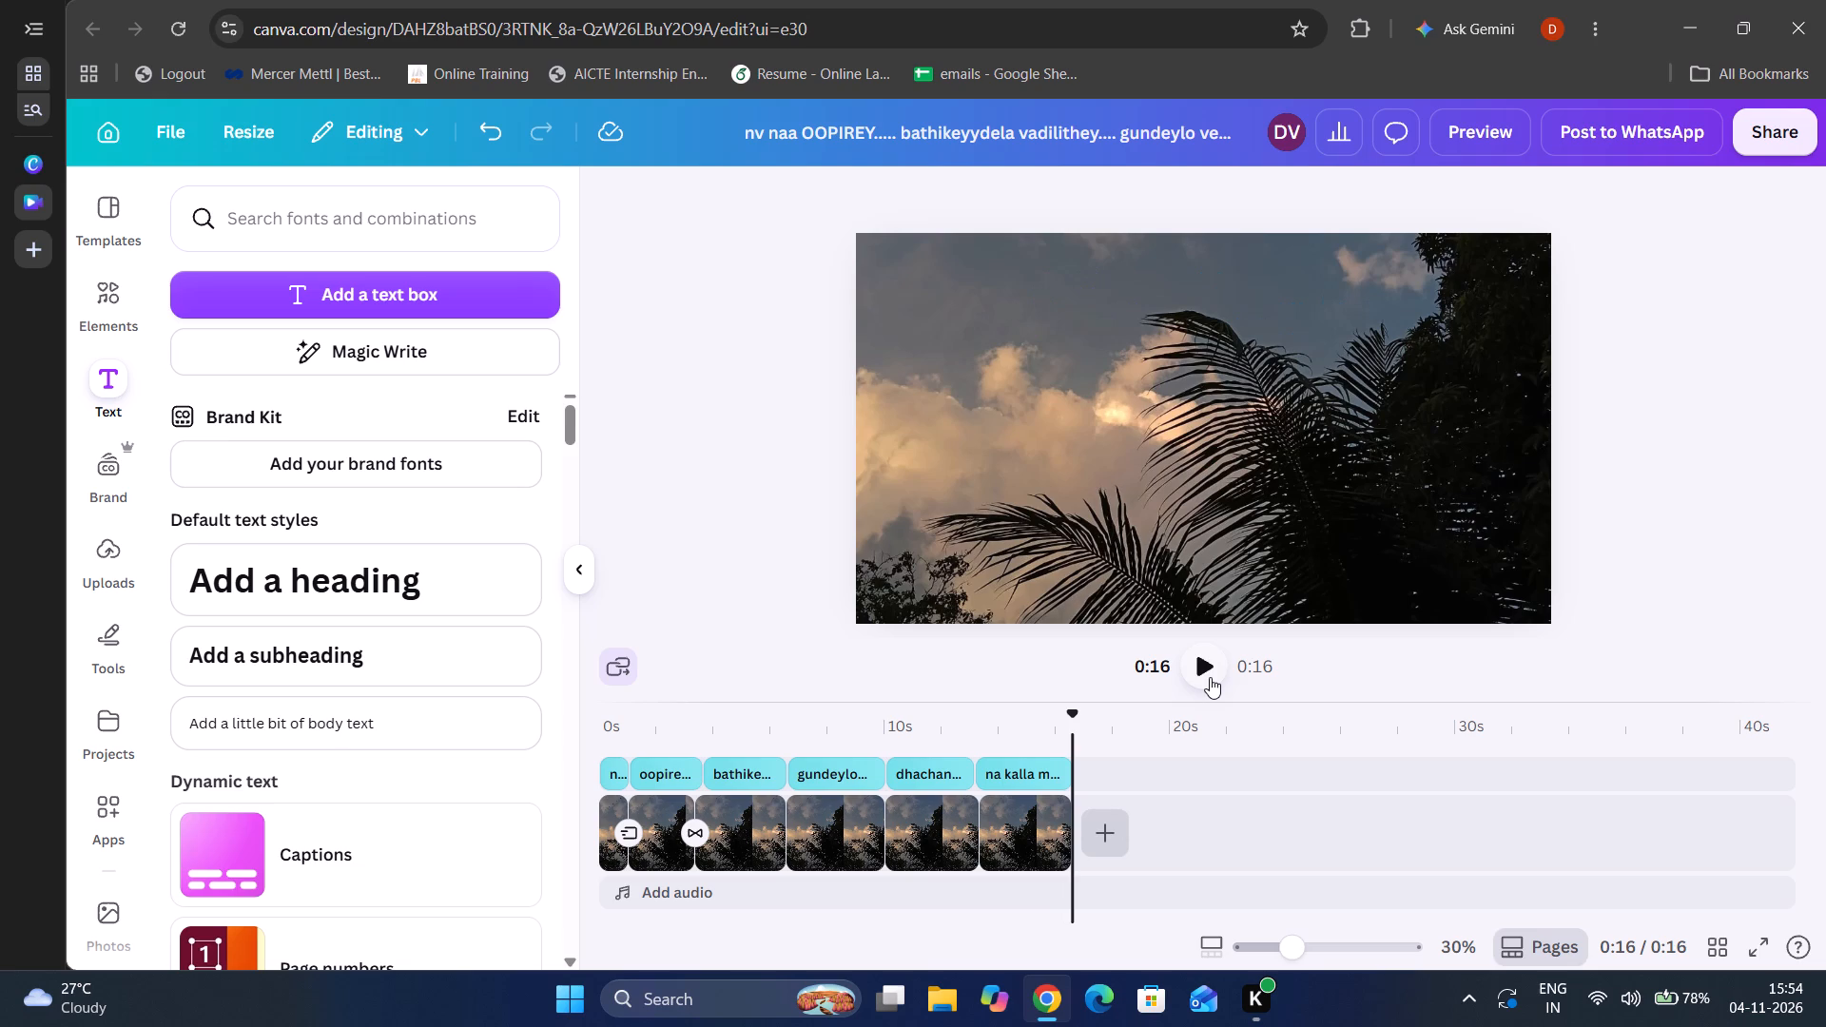
pyautogui.click(1210, 677)
# Extend the photo clip under the "gundeyloo" lyric to 4.1 s.
pyautogui.moveTo(876, 841); pyautogui.dragTo(888, 842)
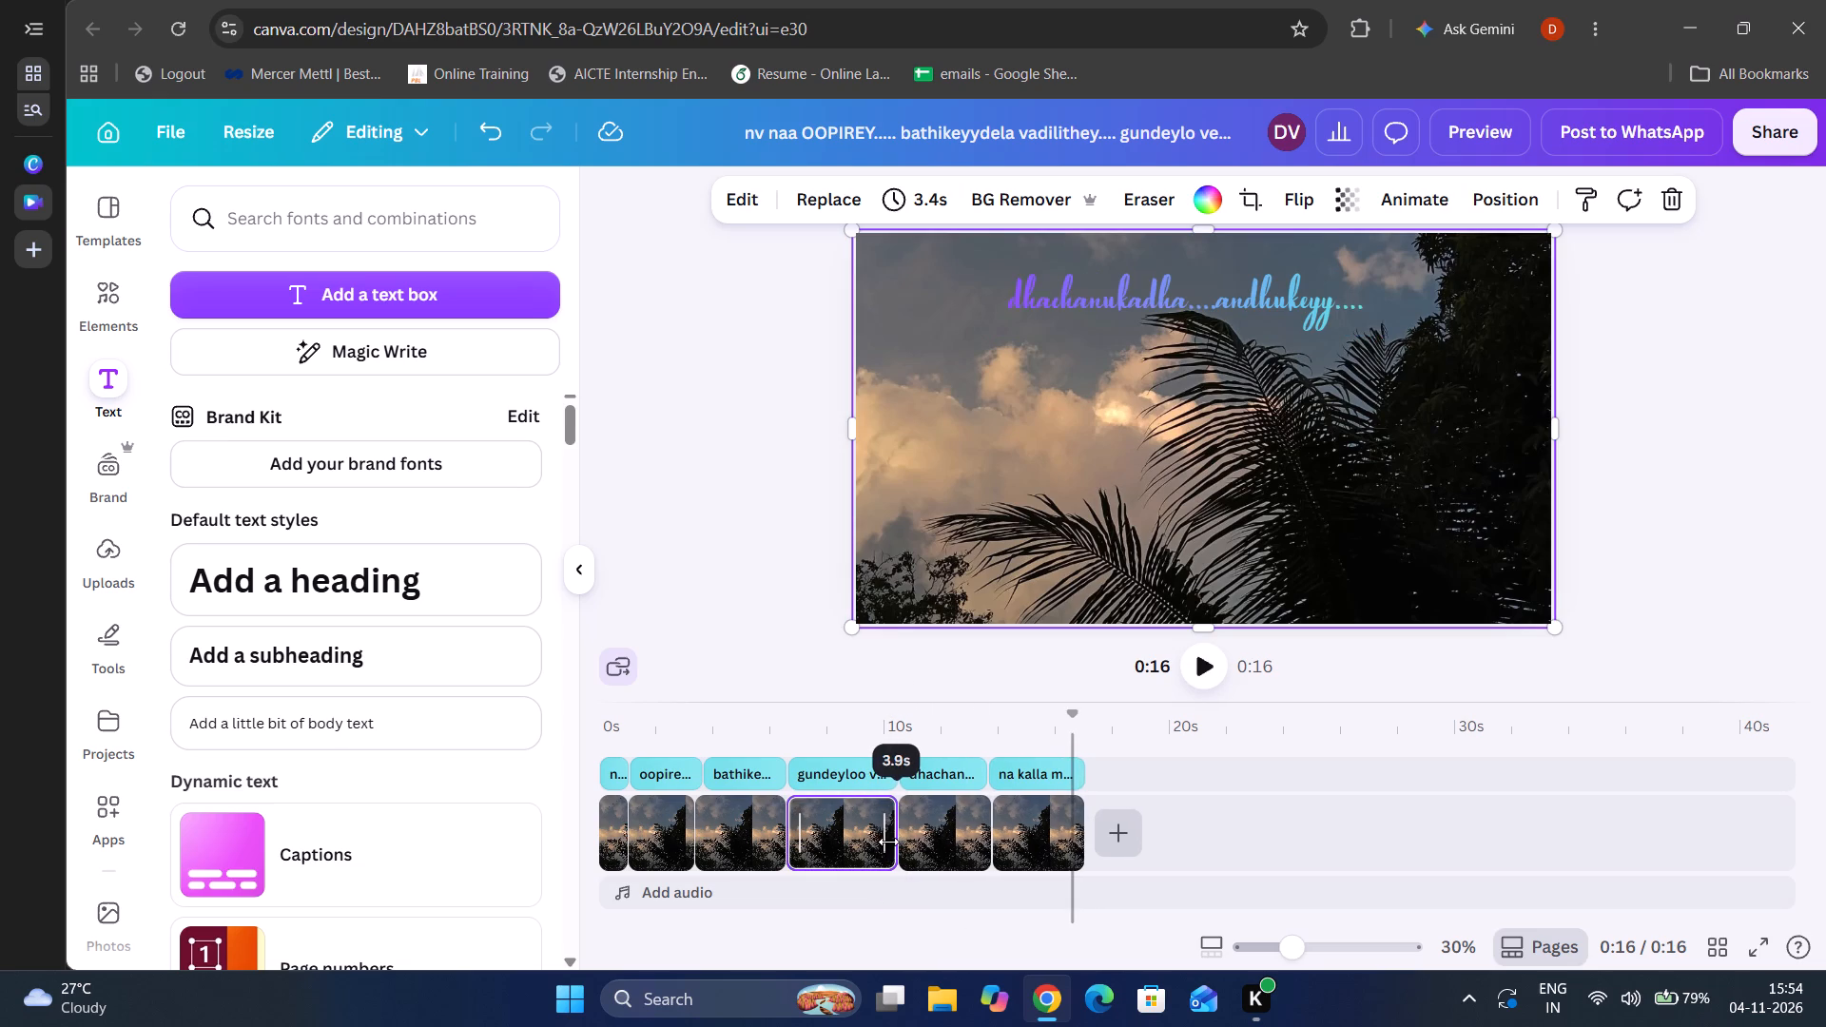
pyautogui.moveTo(888, 842); pyautogui.dragTo(895, 845)
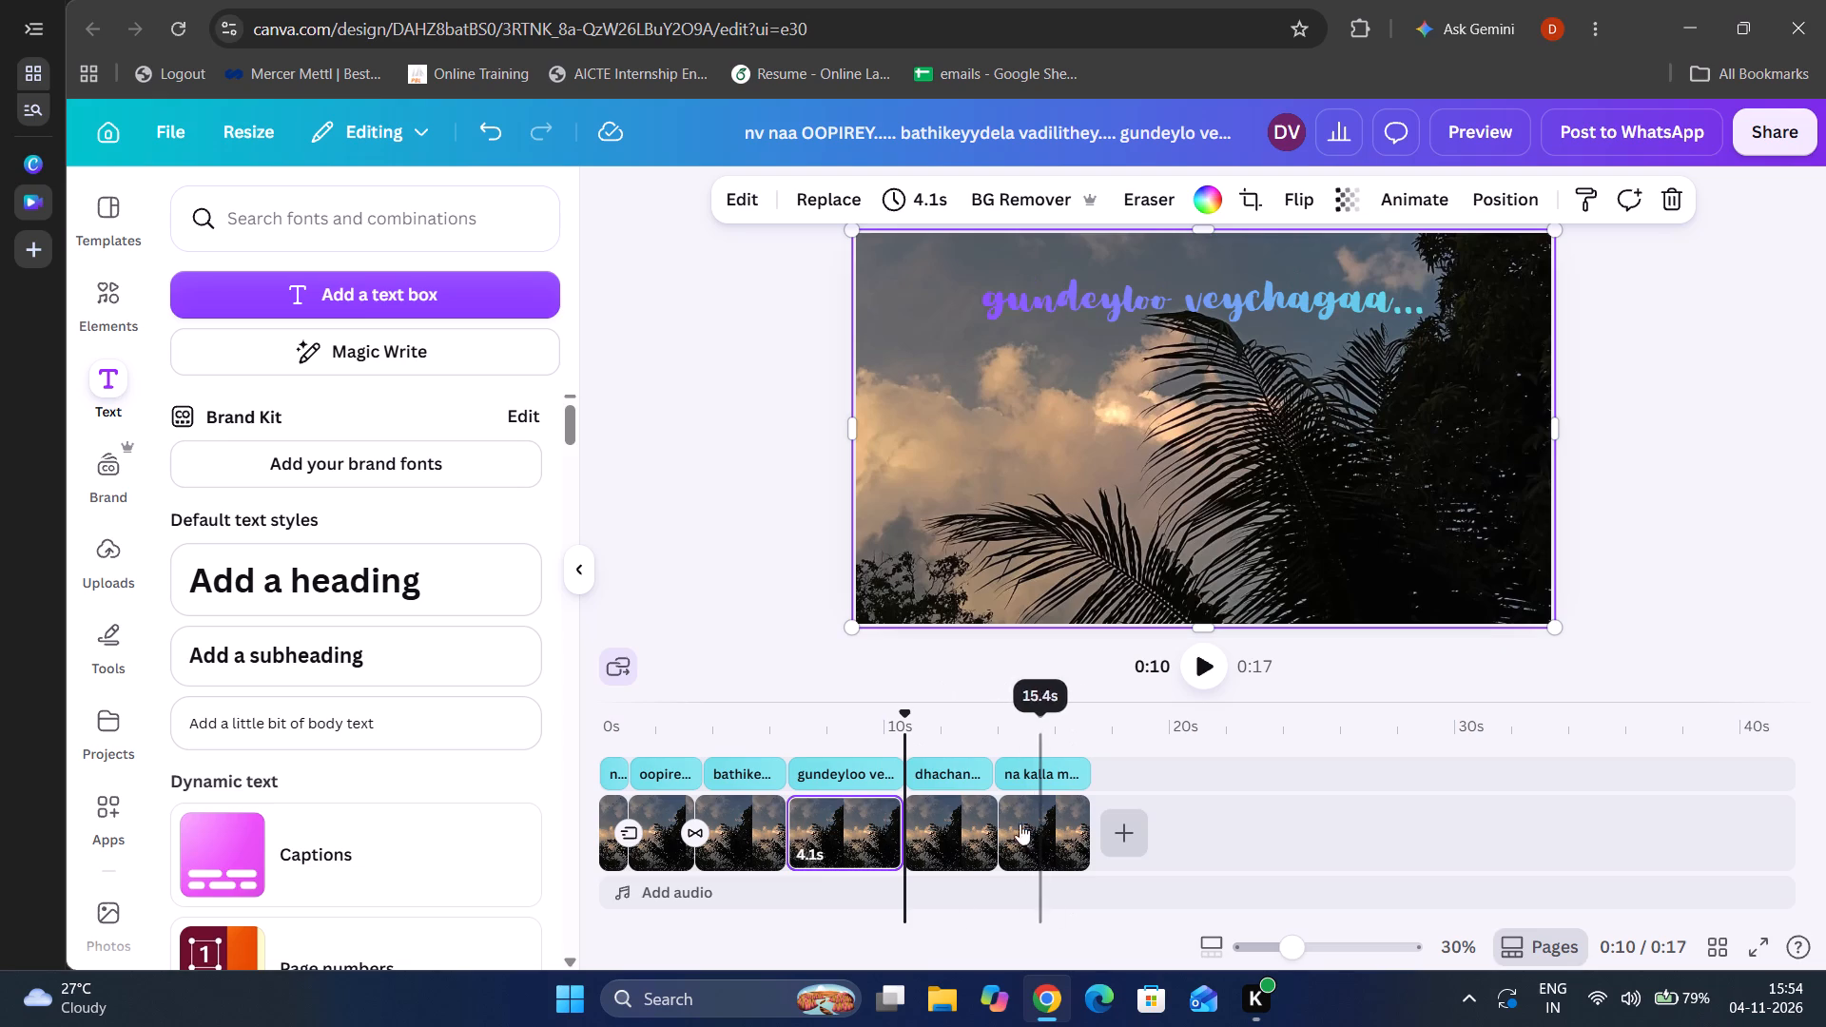
# Retime the "dhachanukadha" and "na kalla mundhu" lyrics to 3.2 s each so they meet at the boundary between their photo clips.
pyautogui.doubleClick(1003, 775)
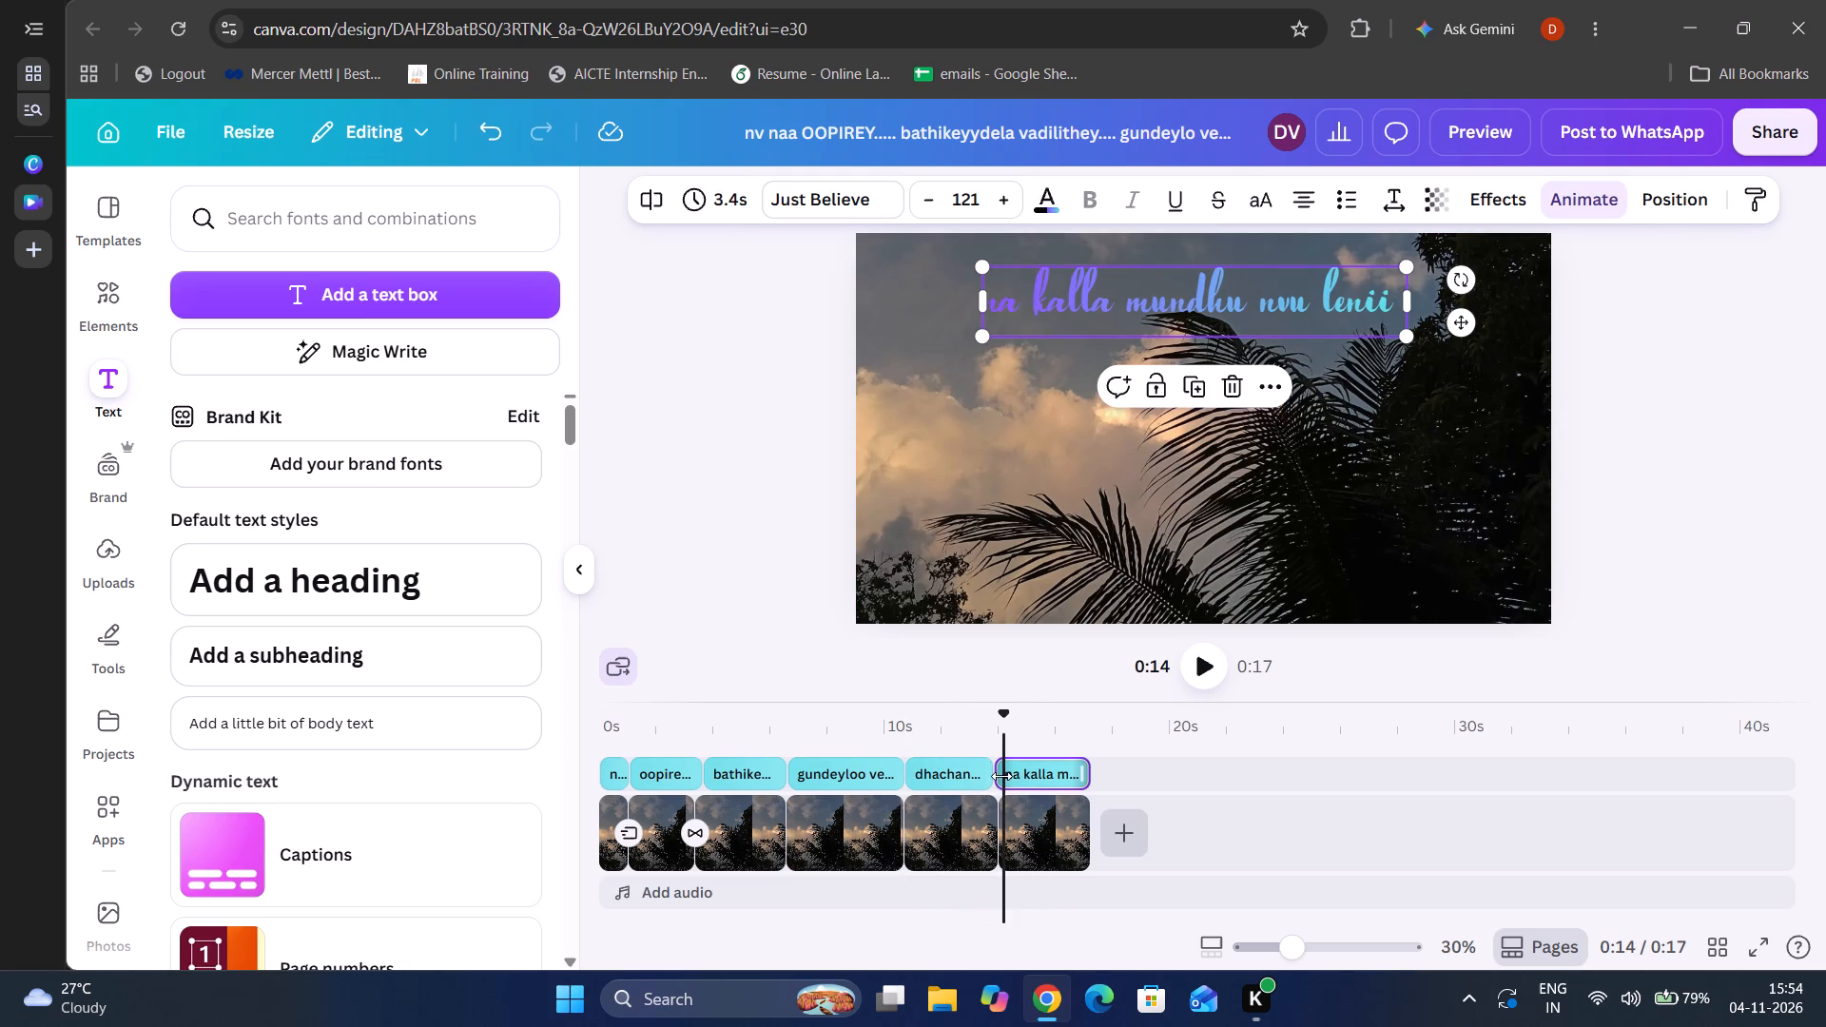
pyautogui.click(1001, 776)
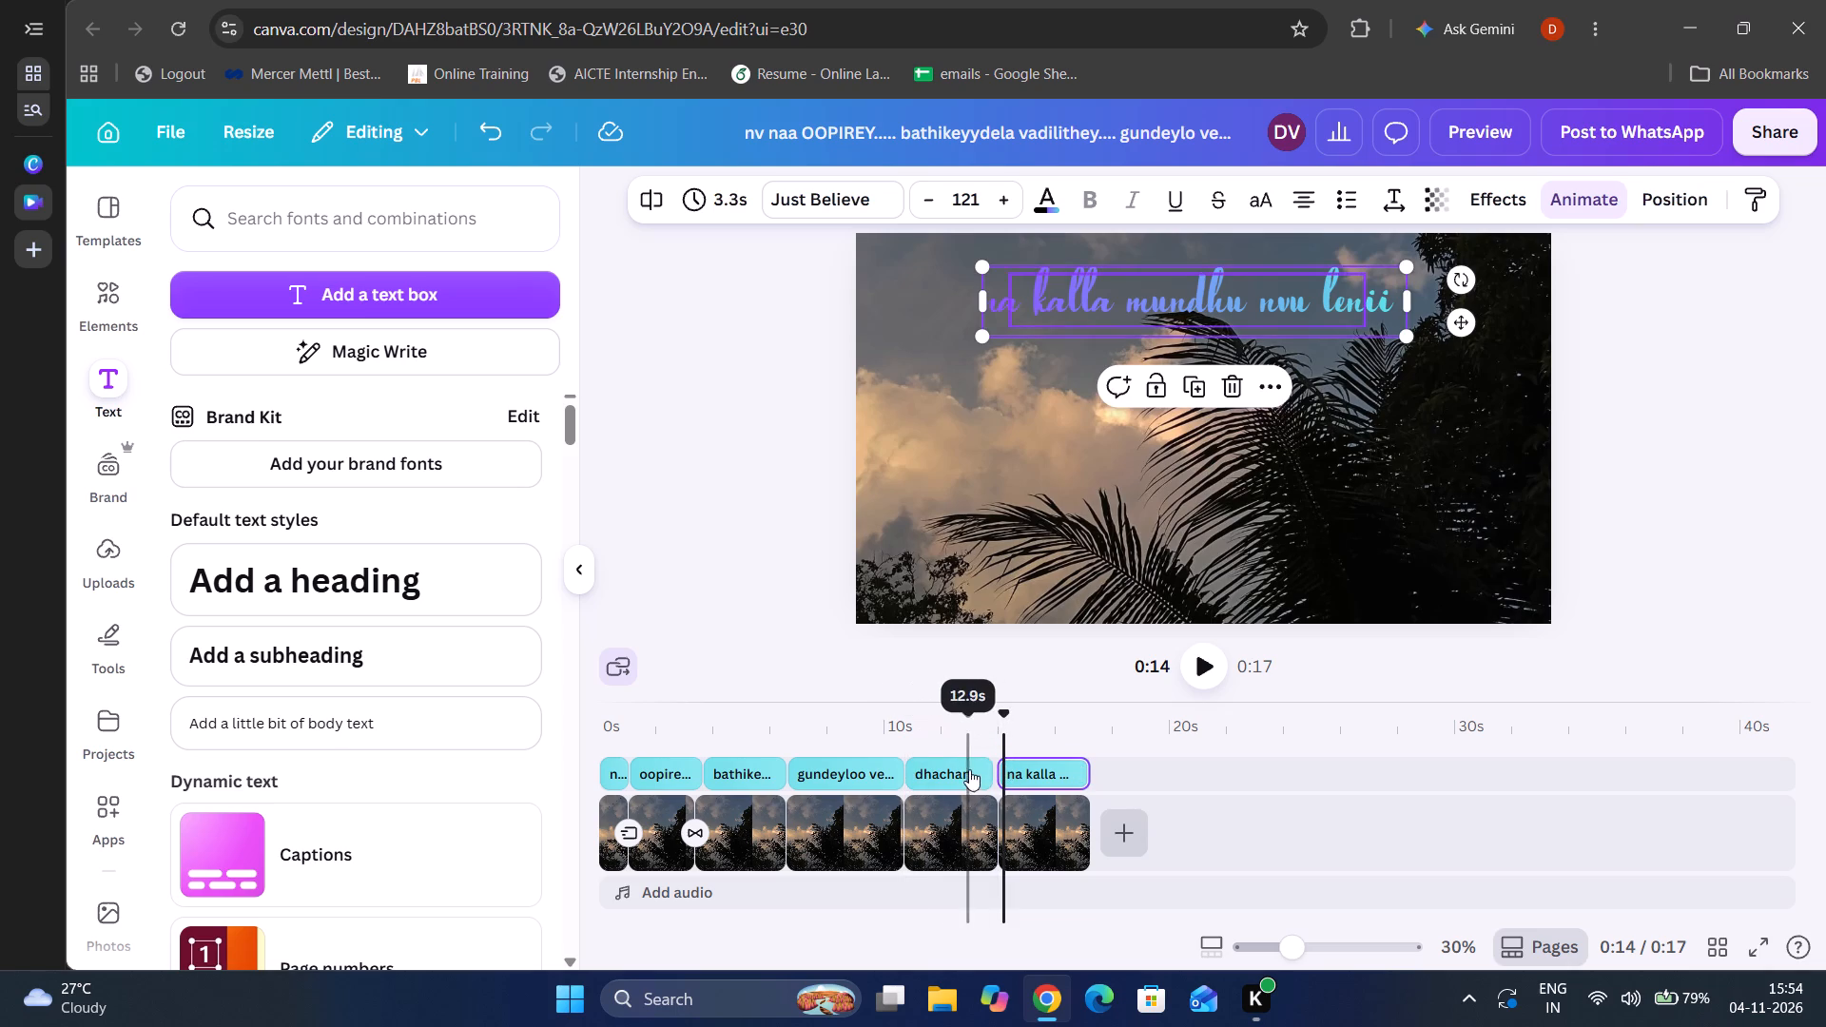
pyautogui.click(989, 773)
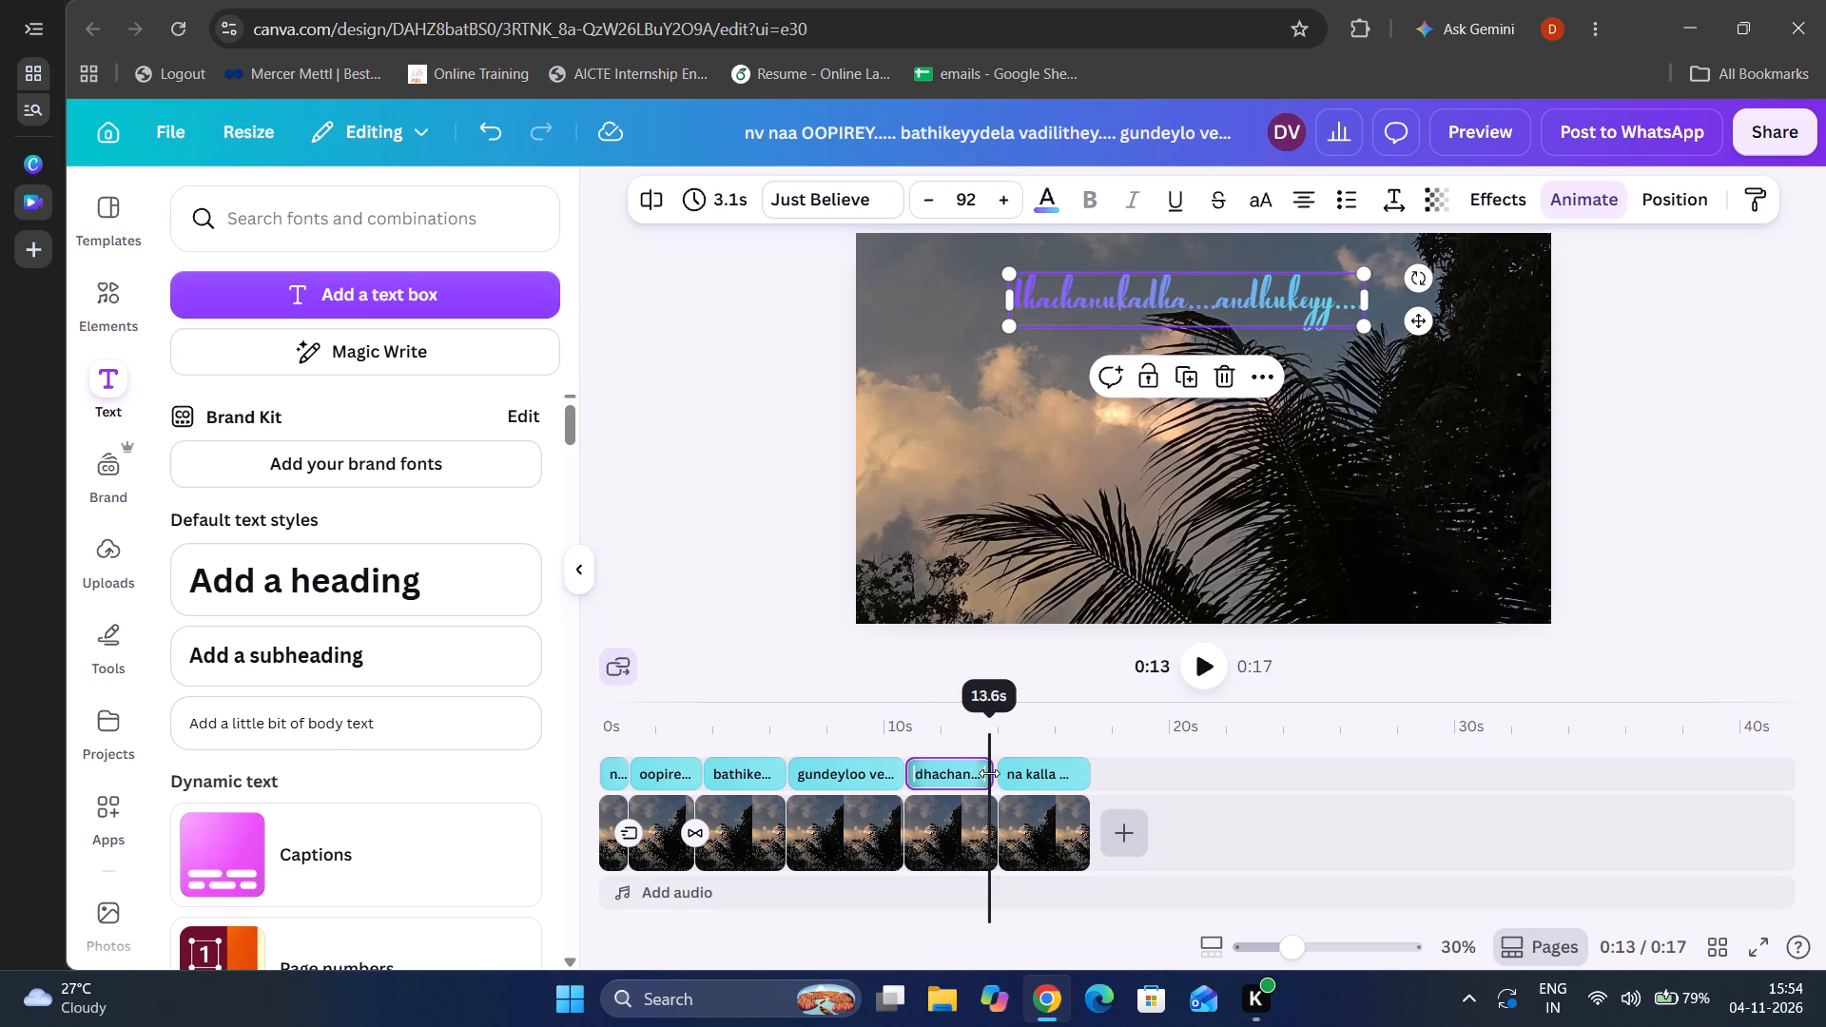
pyautogui.click(989, 773)
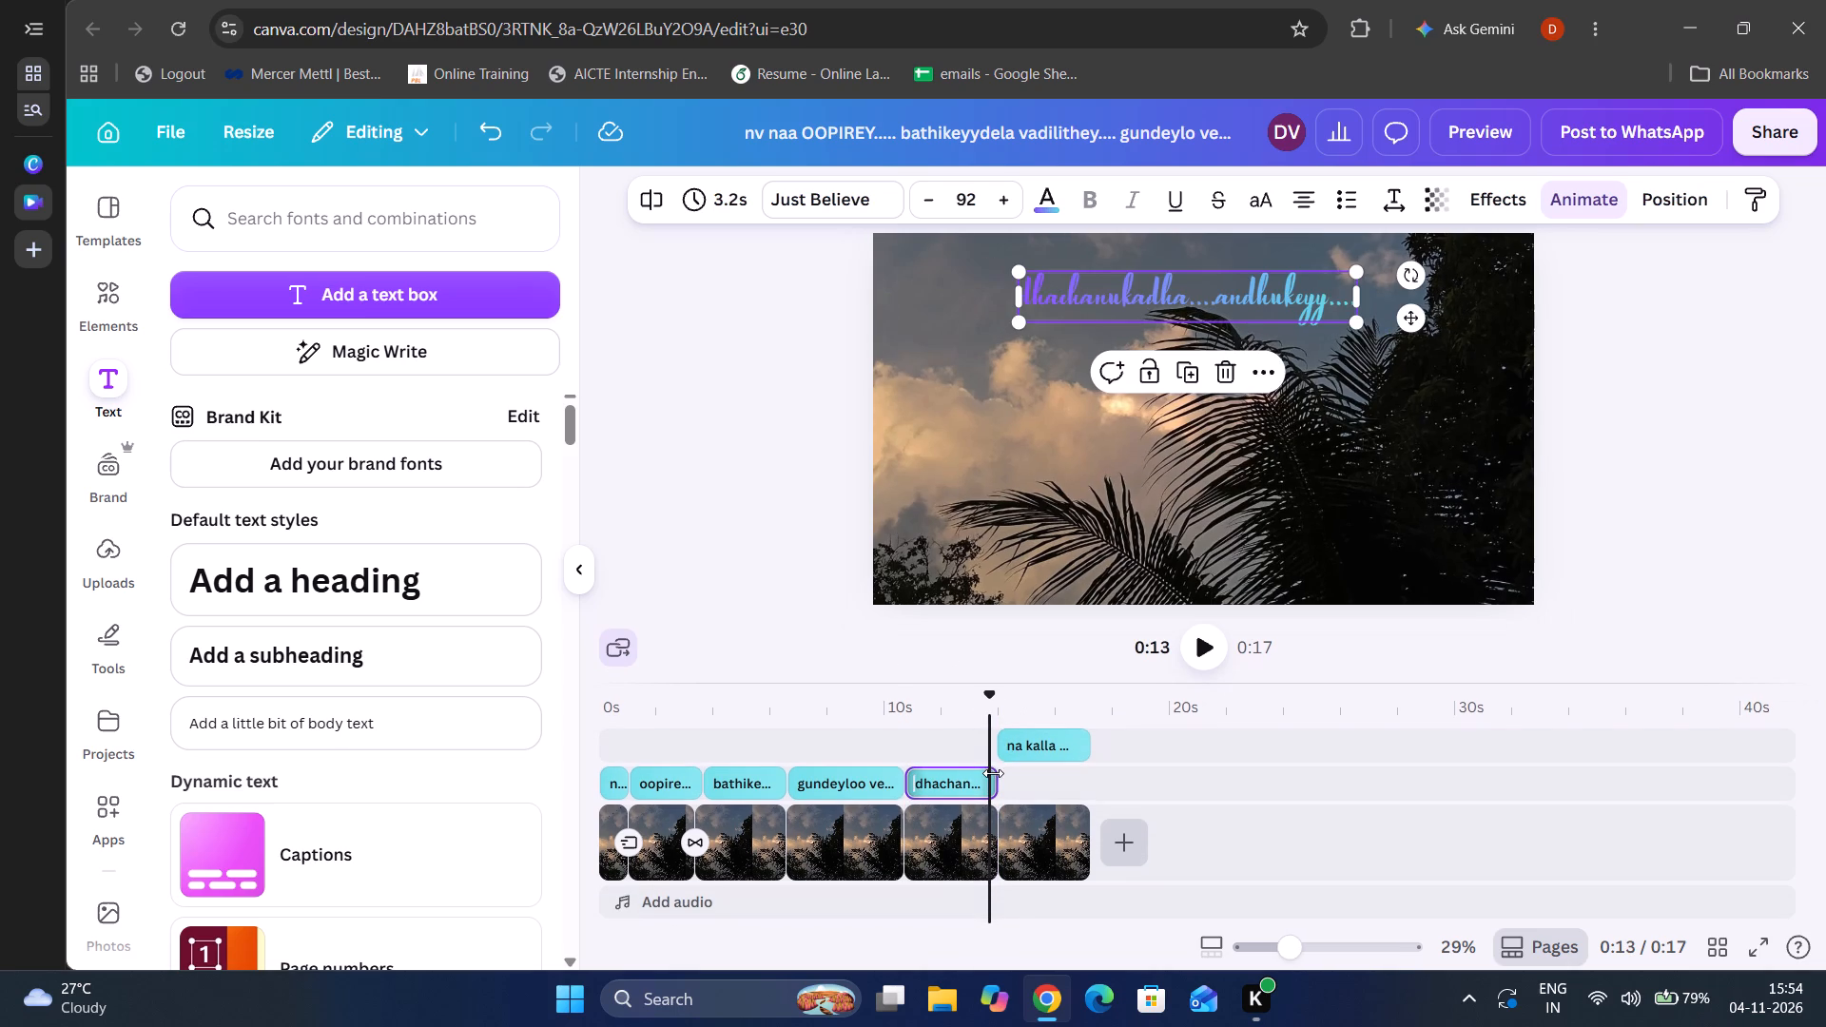
pyautogui.click(1020, 746)
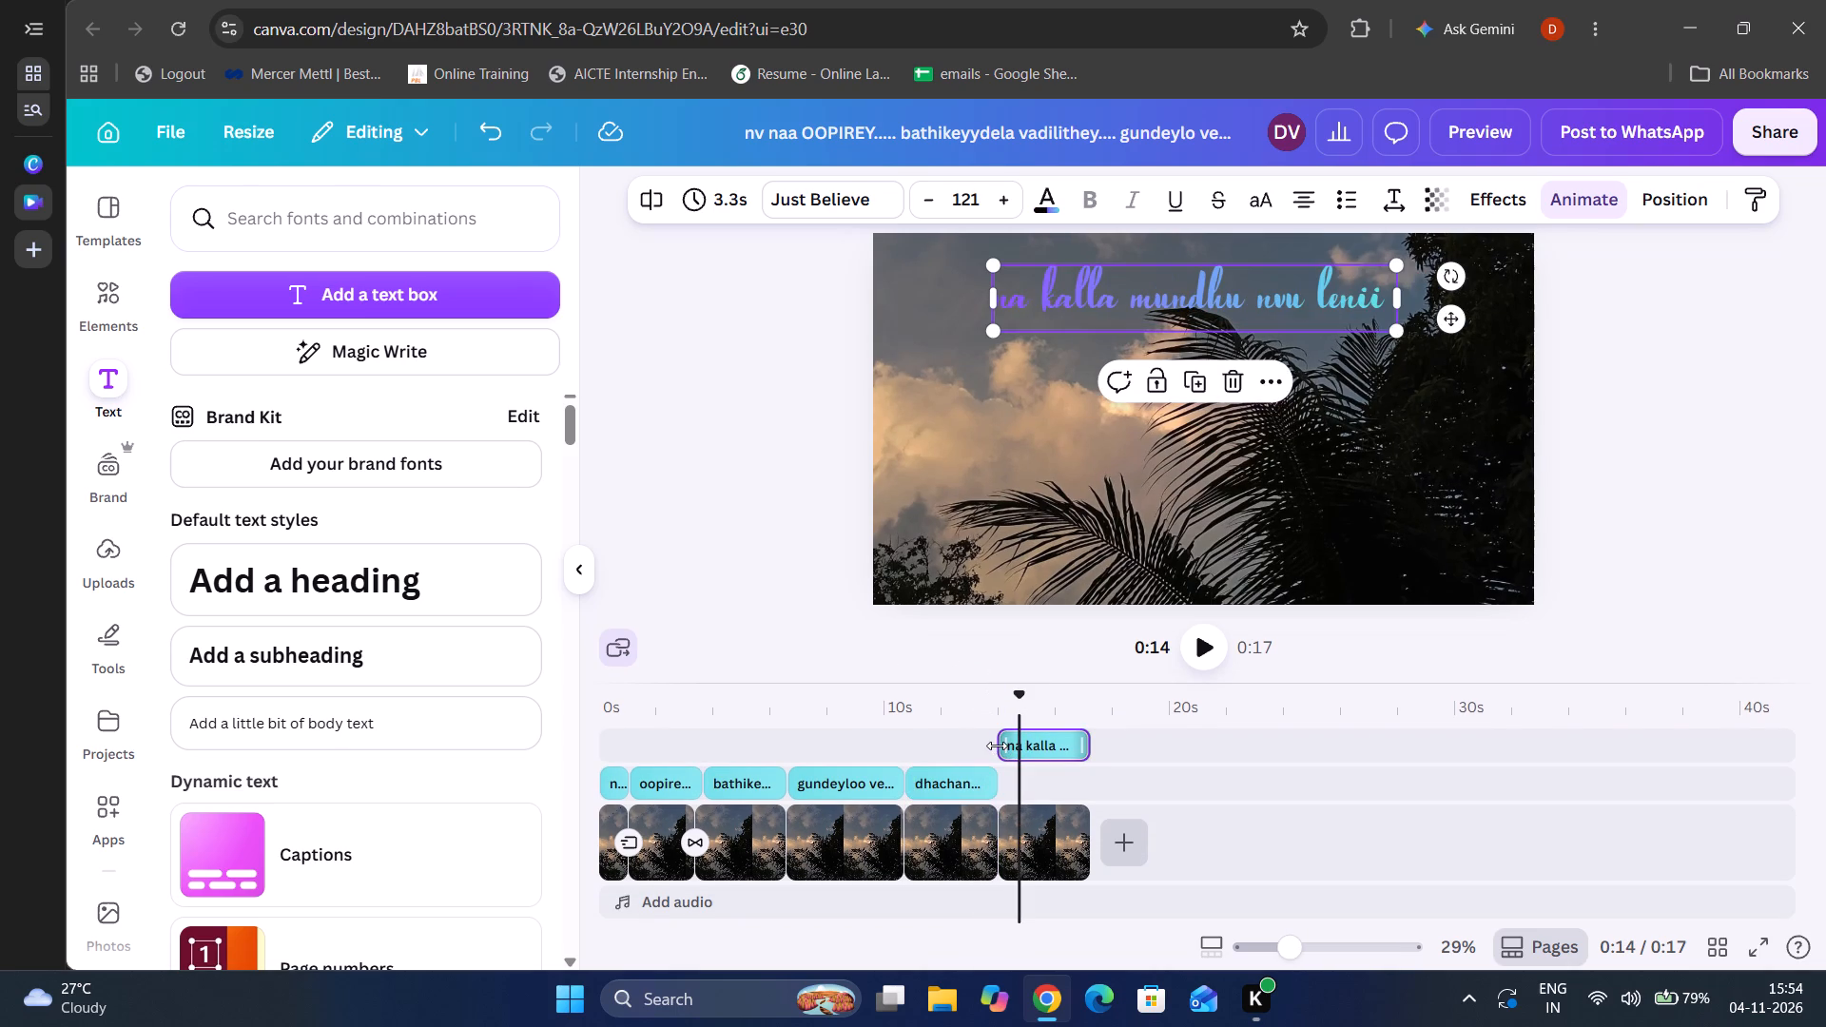
pyautogui.click(997, 746)
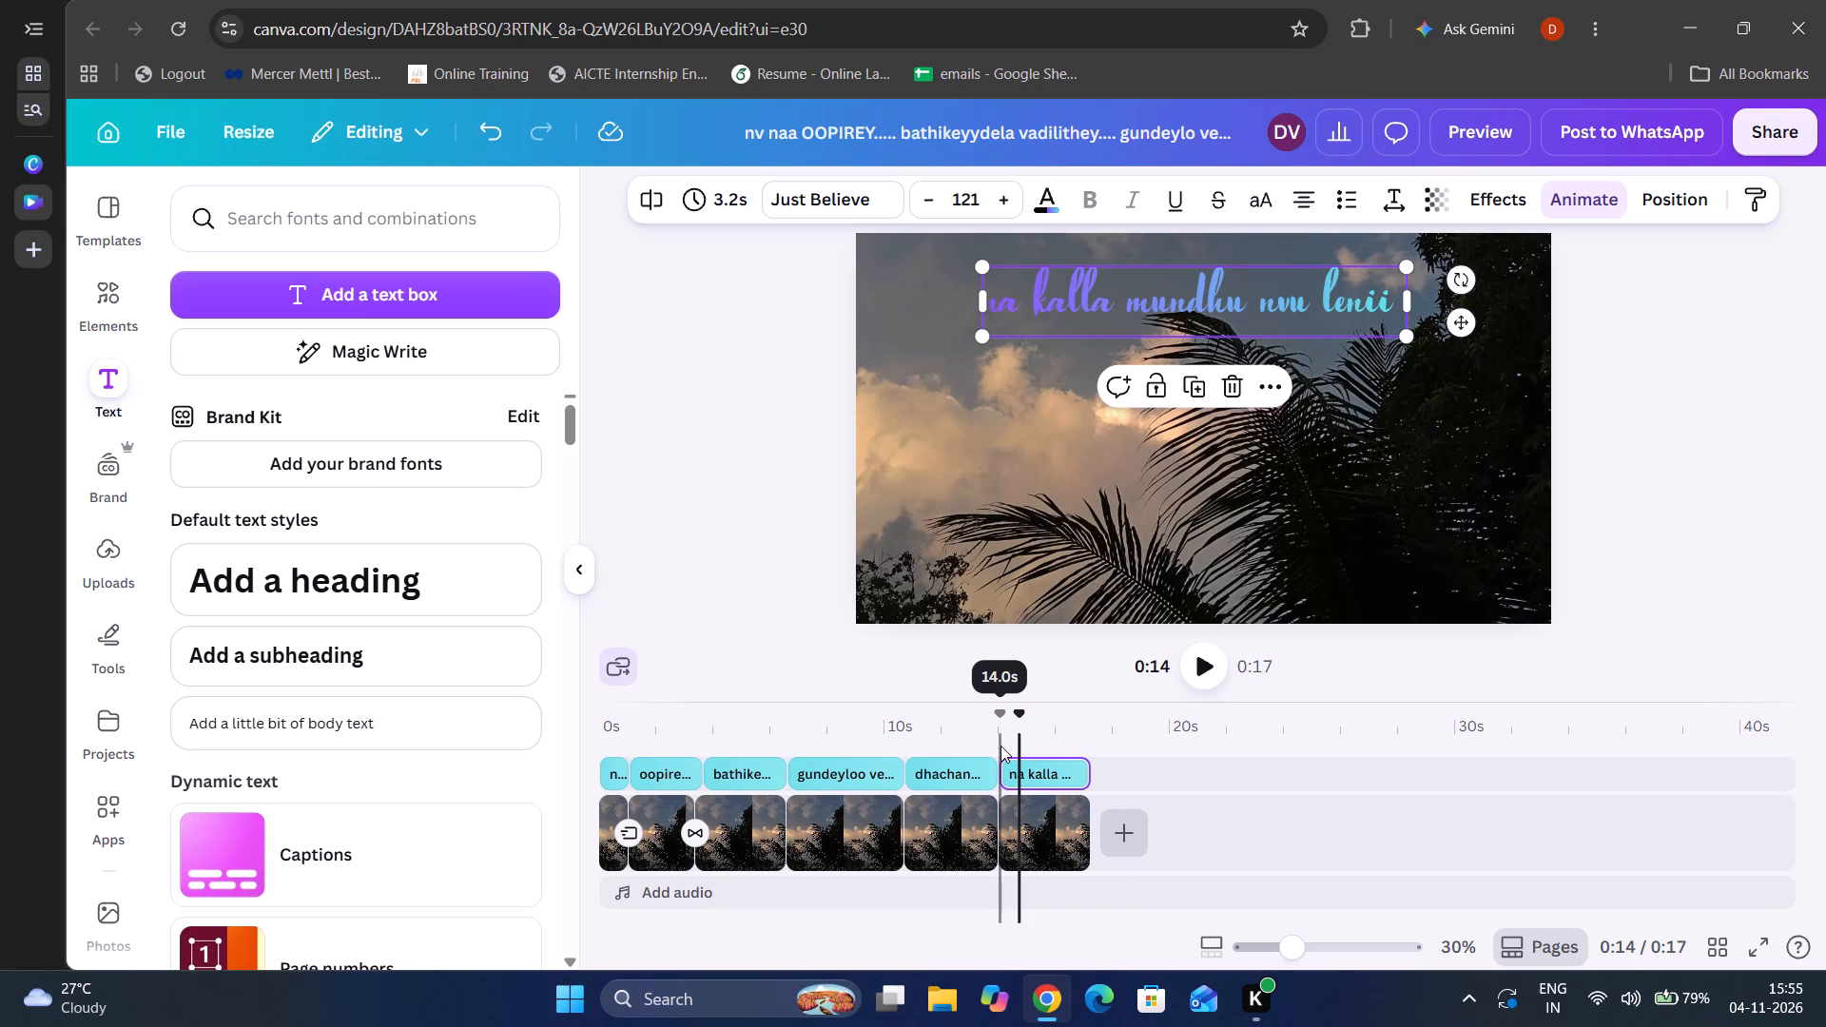
# Paste one copy of the photo clip at the end of the timeline, undoing the extra copy and the trial heading.
pyautogui.click(1163, 838)
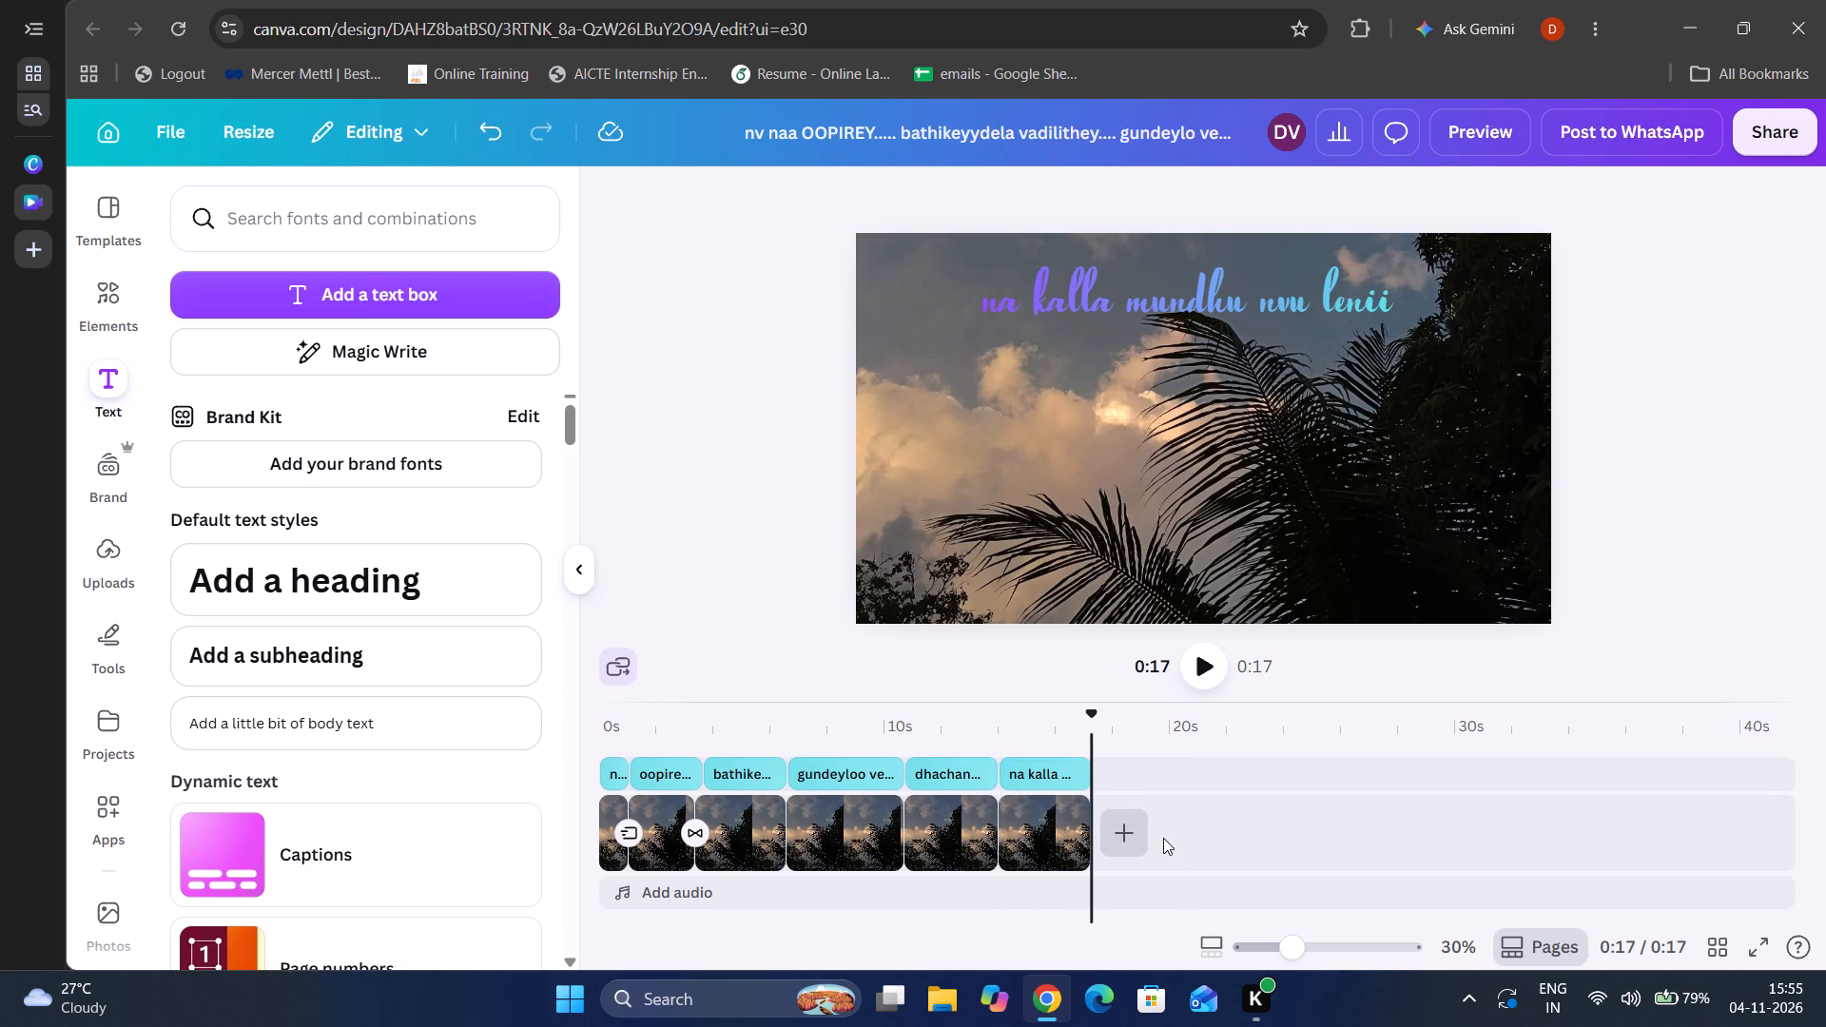
pyautogui.hotkey('ctrl', 'v')
pyautogui.hotkey('ctrl', 'v')
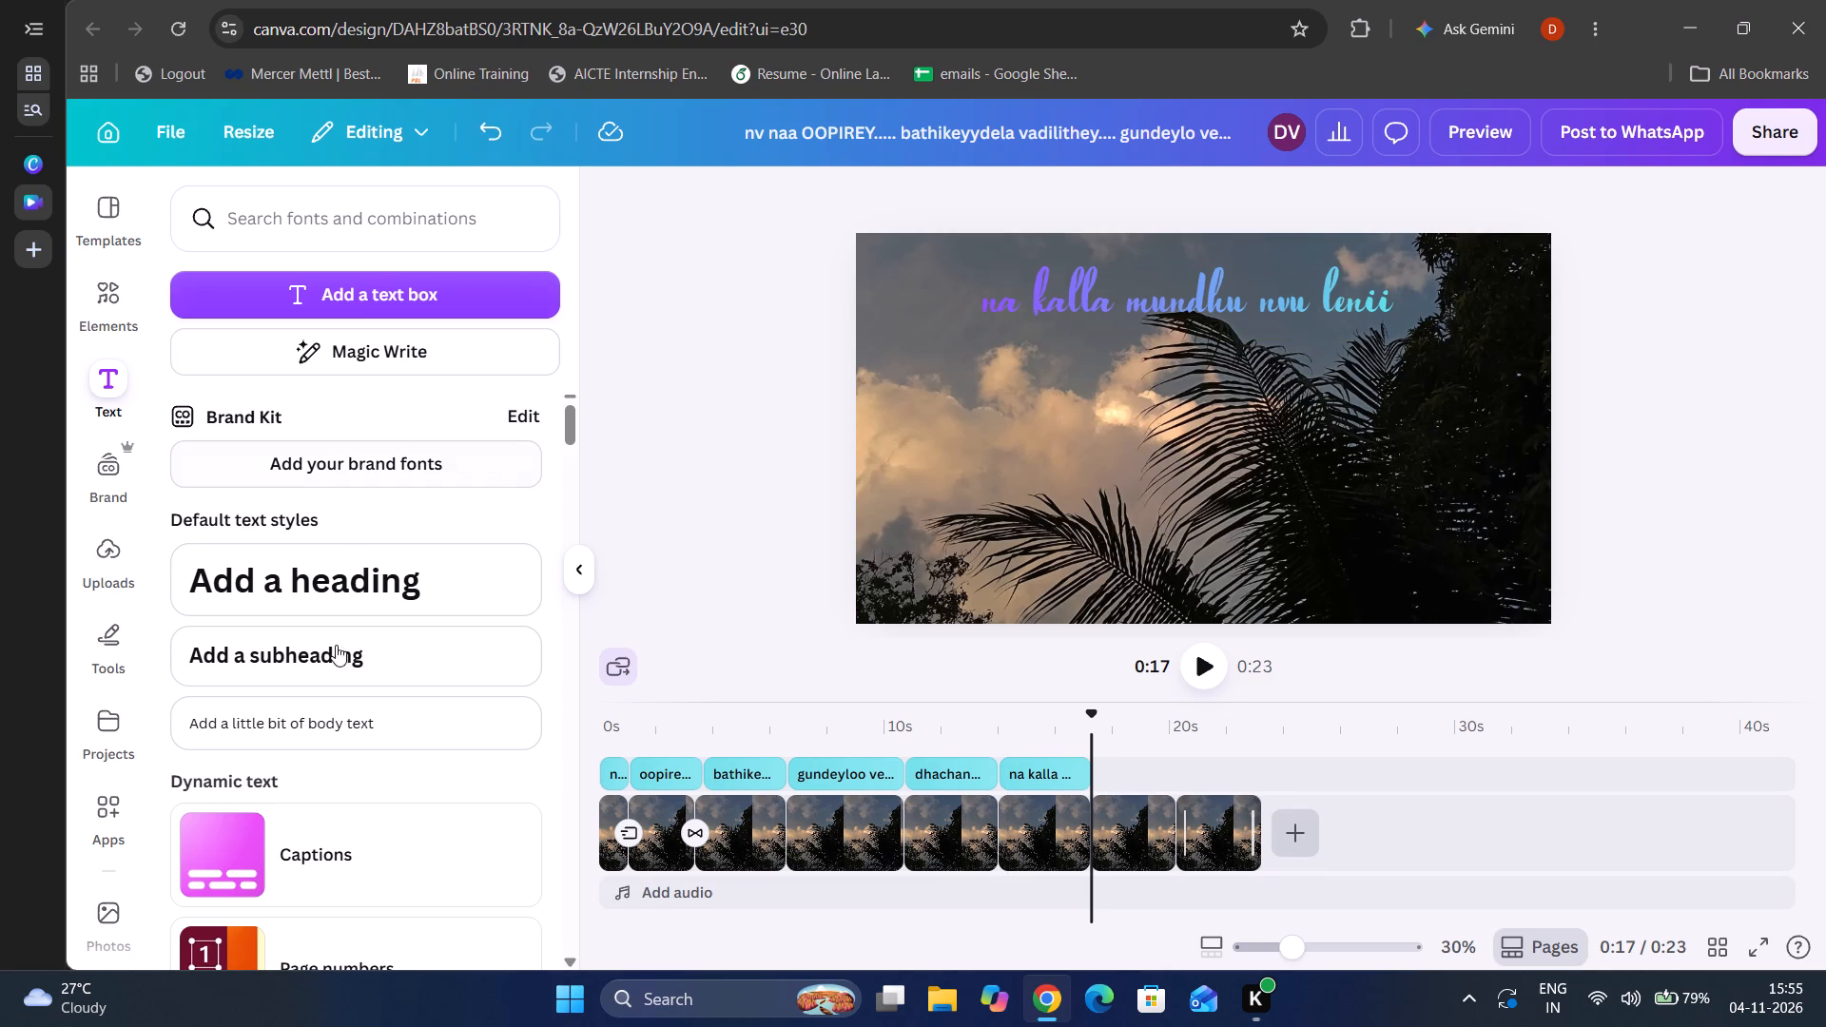
pyautogui.click(342, 590)
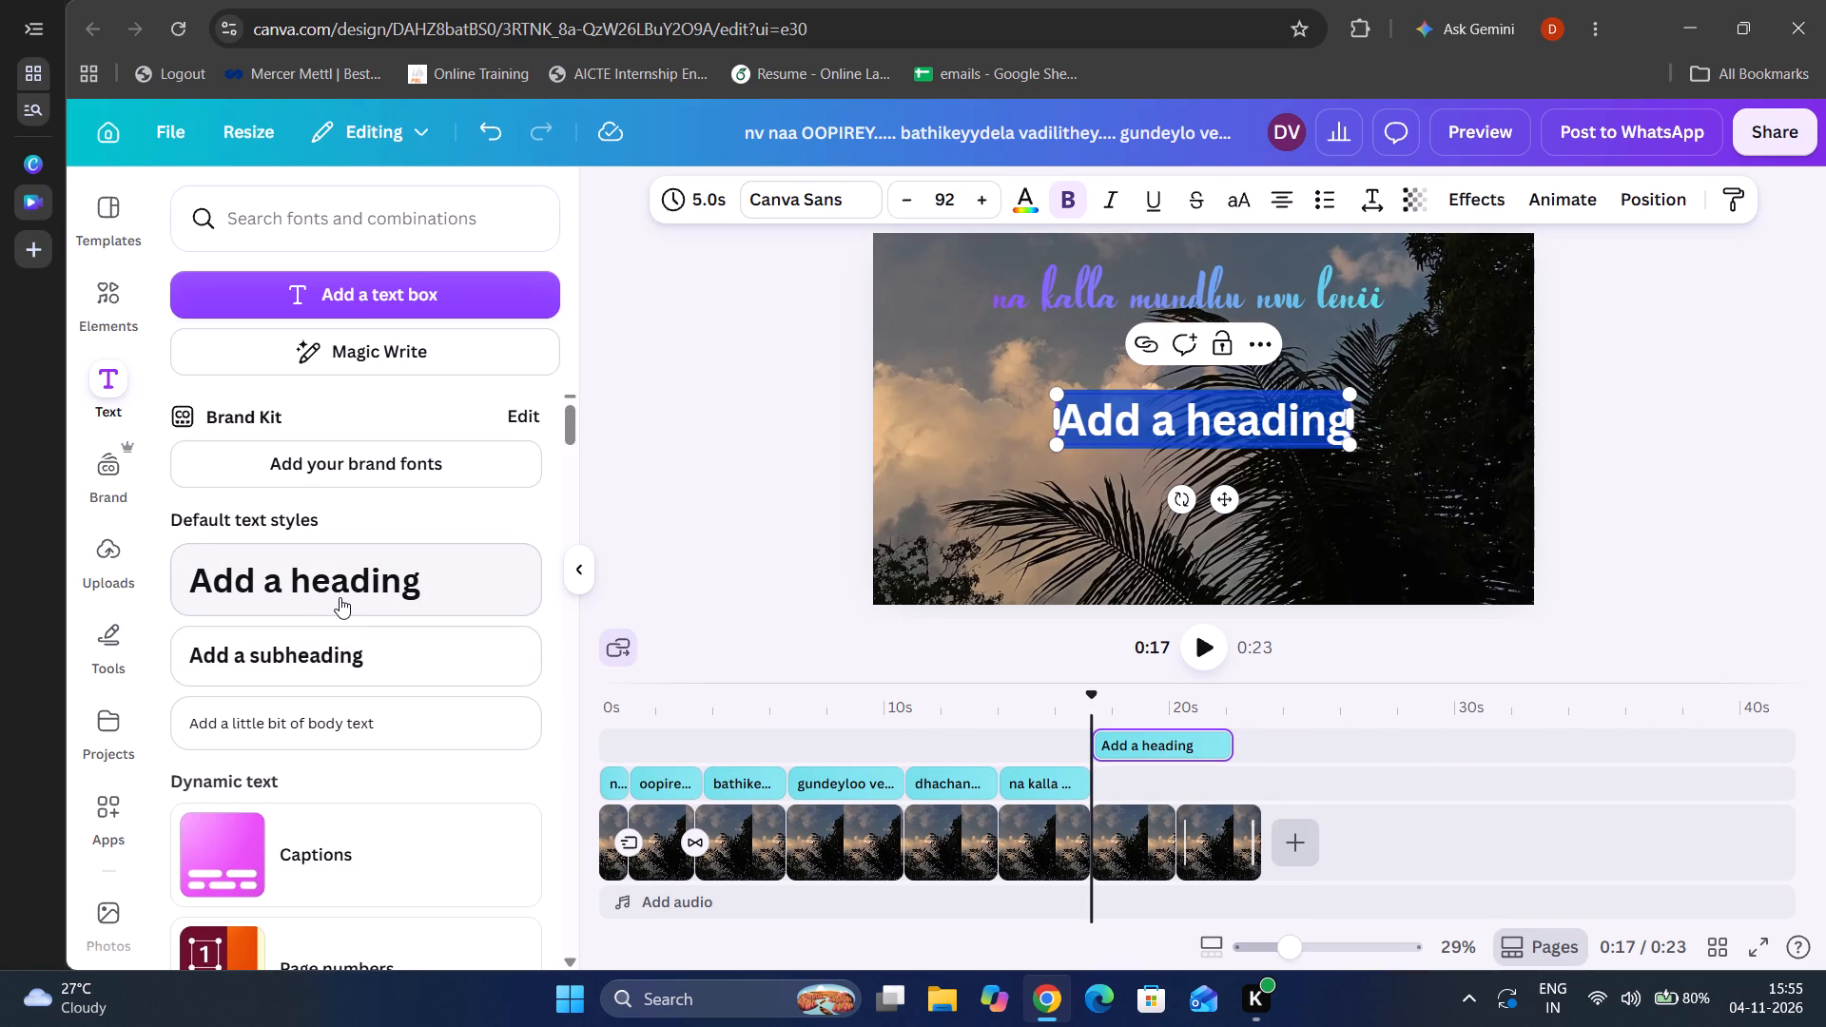
pyautogui.hotkey('ctrl', 'z')
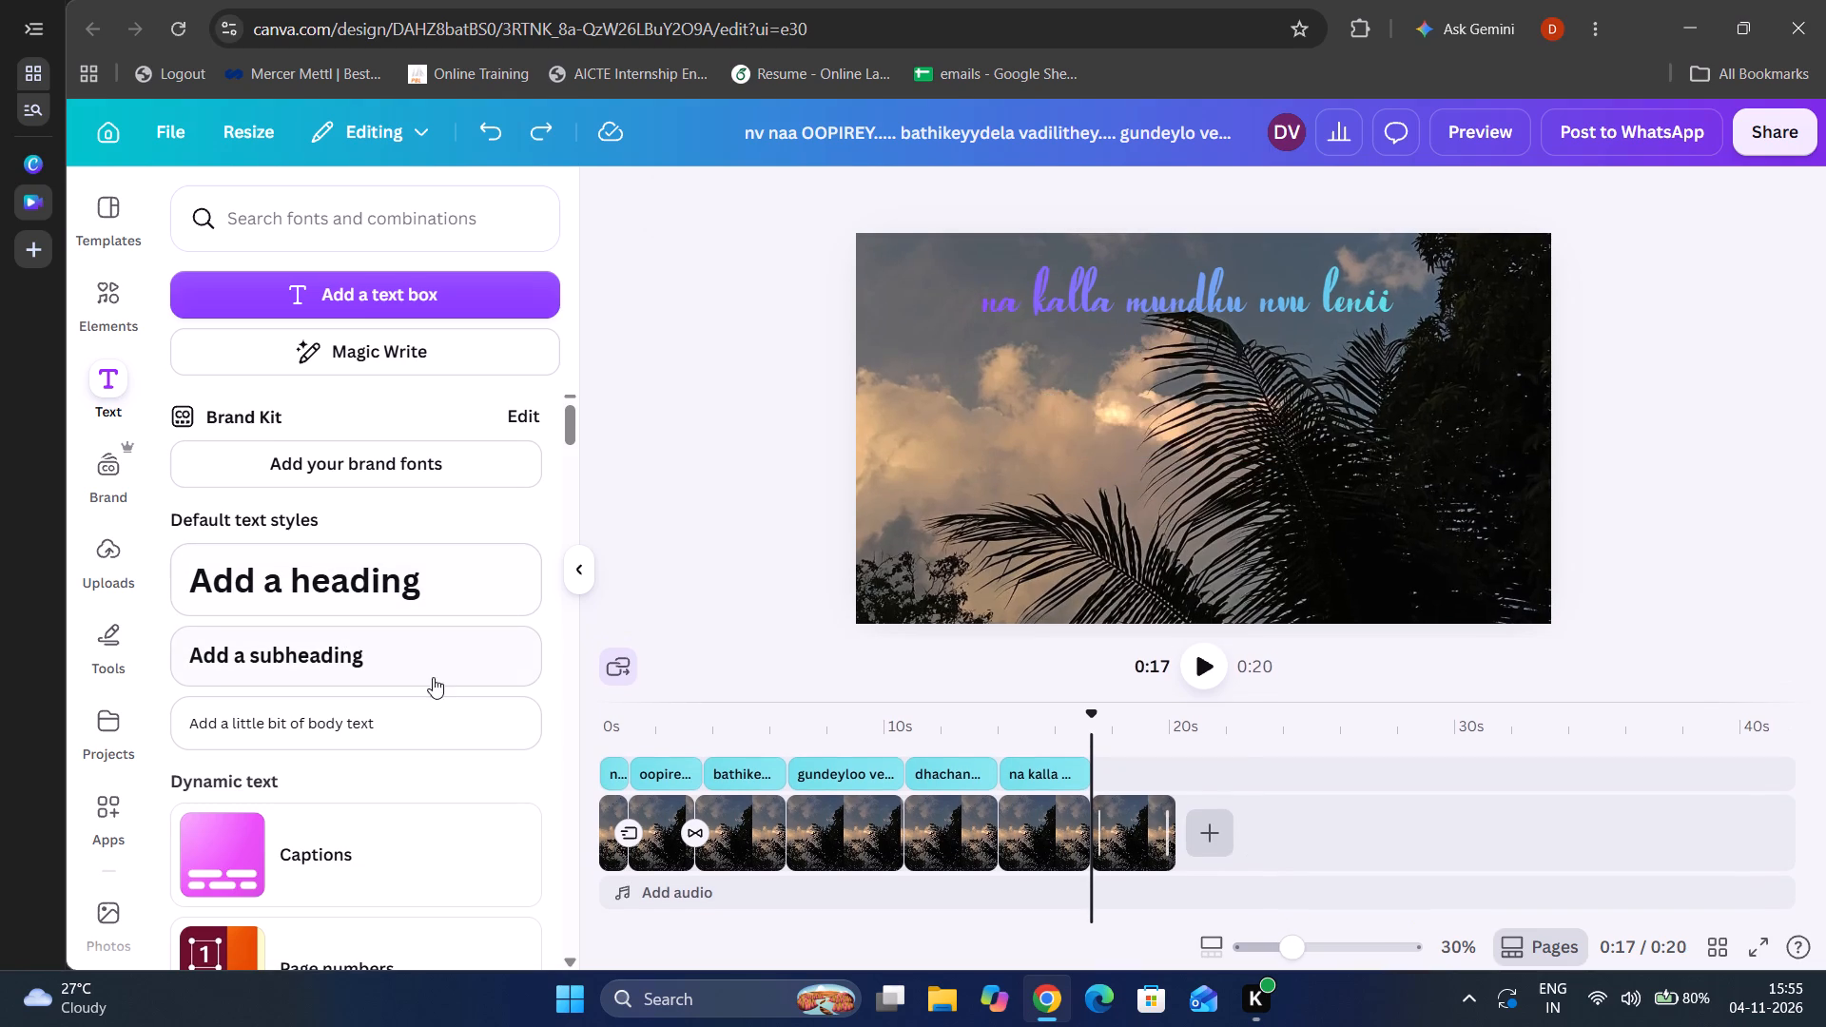
# Add a heading reading "nimishamam ainaa" at the start of the new last photo clip, right after the "na kalla mundhu" lyric.
pyautogui.click(1099, 778)
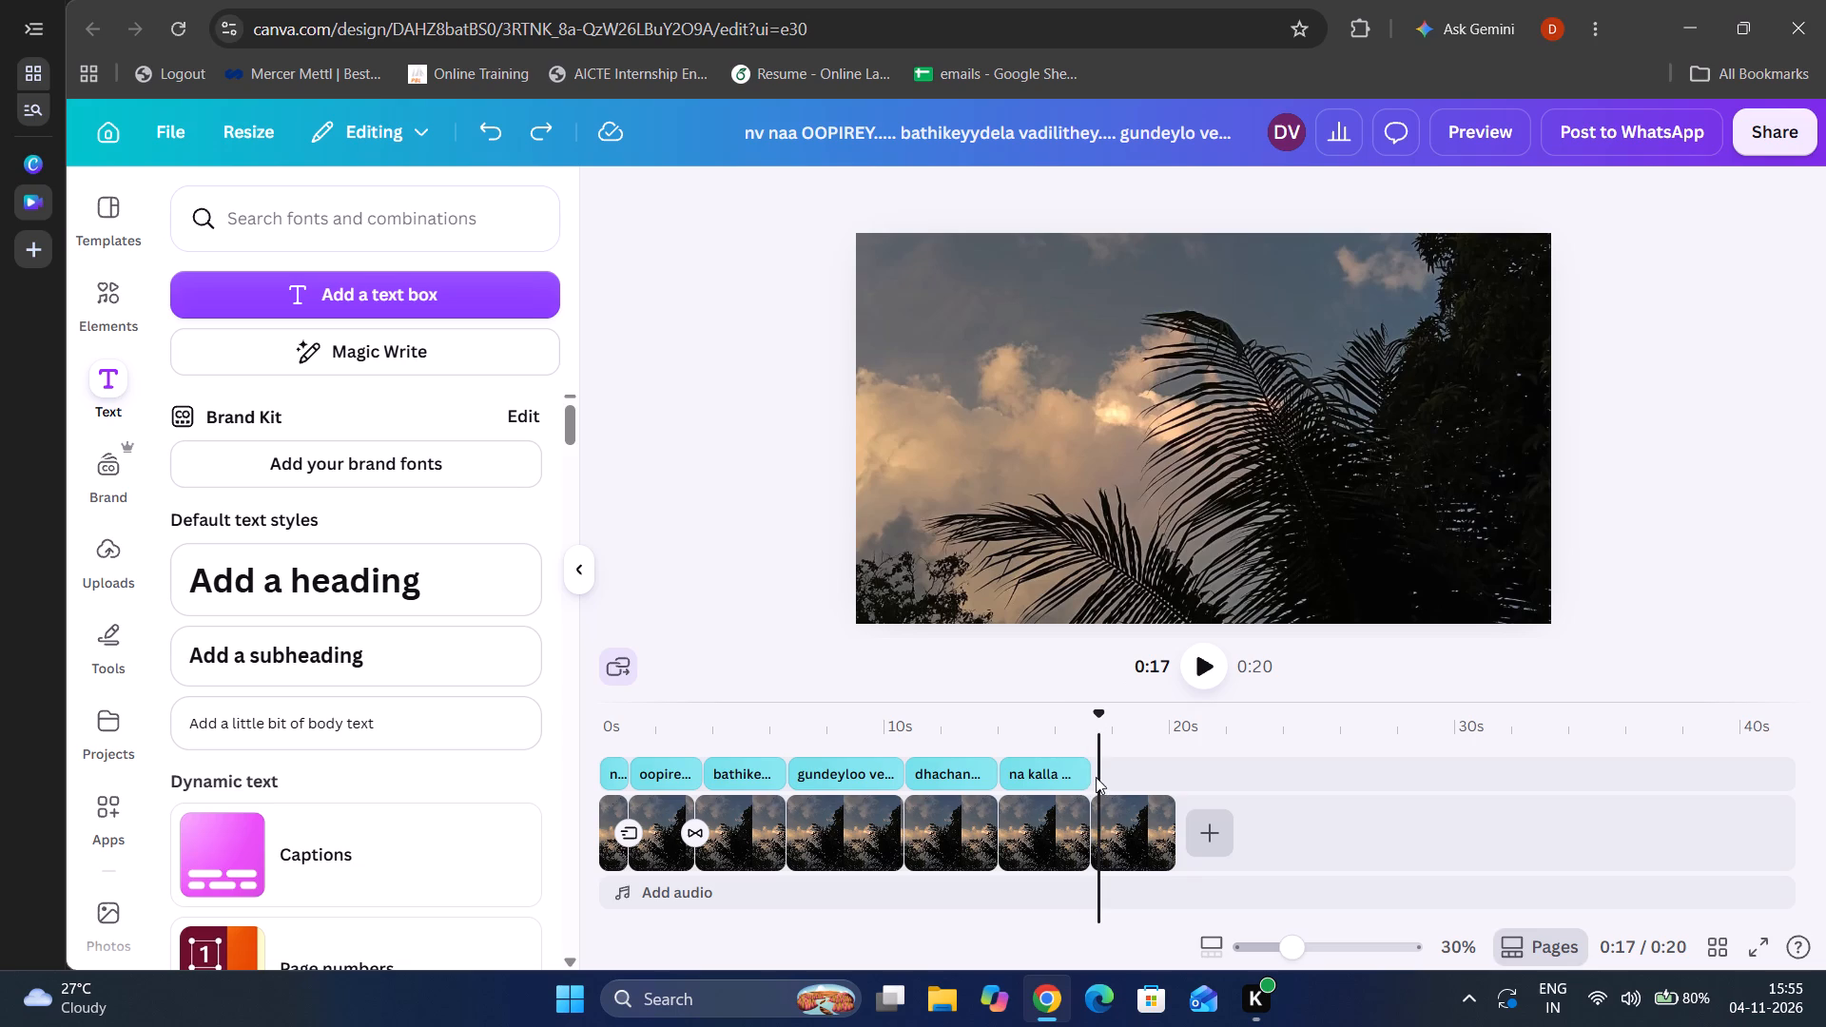
pyautogui.click(1096, 777)
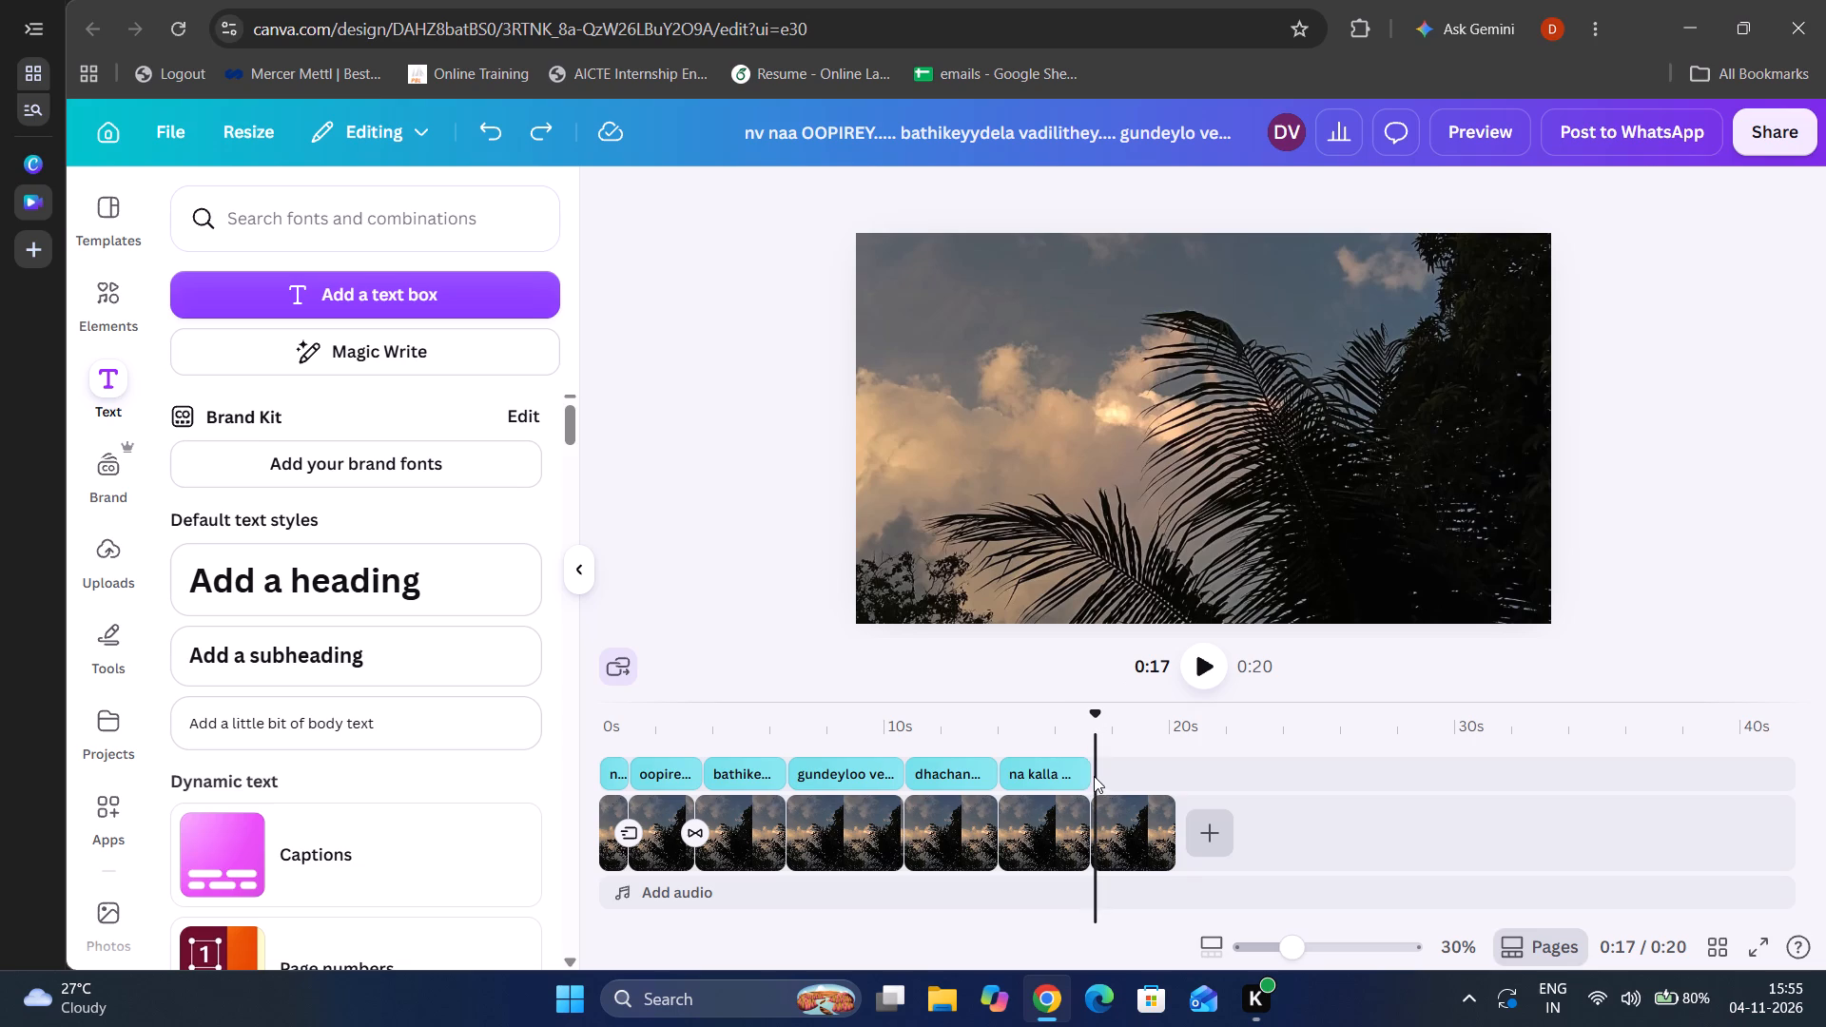
pyautogui.click(1093, 775)
pyautogui.click(279, 591)
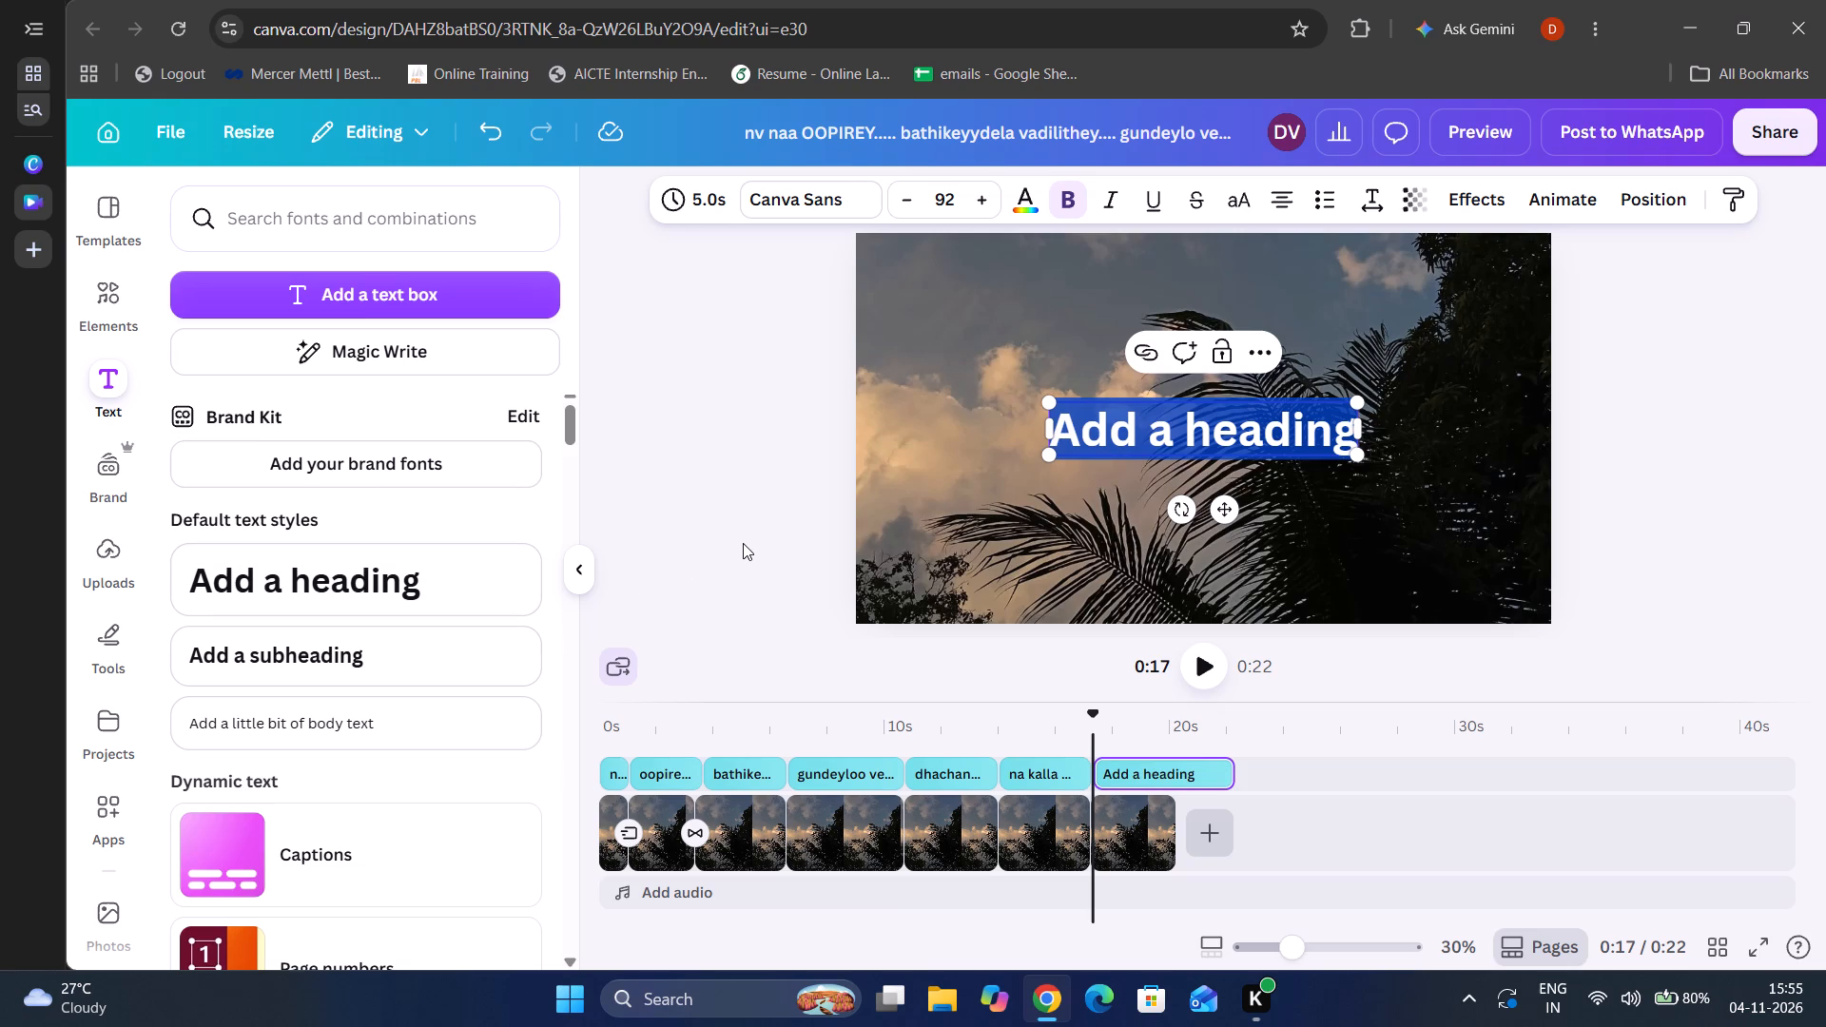
pyautogui.write('nimisha')
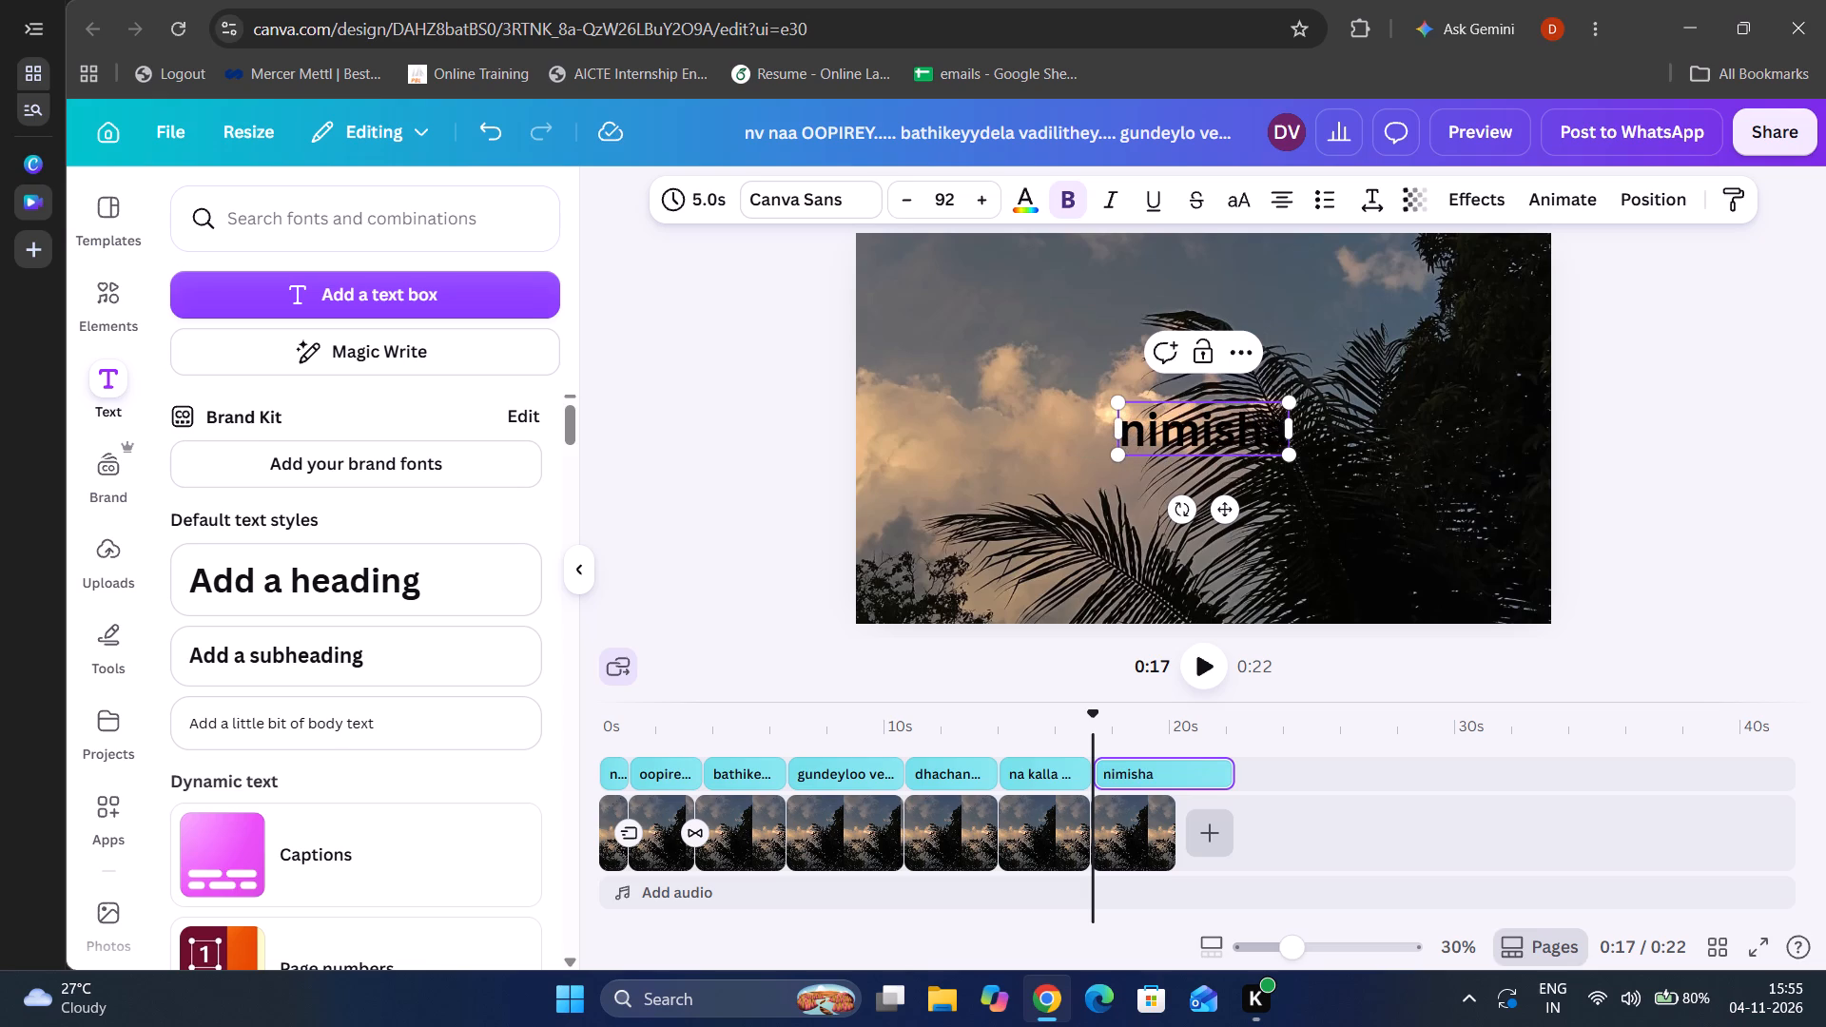
pyautogui.write('ma')
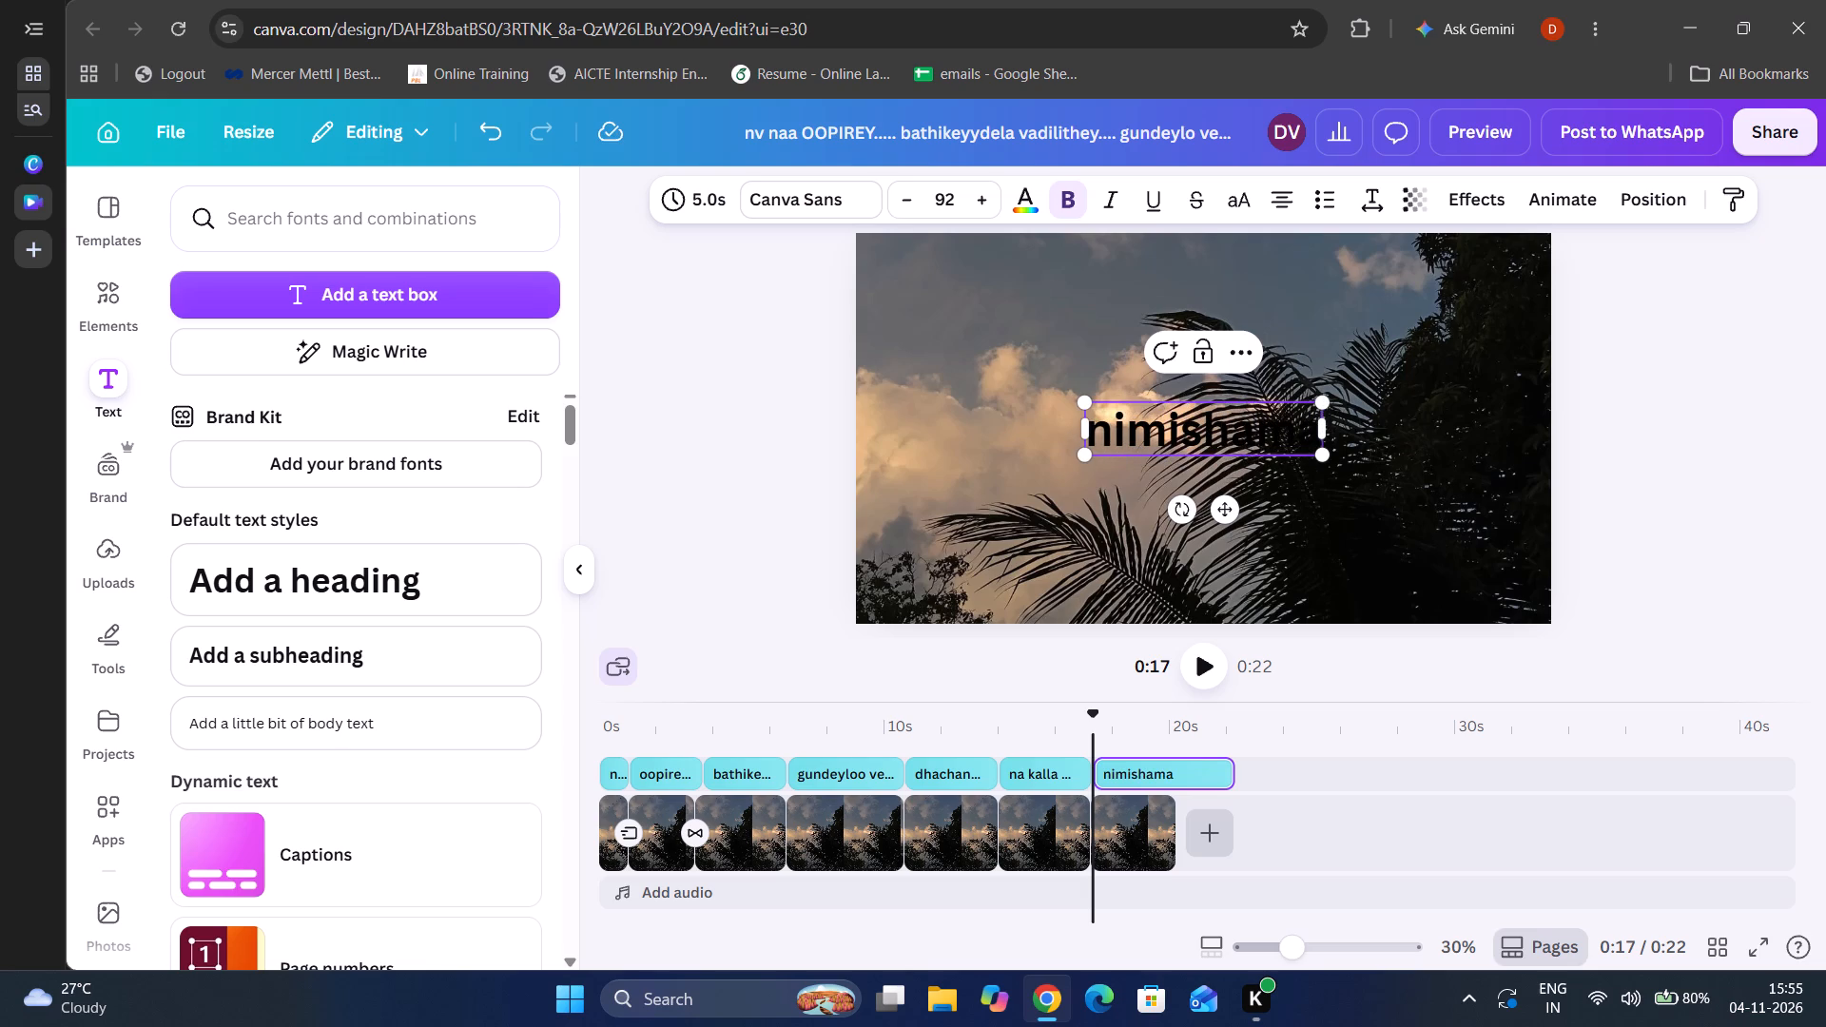
pyautogui.press('m')
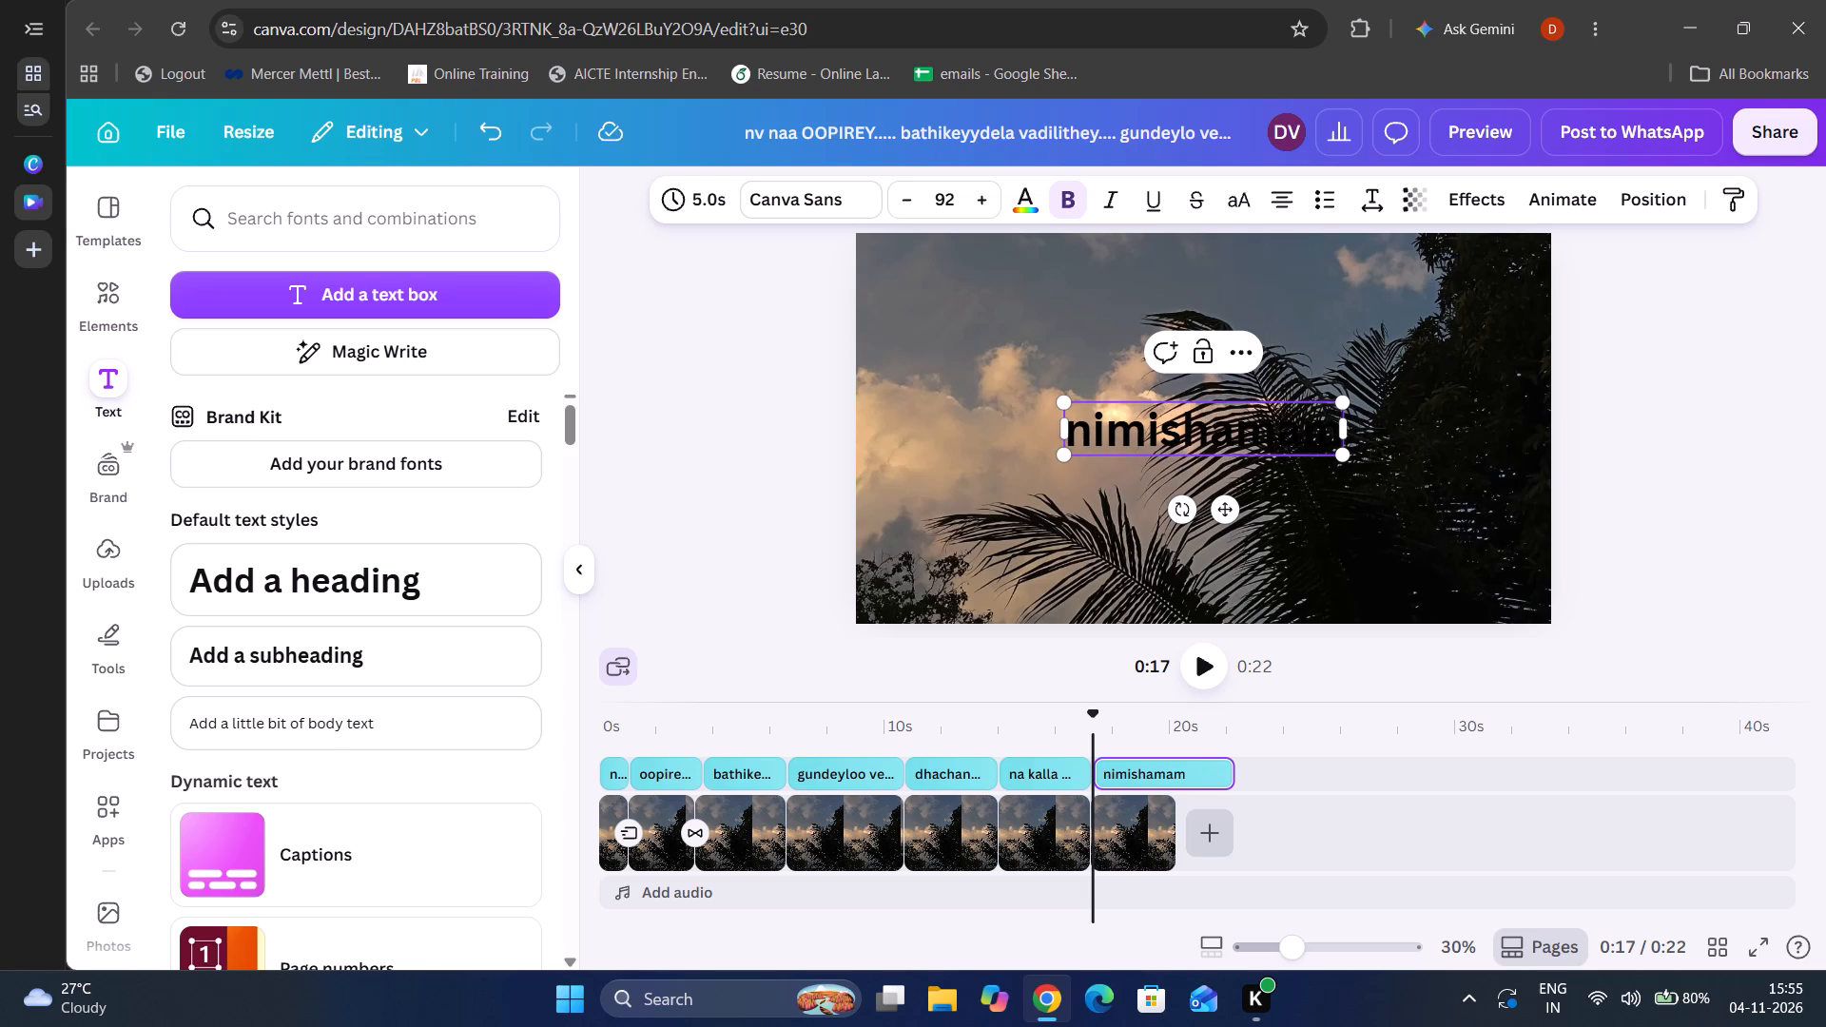
pyautogui.press('space')
pyautogui.write('ainaa')
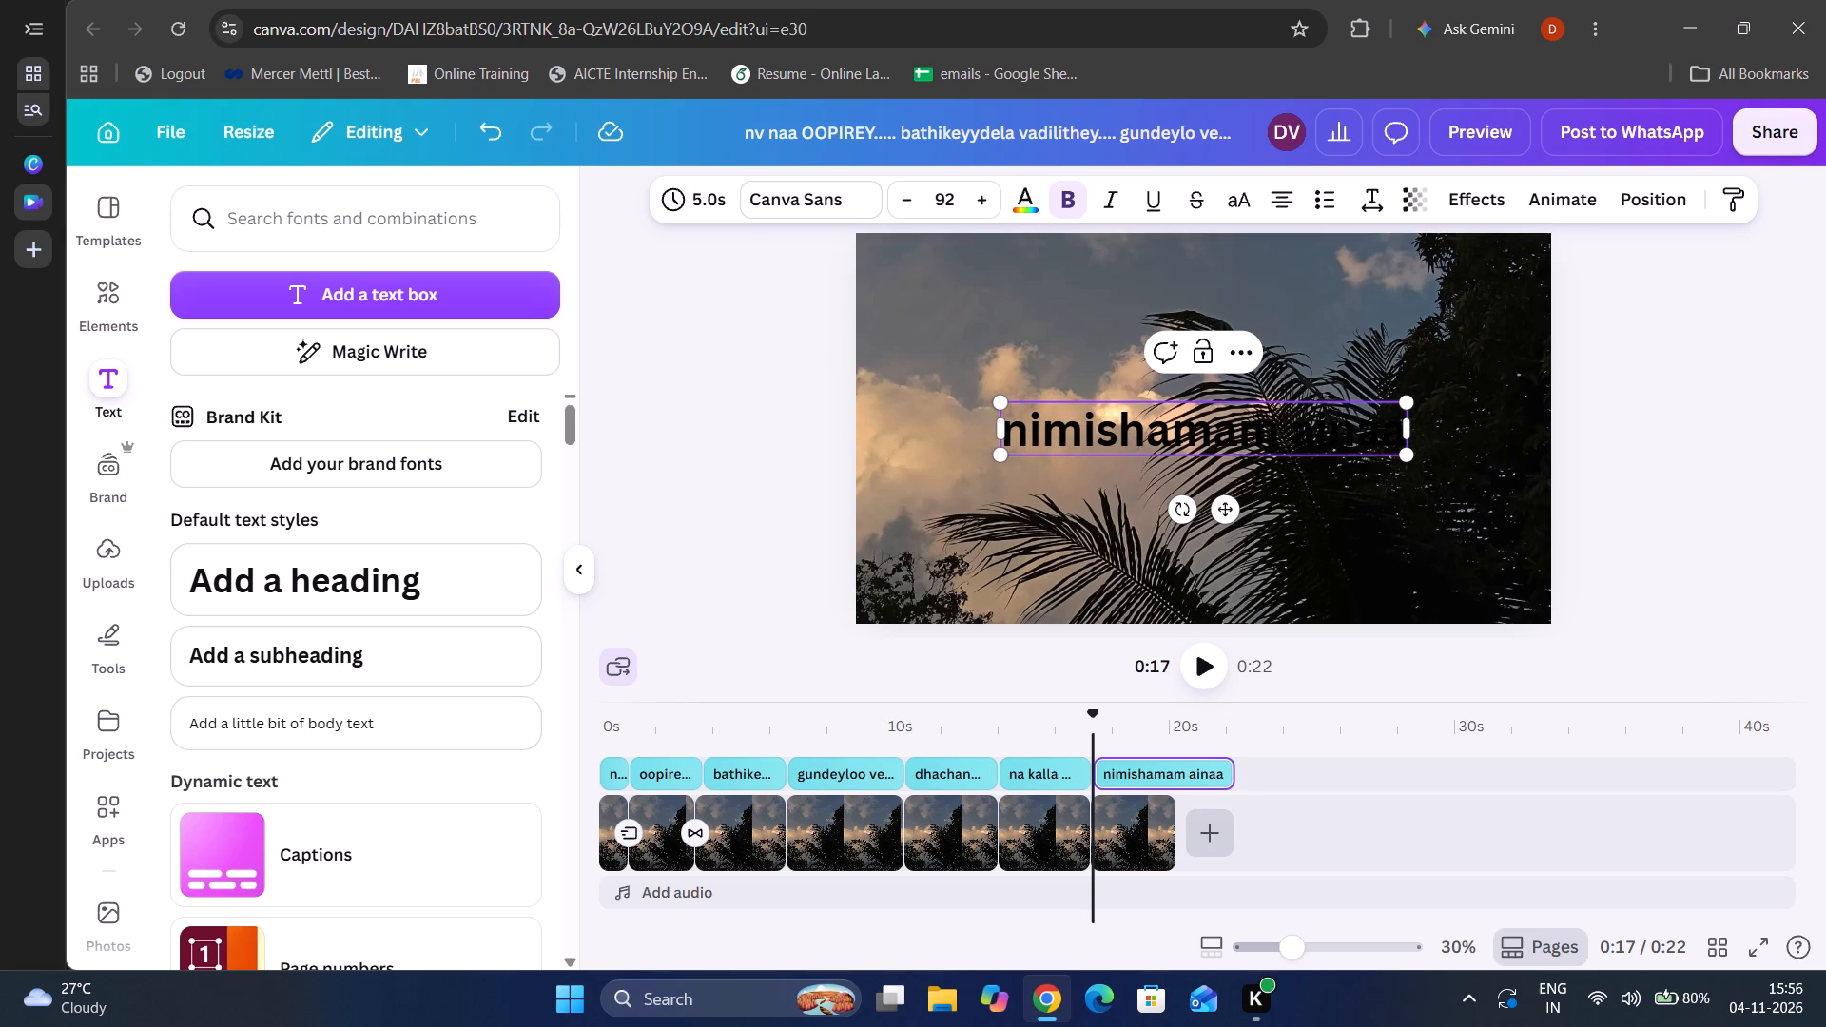
# Style the "nimishamam ainaa" lyric with the purple-to-light-blue gradient and the Just Believe font.
pyautogui.moveTo(1394, 432); pyautogui.dragTo(1007, 440)
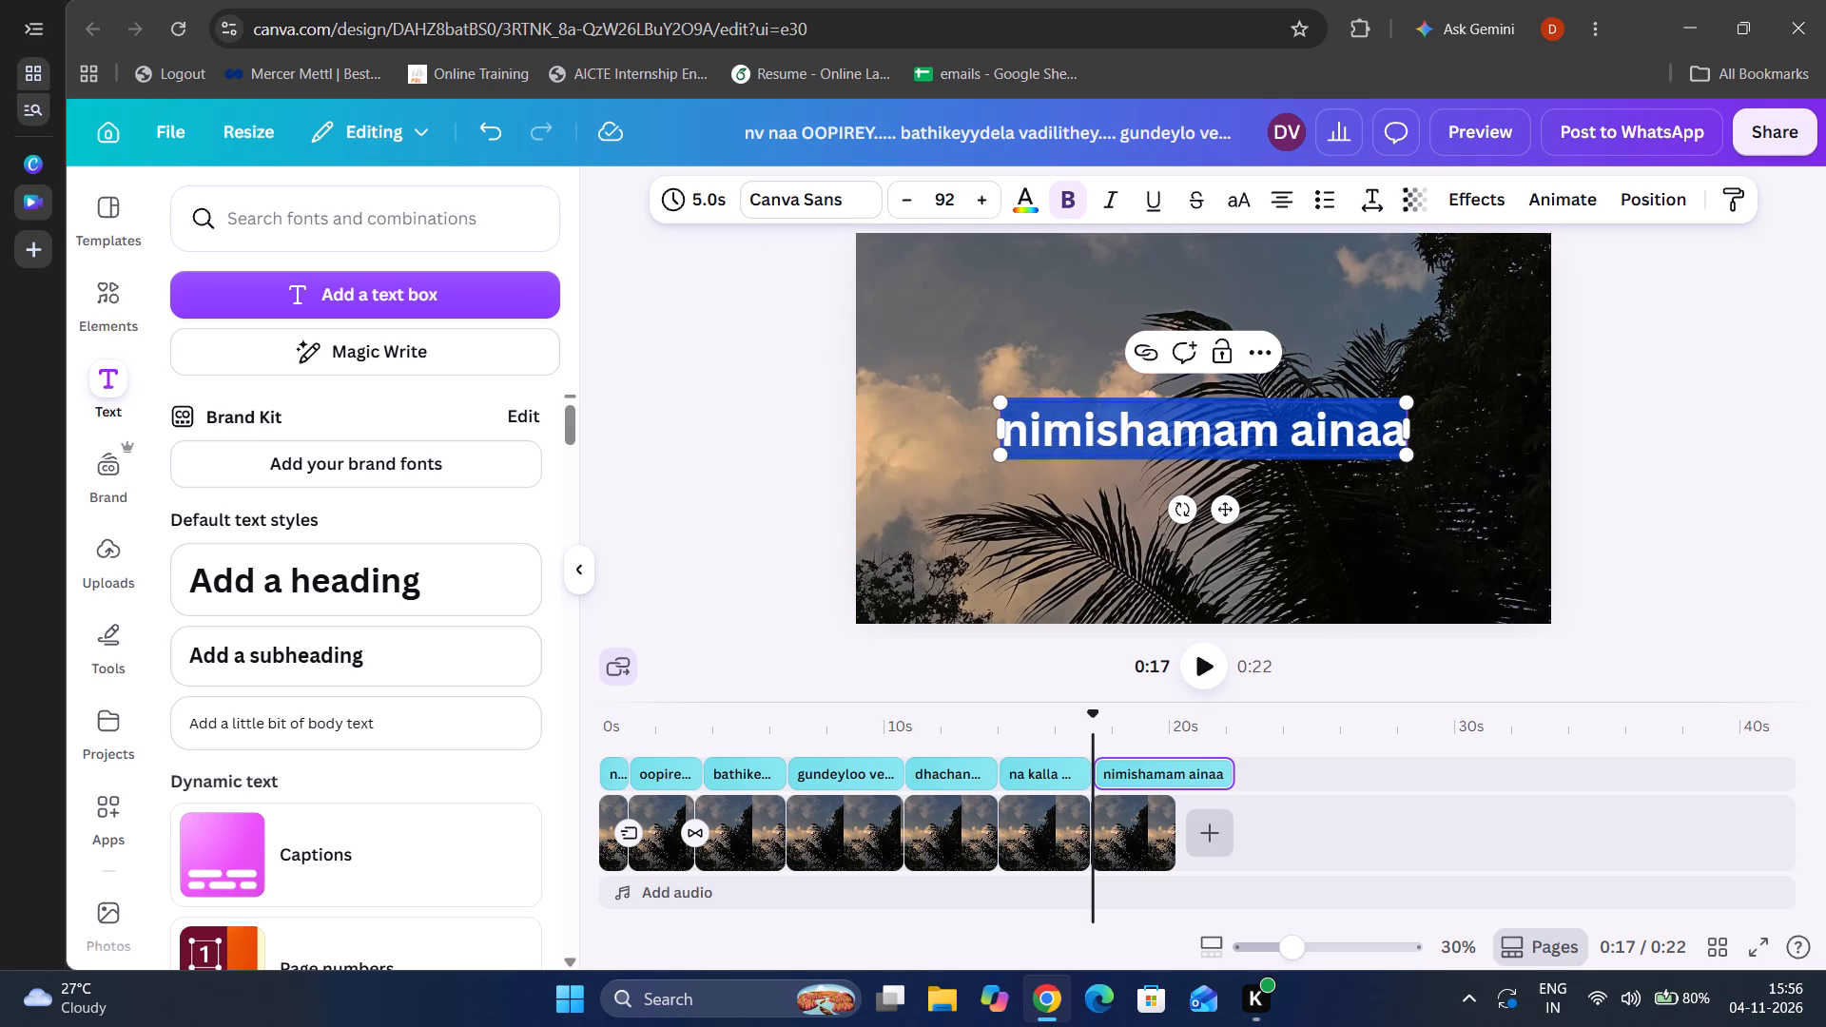
pyautogui.click(1024, 208)
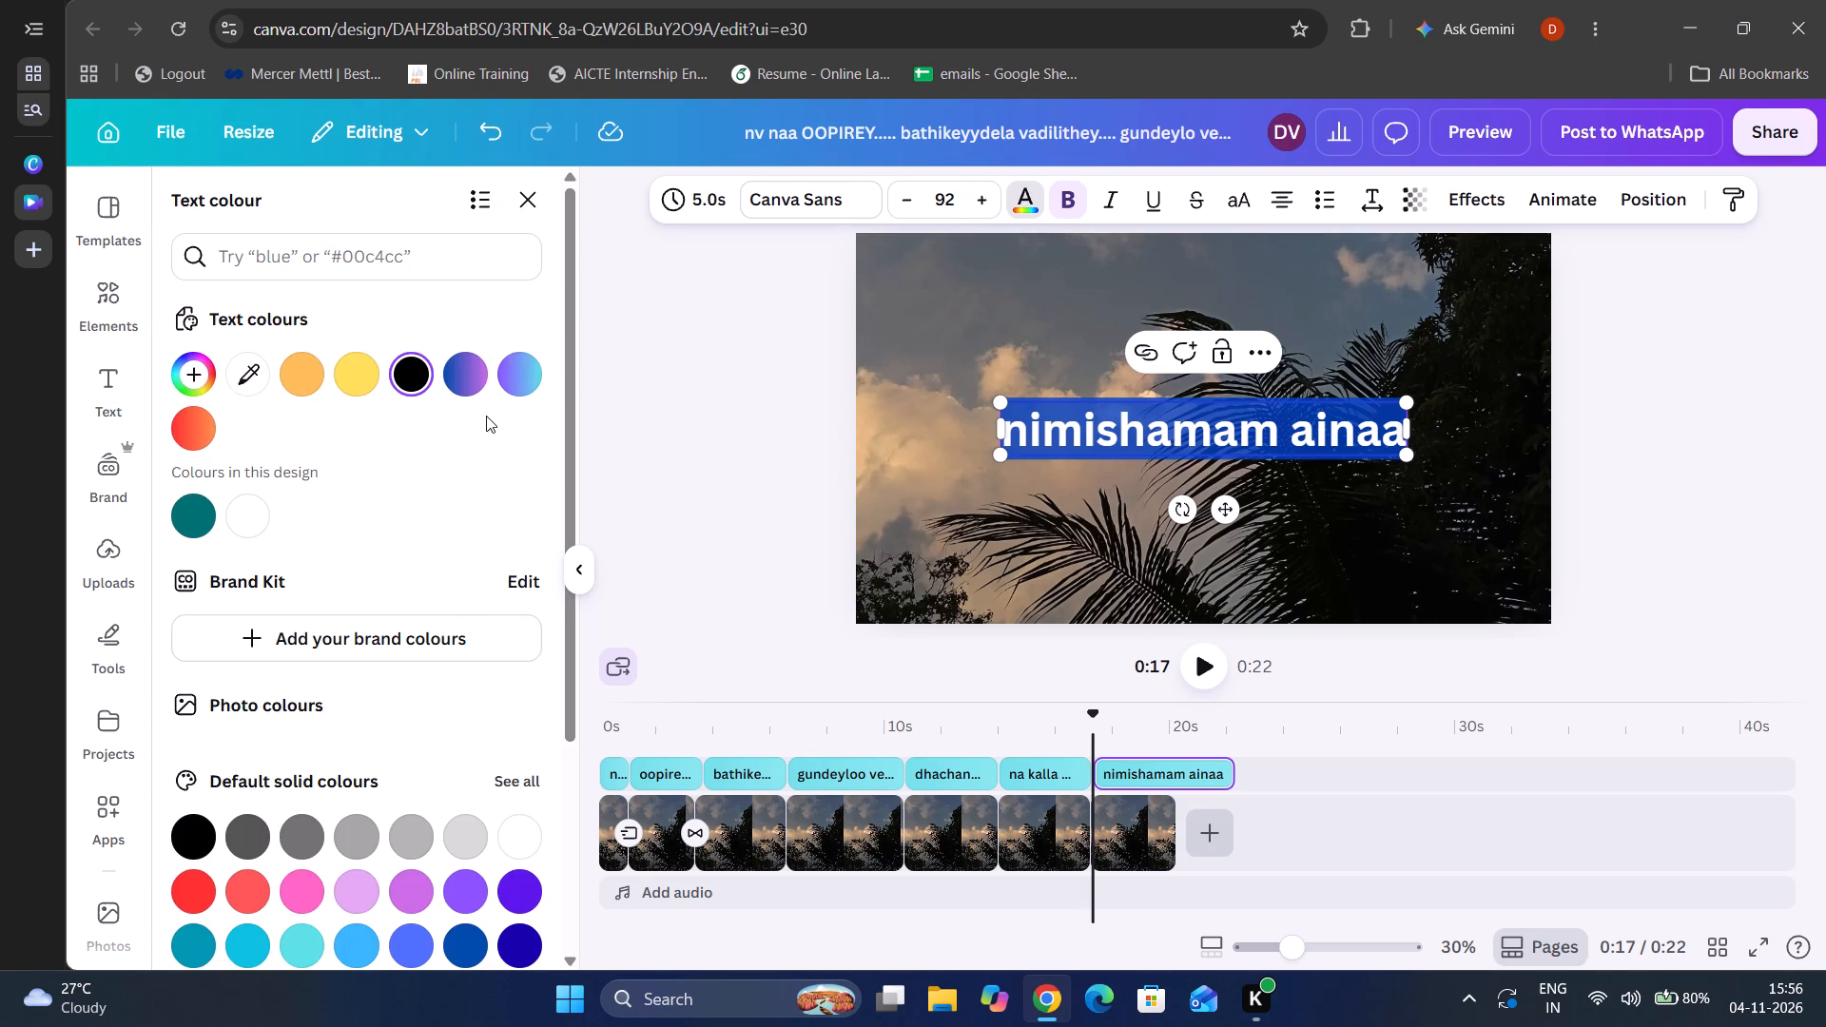
pyautogui.click(530, 365)
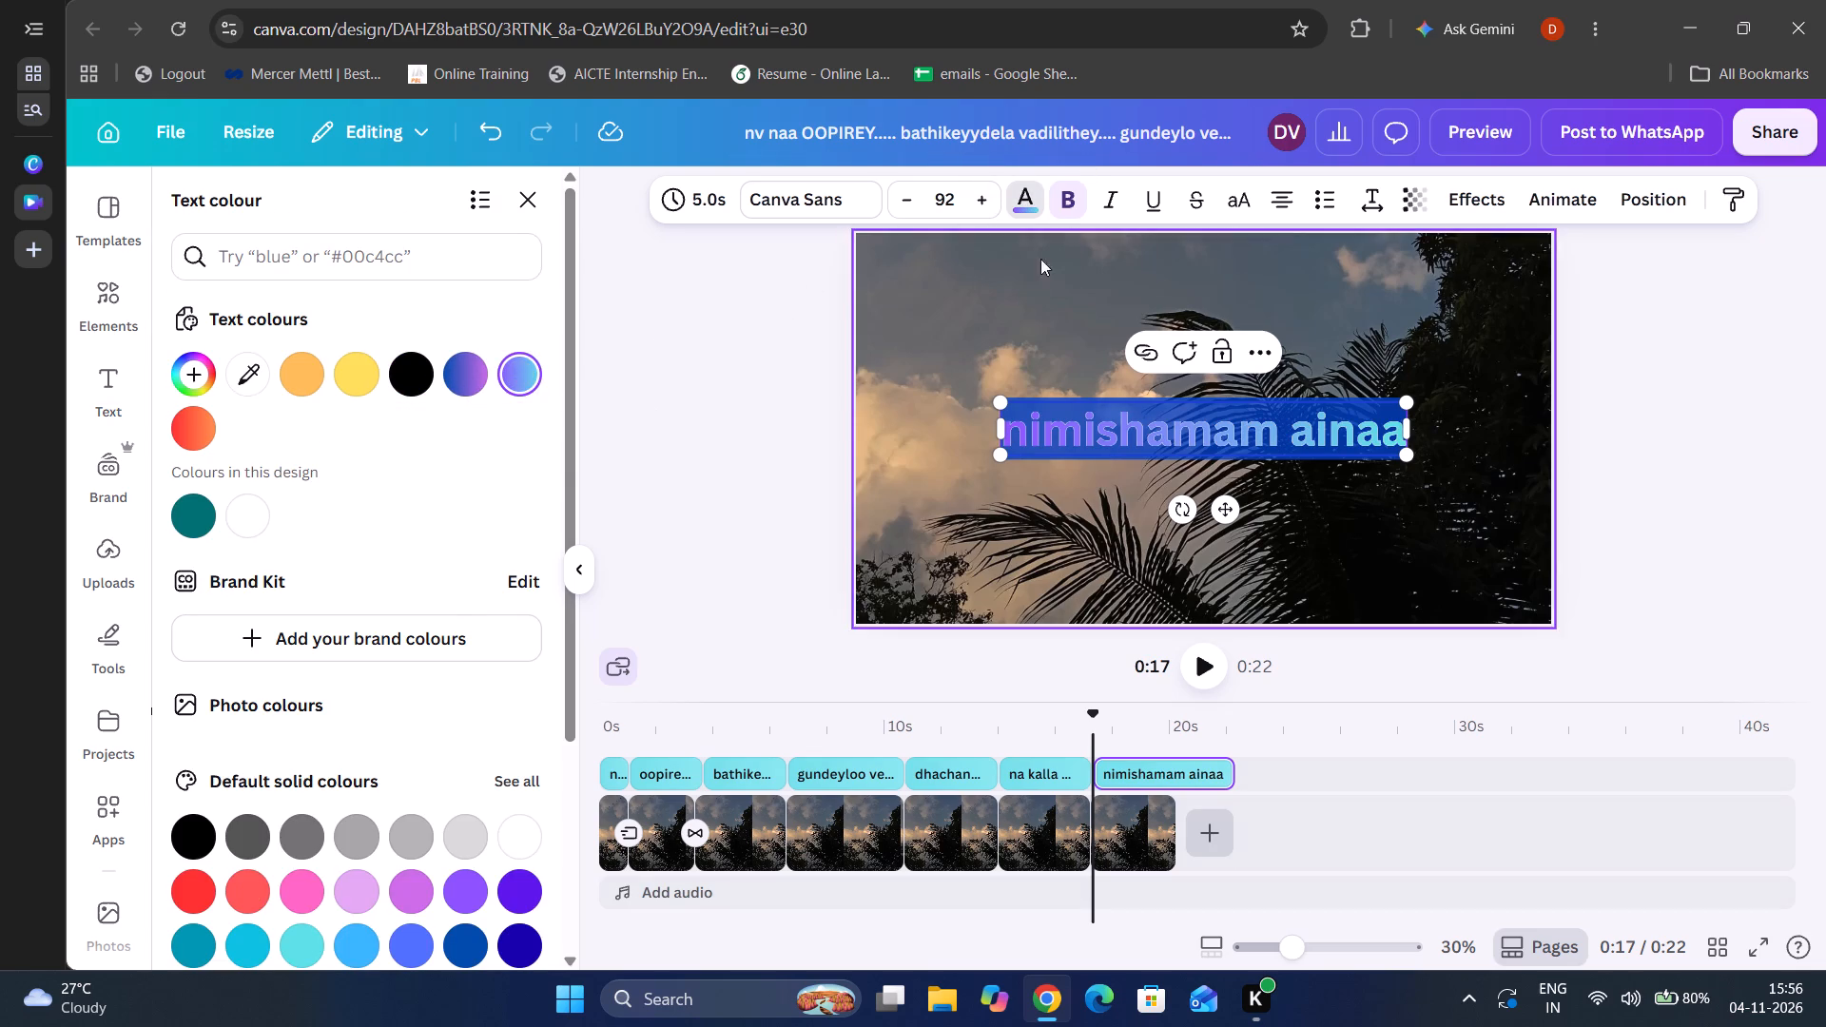
pyautogui.click(864, 188)
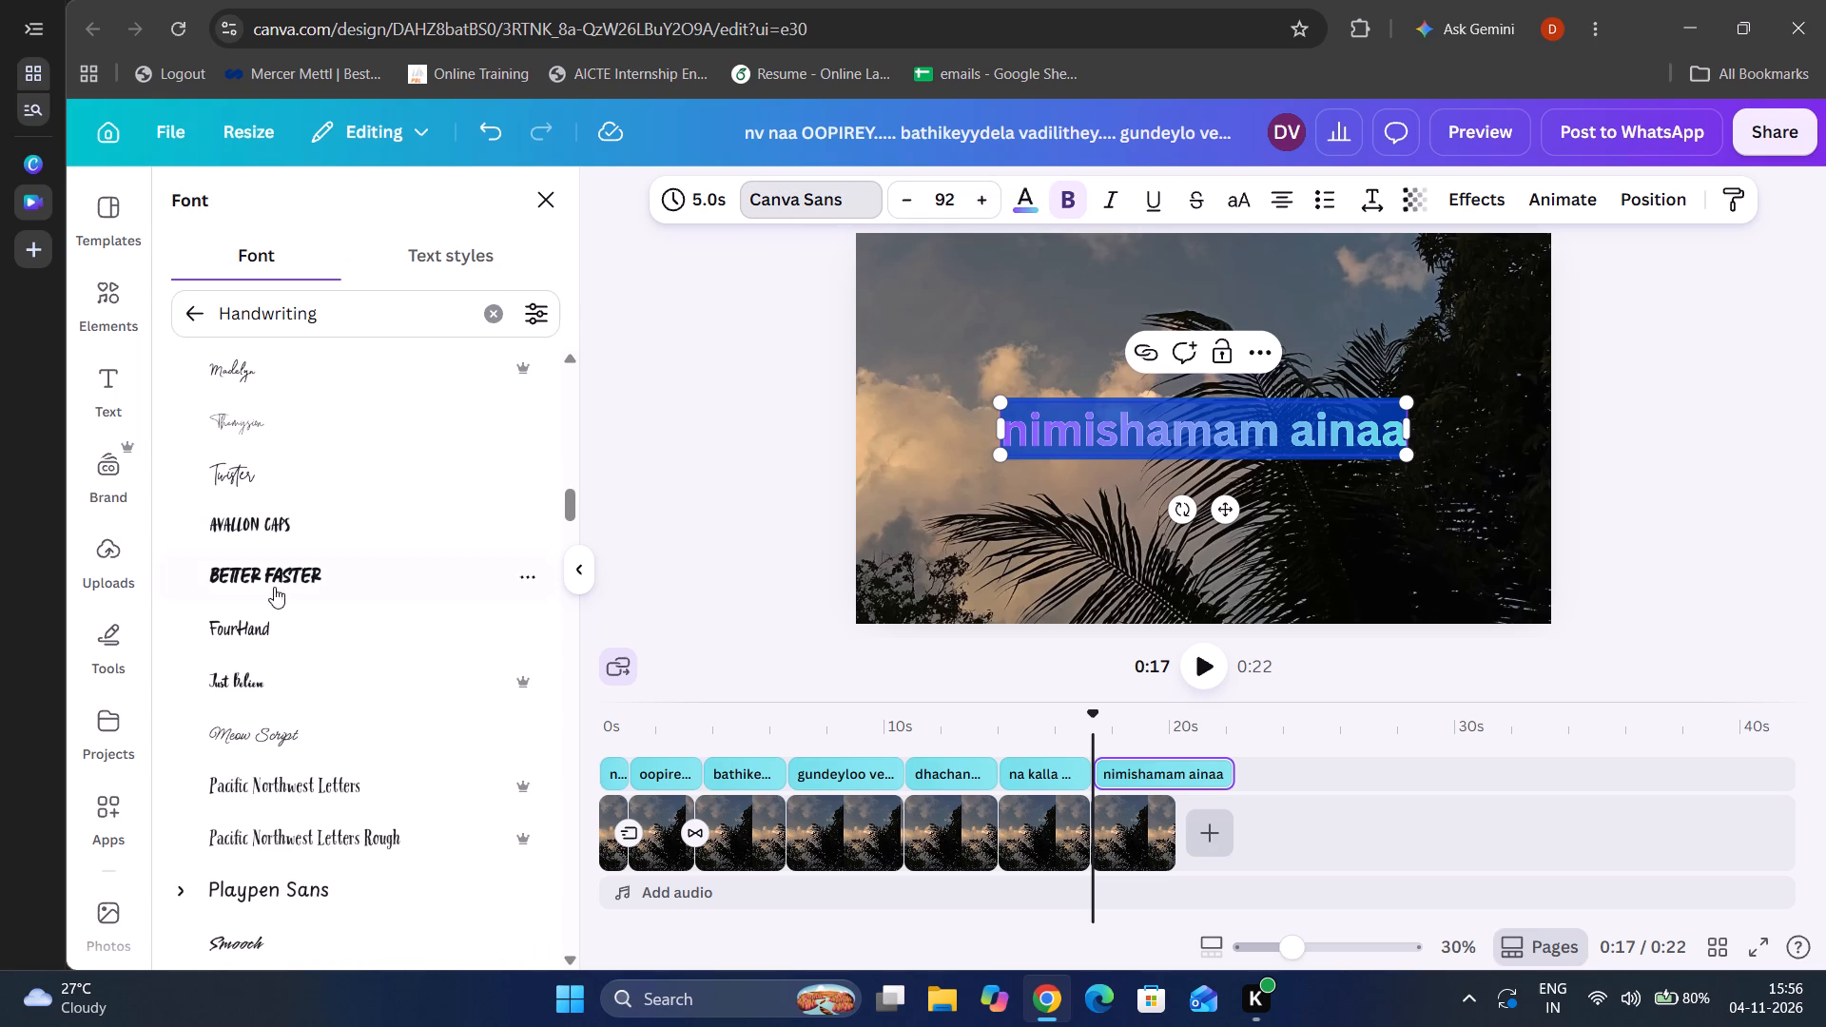
pyautogui.click(273, 693)
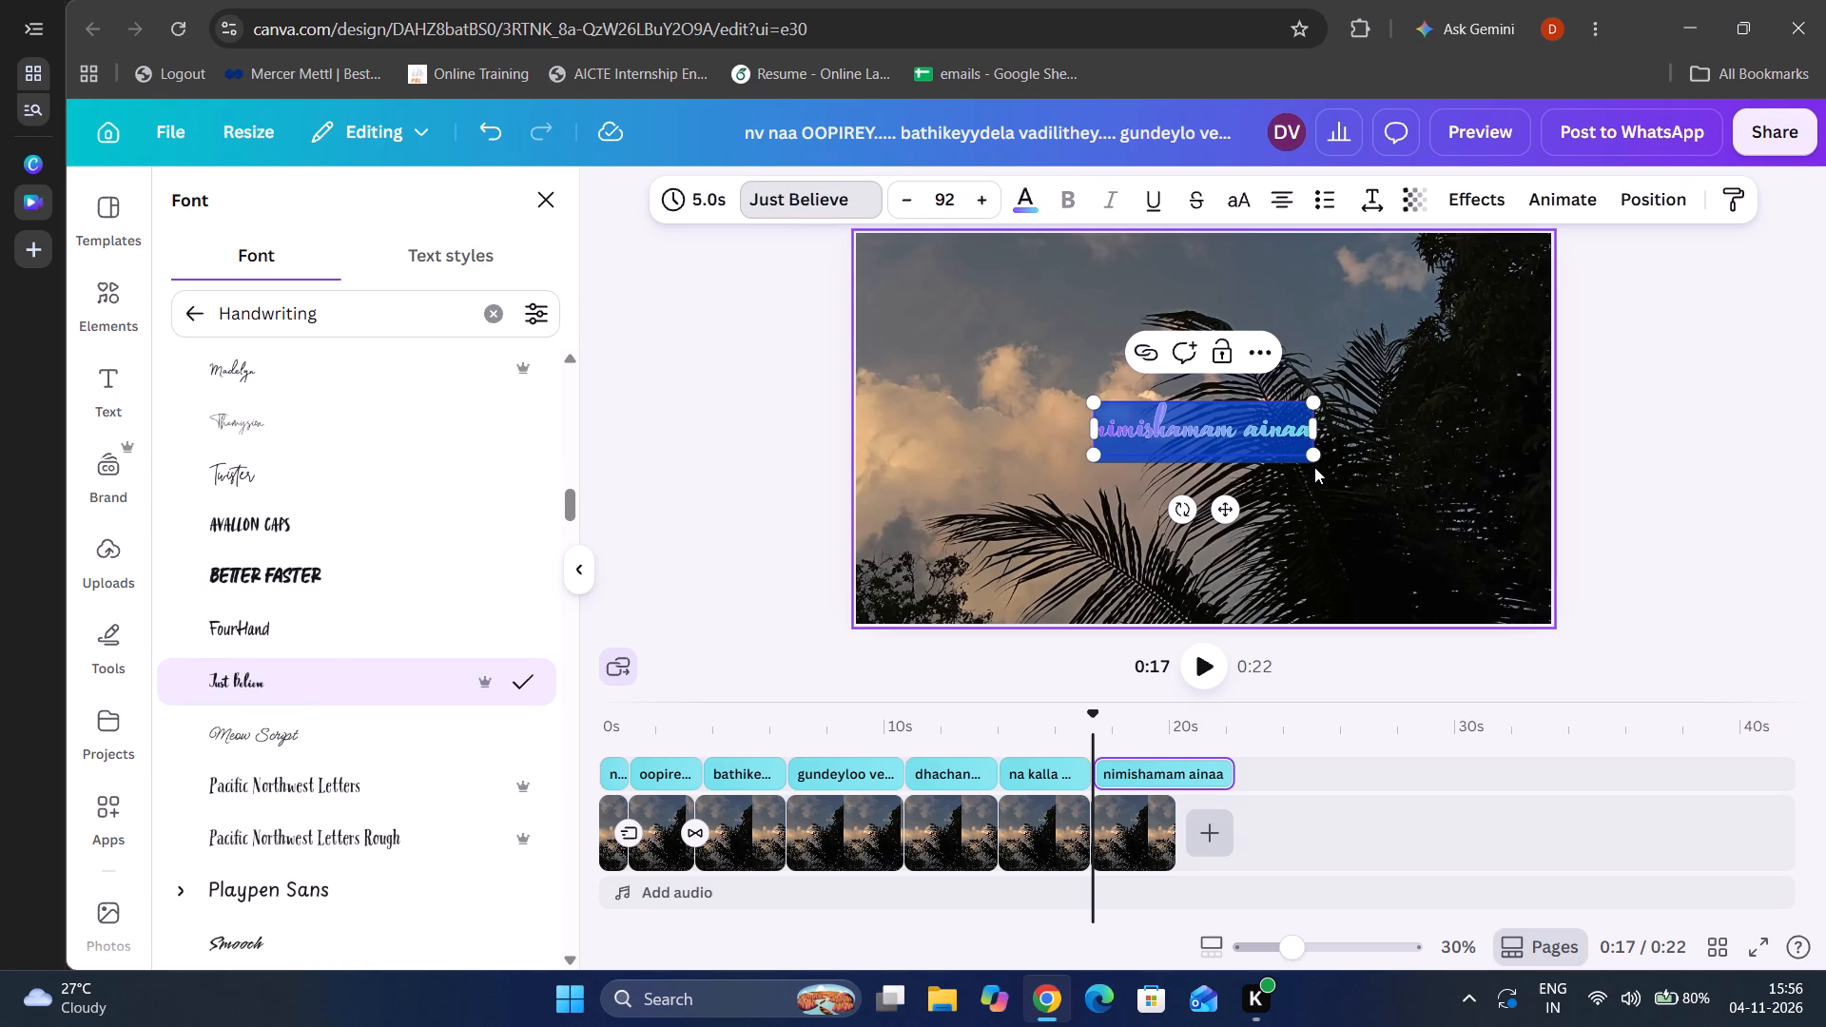
# Move the "nimishamam ainaa" lyric to the upper middle of the photo and enlarge it to font size 130.
pyautogui.moveTo(1312, 455); pyautogui.dragTo(1368, 446)
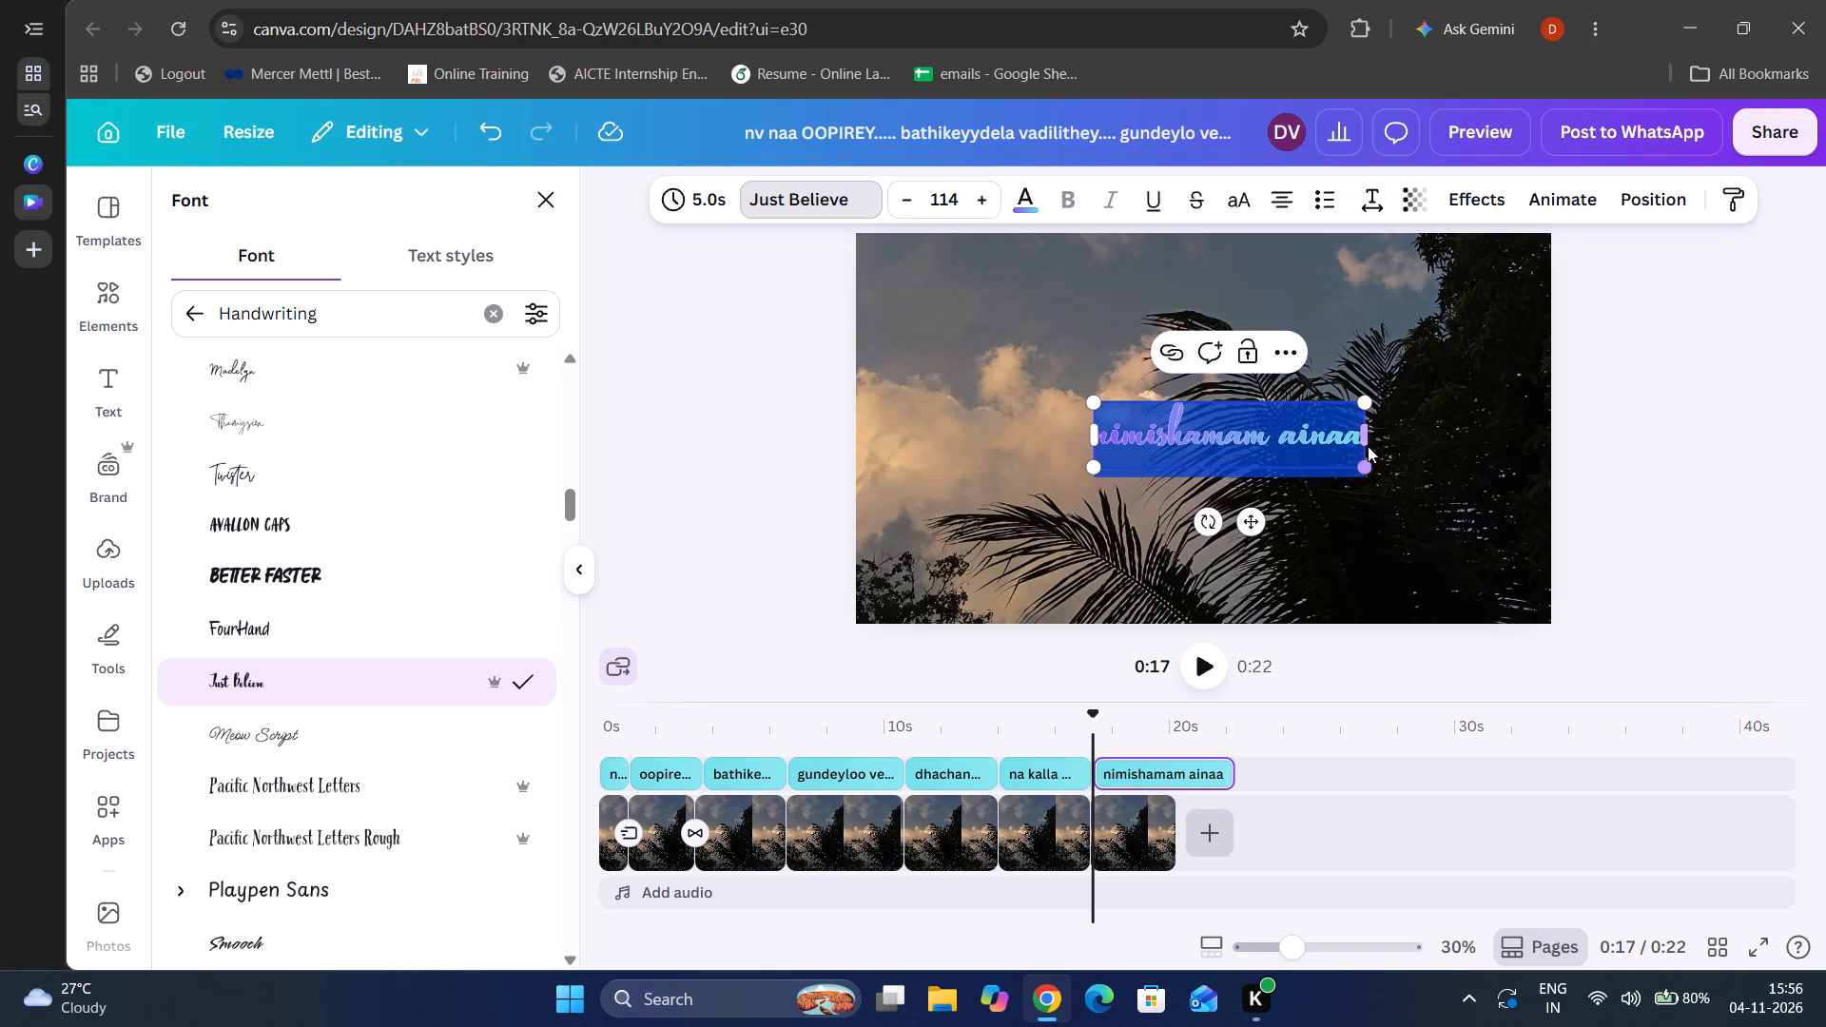
pyautogui.moveTo(1154, 469); pyautogui.dragTo(1126, 356)
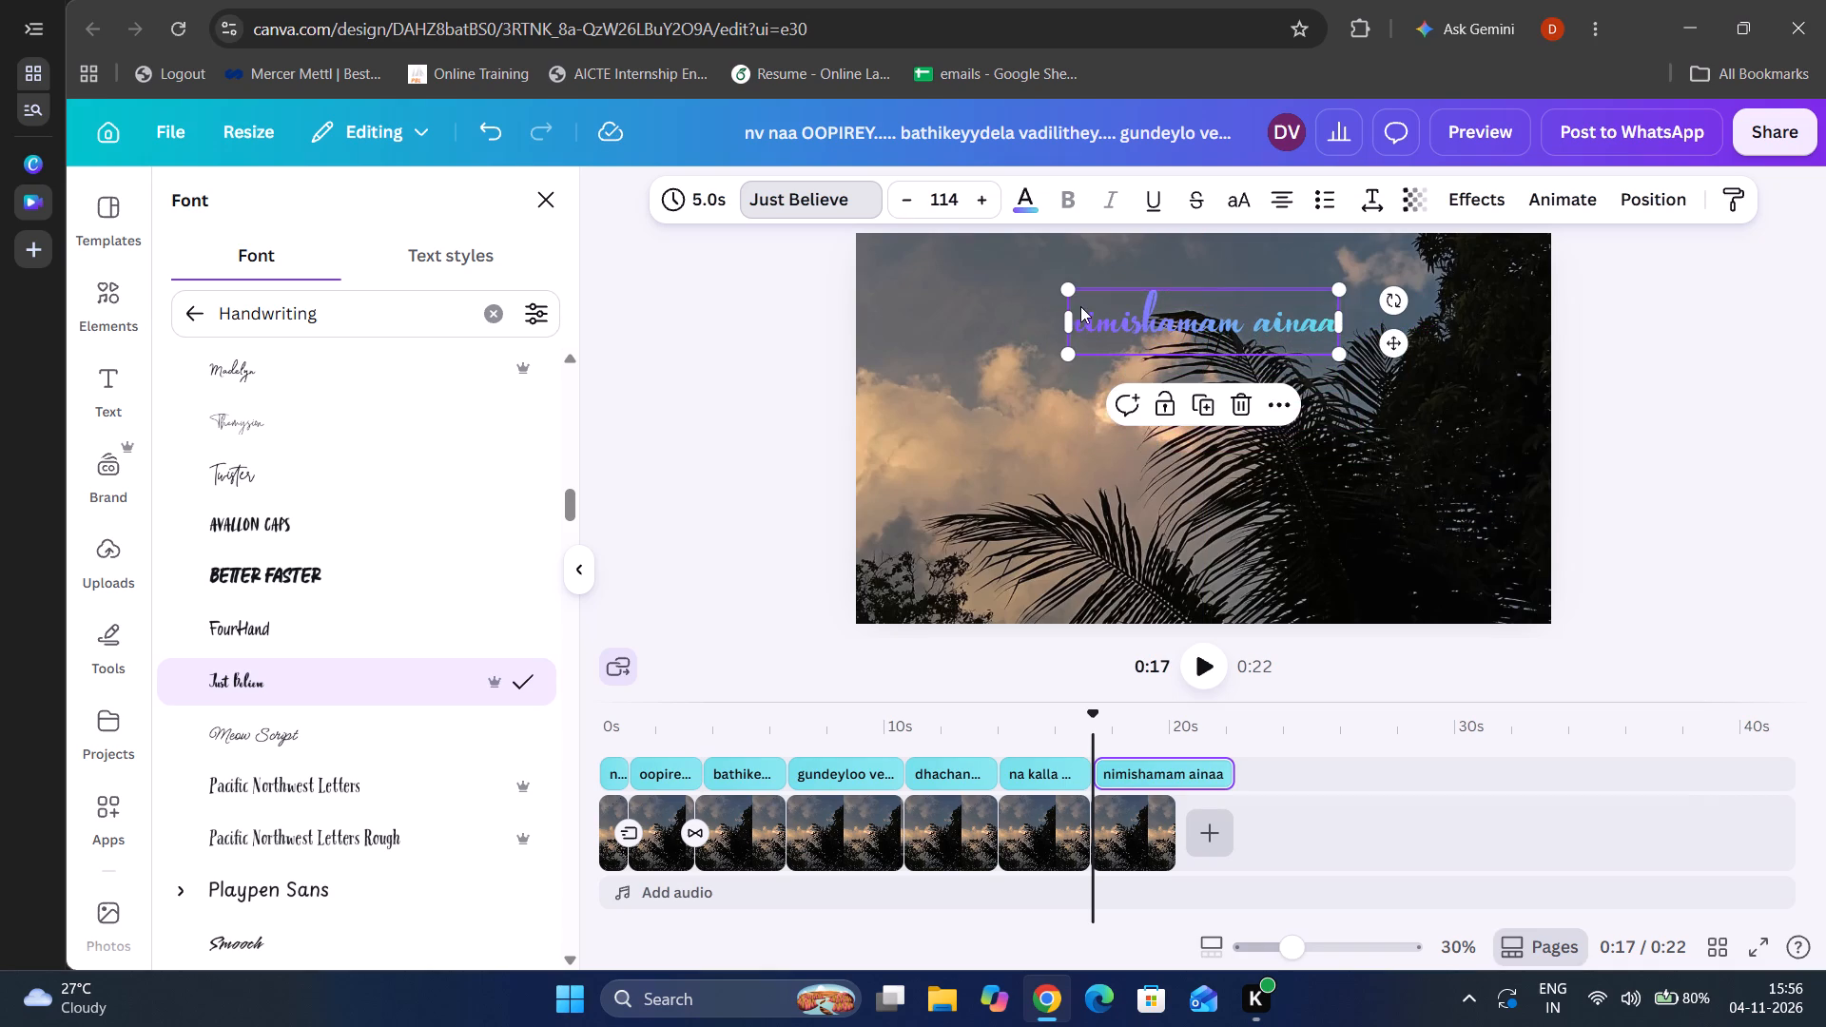
pyautogui.moveTo(1069, 321); pyautogui.dragTo(1051, 318)
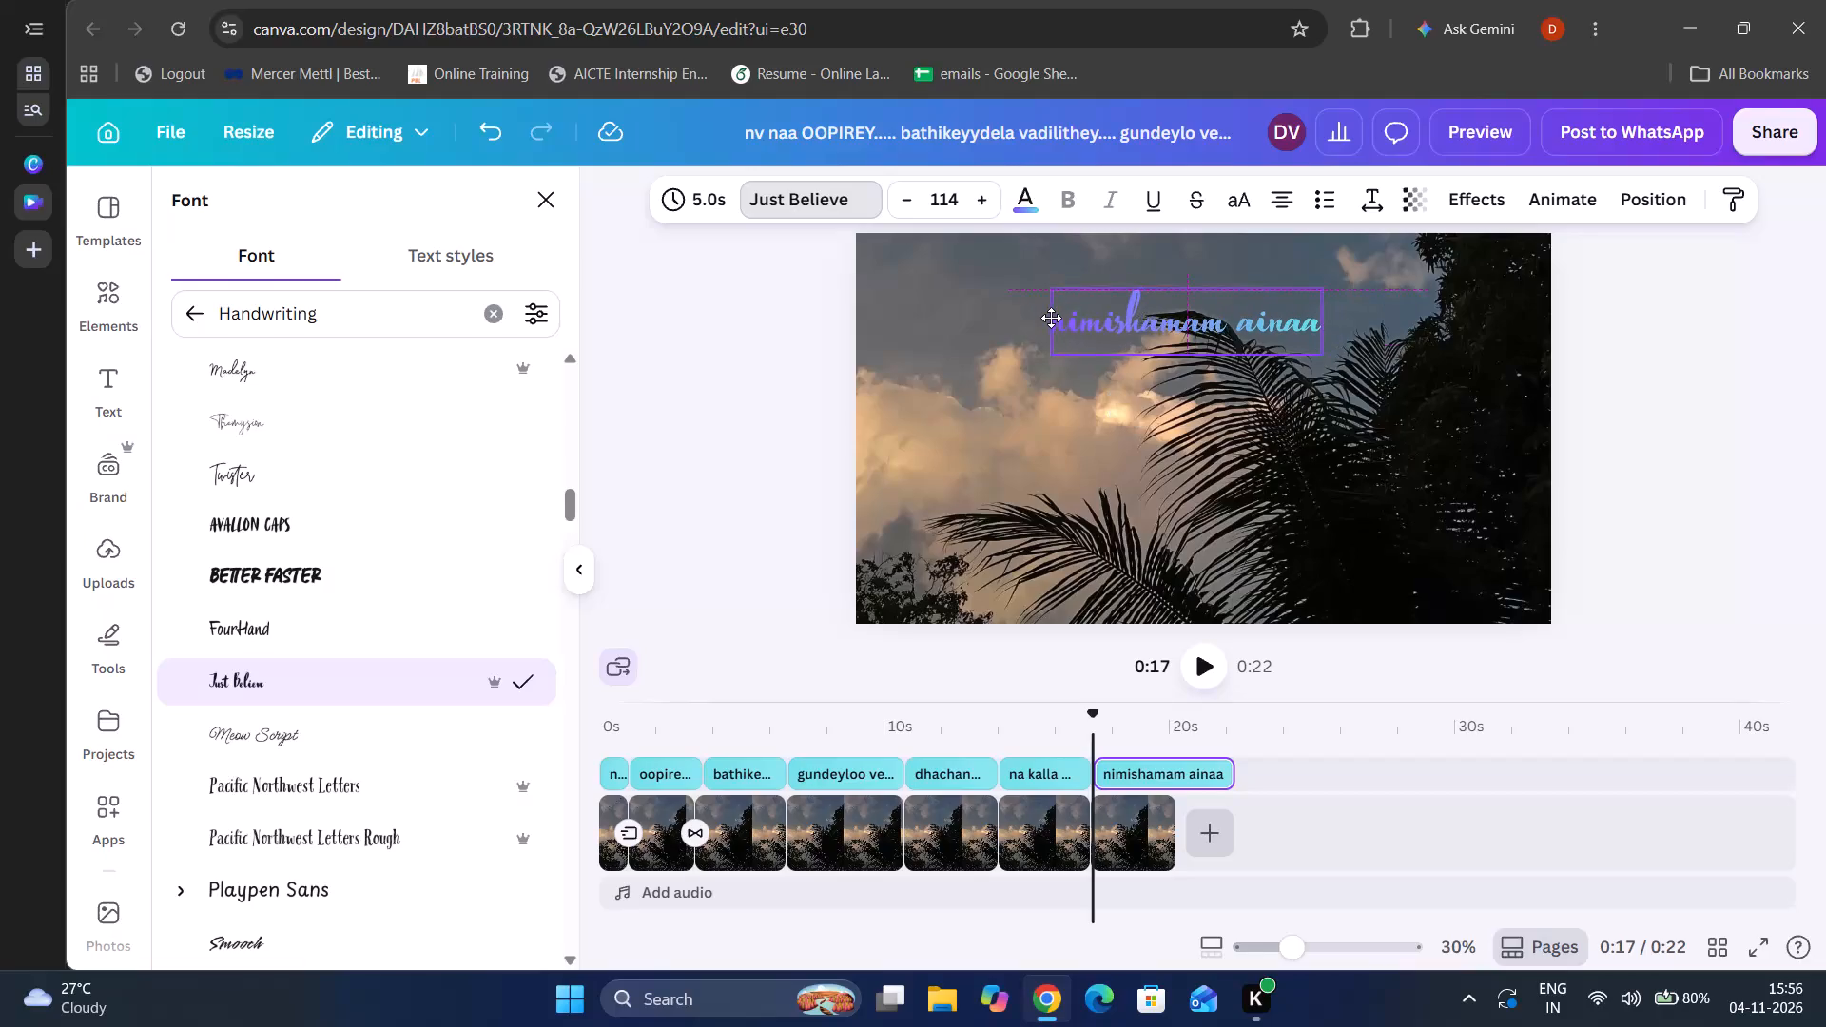
pyautogui.moveTo(1051, 318); pyautogui.dragTo(1057, 315)
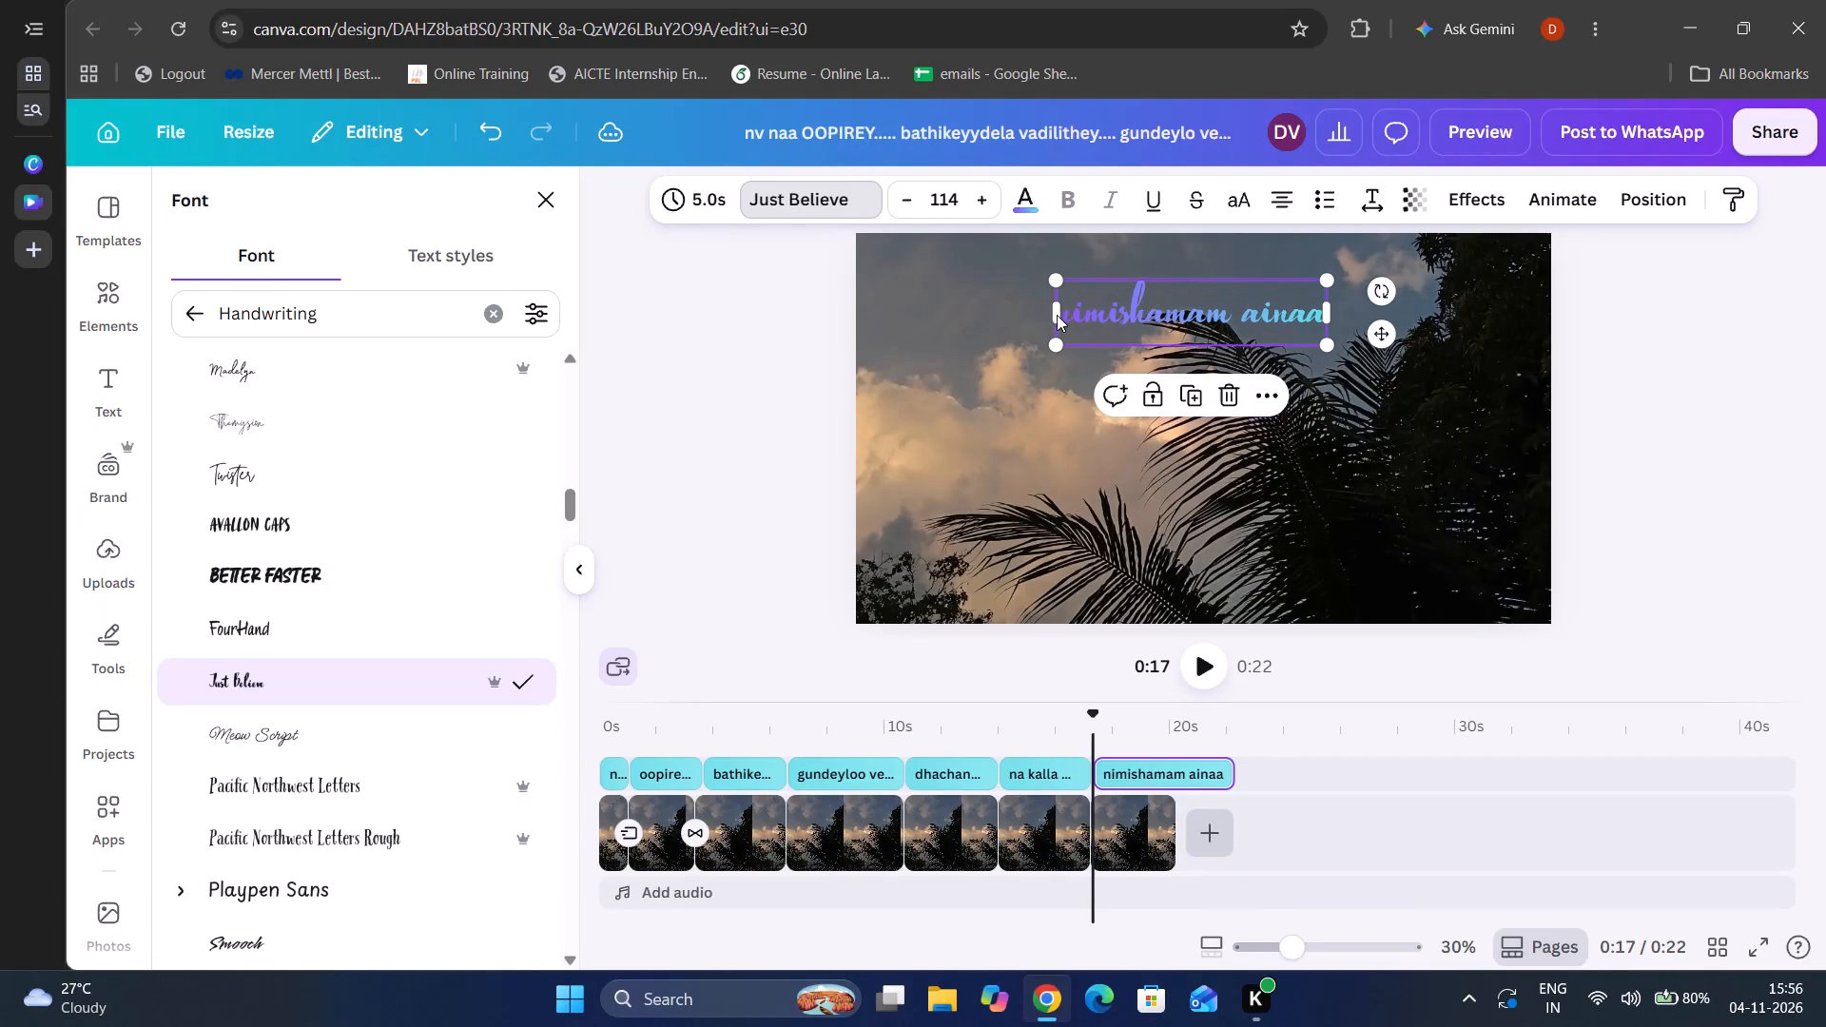
pyautogui.moveTo(1324, 342); pyautogui.dragTo(1348, 348)
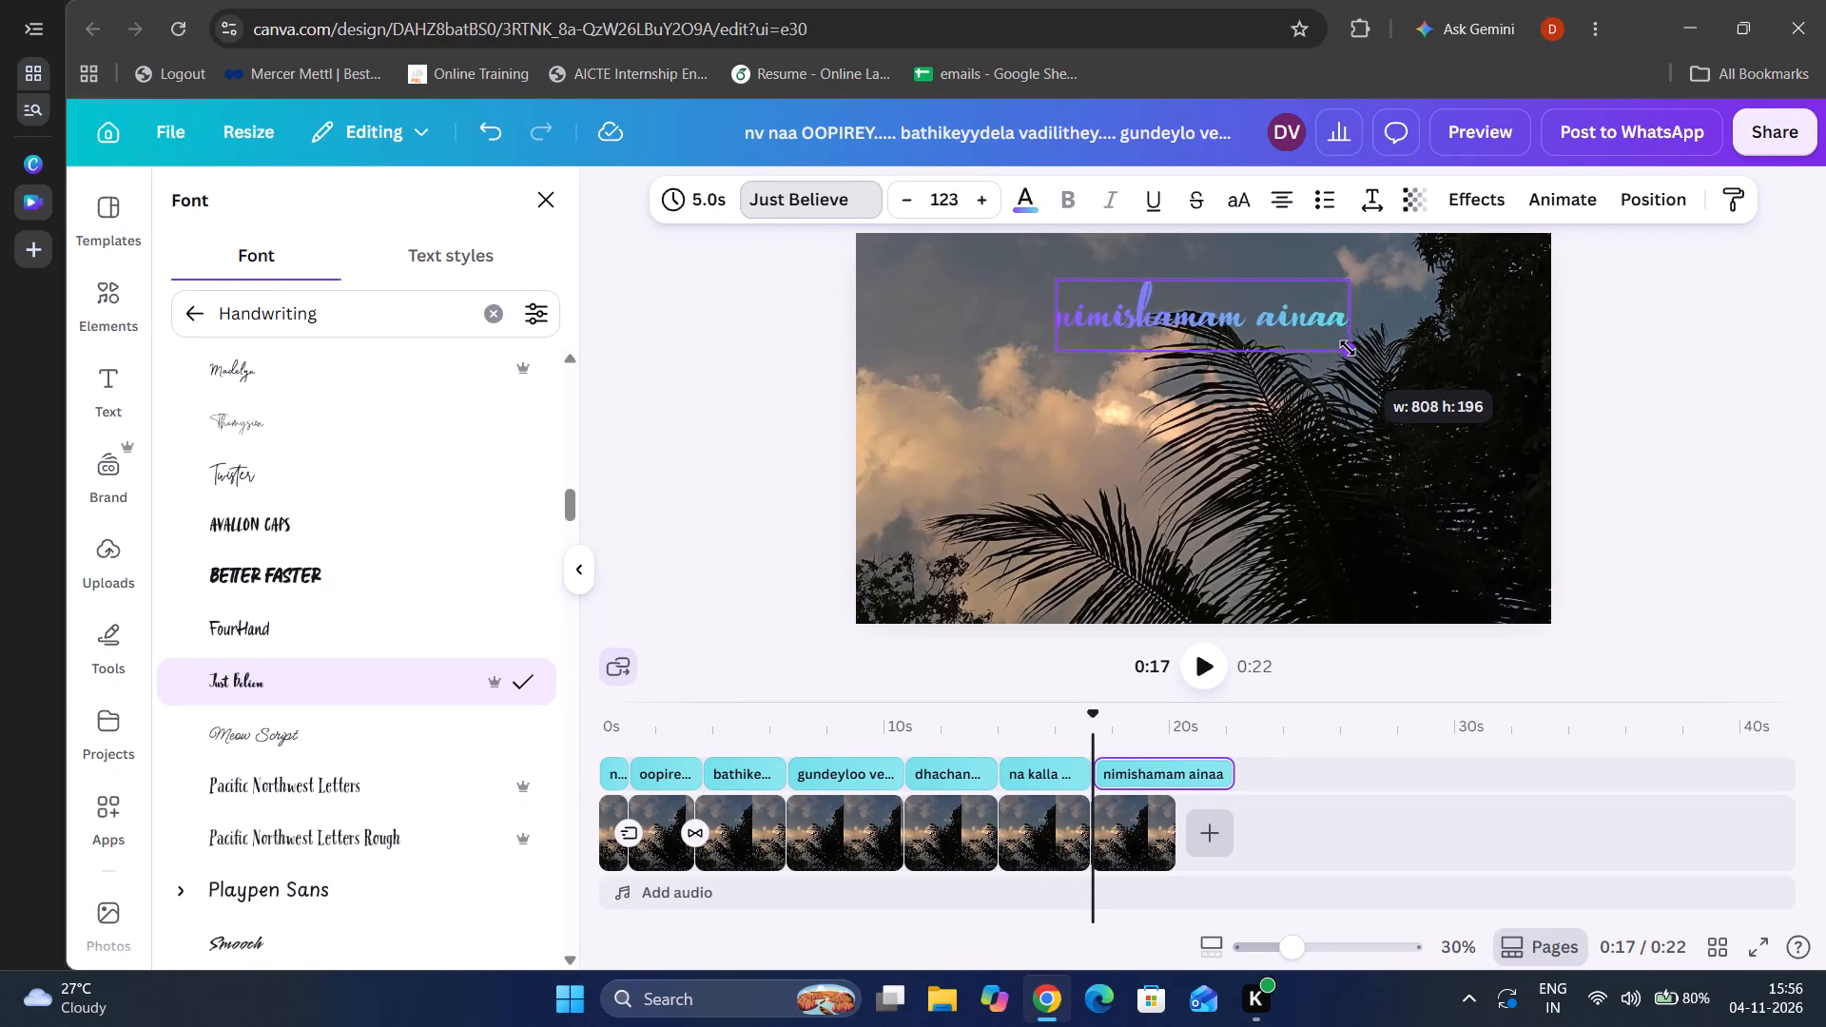
pyautogui.moveTo(1348, 348); pyautogui.dragTo(1358, 353)
pyautogui.moveTo(1358, 353); pyautogui.dragTo(1306, 361)
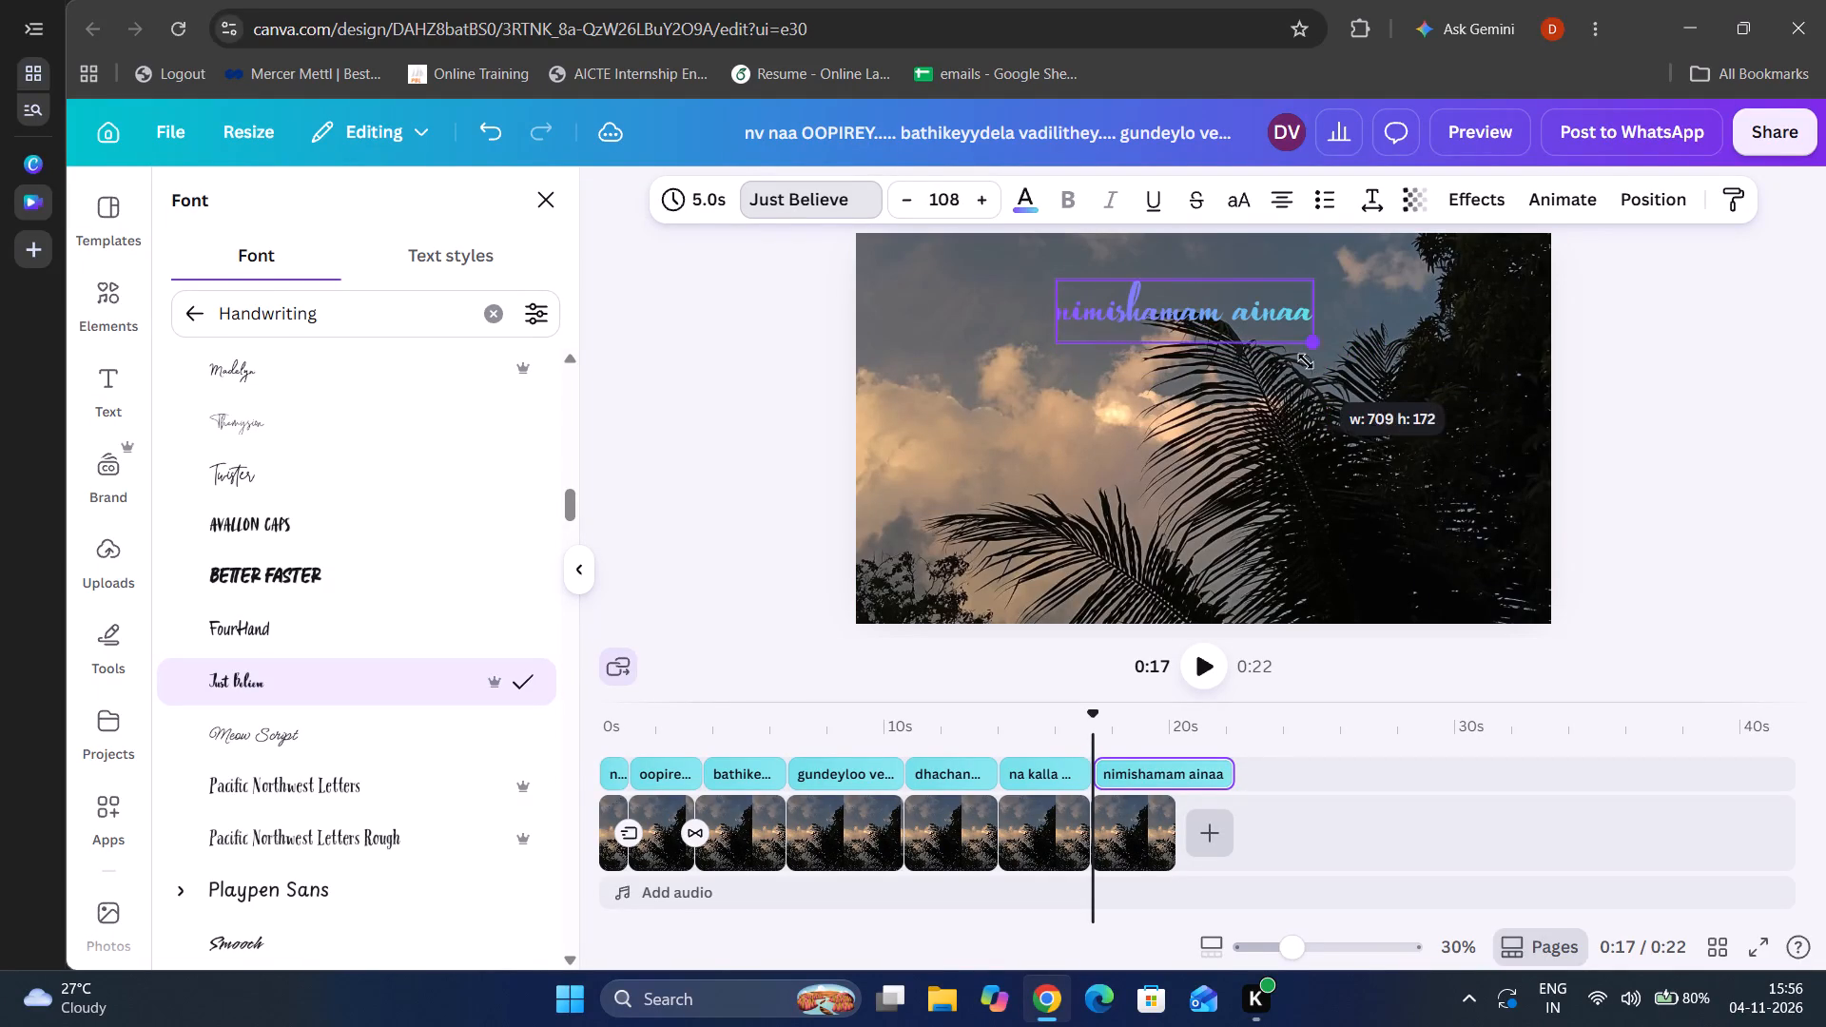
pyautogui.moveTo(1306, 361); pyautogui.dragTo(1329, 373)
pyautogui.click(1329, 373)
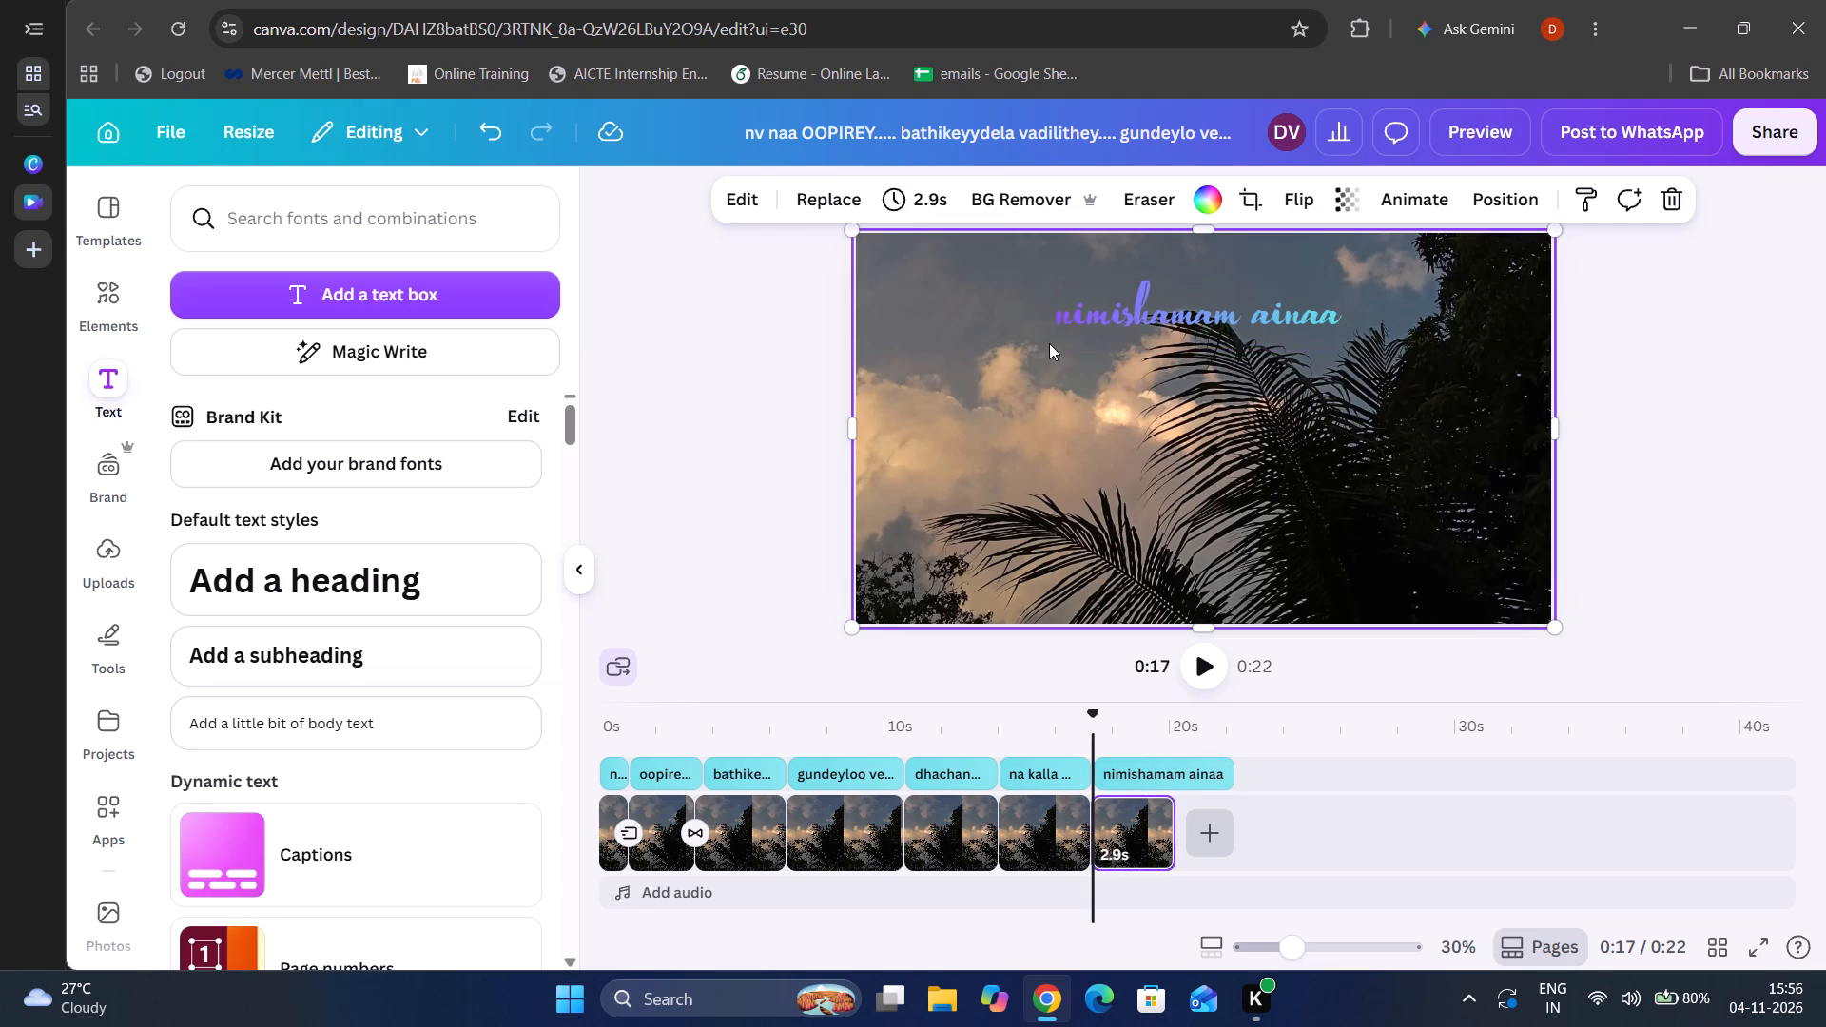
pyautogui.click(1059, 342)
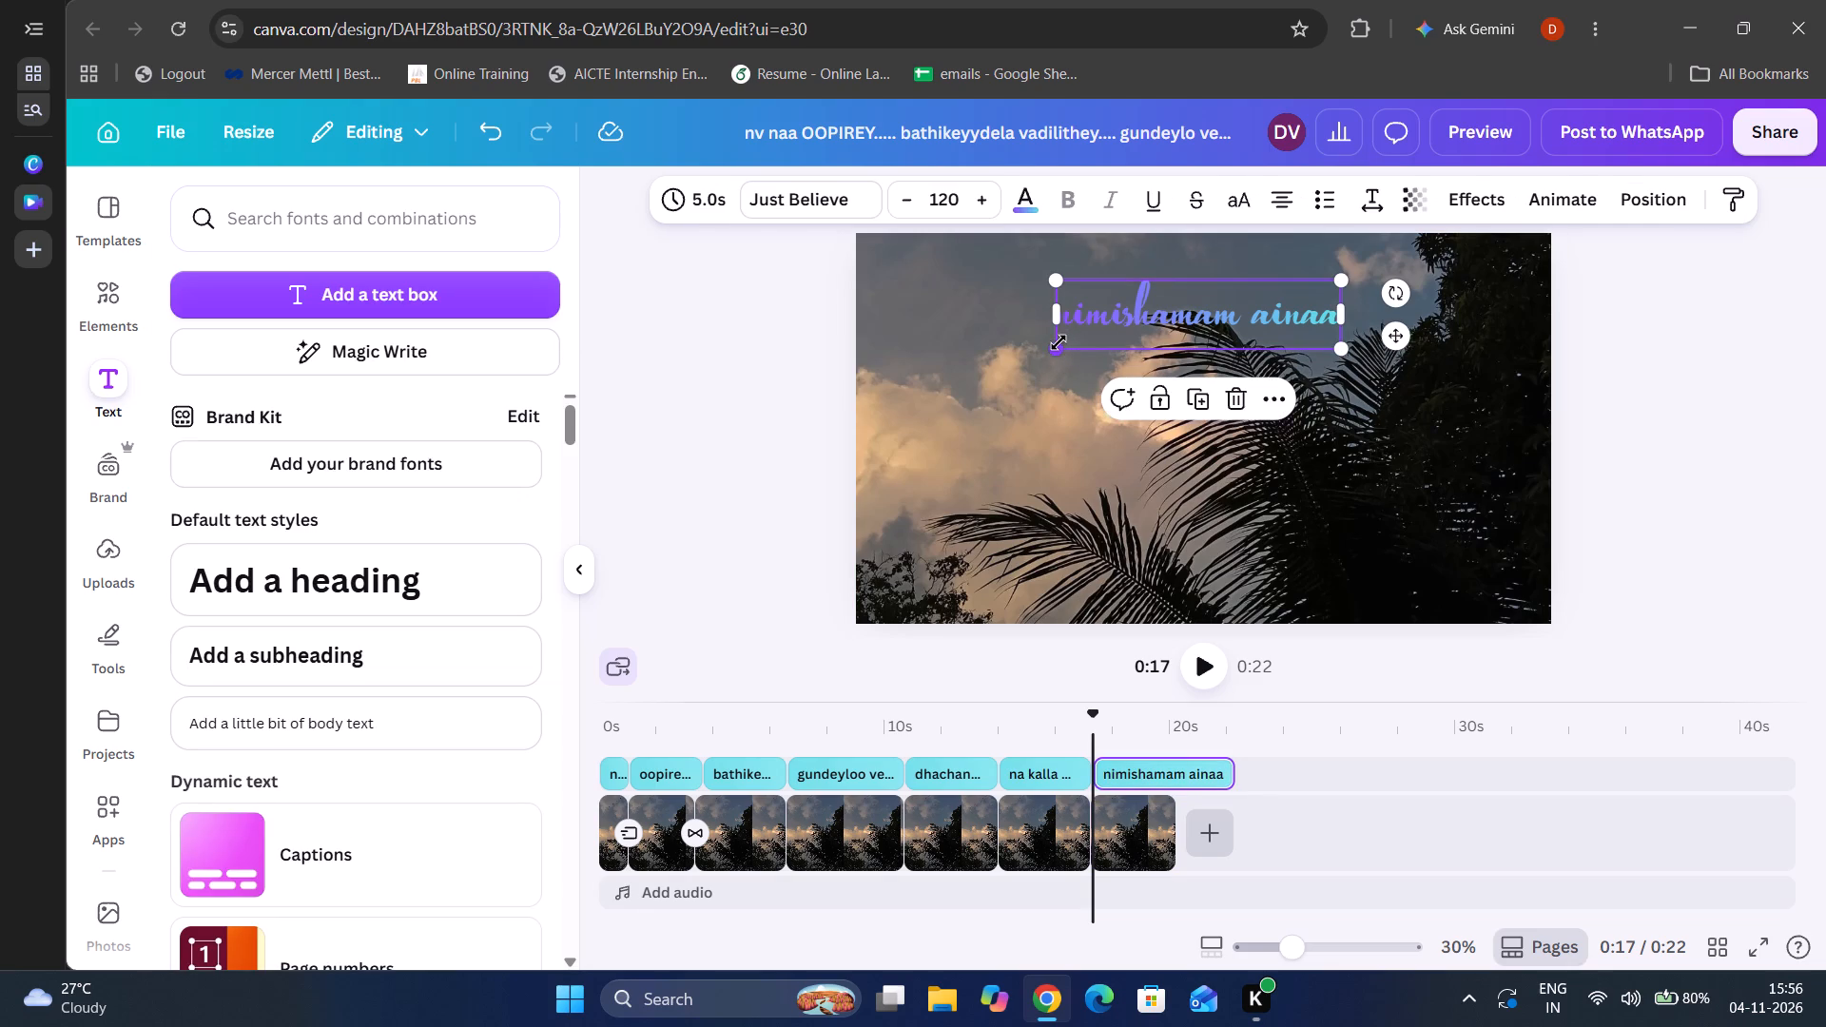
pyautogui.moveTo(1059, 342); pyautogui.dragTo(1036, 351)
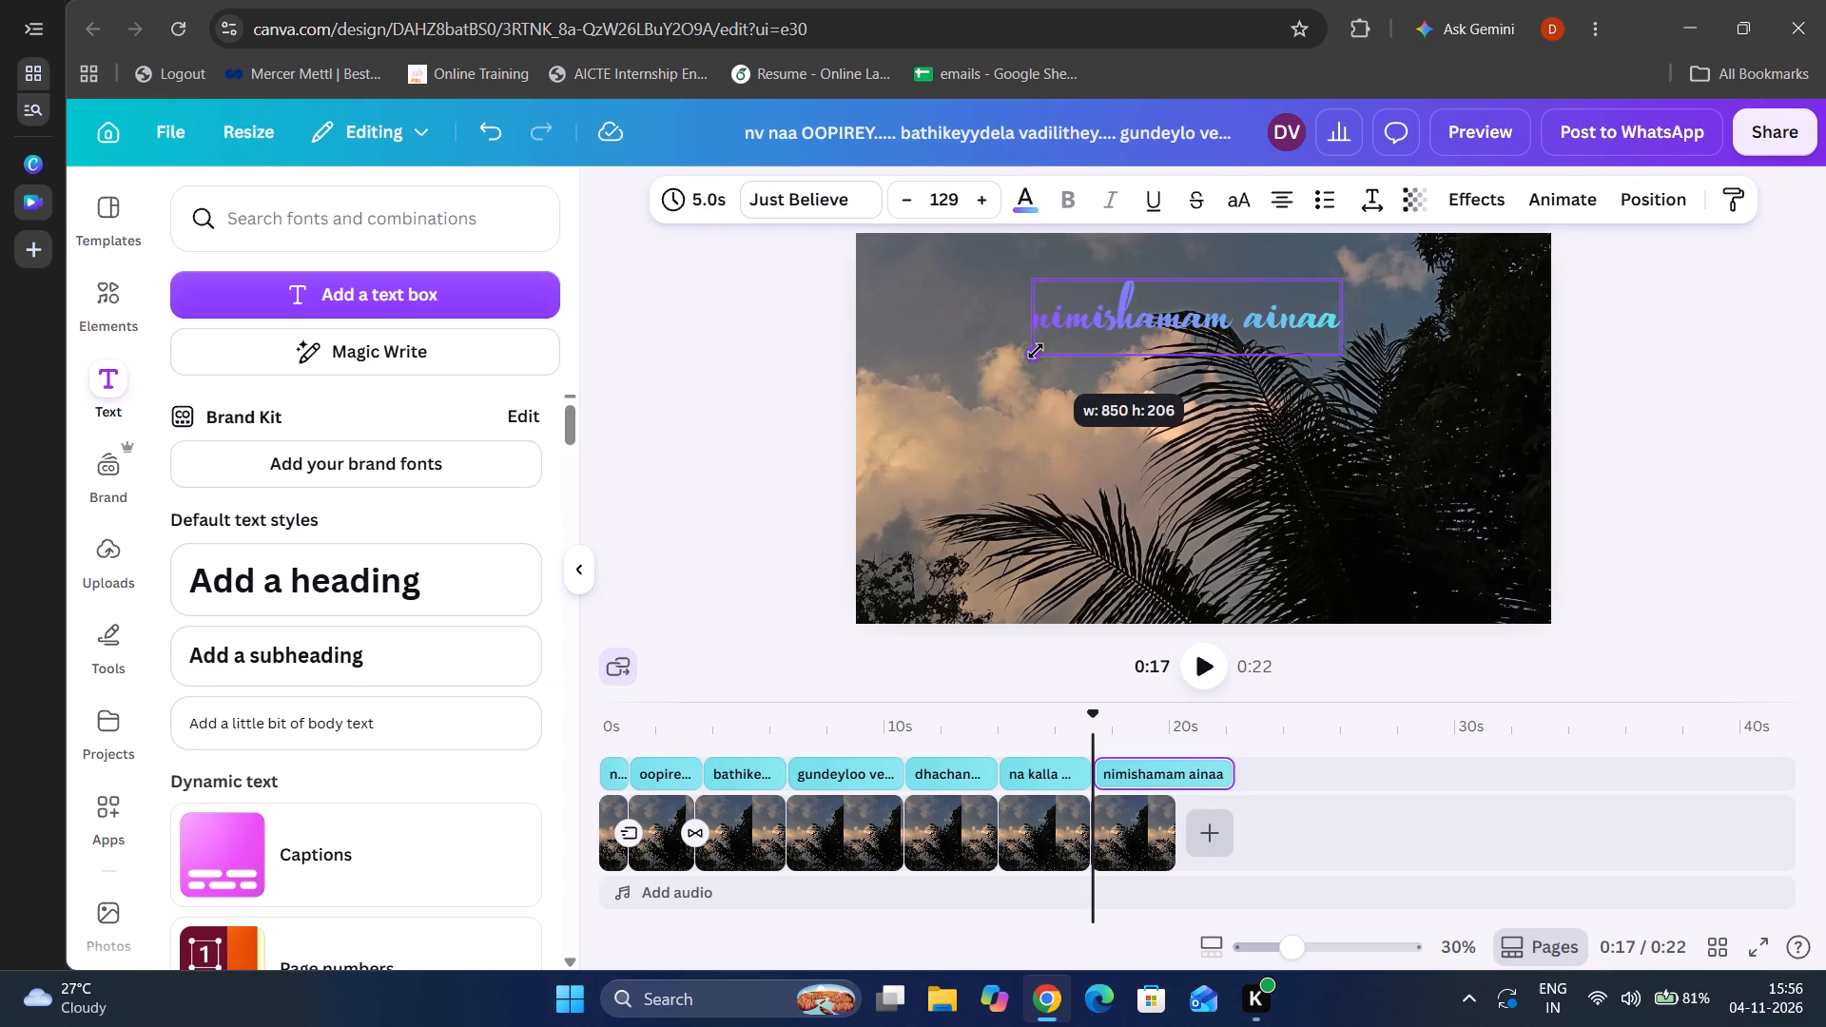
pyautogui.moveTo(1036, 351); pyautogui.dragTo(1034, 354)
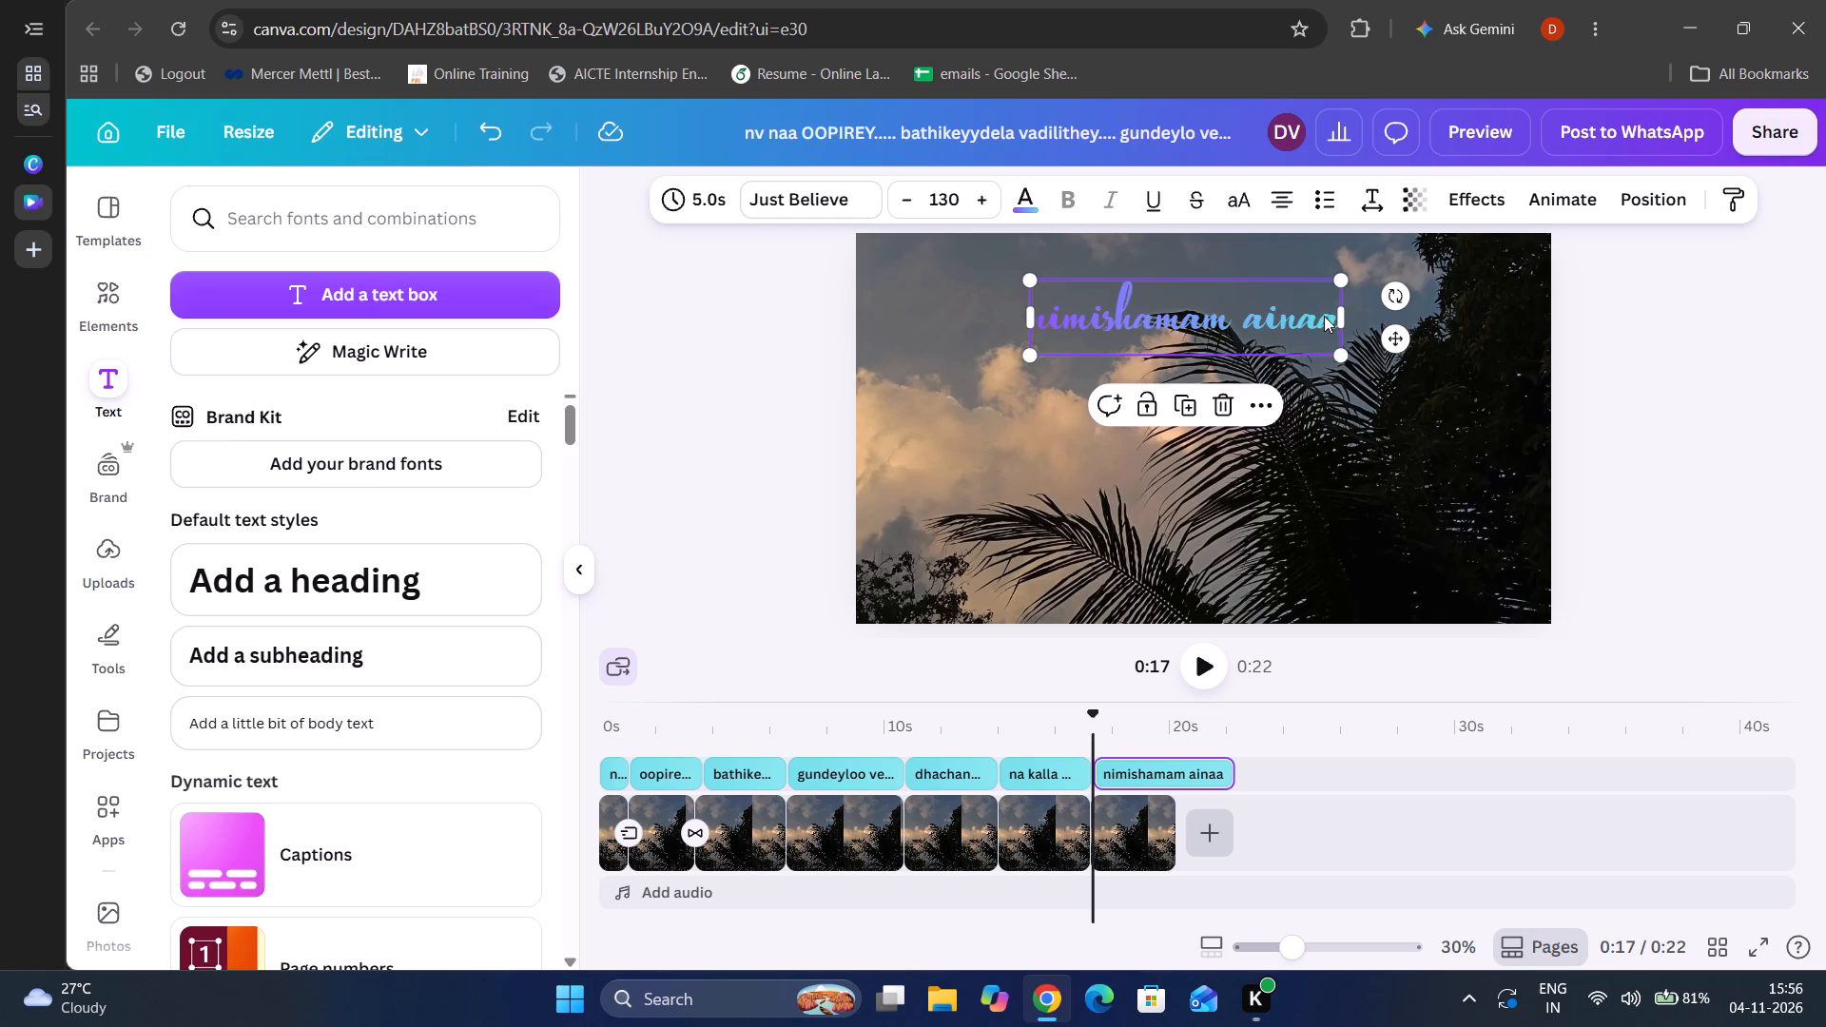
# Add two dots to the end of the "nimishamam ainaa" lyric so it reads "nimishamam ainaa..".
pyautogui.click(1333, 327)
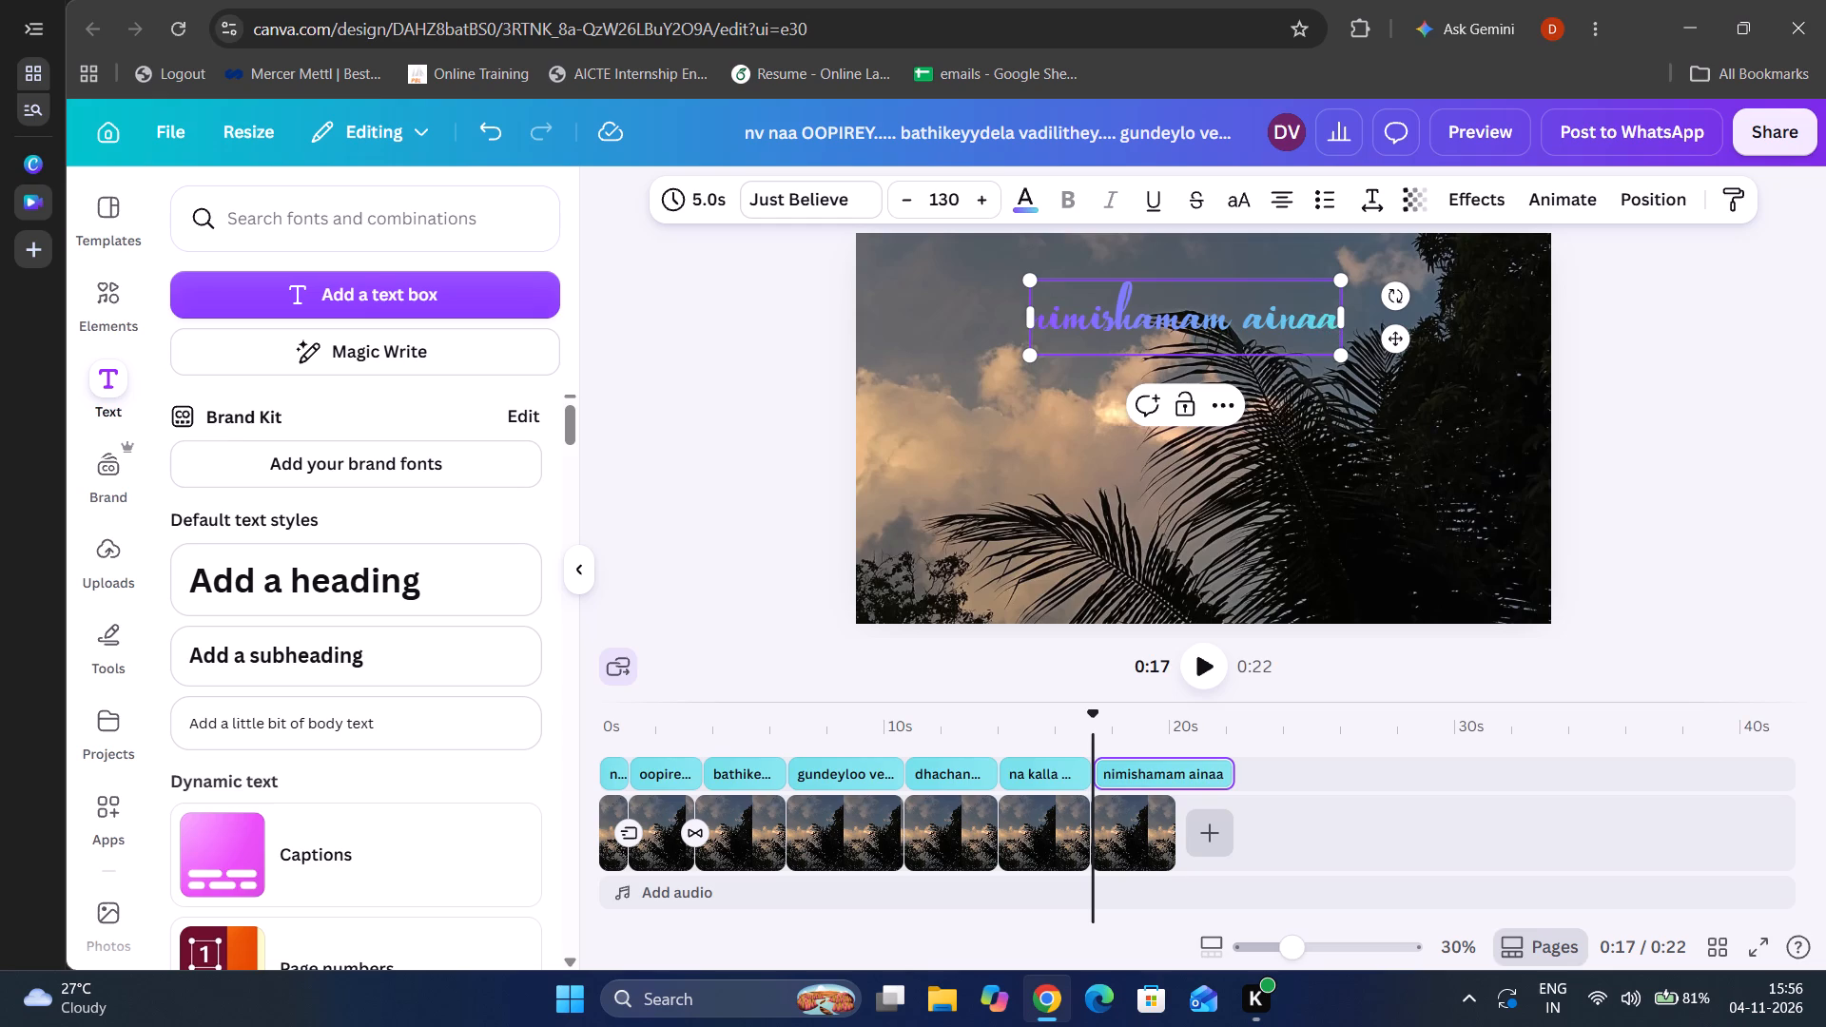
pyautogui.click(1333, 327)
pyautogui.click(1321, 325)
pyautogui.press('Right')
pyautogui.write('..')
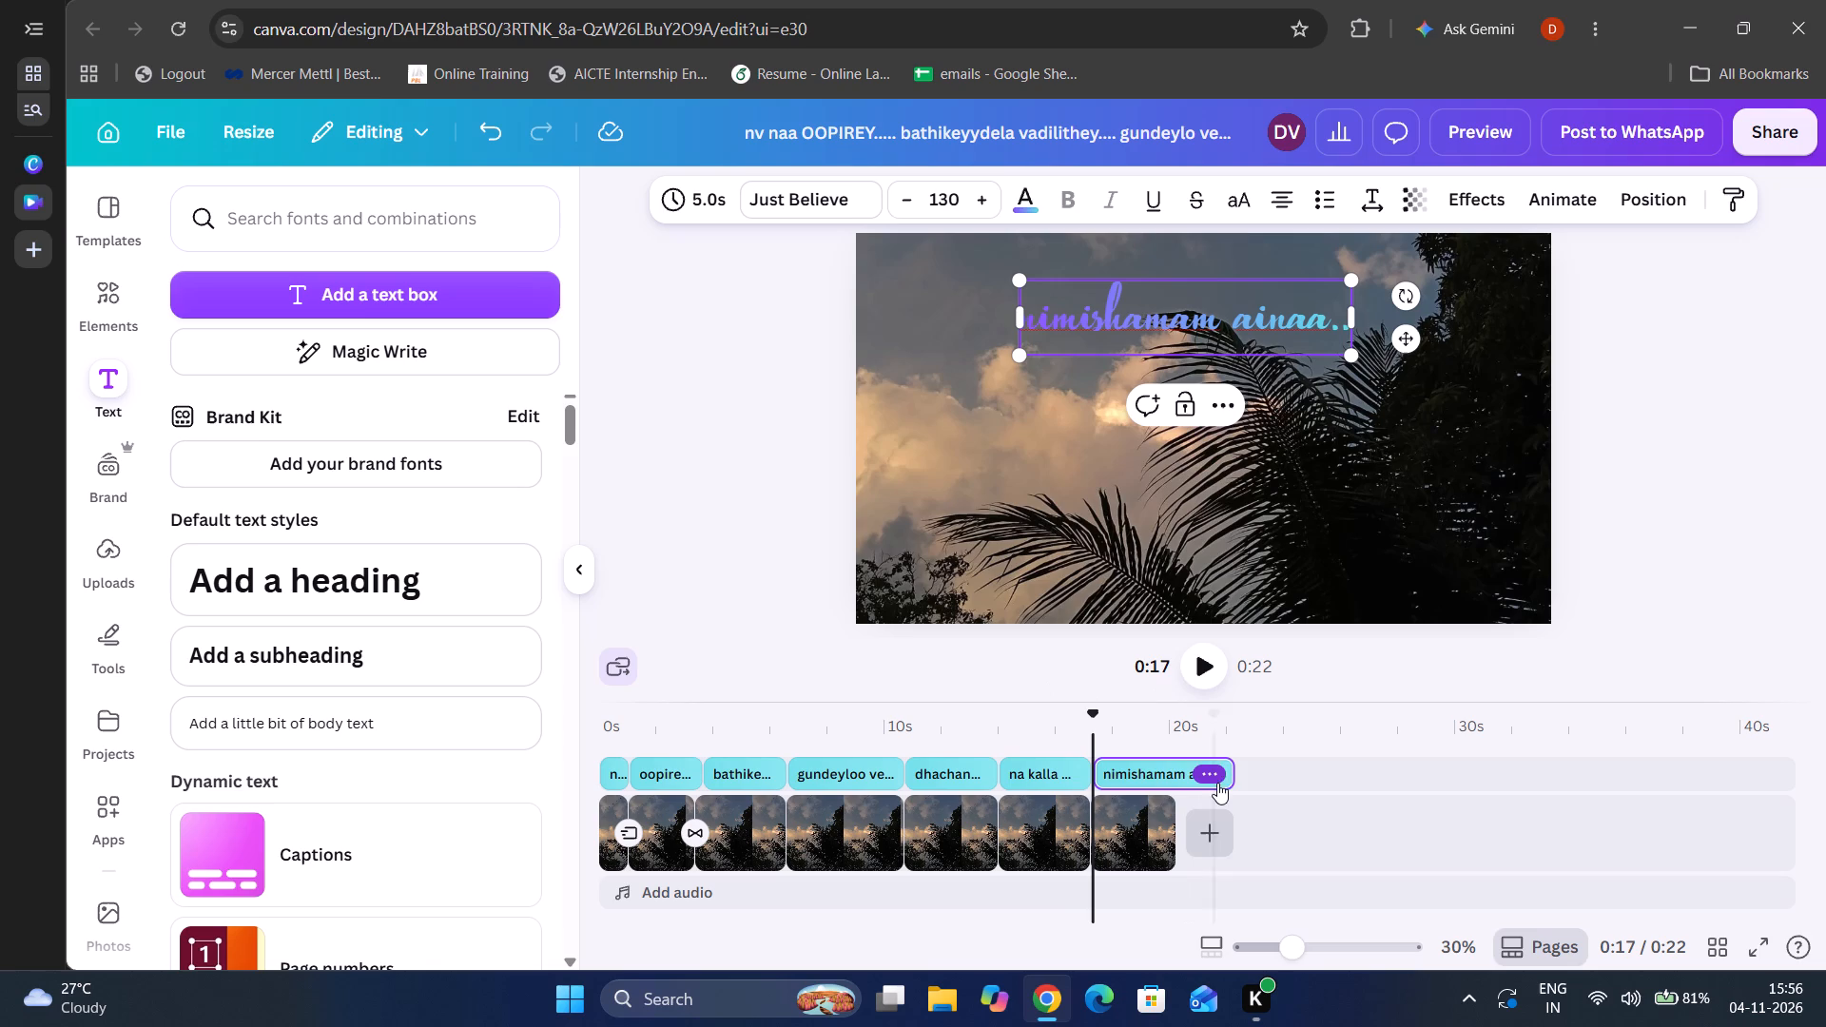
# Shorten the "nimishamam ainaa.." lyric's timing to 2.9 s so it ends together with the last photo clip.
pyautogui.click(1227, 777)
pyautogui.moveTo(1227, 777); pyautogui.dragTo(1184, 783)
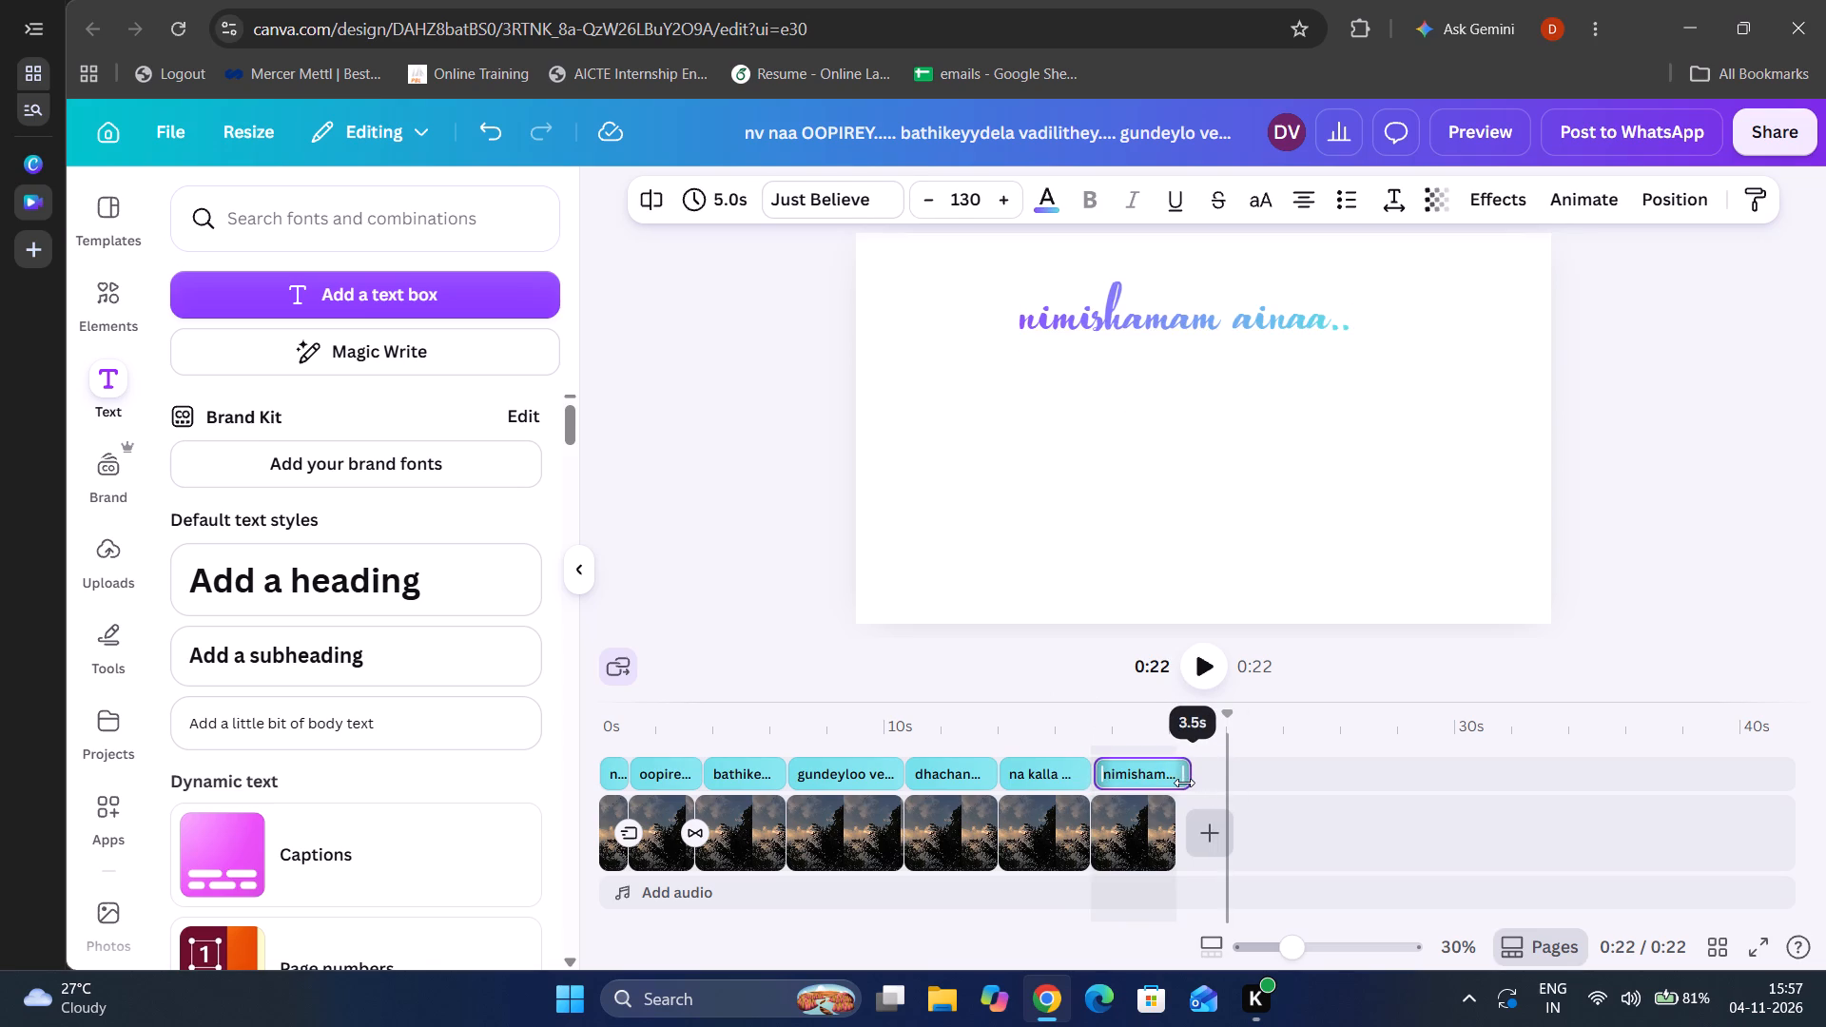
pyautogui.moveTo(1184, 783); pyautogui.dragTo(1175, 785)
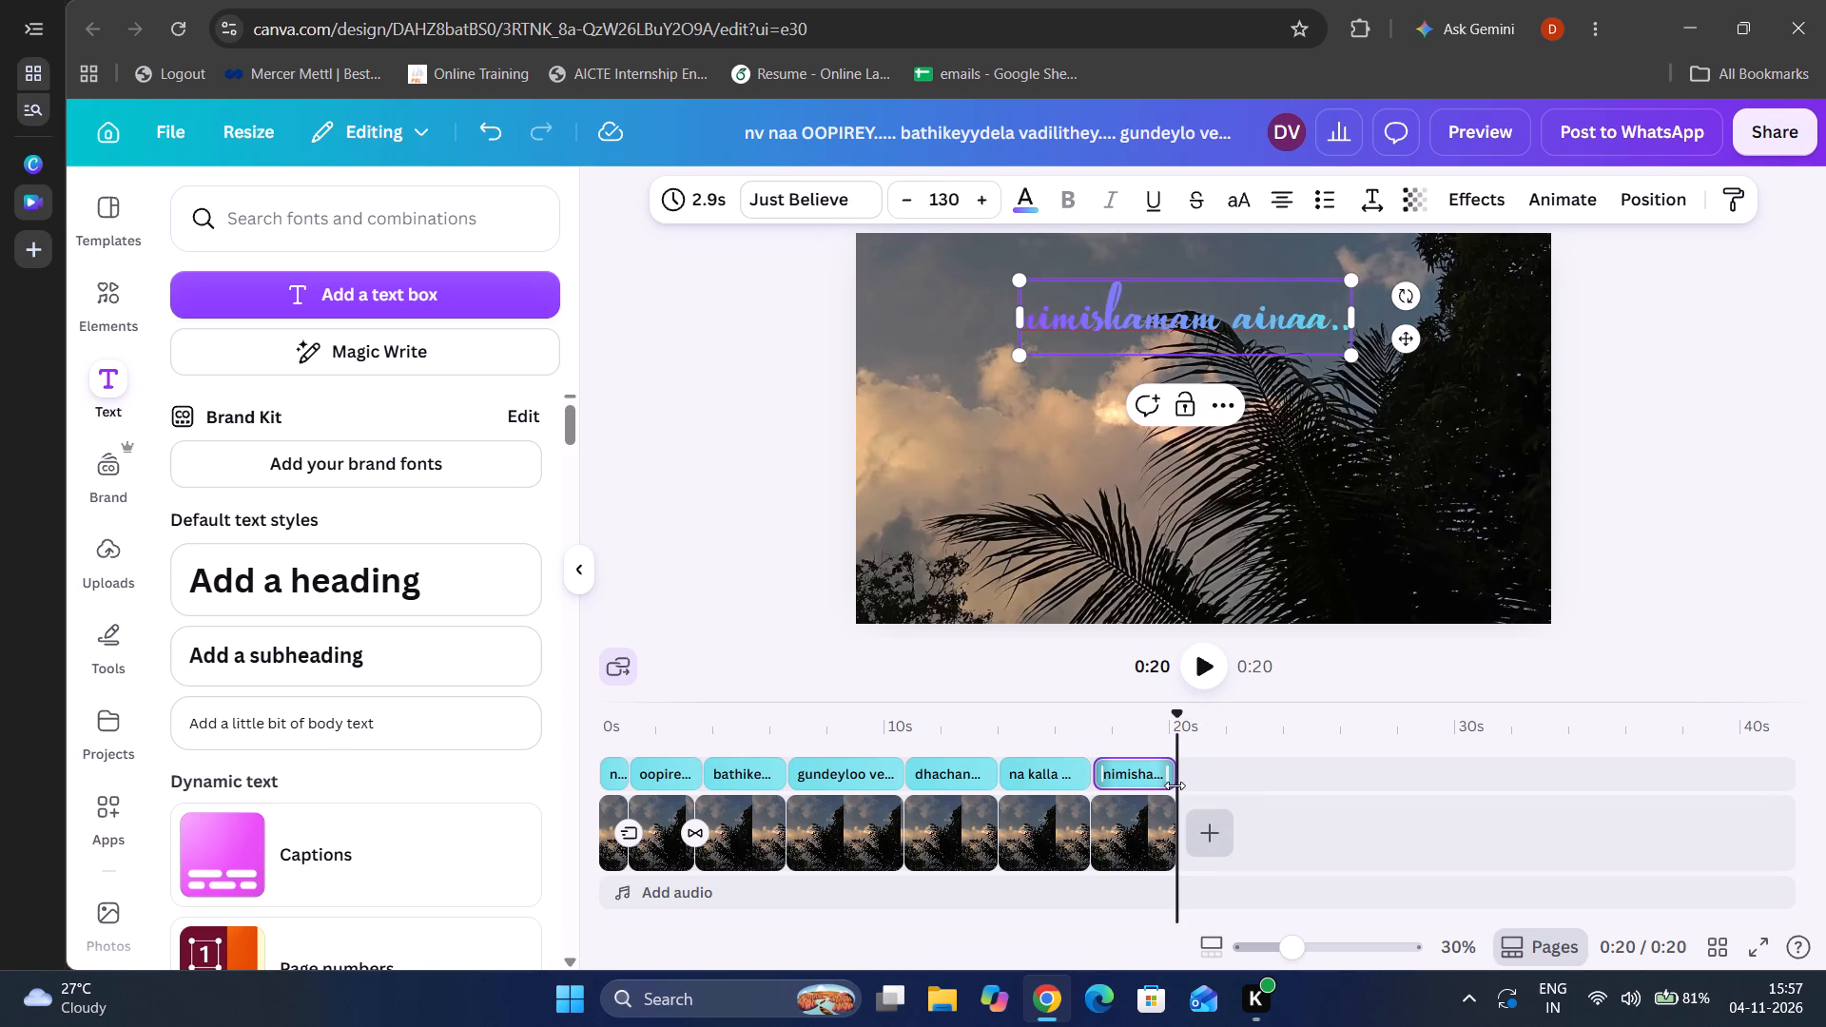
# Paste another copy of the photo clip at the end of the timeline.
pyautogui.click(1273, 847)
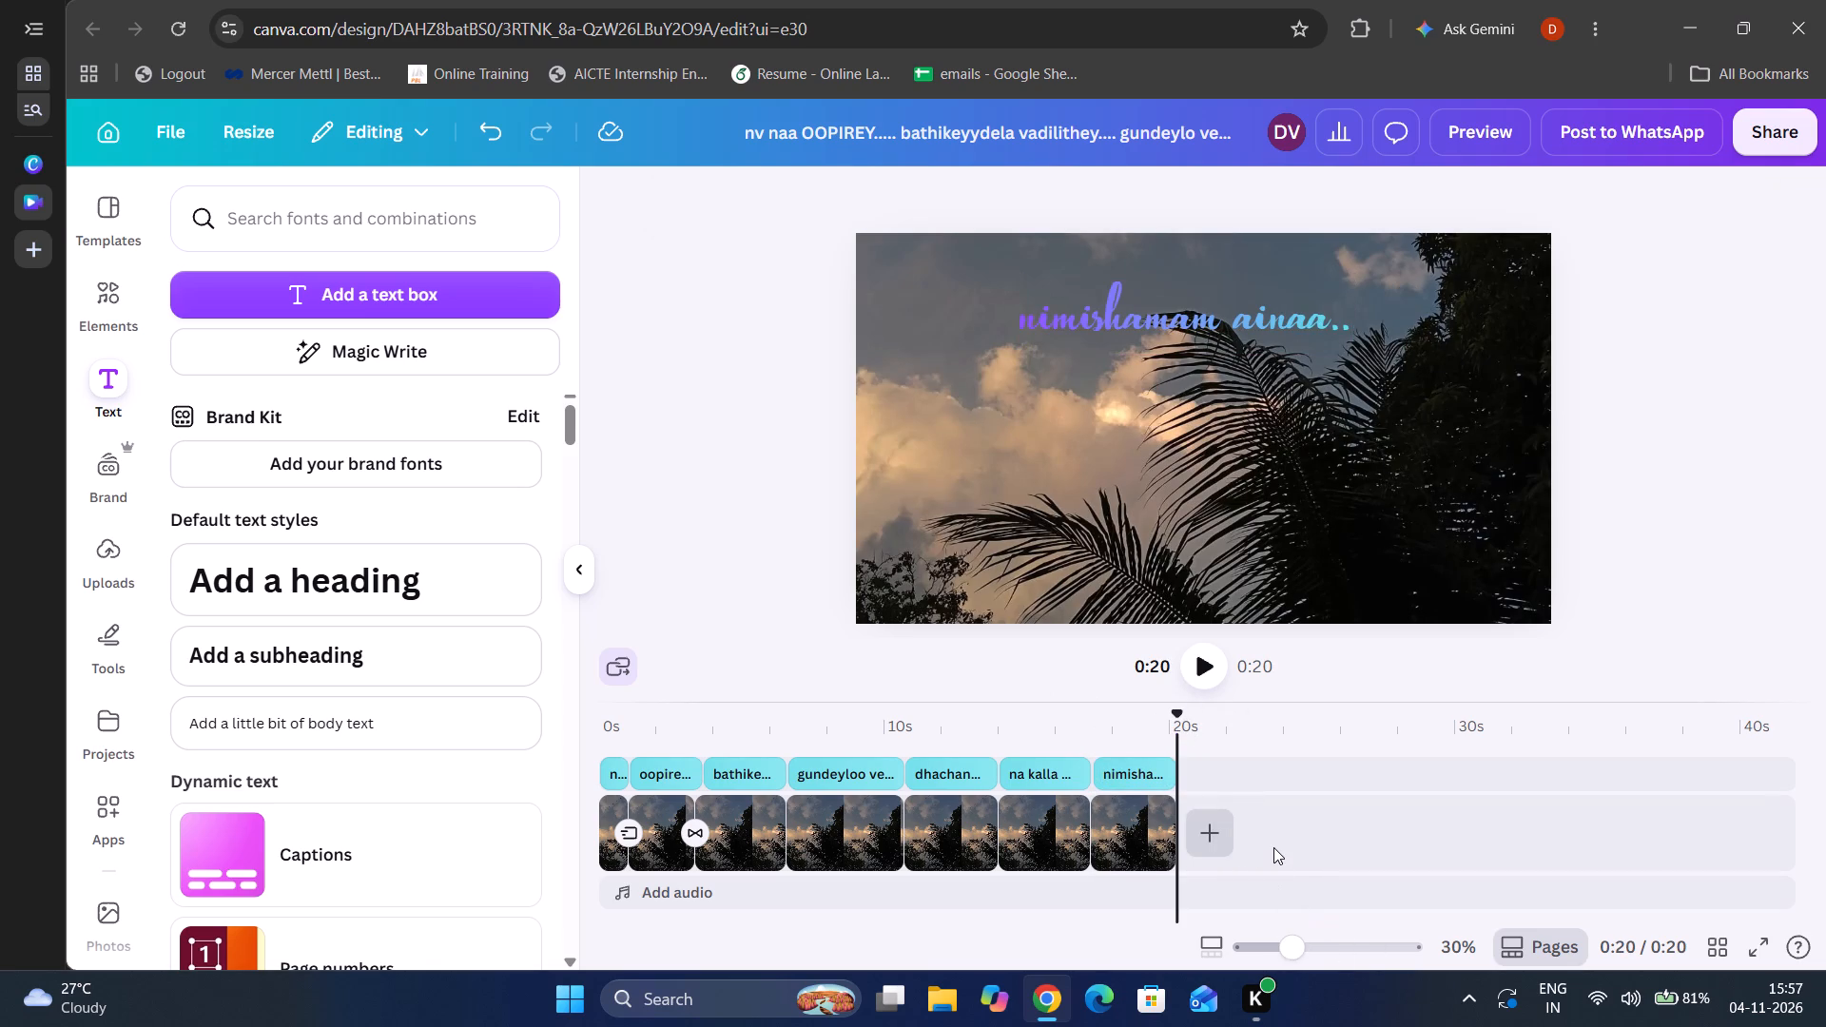
pyautogui.hotkey('ctrl', 'v')
pyautogui.hotkey('ctrl', 'c')
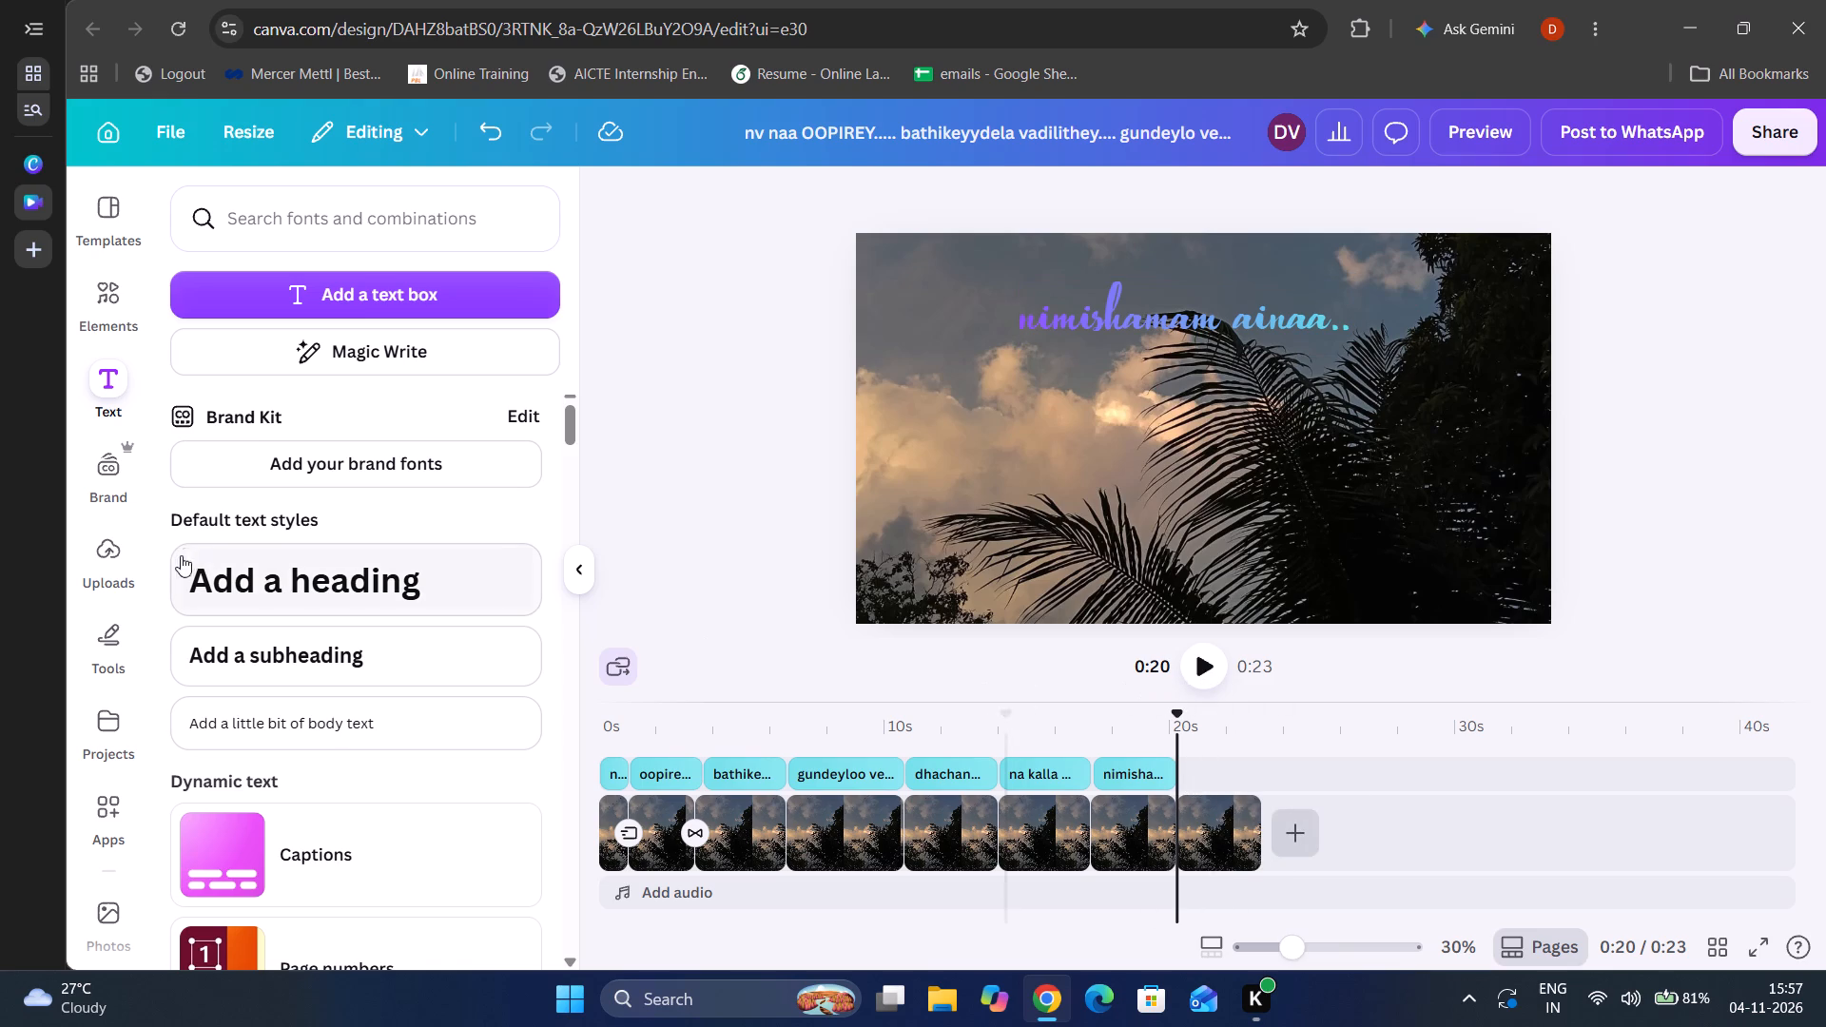
# Add a heading reading "adhorakam digulu" at the start of the new last photo clip, right after the "nimishamam ainaa.." lyric.
pyautogui.click(1185, 773)
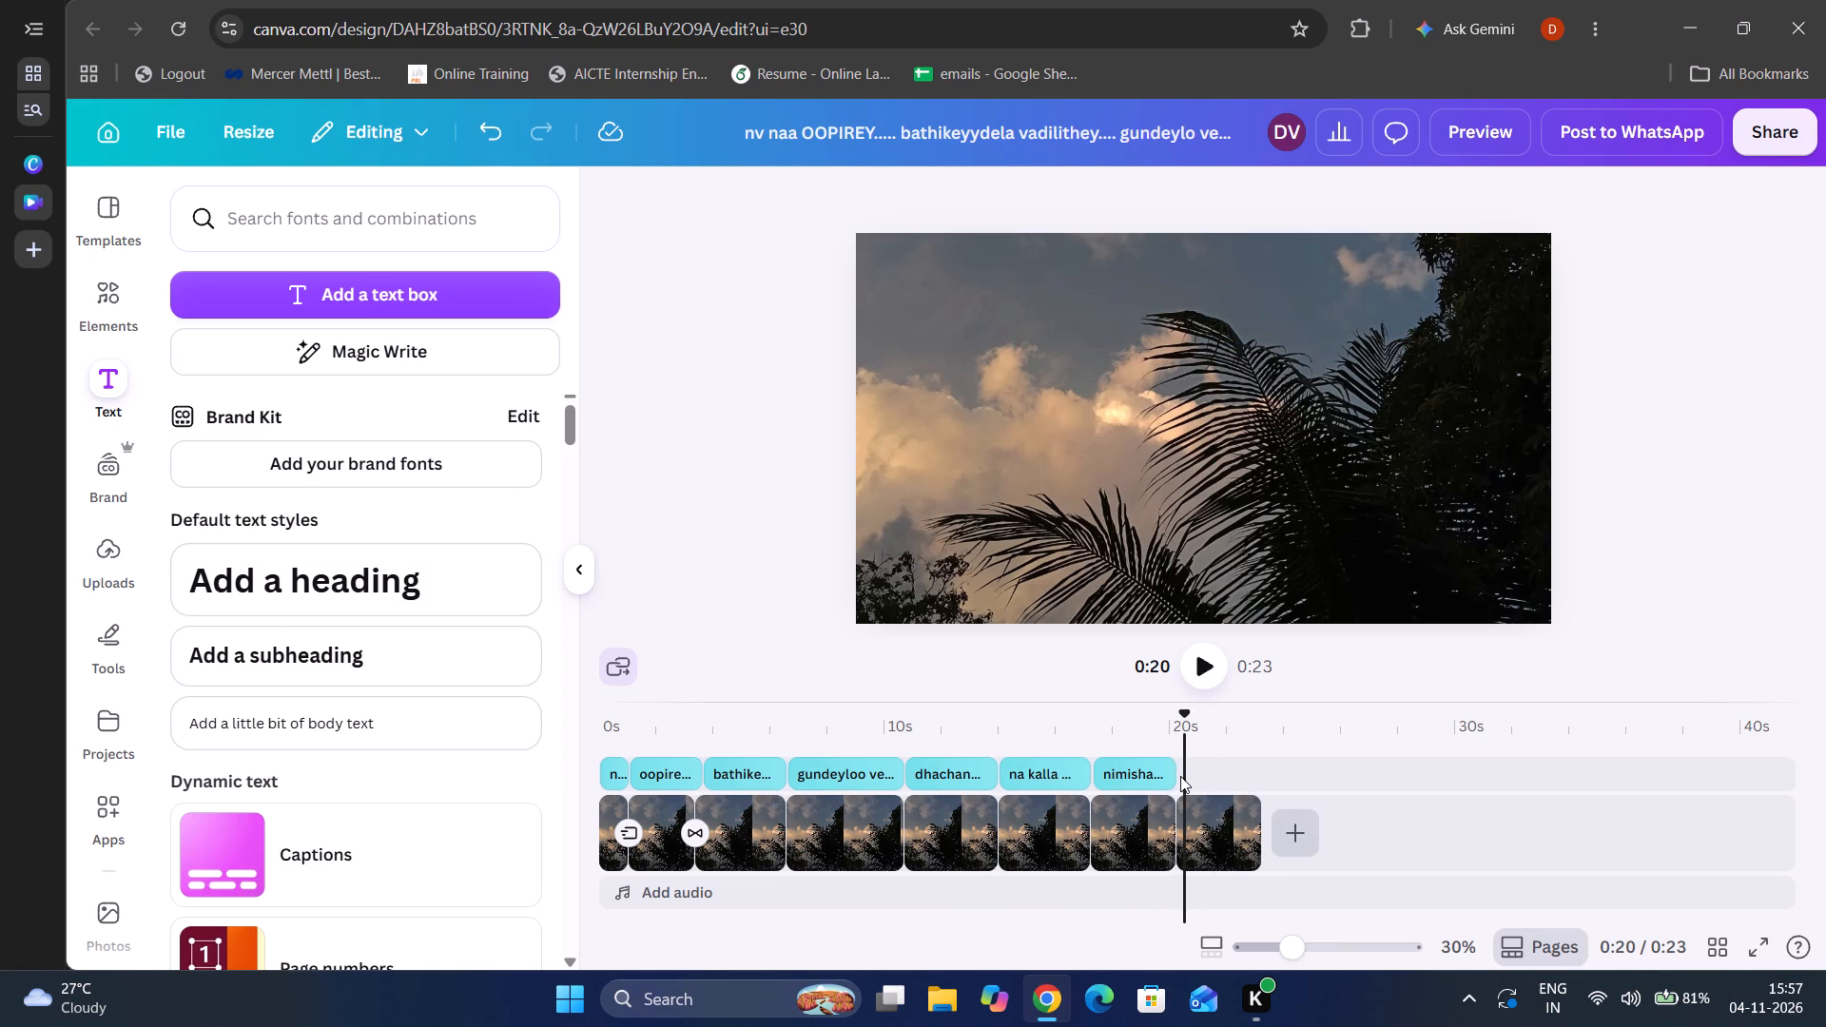
pyautogui.click(1180, 776)
pyautogui.click(415, 593)
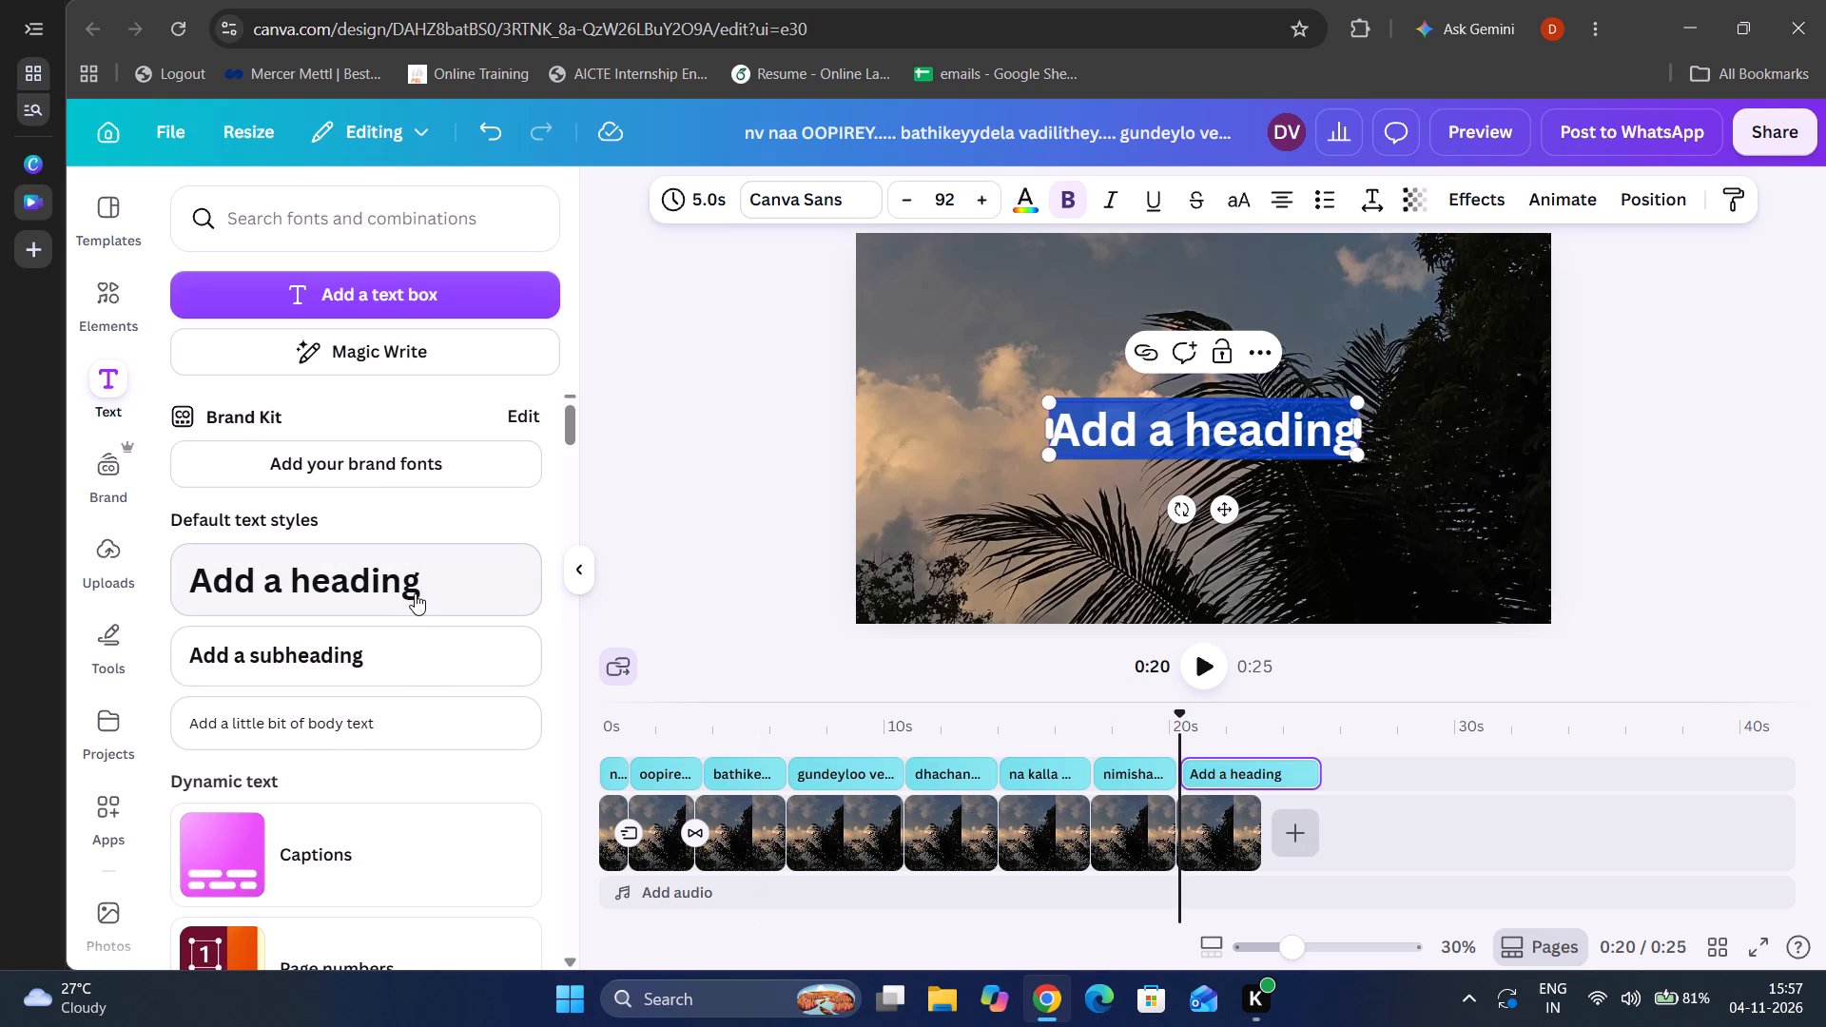
pyautogui.write('adhorakam')
pyautogui.press('space')
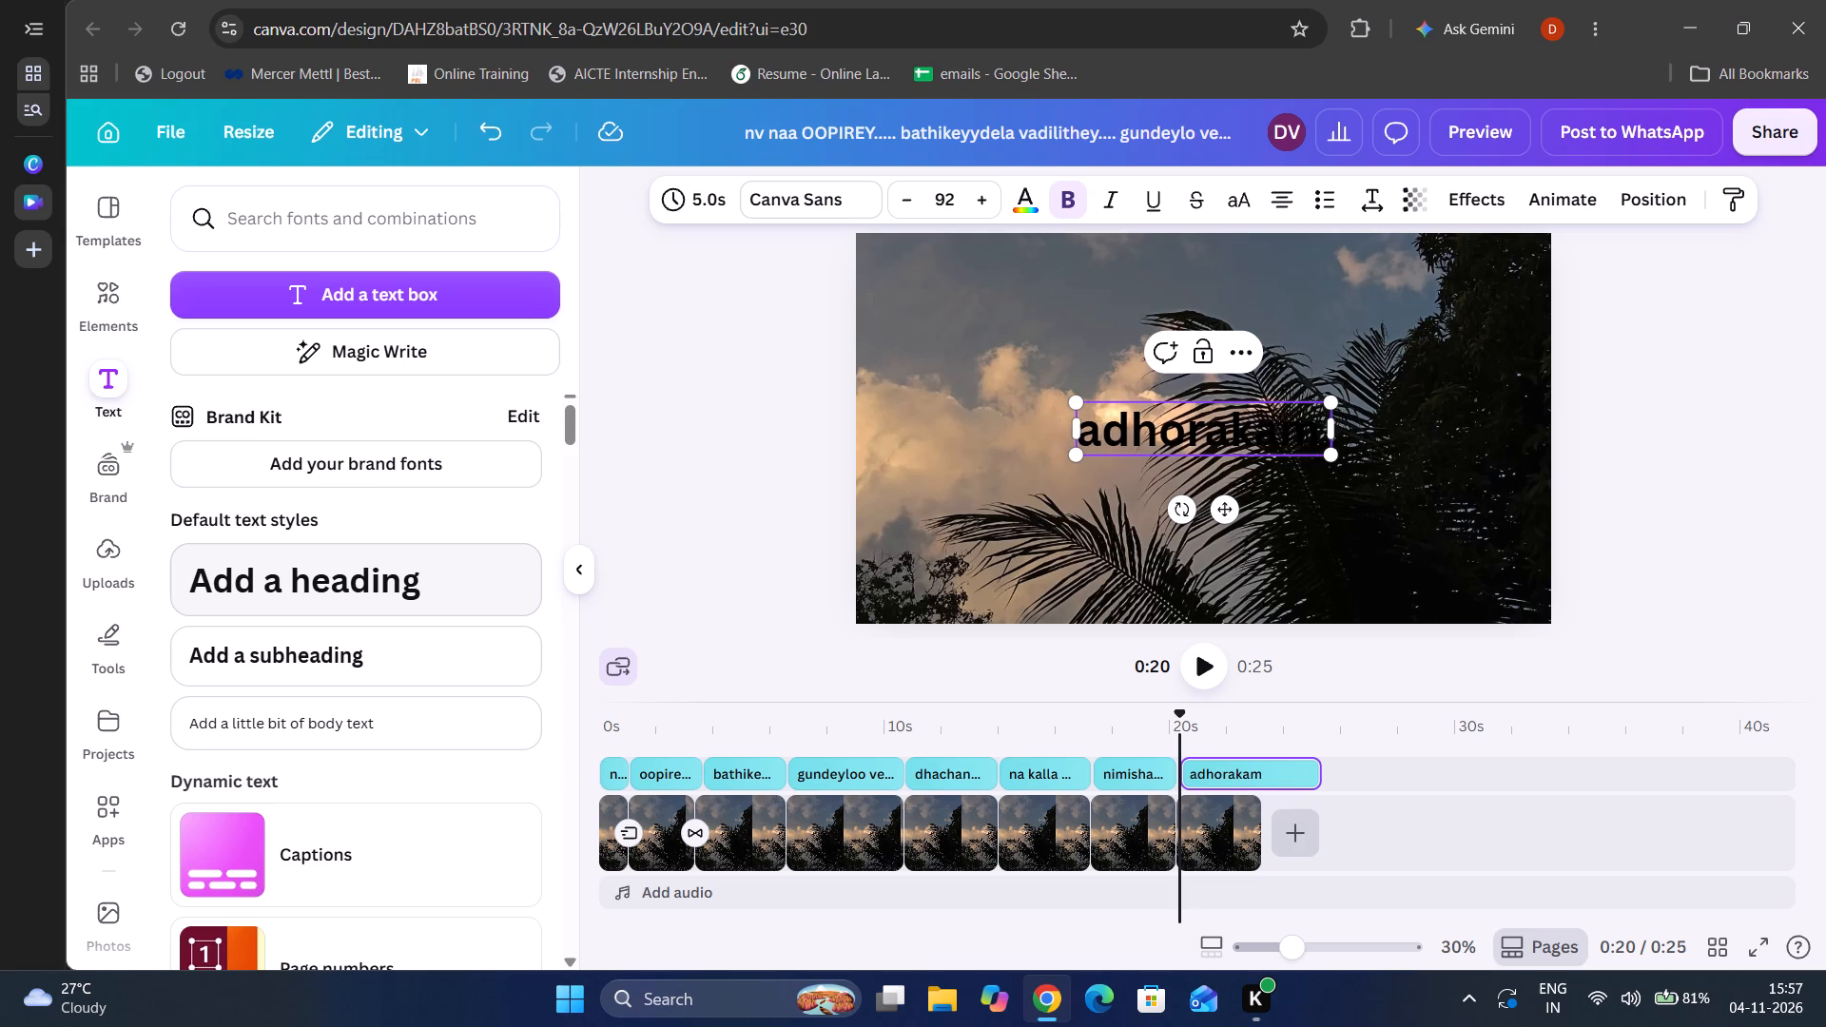
pyautogui.write('di')
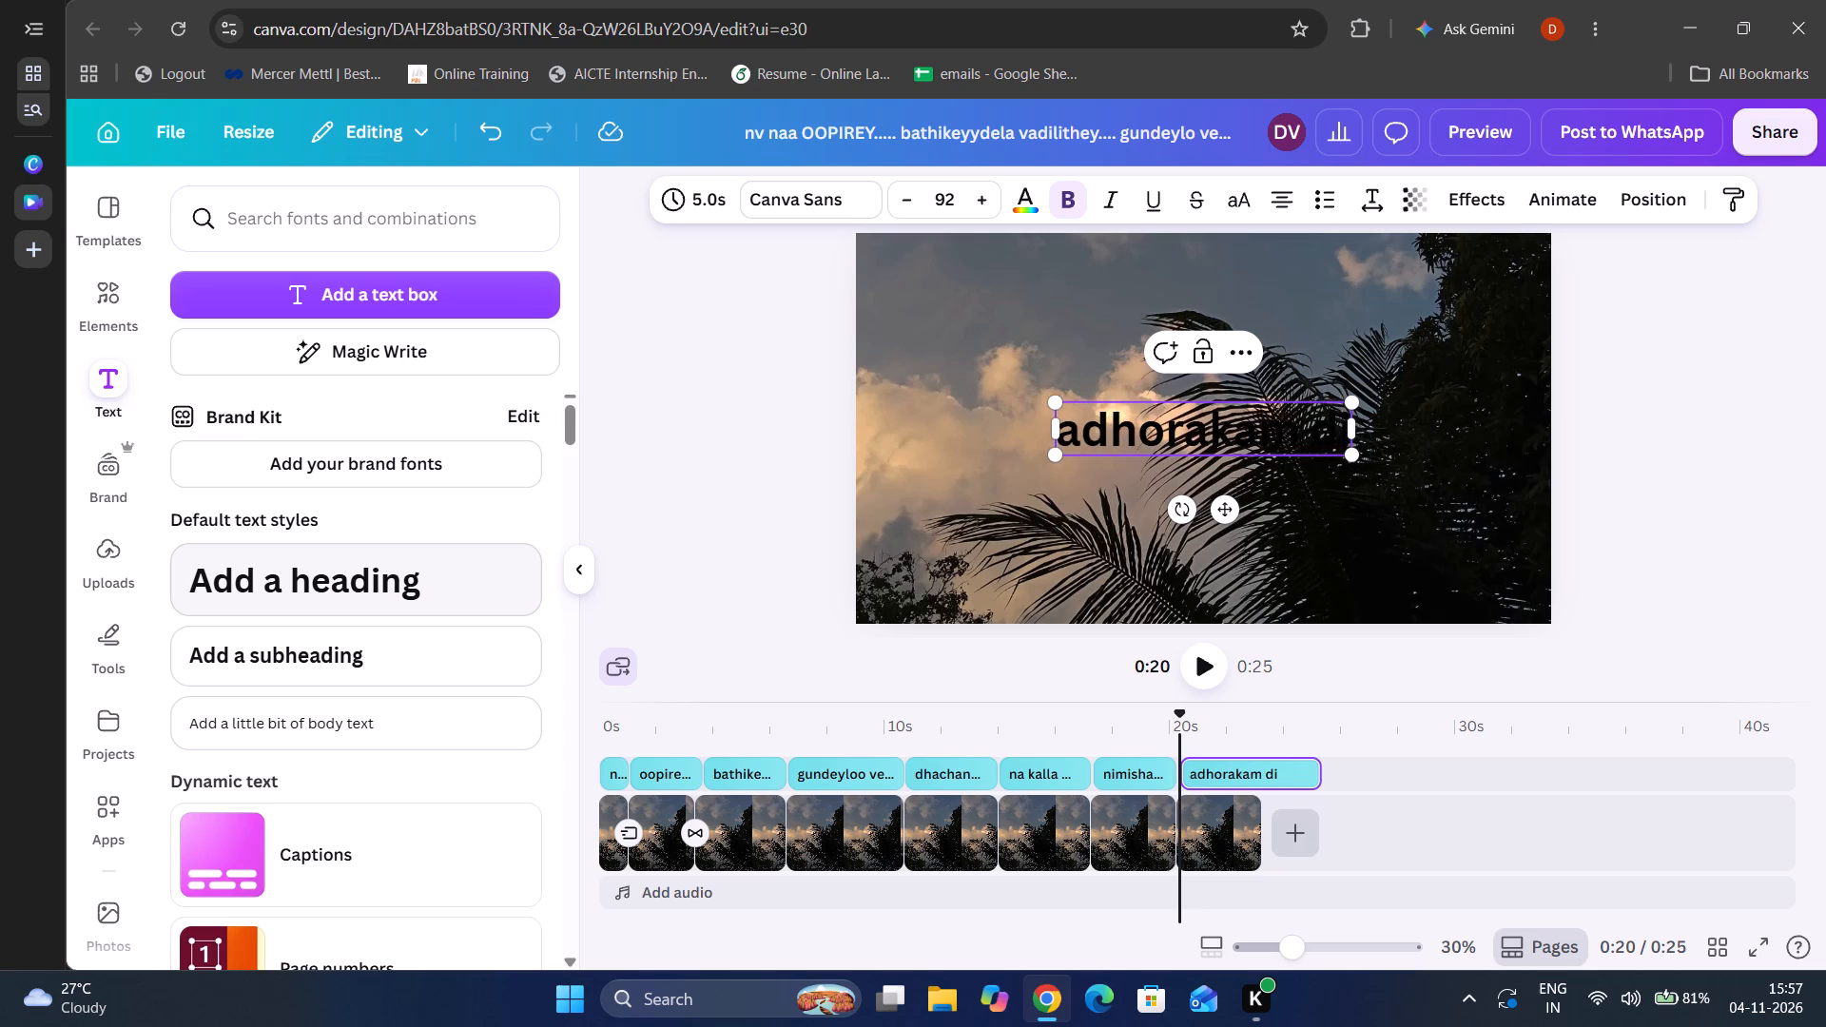
pyautogui.write('gi')
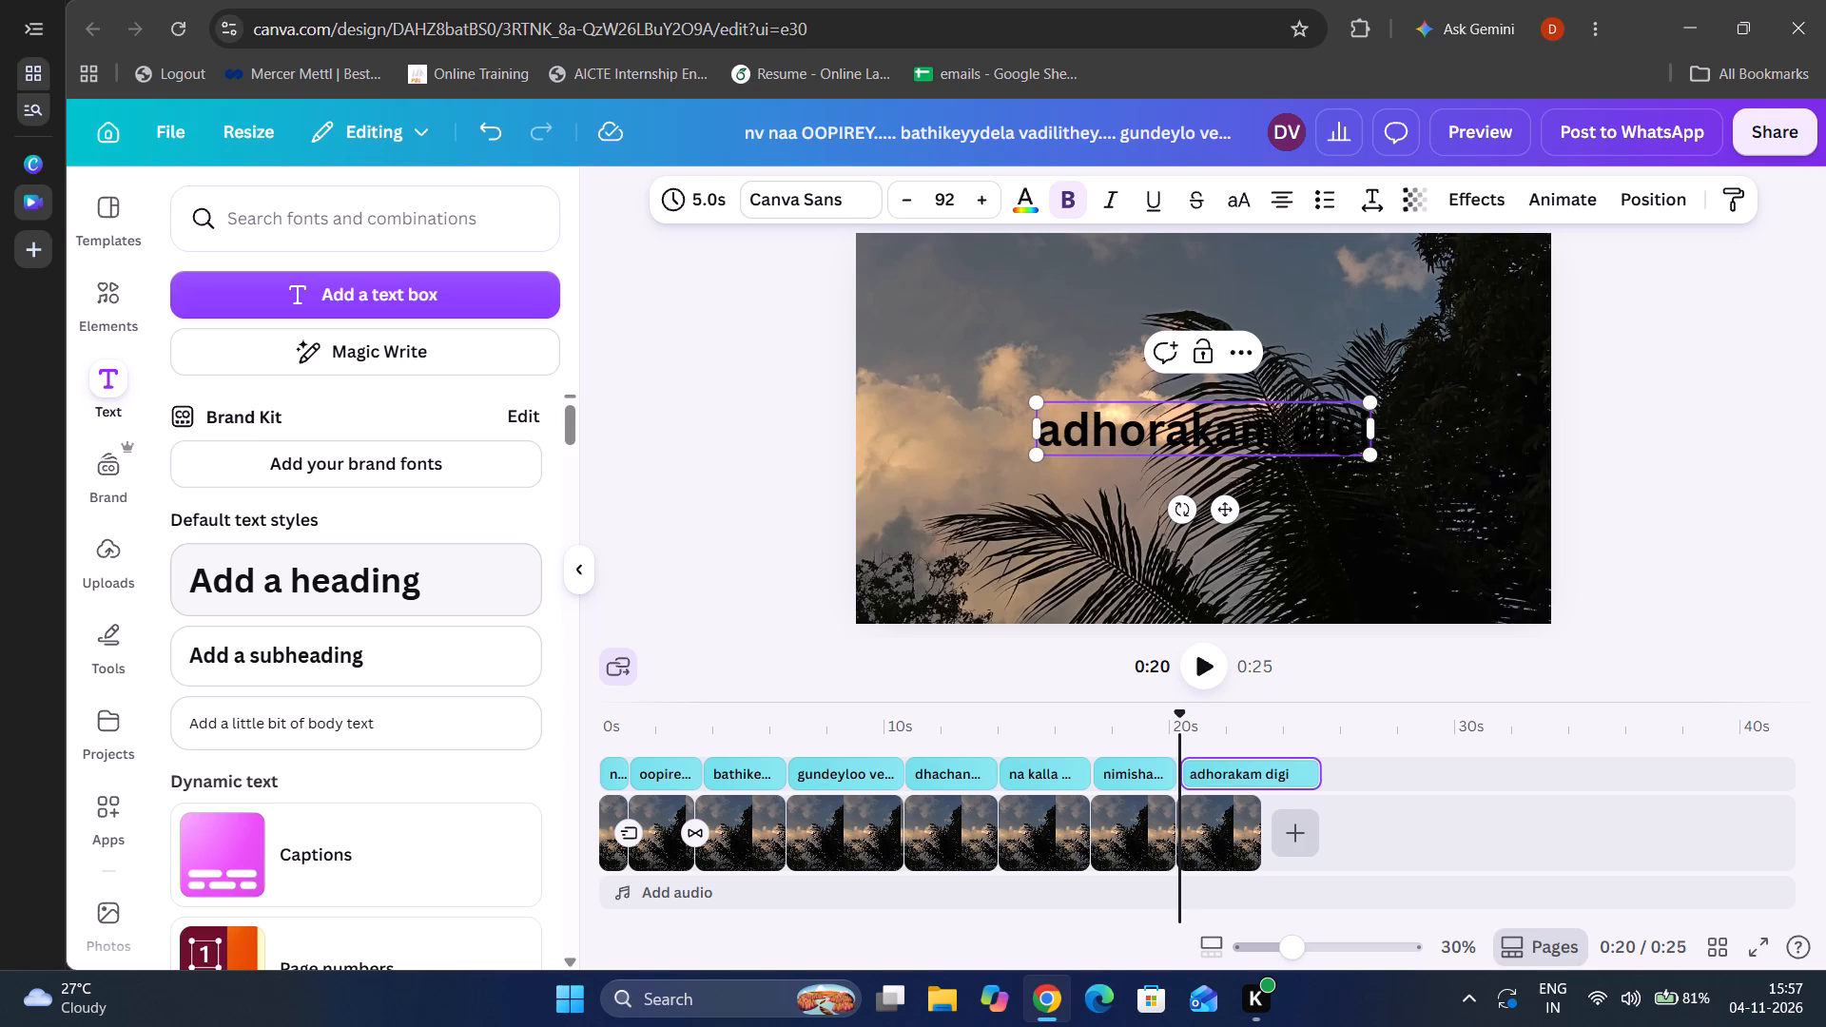
pyautogui.press('BackSpace')
pyautogui.write('ulu')
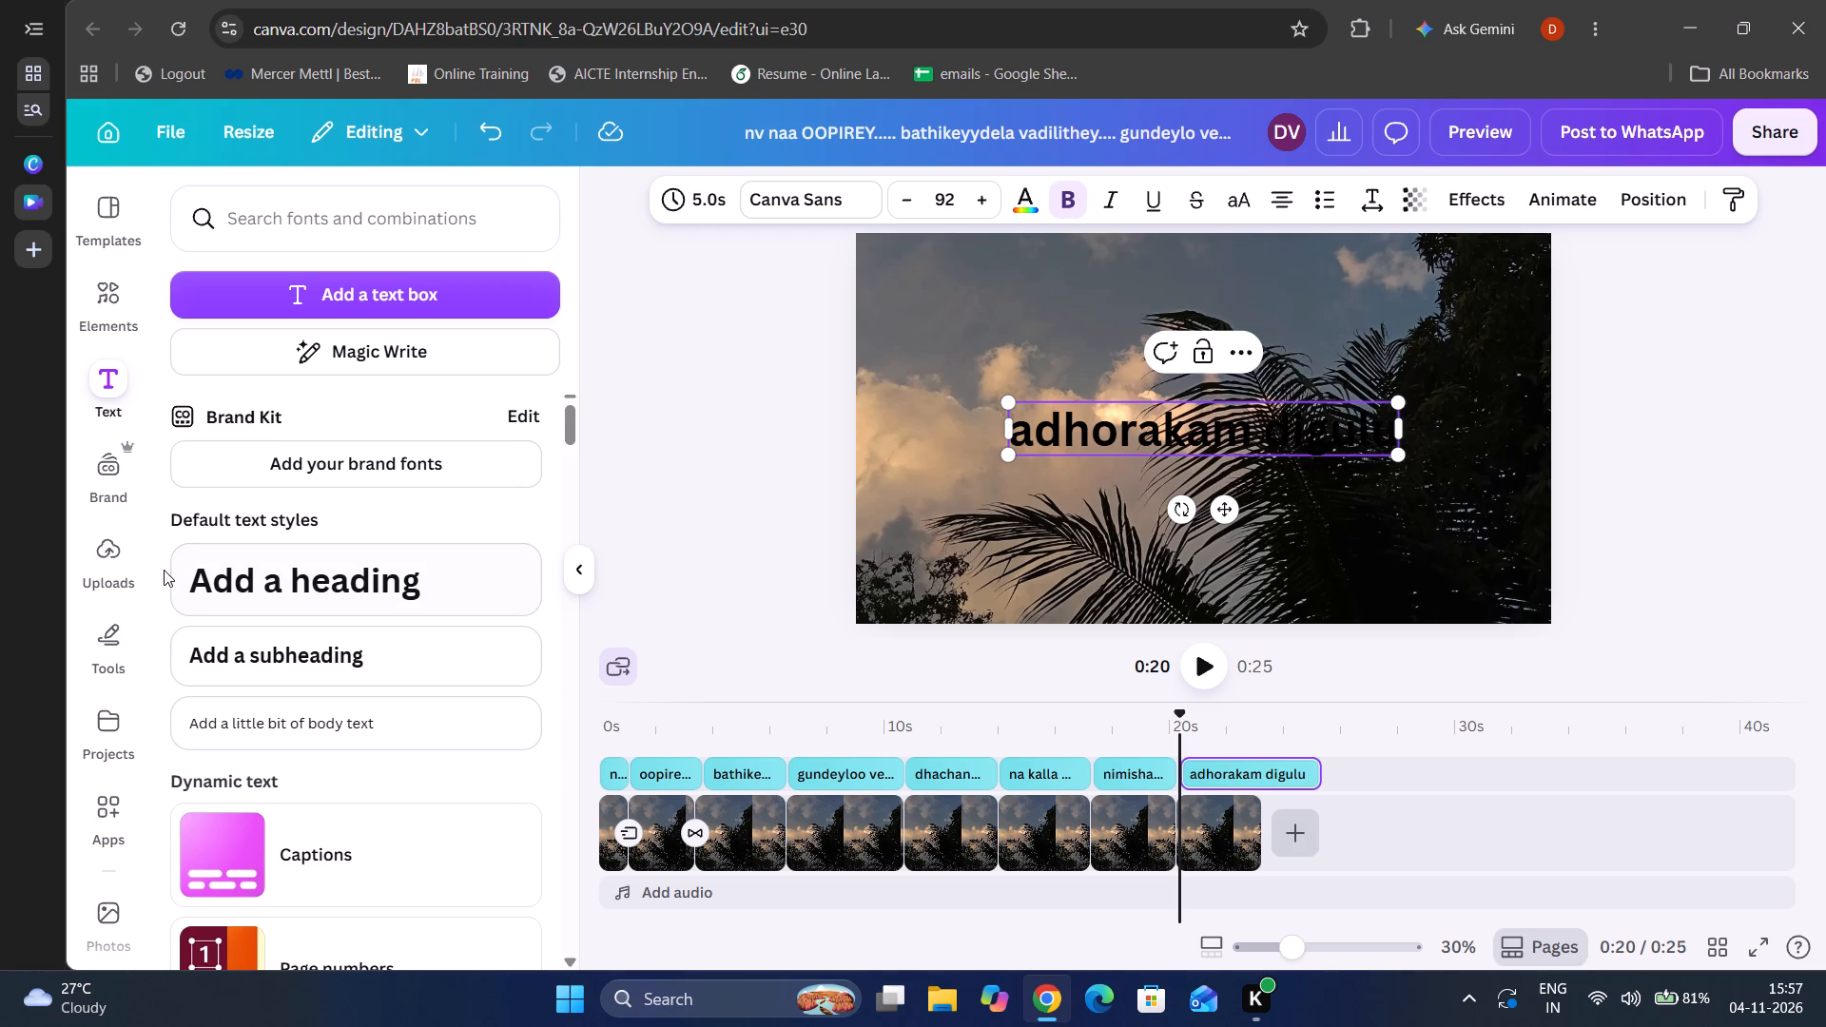
# Capitalise the first letter of the new lyric and add three trailing dots so it reads "Adhorakam digulu...".
pyautogui.click(1035, 426)
pyautogui.press('BackSpace')
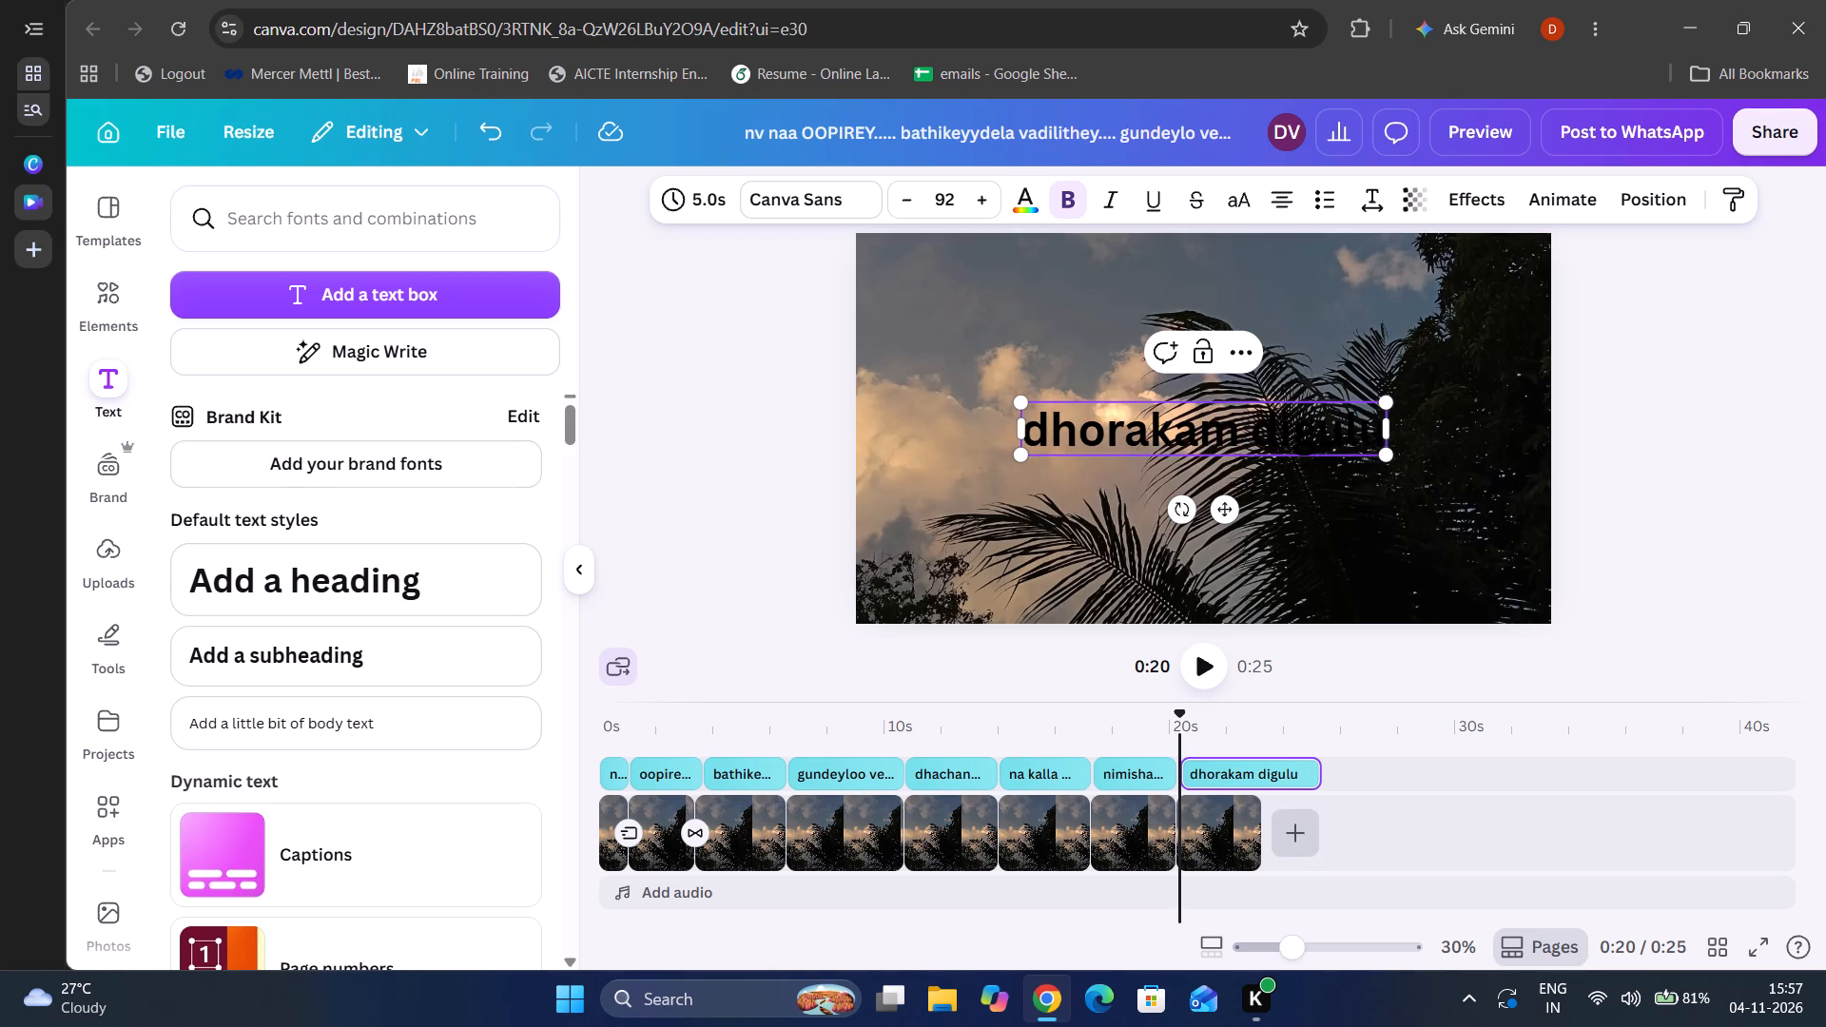
pyautogui.hotkey('ctrl', 'a')
pyautogui.click(1035, 426)
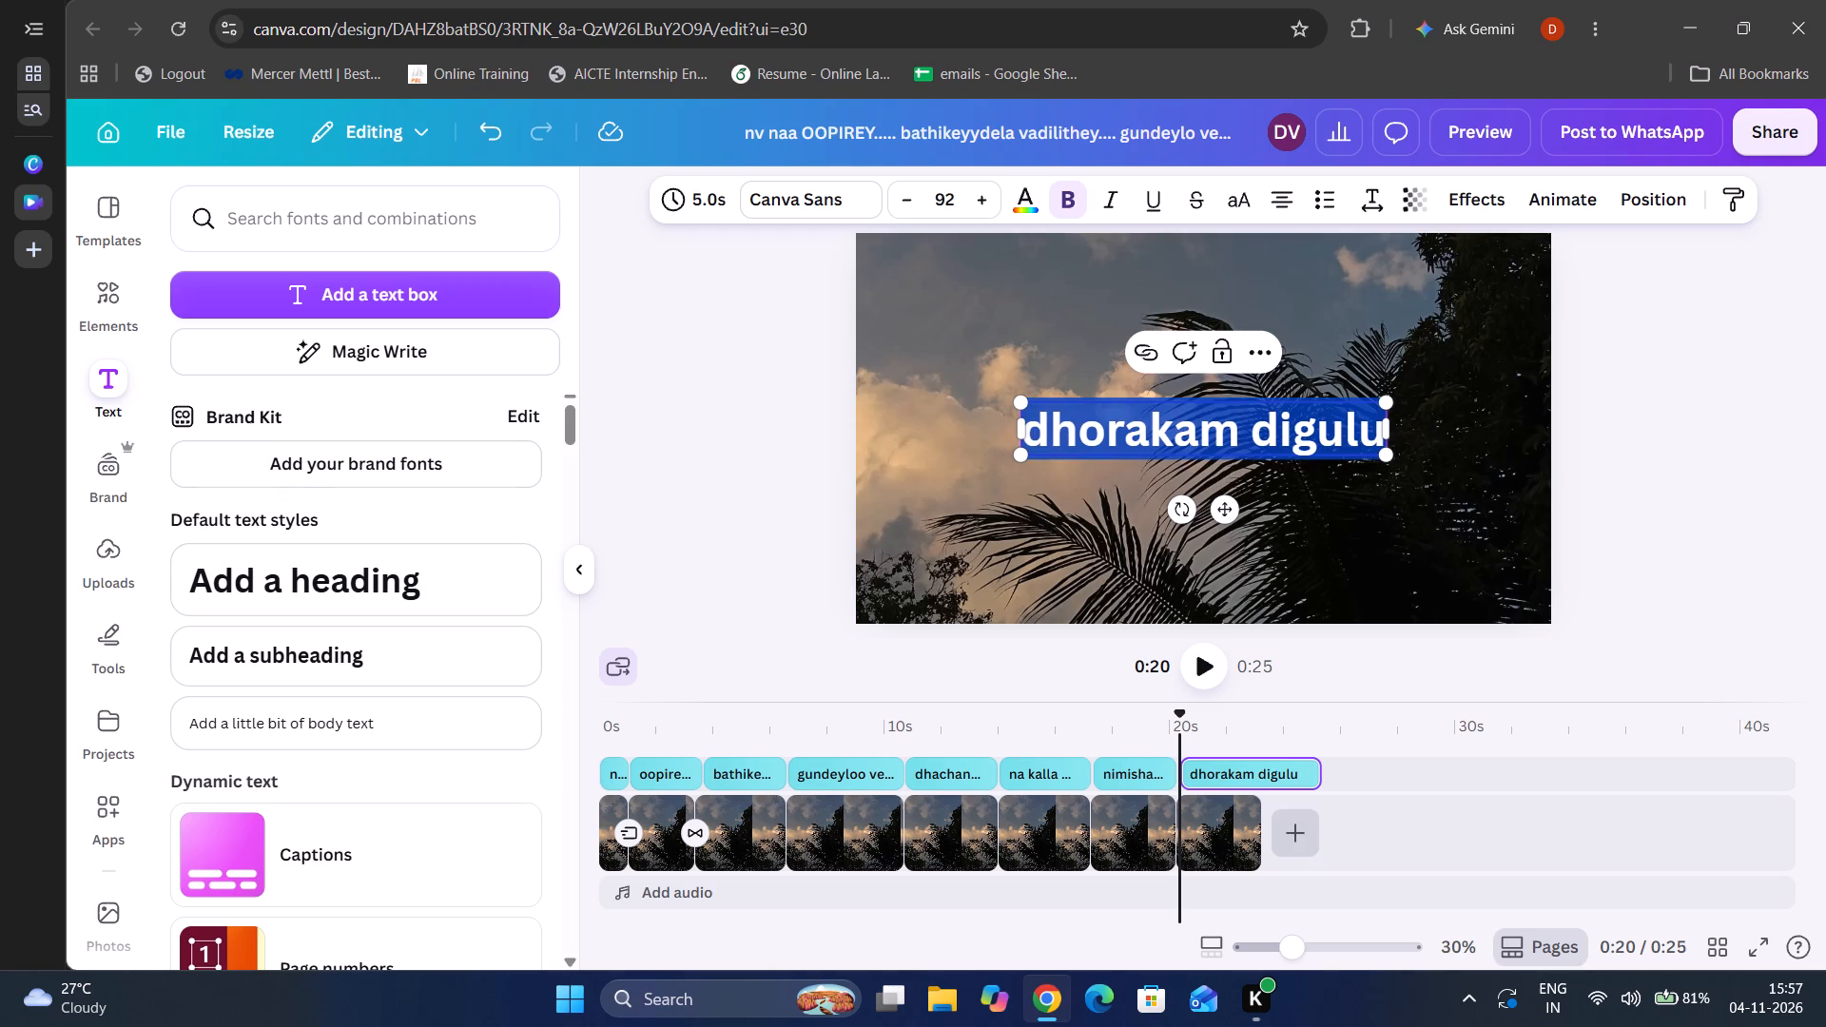
pyautogui.moveTo(1001, 432); pyautogui.dragTo(1053, 425)
pyautogui.click(1053, 425)
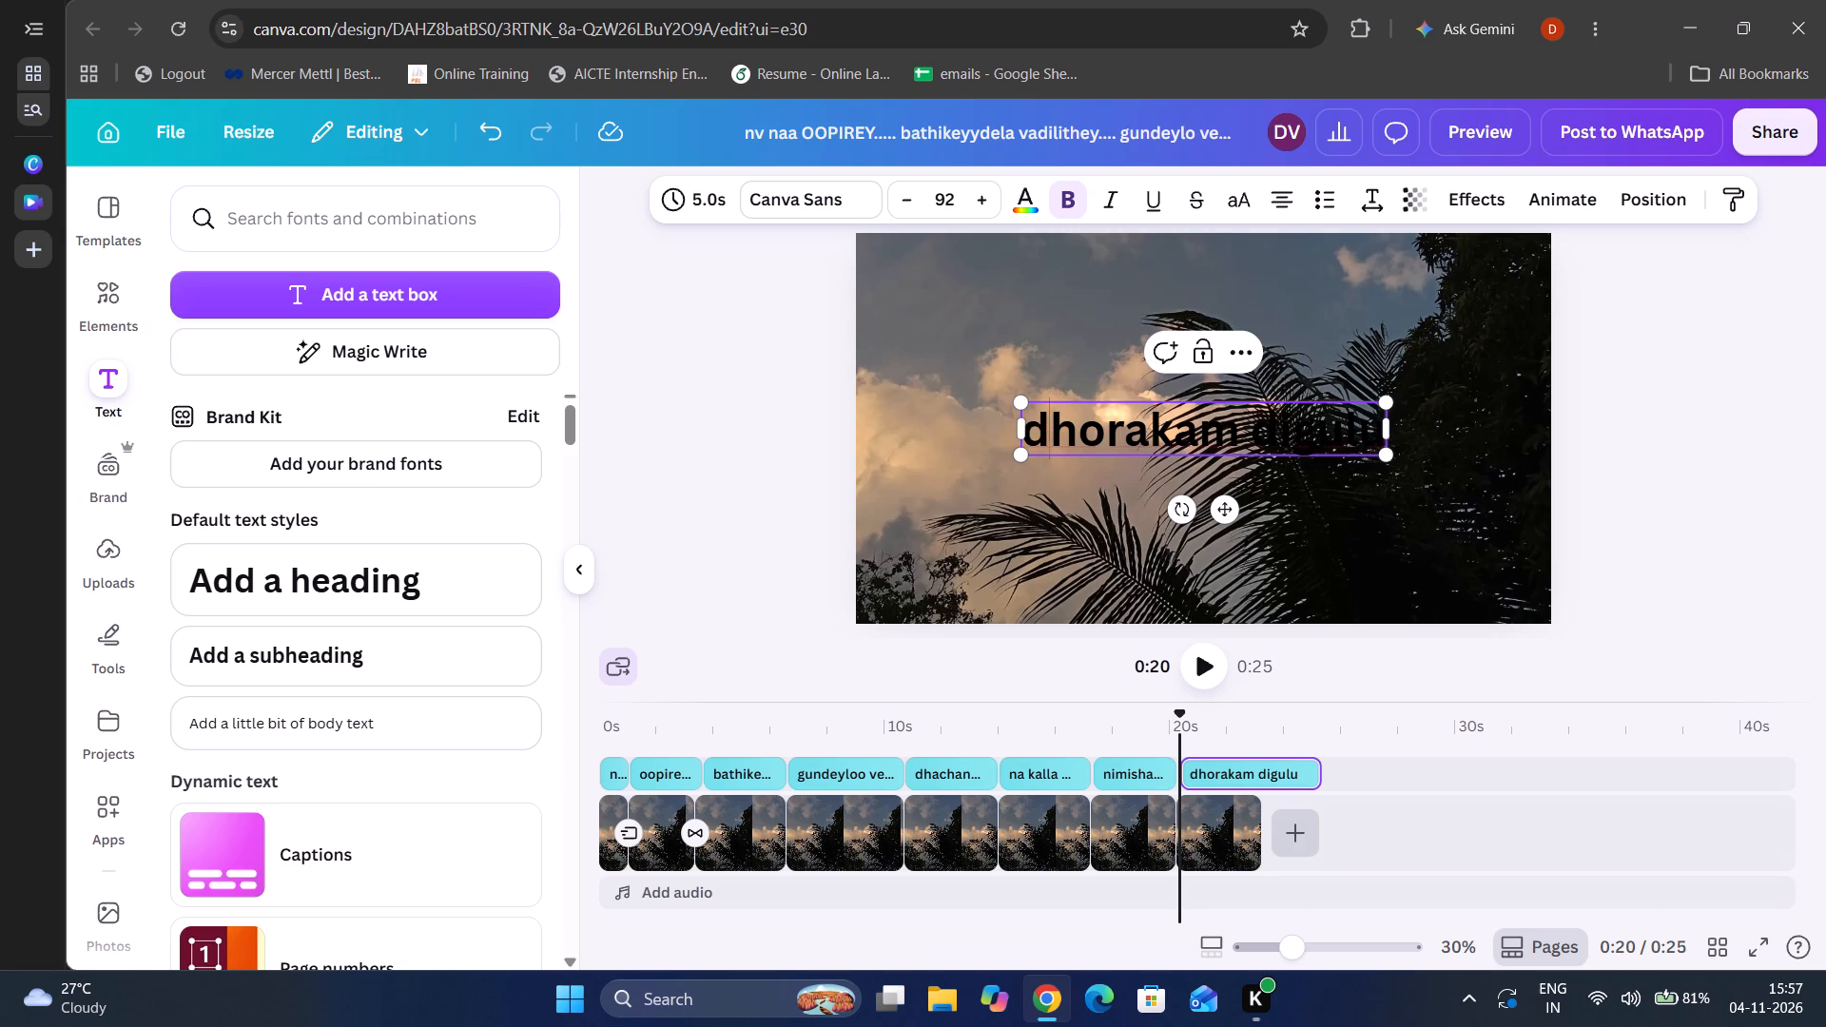
pyautogui.press('Left')
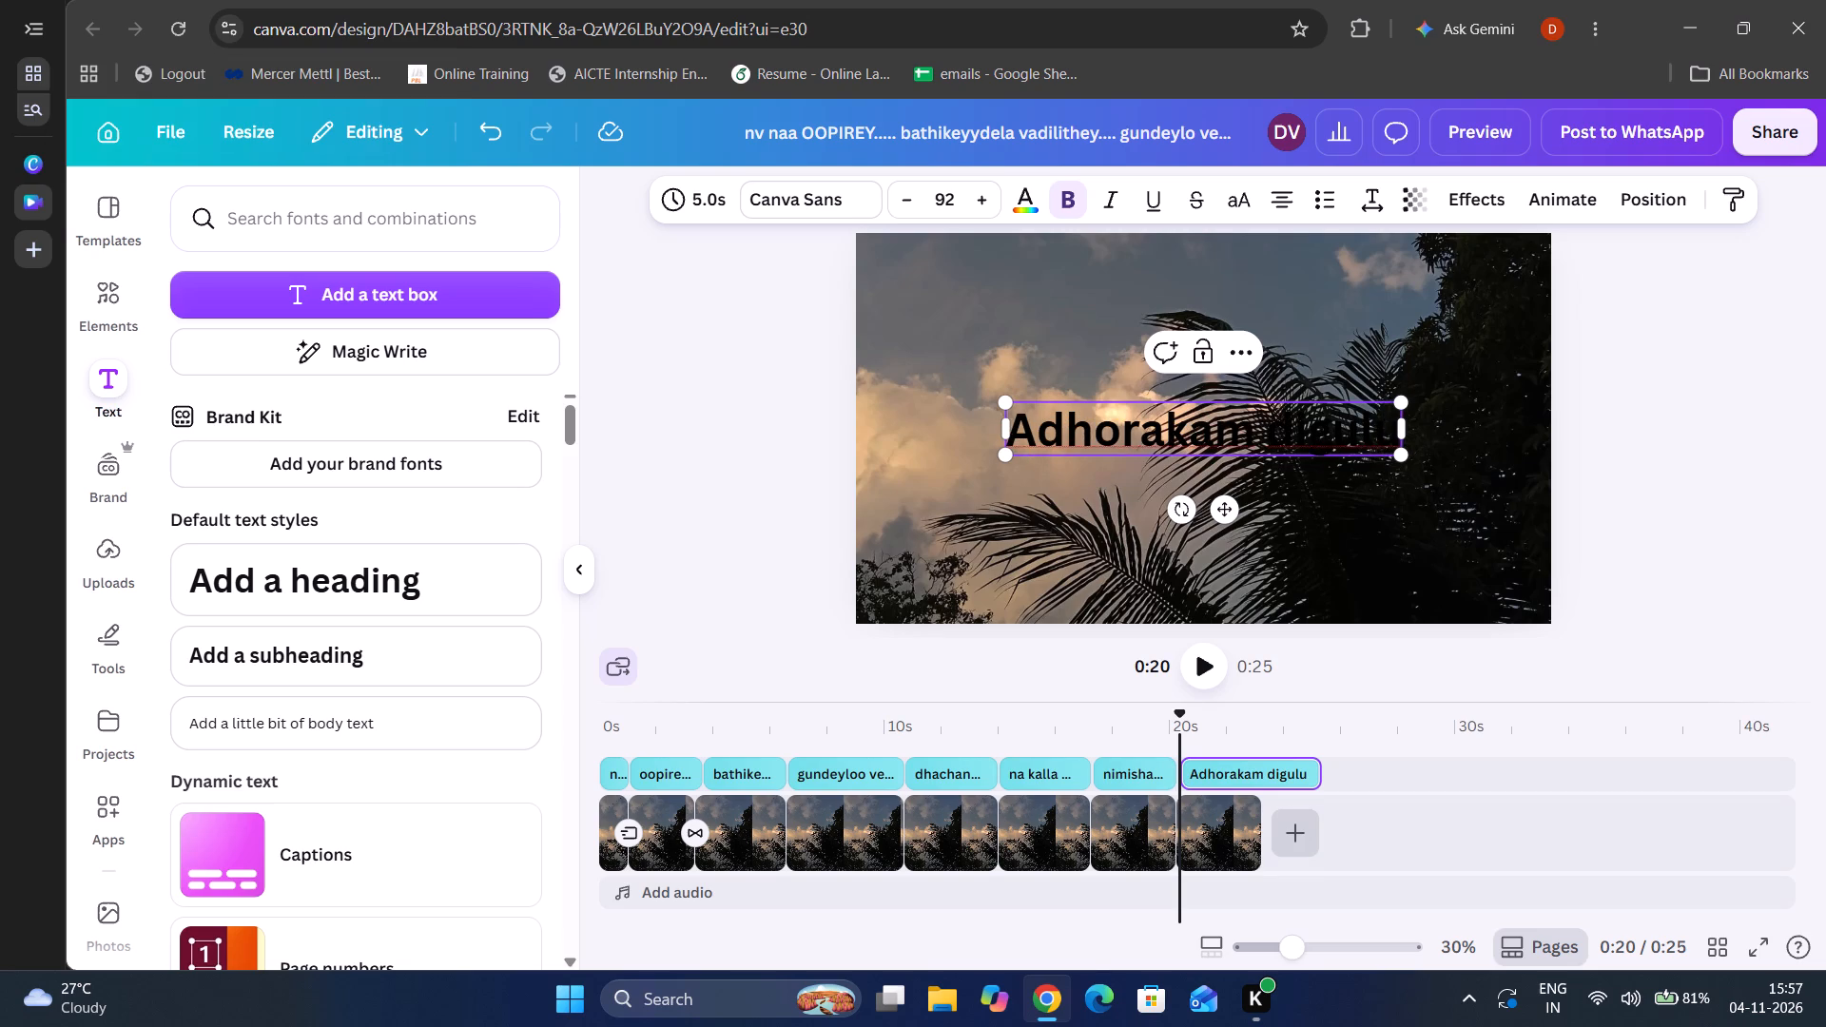
pyautogui.click(1376, 431)
pyautogui.press('Right')
pyautogui.write('...')
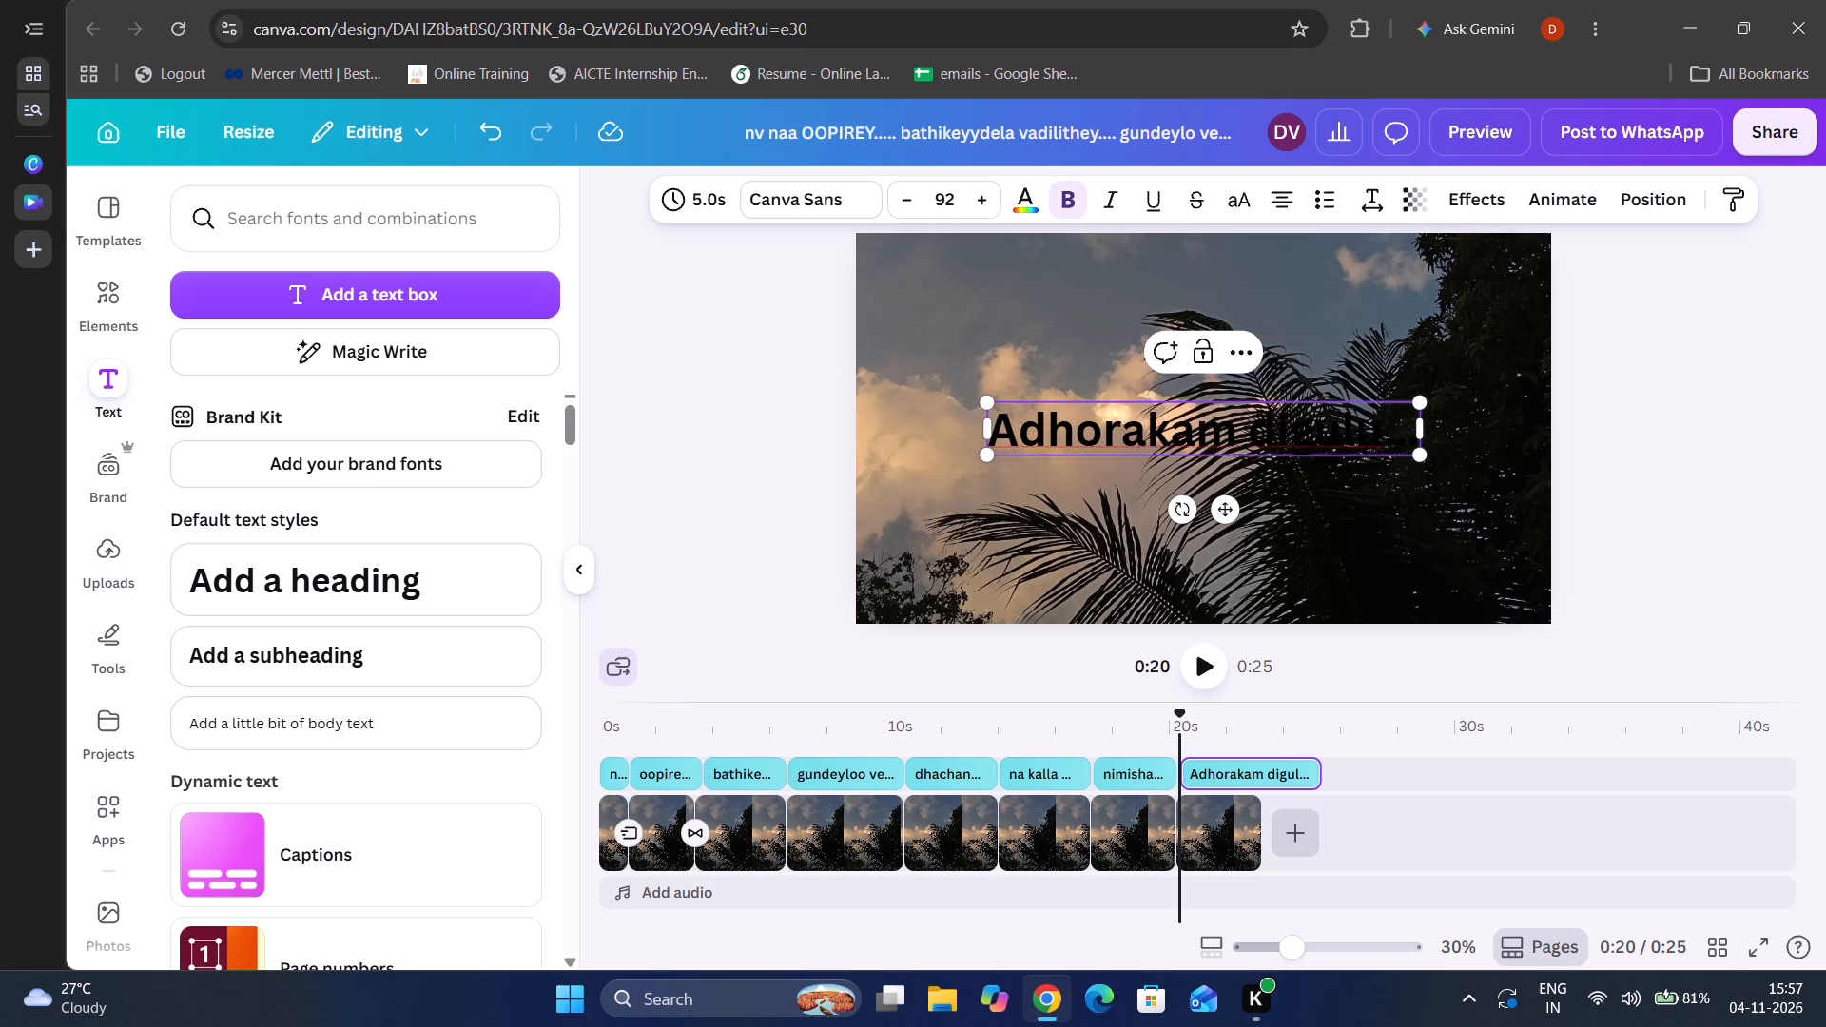
# Style the "Adhorakam digulu..." lyric with the purple-to-light-blue gradient and the Just Believe font.
pyautogui.click(1409, 436)
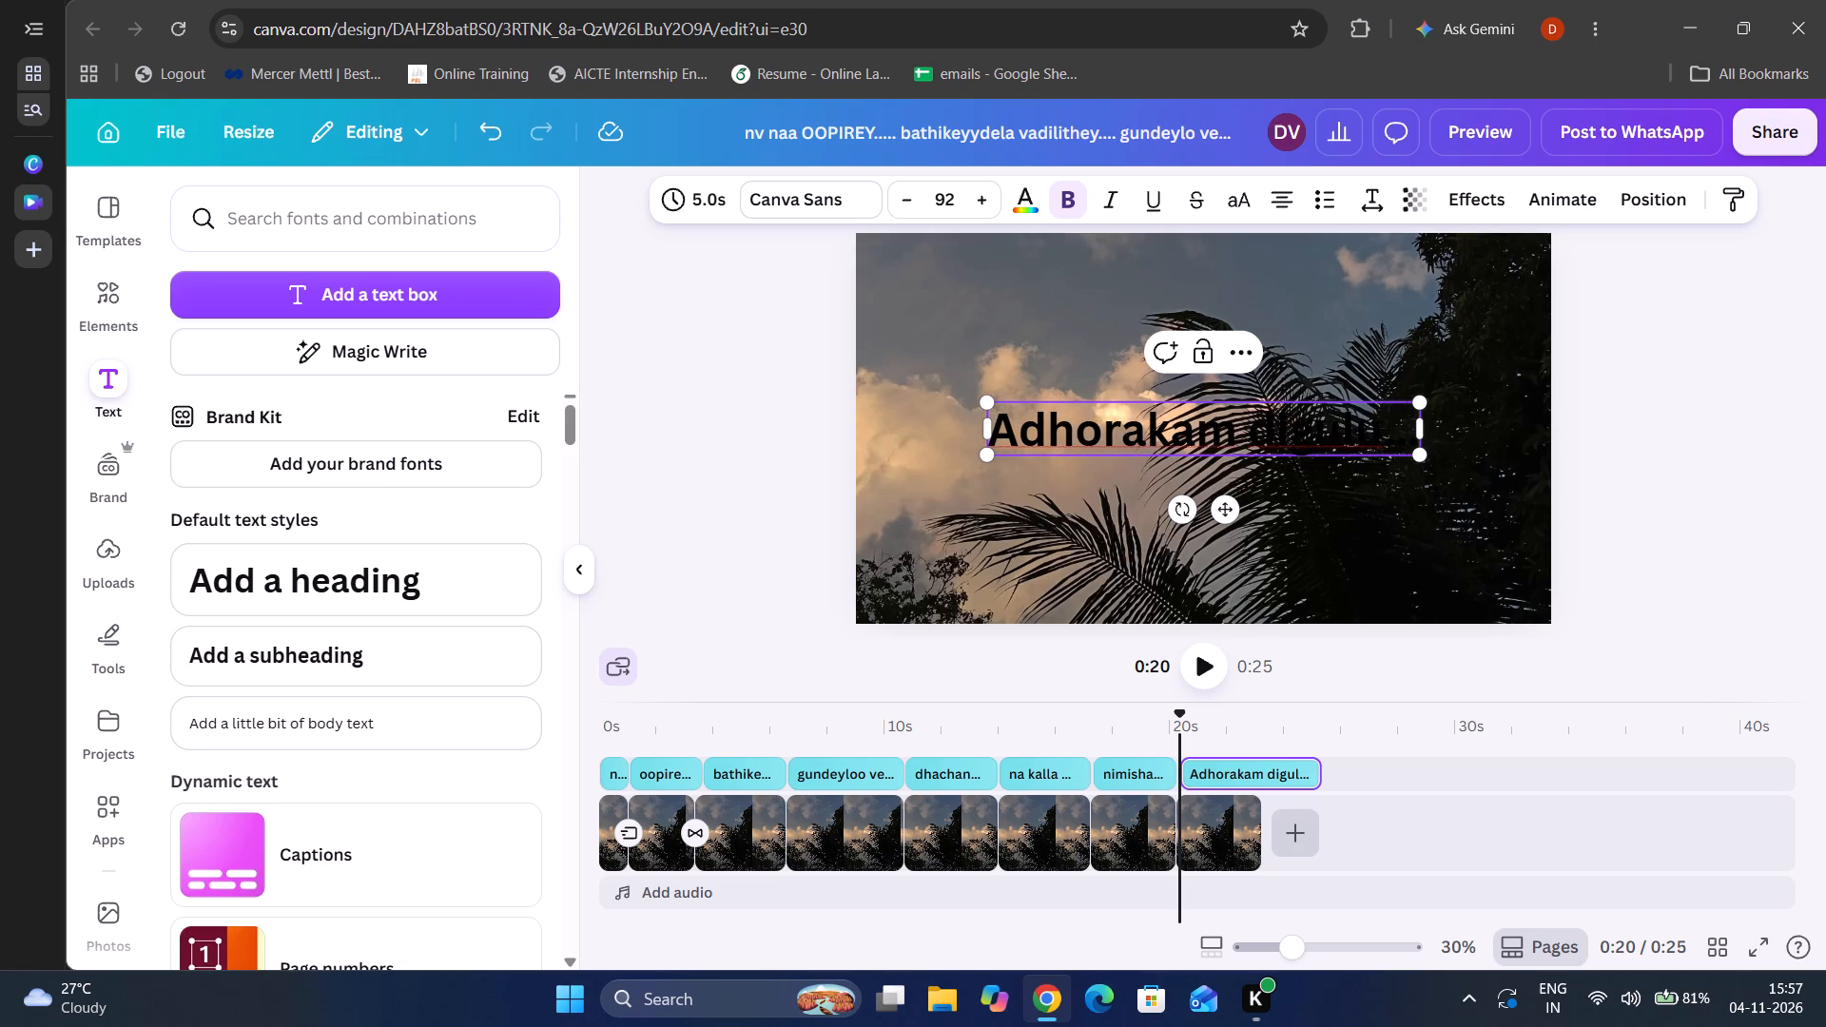
pyautogui.click(1410, 436)
pyautogui.click(1410, 436)
pyautogui.moveTo(1410, 436); pyautogui.dragTo(1039, 426)
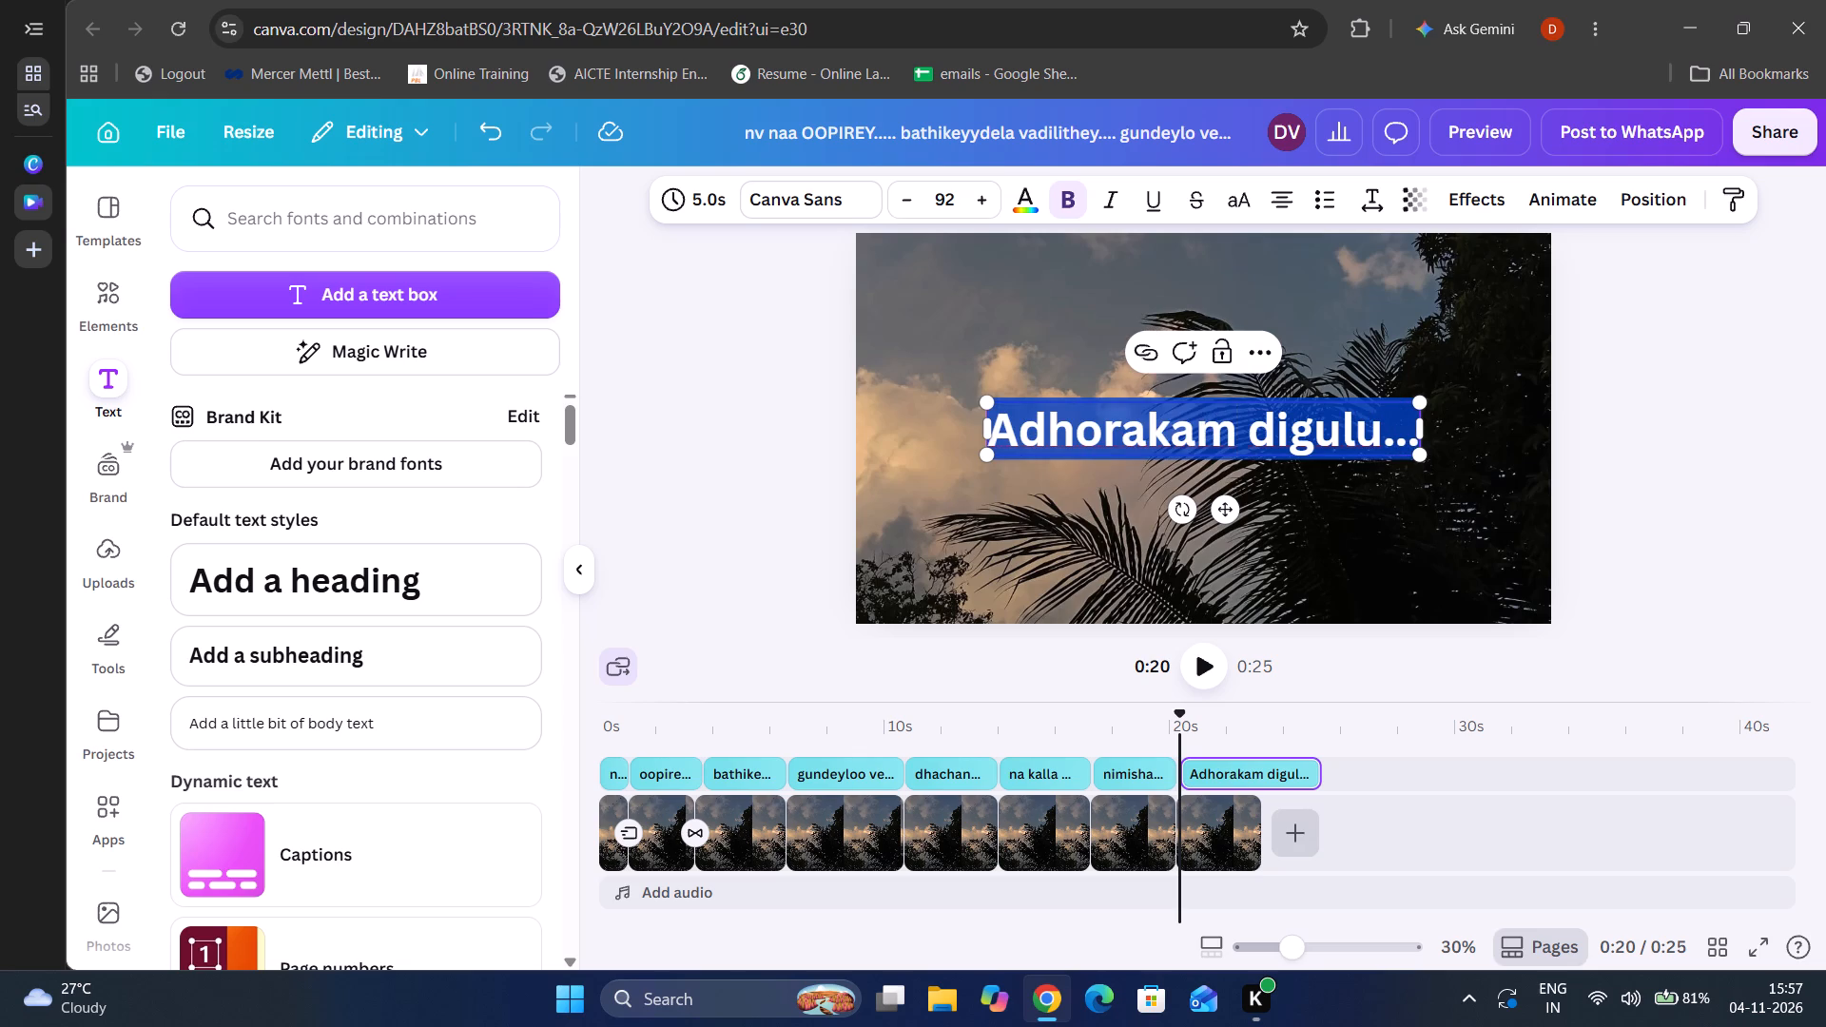
pyautogui.click(1035, 200)
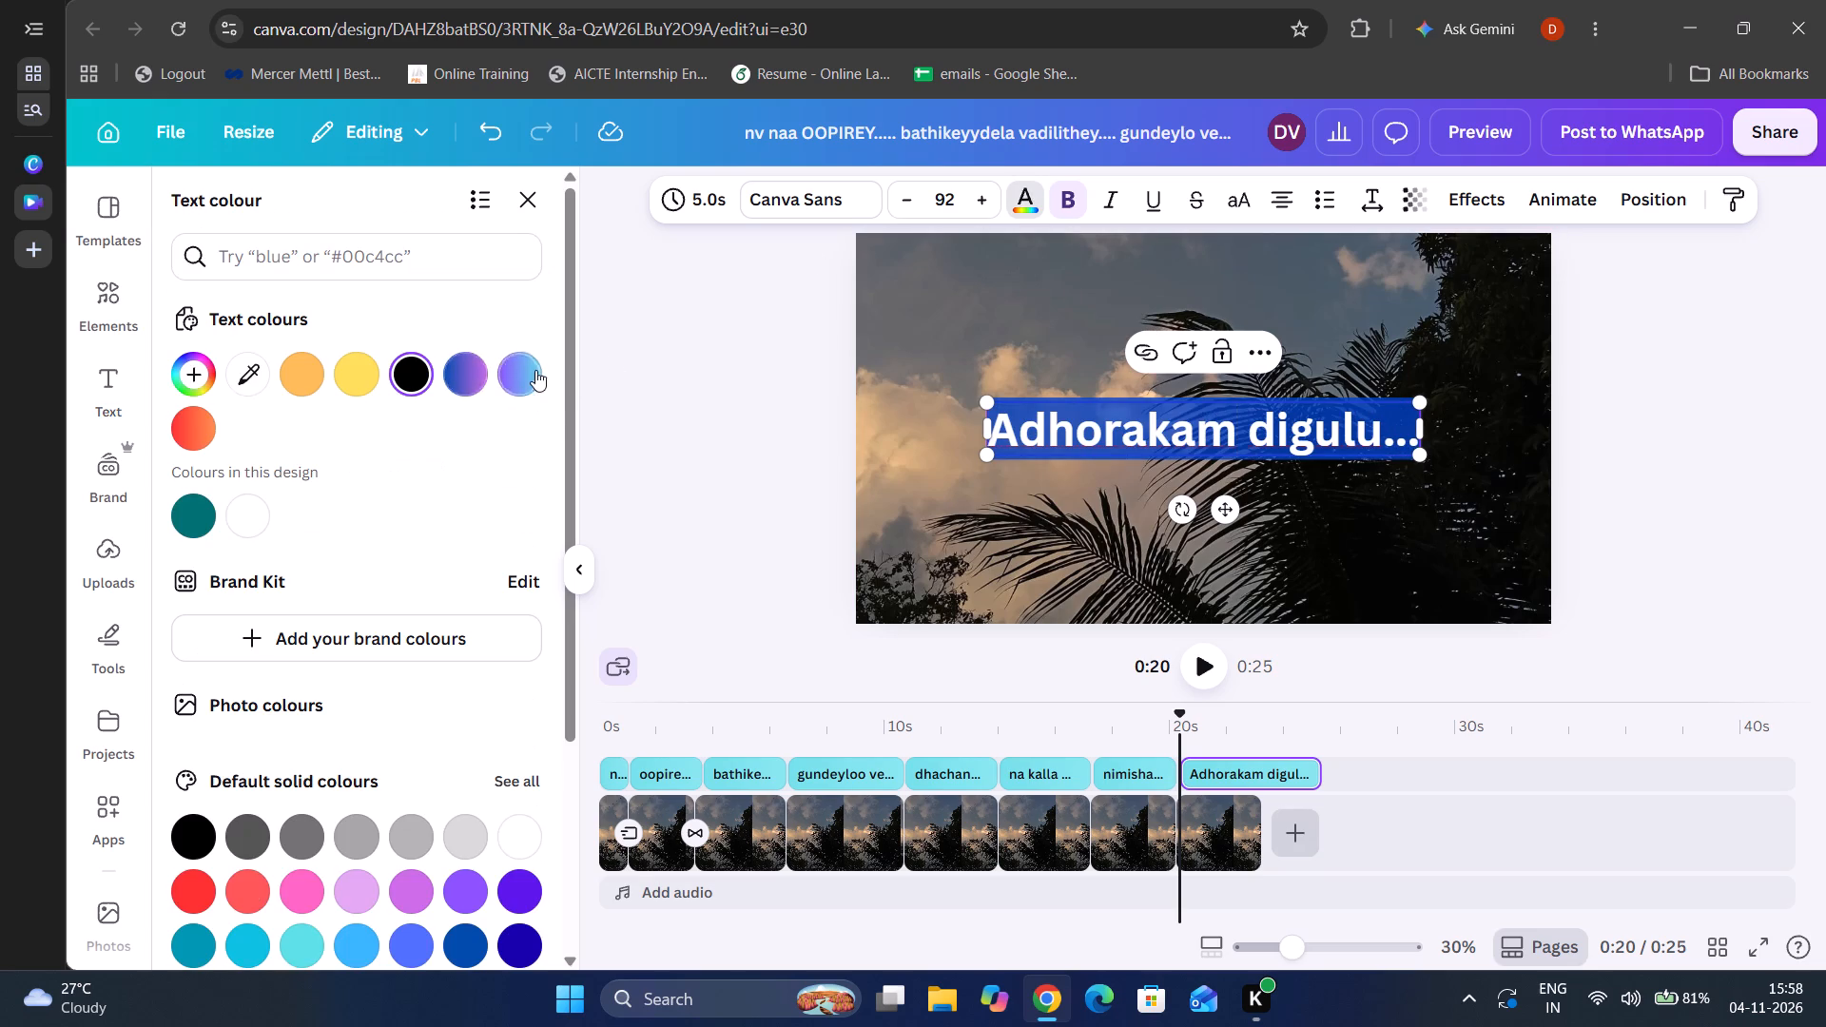
pyautogui.click(538, 371)
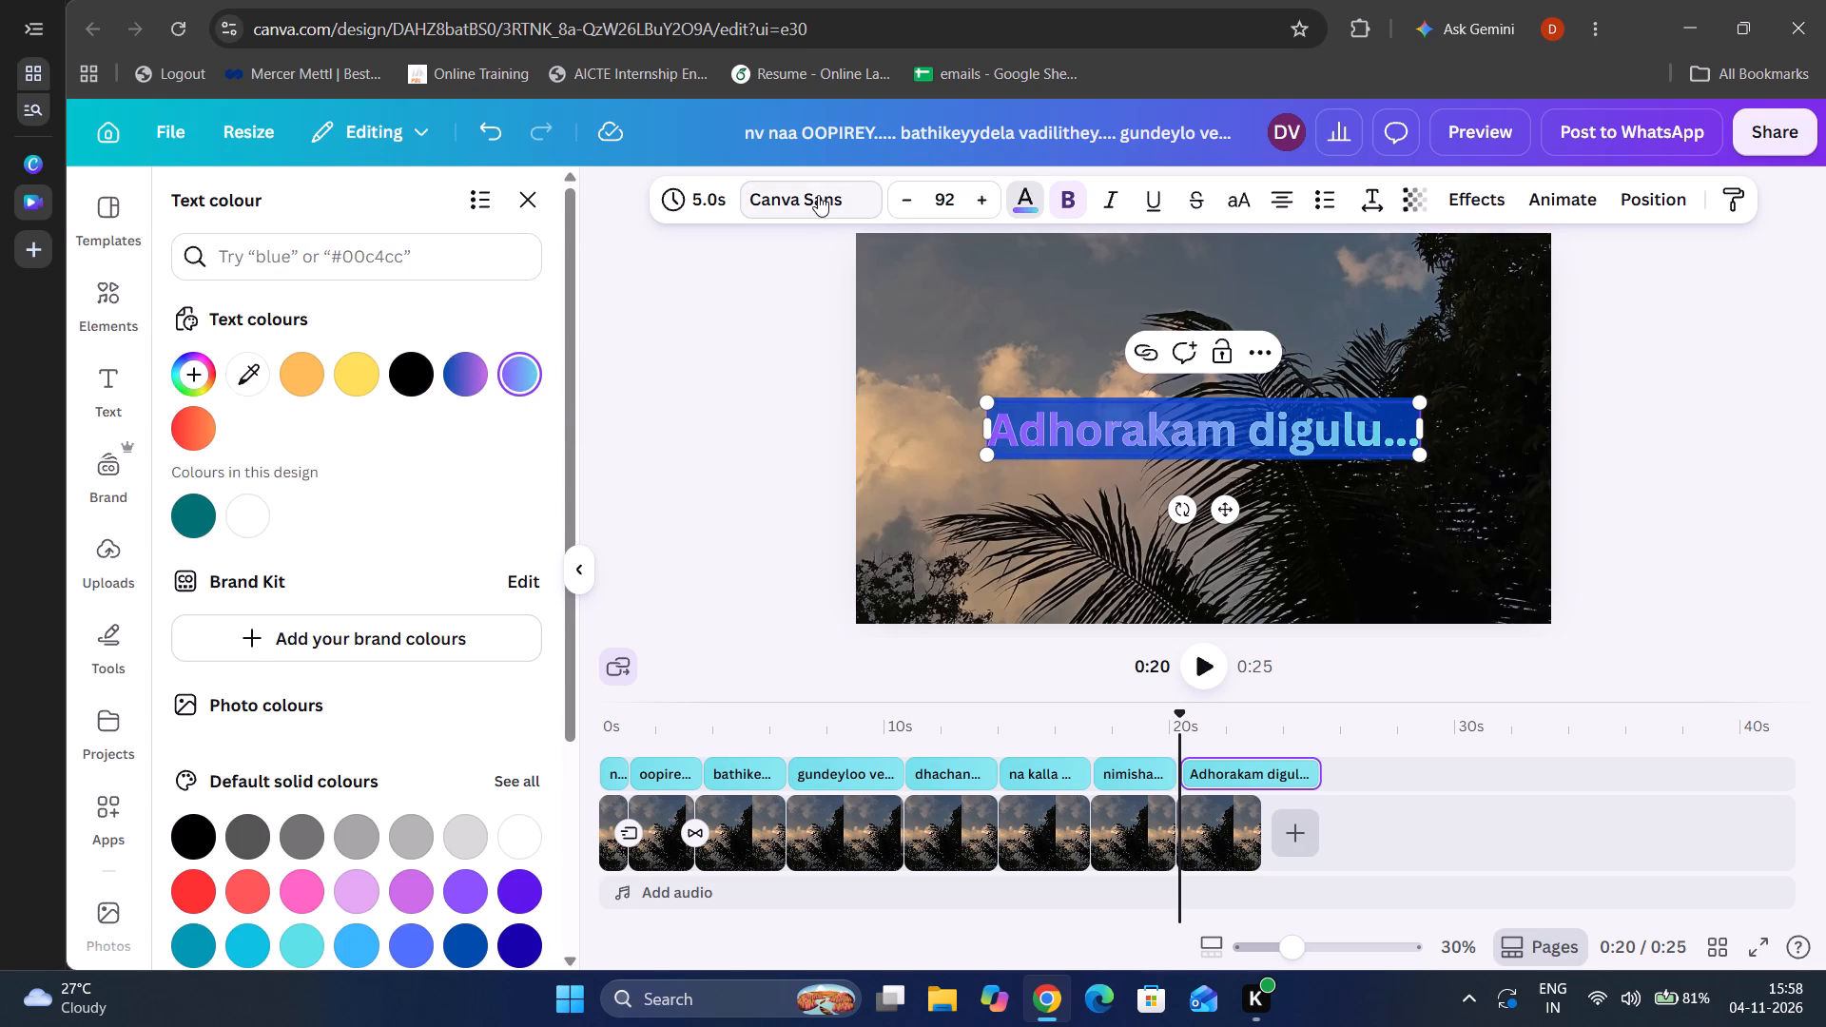
pyautogui.click(818, 193)
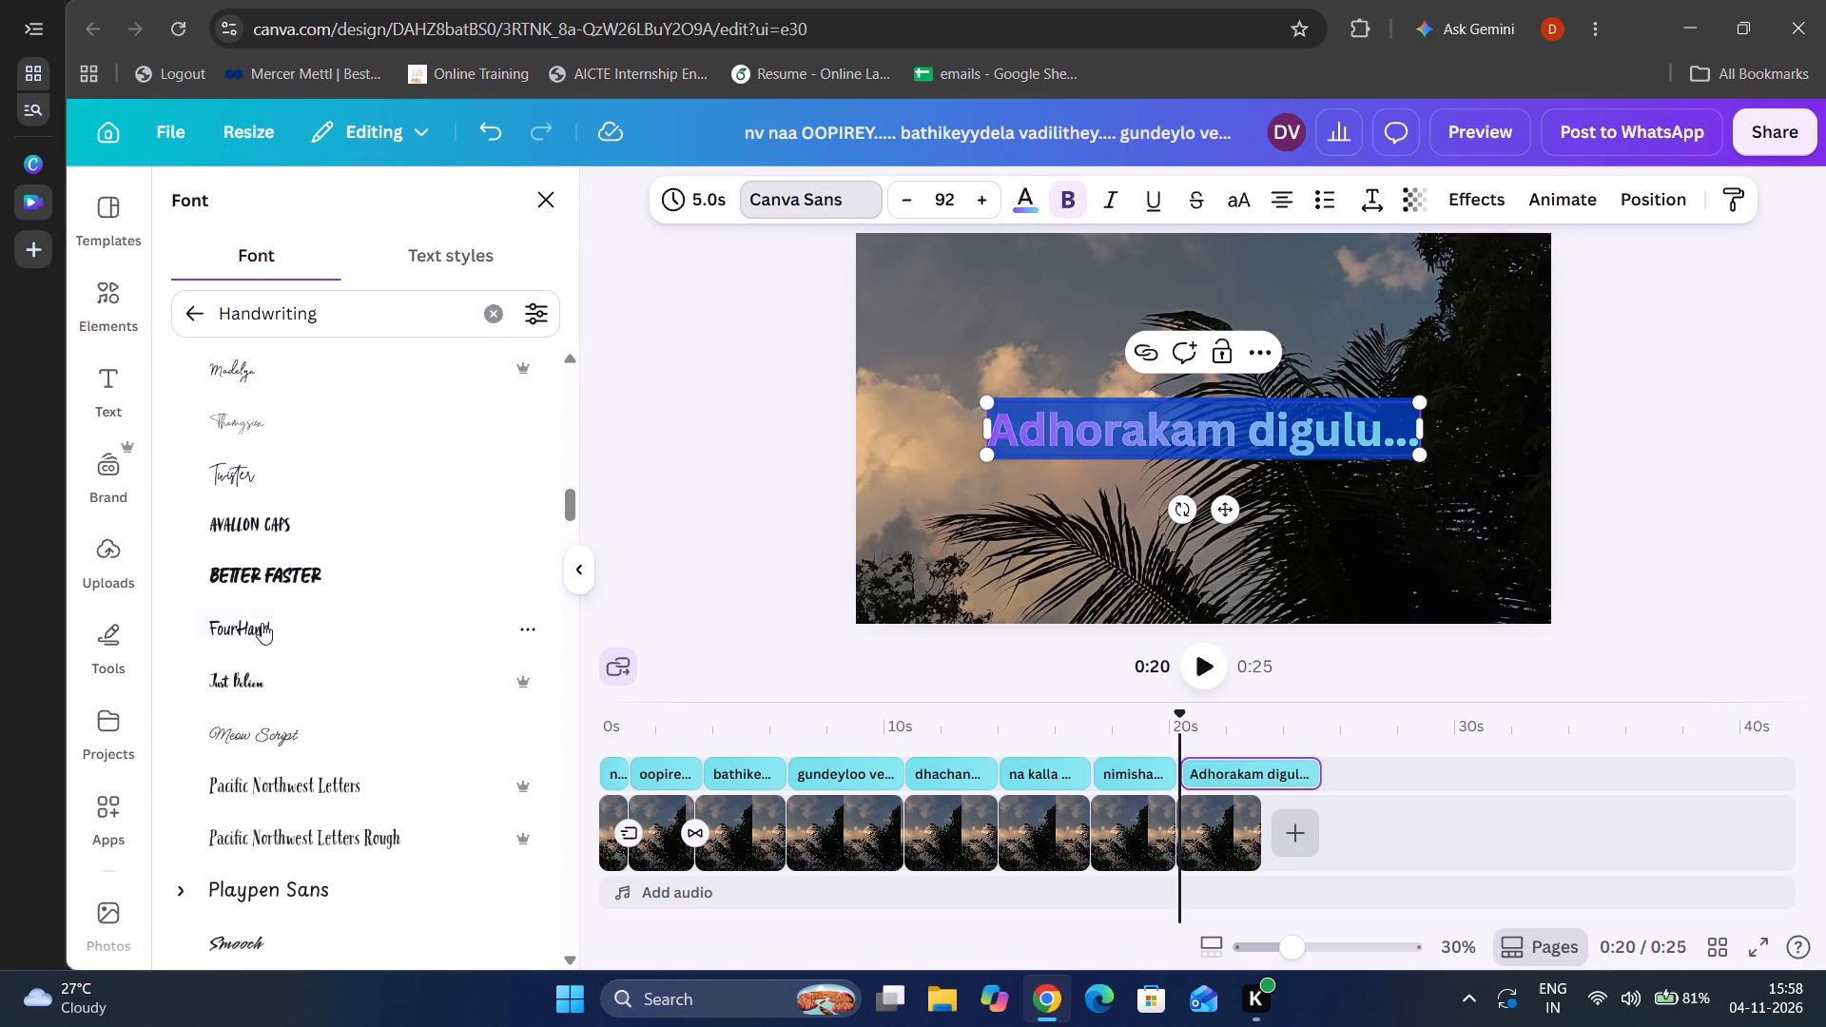
pyautogui.click(276, 683)
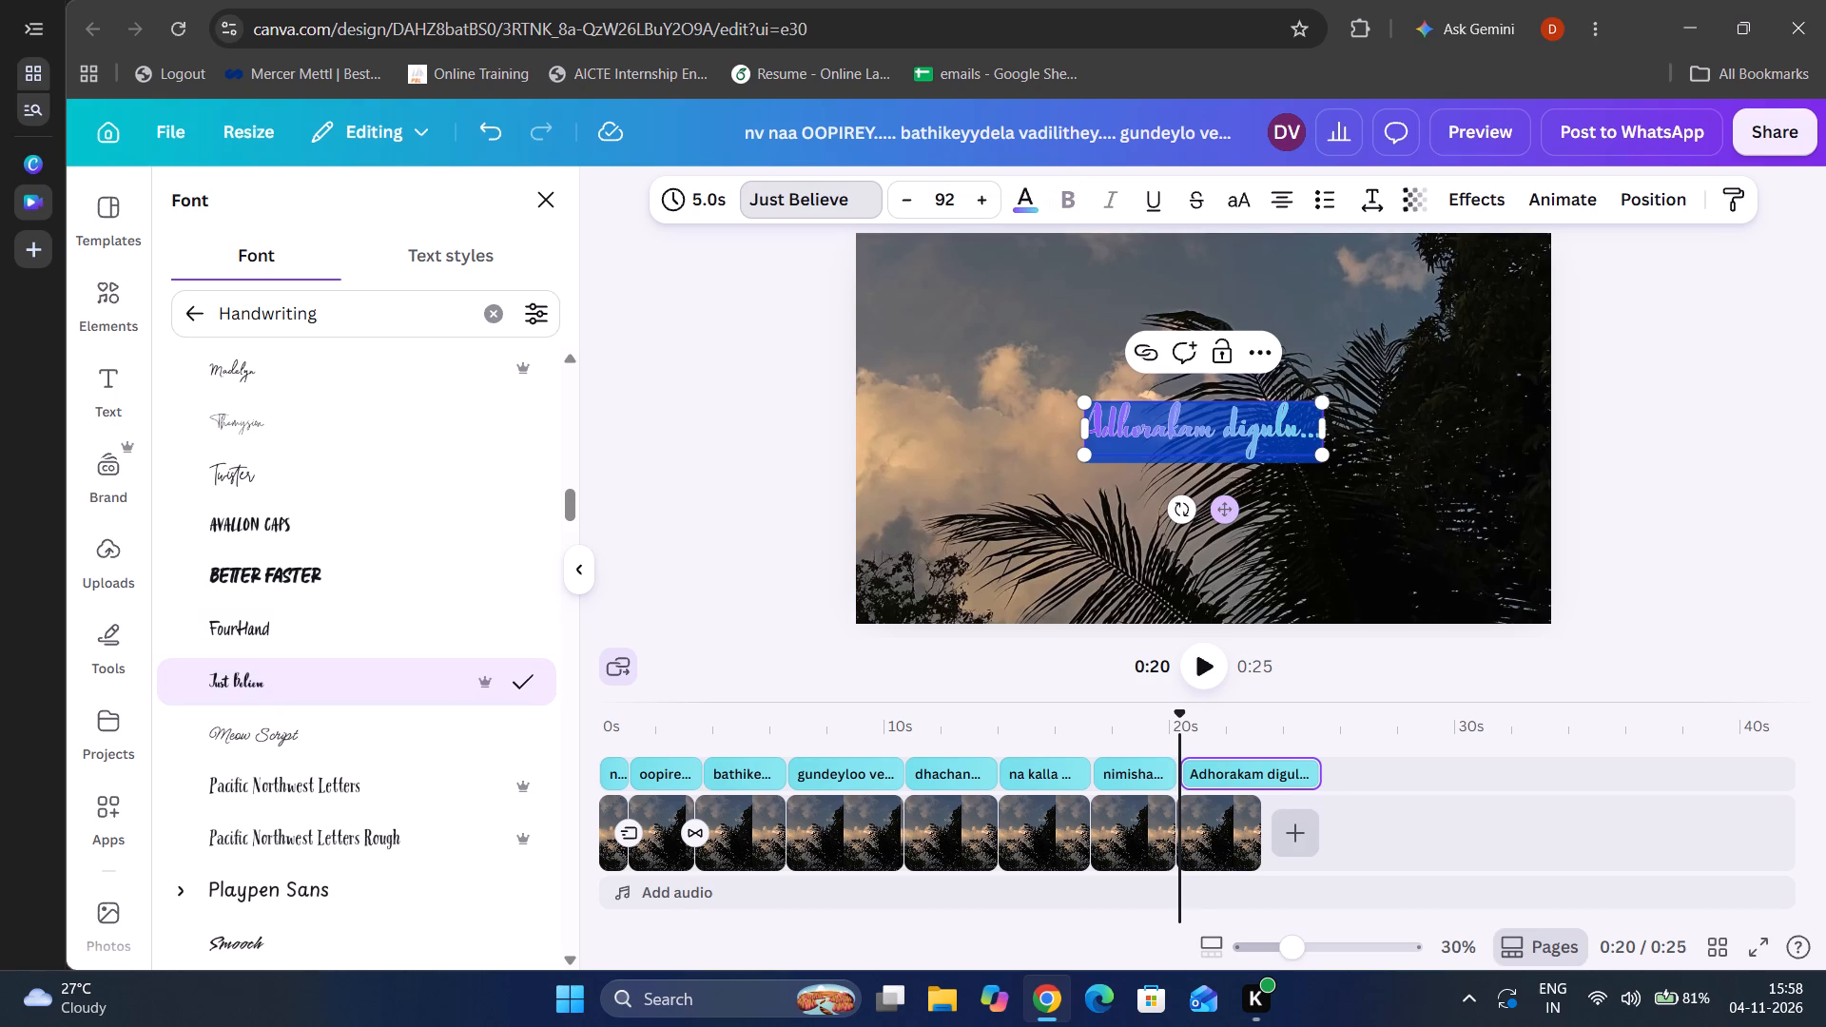
# Enlarge the "Adhorakam digulu..." lyric to font size 131 and move it to the upper middle of the photo.
pyautogui.moveTo(1318, 453); pyautogui.dragTo(1370, 451)
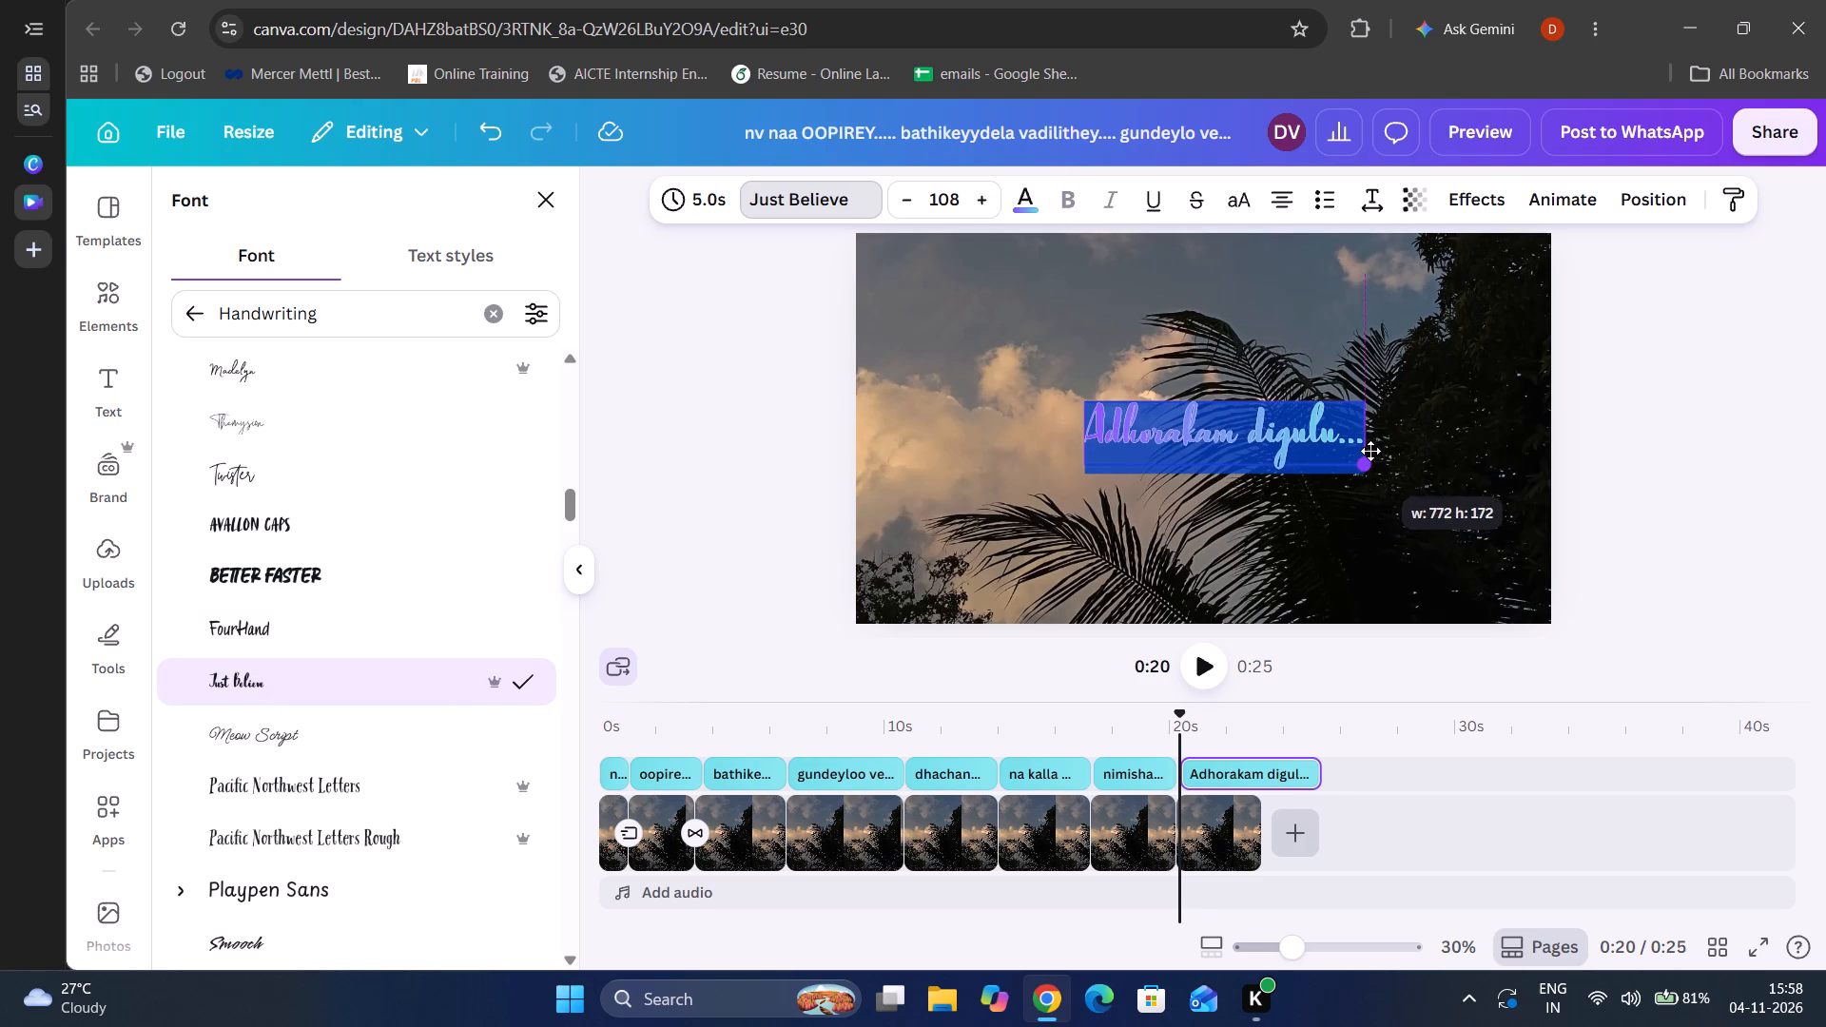
pyautogui.moveTo(1370, 451); pyautogui.dragTo(1375, 451)
pyautogui.moveTo(1297, 445); pyautogui.dragTo(1289, 407)
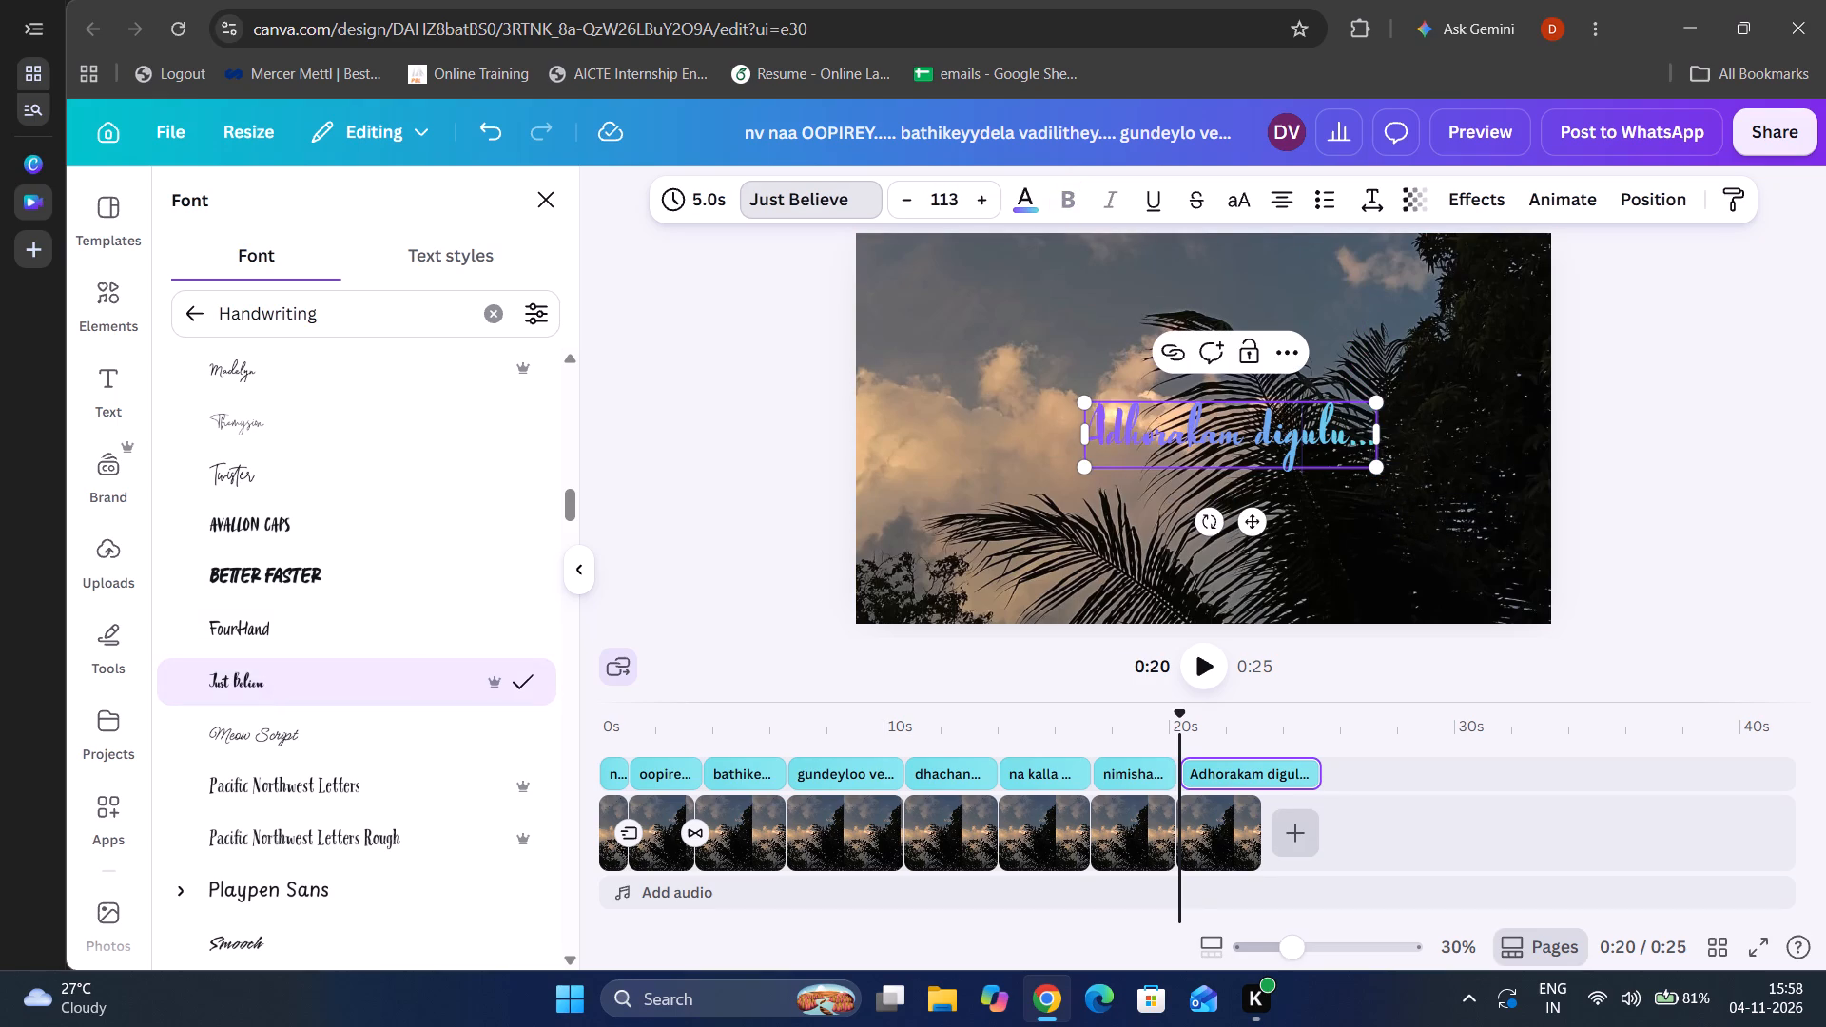
pyautogui.moveTo(1289, 407); pyautogui.dragTo(1290, 409)
pyautogui.click(1290, 409)
pyautogui.moveTo(1142, 470); pyautogui.dragTo(1126, 361)
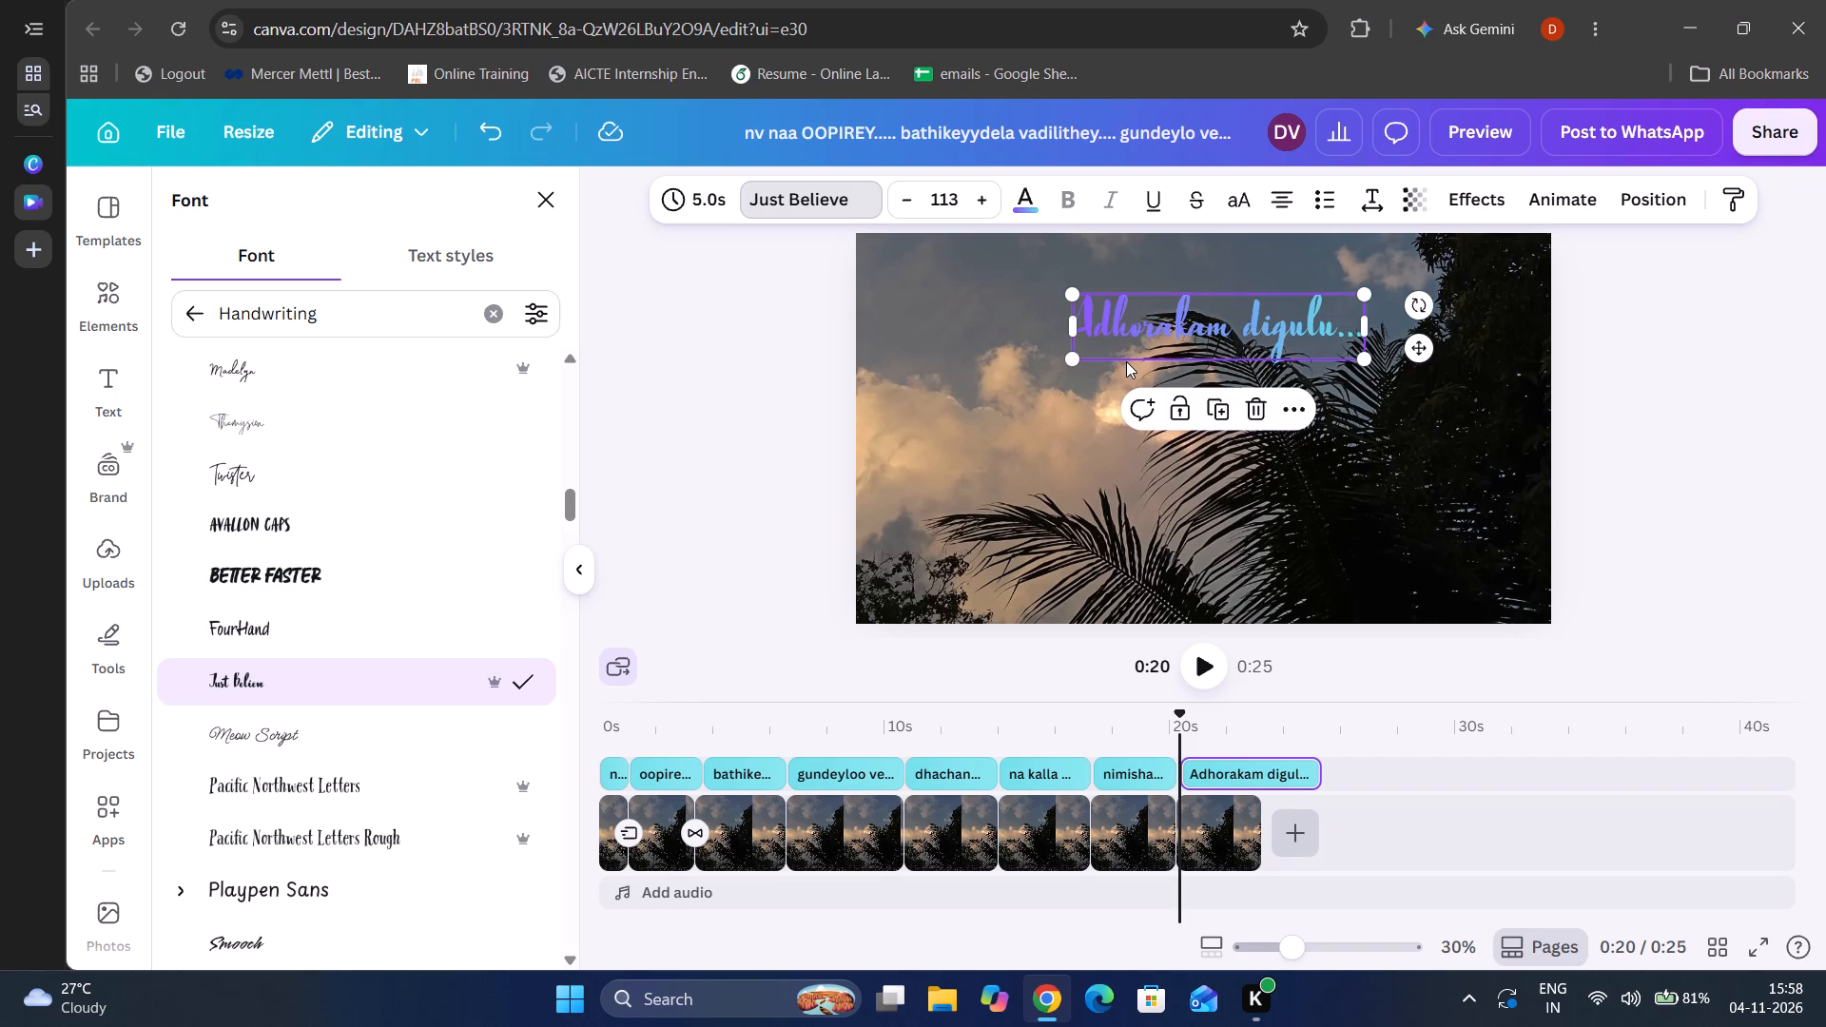
pyautogui.moveTo(1076, 360); pyautogui.dragTo(1057, 362)
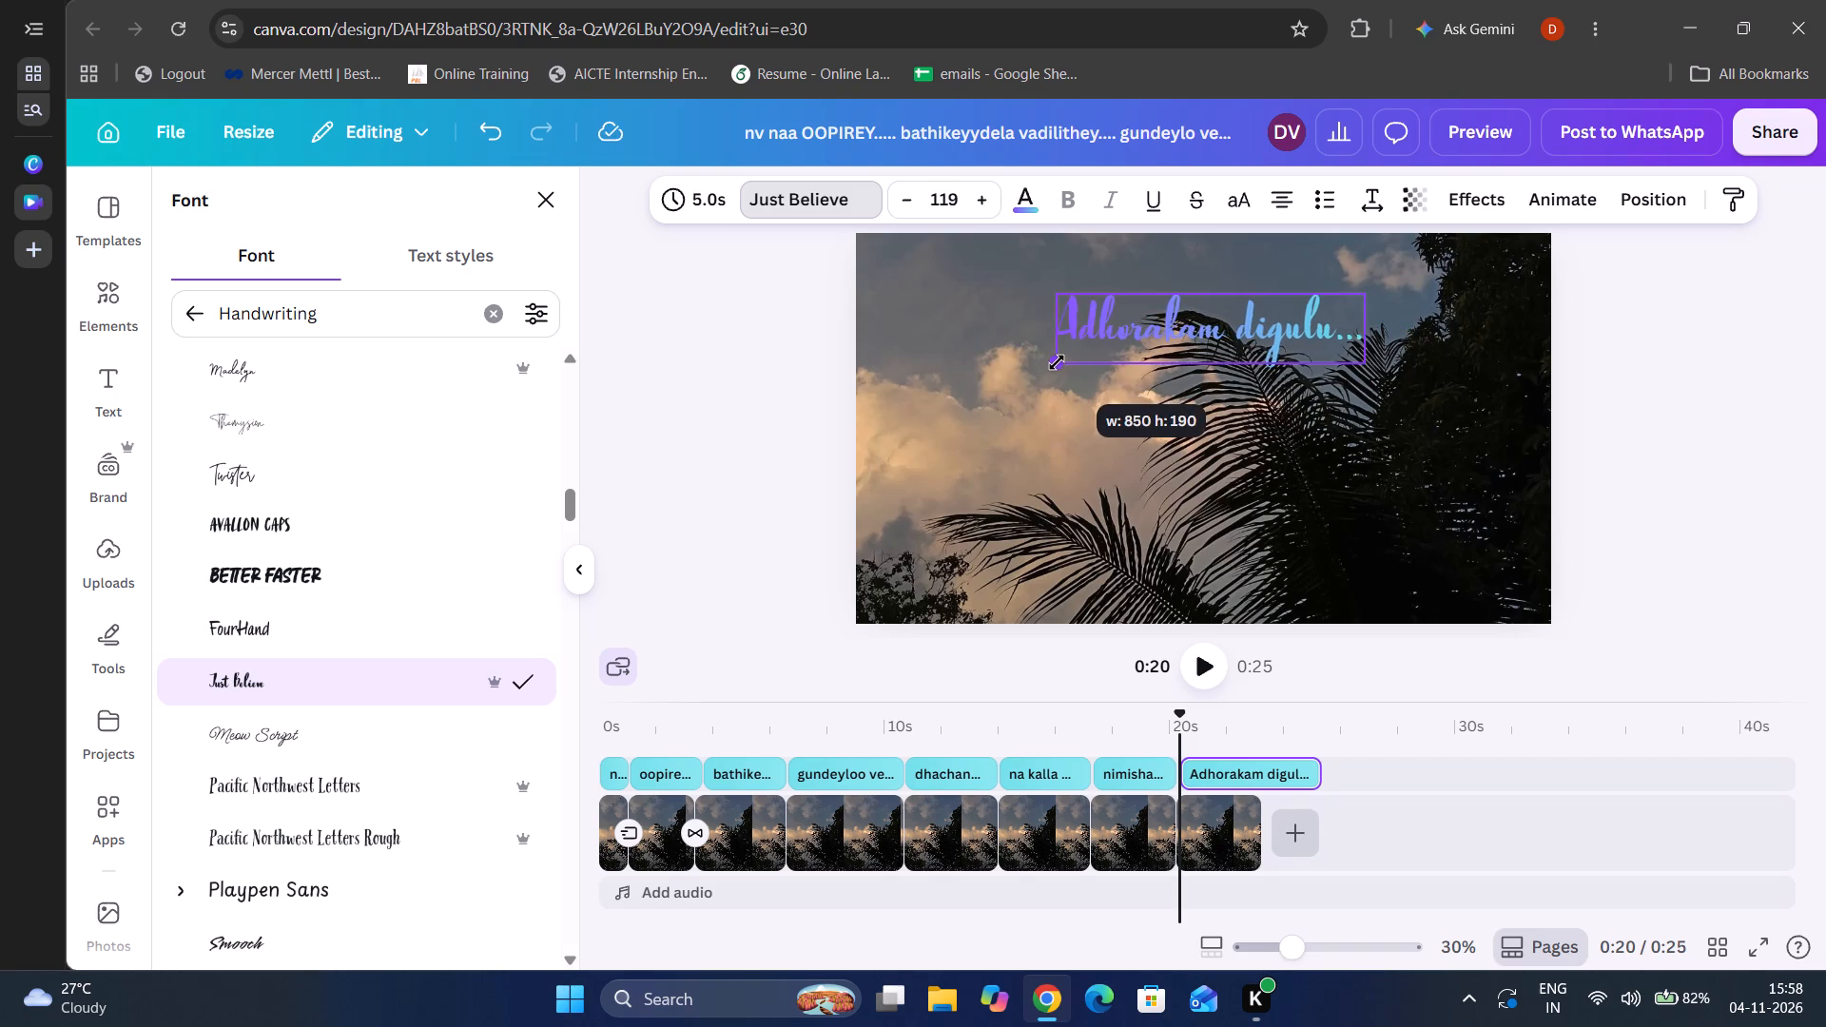
pyautogui.moveTo(1057, 362); pyautogui.dragTo(1055, 362)
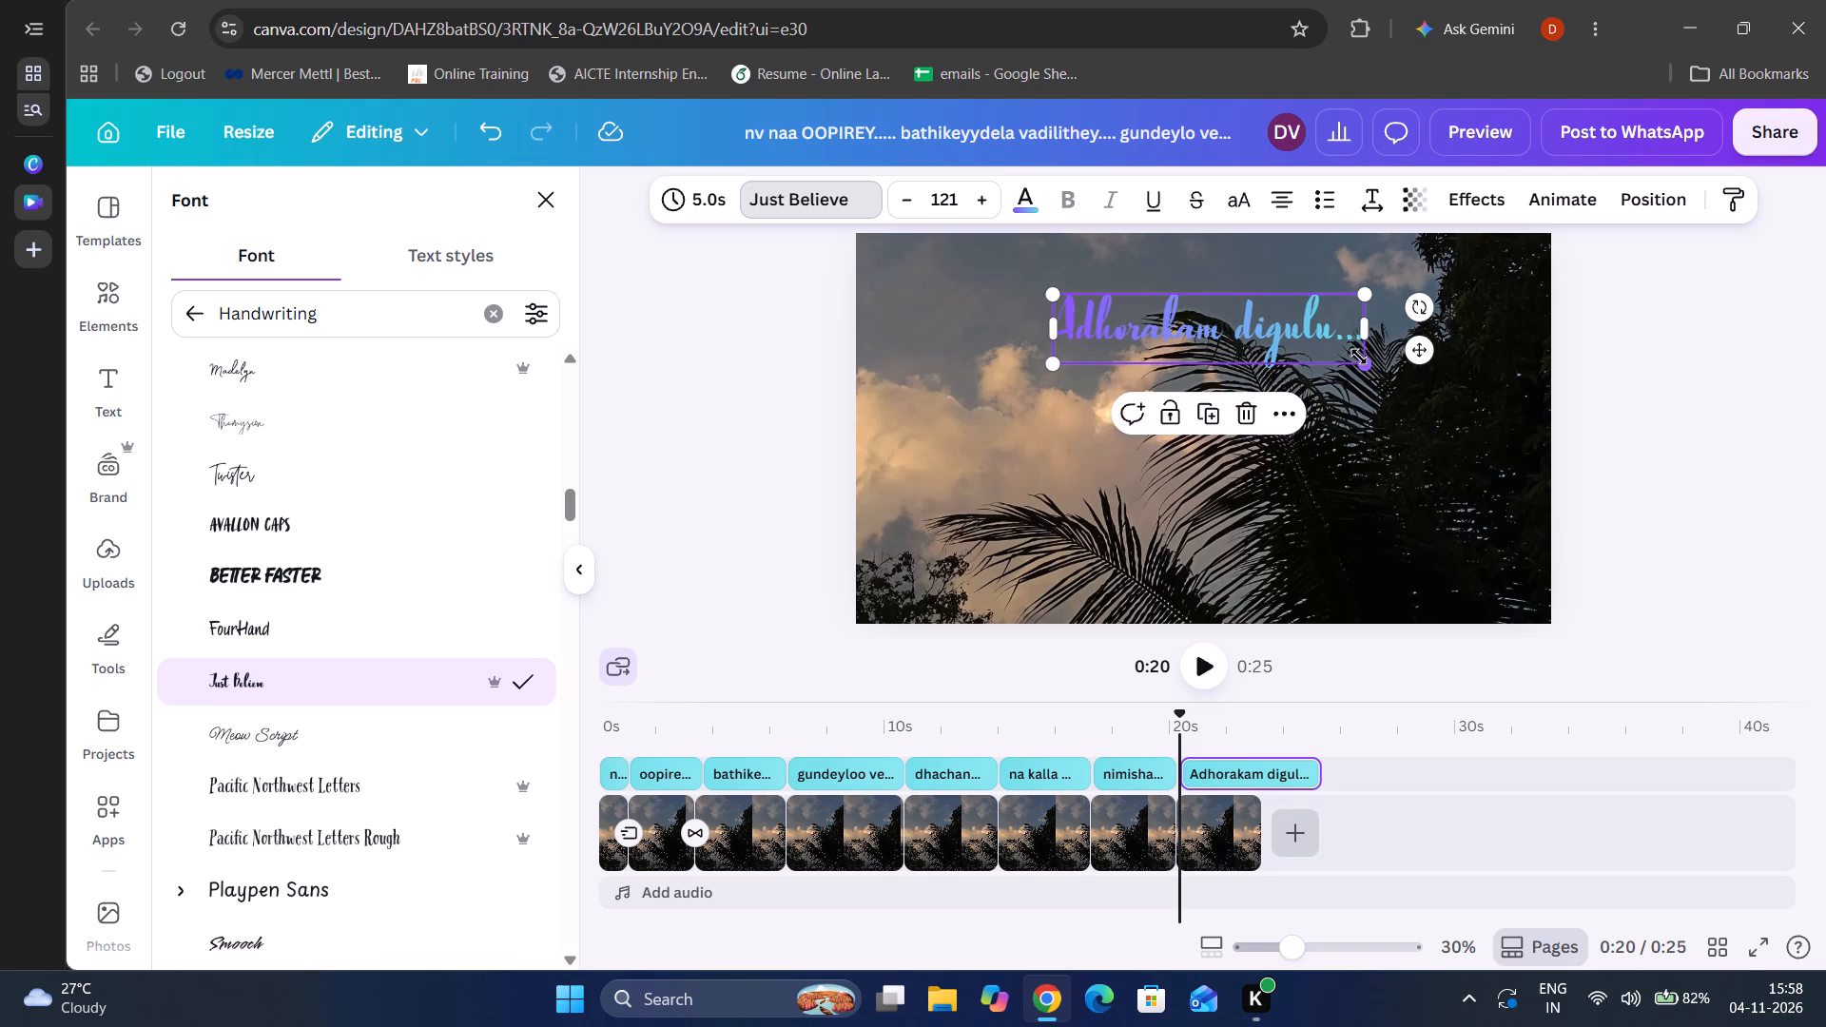
pyautogui.moveTo(1359, 356); pyautogui.dragTo(1388, 360)
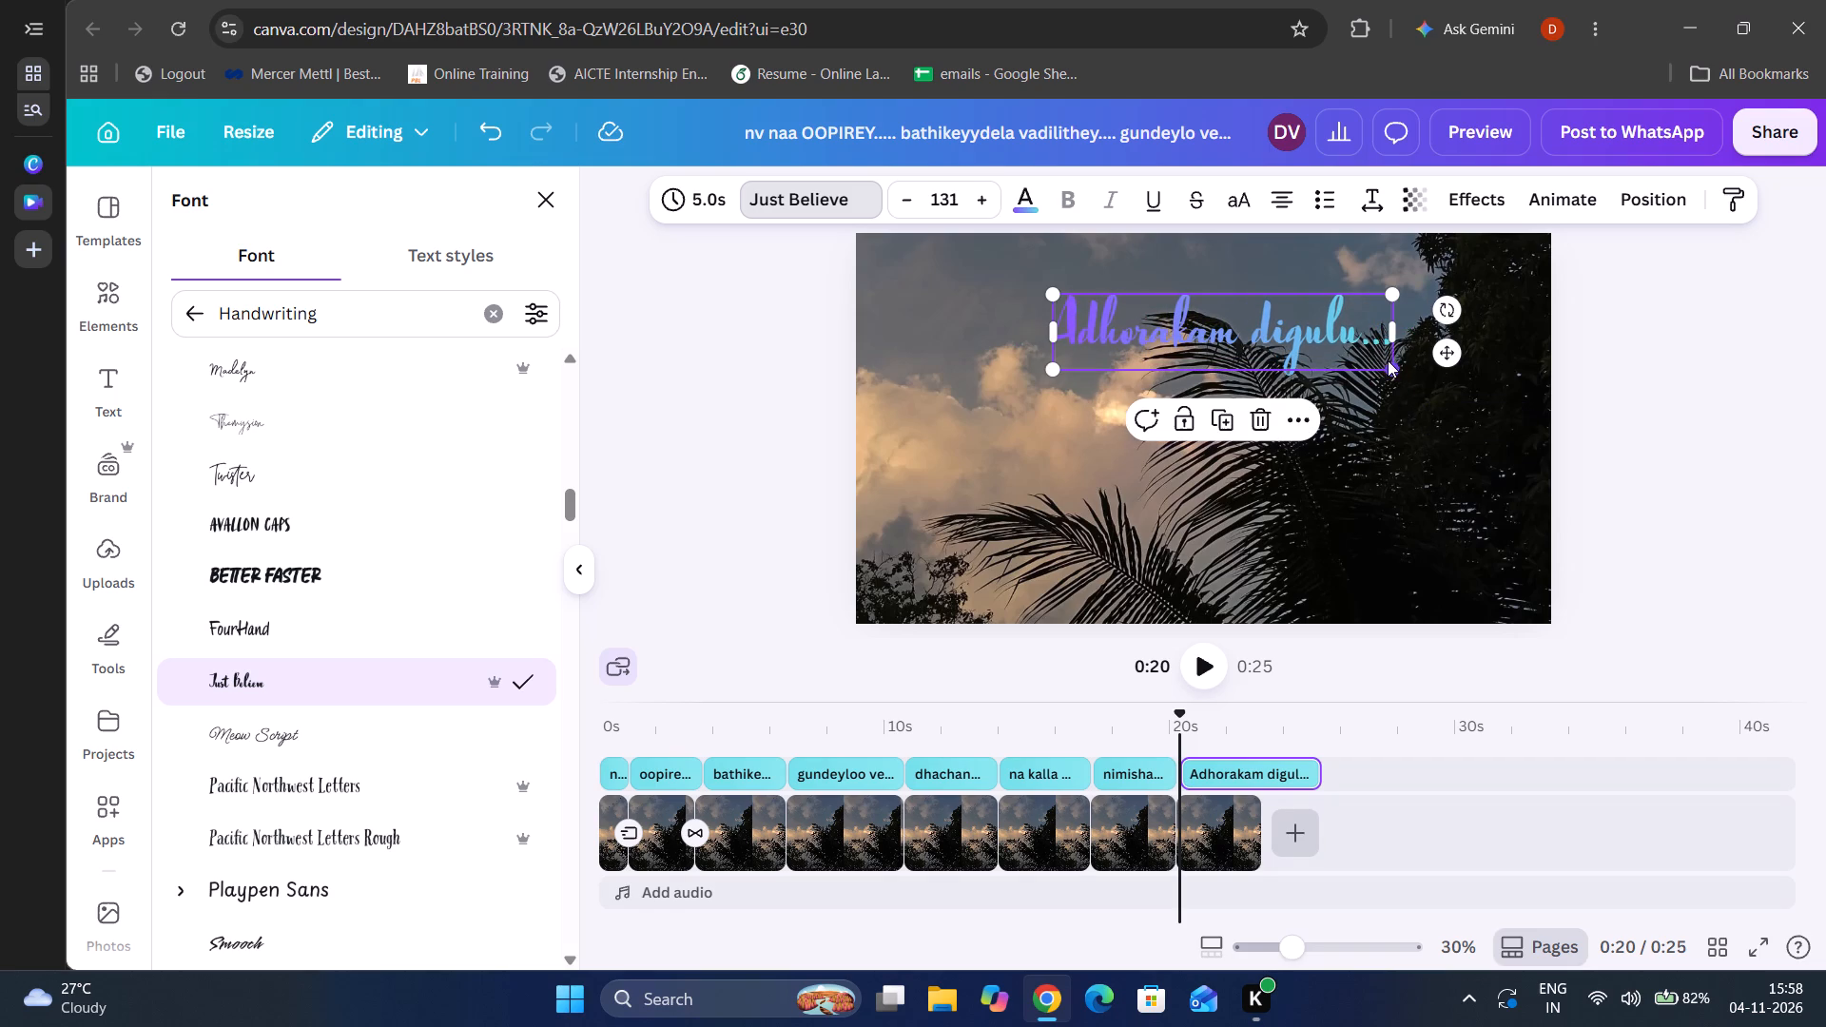
pyautogui.click(1118, 339)
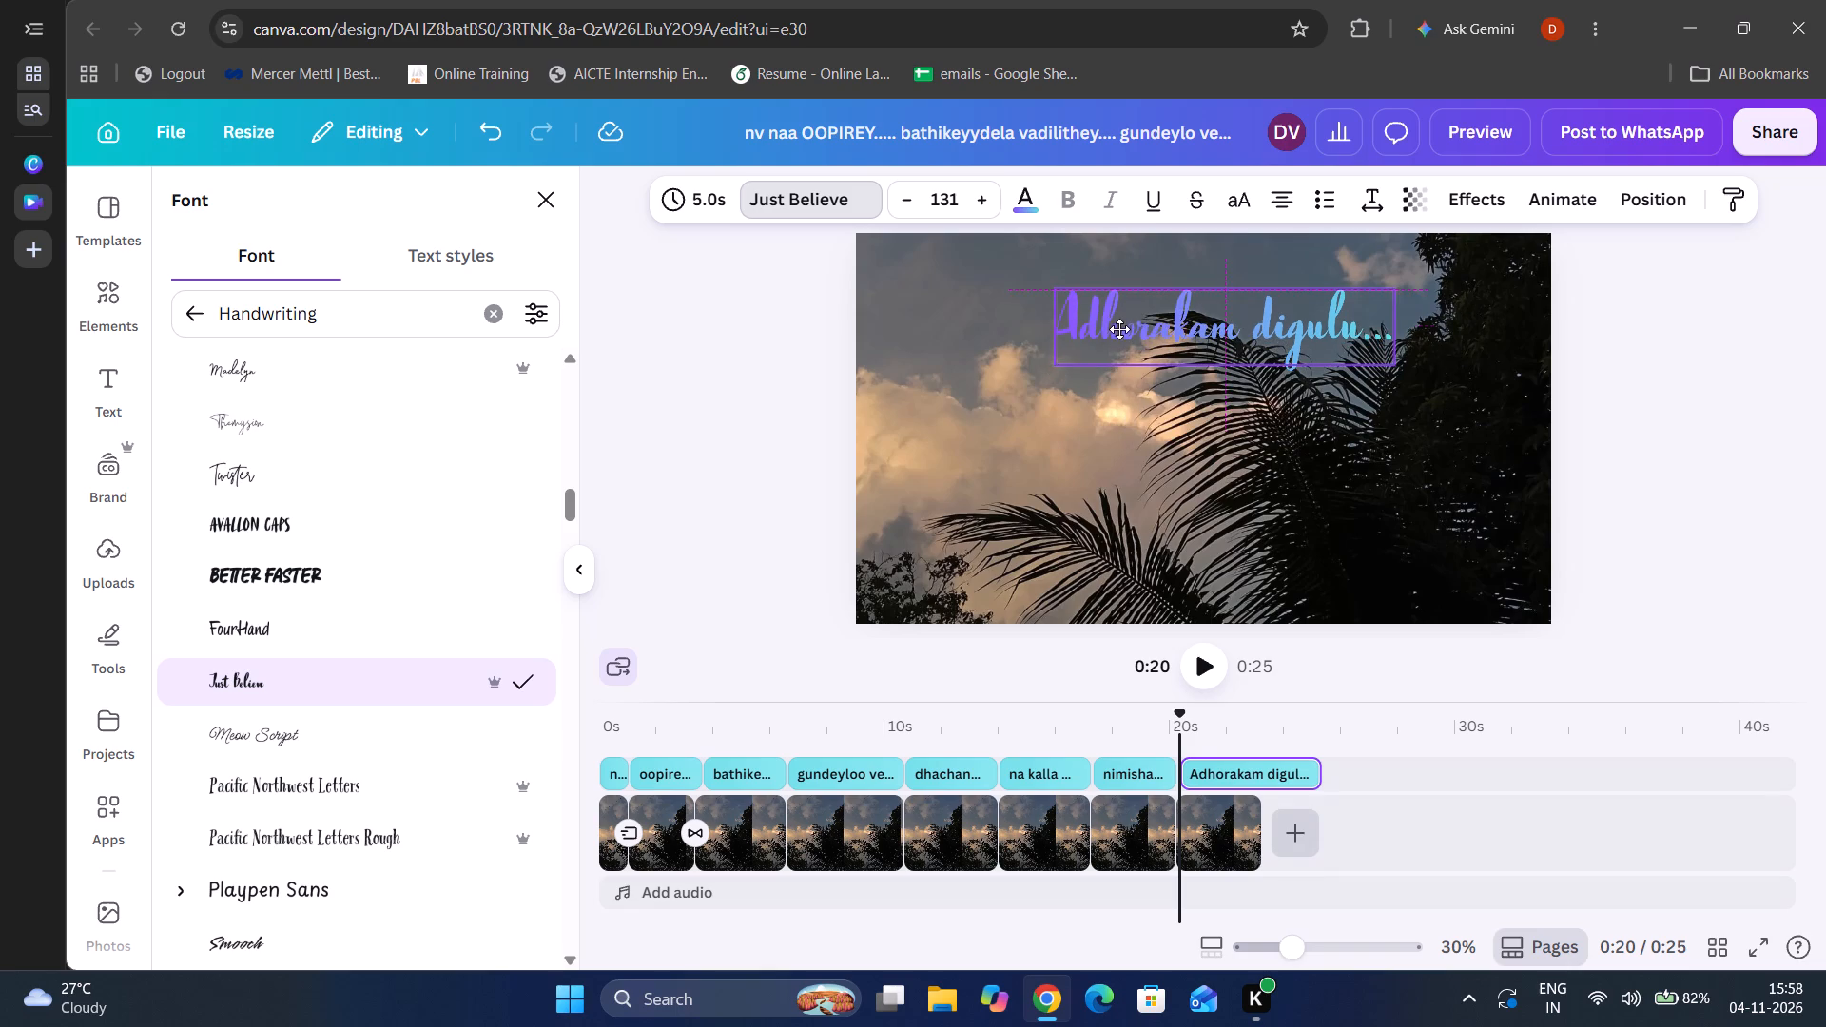
pyautogui.click(811, 403)
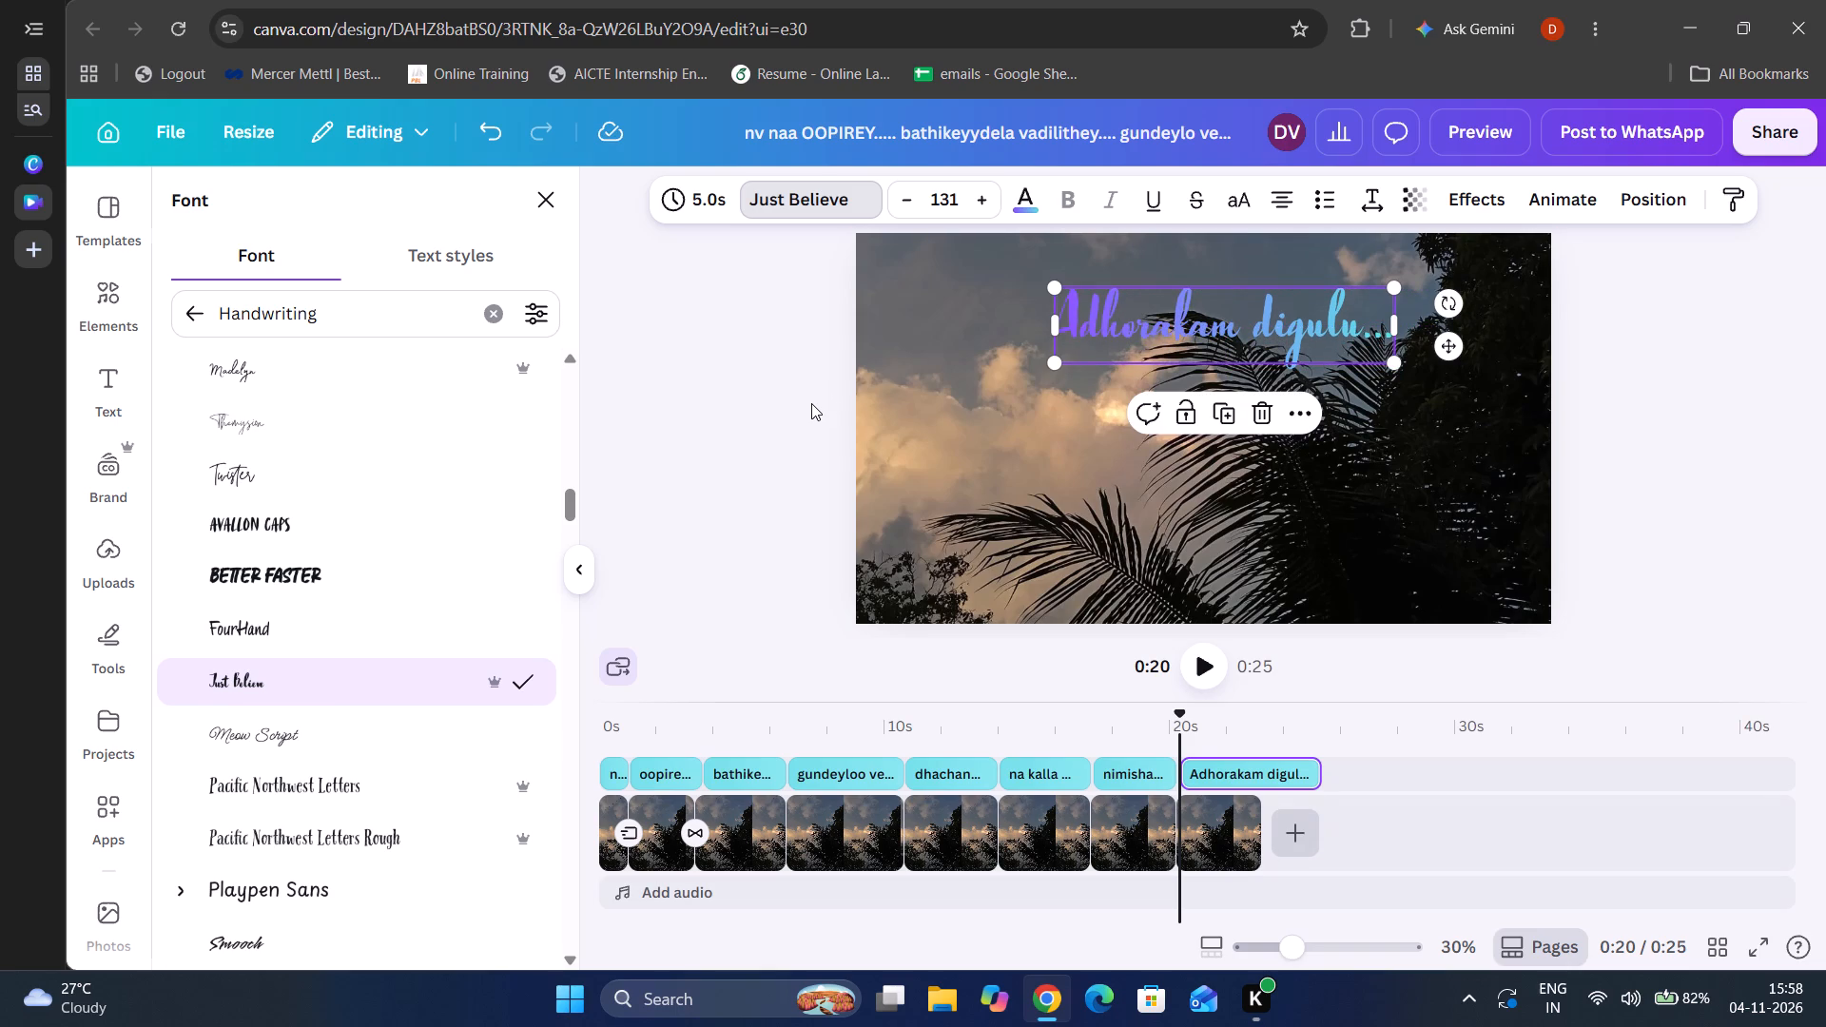
# Shorten the "Adhorakam digulu..." lyric to 2.9 s and align its start and end with the last photo clip.
pyautogui.moveTo(1317, 770); pyautogui.dragTo(1268, 773)
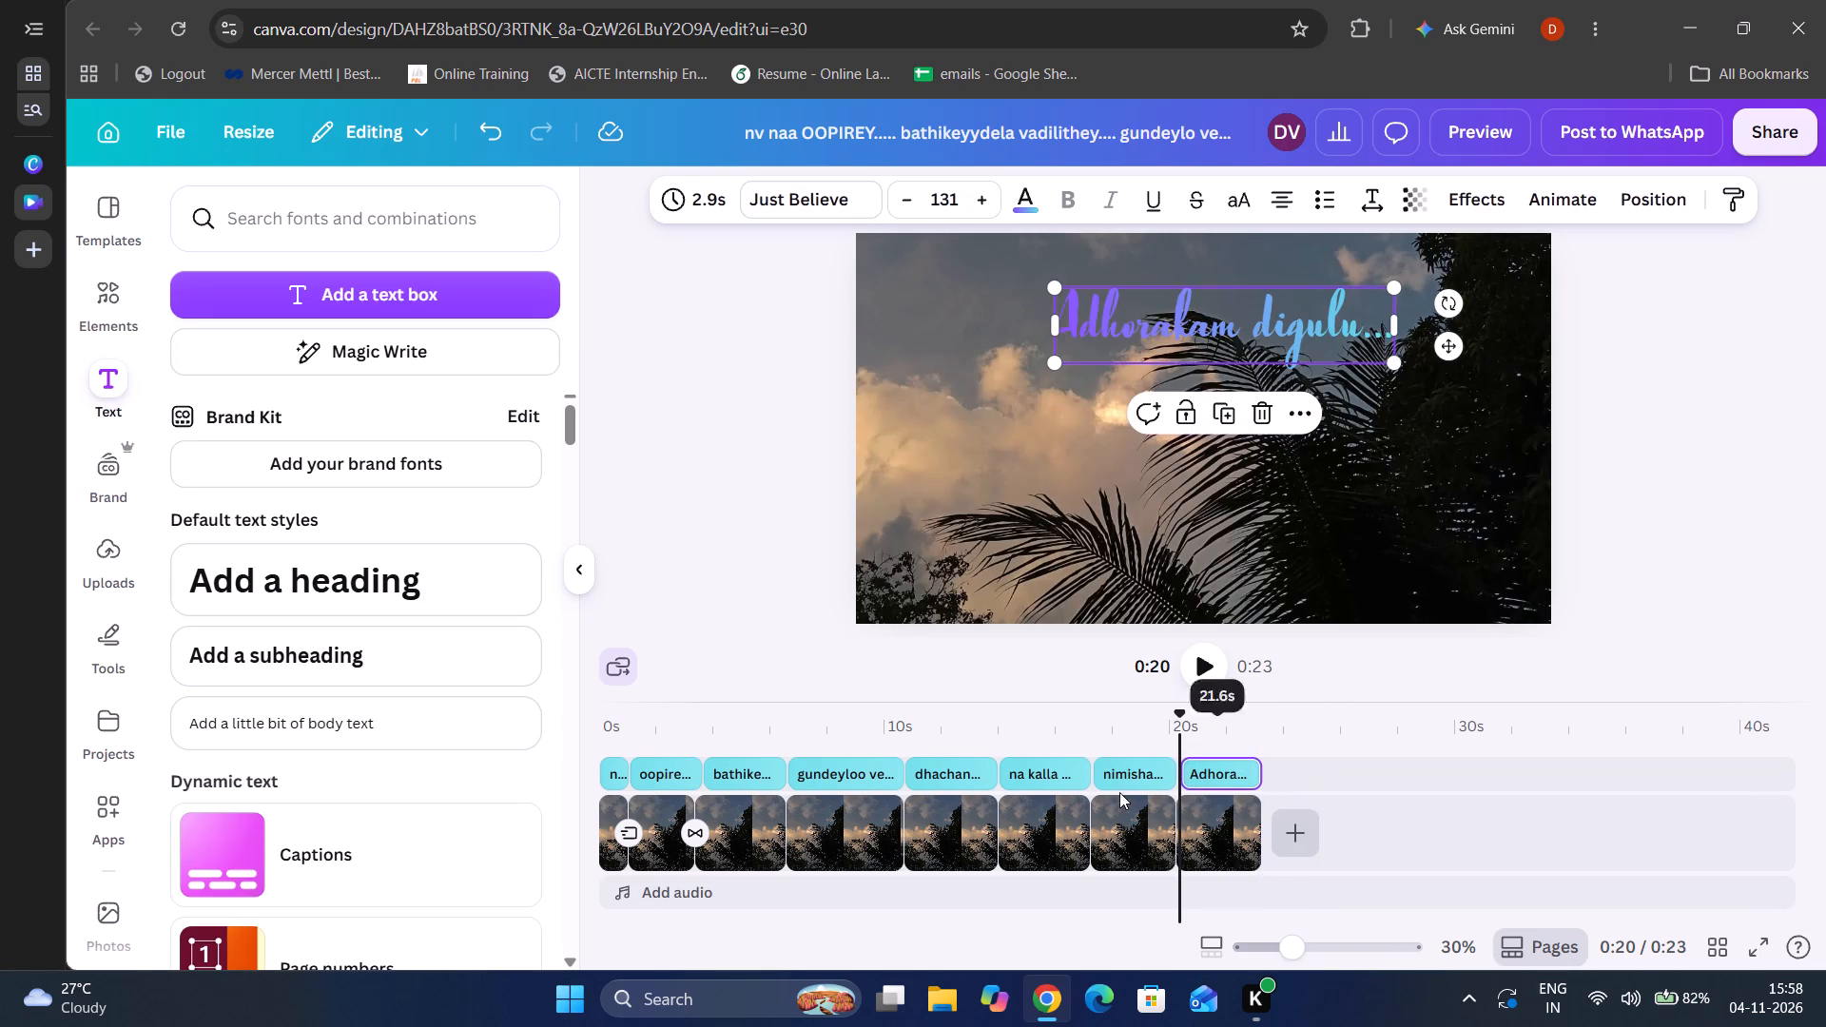
pyautogui.click(1195, 672)
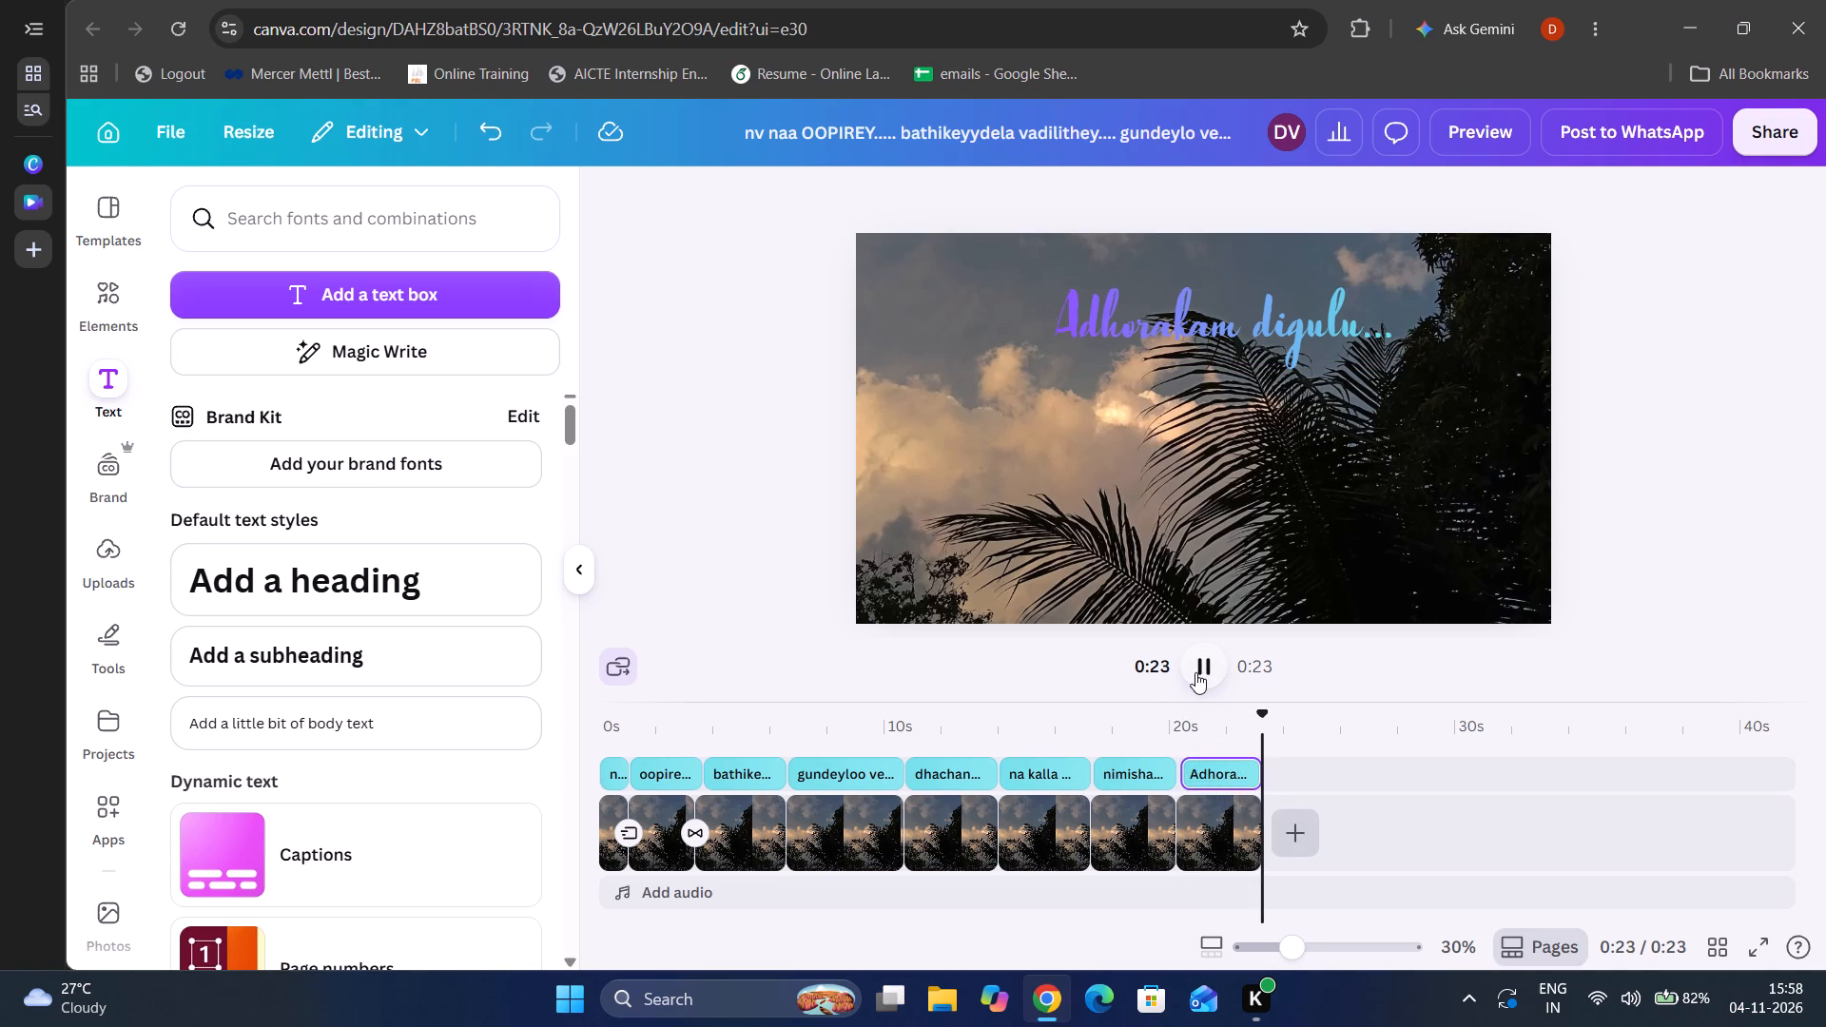
pyautogui.click(1181, 774)
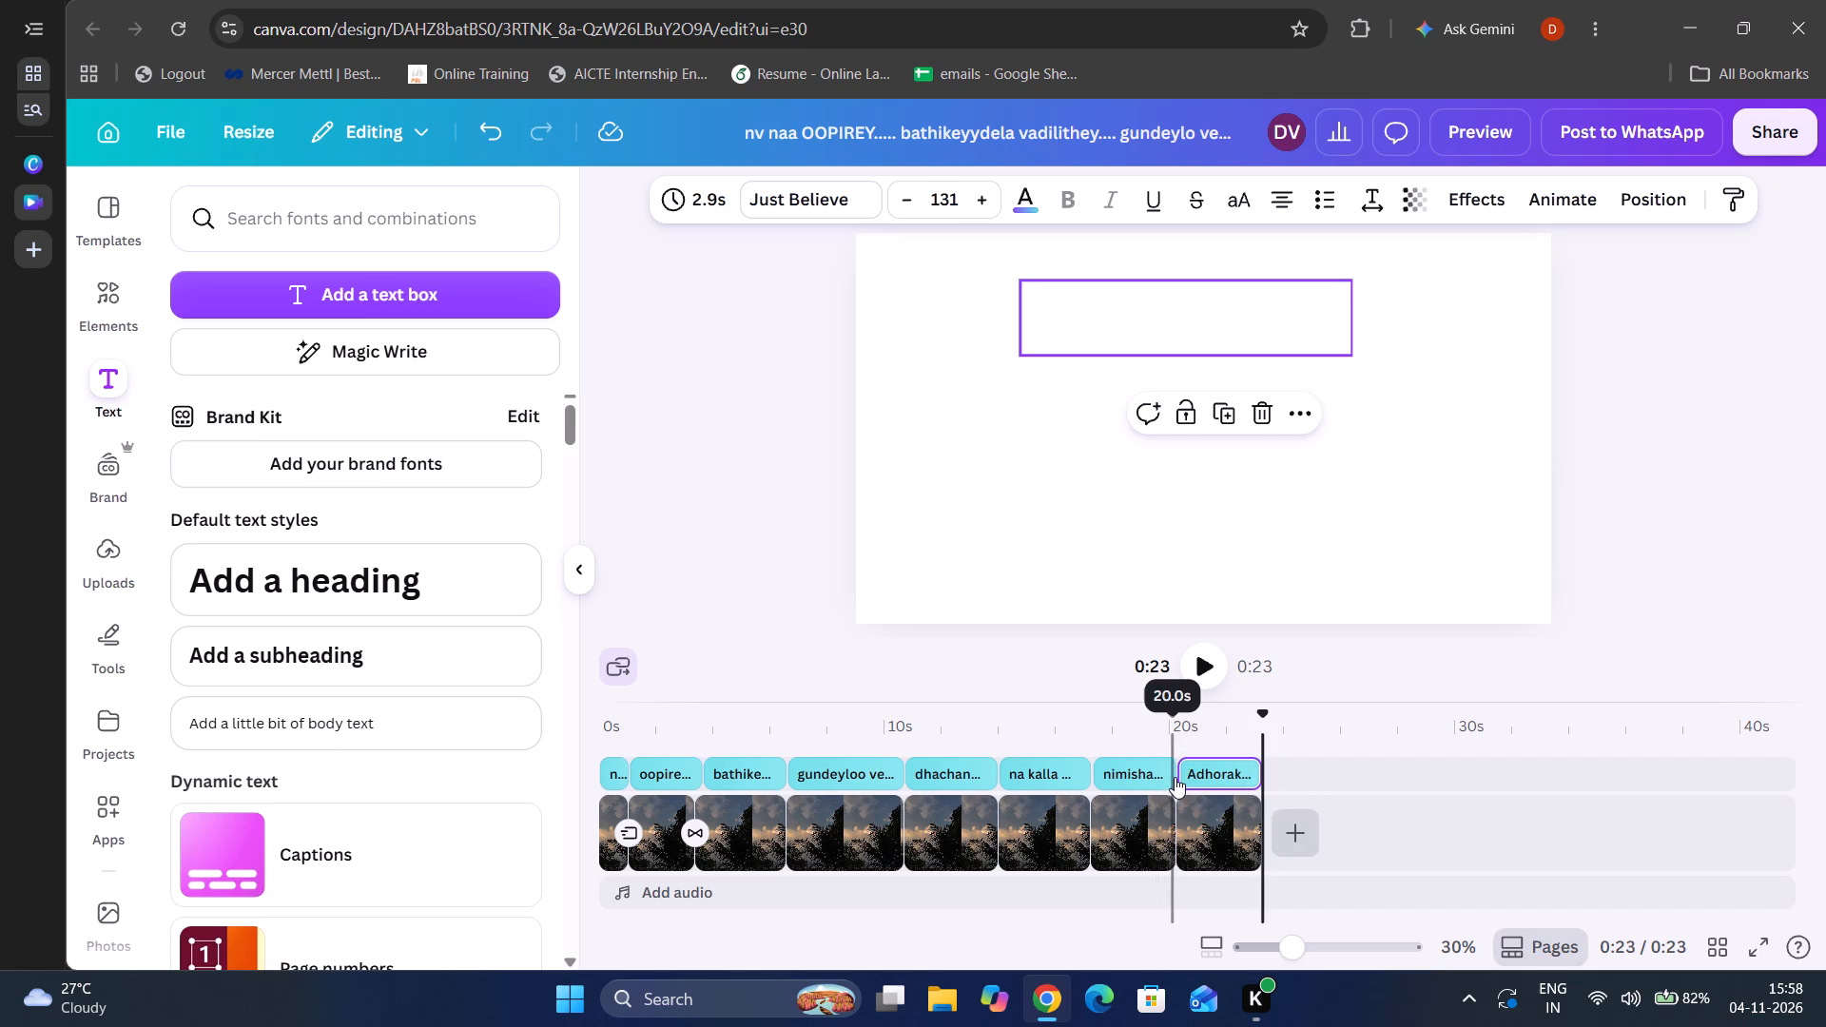
pyautogui.click(1178, 776)
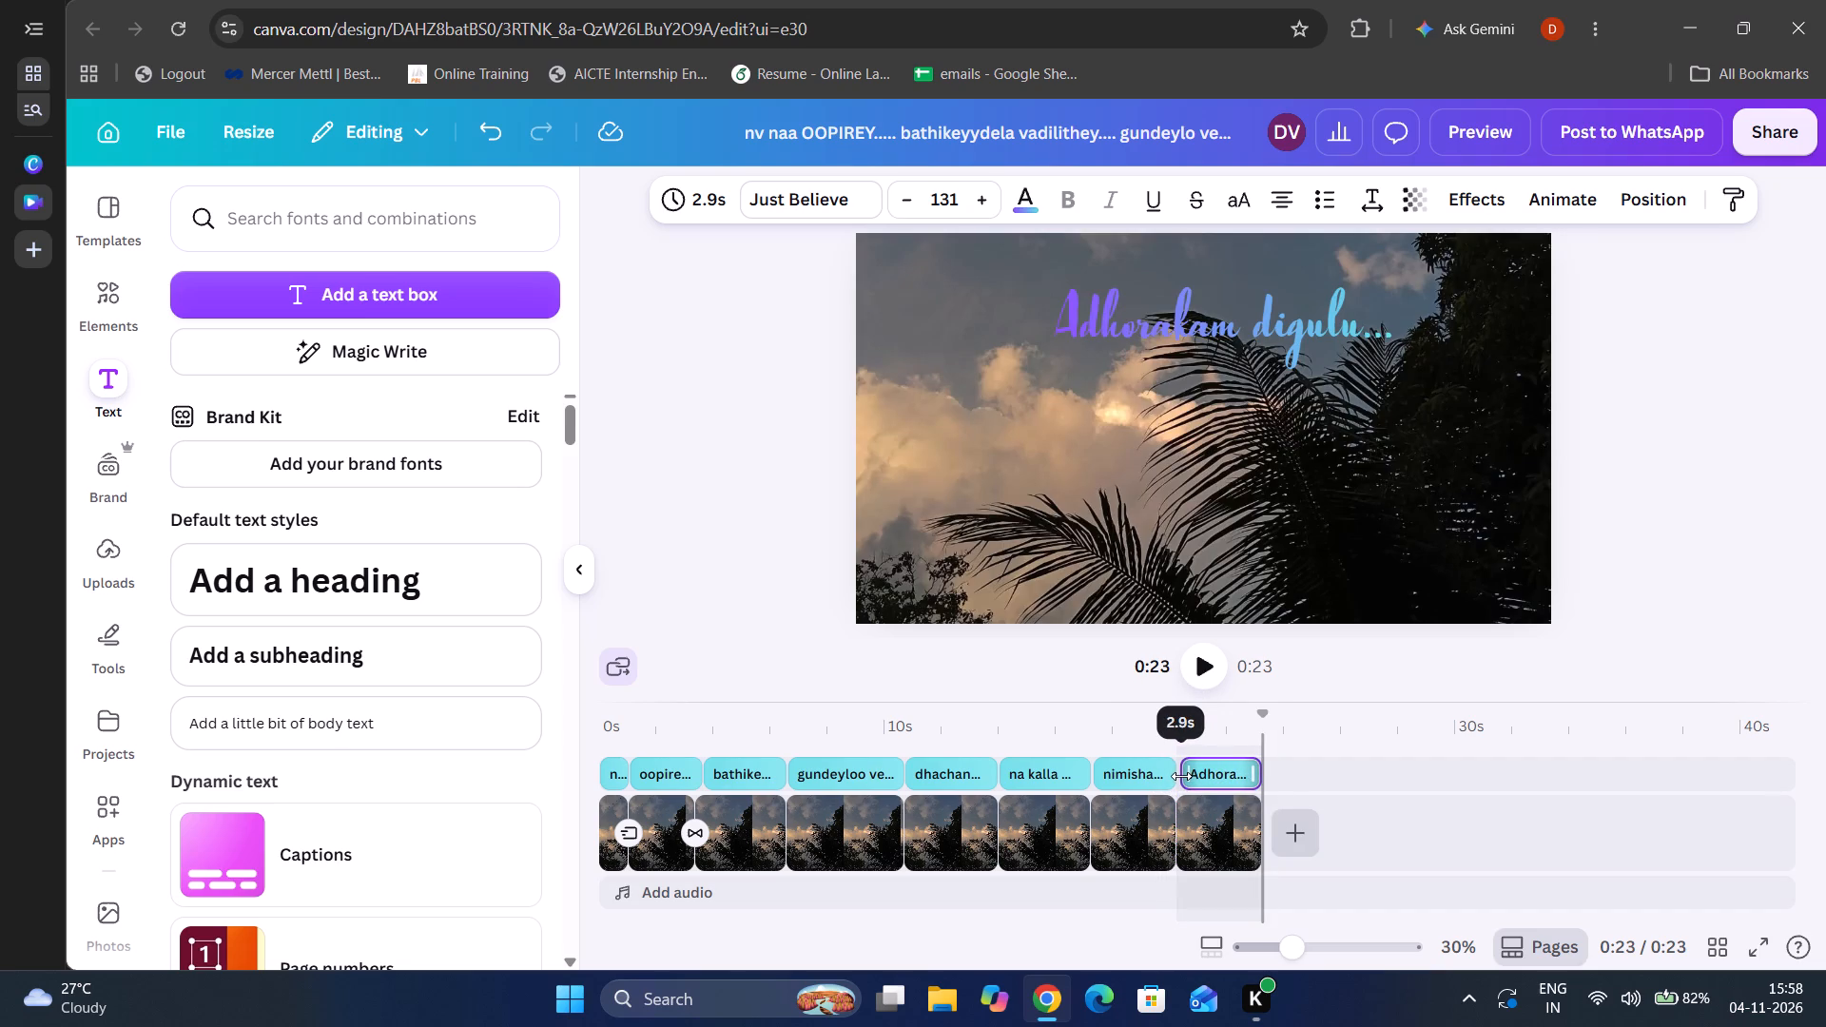
pyautogui.click(1180, 776)
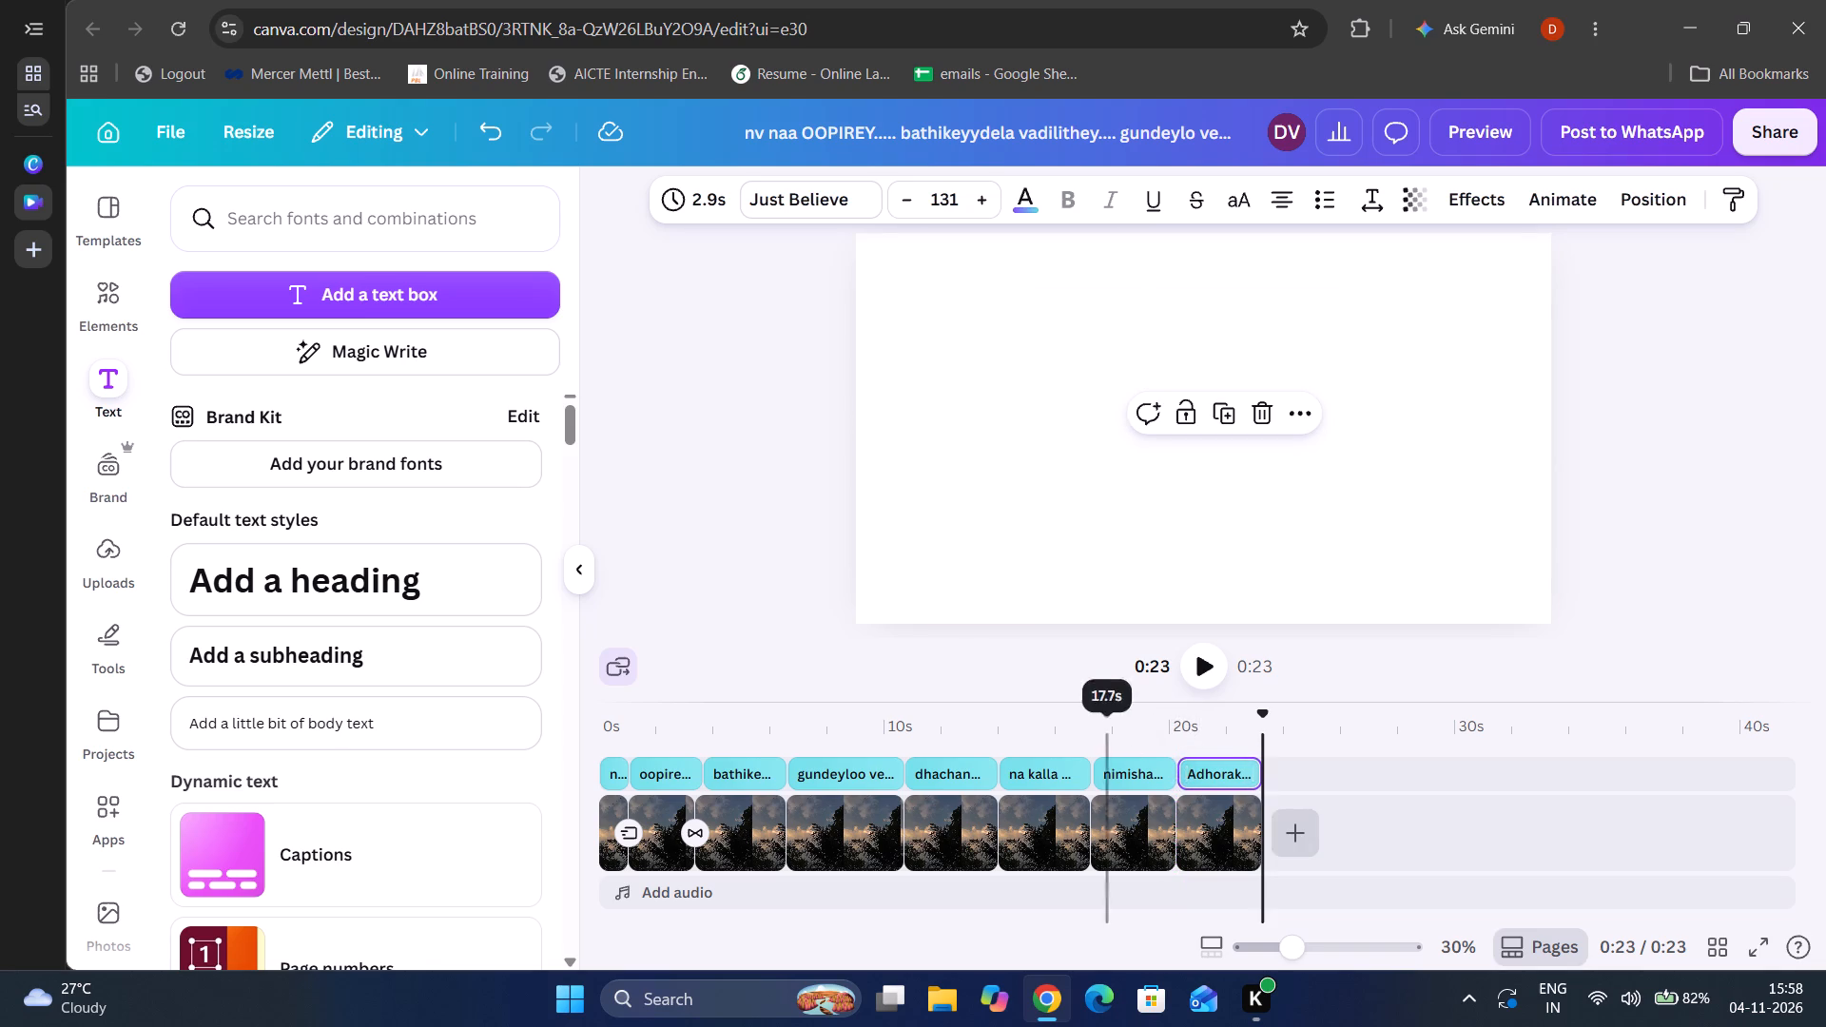
pyautogui.hotkey('ctrl', 'z')
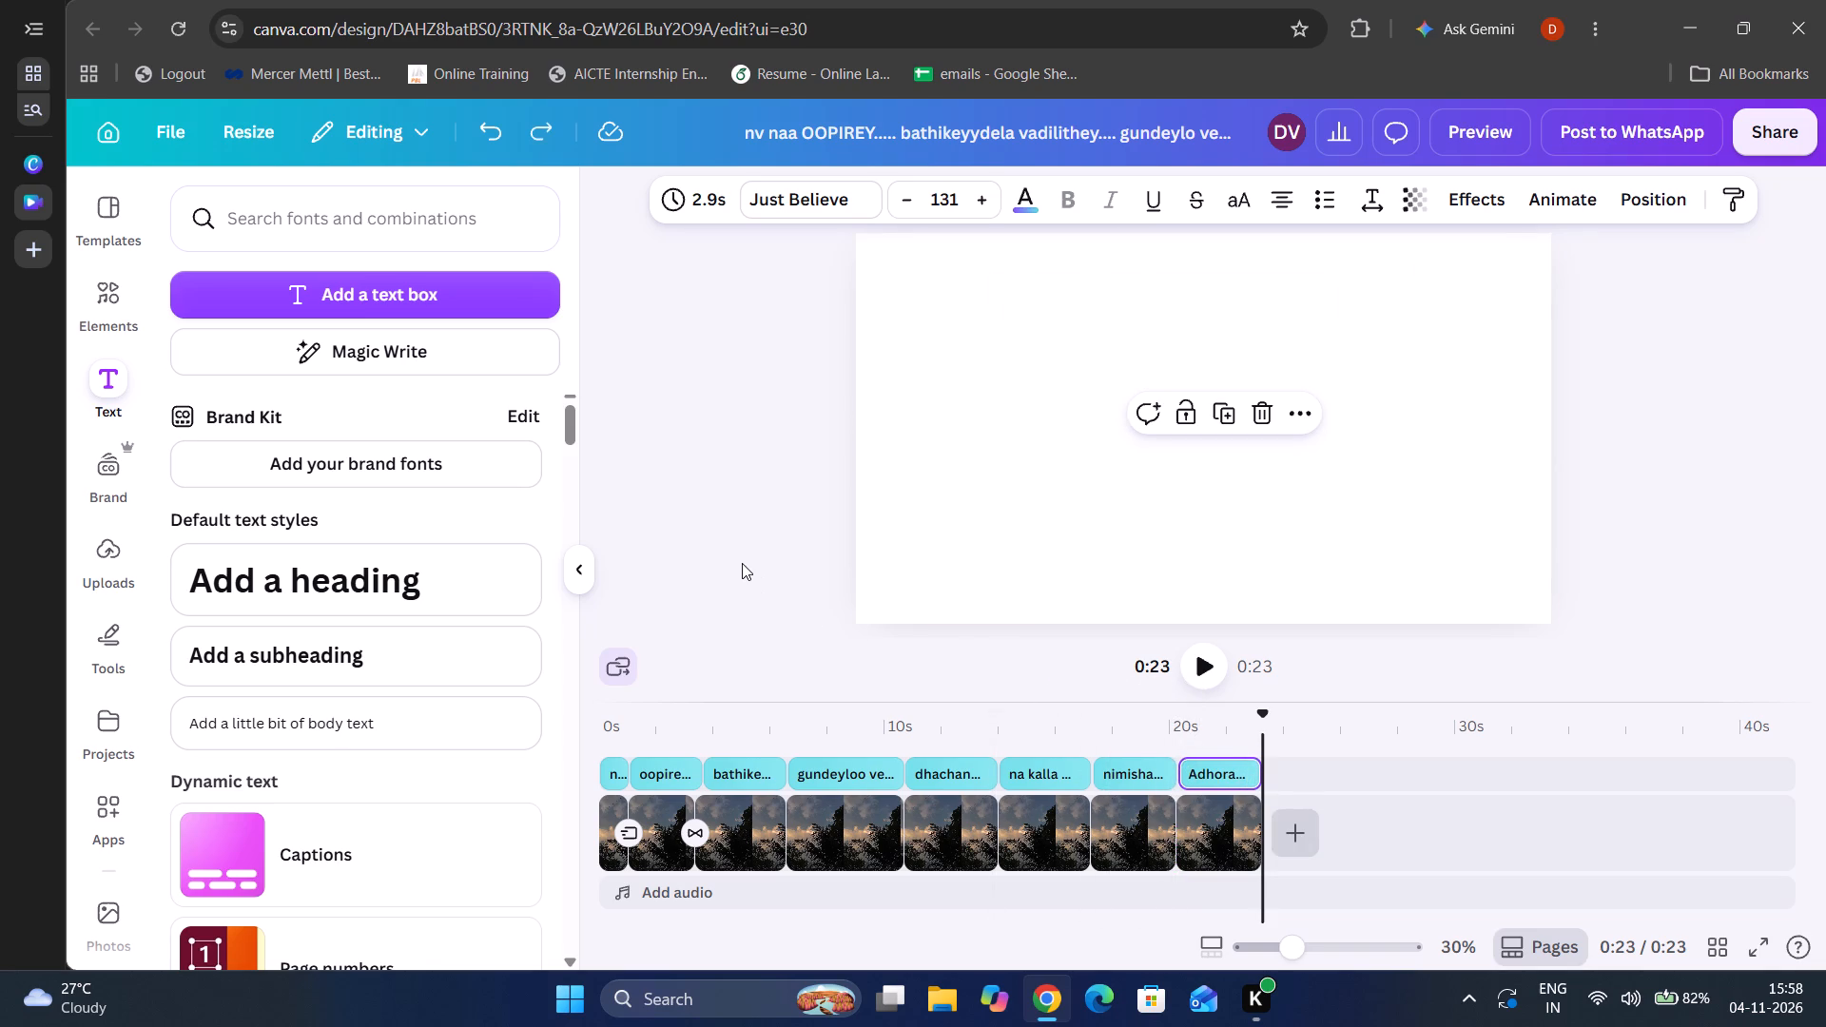
pyautogui.click(1209, 771)
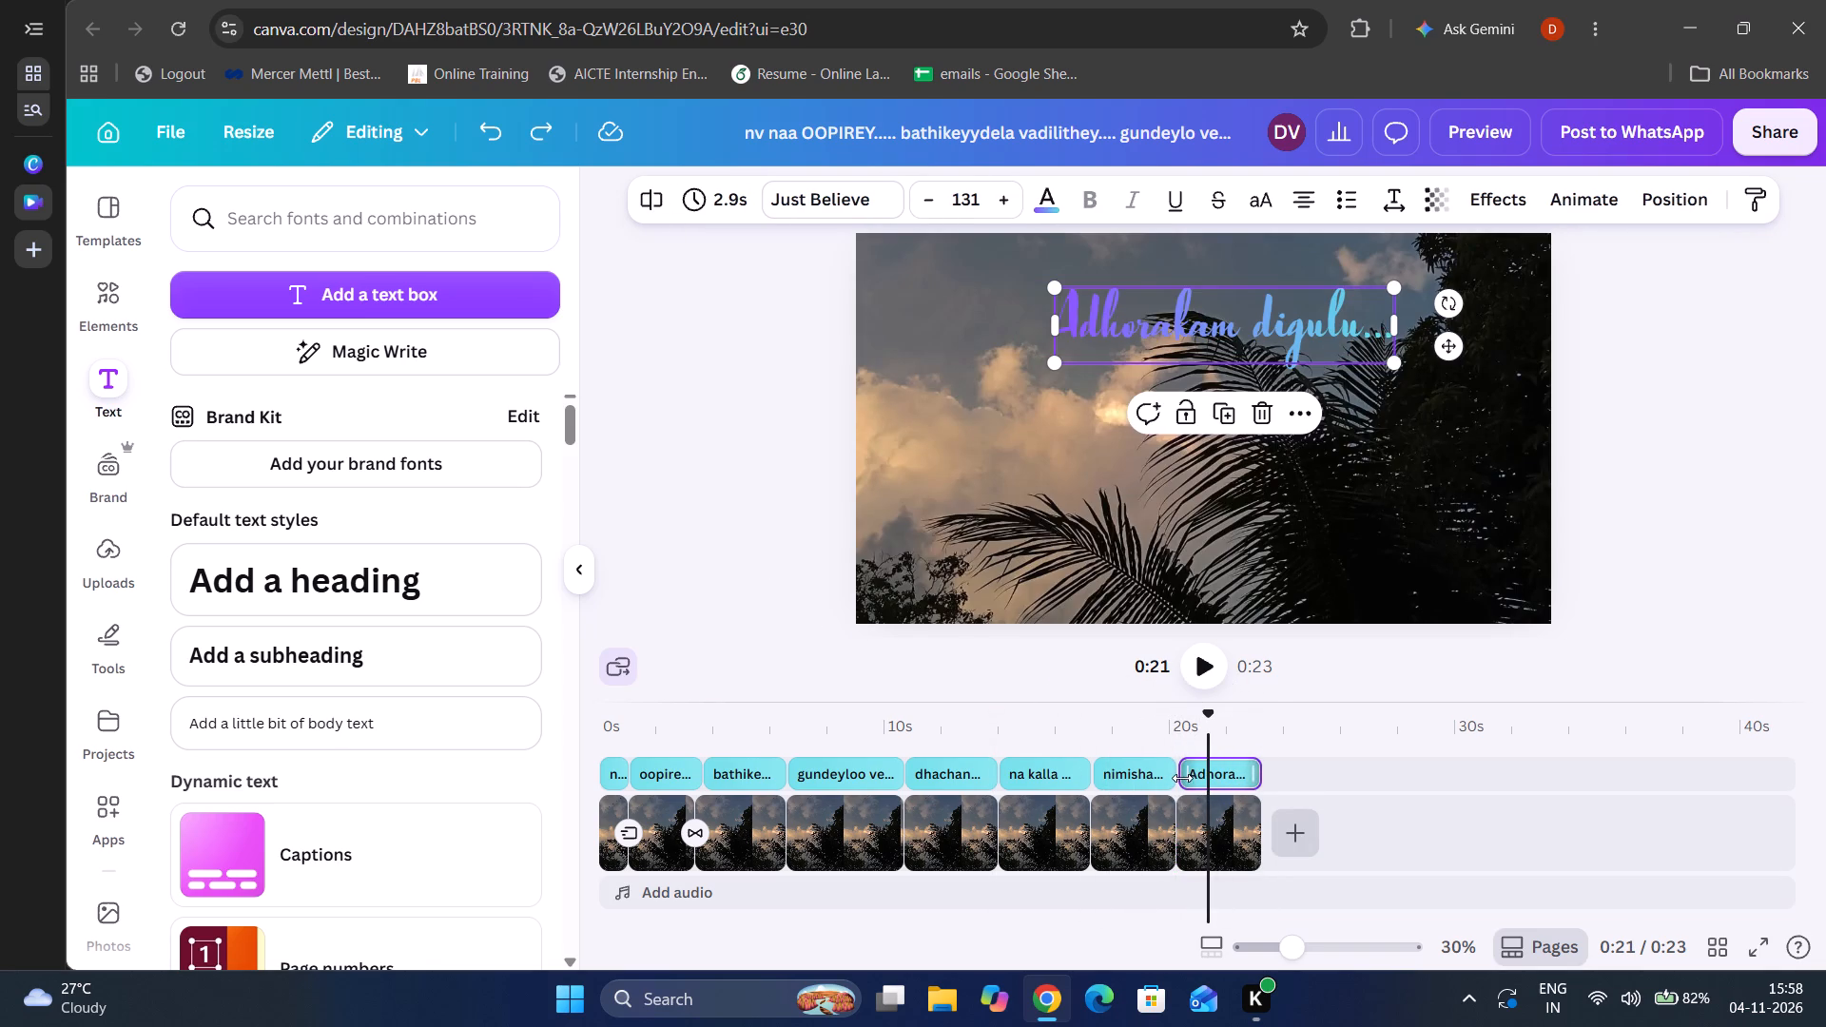
pyautogui.click(1214, 772)
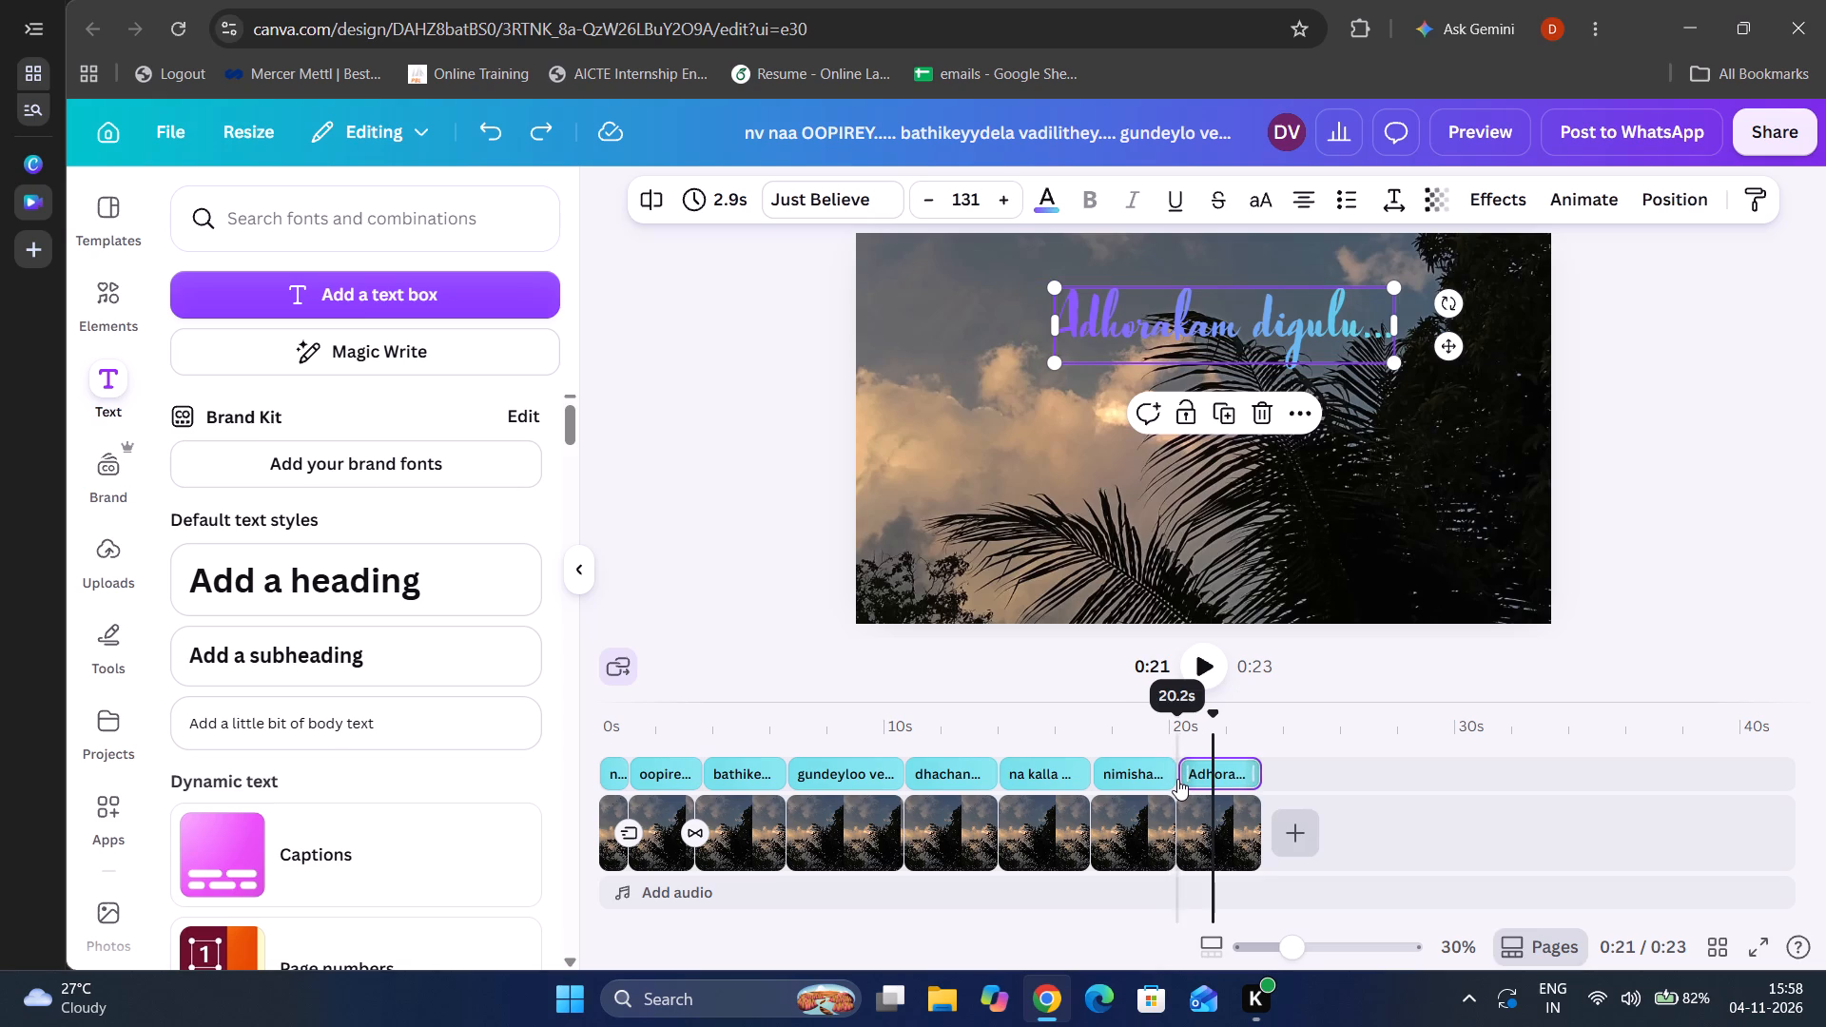
pyautogui.click(1177, 778)
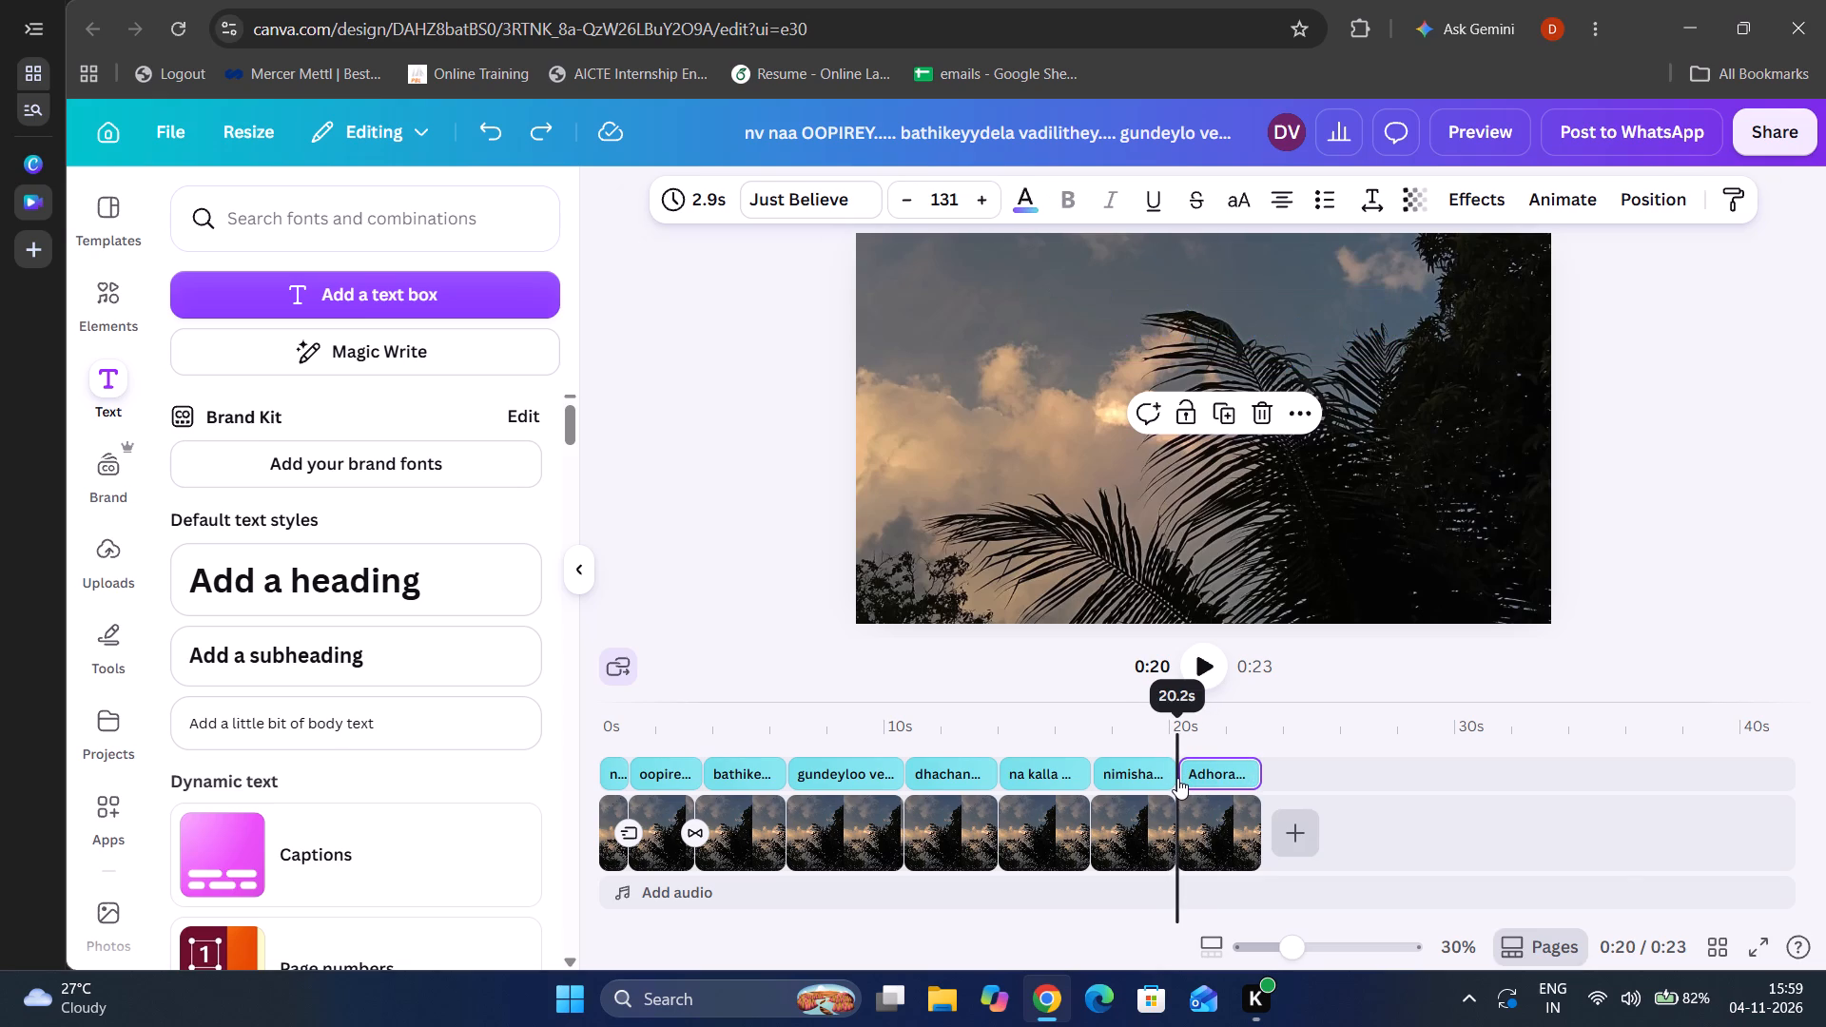
pyautogui.click(1179, 774)
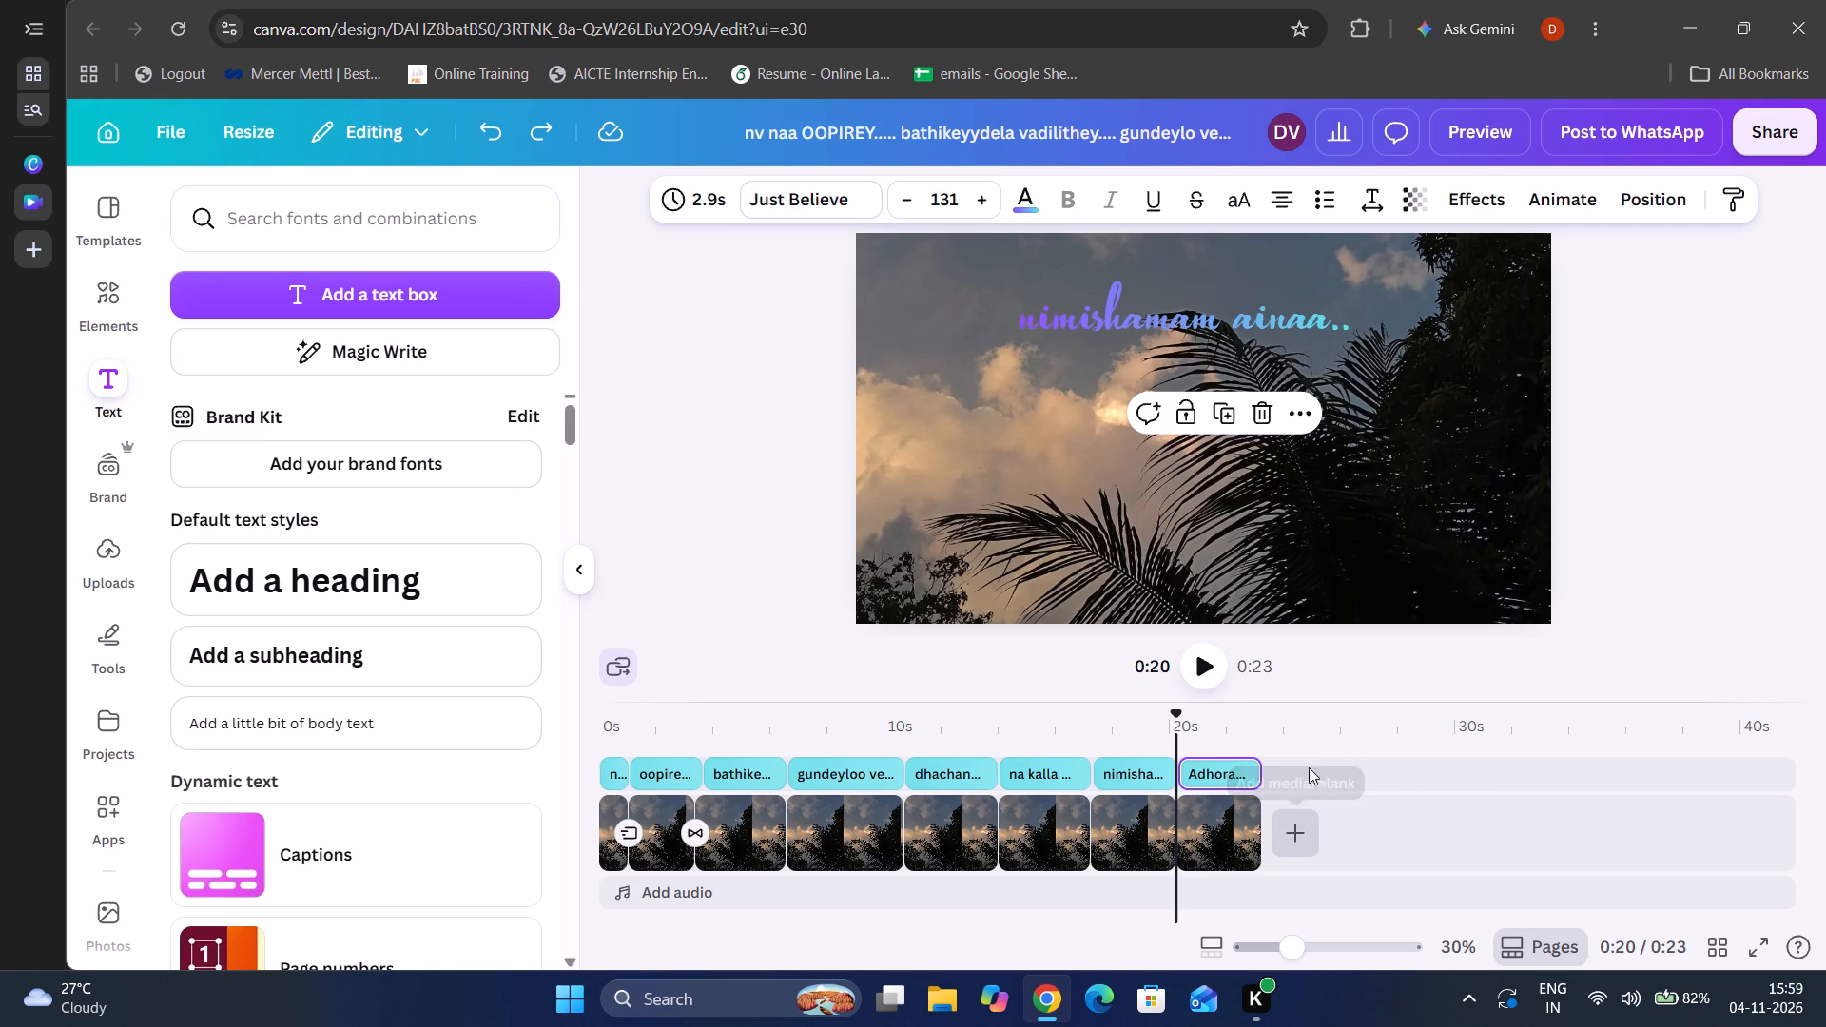
# Play back the video from the "dhachanukadha" lyric and apply the Burst animation to the "nimishamam ainaa.." lyric.
pyautogui.click(1119, 771)
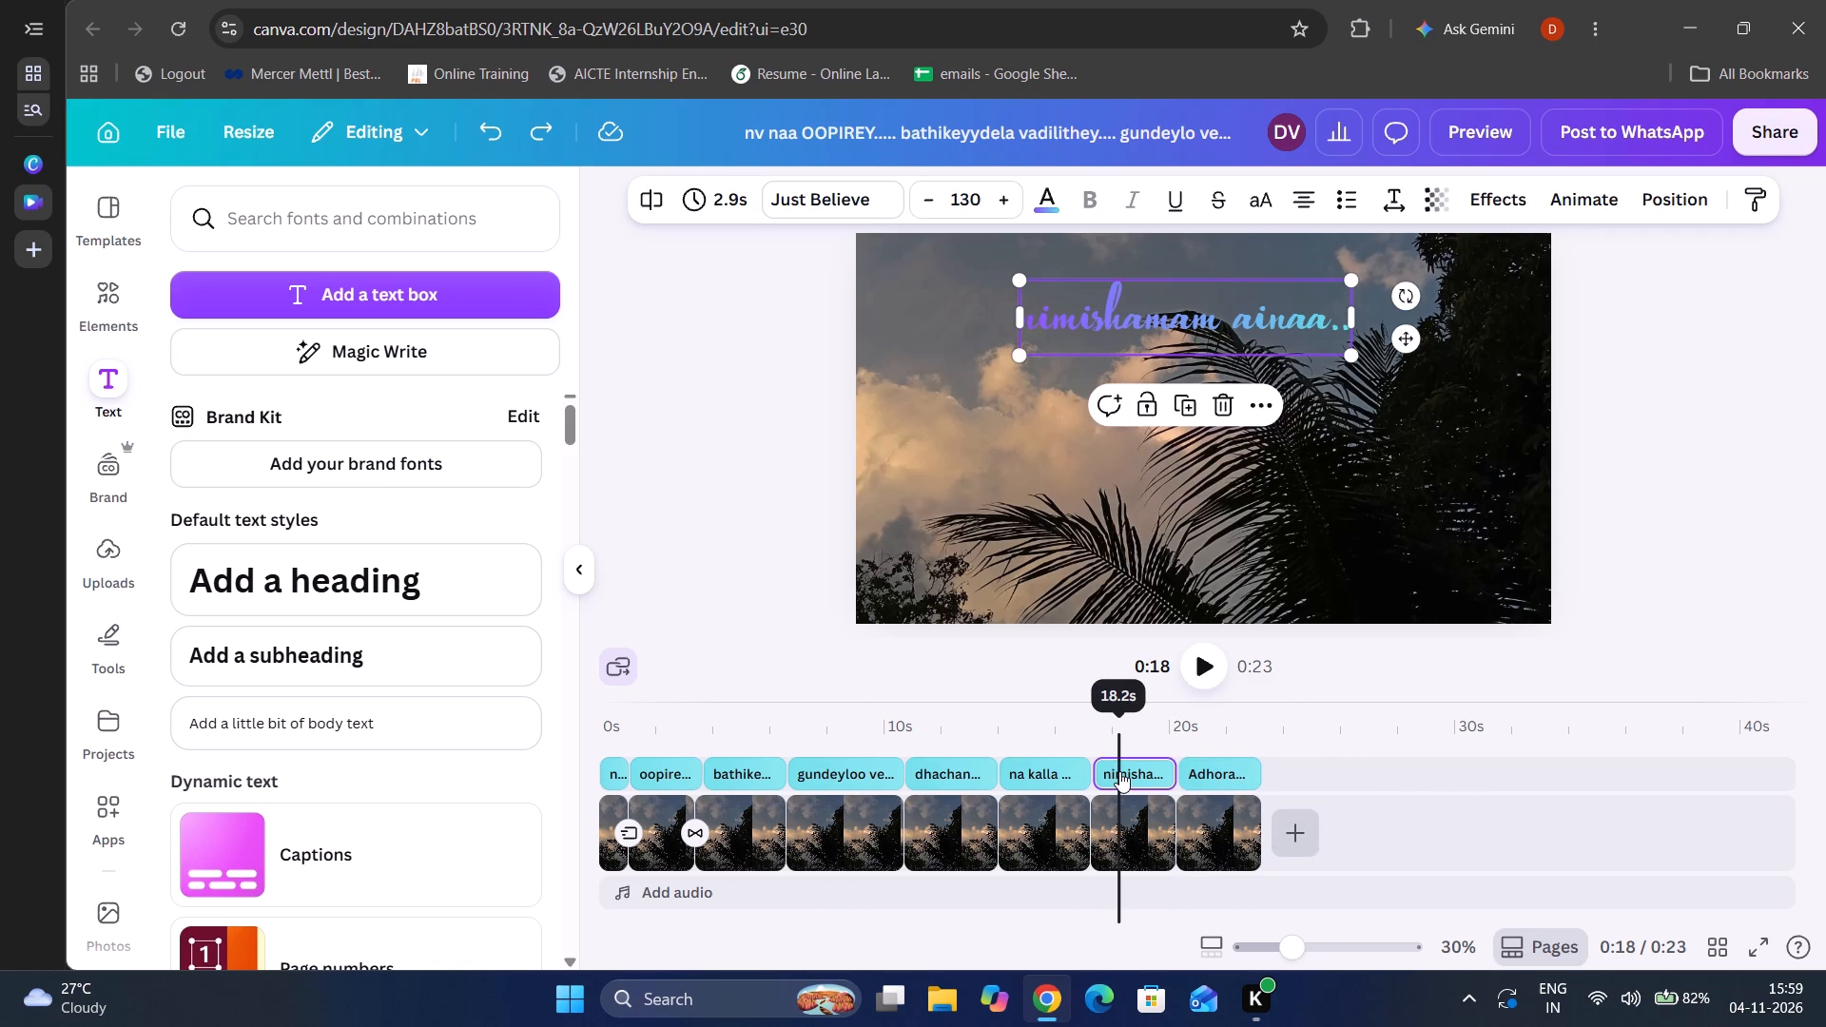
pyautogui.click(931, 777)
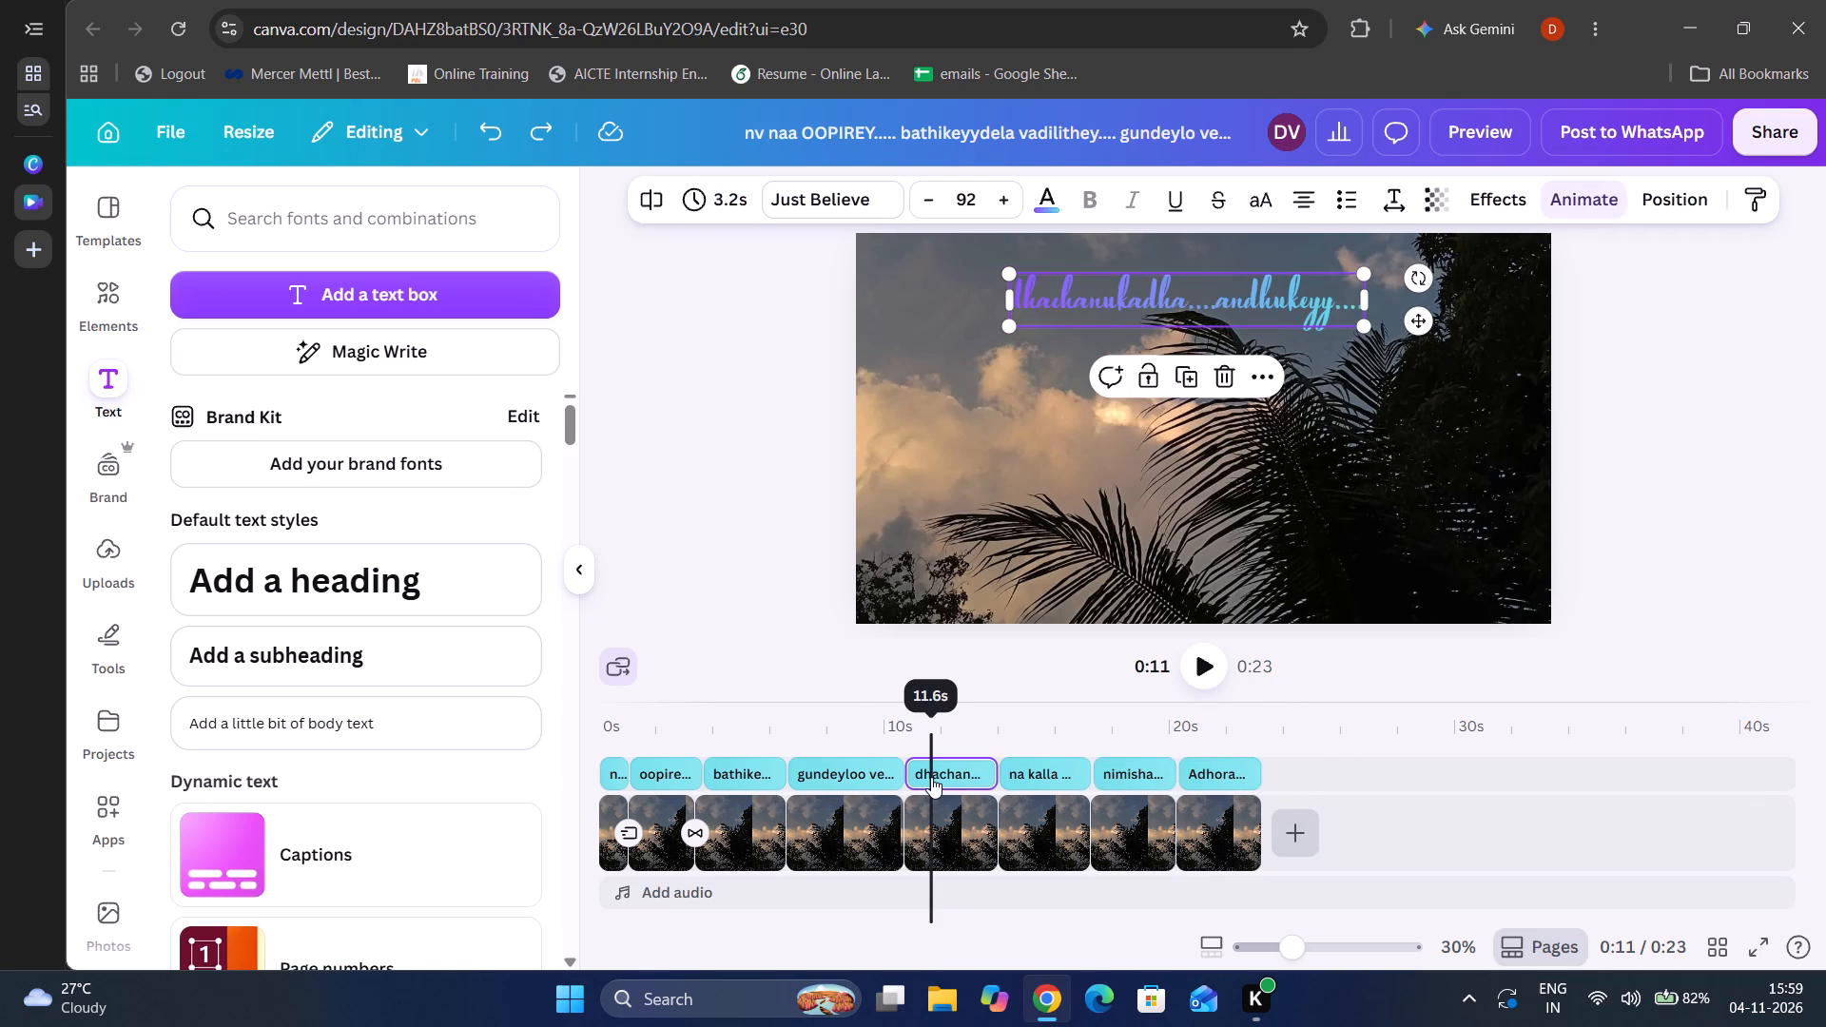
pyautogui.click(1202, 668)
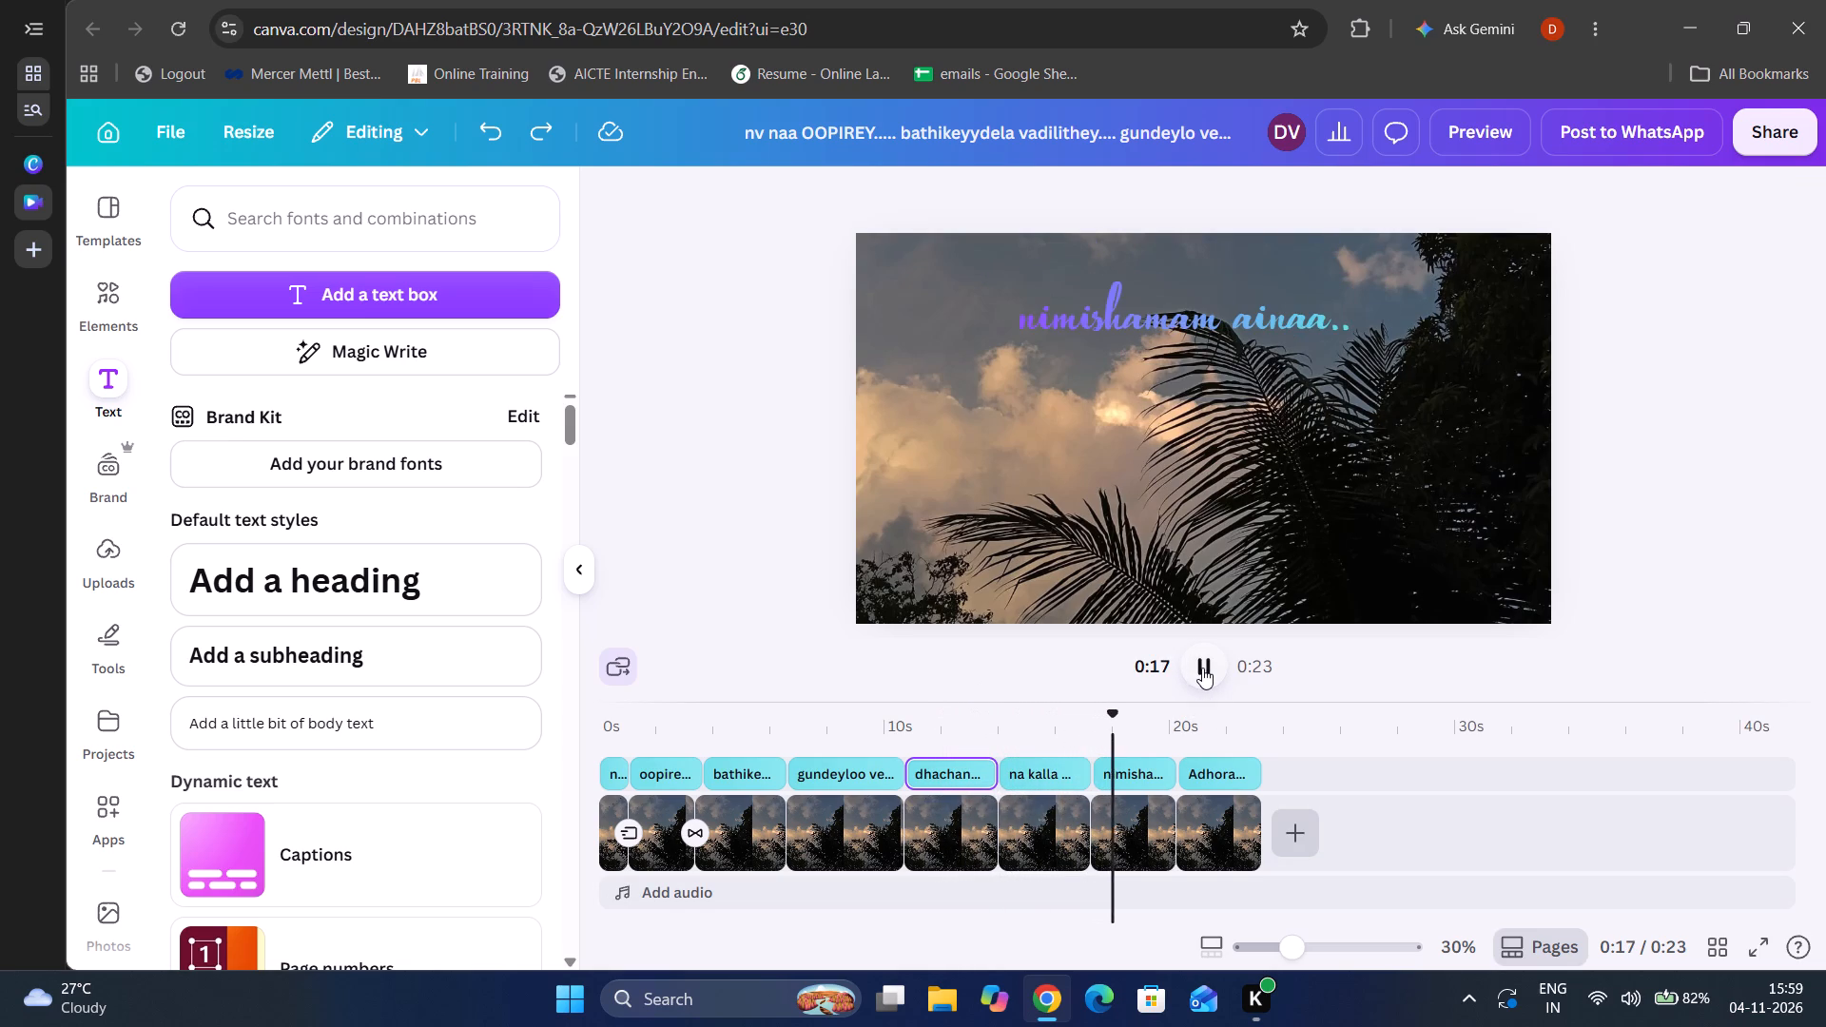
pyautogui.click(1124, 768)
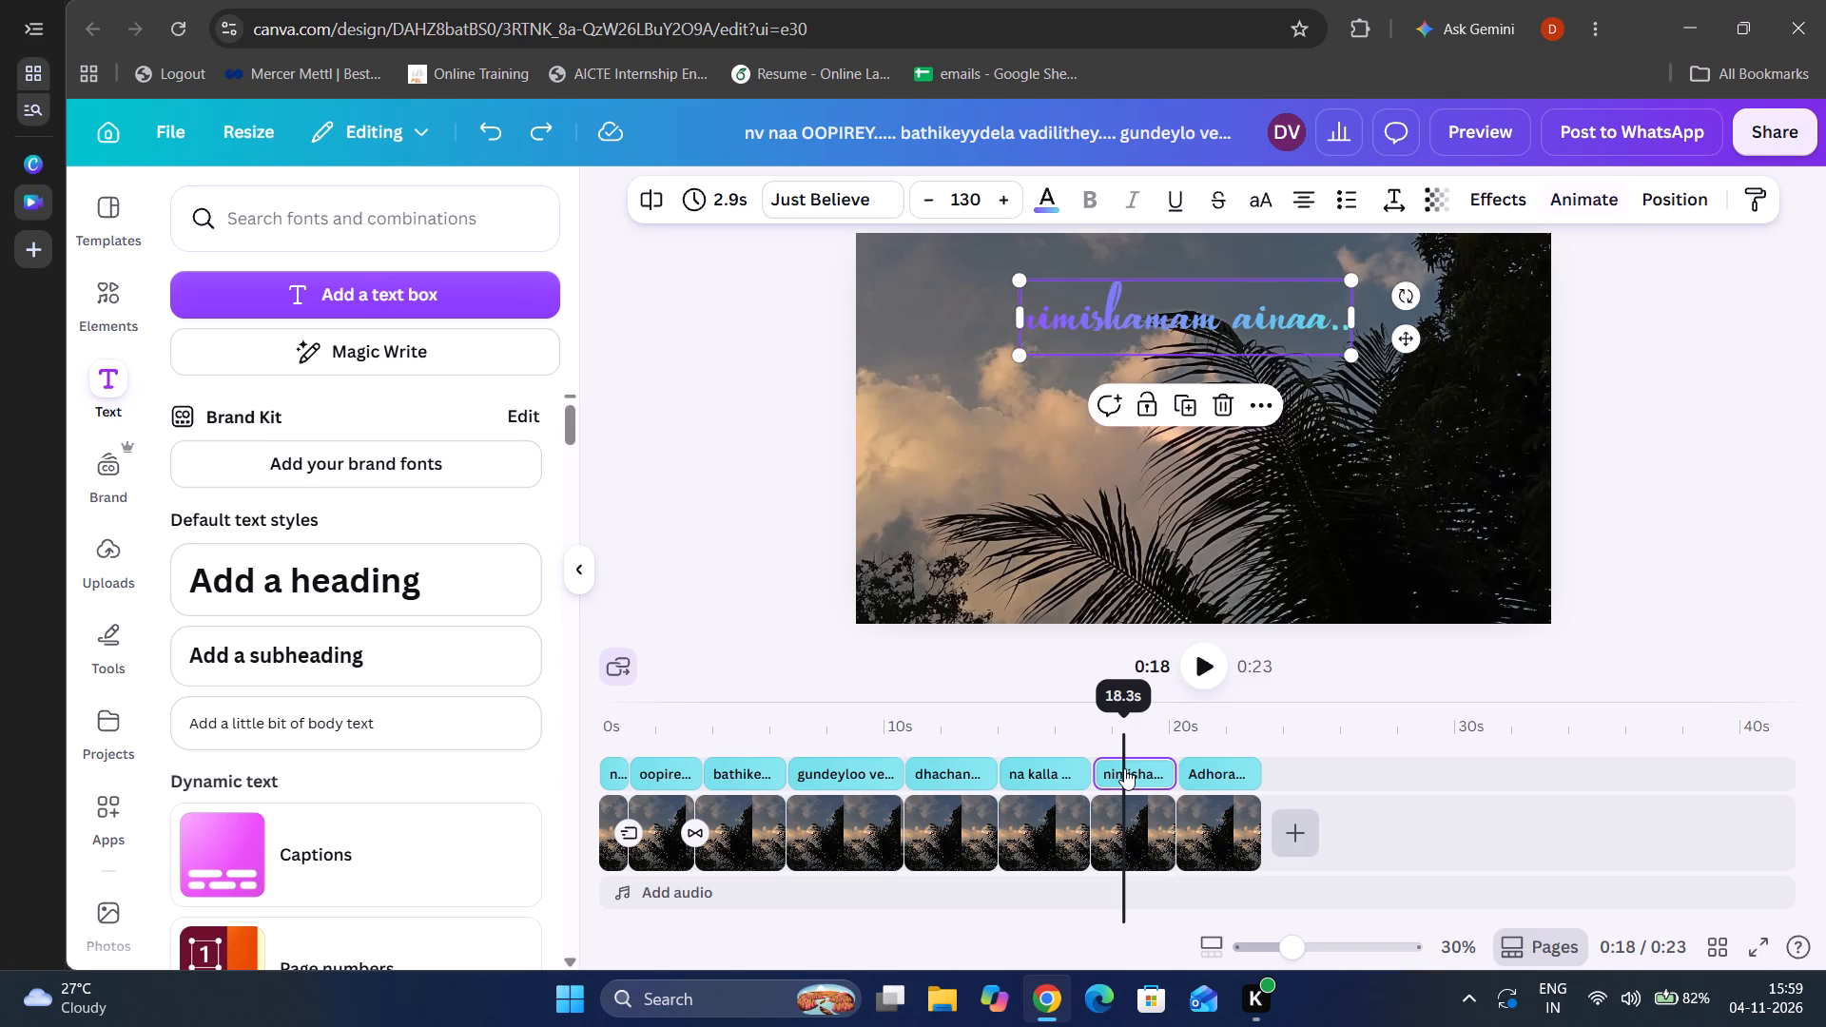
pyautogui.click(1590, 200)
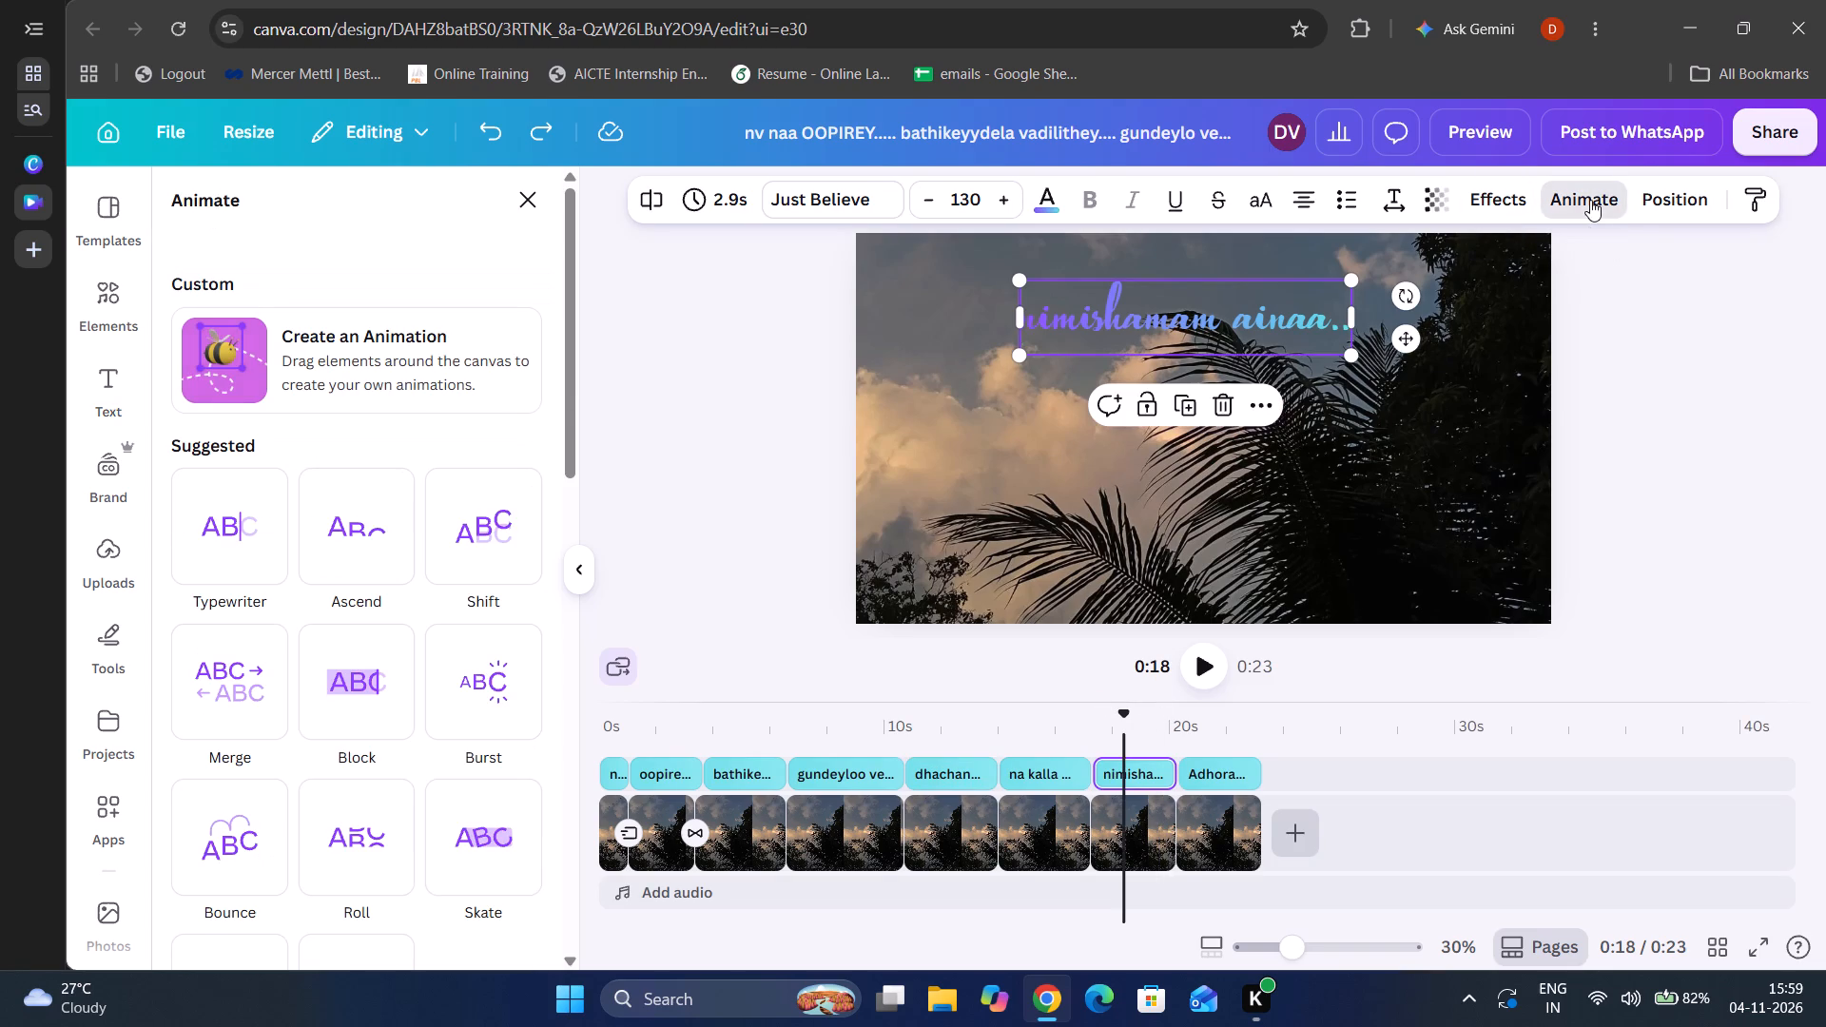
pyautogui.click(477, 688)
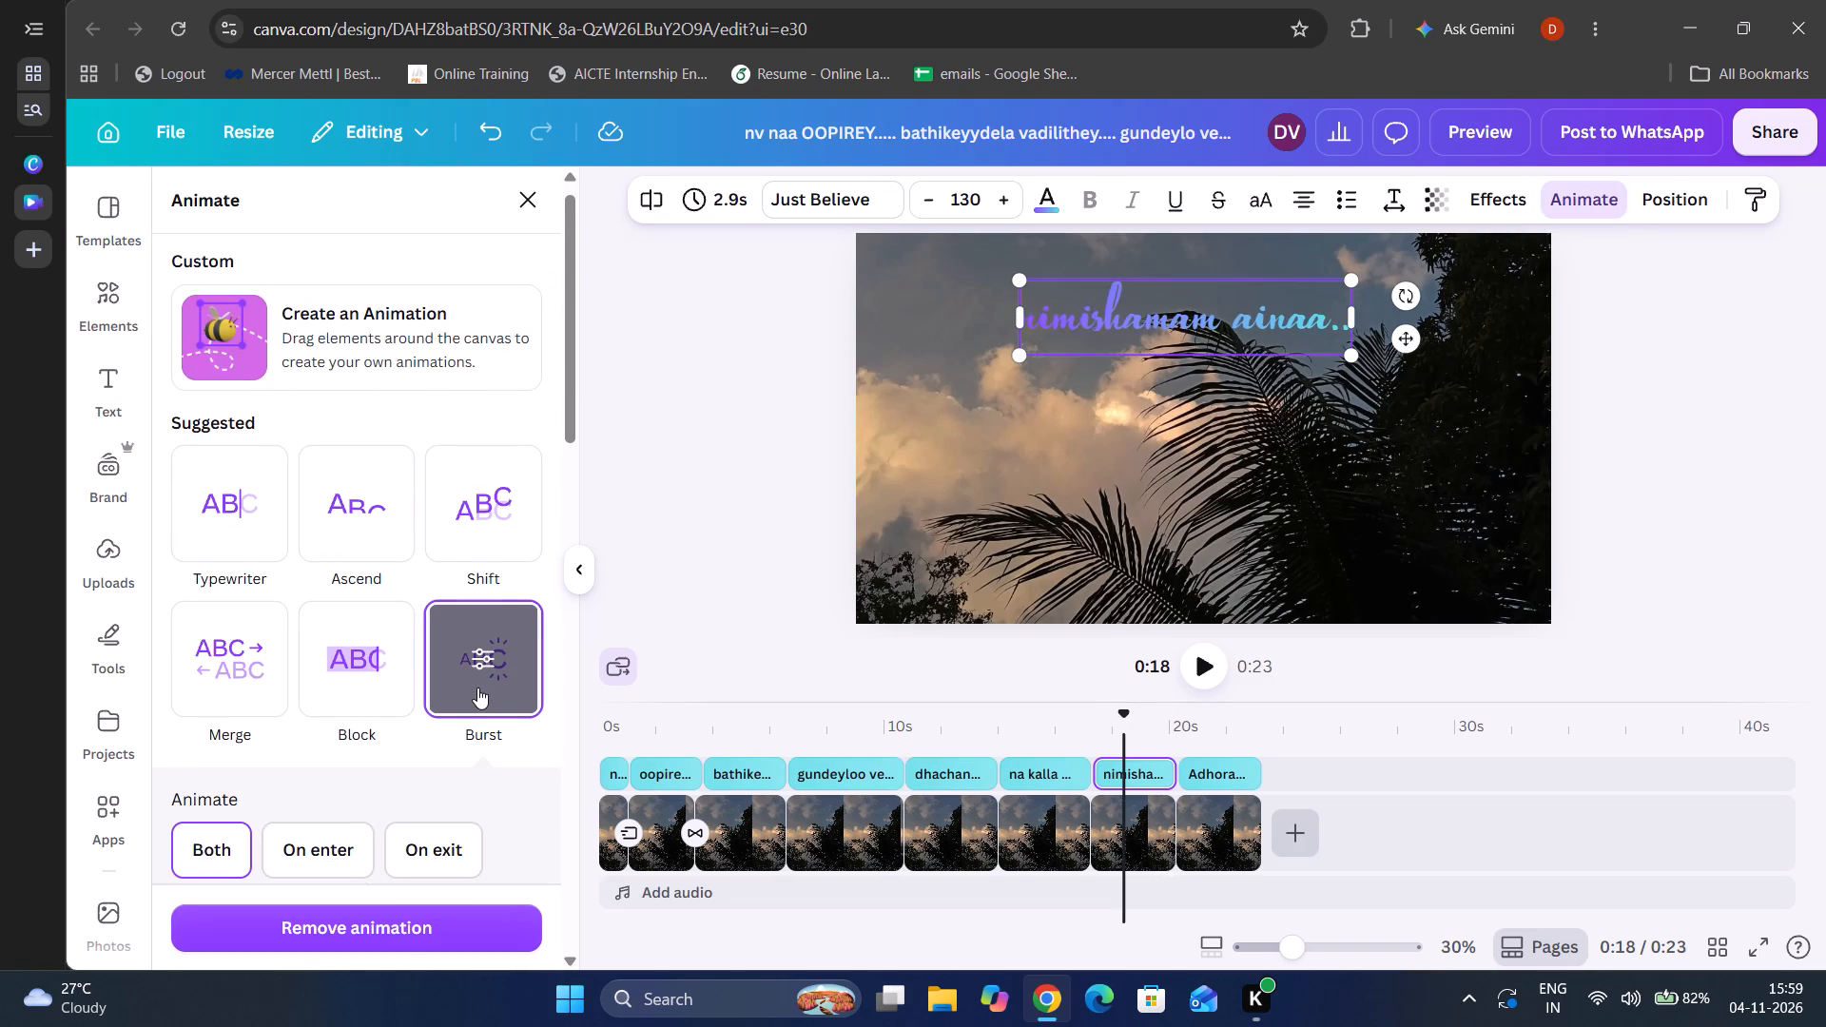
# Apply the Bounce animation to the "Adhorakam digulu..." lyric.
pyautogui.click(1190, 778)
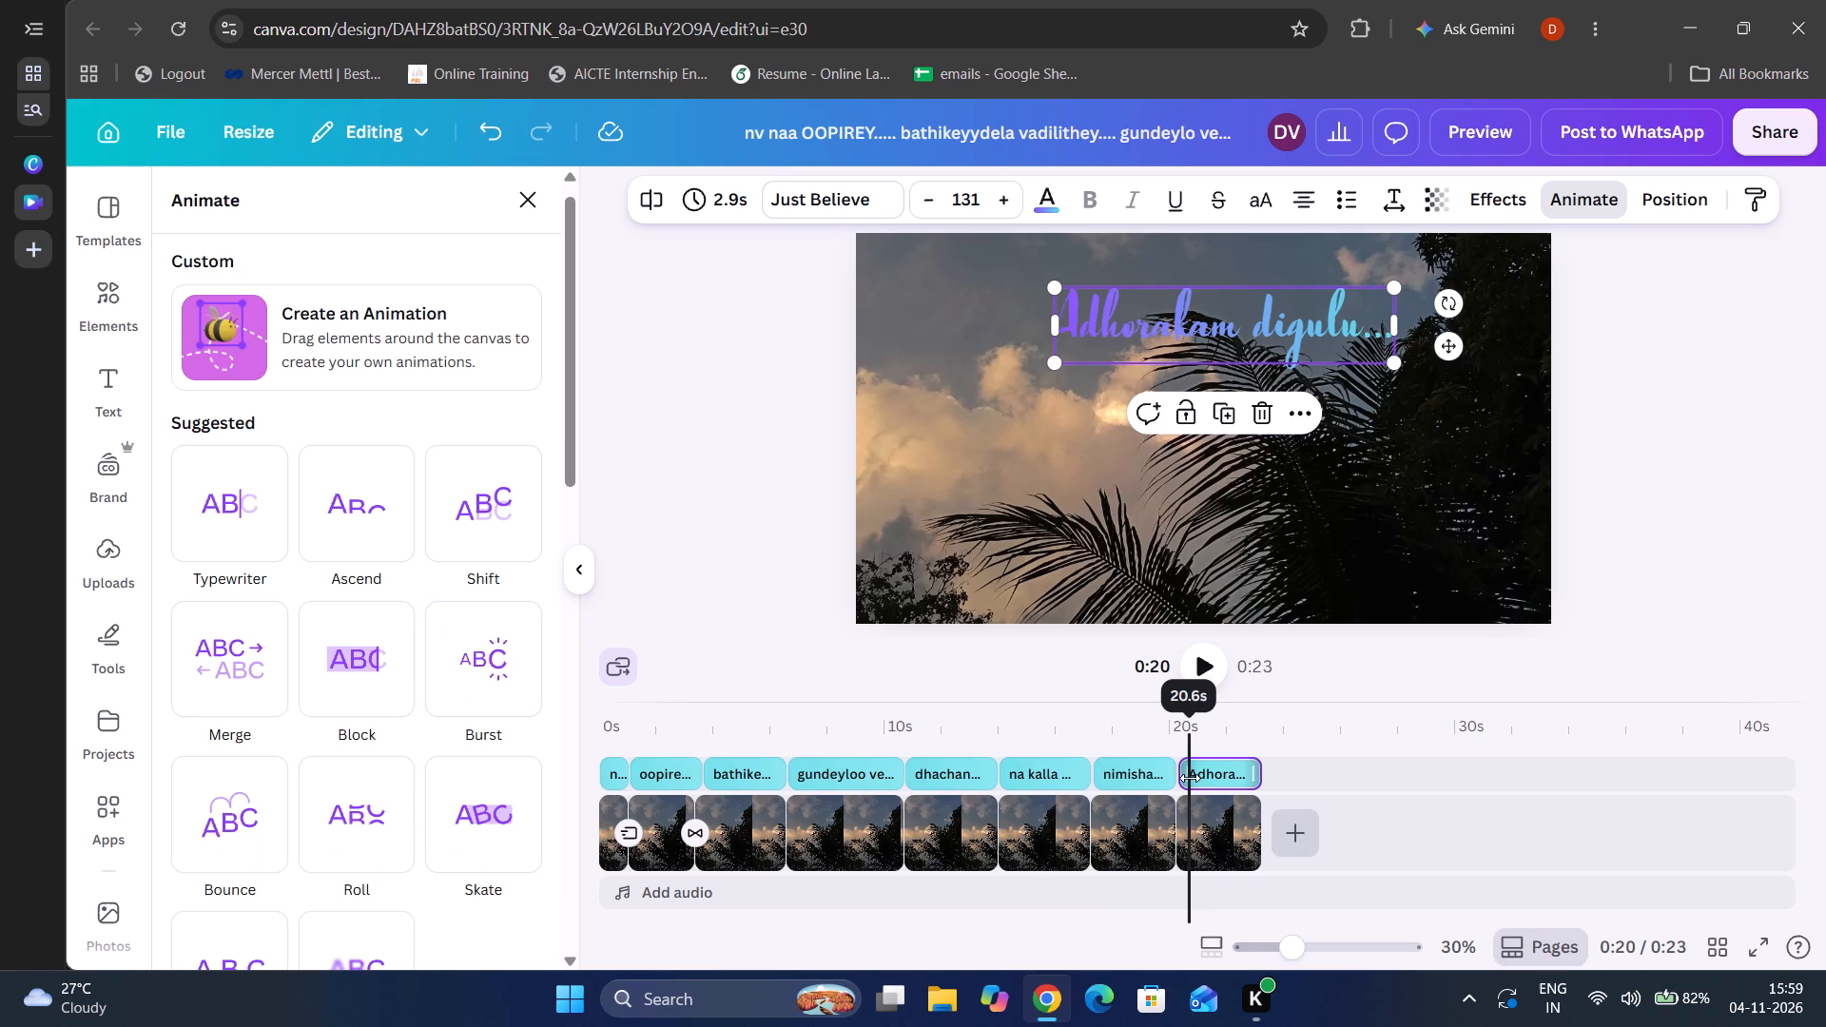
pyautogui.click(243, 808)
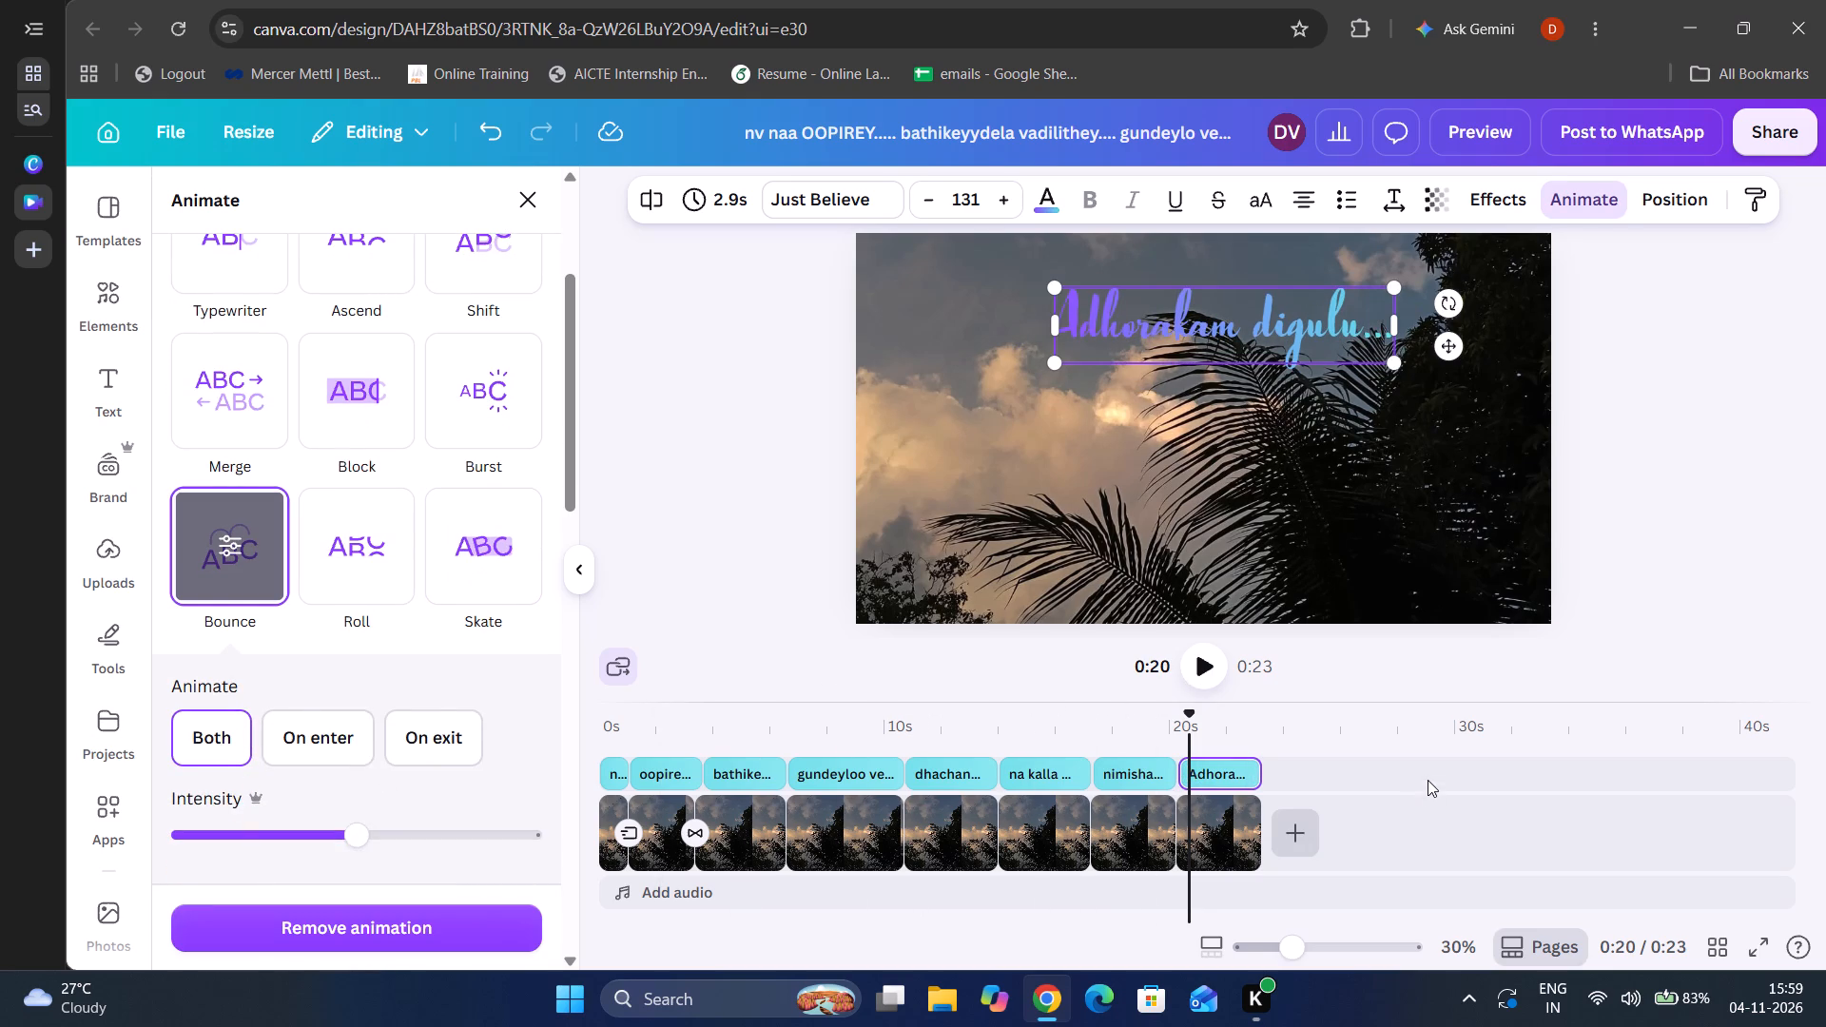
pyautogui.click(1379, 801)
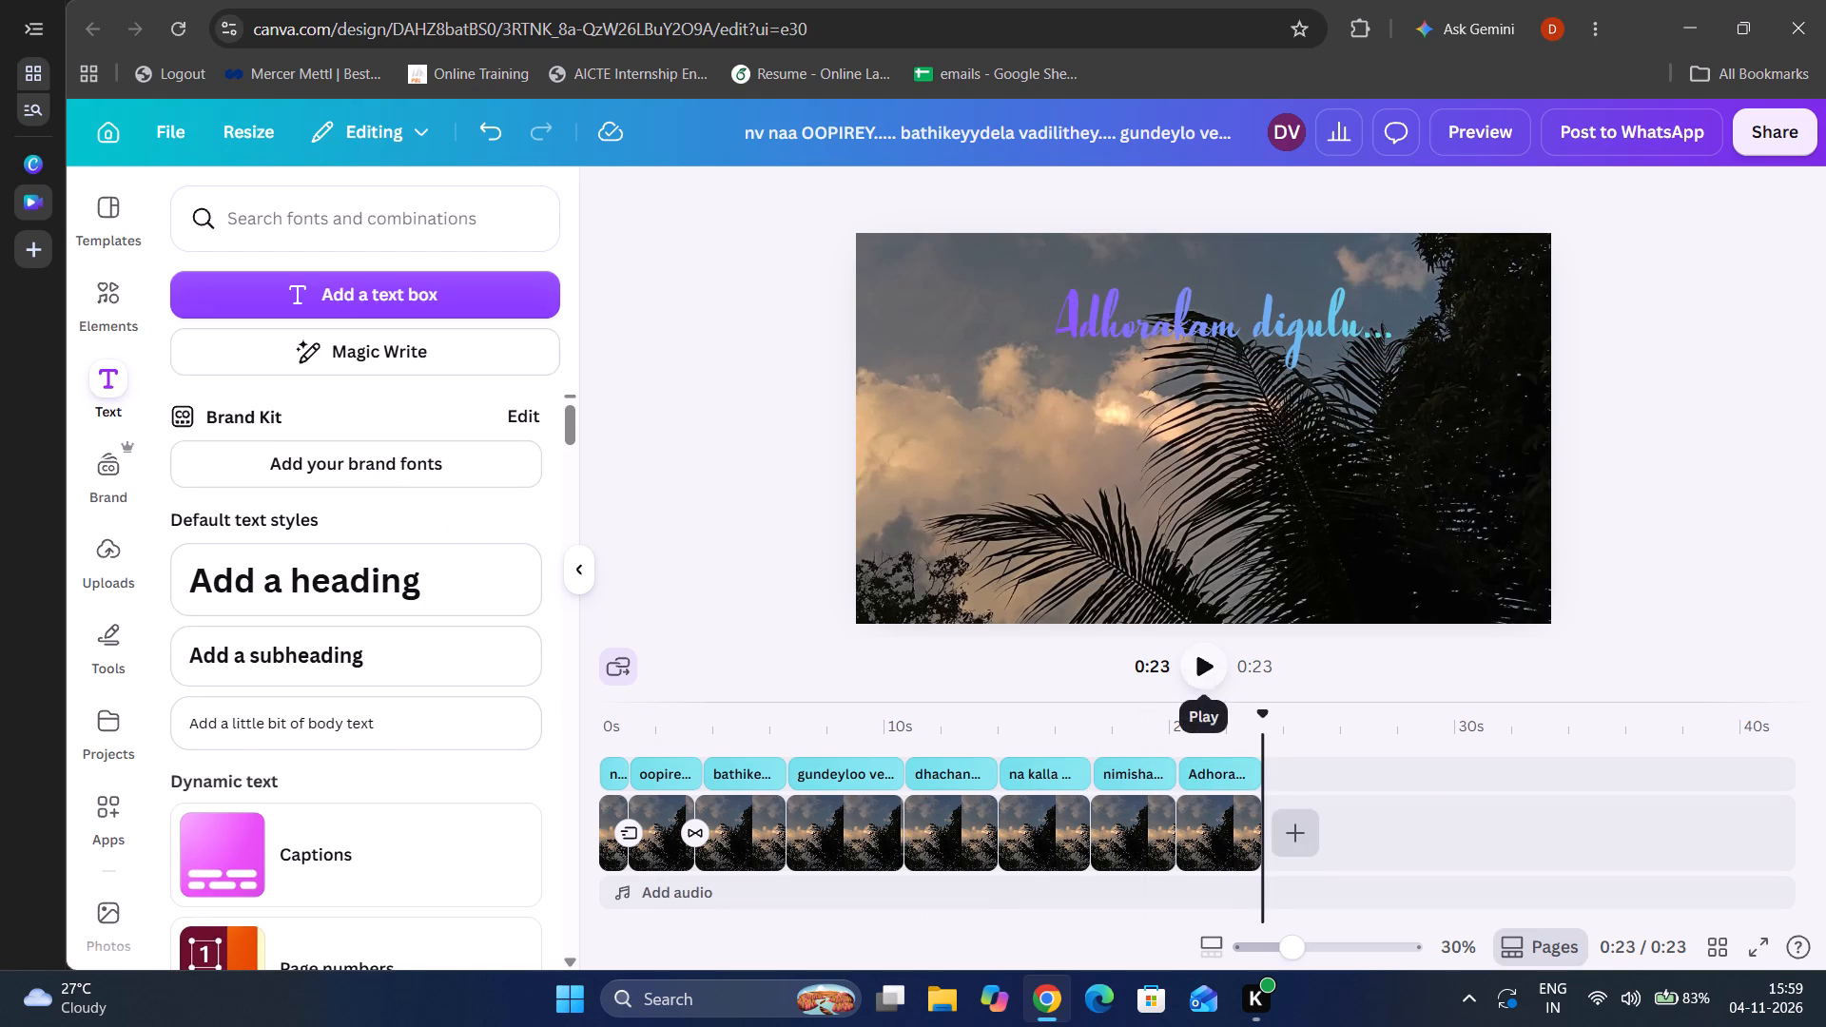
# Play the whole video from the beginning to examine the timing and animation of every lyric line.
pyautogui.click(589, 829)
pyautogui.doubleClick(589, 829)
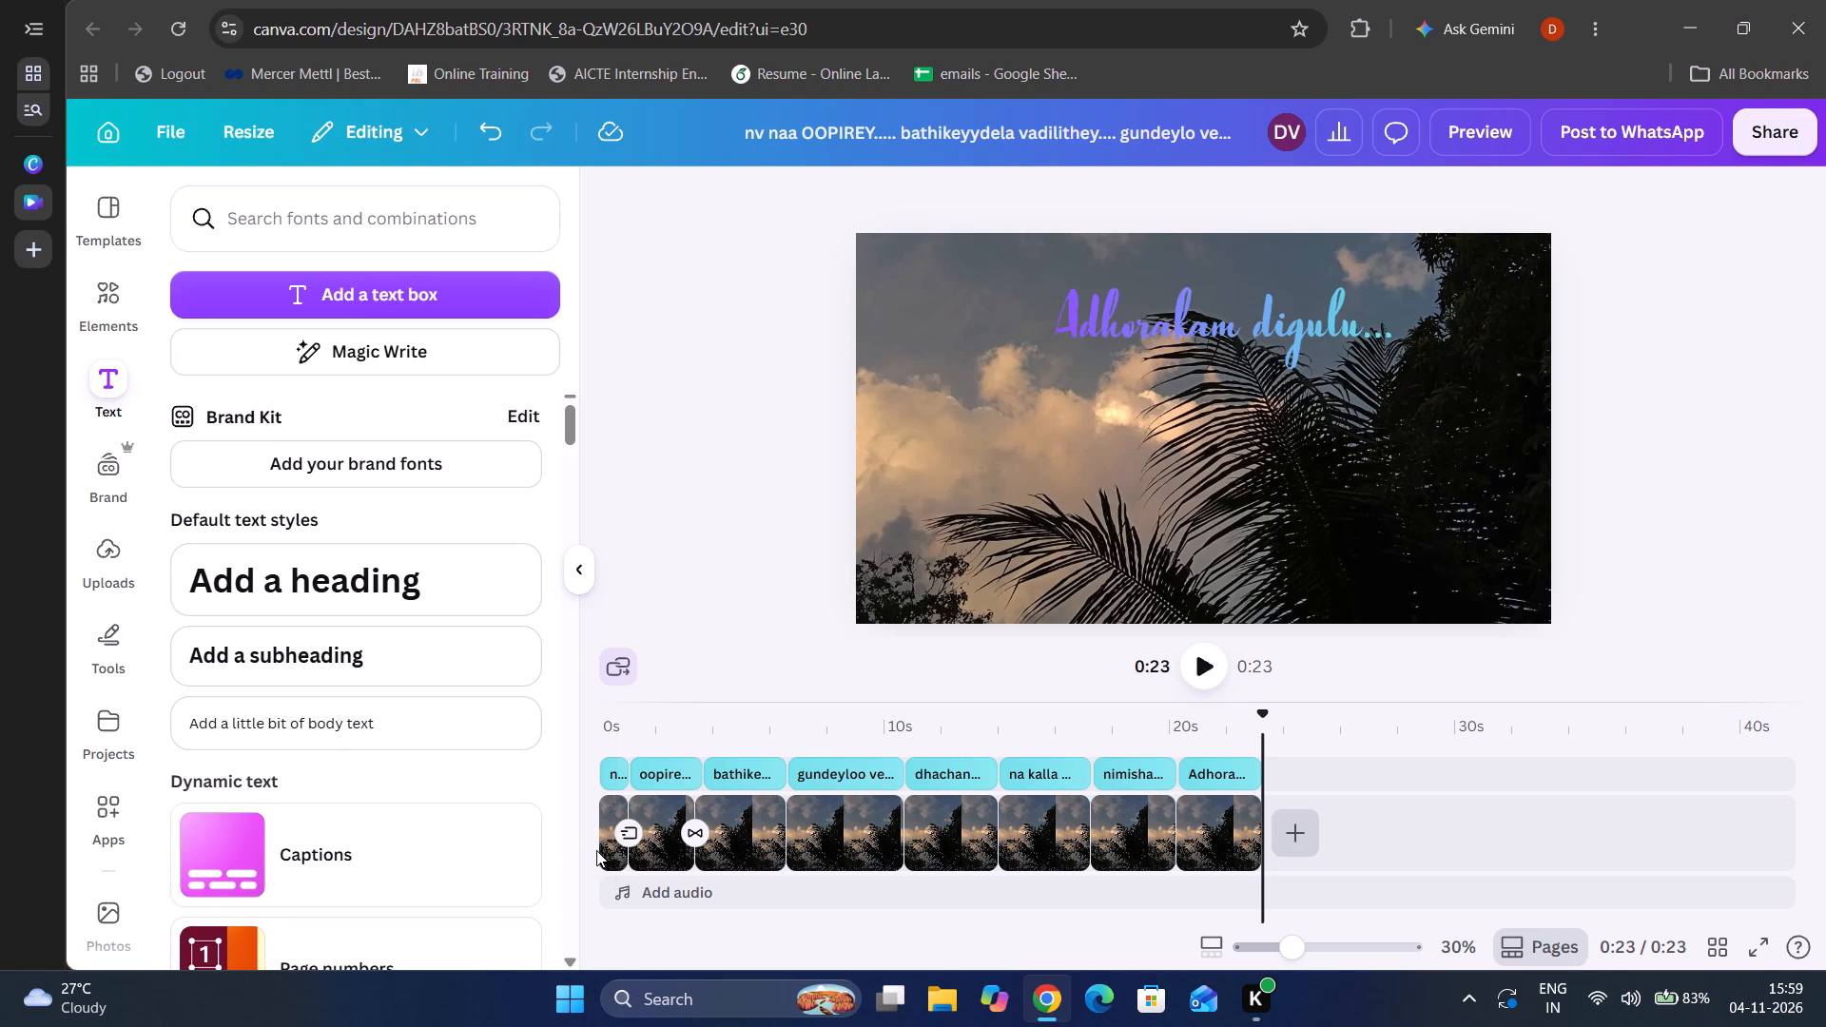
pyautogui.click(596, 849)
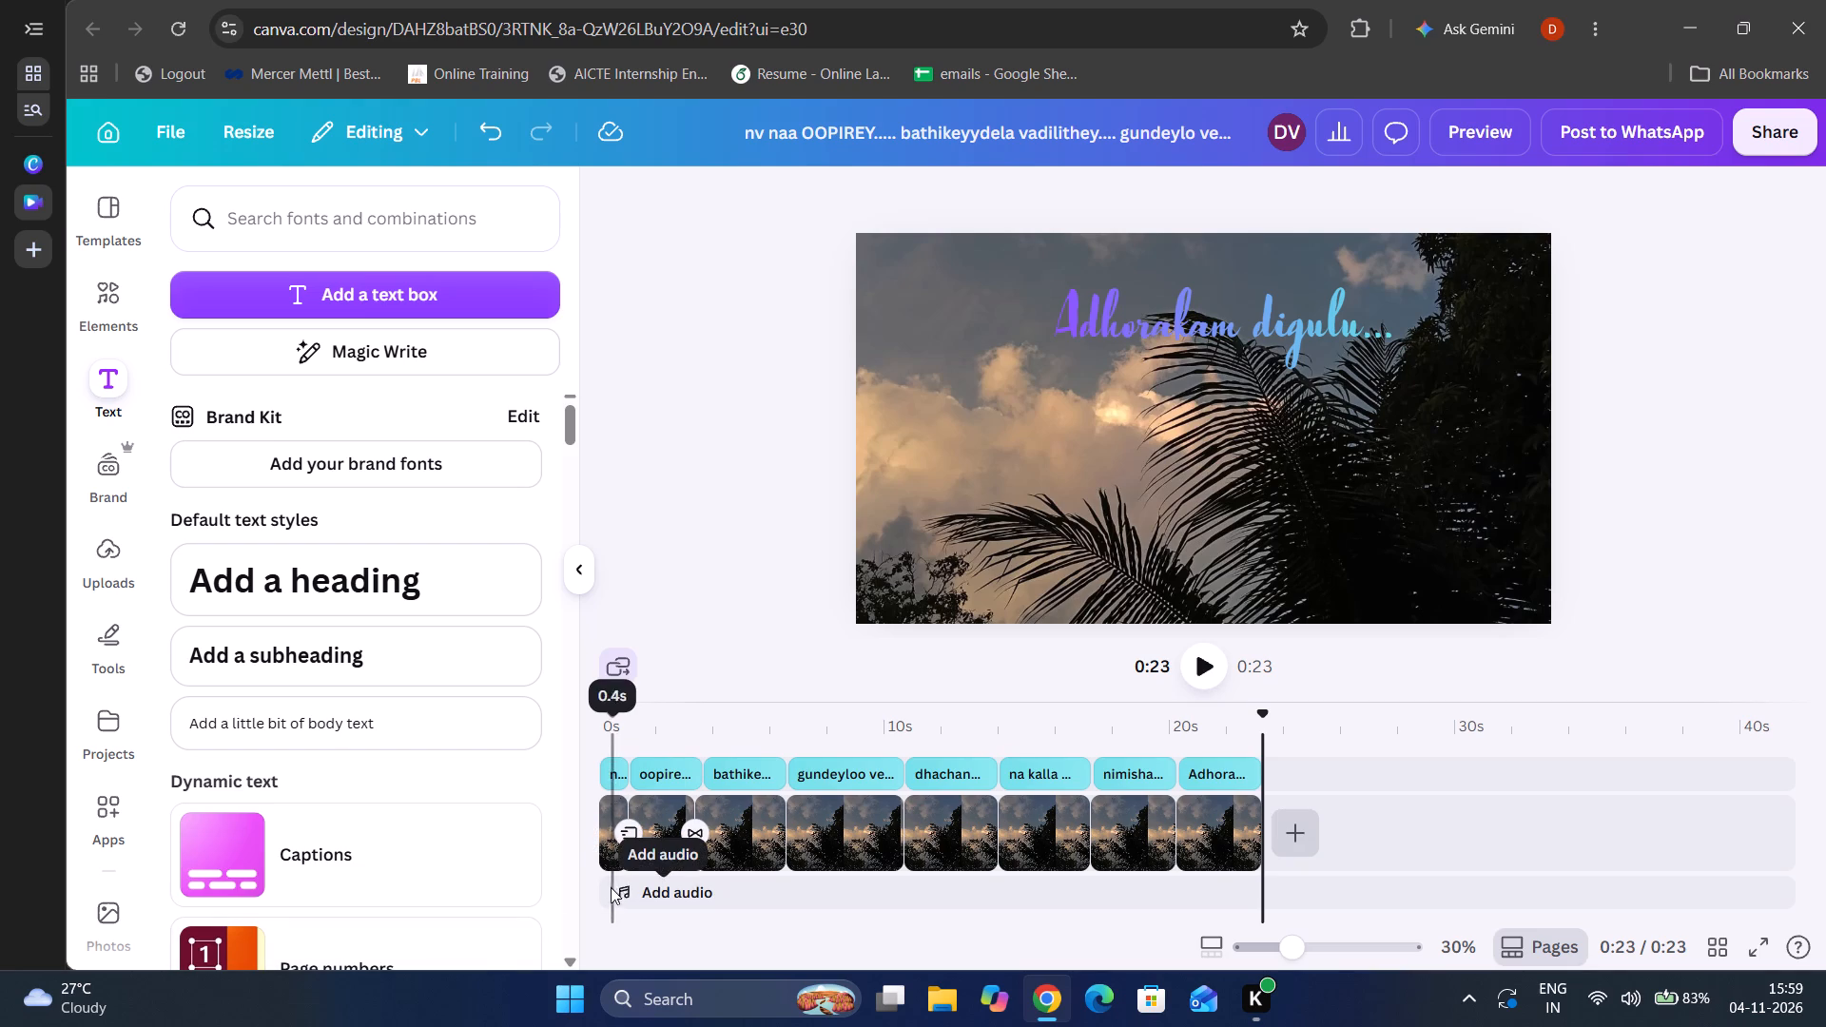
pyautogui.click(598, 884)
pyautogui.click(602, 882)
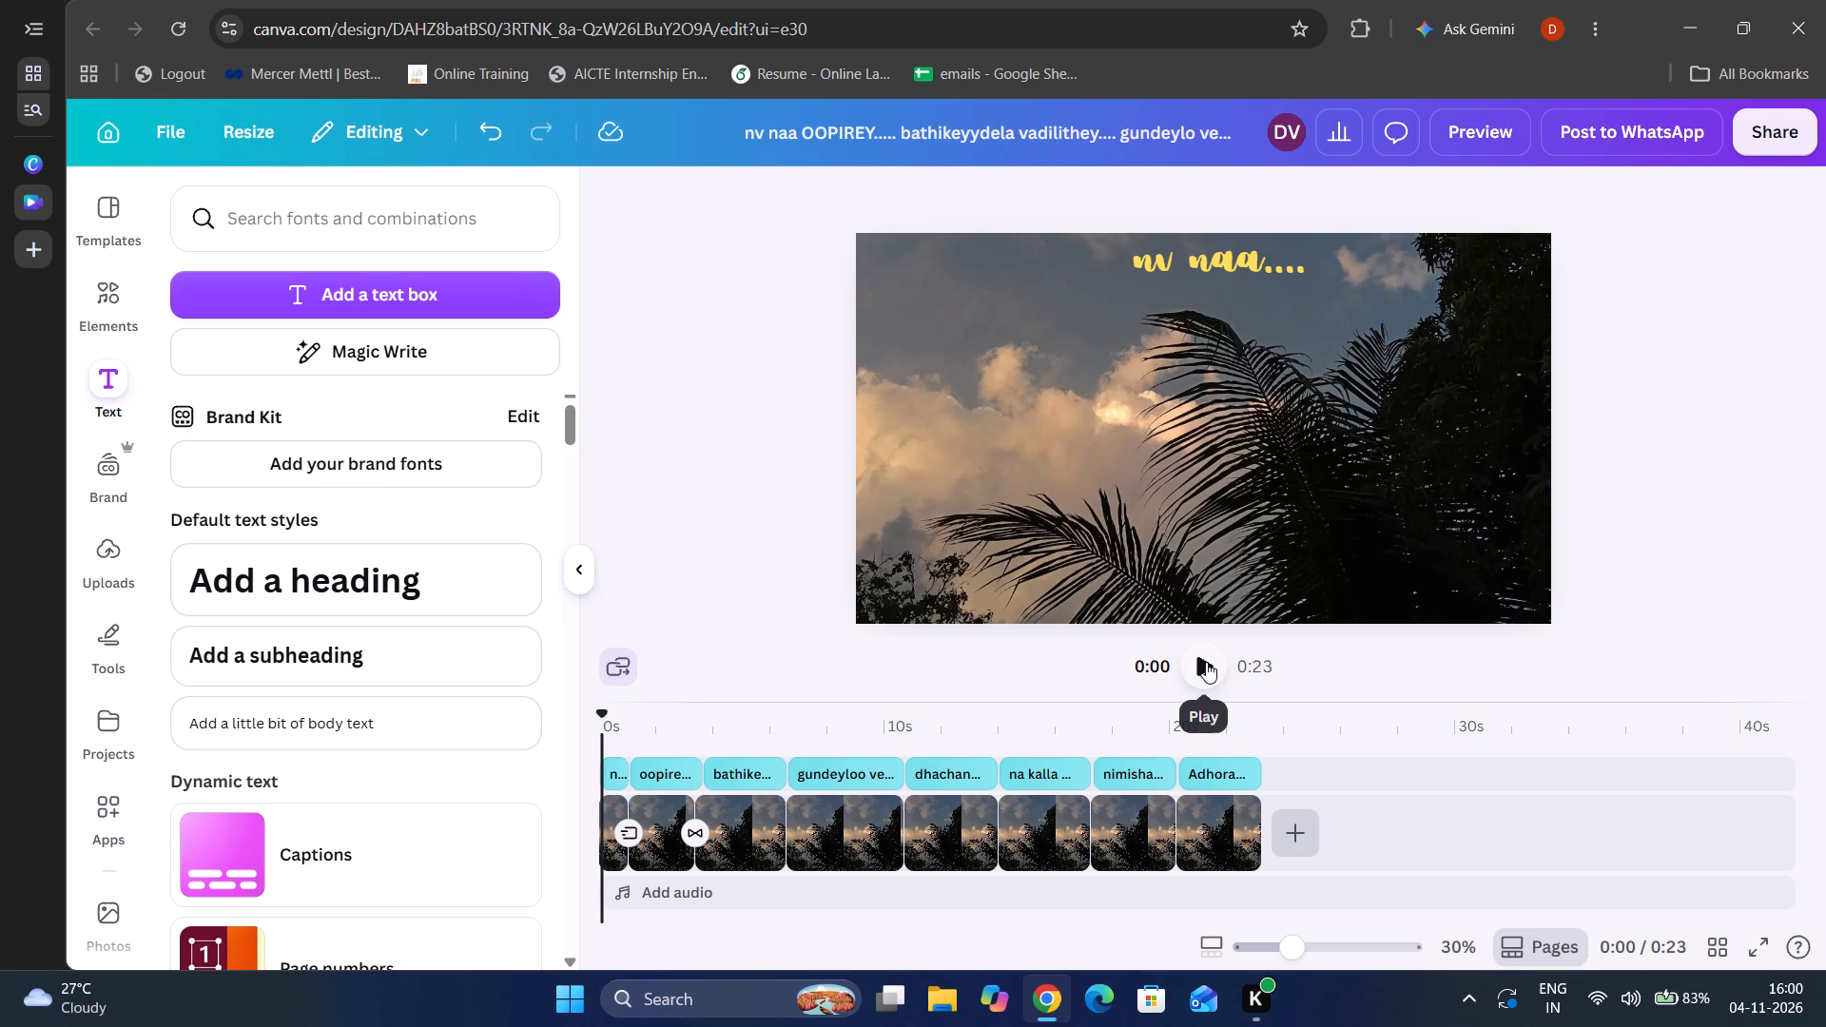
pyautogui.click(1206, 662)
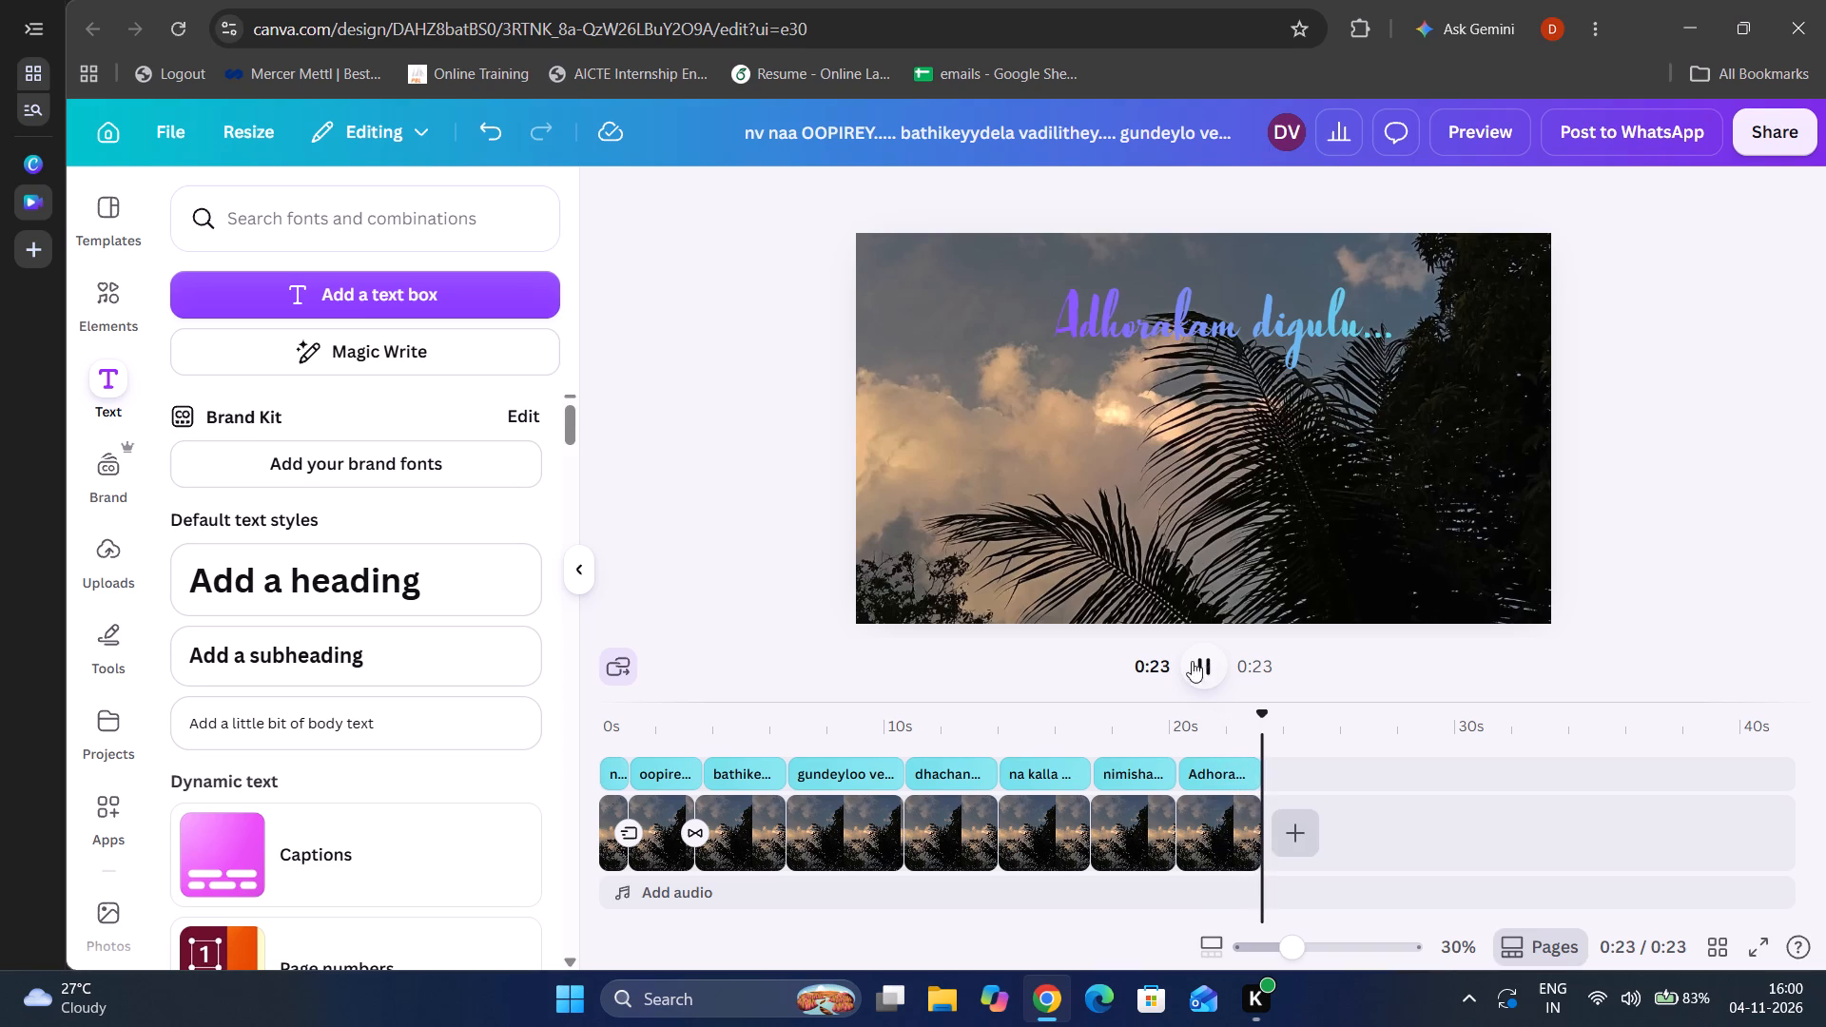
pyautogui.click(1196, 676)
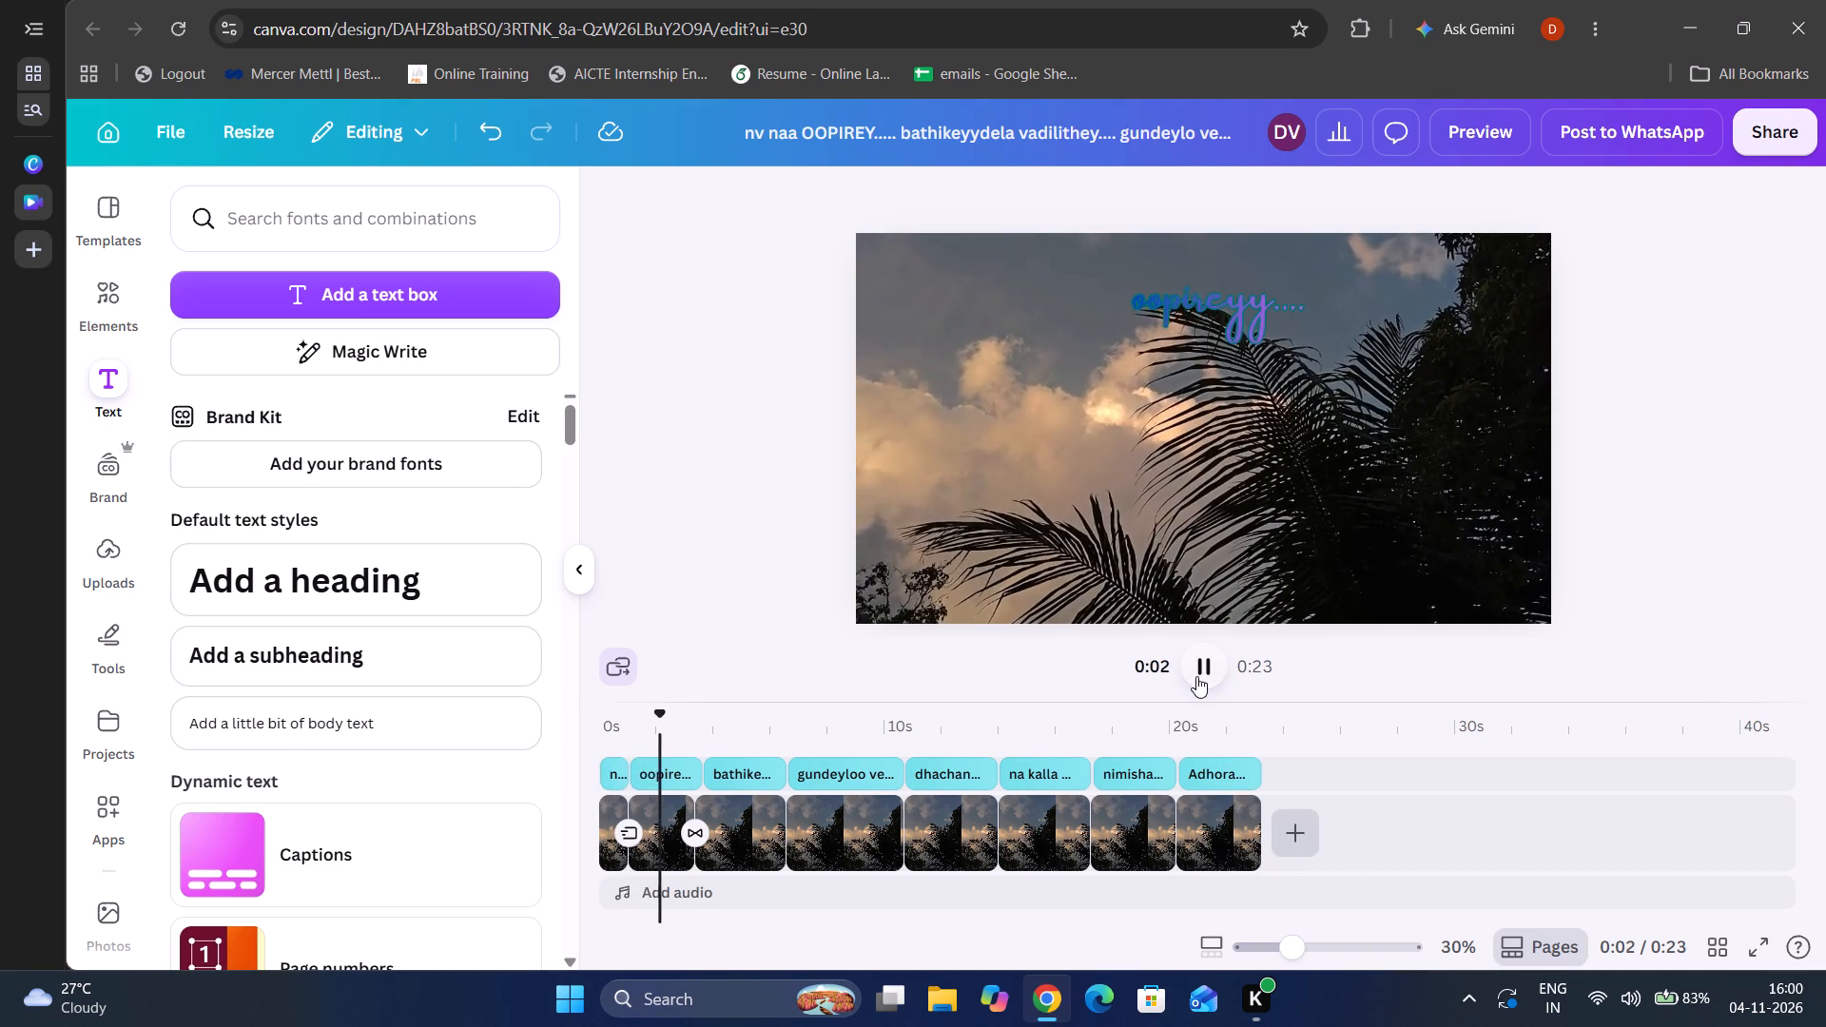
pyautogui.click(1196, 676)
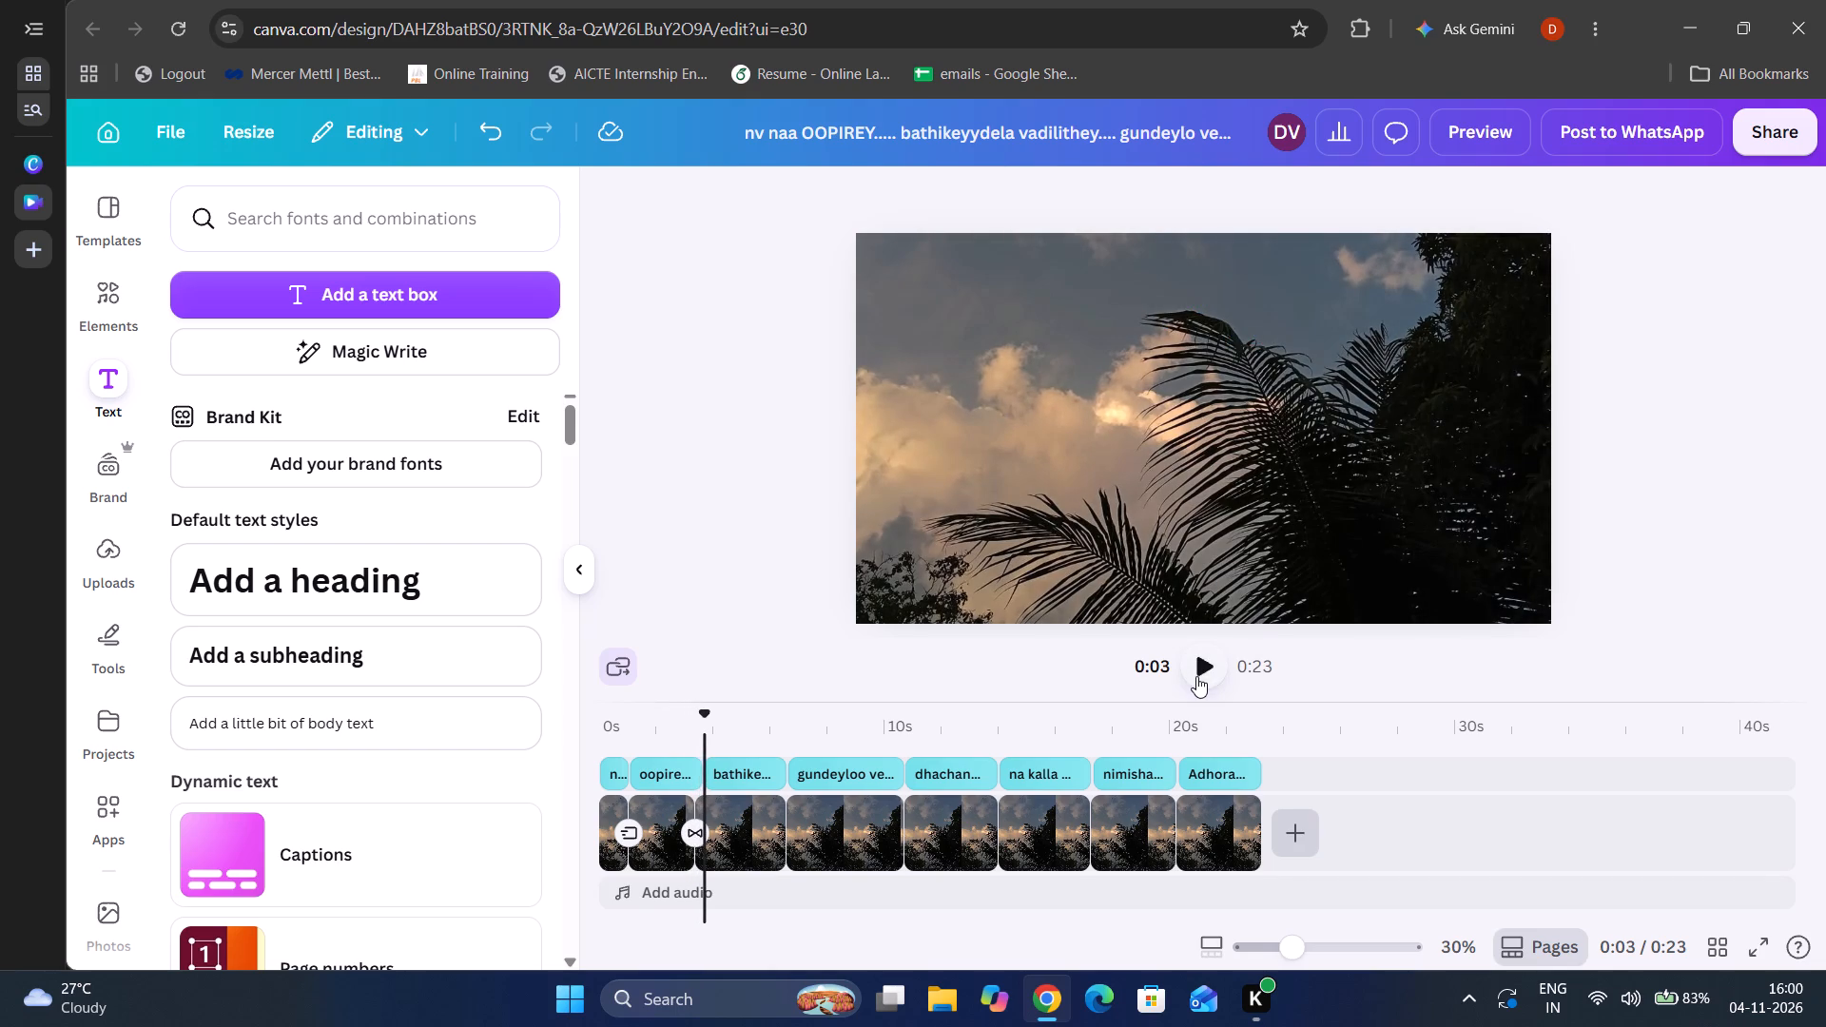
pyautogui.click(1196, 676)
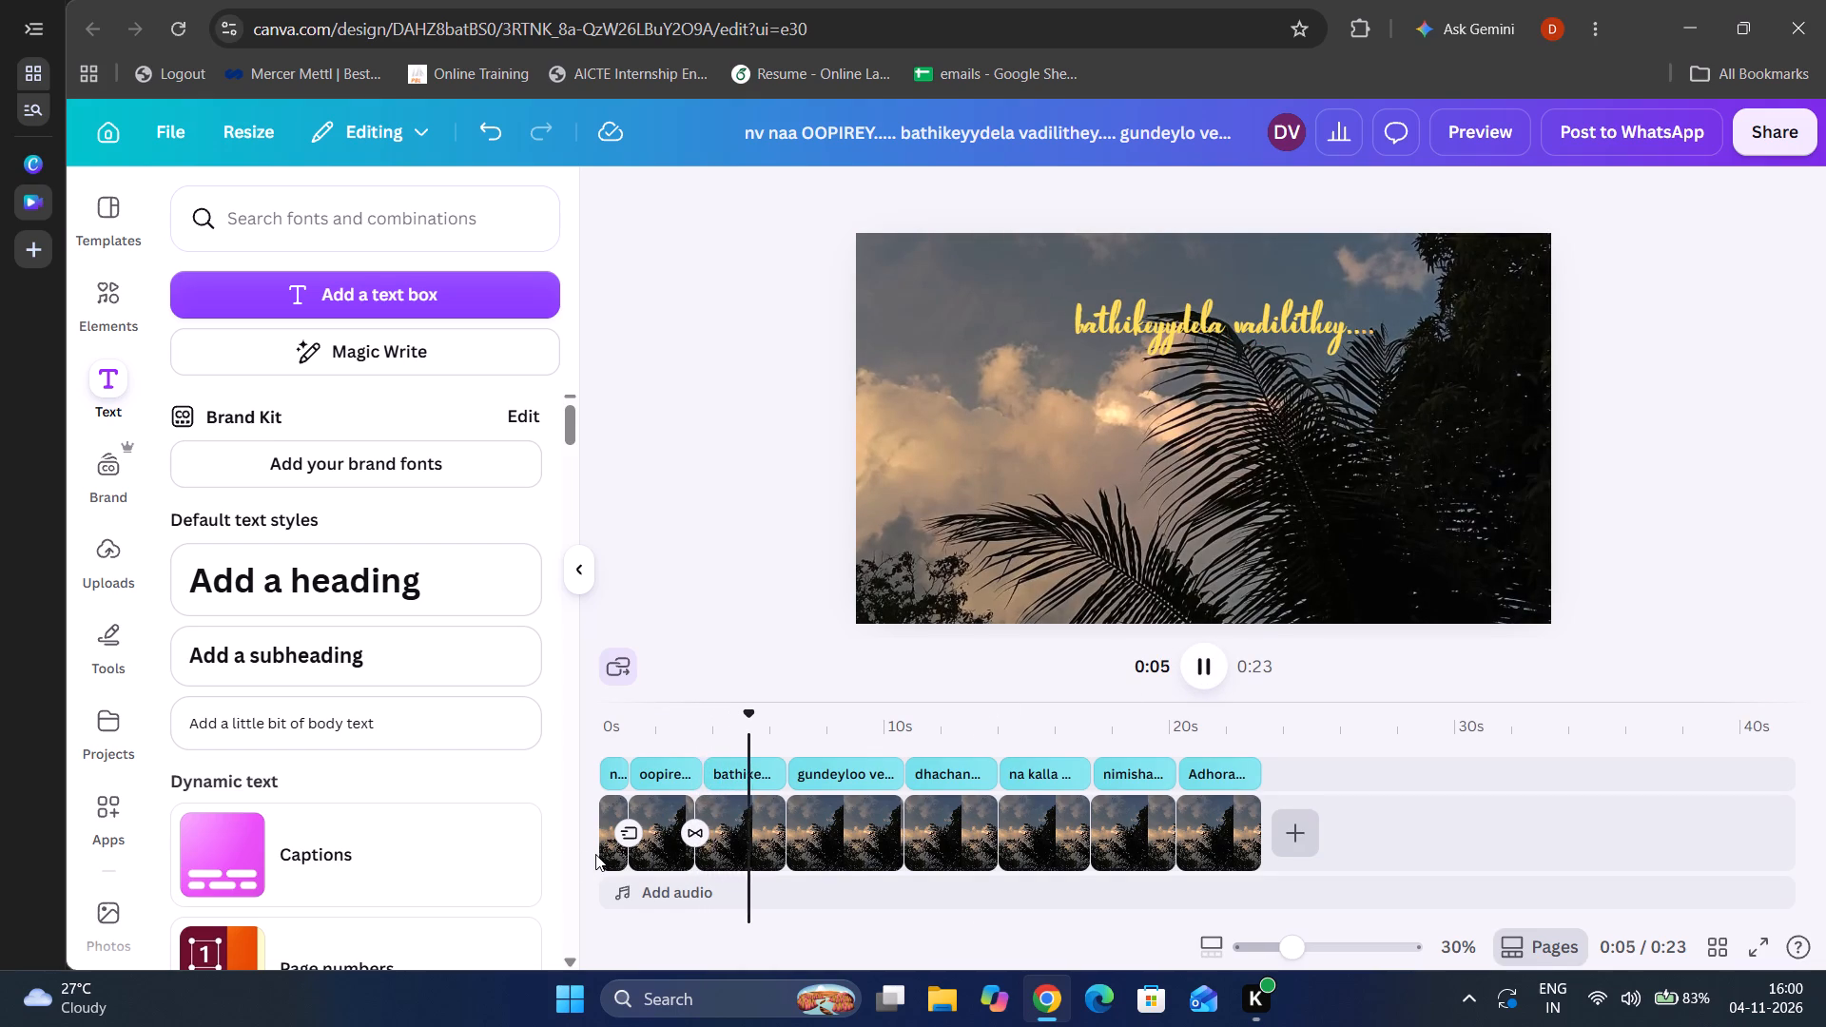
pyautogui.click(594, 853)
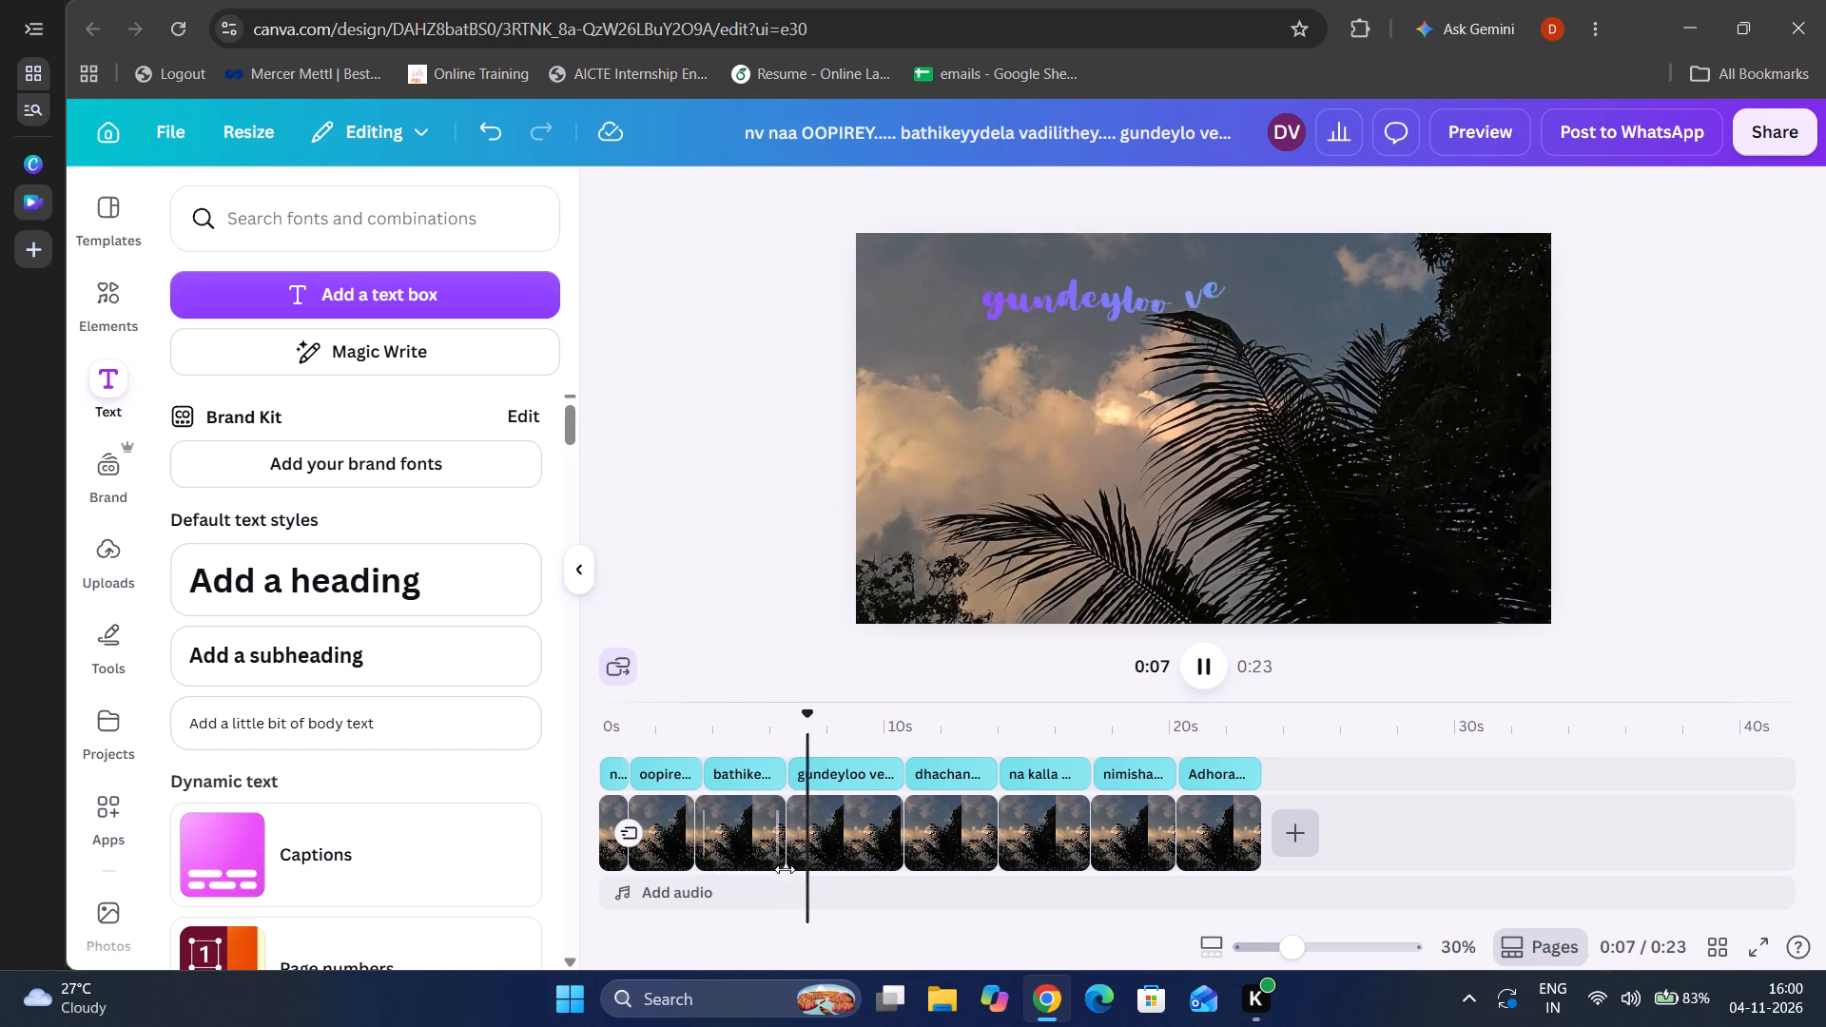
pyautogui.click(592, 835)
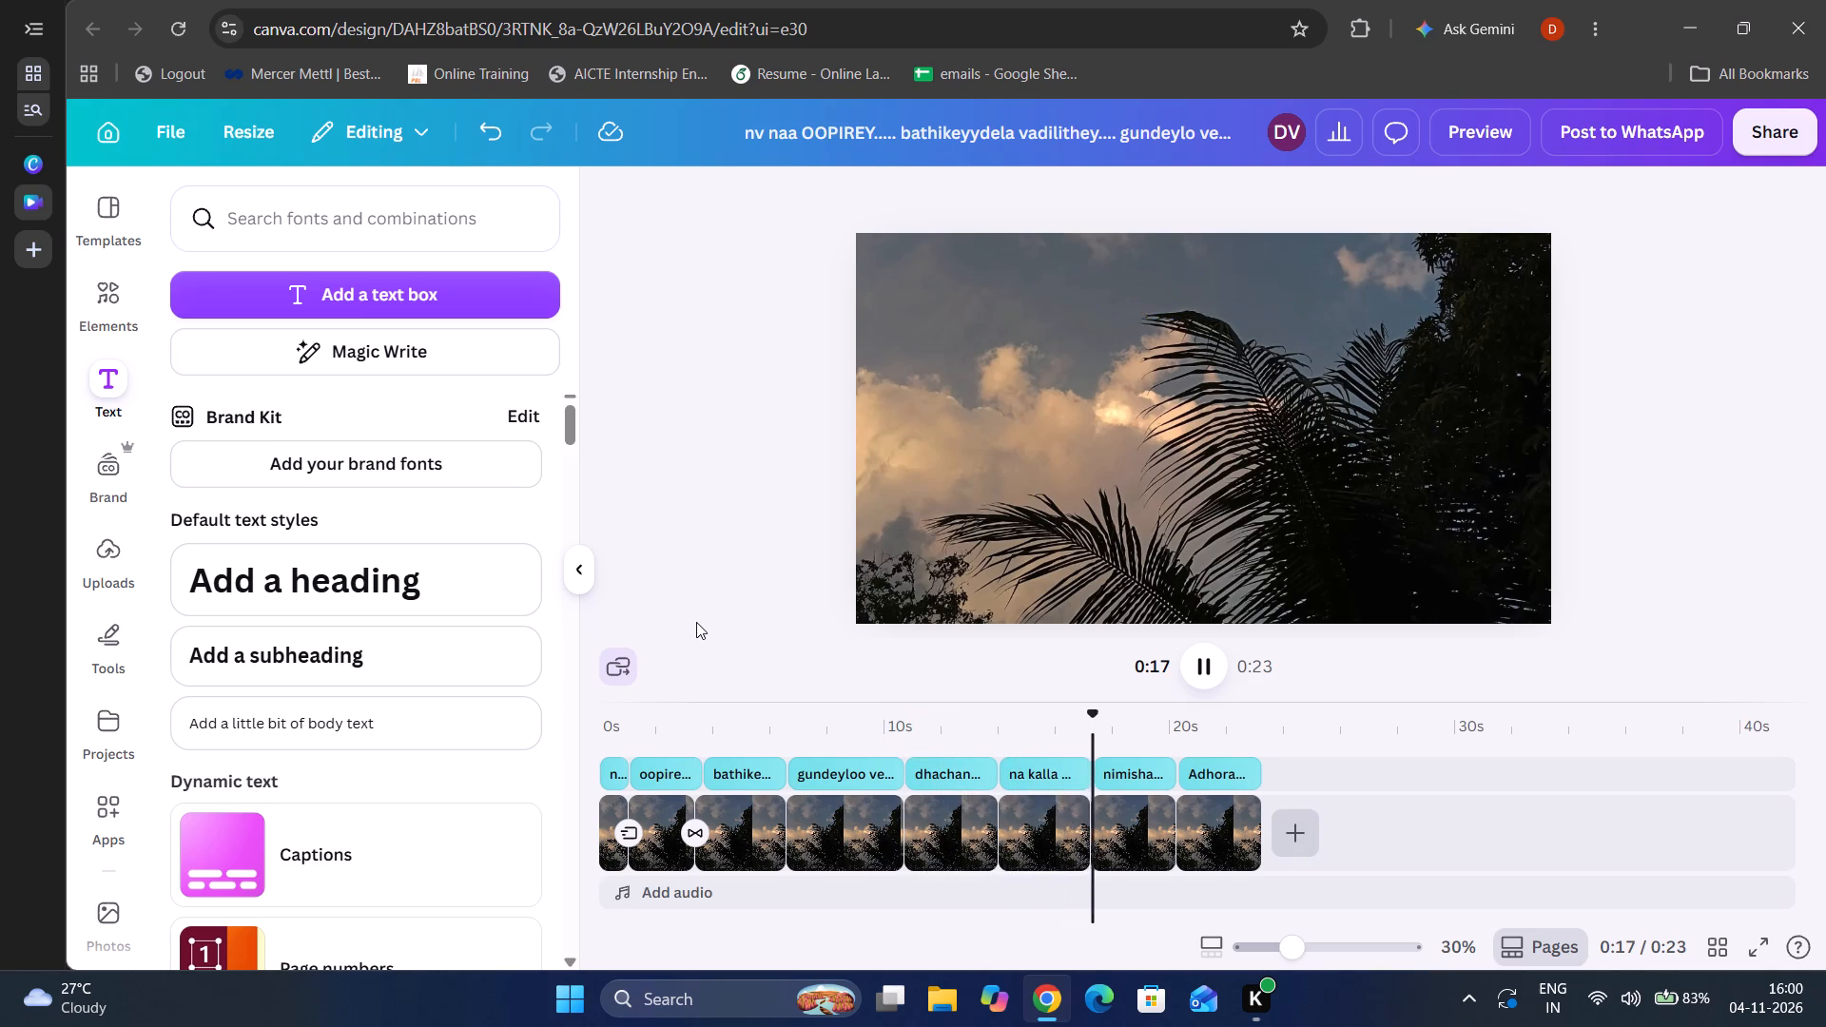
pyautogui.click(1206, 674)
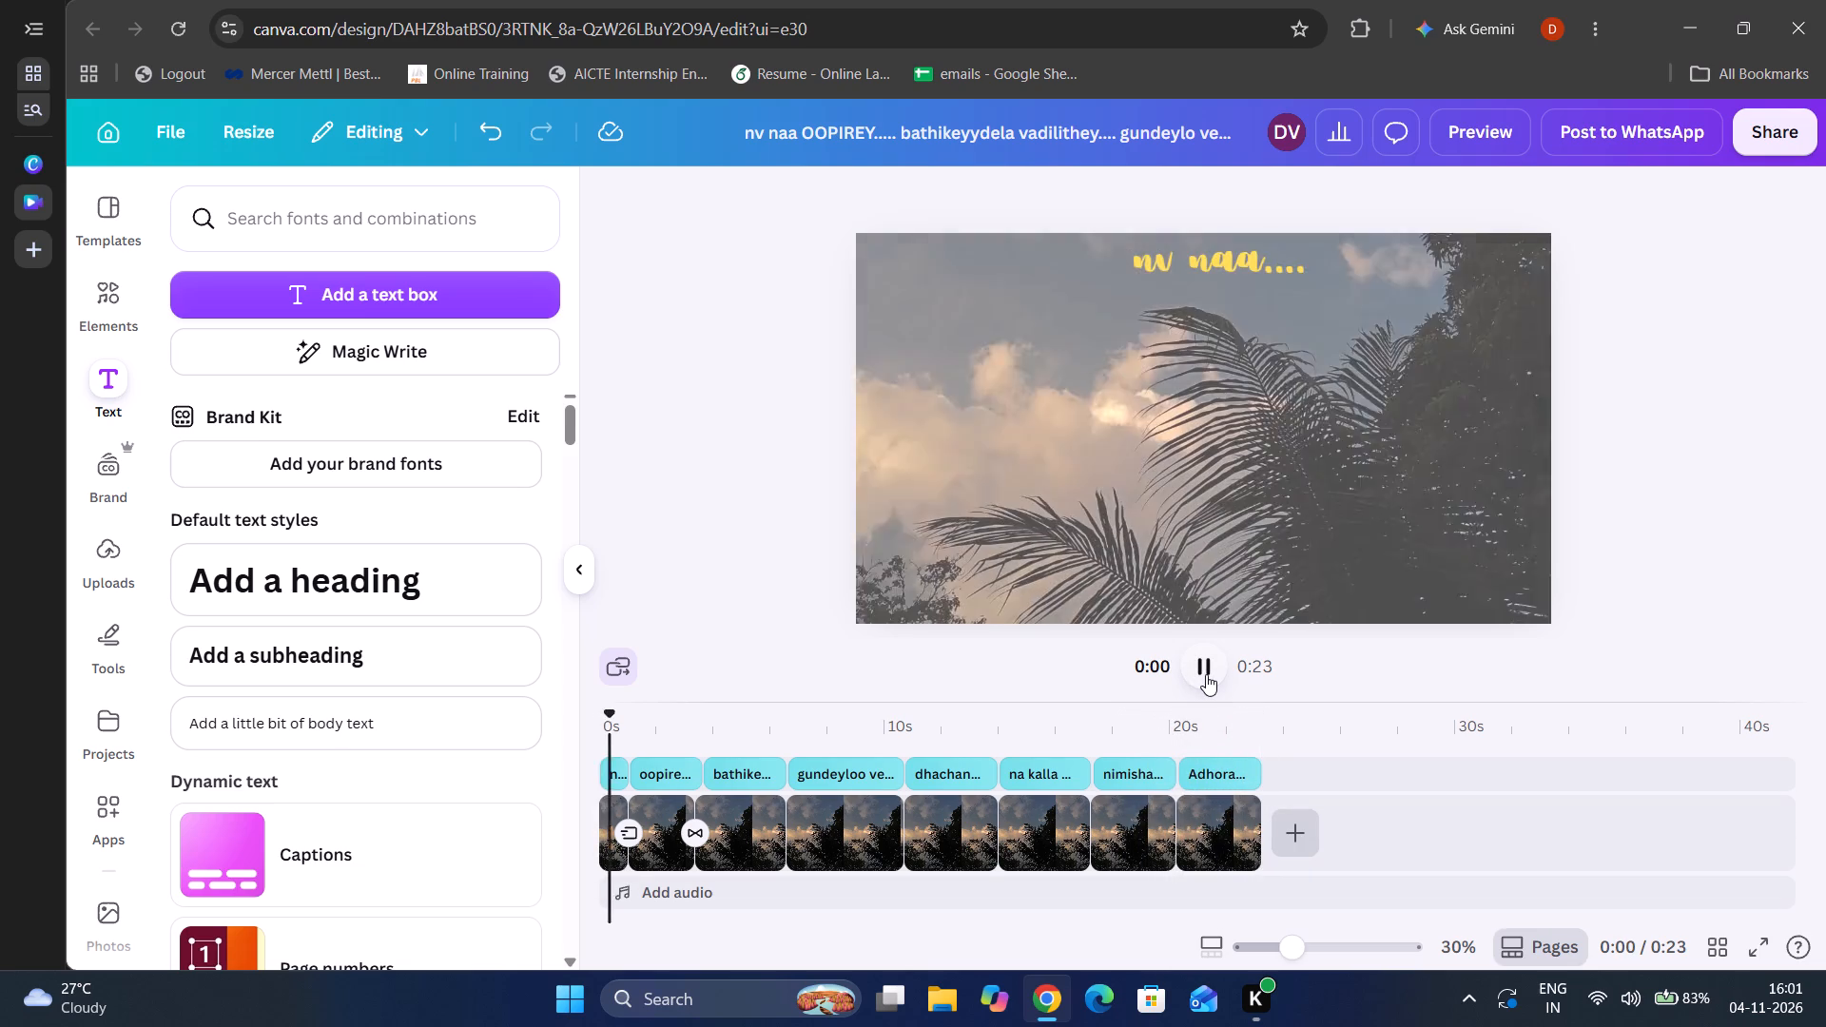
pyautogui.click(1206, 674)
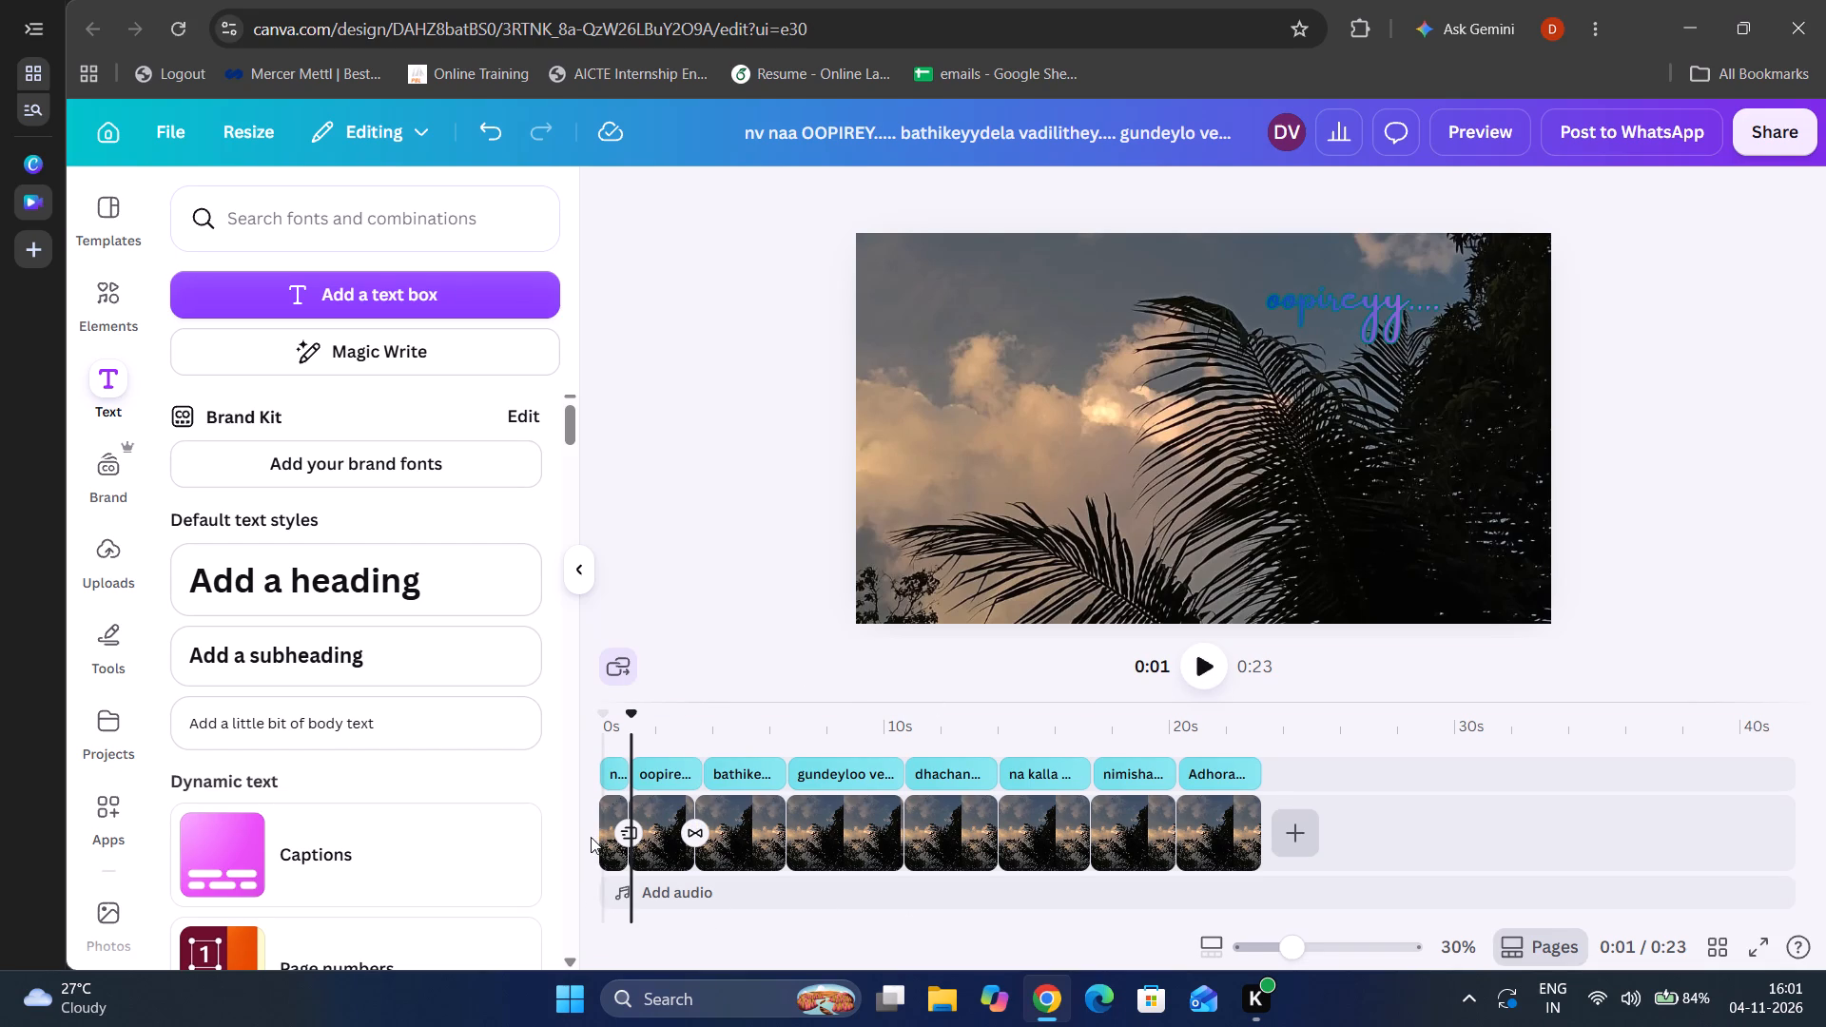
pyautogui.click(601, 909)
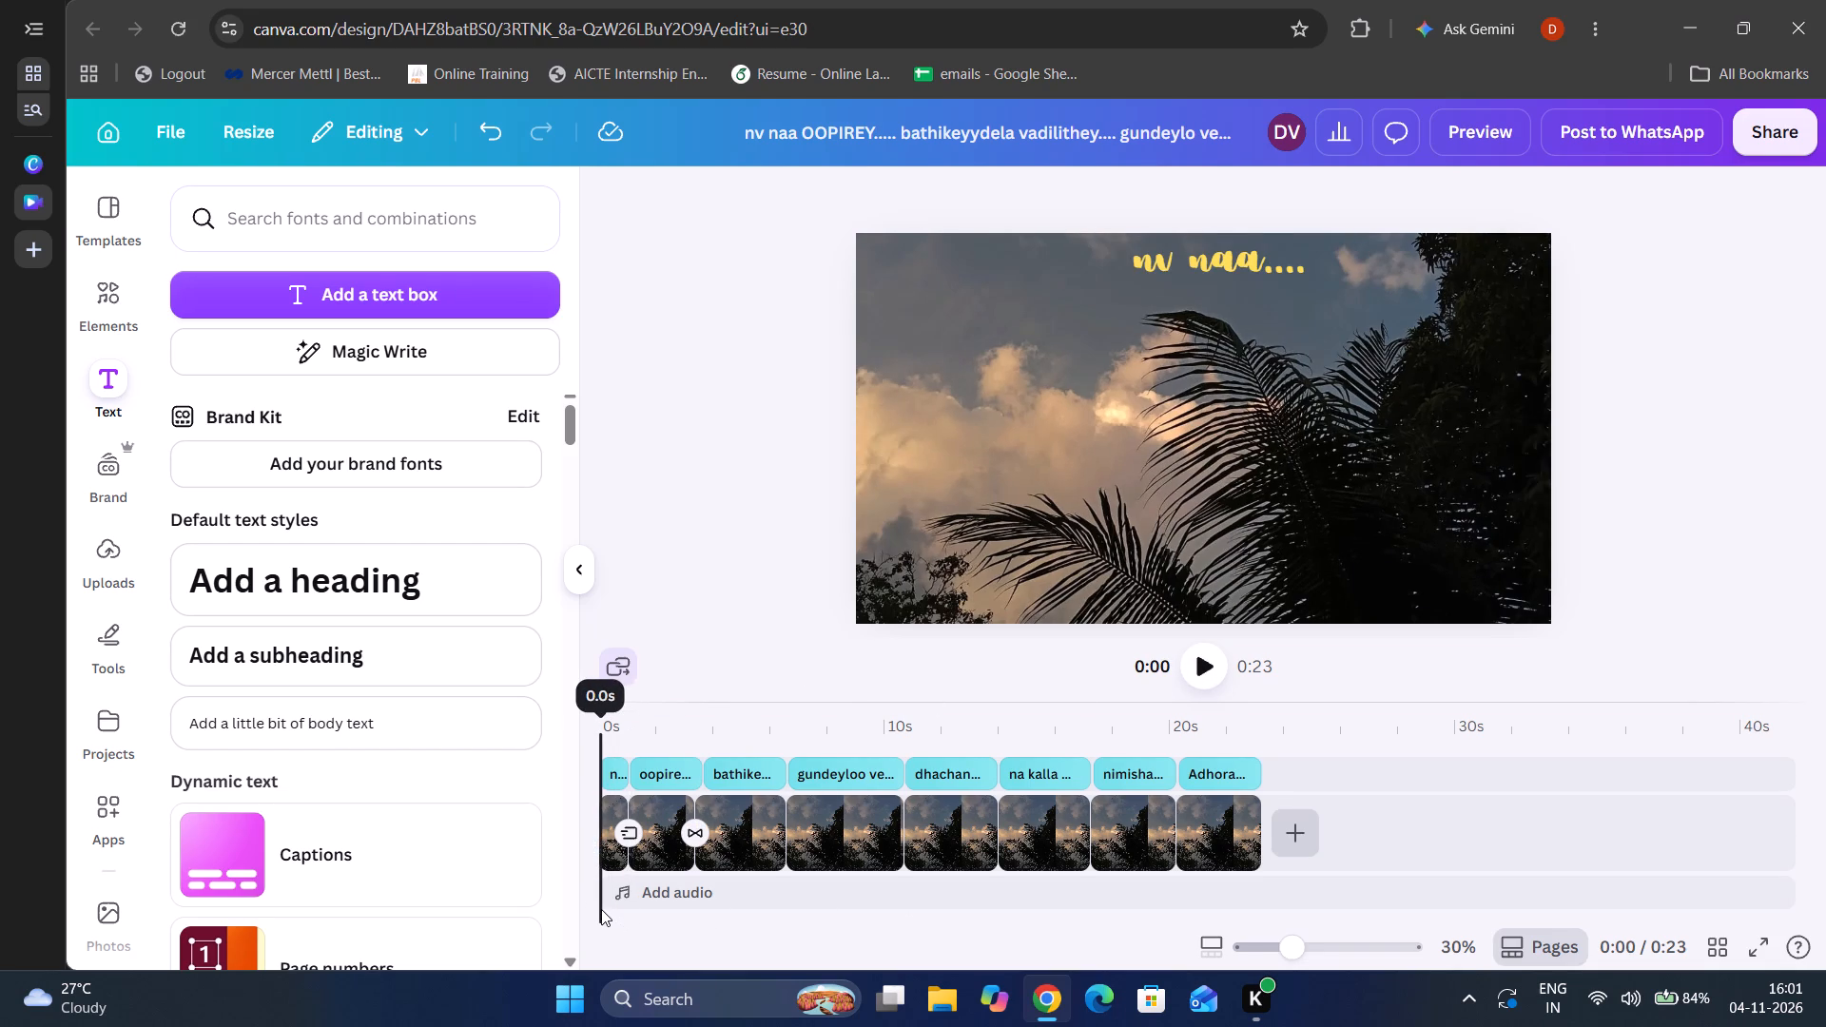
pyautogui.click(1199, 667)
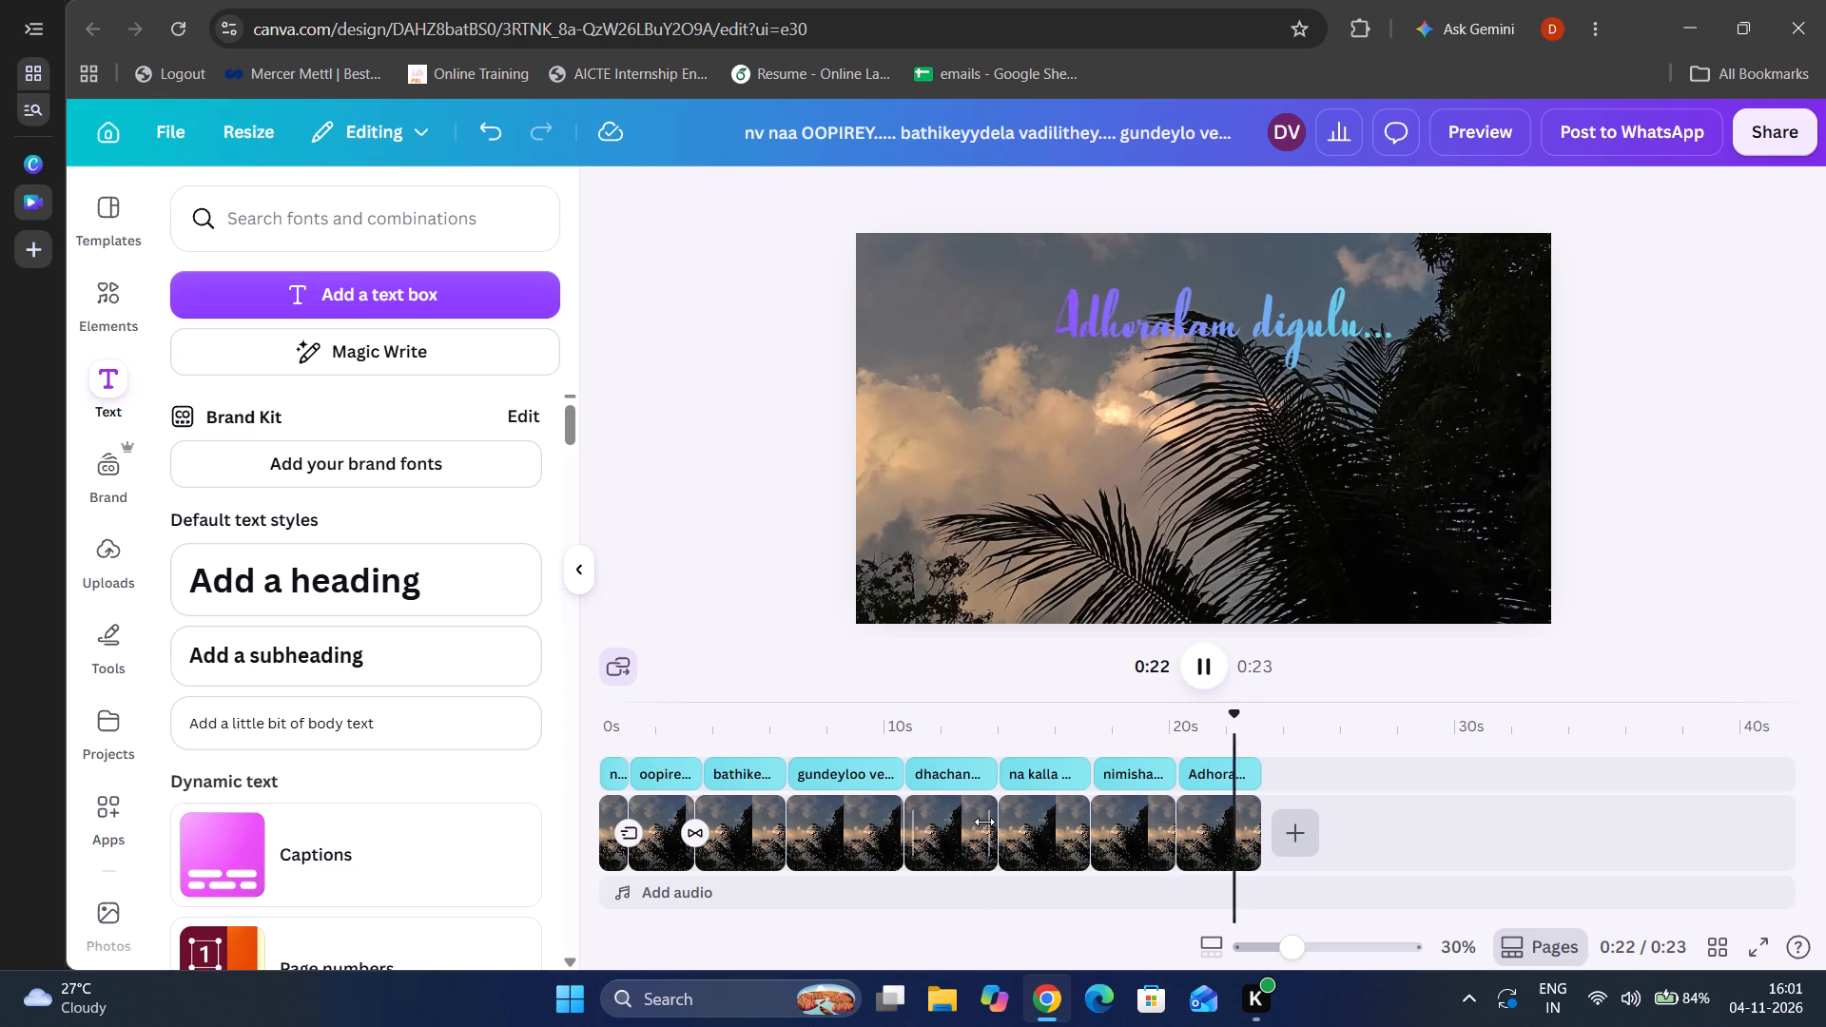
# Extend the photo clip under the "dhachanukadha....andhukeyy...." lyric to 3.7 s.
pyautogui.moveTo(984, 822); pyautogui.dragTo(993, 824)
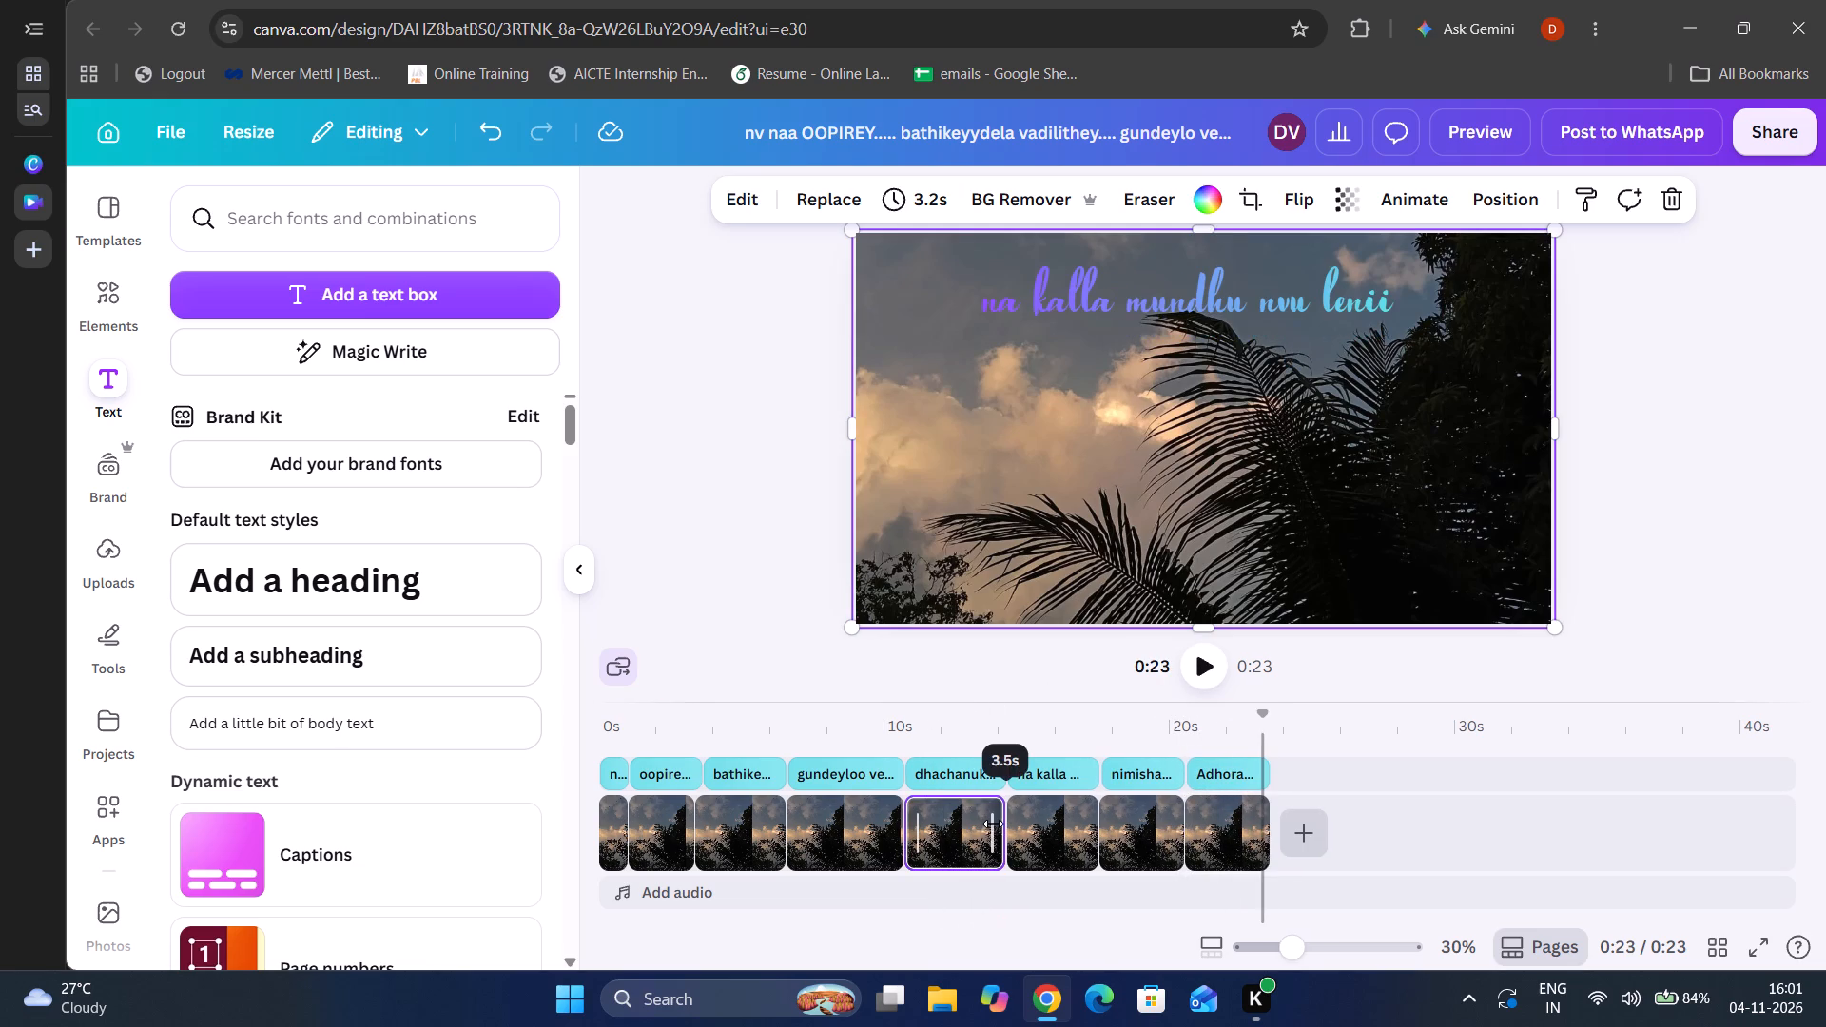
pyautogui.moveTo(993, 824); pyautogui.dragTo(999, 825)
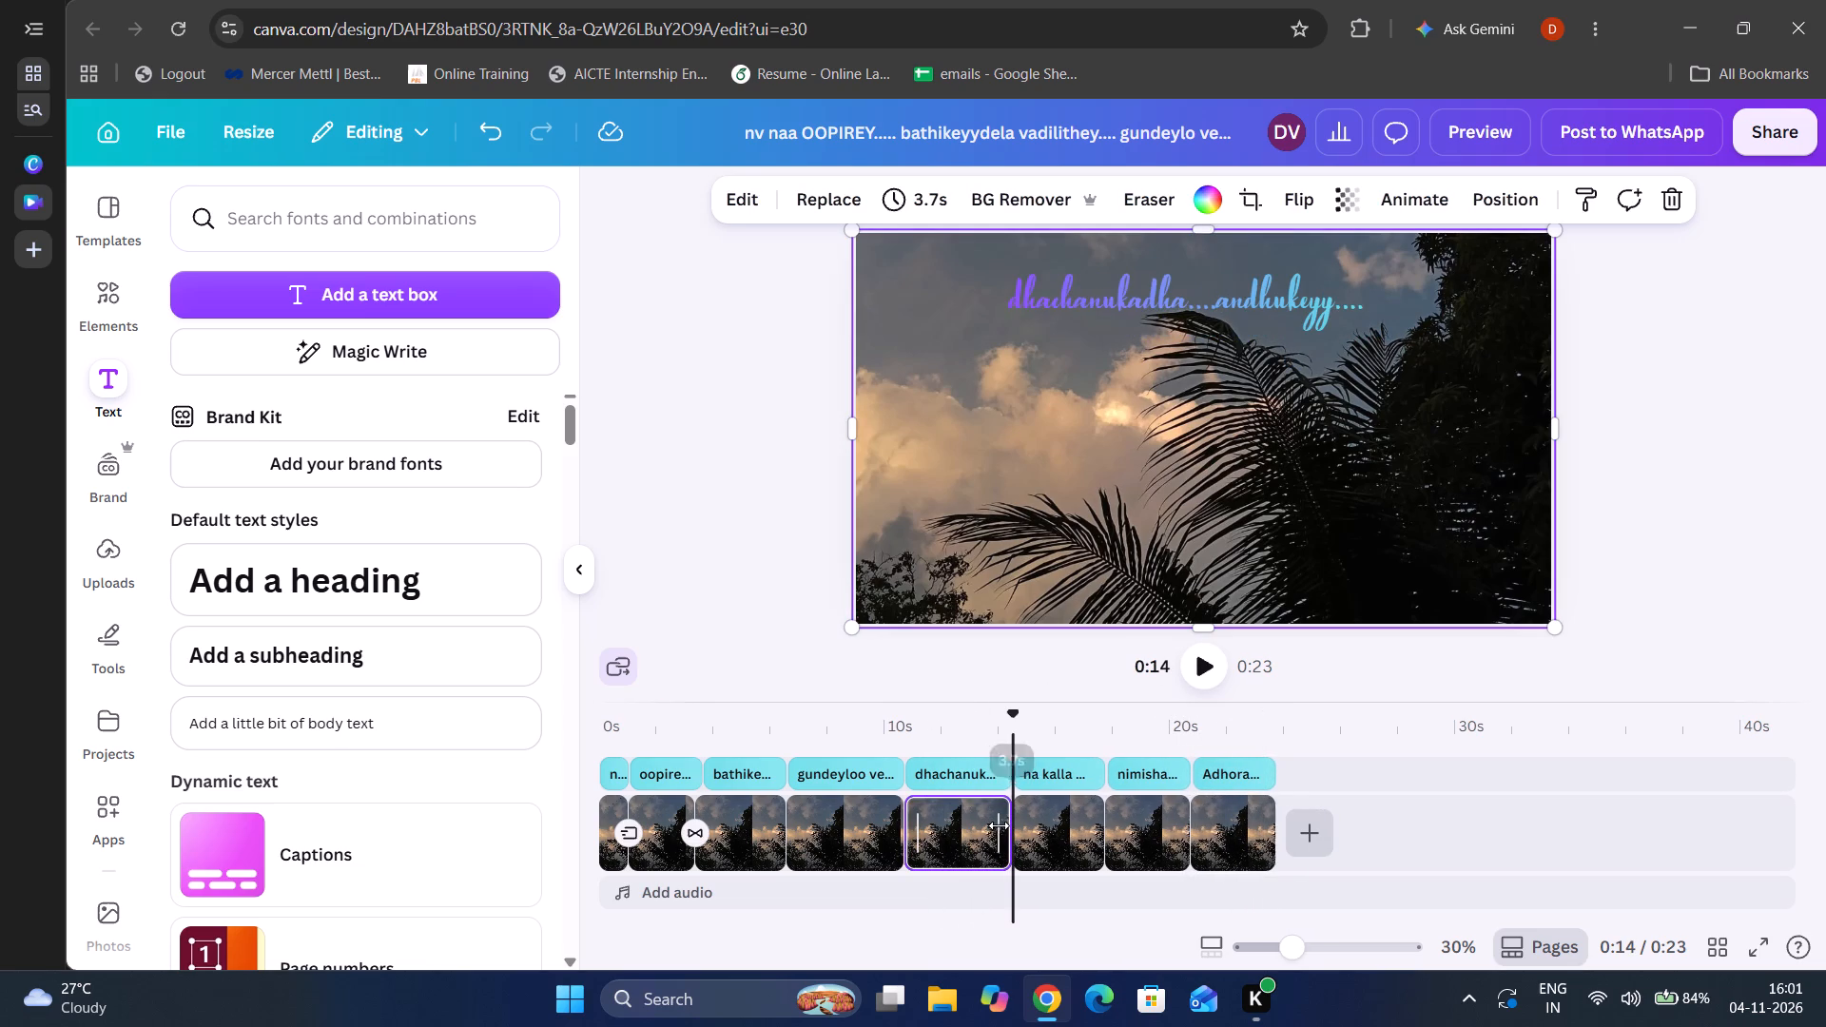
# Extend the photo clip under the "gundeyloo veychagaa..." lyric to 4.3 s.
pyautogui.click(871, 820)
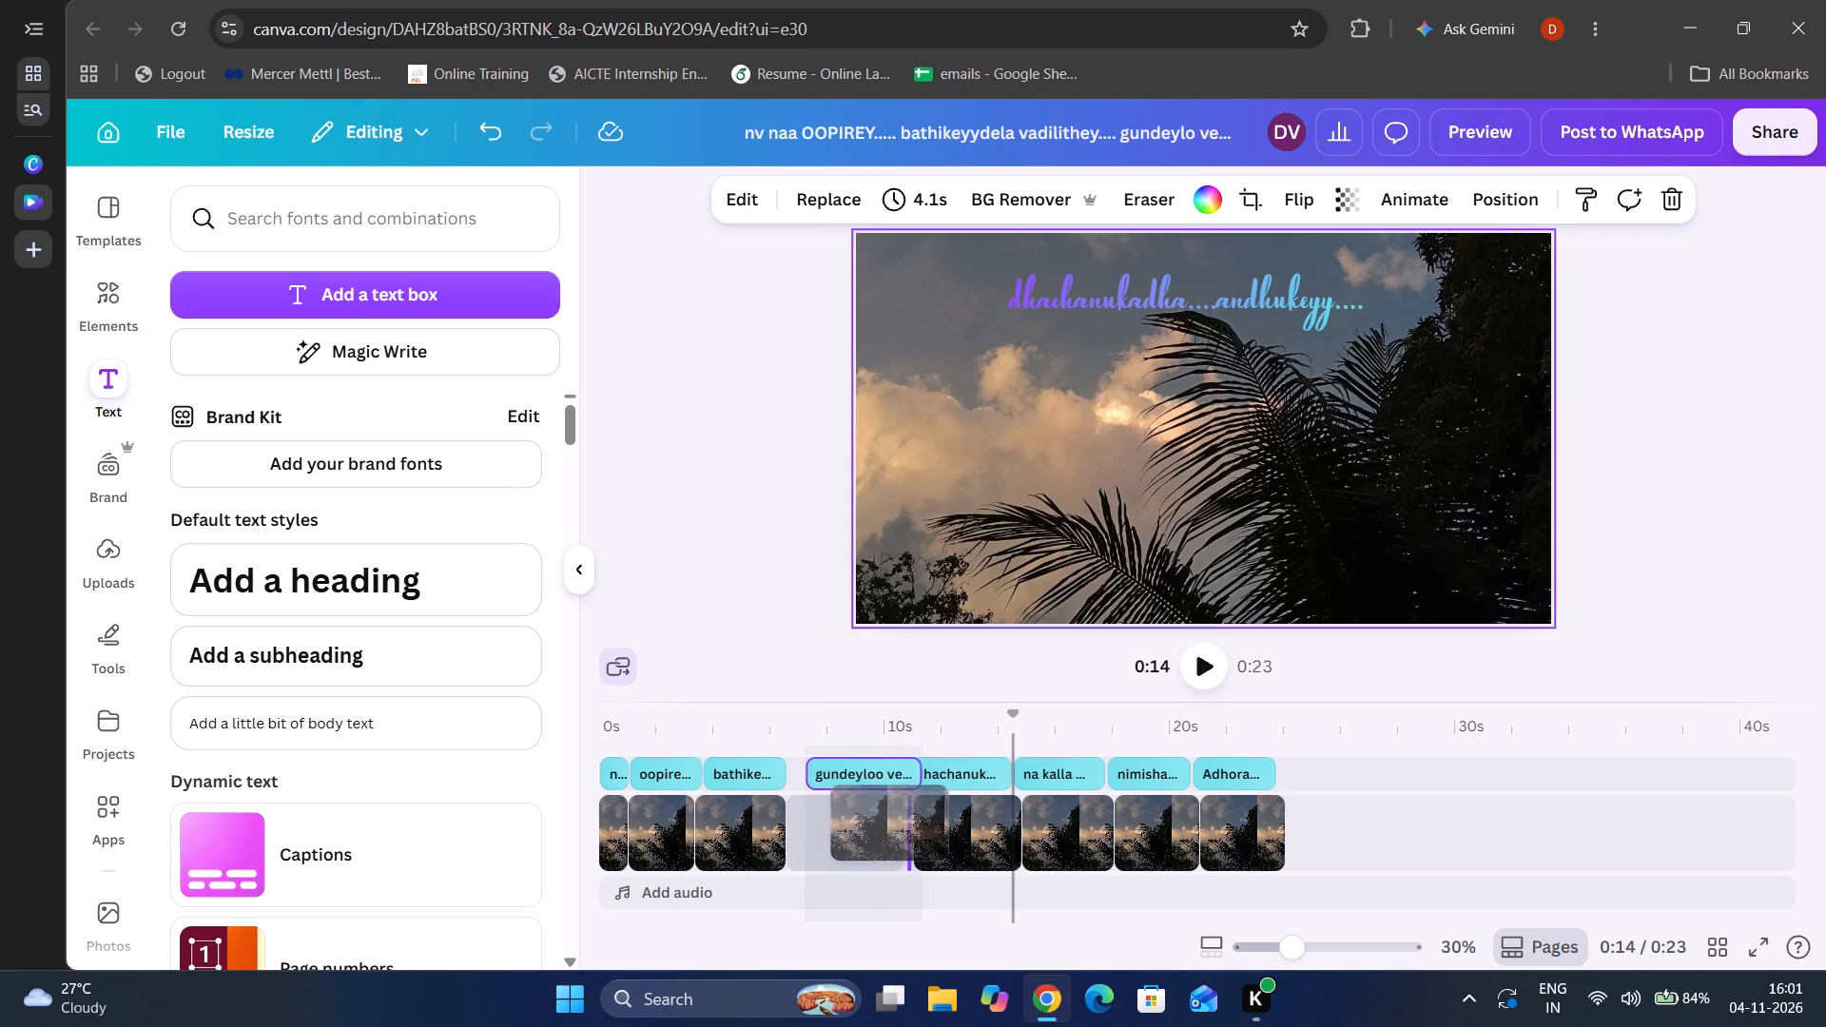
pyautogui.click(866, 824)
pyautogui.click(888, 831)
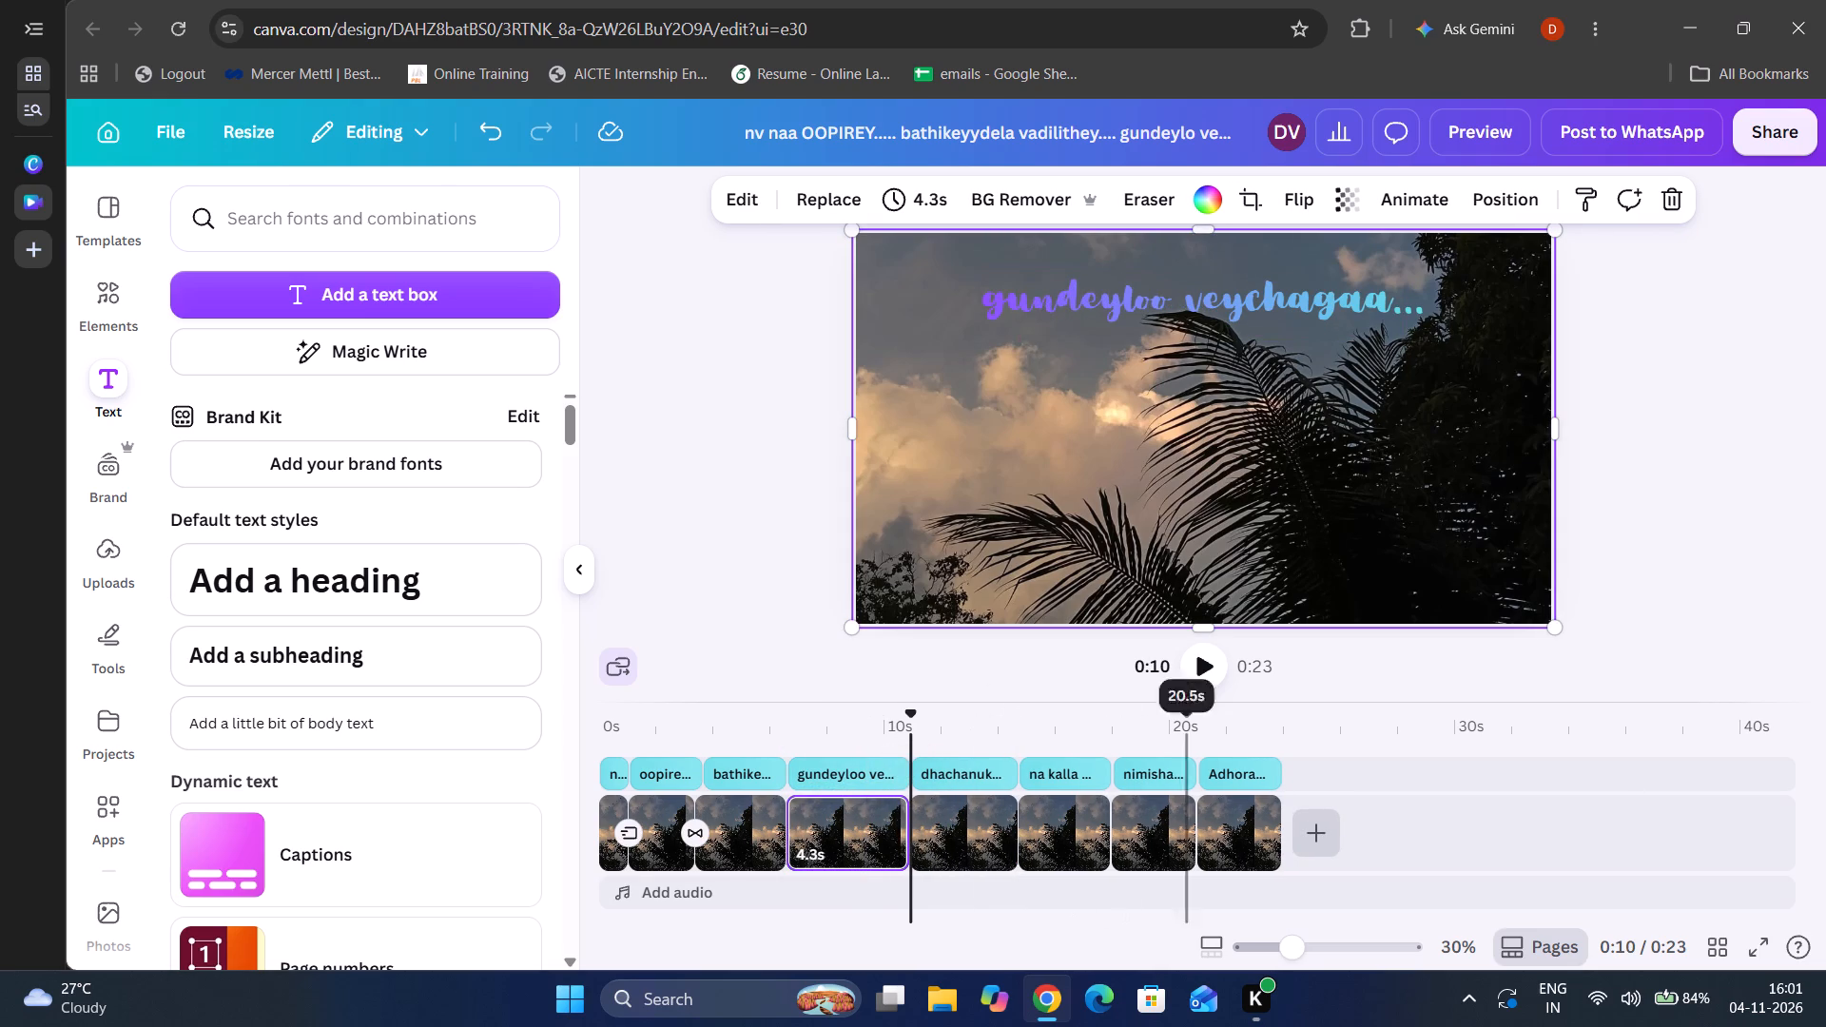
# Play the video from the end of the "gundeyloo veychagaa..." lyric, and again from the beginning, to check the lyric timing.
pyautogui.click(1197, 676)
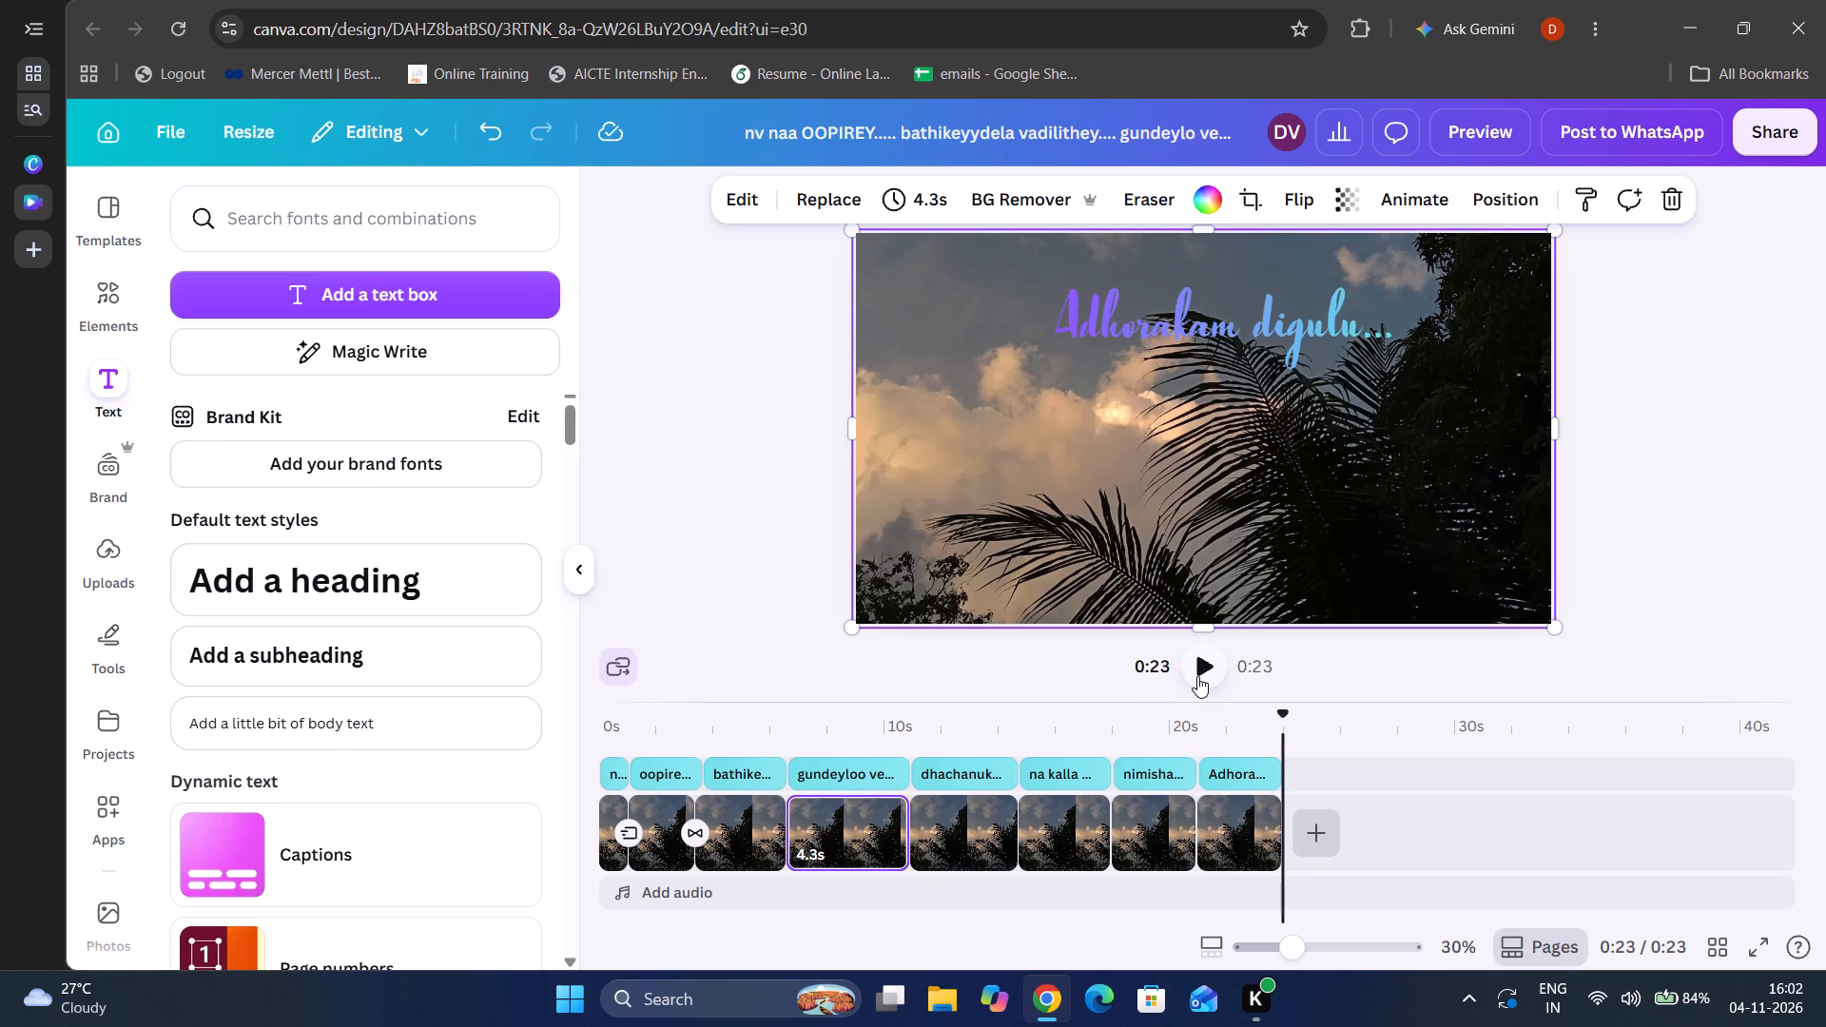
pyautogui.click(1197, 676)
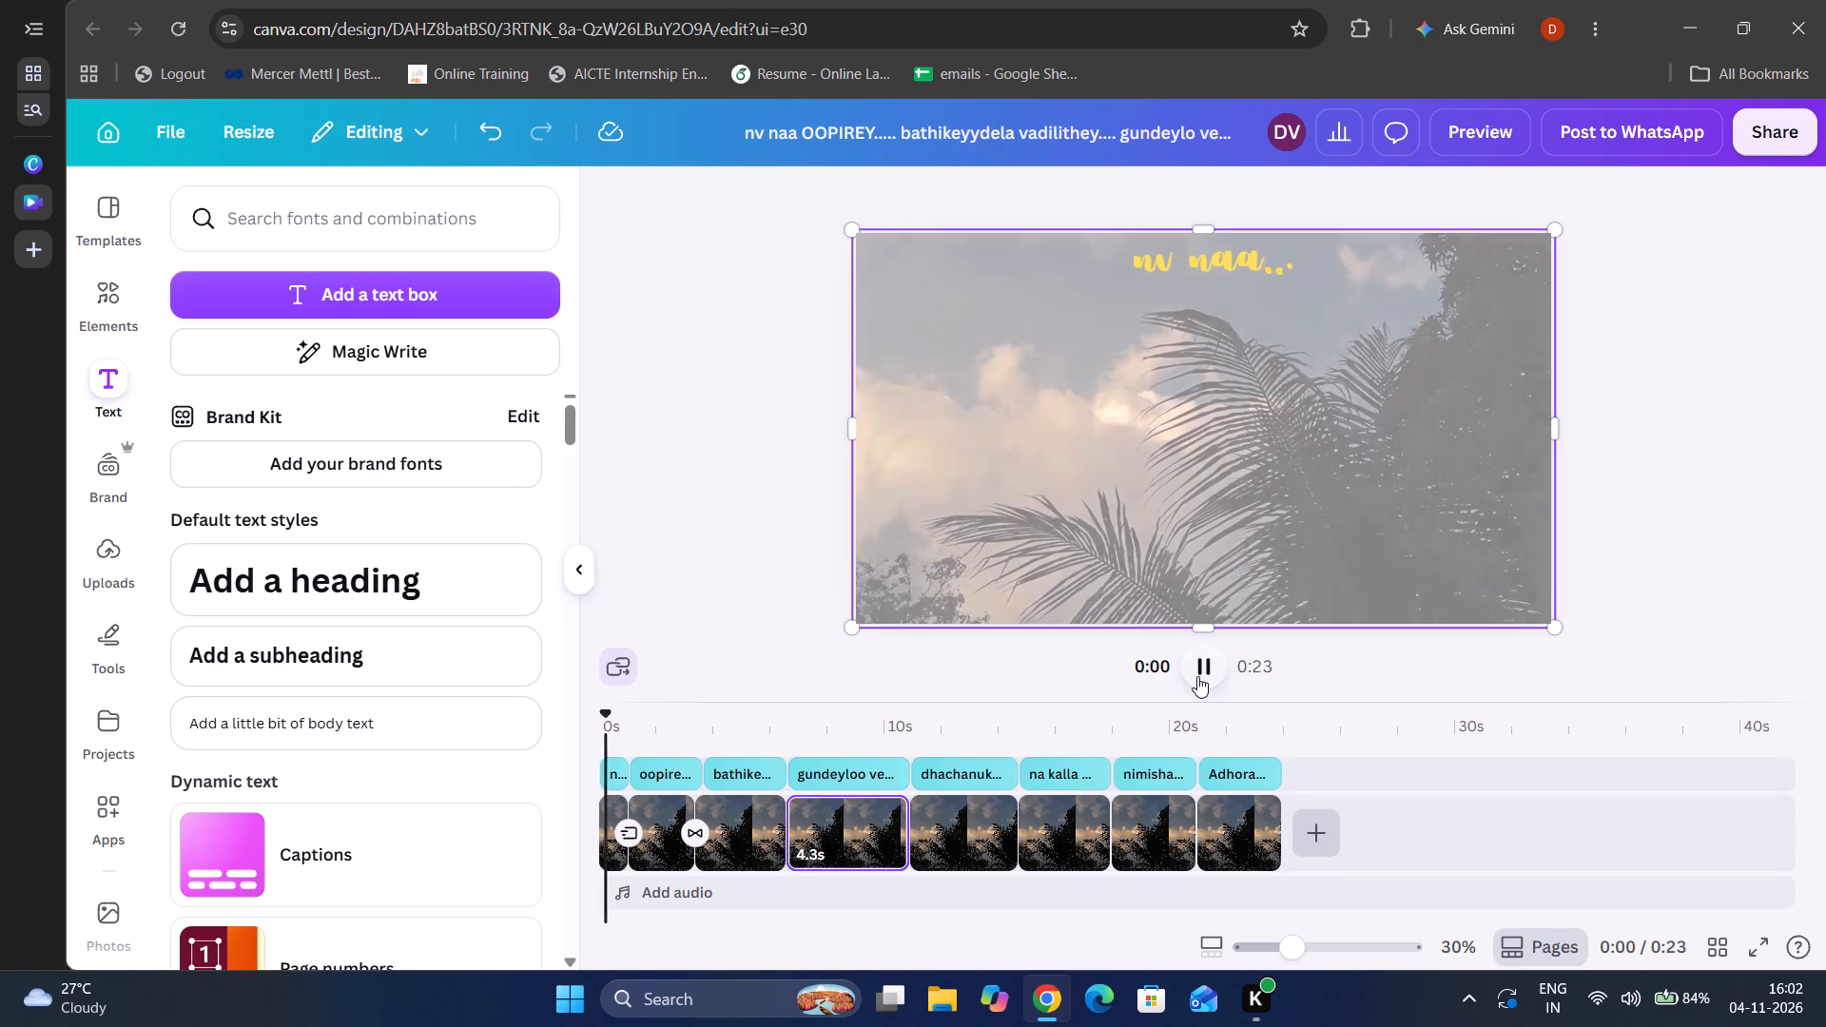
pyautogui.click(1197, 676)
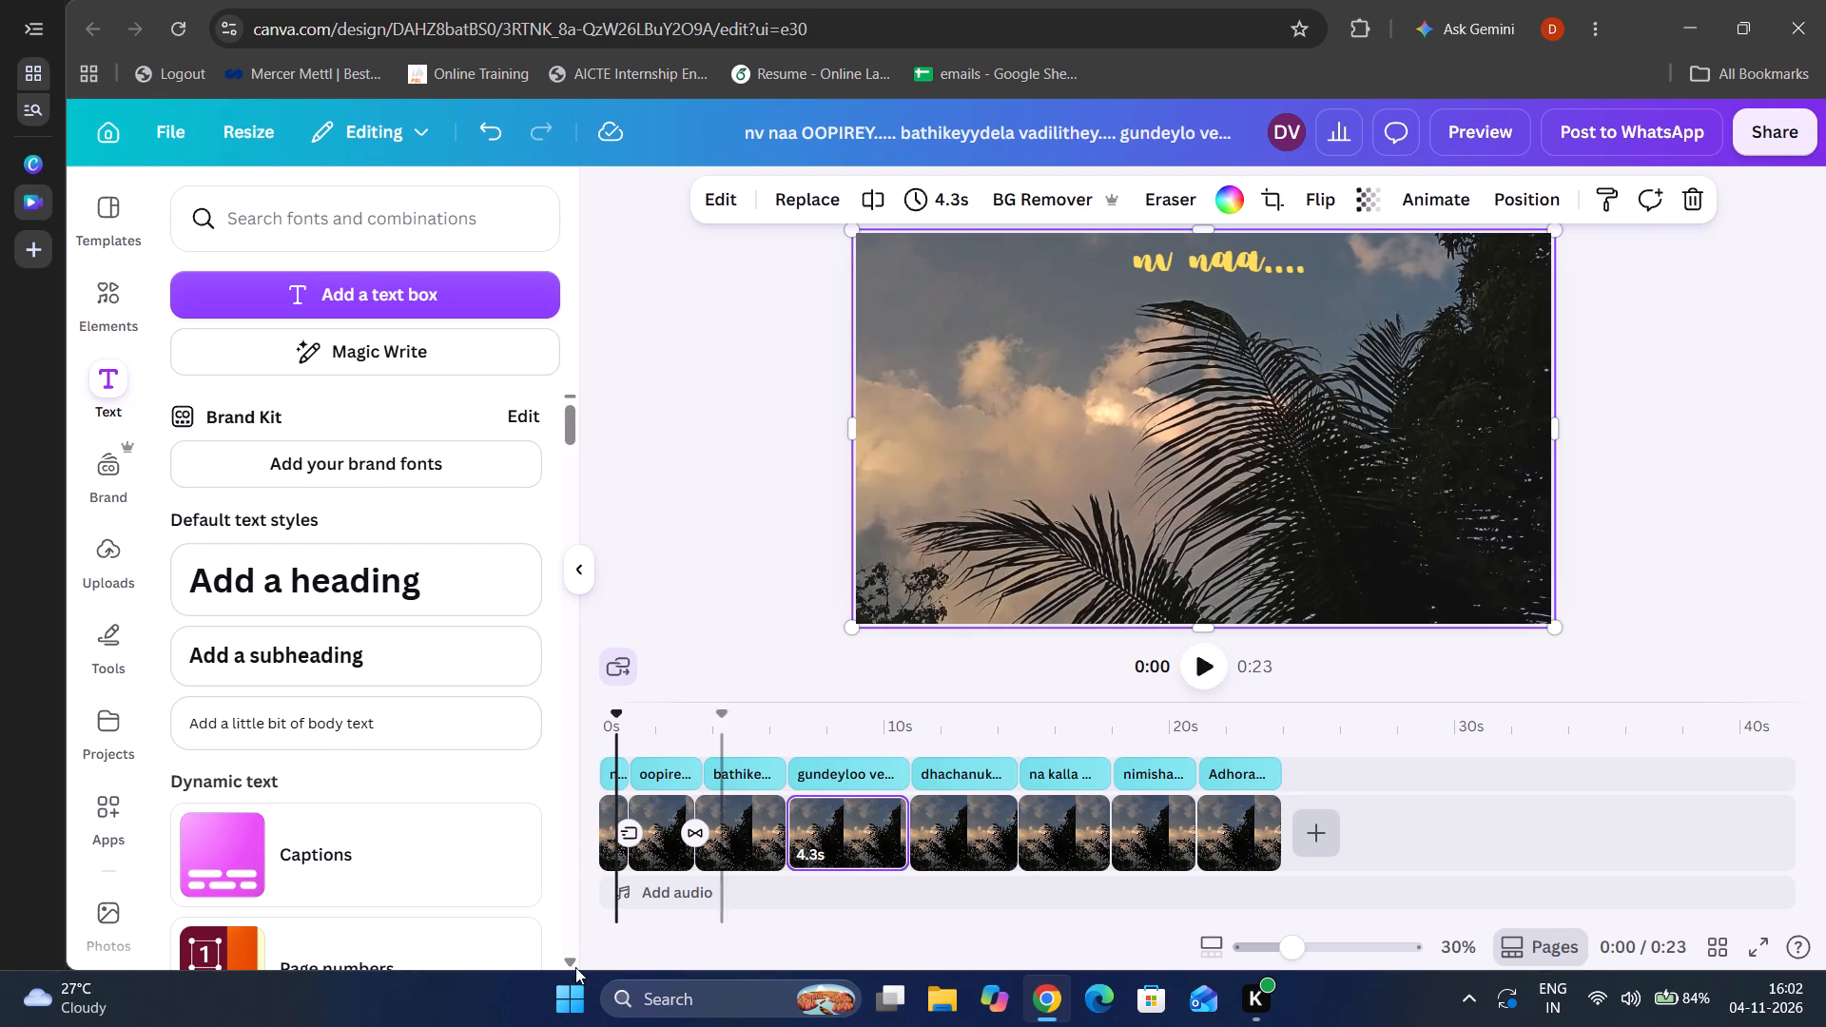
pyautogui.click(592, 829)
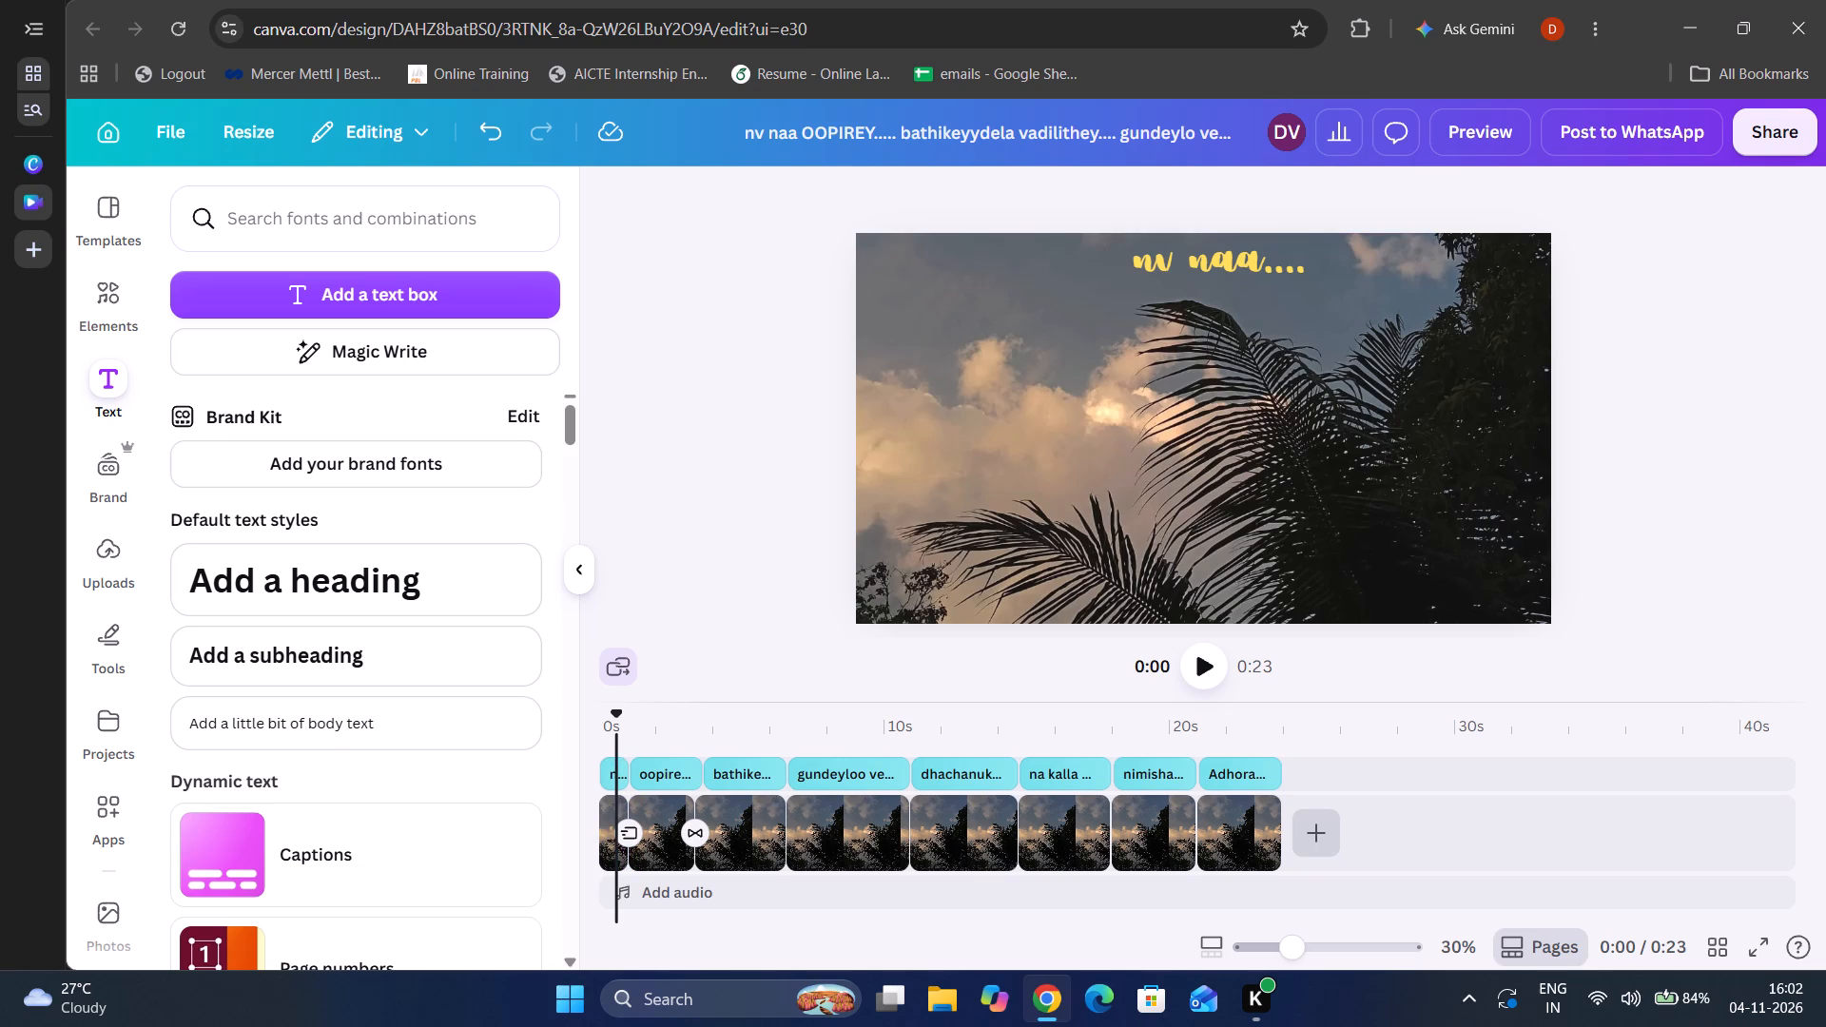
pyautogui.moveTo(615, 740); pyautogui.dragTo(598, 742)
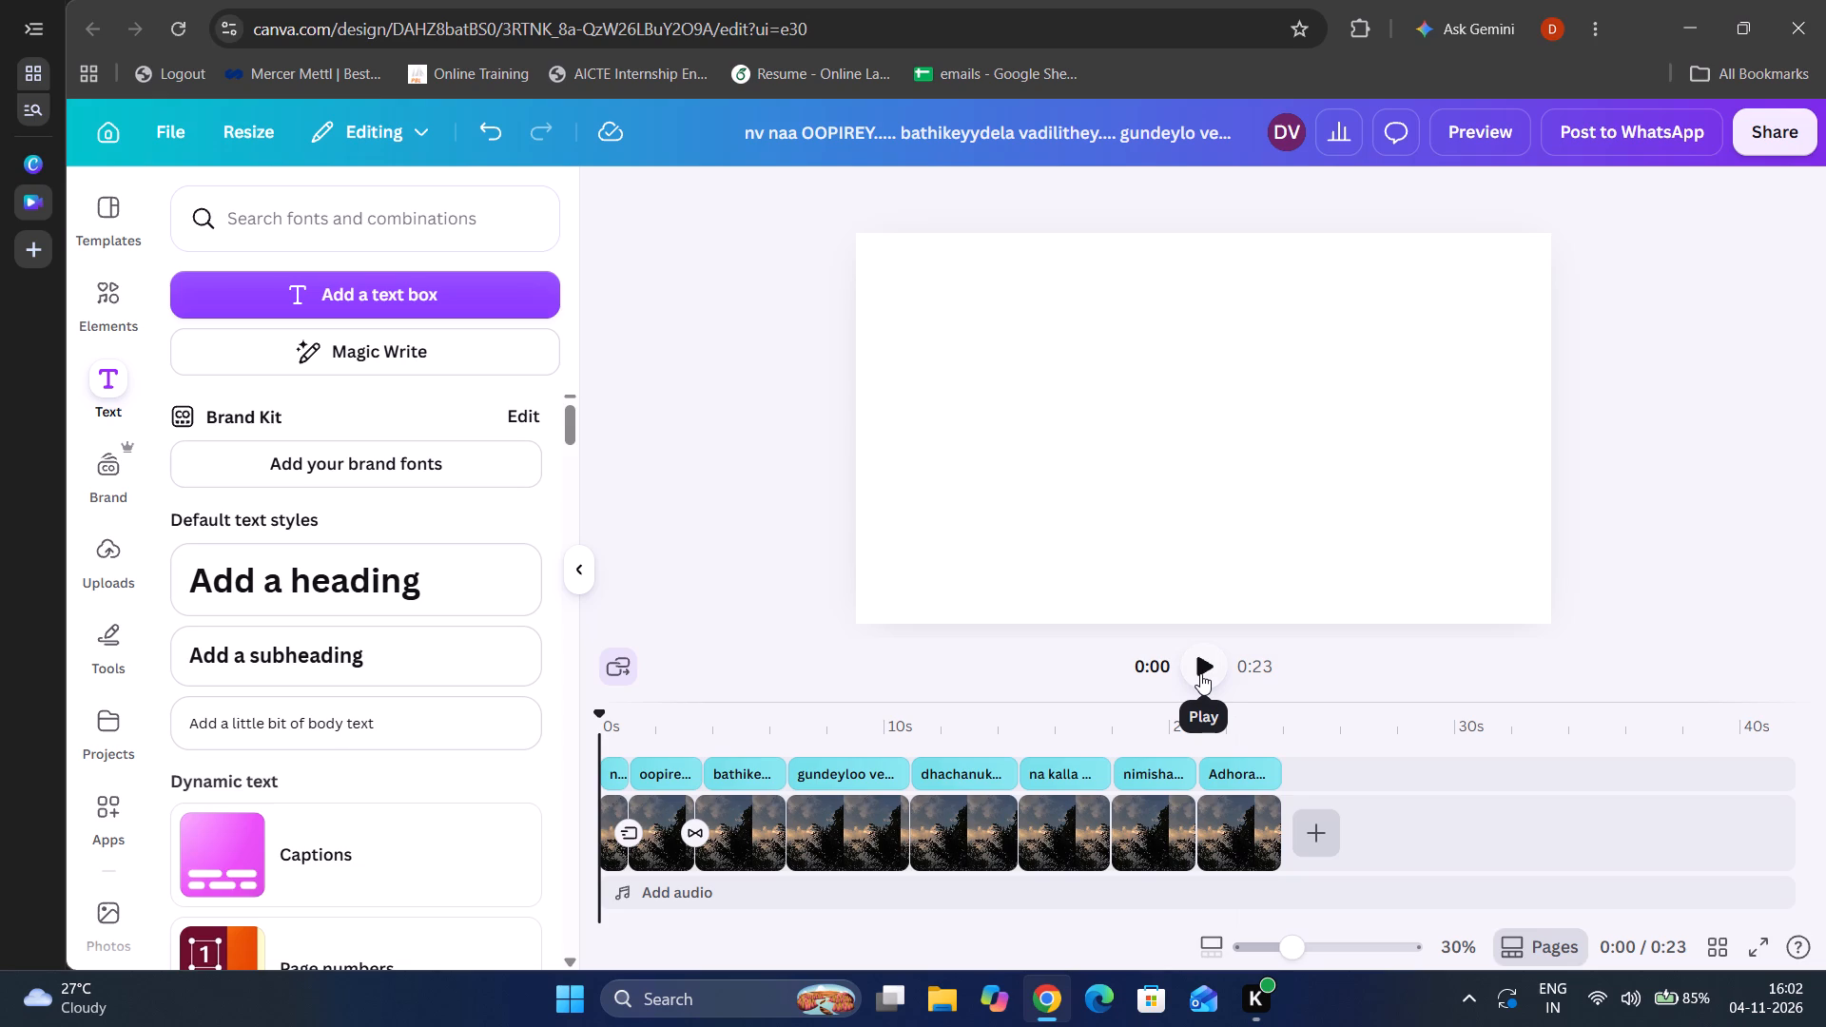
pyautogui.click(1200, 673)
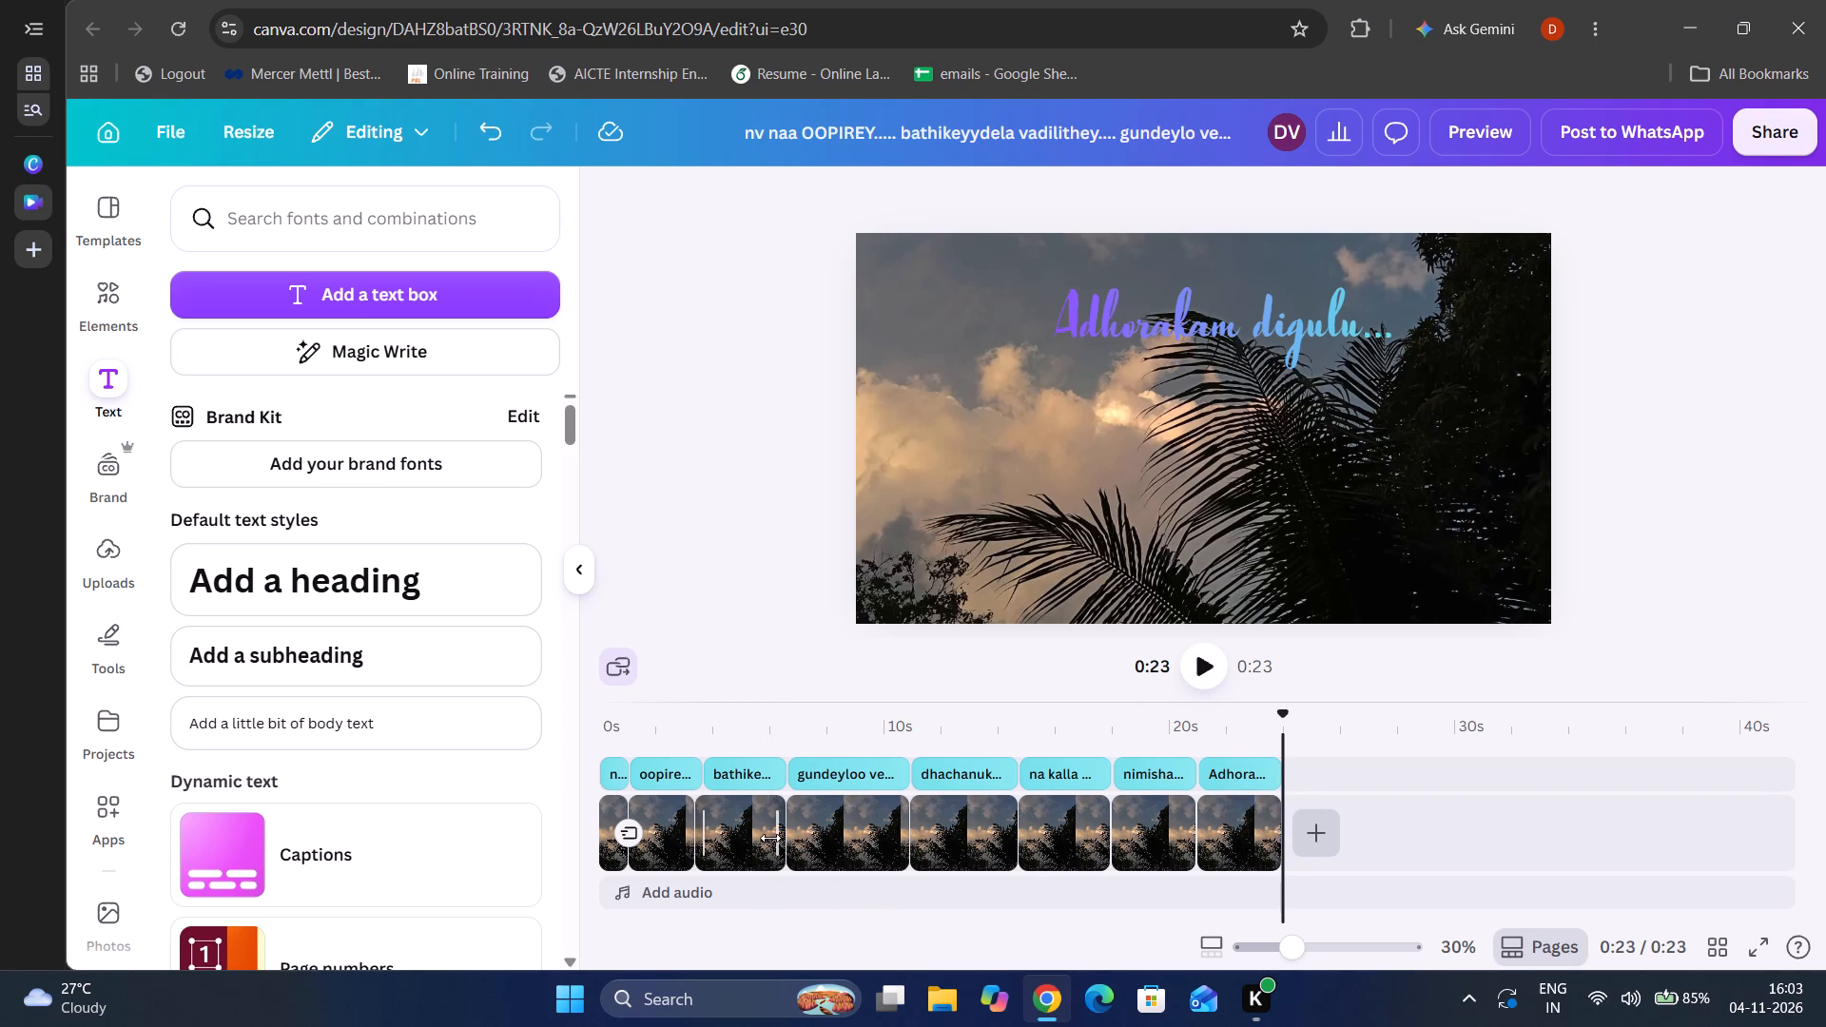
# Extend the photo clip under the "bathikeyydela vadilithey...." lyric to 3.3 s.
pyautogui.click(770, 838)
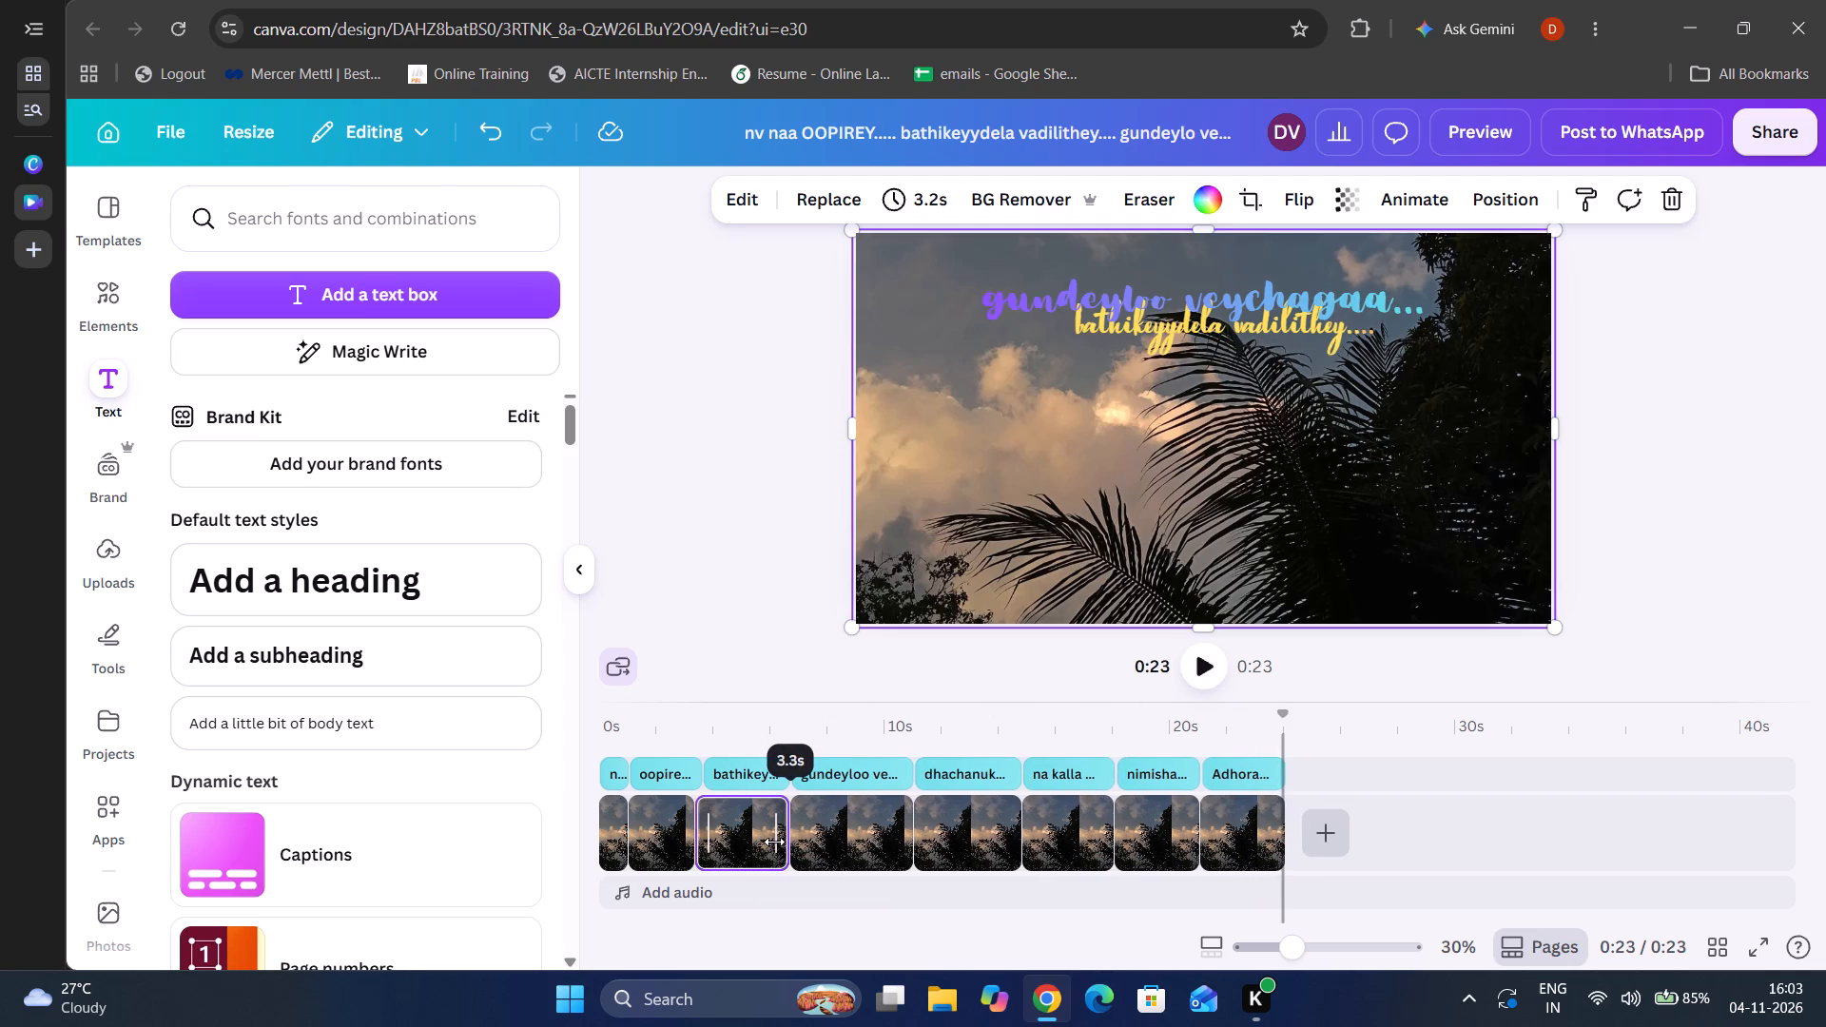
# Return the playhead to the beginning and play the whole video to examine the lyric timing.
pyautogui.click(1200, 677)
pyautogui.click(1200, 677)
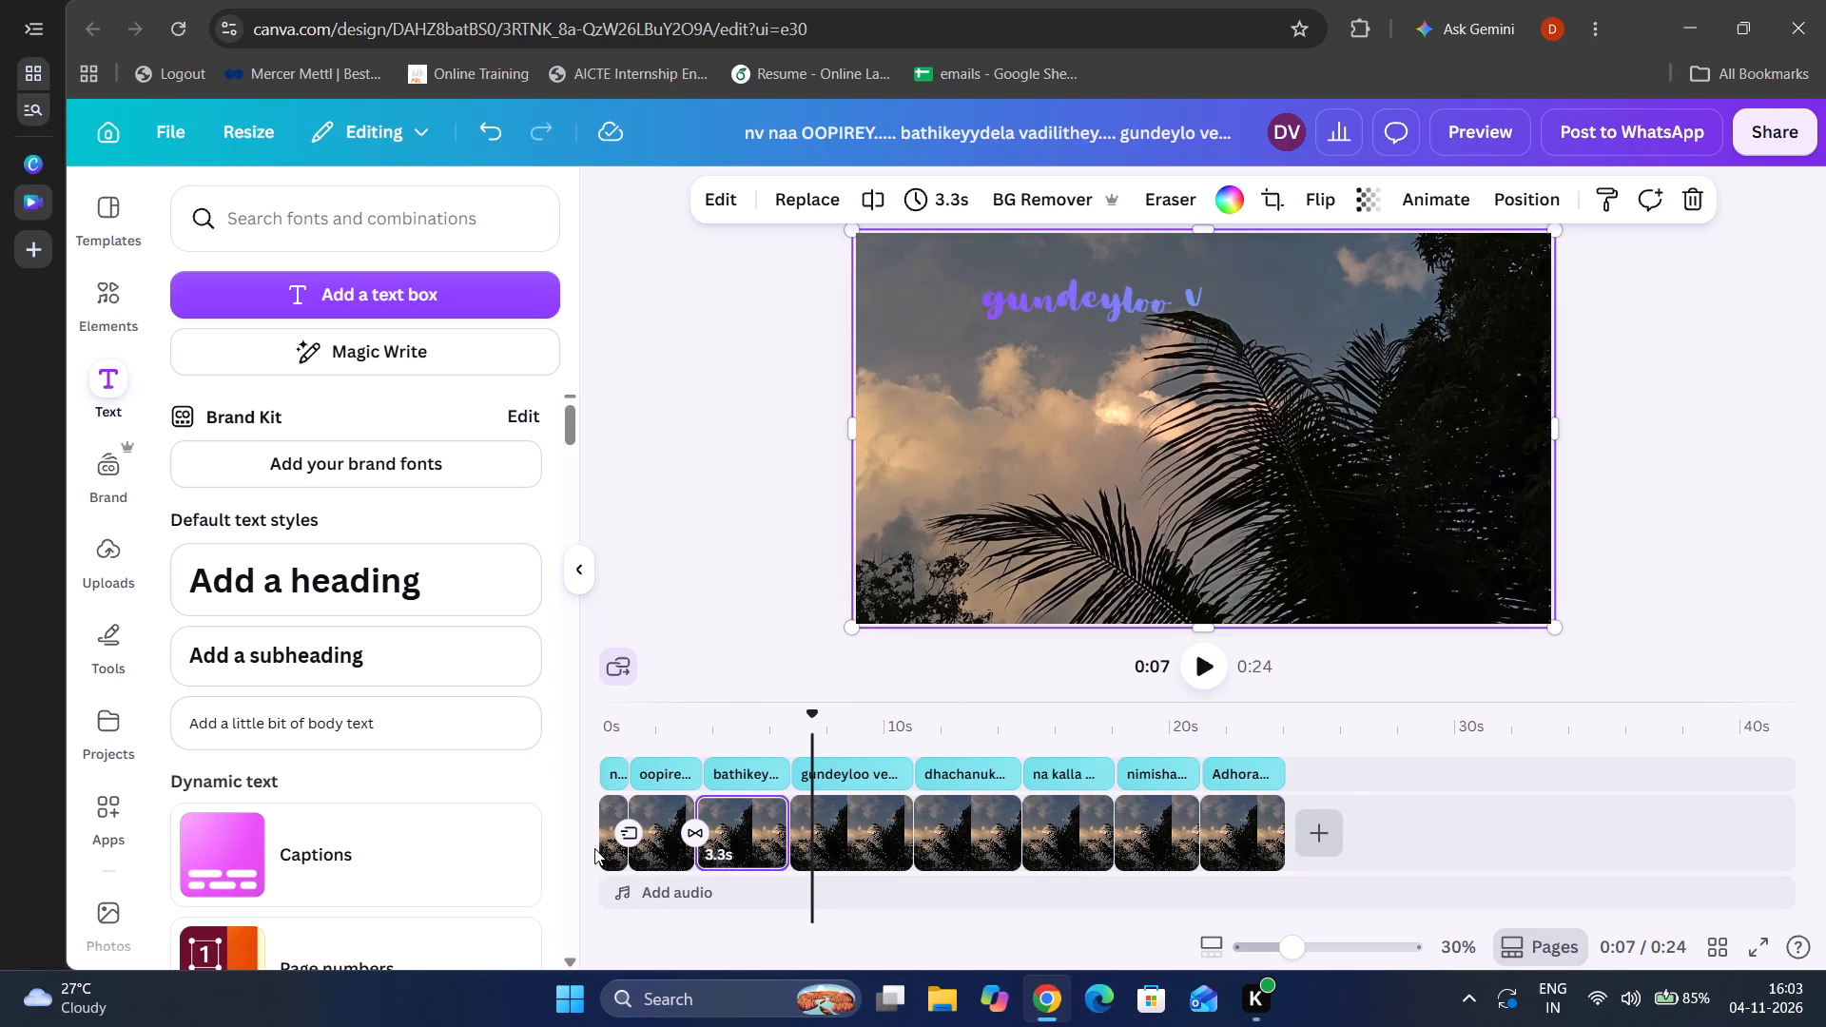
pyautogui.click(598, 872)
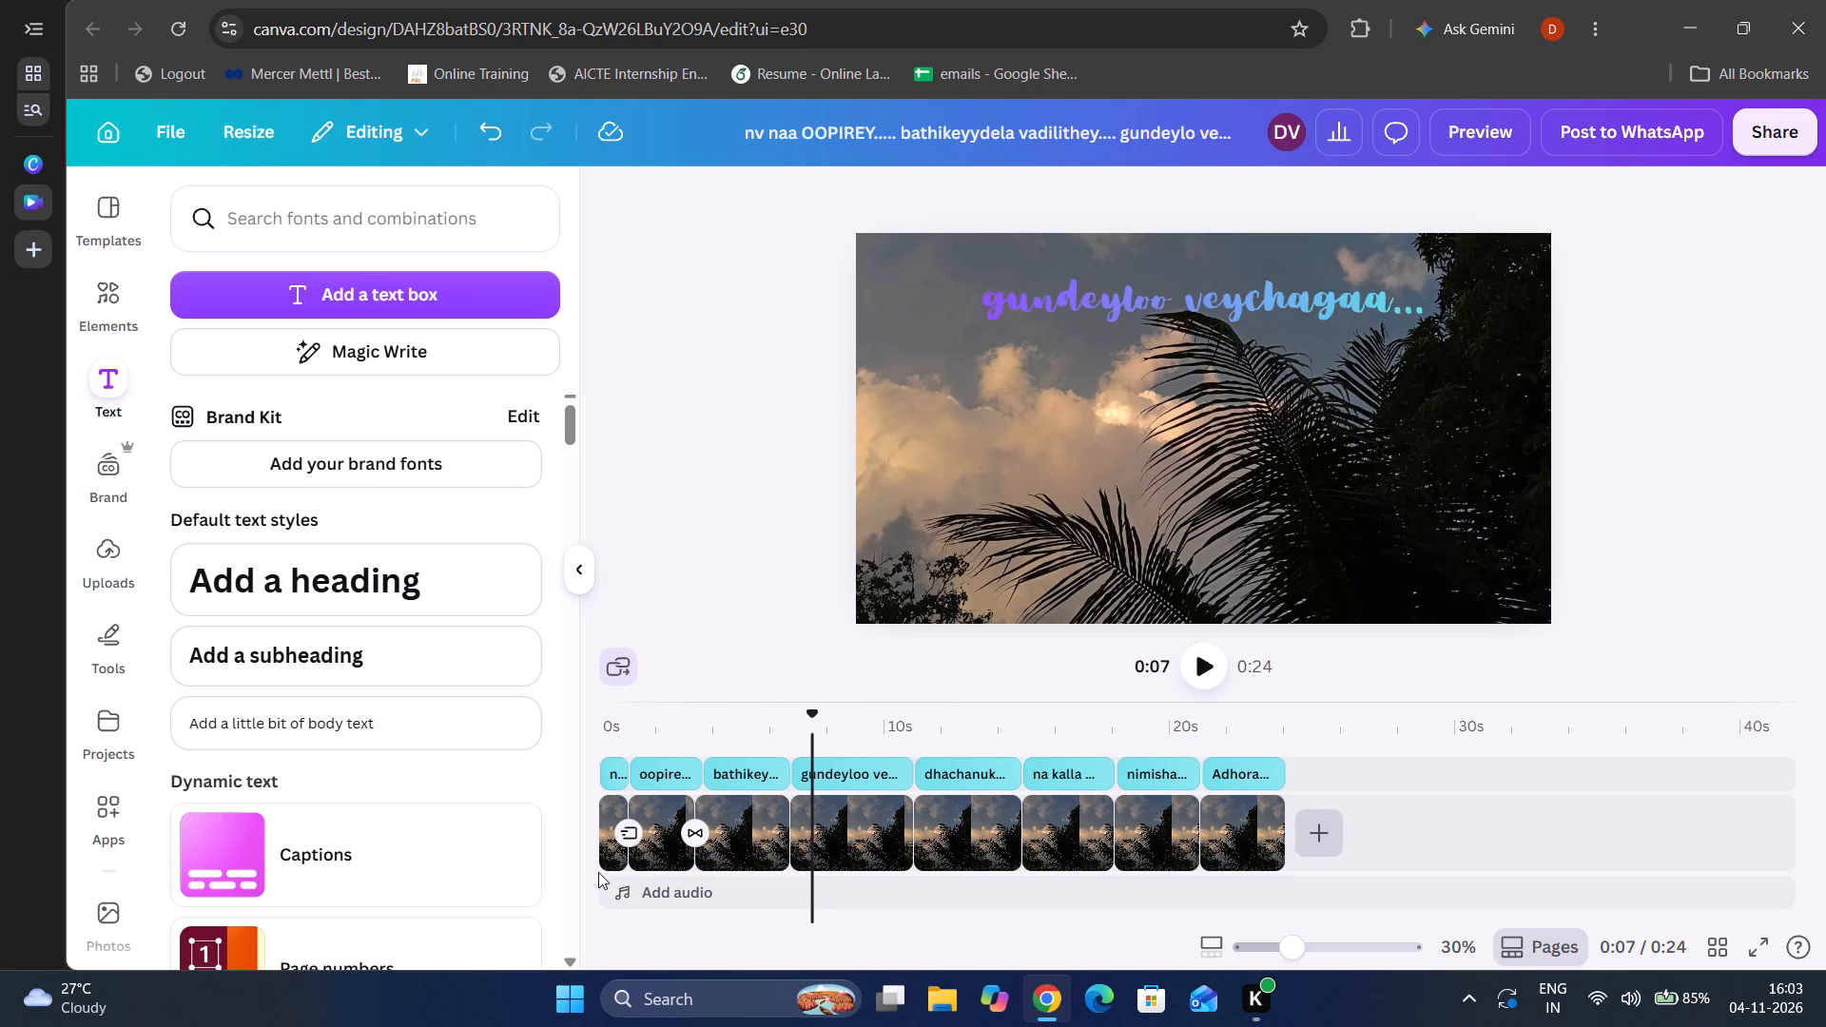
pyautogui.click(593, 872)
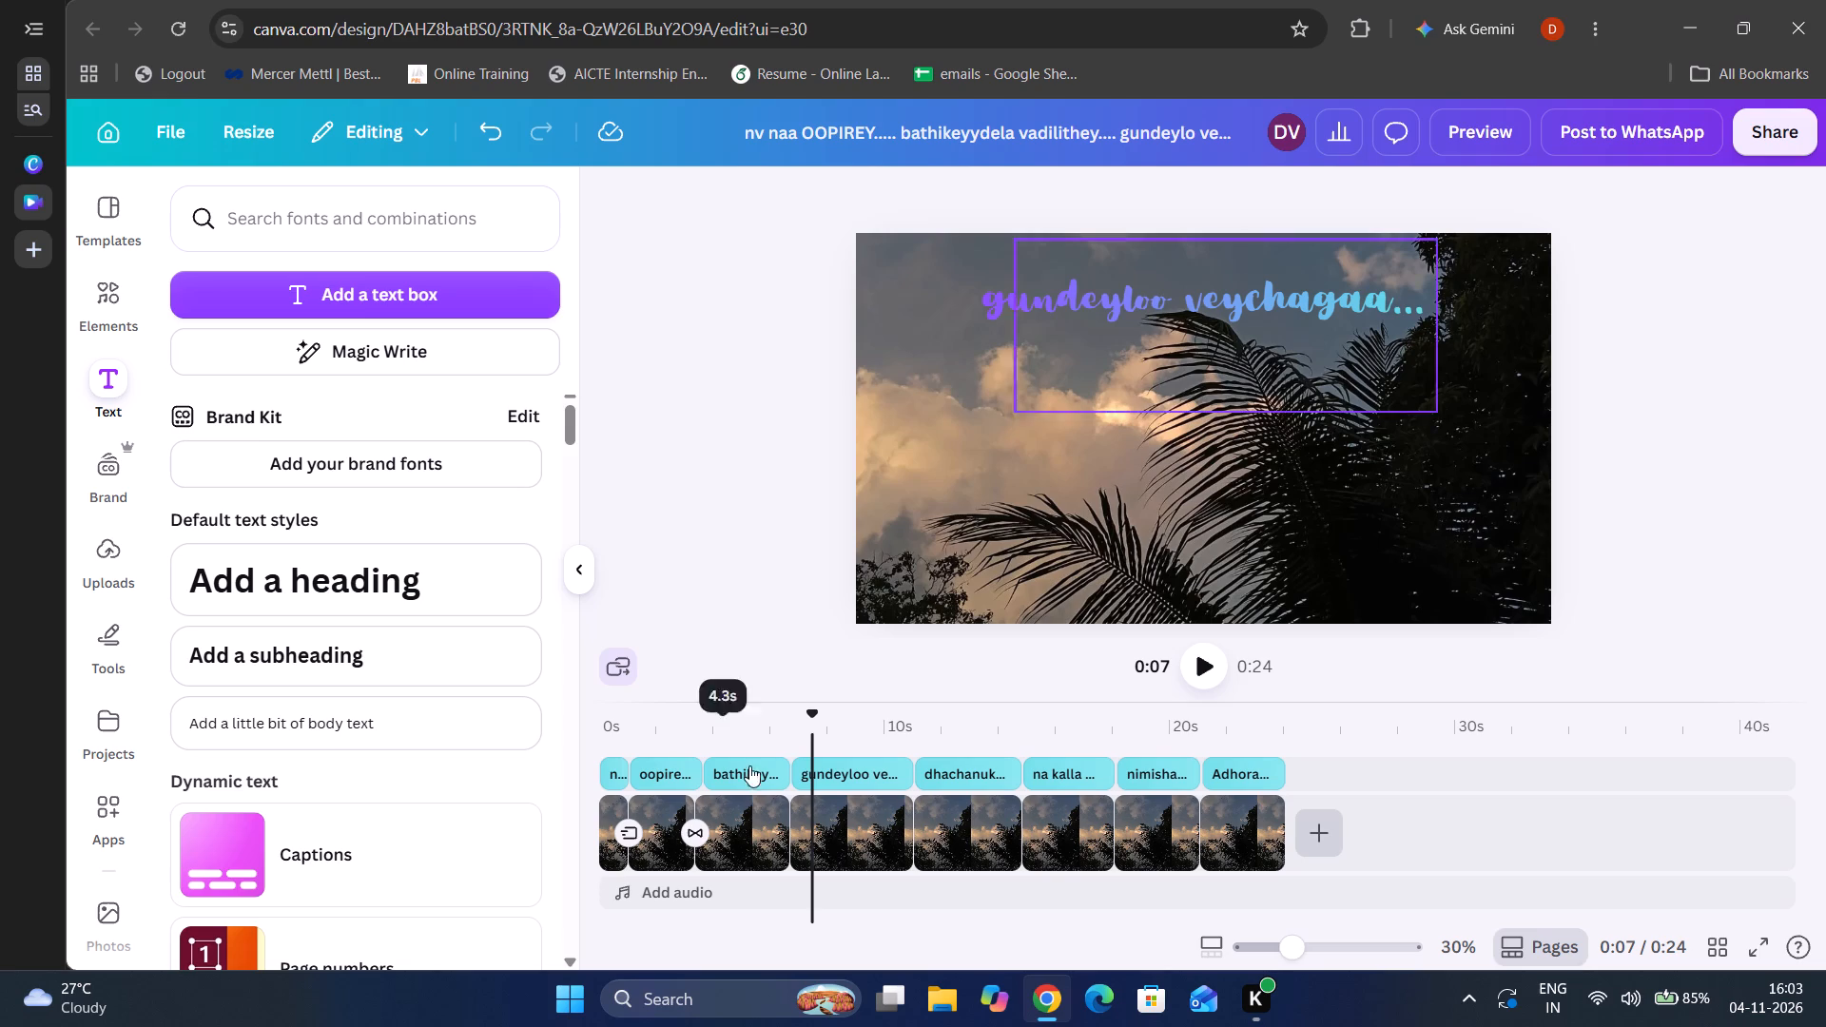
pyautogui.moveTo(815, 735); pyautogui.dragTo(708, 740)
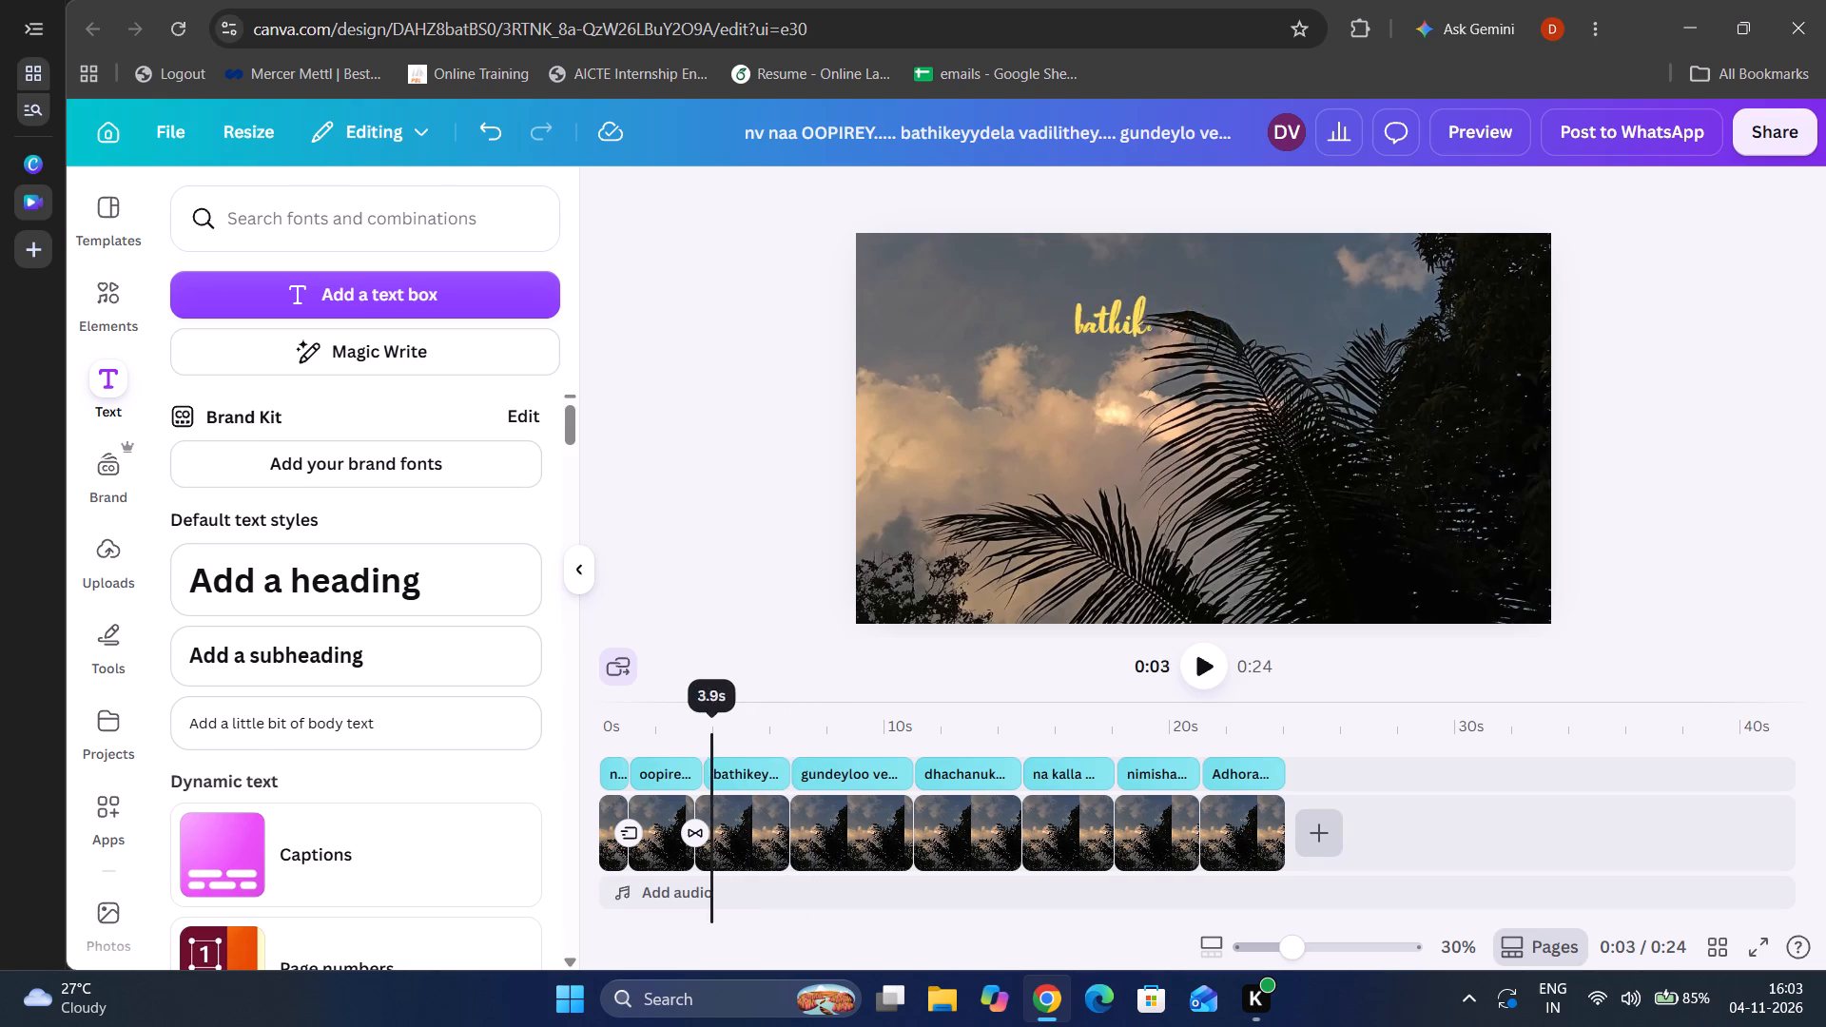
pyautogui.moveTo(708, 740); pyautogui.dragTo(594, 741)
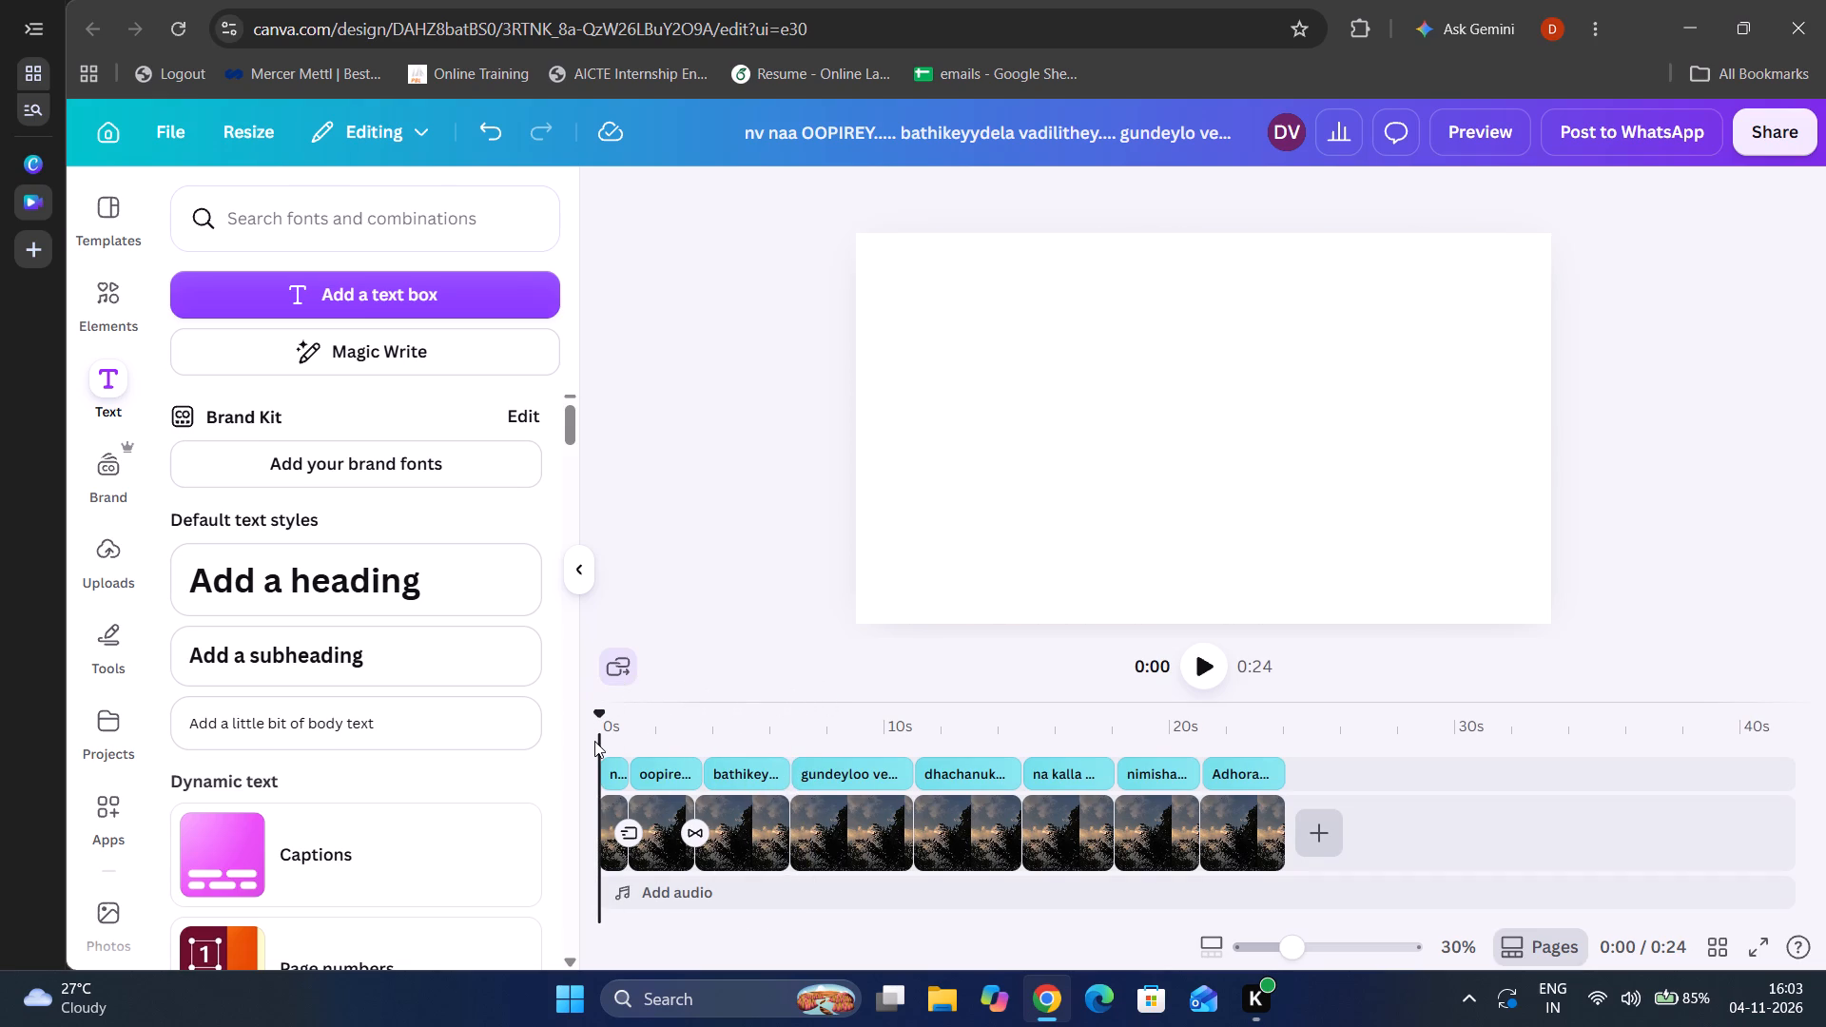
pyautogui.click(1200, 670)
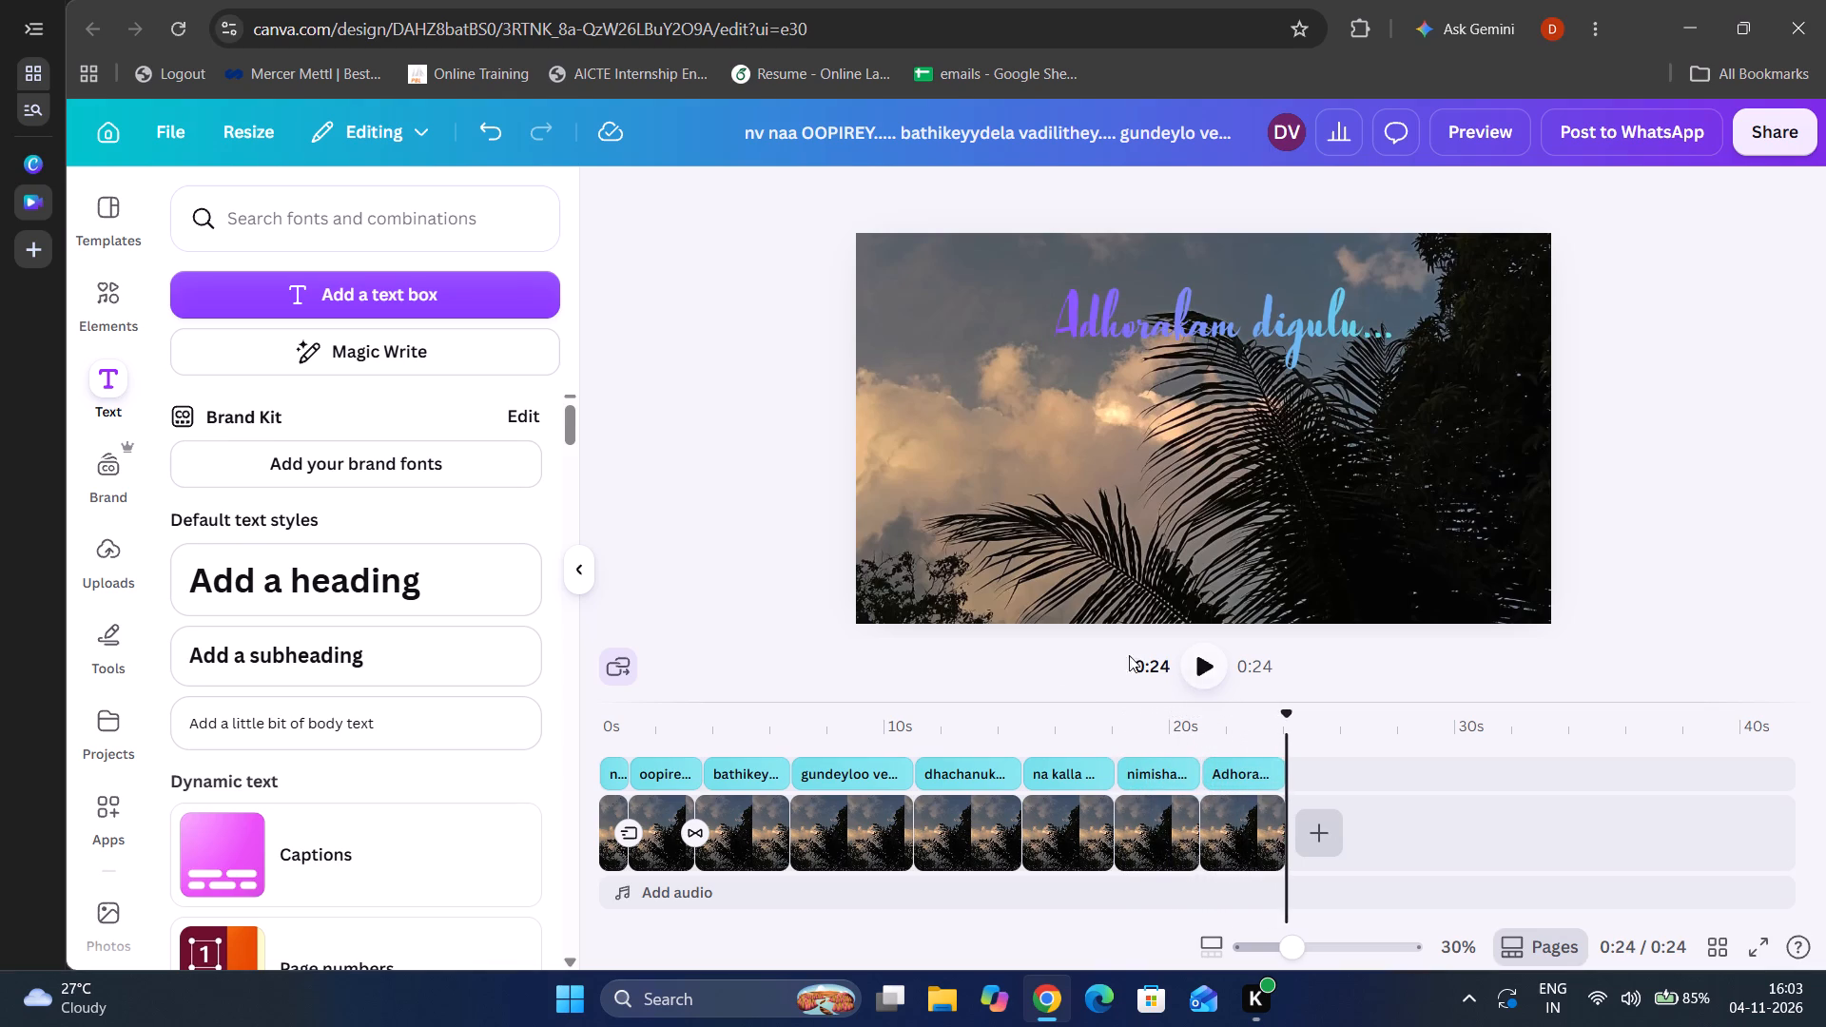
# Extend the photo clip under the "dhachanukadha....andhukeyy...." lyric to 4.1 s.
pyautogui.moveTo(1010, 839); pyautogui.dragTo(1019, 839)
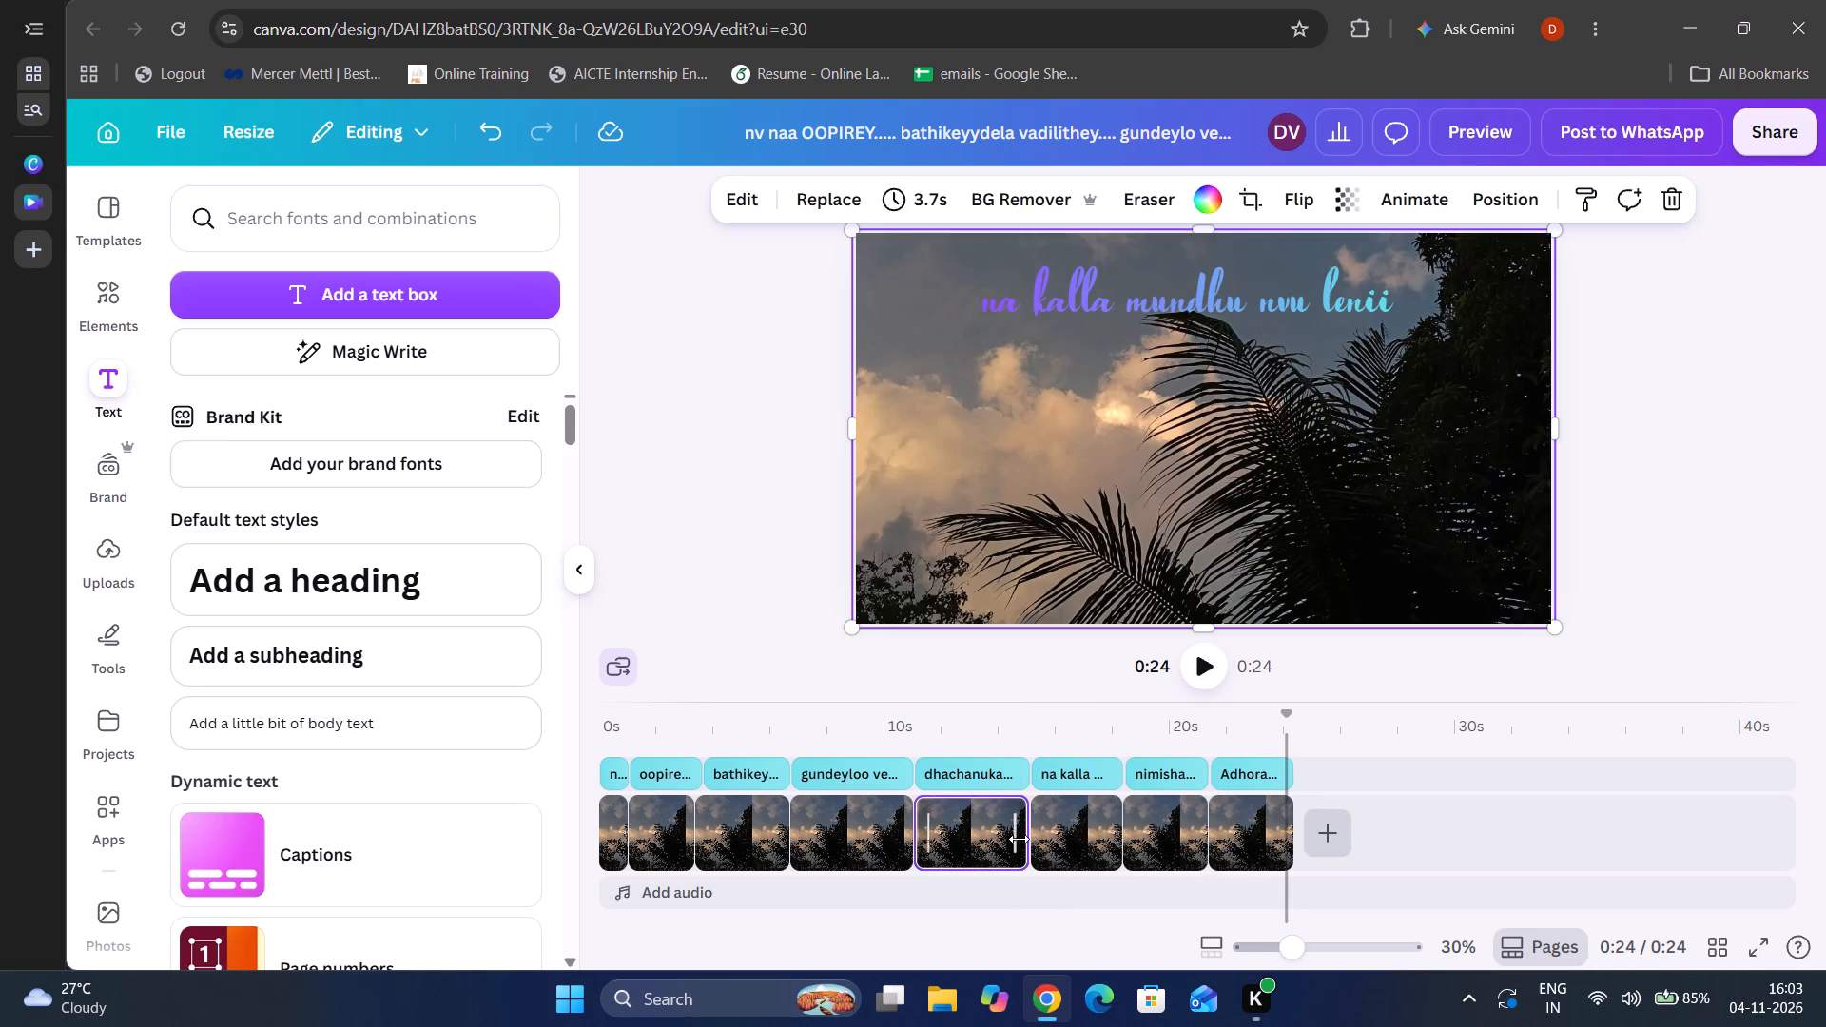
pyautogui.moveTo(1019, 839); pyautogui.dragTo(1020, 839)
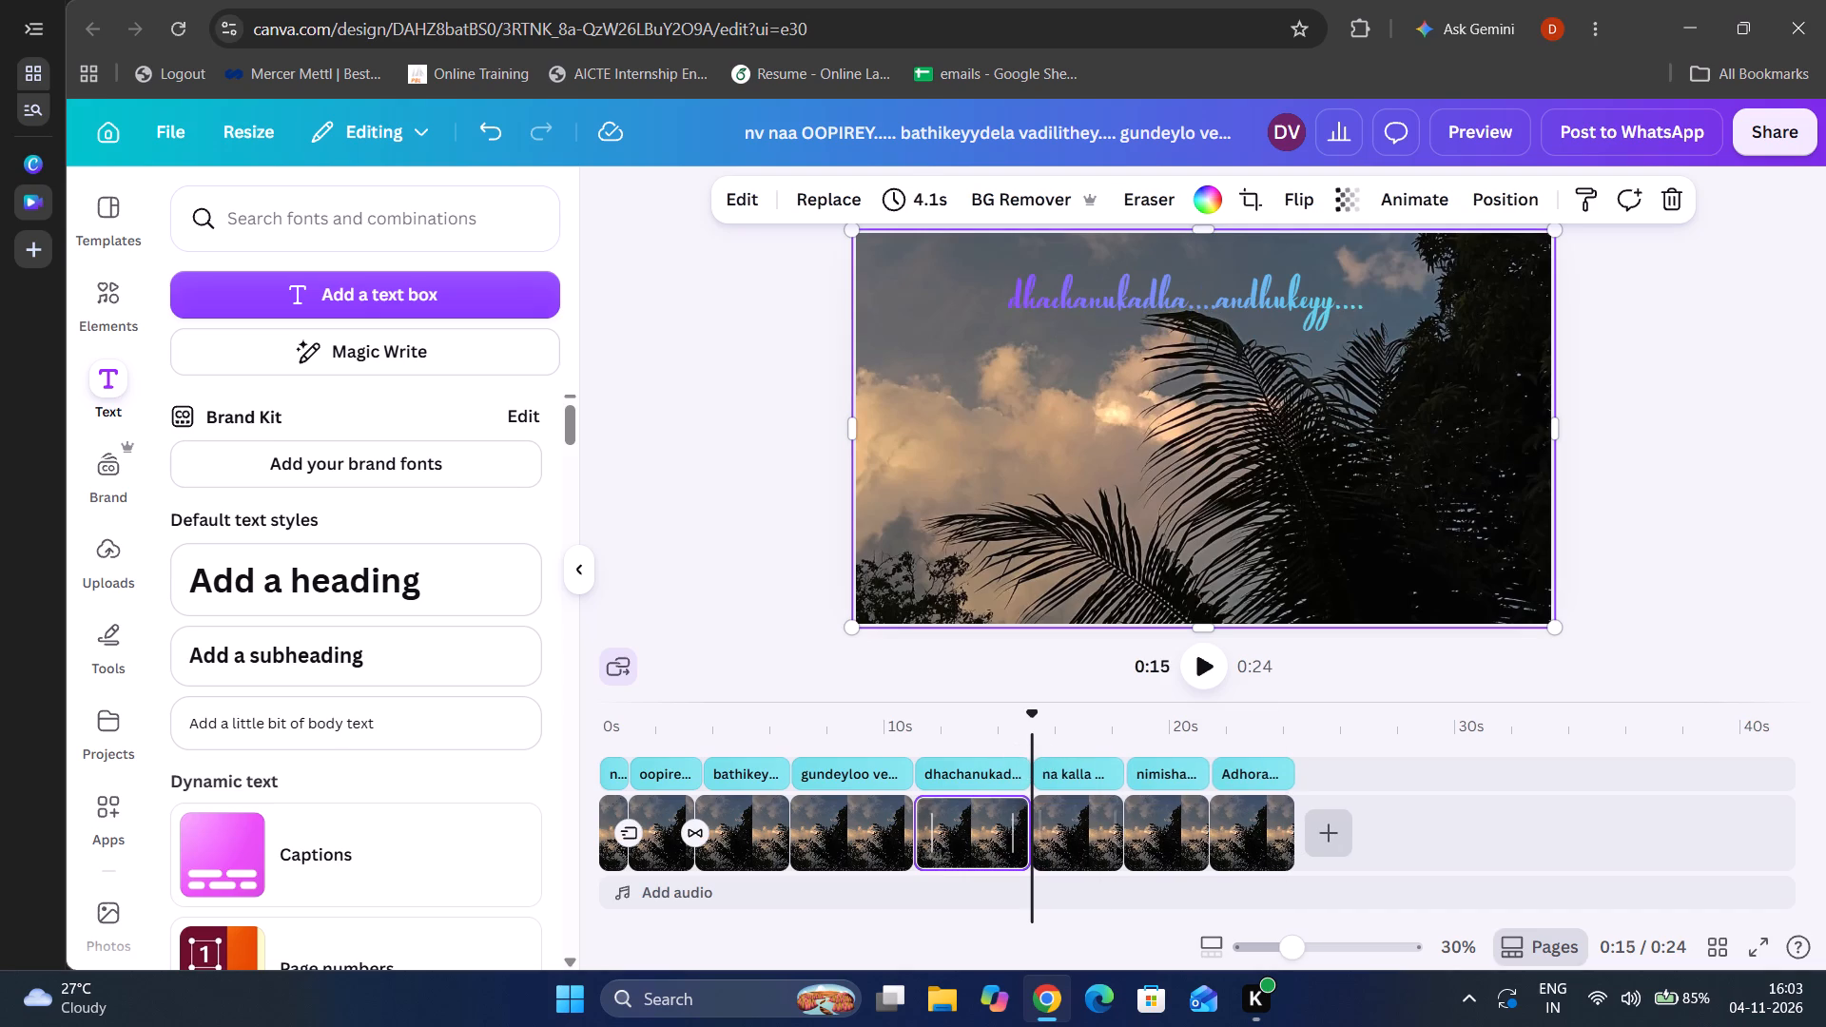
# Play the video from the end of the "dhachanukadha" lyric, and again in full, to examine the timing and lyric styling.
pyautogui.click(1195, 676)
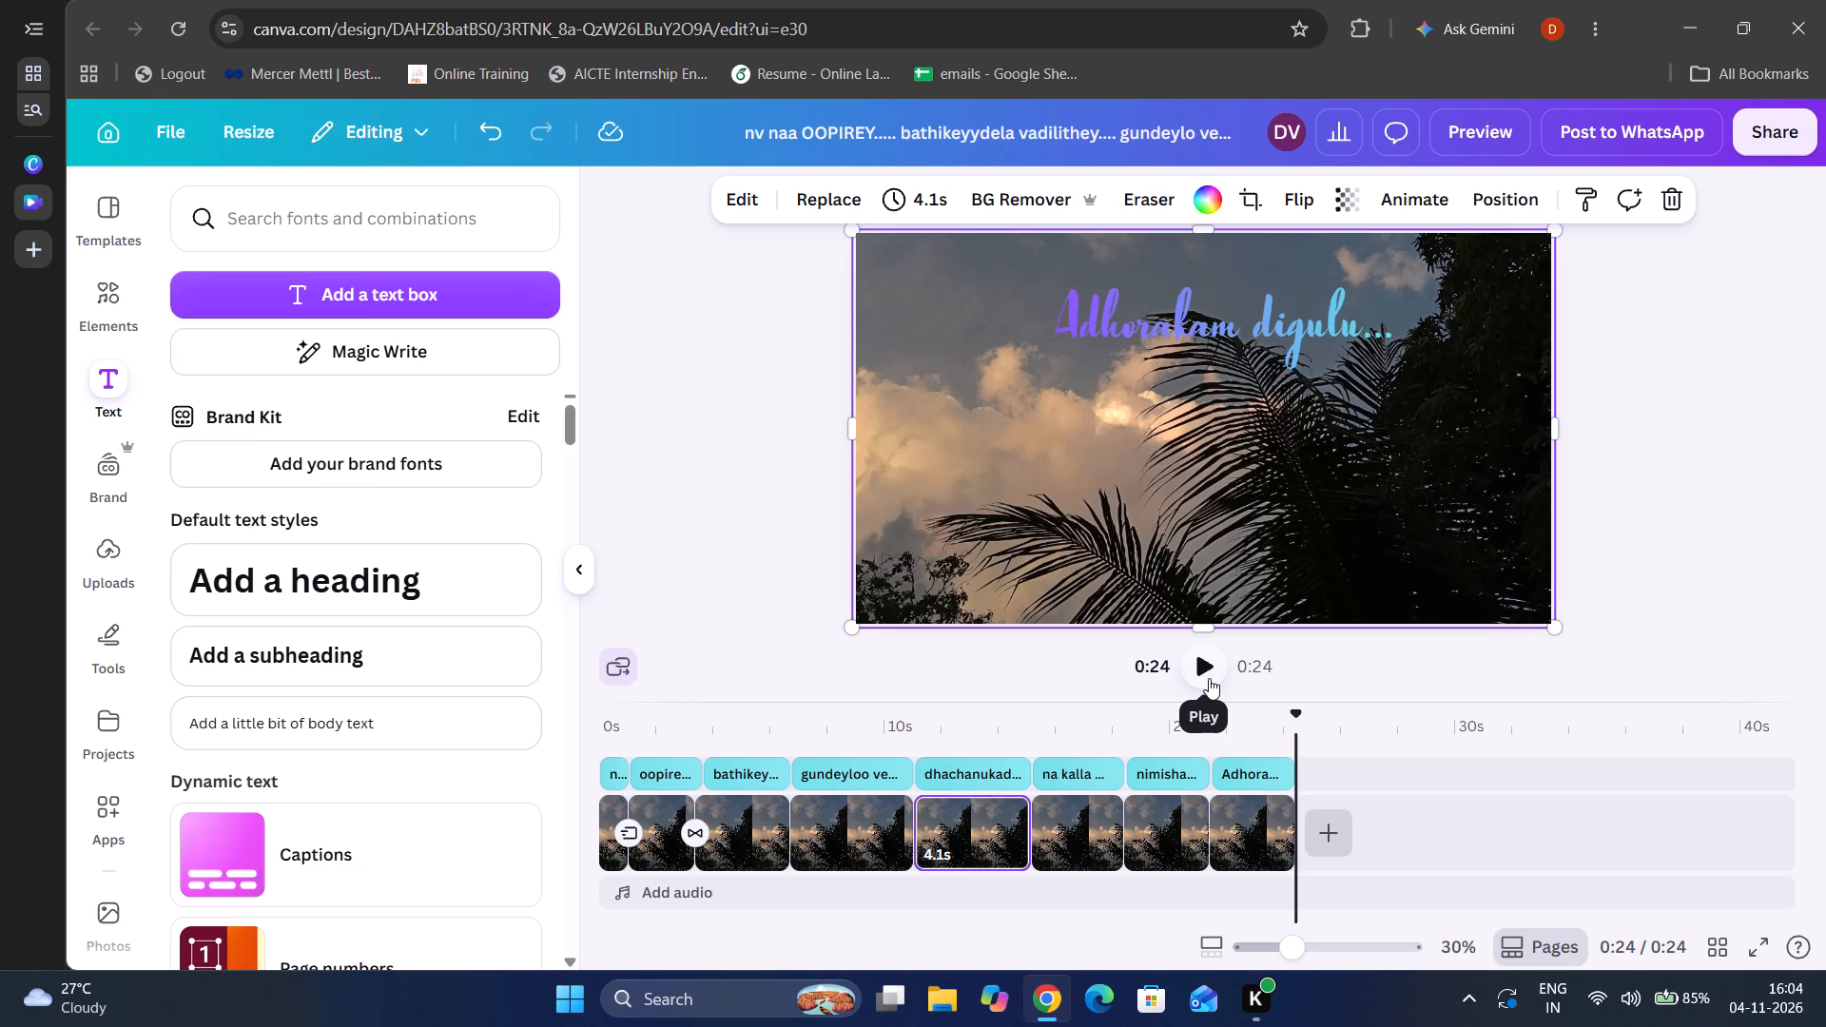
pyautogui.click(1209, 678)
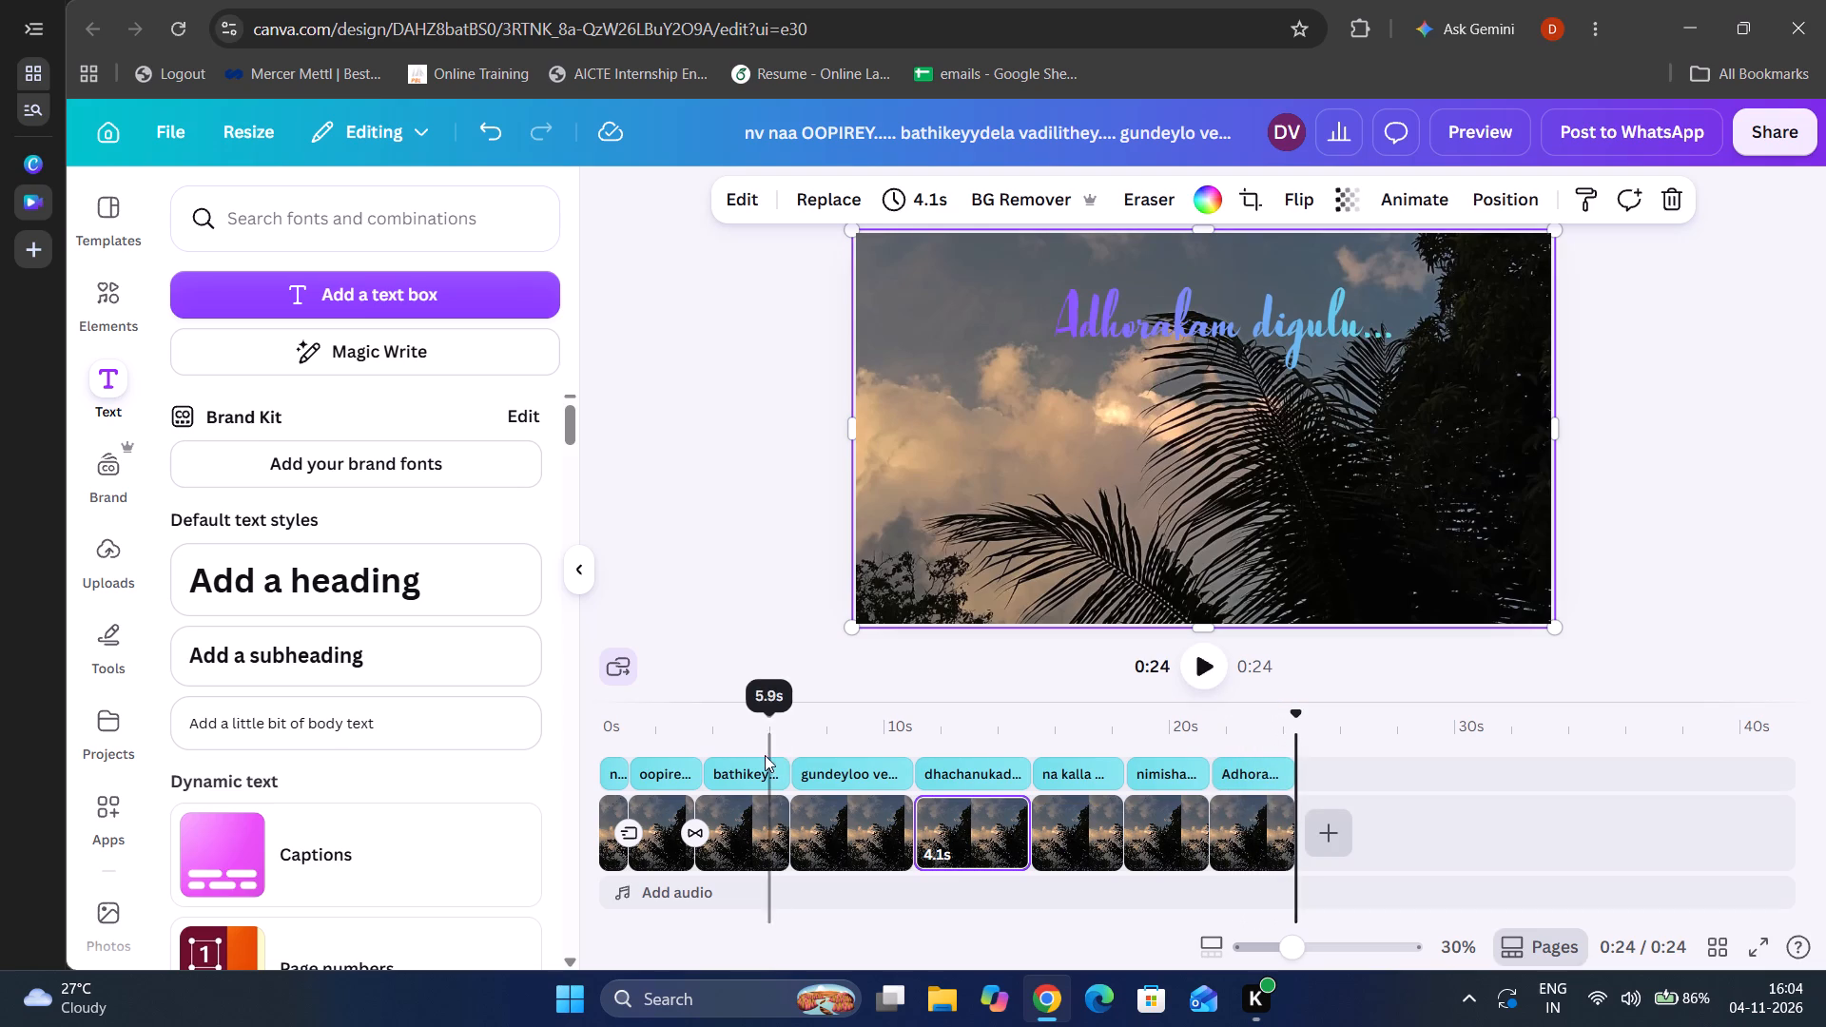
# Recolour the "bathikeyydela vadilithey...." lyric with the purple-to-cyan linear gradient (#8c52ff, #5ce1e6).
pyautogui.click(741, 776)
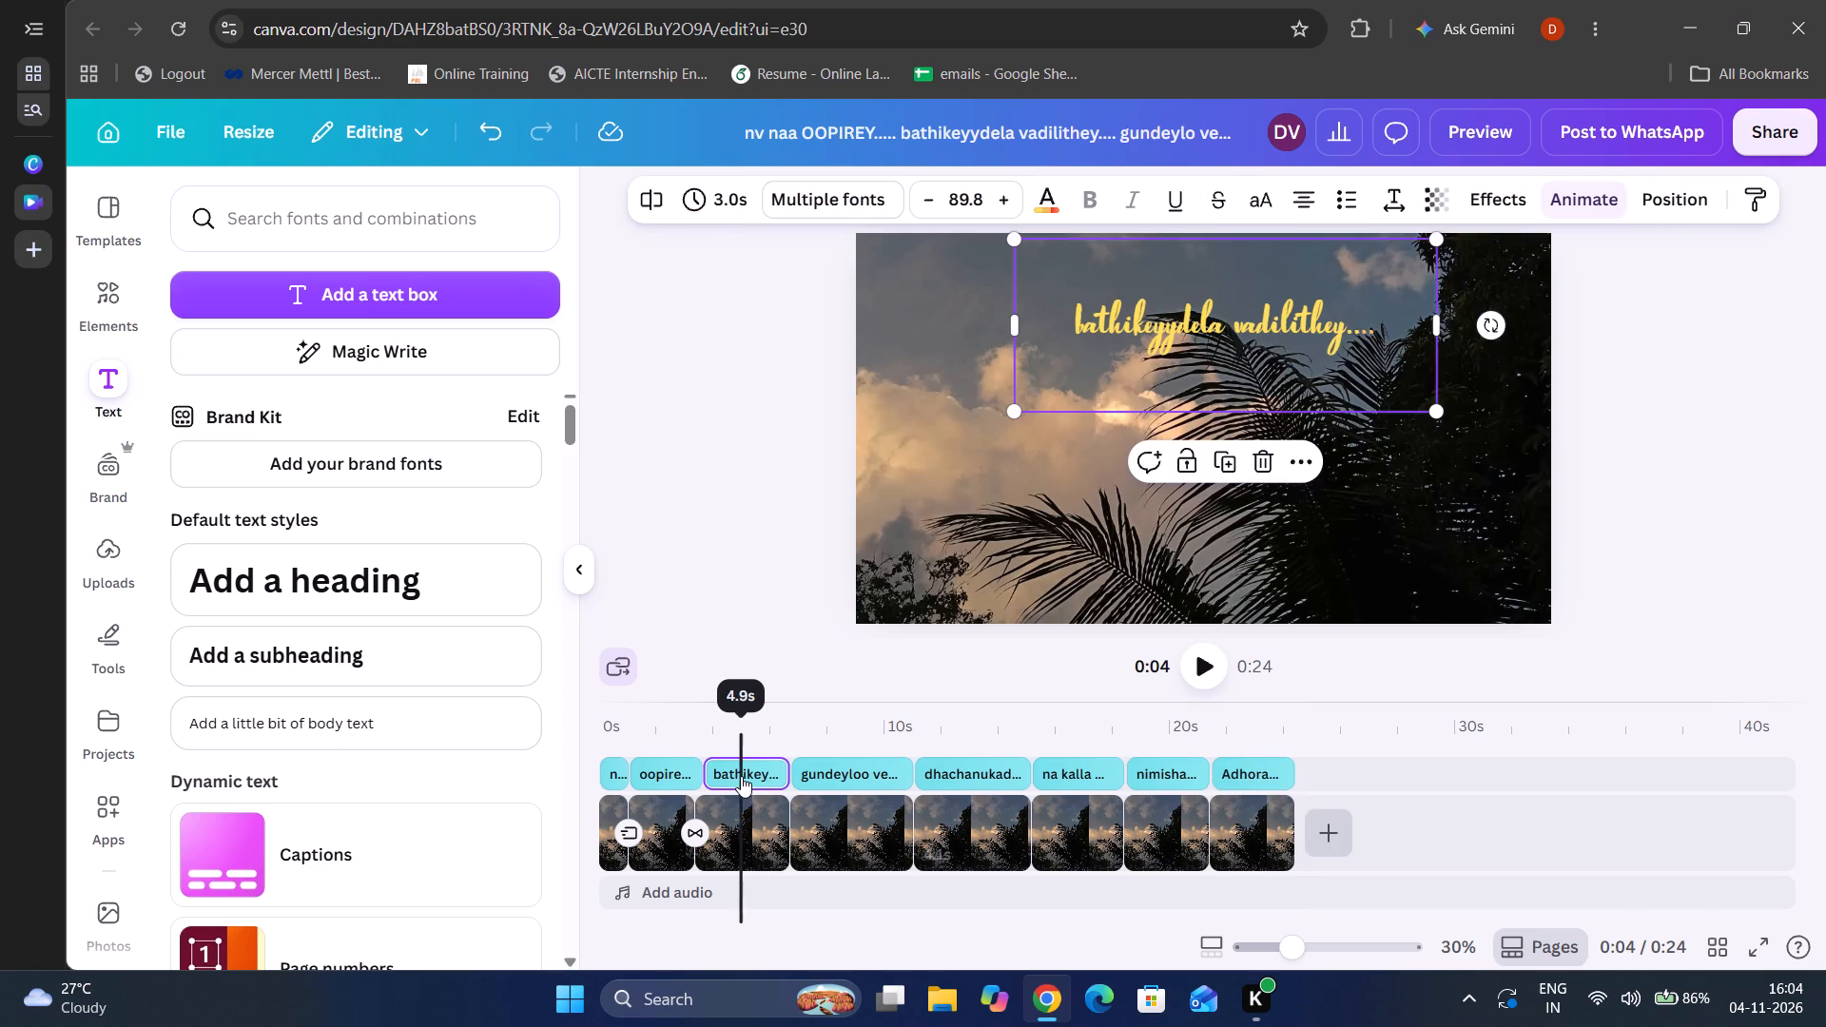
pyautogui.click(1379, 331)
pyautogui.moveTo(1379, 331); pyautogui.dragTo(1118, 327)
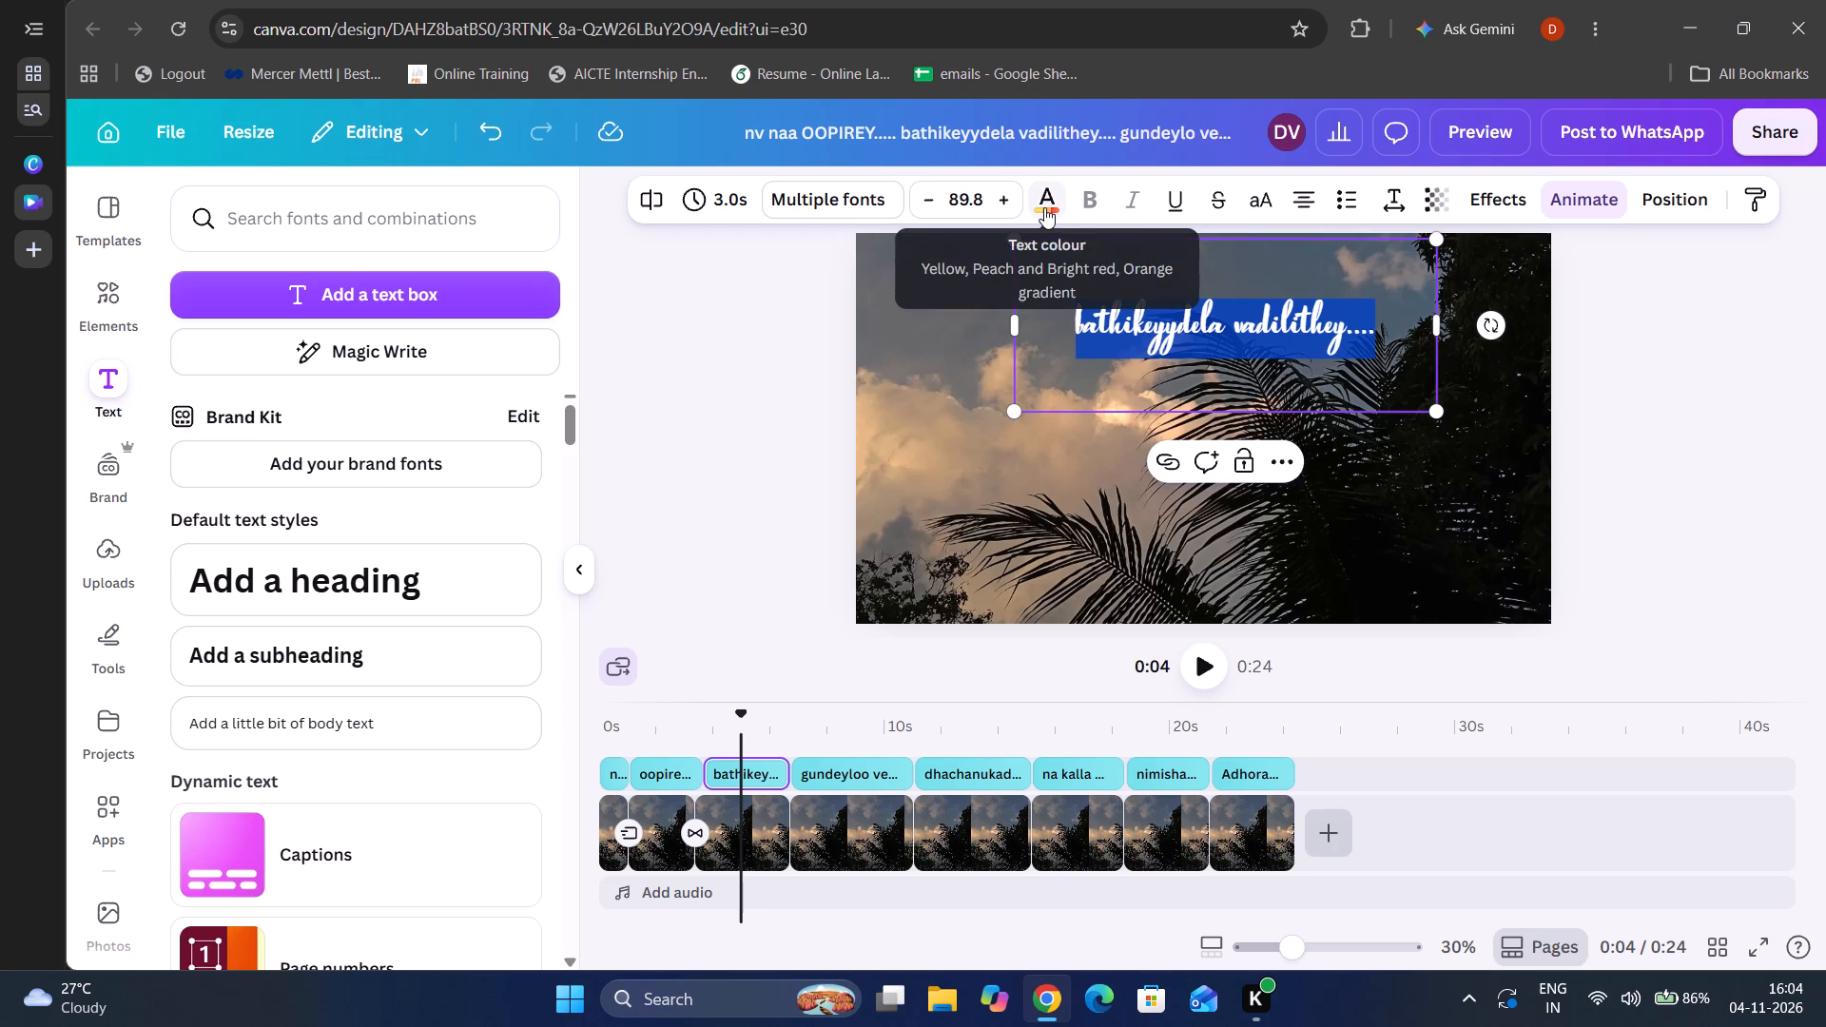
pyautogui.click(1044, 207)
pyautogui.click(528, 367)
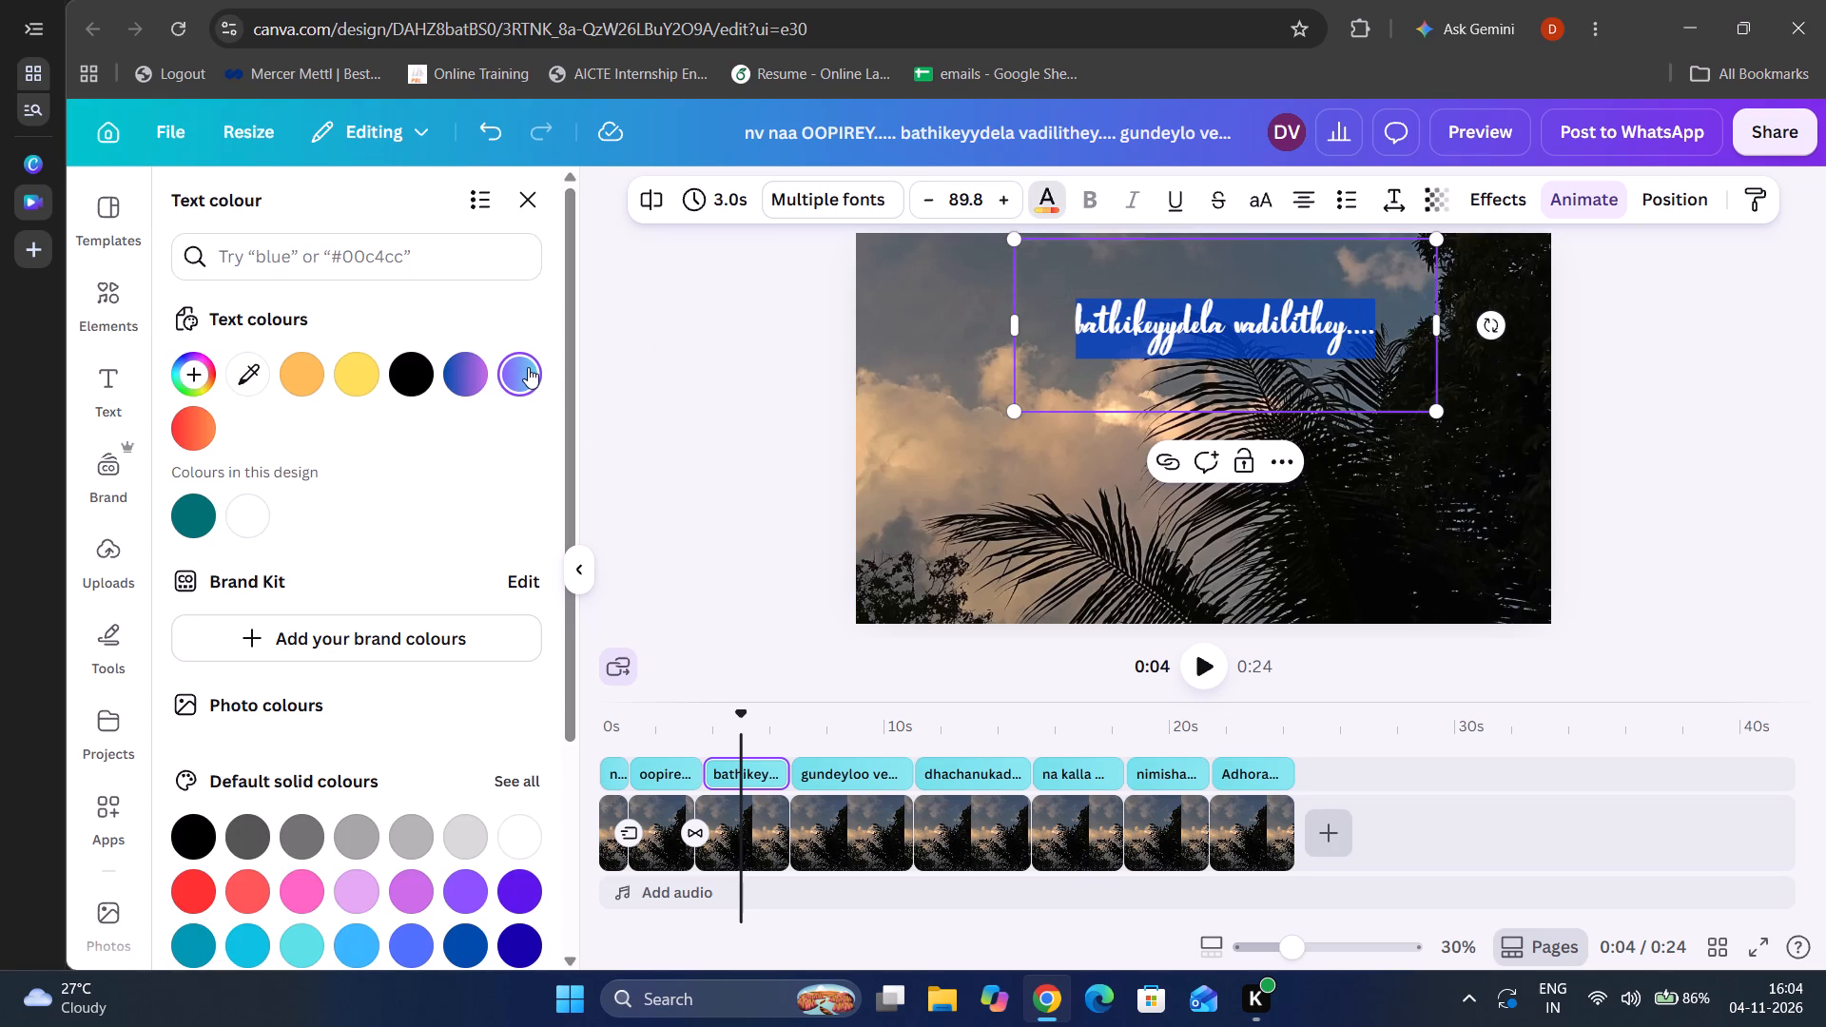
pyautogui.click(750, 472)
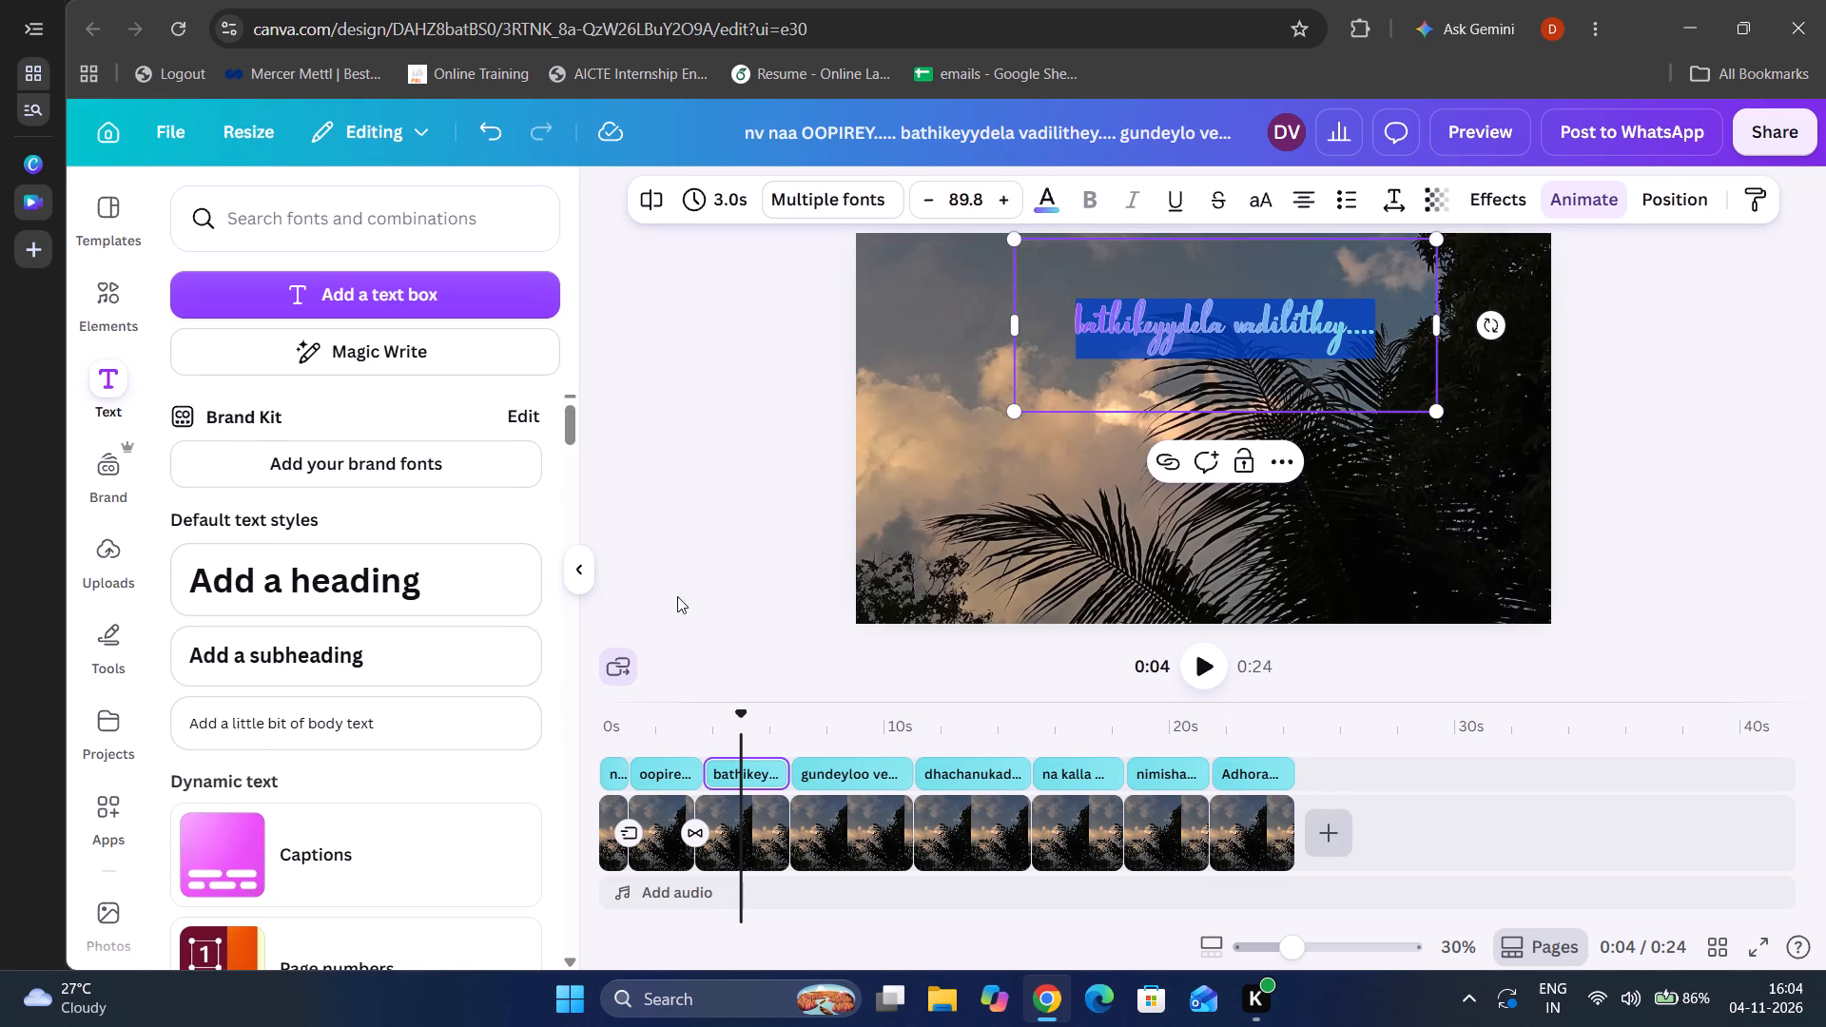
# Recolour the "nv naa...." lyric with the purple-to-cyan linear gradient (#8c52ff, #5ce1e6).
pyautogui.click(615, 769)
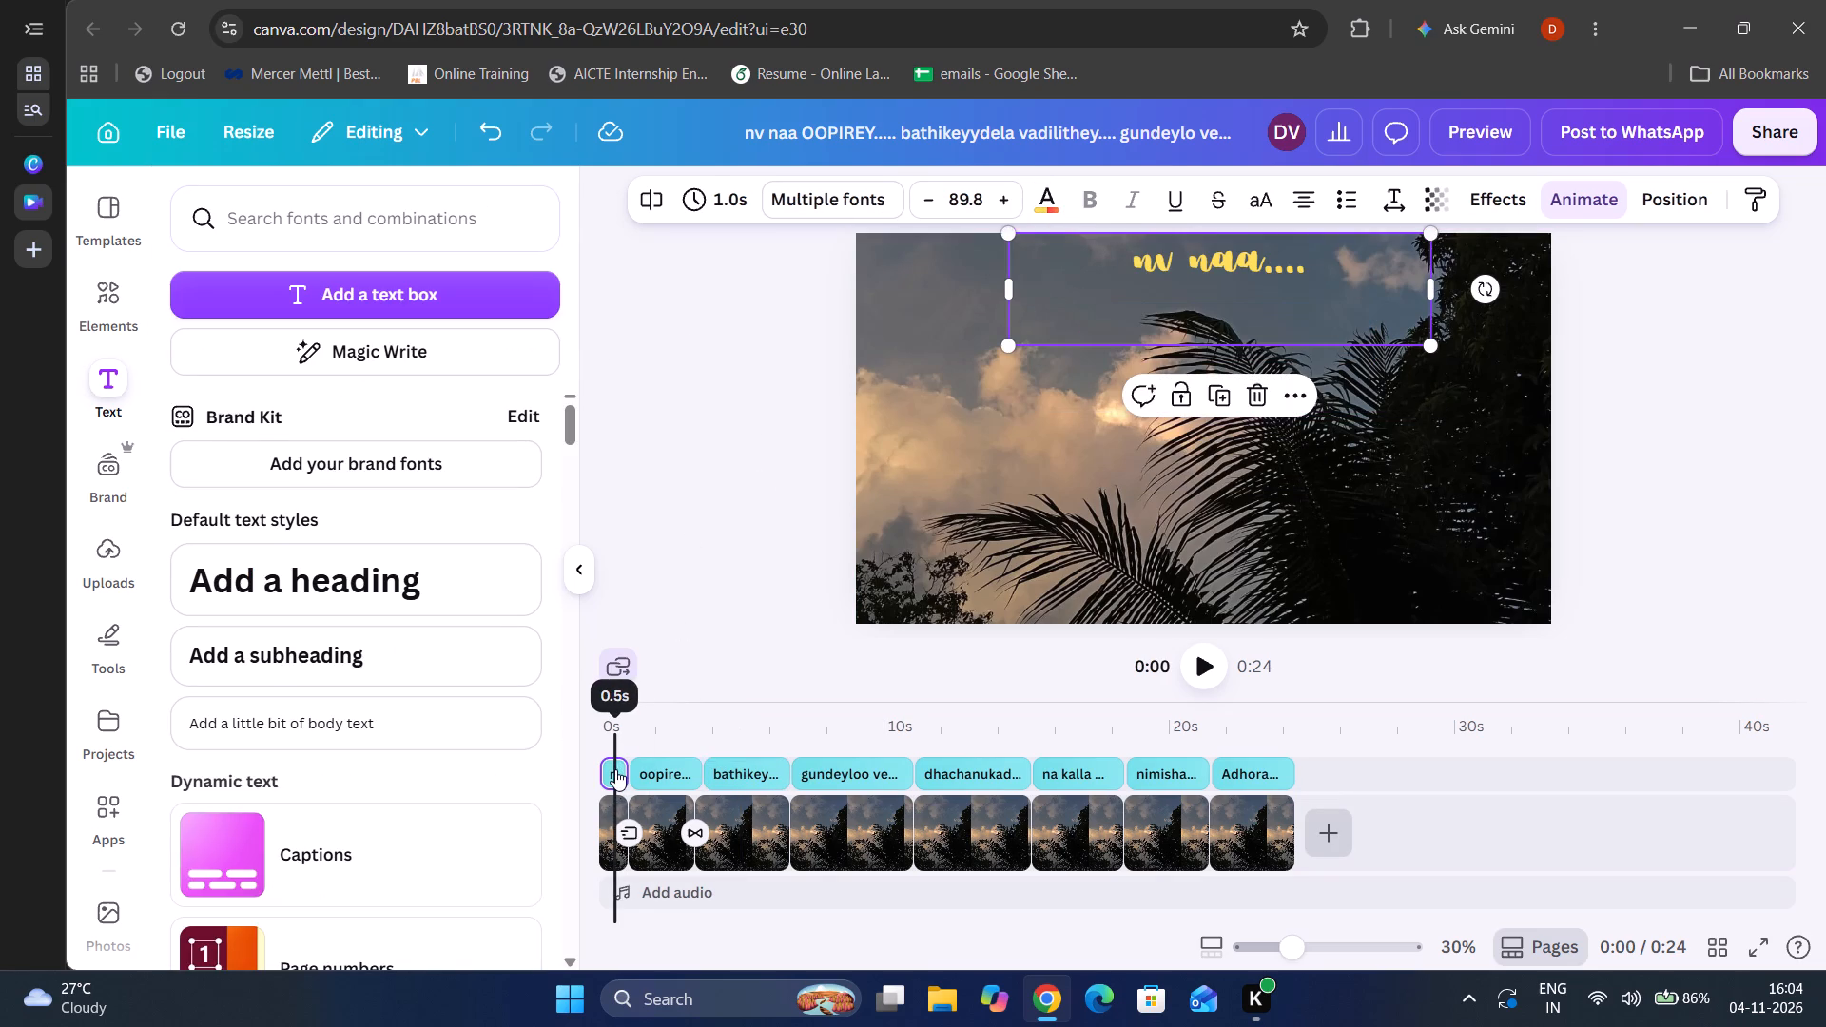
pyautogui.click(1302, 265)
pyautogui.moveTo(1302, 265); pyautogui.dragTo(1132, 285)
pyautogui.click(1042, 202)
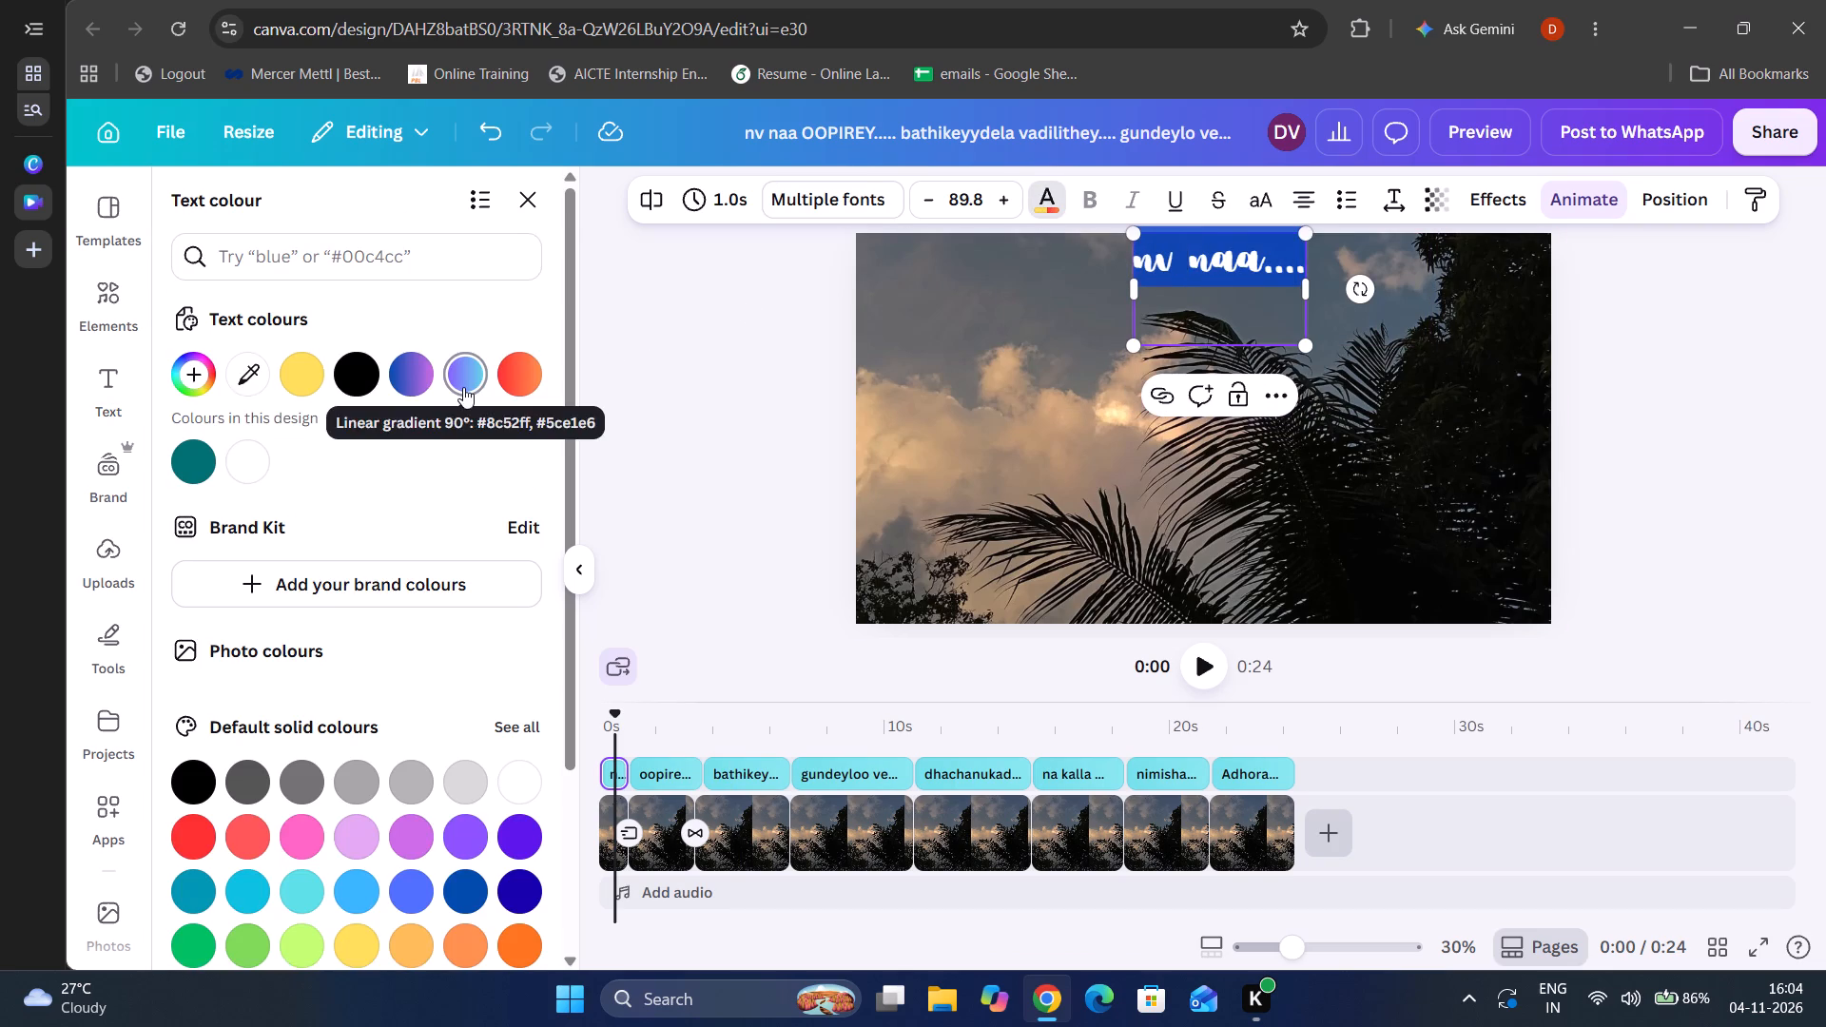
pyautogui.click(463, 387)
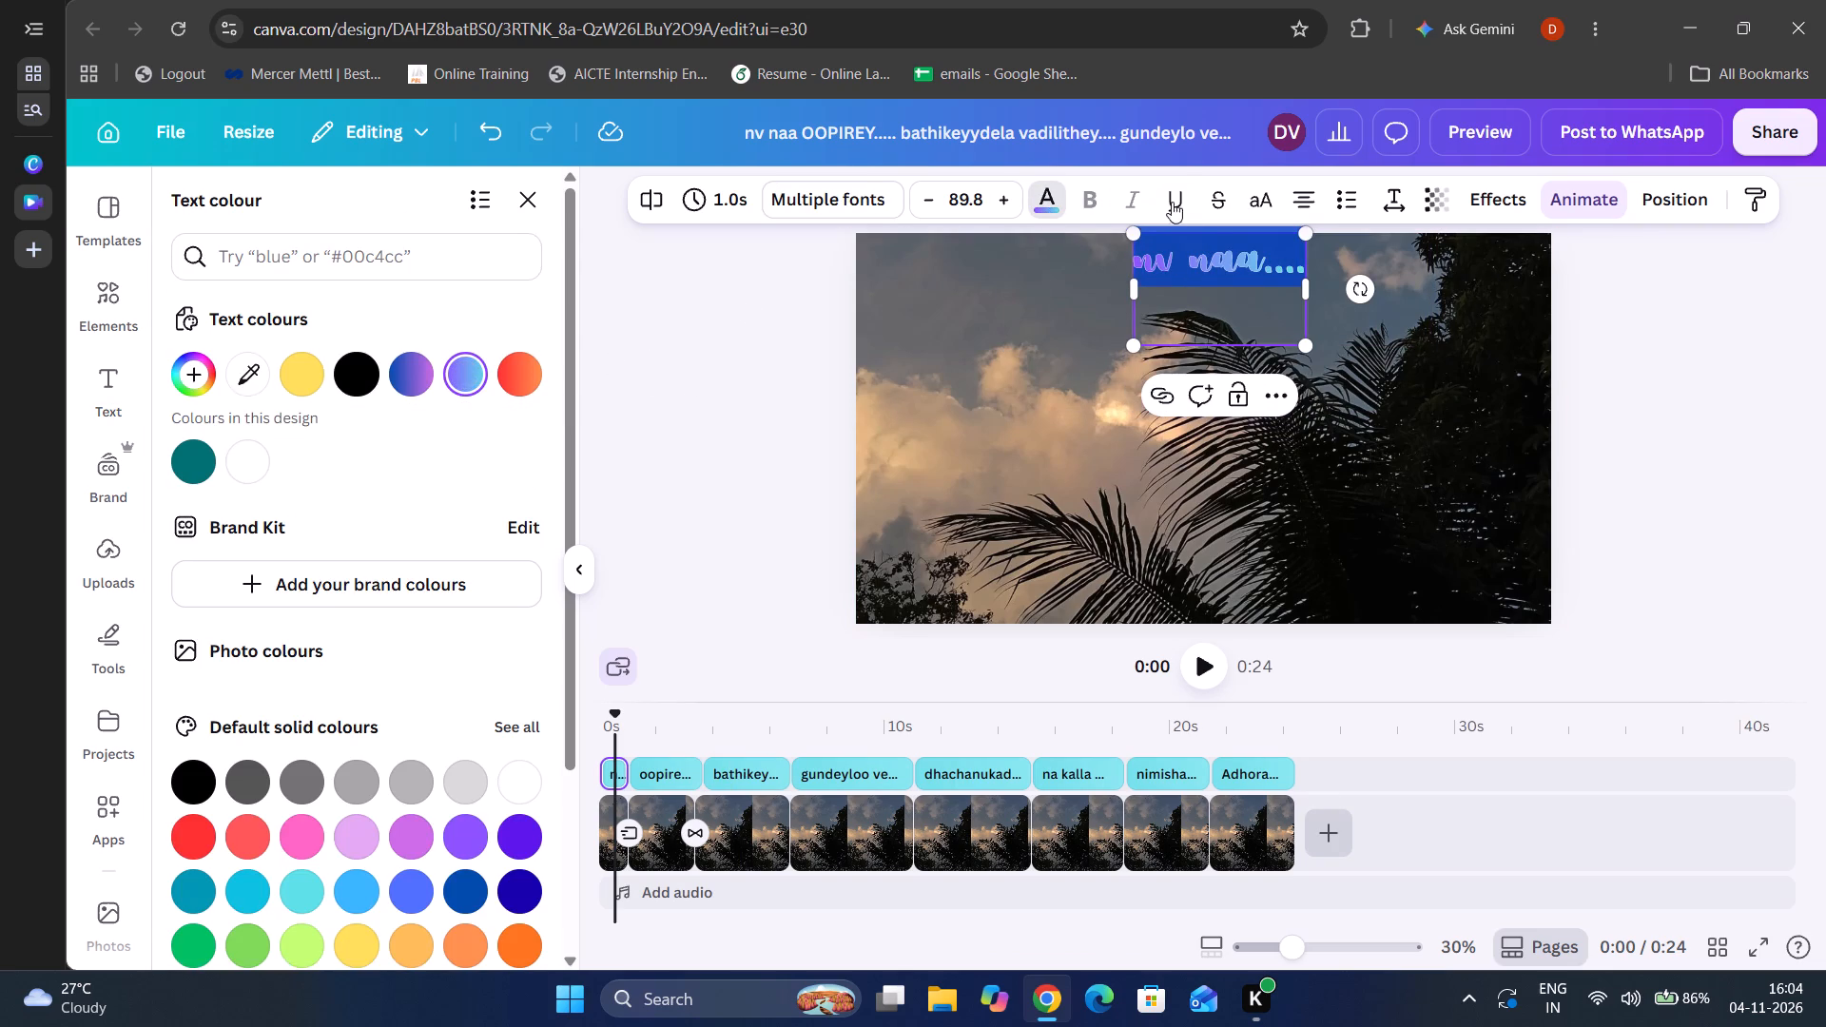
pyautogui.click(845, 821)
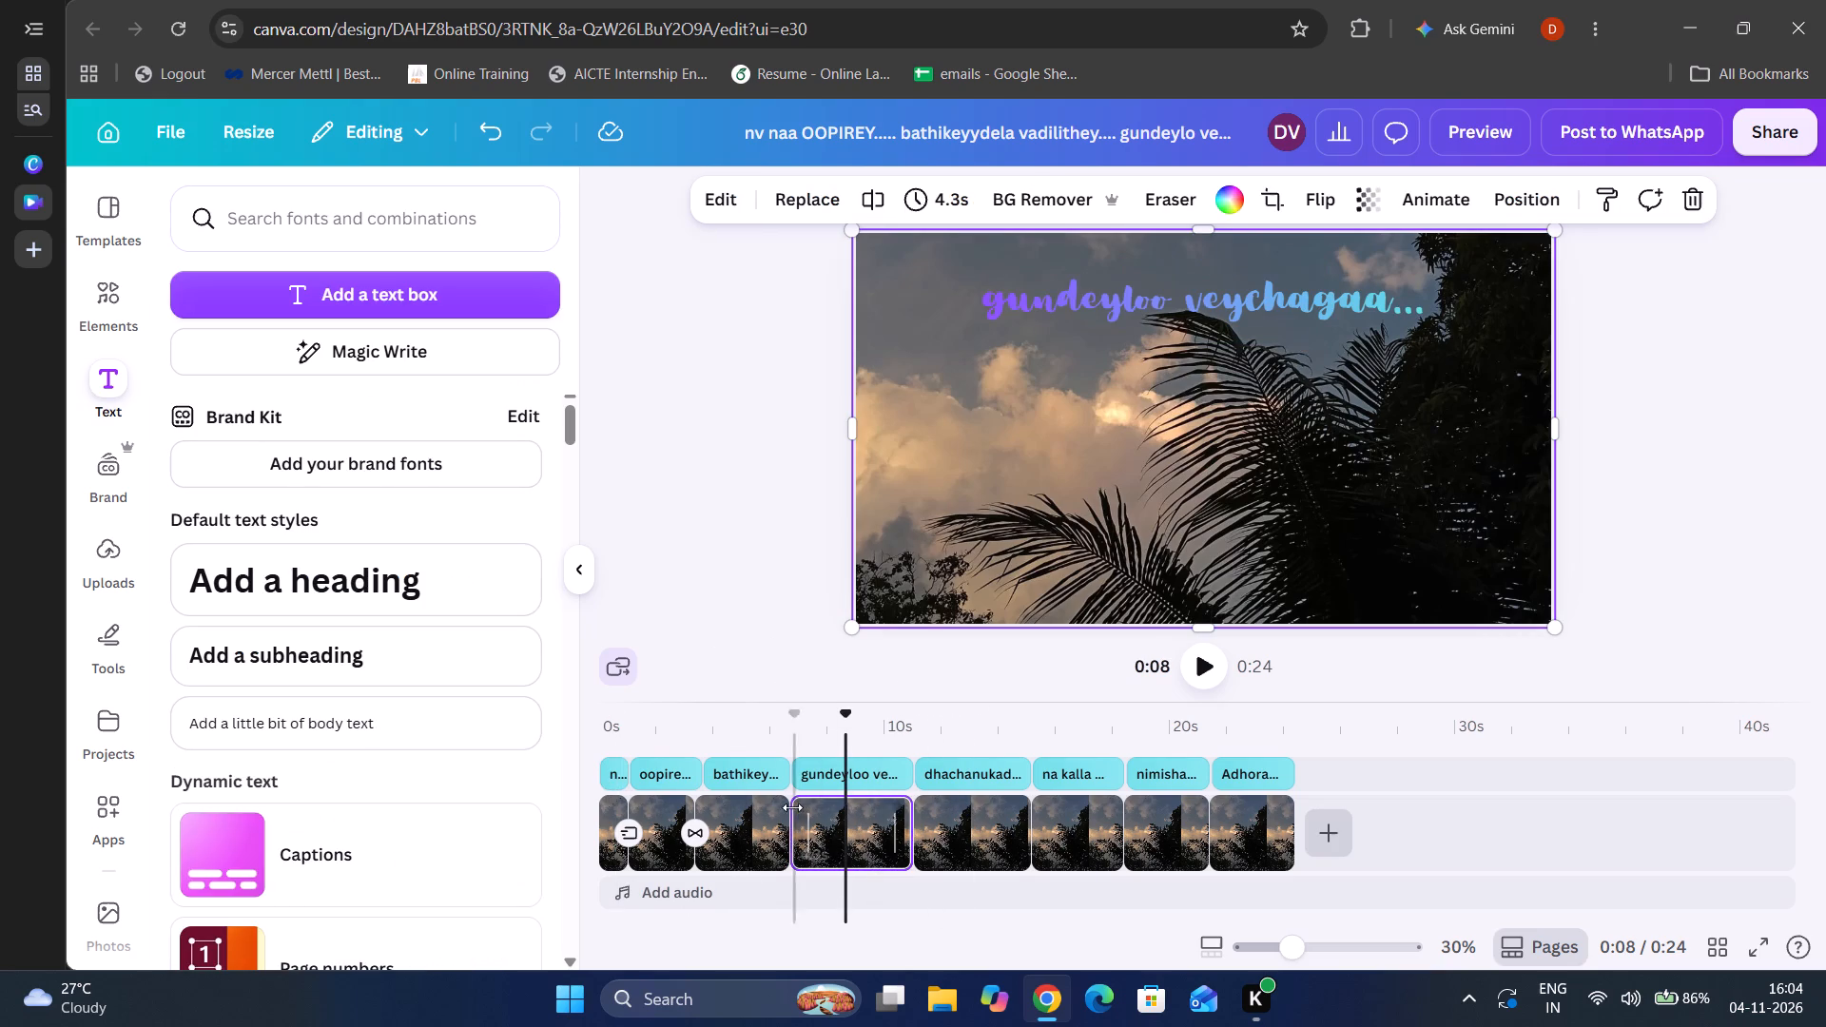
# Recolour the "oopireyy...." lyric text with the purple-to-cyan linear gradient (#8c52ff, #5ce1e6).
pyautogui.click(659, 785)
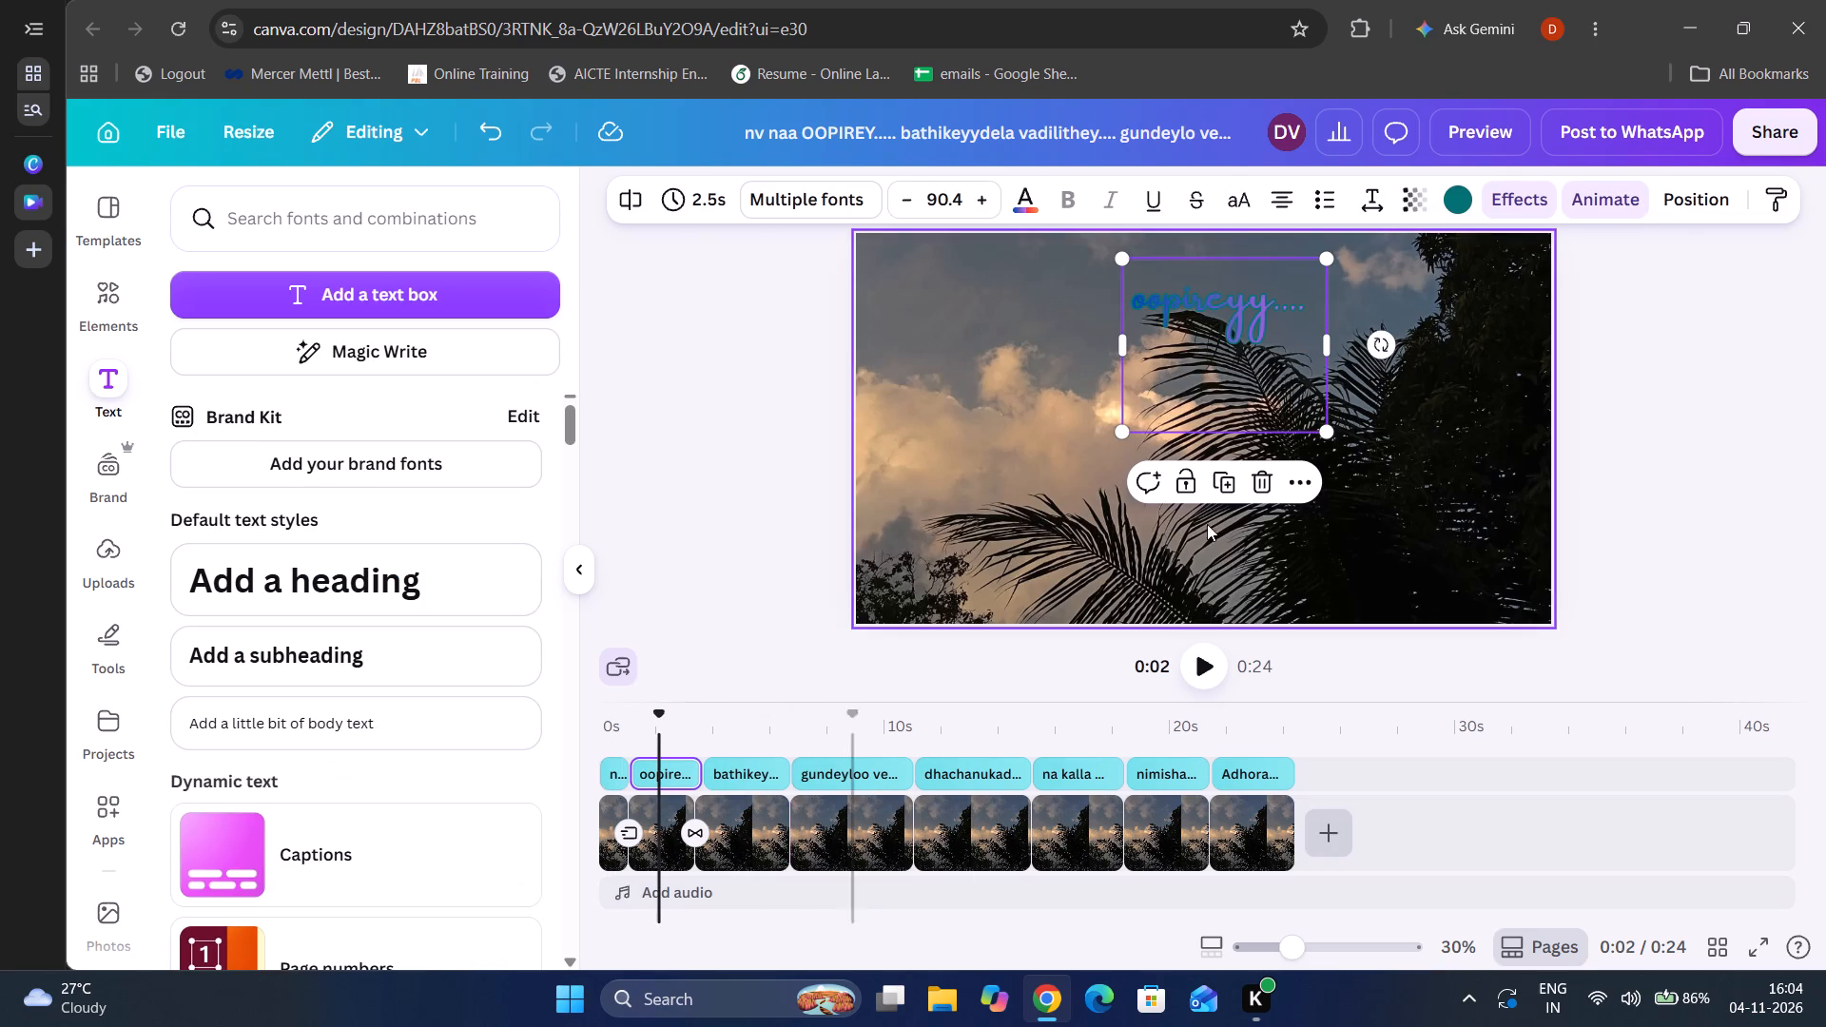
pyautogui.click(1306, 298)
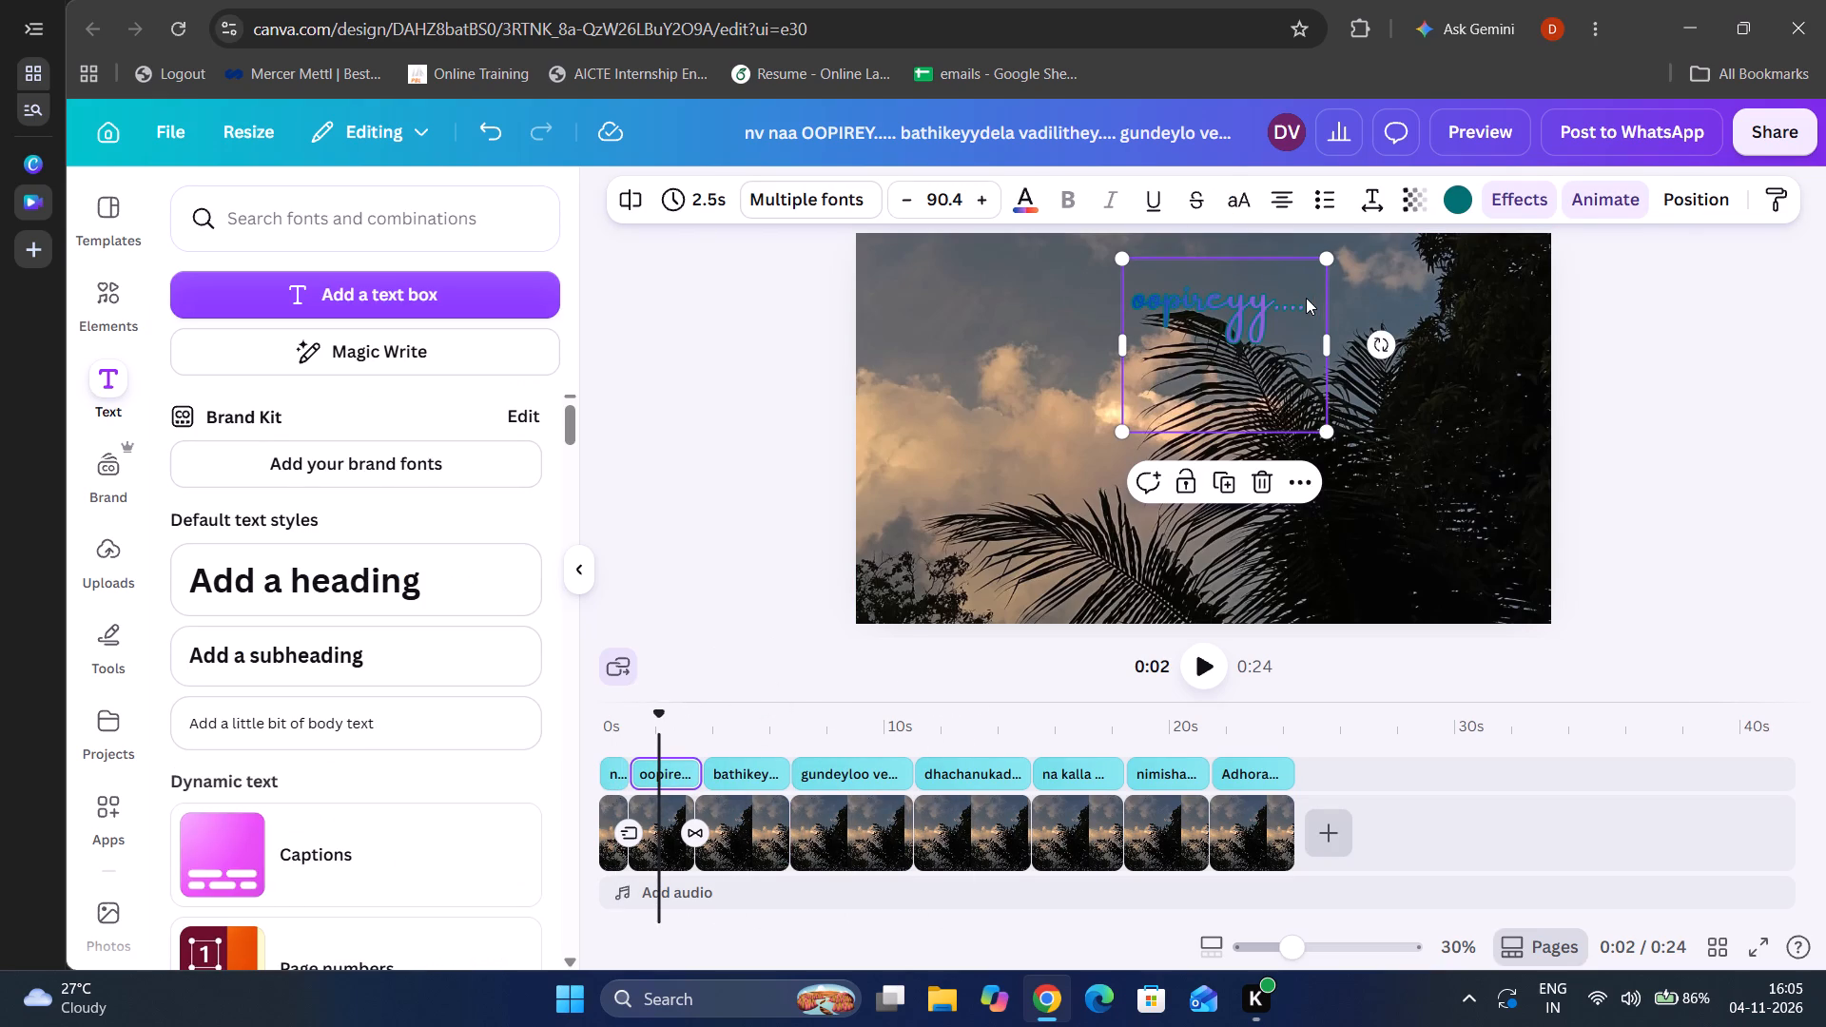
pyautogui.moveTo(1306, 298); pyautogui.dragTo(1223, 304)
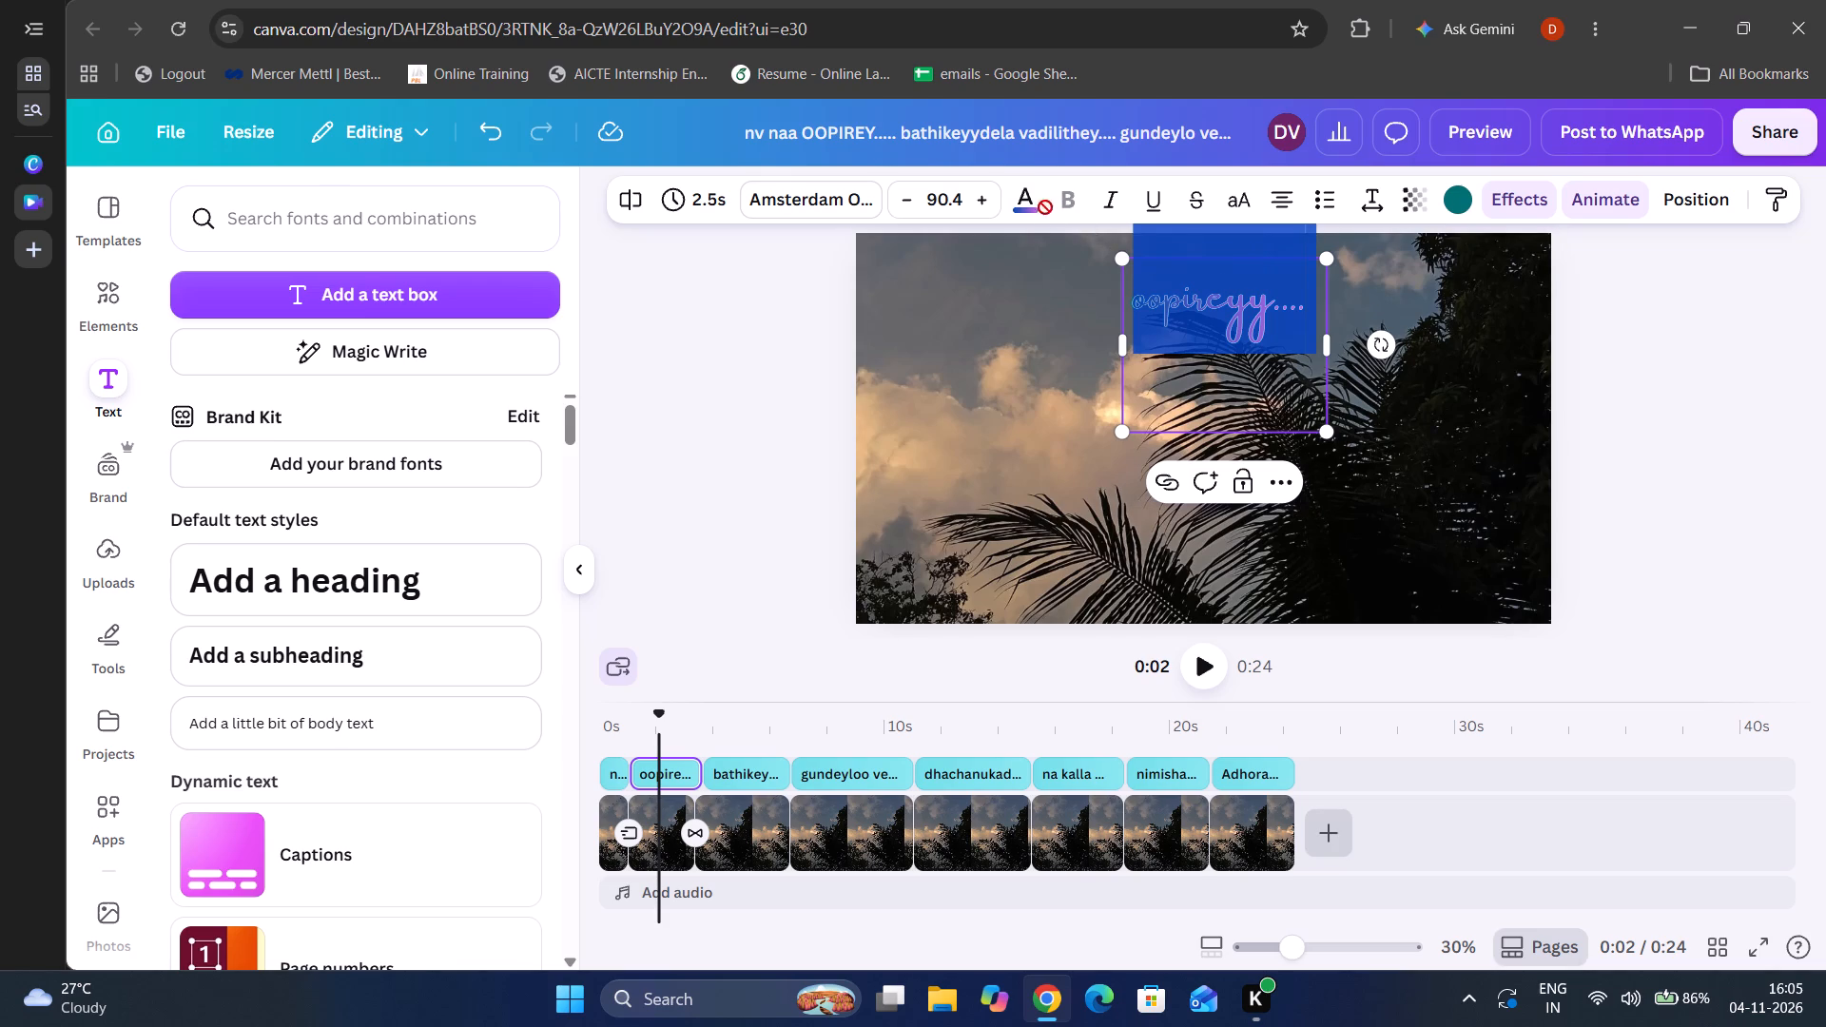
pyautogui.click(1040, 205)
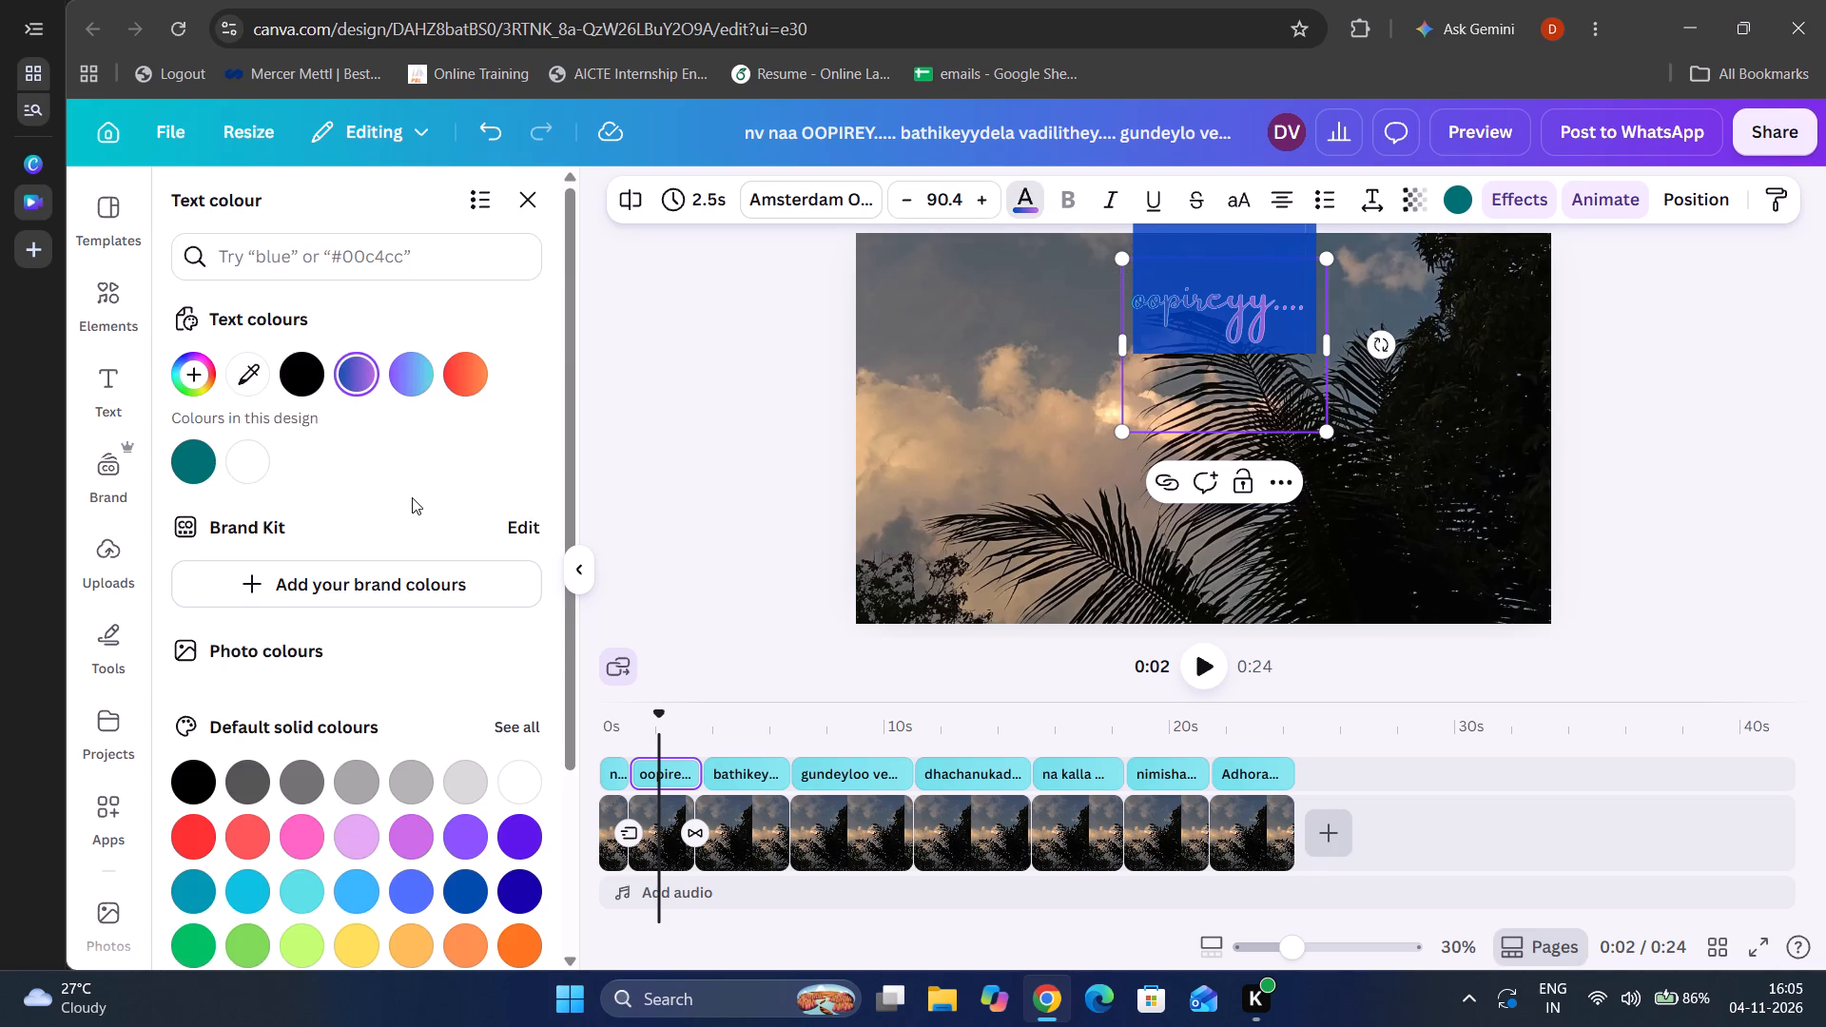
pyautogui.scroll(-4, 412, 497)
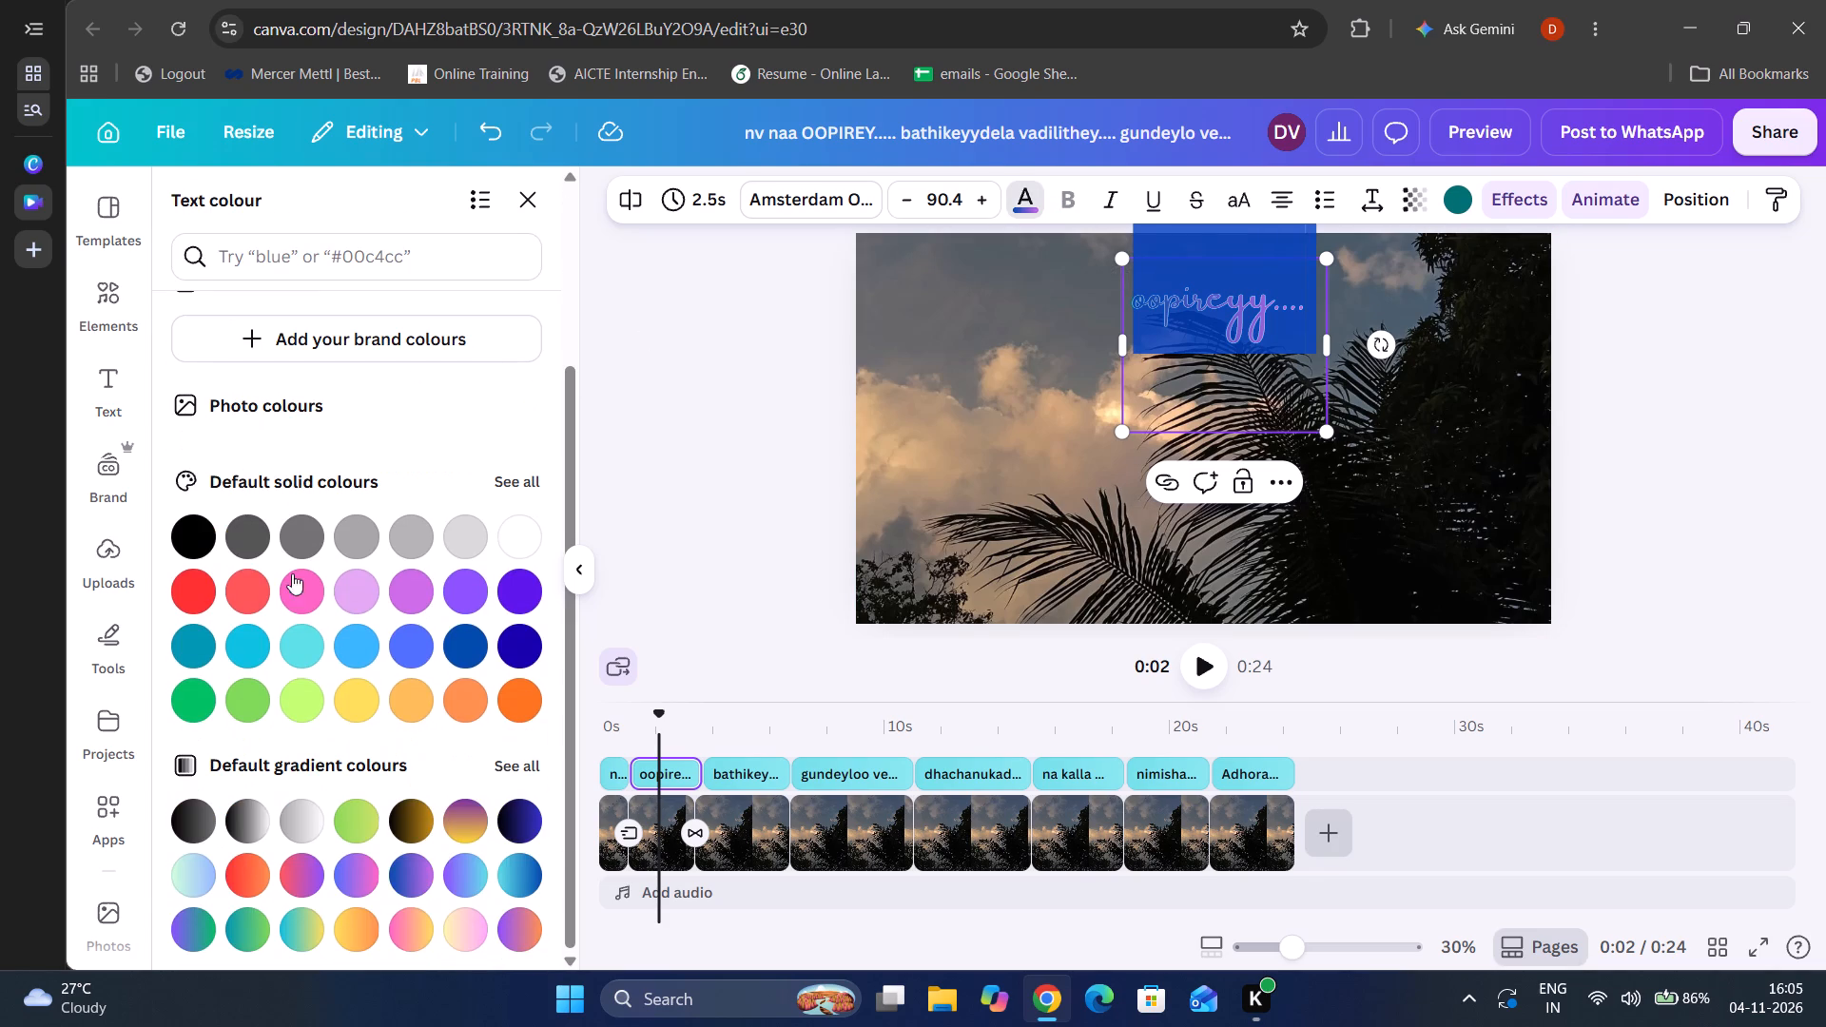
pyautogui.click(476, 869)
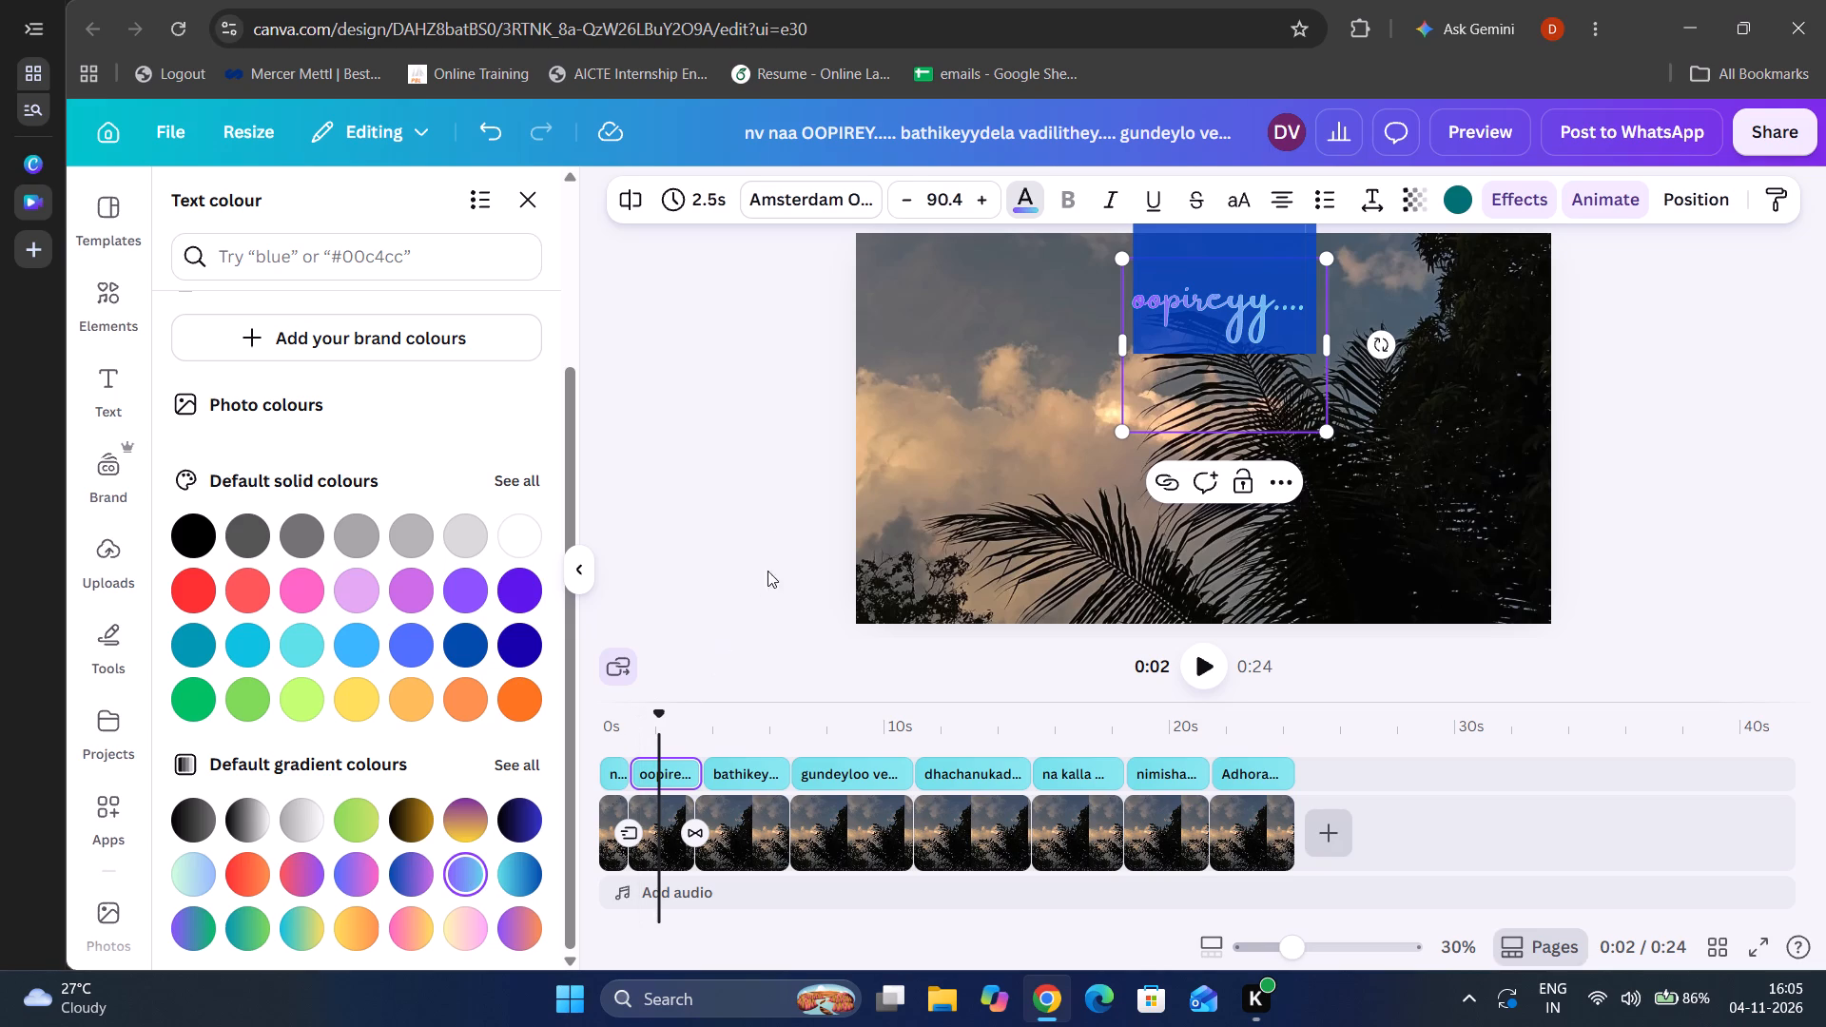
pyautogui.click(782, 493)
pyautogui.click(782, 493)
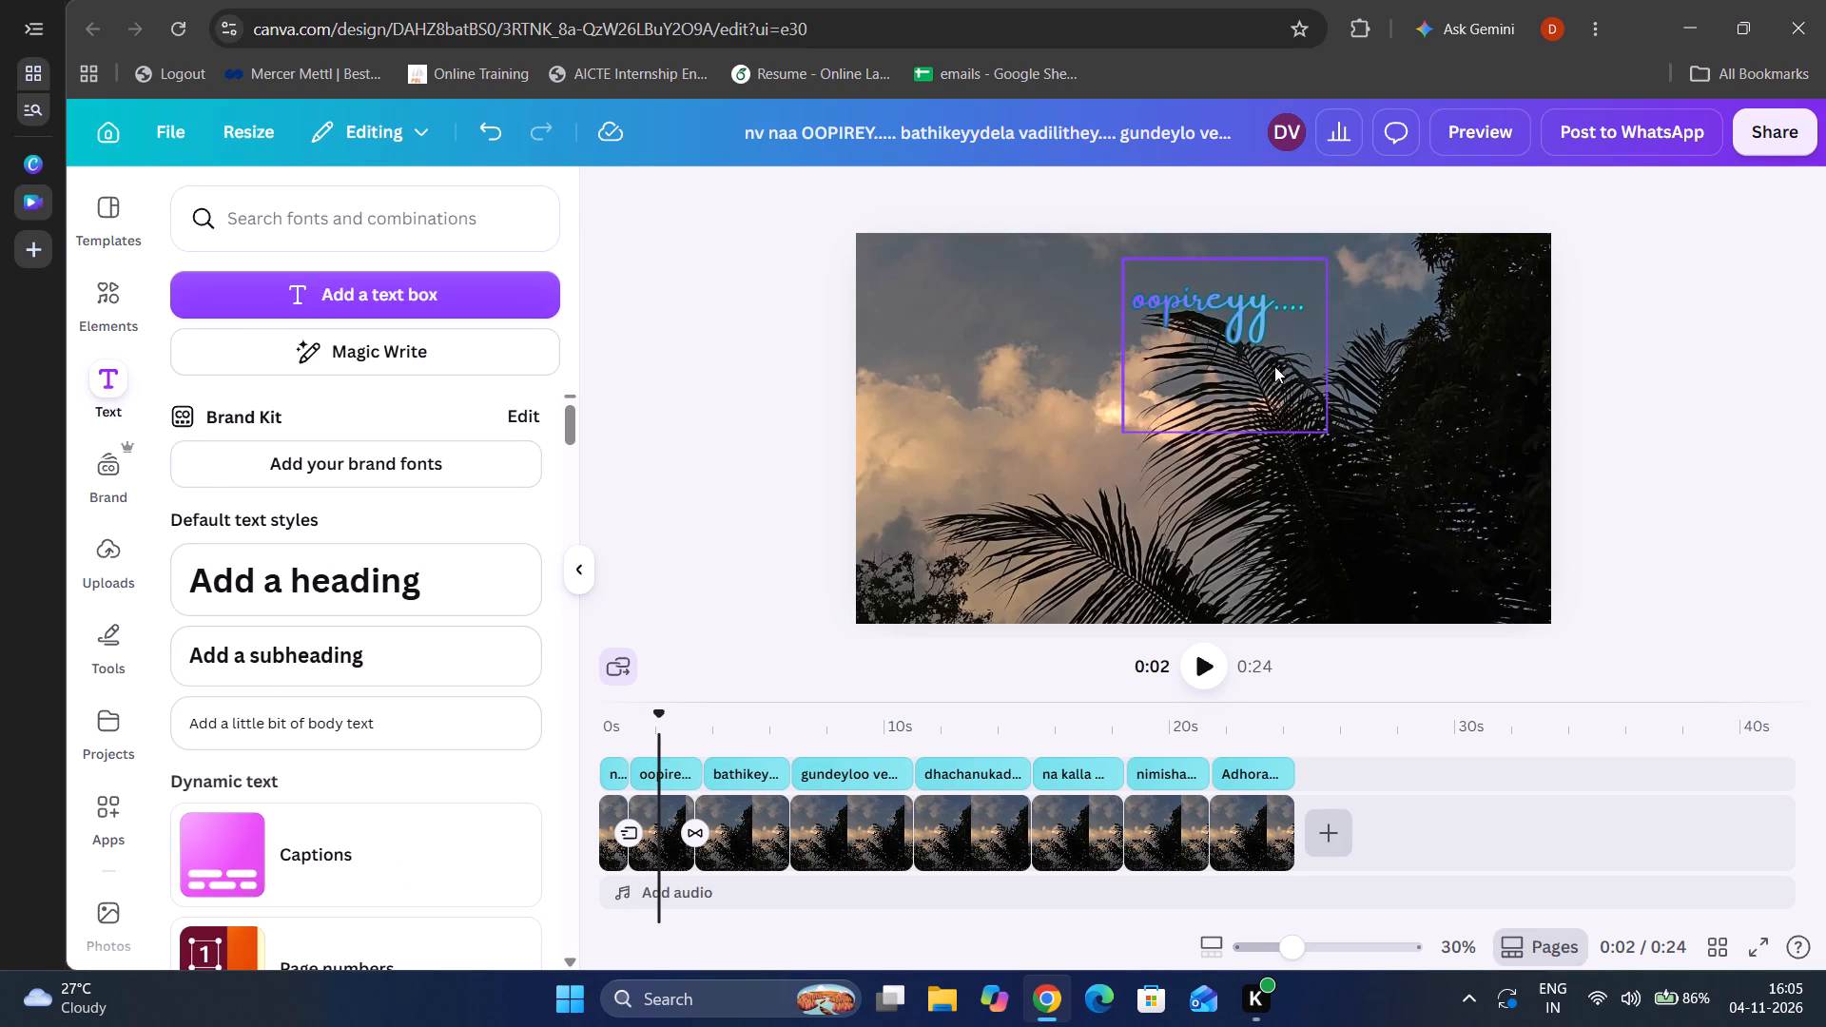
# Move the "oopireyy...." lyric up so its text box sits just below the top edge of the frame.
pyautogui.click(1308, 299)
pyautogui.moveTo(1308, 299); pyautogui.dragTo(1252, 301)
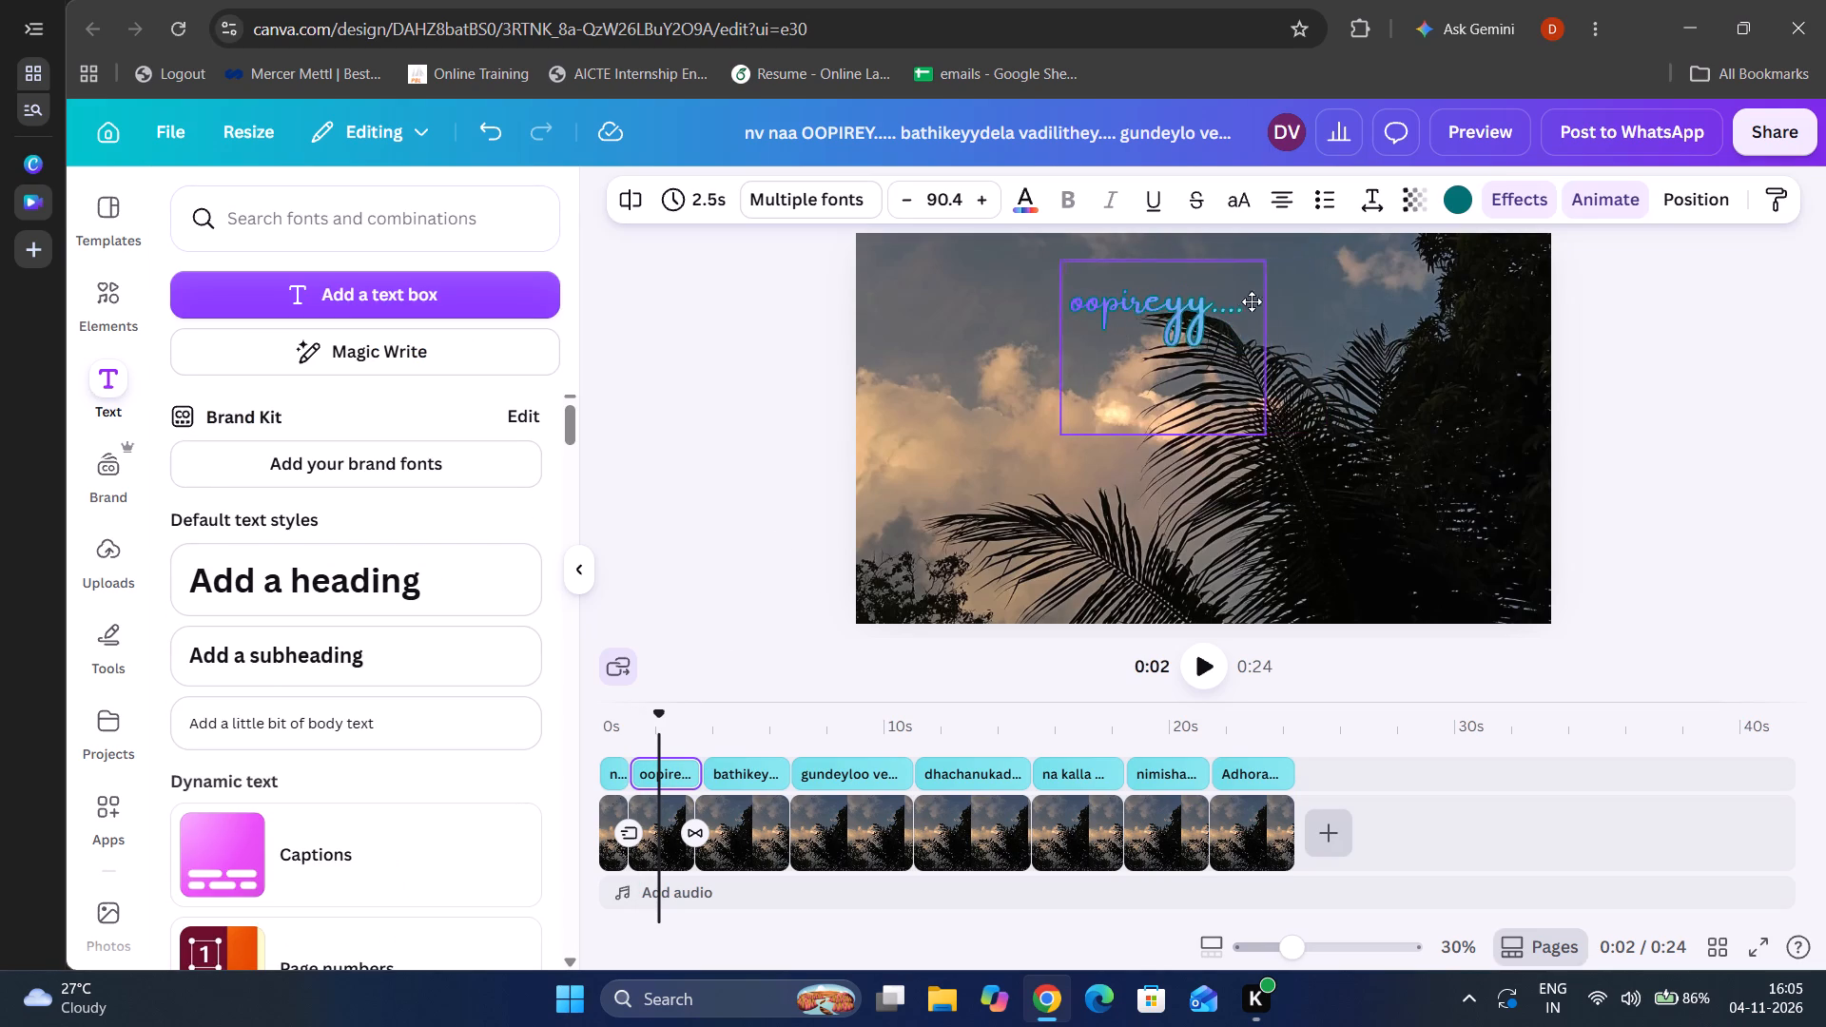
pyautogui.moveTo(1252, 301); pyautogui.dragTo(1314, 277)
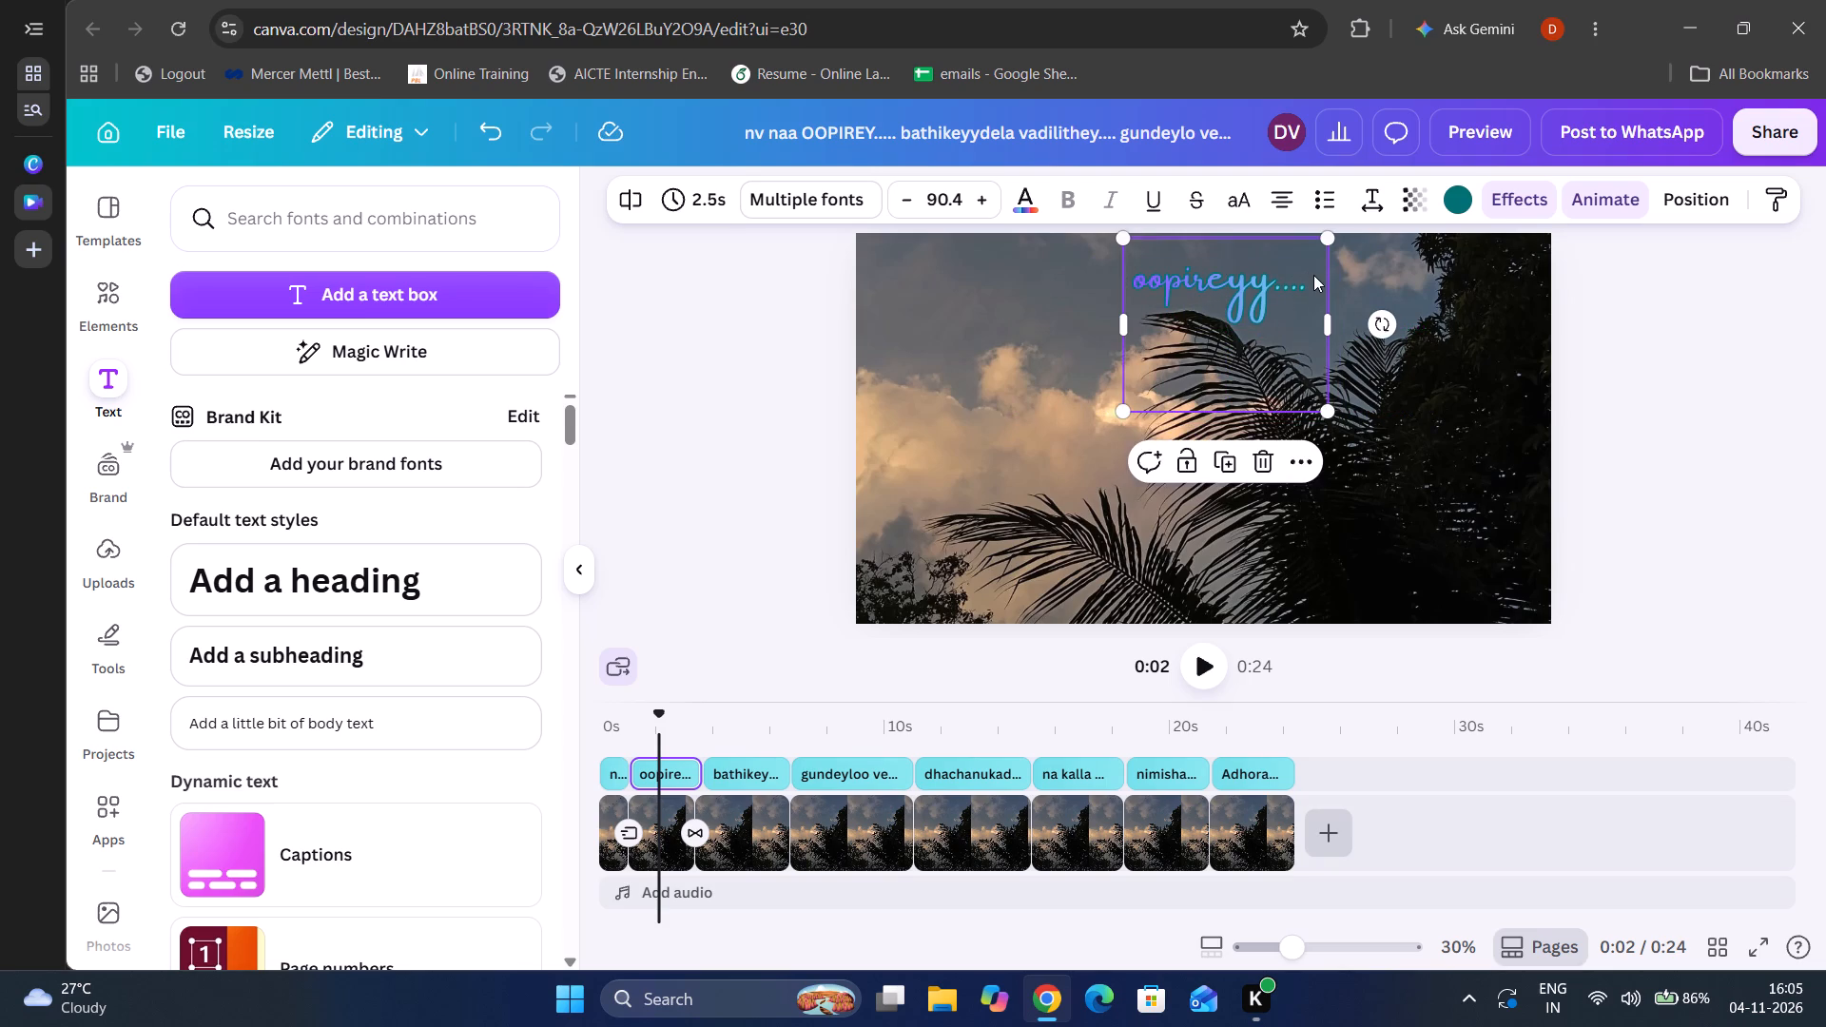
# Recolour the "oopireyy...." lyric text with the default cyan-to-dark-blue gradient.
pyautogui.click(1313, 275)
pyautogui.moveTo(1313, 275); pyautogui.dragTo(1136, 290)
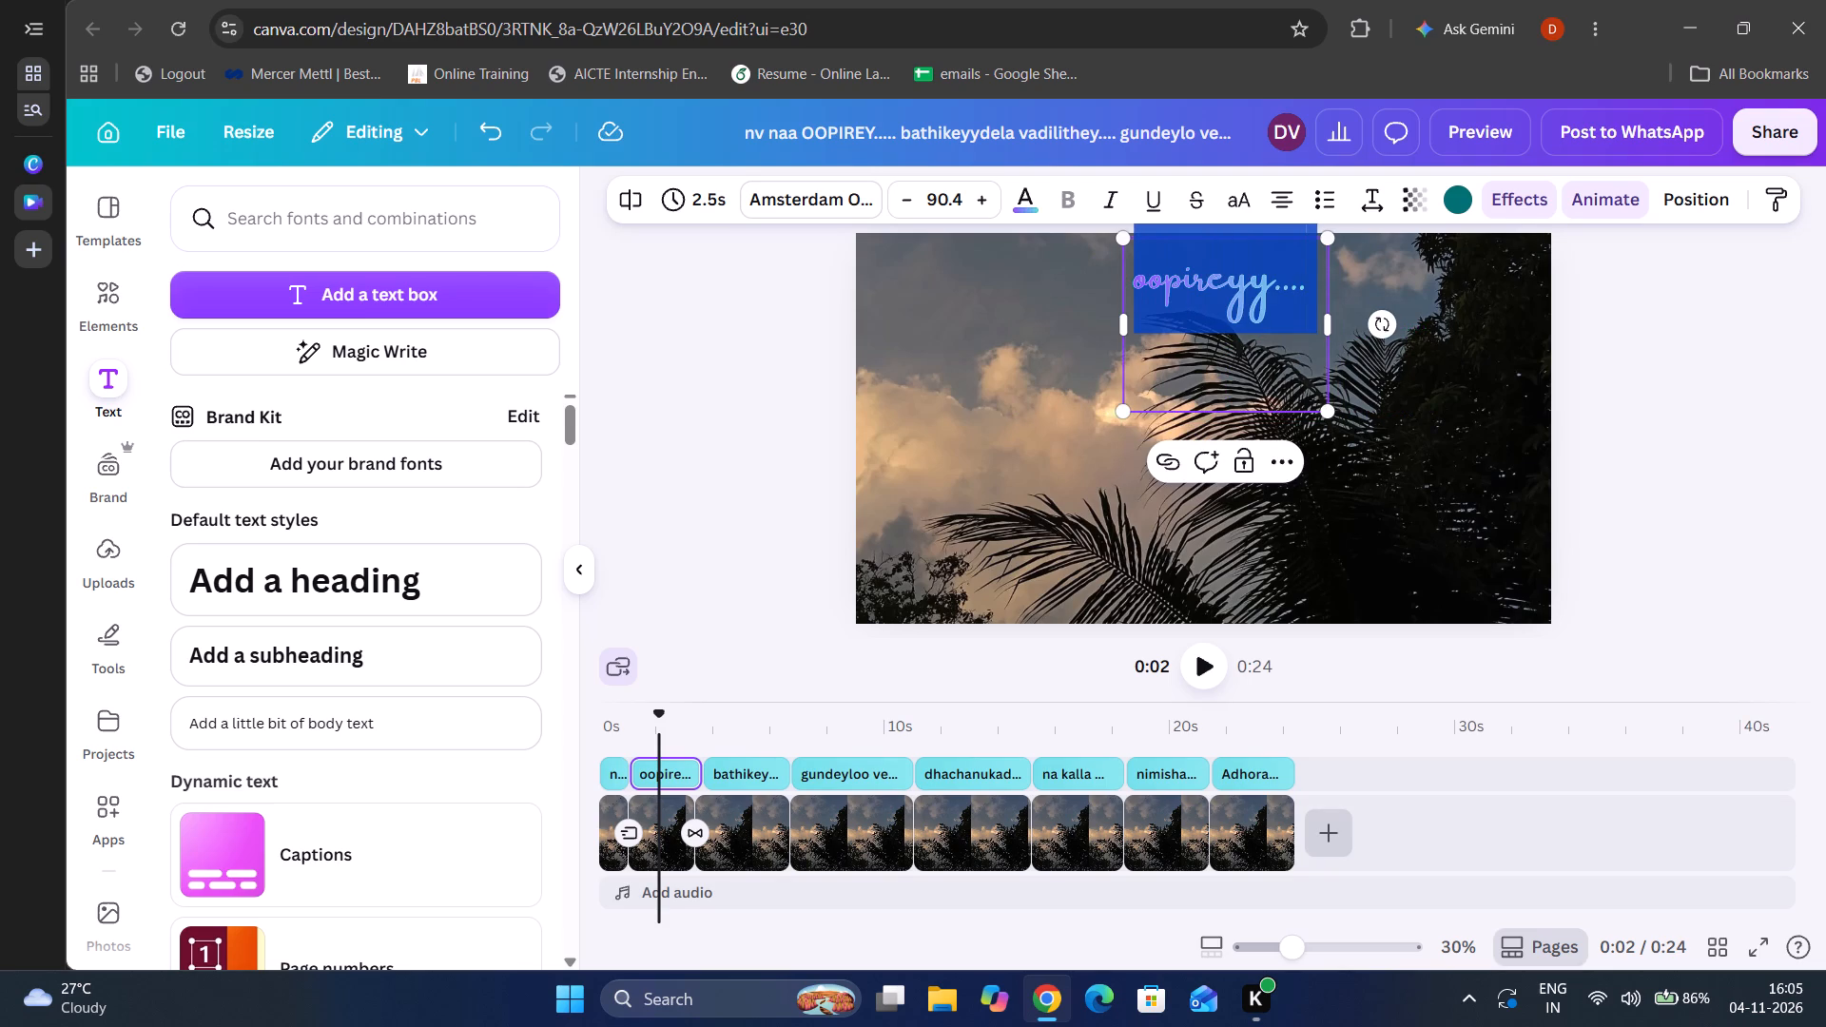
pyautogui.click(1031, 218)
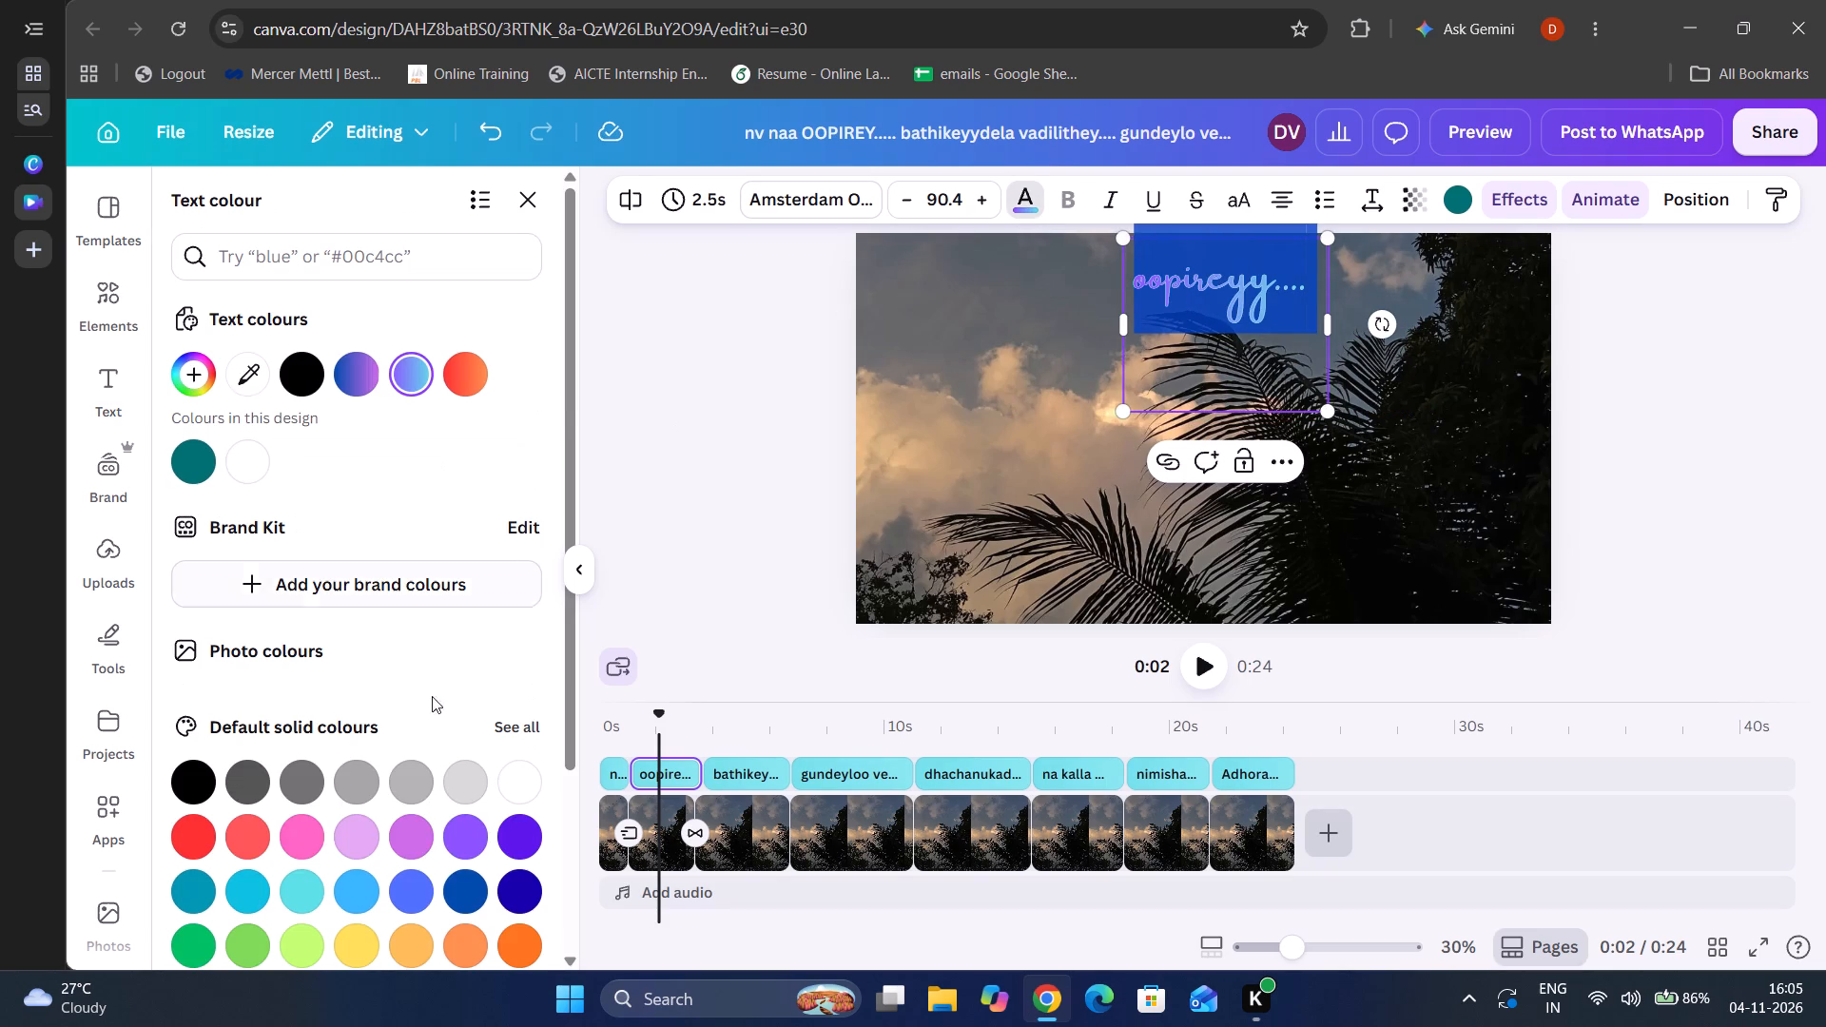
pyautogui.scroll(-6, 379, 763)
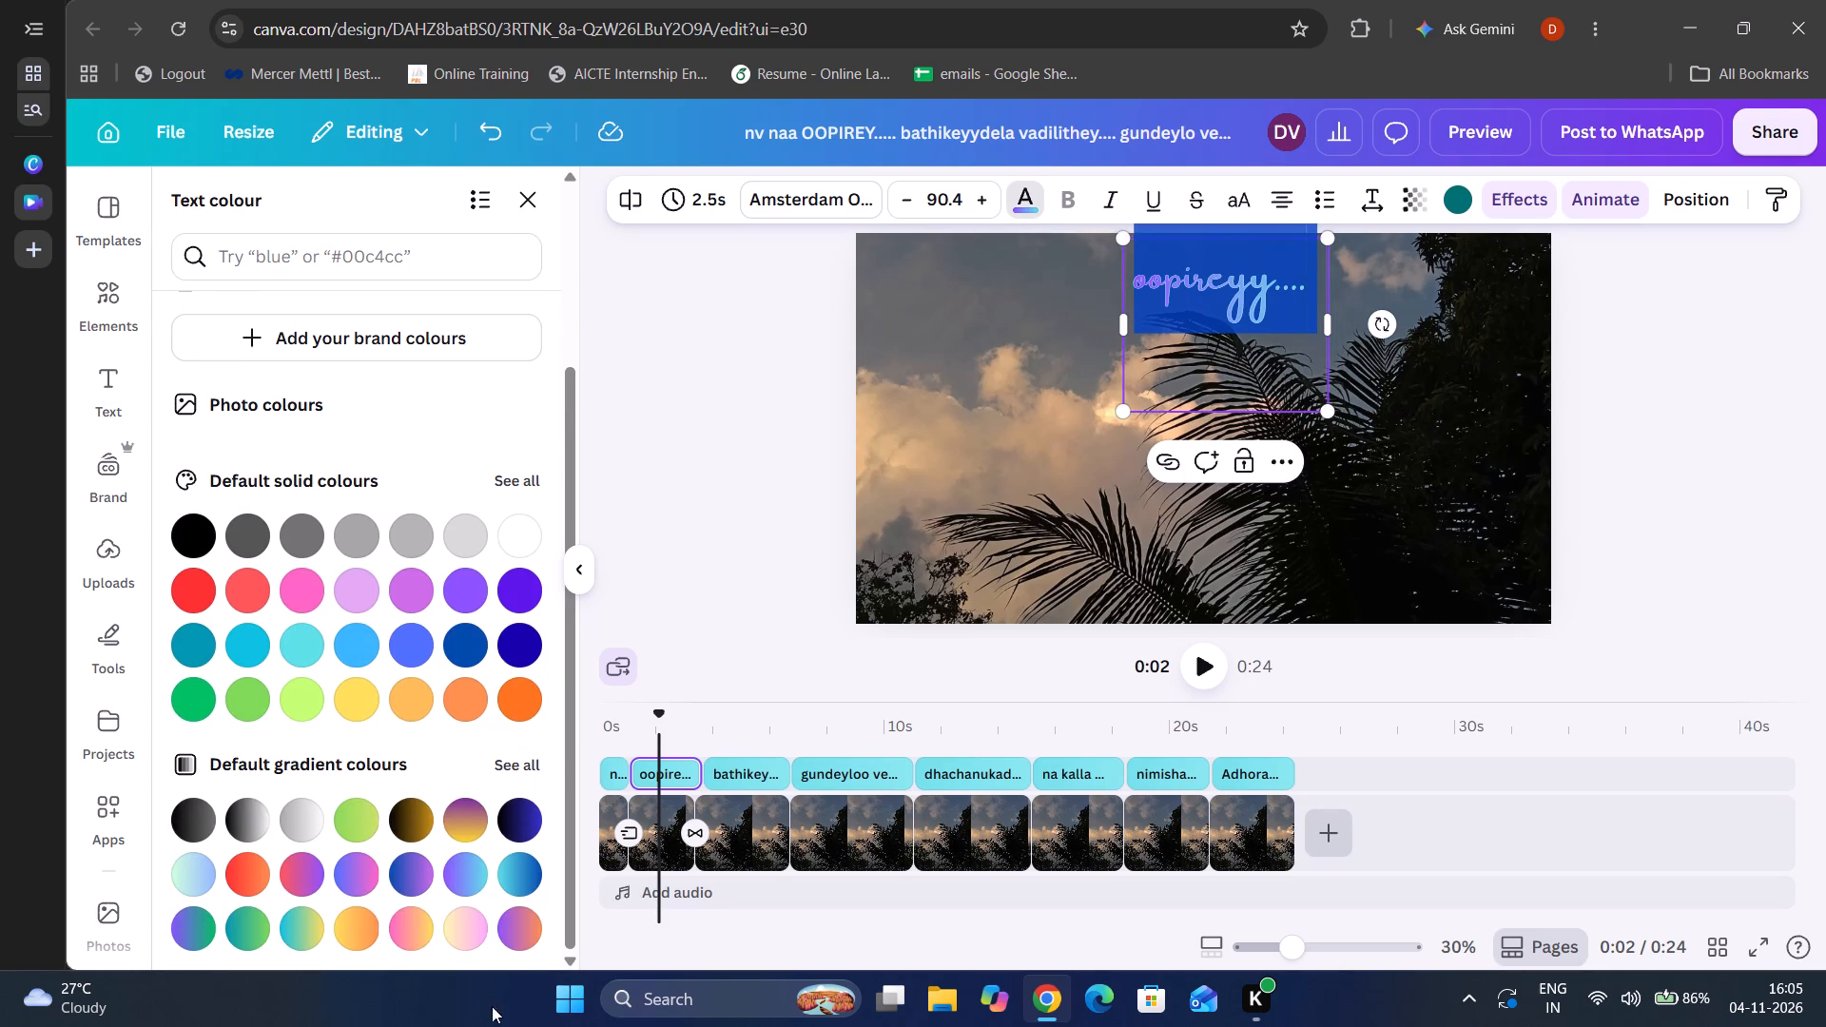
pyautogui.click(521, 887)
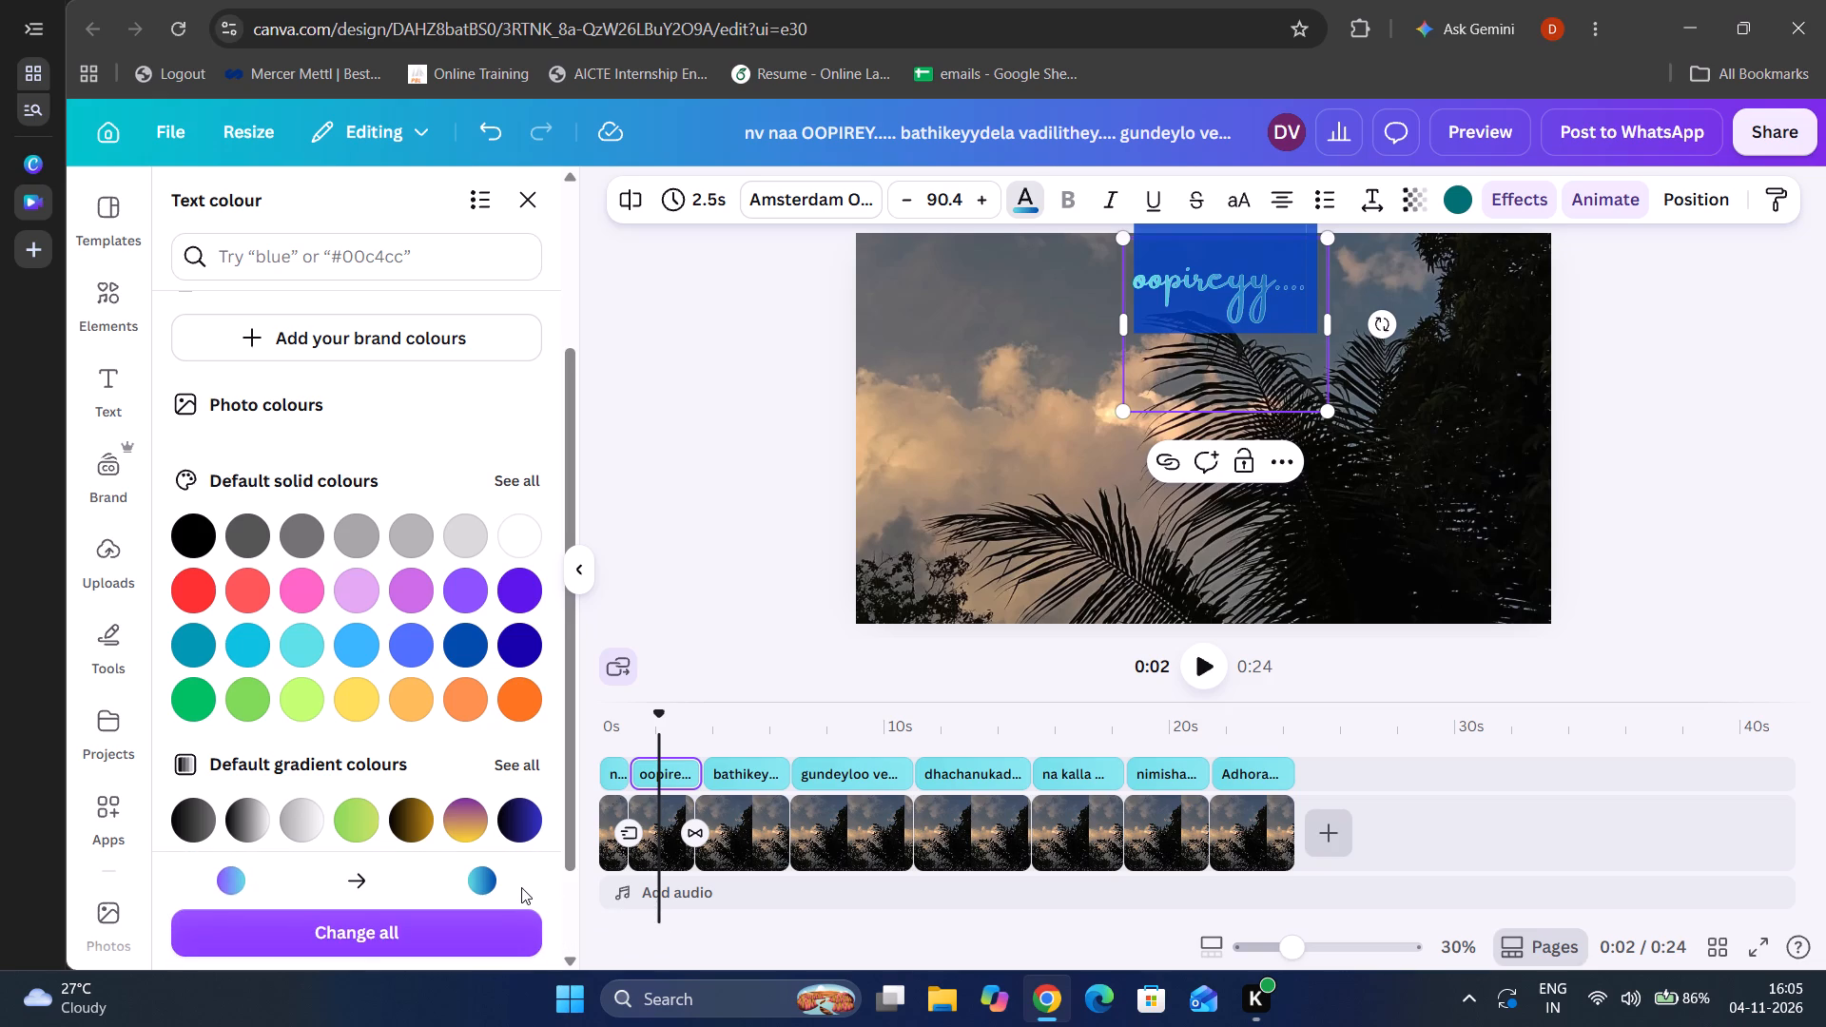
pyautogui.click(819, 563)
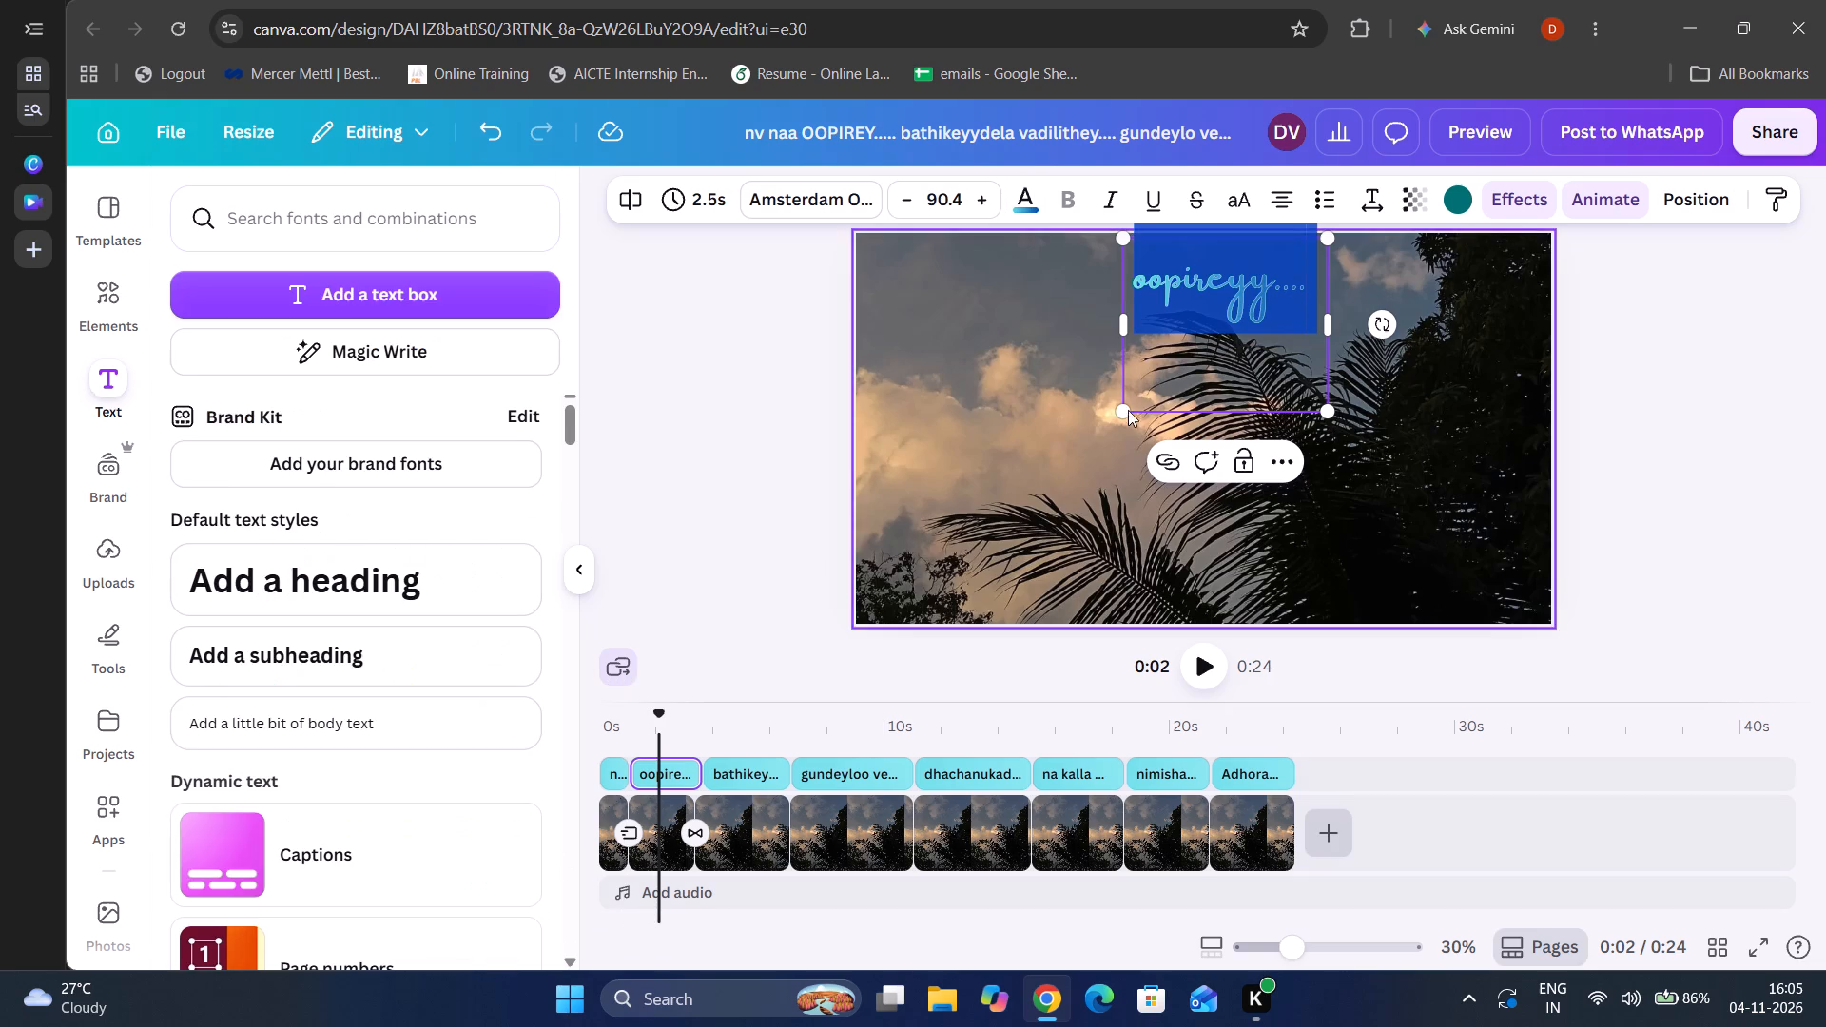
pyautogui.click(1064, 414)
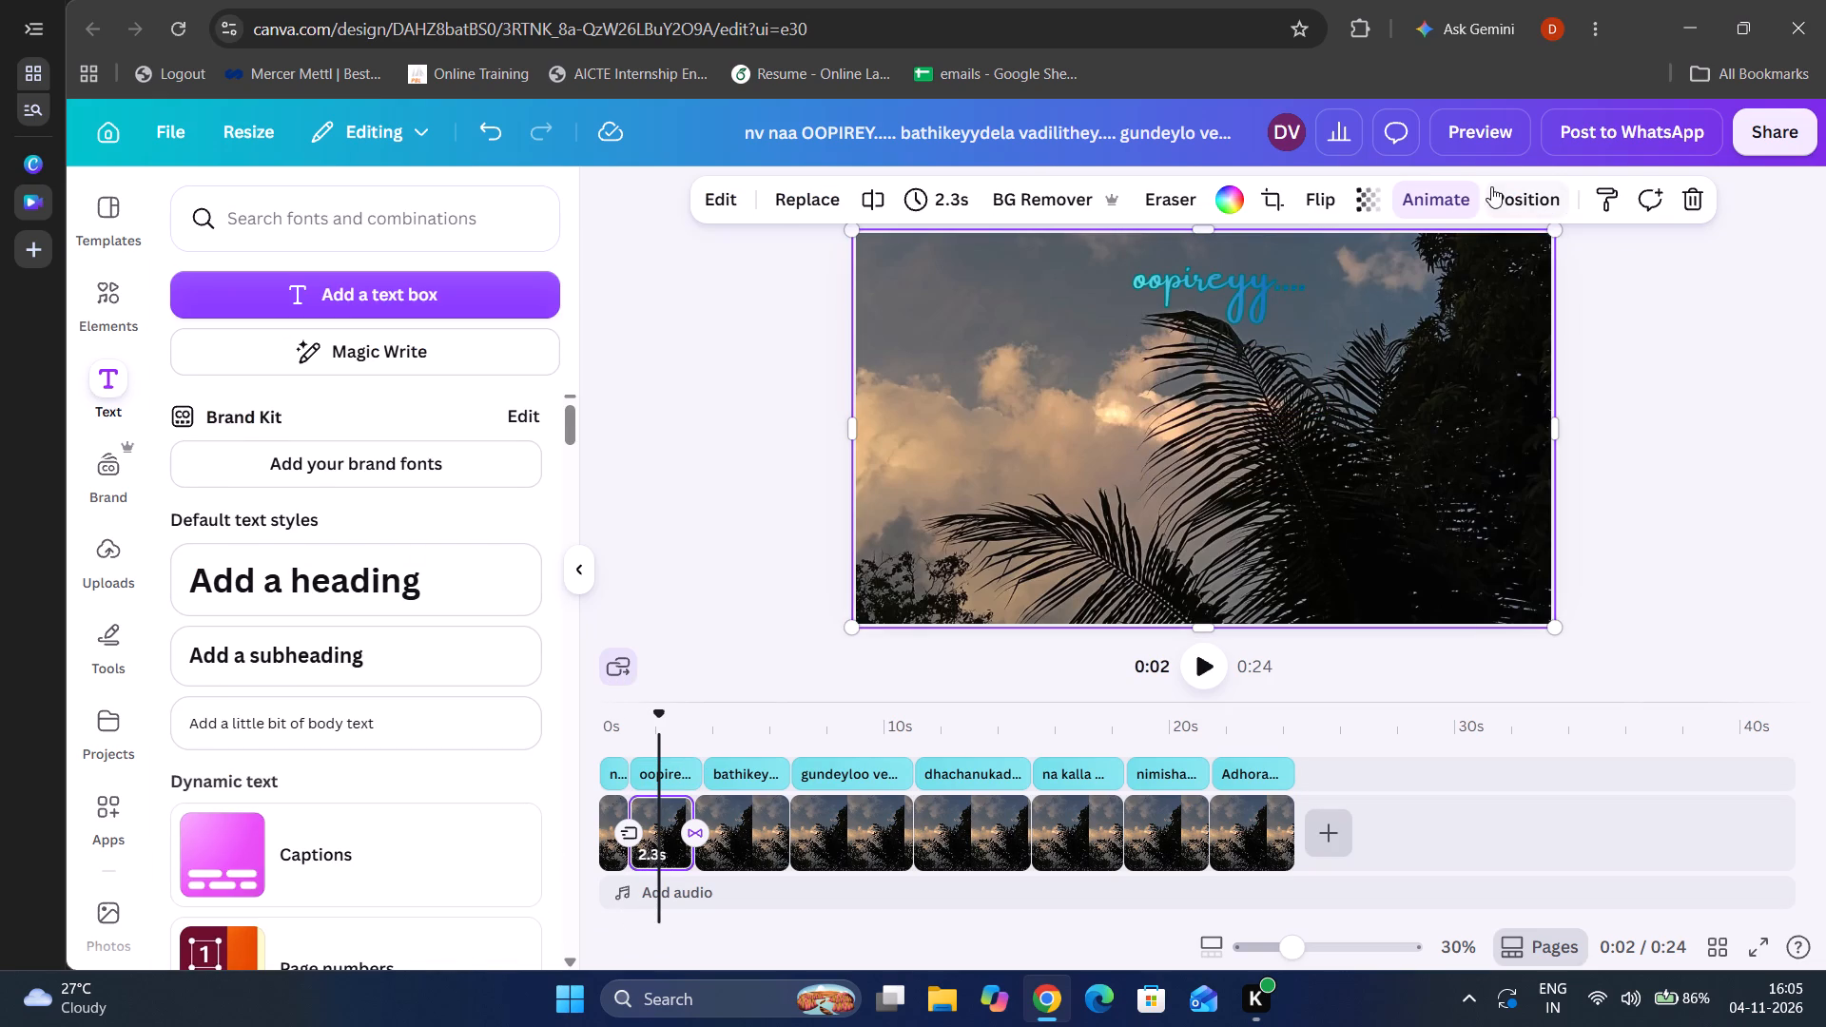
# Nudge the "oopireyy...." lyric slightly up and to the left, against the top edge of the frame.
pyautogui.doubleClick(1305, 281)
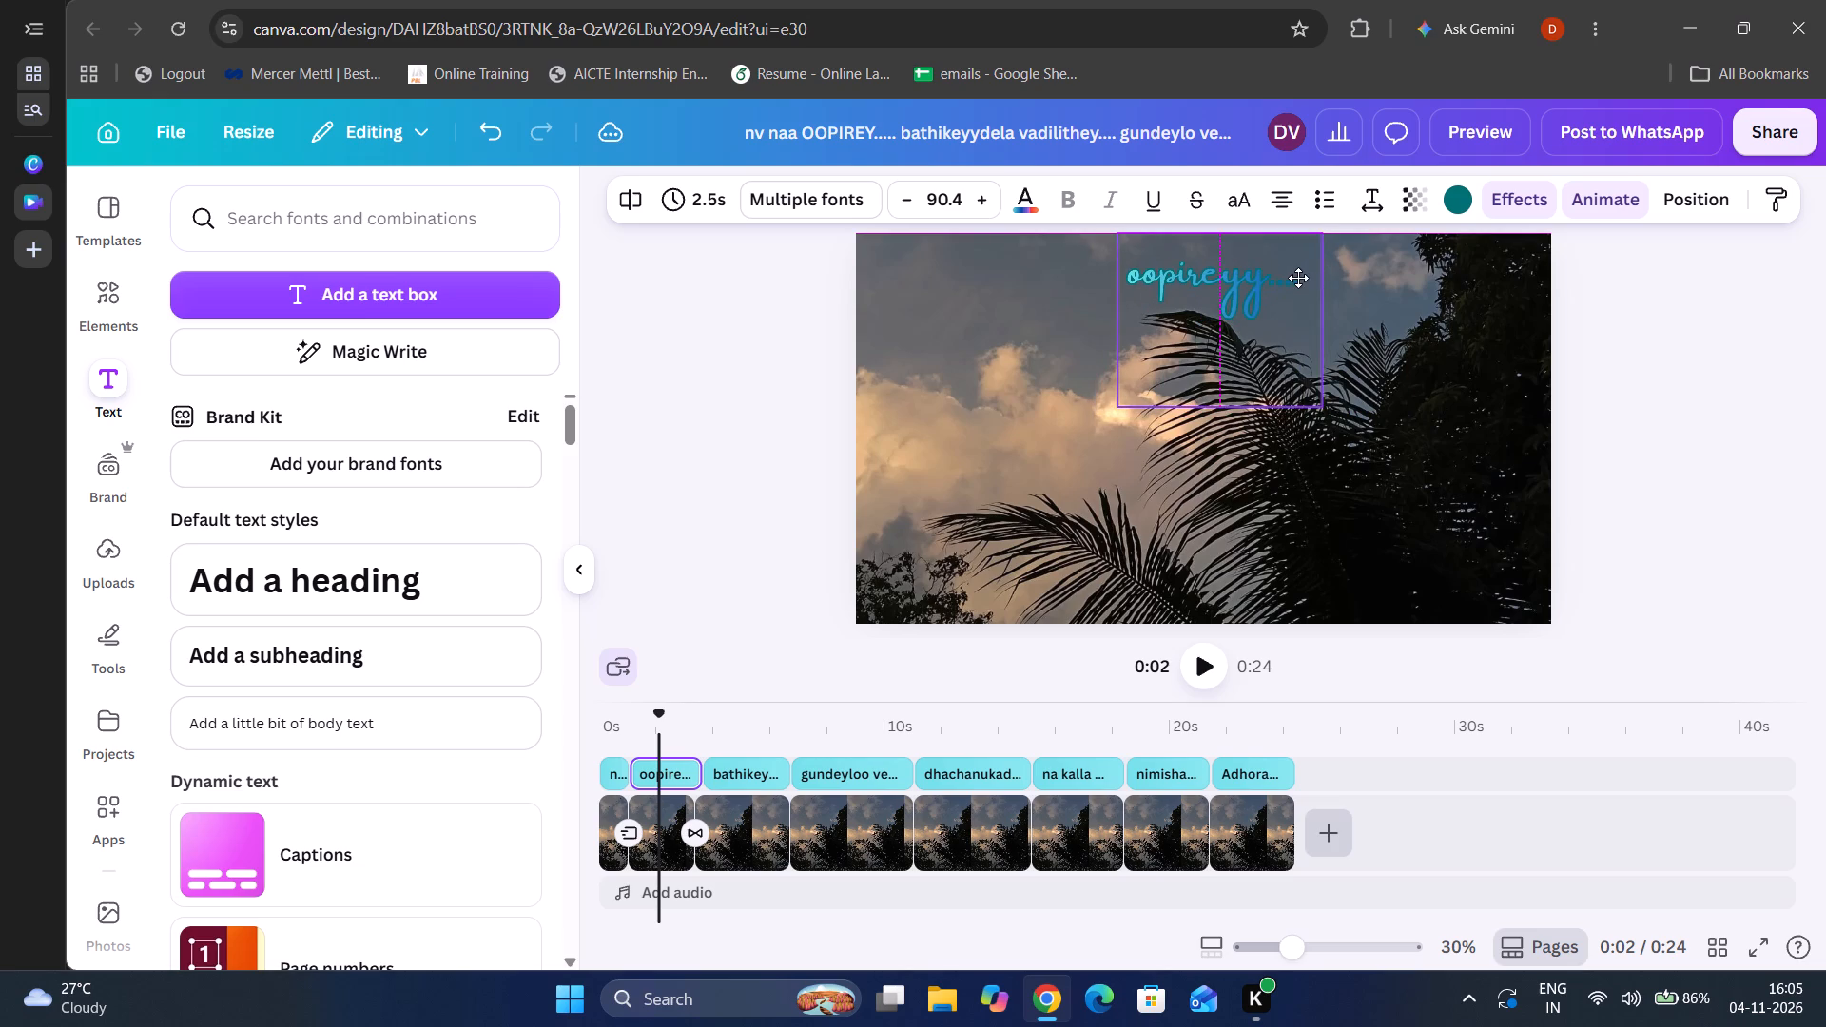
pyautogui.click(1298, 278)
pyautogui.click(728, 509)
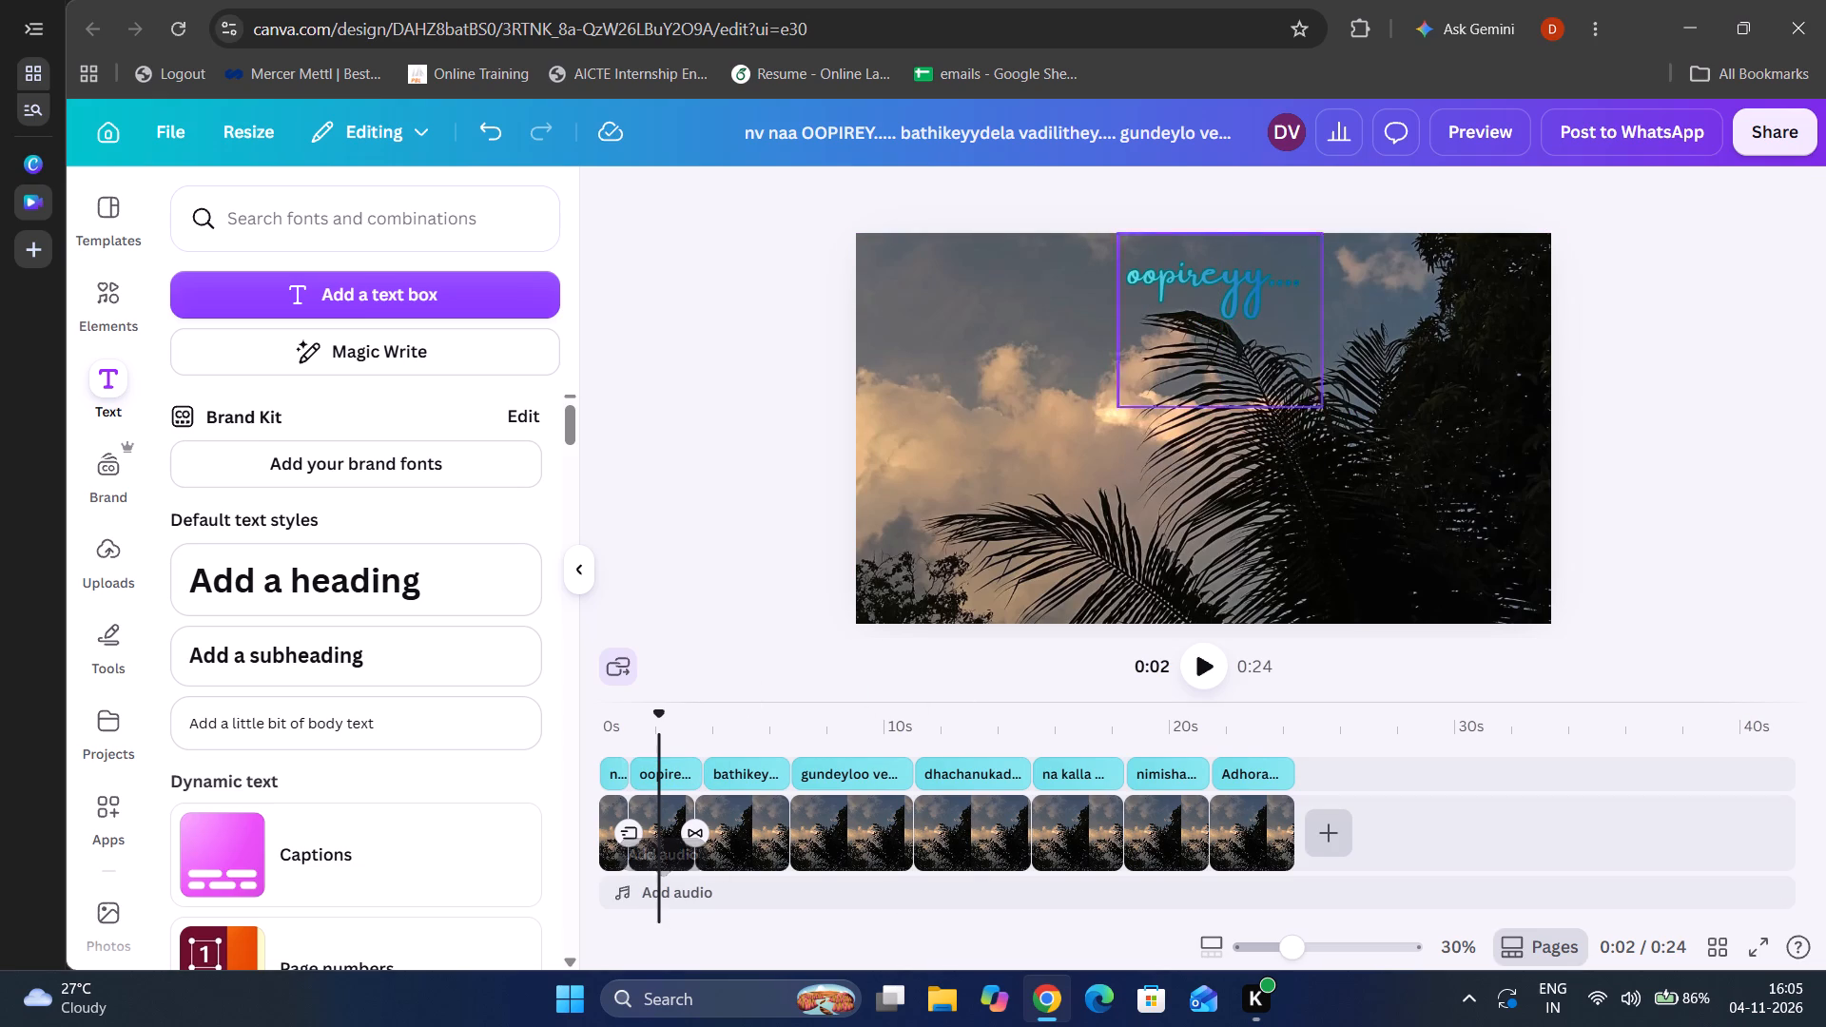
# Play the whole video from the start to examine the lyric colours, placement and timing.
pyautogui.moveTo(660, 733); pyautogui.dragTo(564, 740)
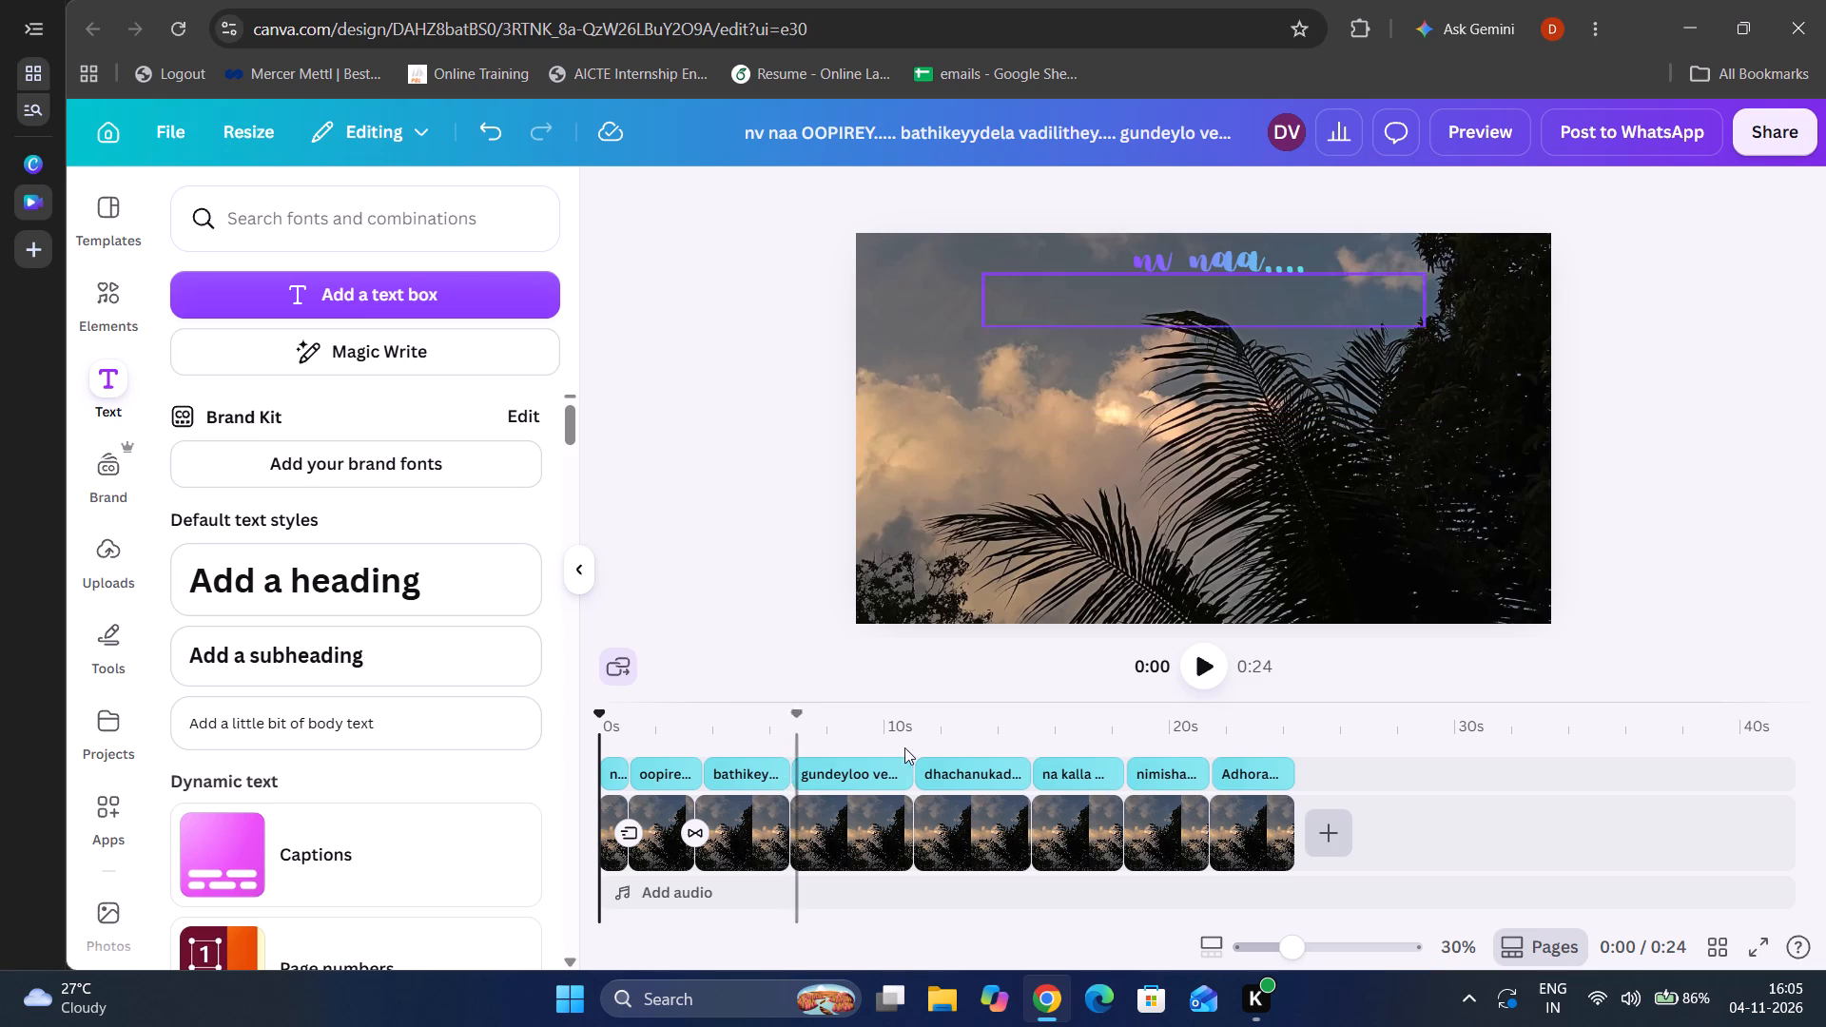
pyautogui.click(1208, 671)
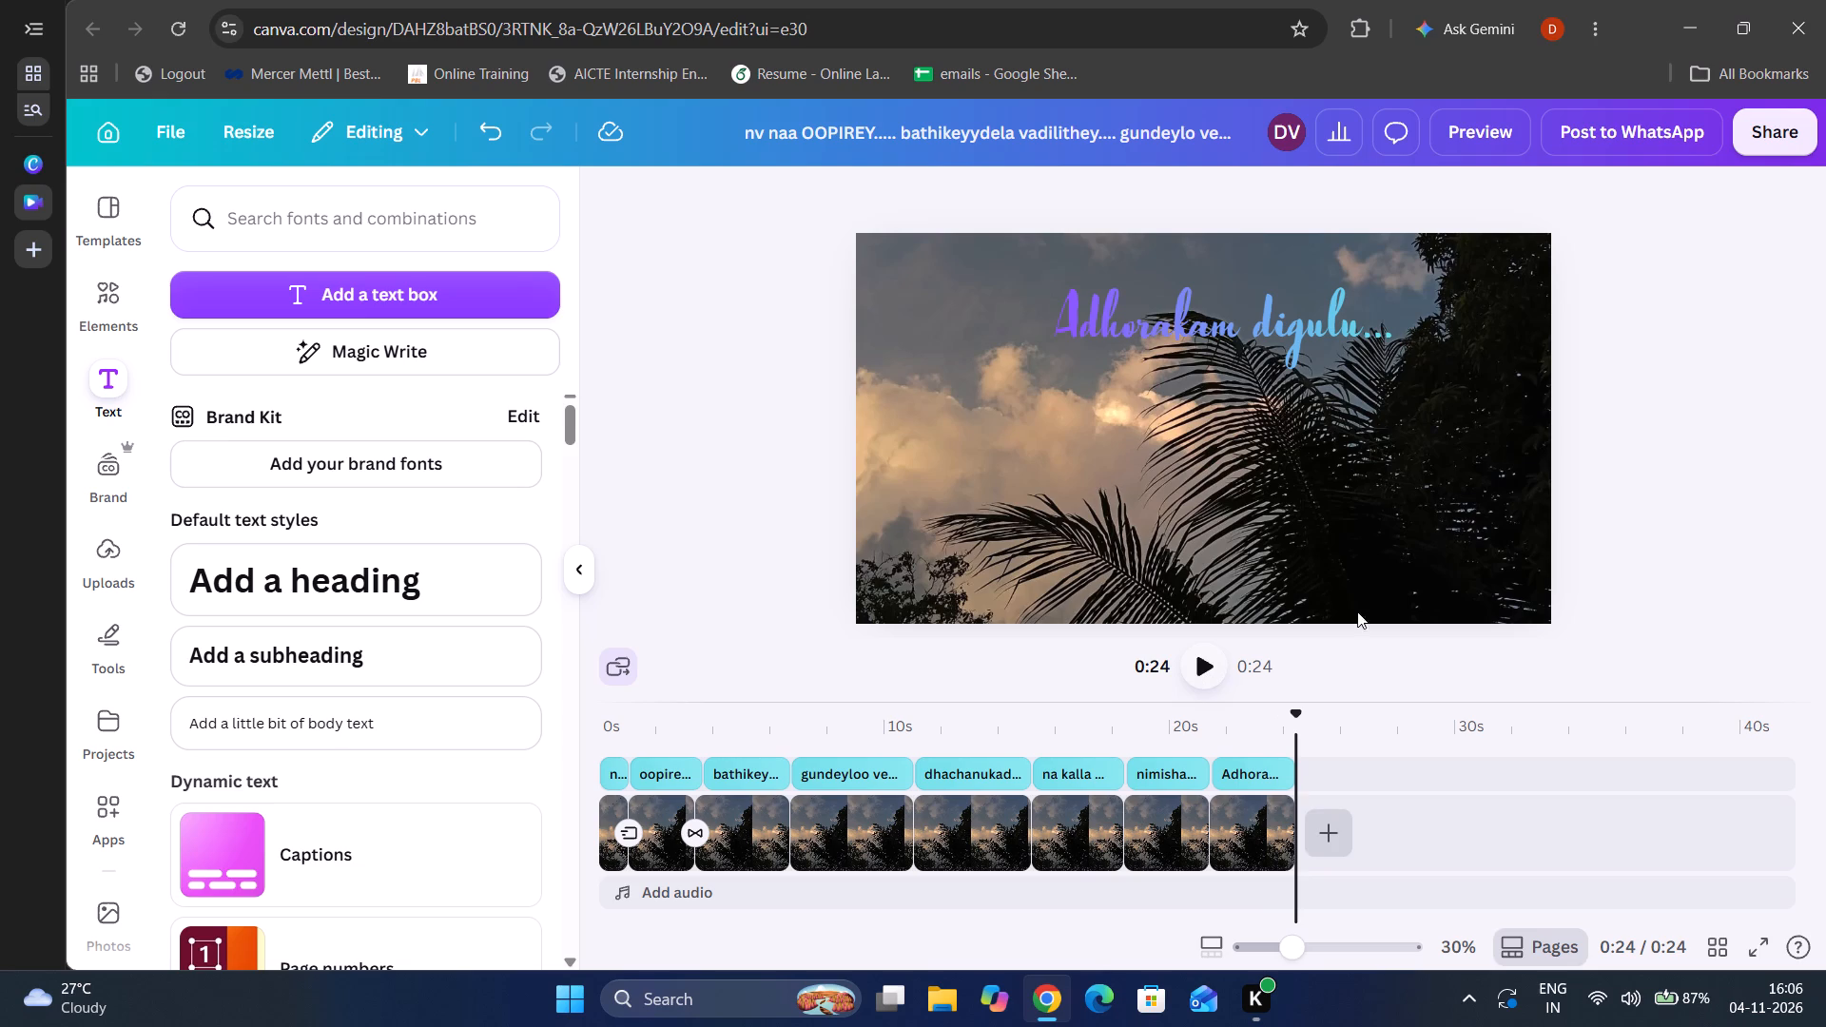
# Download the finished design as an MP4 video at 1080p quality.
pyautogui.click(1775, 128)
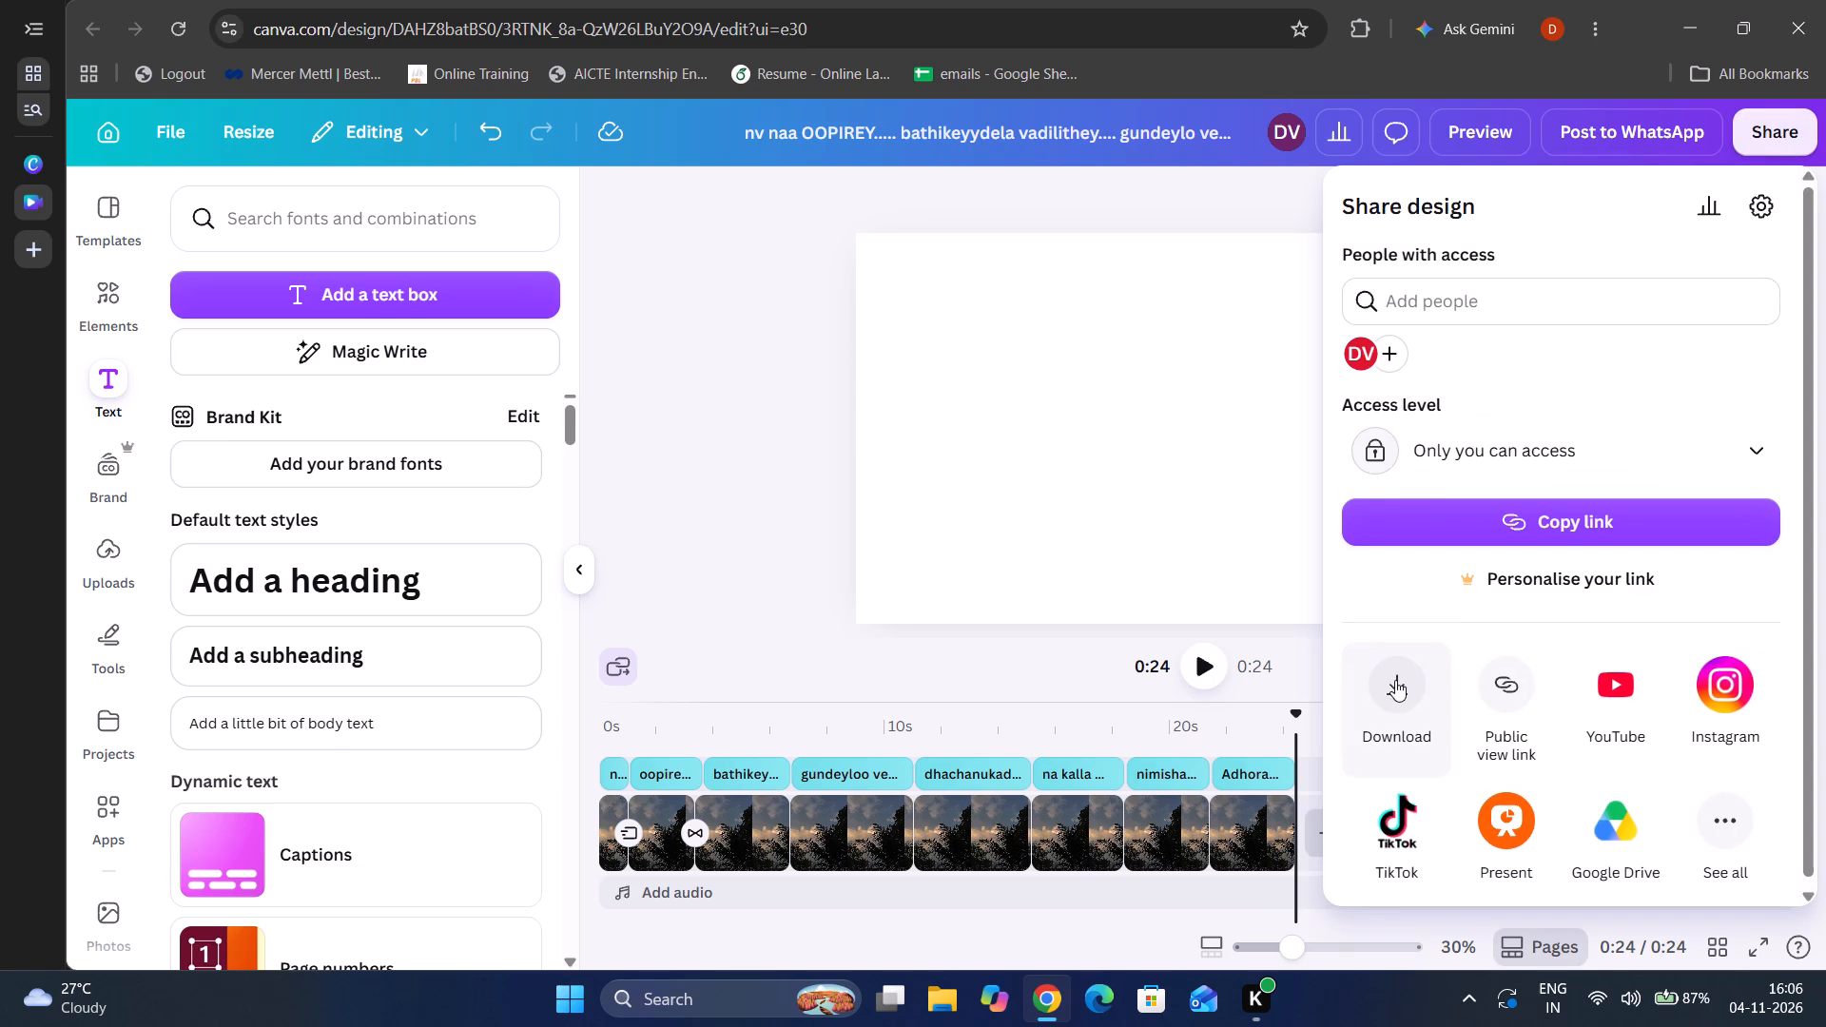
pyautogui.click(1395, 686)
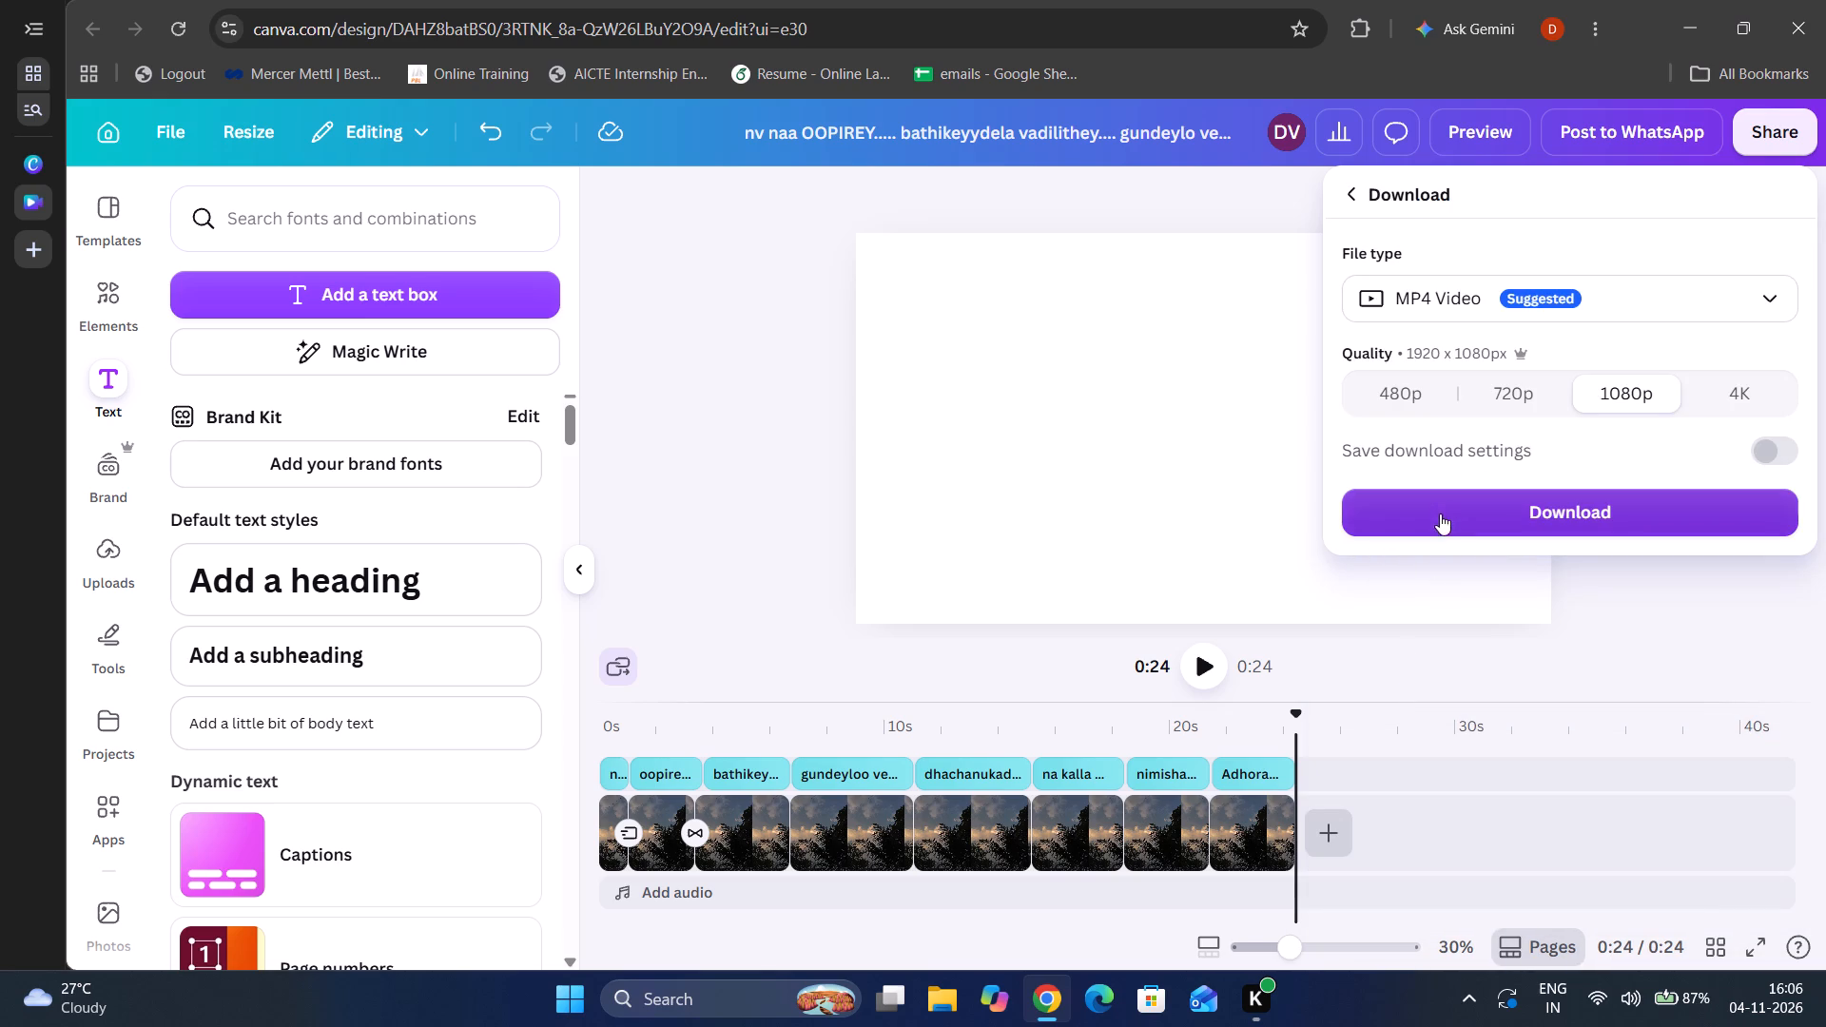
pyautogui.click(1440, 513)
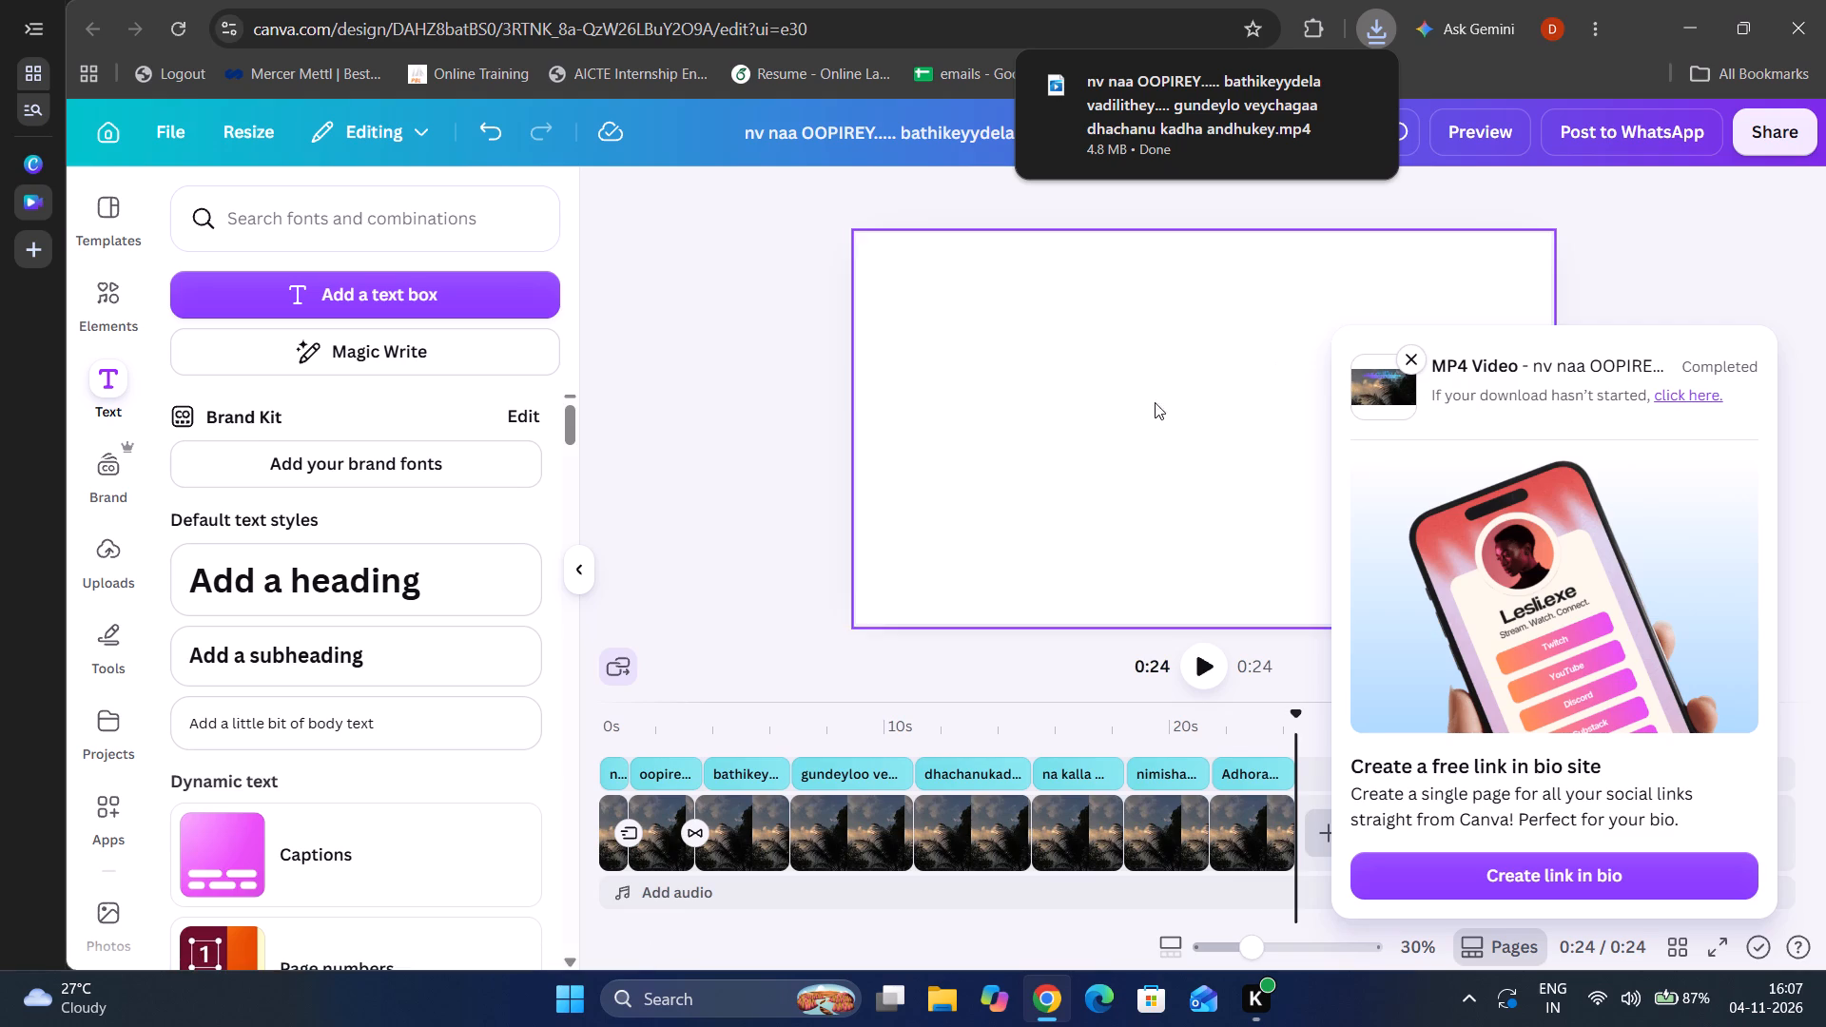
pyautogui.click(748, 513)
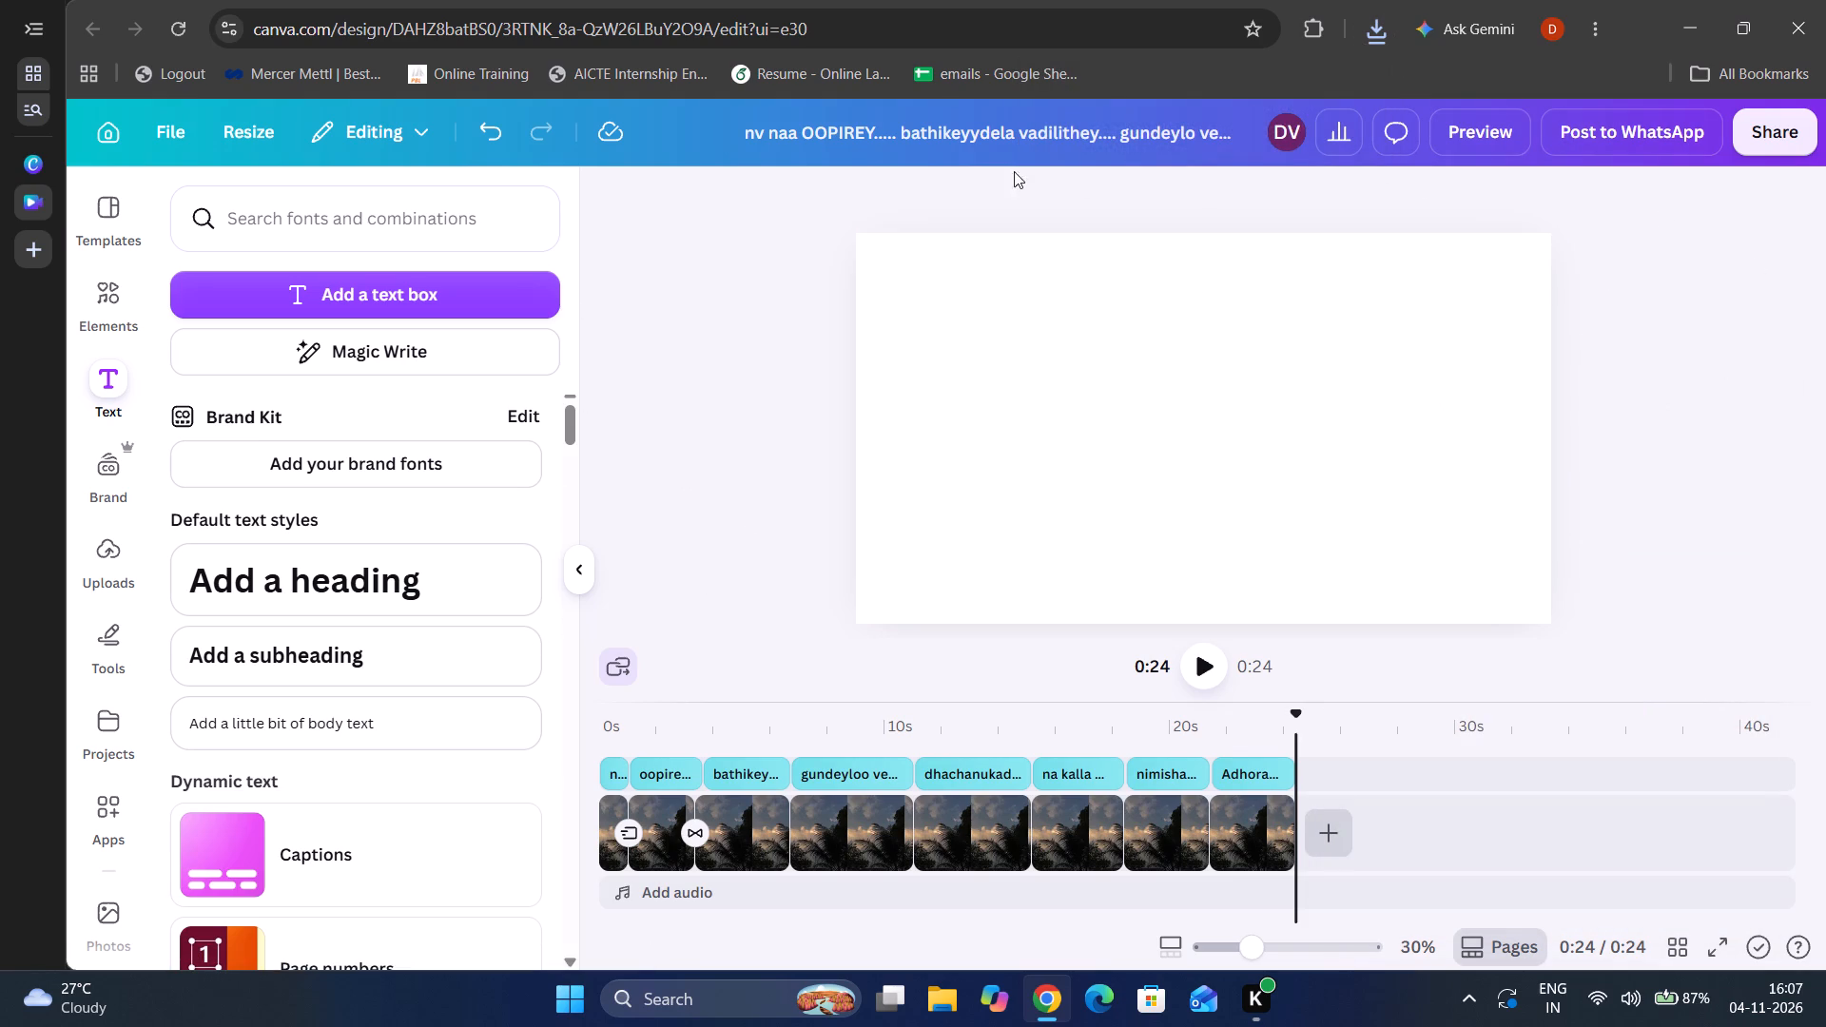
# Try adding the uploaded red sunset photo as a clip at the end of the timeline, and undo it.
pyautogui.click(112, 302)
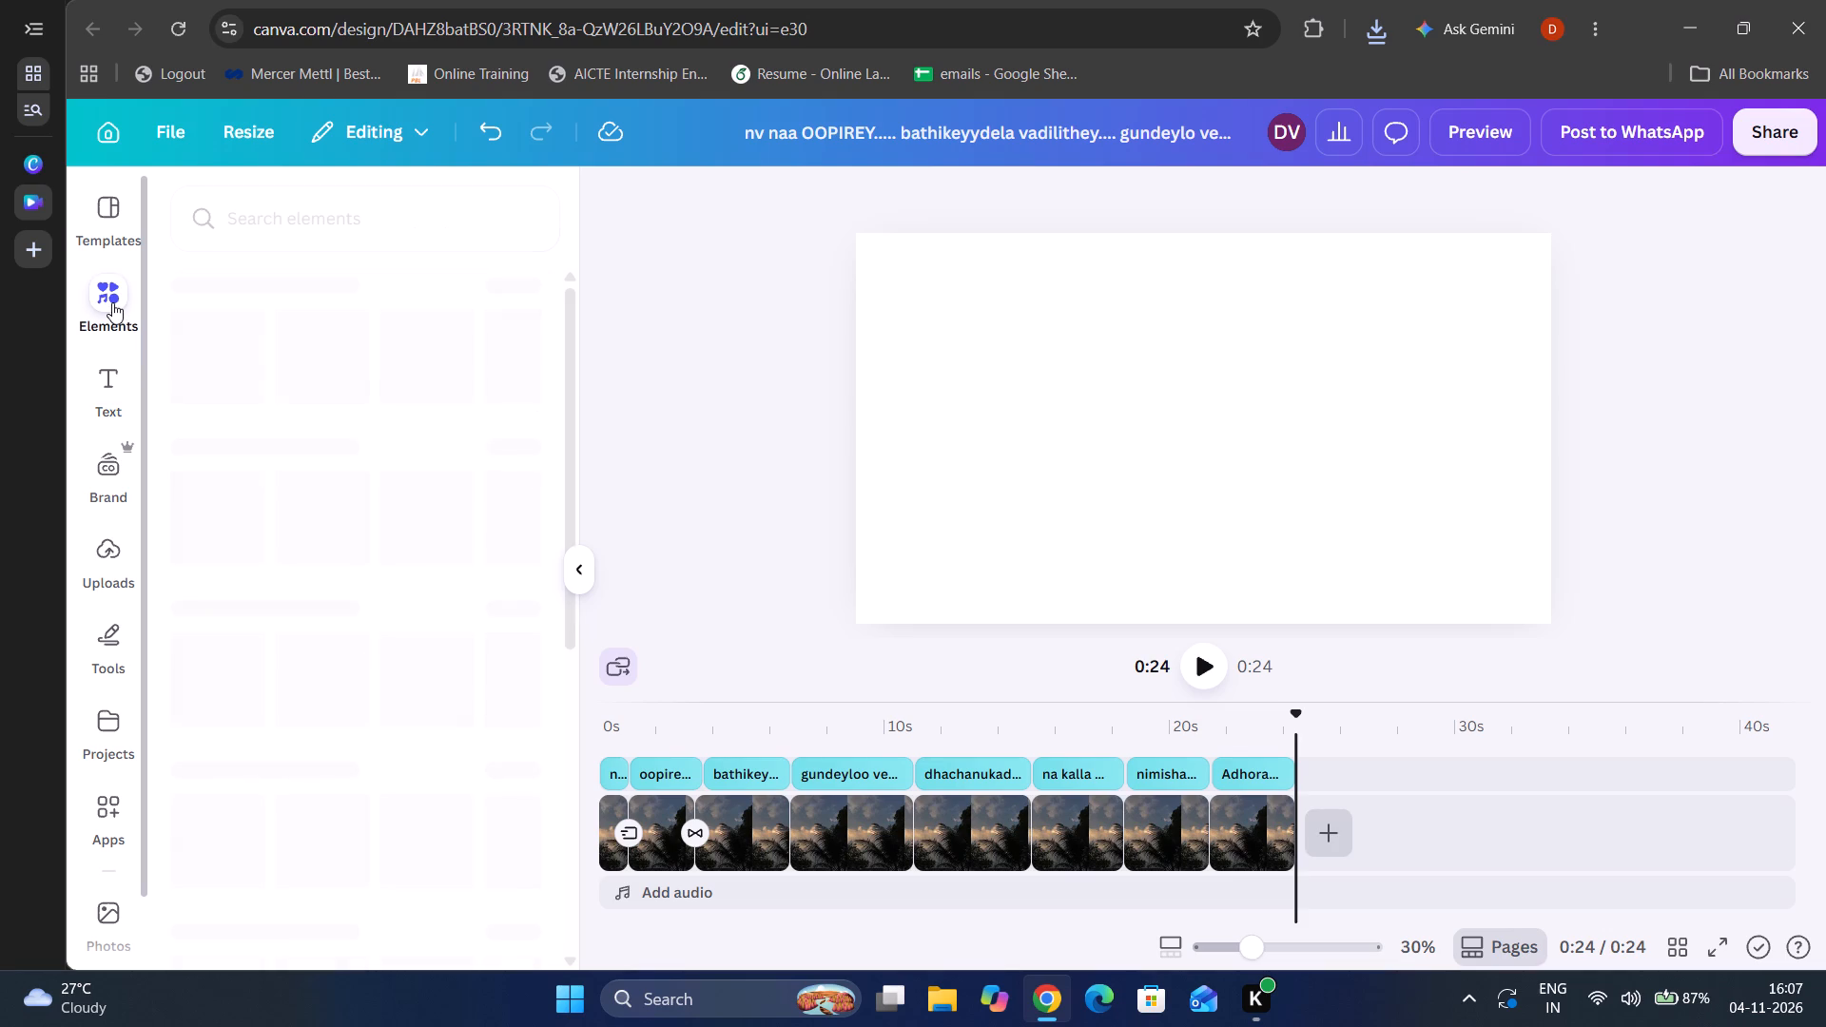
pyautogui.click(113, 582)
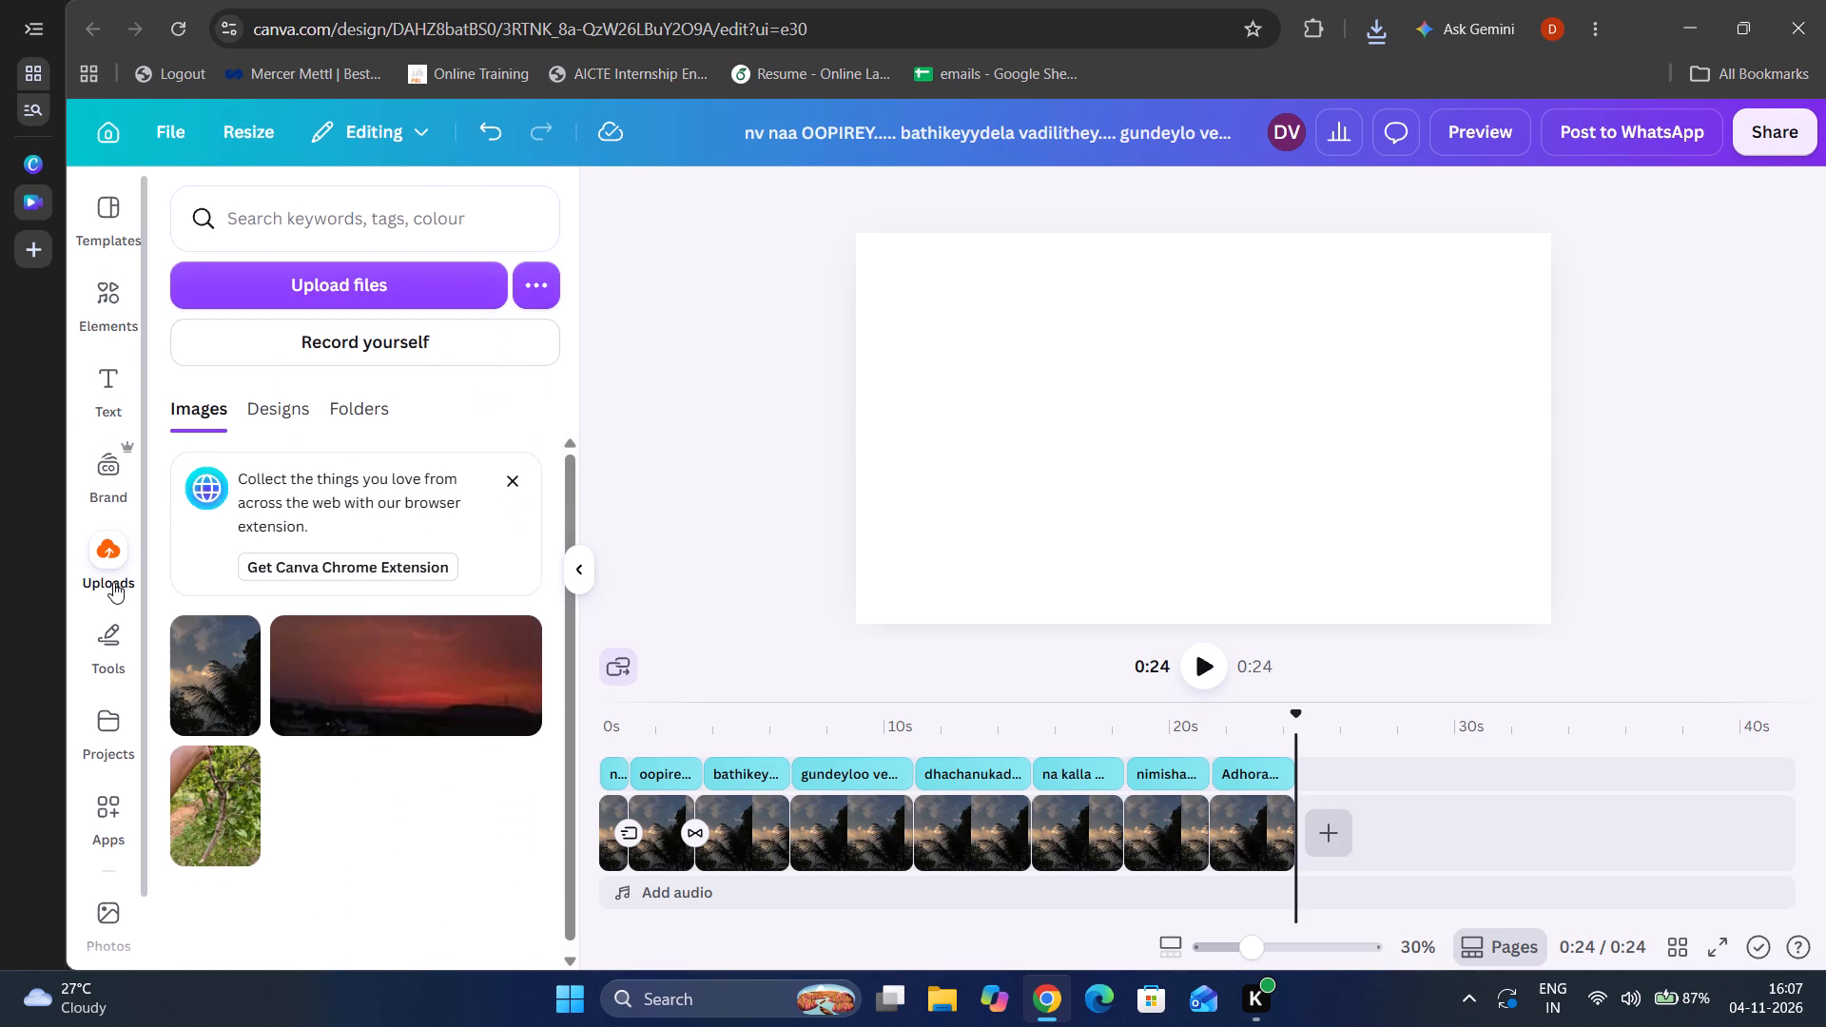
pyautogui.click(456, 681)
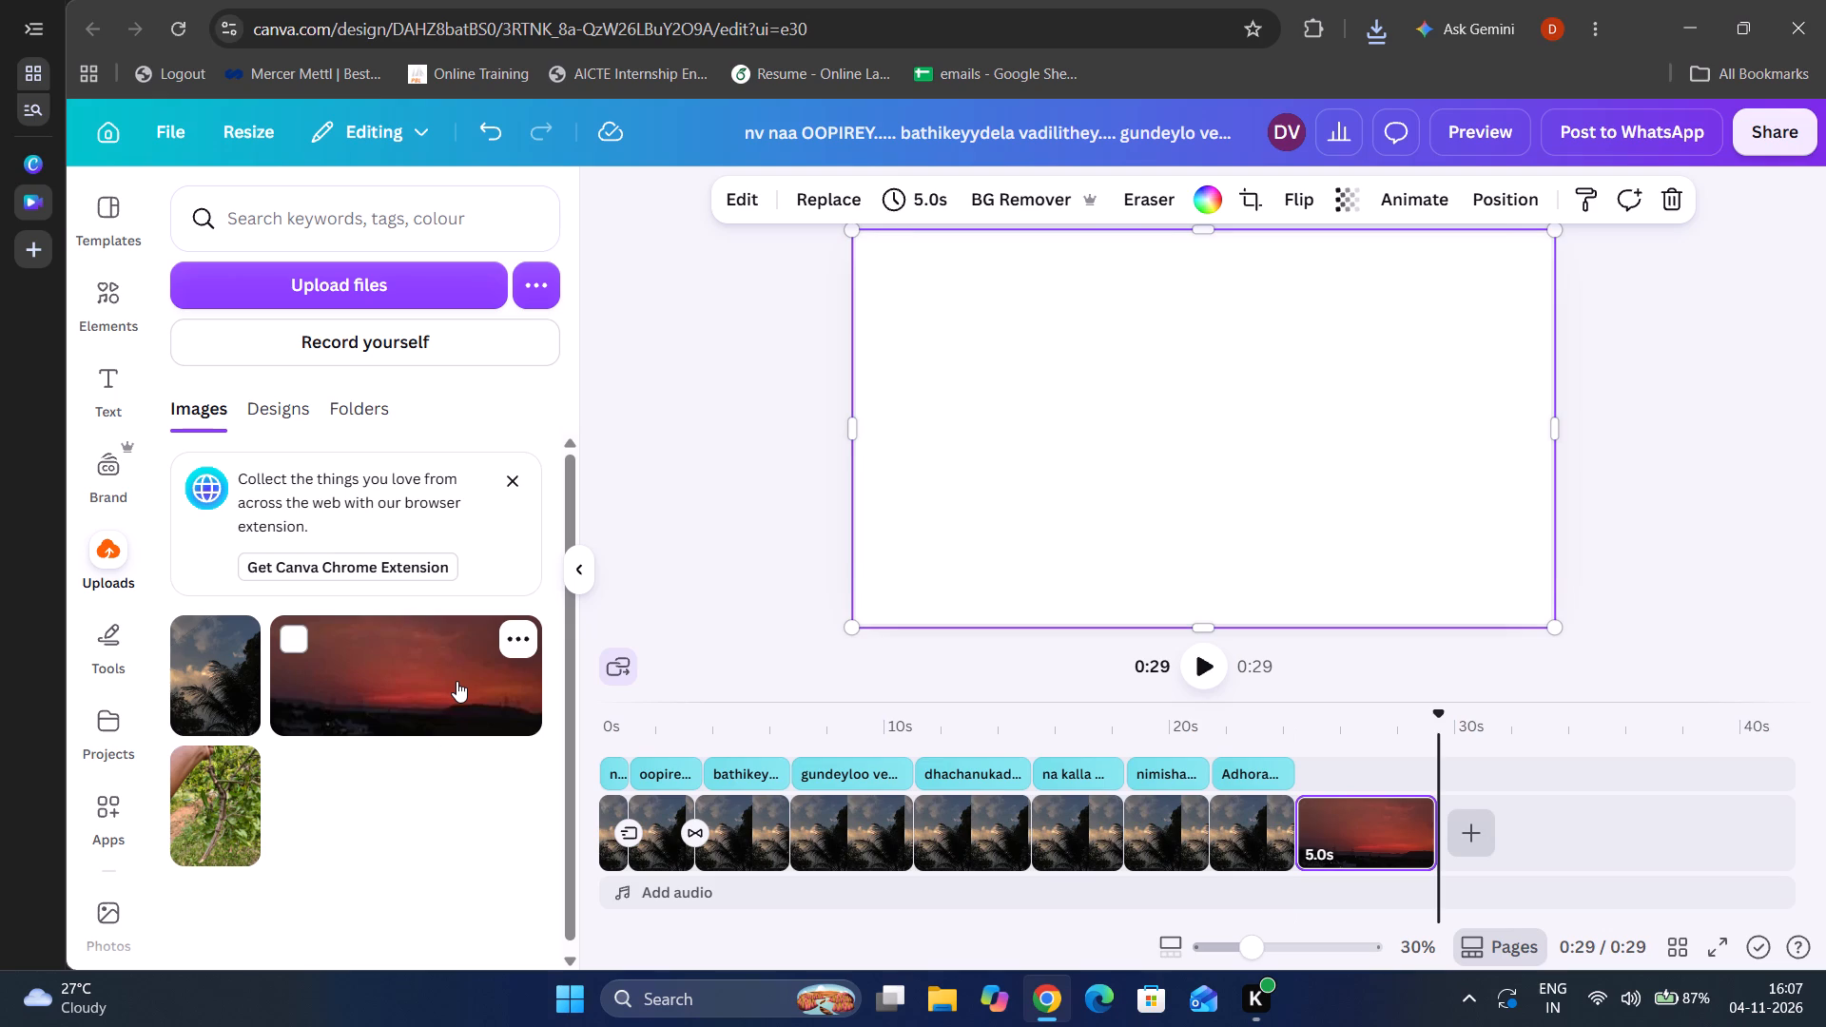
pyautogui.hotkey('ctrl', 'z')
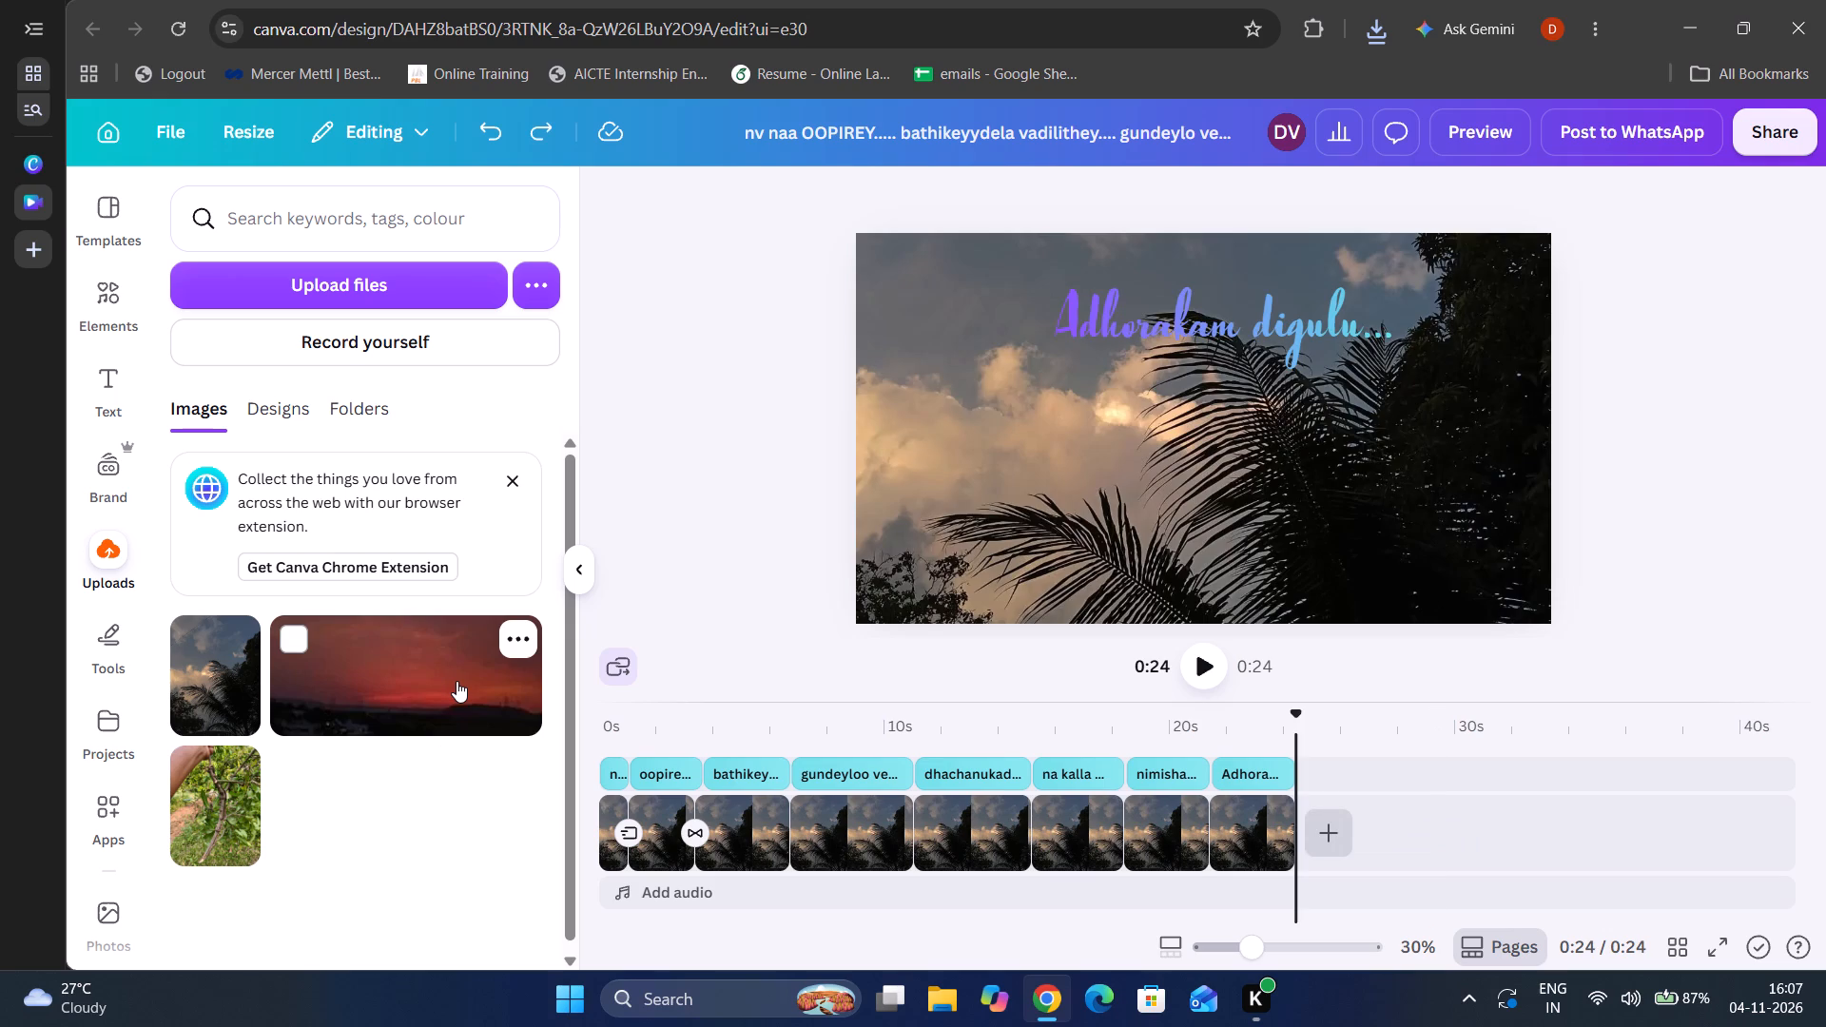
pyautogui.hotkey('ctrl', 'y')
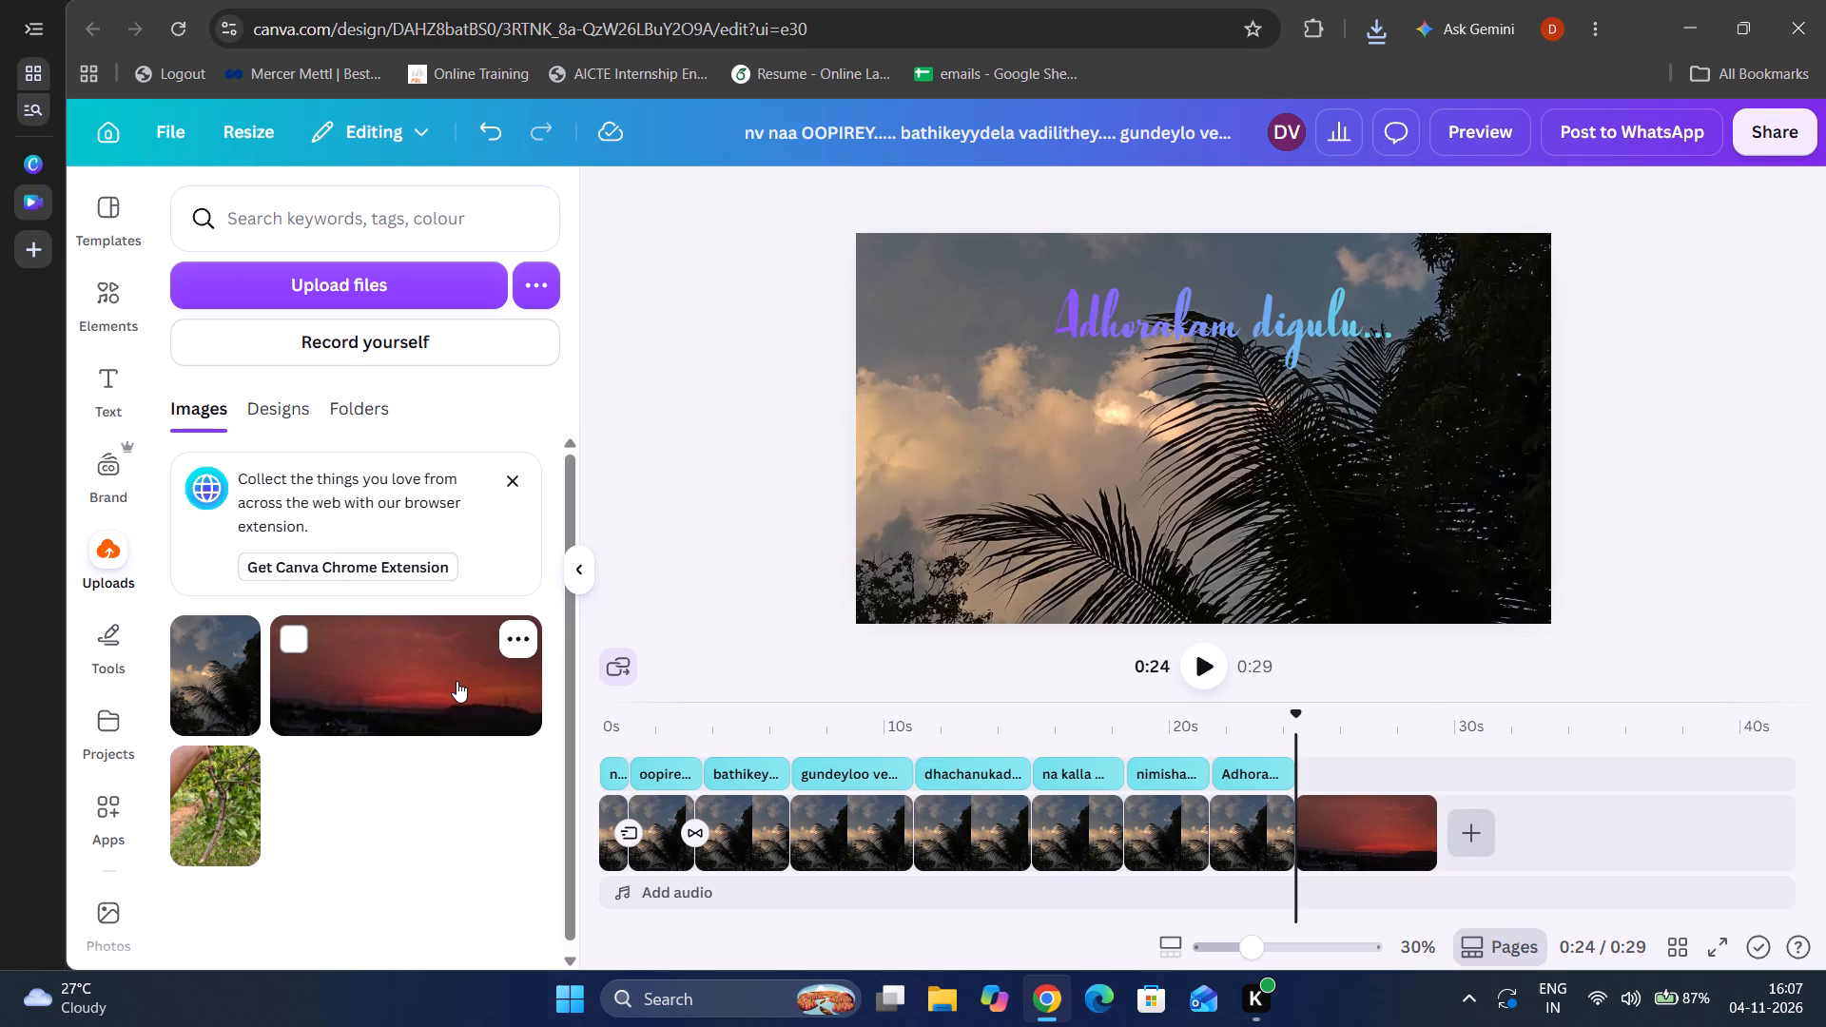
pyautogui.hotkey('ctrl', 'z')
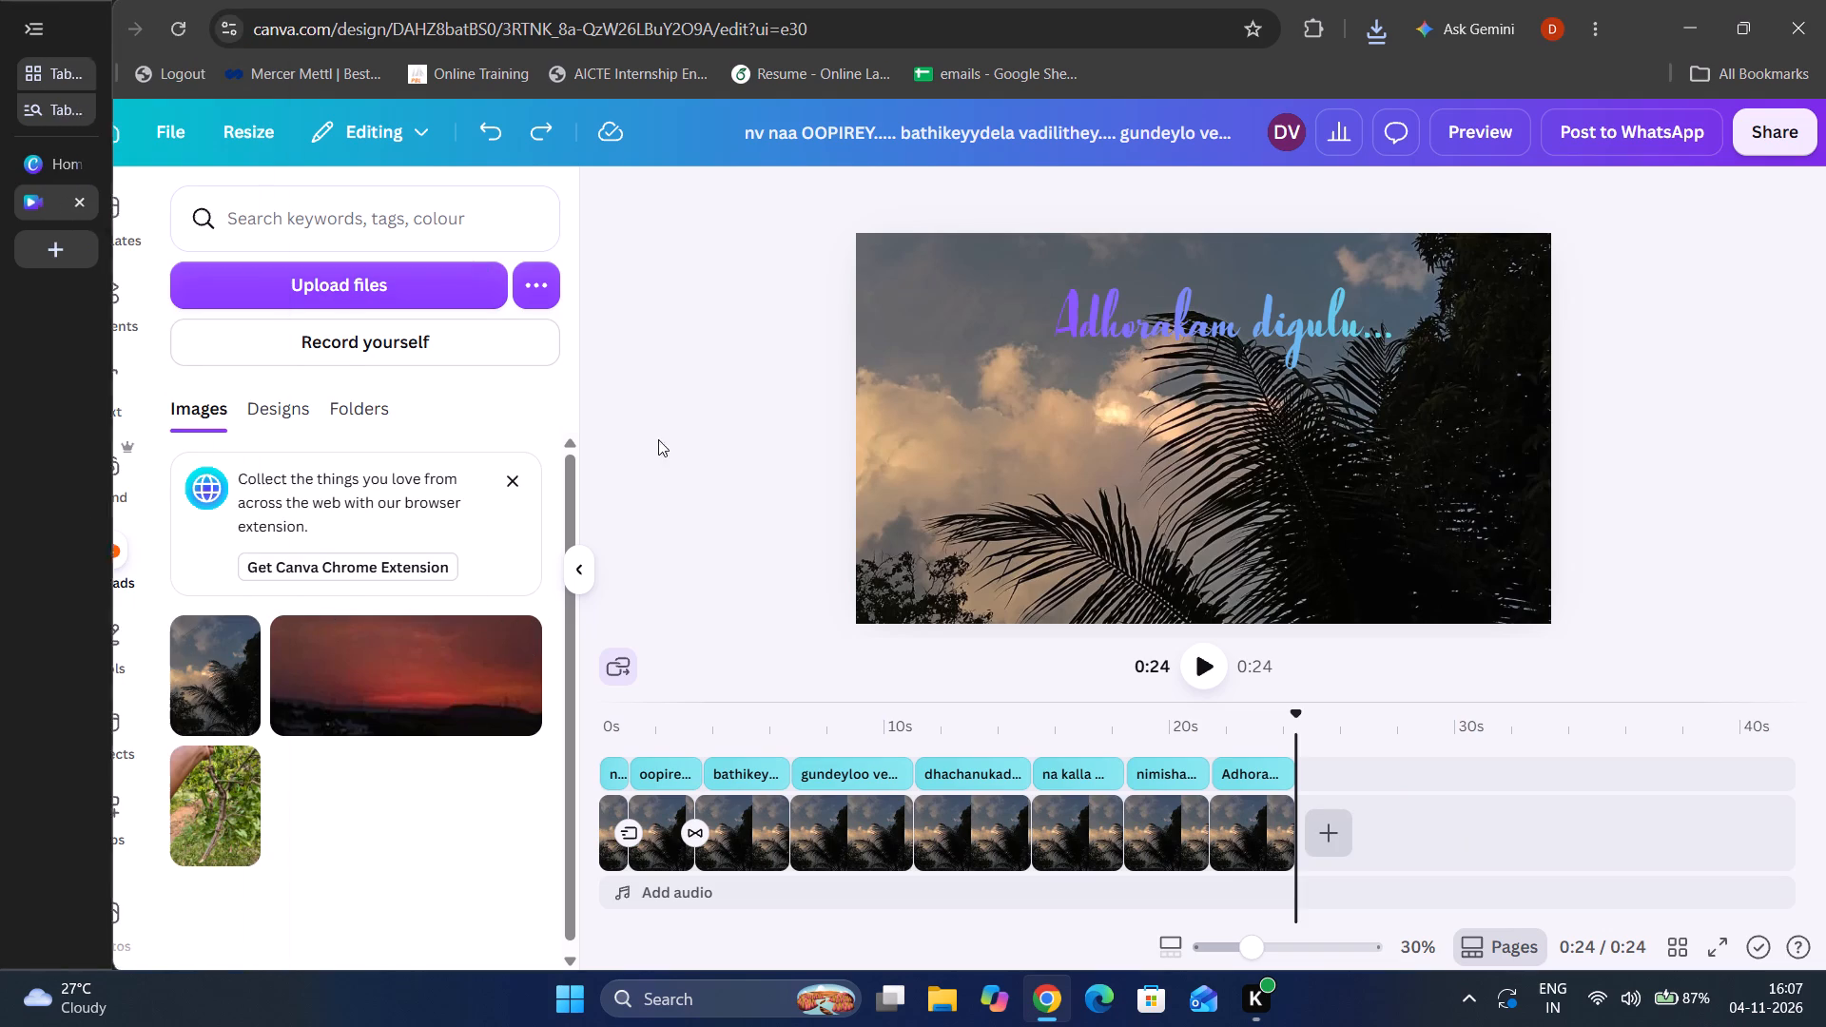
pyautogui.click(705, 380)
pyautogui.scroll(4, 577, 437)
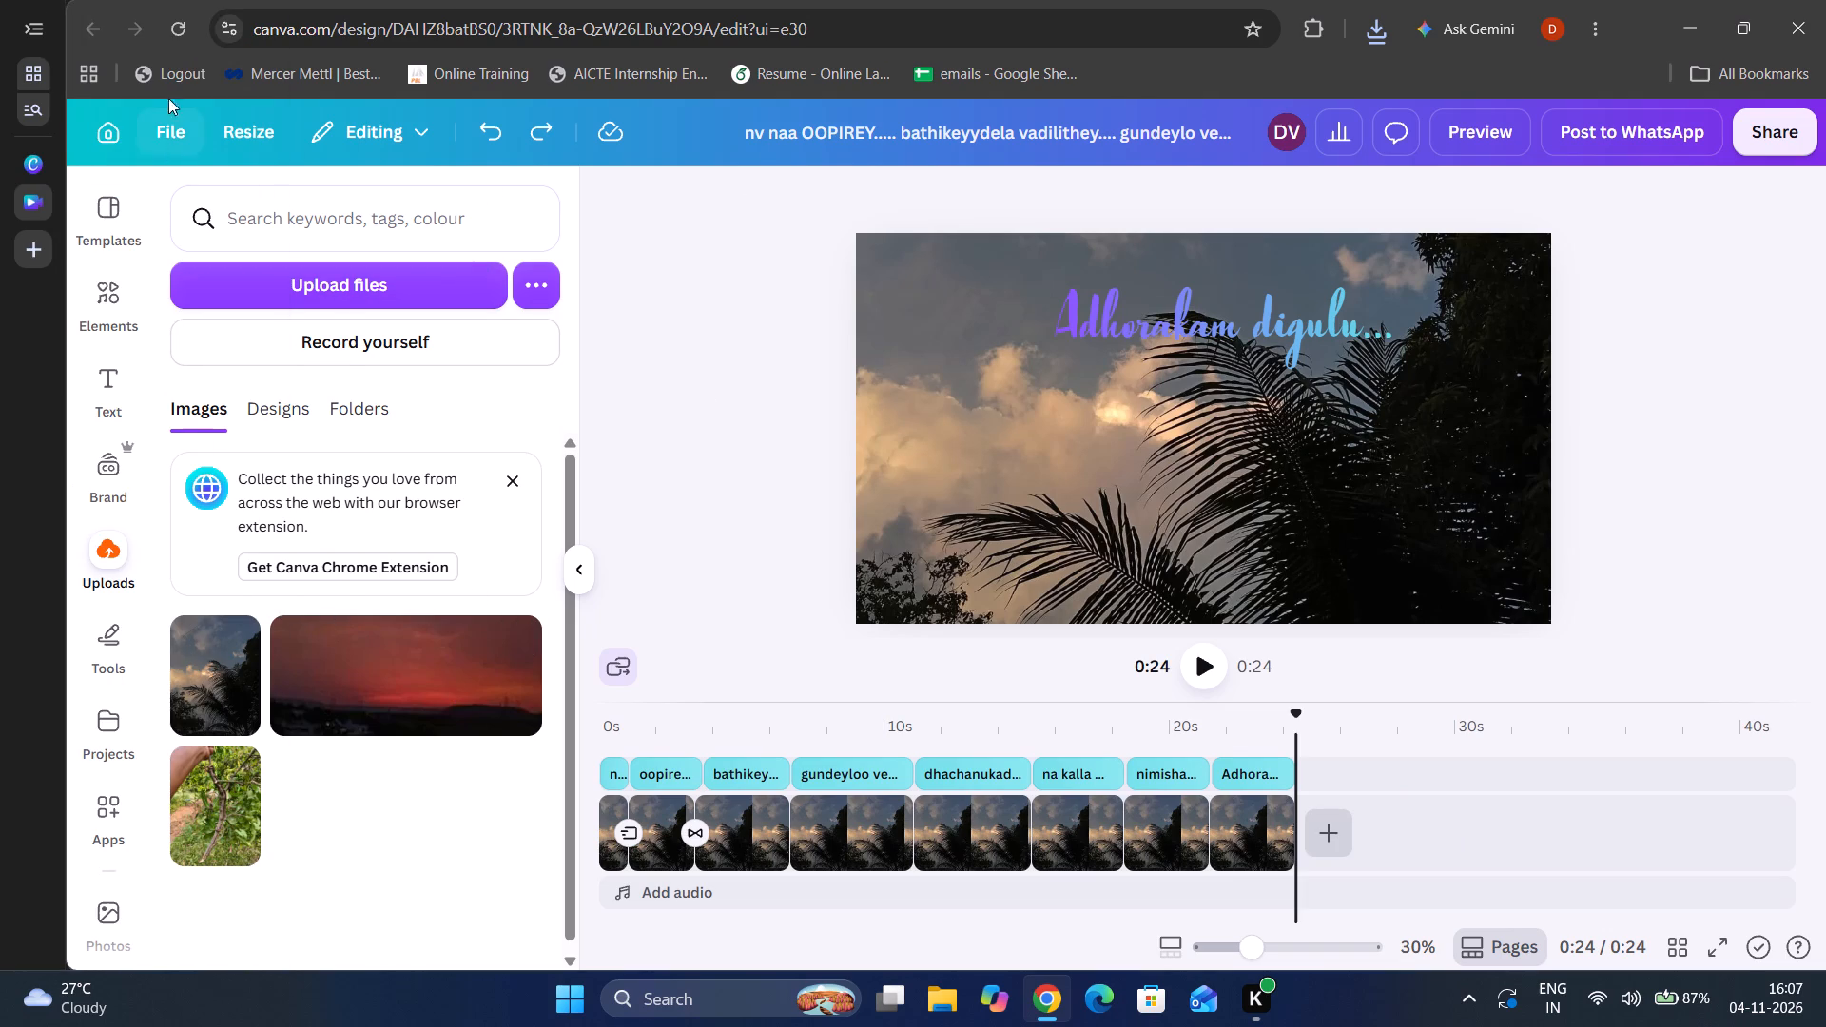
# Leave the editor for the home page and look through the recent designs, Uploads folder, all projects and templates.
pyautogui.click(111, 127)
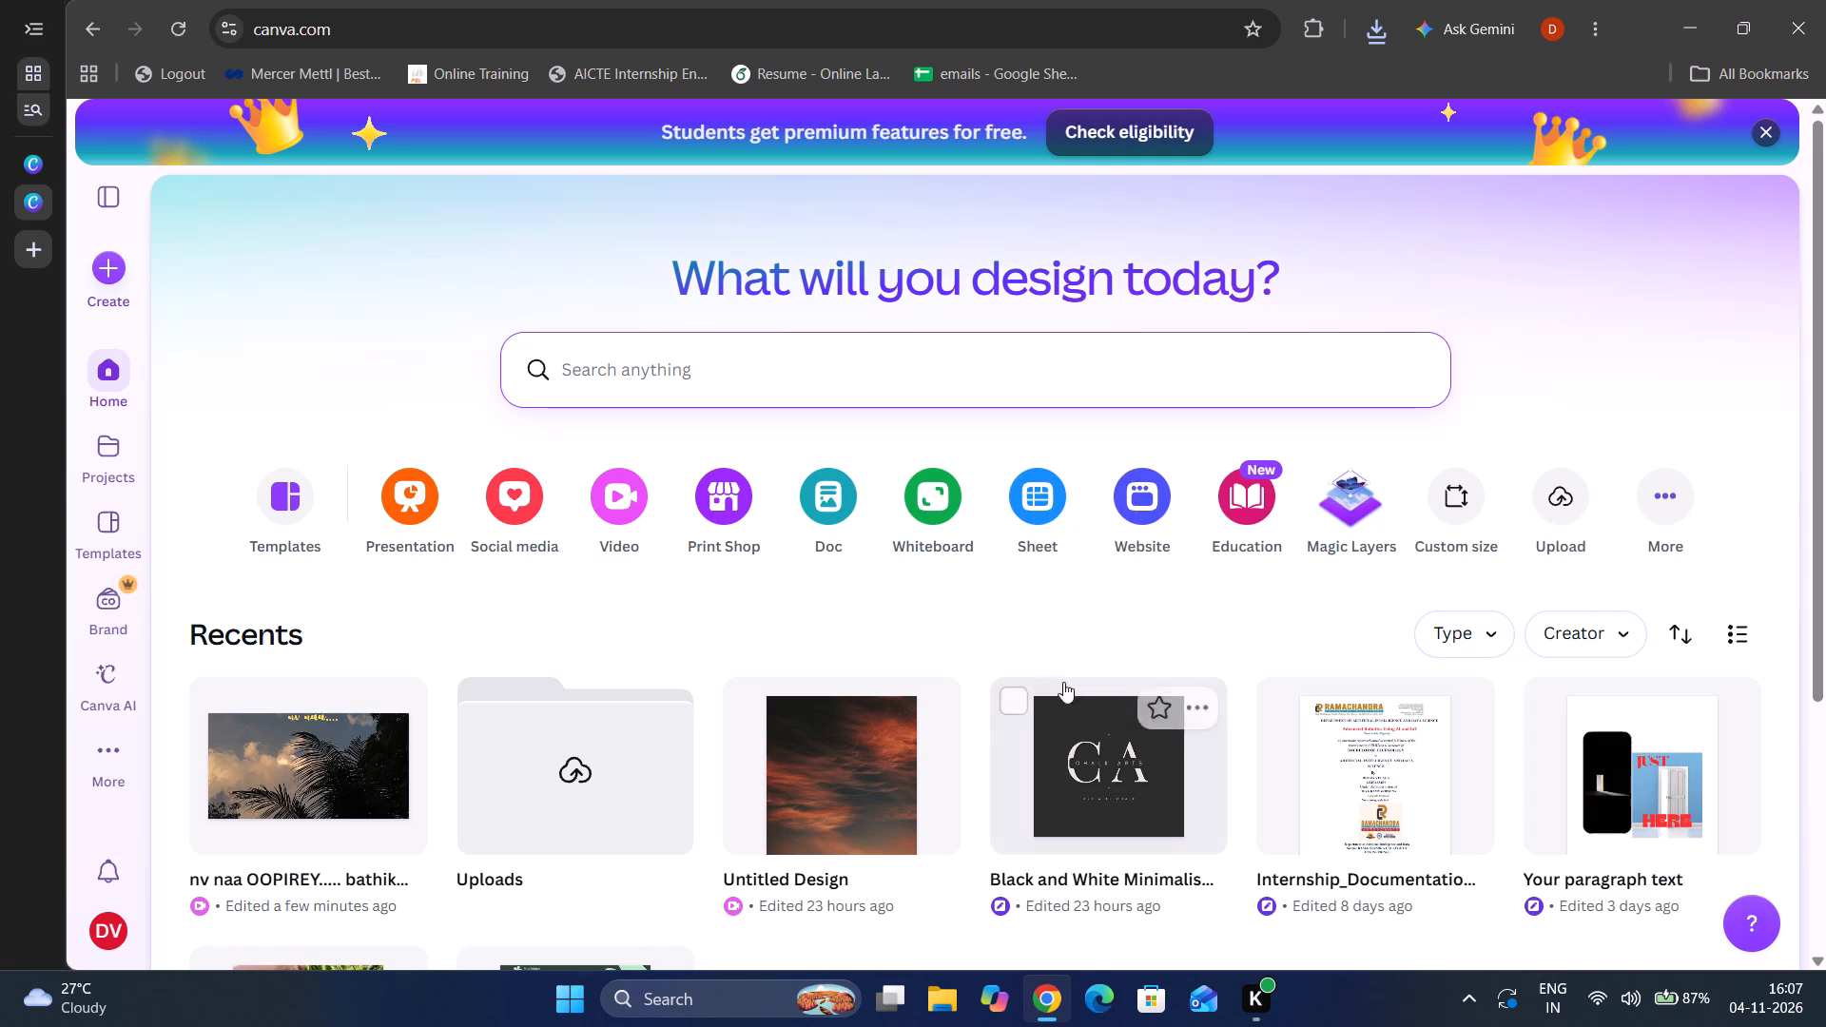
pyautogui.scroll(-2, 696, 640)
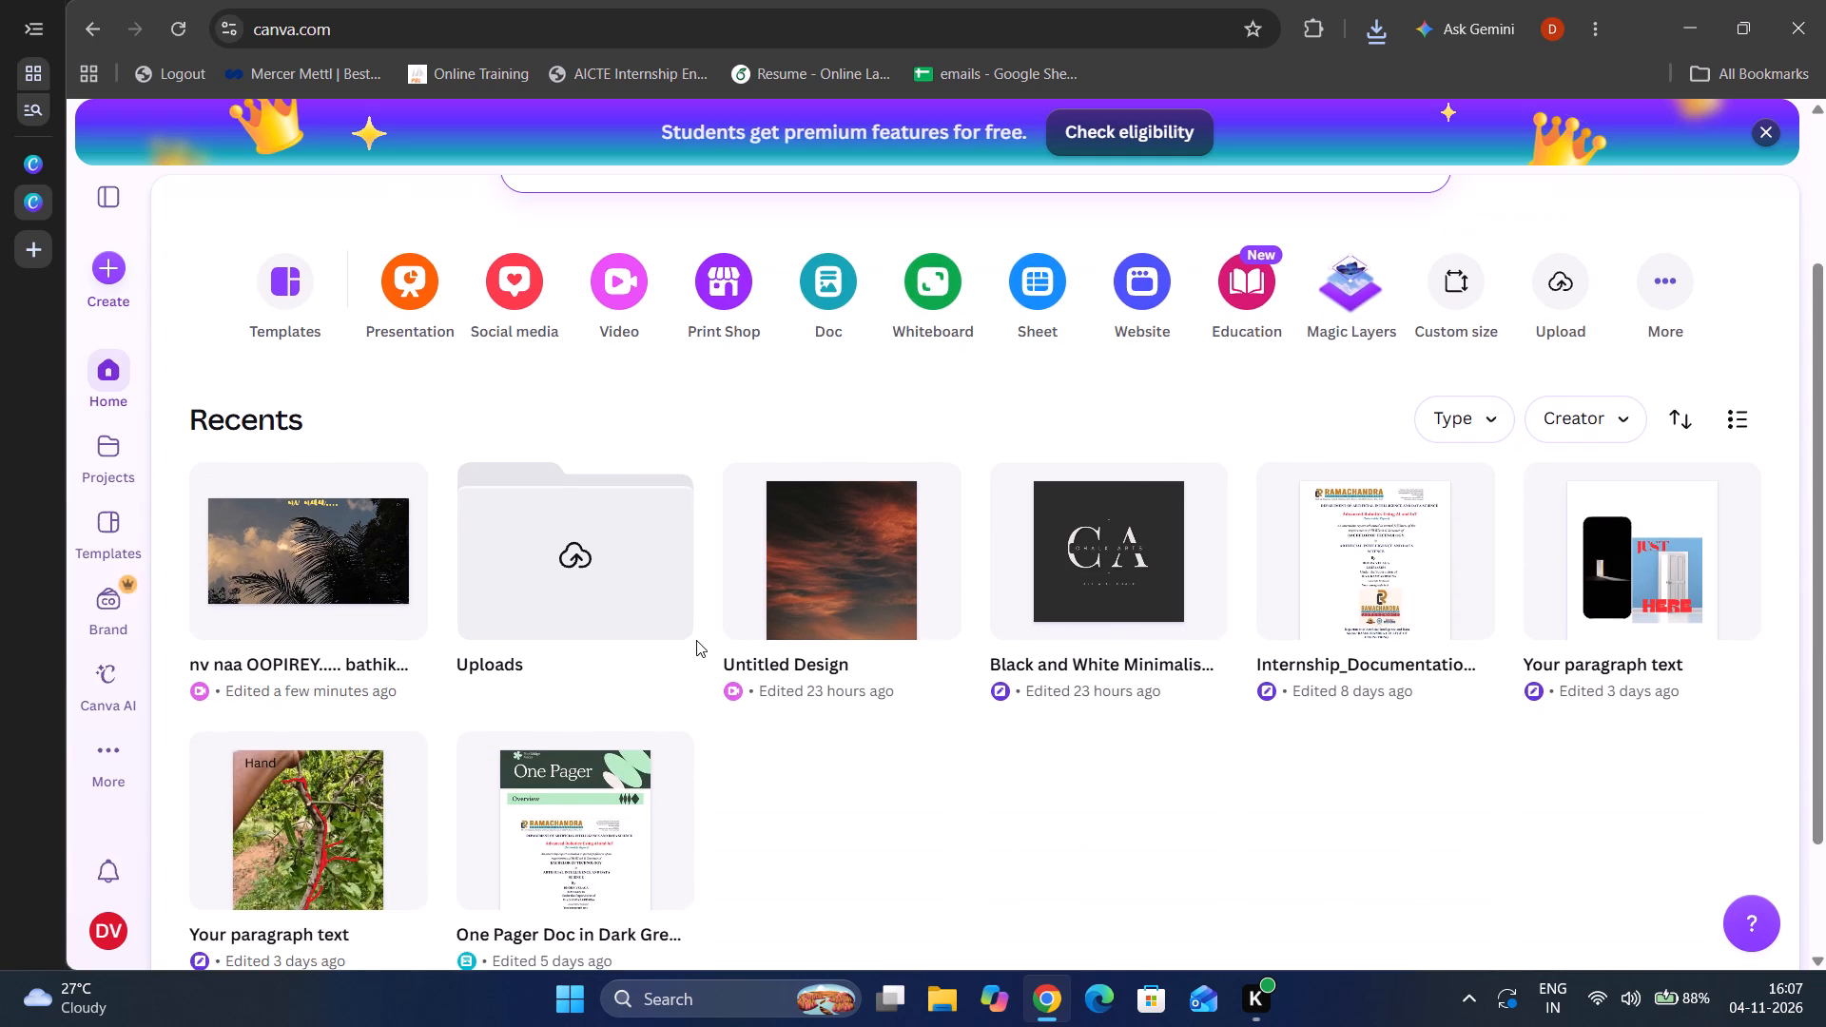
pyautogui.scroll(1, 696, 640)
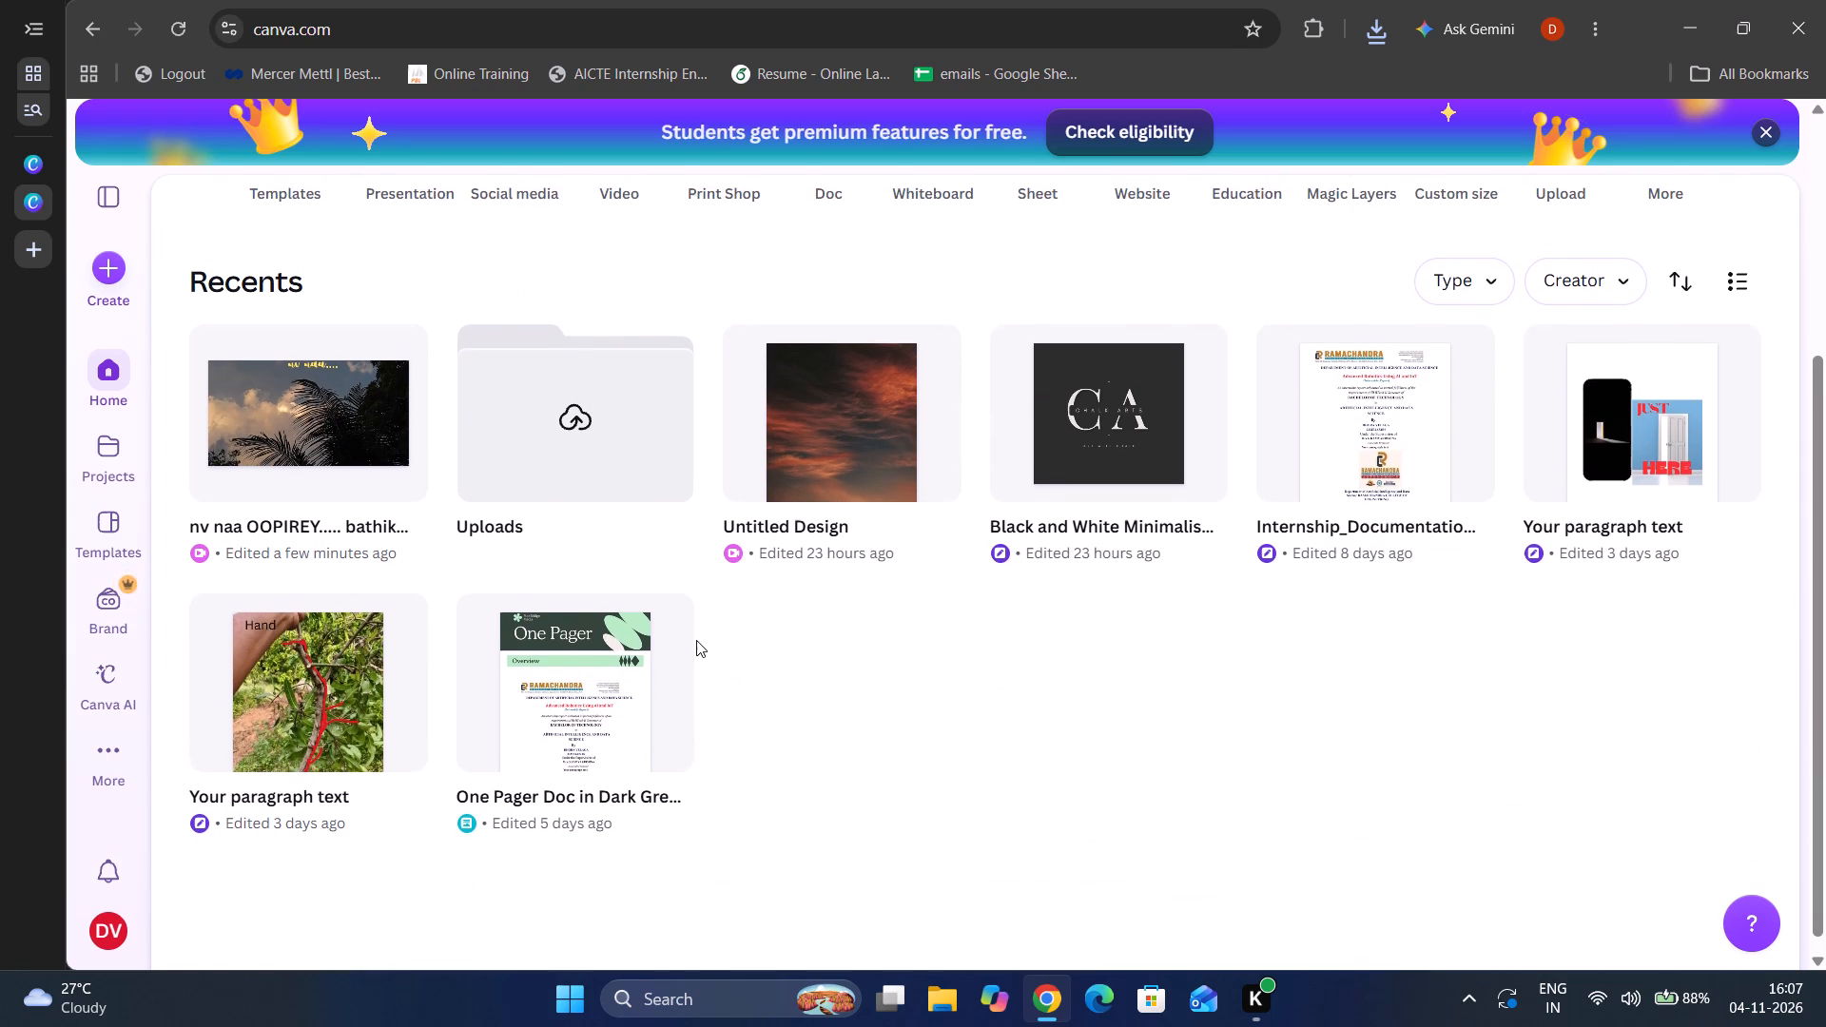
pyautogui.scroll(1, 696, 640)
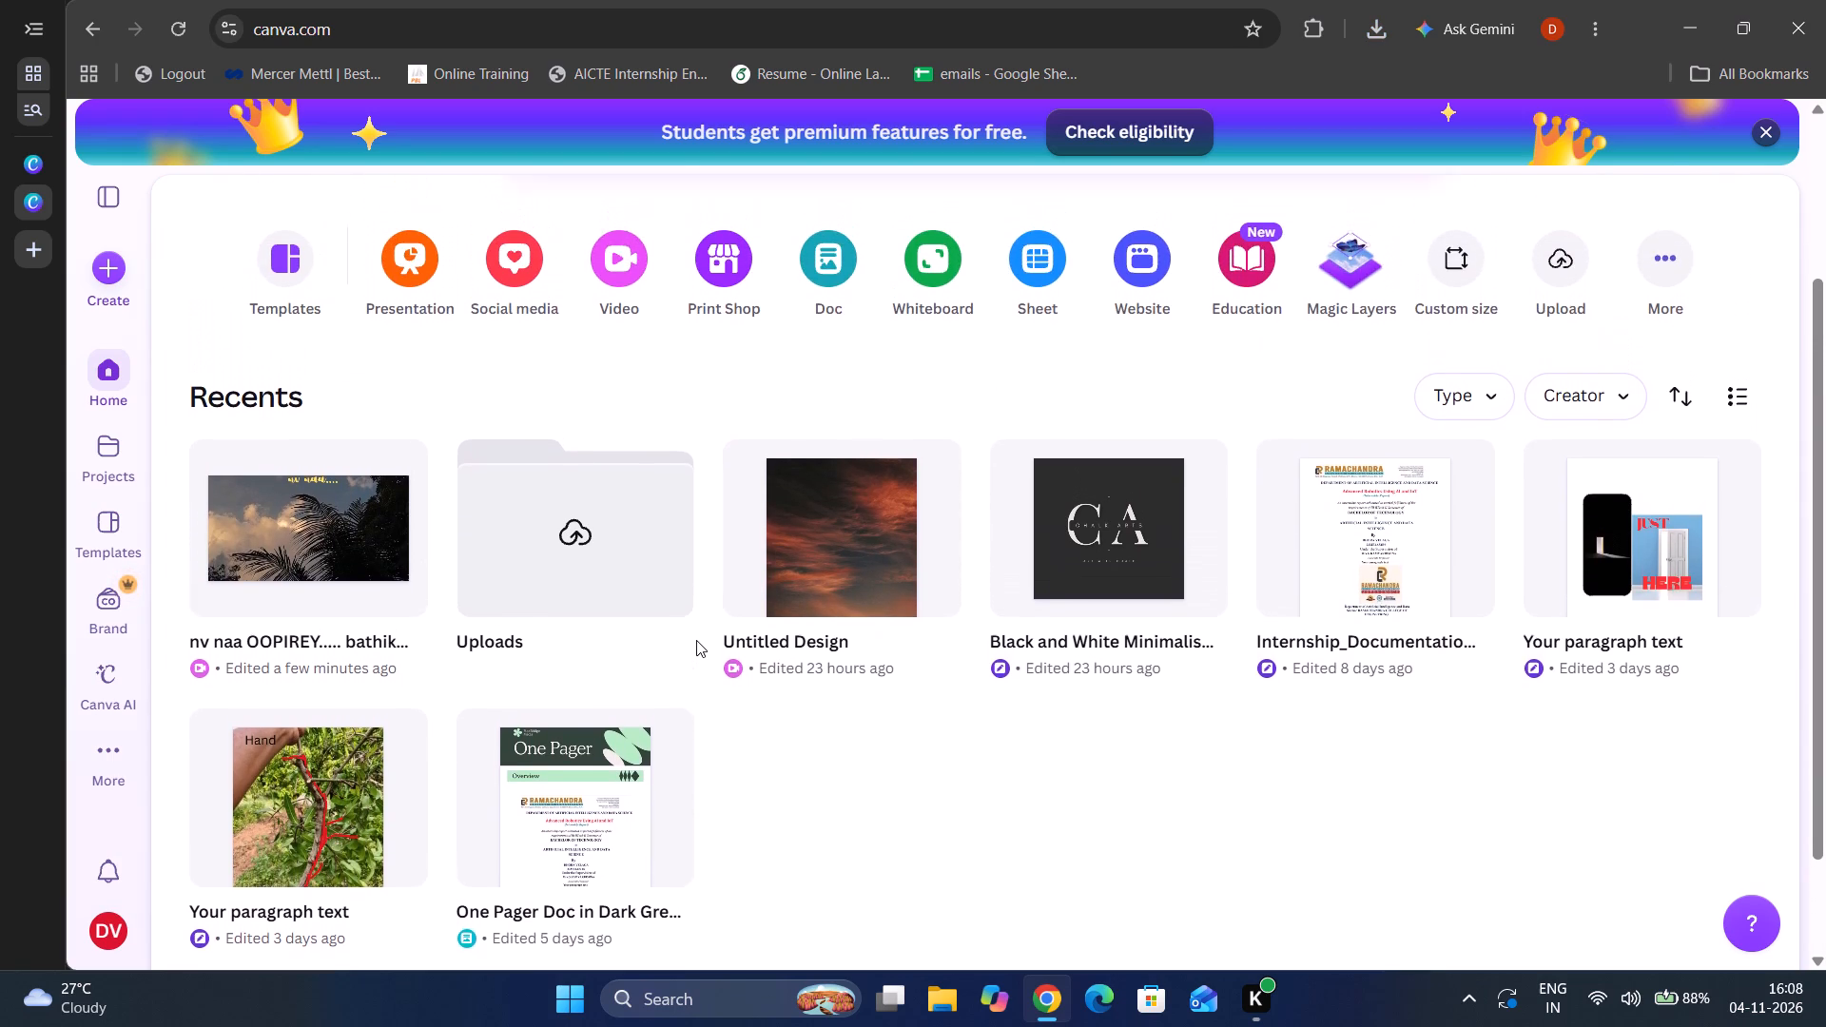
pyautogui.scroll(1, 696, 640)
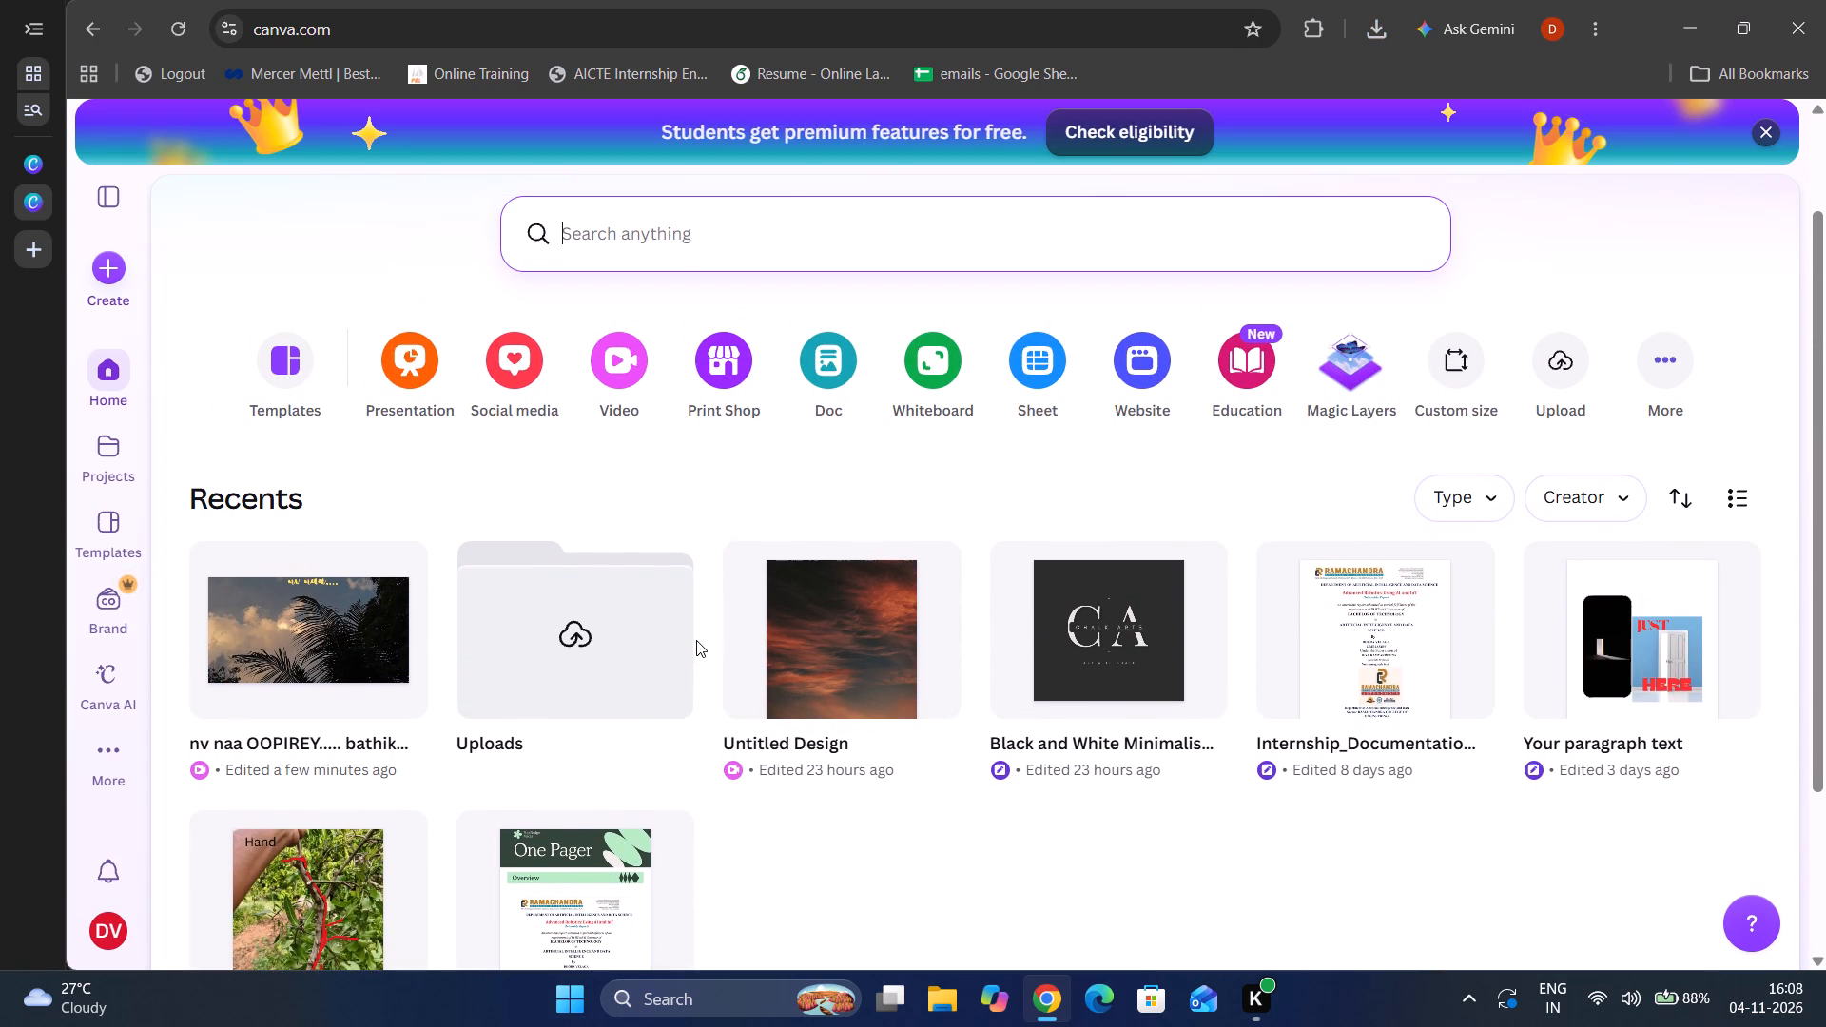
pyautogui.click(634, 648)
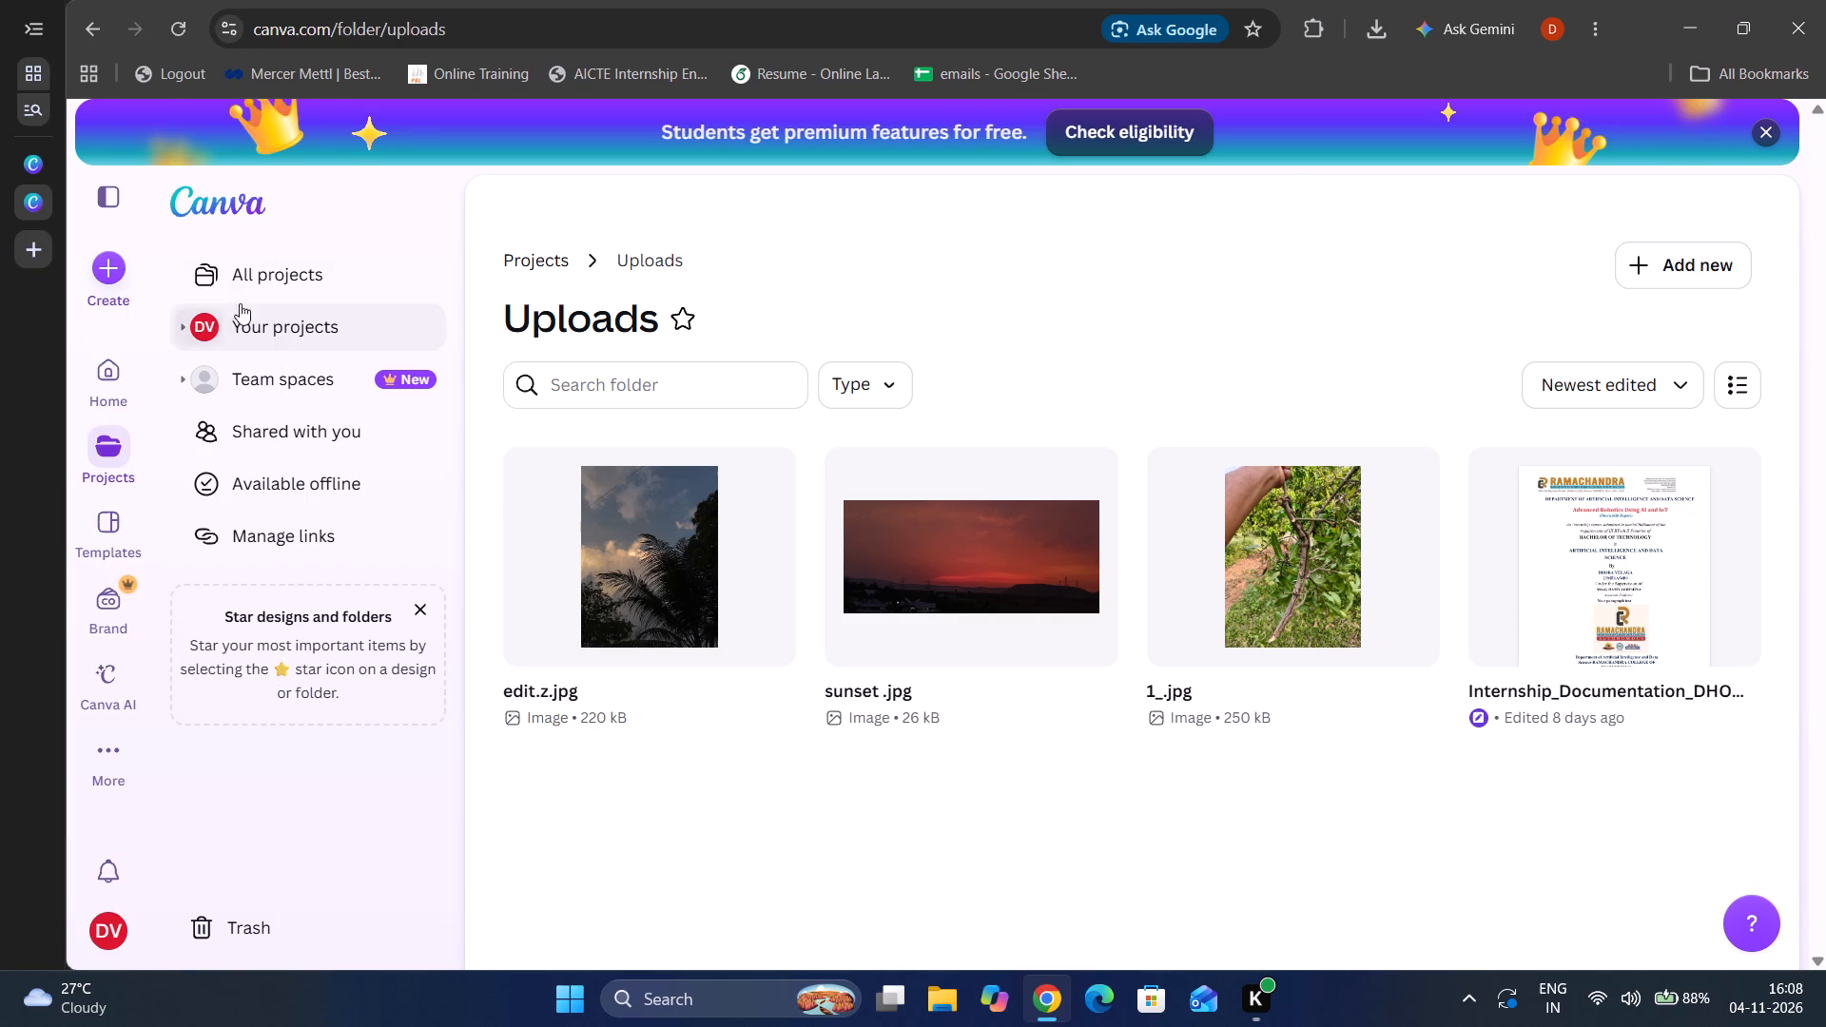
pyautogui.click(287, 272)
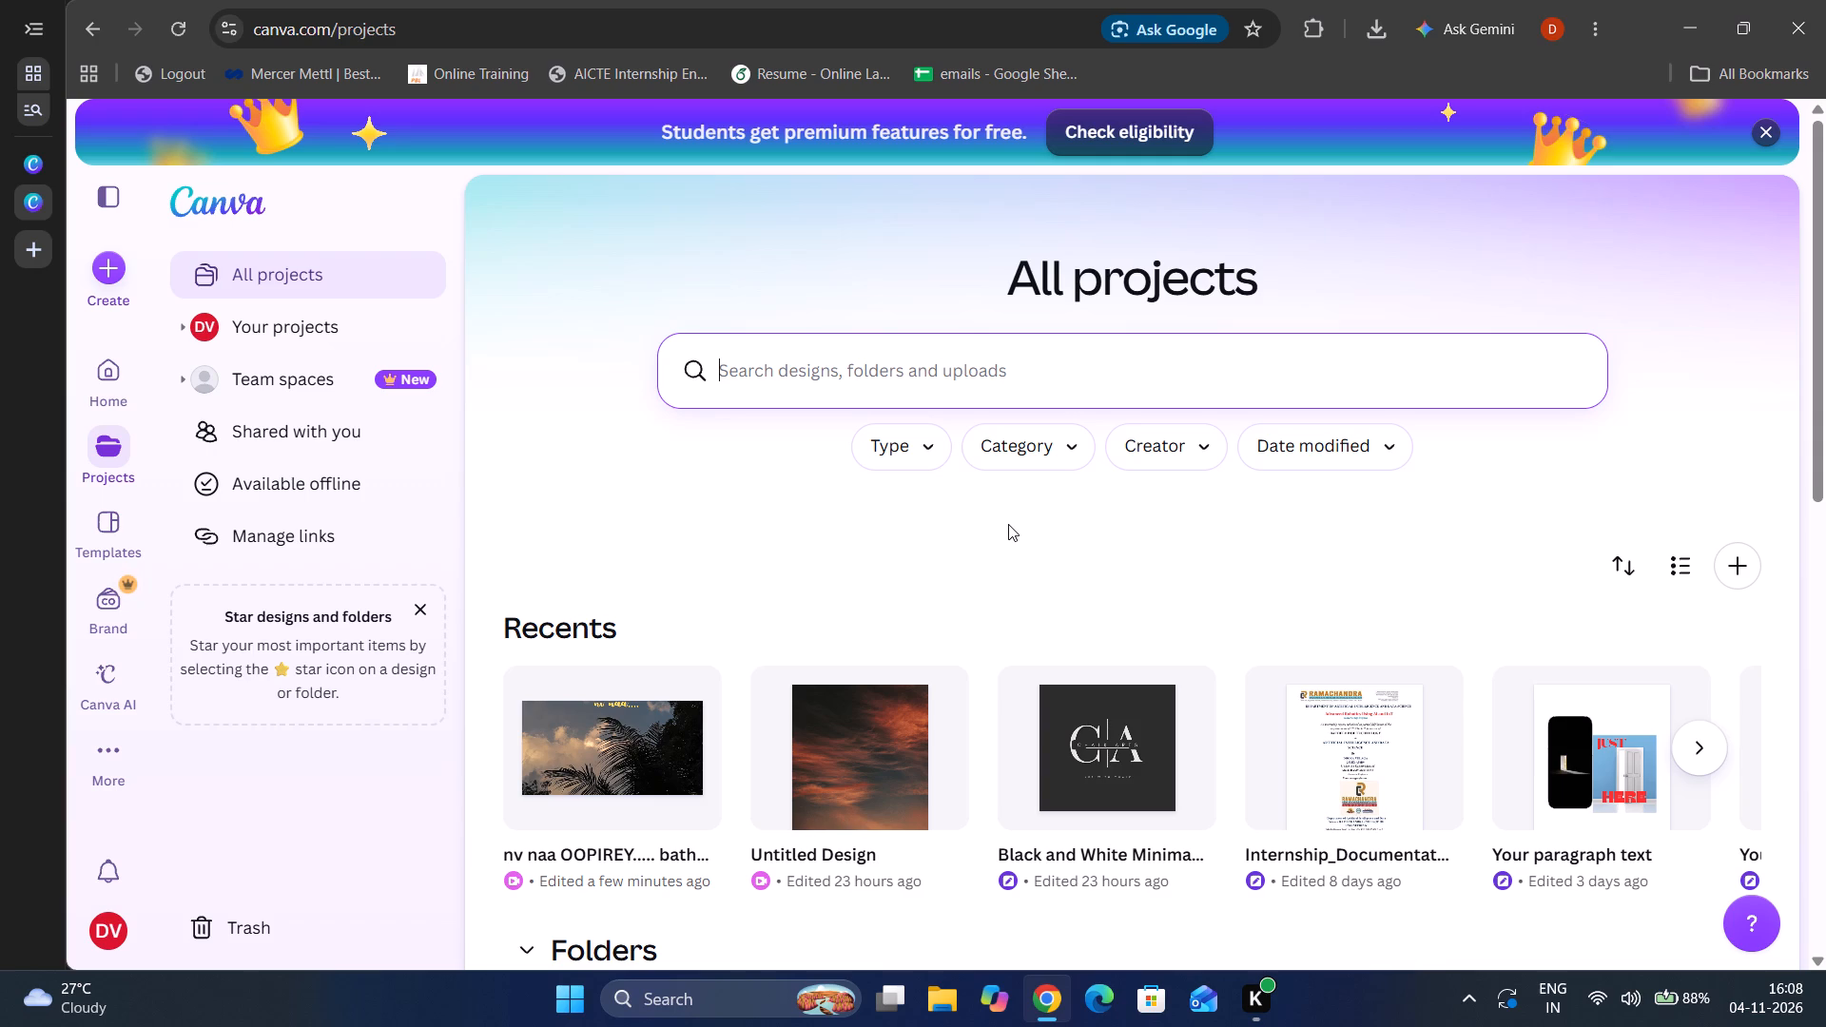
pyautogui.scroll(1, 1008, 524)
pyautogui.click(113, 554)
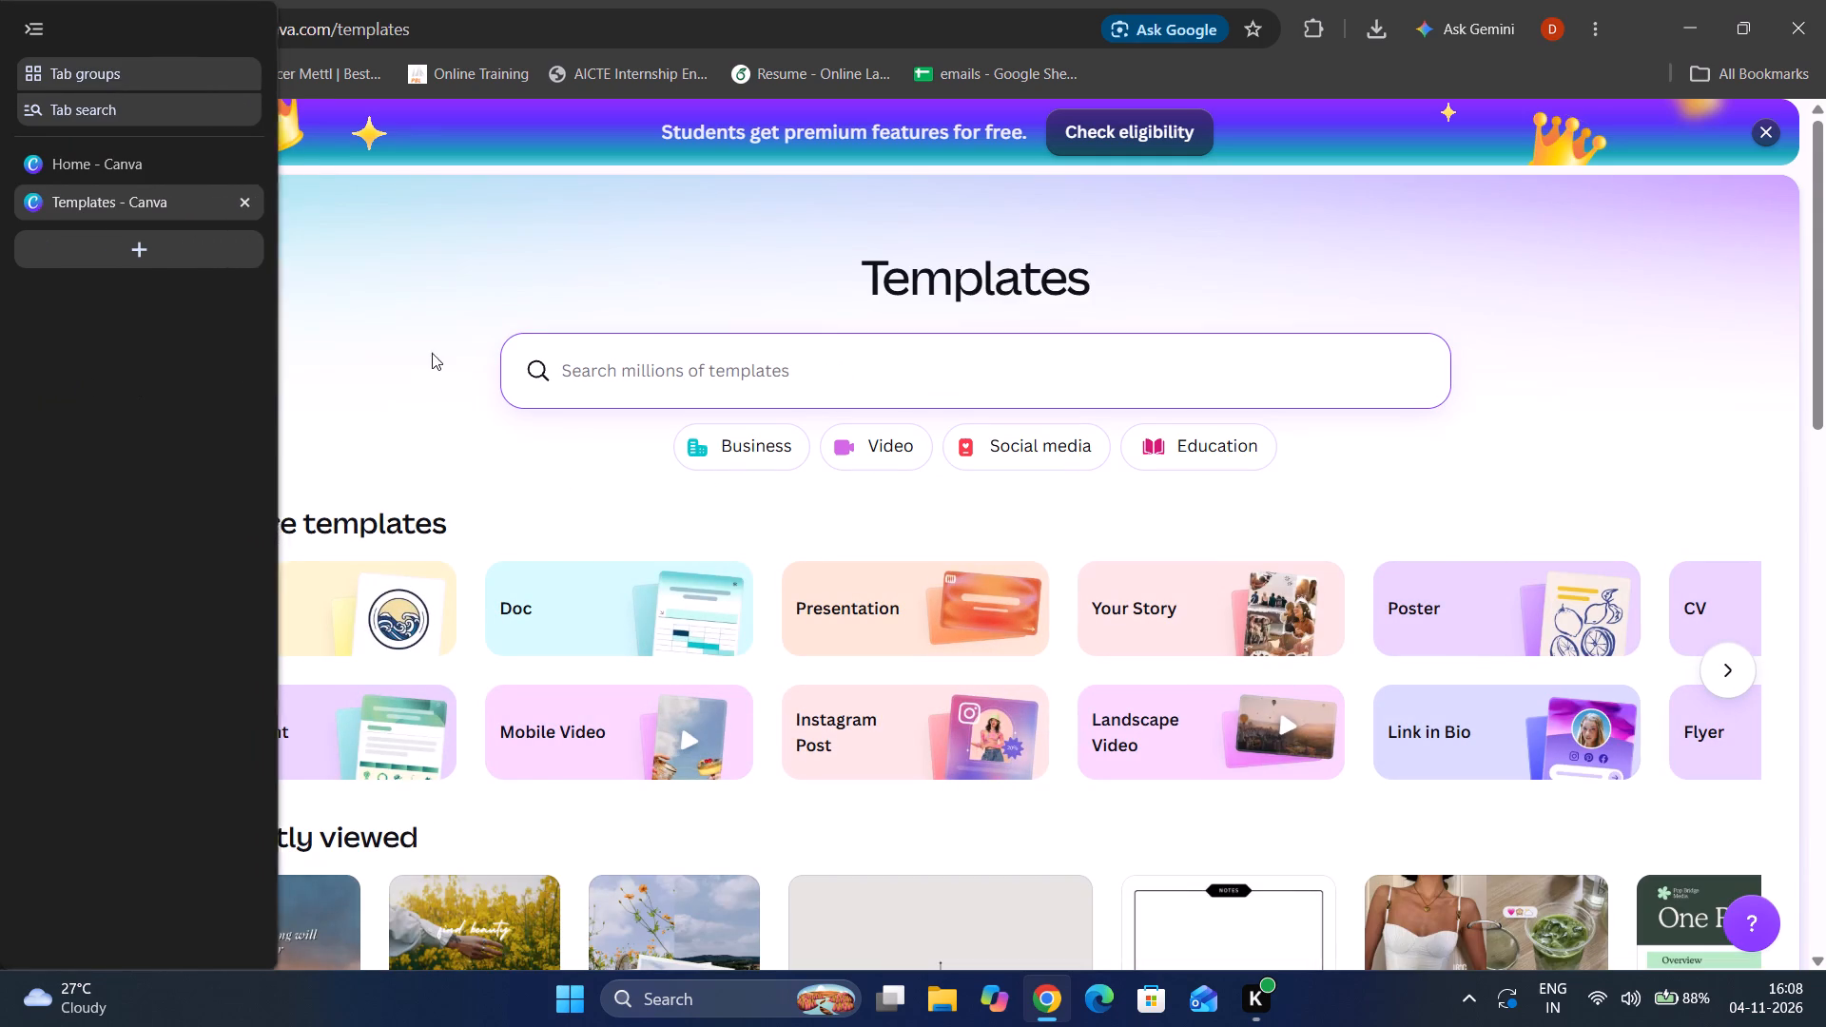
pyautogui.click(123, 389)
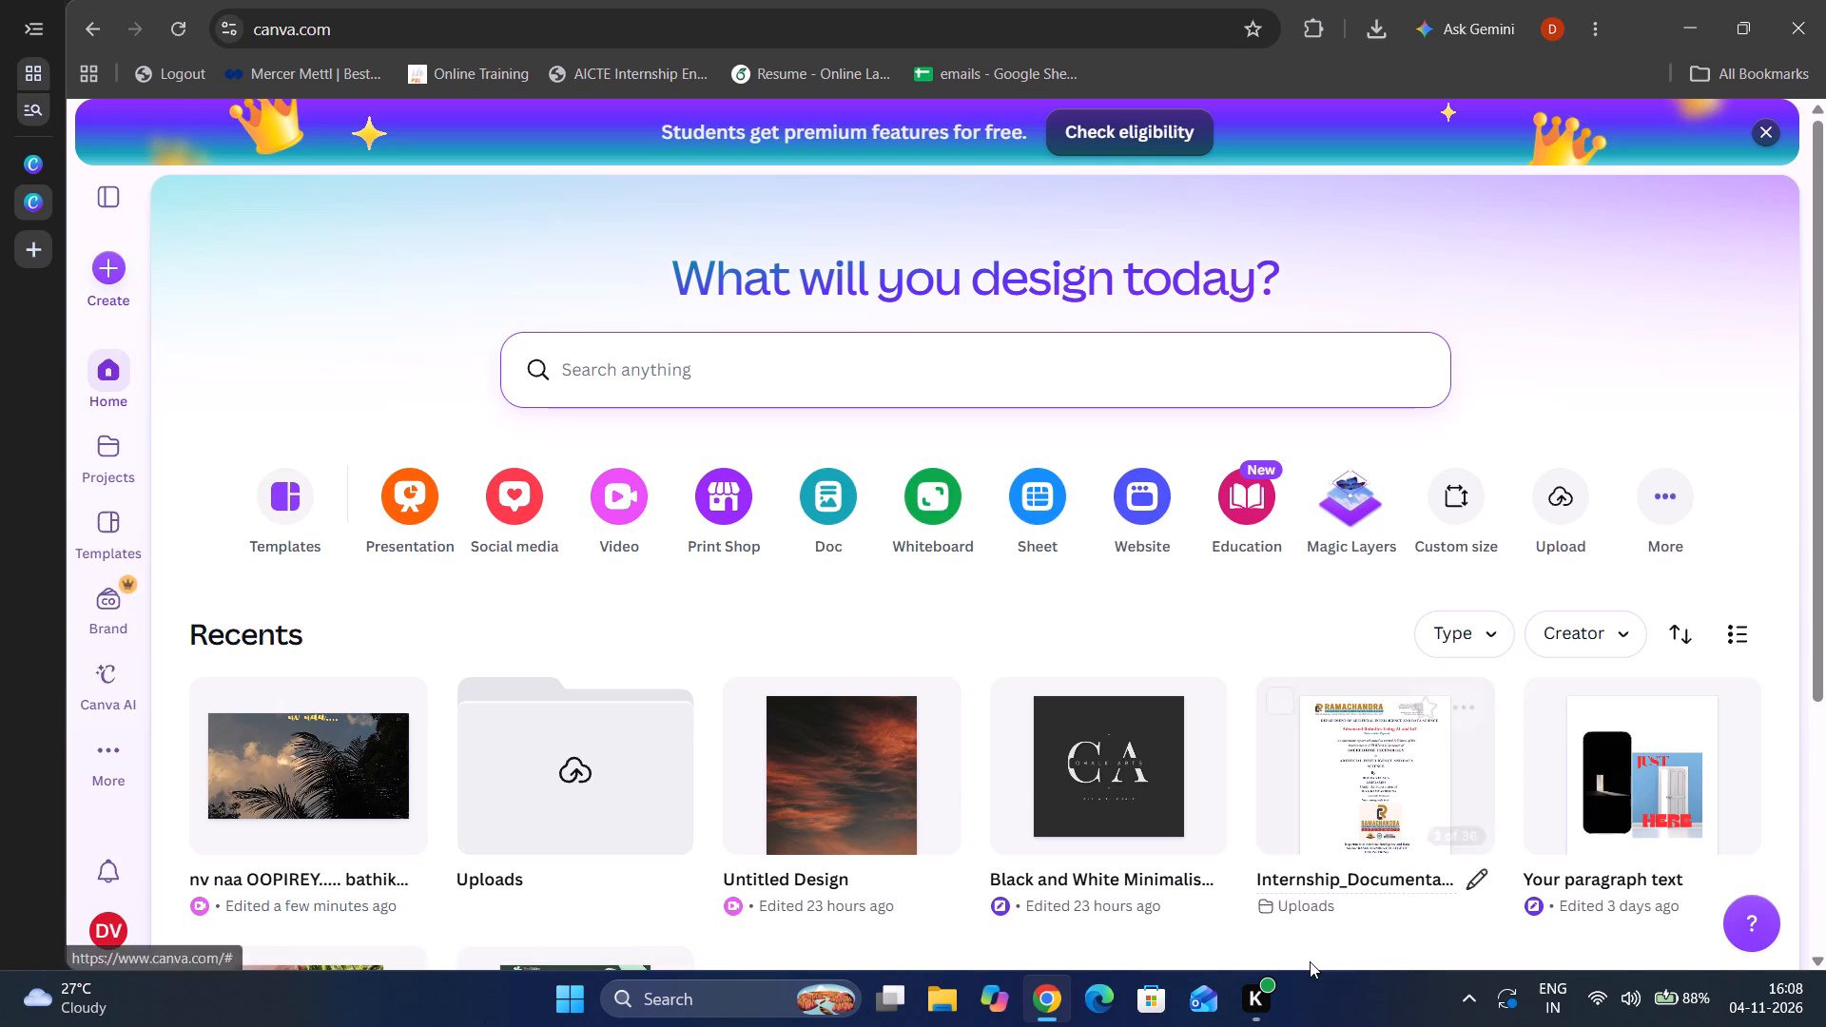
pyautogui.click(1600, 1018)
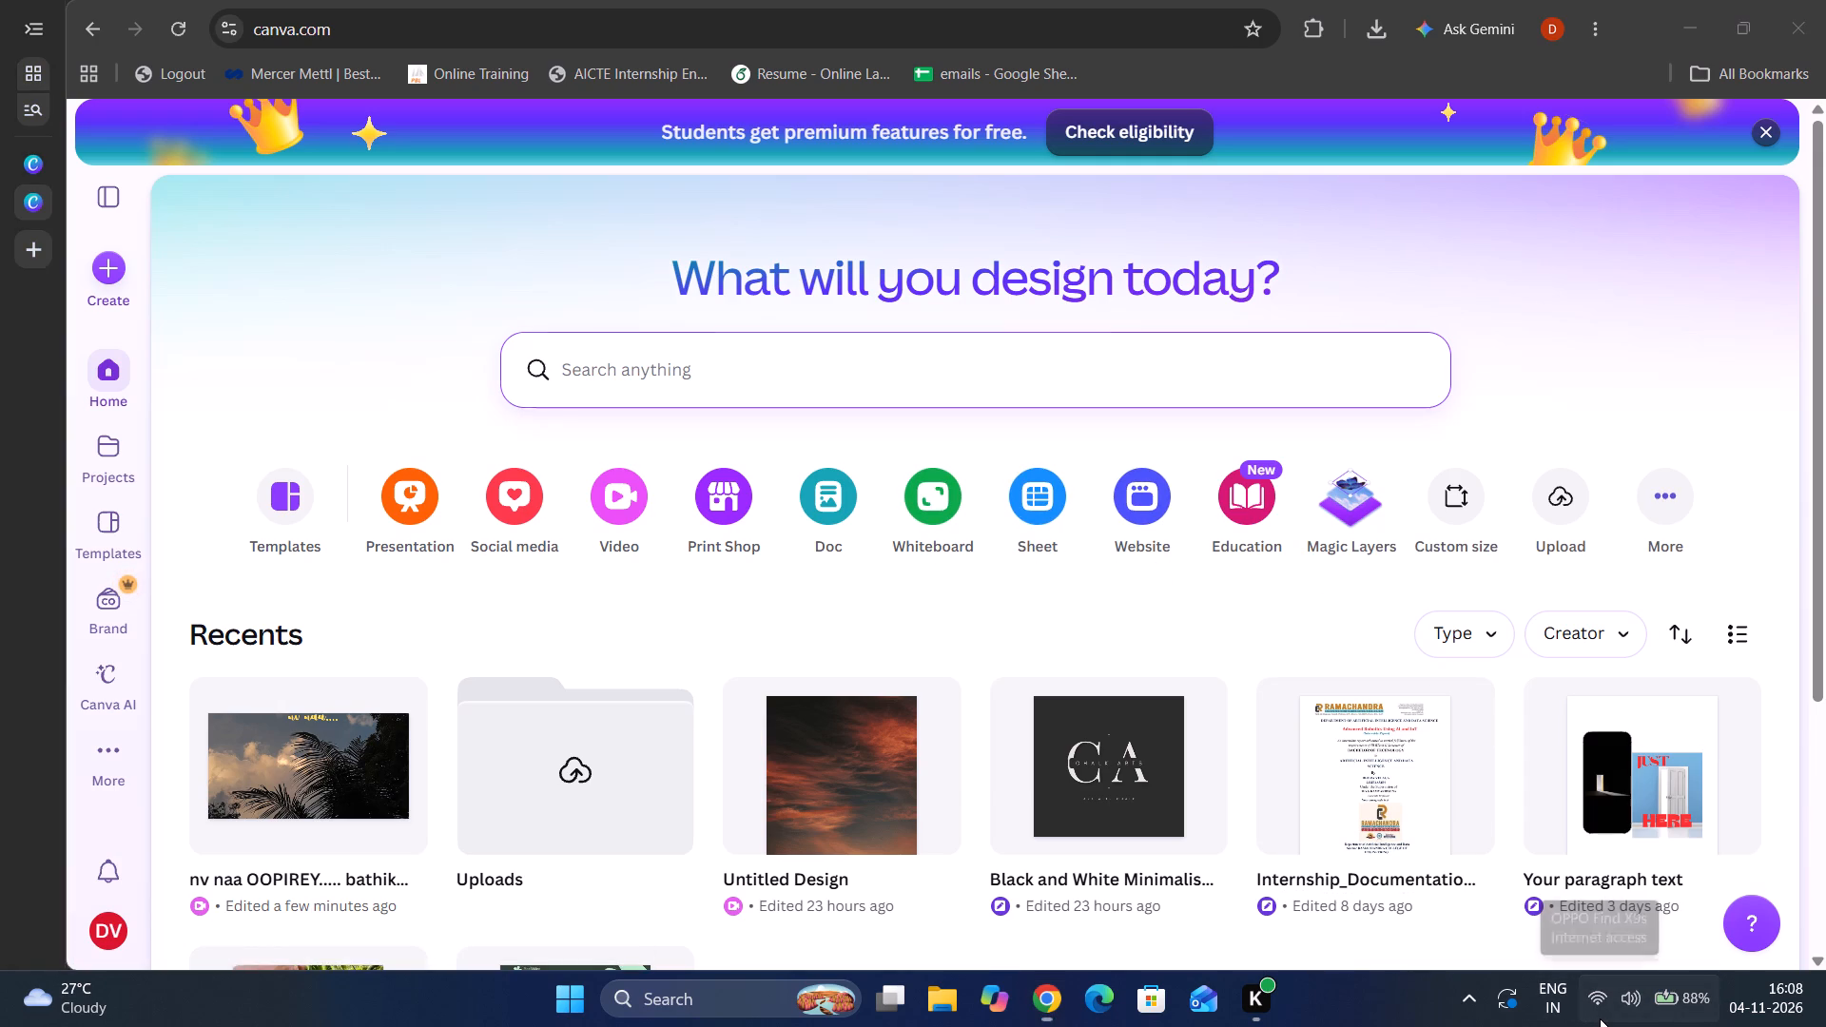